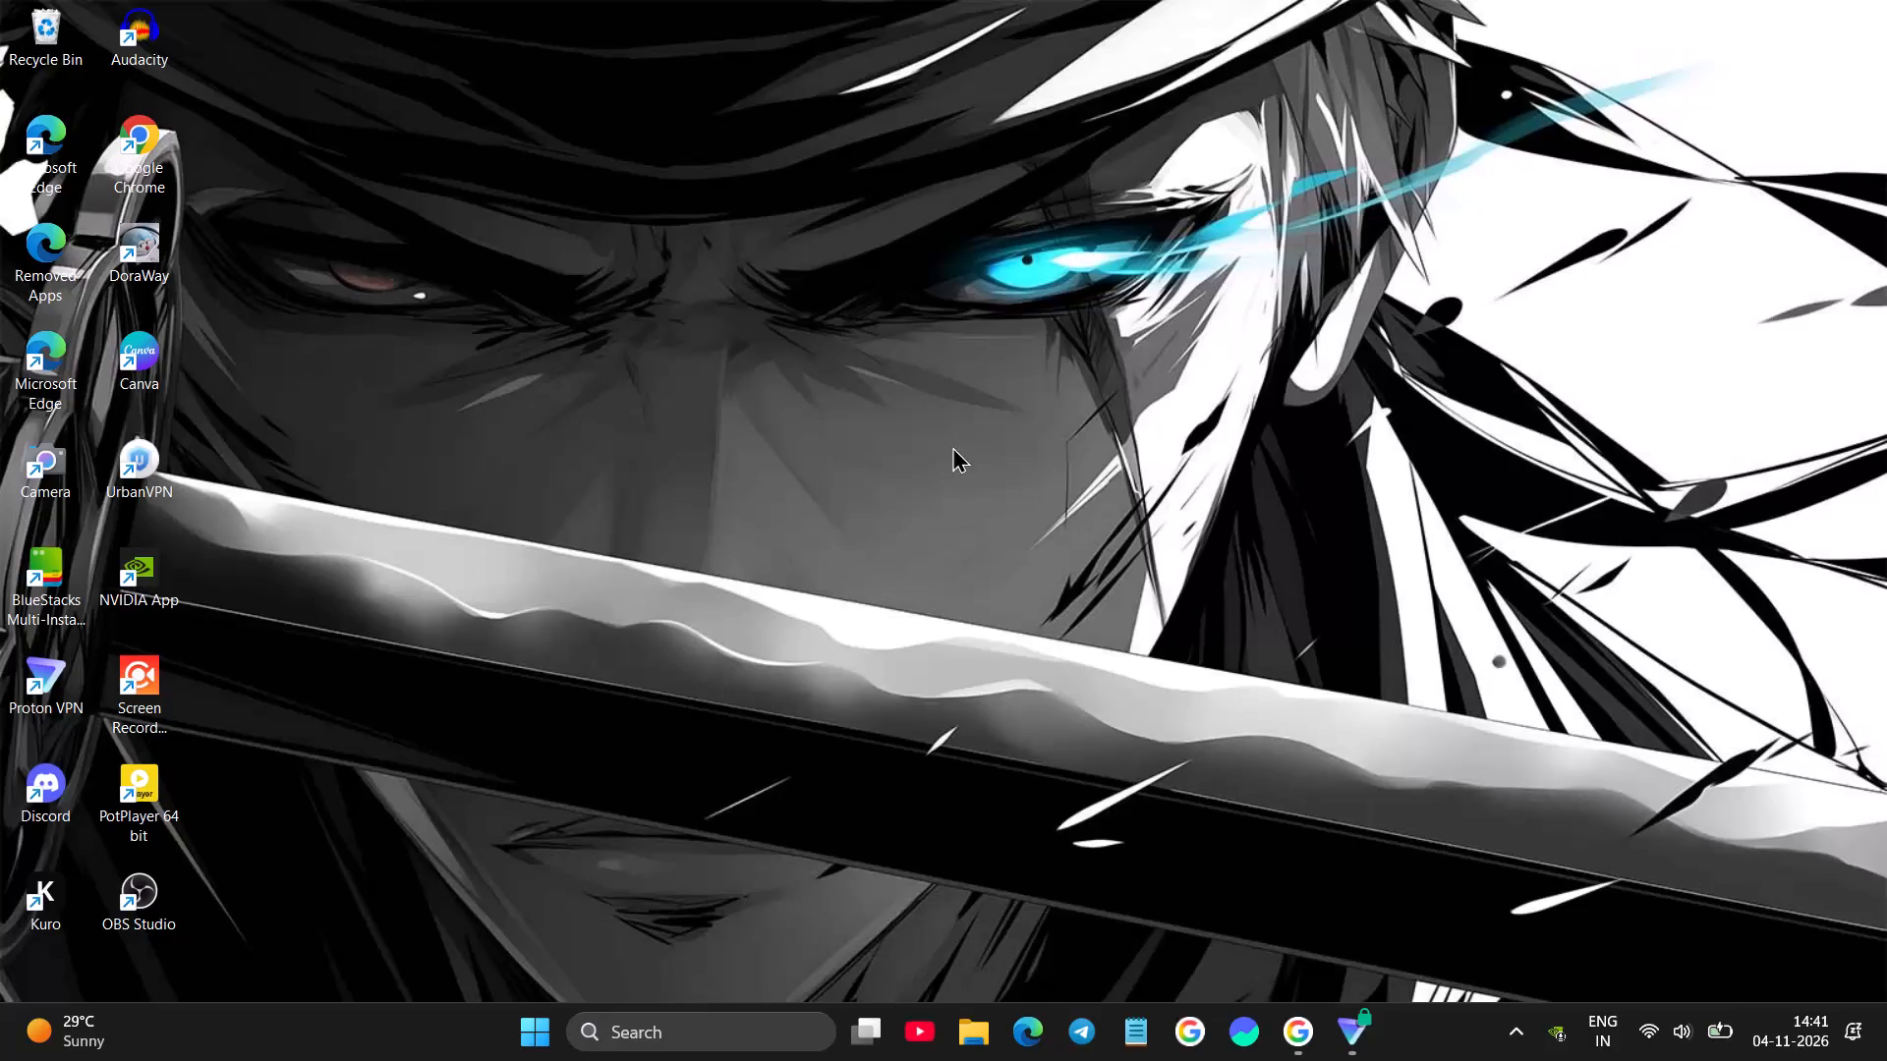
Disconnect the active VPN connection in Proton VPN and minimise its window.
left_click(1375, 1025)
left_click(1111, 198)
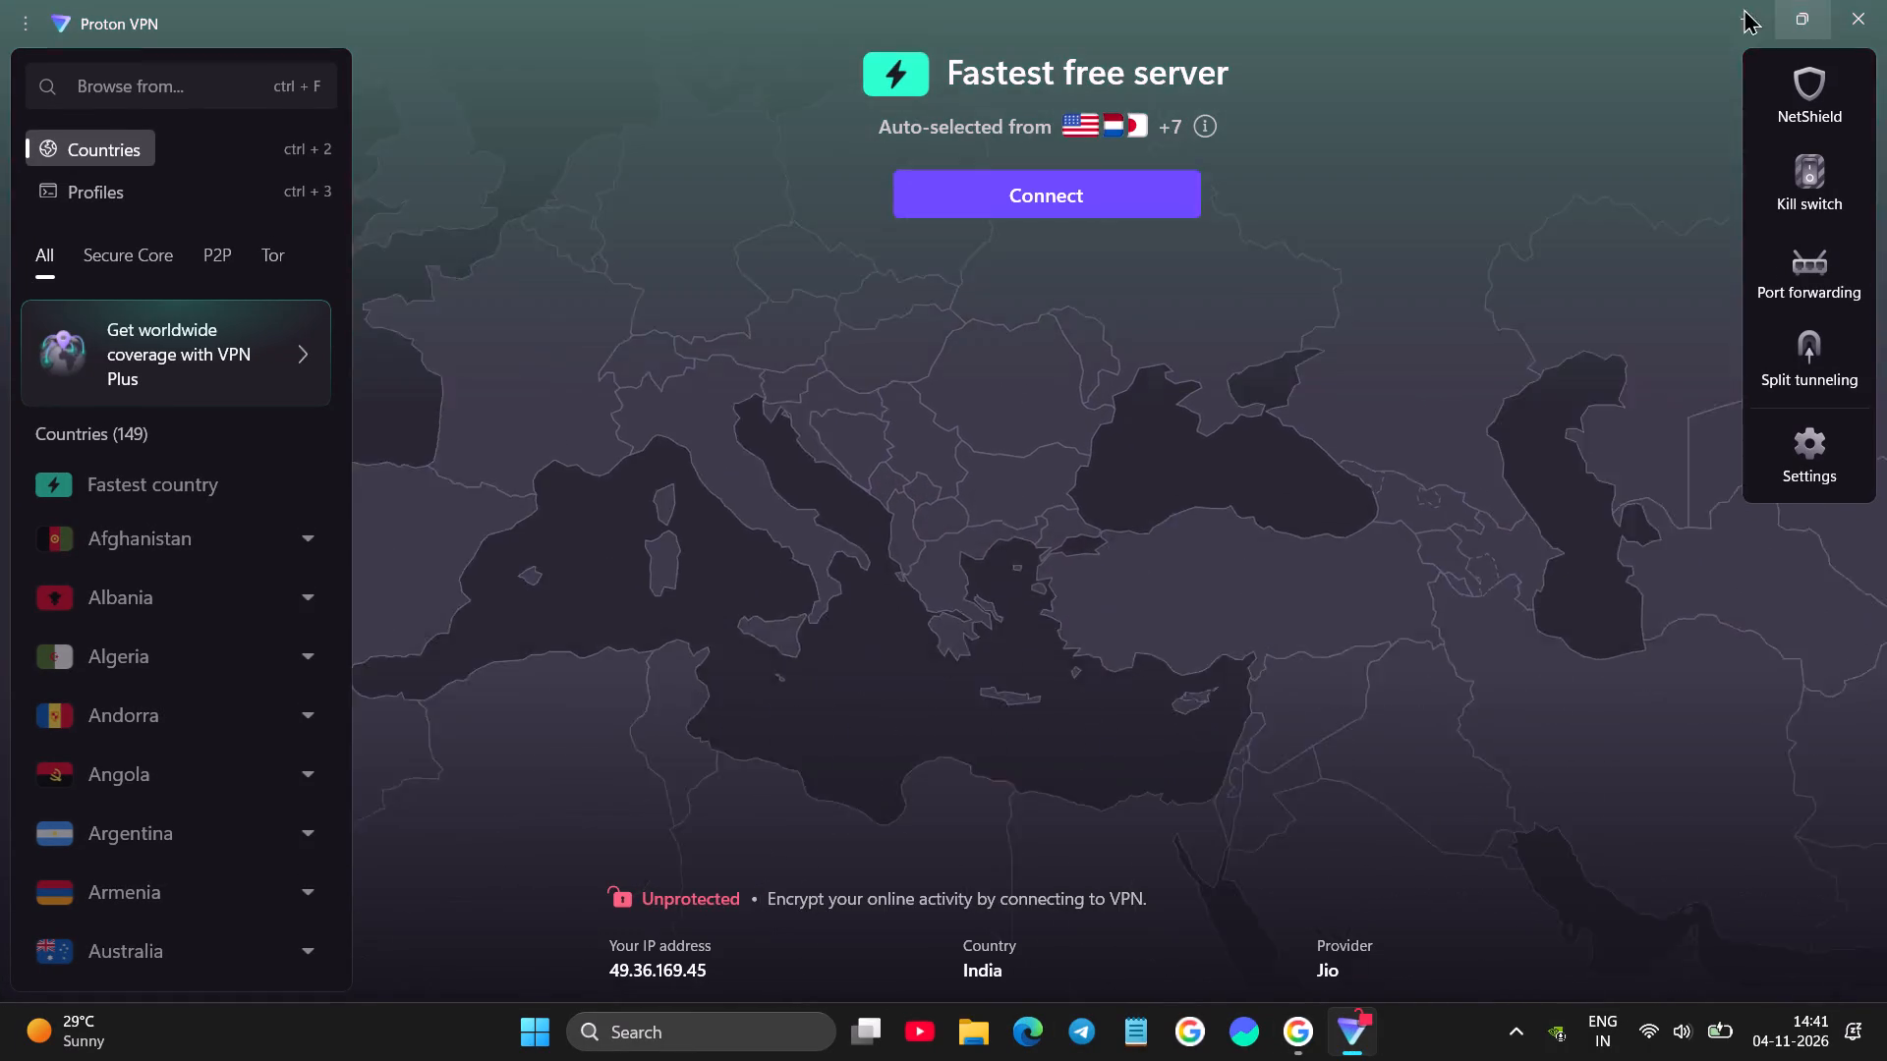
left_click(1735, 8)
Open Google in Microsoft Edge and search for "whop content rewards".
left_click(1201, 1011)
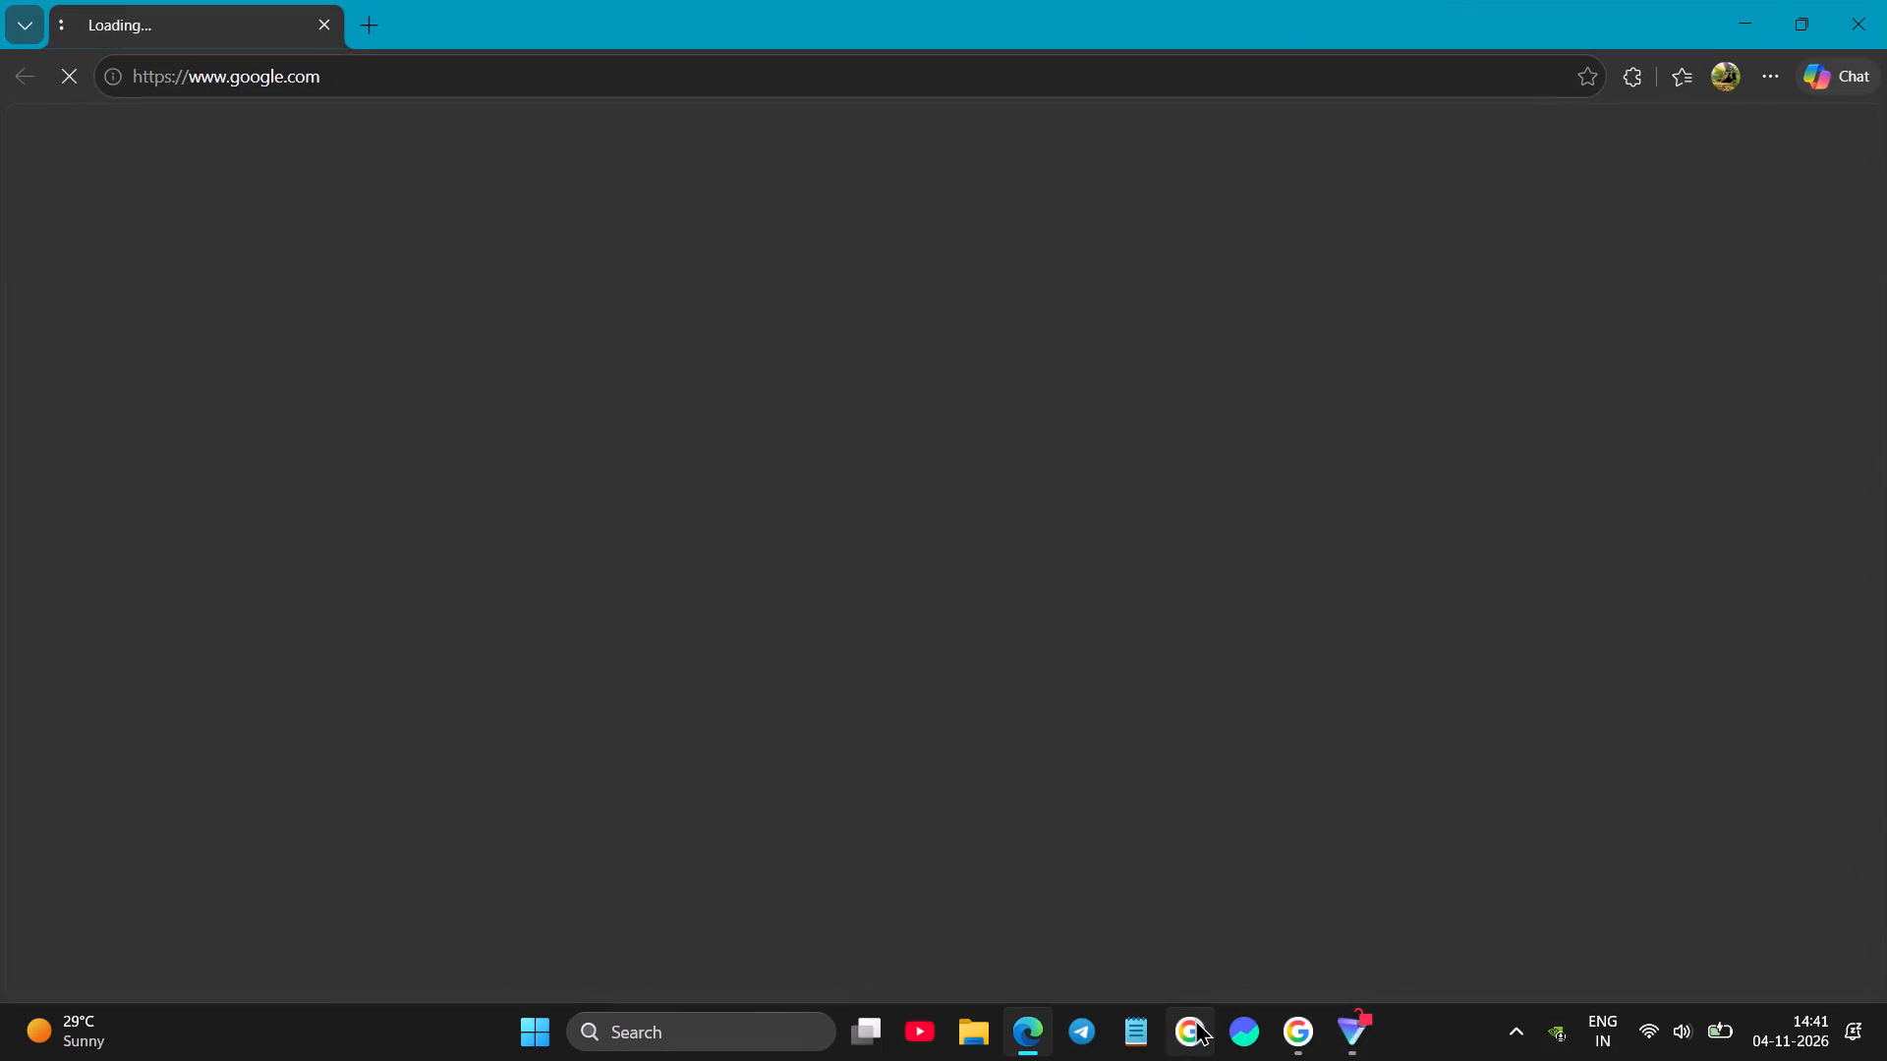
left_click_drag(983, 475, 972, 463)
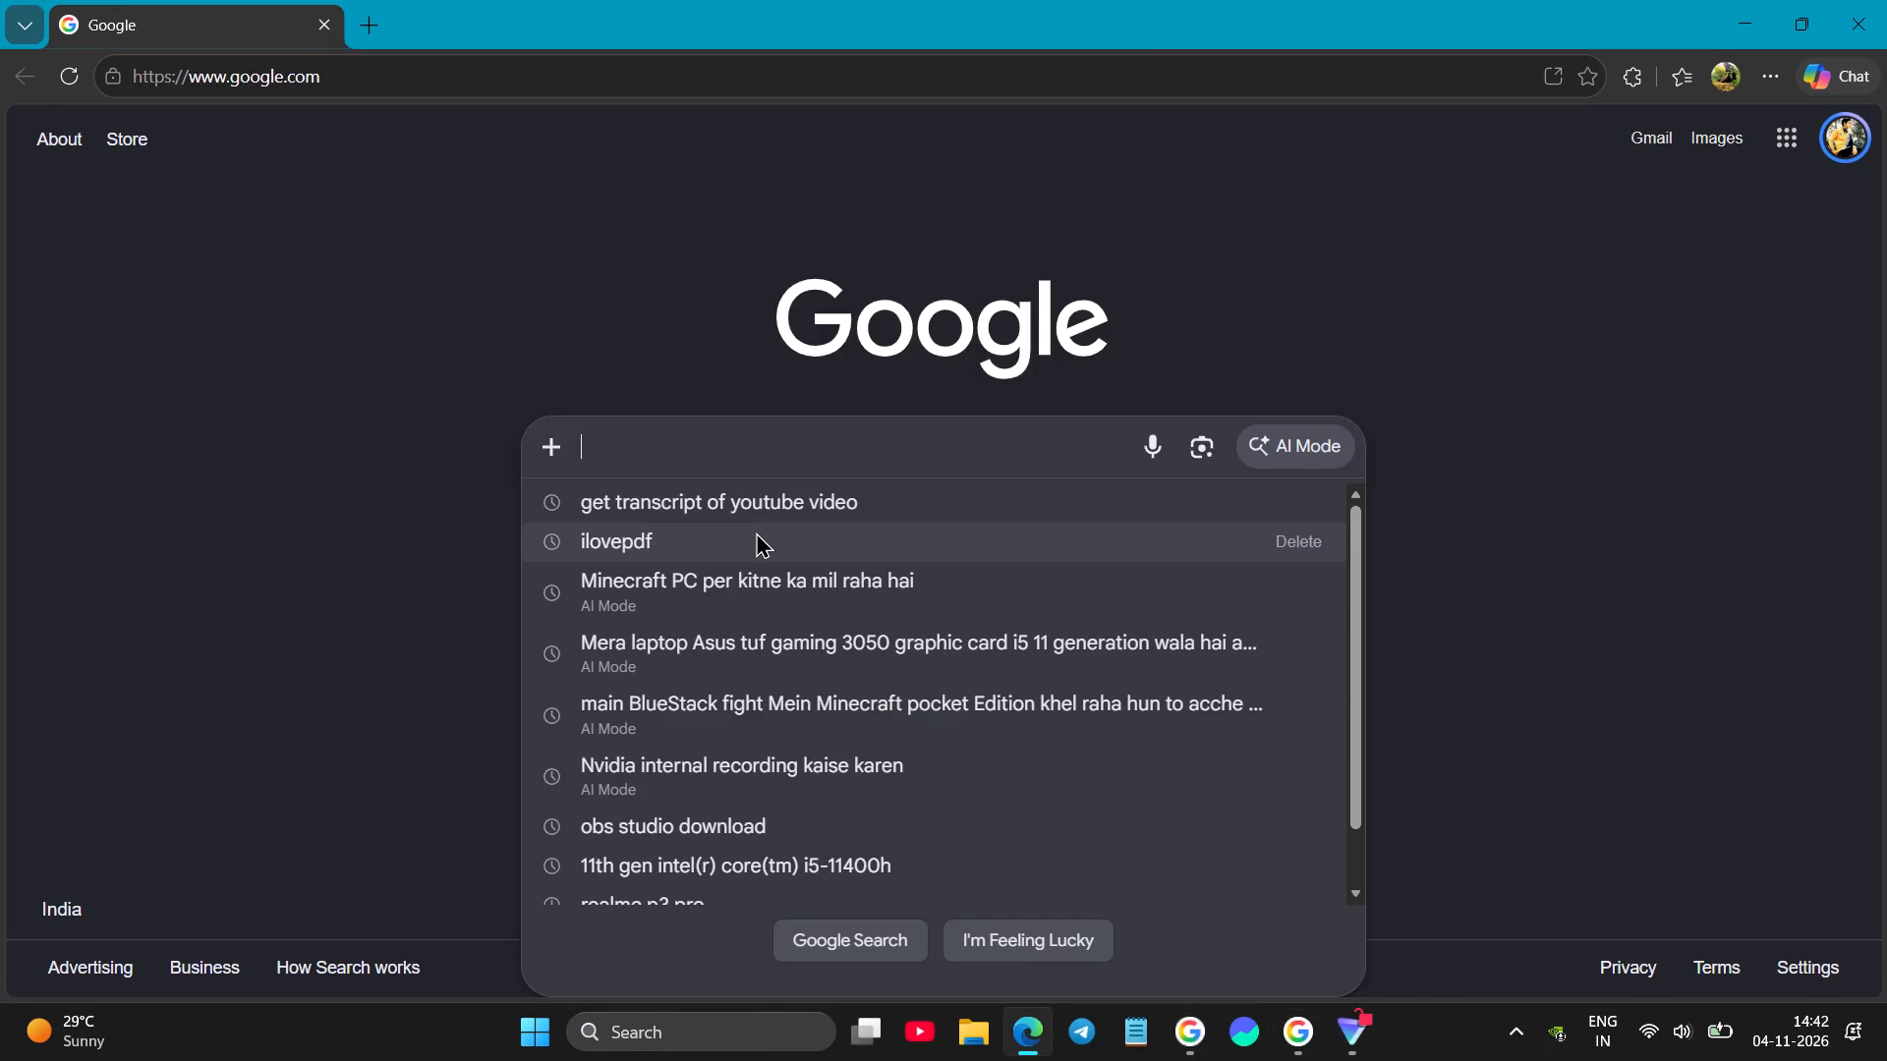
type("whop")
key("space")
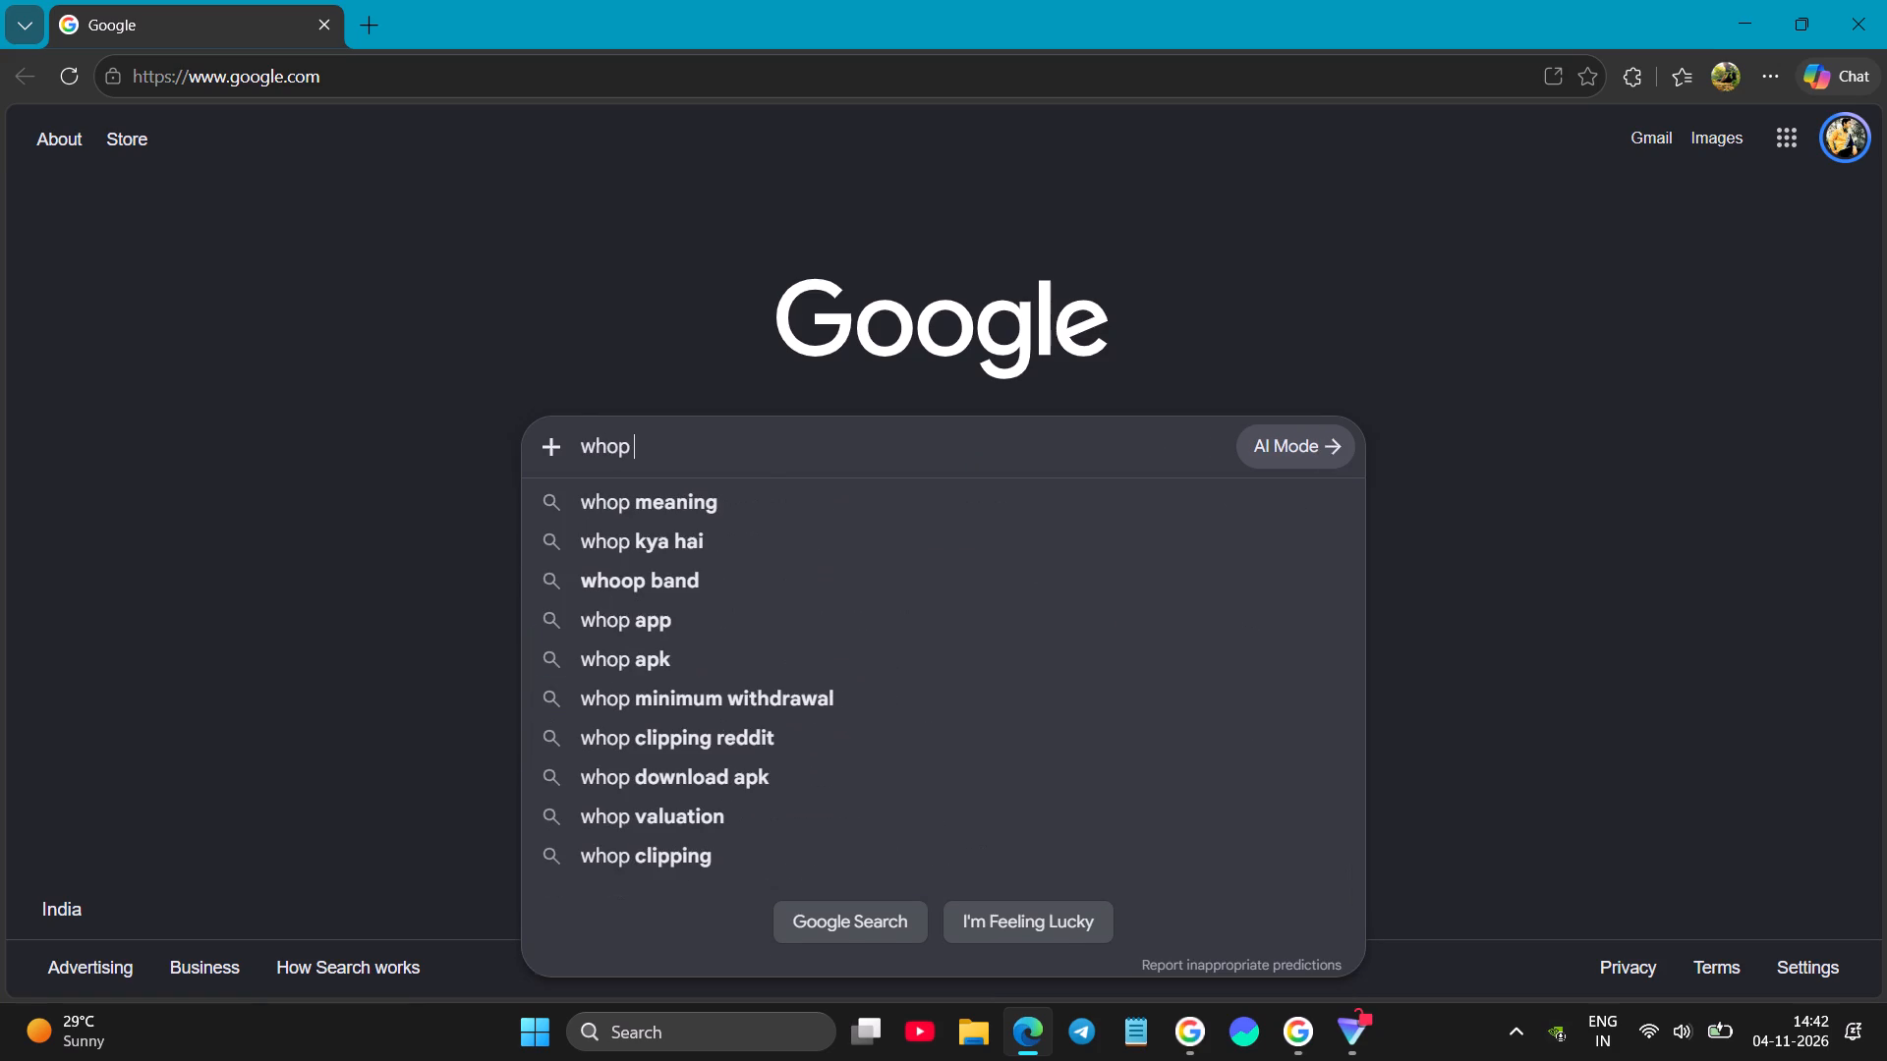
key("c")
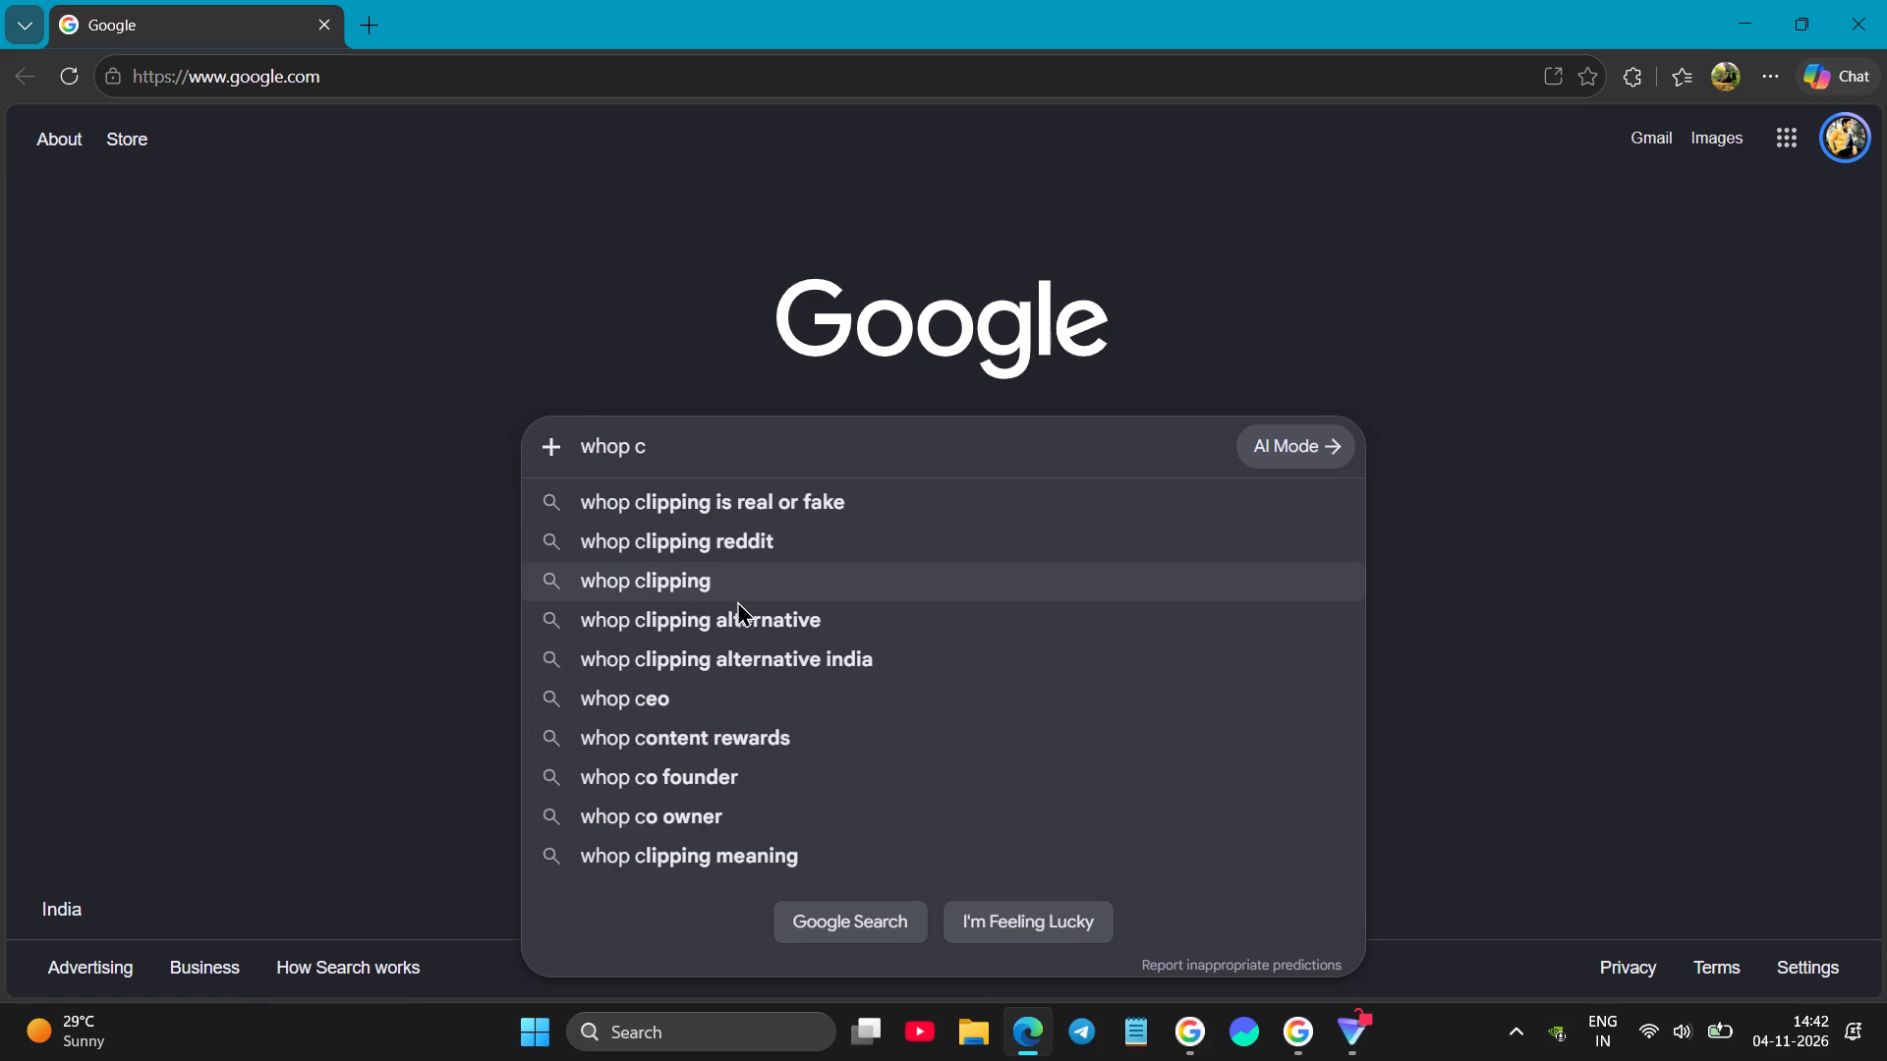
type("on")
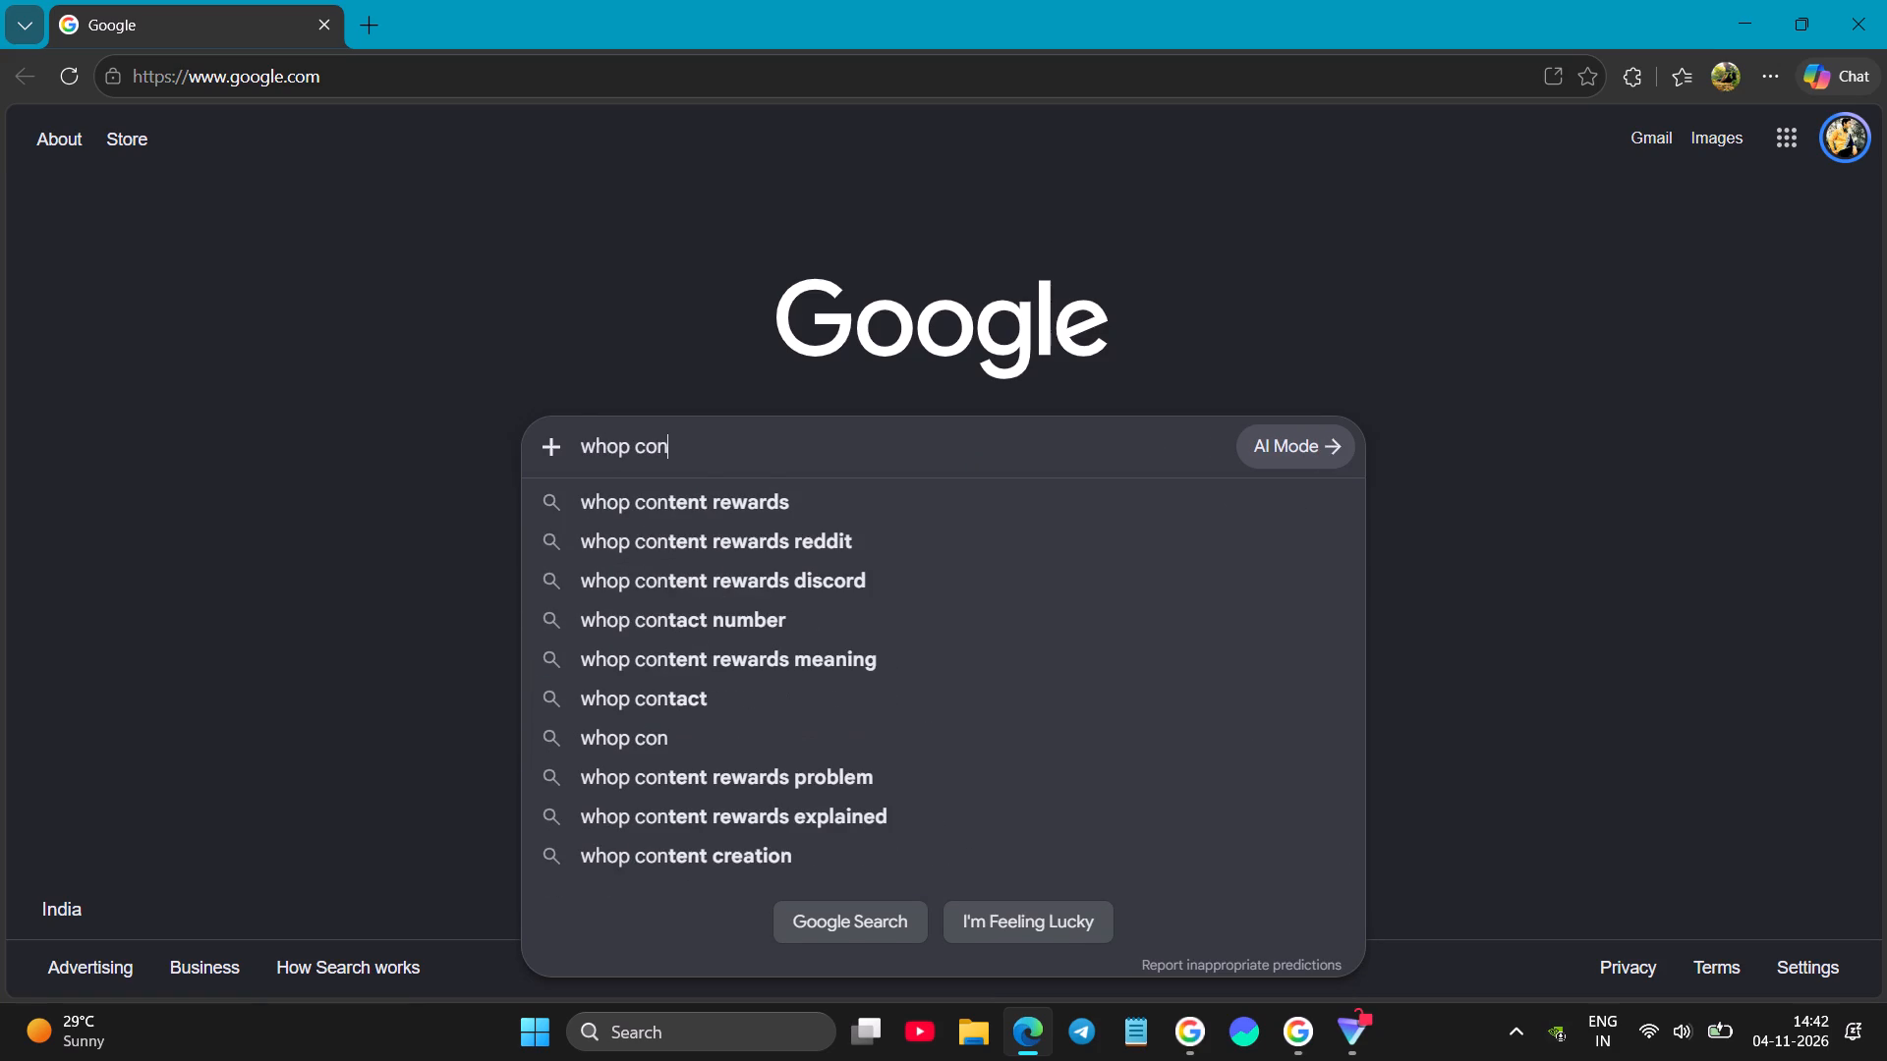
left_click(662, 505)
Open the Content Rewards page on whop.com from the search results.
left_click(340, 402)
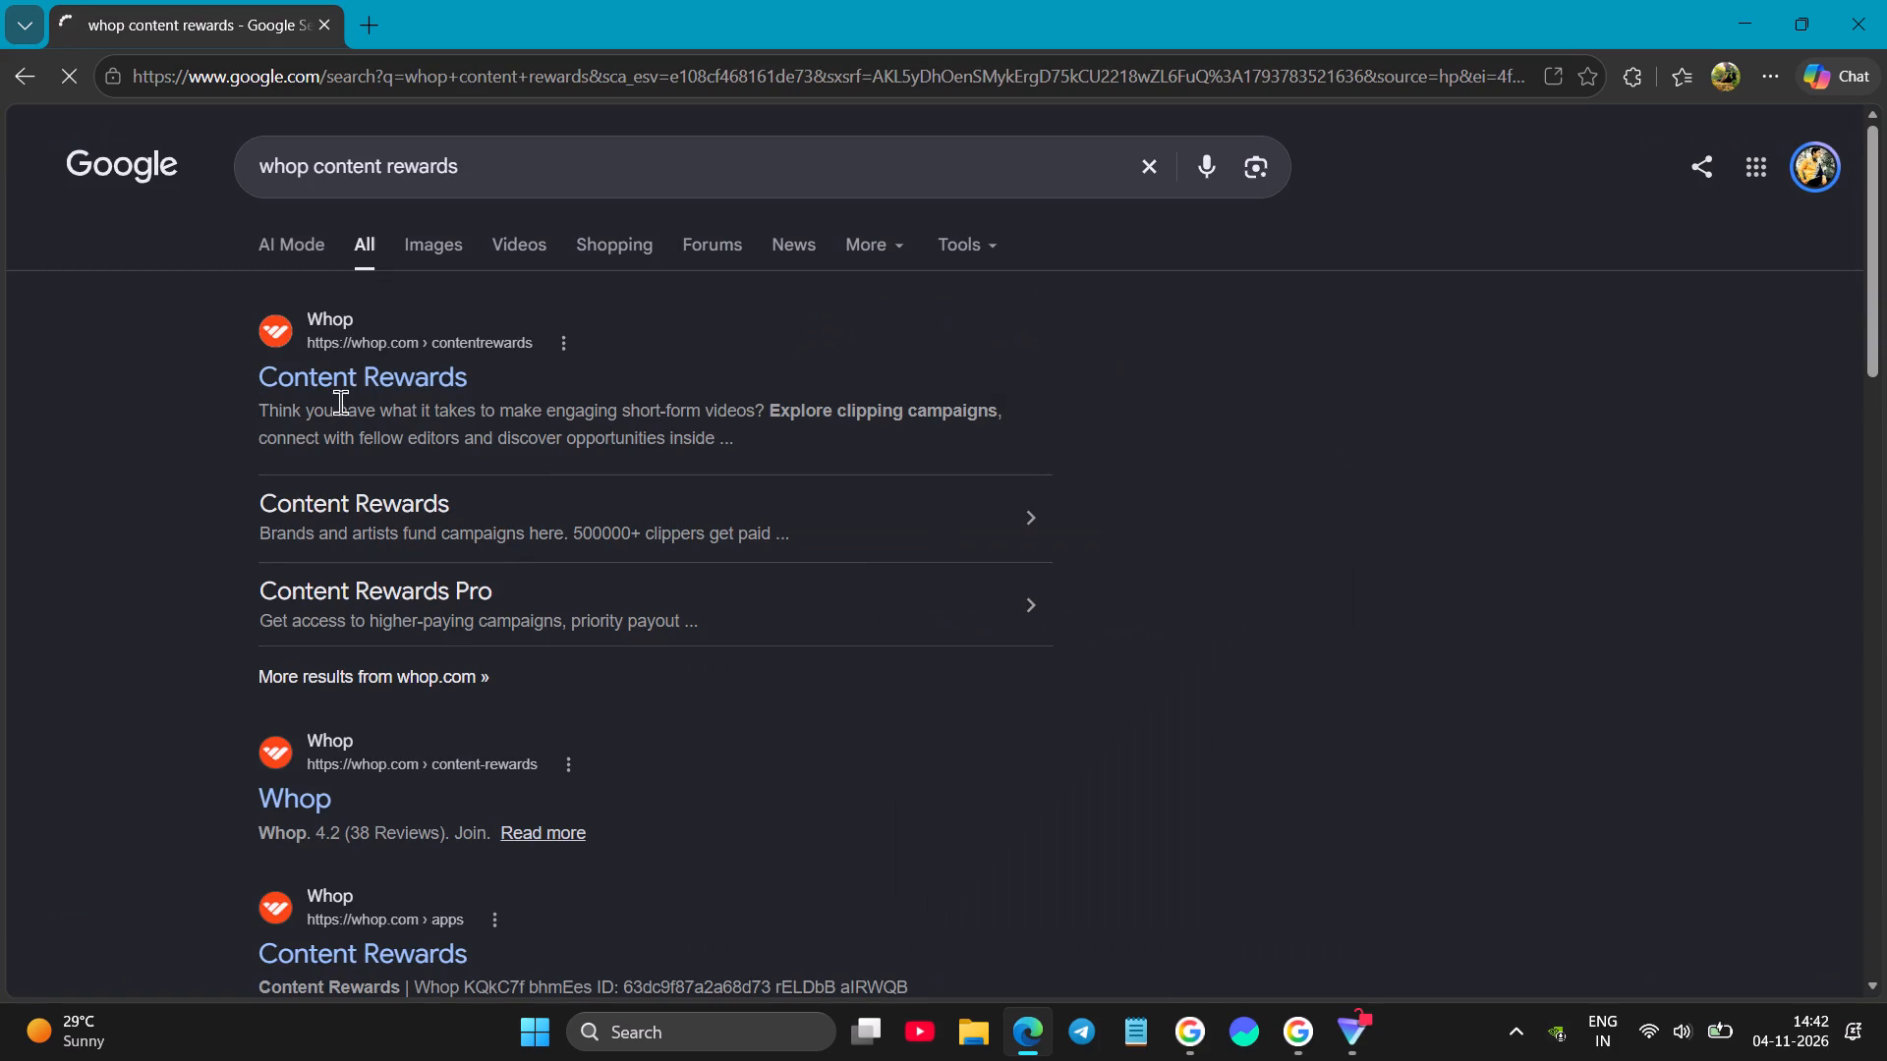
left_click(344, 372)
left_click(385, 380)
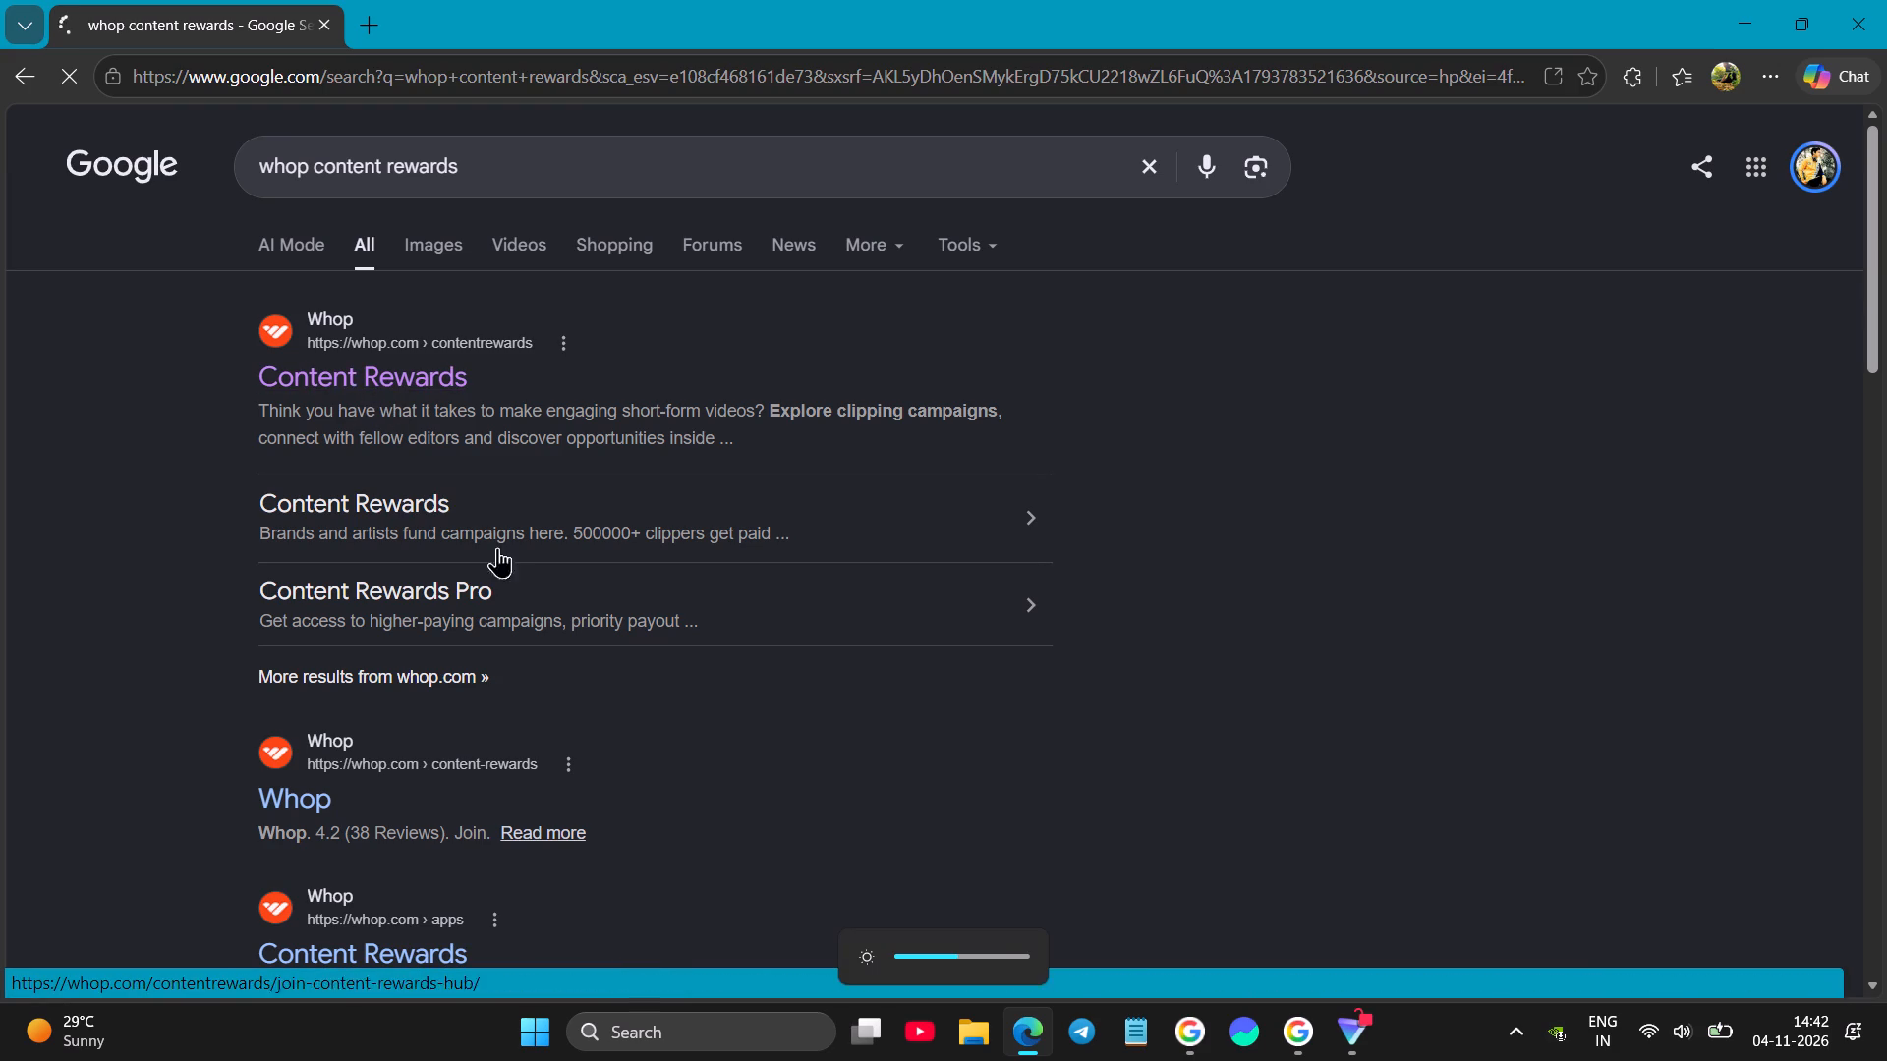
left_click(1593, 465)
left_click(350, 368)
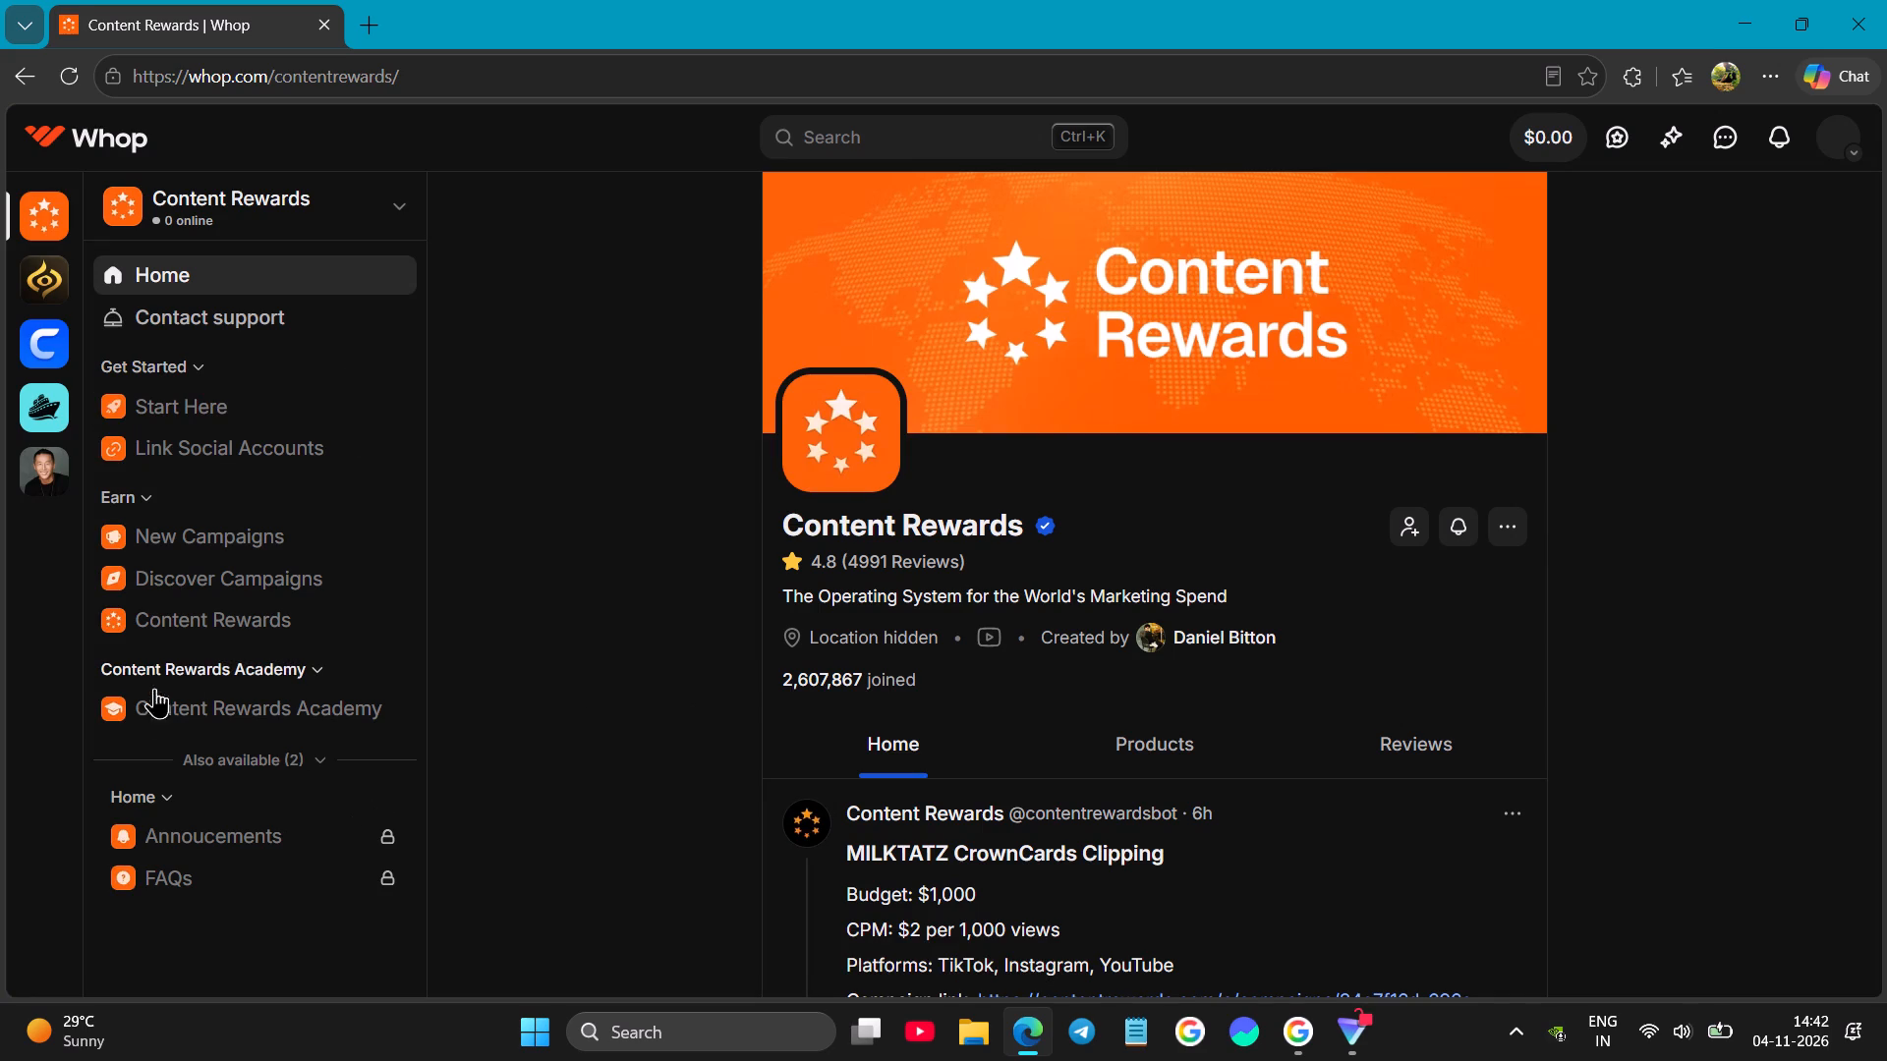
scroll(596, 813, "down", 20)
scroll(596, 813, "down", 20)
scroll(596, 813, "down", 11)
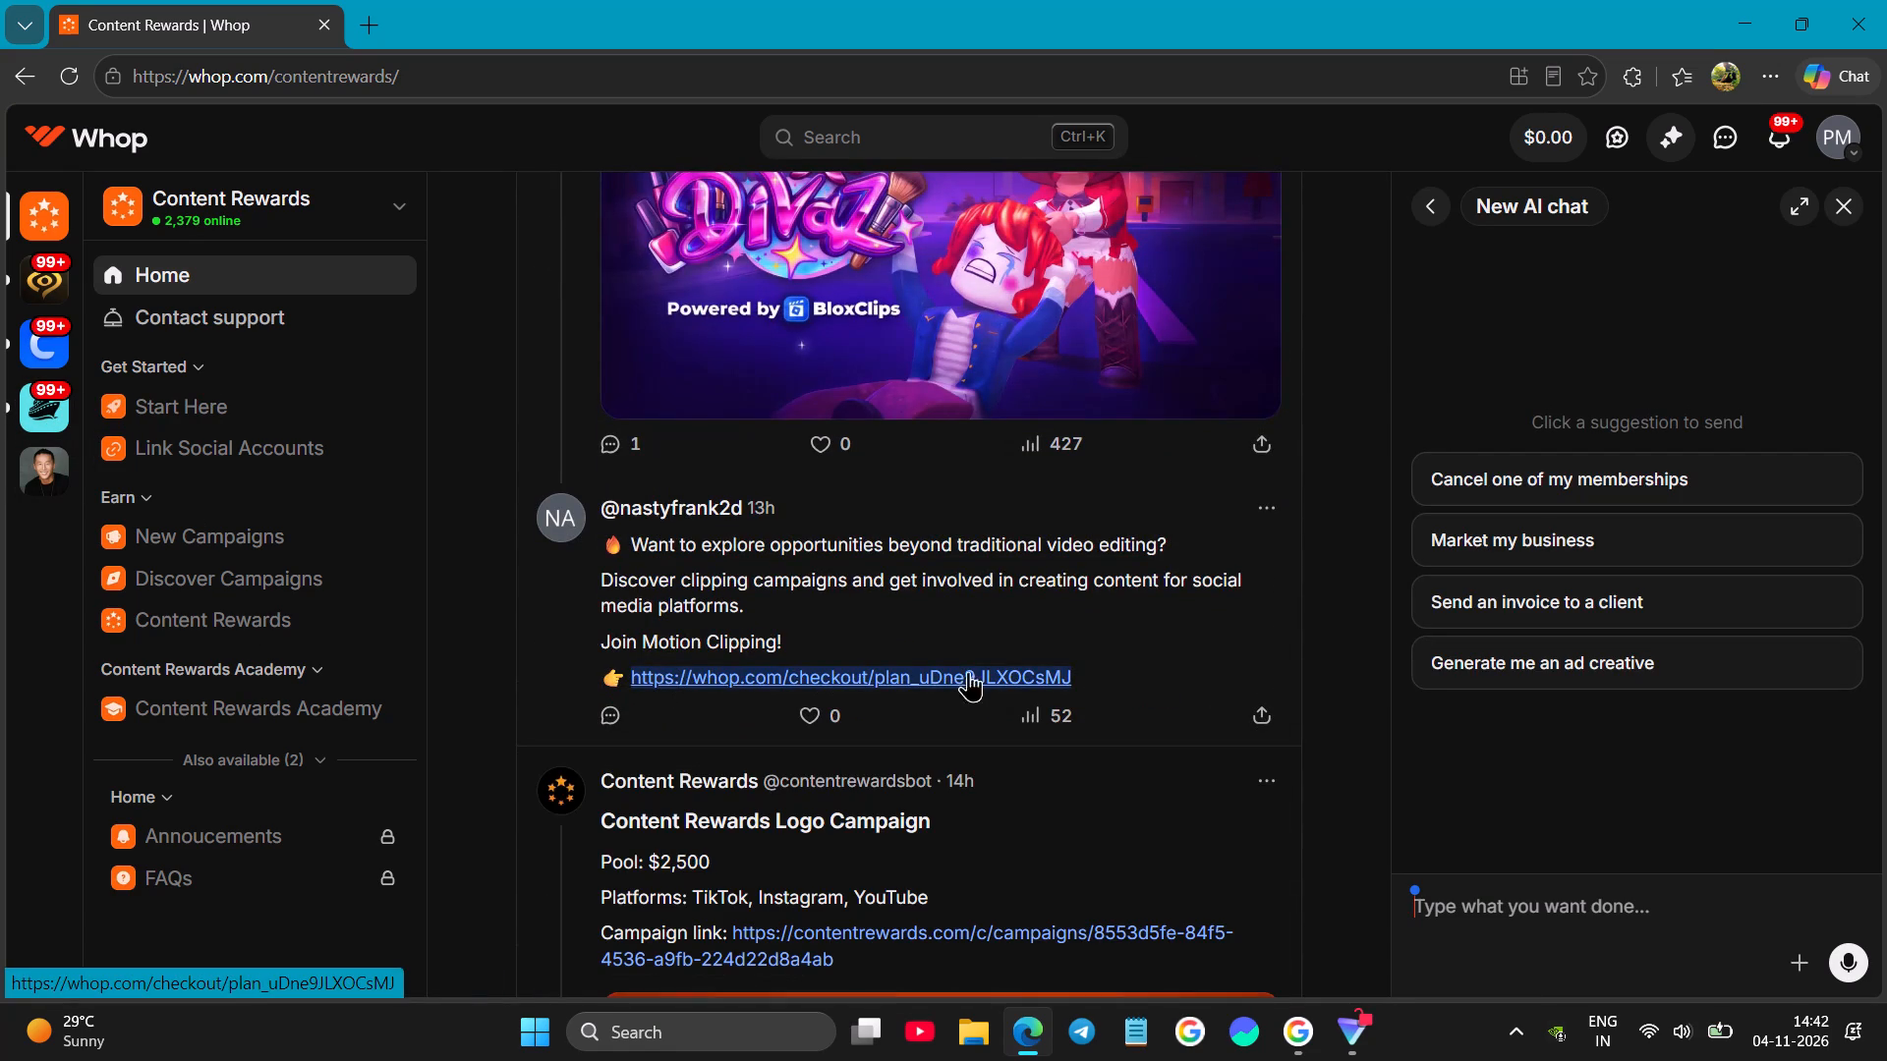
scroll(1167, 651, "up", 9)
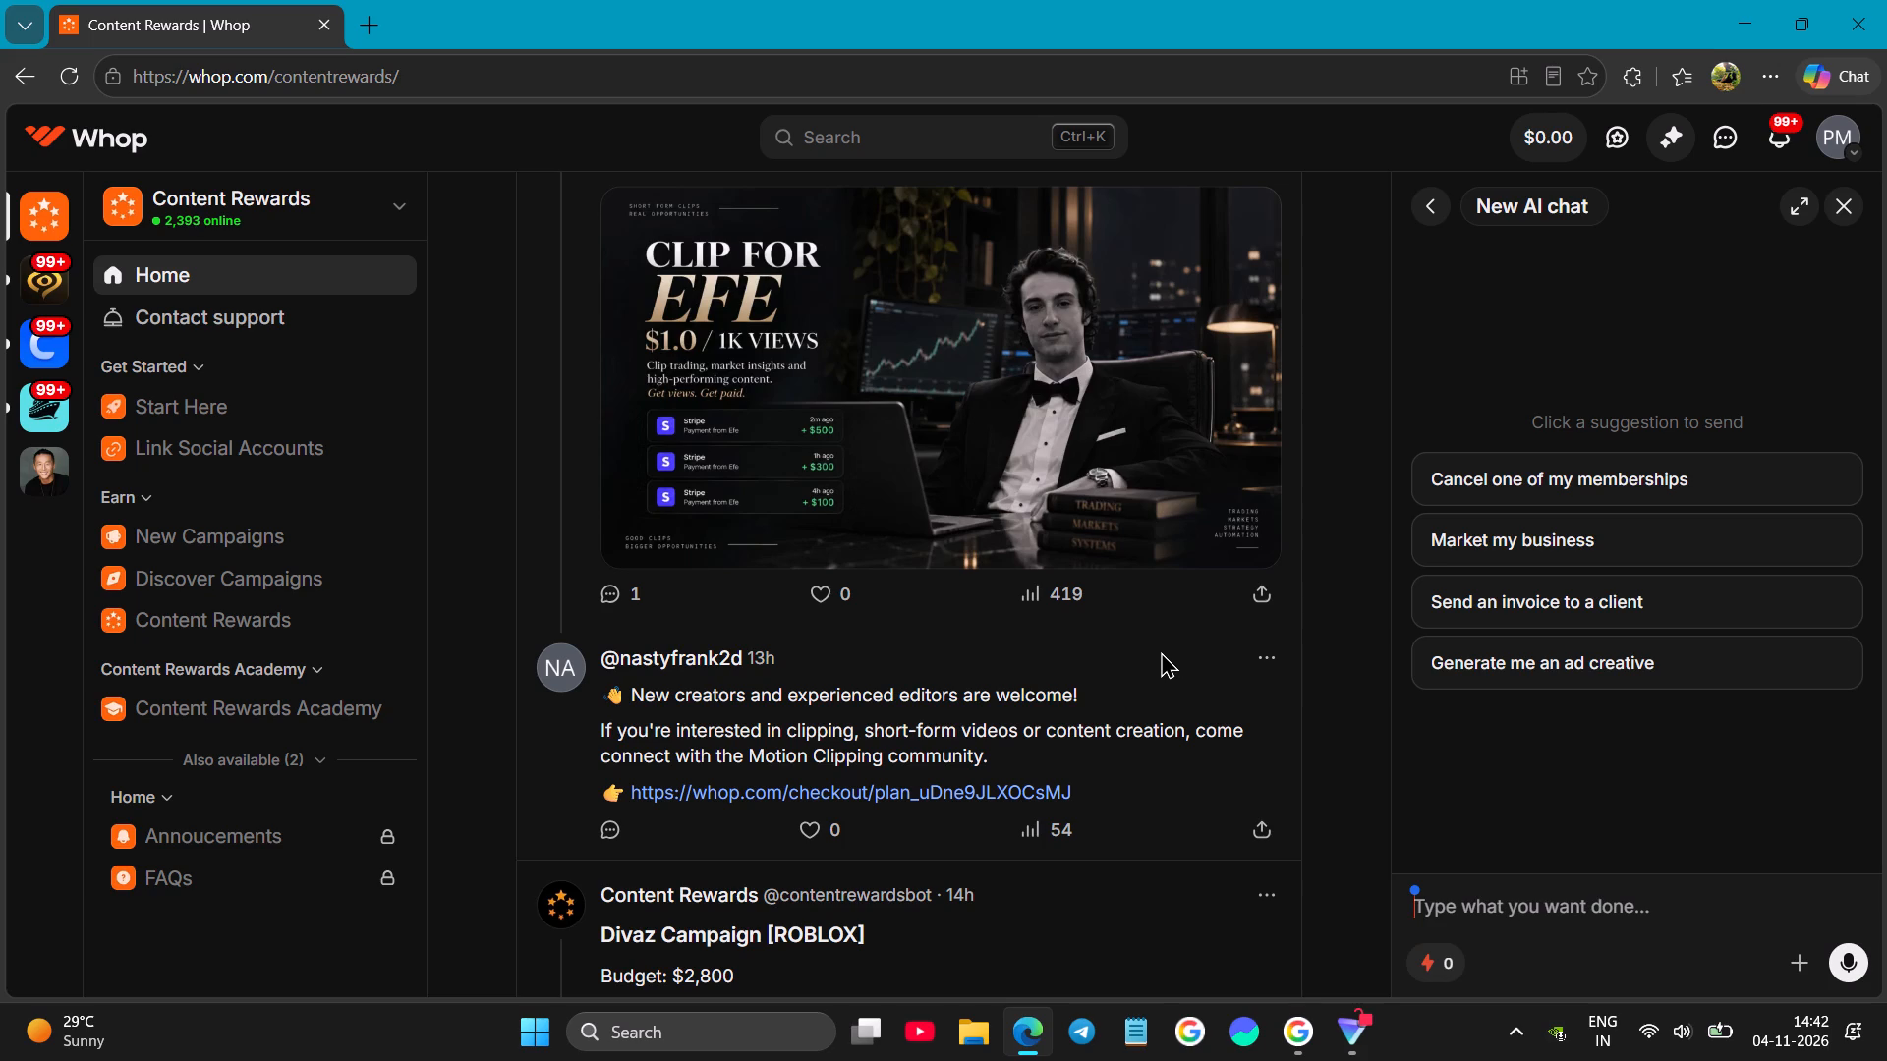
scroll(1161, 651, "up", 17)
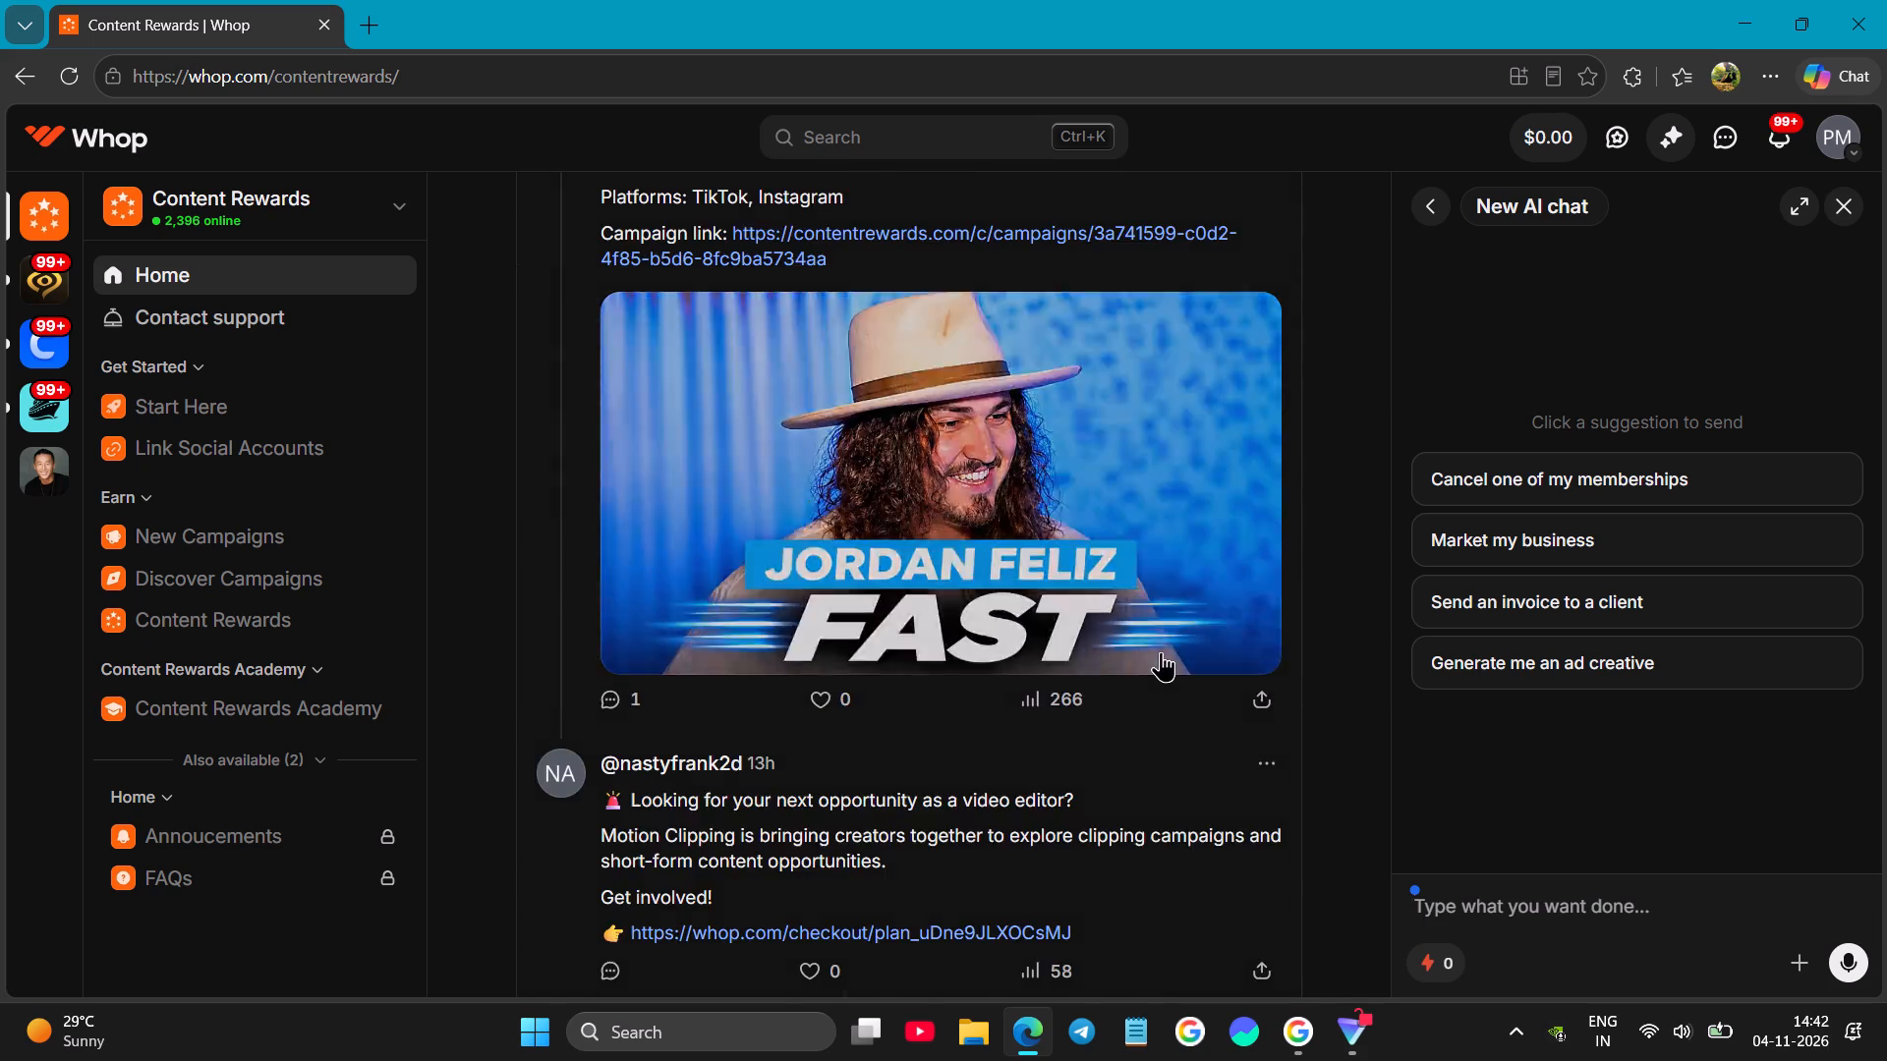
scroll(1161, 651, "up", 7)
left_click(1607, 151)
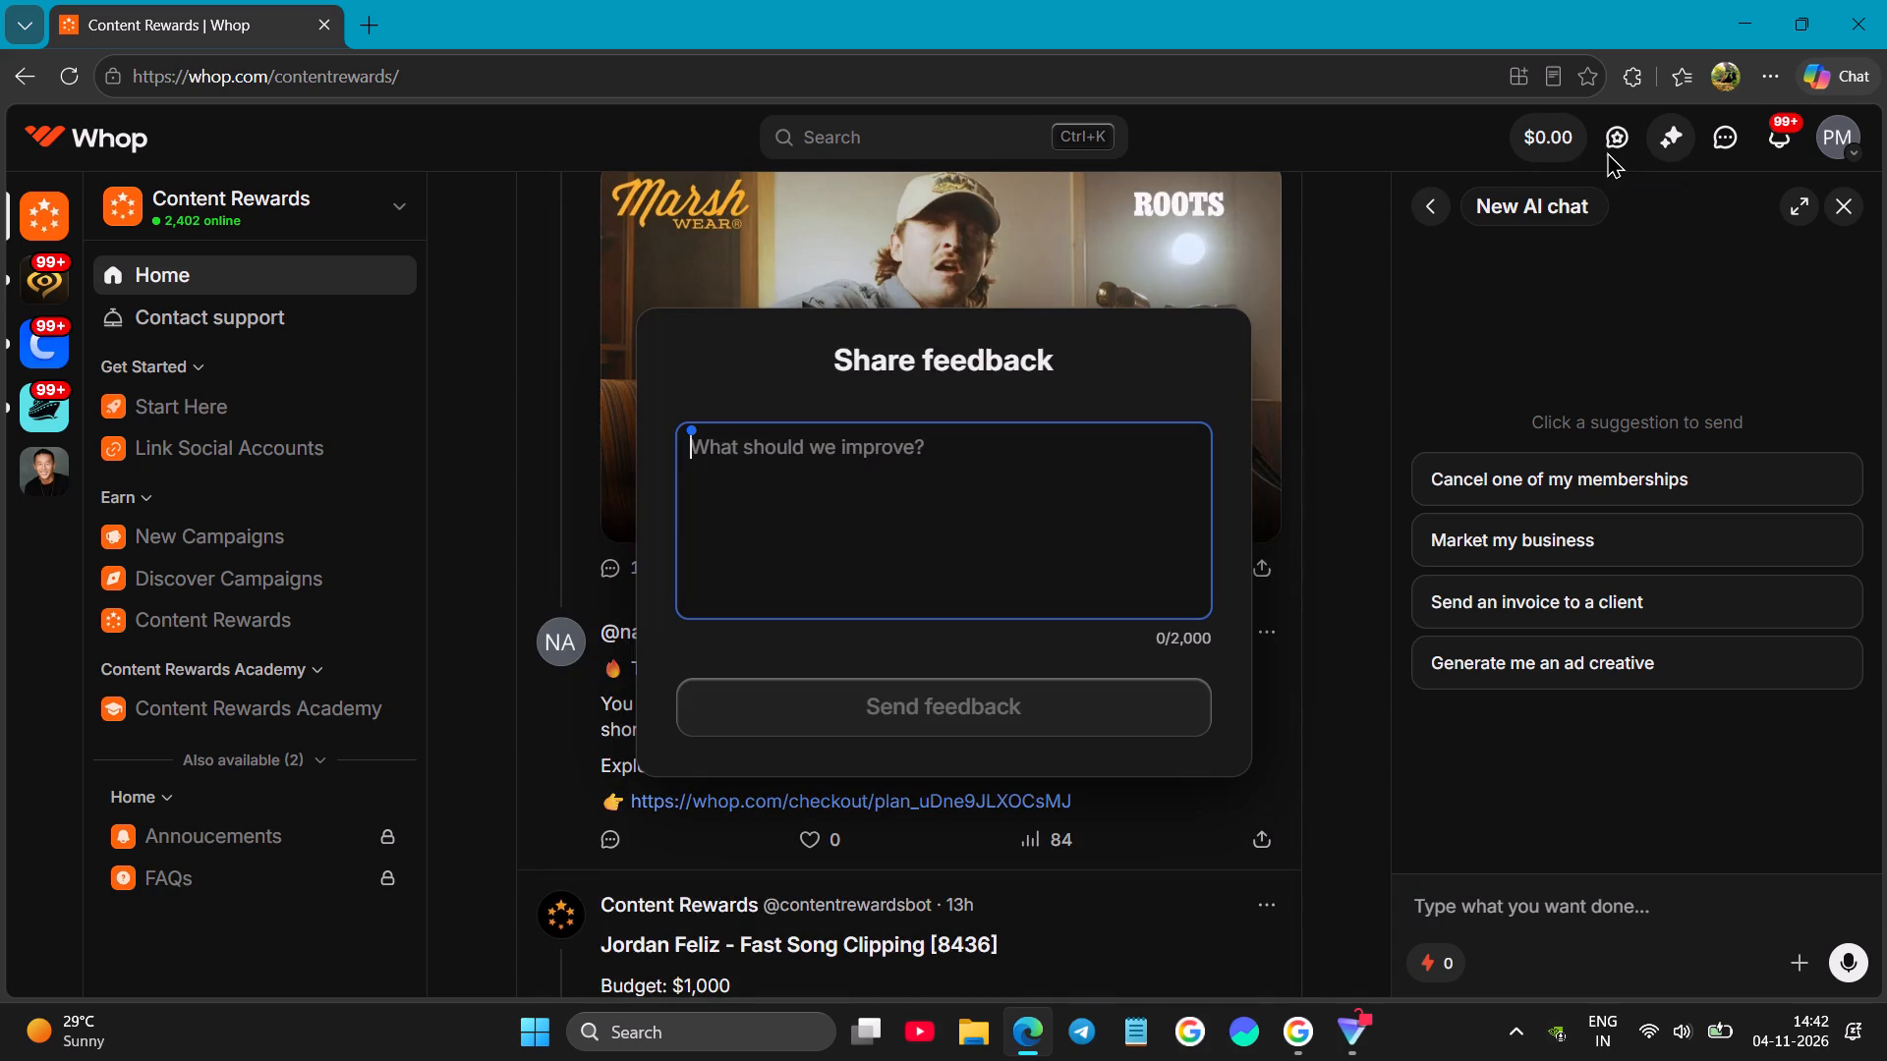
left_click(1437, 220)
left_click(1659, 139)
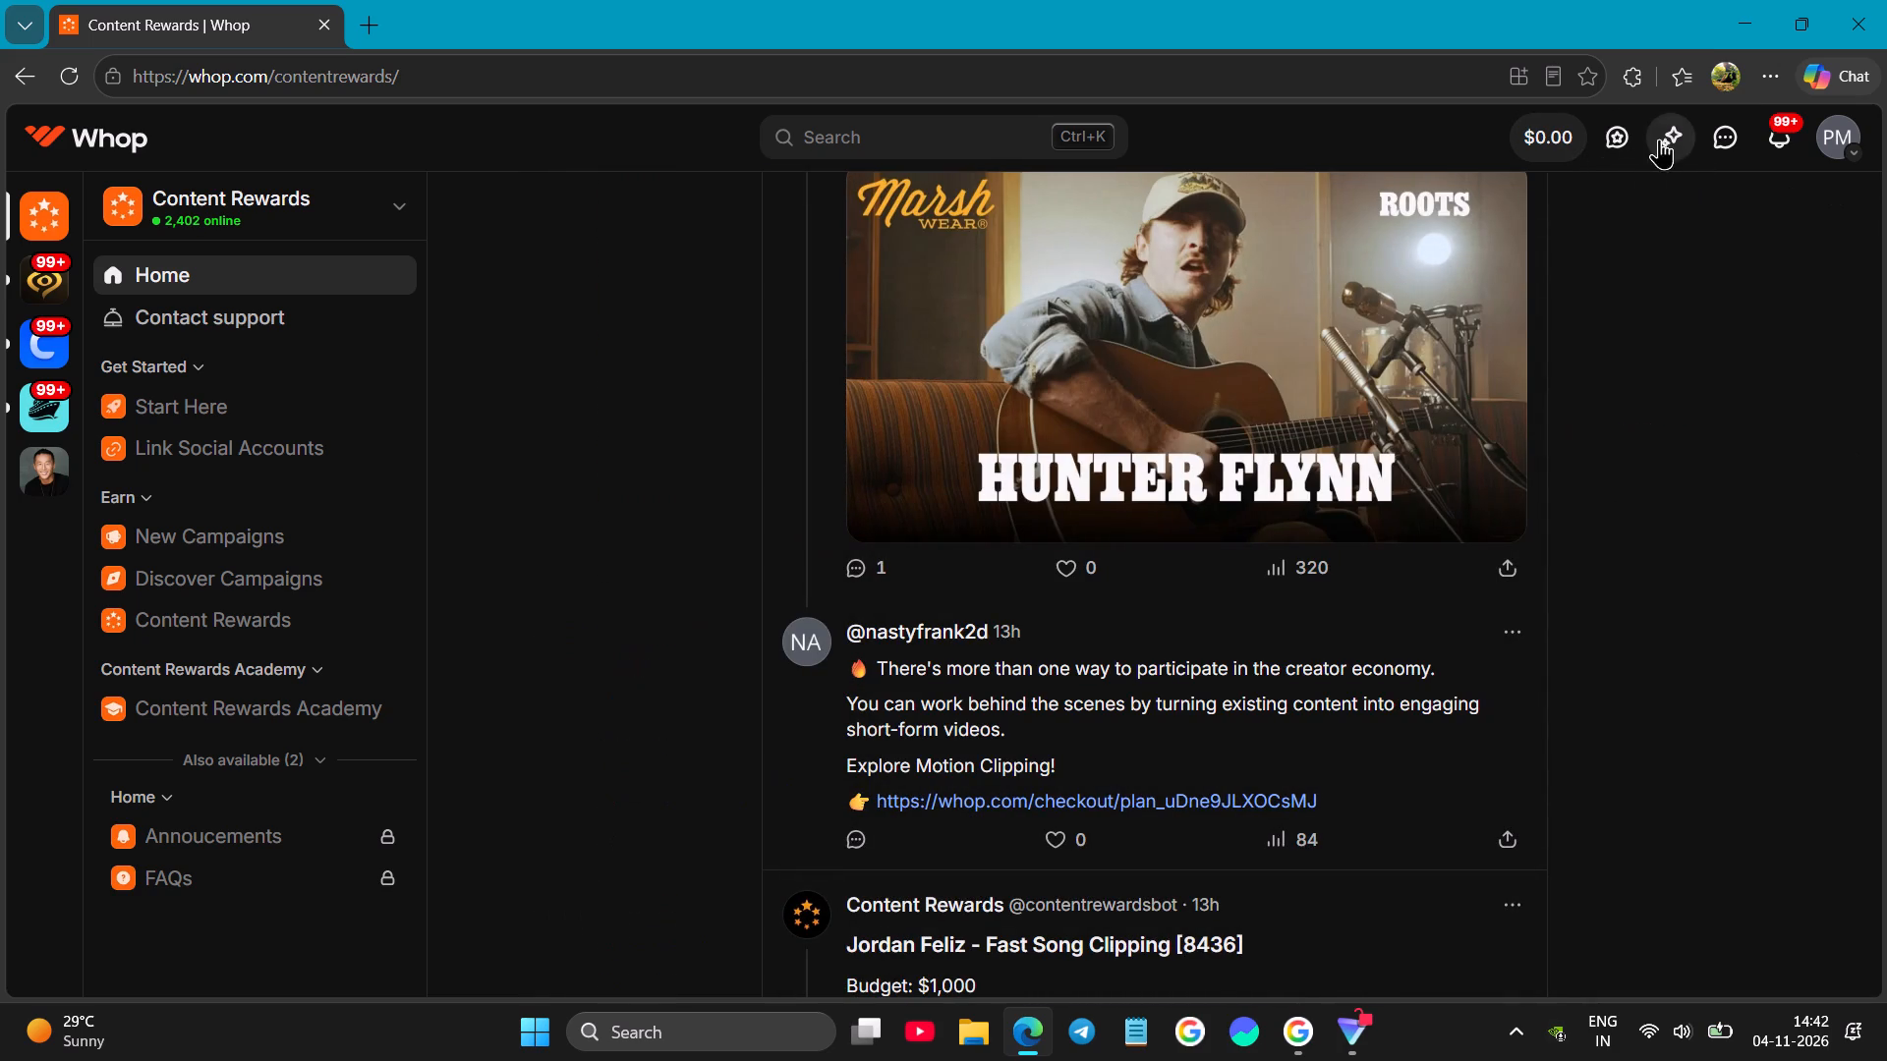
Open the Start Here guide of Content Rewards and read through it to the Find your first campaign section.
scroll(1258, 619, "down", 7)
scroll(1261, 660, "down", 14)
scroll(1260, 660, "down", 7)
scroll(699, 523, "down", 6)
left_click(264, 396)
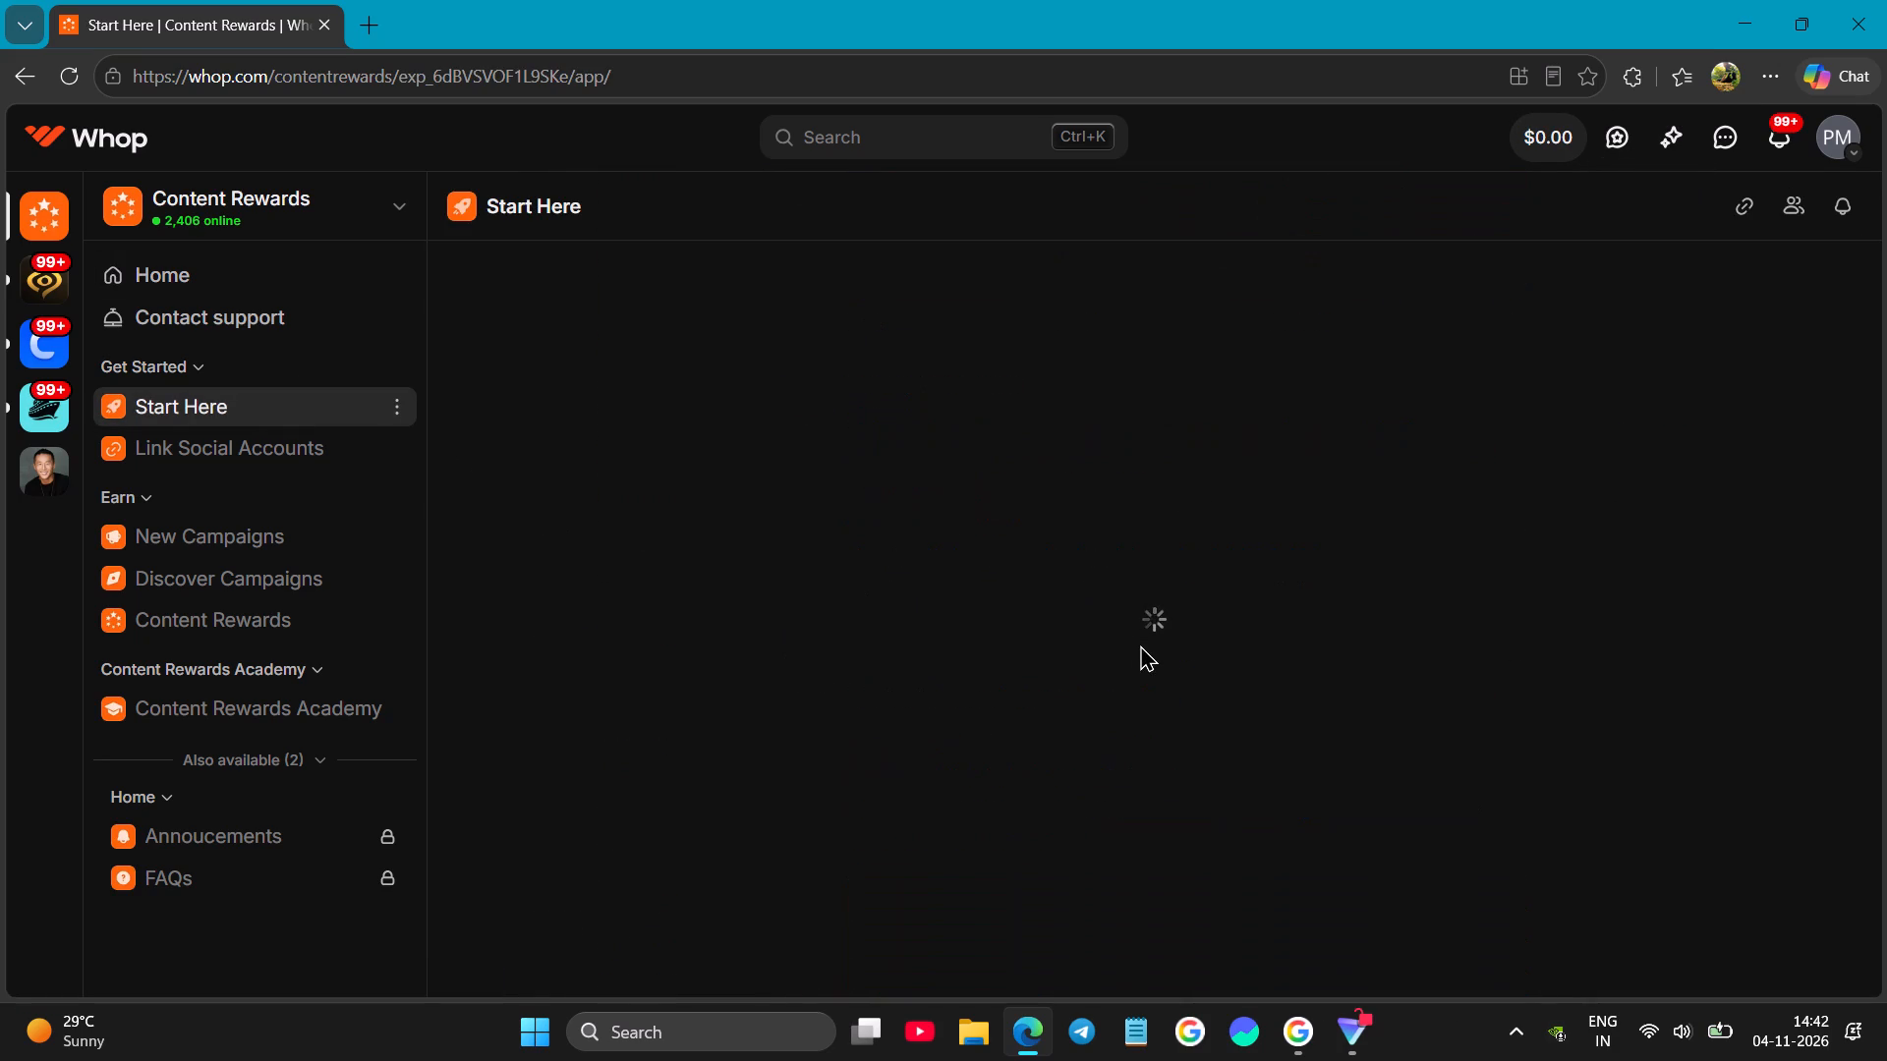
scroll(1076, 648, "down", 16)
right_click_drag(1054, 669, 1046, 678)
scroll(1052, 669, "down", 1)
scroll(1044, 683, "up", 2)
scroll(526, 679, "down", 5)
scroll(513, 691, "up", 1)
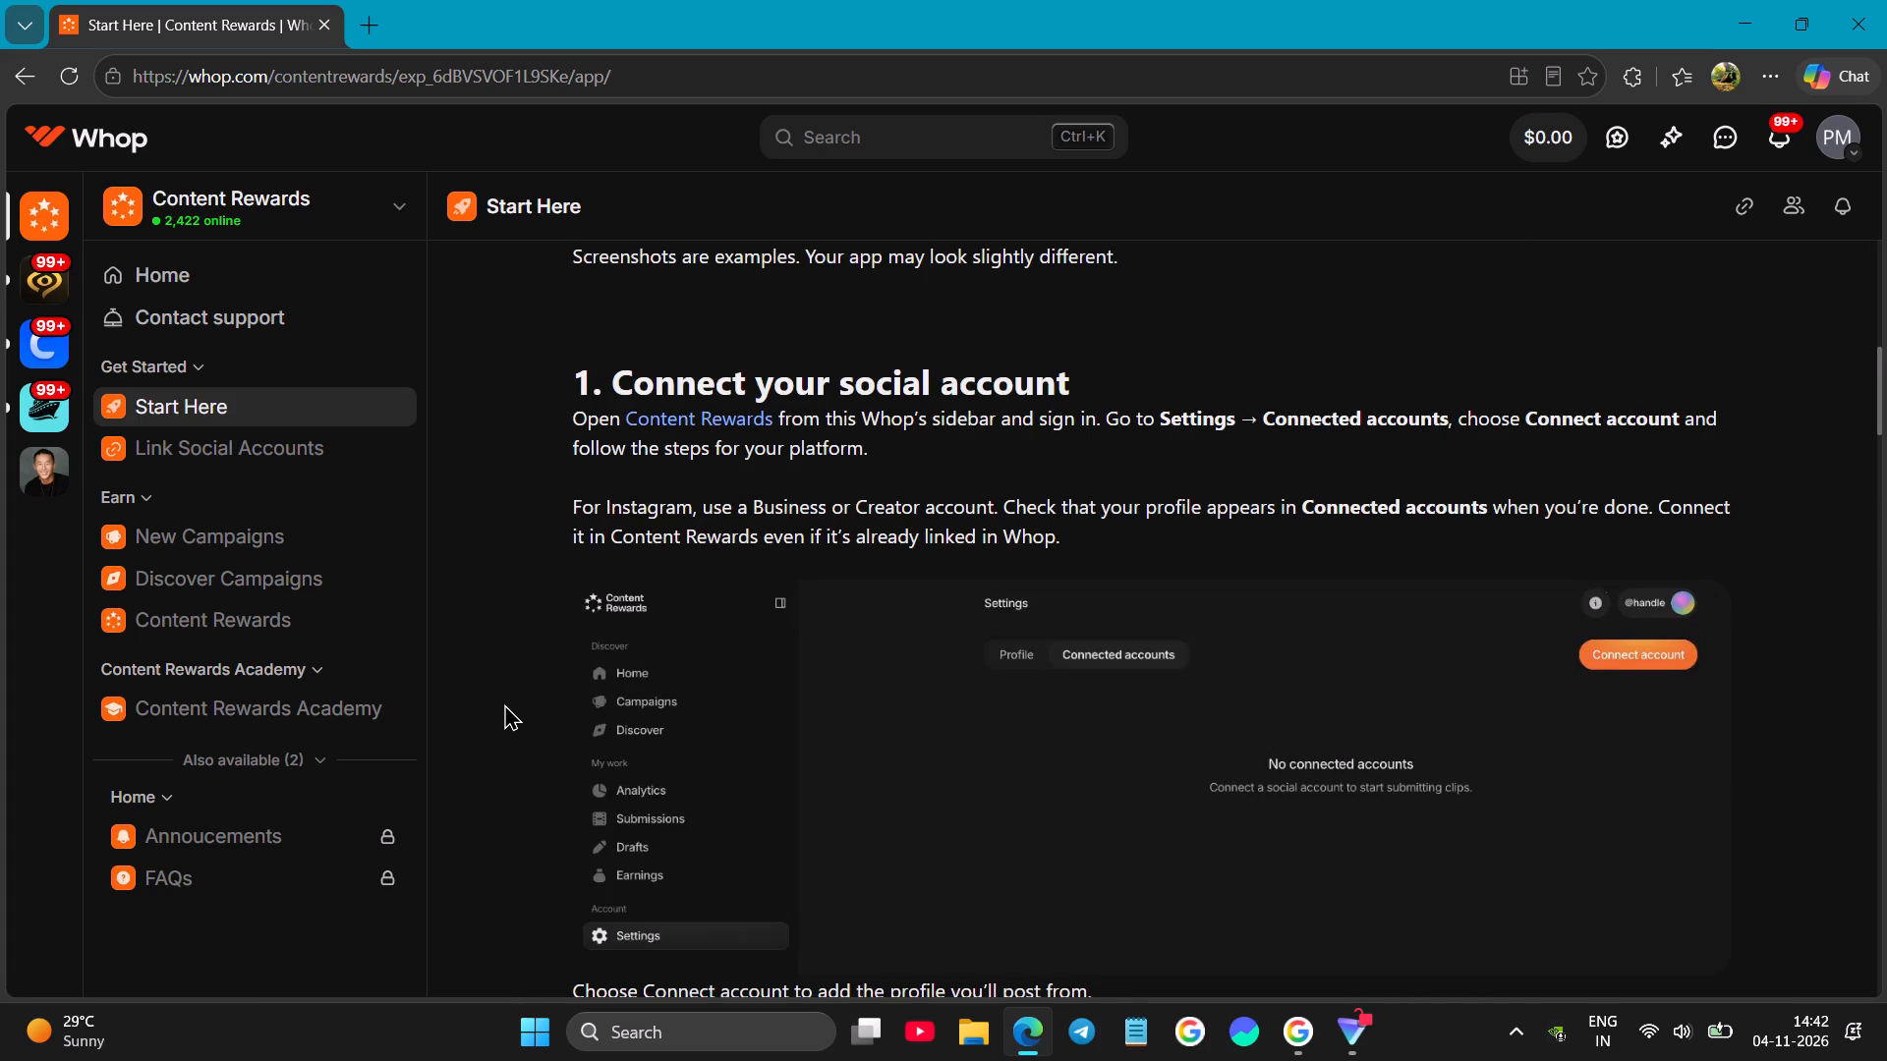
scroll(756, 641, "down", 20)
scroll(756, 641, "down", 20)
scroll(756, 641, "down", 11)
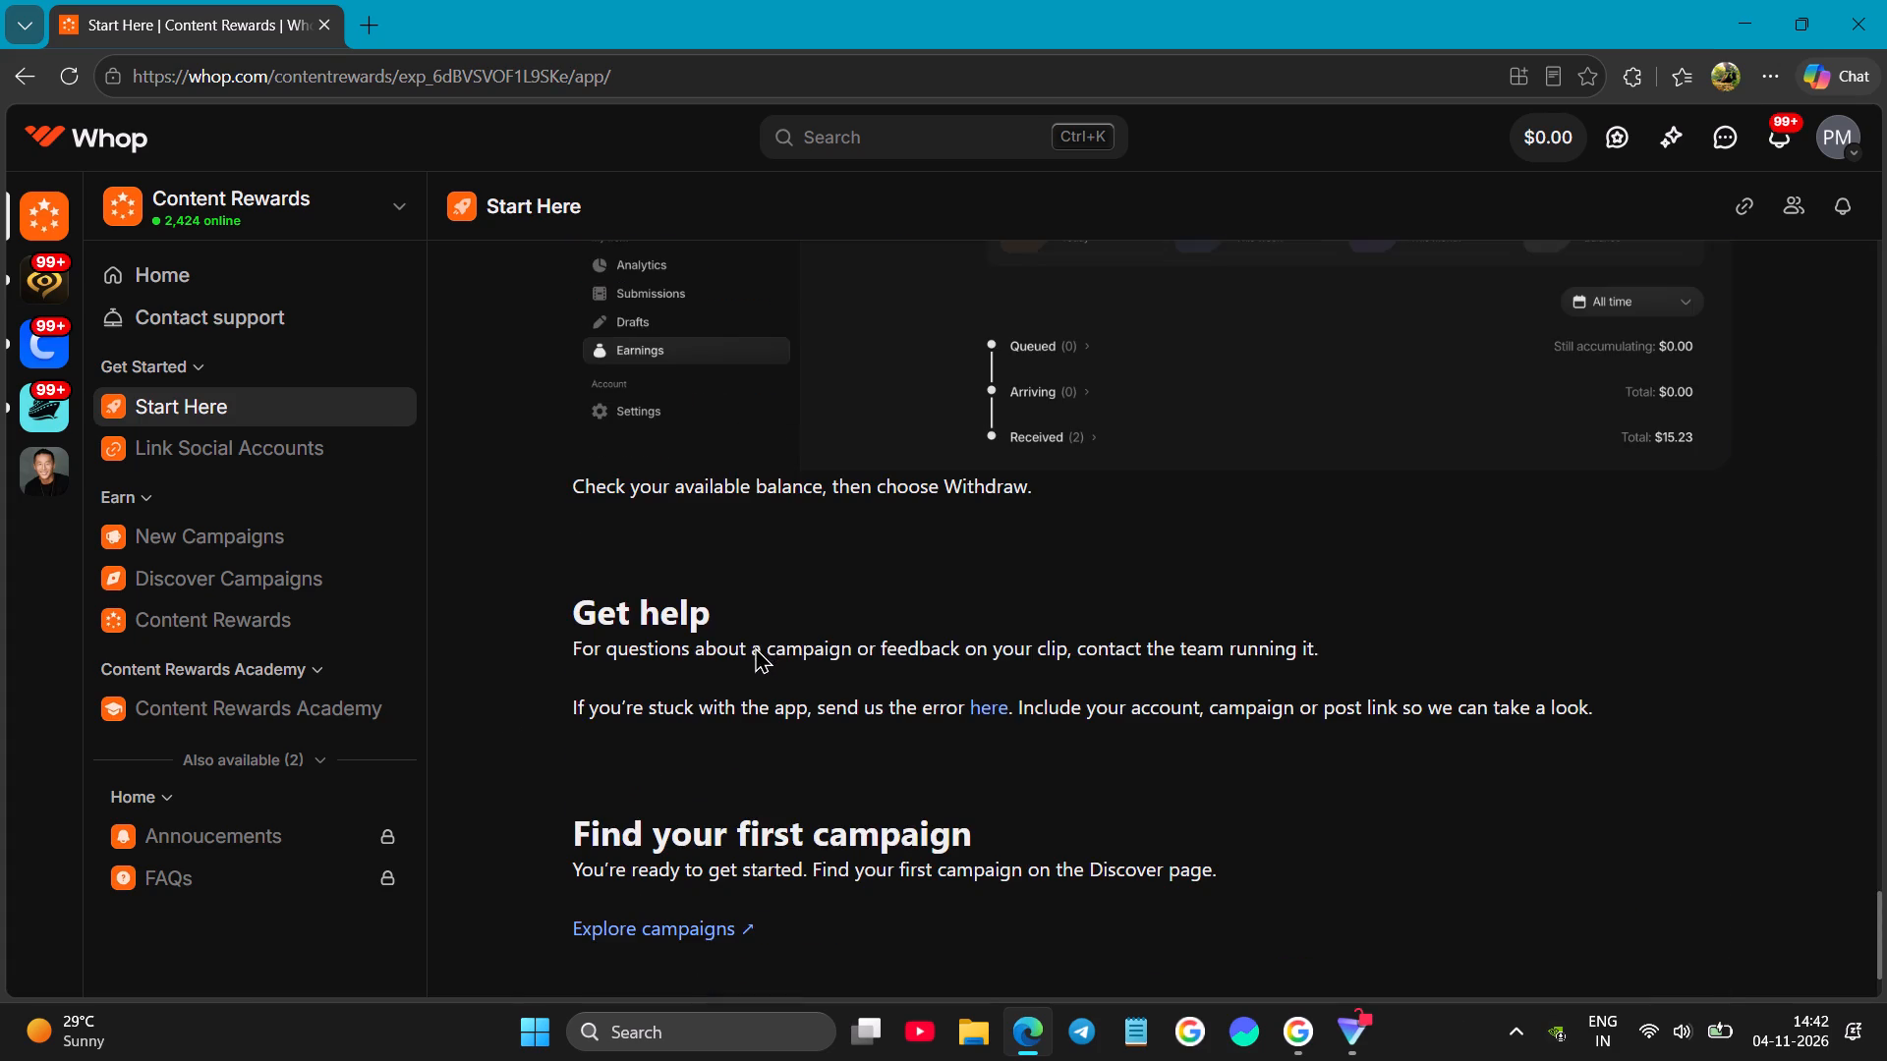
Follow the guide's Explore campaigns link, browse further along Campaigns for you, and dismiss the page help tip.
left_click(654, 910)
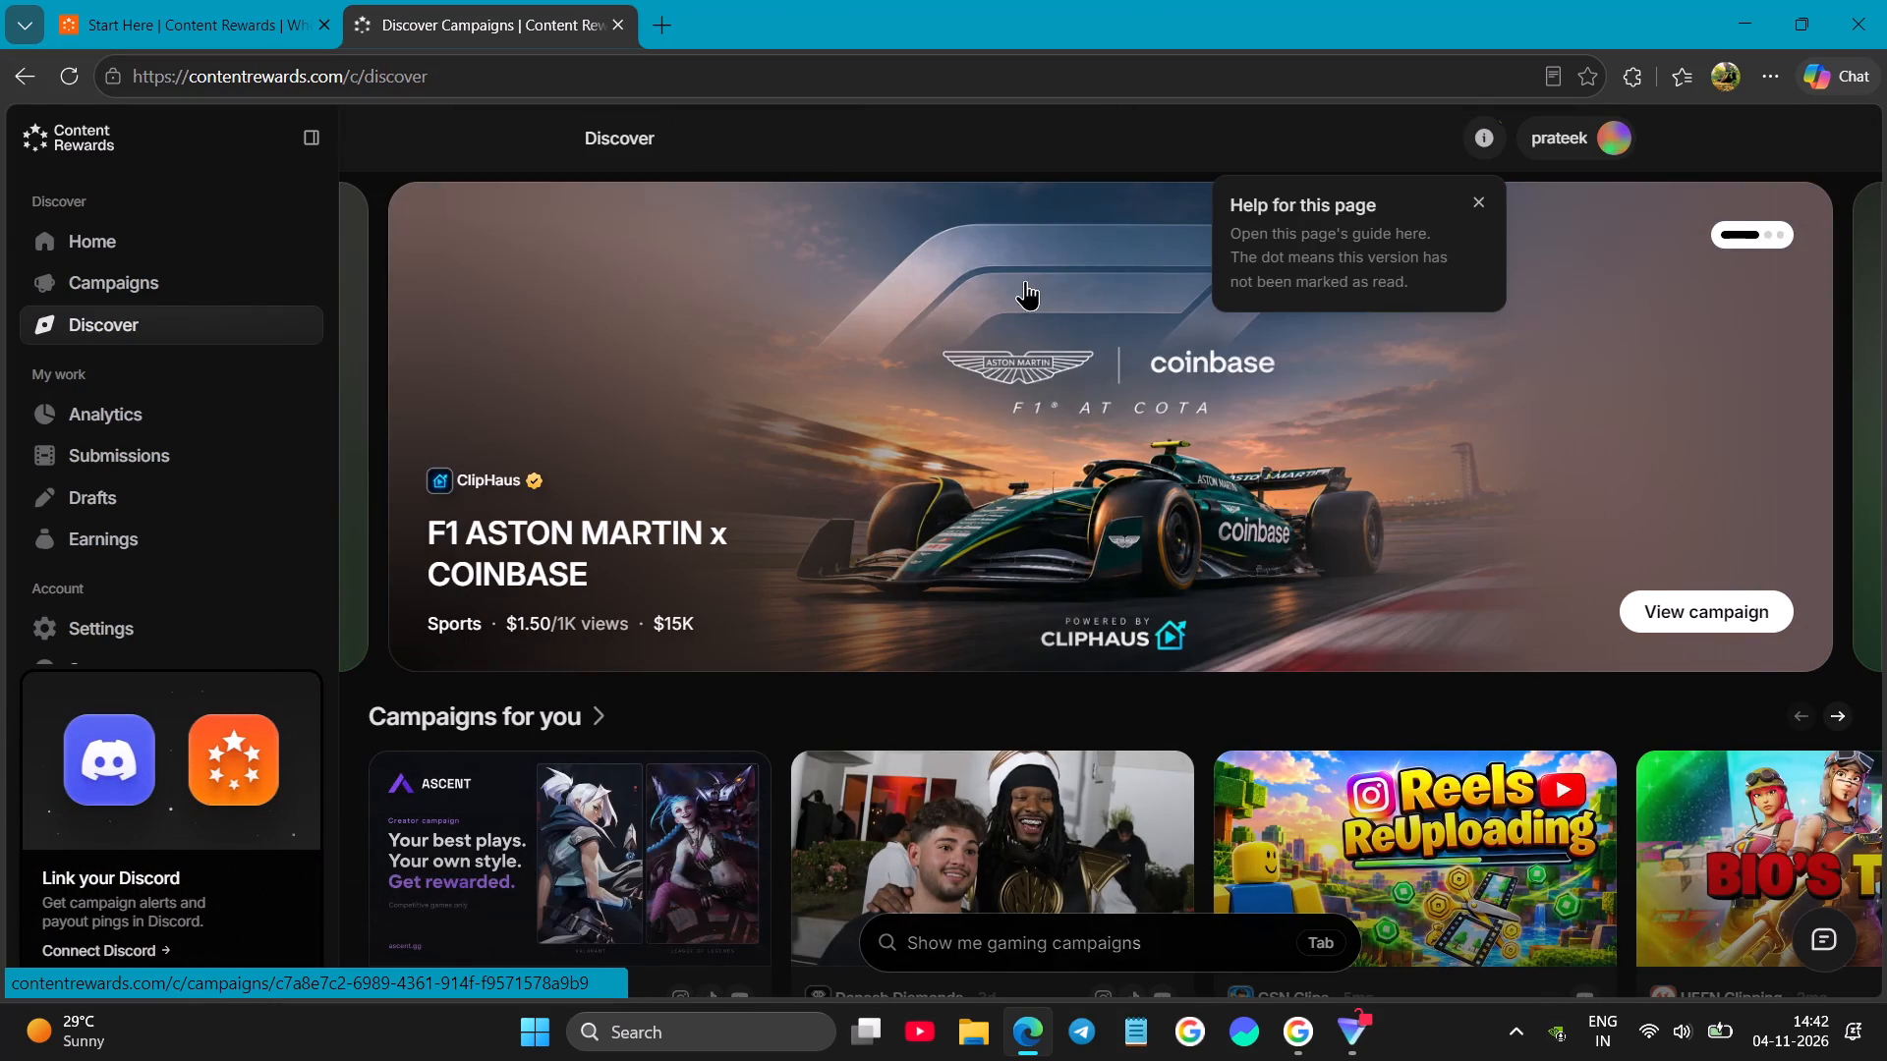
scroll(1003, 345, "down", 4)
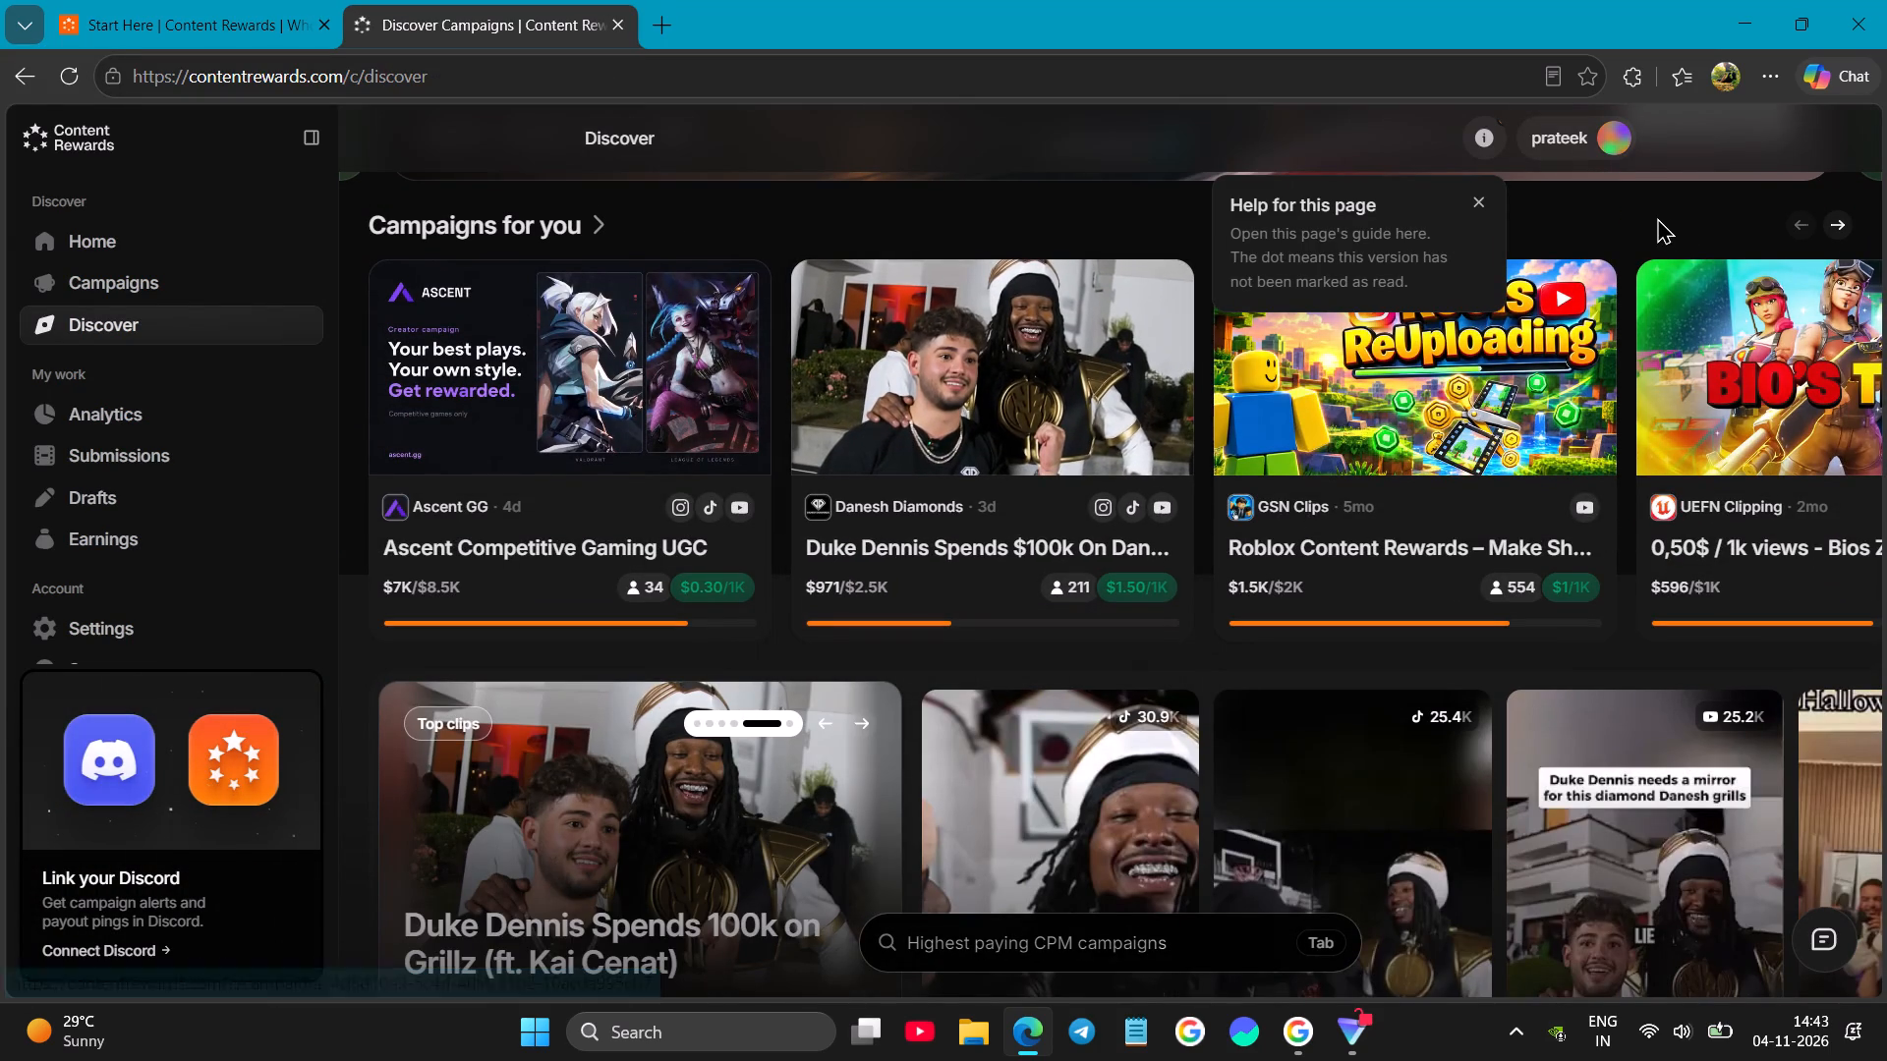
double_click(1840, 225)
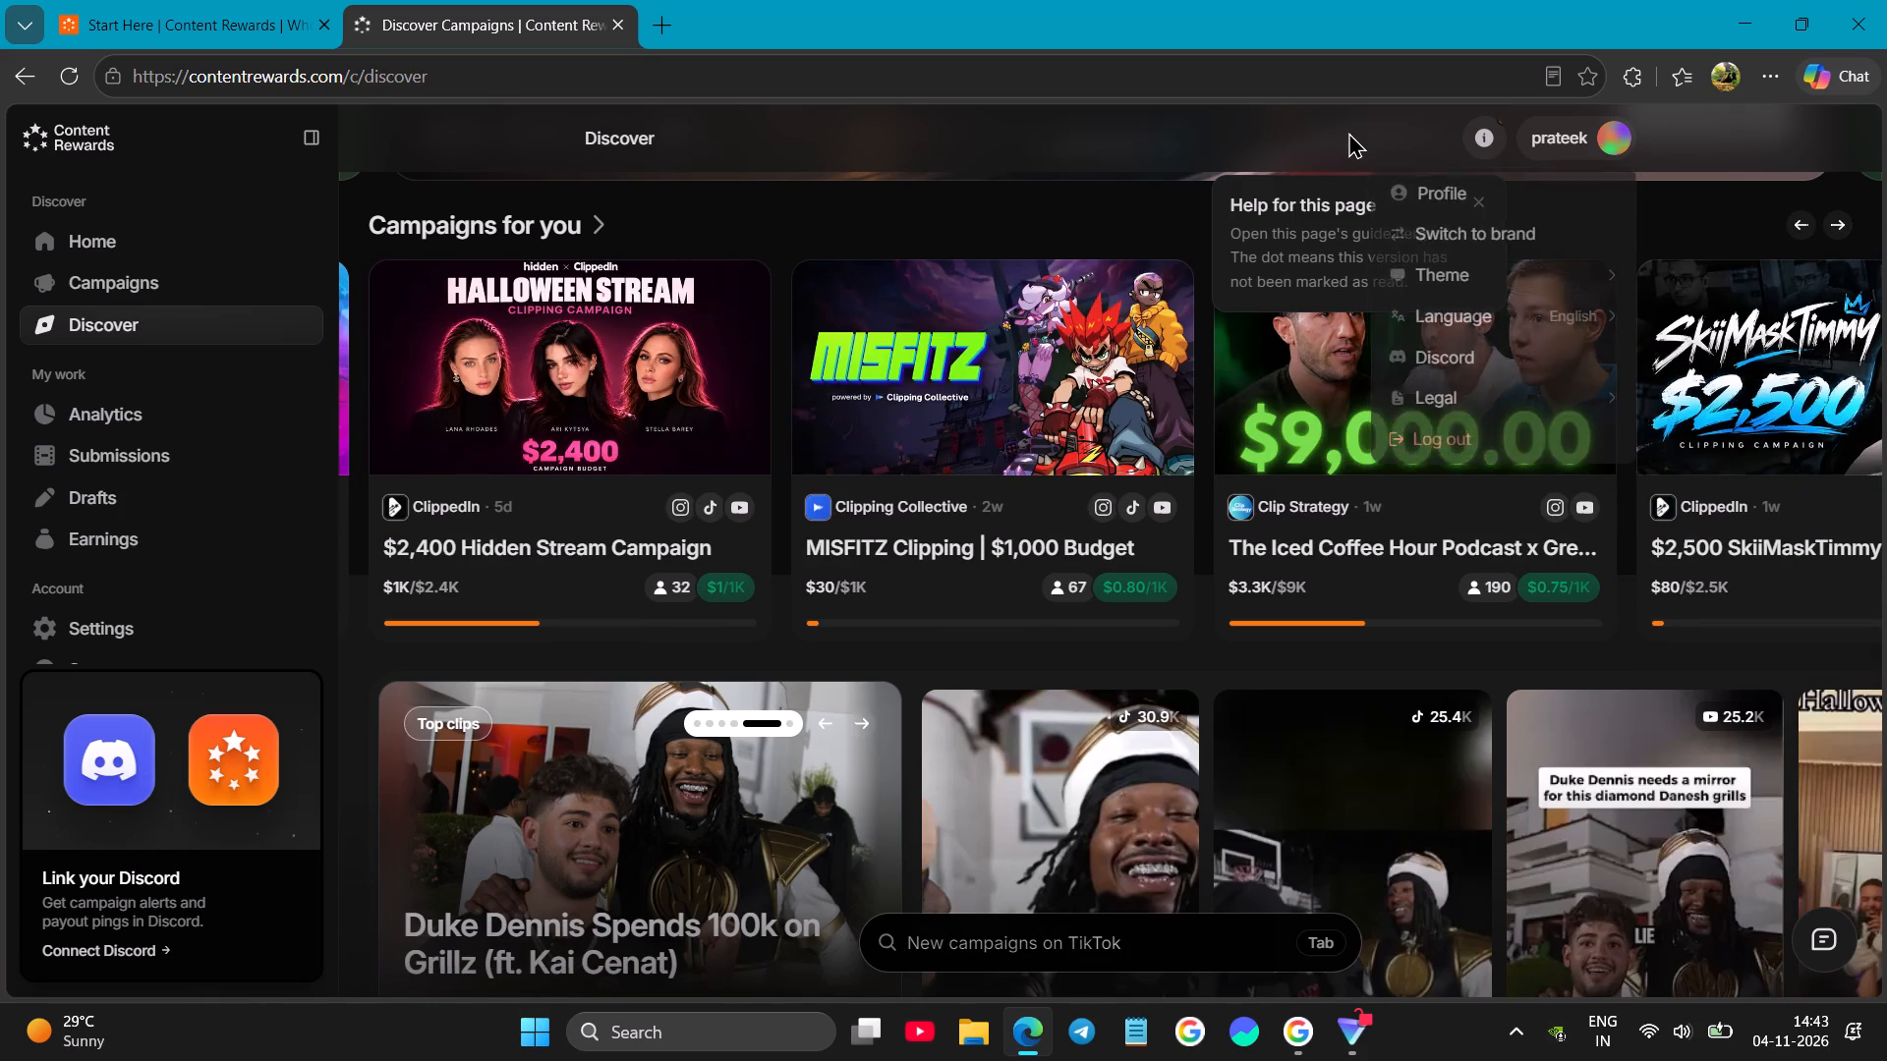
left_click(1347, 132)
left_click(1472, 196)
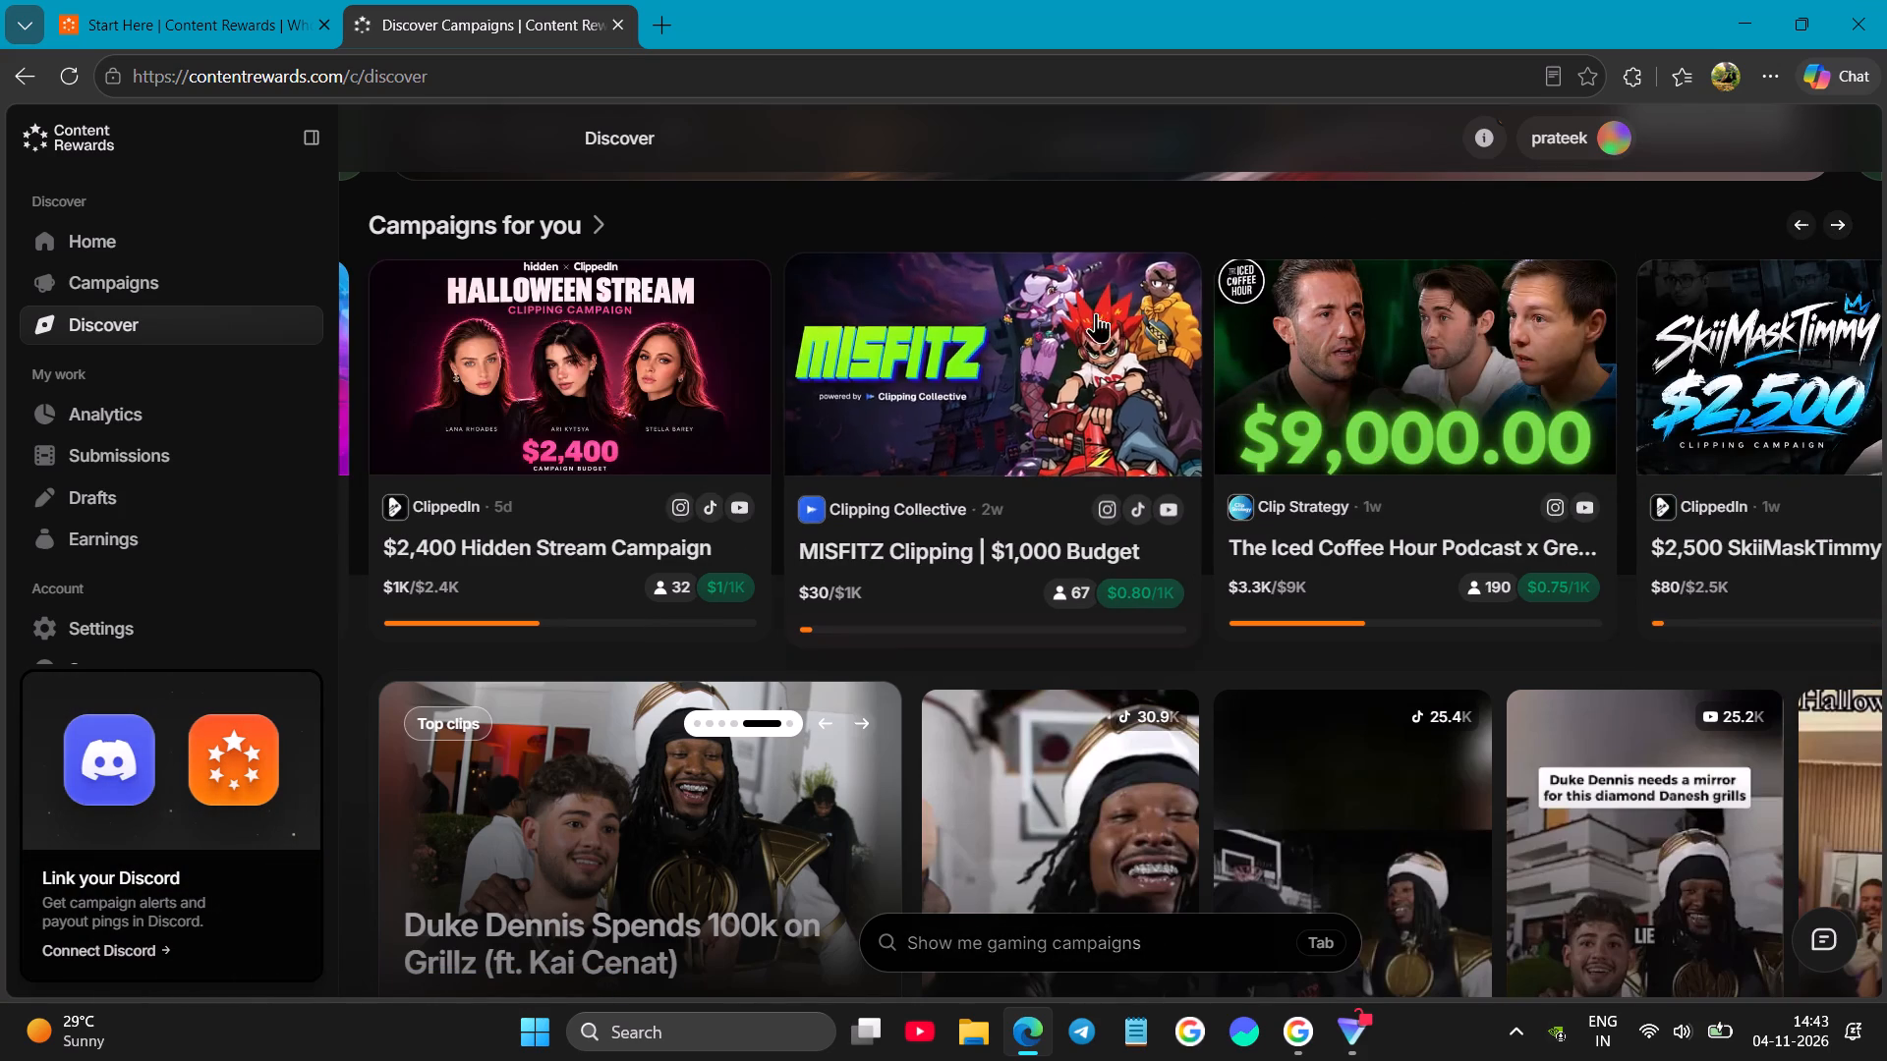
Open the "MISFITZ Clipping | $1,000 Budget" campaign, review its payouts, budget and reference materials, and join the campaign.
left_click(966, 359)
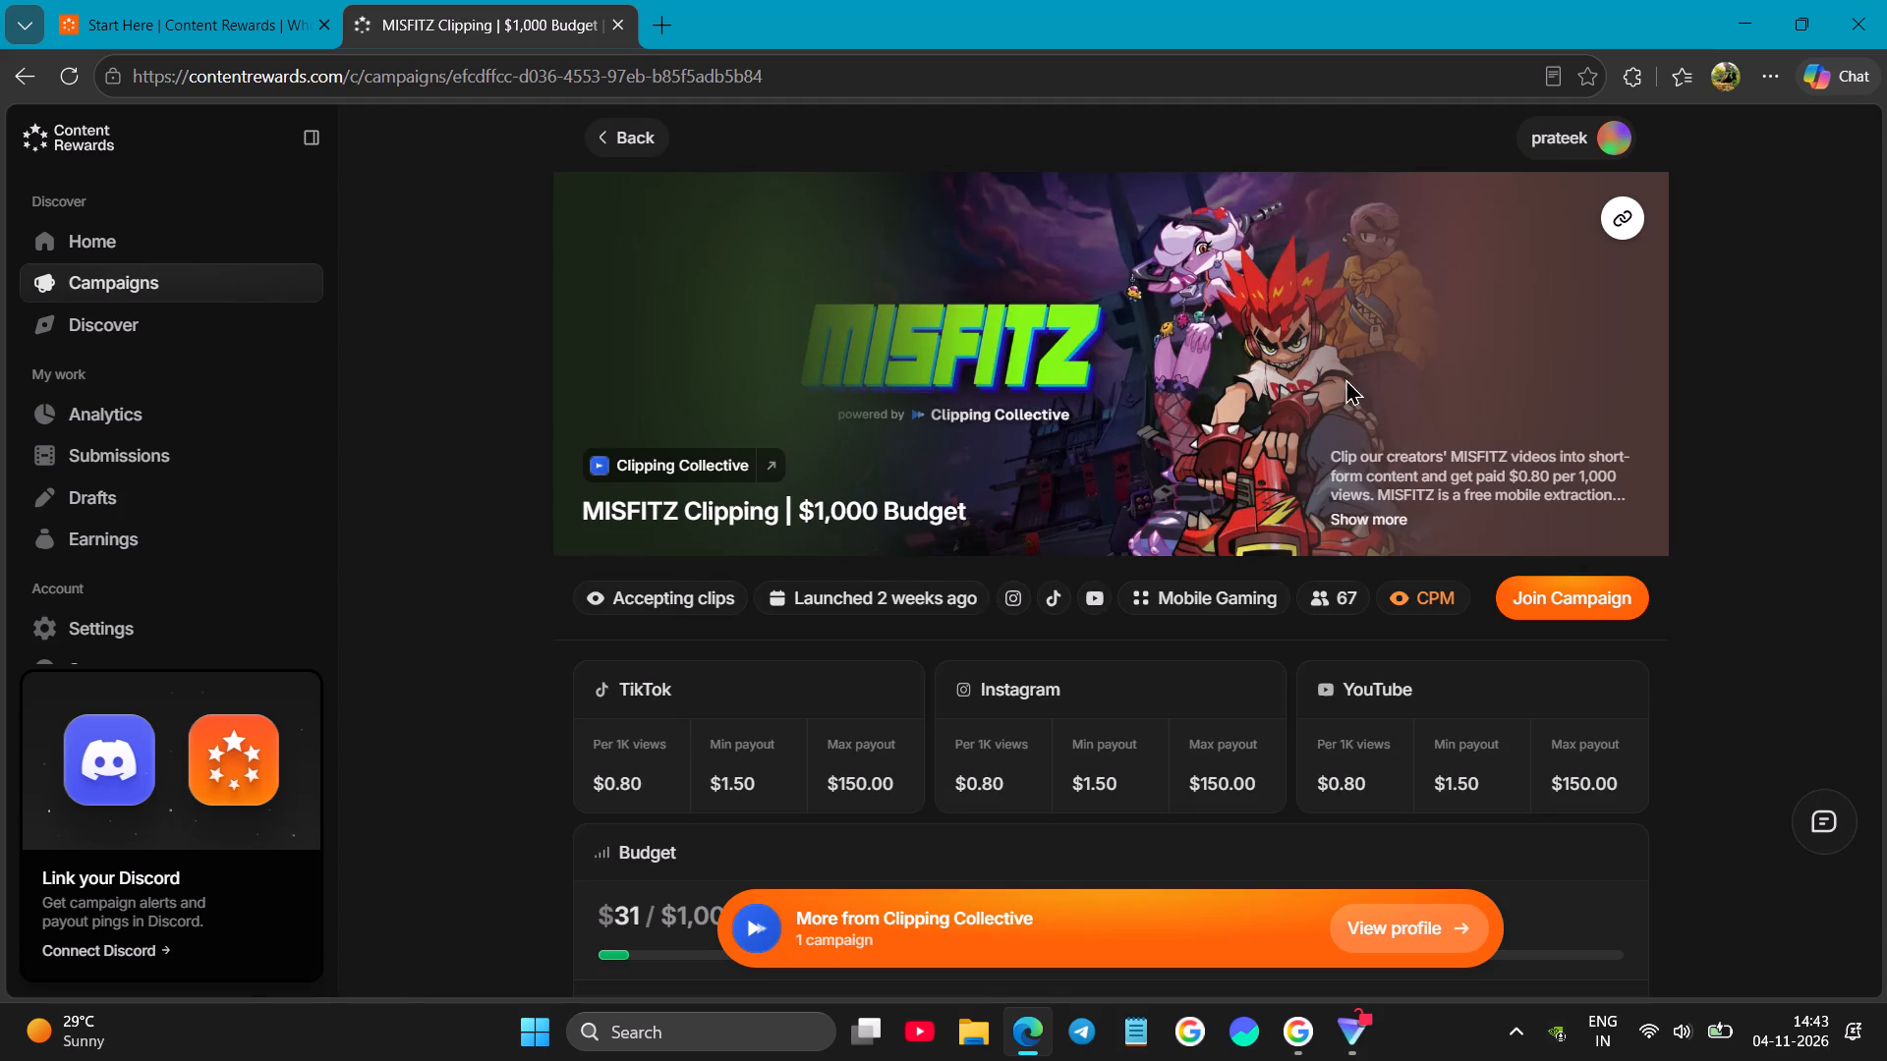
scroll(1327, 385, "down", 3)
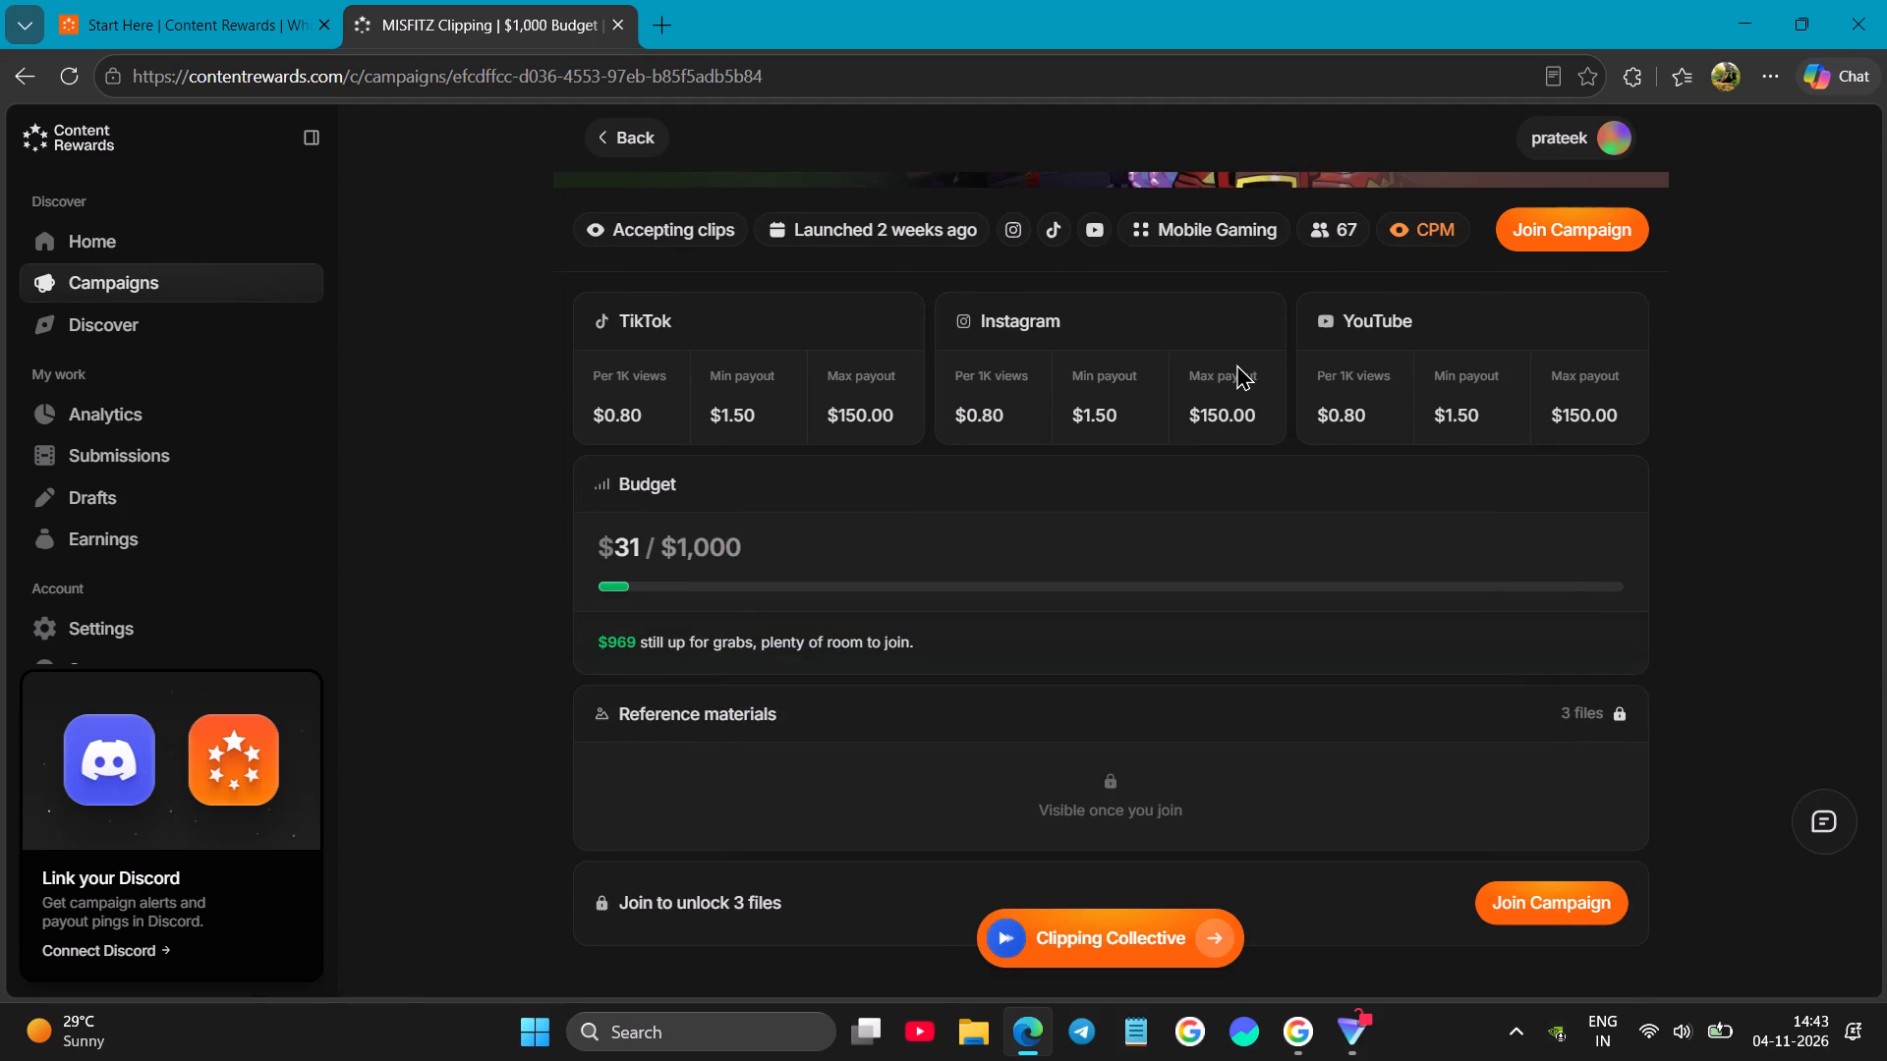
scroll(1236, 363, "down", 3)
left_click(856, 443)
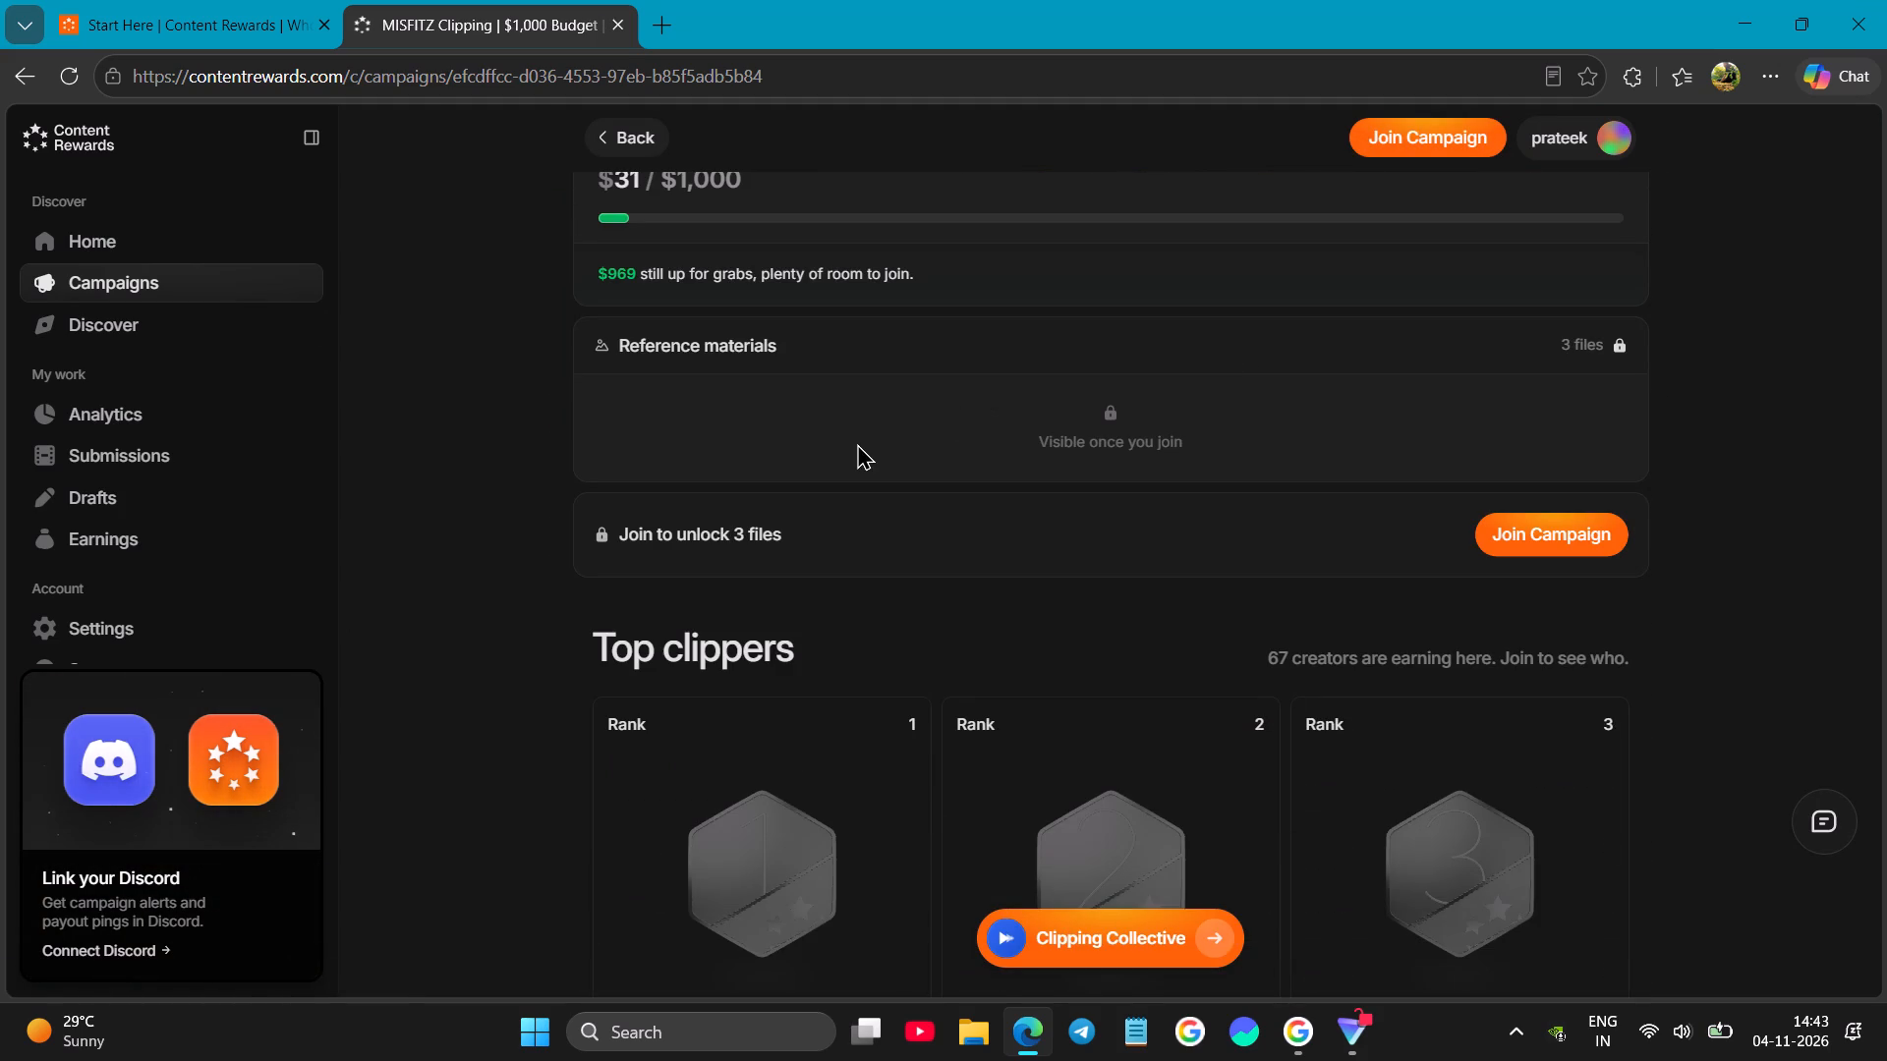
left_click(1106, 434)
left_click(1395, 125)
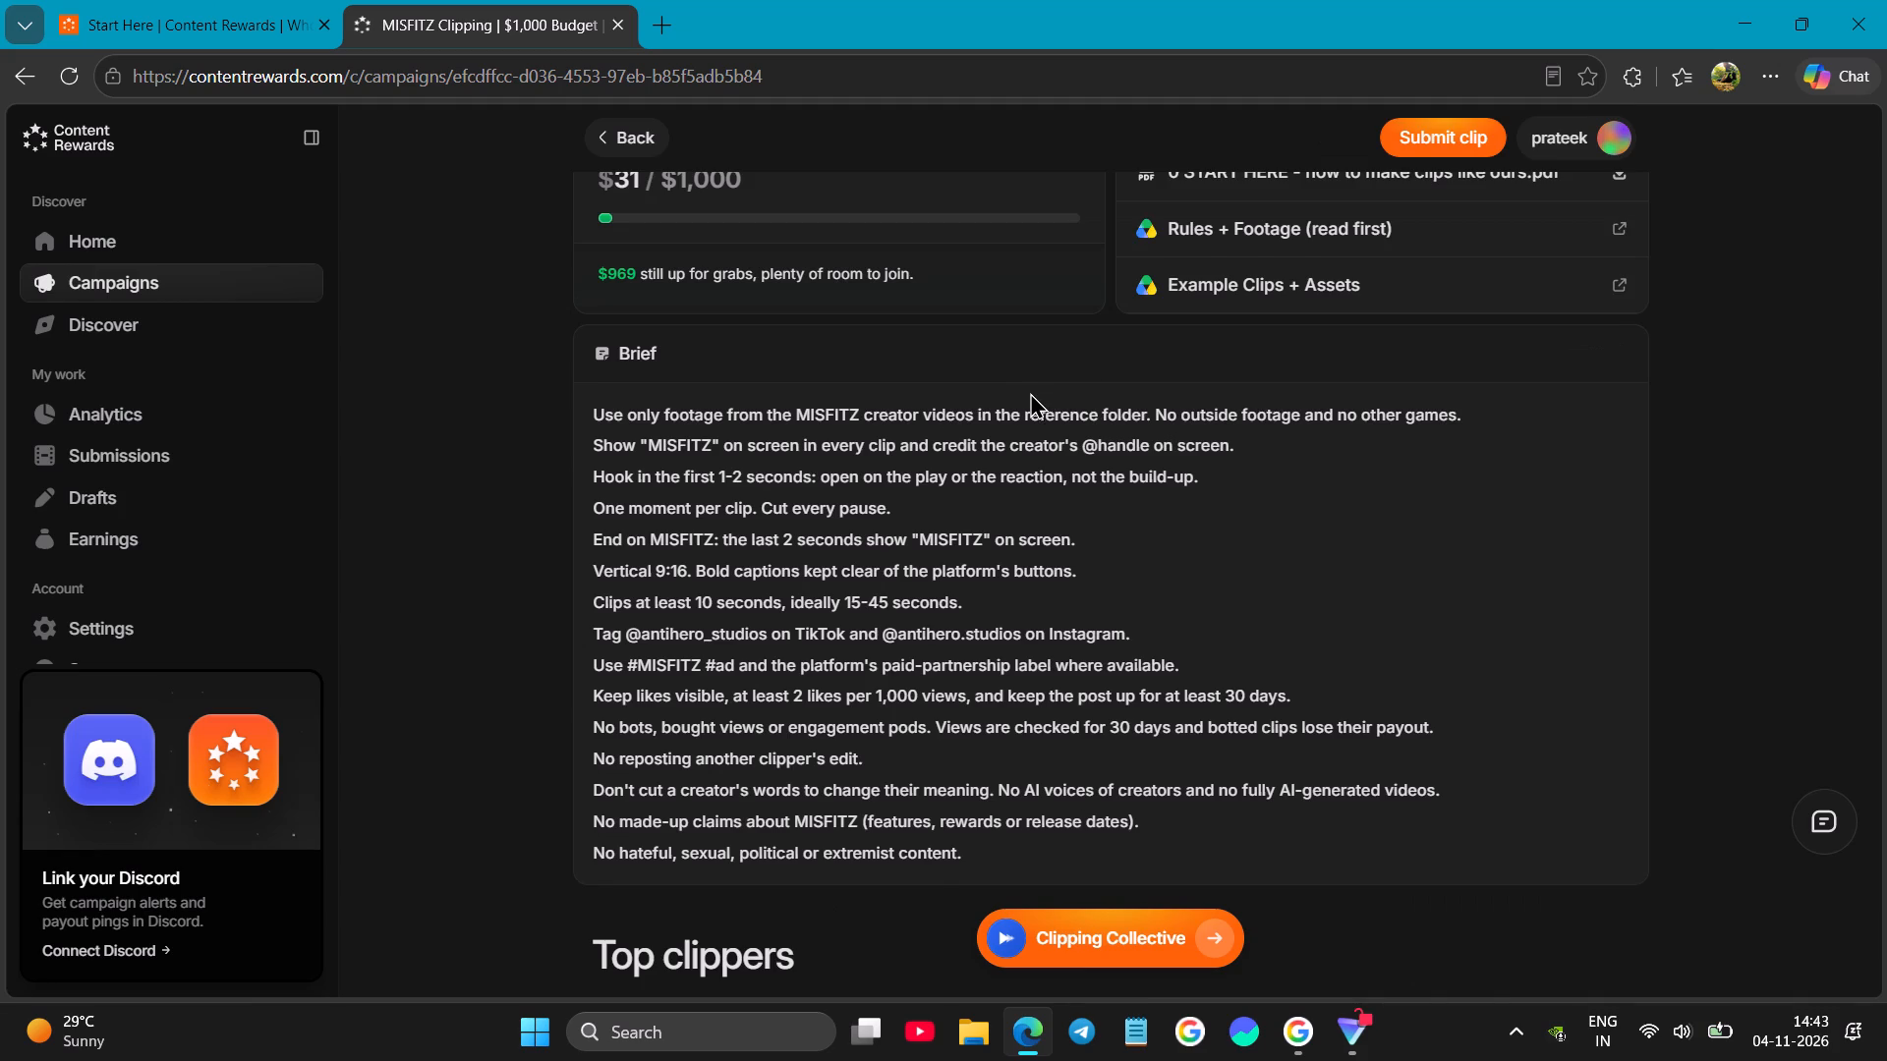
Read the clip rules in the MISFITZ campaign's brief.
scroll(1030, 392, "down", 1)
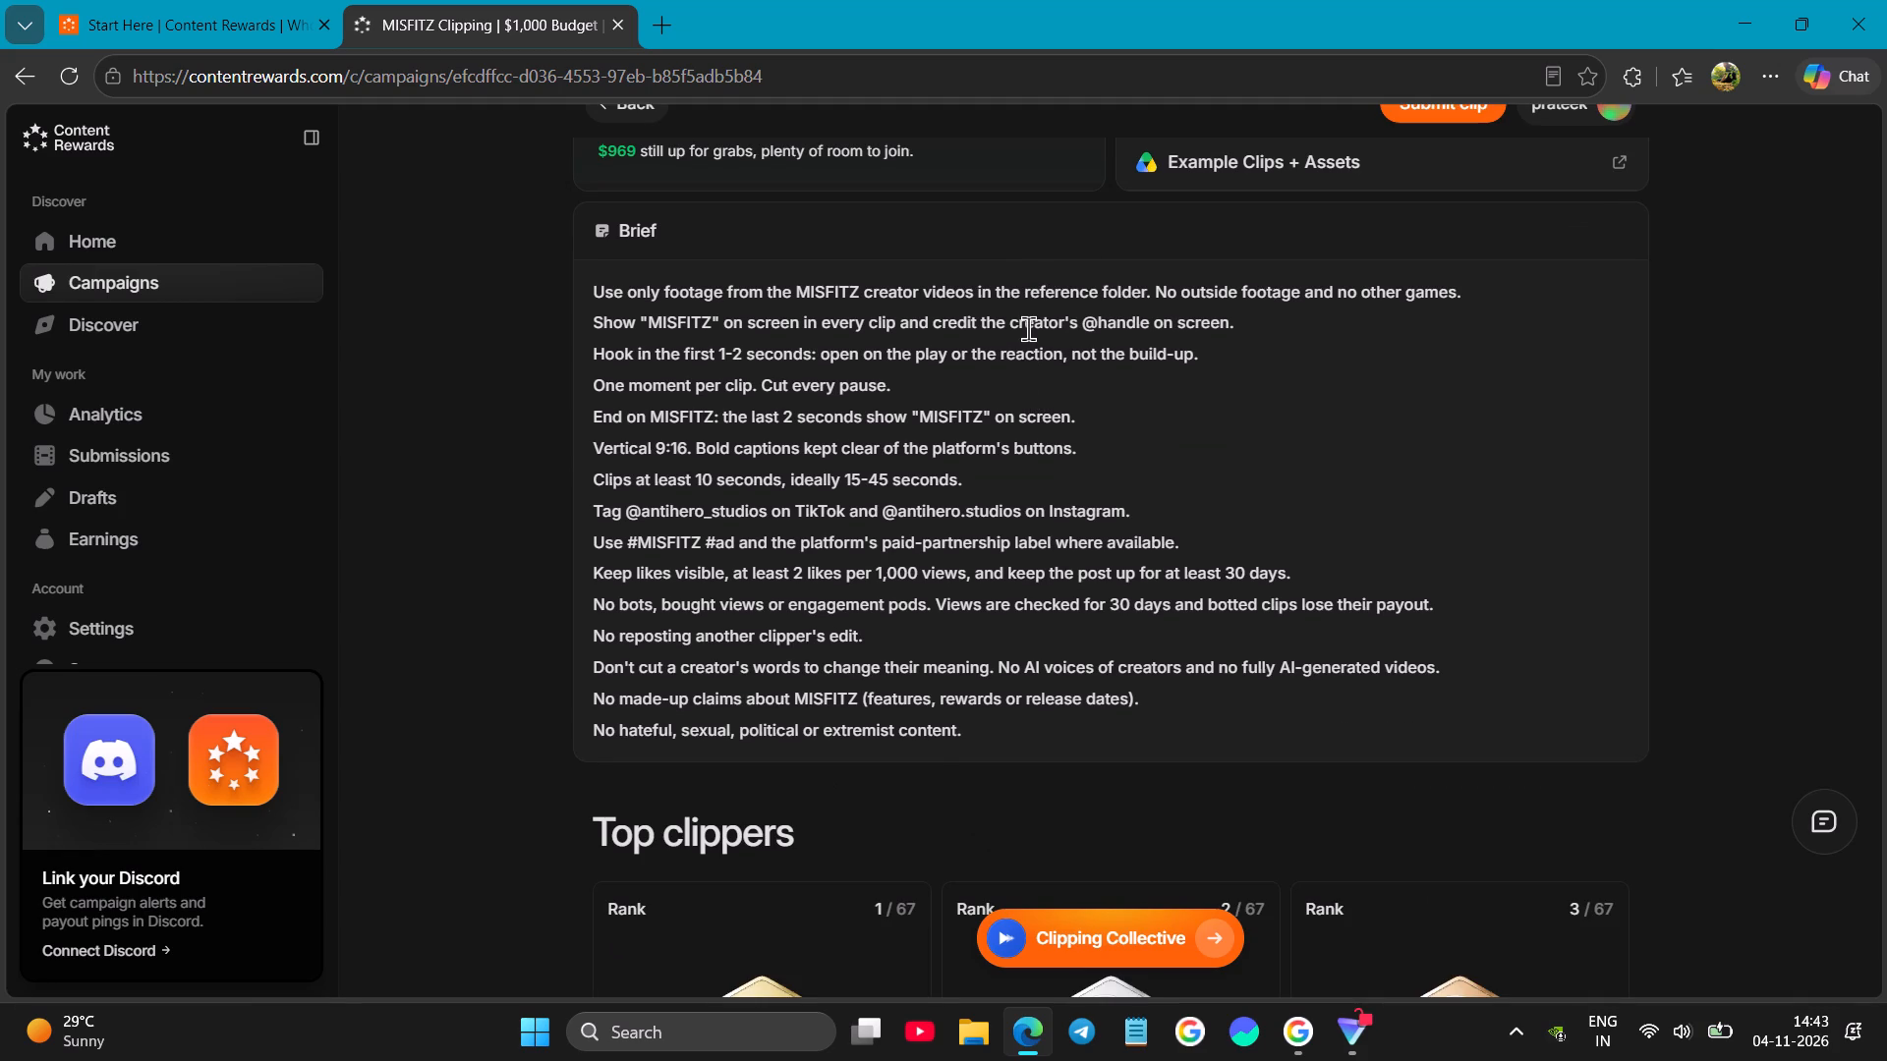
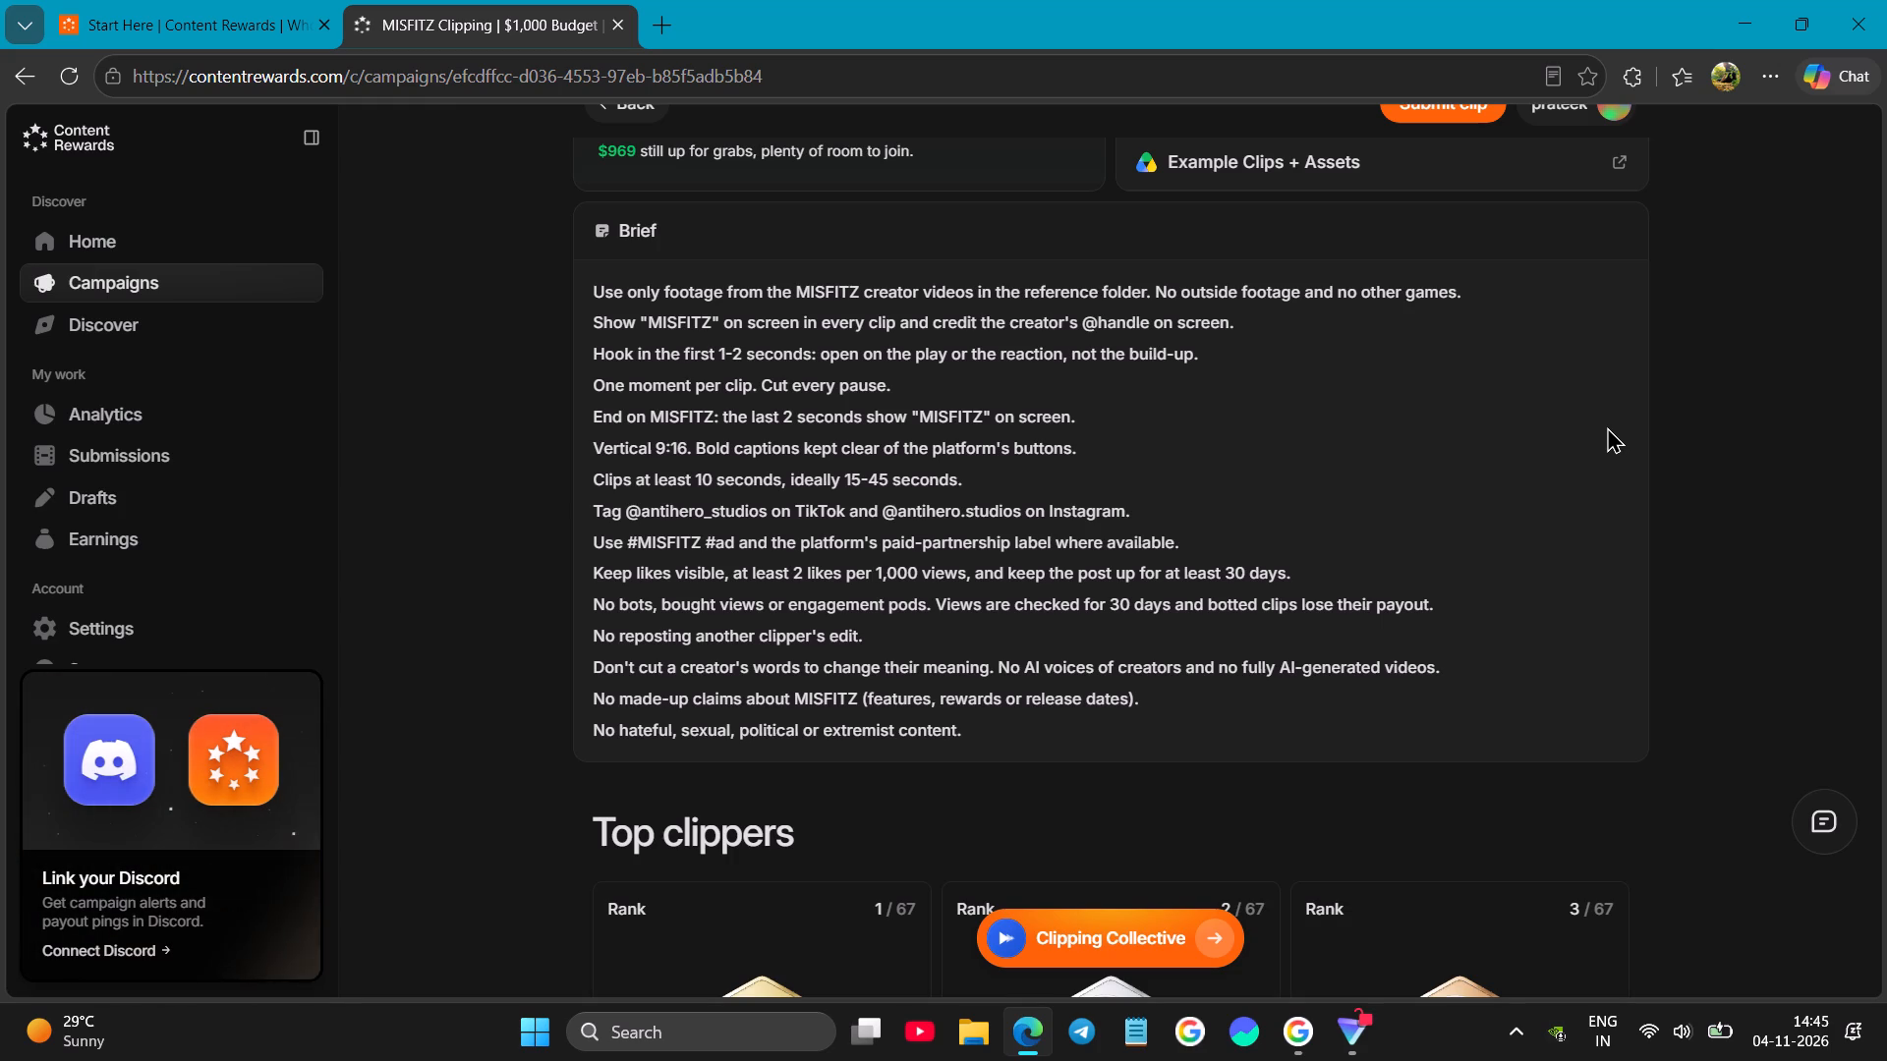
Open the reference PDF "0 START HERE - how to make clips like ours" and read it through to the Layout A split guide.
scroll(1561, 411, "up", 2)
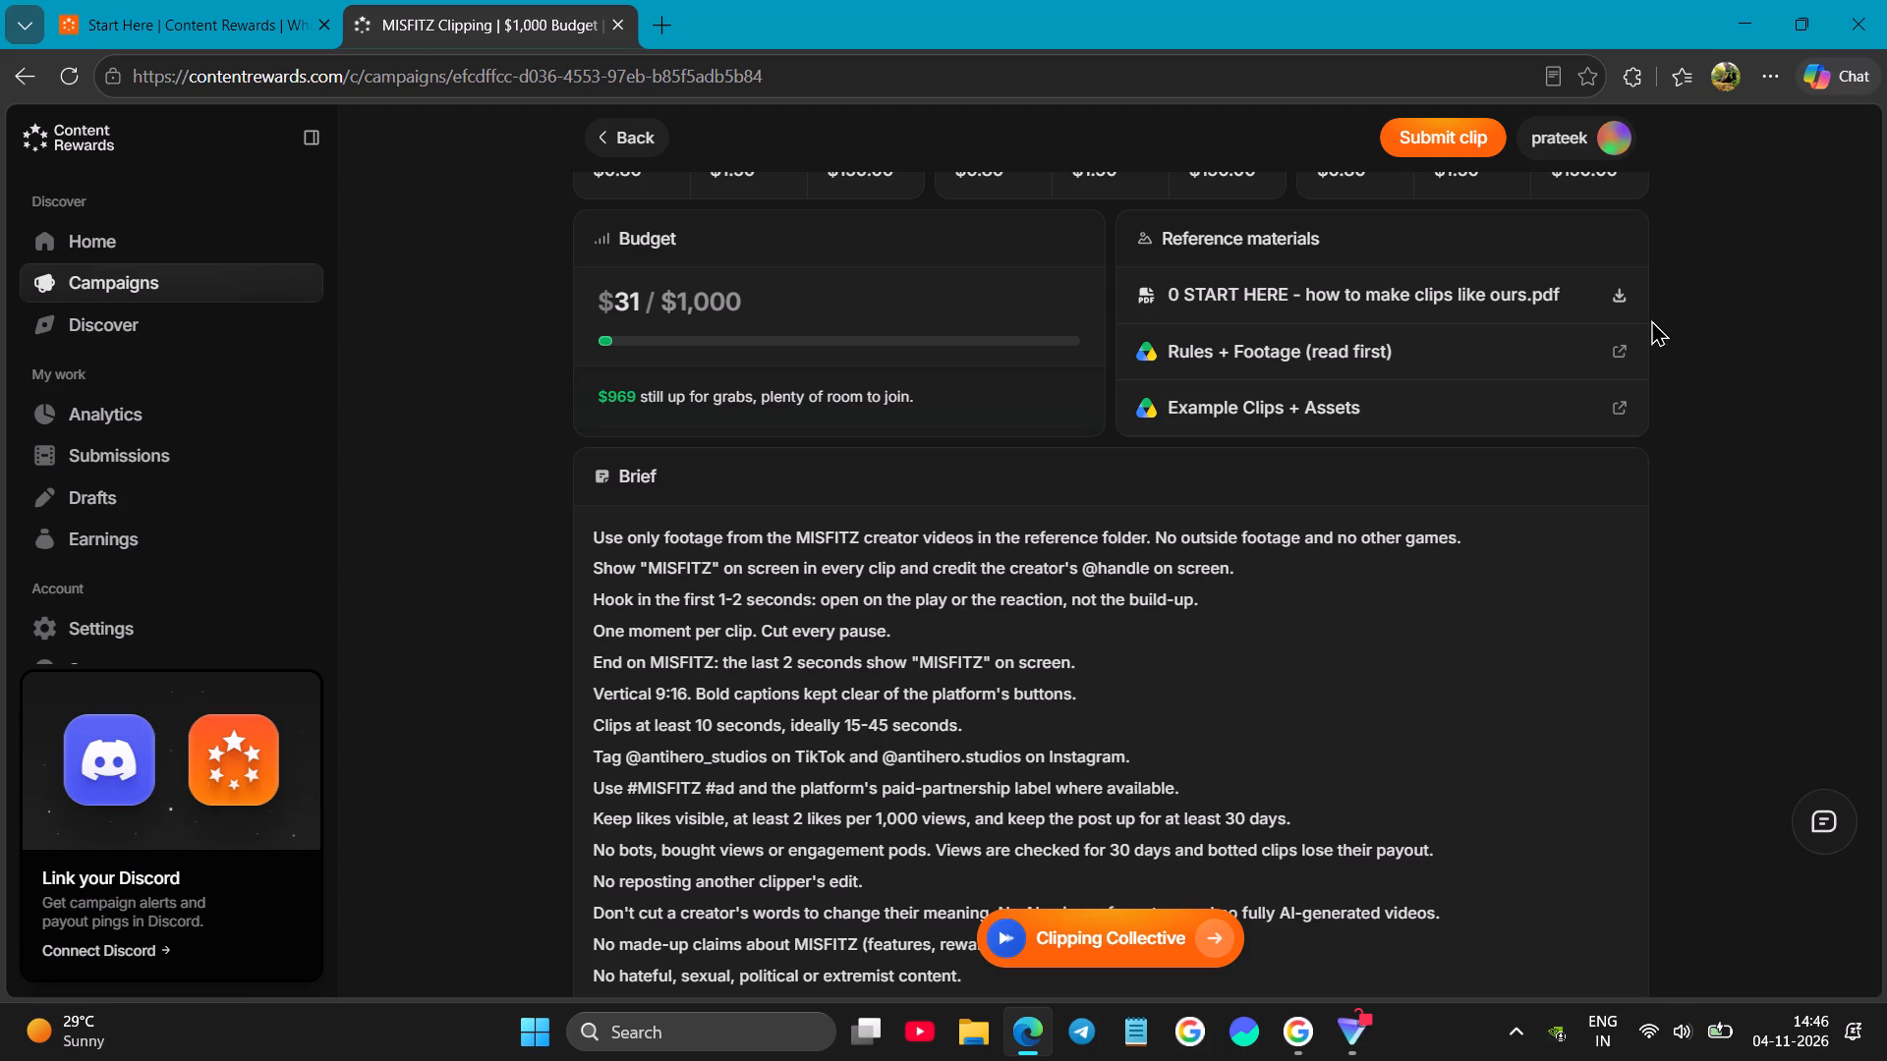
left_click(1610, 288)
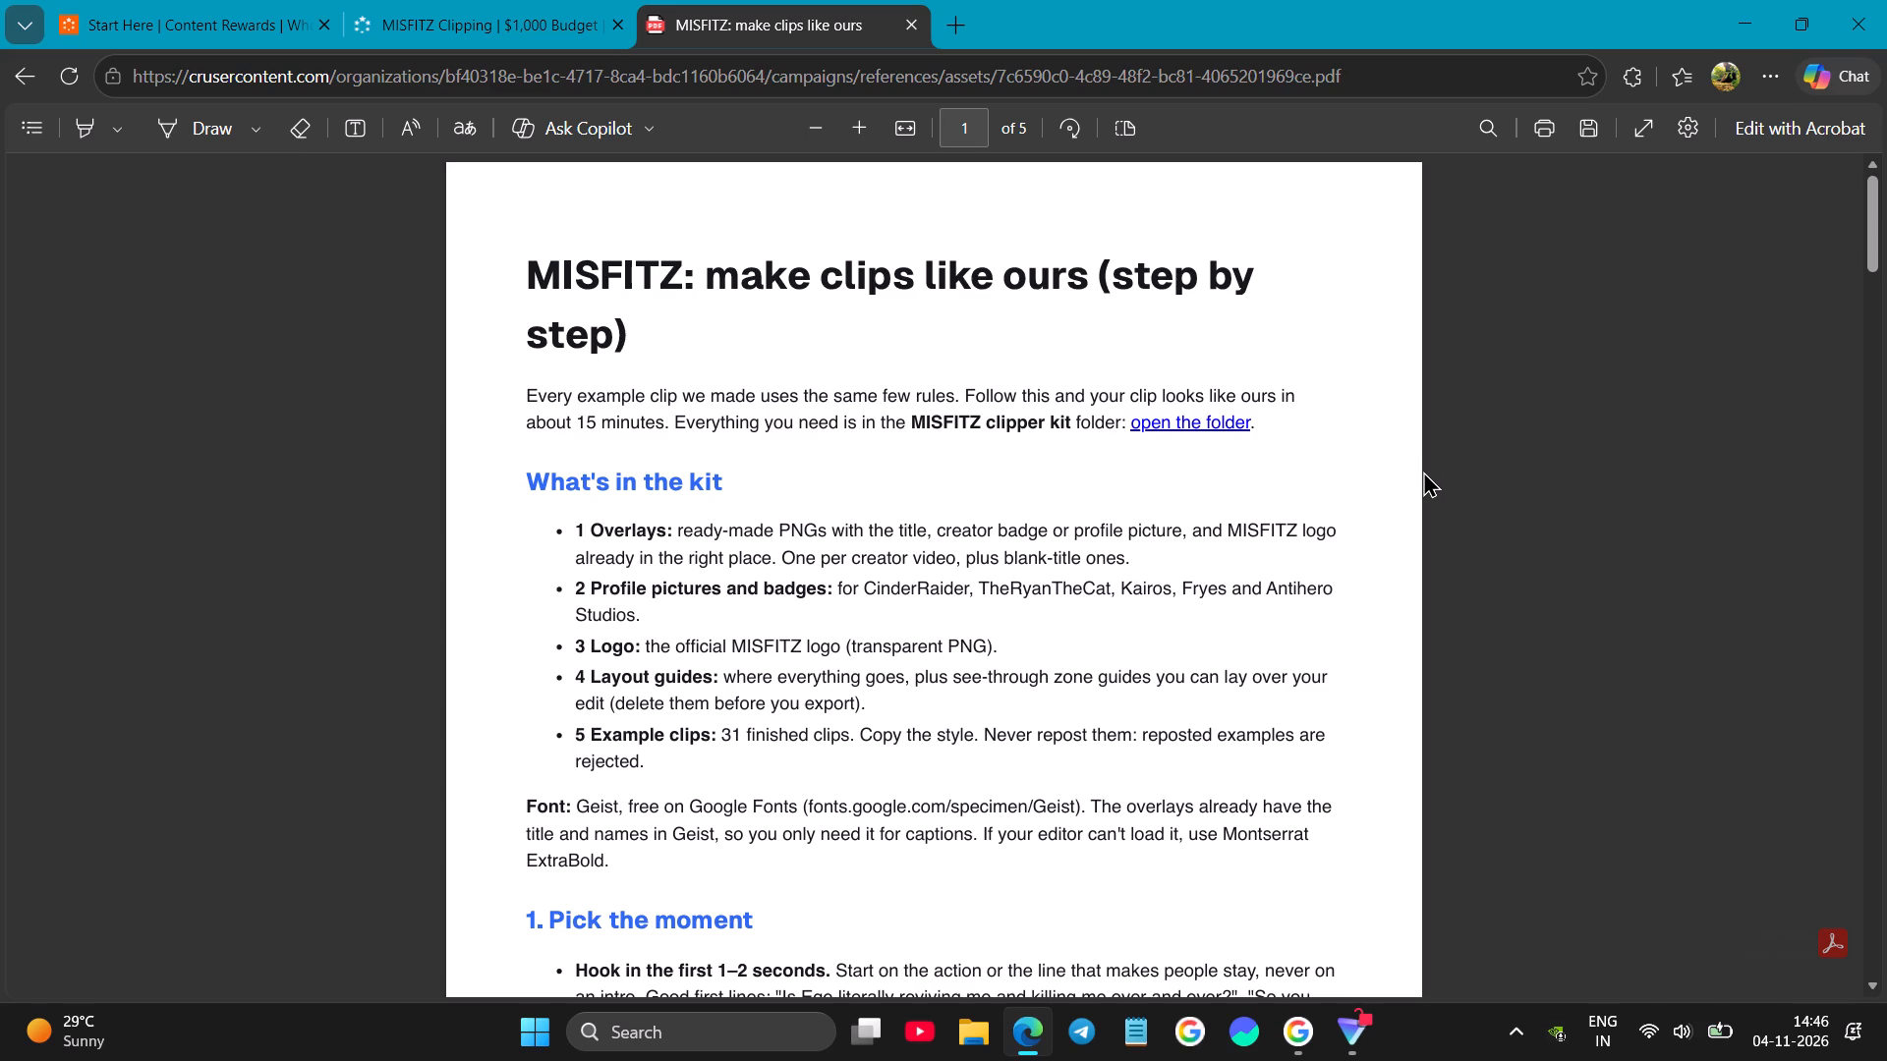
scroll(1246, 419, "down", 1)
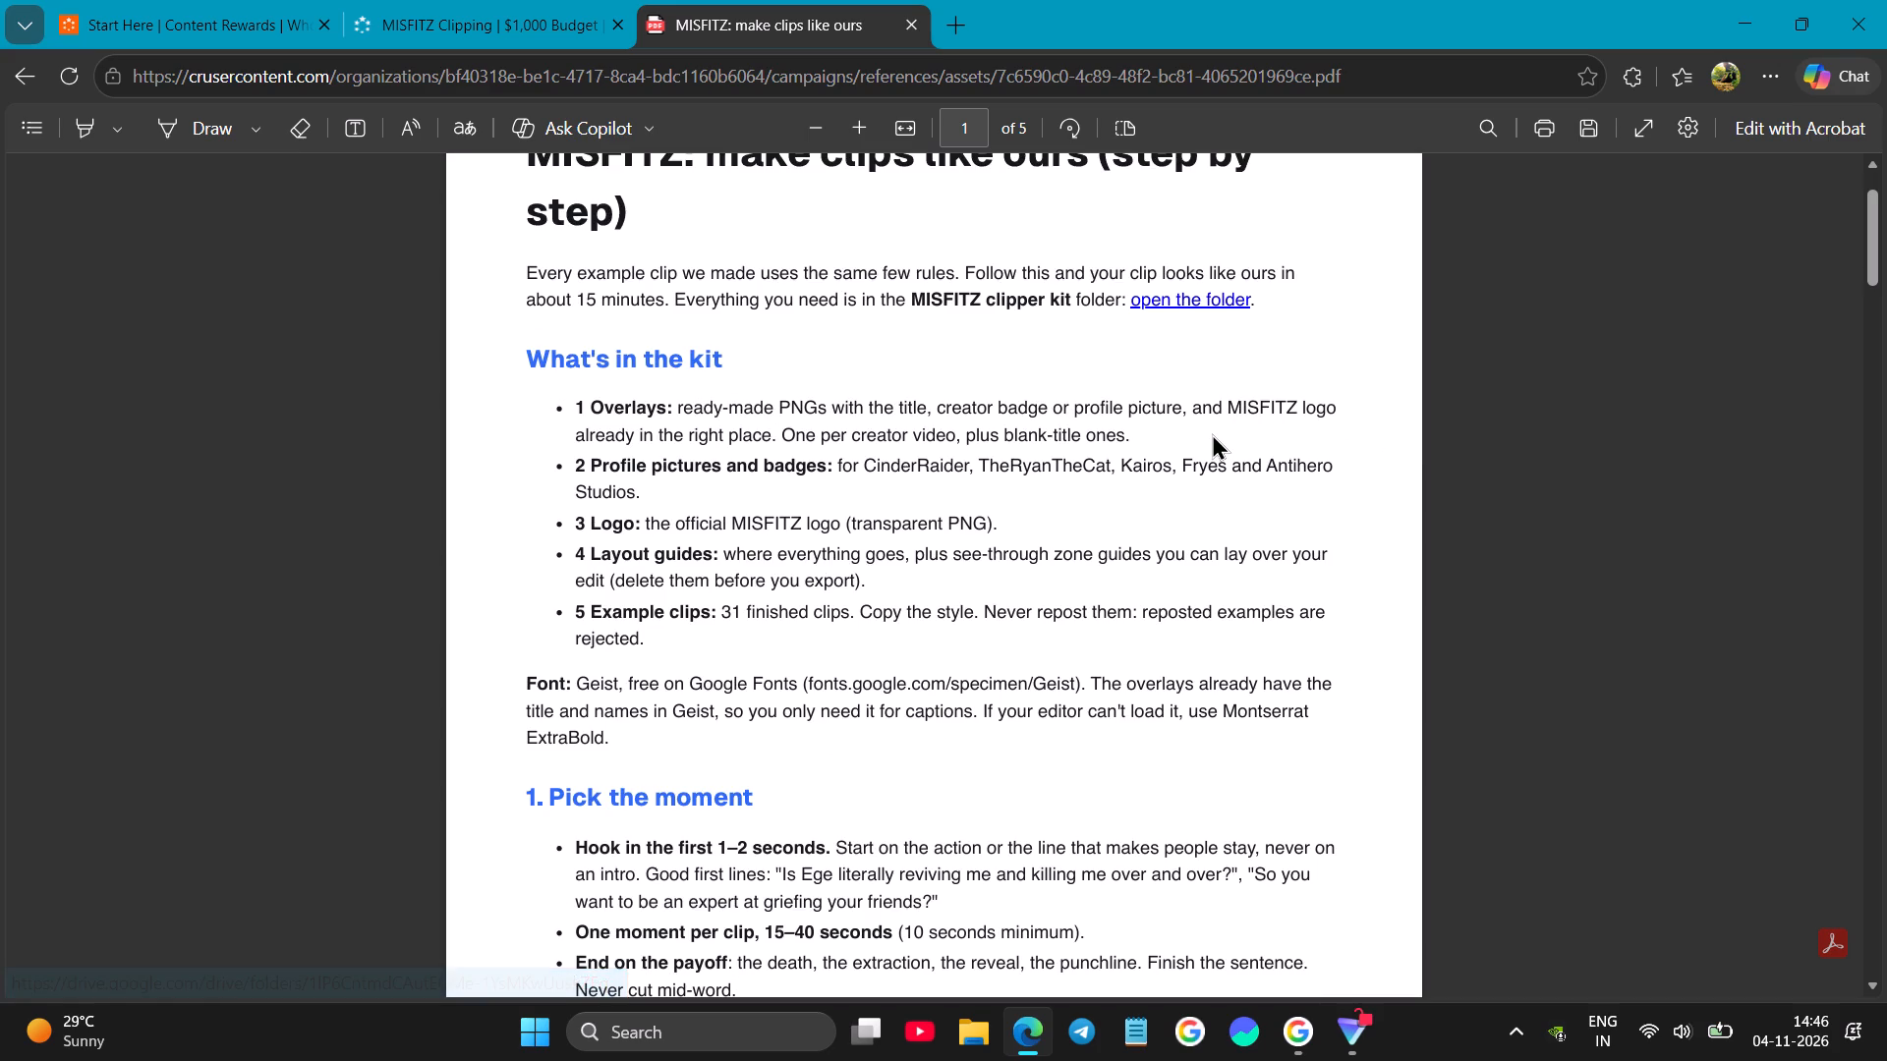
scroll(1202, 437, "down", 1)
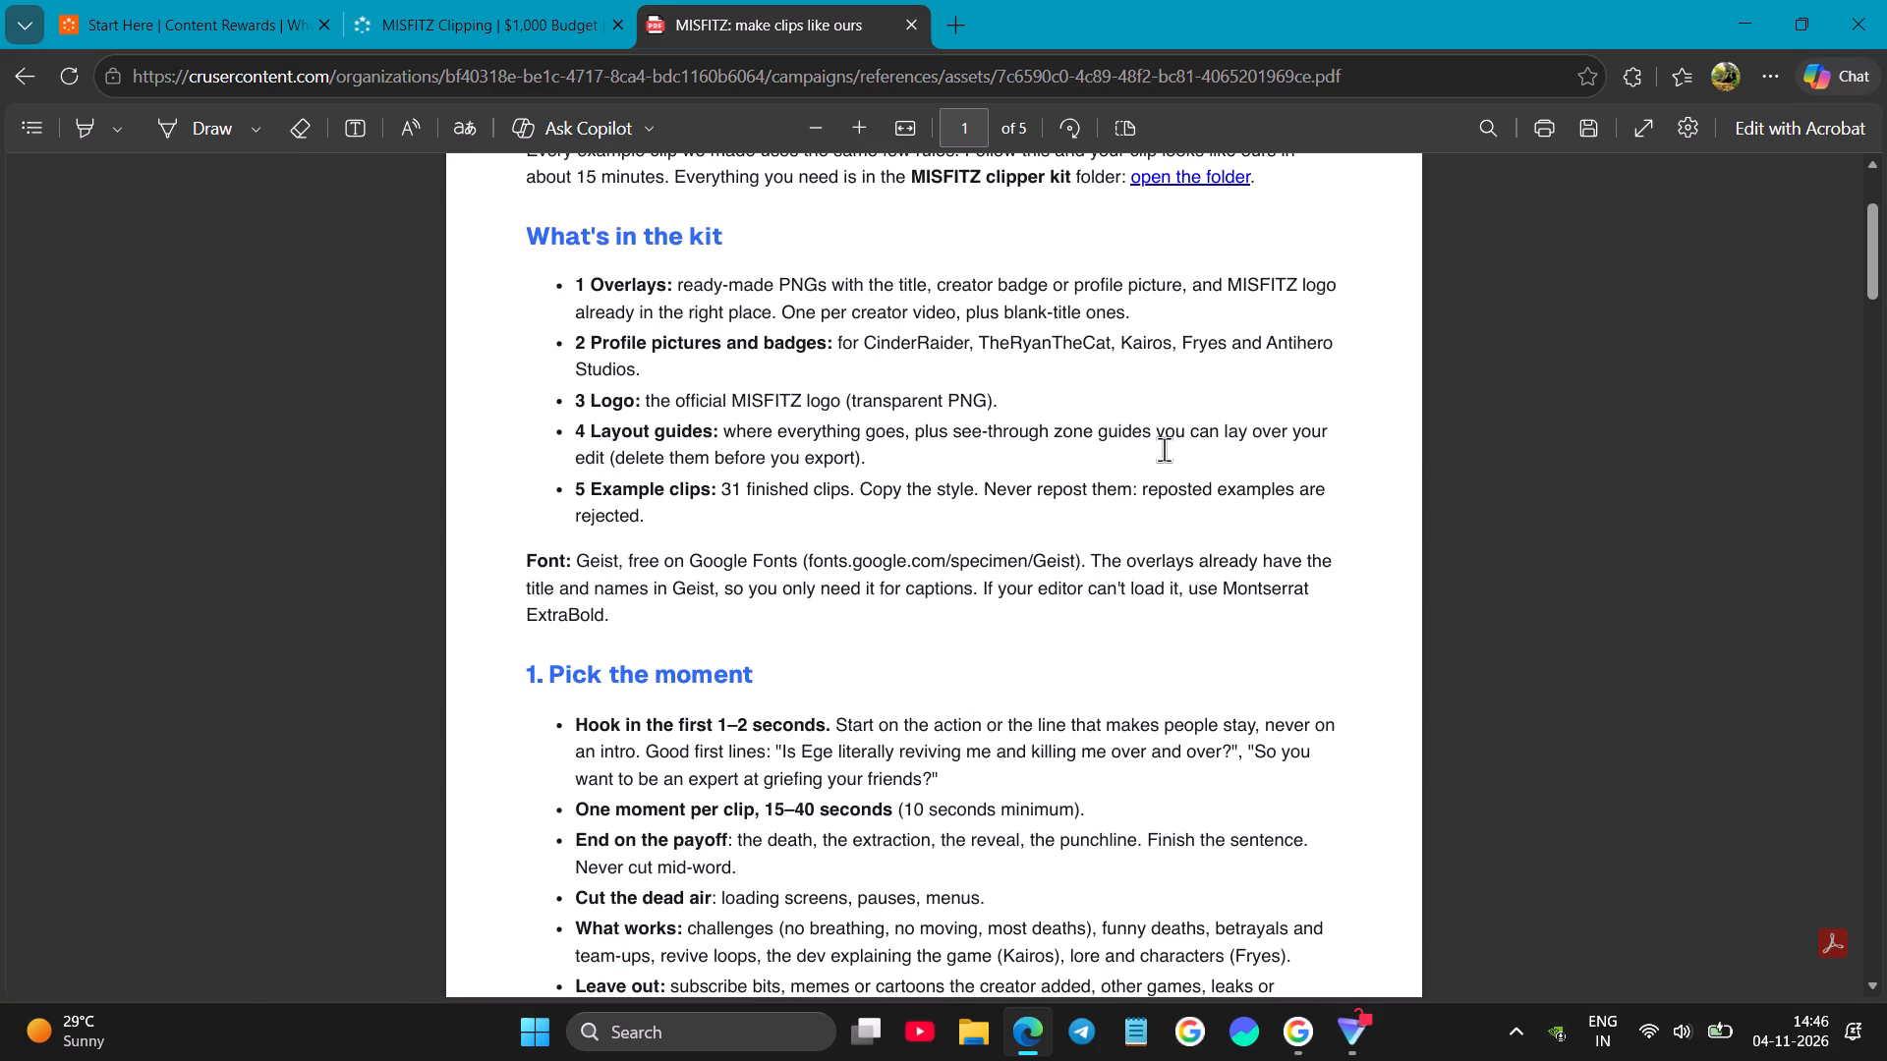
scroll(1157, 454, "down", 1)
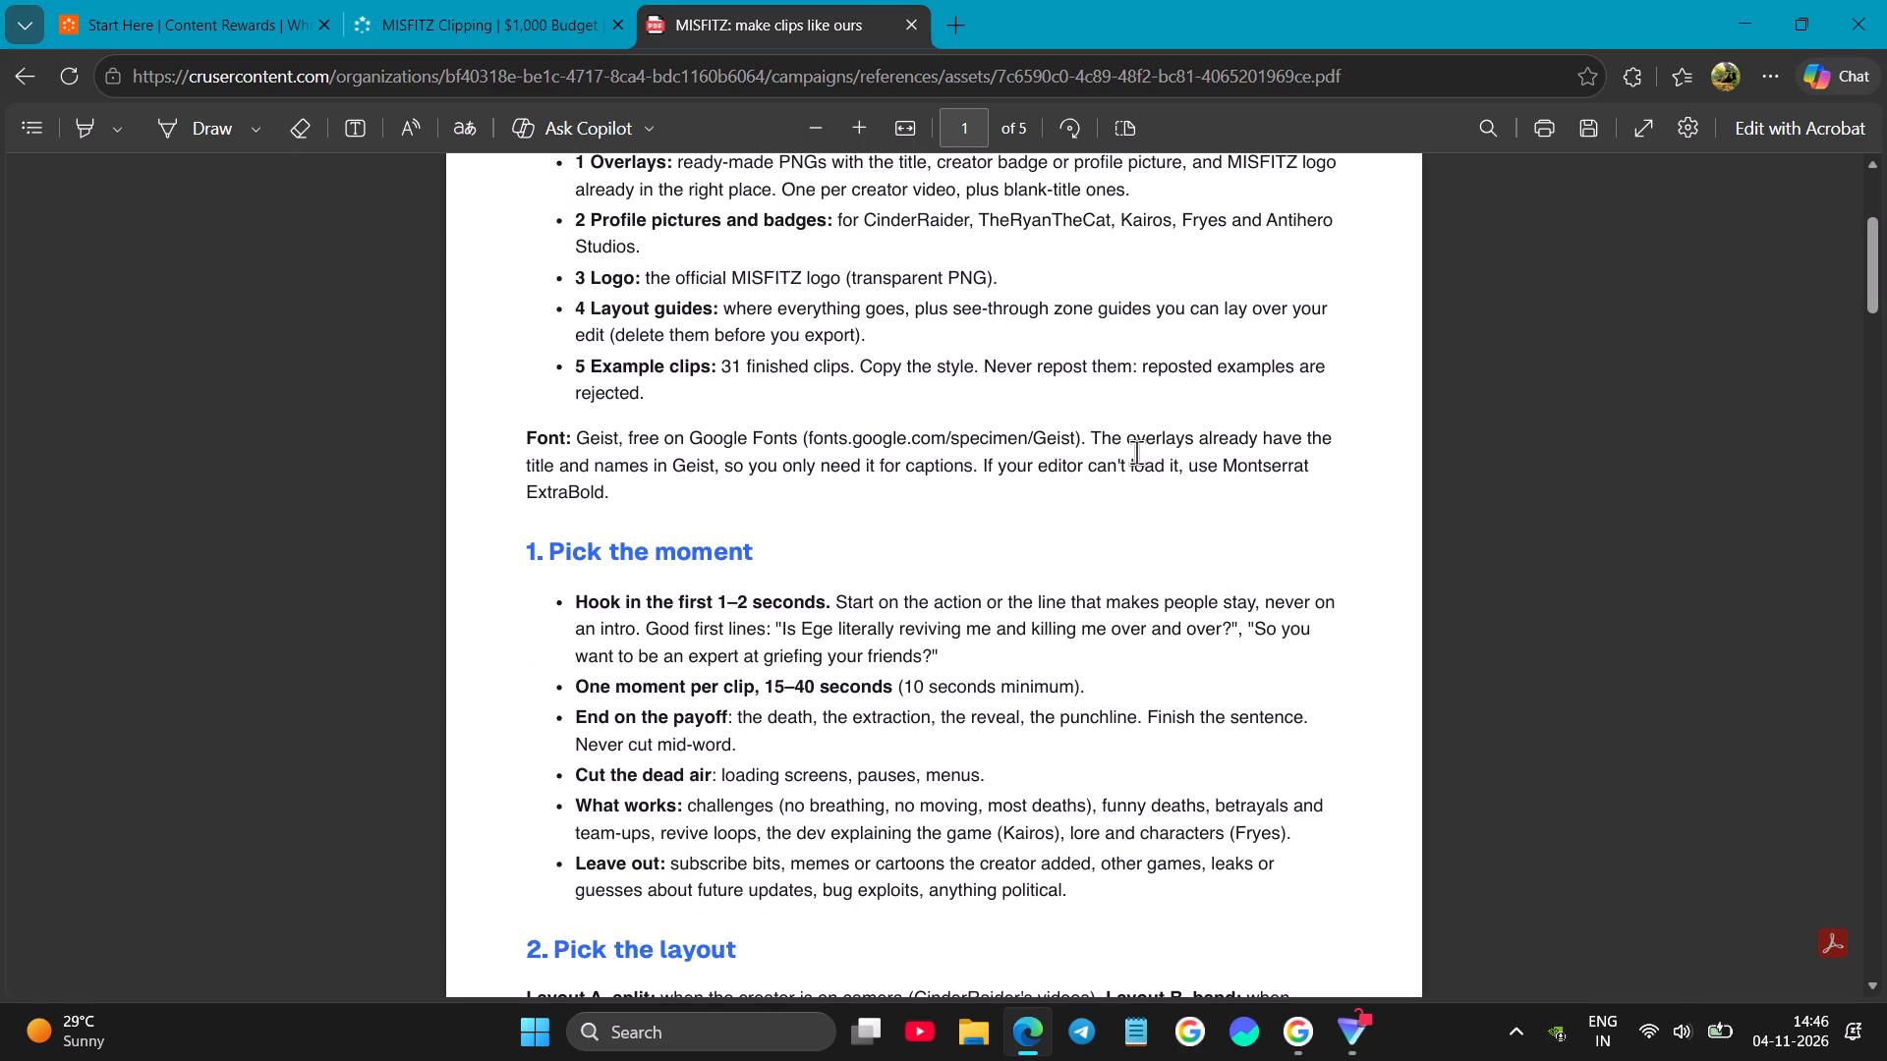
scroll(1102, 447, "down", 6)
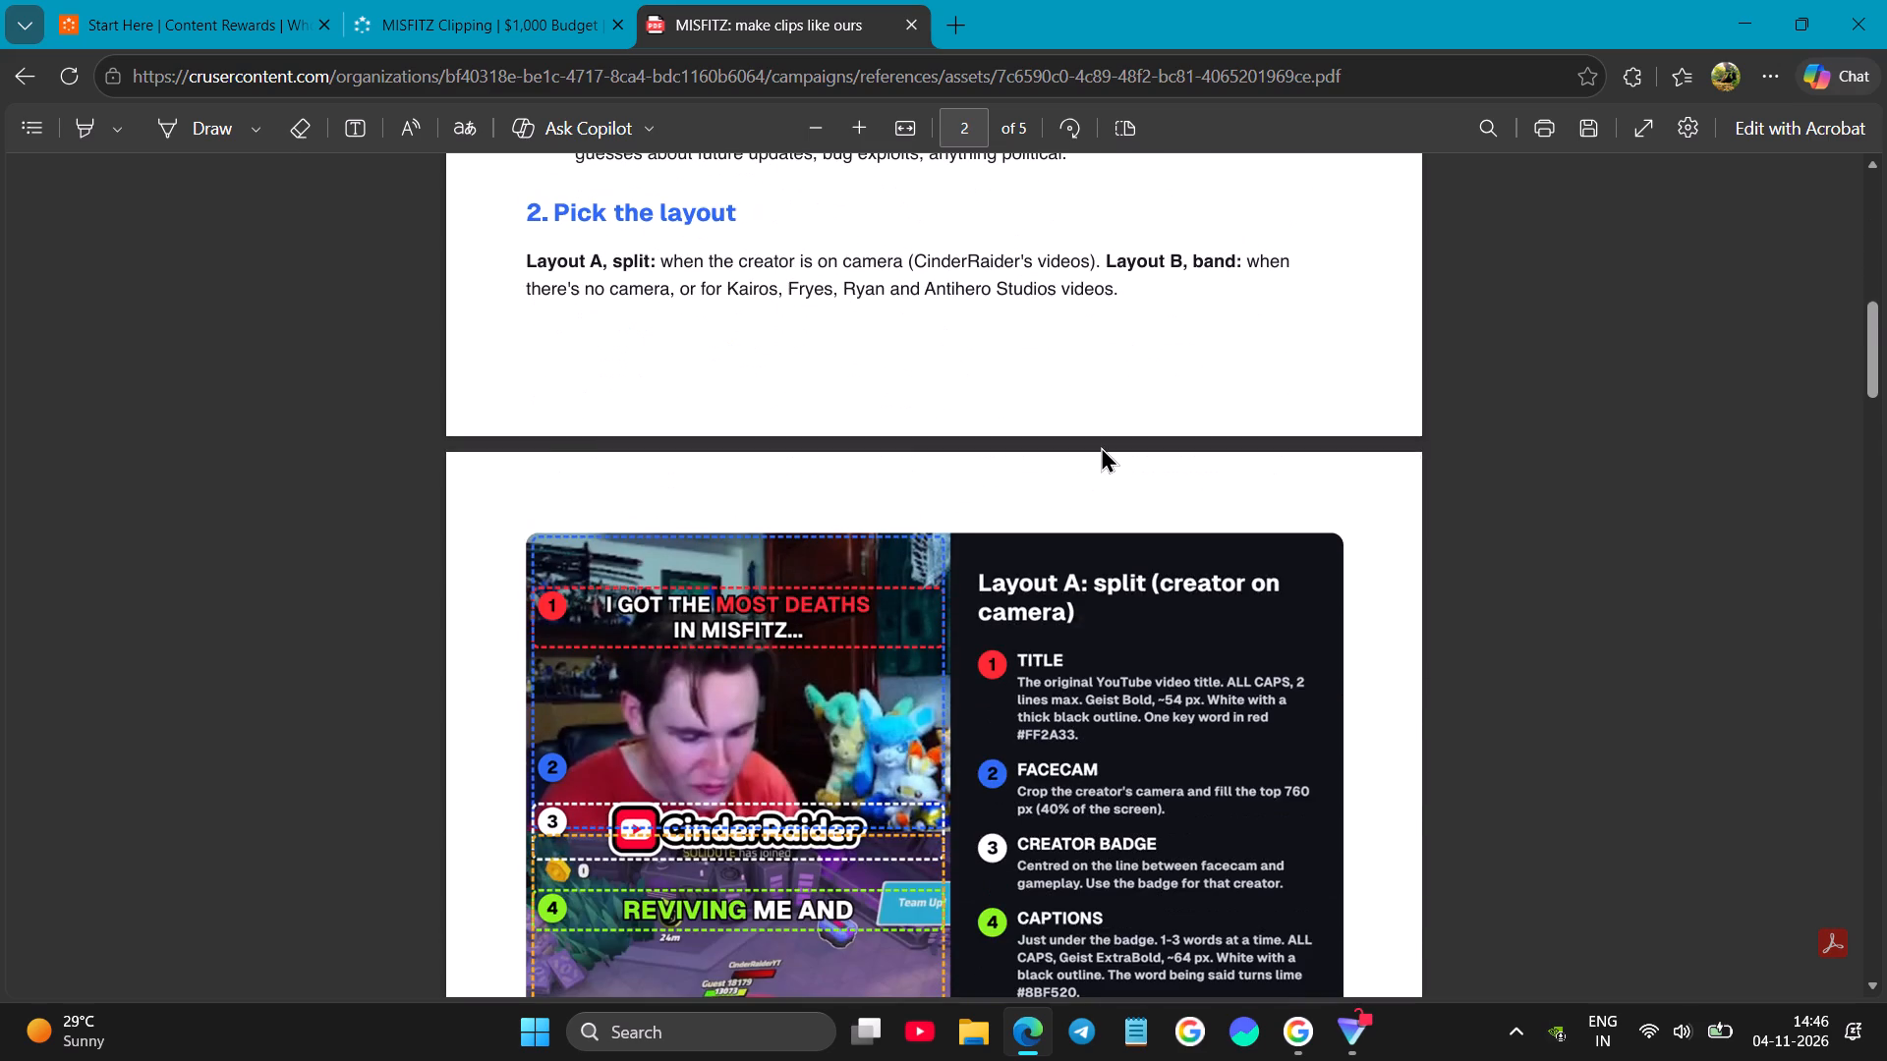
scroll(1101, 446, "down", 3)
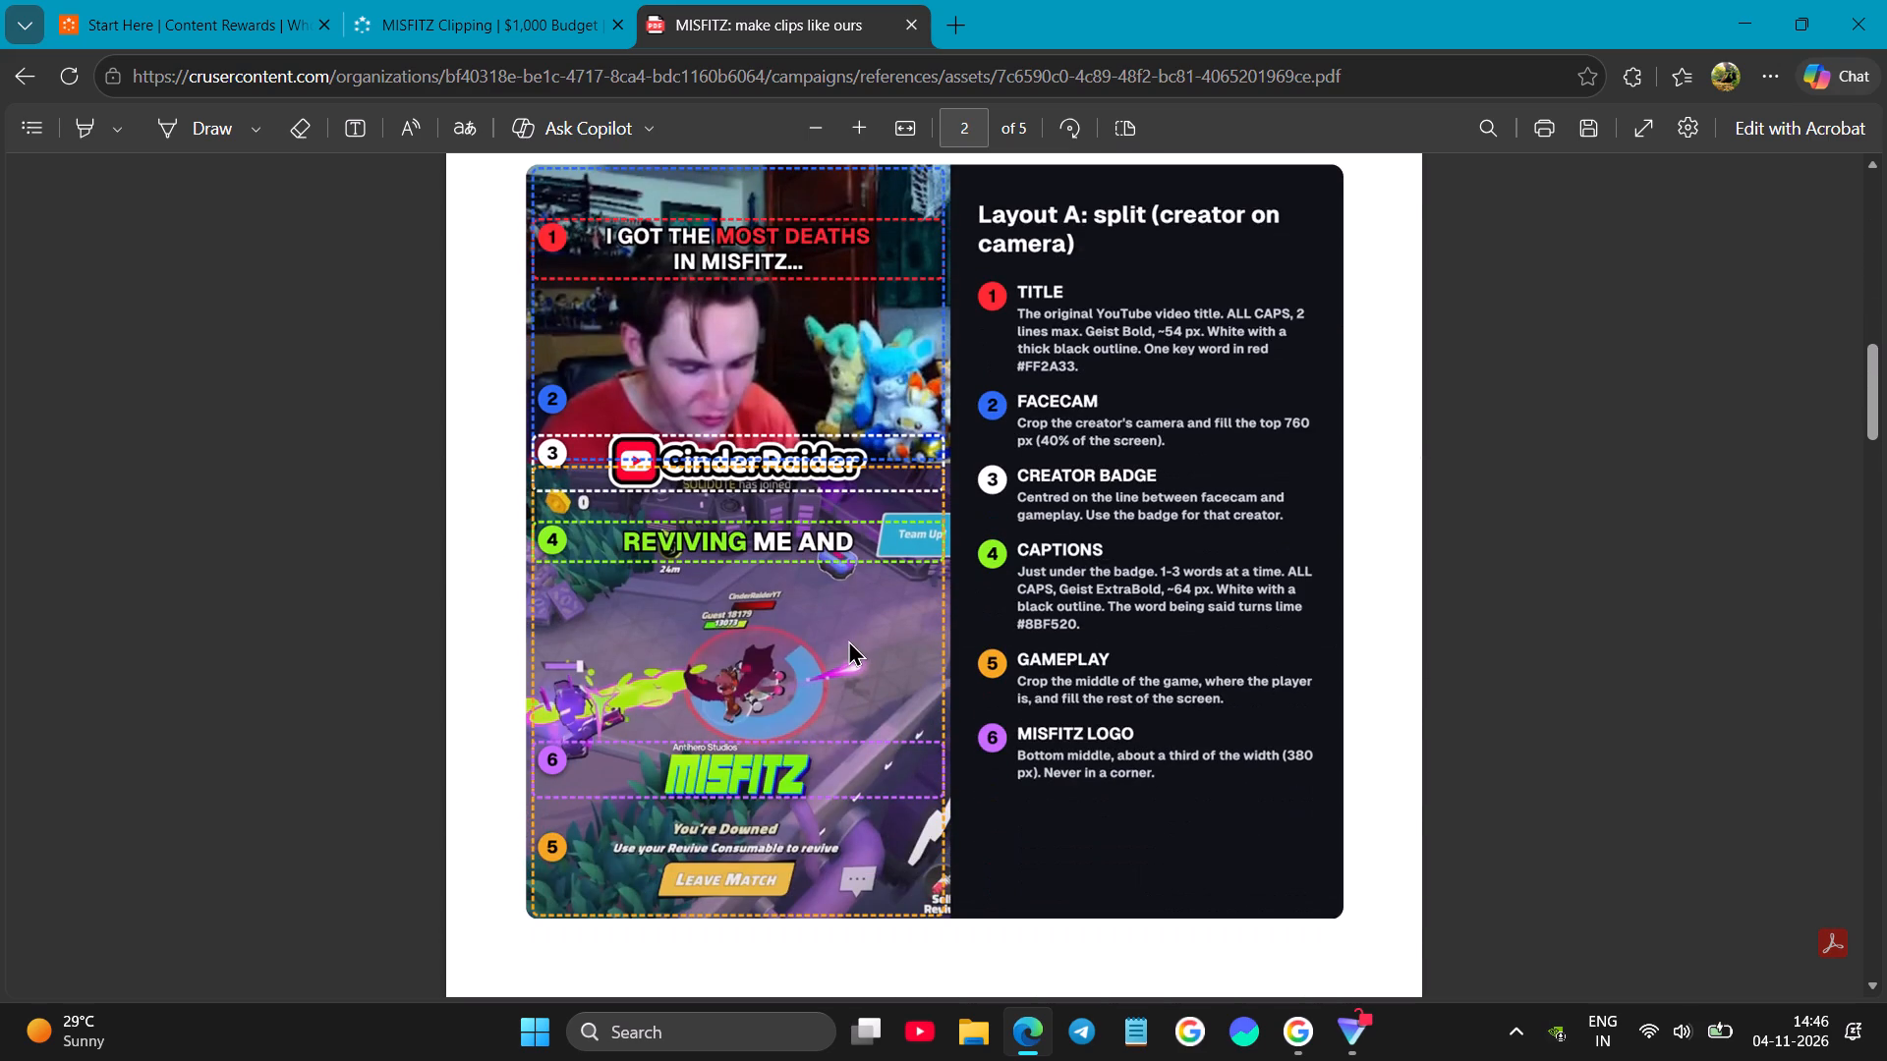
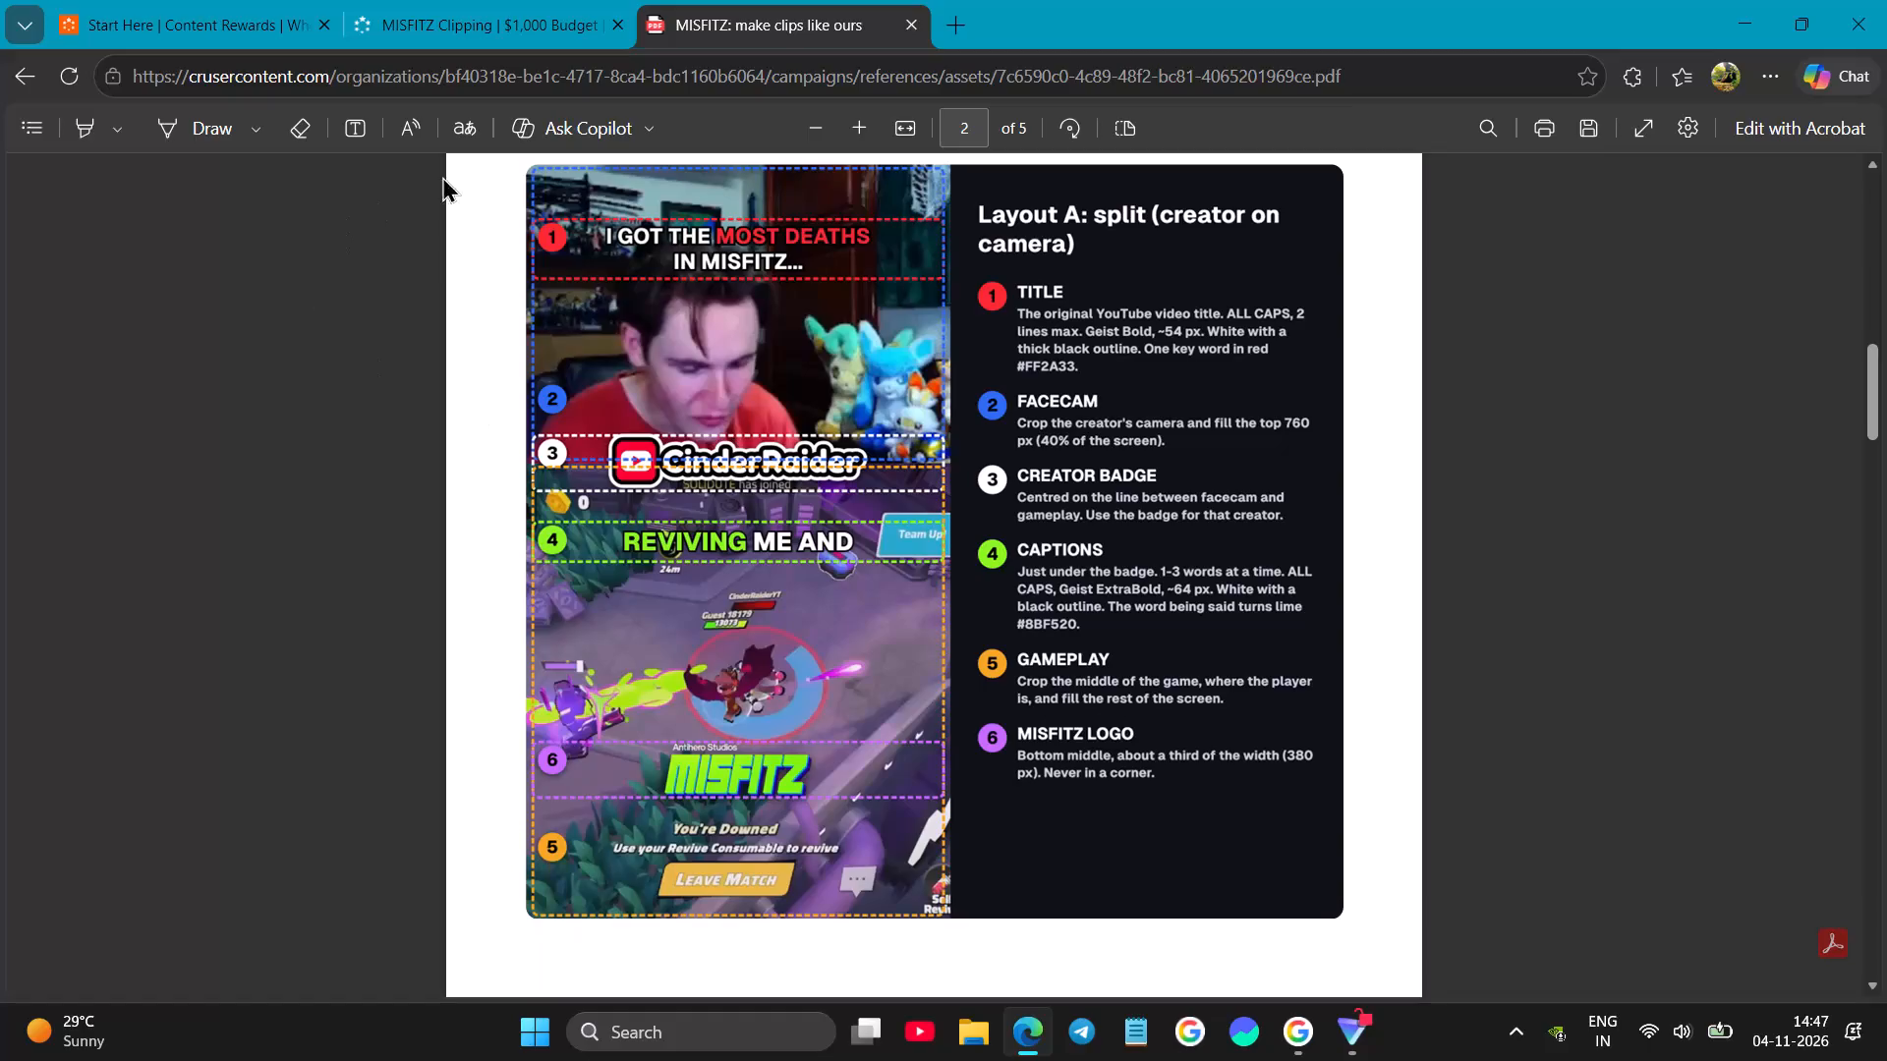
Close the reference PDF and open the campaign's "Example Clips + Assets" Drive folder.
left_click(907, 20)
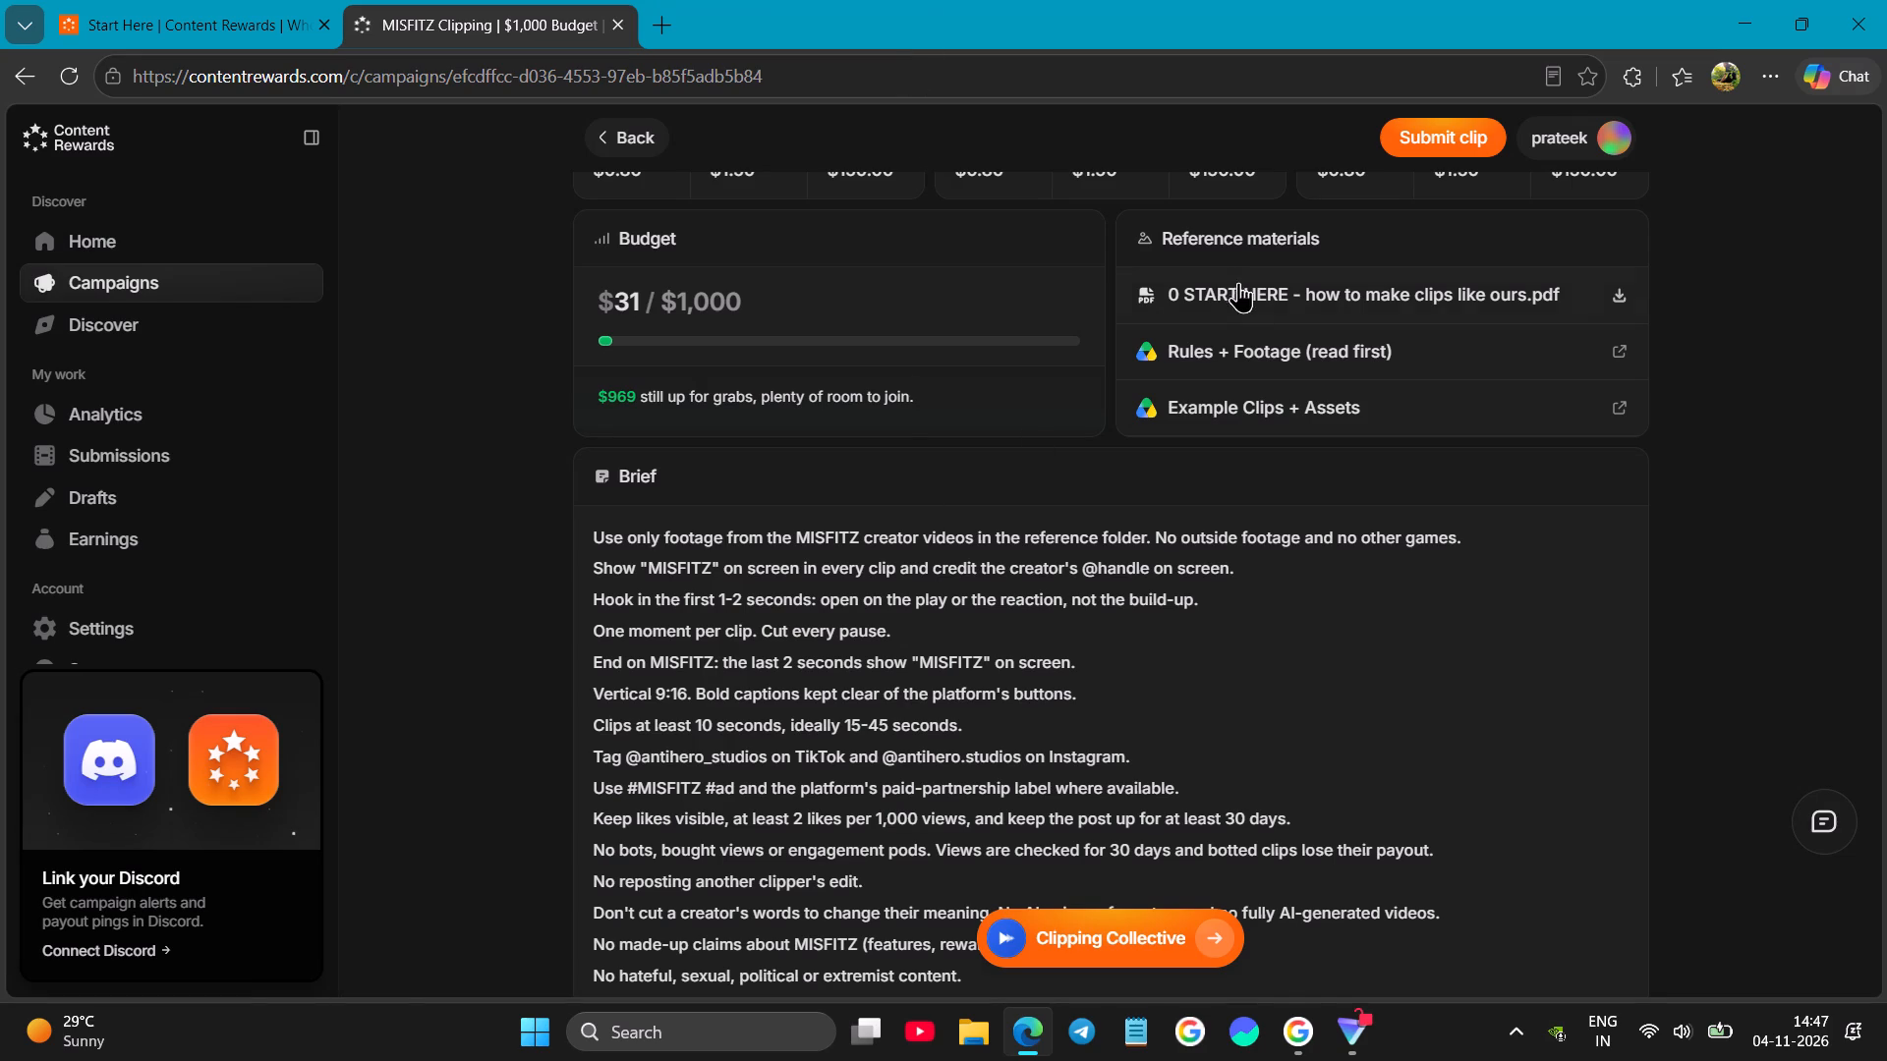
left_click(1598, 393)
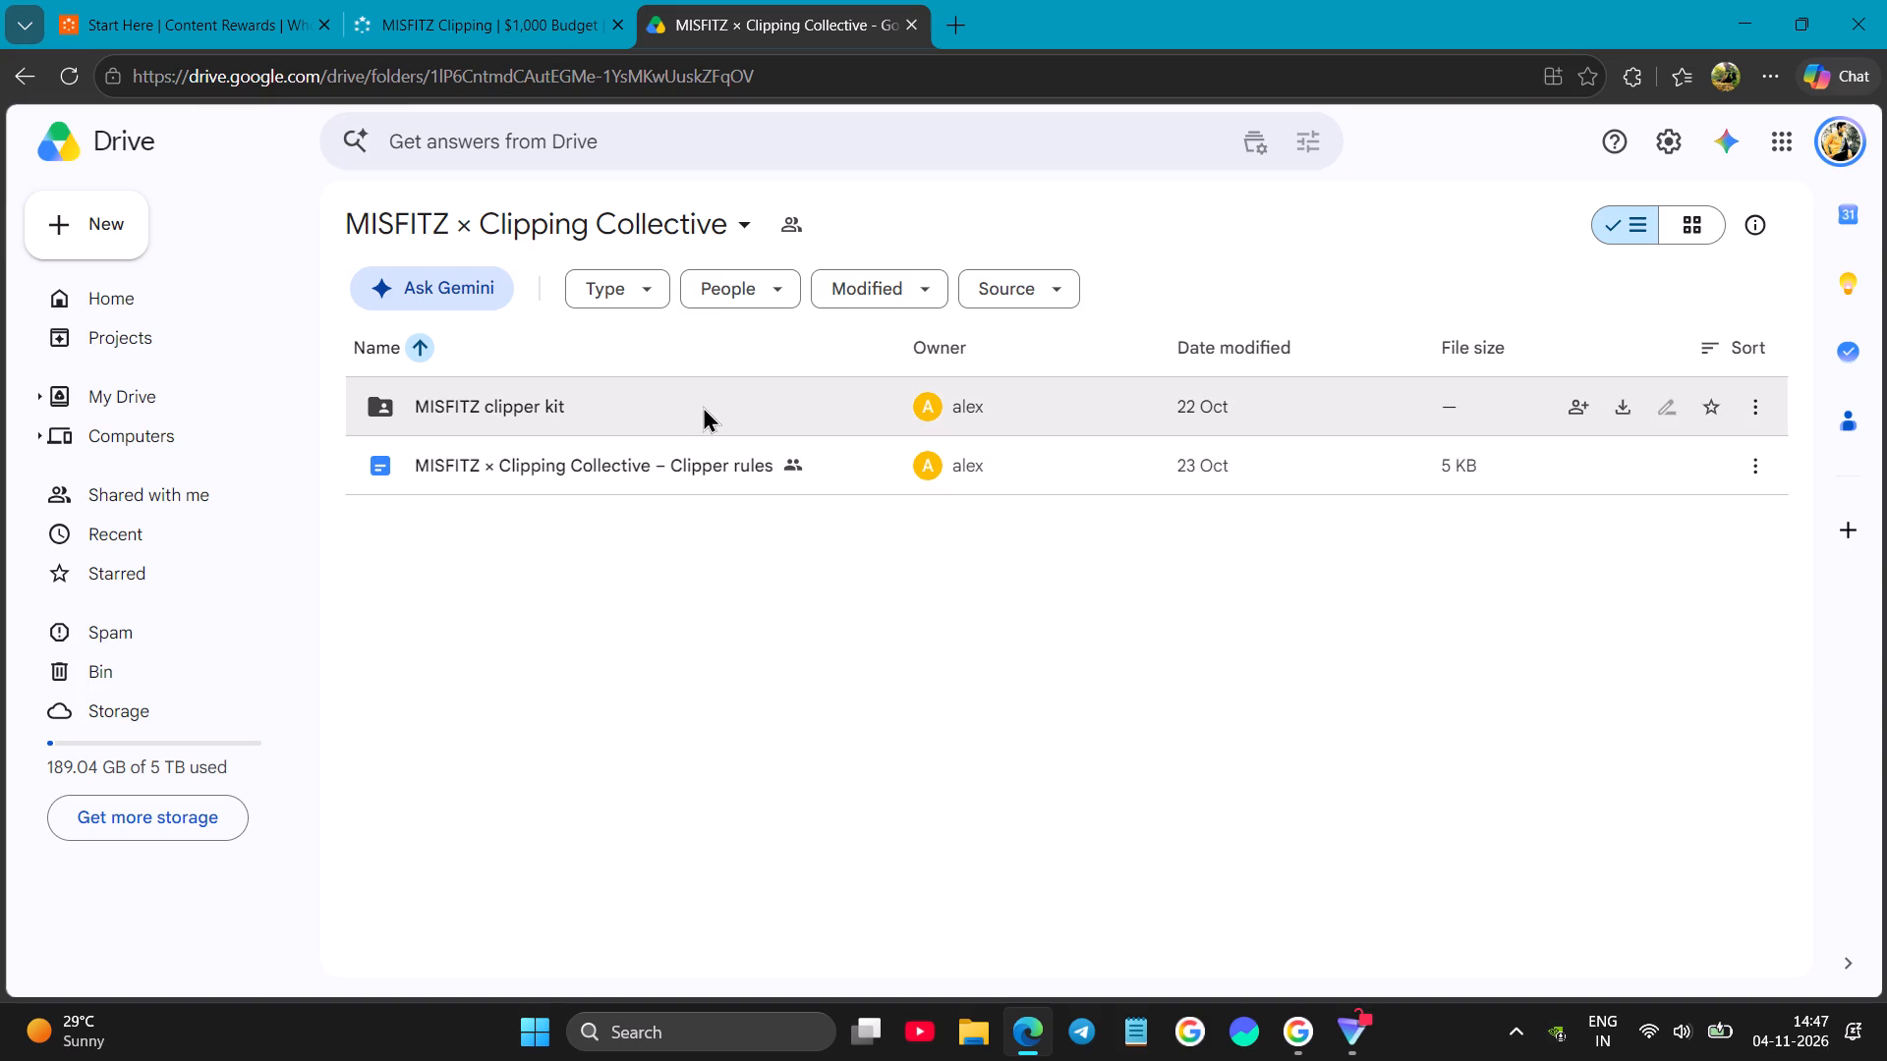
Open the "MISFITZ × Clipping Collective – Clipper rules" document, read all its sections from payment to what is not allowed, and close it.
left_click(699, 465)
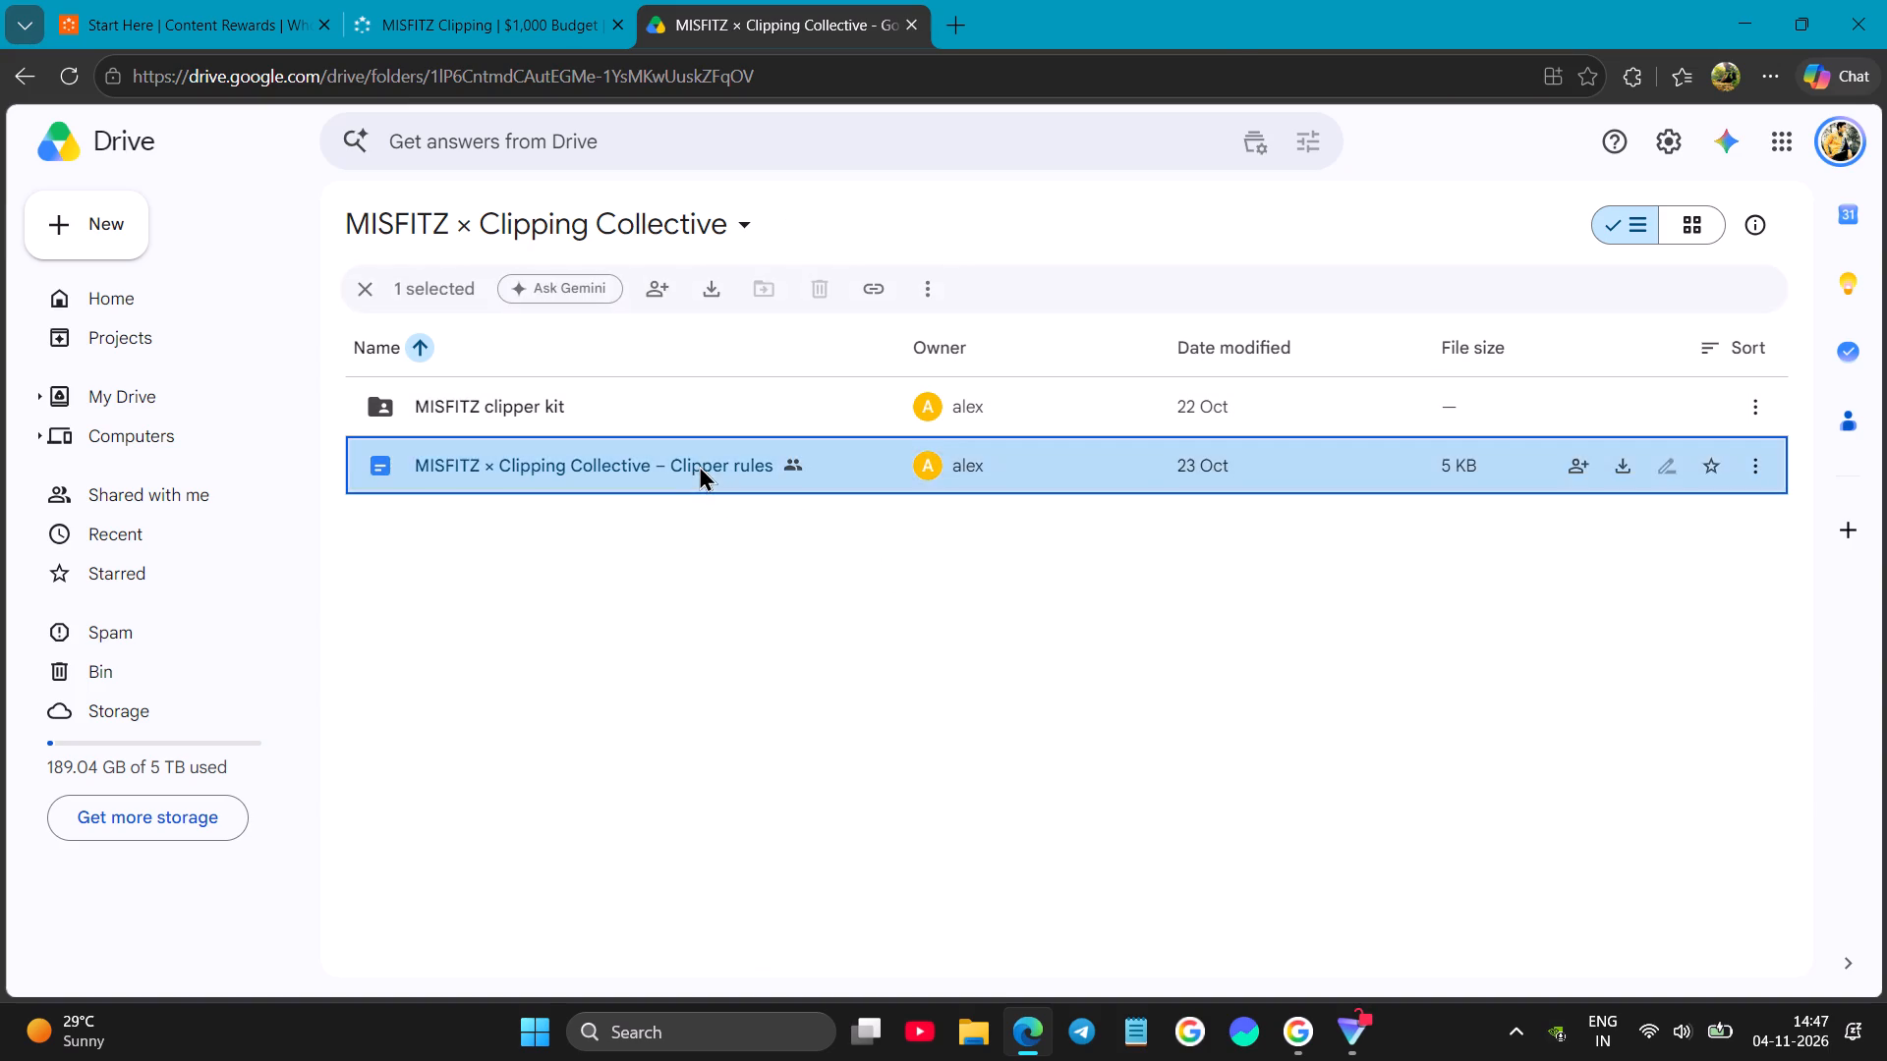
left_click(699, 464)
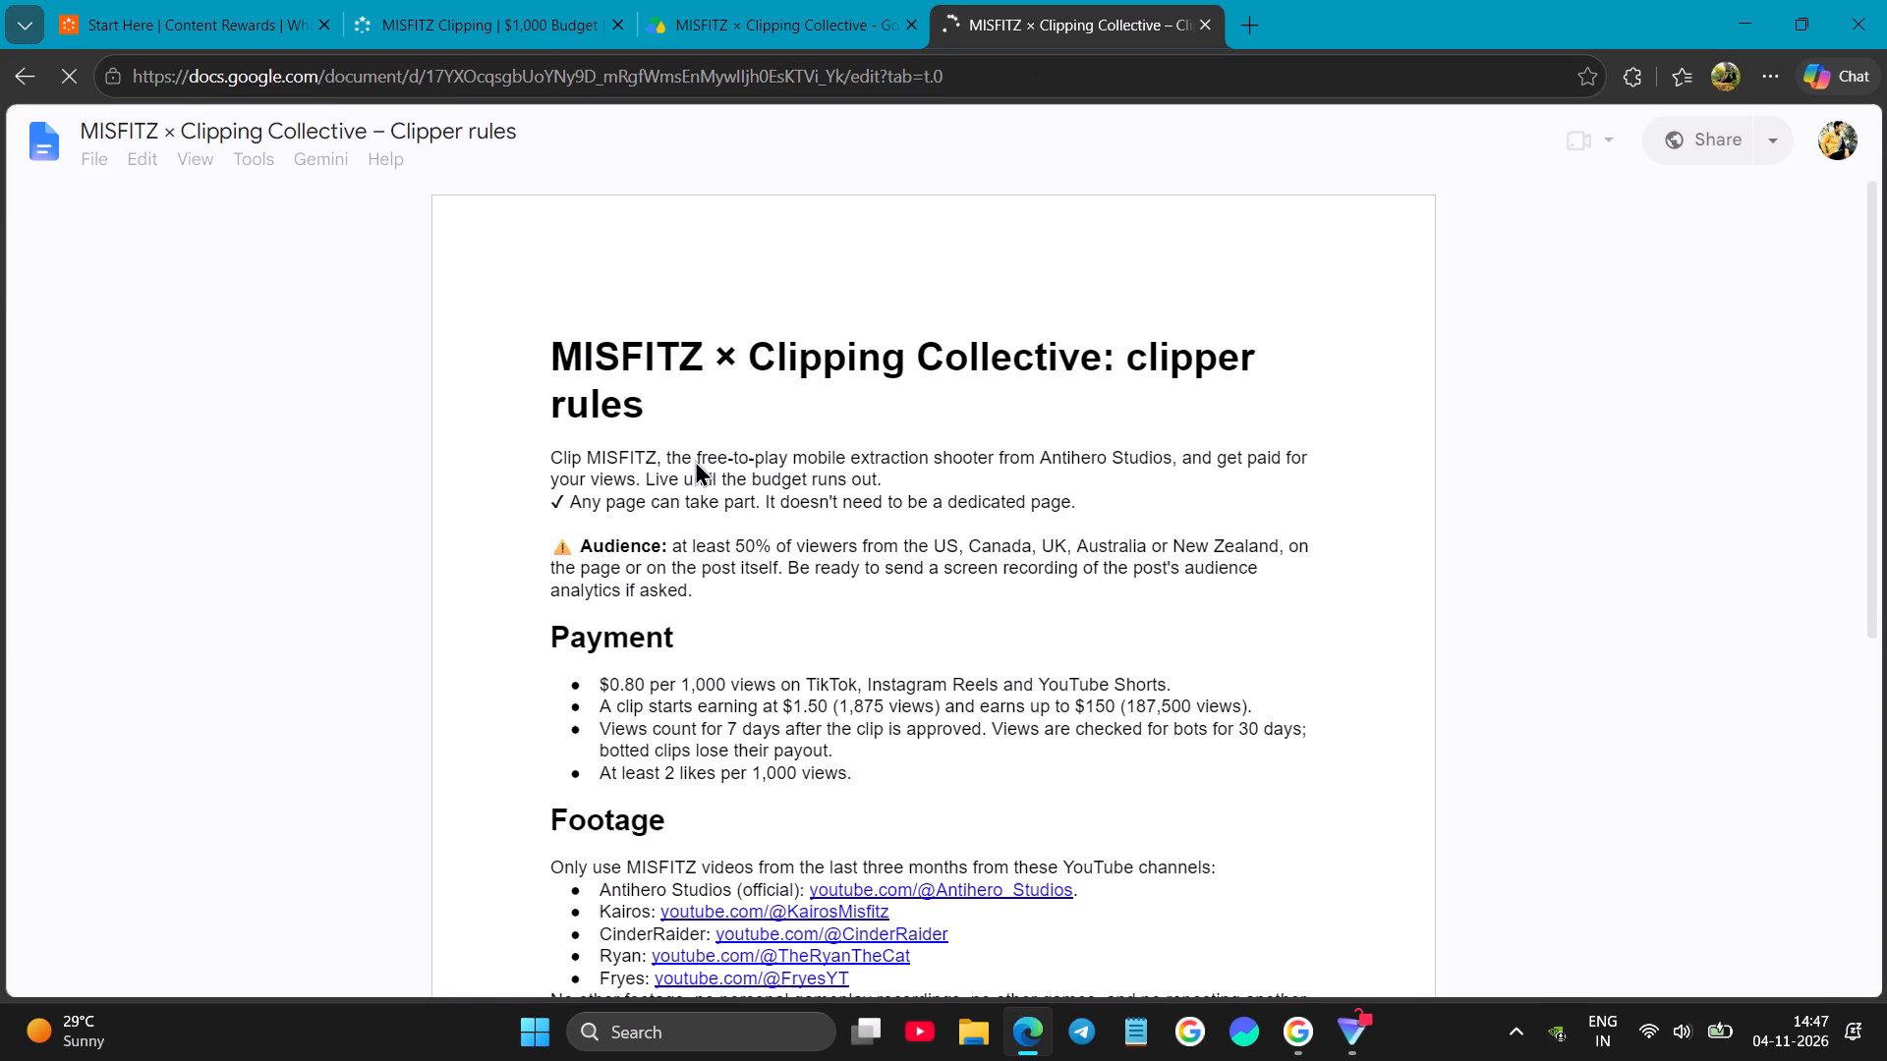
scroll(953, 572, "down", 2)
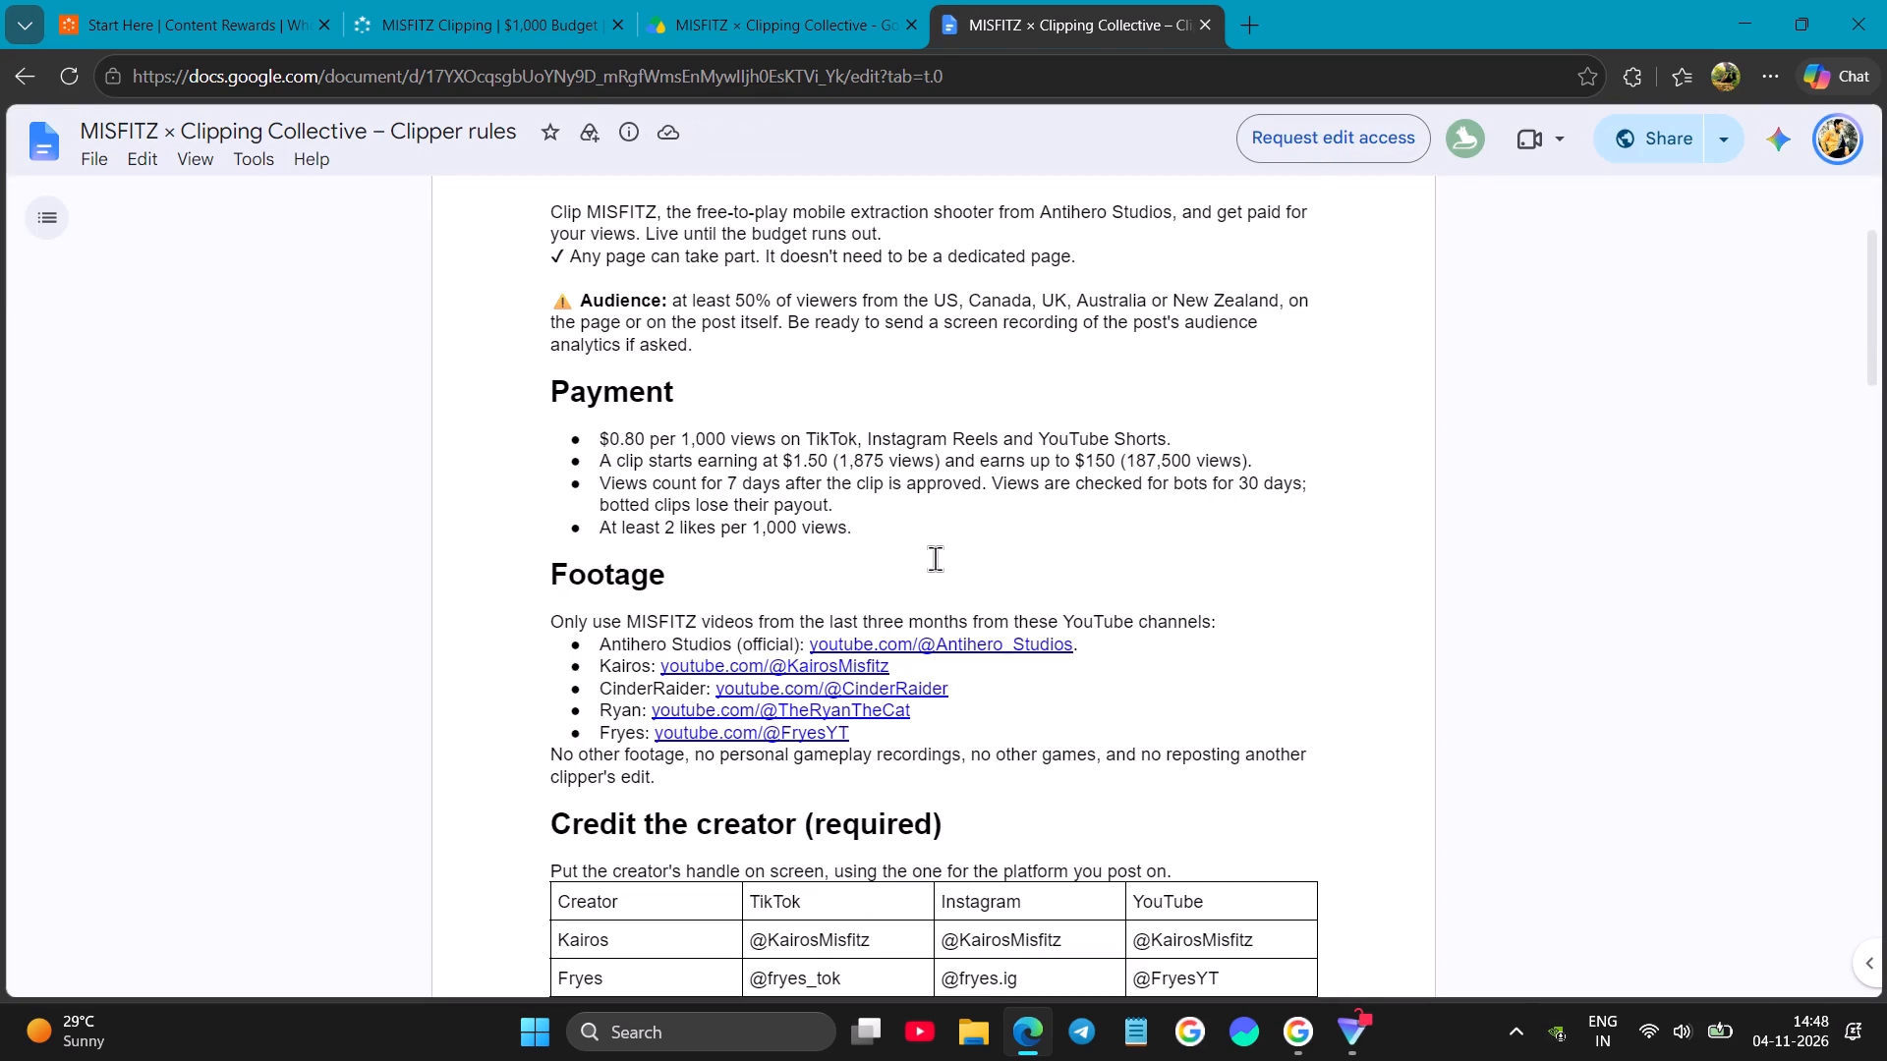
scroll(935, 558, "down", 5)
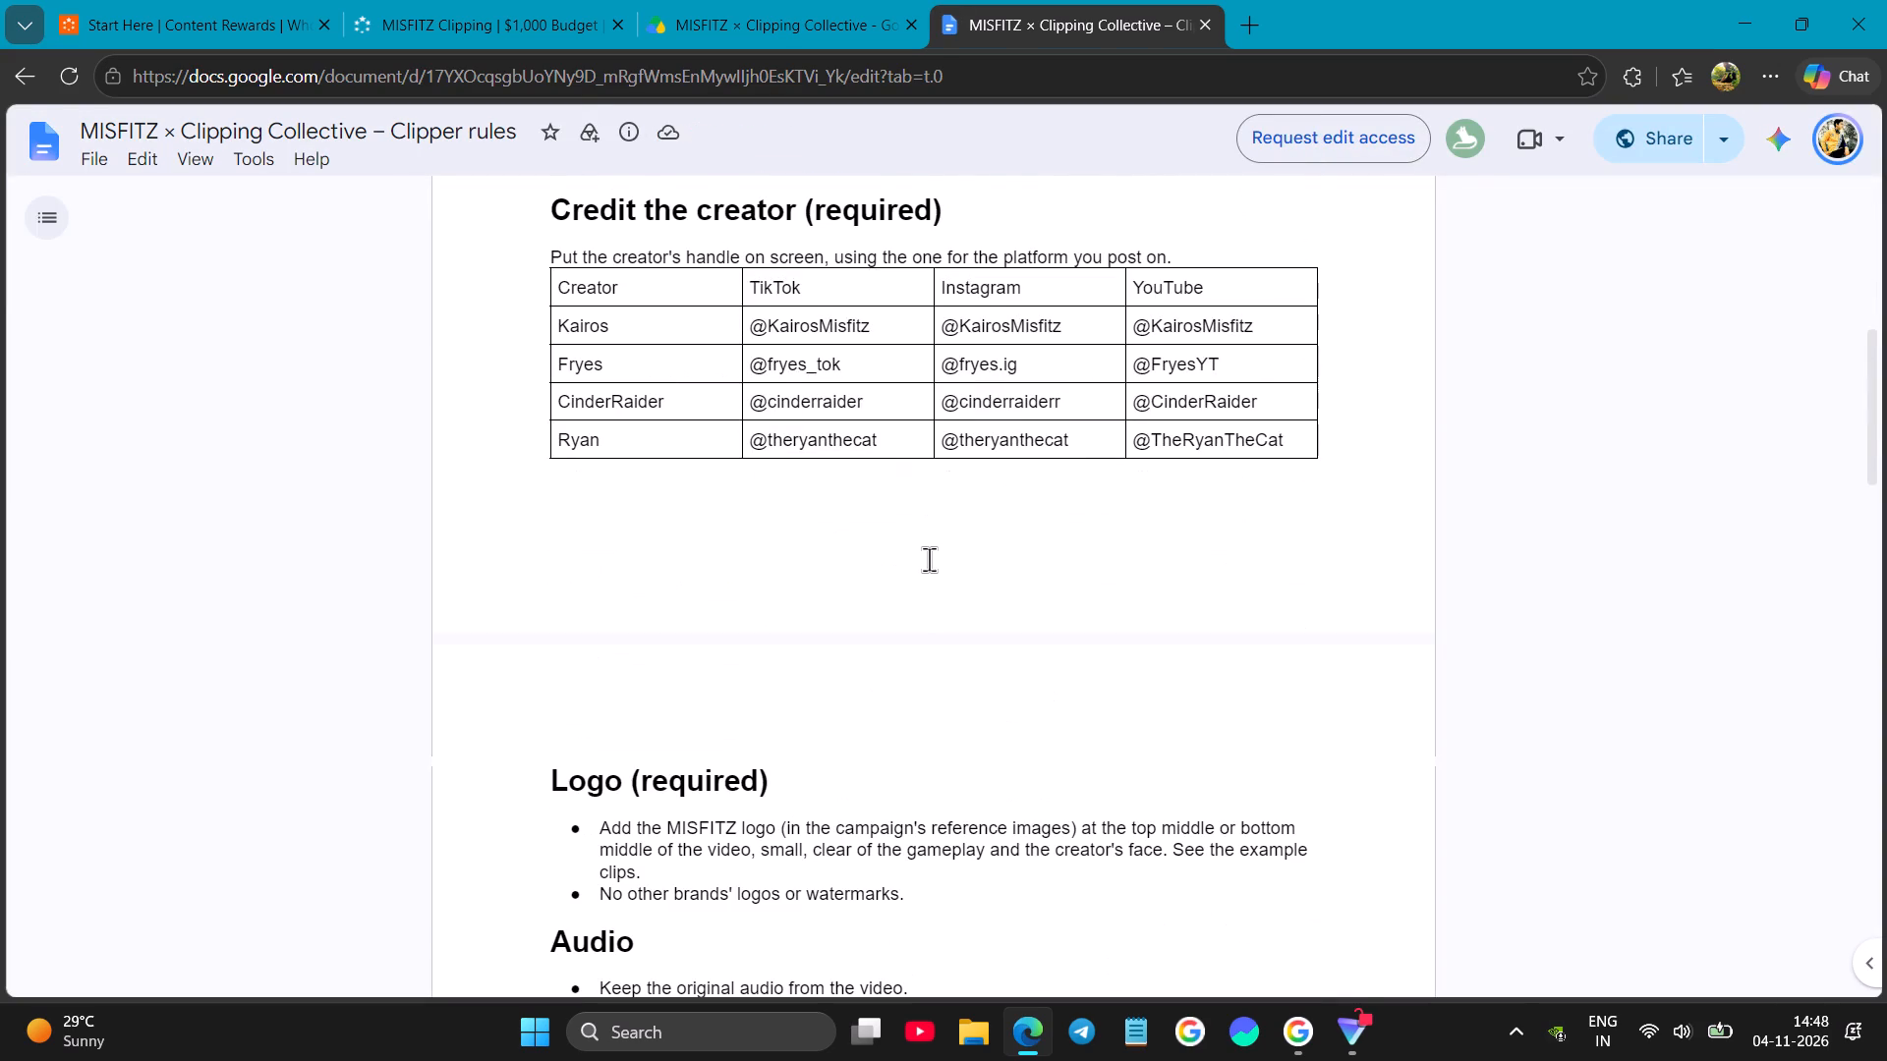
scroll(920, 555, "down", 7)
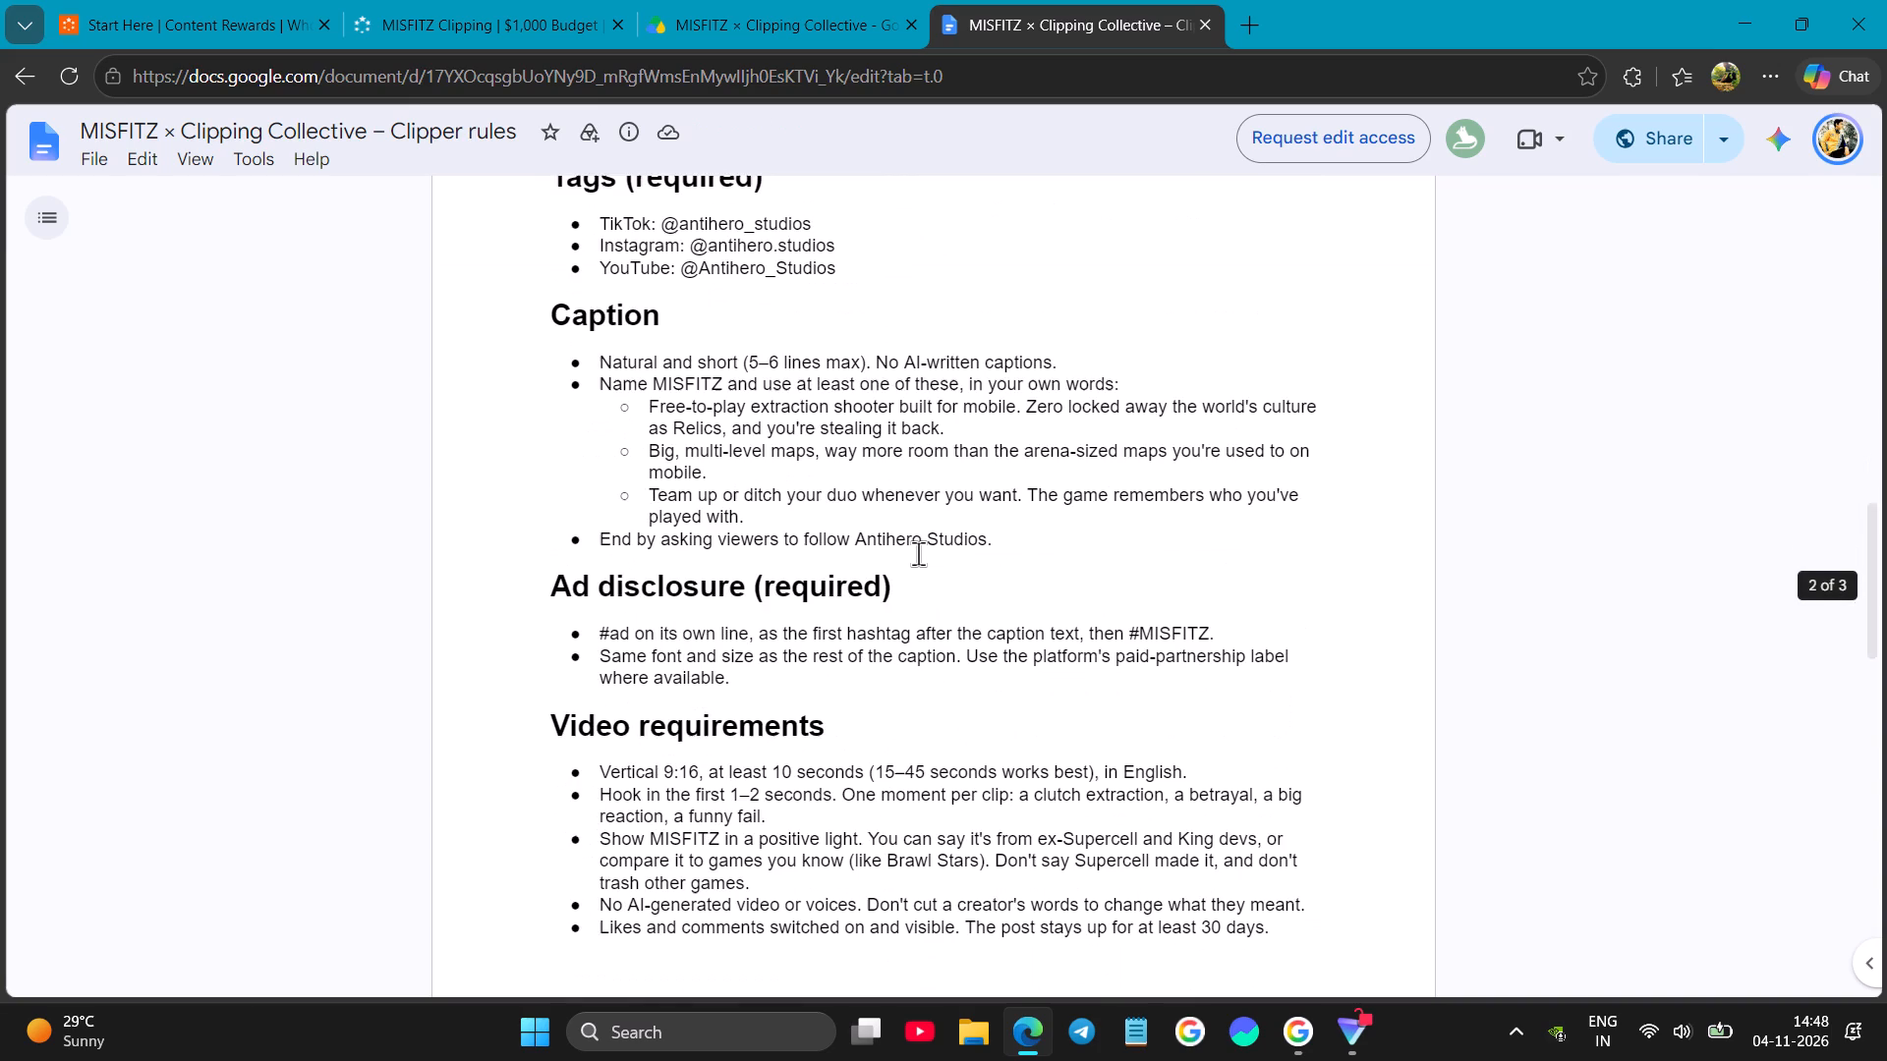
scroll(918, 553, "down", 13)
scroll(923, 553, "up", 7)
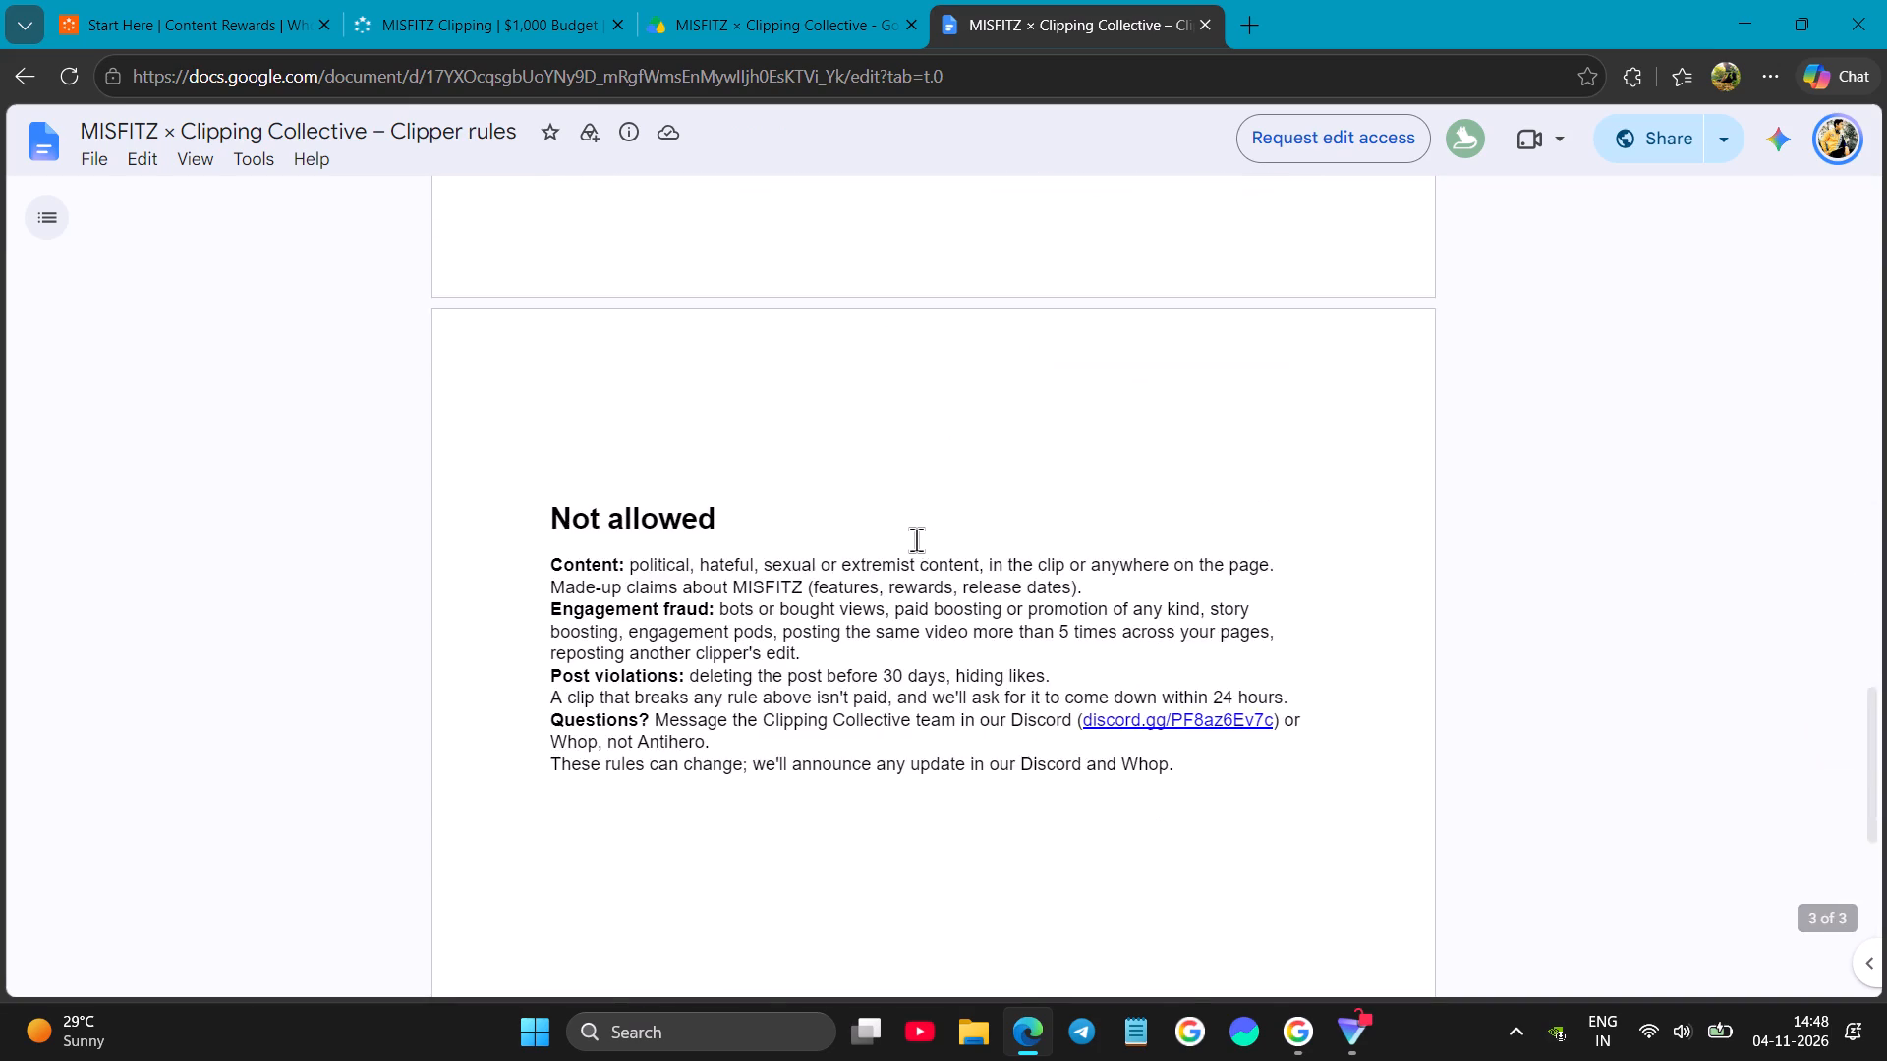
scroll(916, 539, "up", 3)
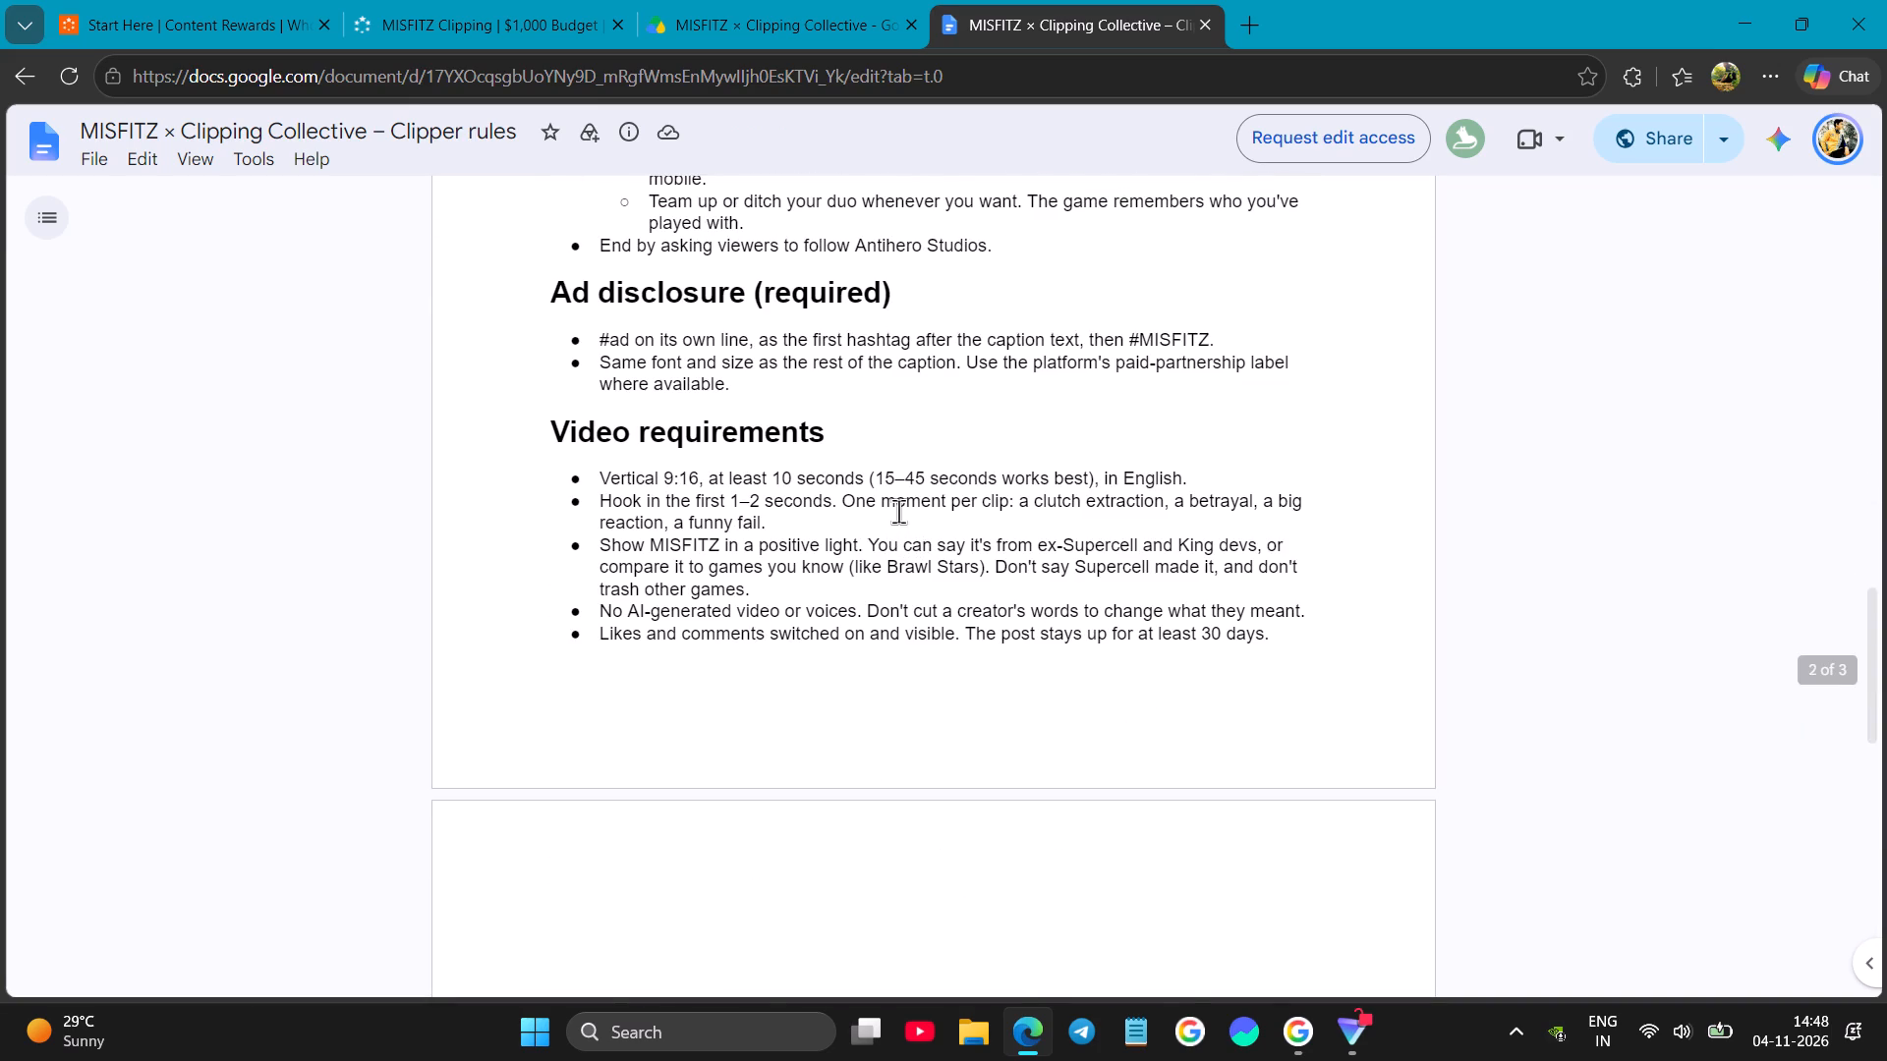
scroll(942, 506, "up", 5)
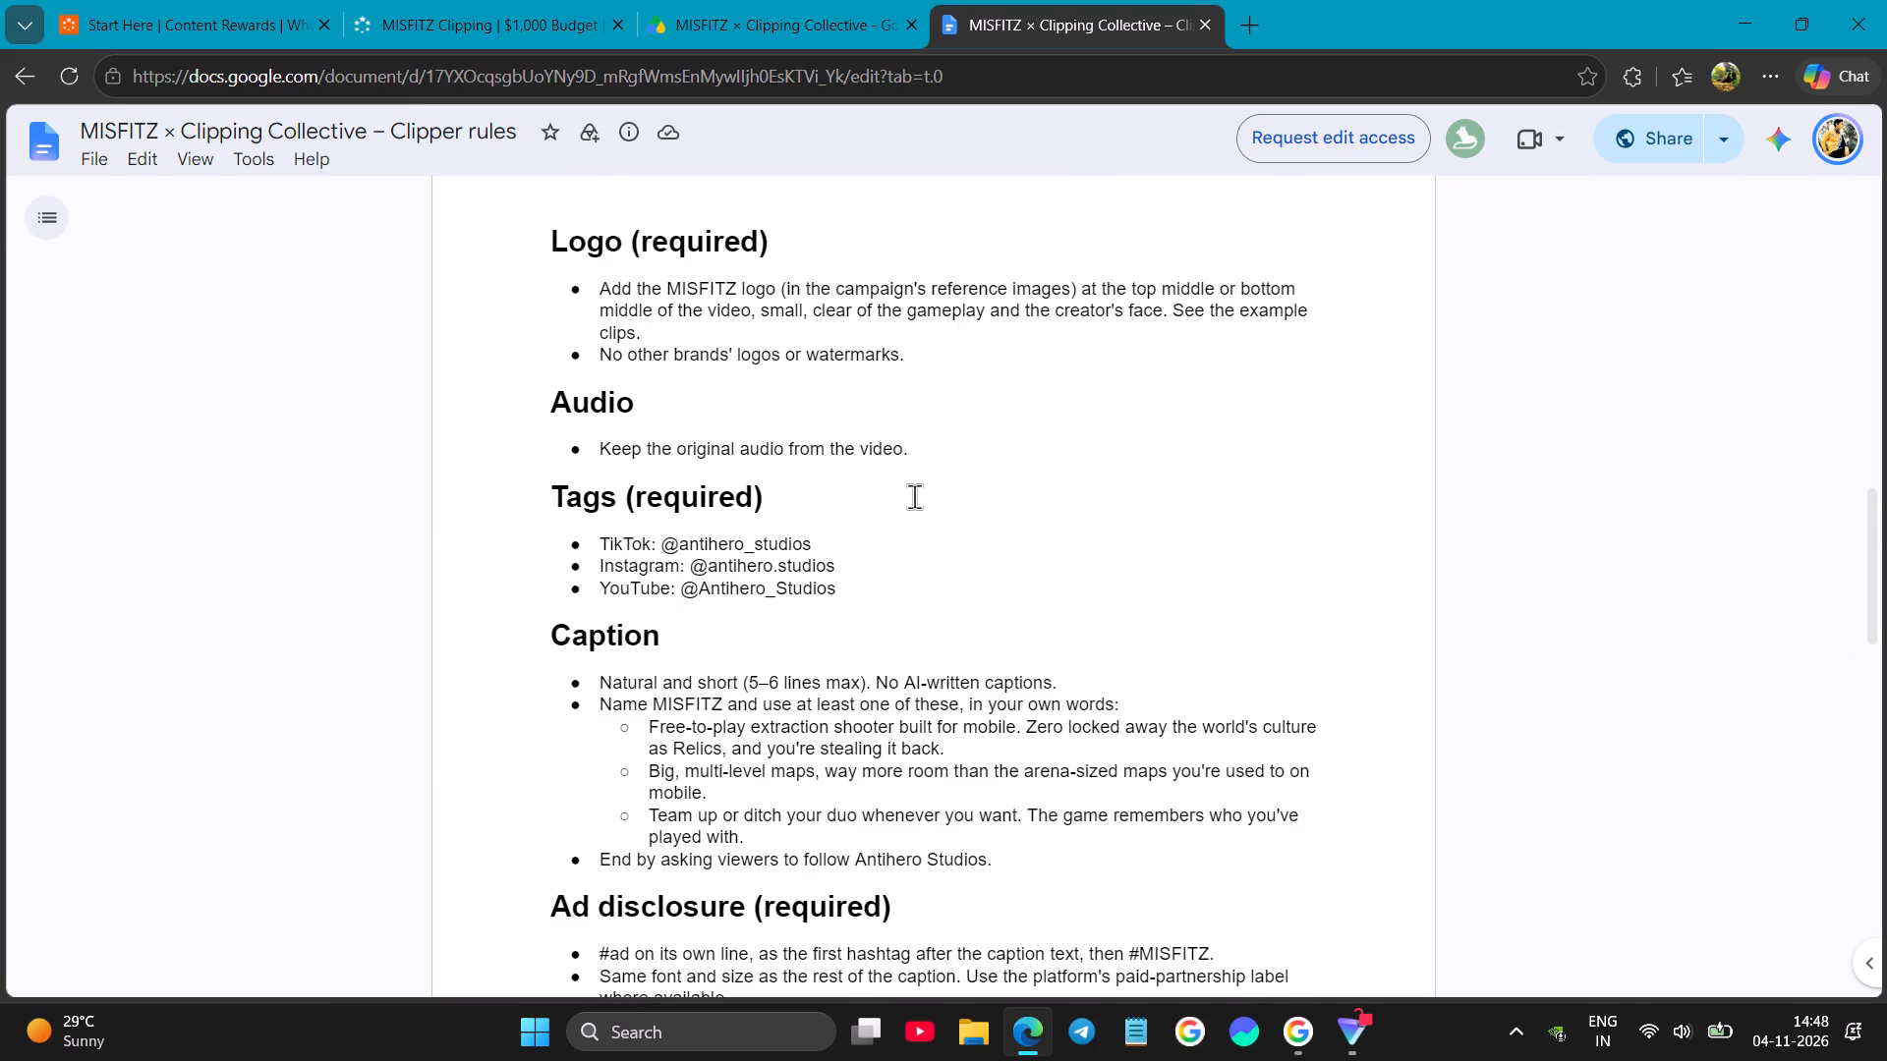
scroll(914, 496, "up", 6)
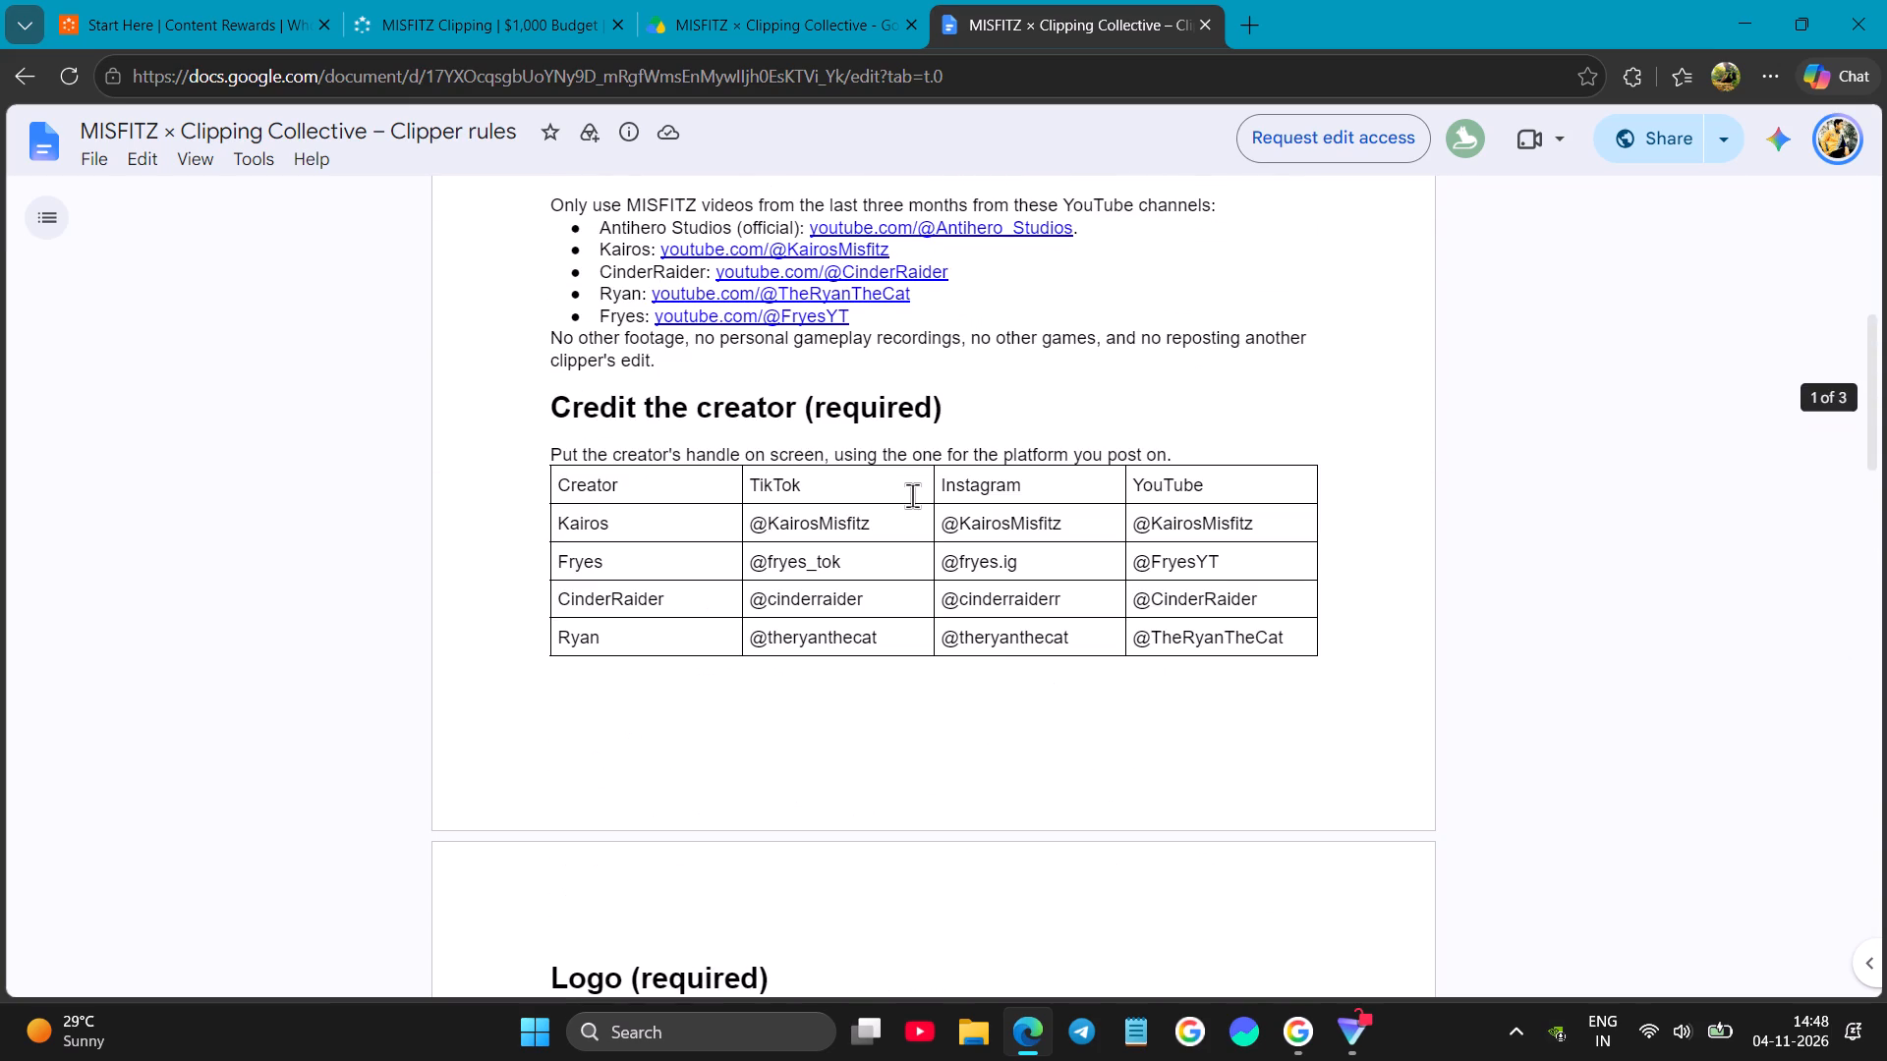
scroll(909, 495, "up", 1)
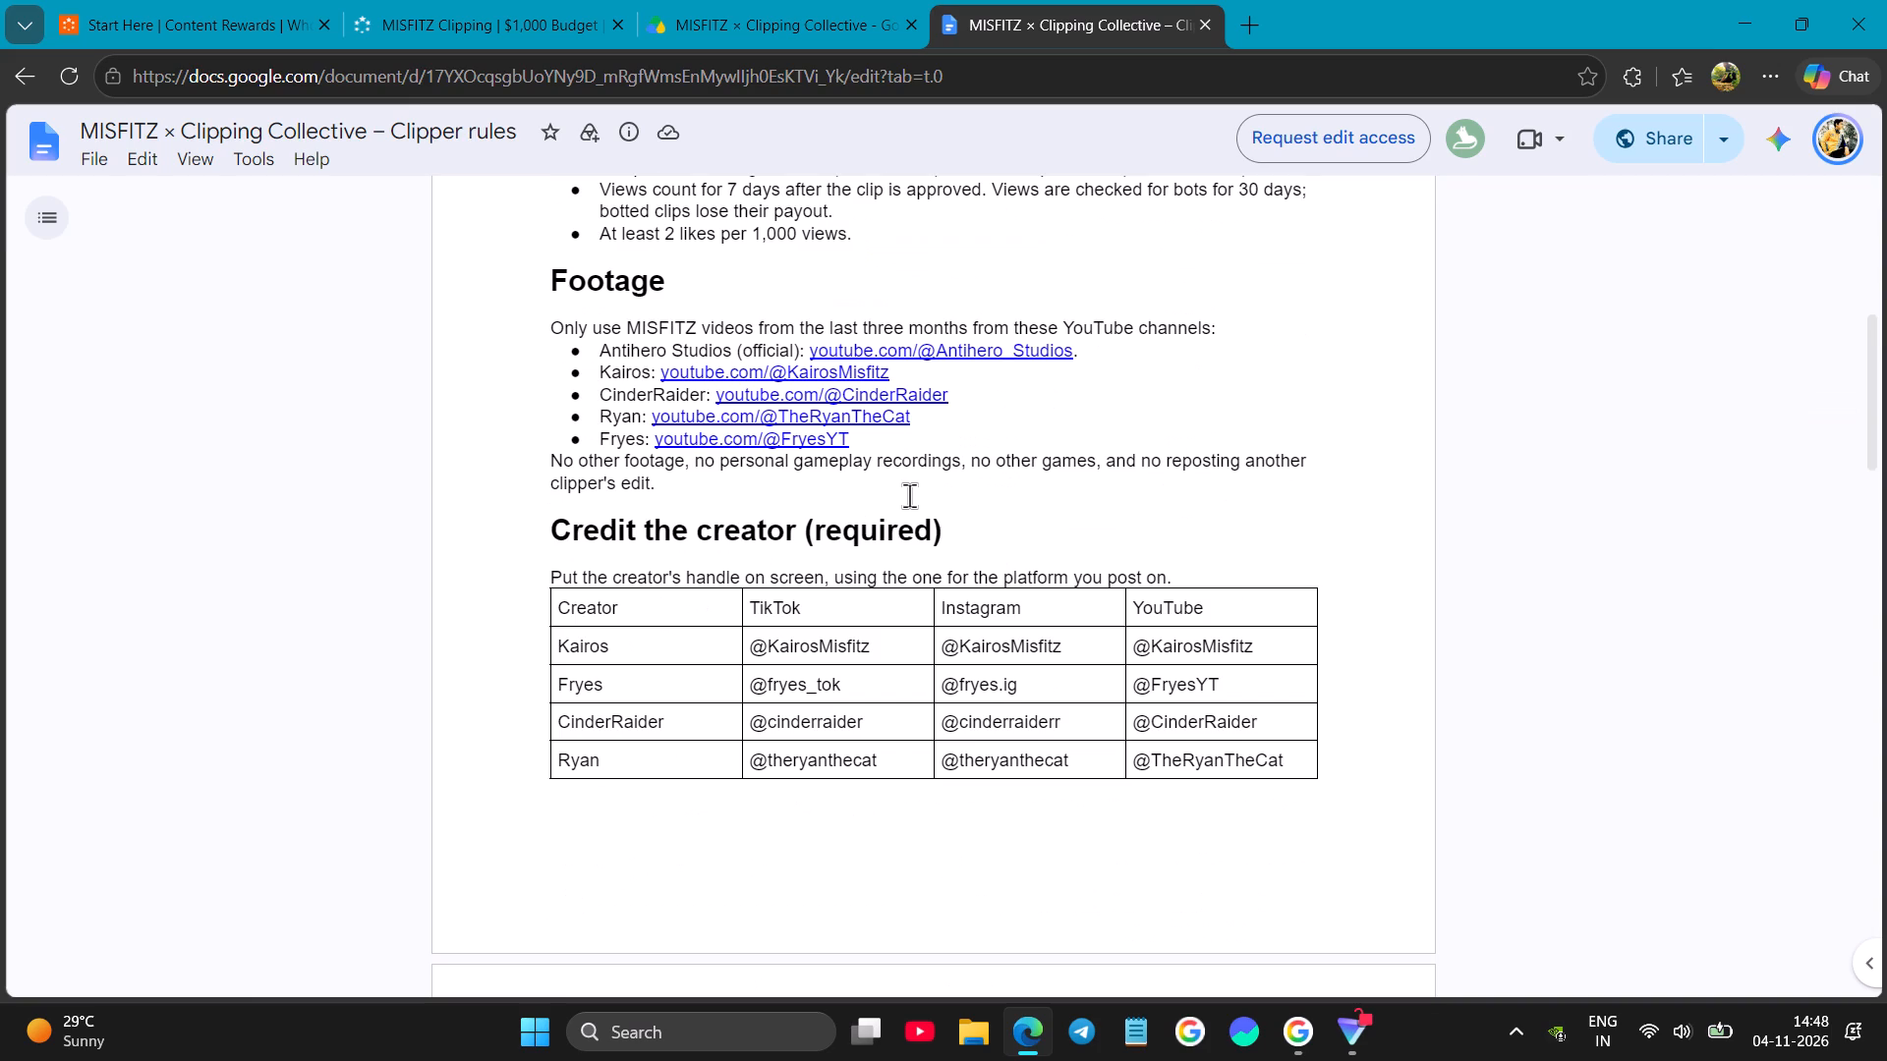
scroll(909, 495, "up", 3)
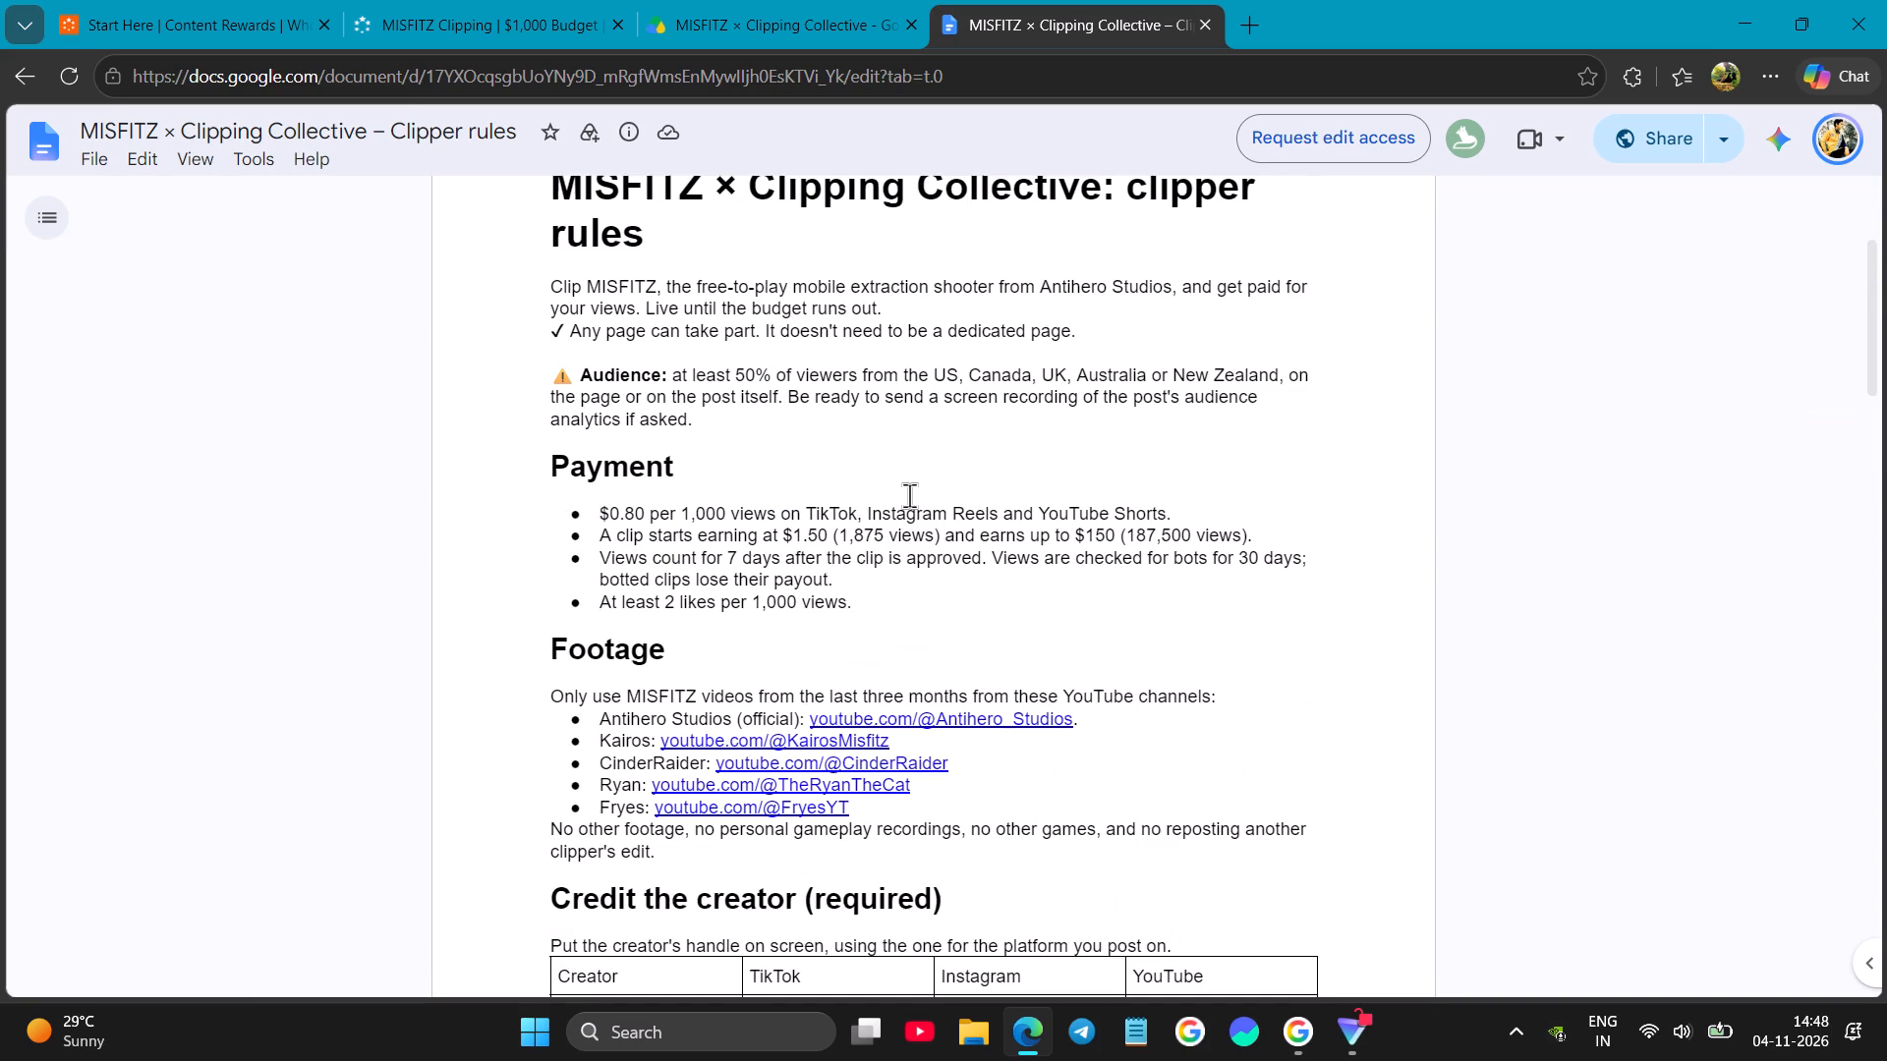
scroll(909, 495, "up", 9)
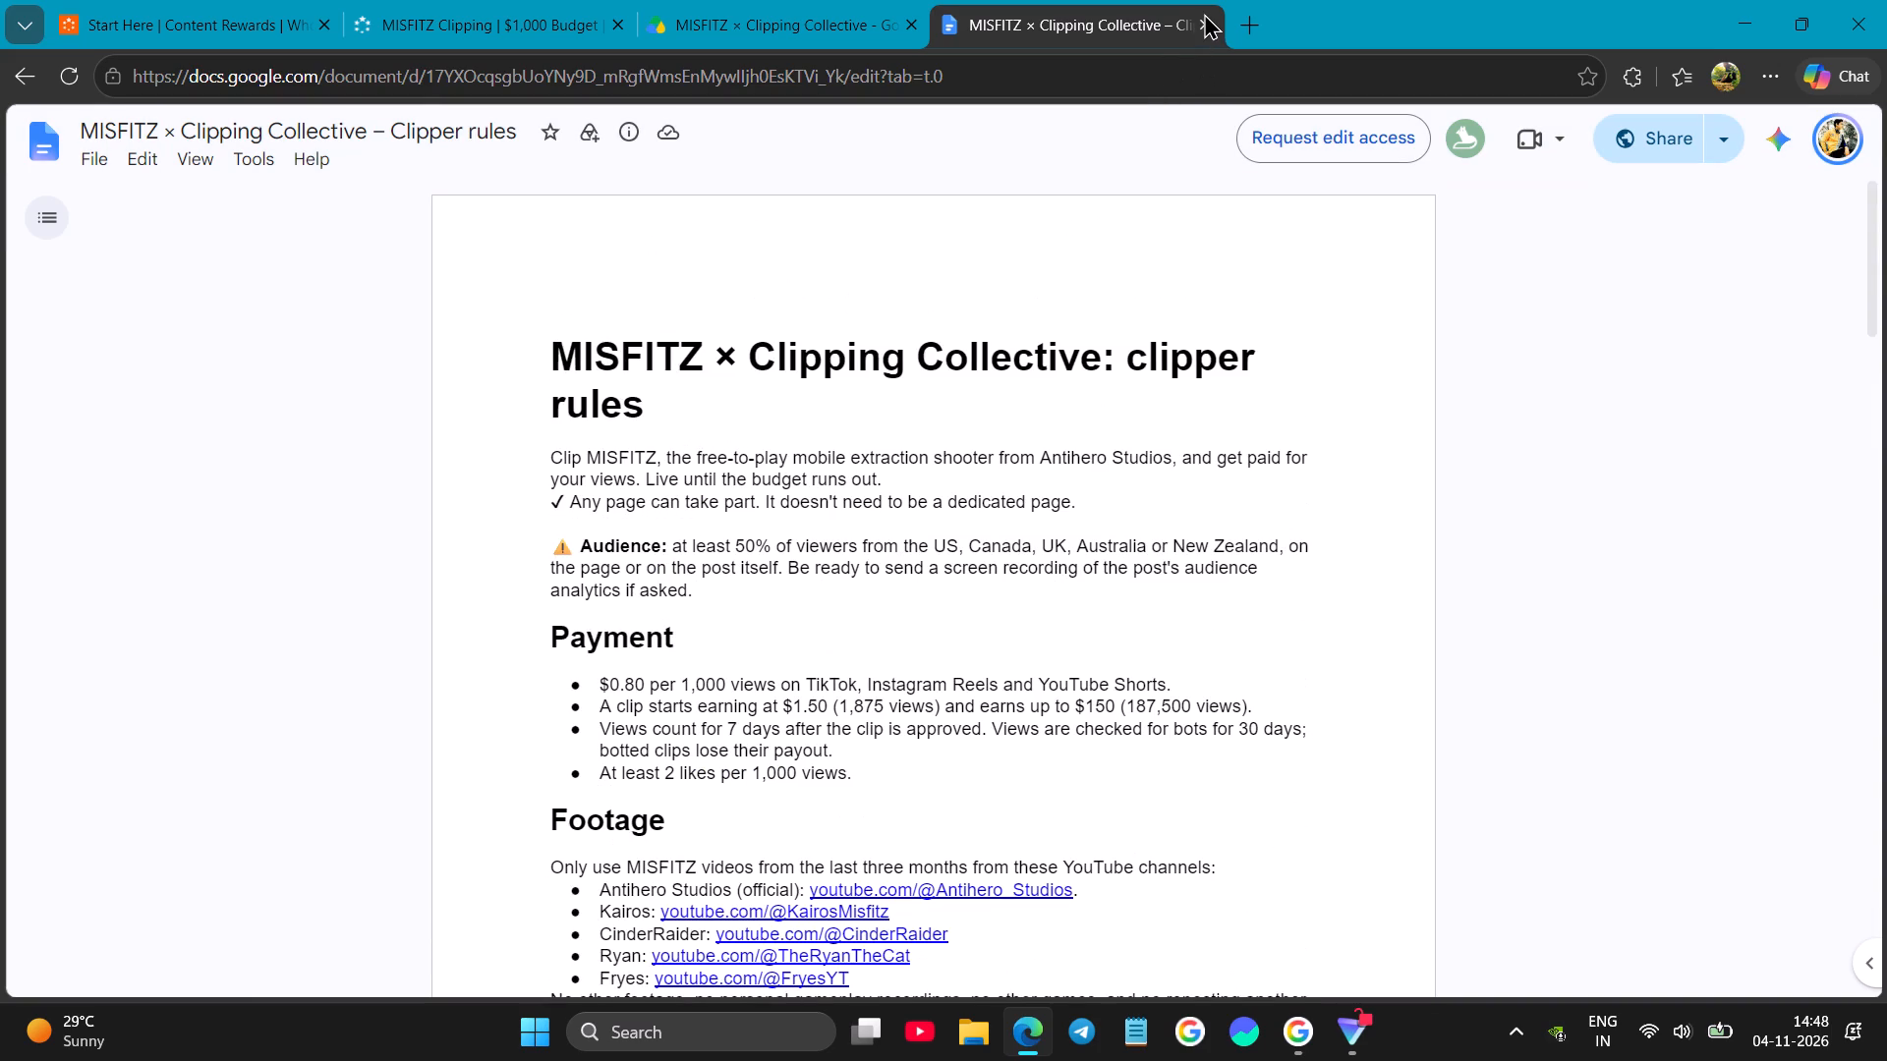
left_click(1213, 37)
left_click(1212, 27)
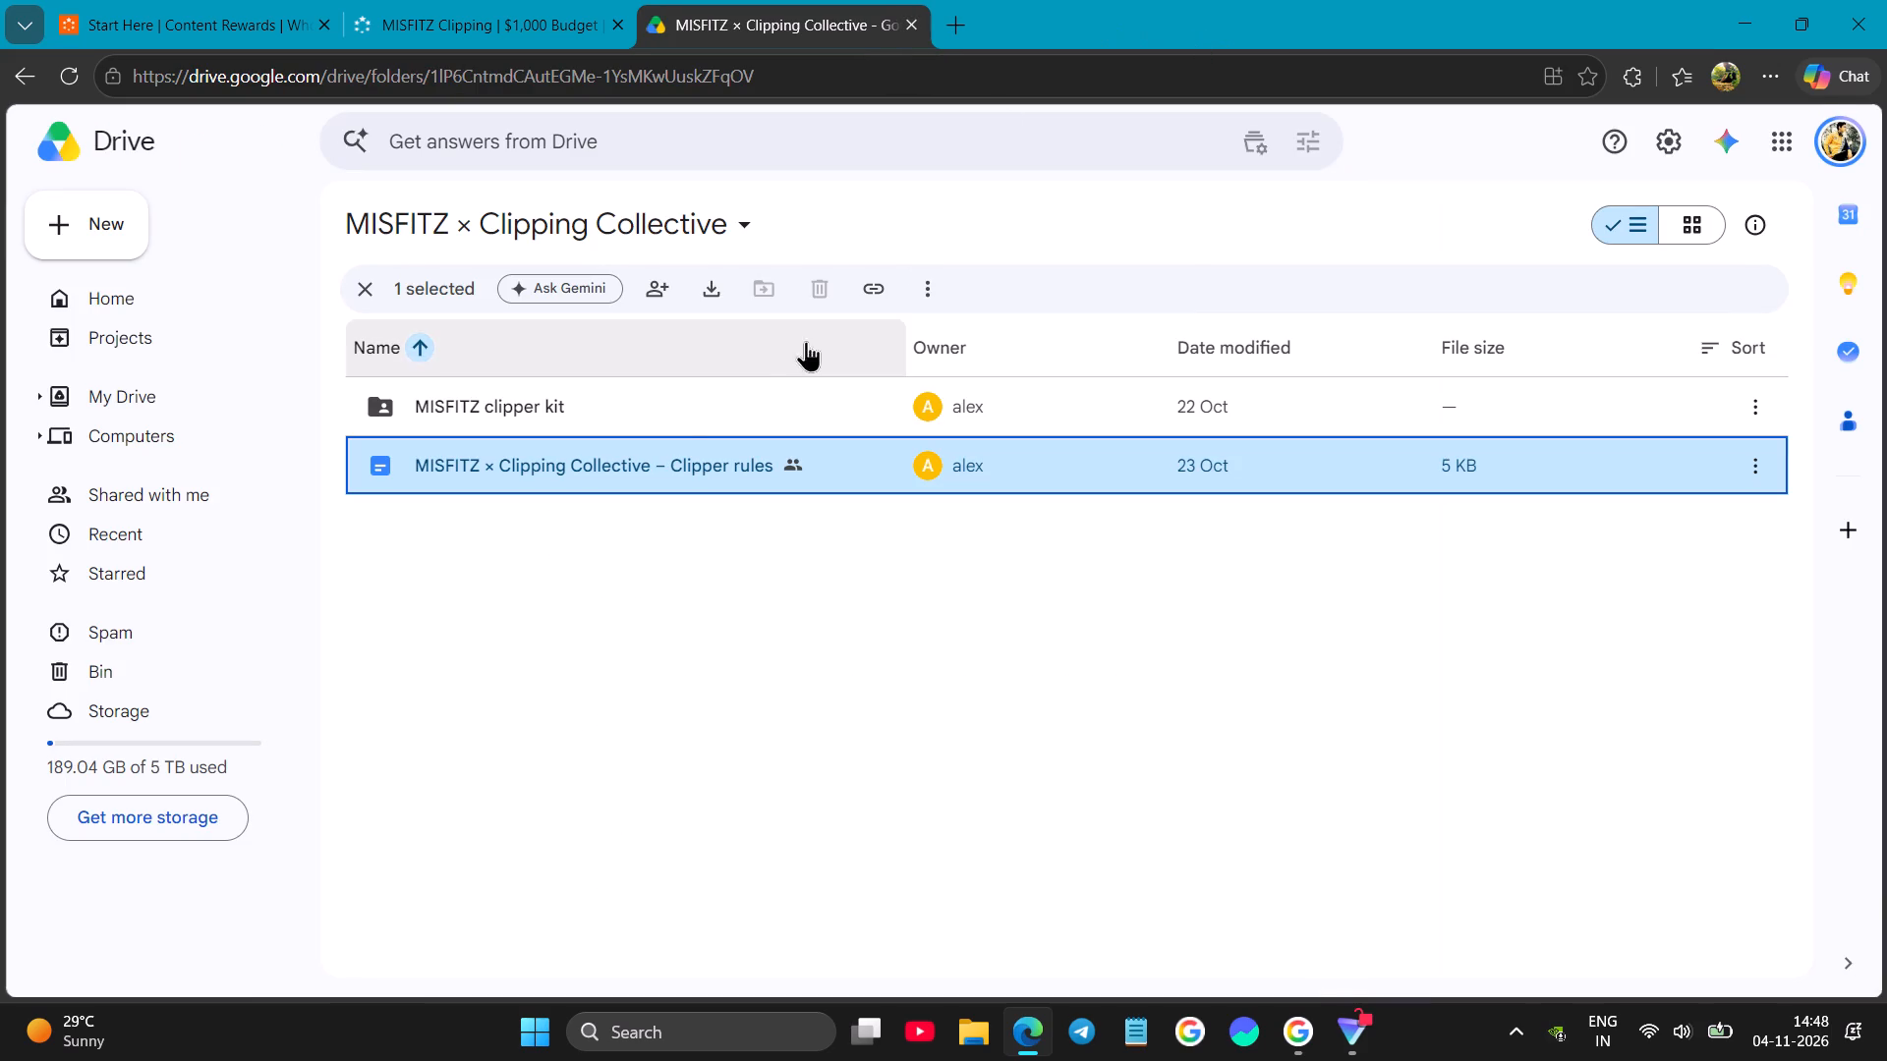
In the MISFITZ clipper kit's "1 Overlays" folder, preview the Antihero Studios NO TITLE band overlay, then return to the campaign page.
double_click(674, 414)
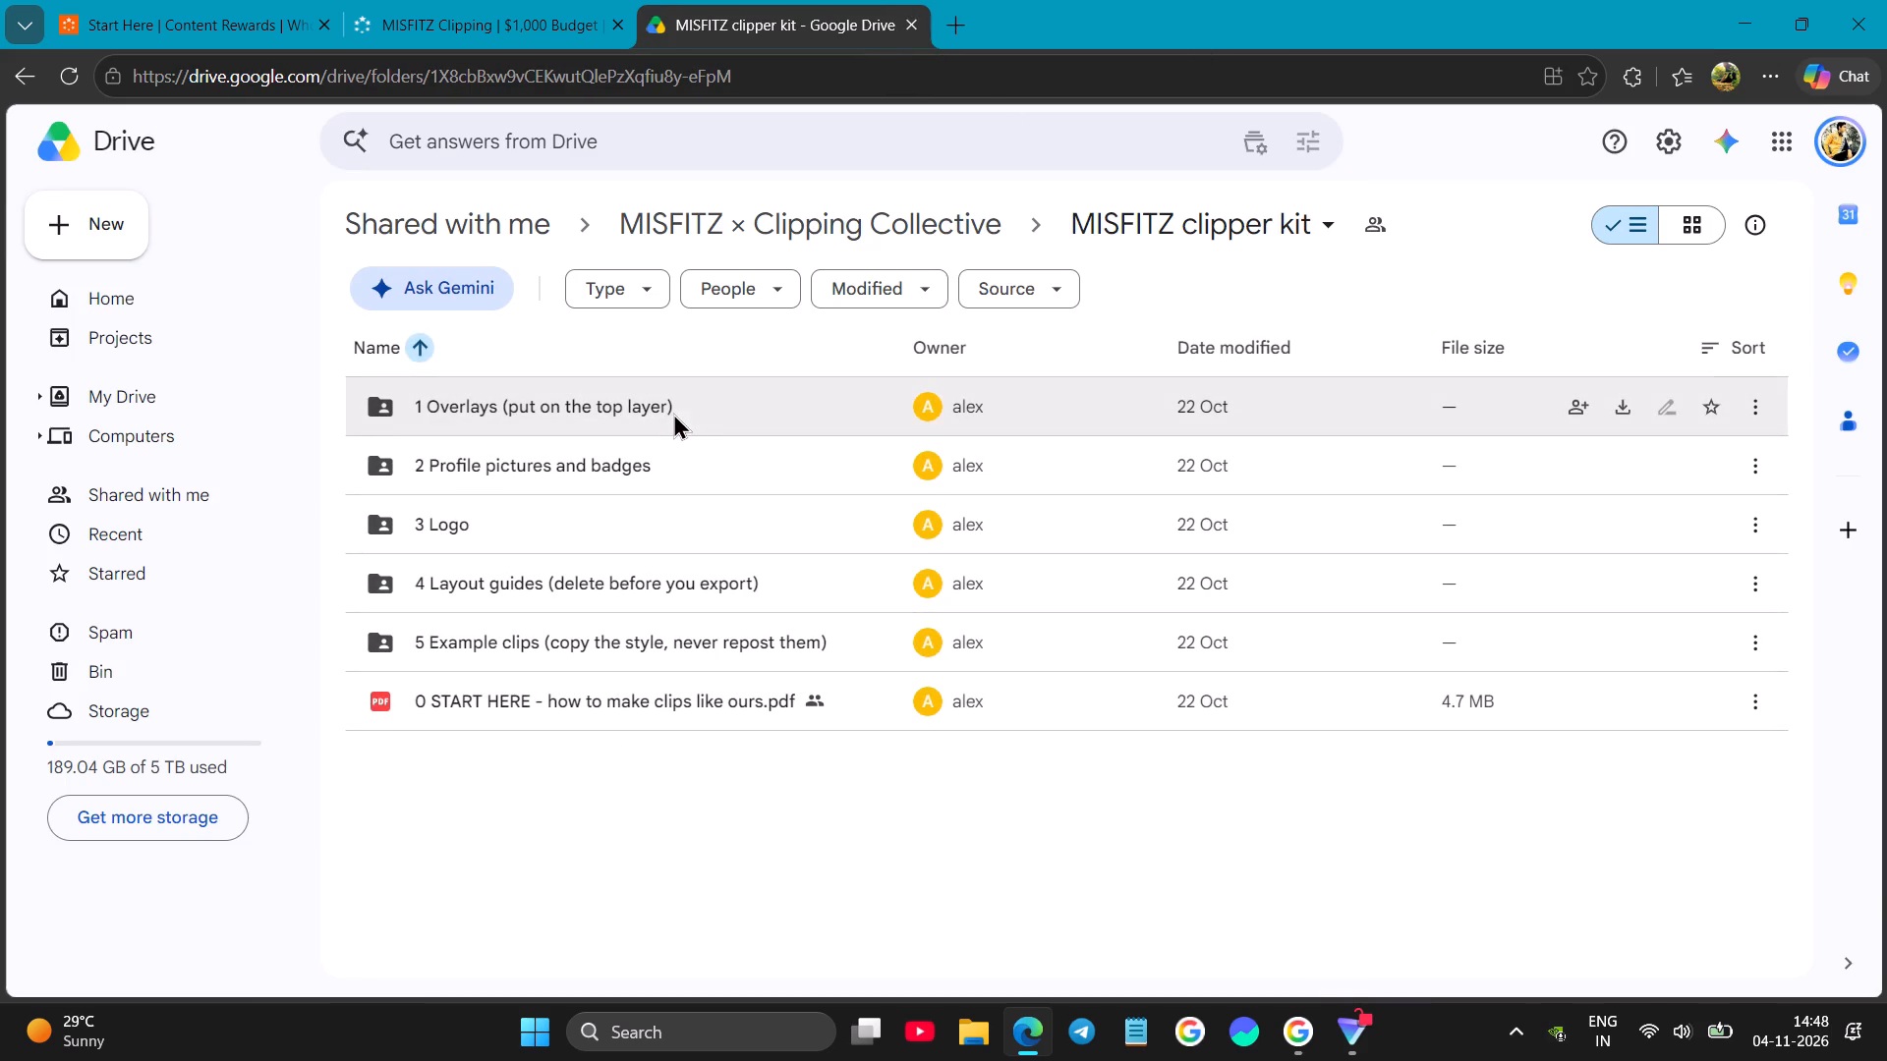
double_click(671, 408)
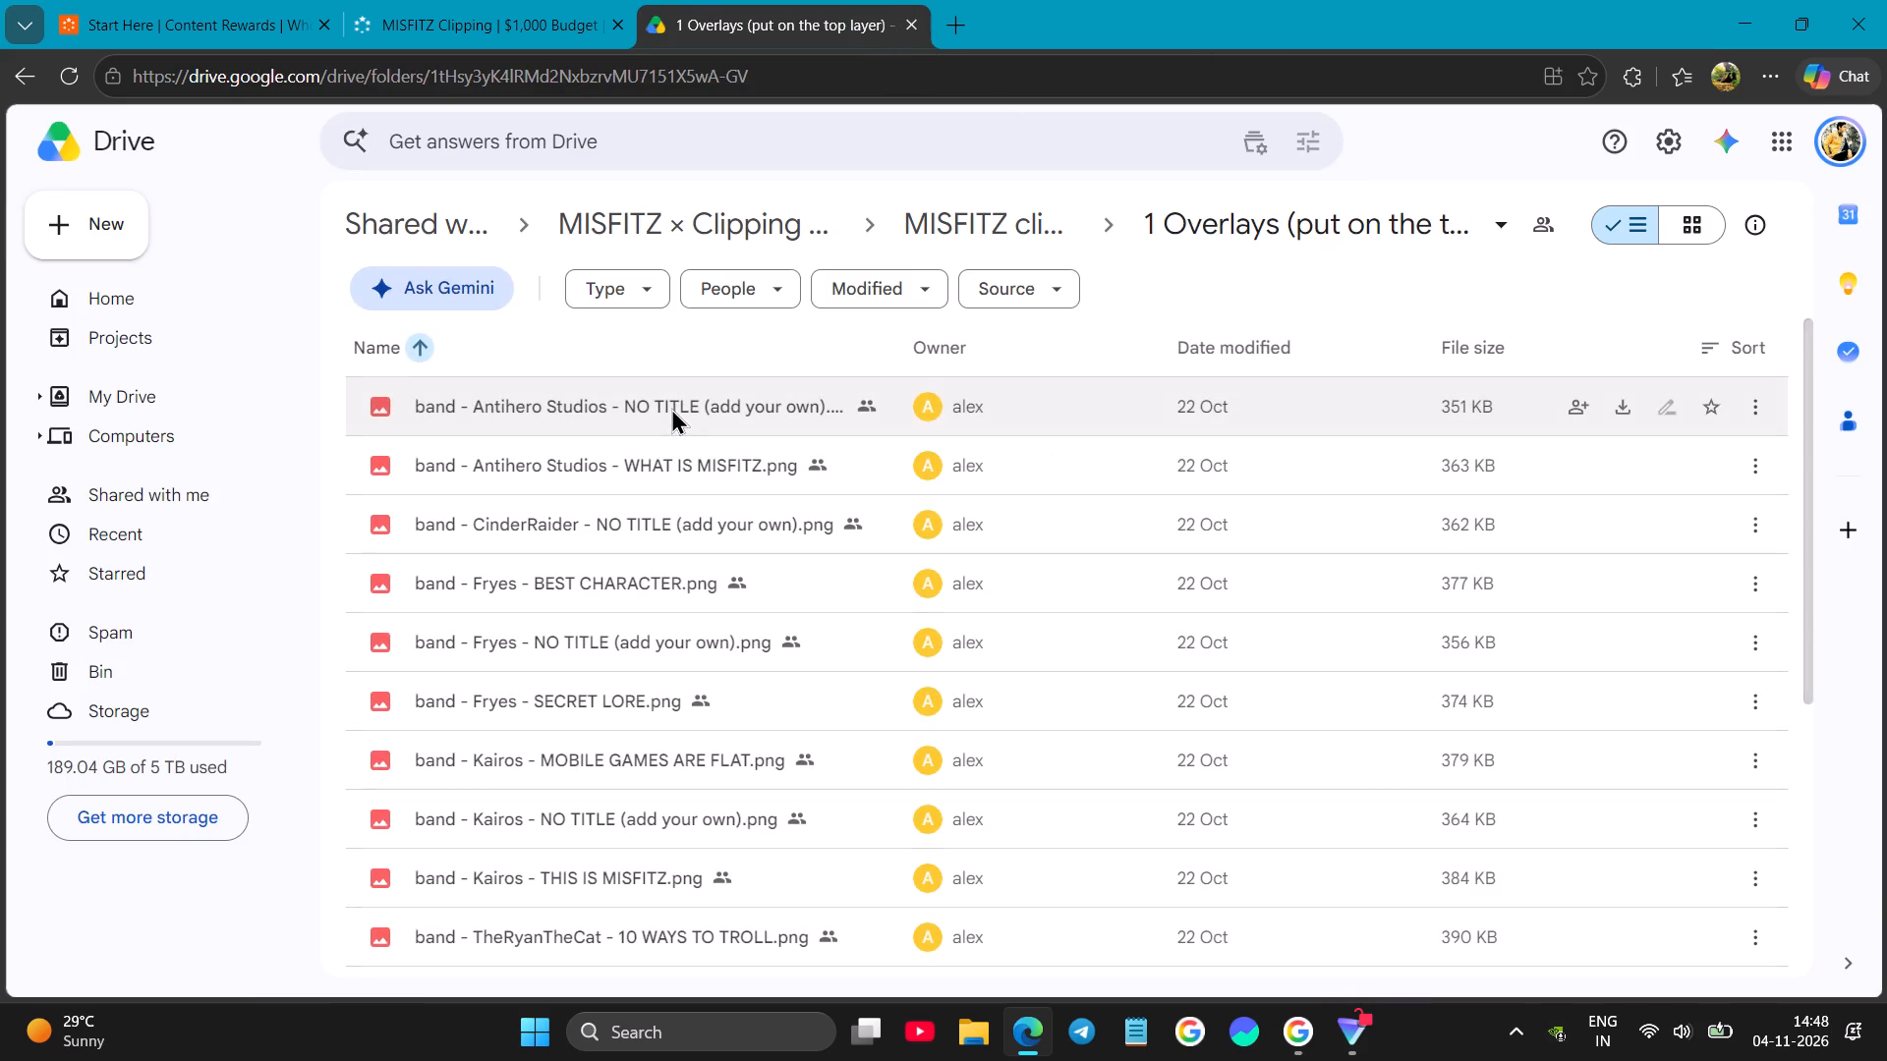
double_click(671, 408)
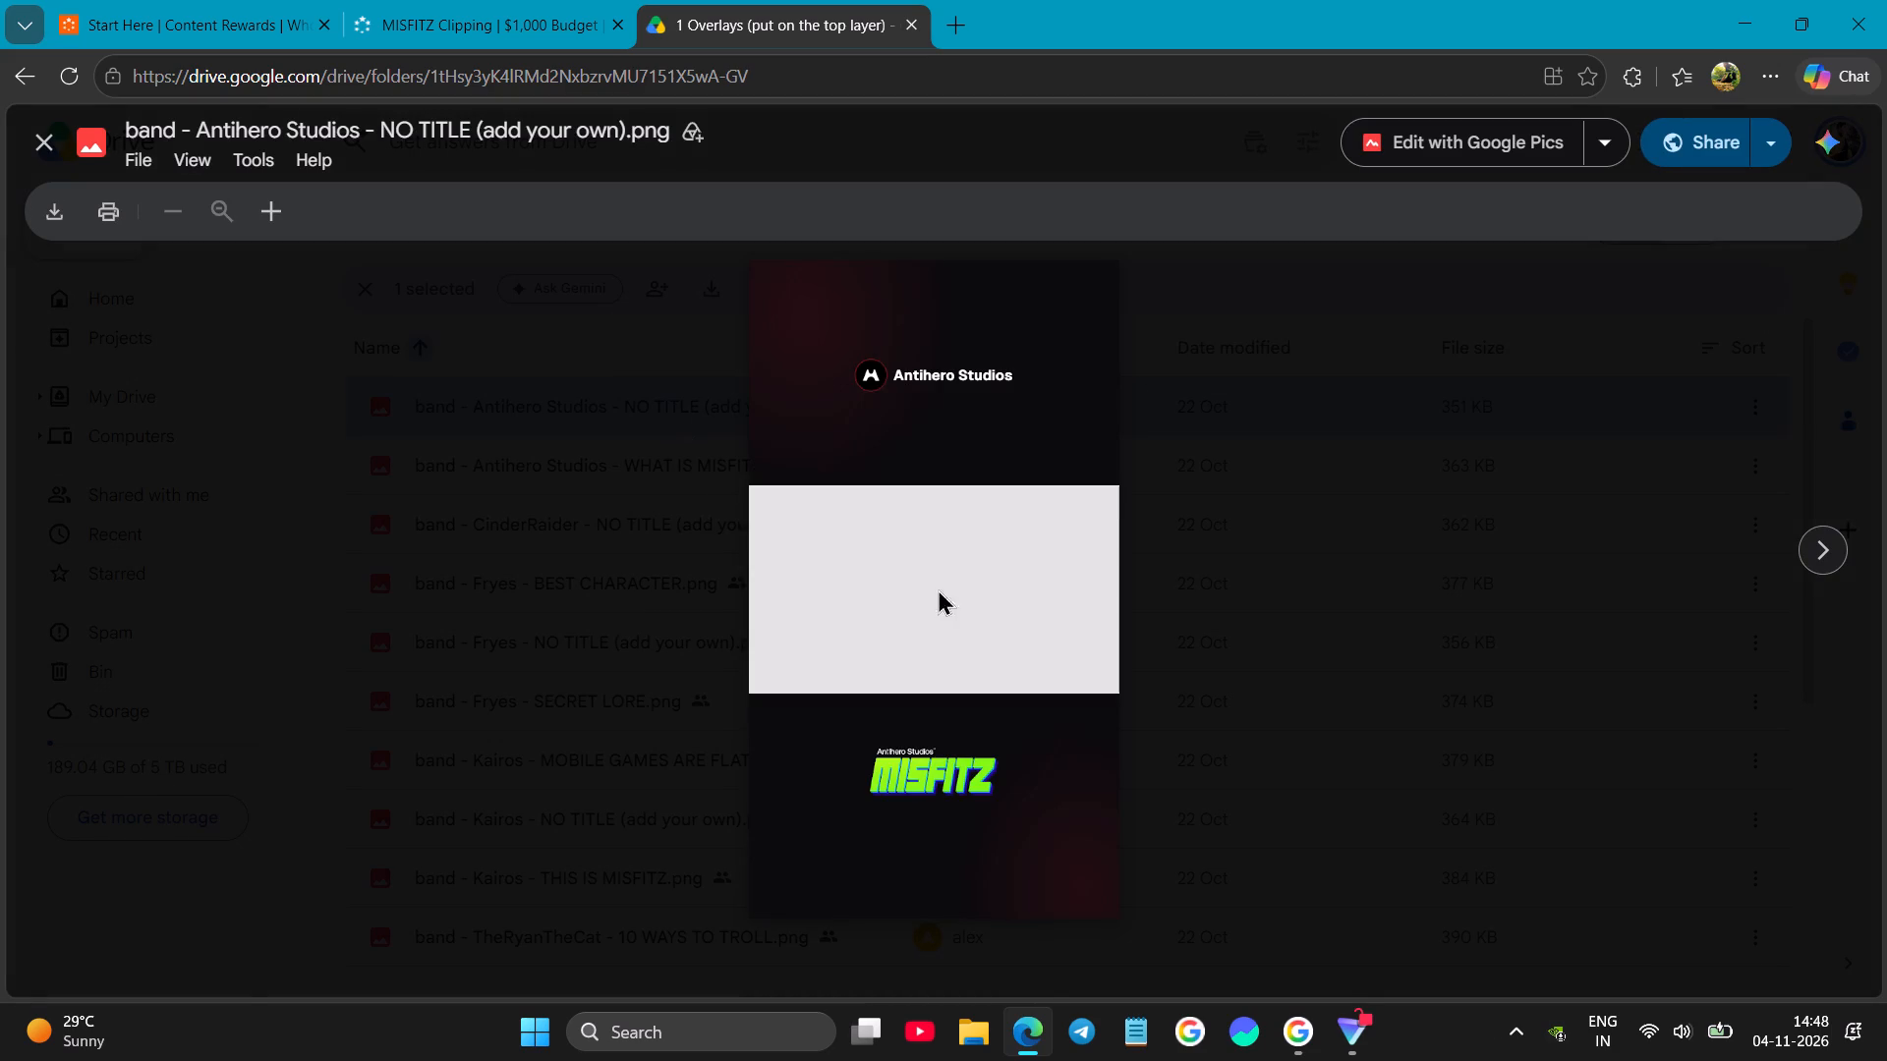
left_click_drag(1043, 662, 1017, 748)
left_click(29, 81)
left_click(566, 2)
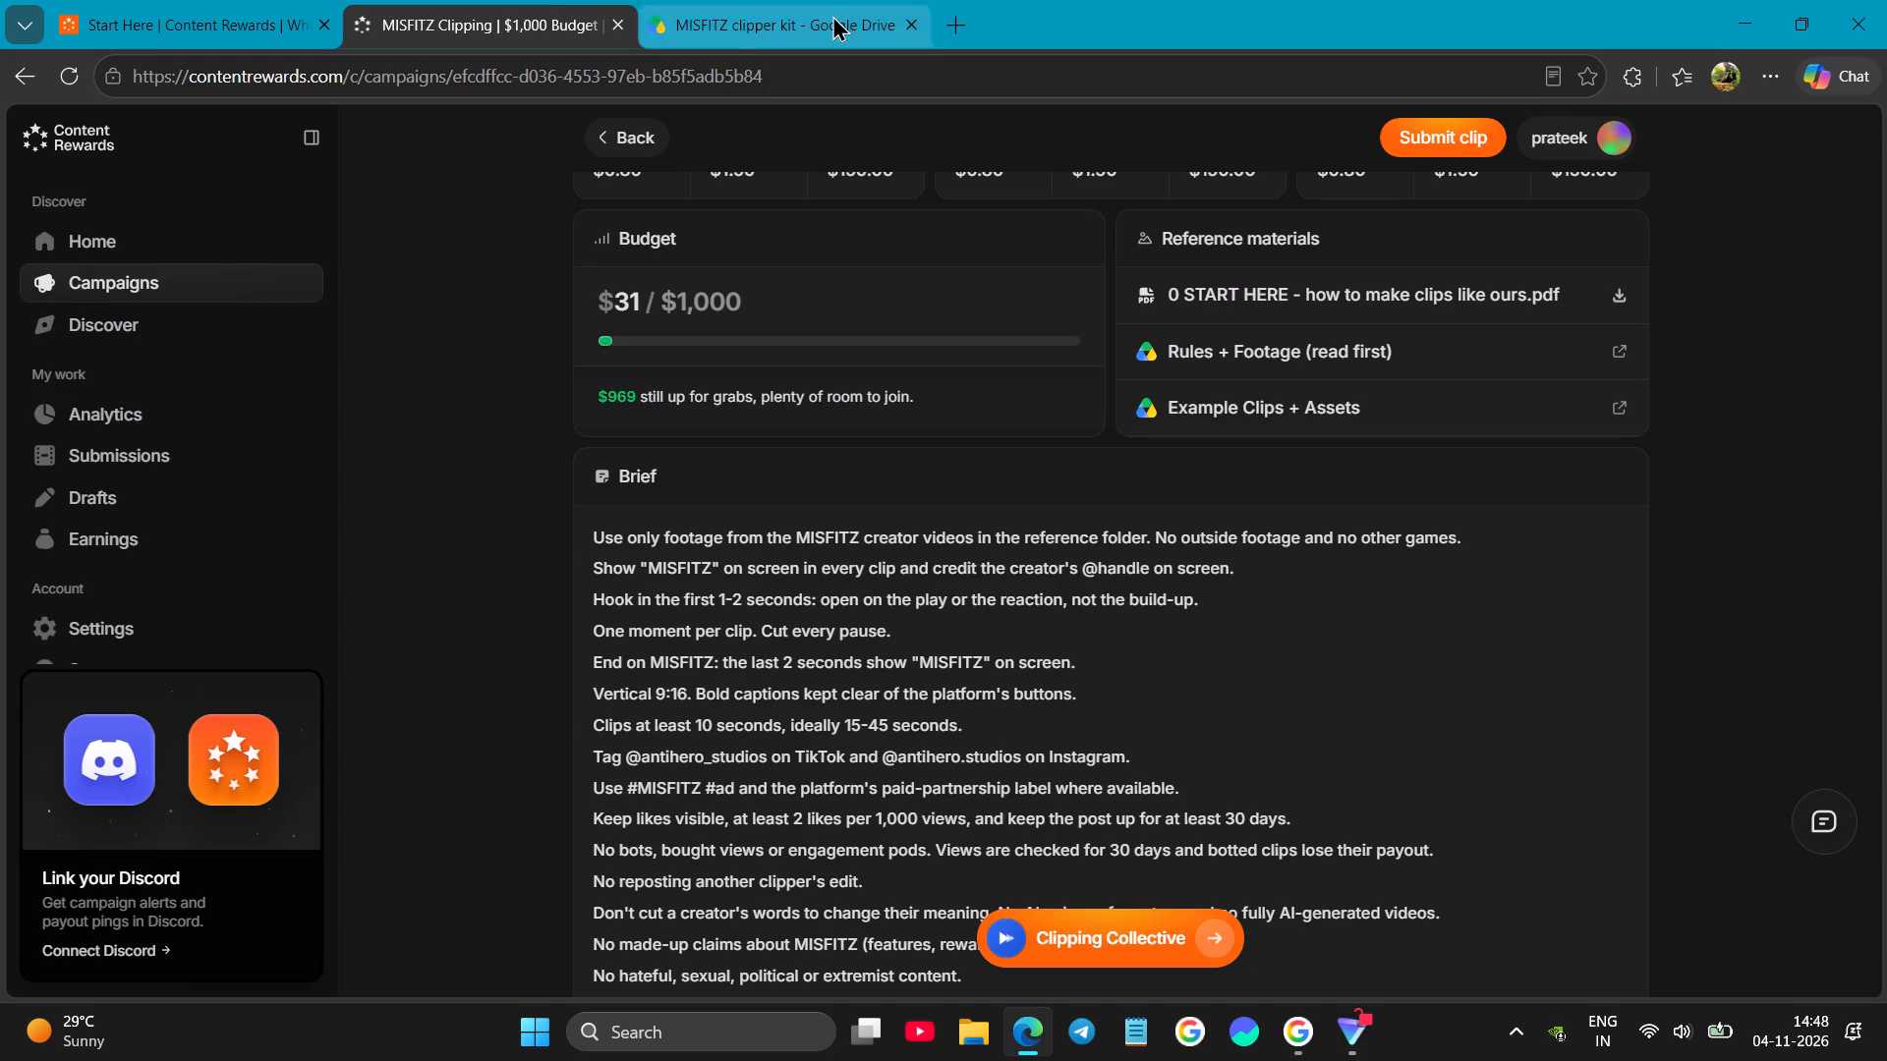
left_click(827, 7)
left_click(17, 82)
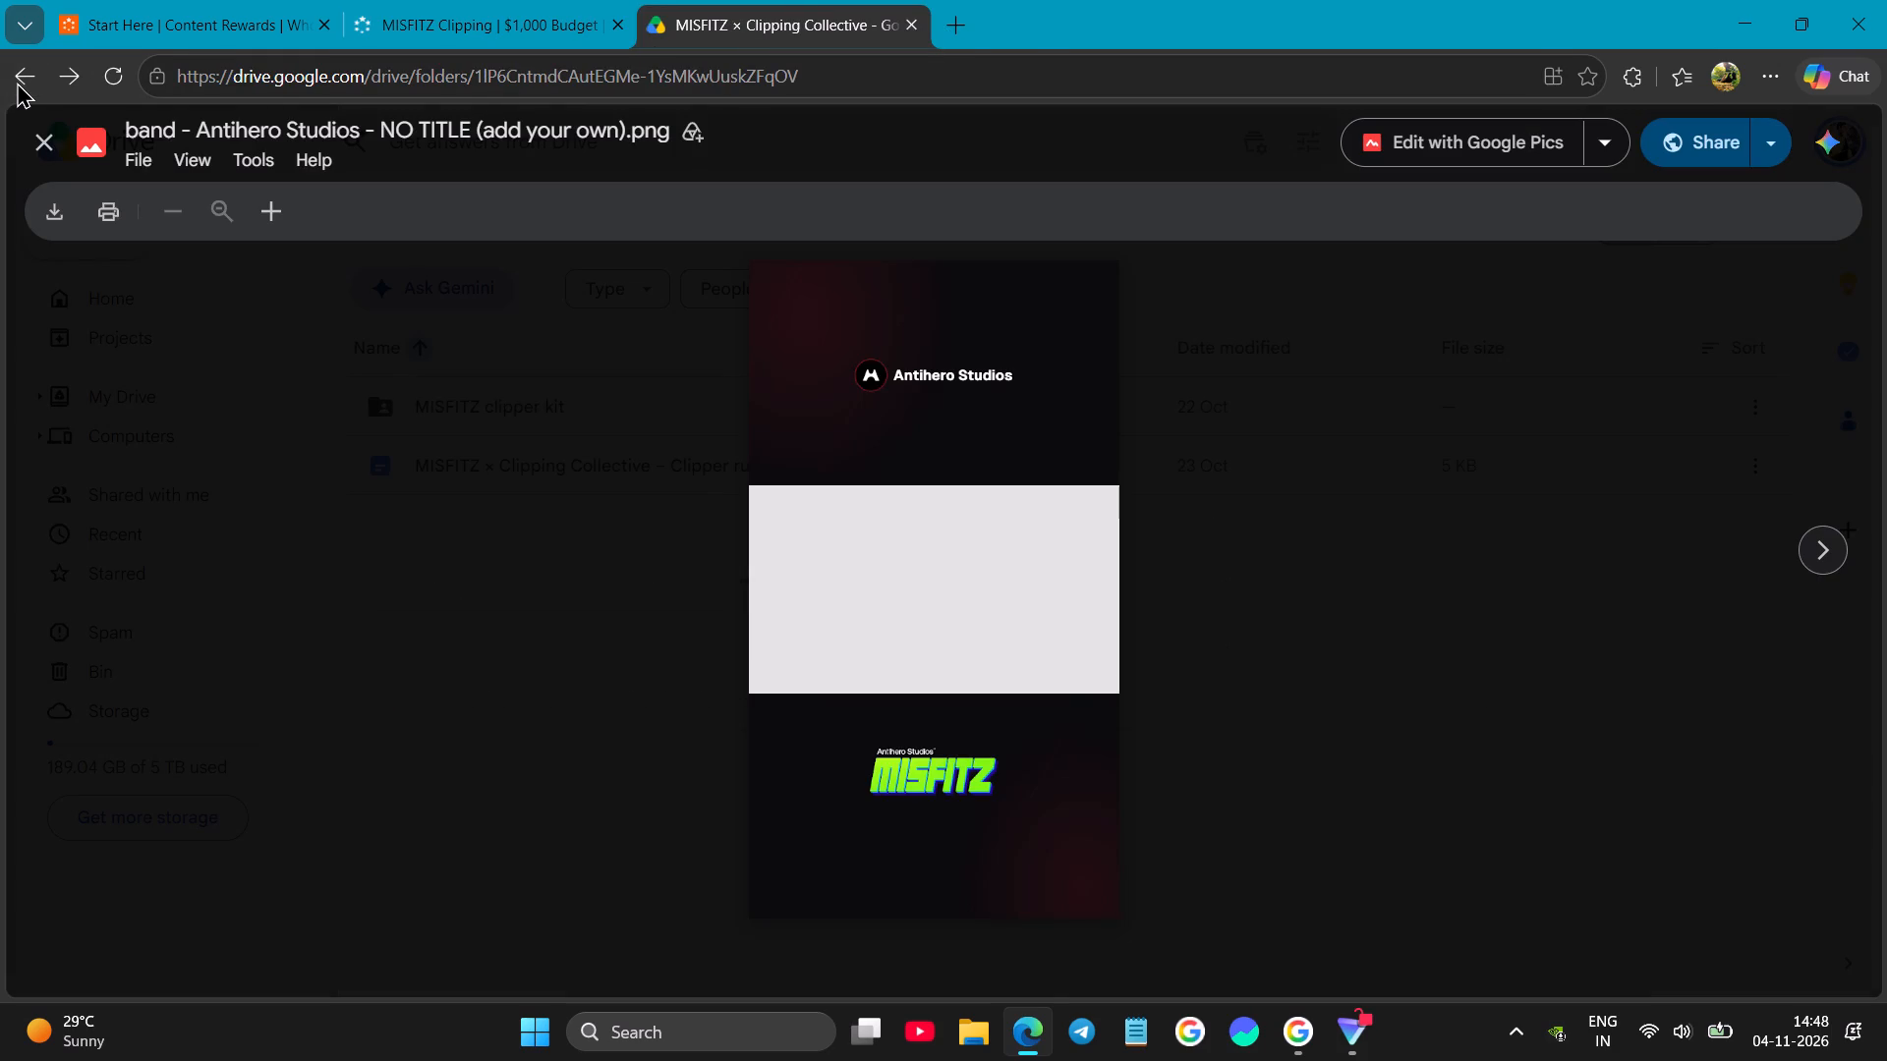
left_click(17, 82)
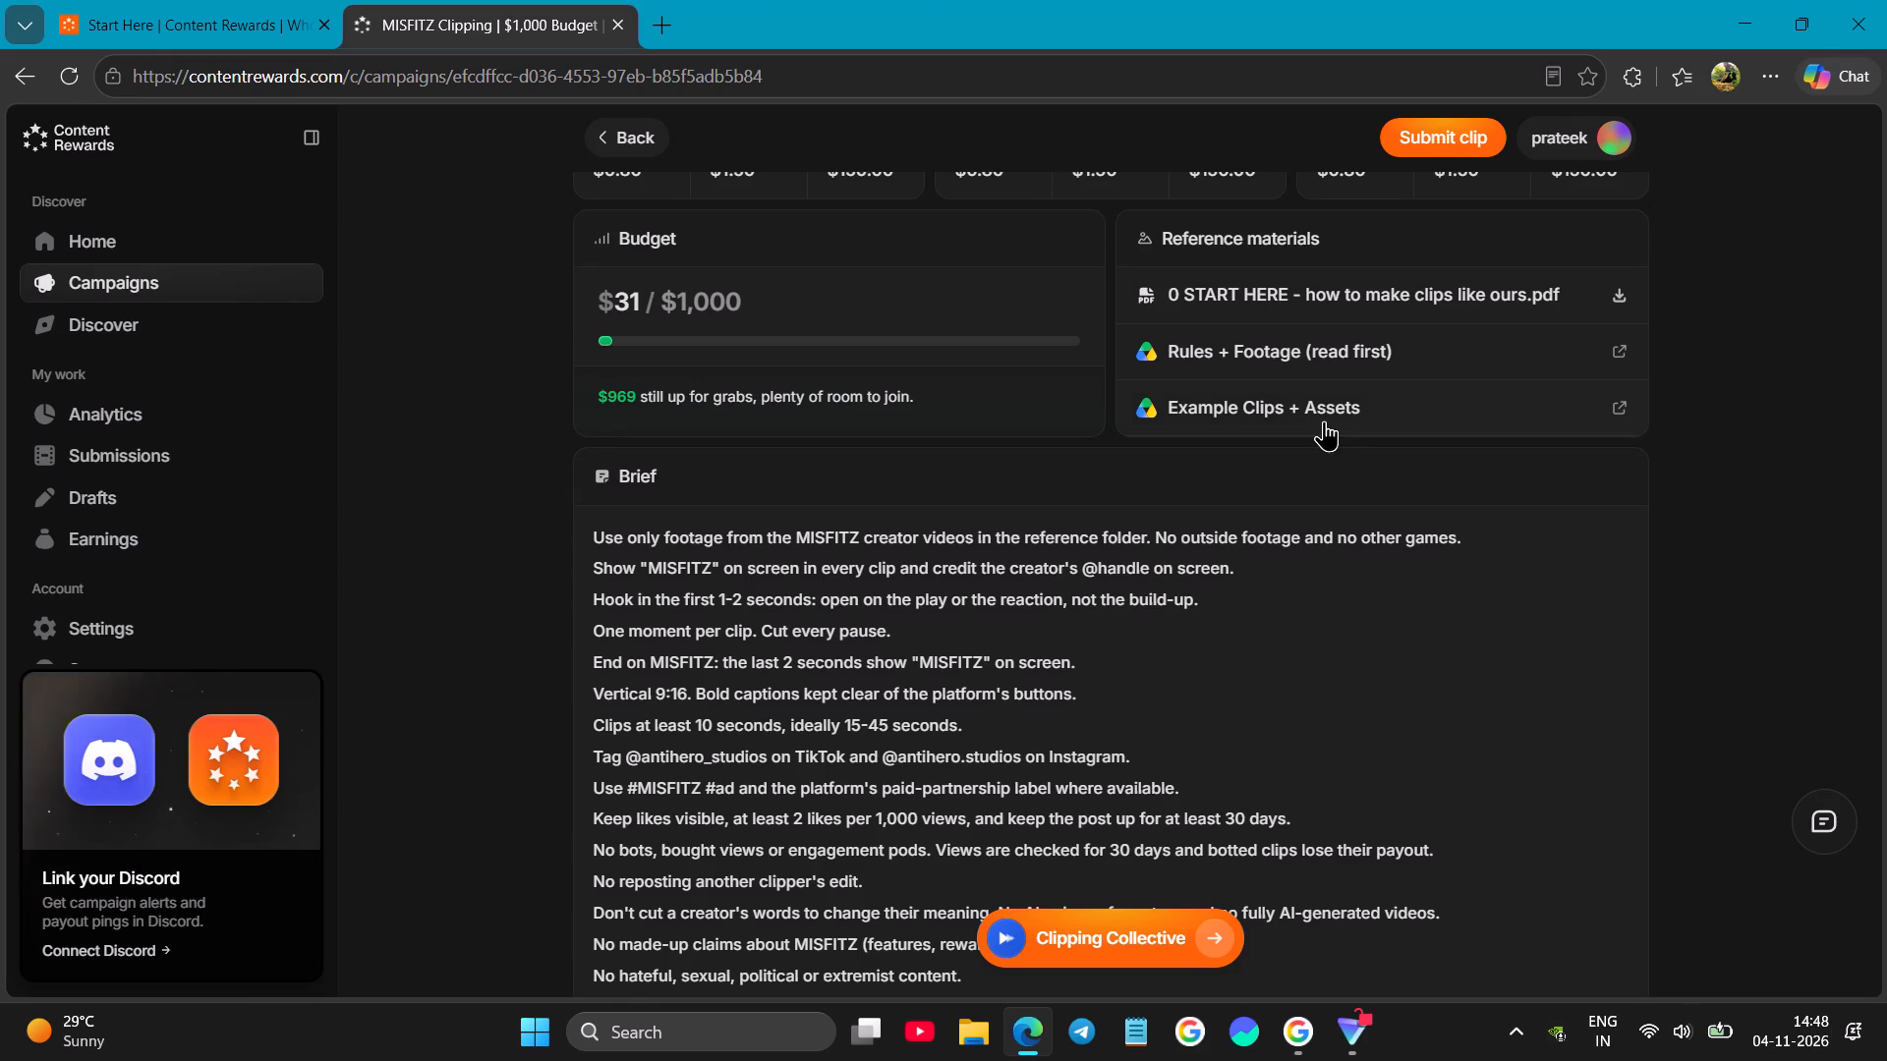
Open the "Rules + Footage (read first)" reference and follow its footage link to the official Antihero Studios YouTube channel.
double_click(1348, 364)
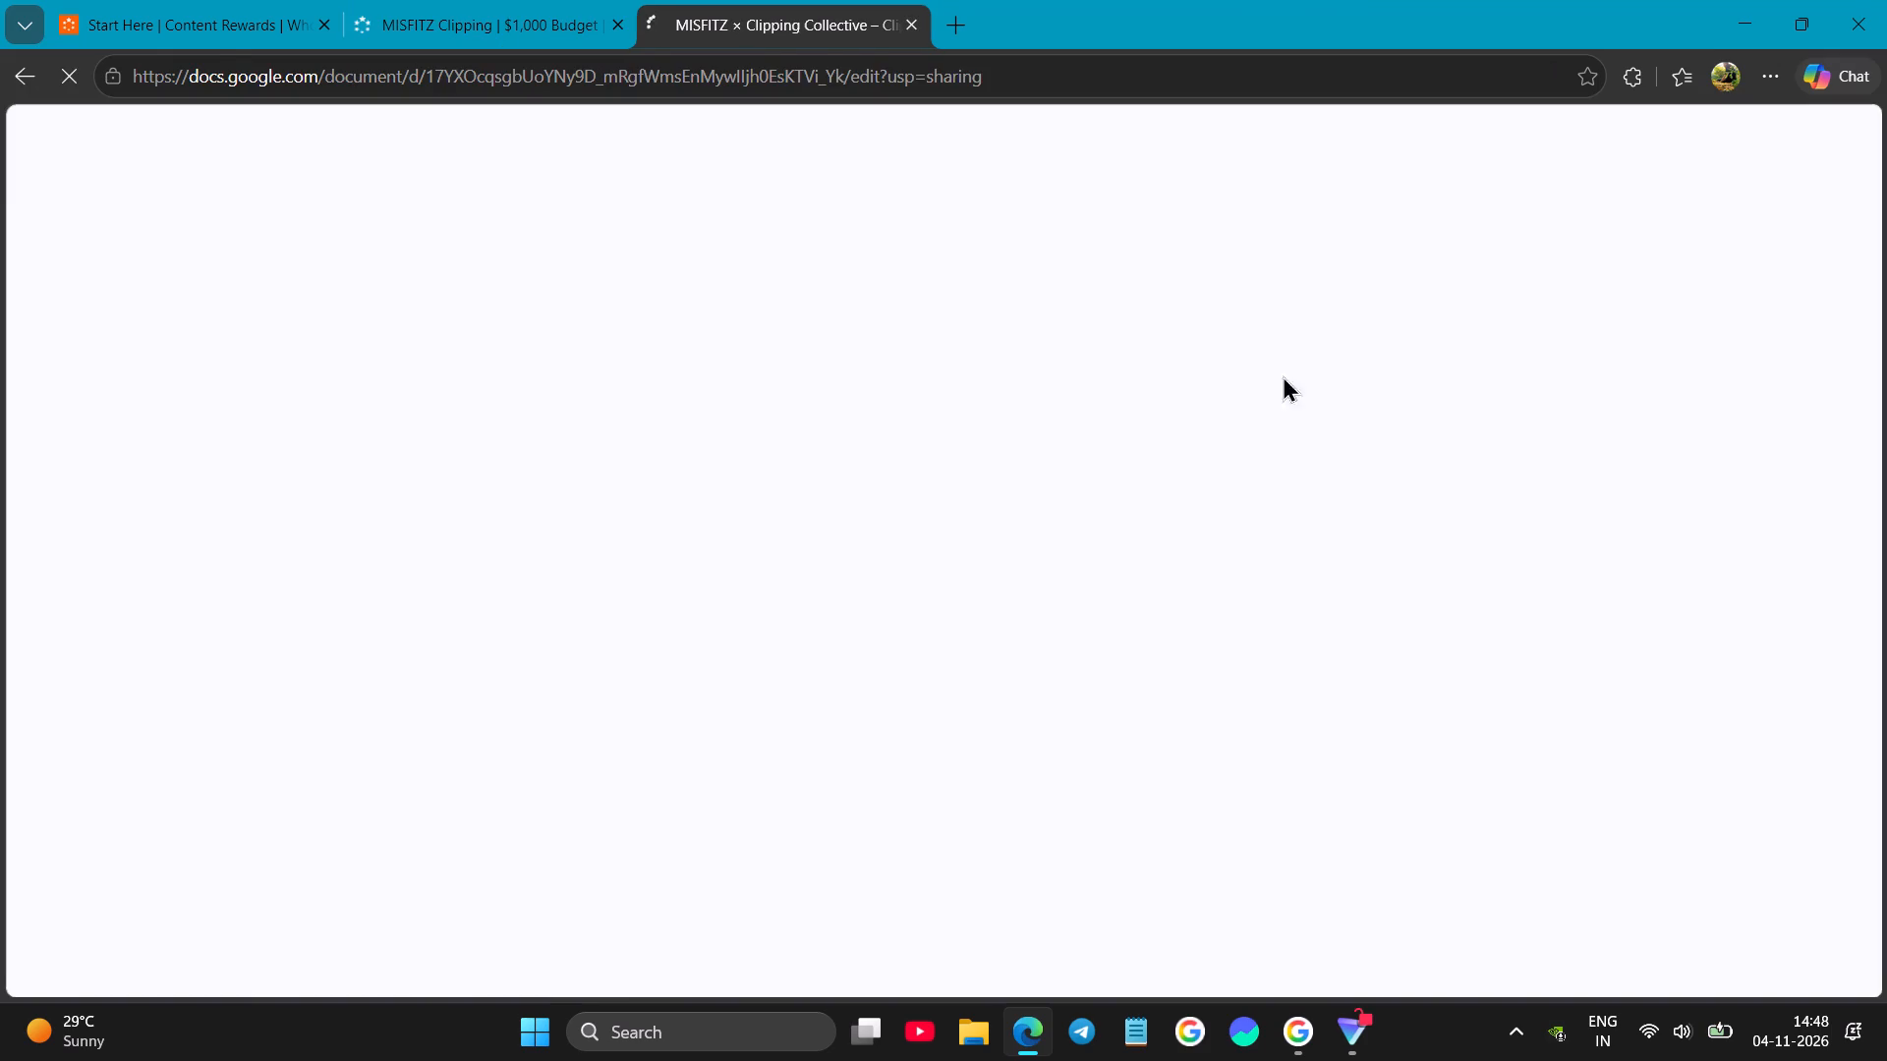
scroll(1183, 439, "down", 1)
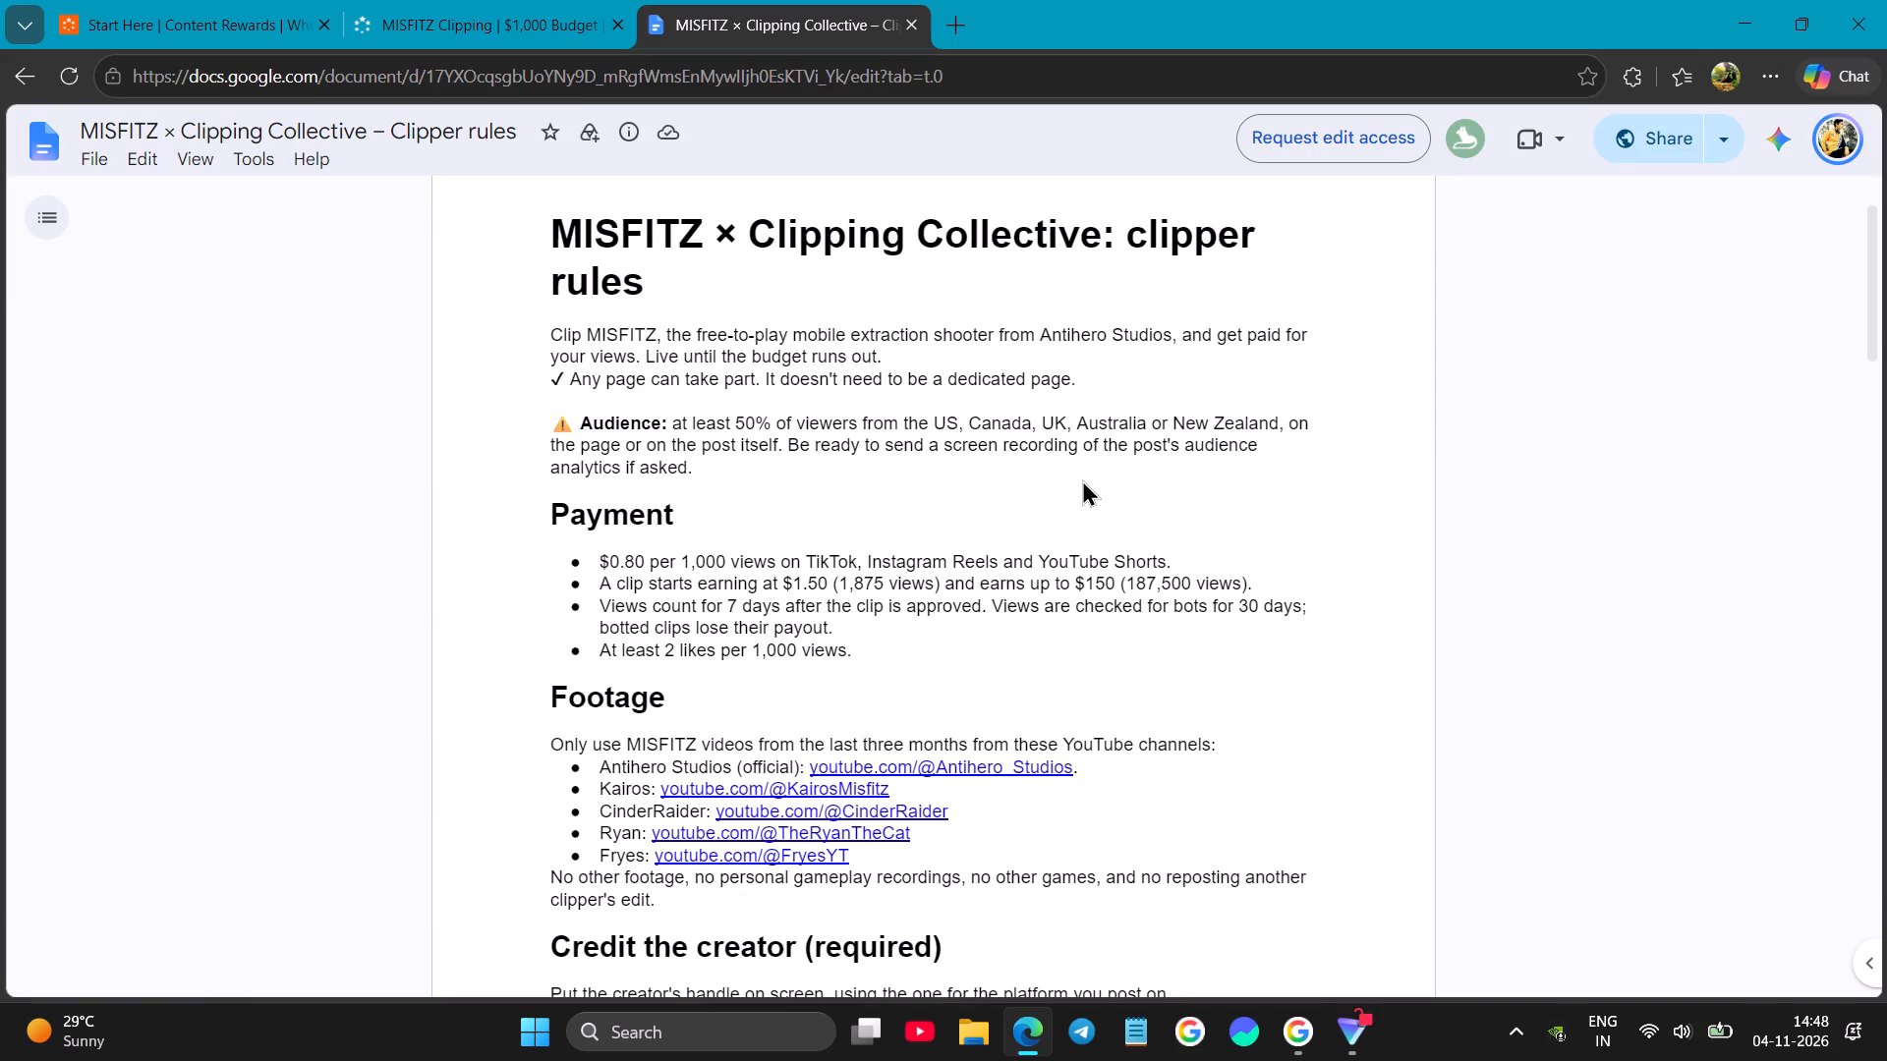
left_click(937, 764)
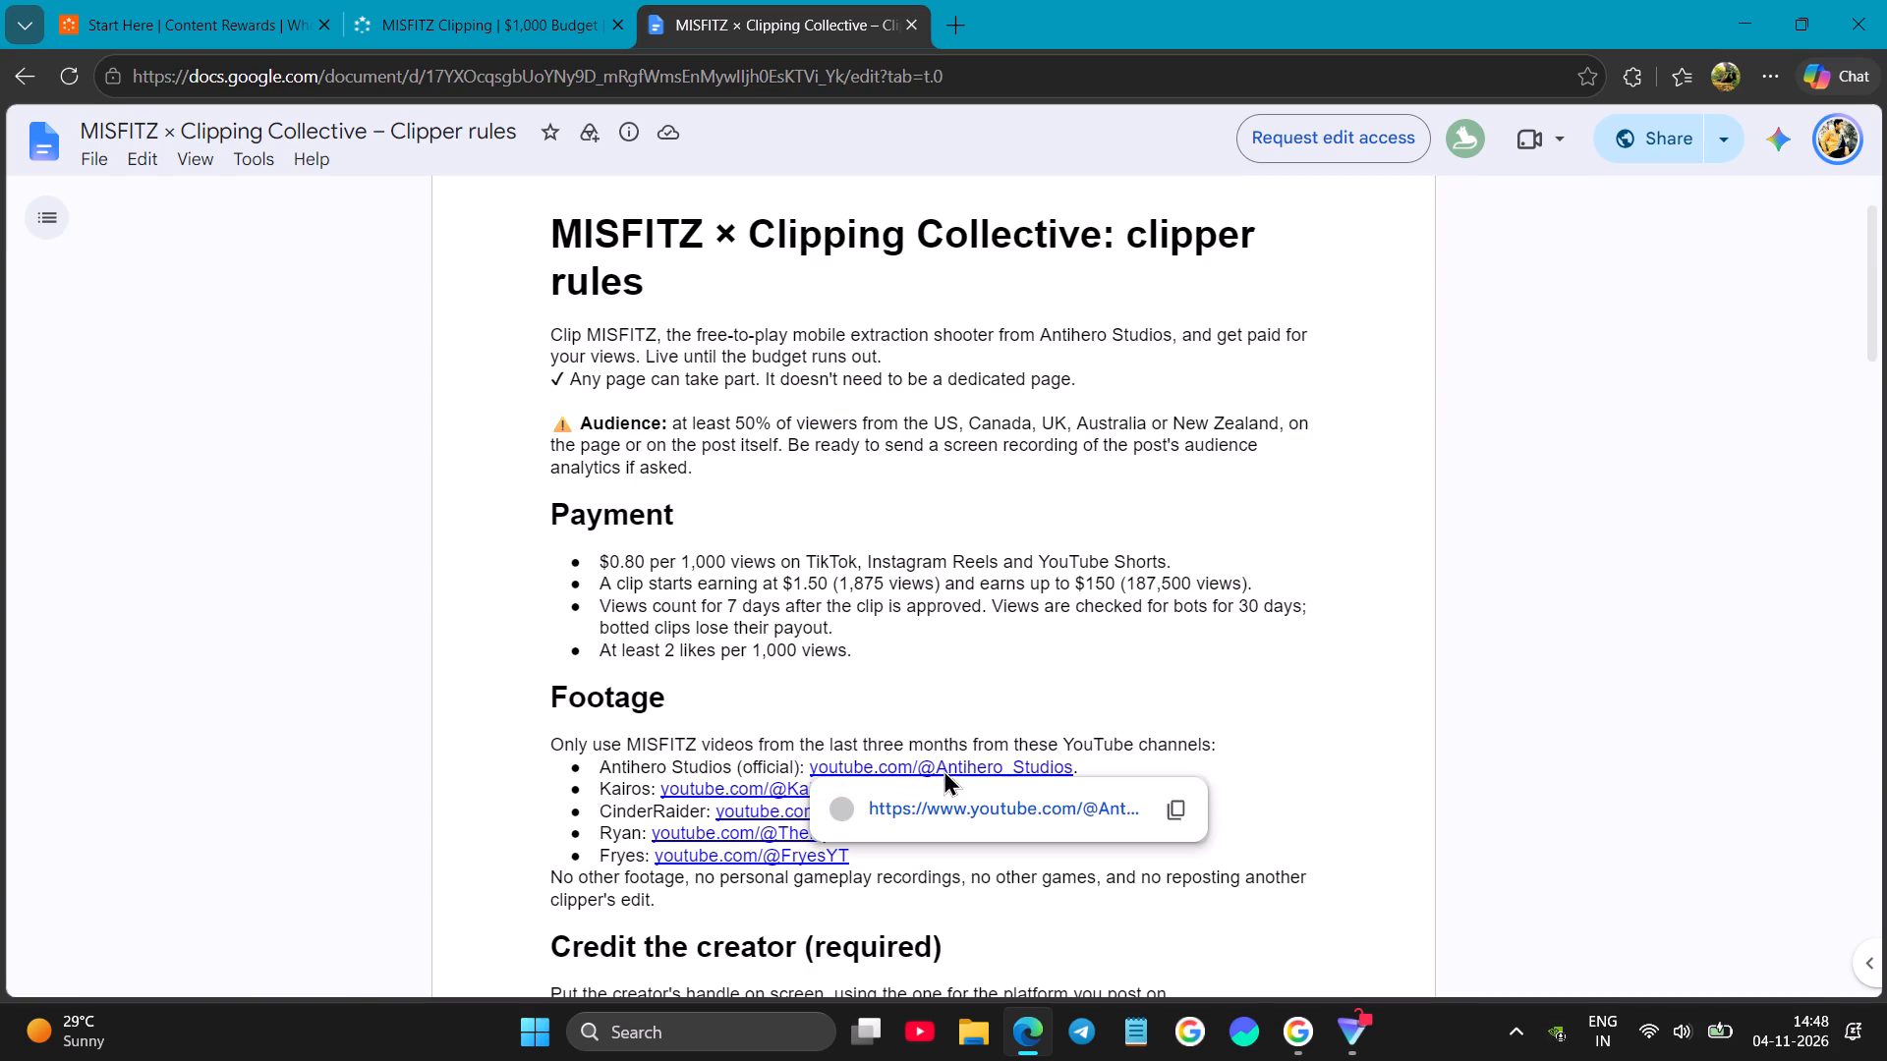
left_click(954, 800)
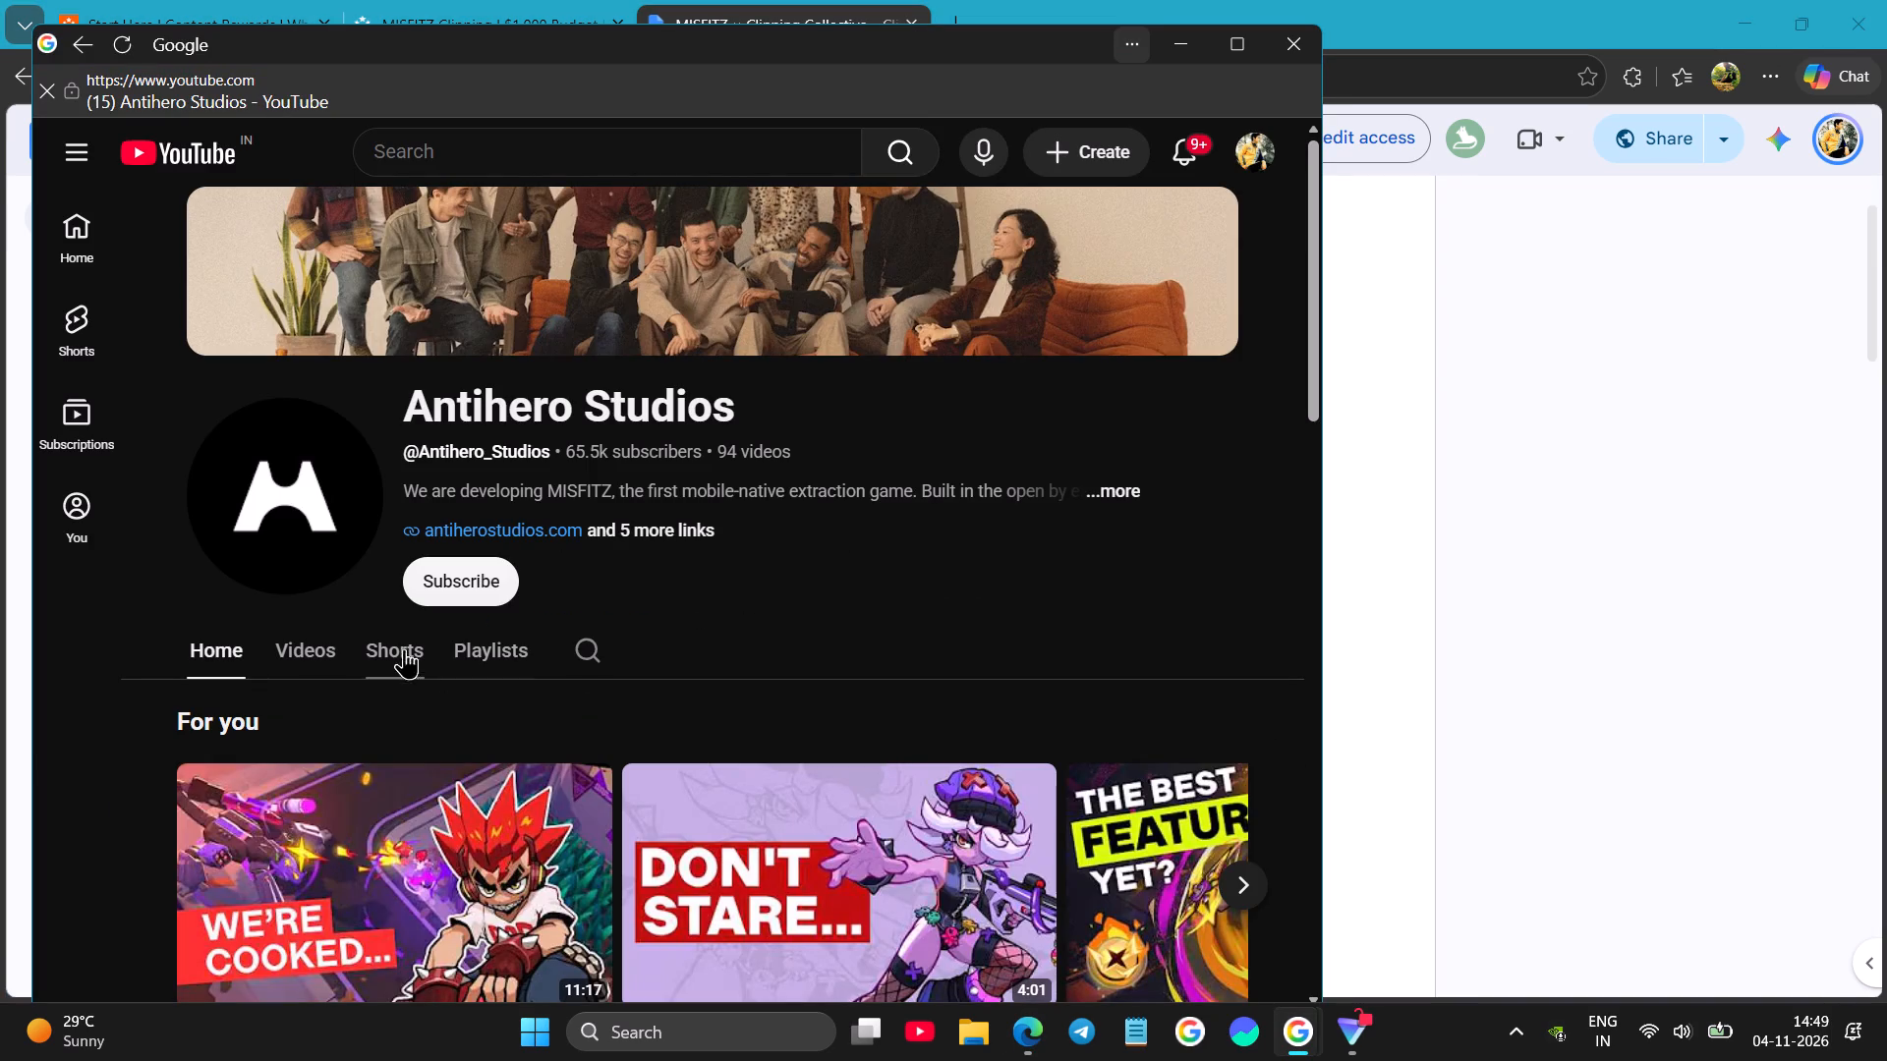
Browse the latest Videos and Shorts on the Antihero Studios channel in a maximized window for usable footage.
left_click(308, 643)
left_click(1243, 39)
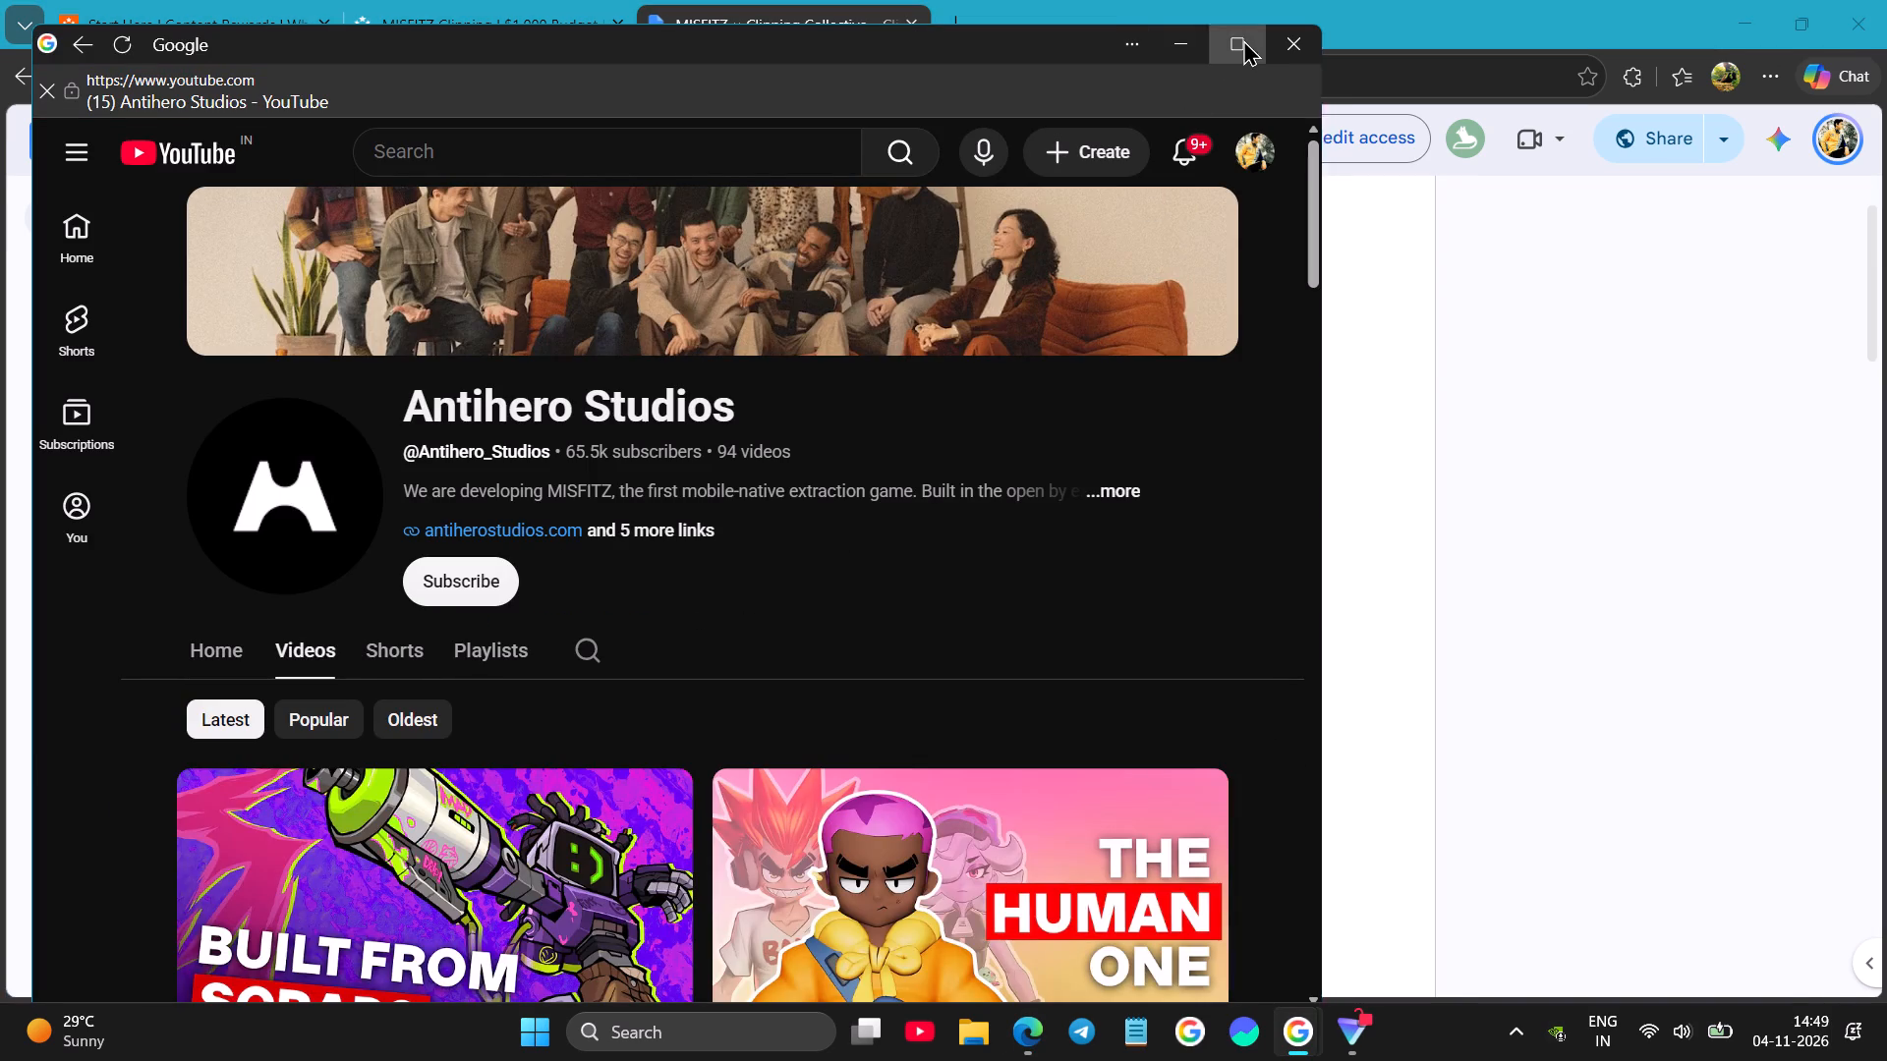
scroll(1270, 749, "down", 3)
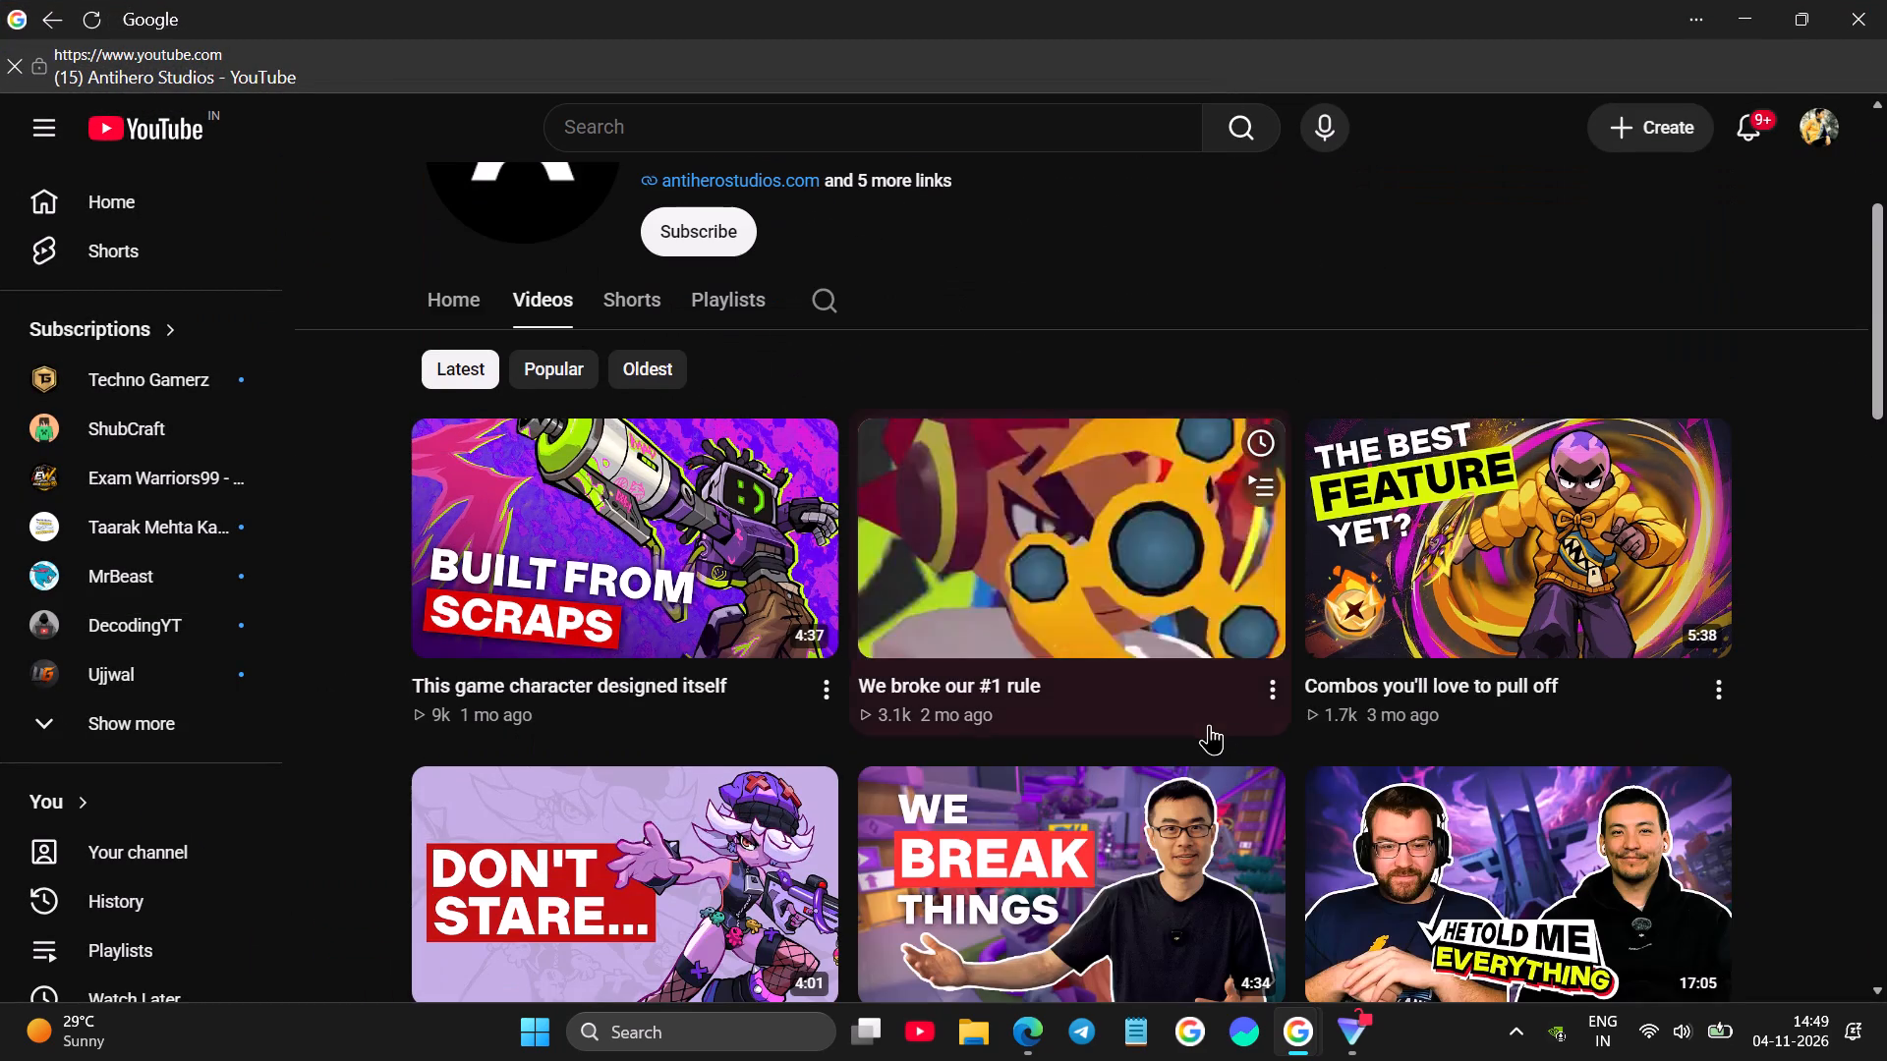
left_click(635, 281)
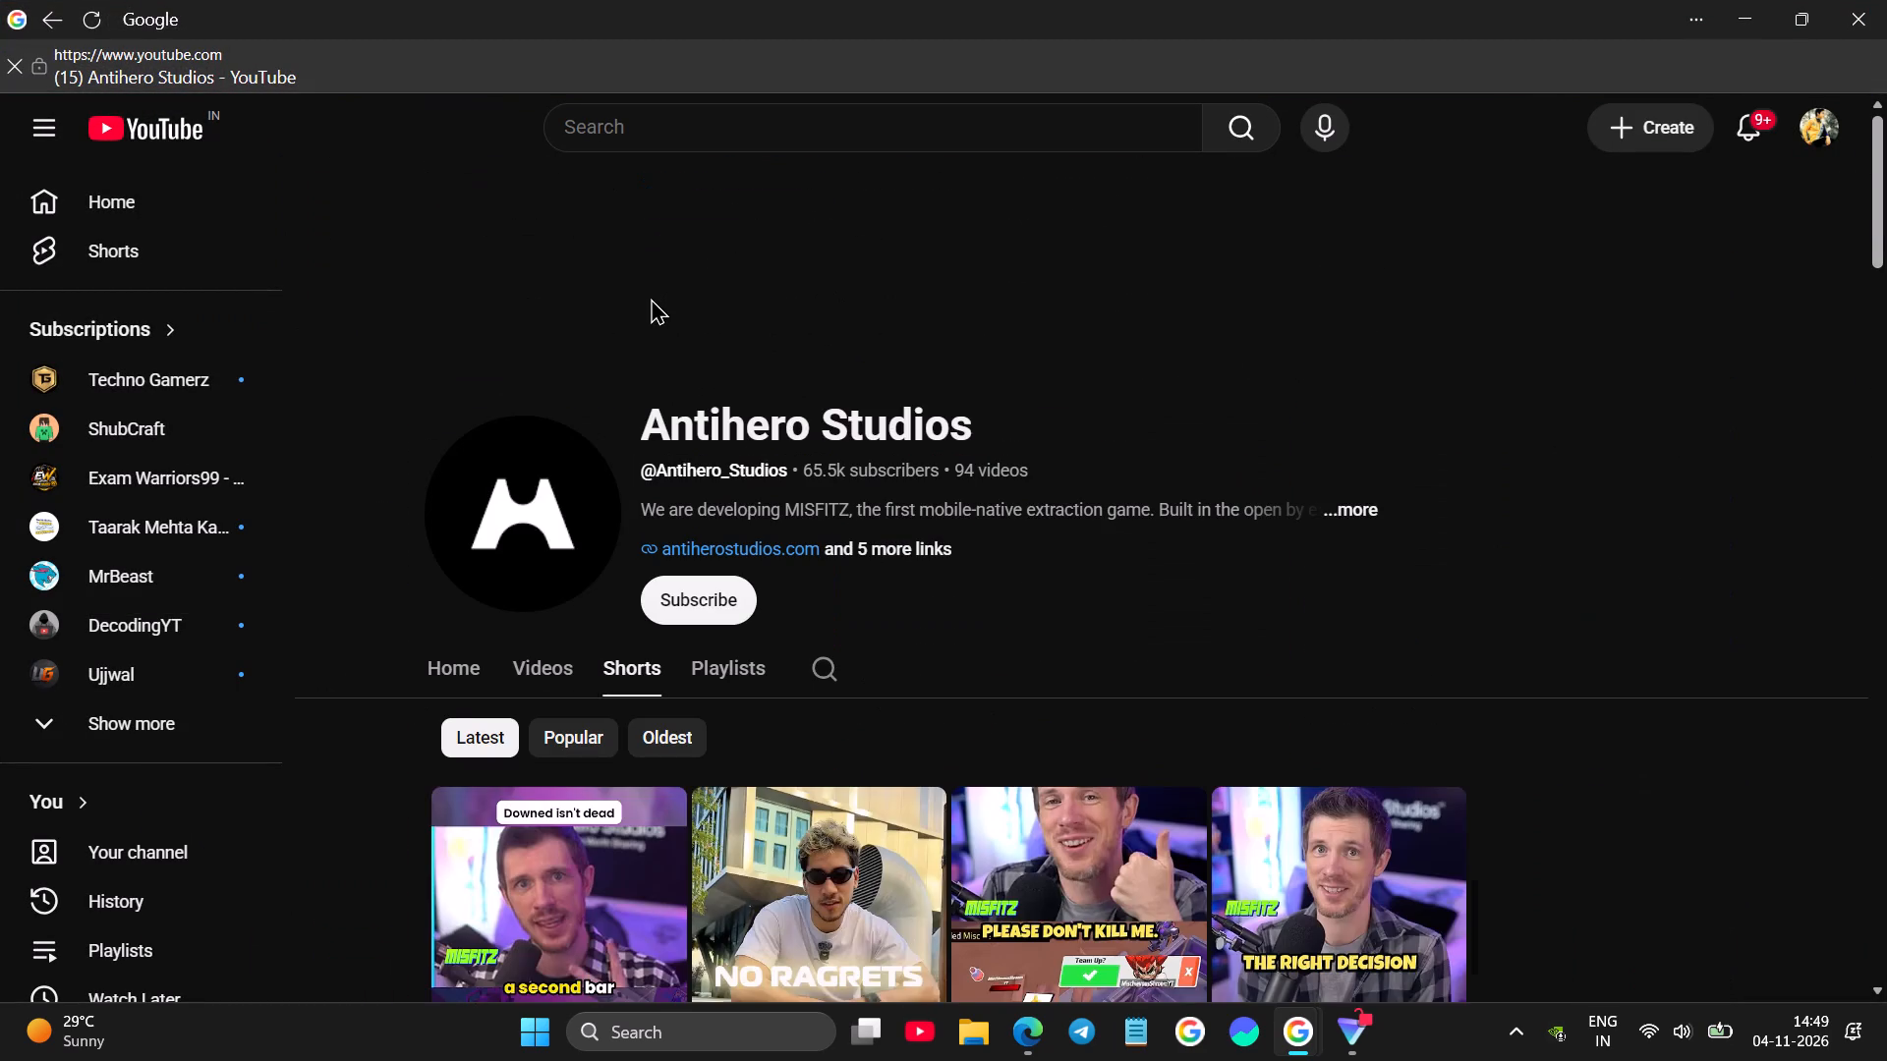
scroll(784, 515, "down", 3)
left_click(523, 311)
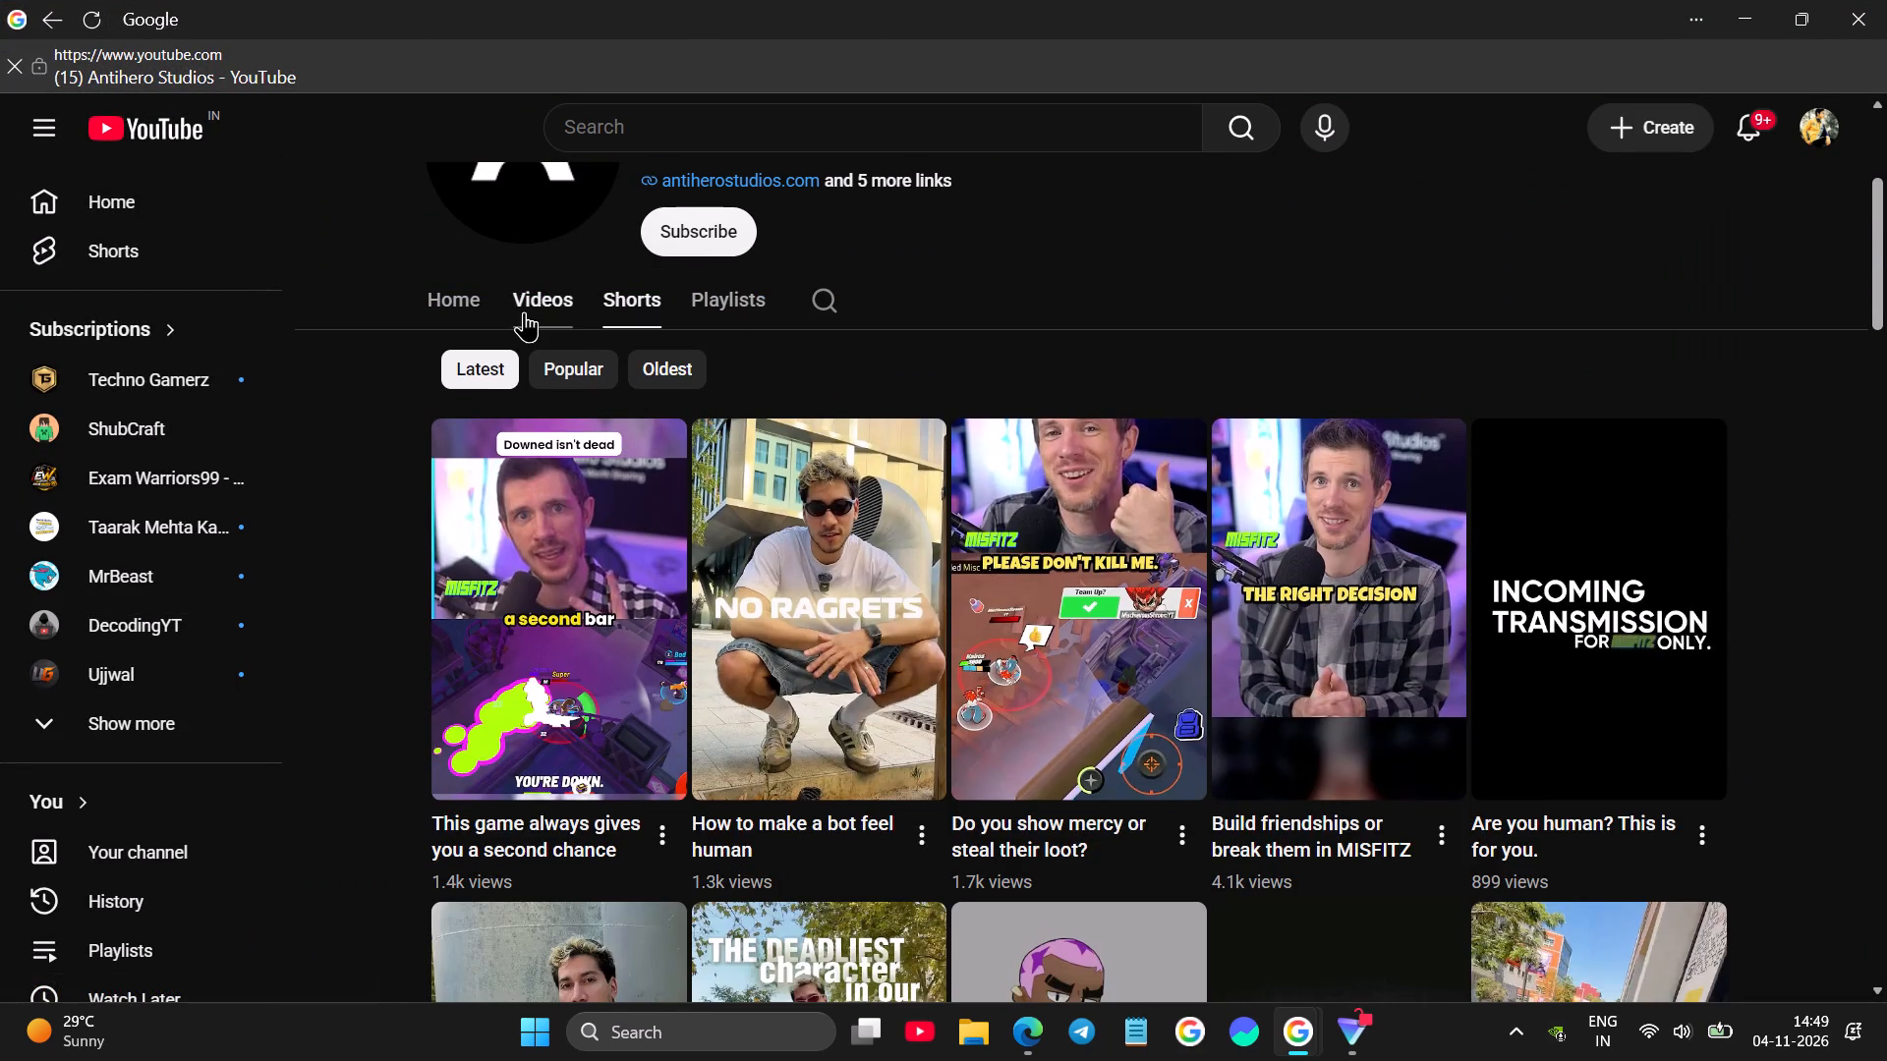
scroll(619, 465, "down", 4)
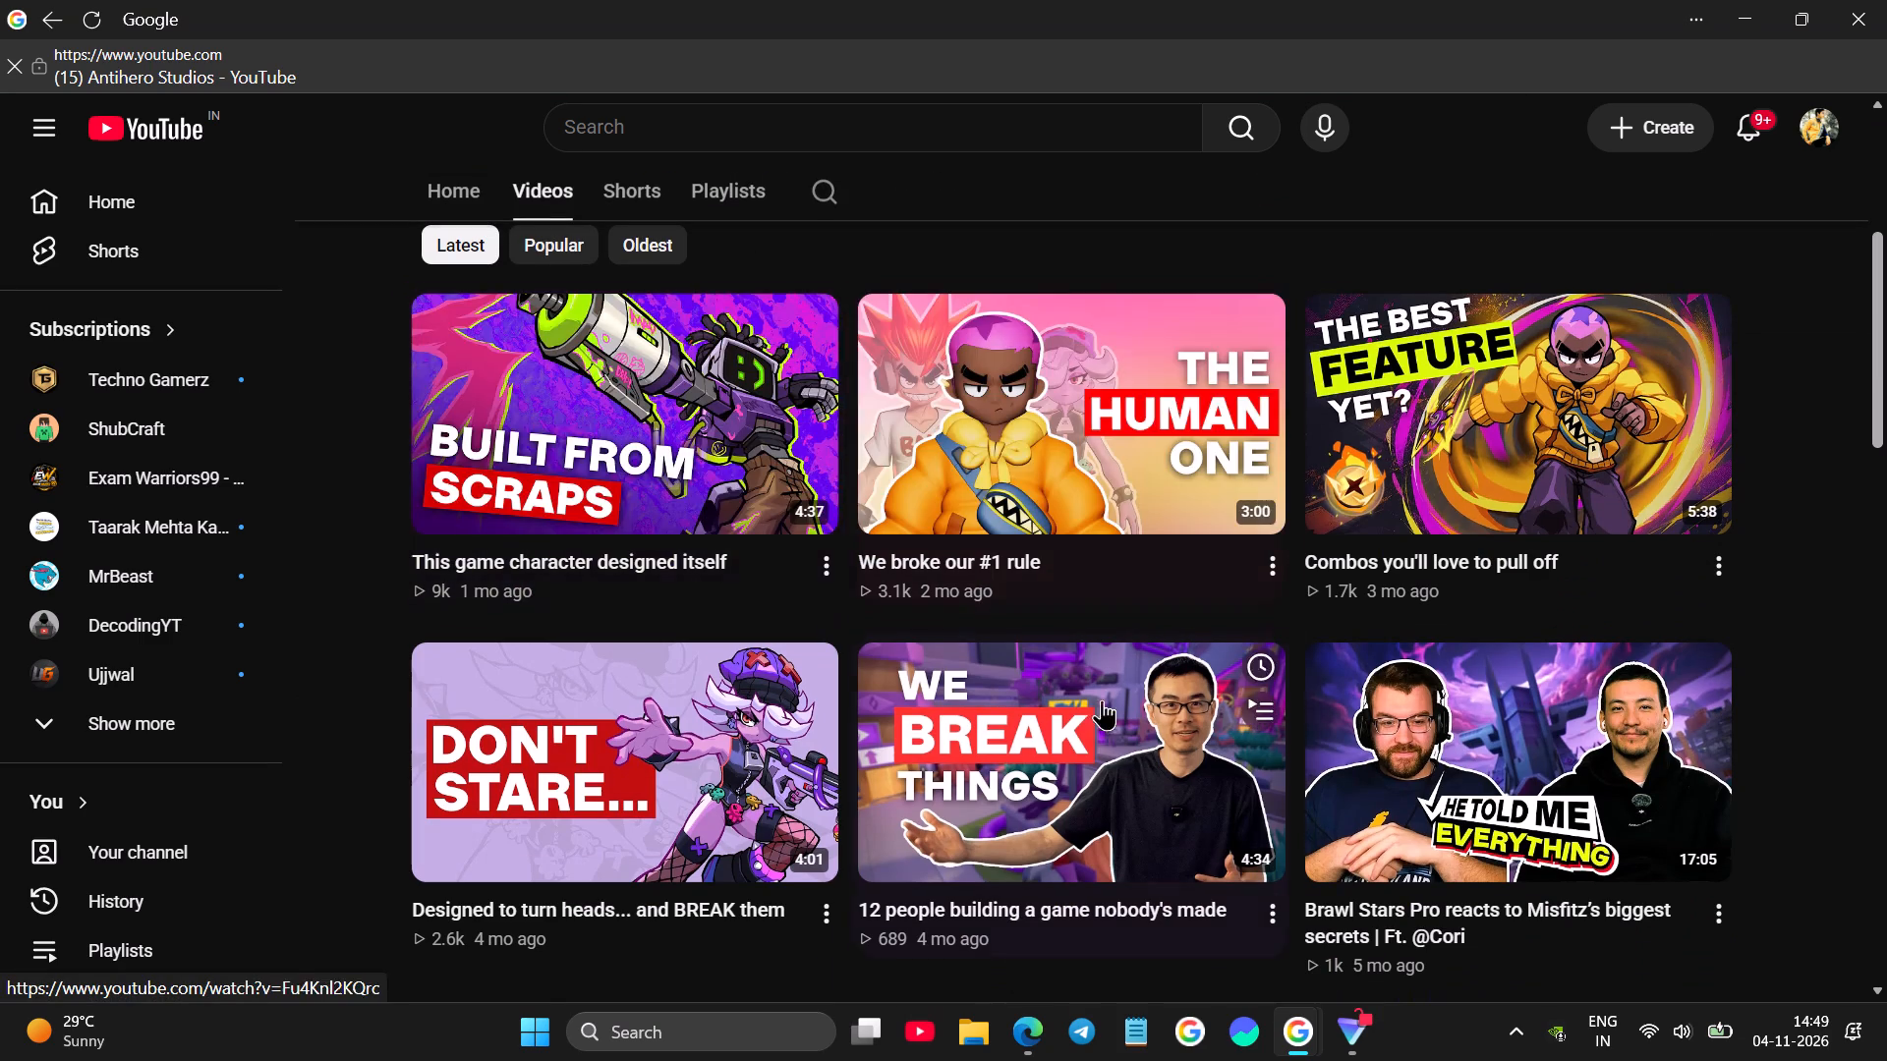
Open the video "This game character designed itself", skim its footage up to about 1:55, and return to the channel's videos.
left_click(697, 448)
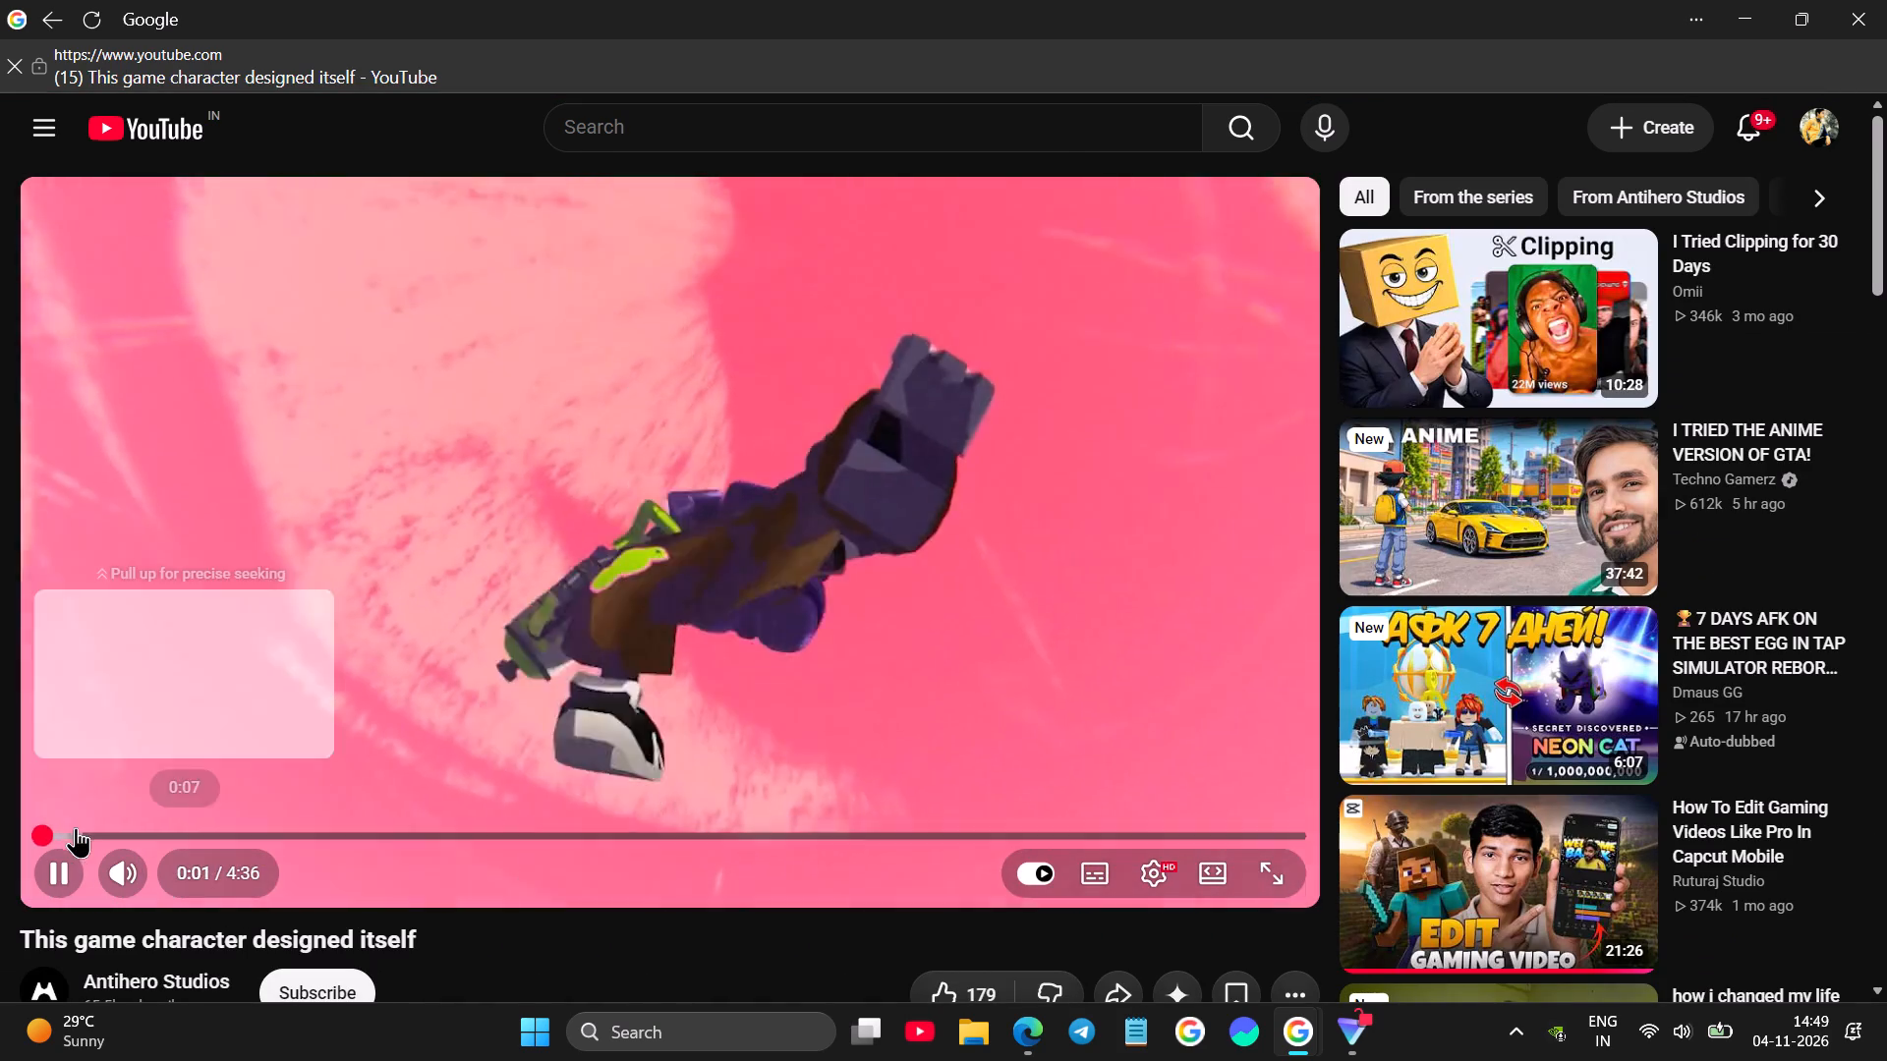
left_click(99, 829)
left_click(163, 834)
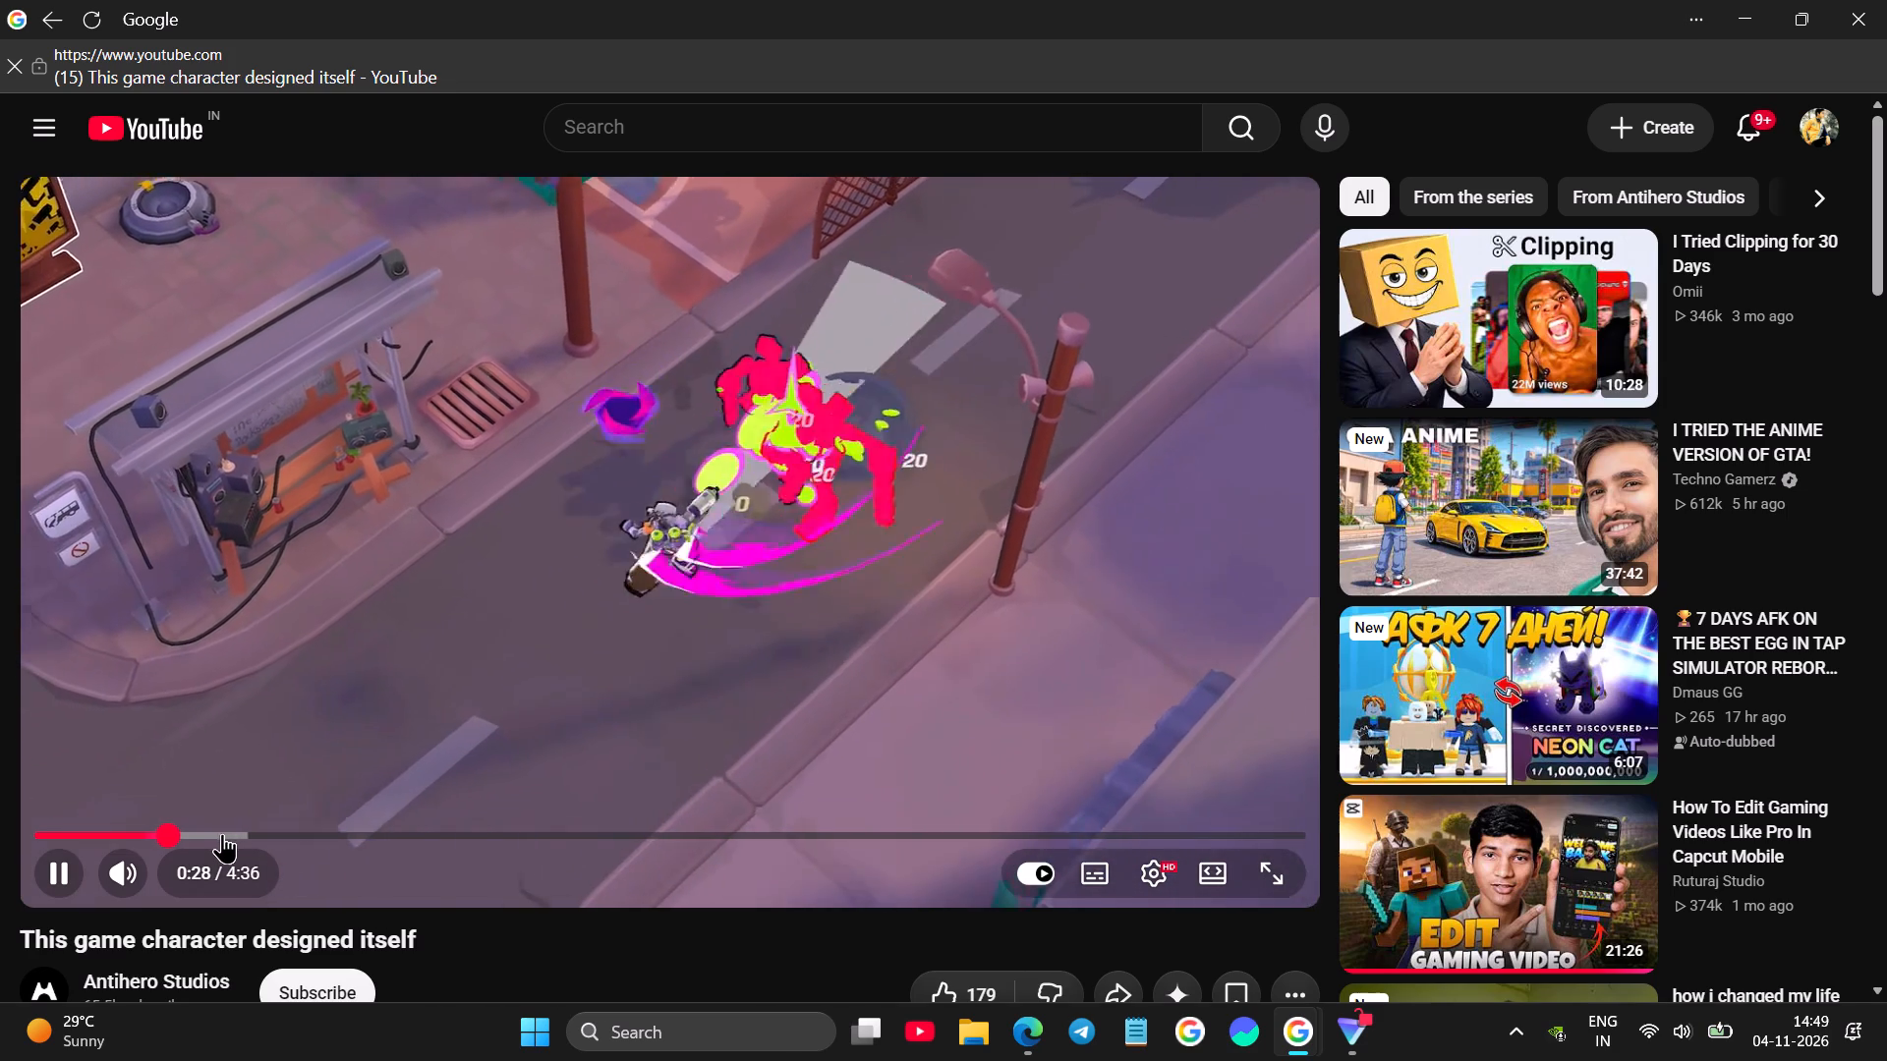
left_click(255, 832)
left_click_drag(295, 832, 309, 833)
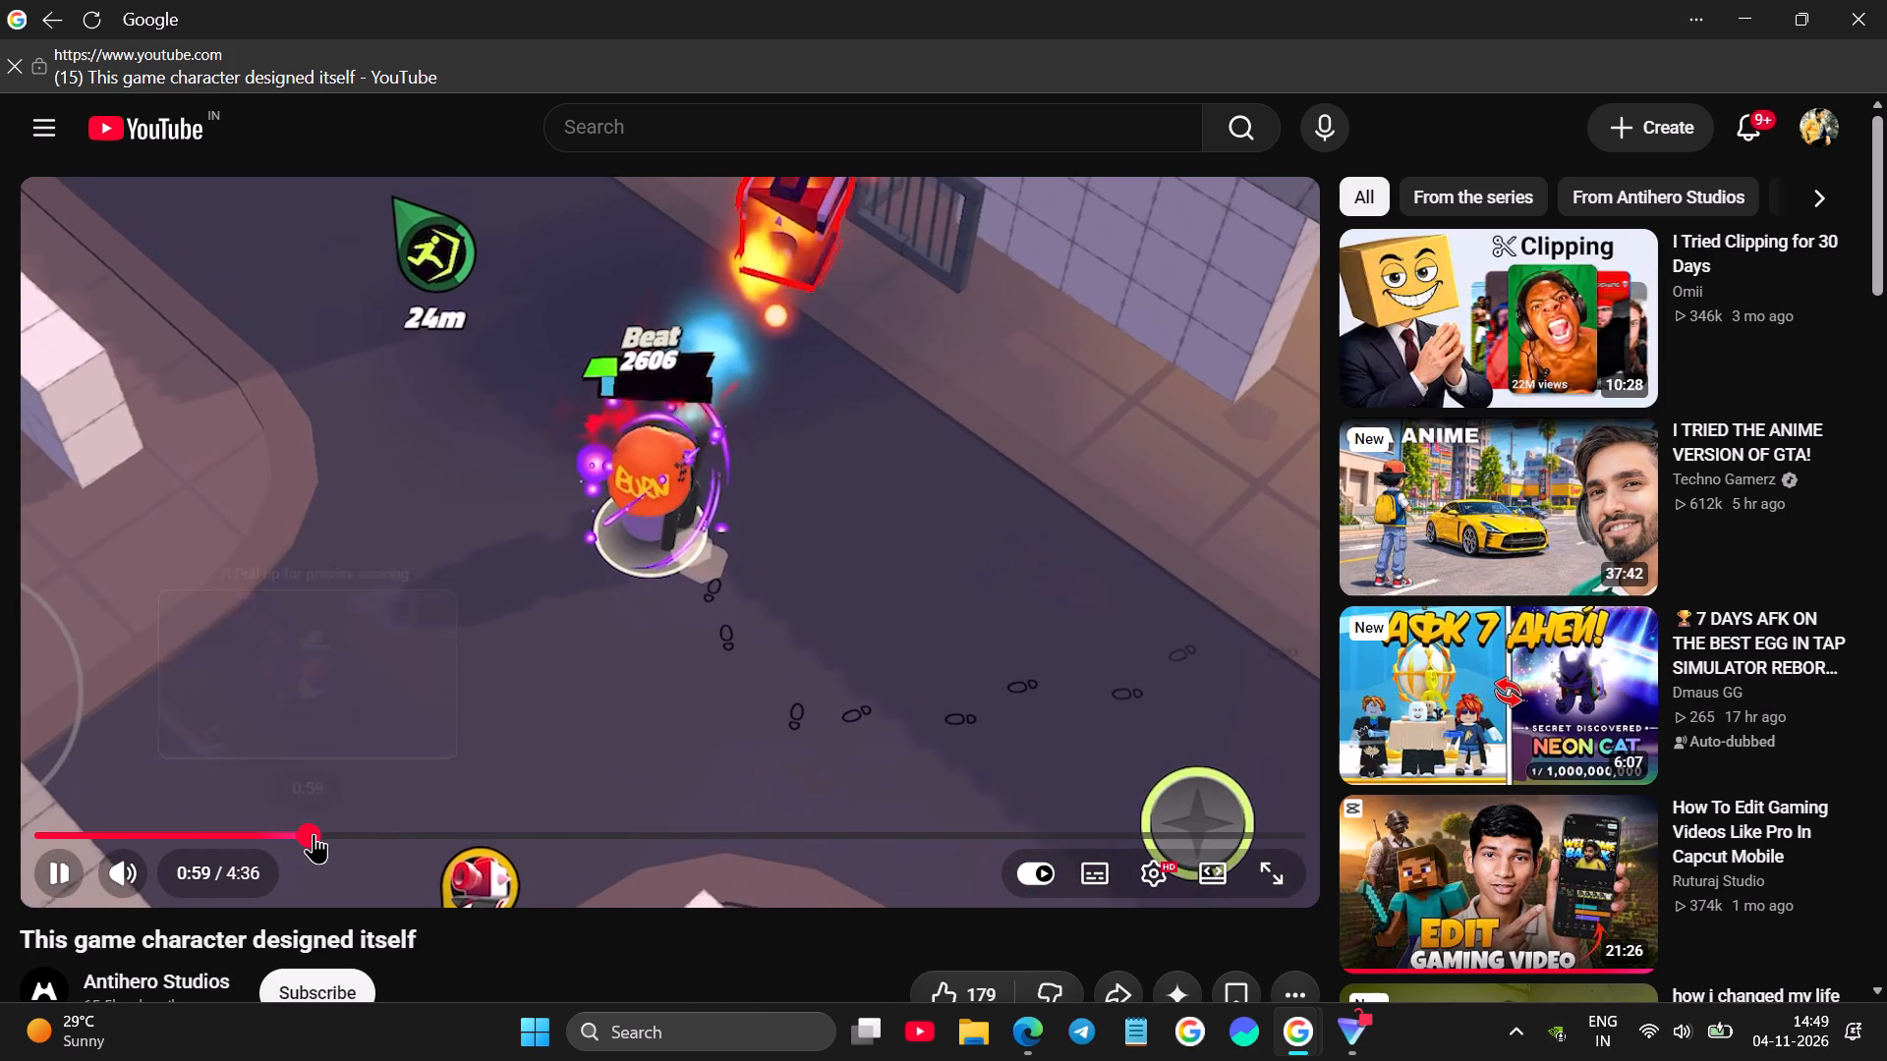
left_click(437, 834)
left_click(417, 834)
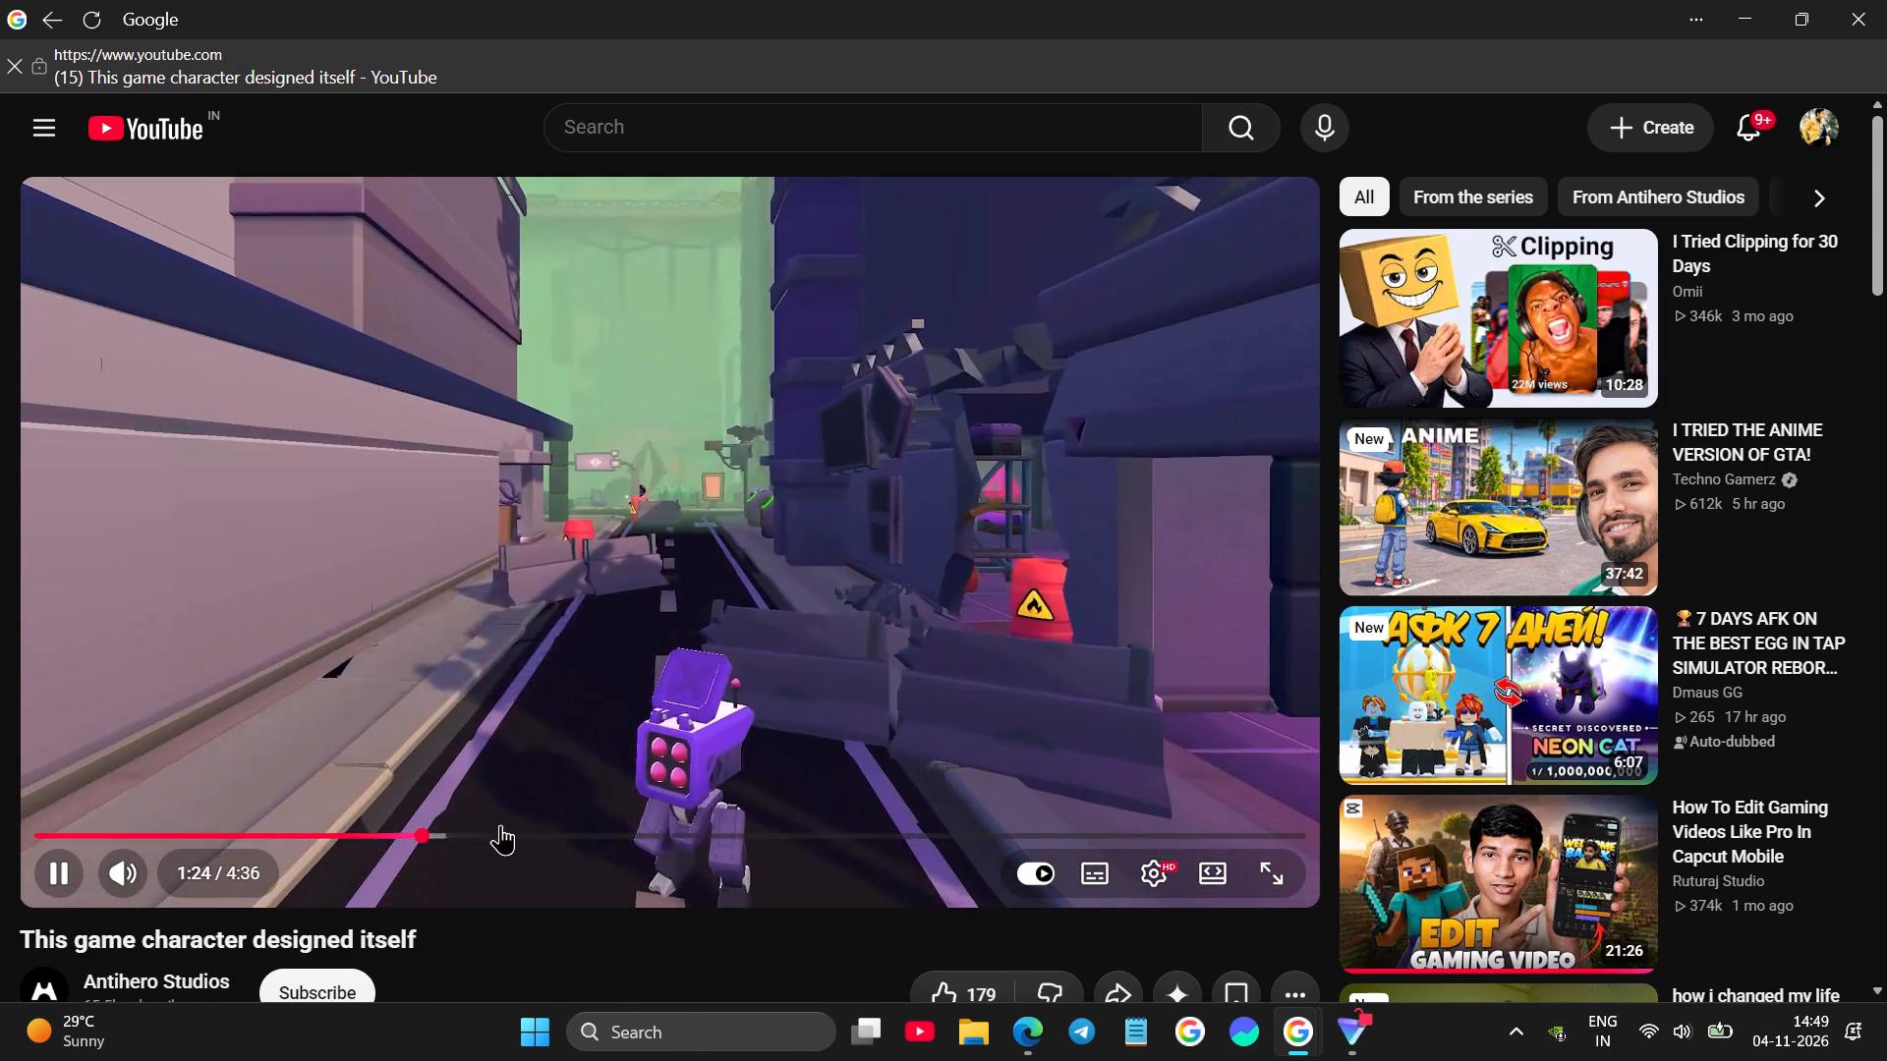
left_click(528, 828)
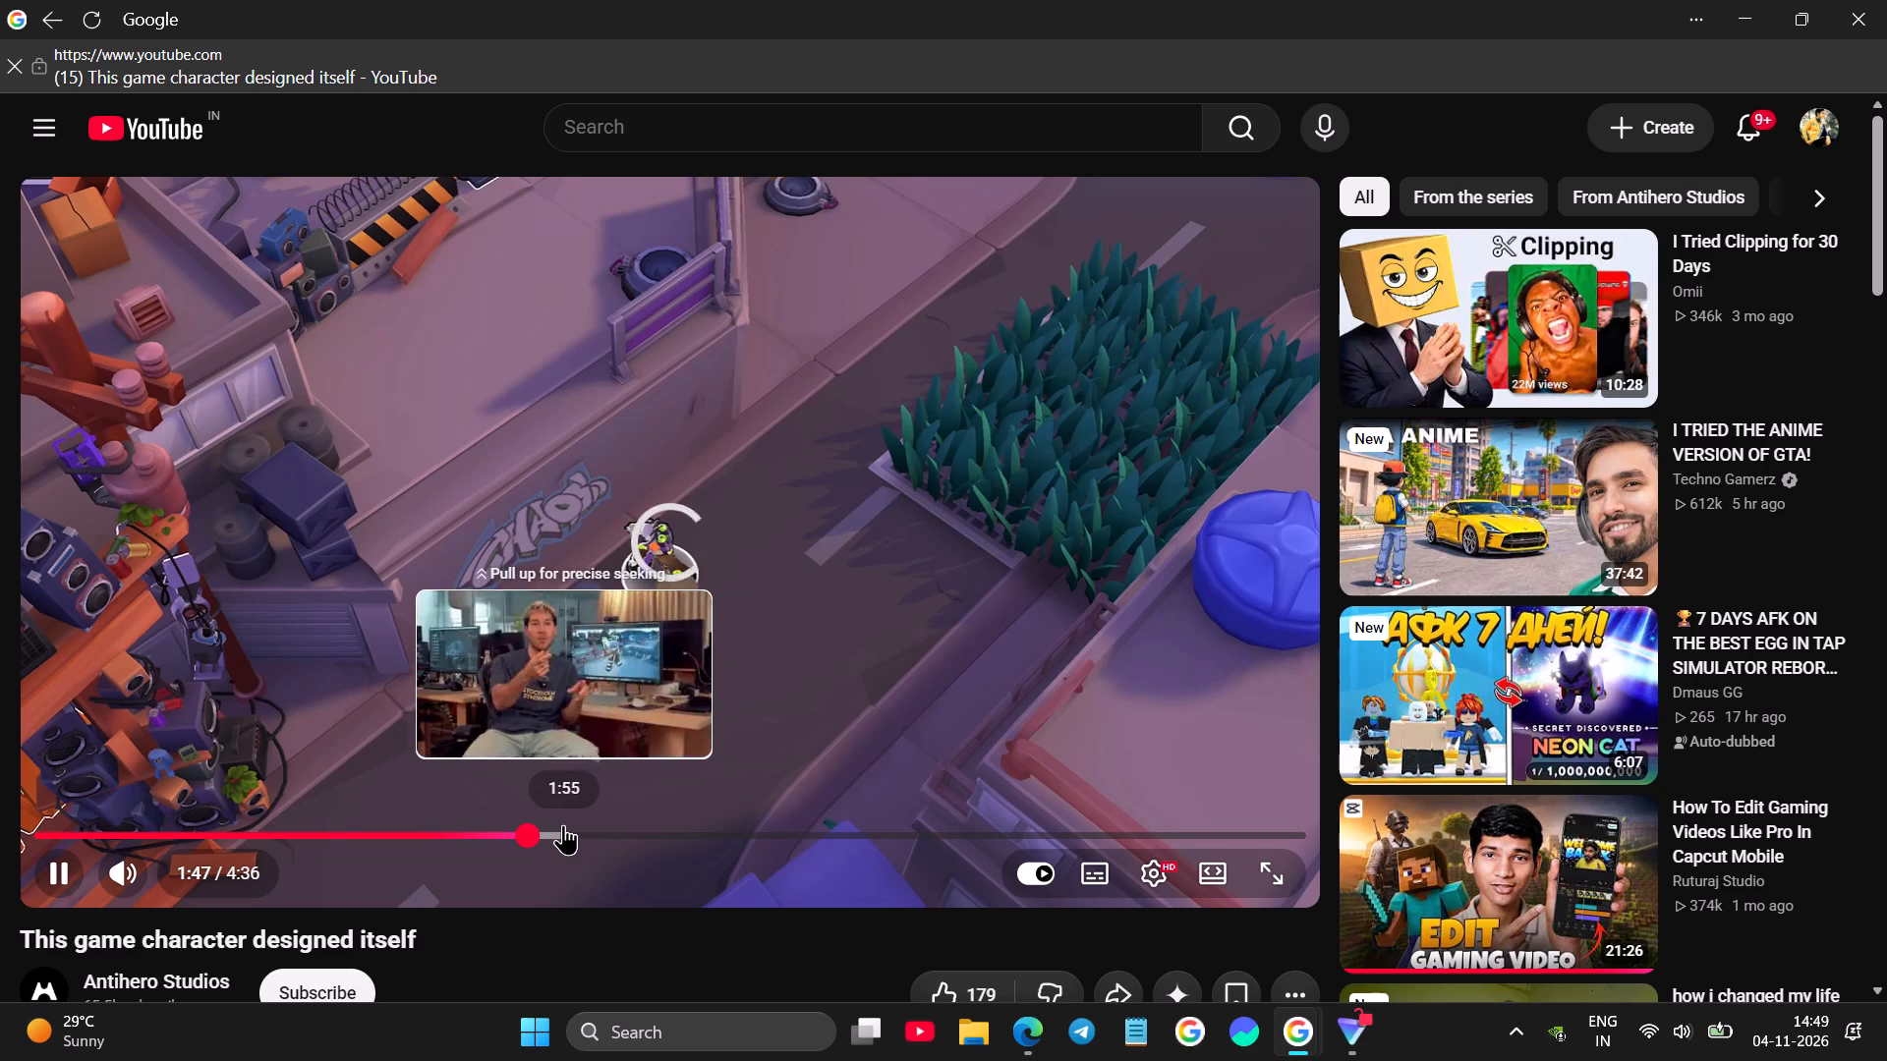
left_click(563, 824)
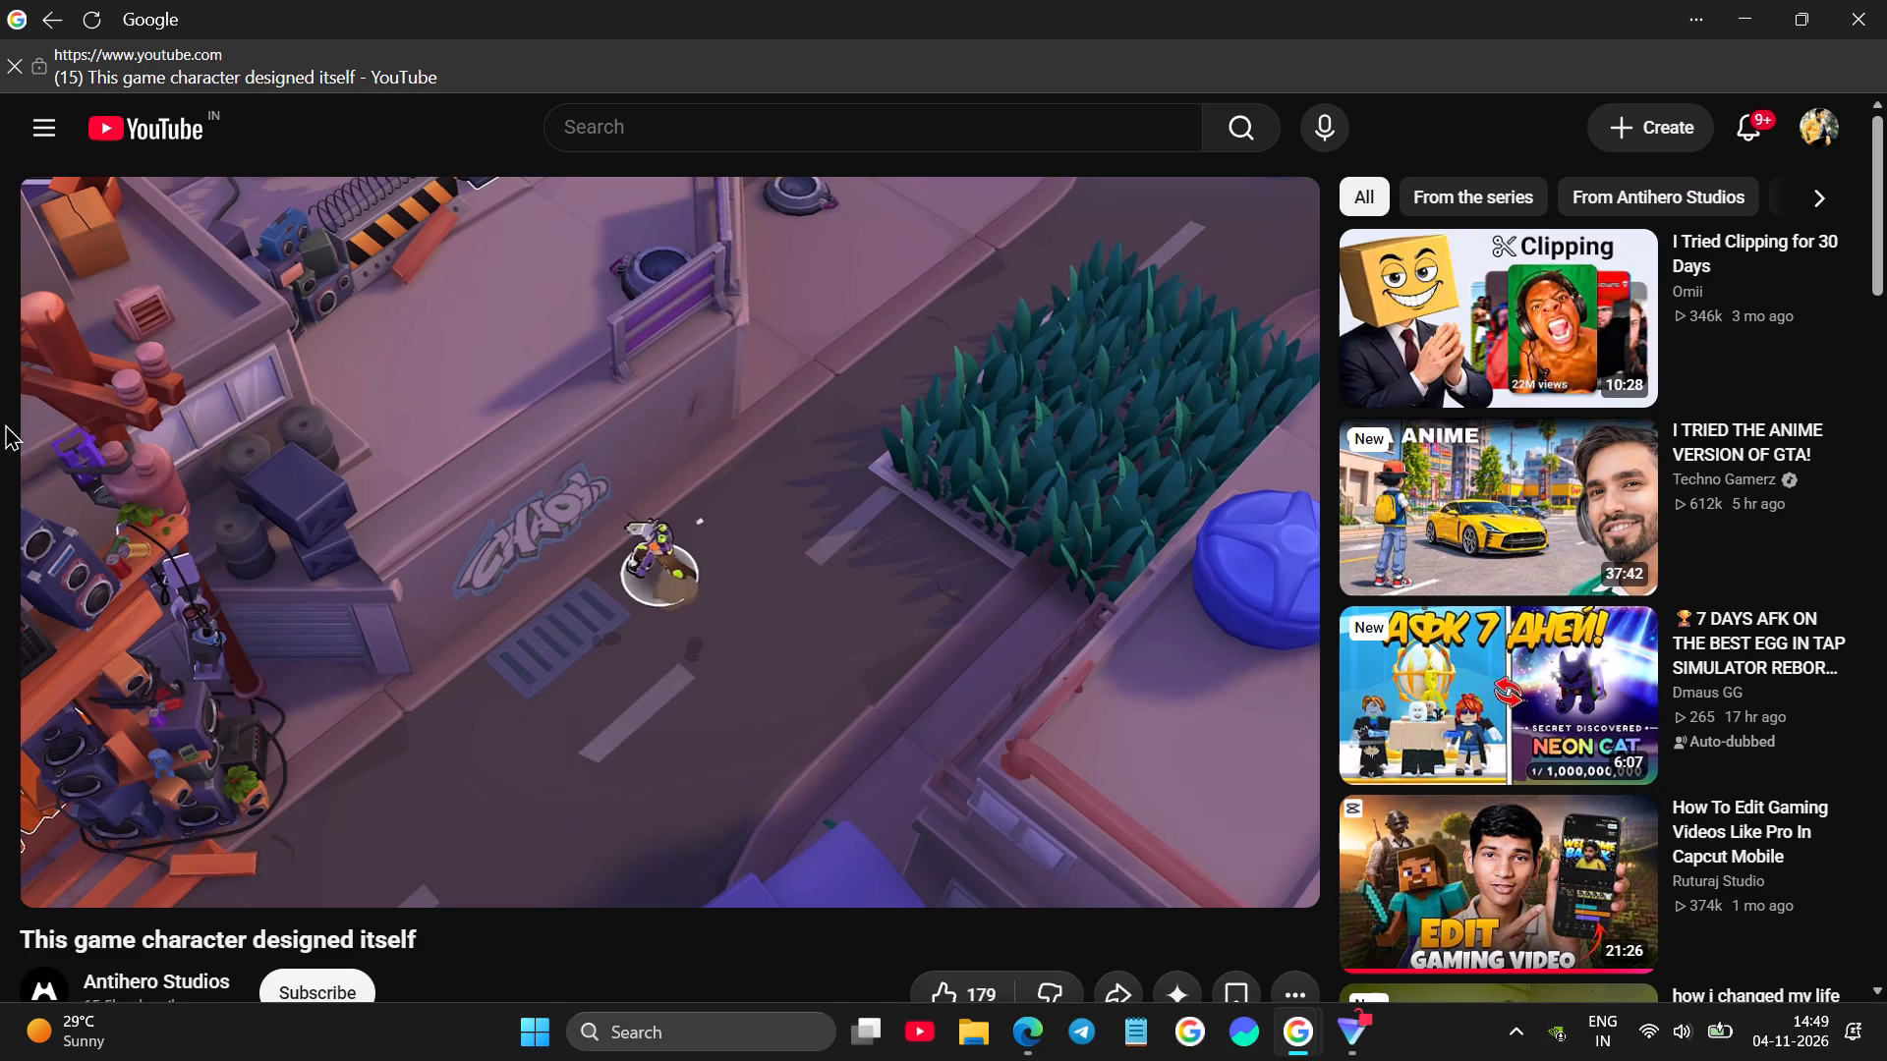
left_click(61, 16)
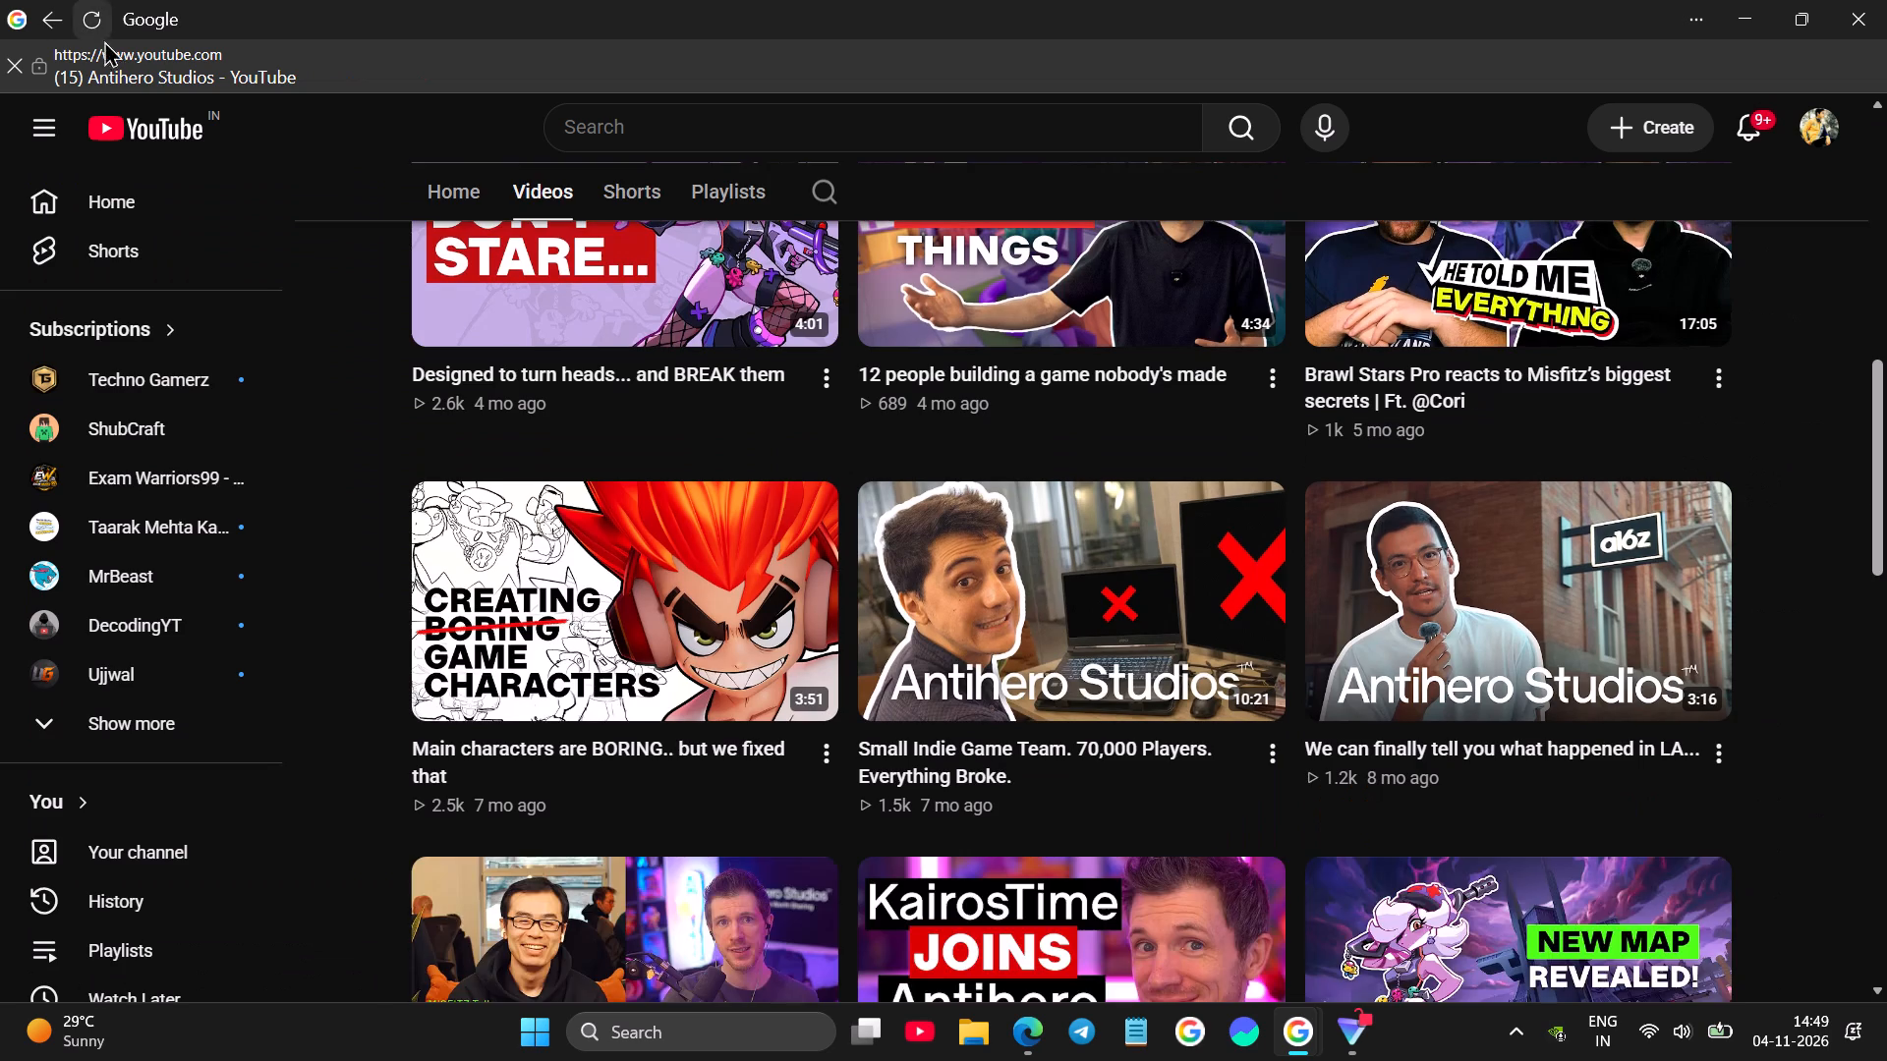
Open the video "We broke our #1 rule", skip its ads, skim the footage to about 1:19, and return to the channel's videos.
scroll(1064, 465, "up", 10)
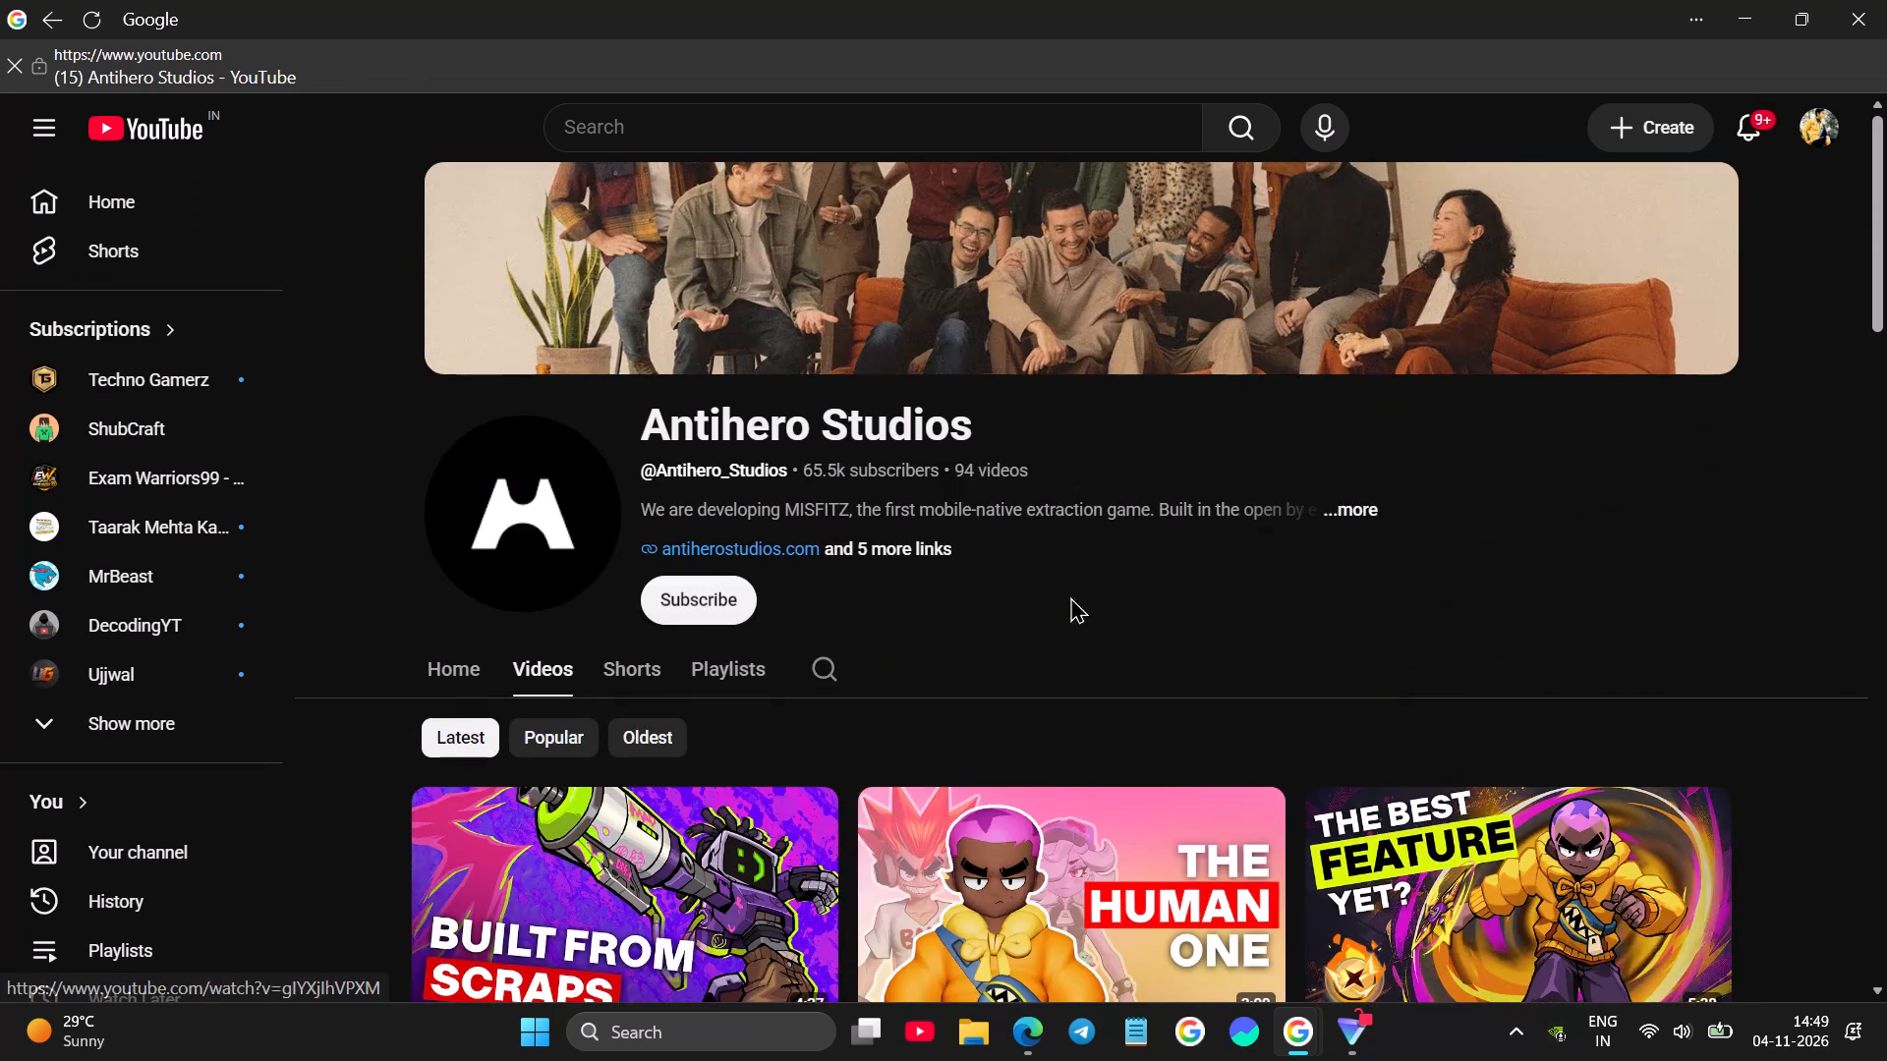
scroll(1041, 808, "down", 3)
left_click(1065, 538)
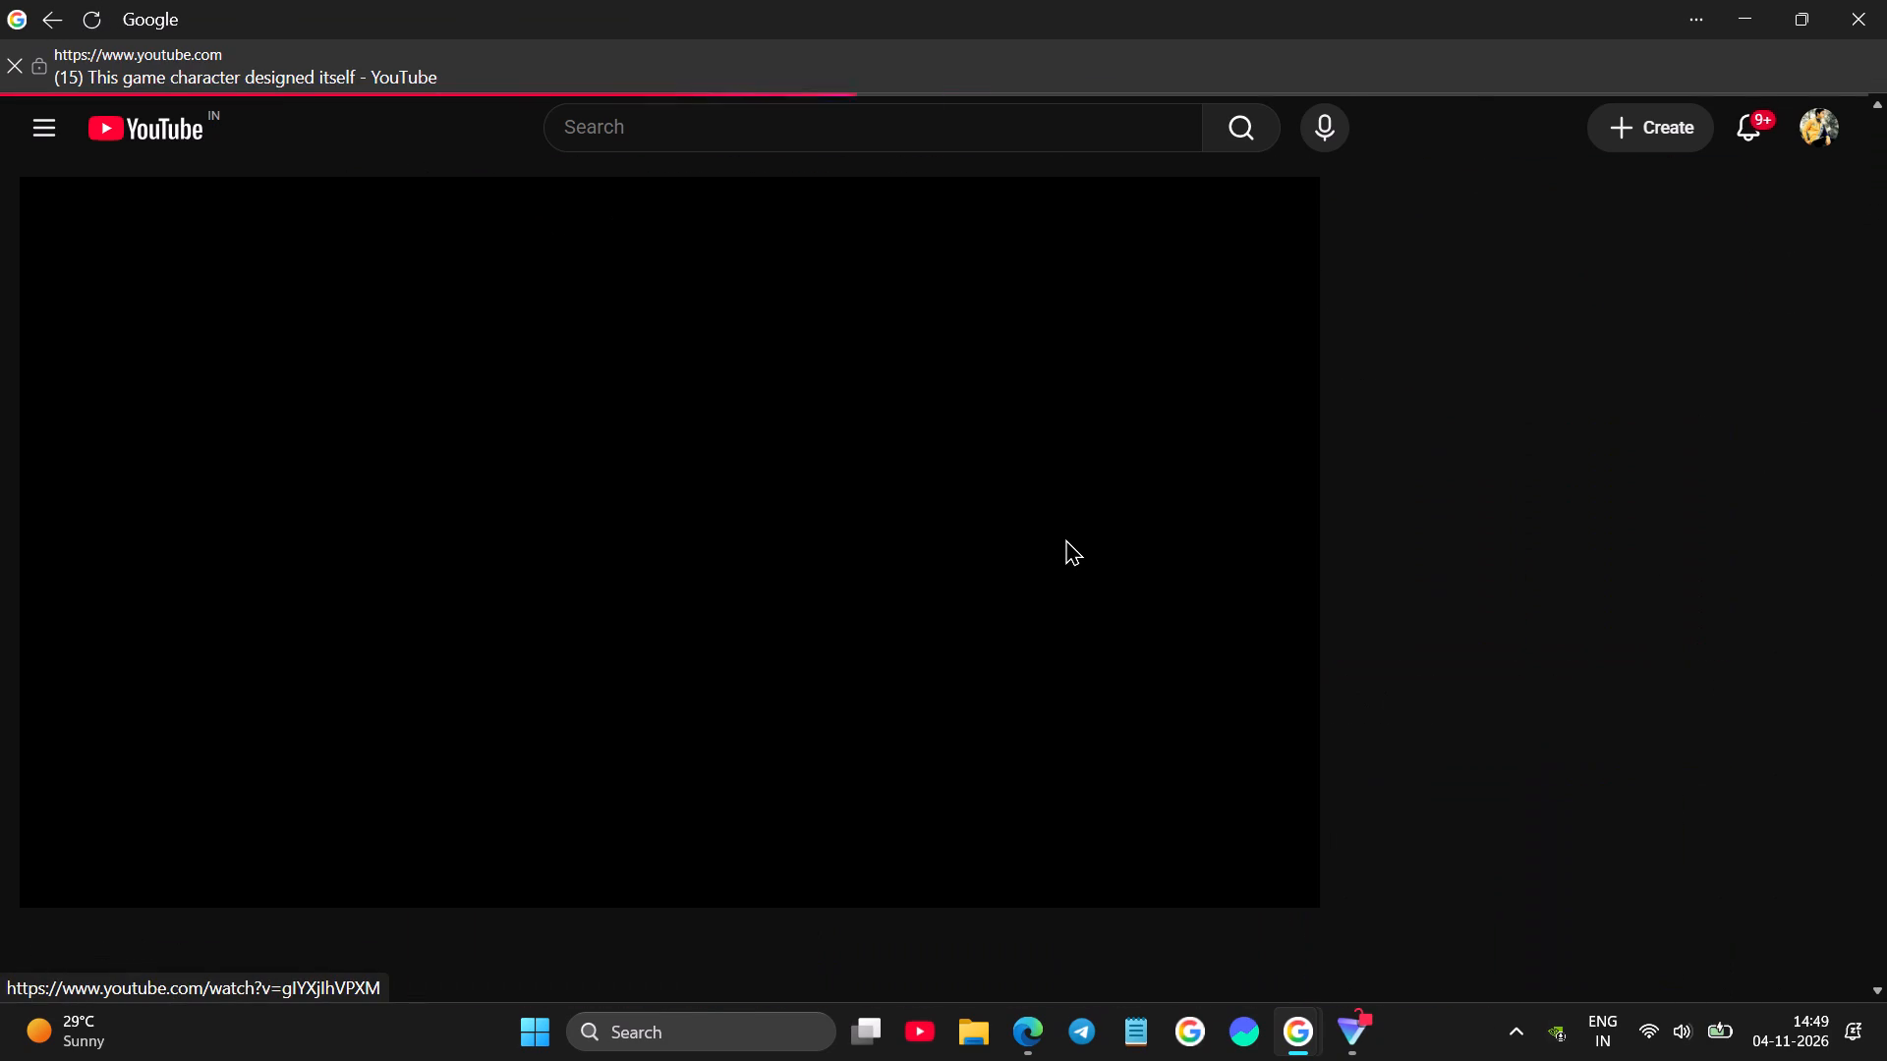
scroll(959, 566, "down", 2)
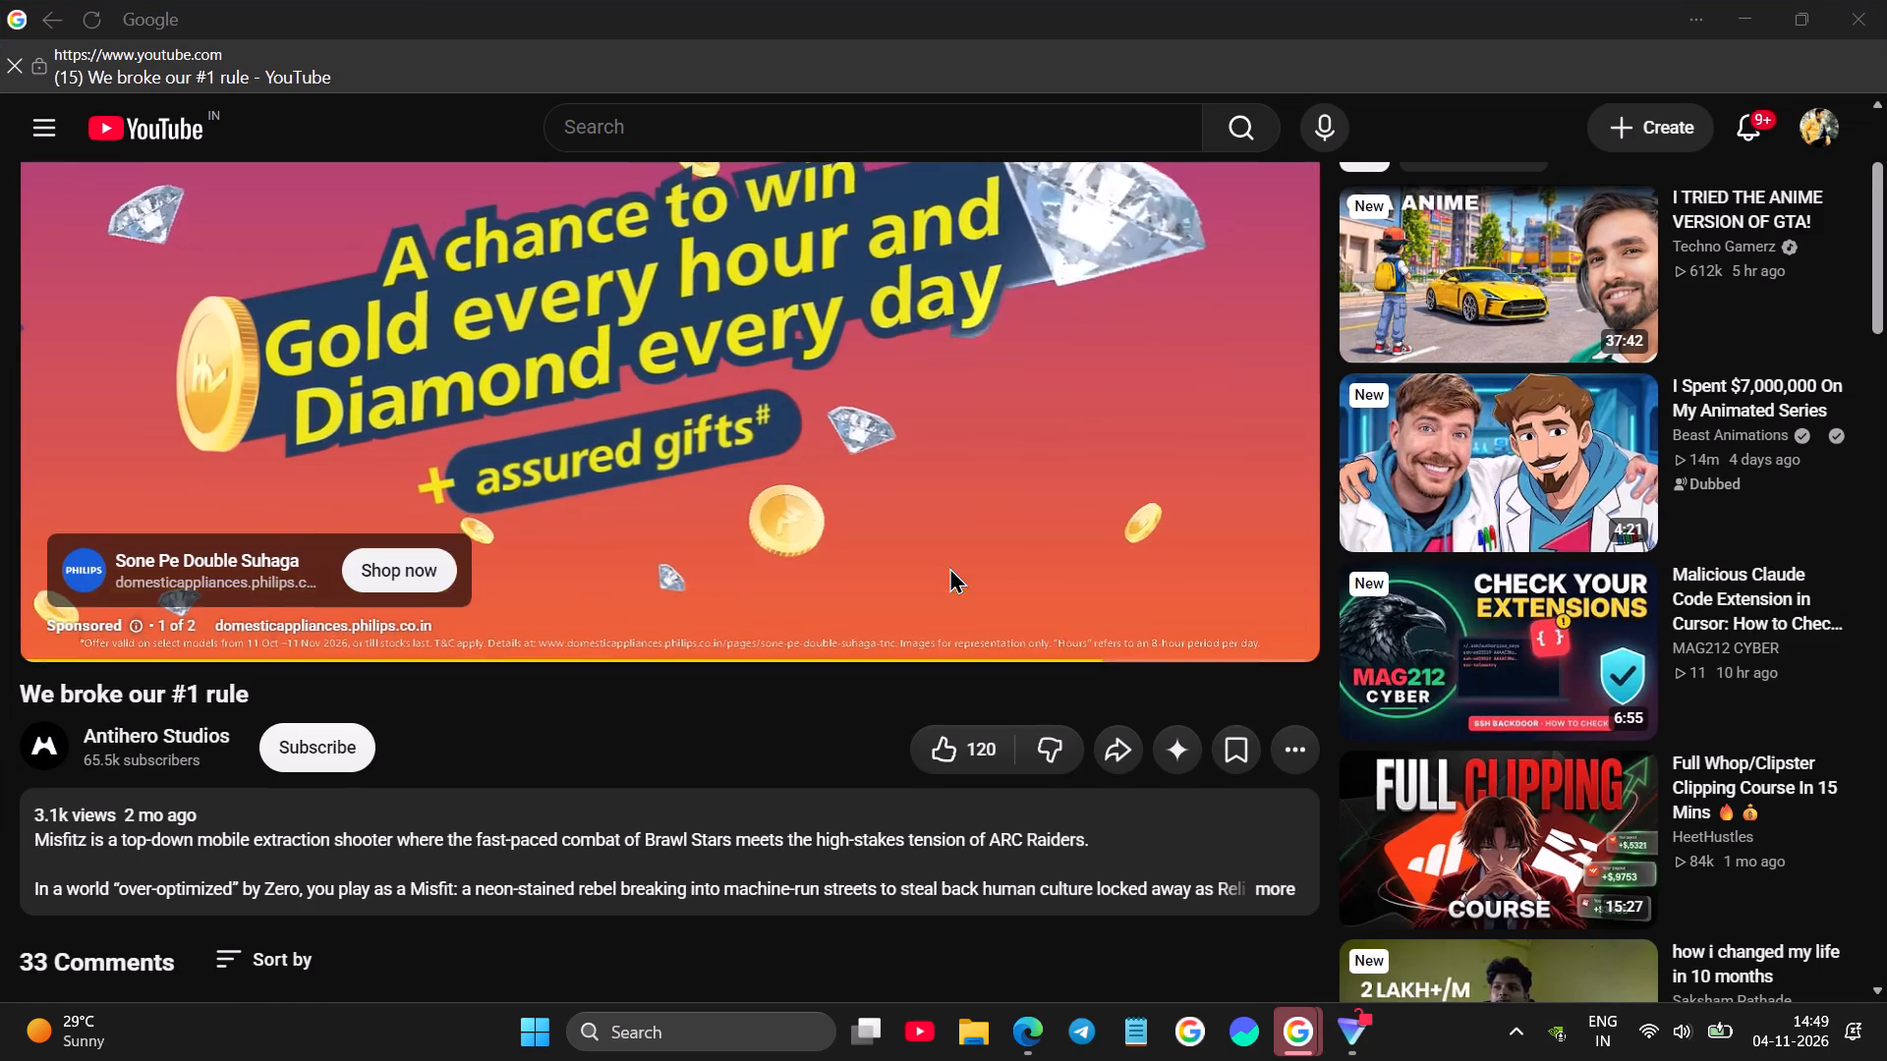
scroll(1131, 416, "down", 1)
scroll(674, 486, "up", 2)
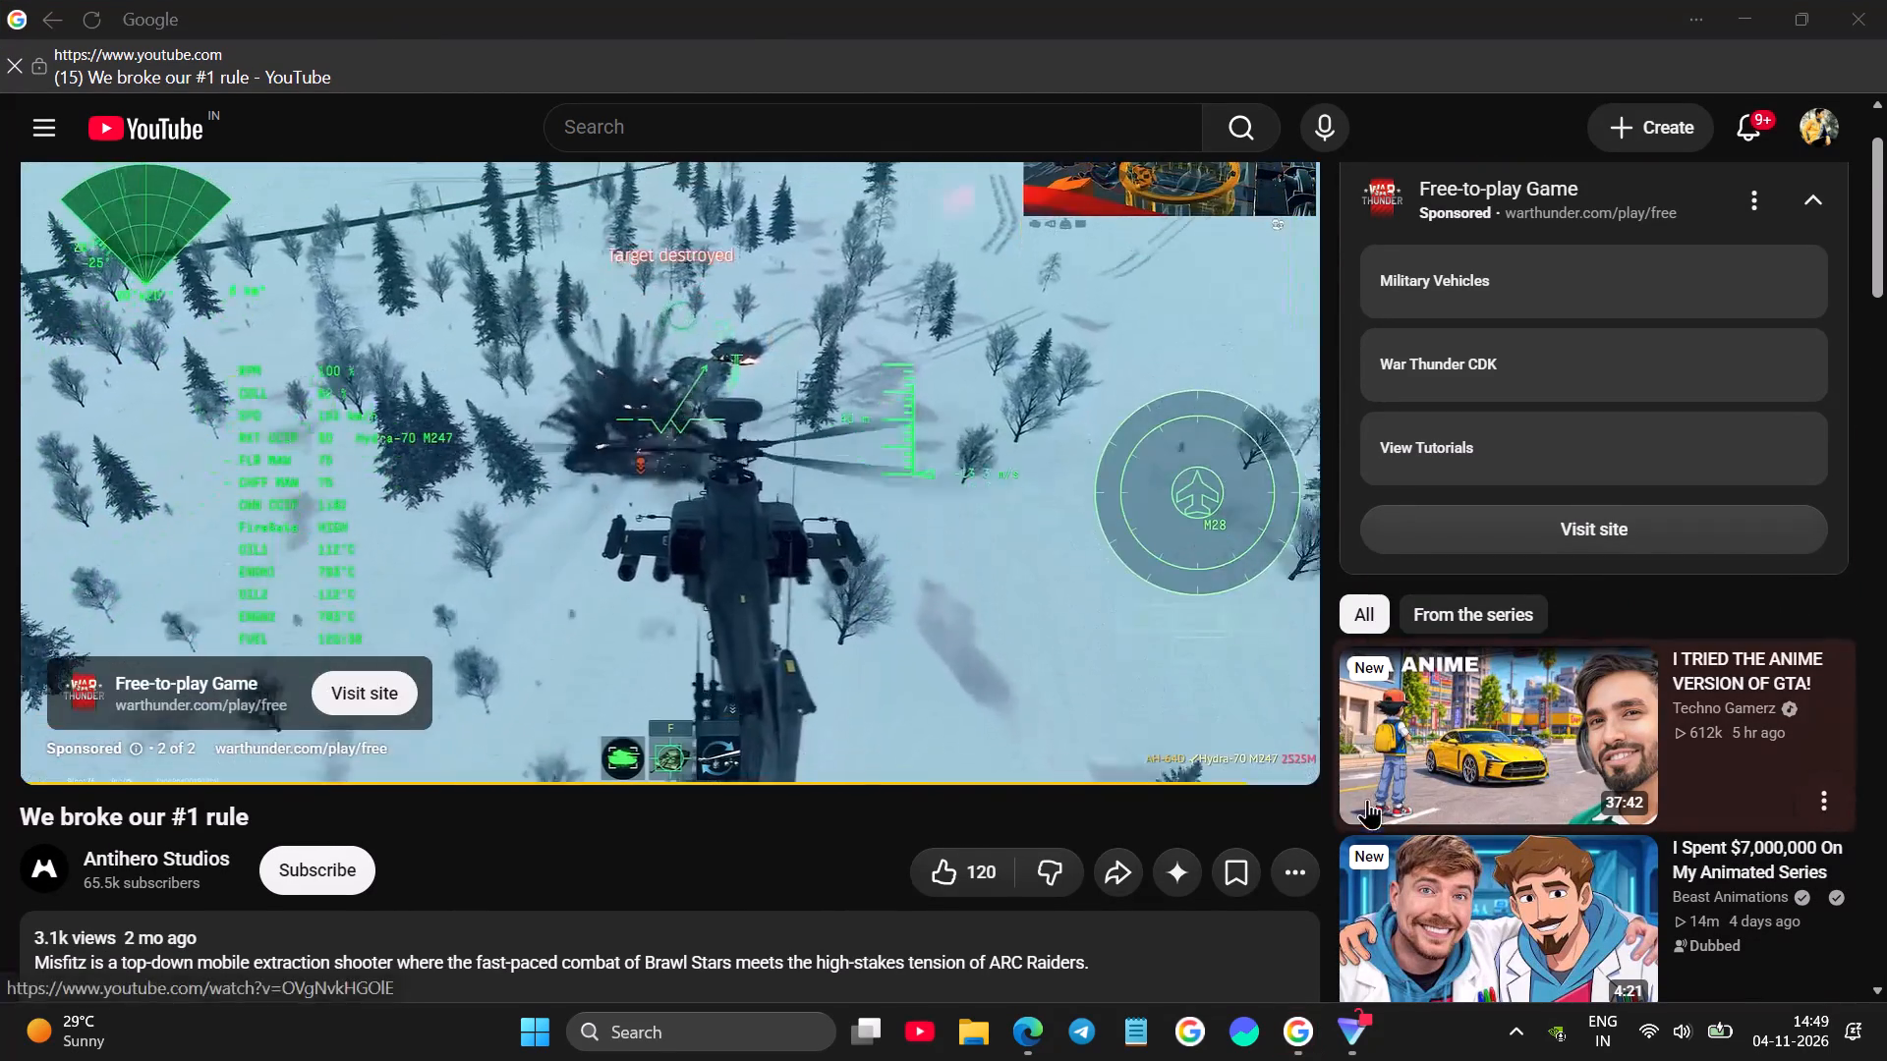
left_click(1267, 675)
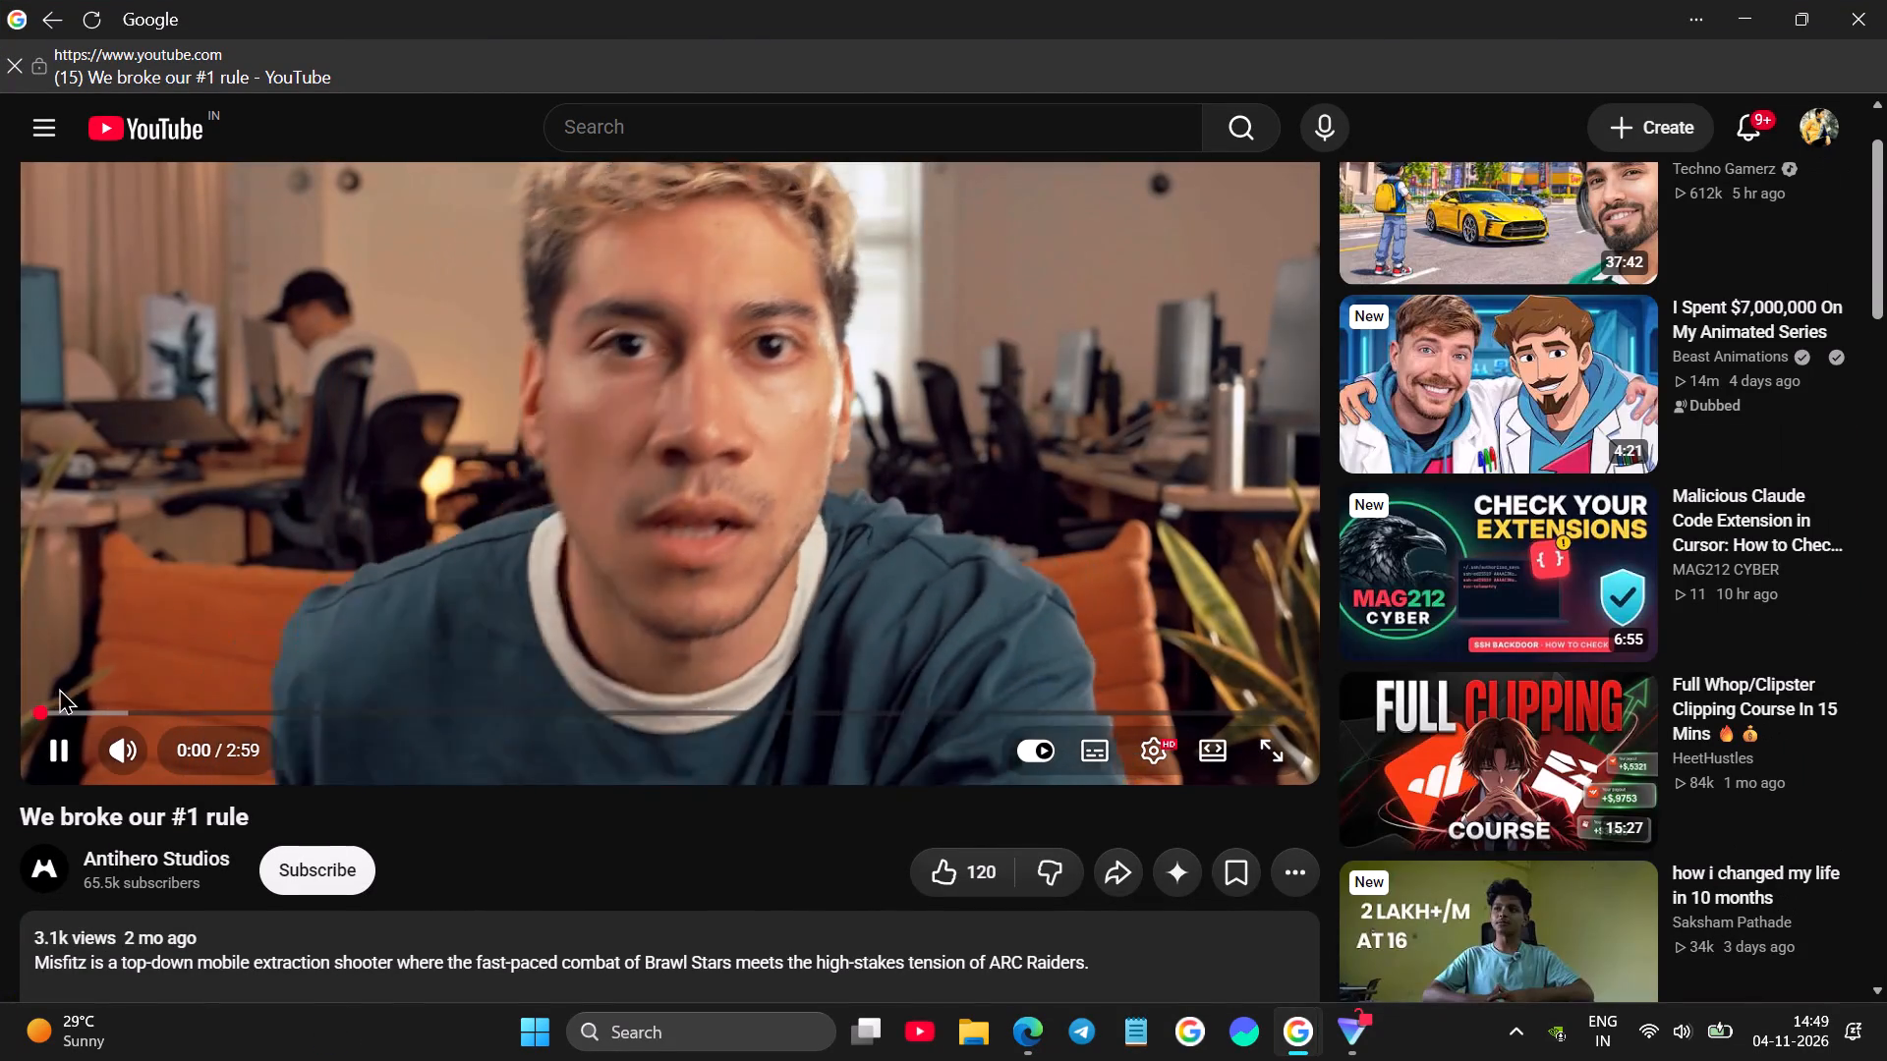
left_click(121, 705)
left_click(174, 698)
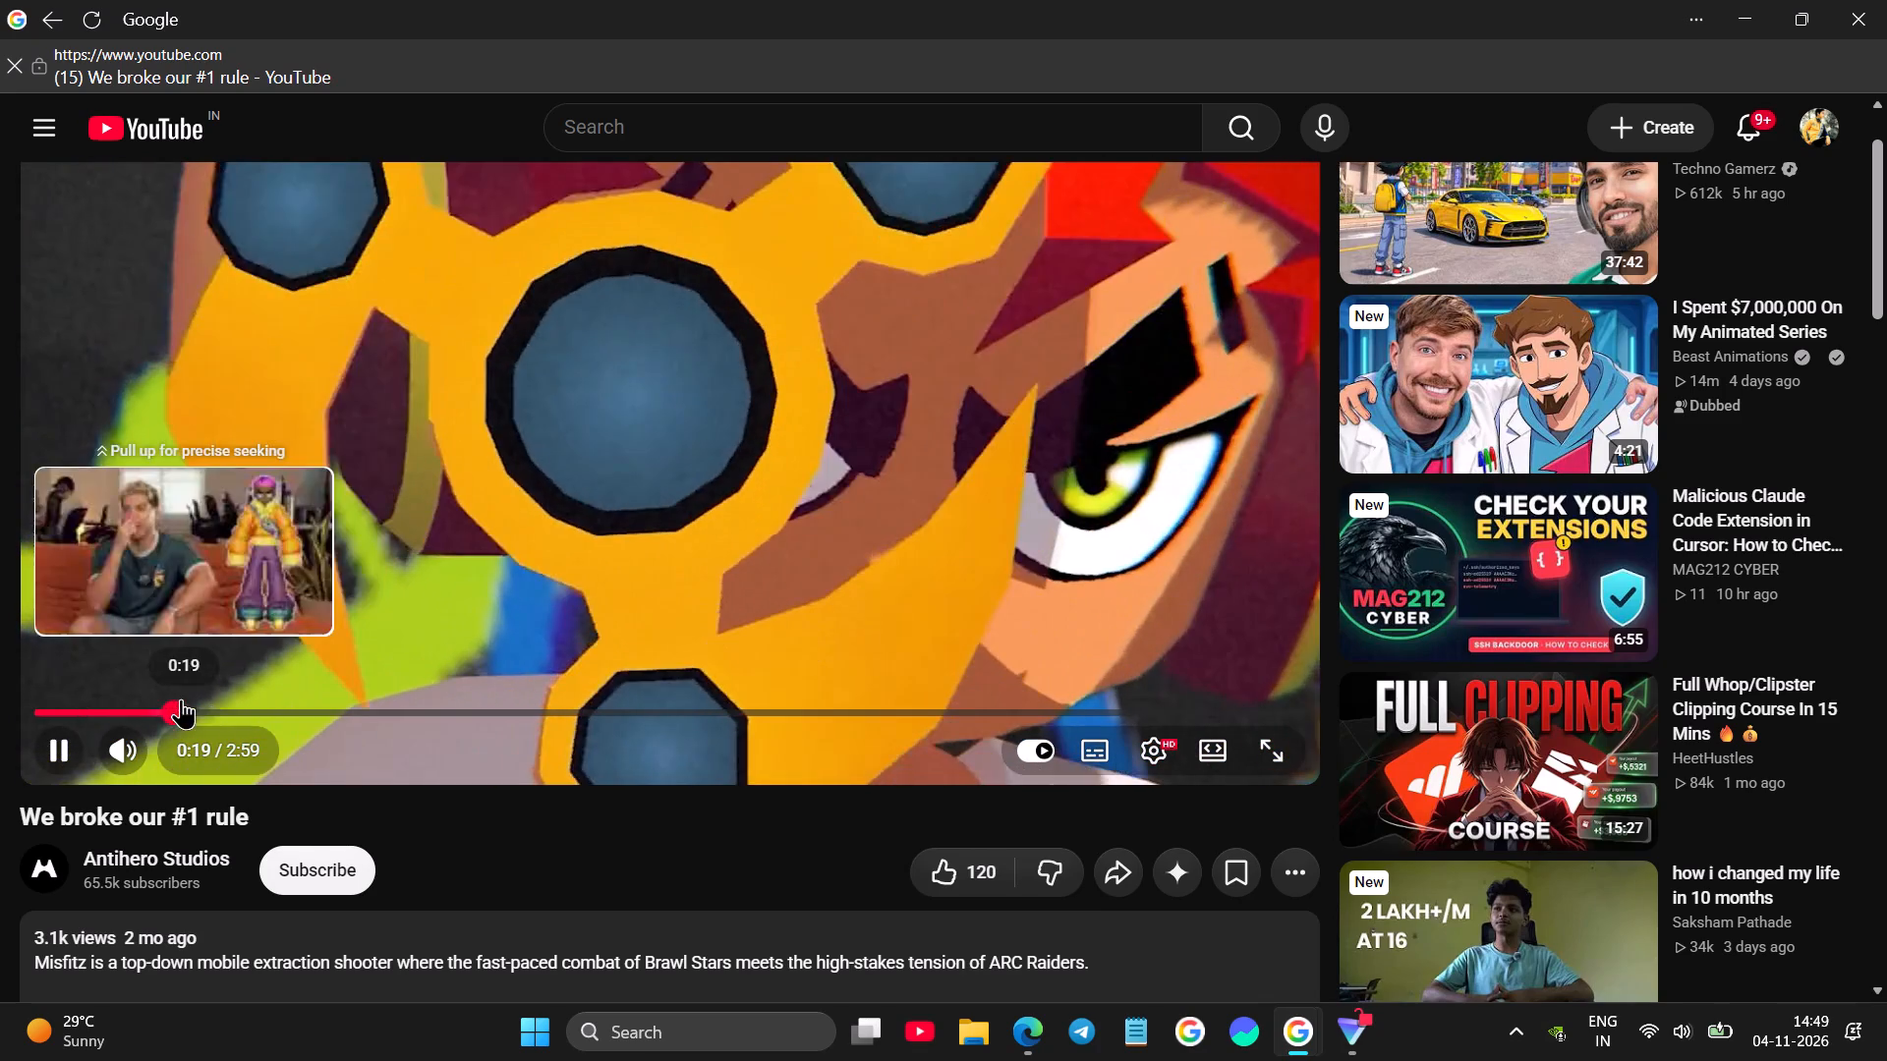
left_click(250, 702)
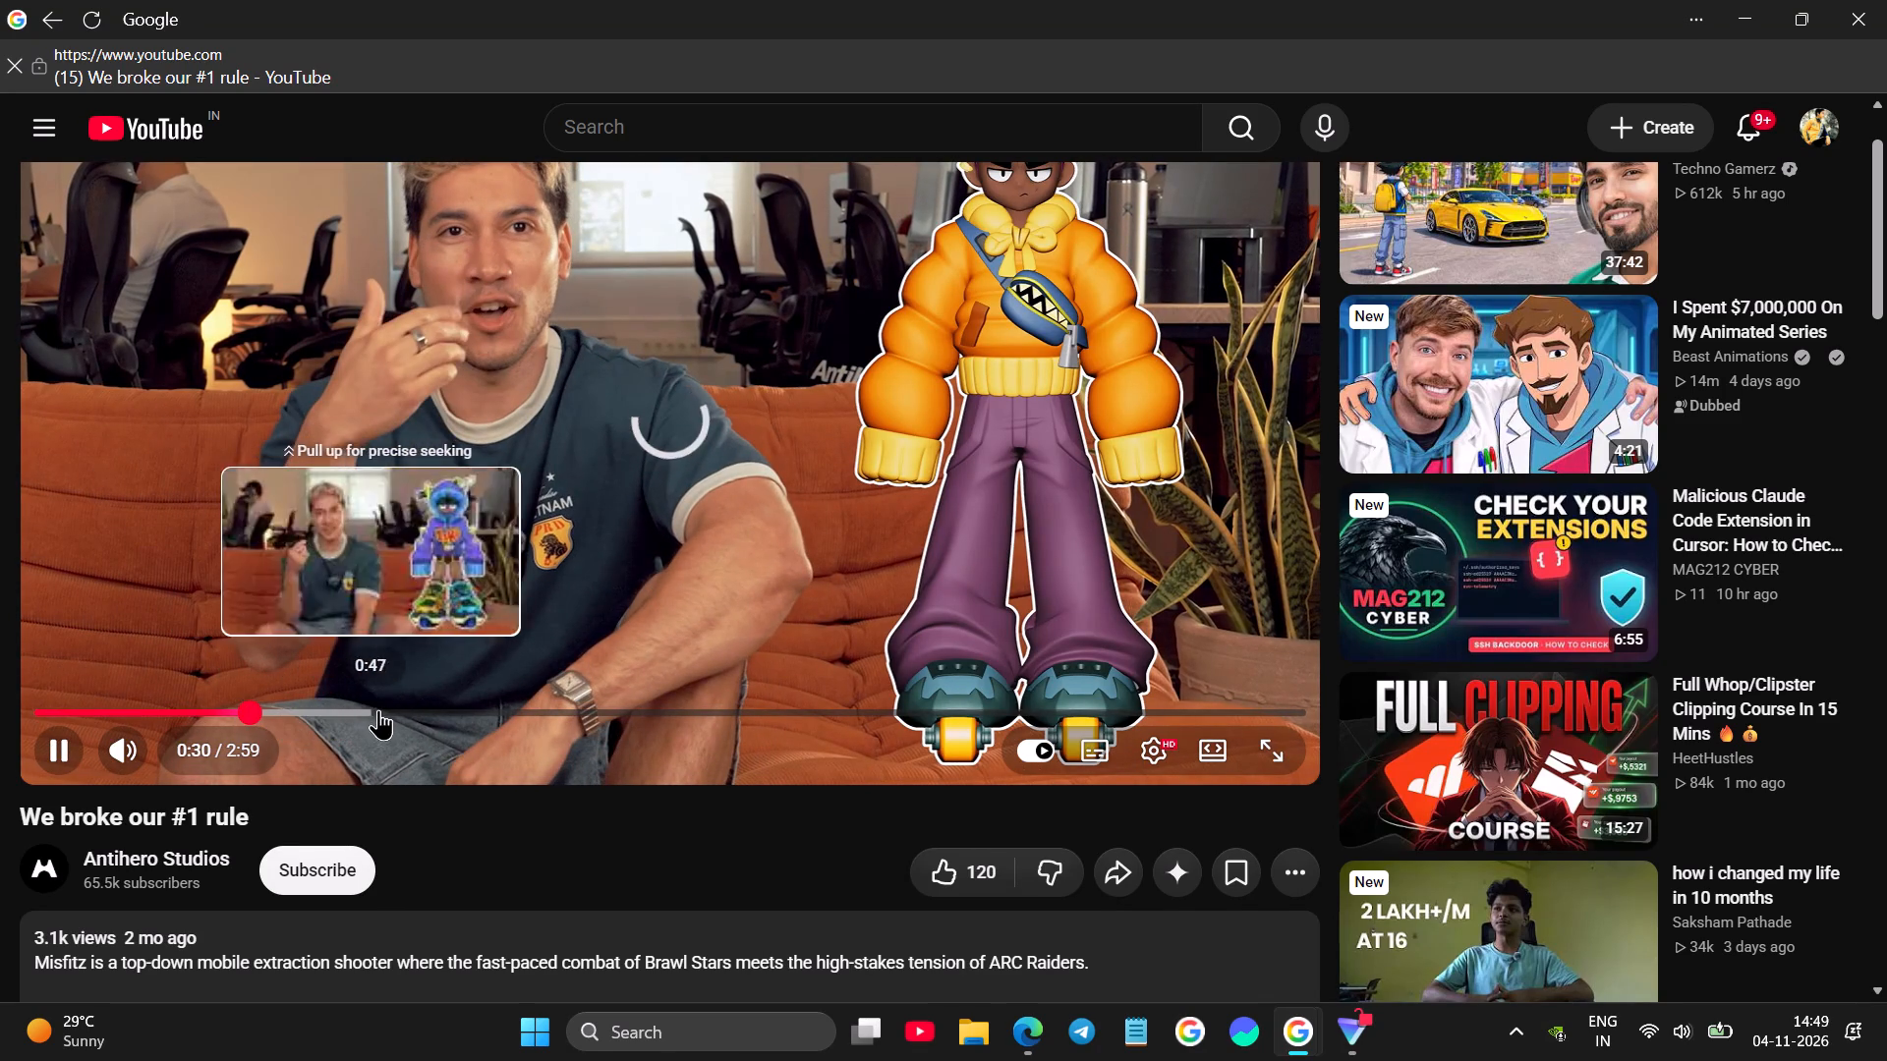
left_click(380, 709)
left_click(537, 725)
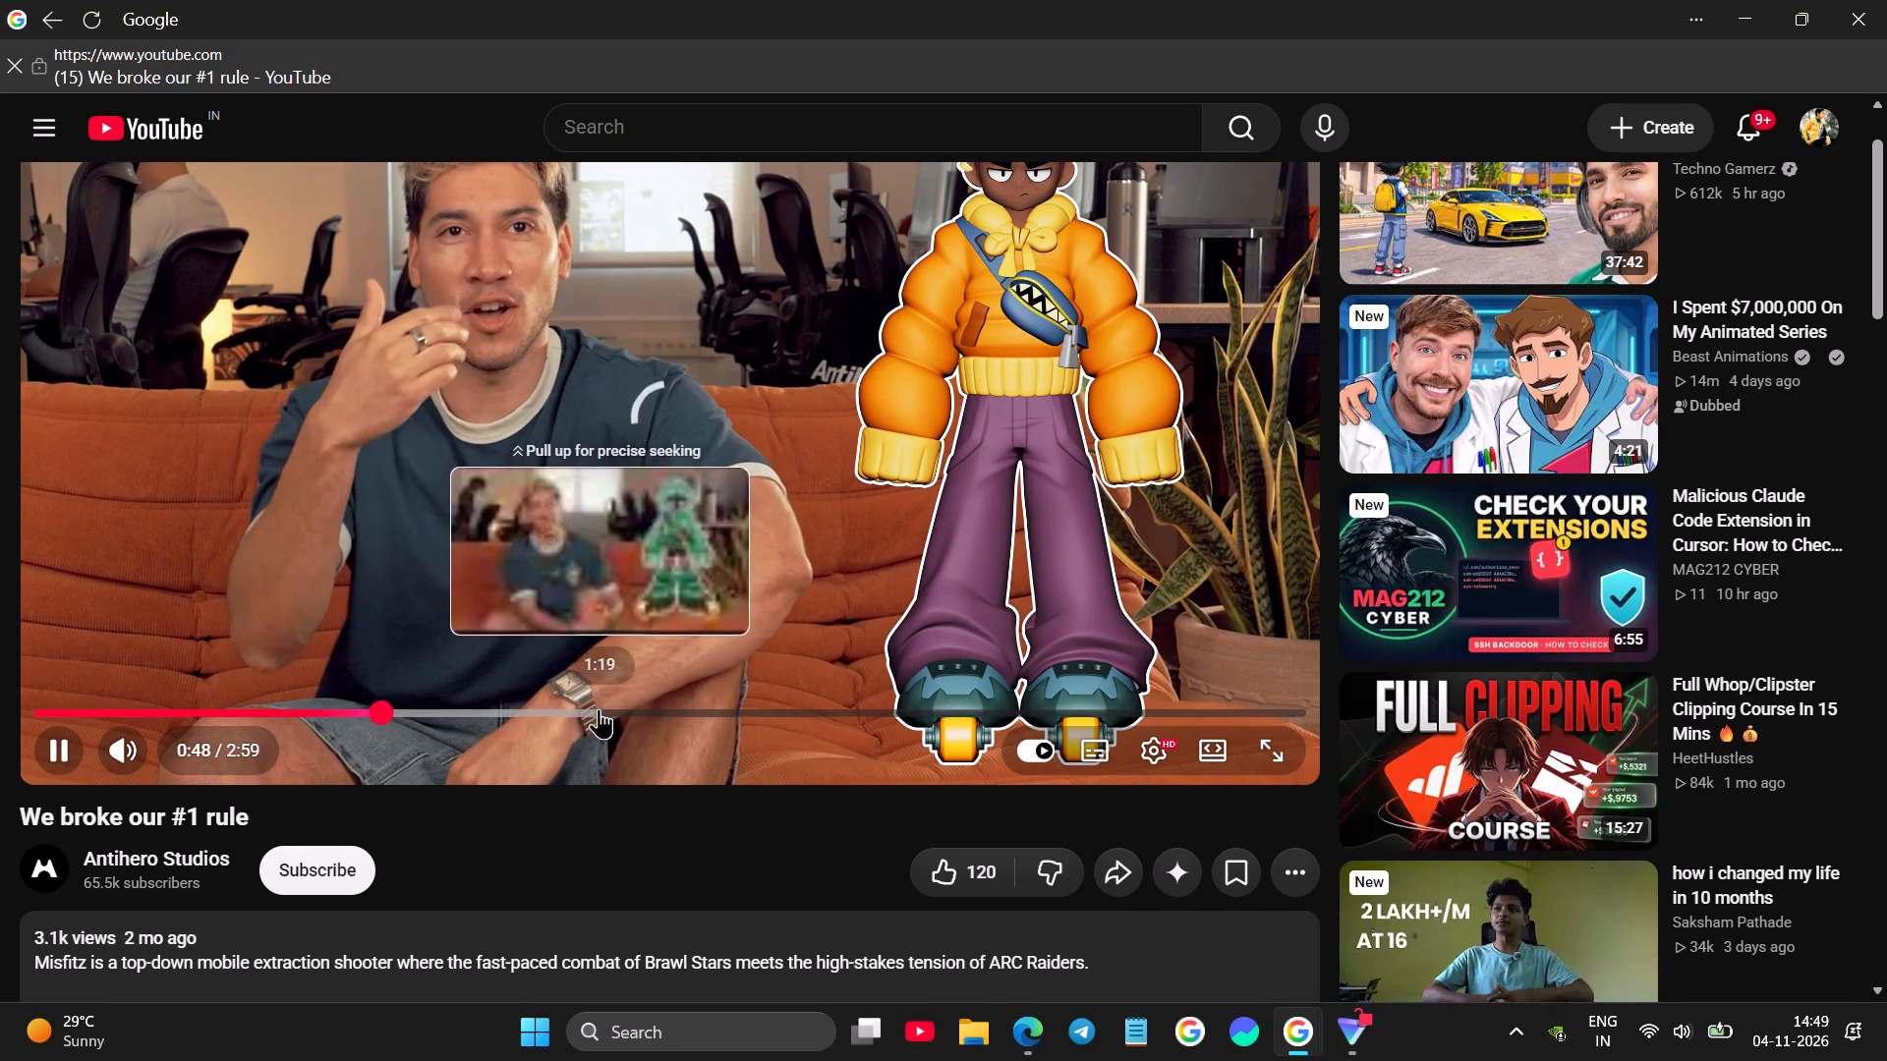
left_click(596, 706)
left_click(35, 26)
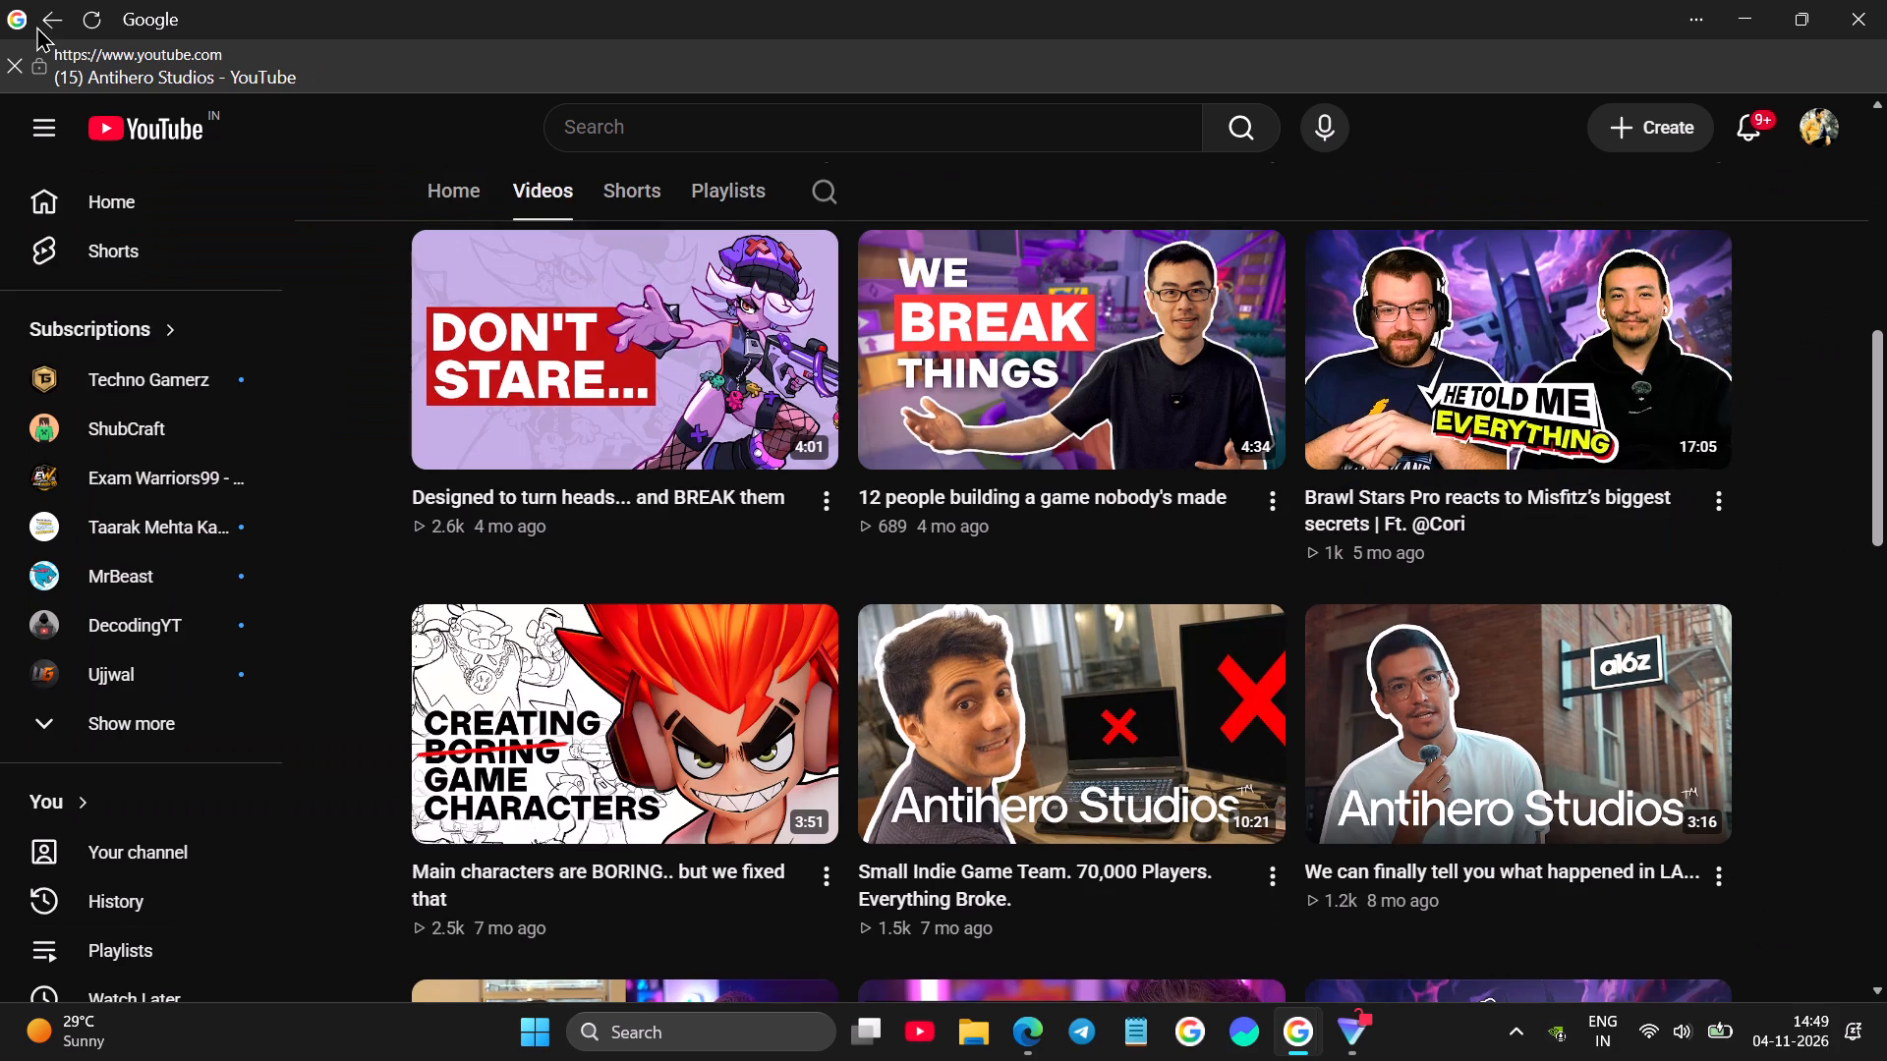
Open the video "Designed to turn heads... and BREAK them" and check its footage up to about 1:09.
left_click(683, 344)
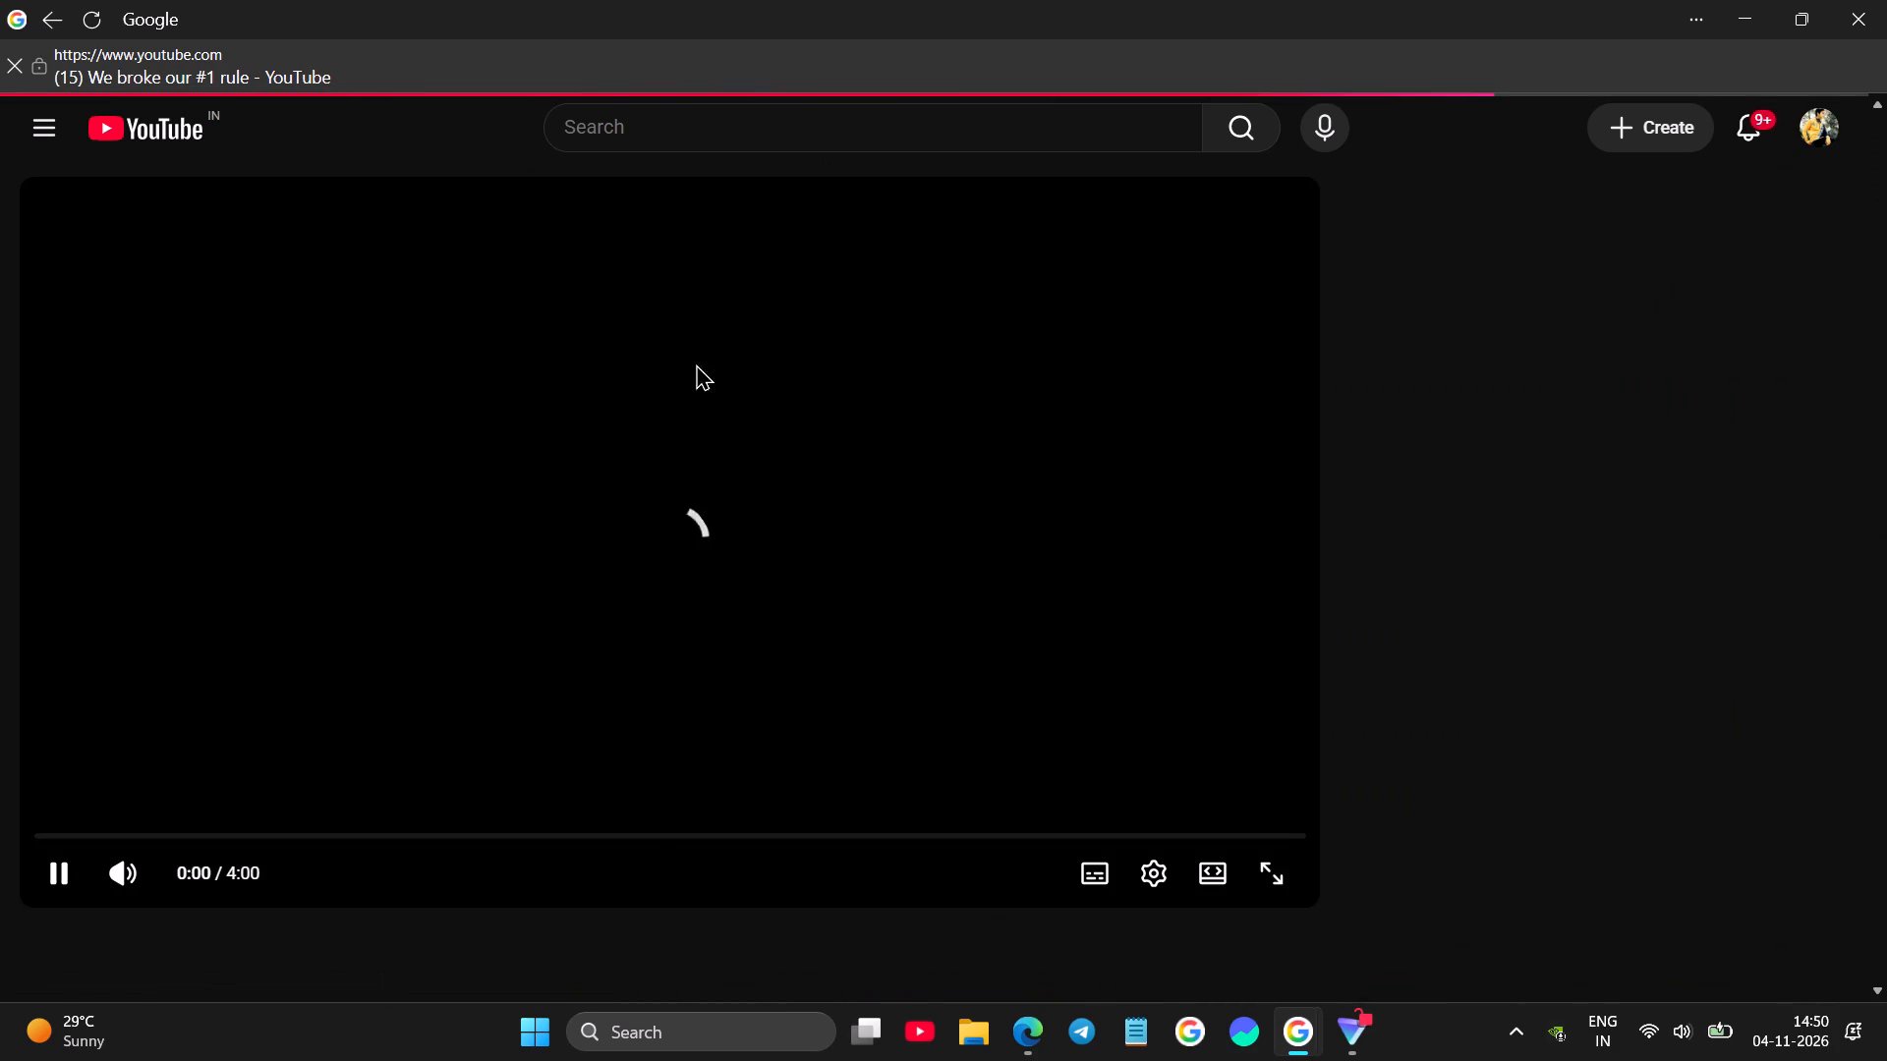
left_click(1172, 870)
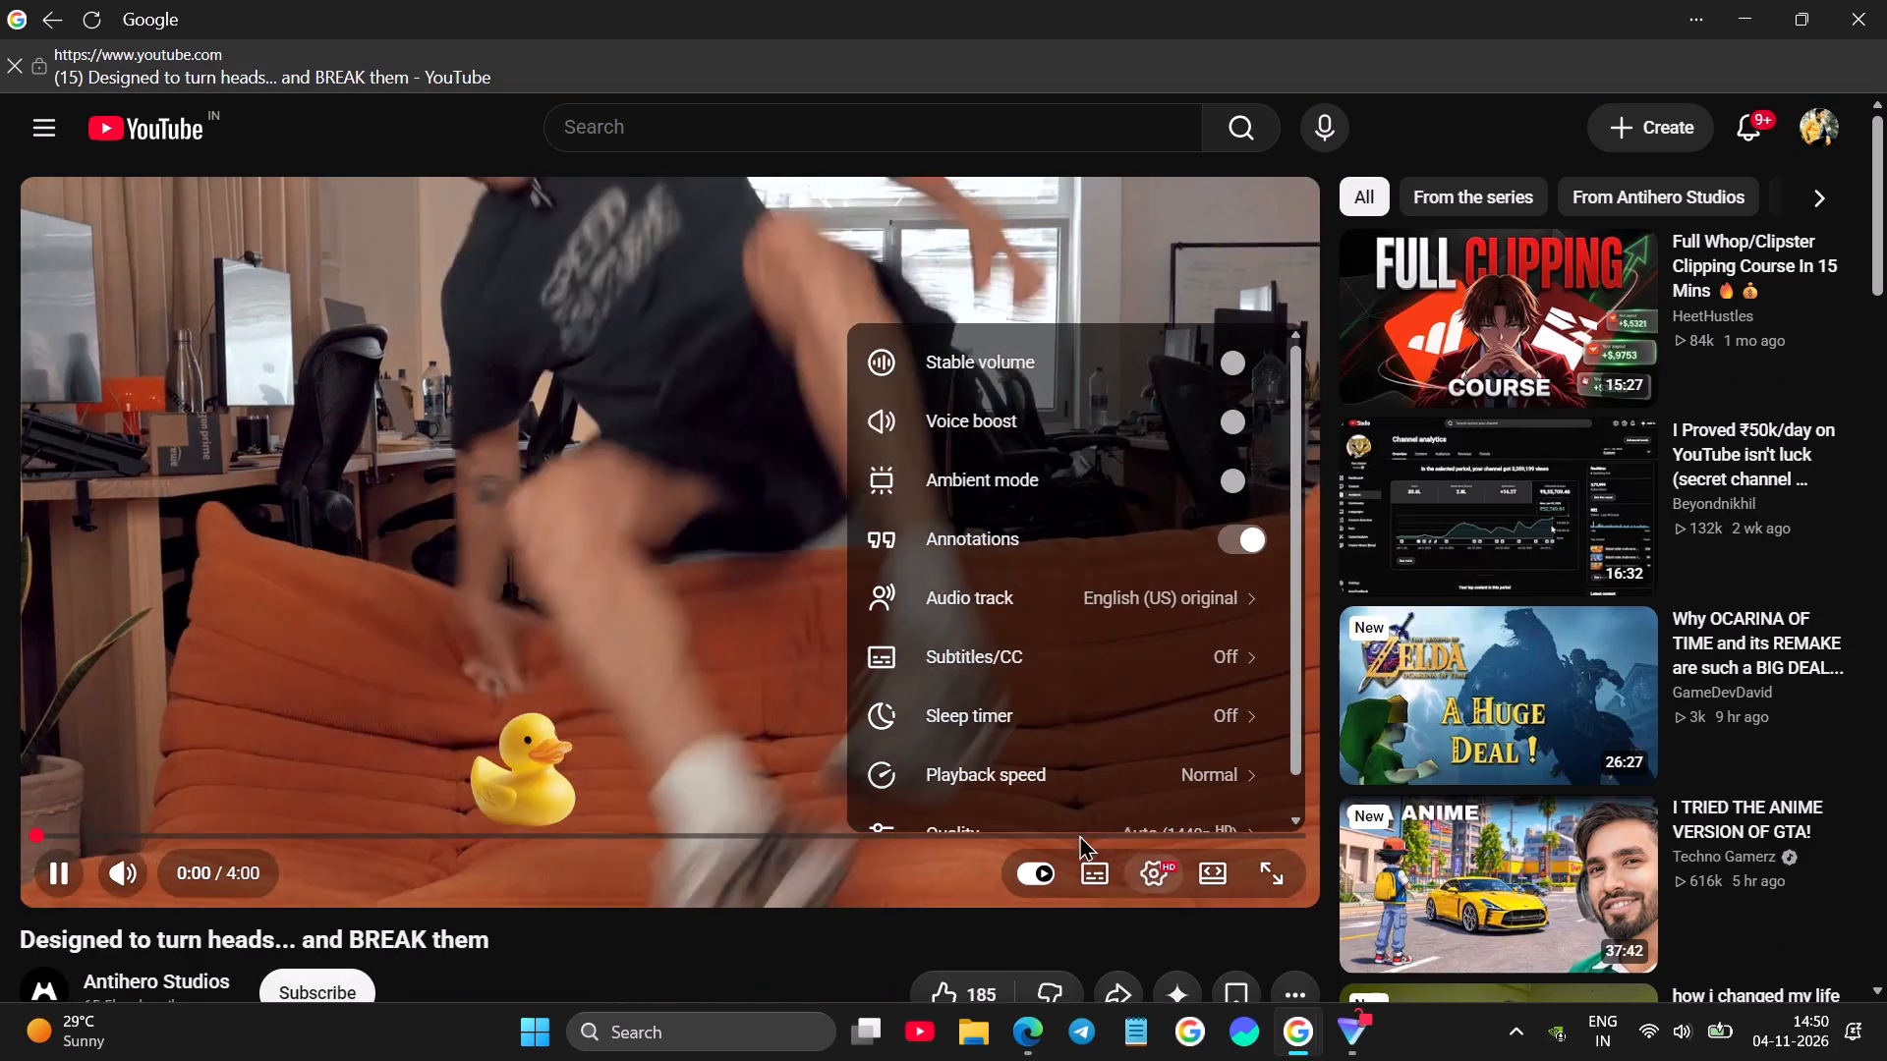
left_click(498, 363)
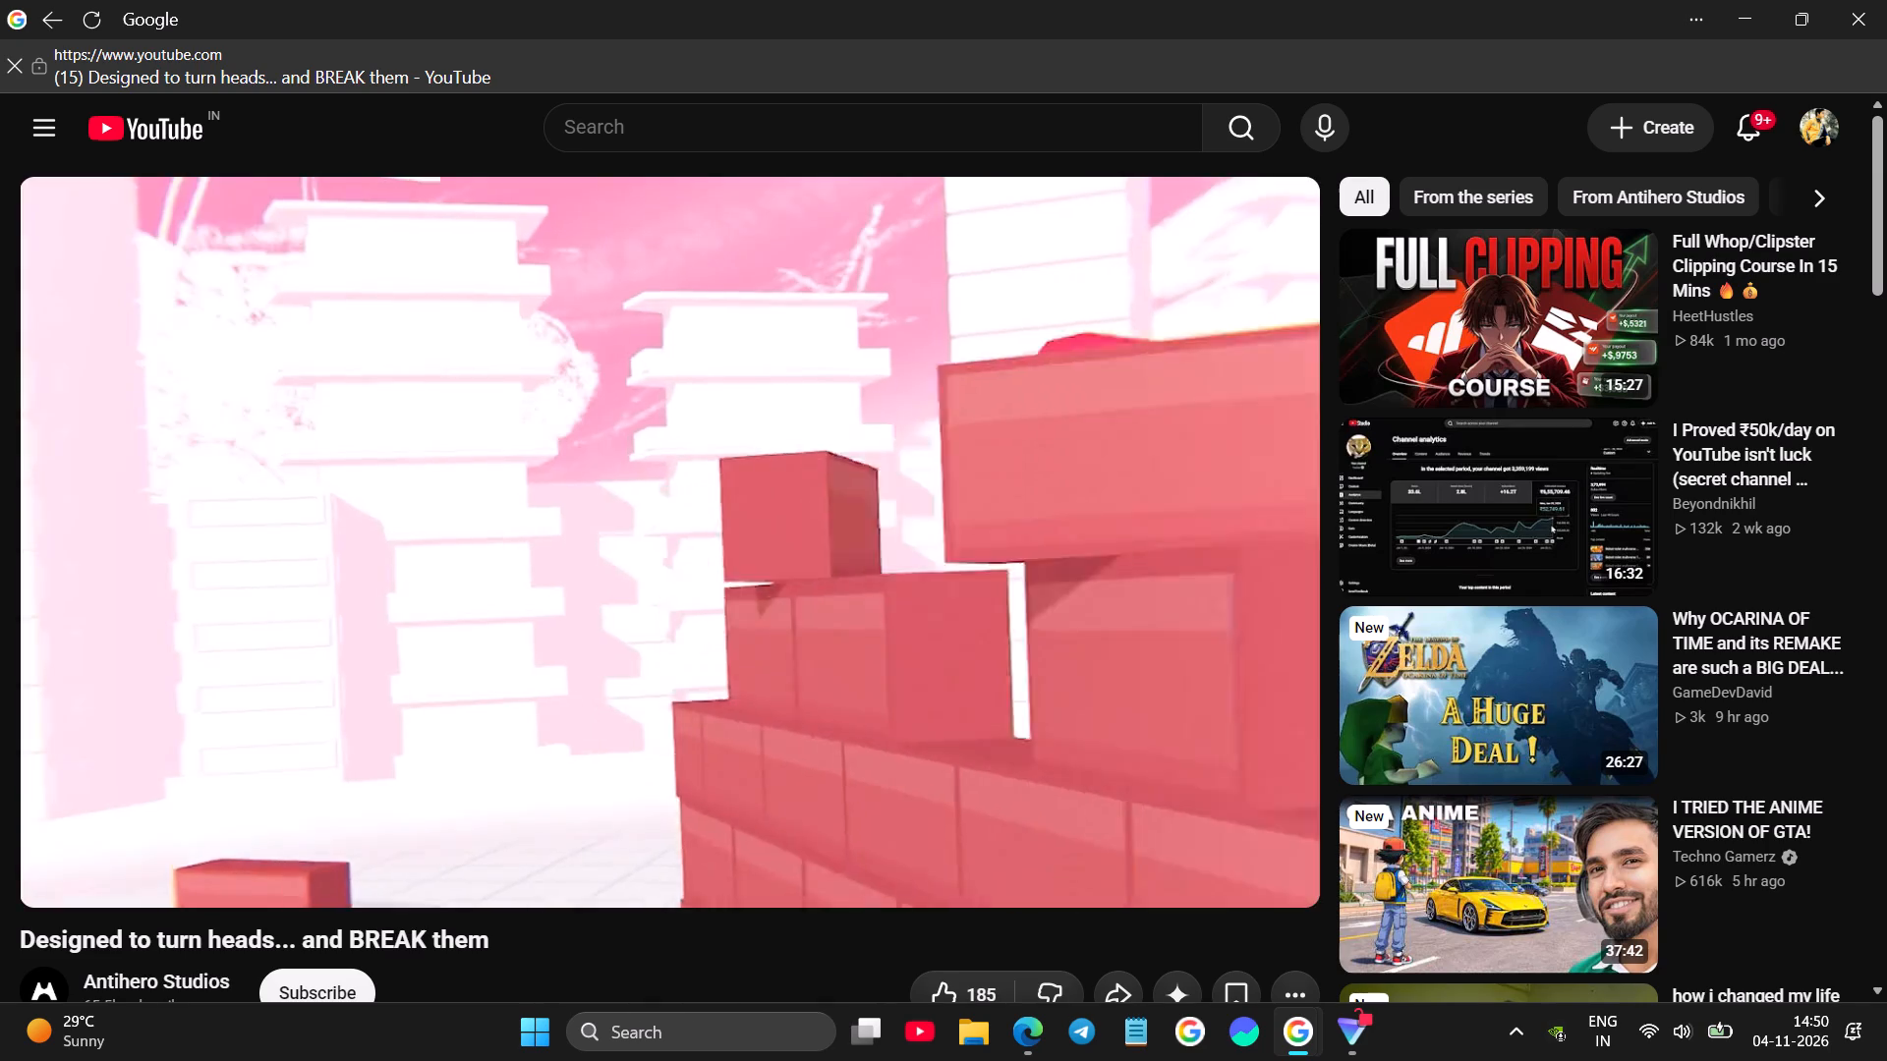
left_click(200, 821)
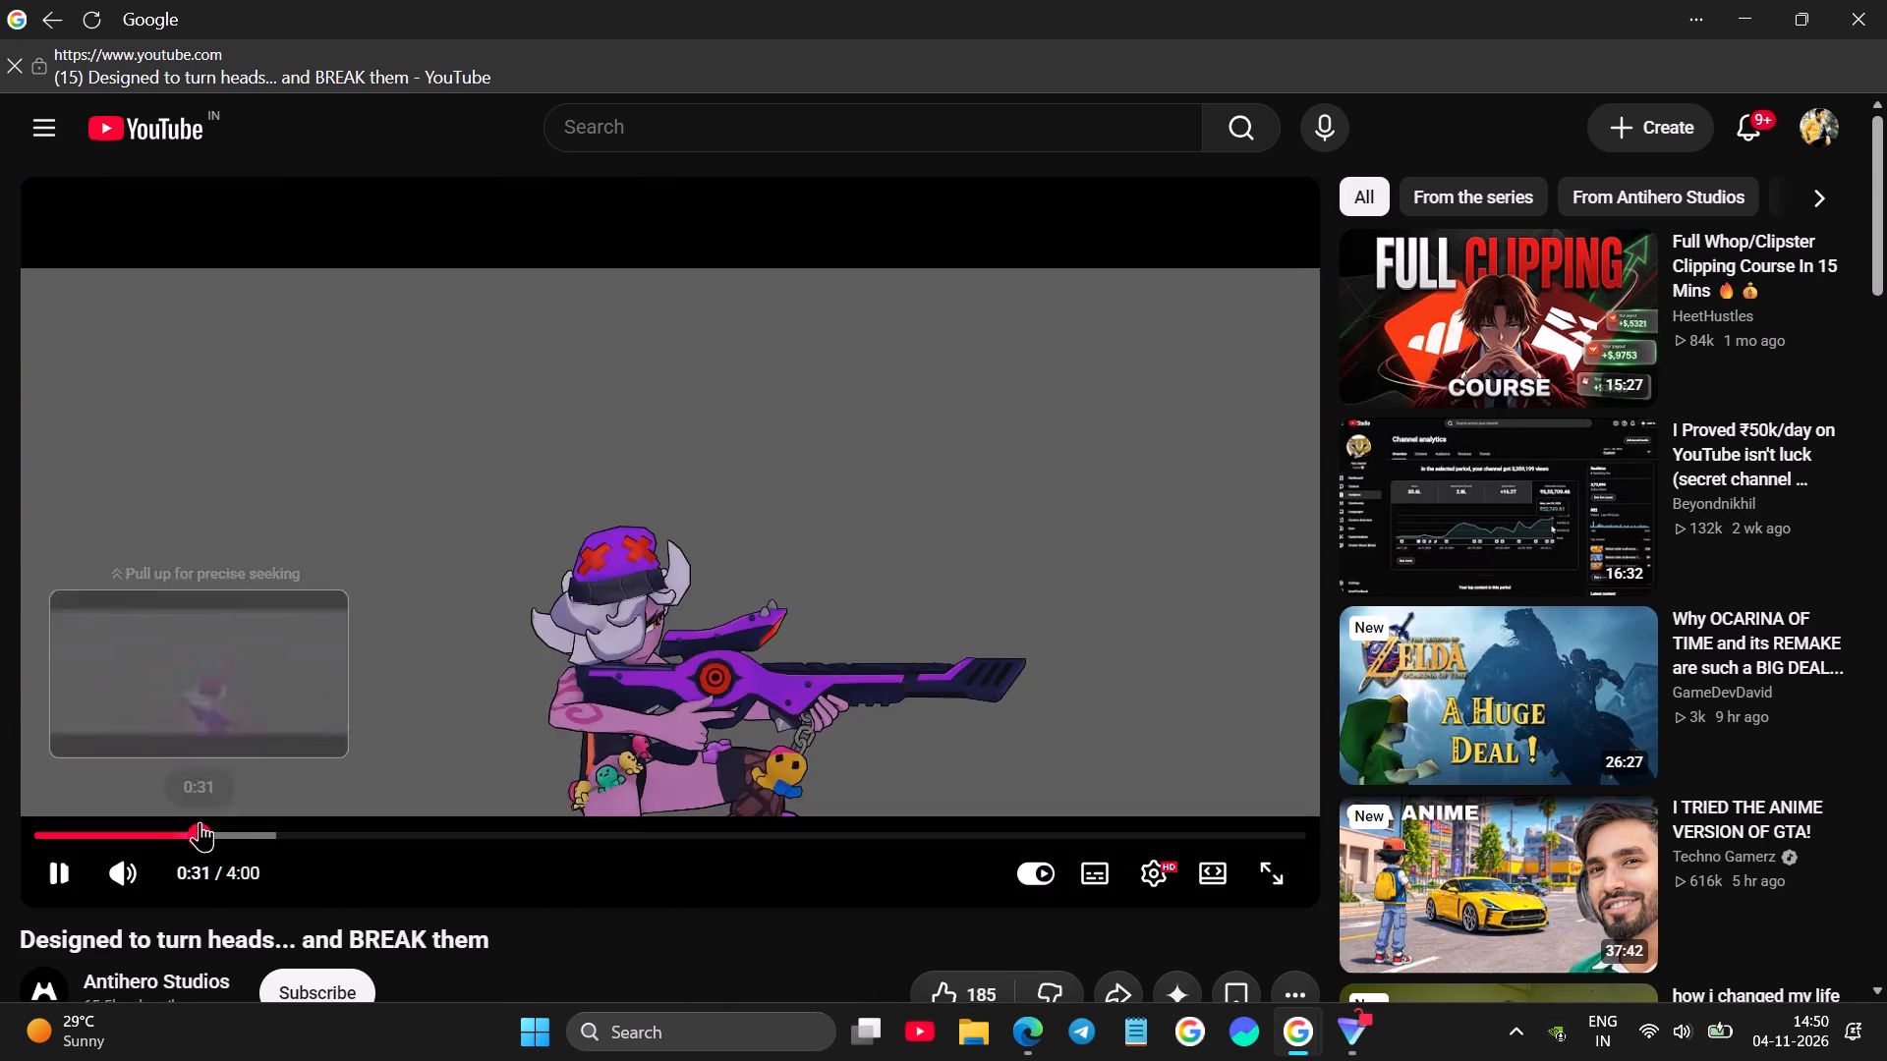
left_click(238, 822)
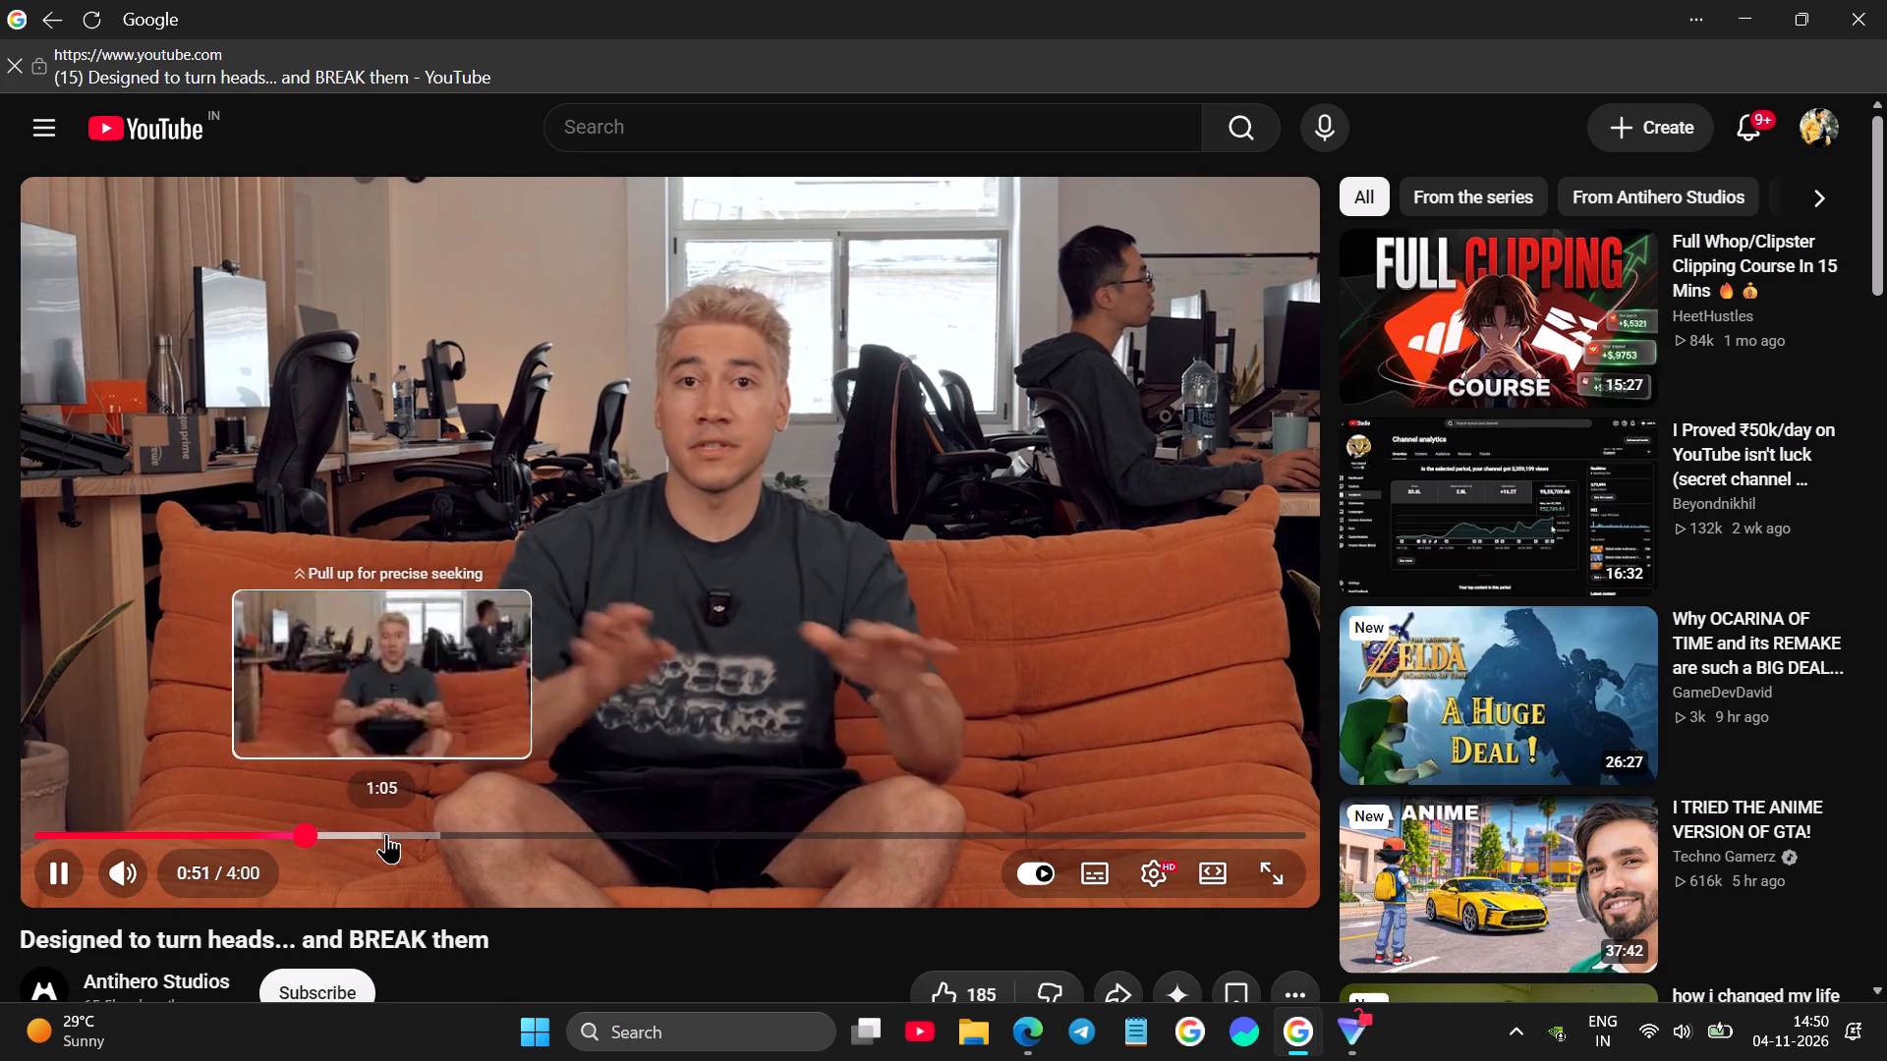
left_click(394, 832)
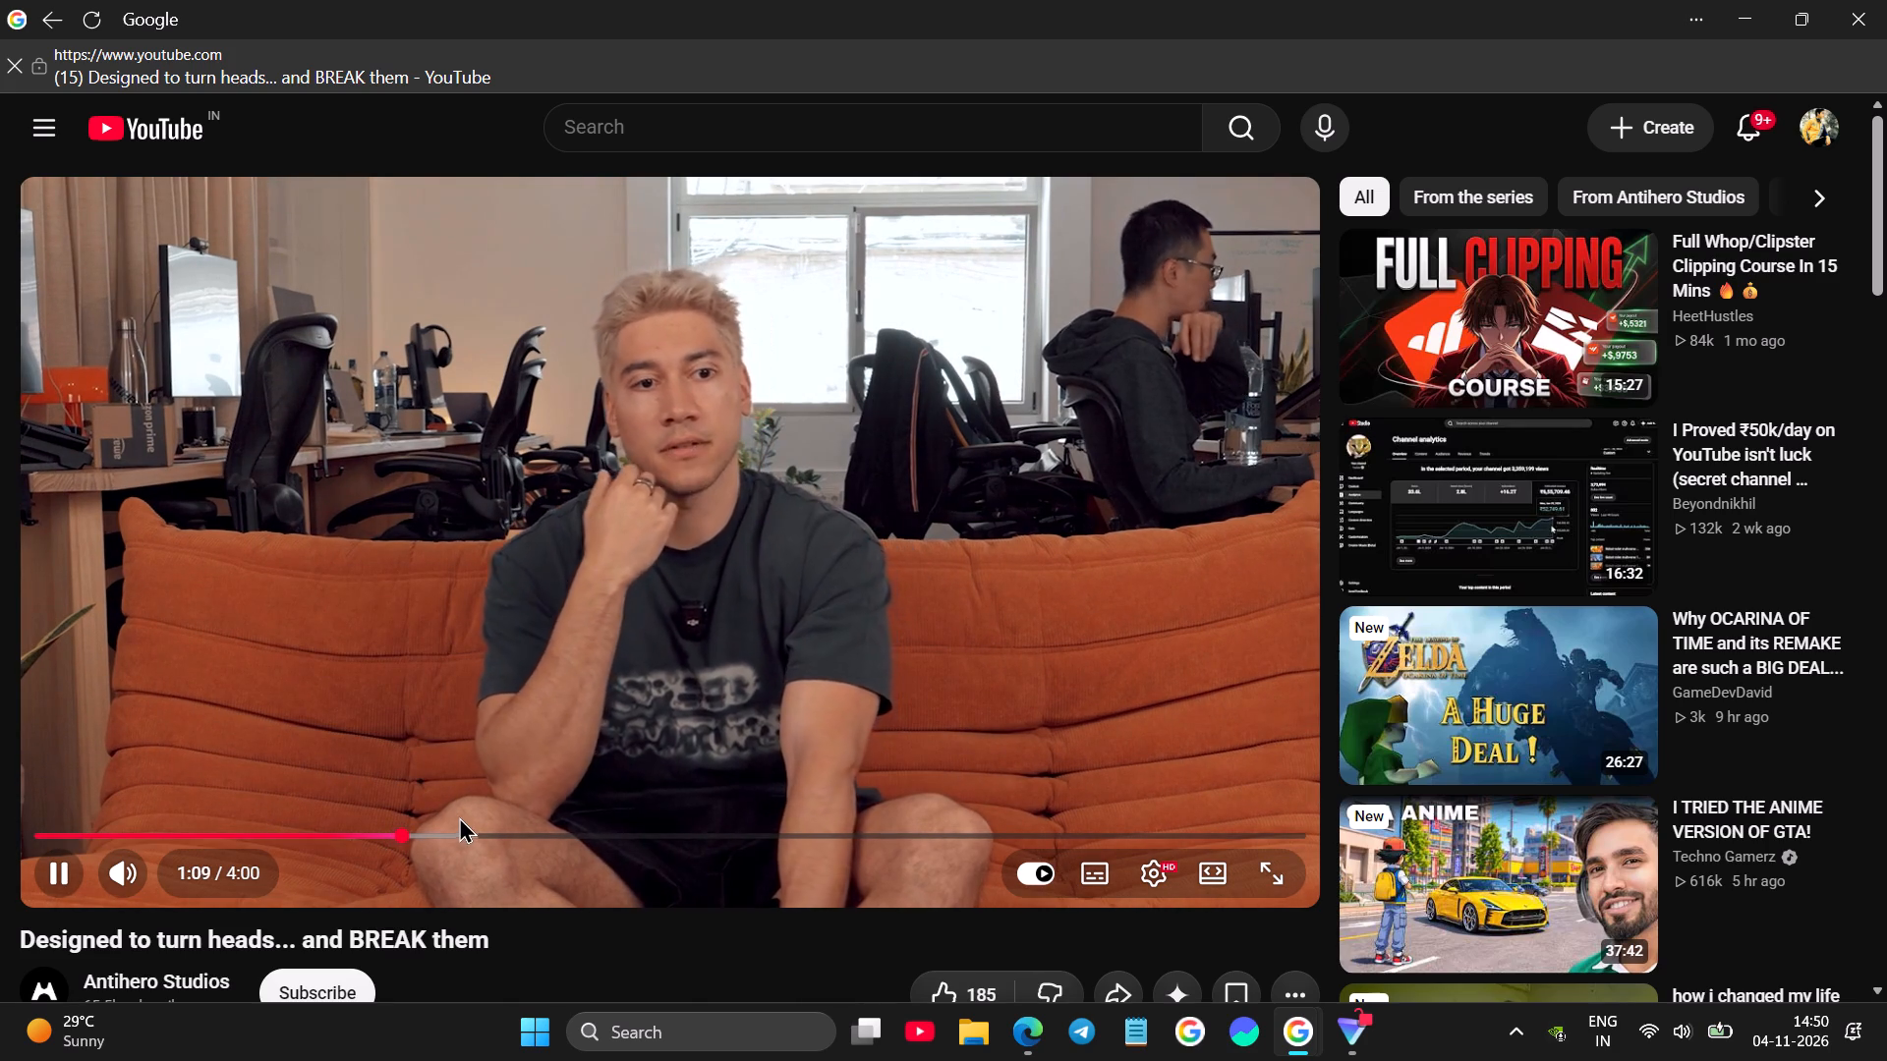
Rewind the video to its beginning and pause it at 0:00.
left_click(133, 827)
left_click_drag(133, 827, 0, 828)
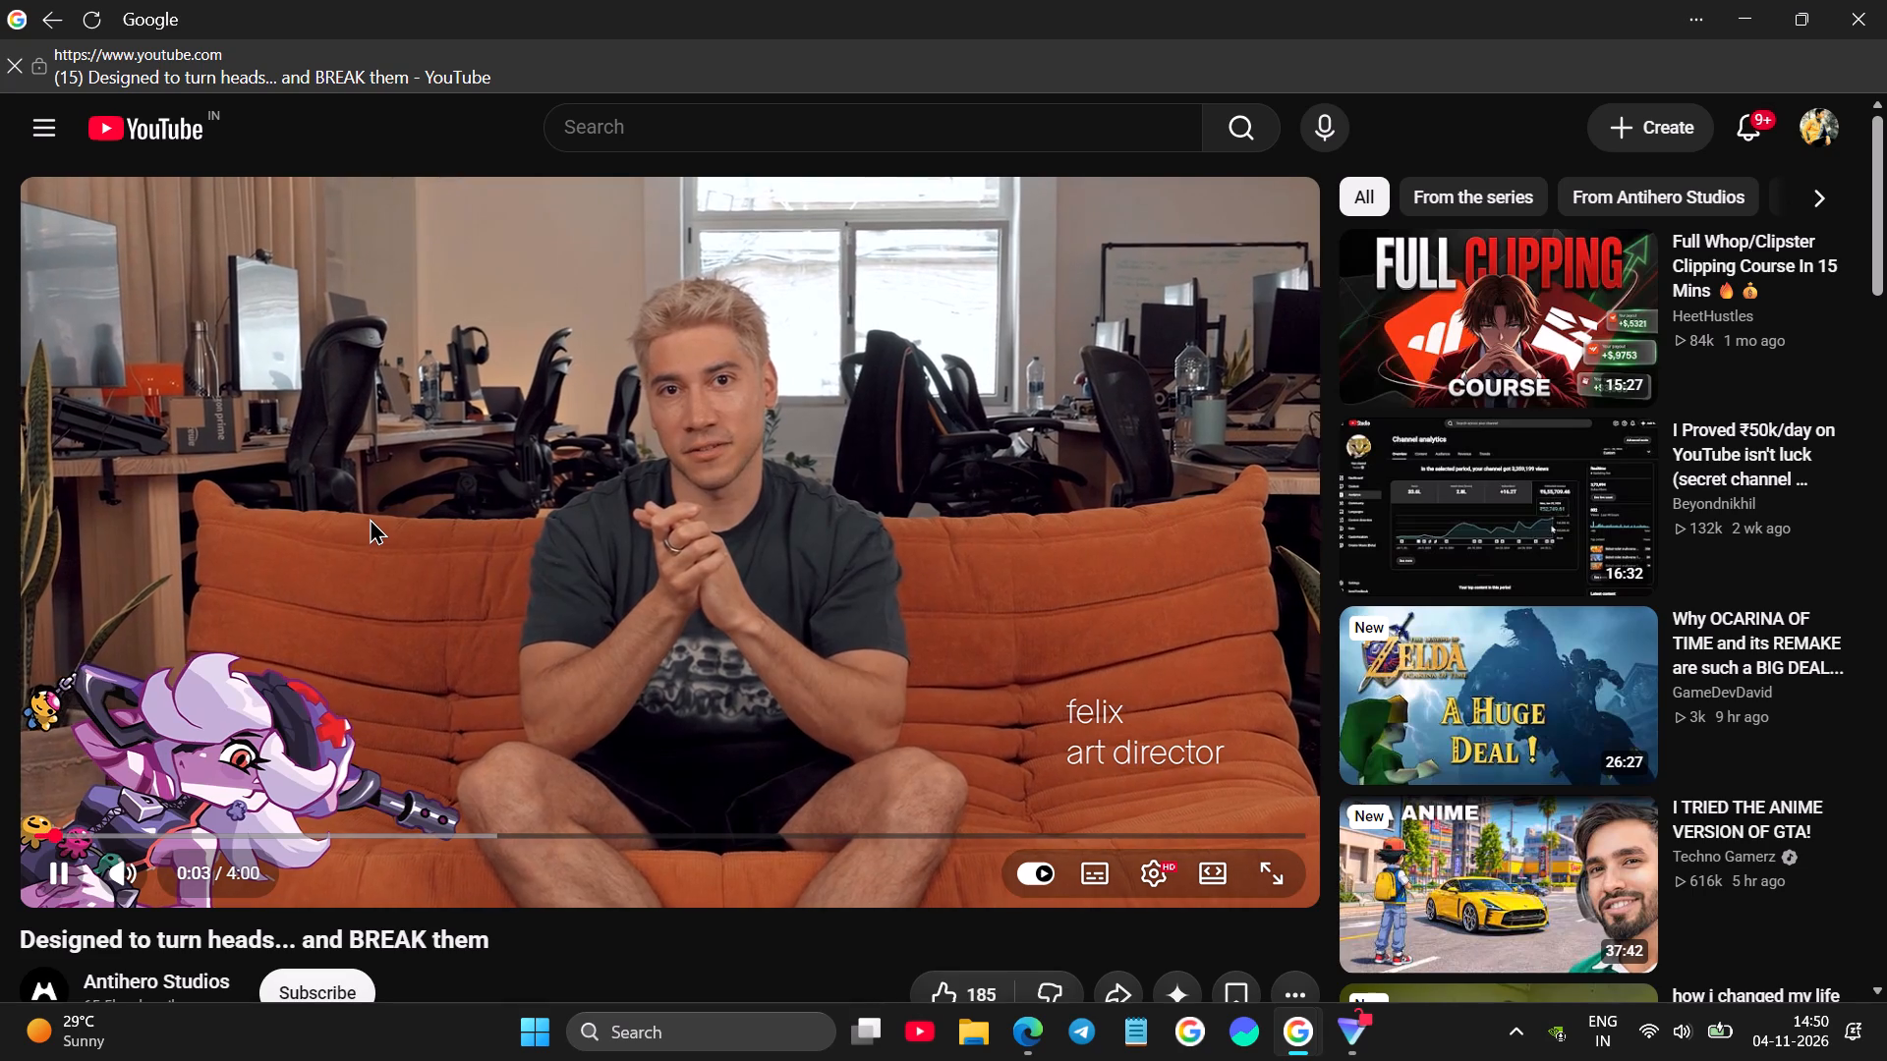
key("space")
key("j")
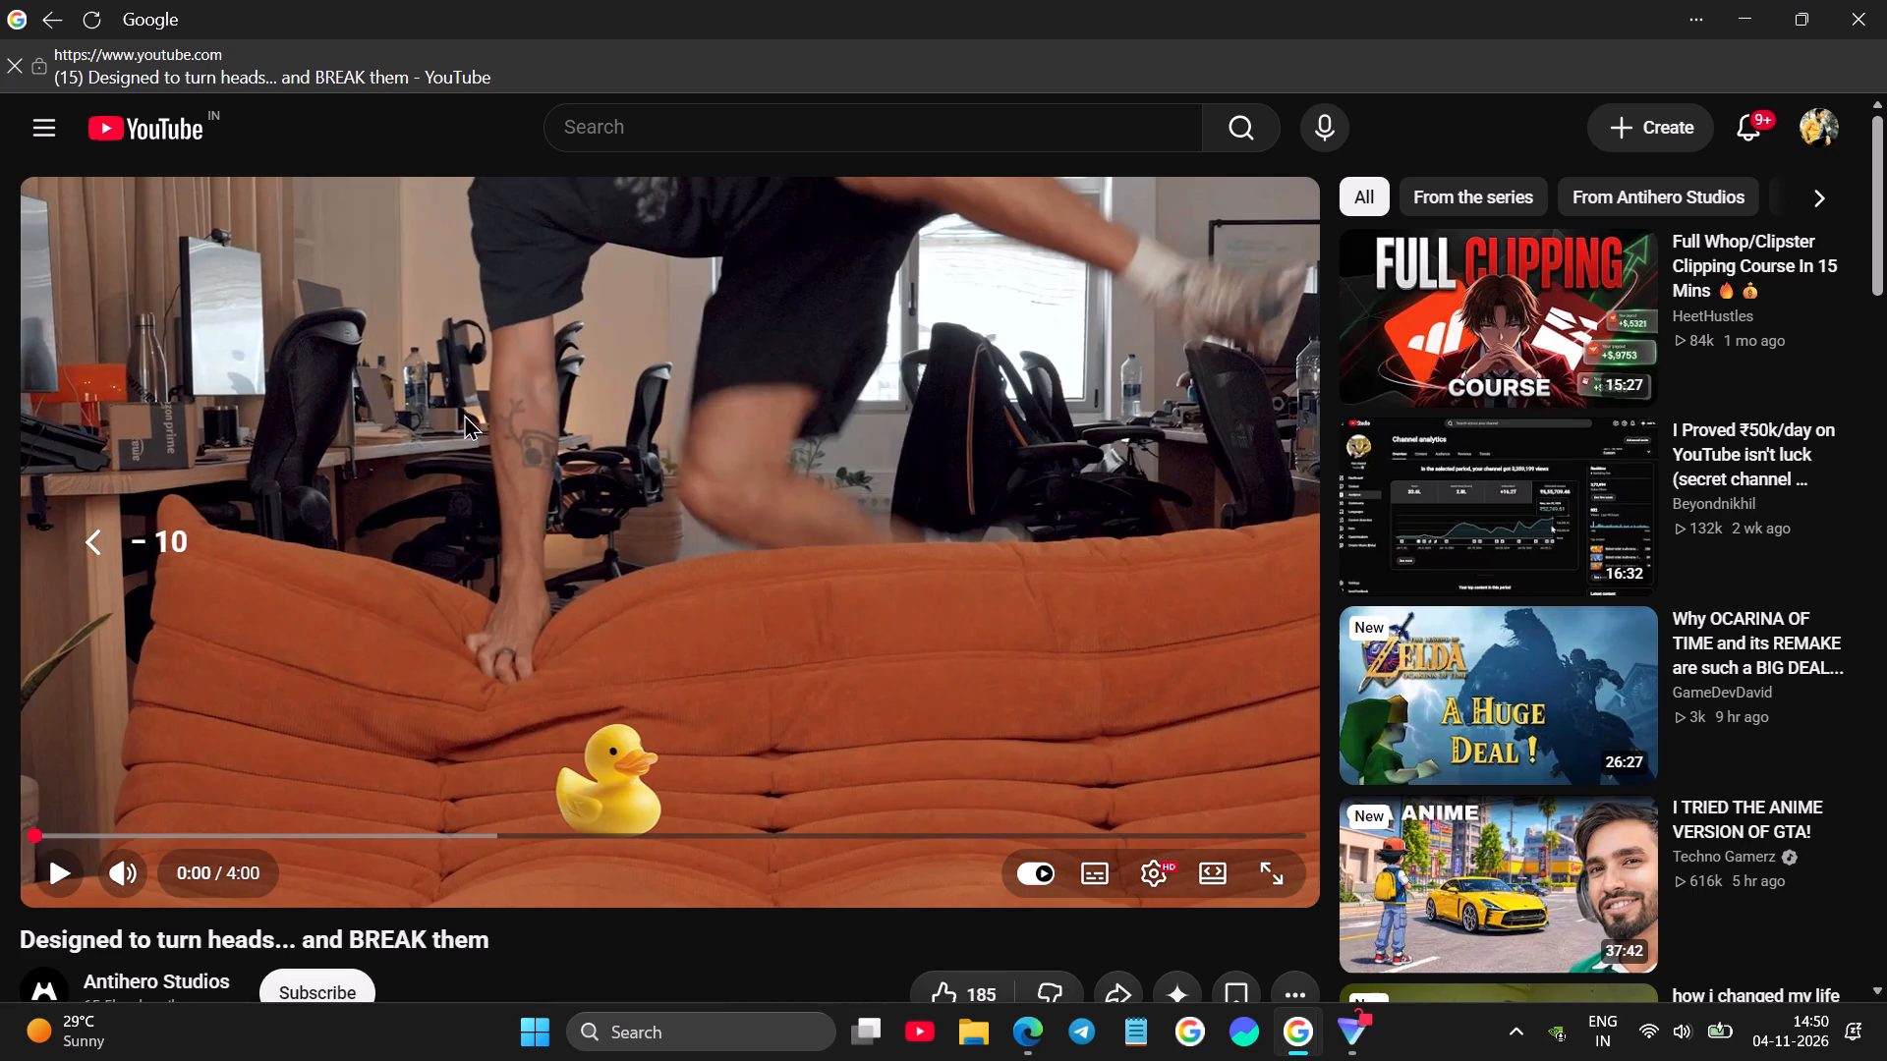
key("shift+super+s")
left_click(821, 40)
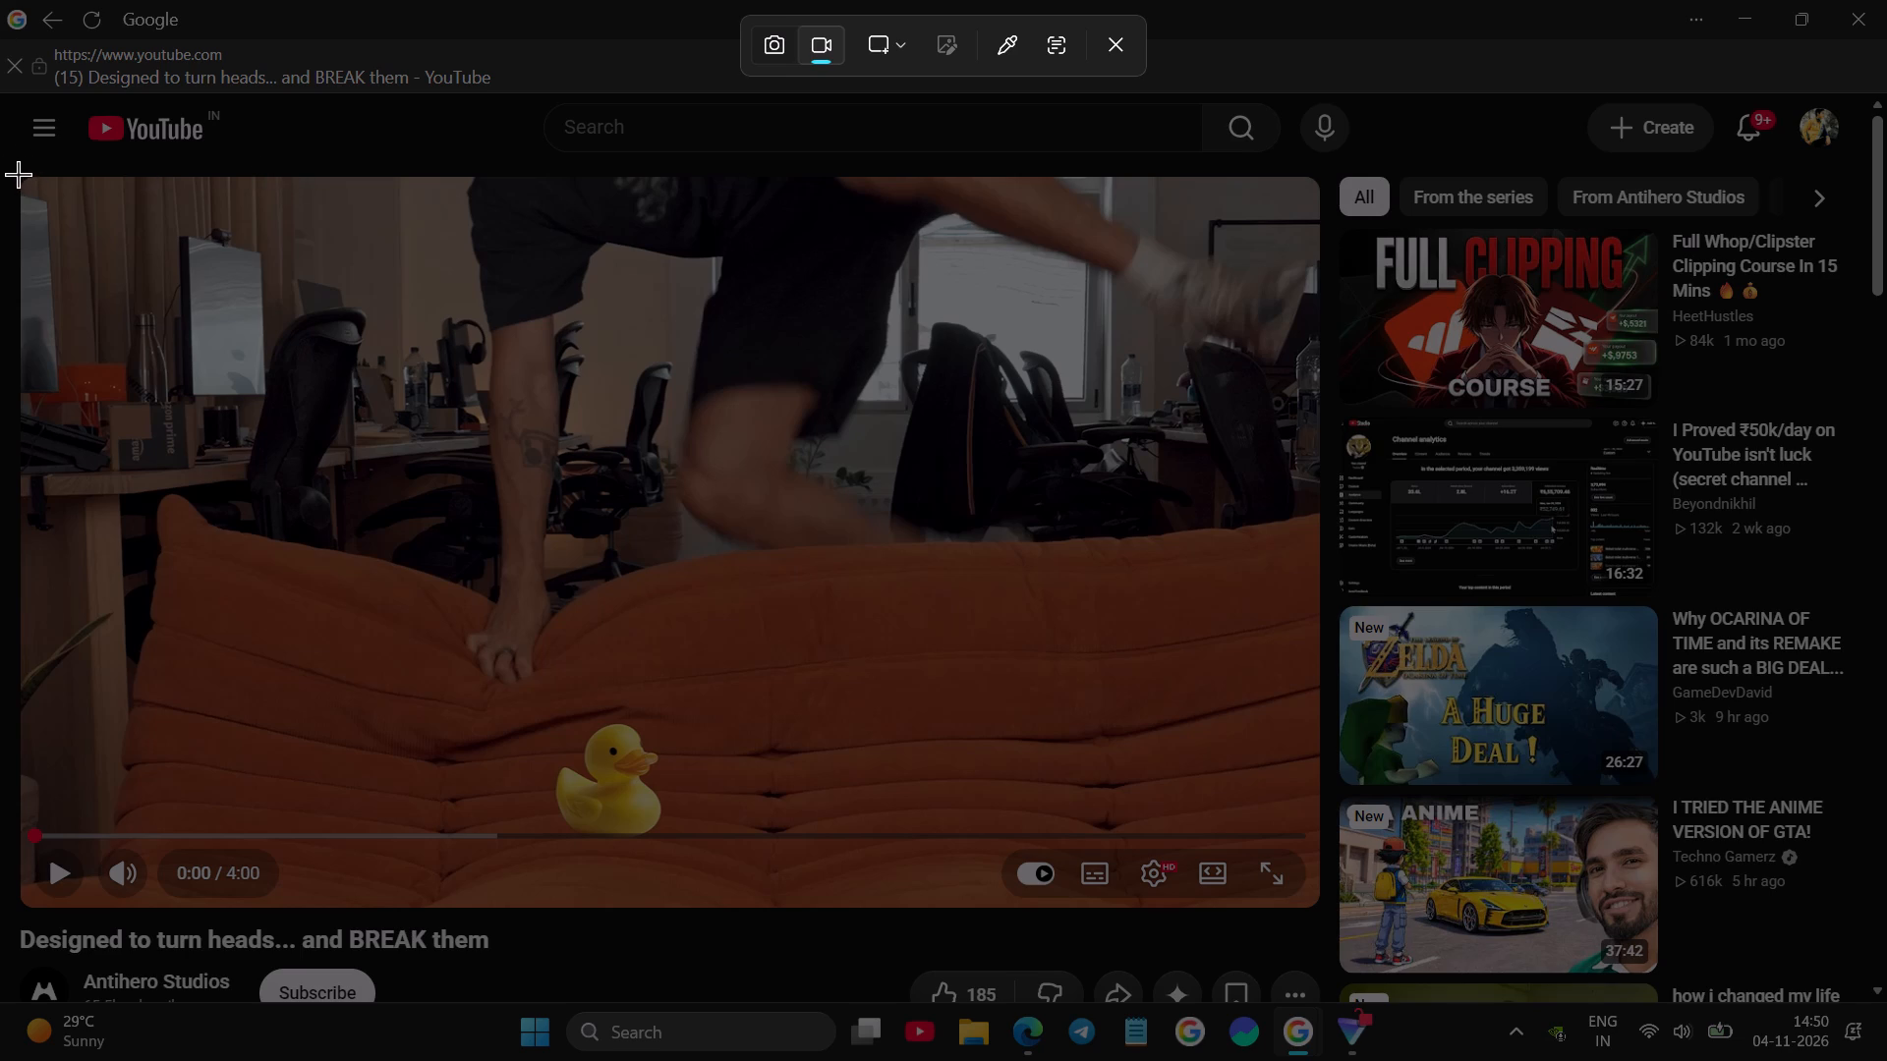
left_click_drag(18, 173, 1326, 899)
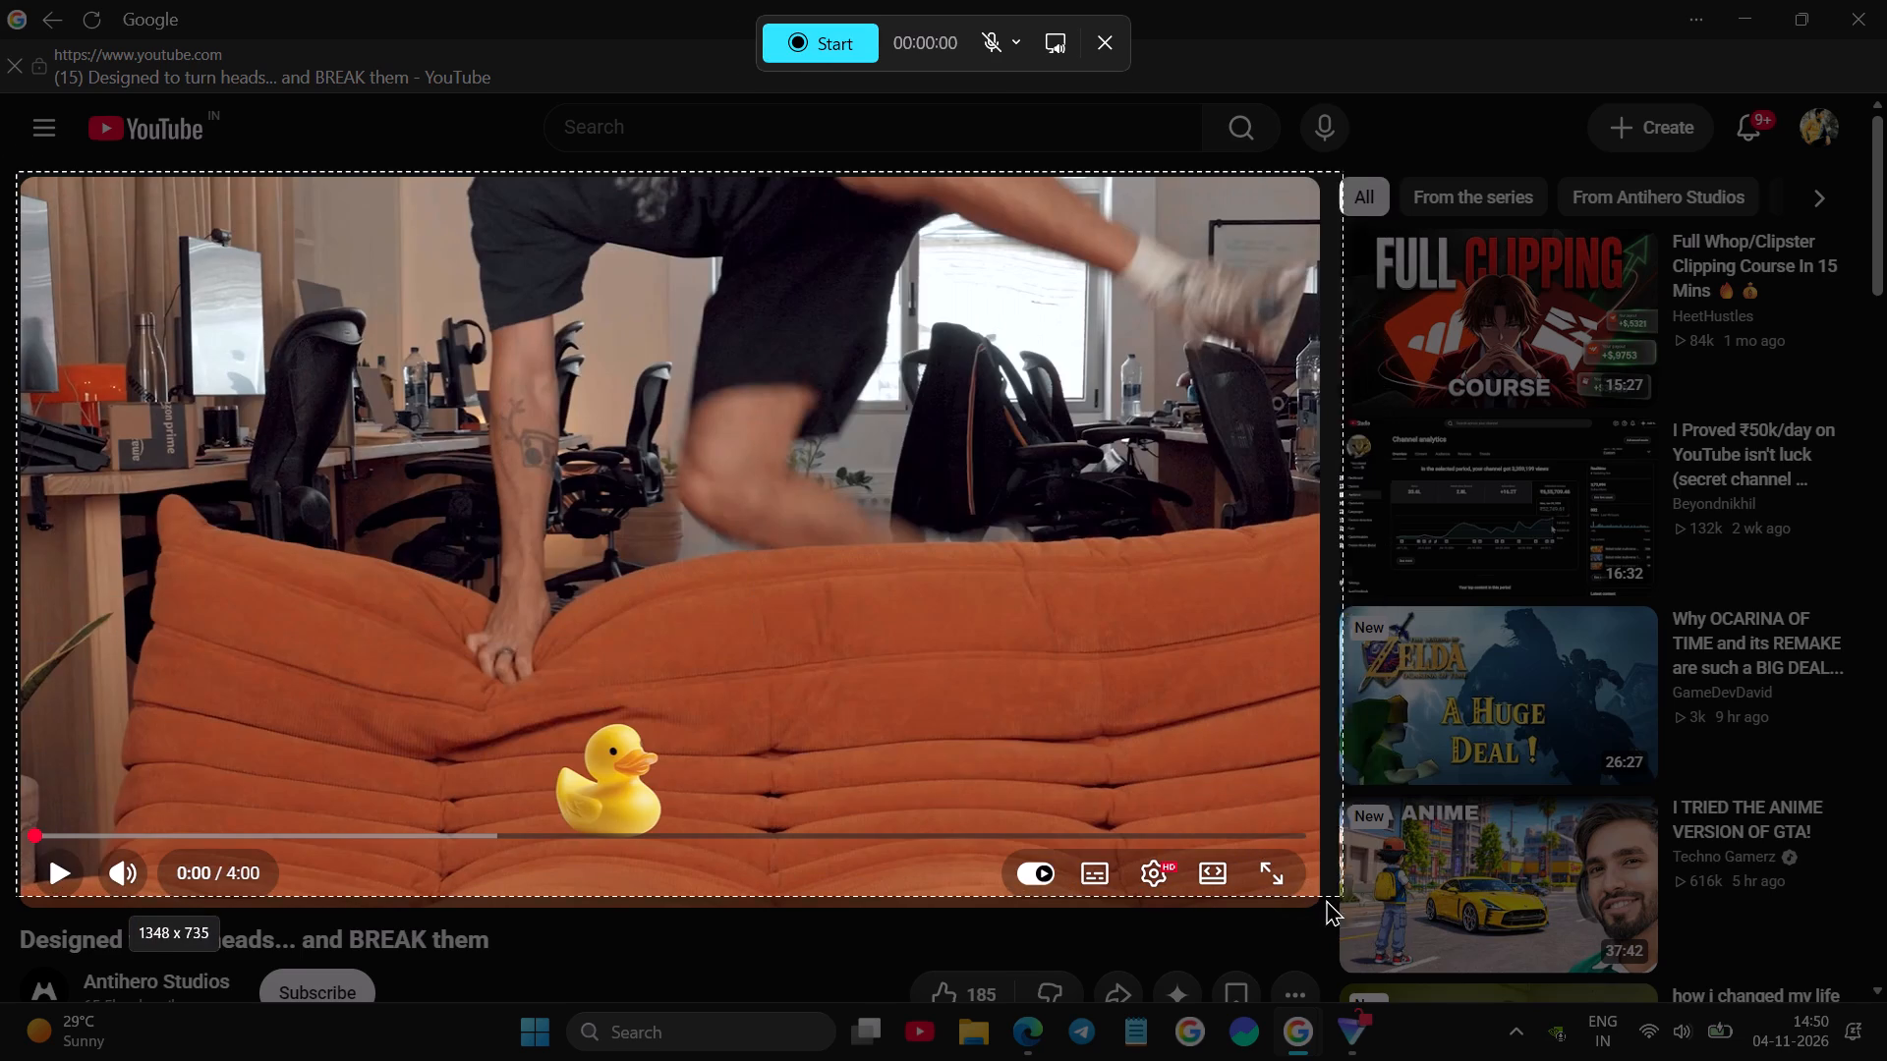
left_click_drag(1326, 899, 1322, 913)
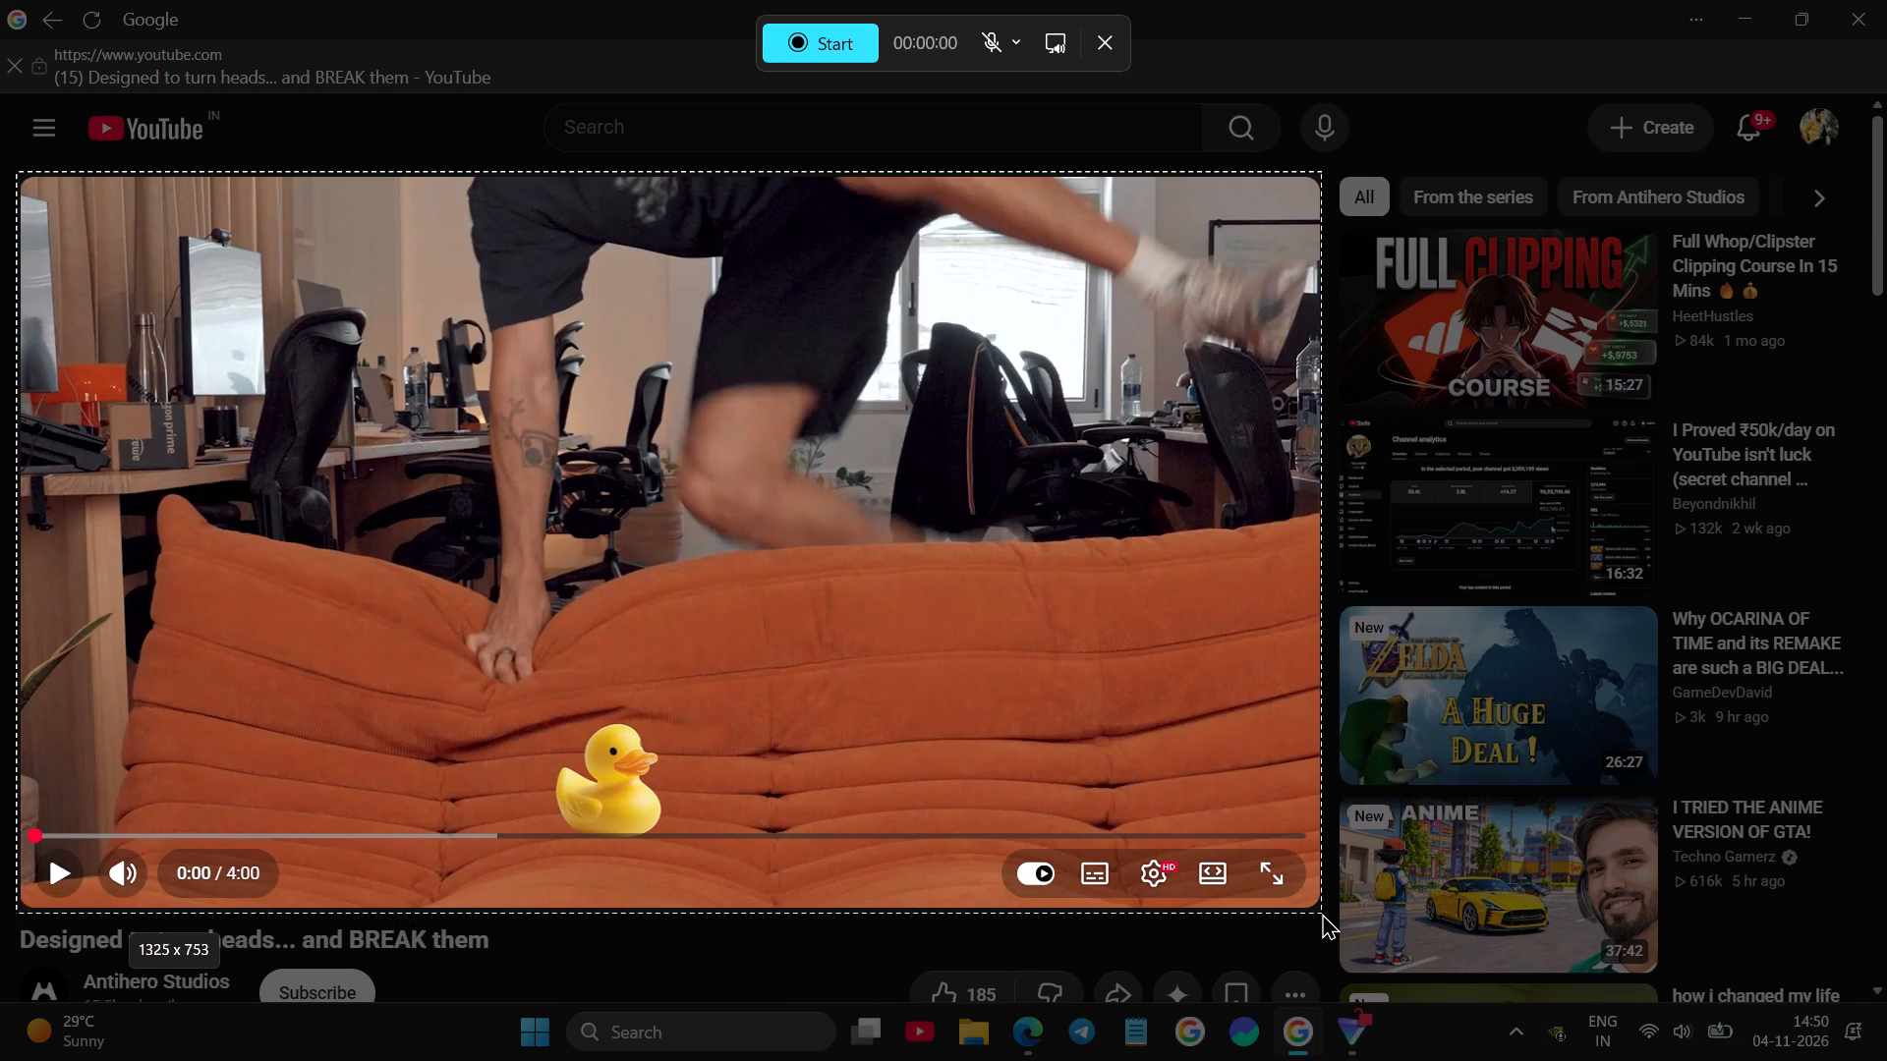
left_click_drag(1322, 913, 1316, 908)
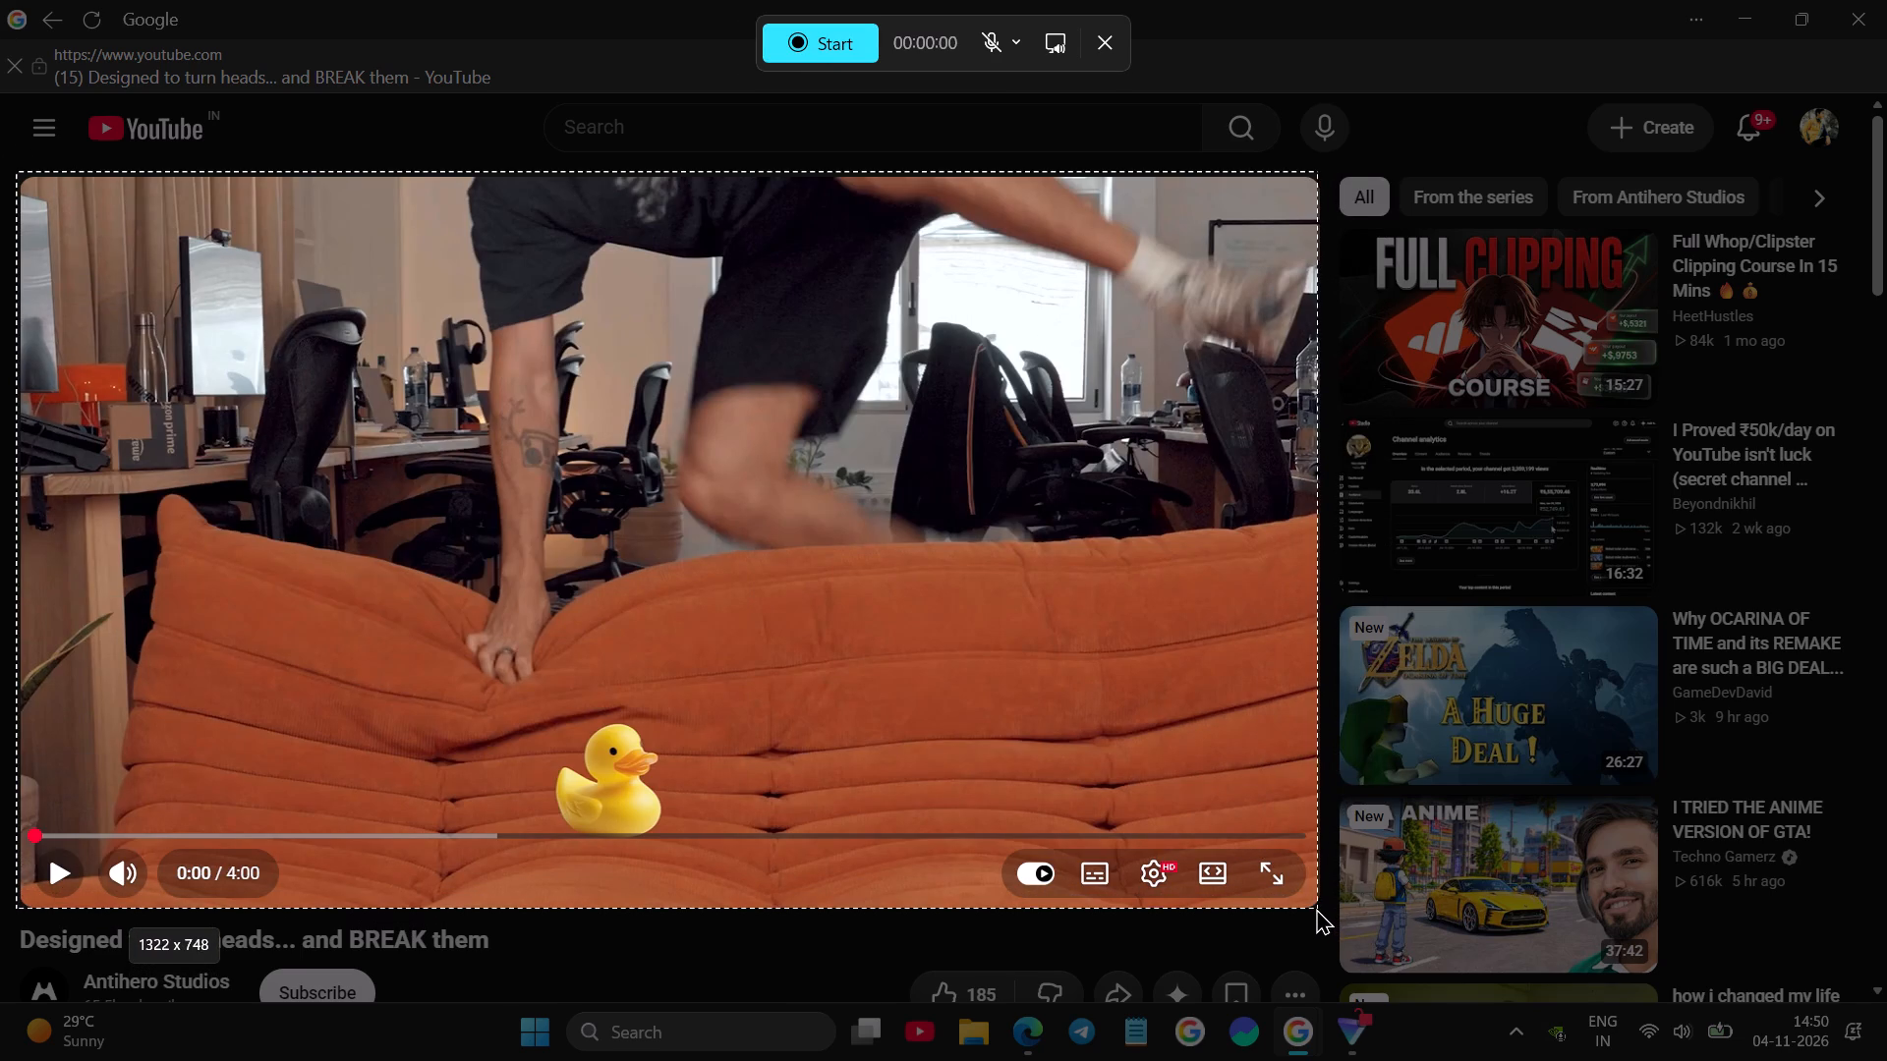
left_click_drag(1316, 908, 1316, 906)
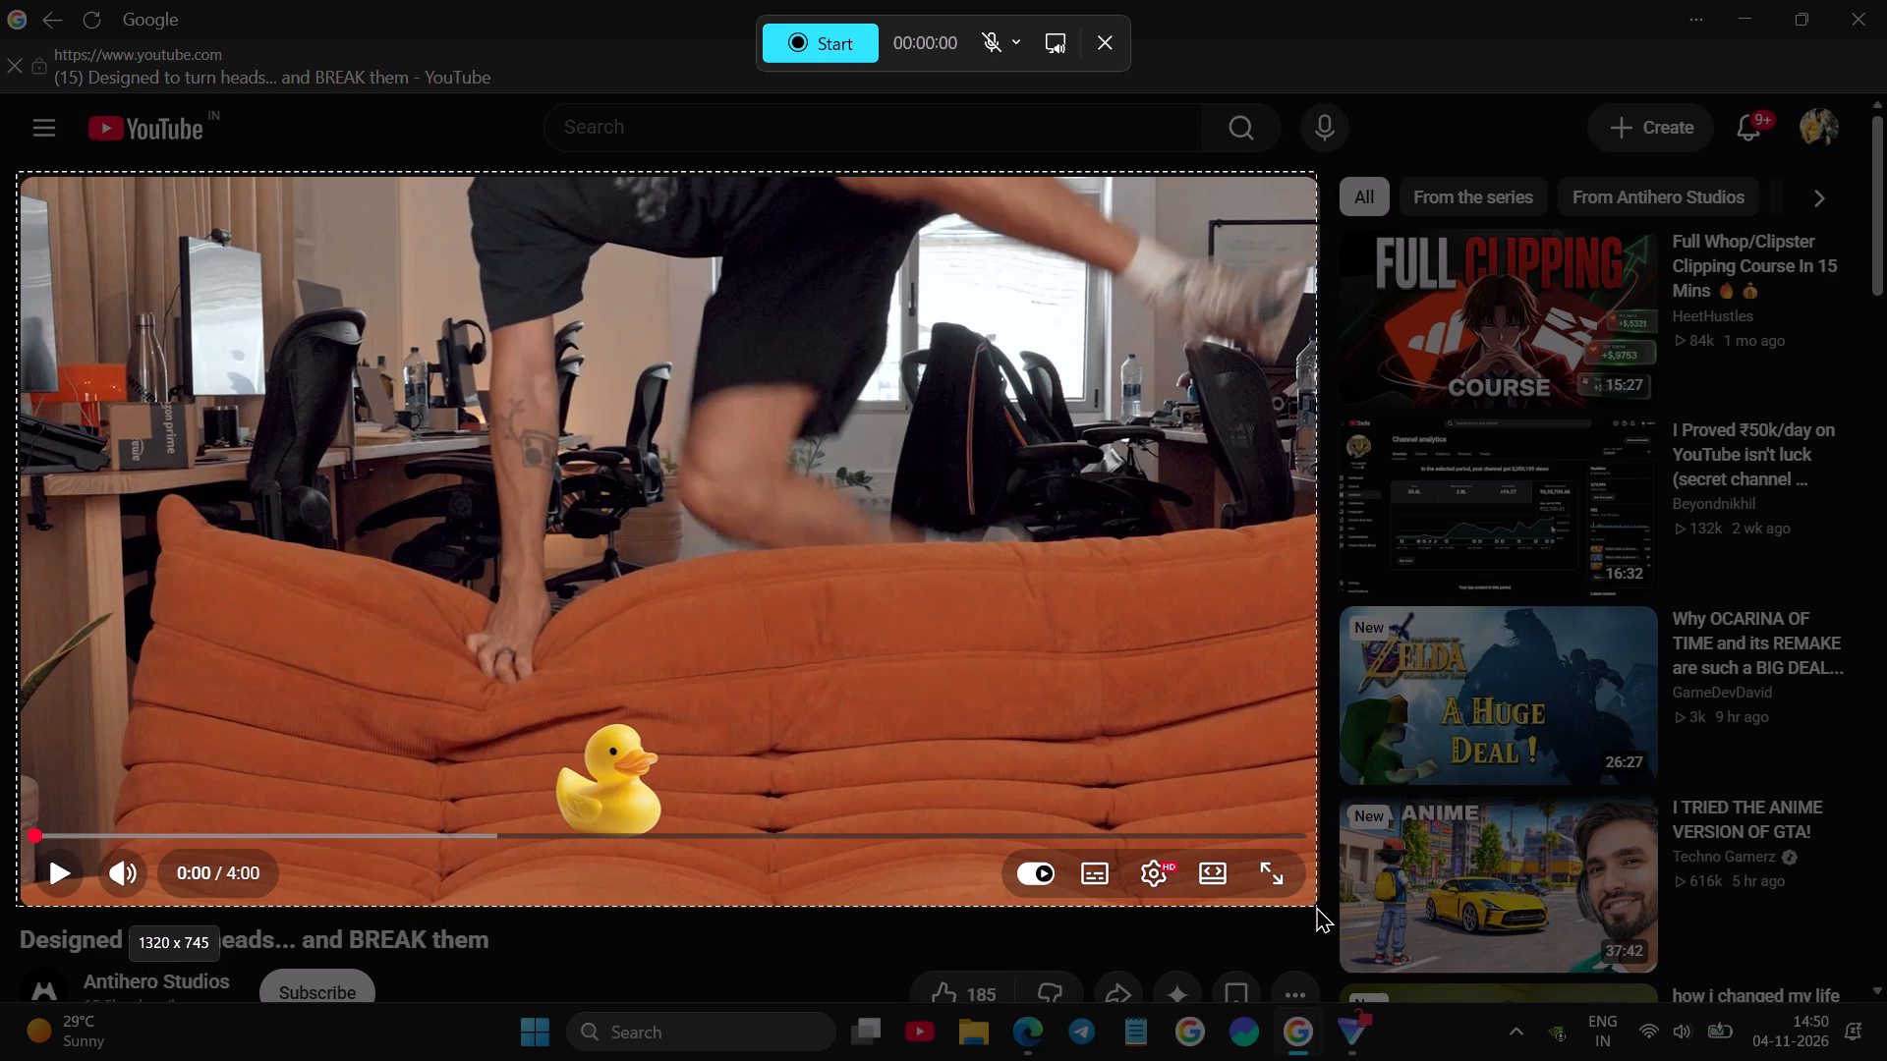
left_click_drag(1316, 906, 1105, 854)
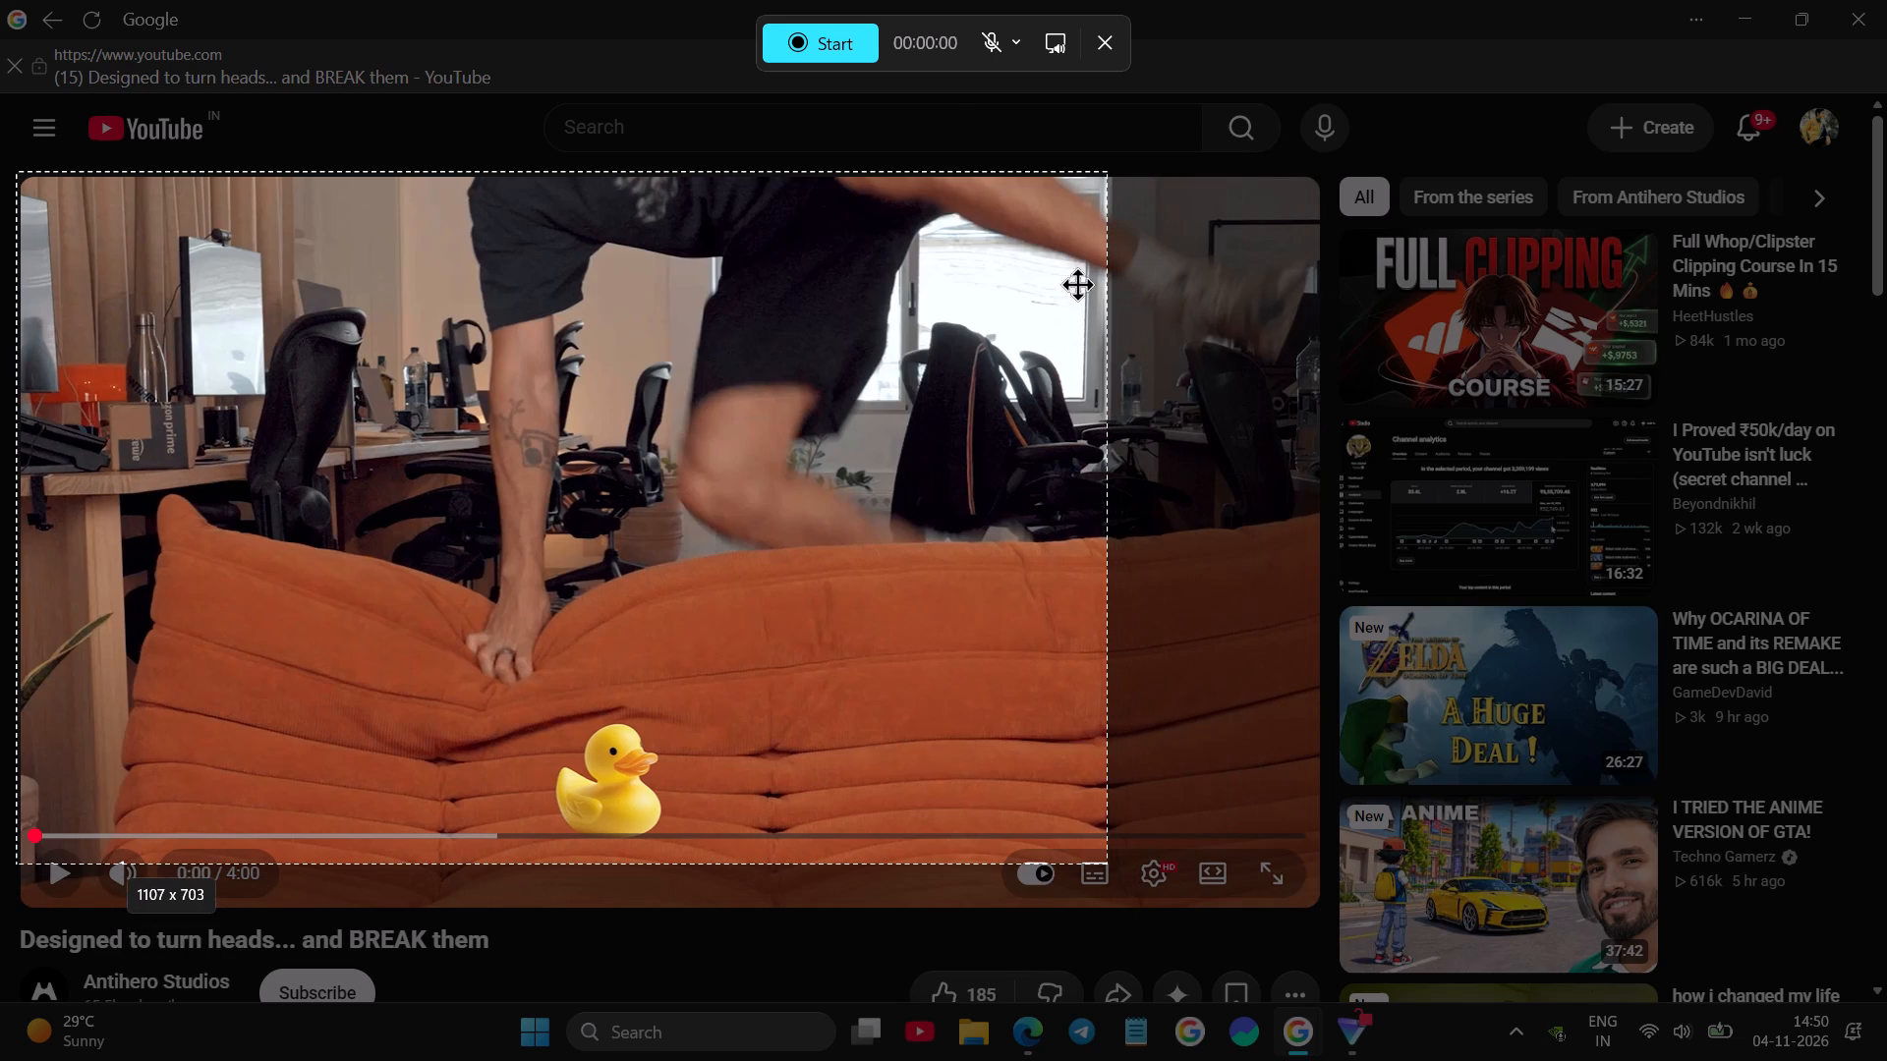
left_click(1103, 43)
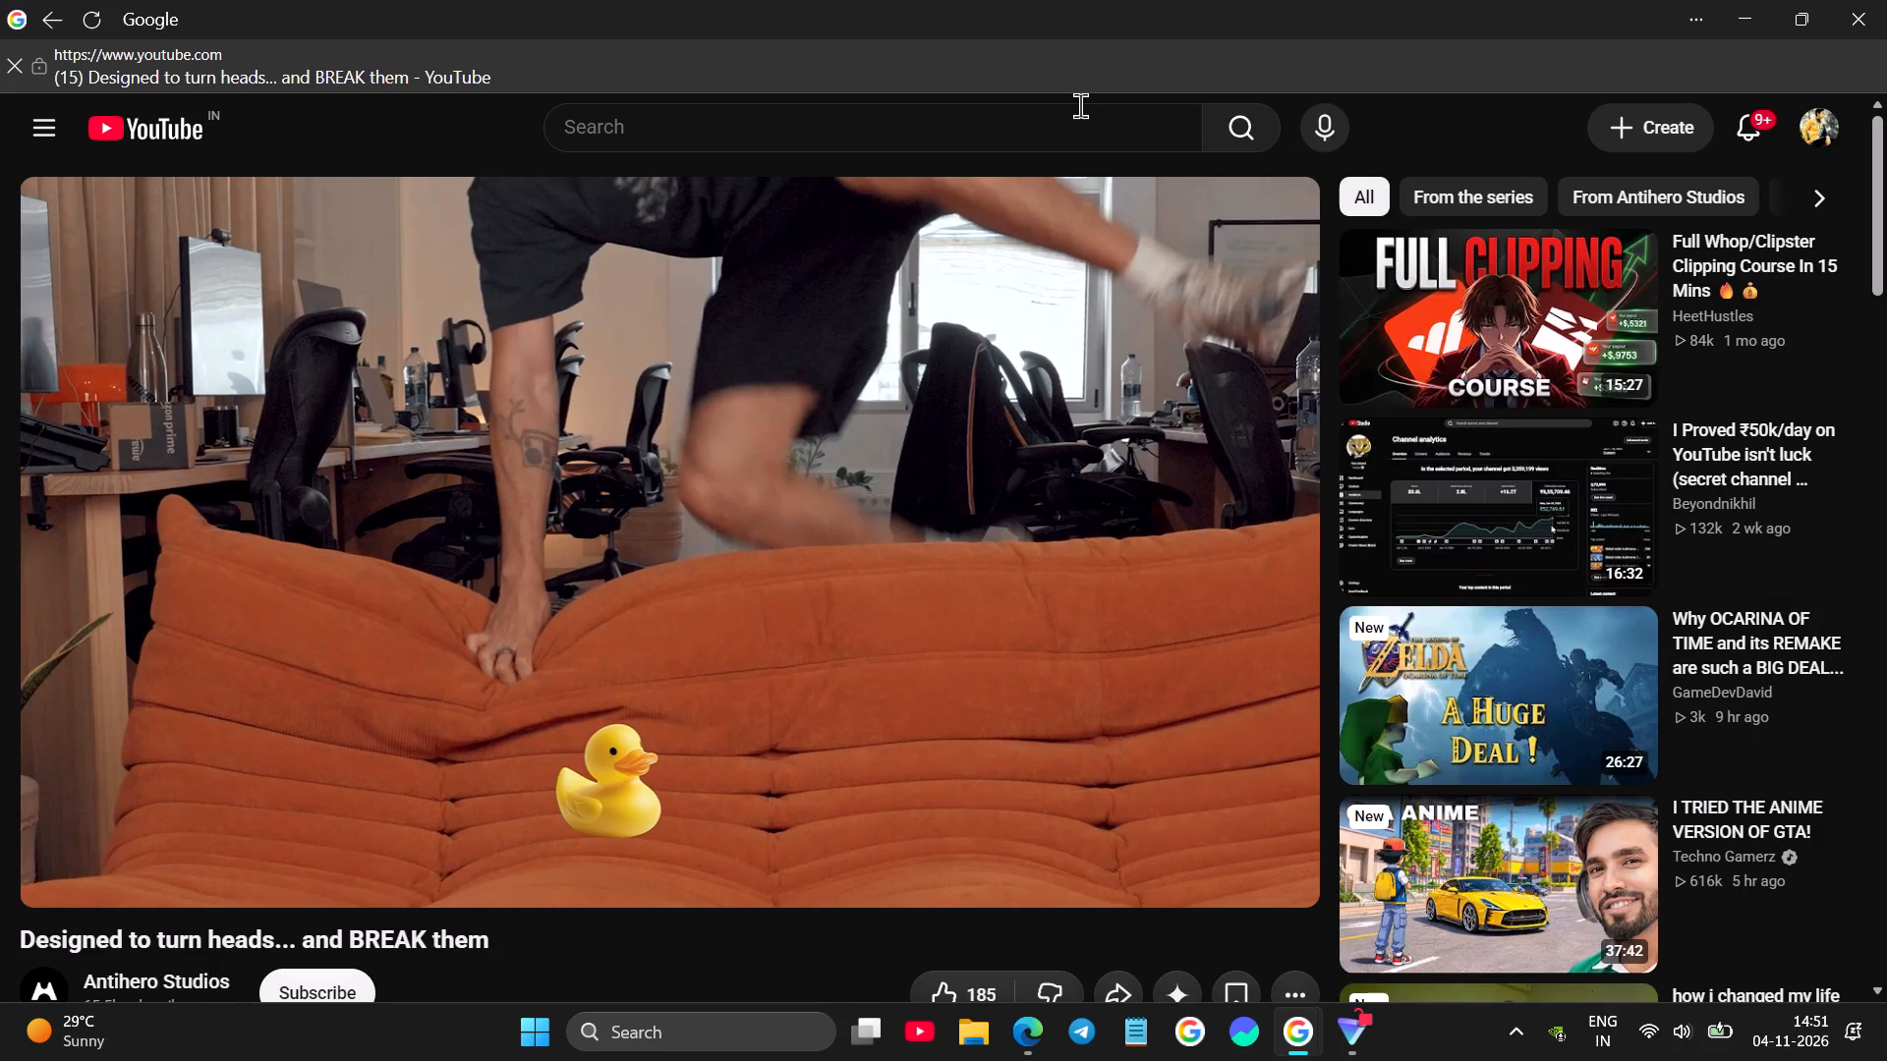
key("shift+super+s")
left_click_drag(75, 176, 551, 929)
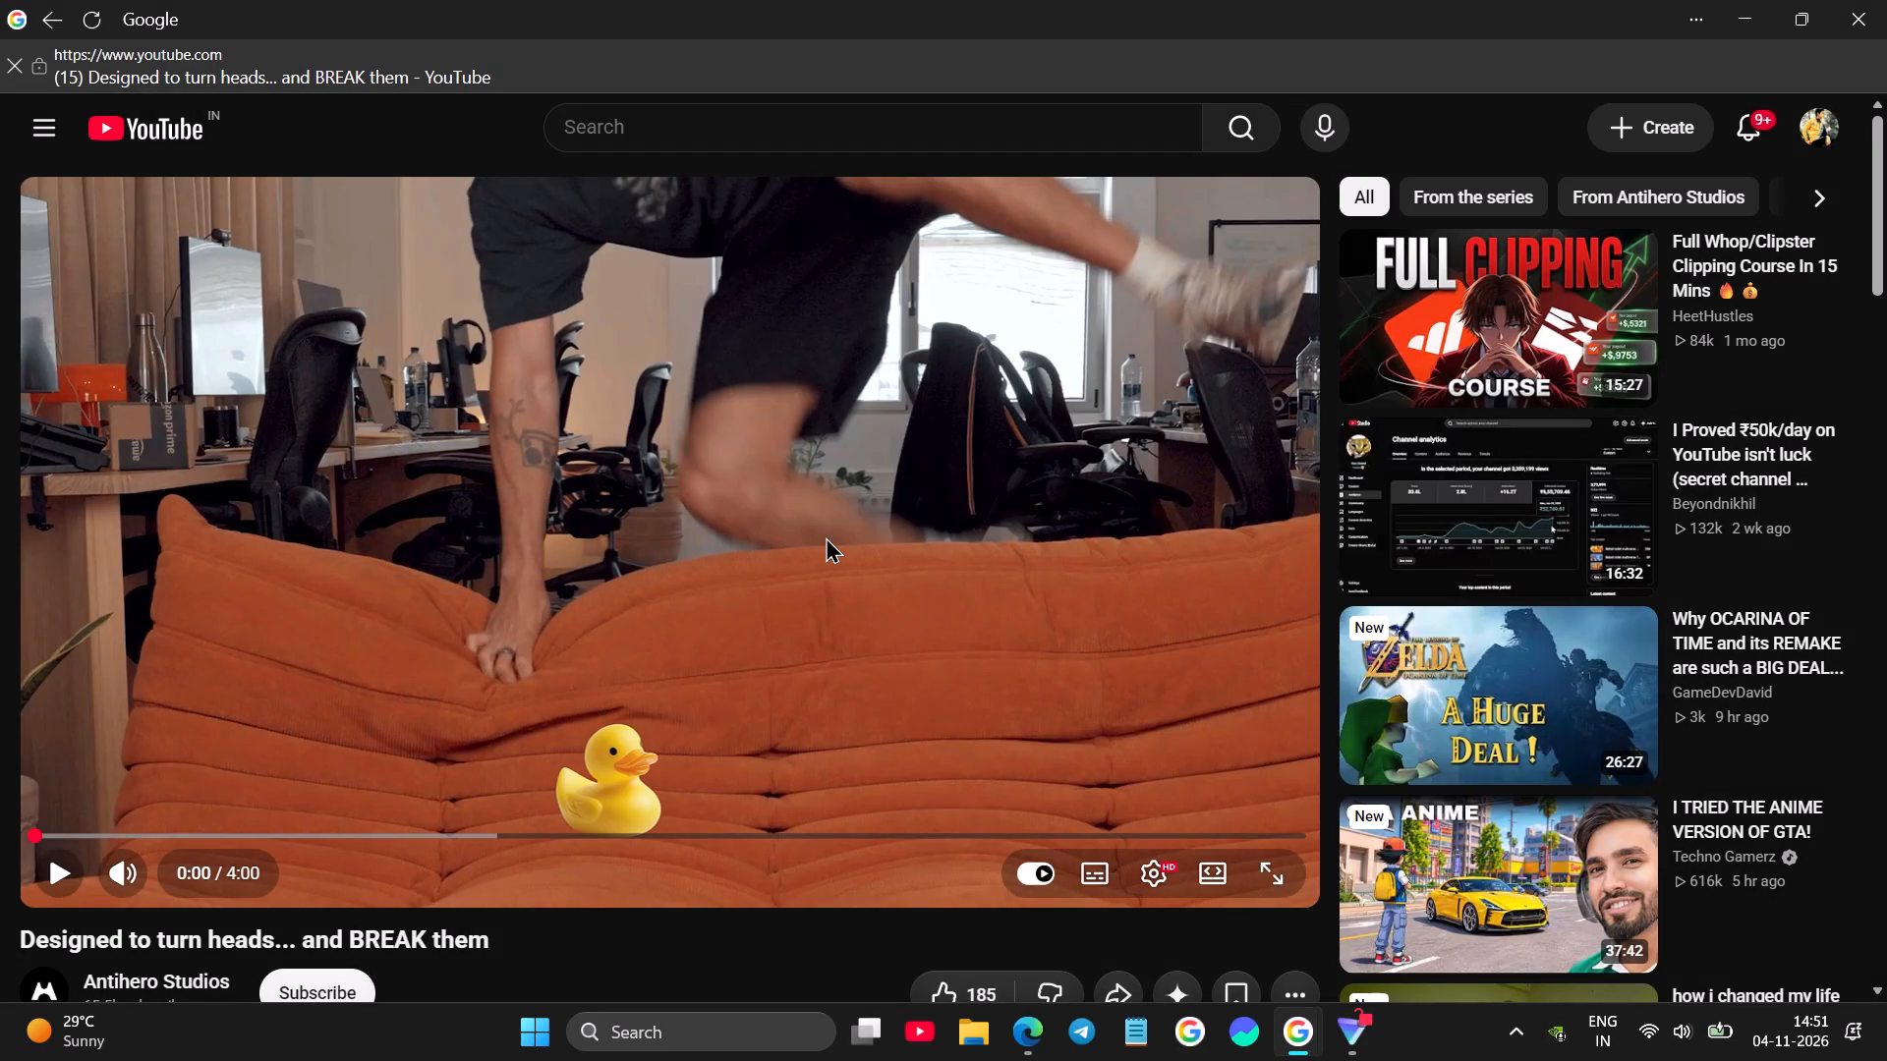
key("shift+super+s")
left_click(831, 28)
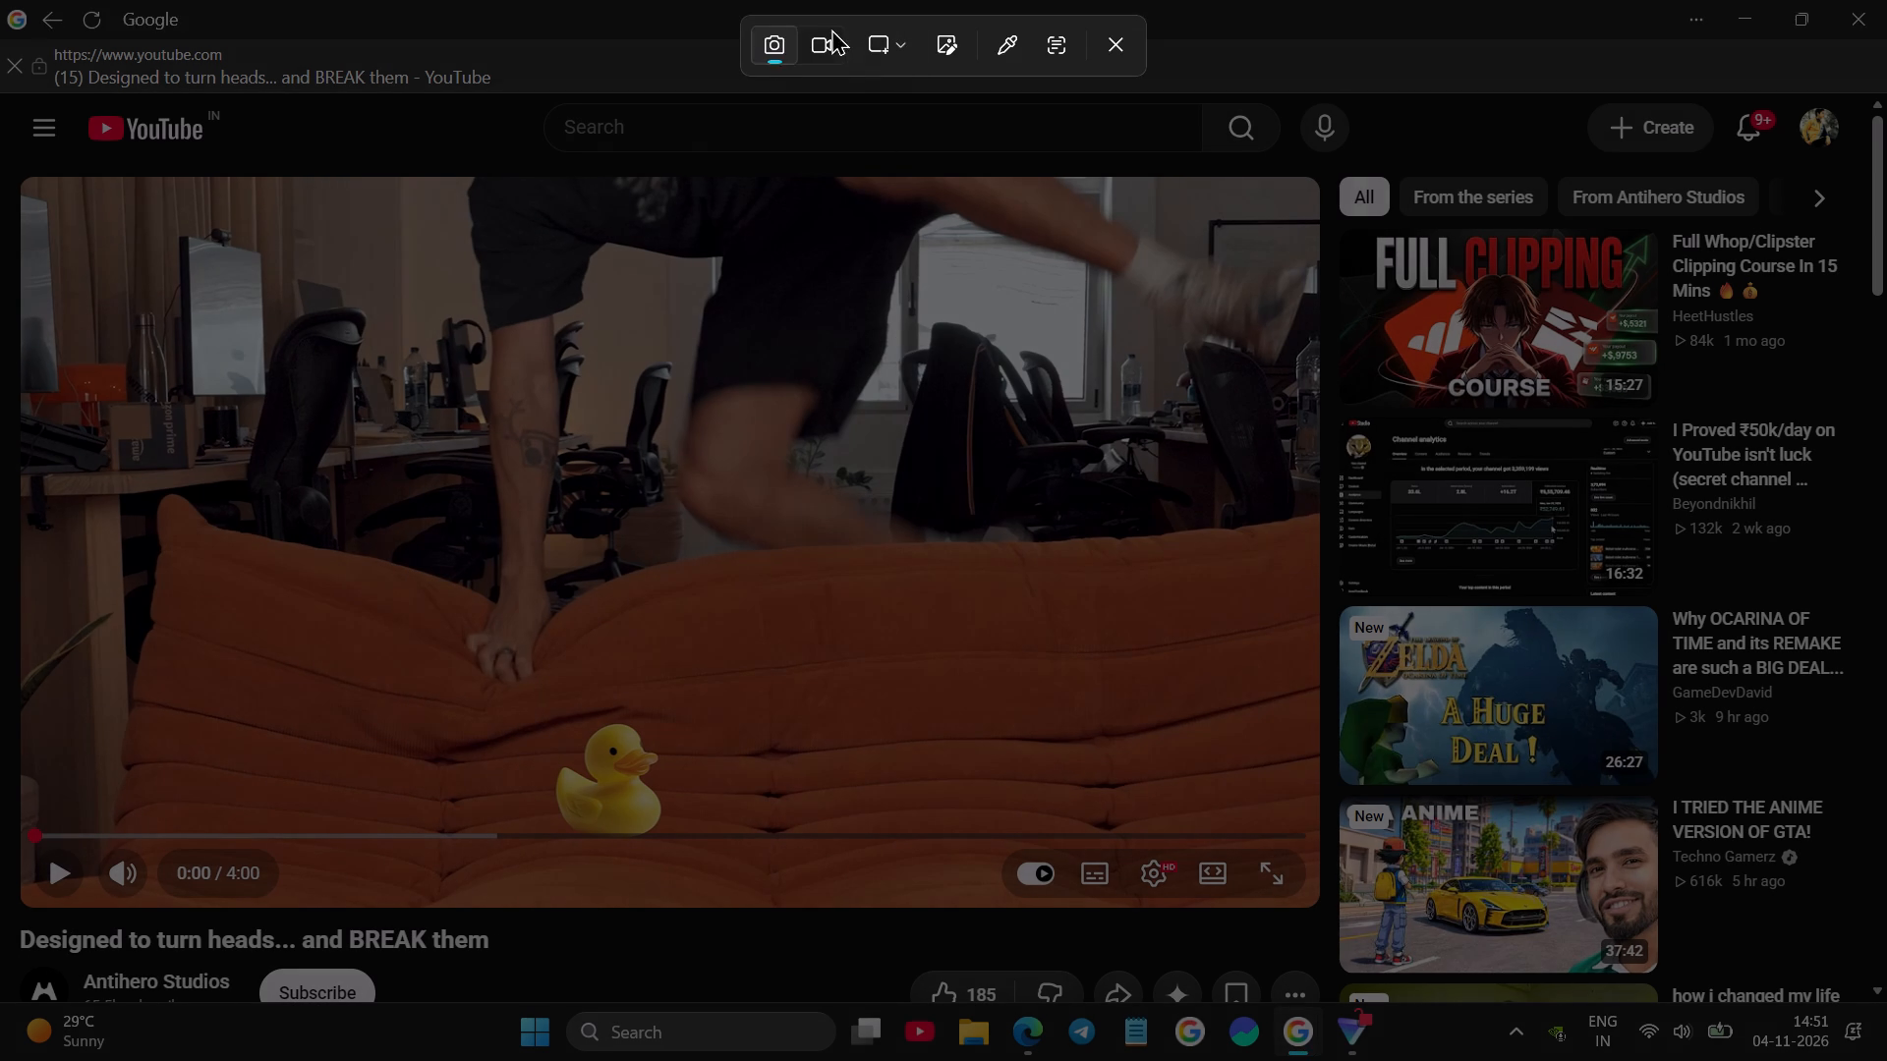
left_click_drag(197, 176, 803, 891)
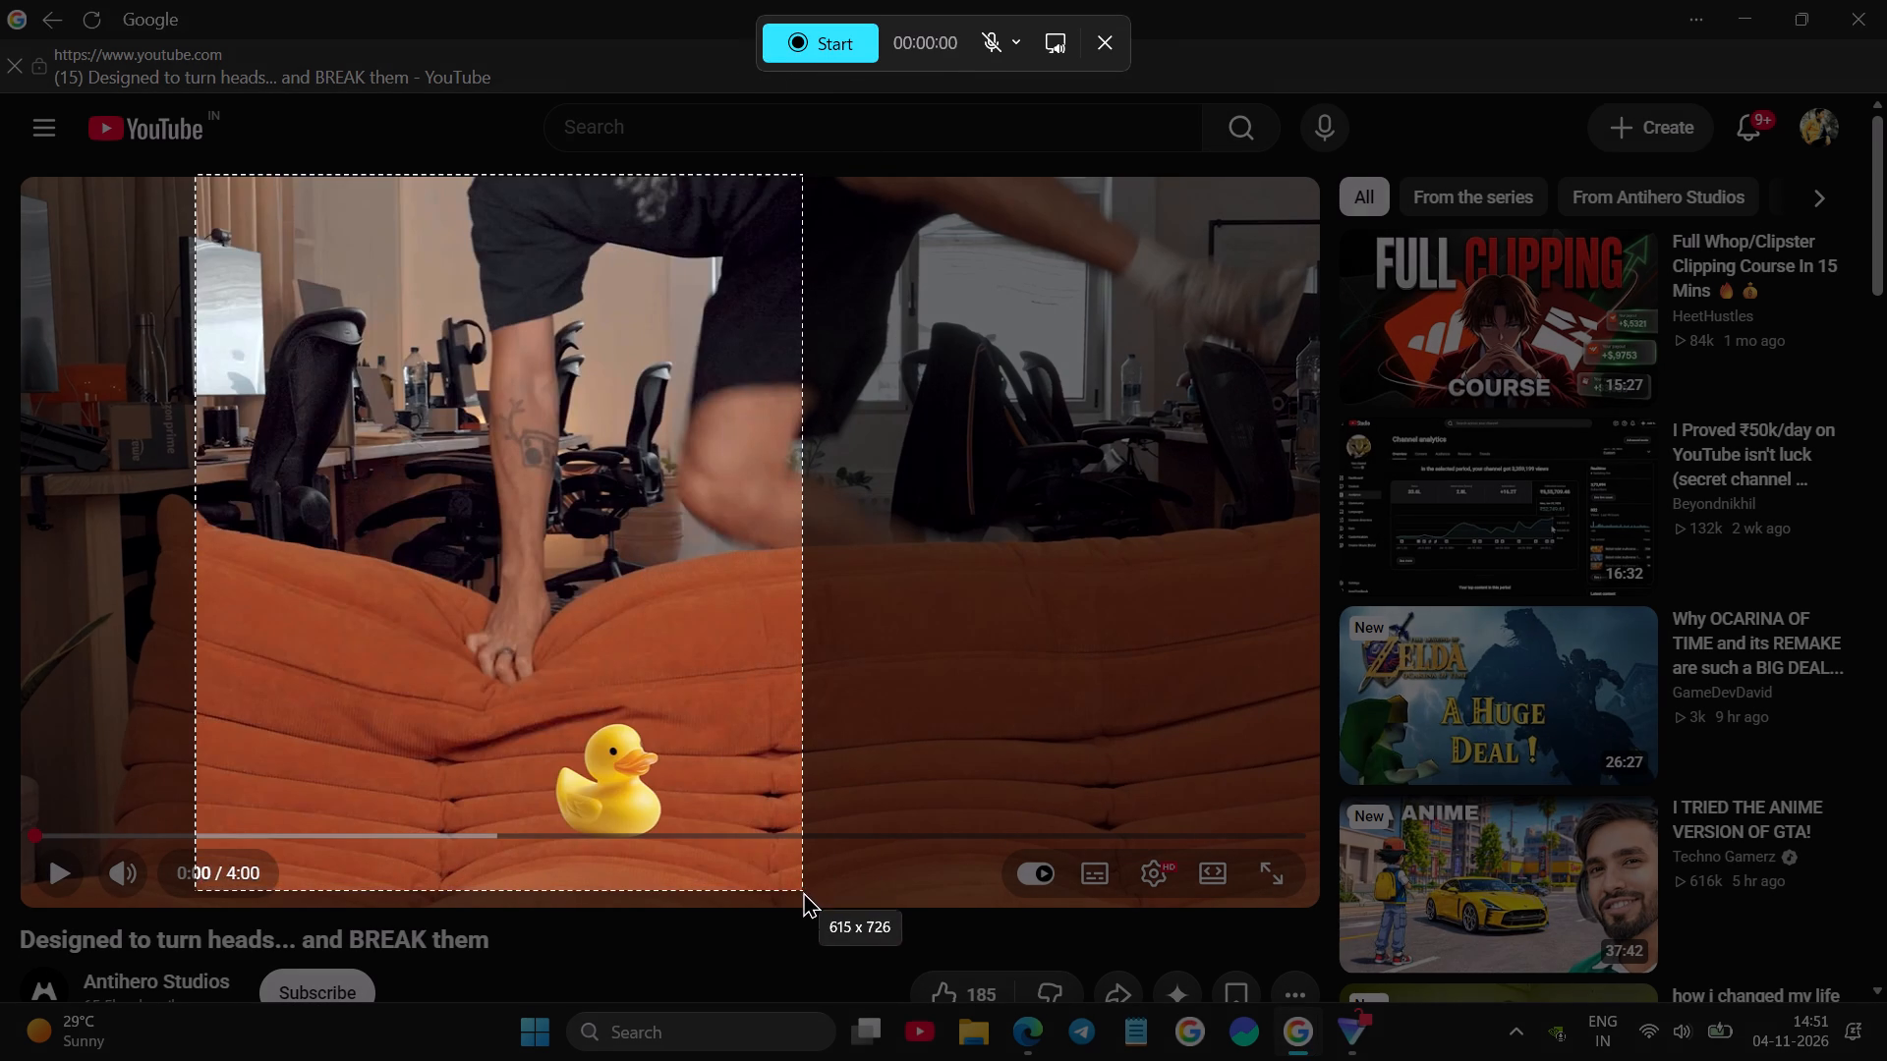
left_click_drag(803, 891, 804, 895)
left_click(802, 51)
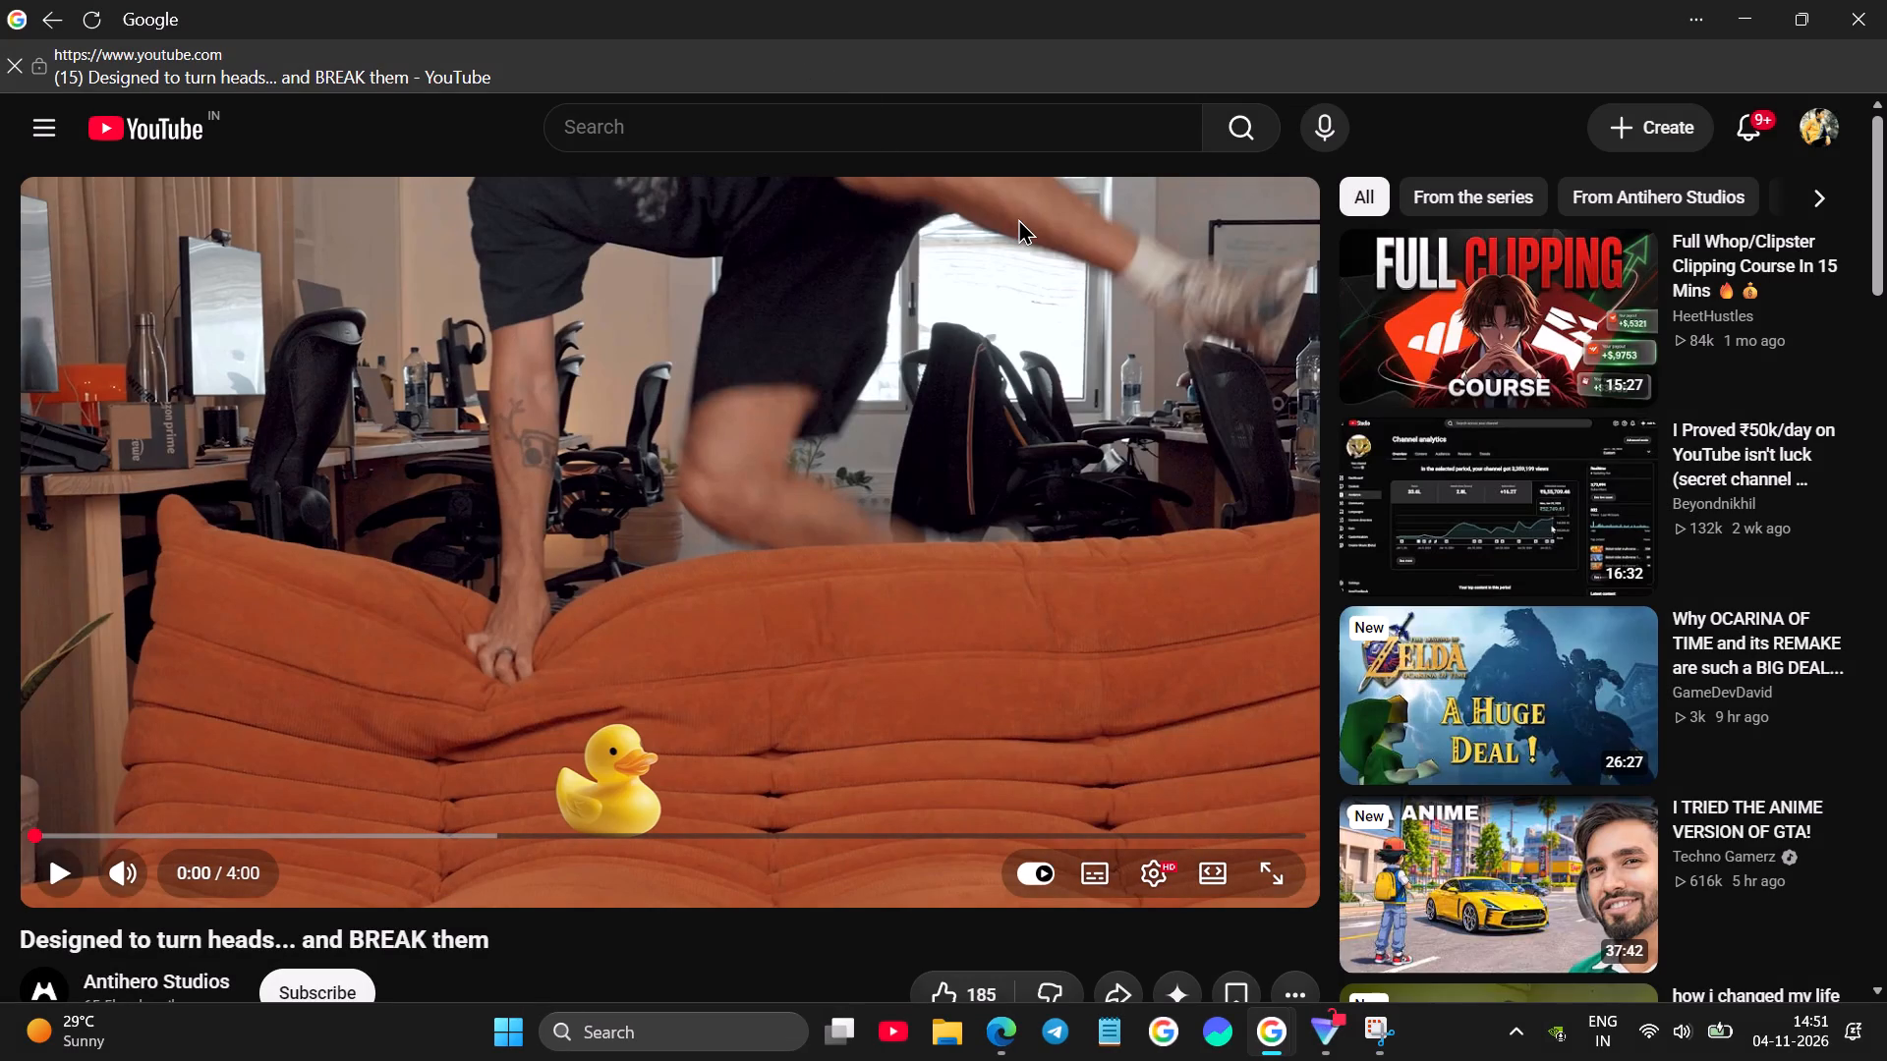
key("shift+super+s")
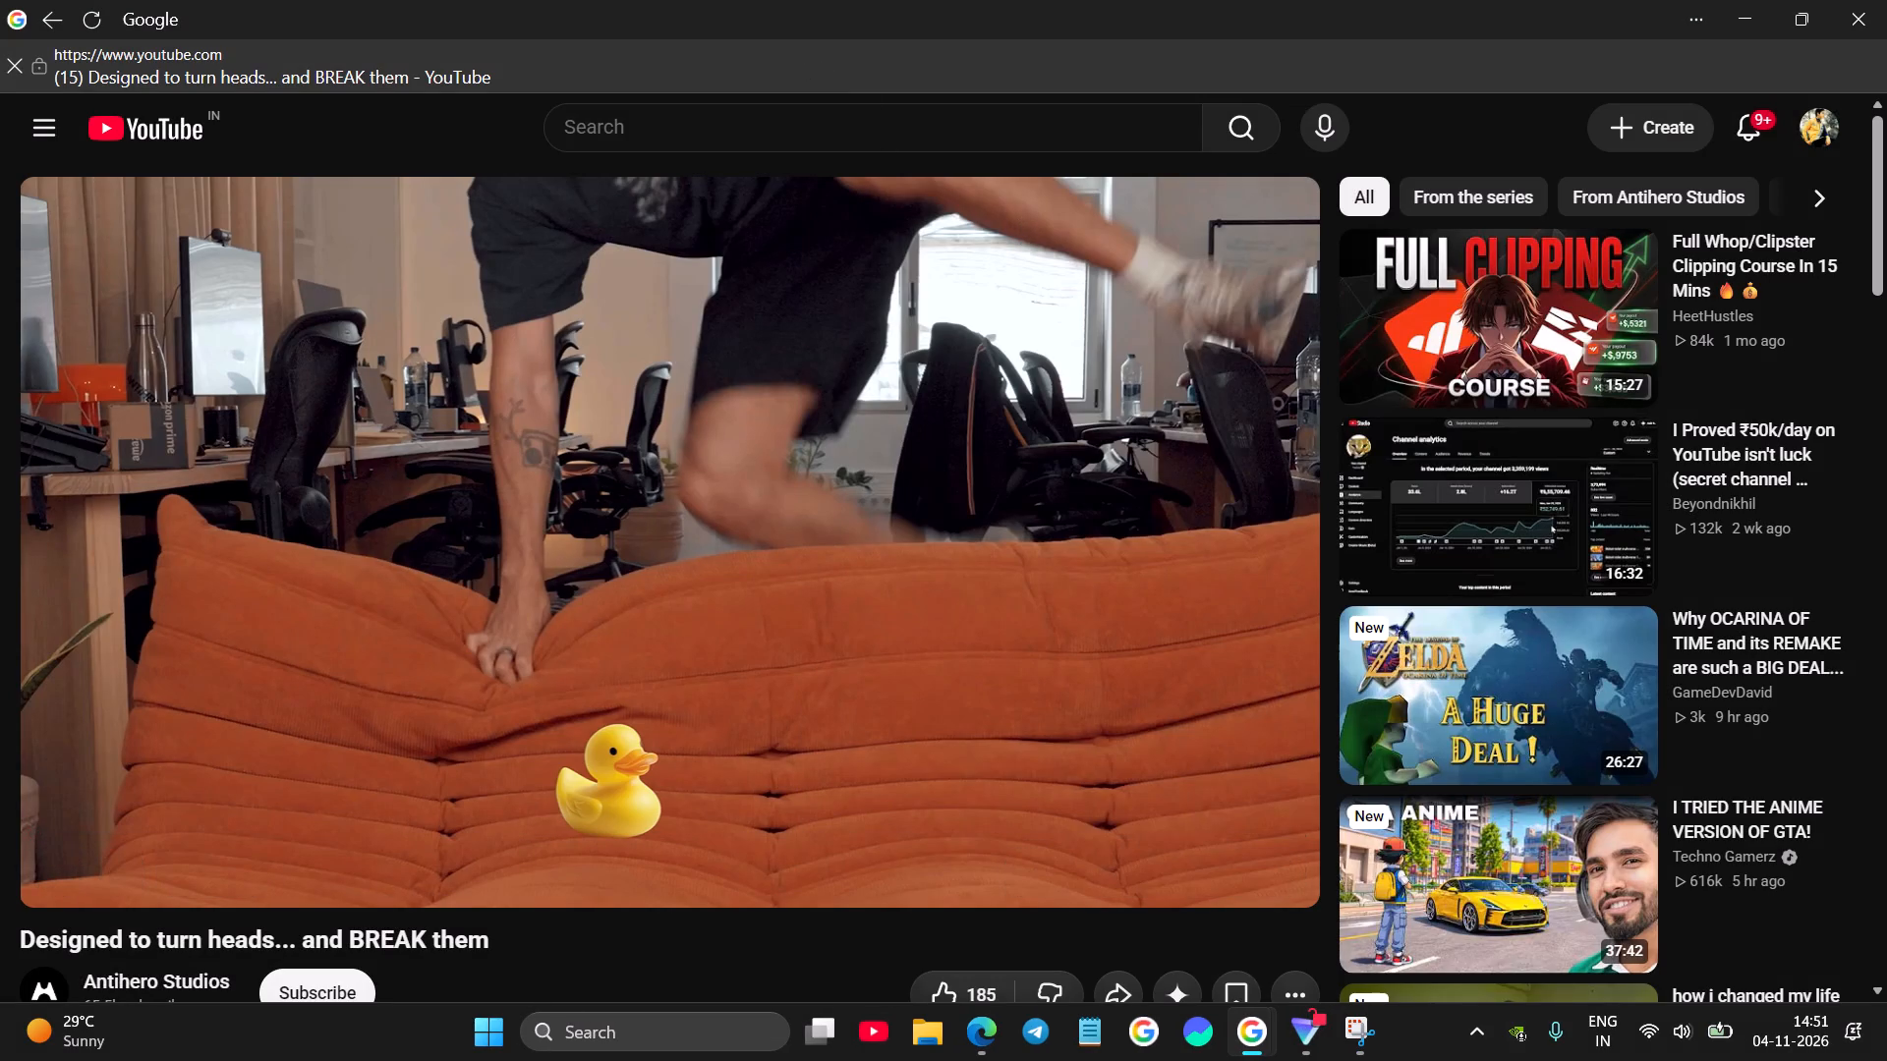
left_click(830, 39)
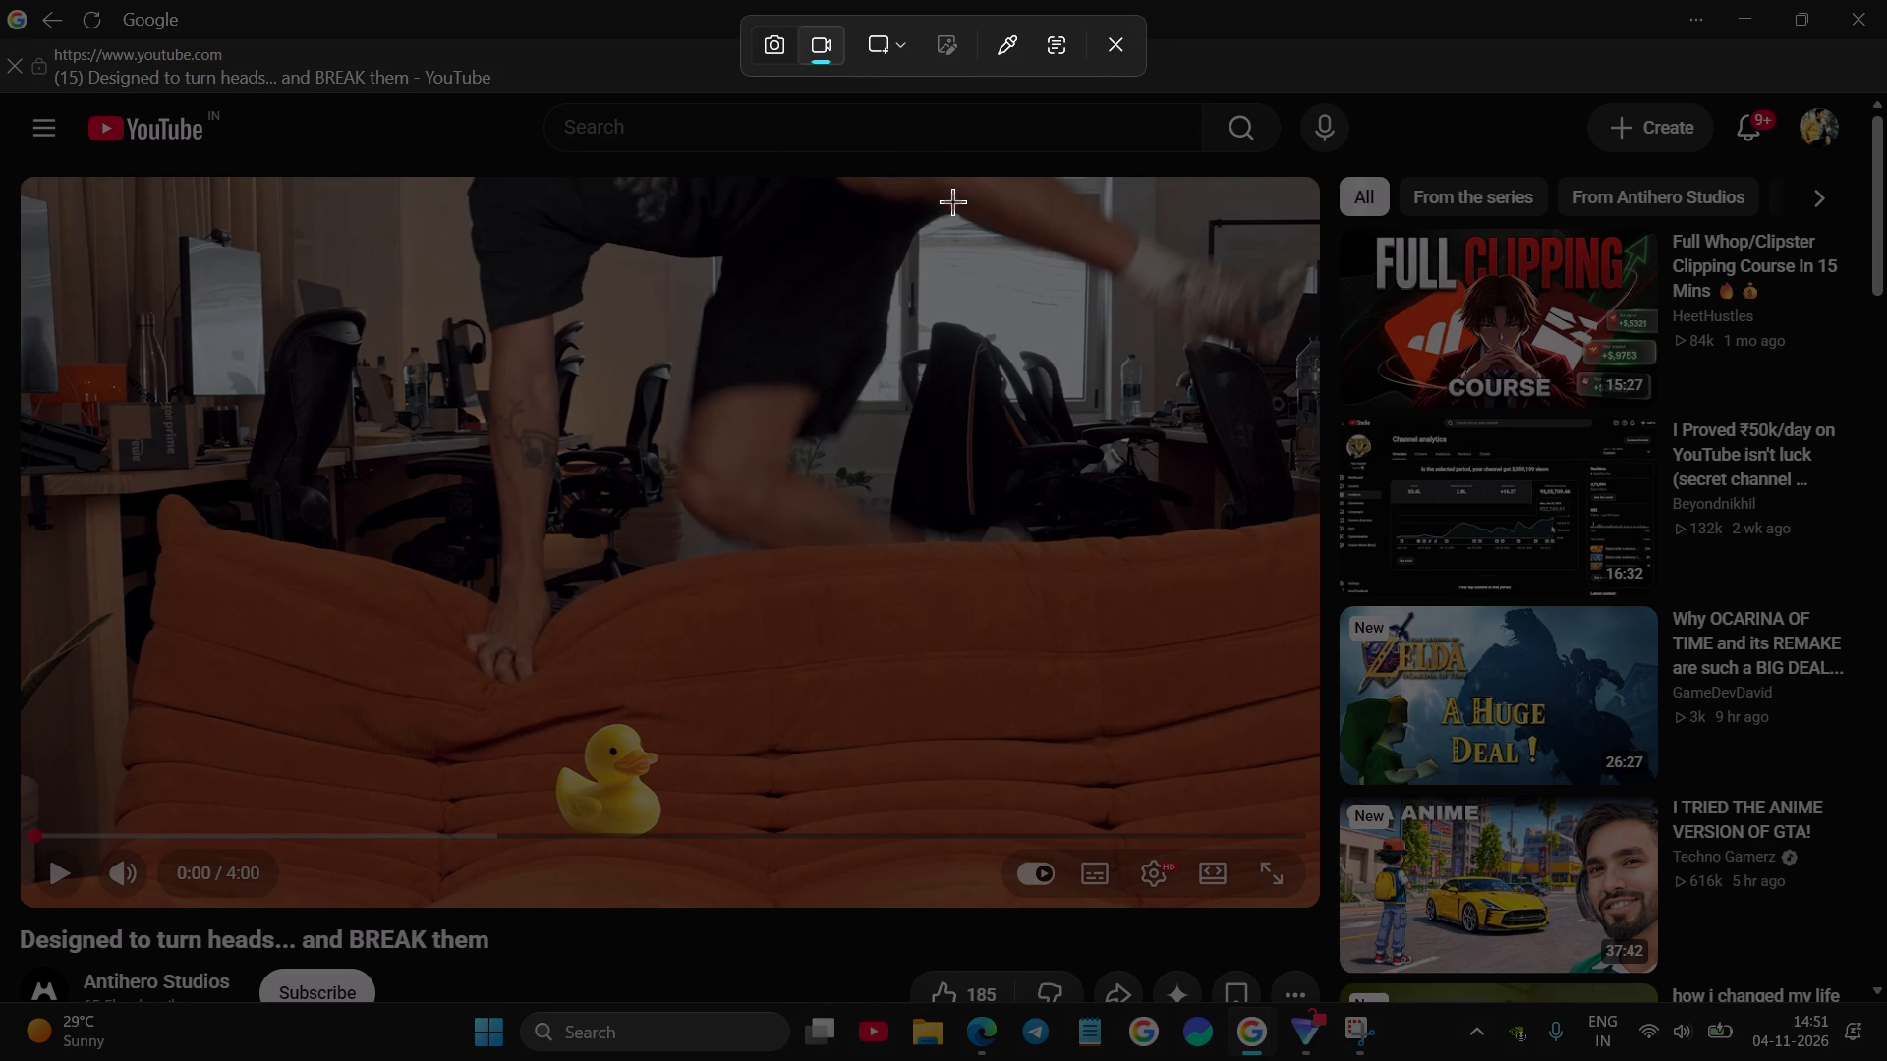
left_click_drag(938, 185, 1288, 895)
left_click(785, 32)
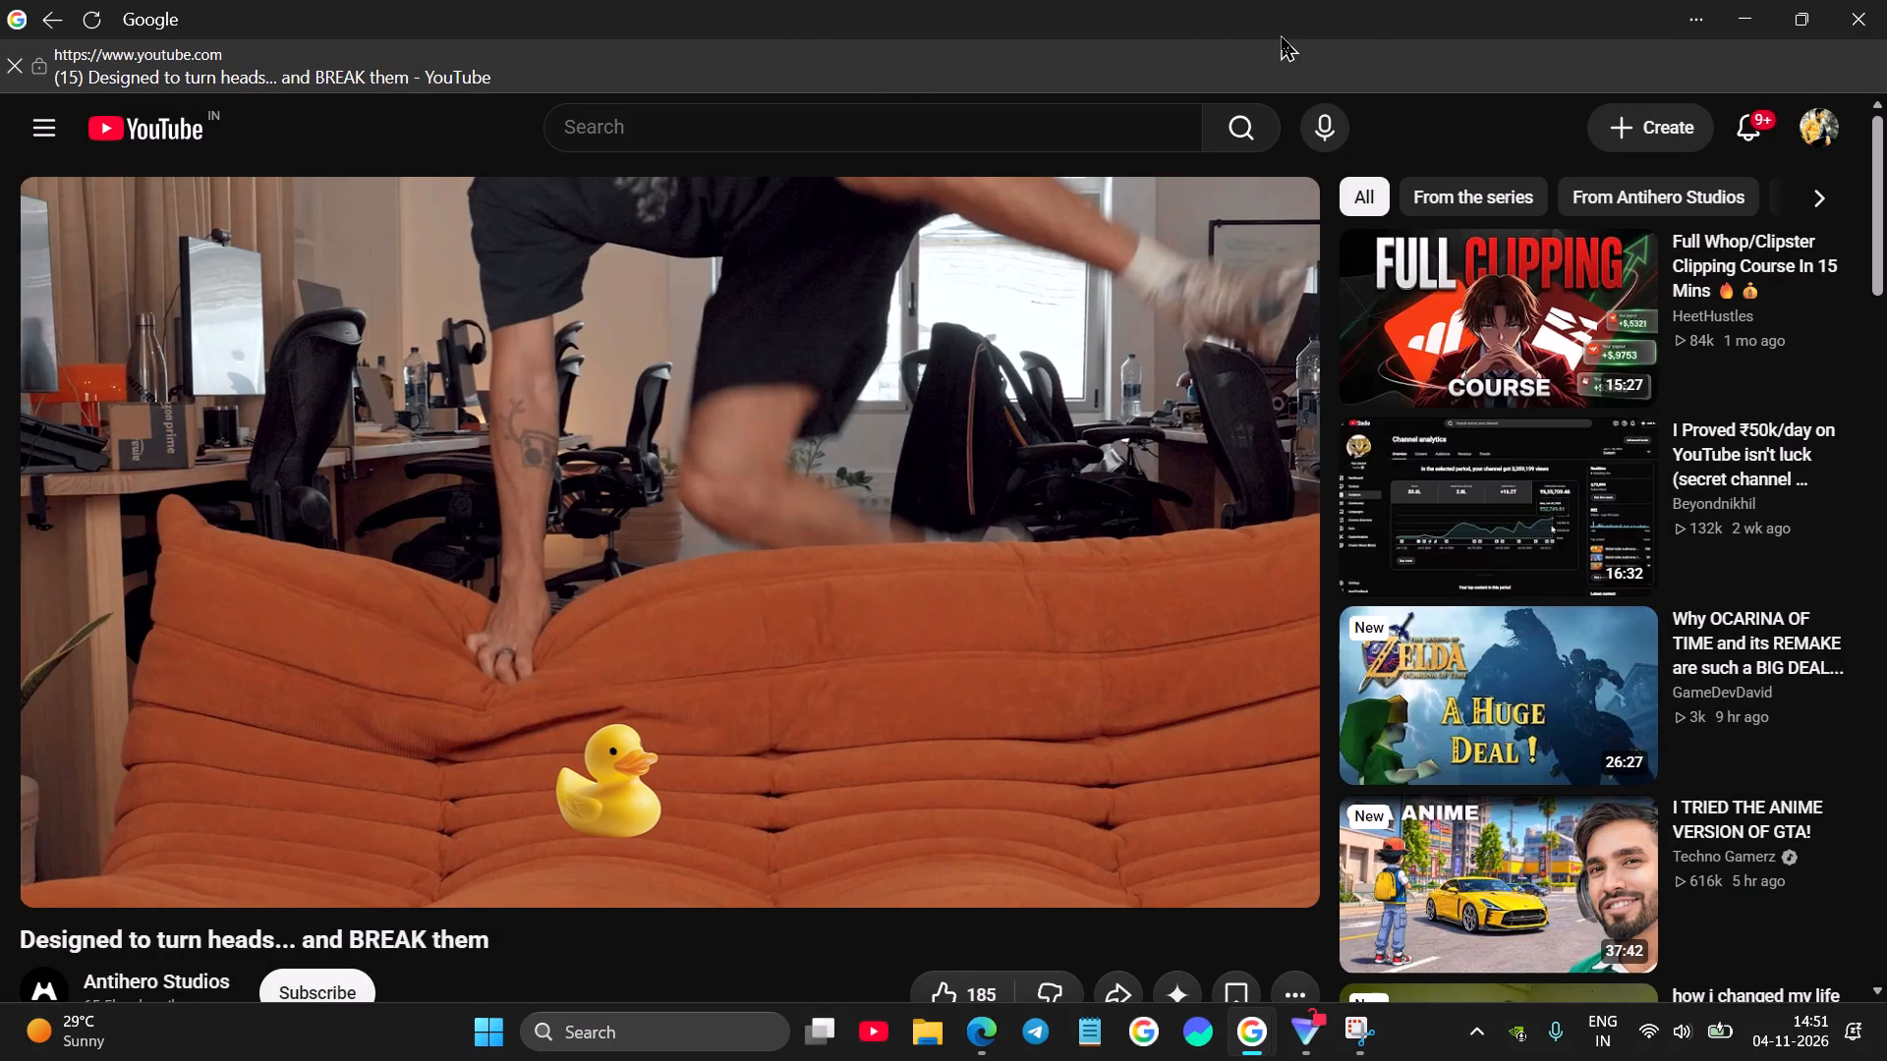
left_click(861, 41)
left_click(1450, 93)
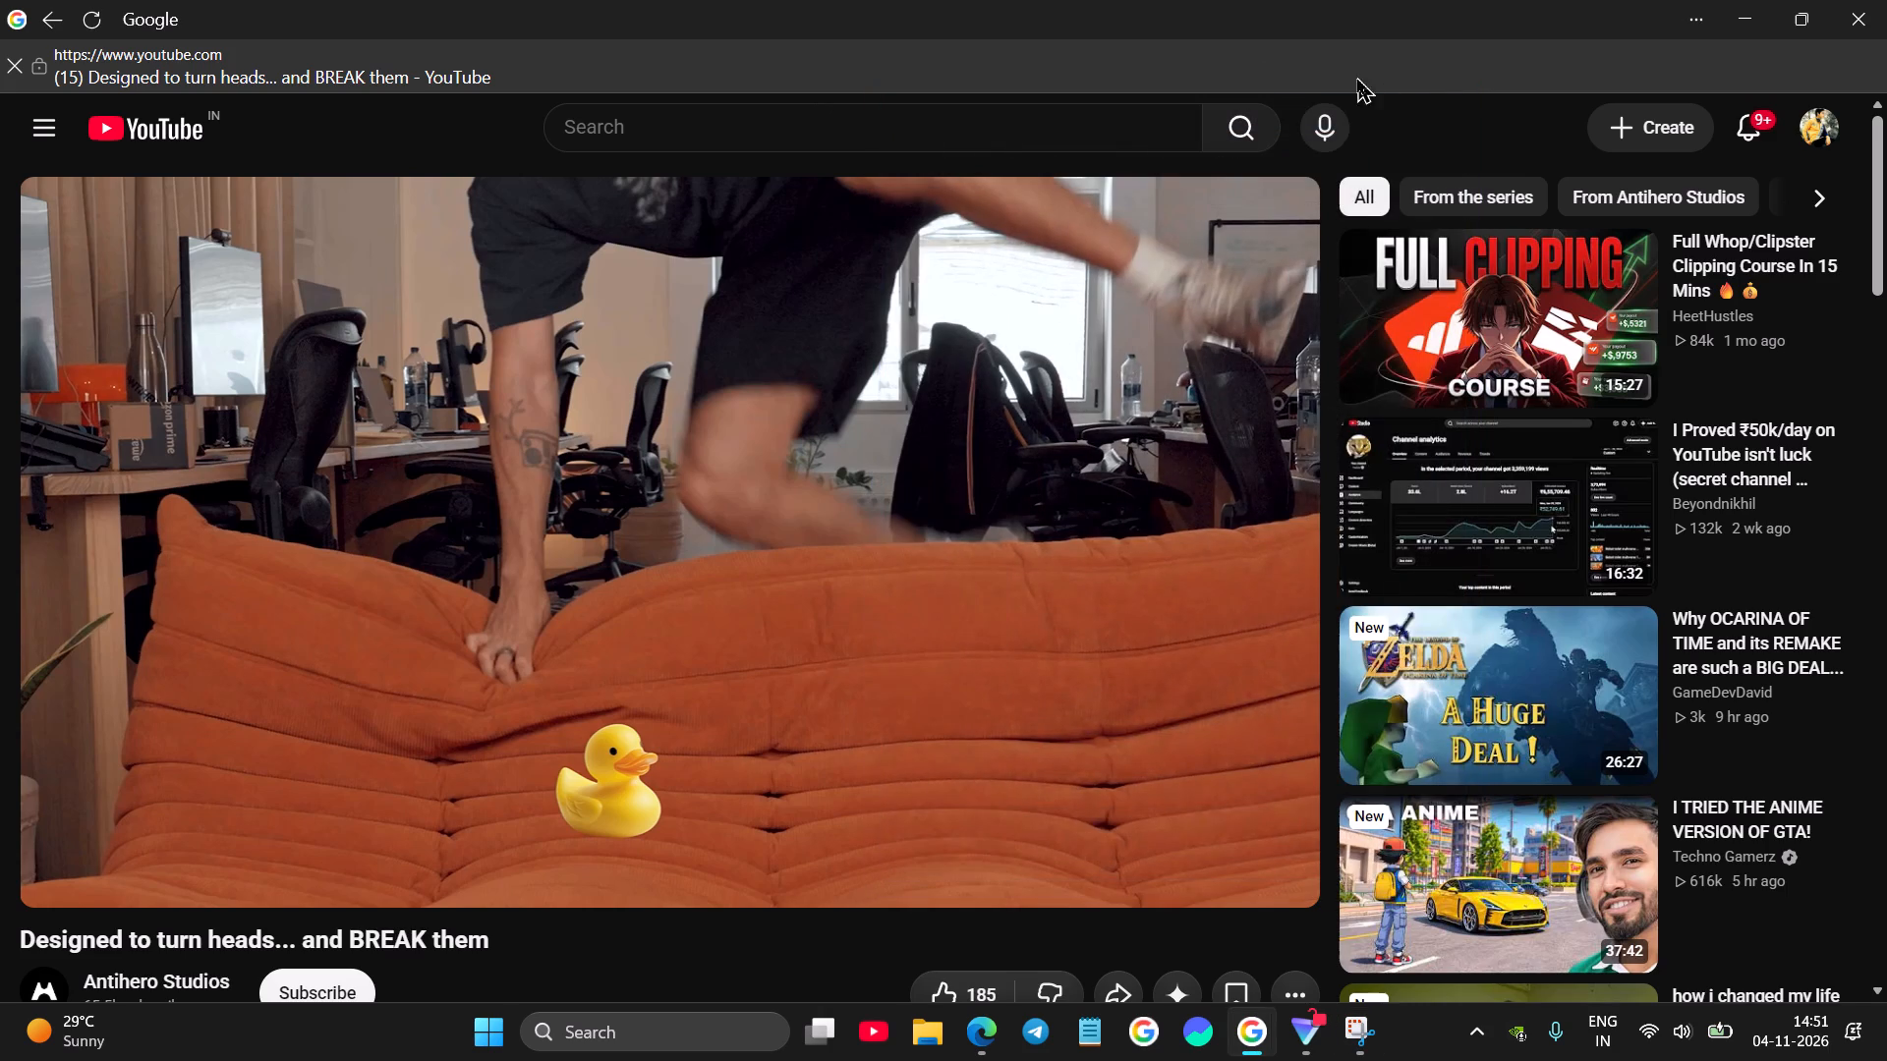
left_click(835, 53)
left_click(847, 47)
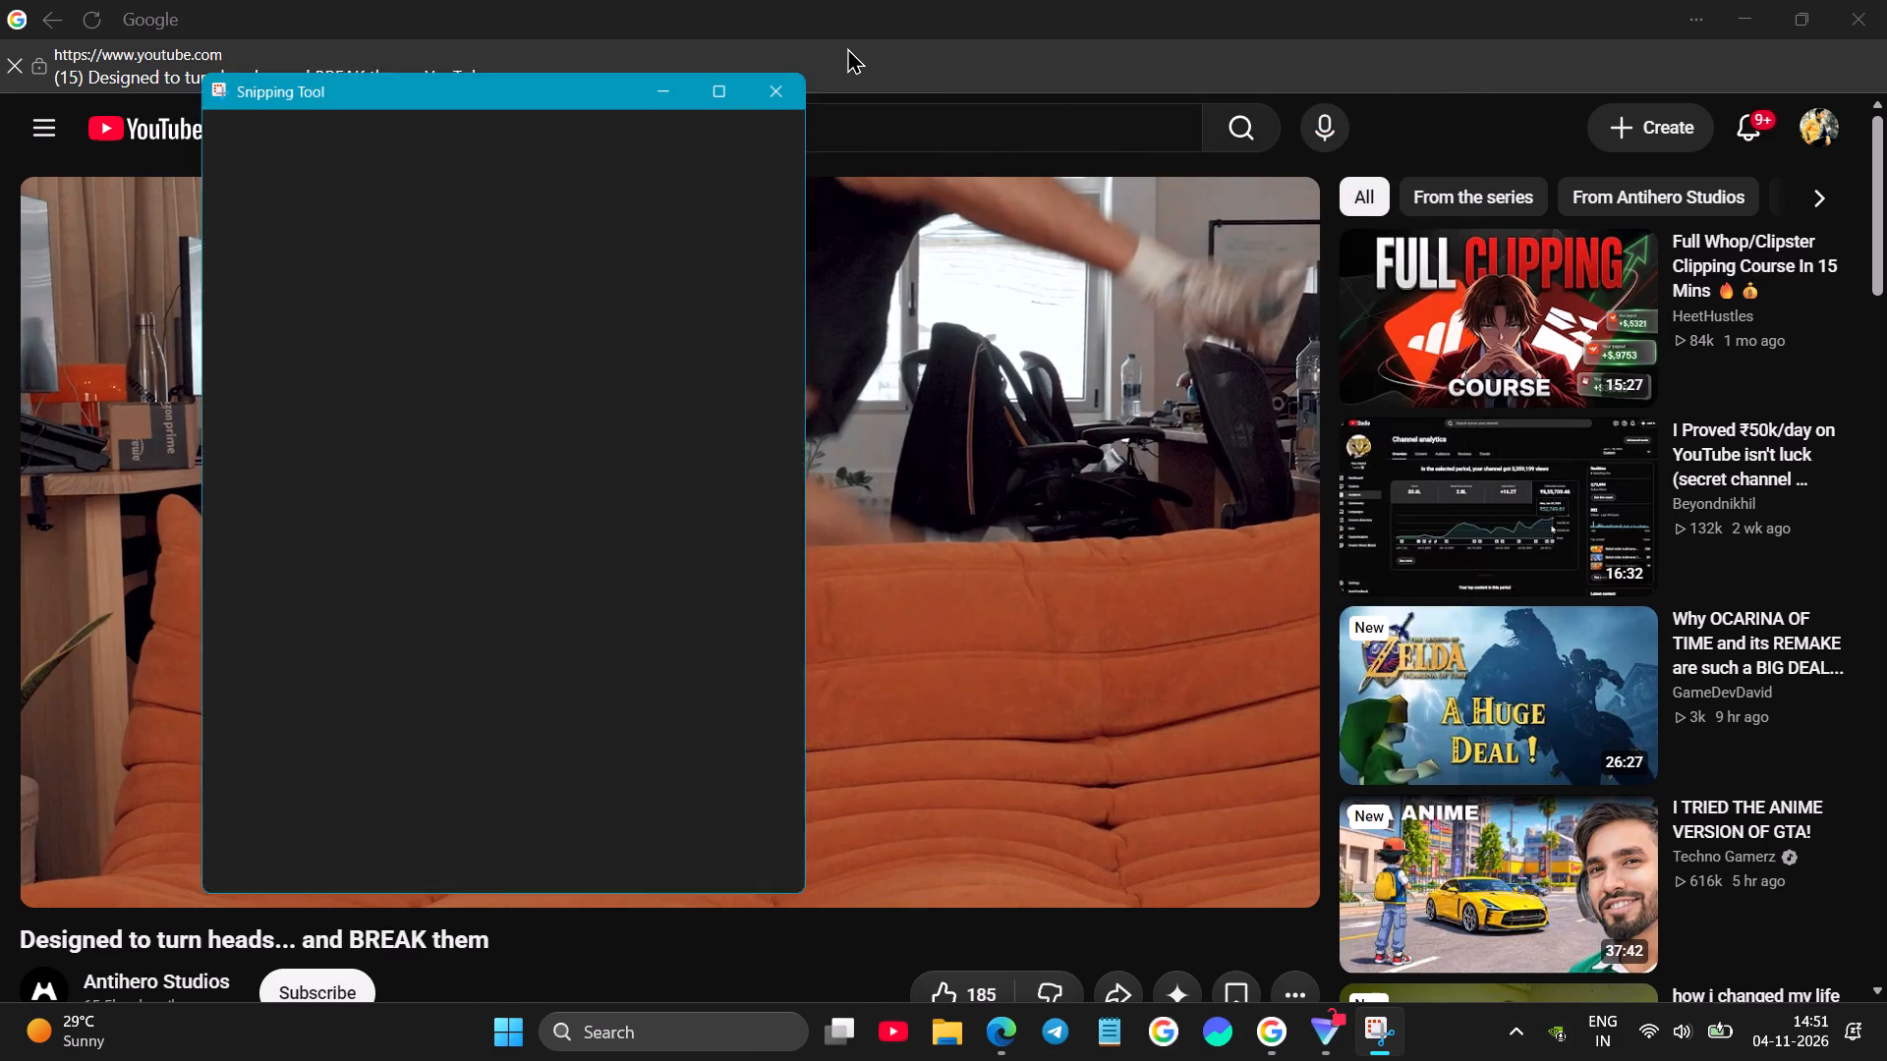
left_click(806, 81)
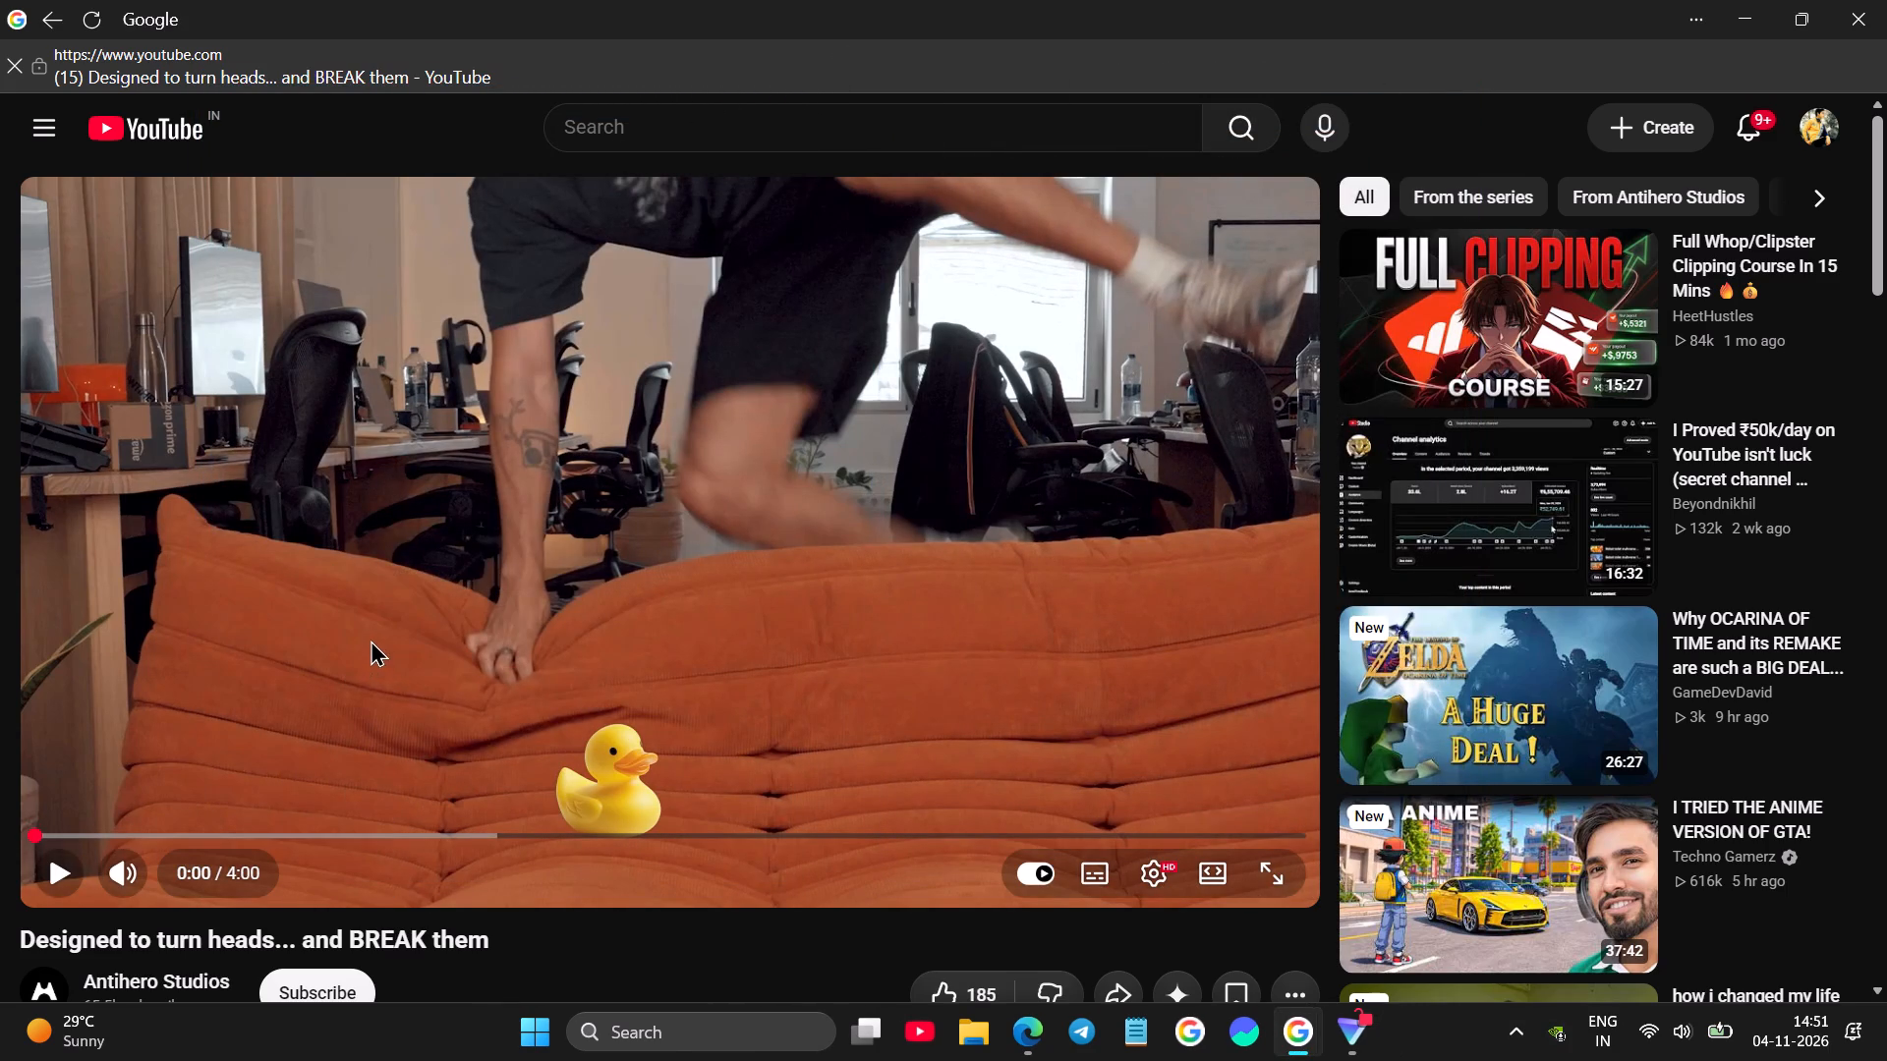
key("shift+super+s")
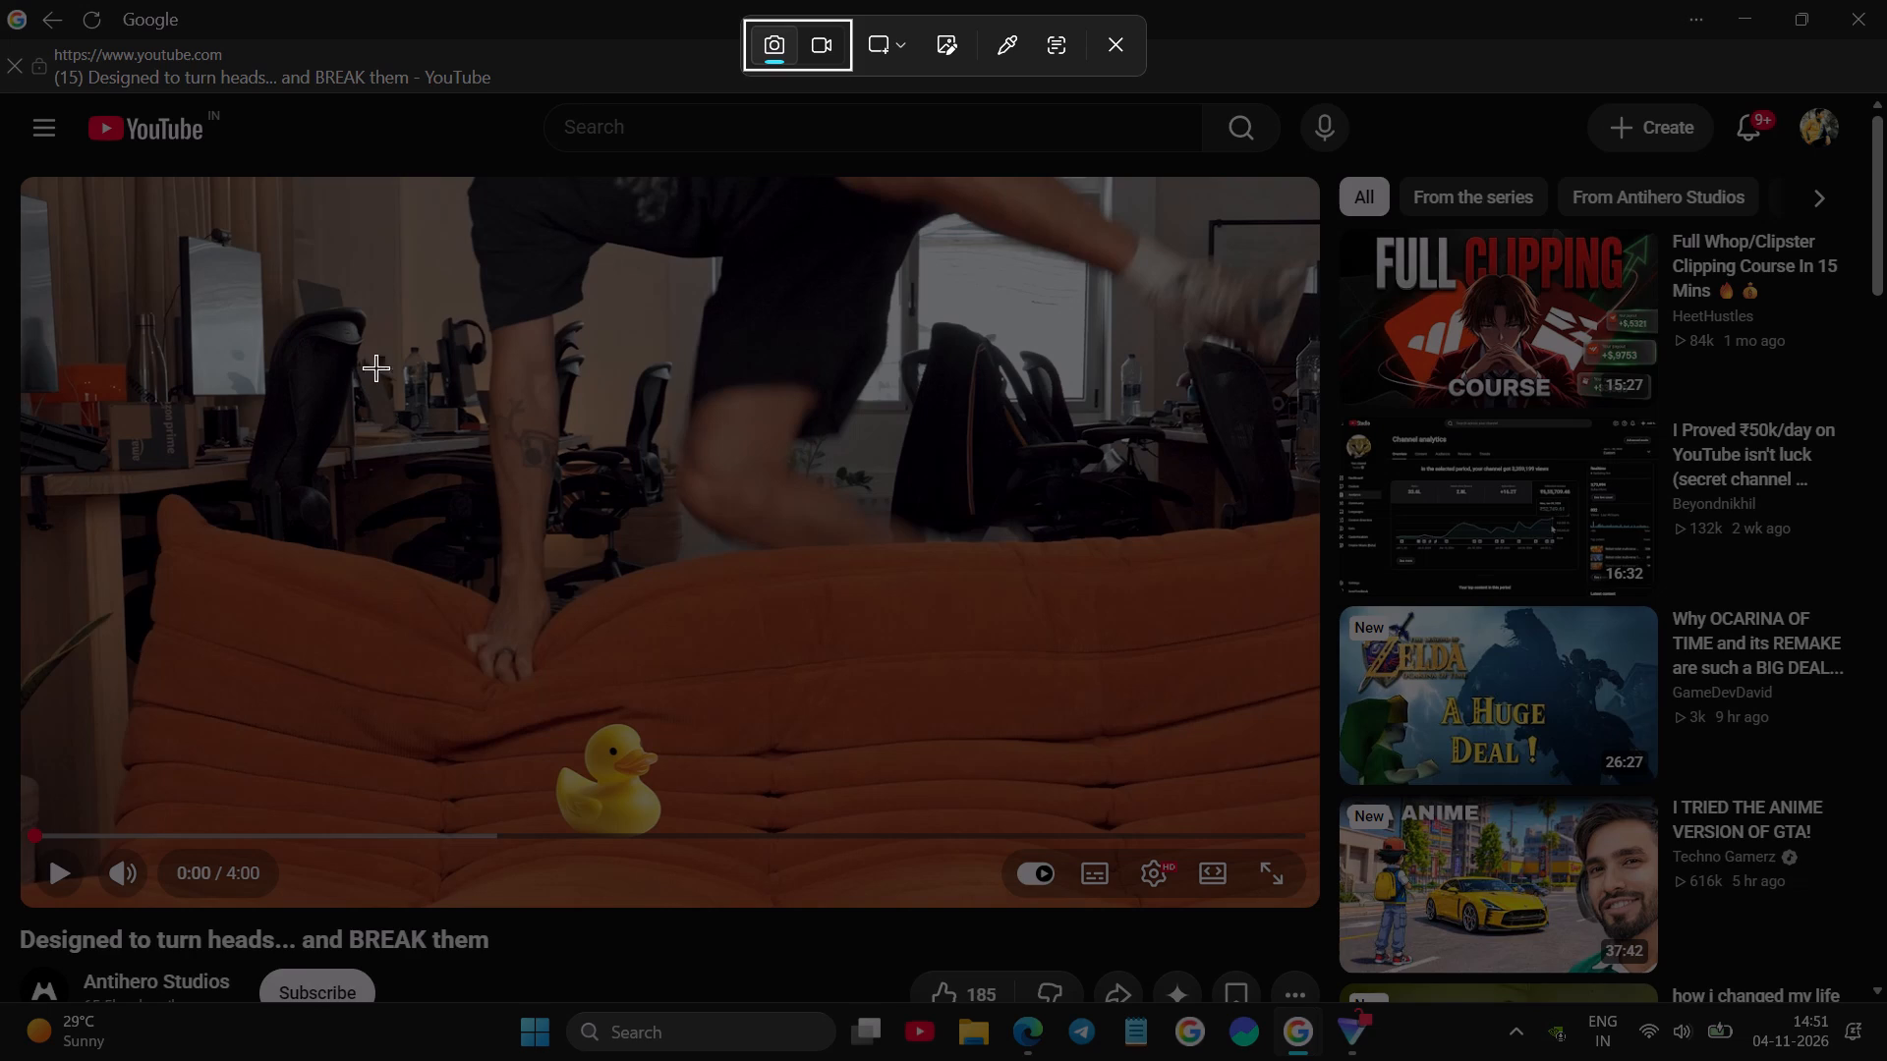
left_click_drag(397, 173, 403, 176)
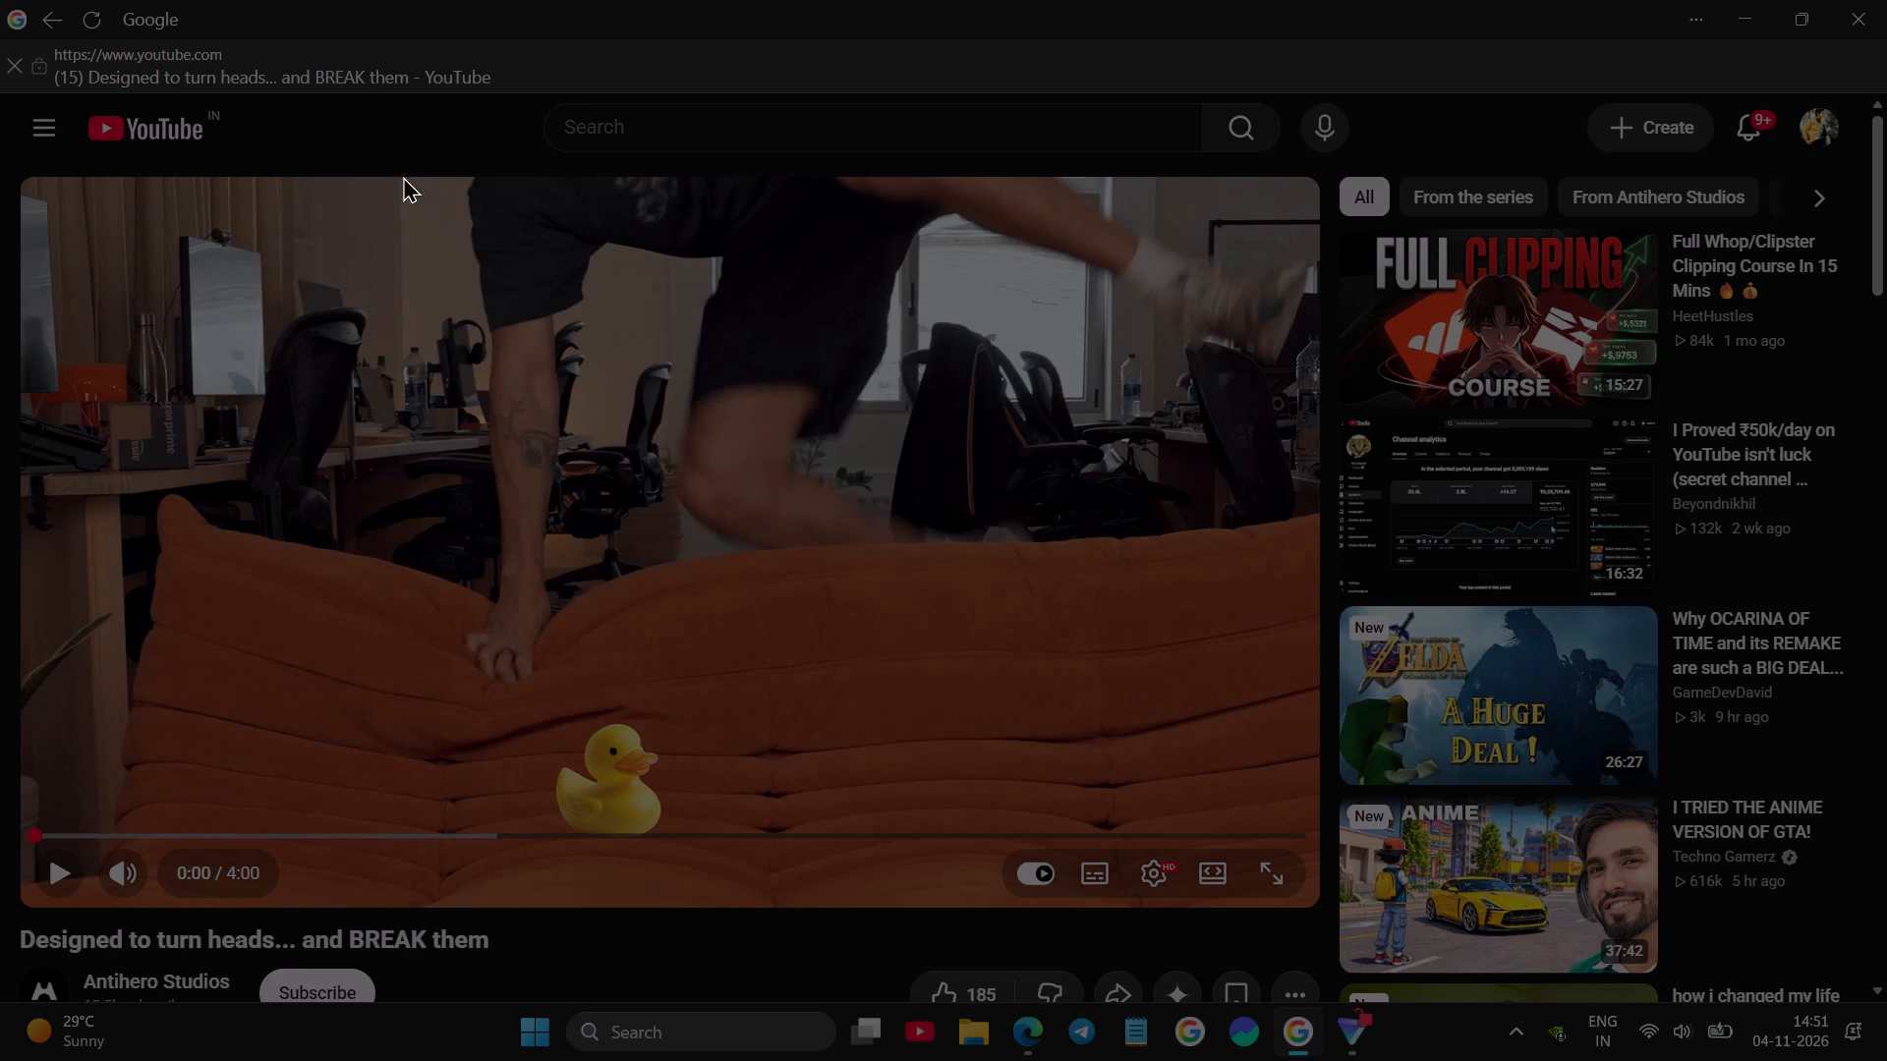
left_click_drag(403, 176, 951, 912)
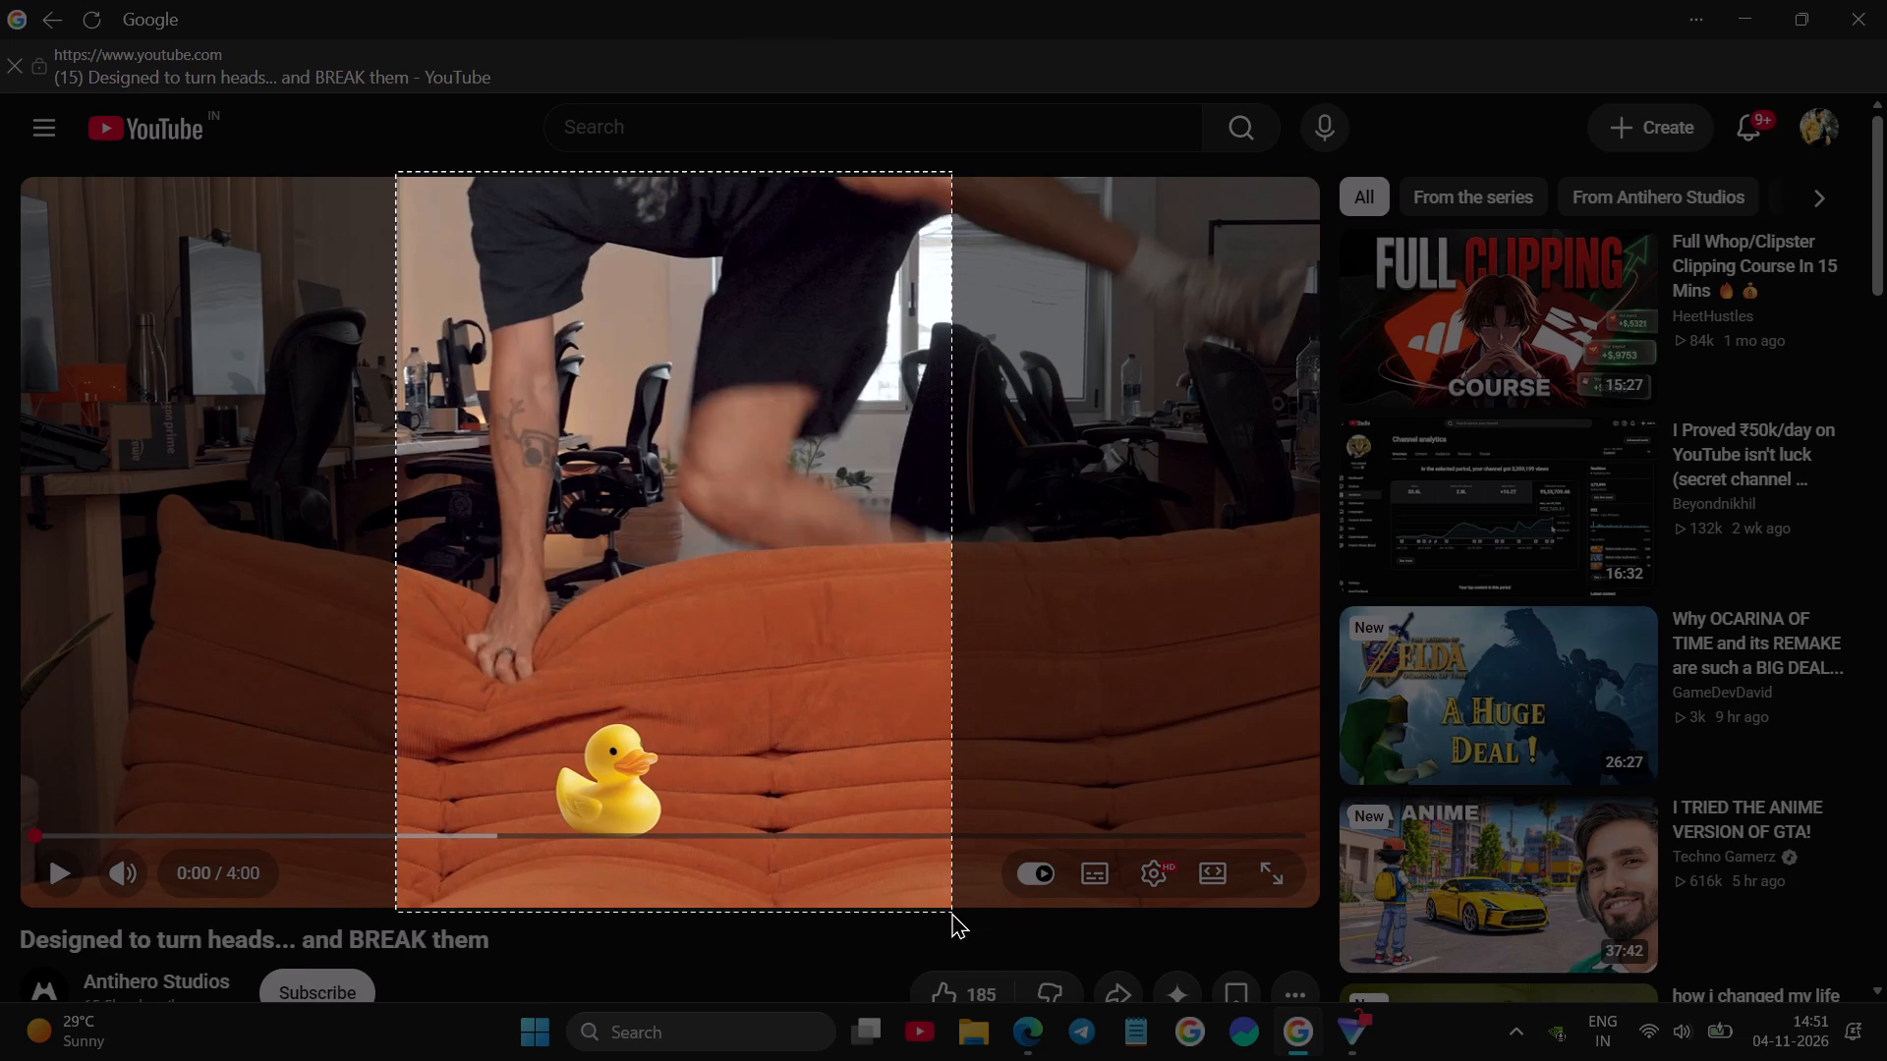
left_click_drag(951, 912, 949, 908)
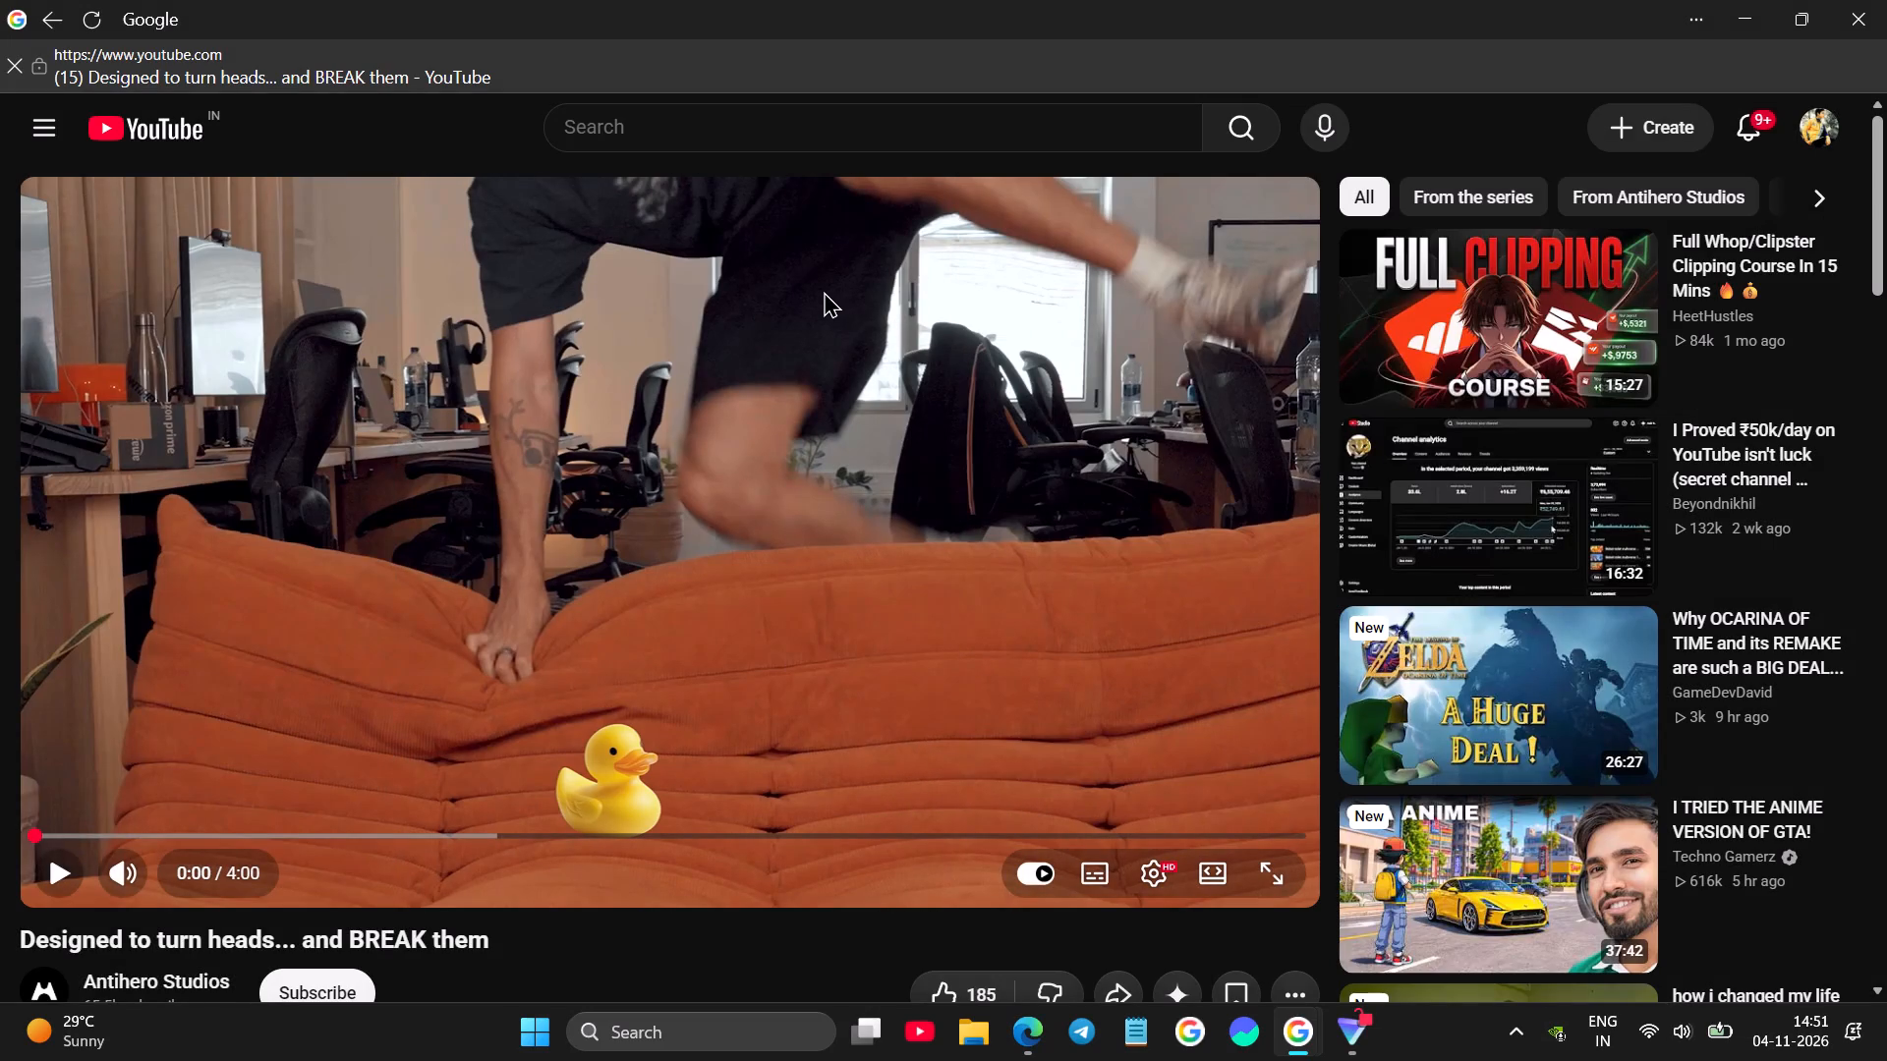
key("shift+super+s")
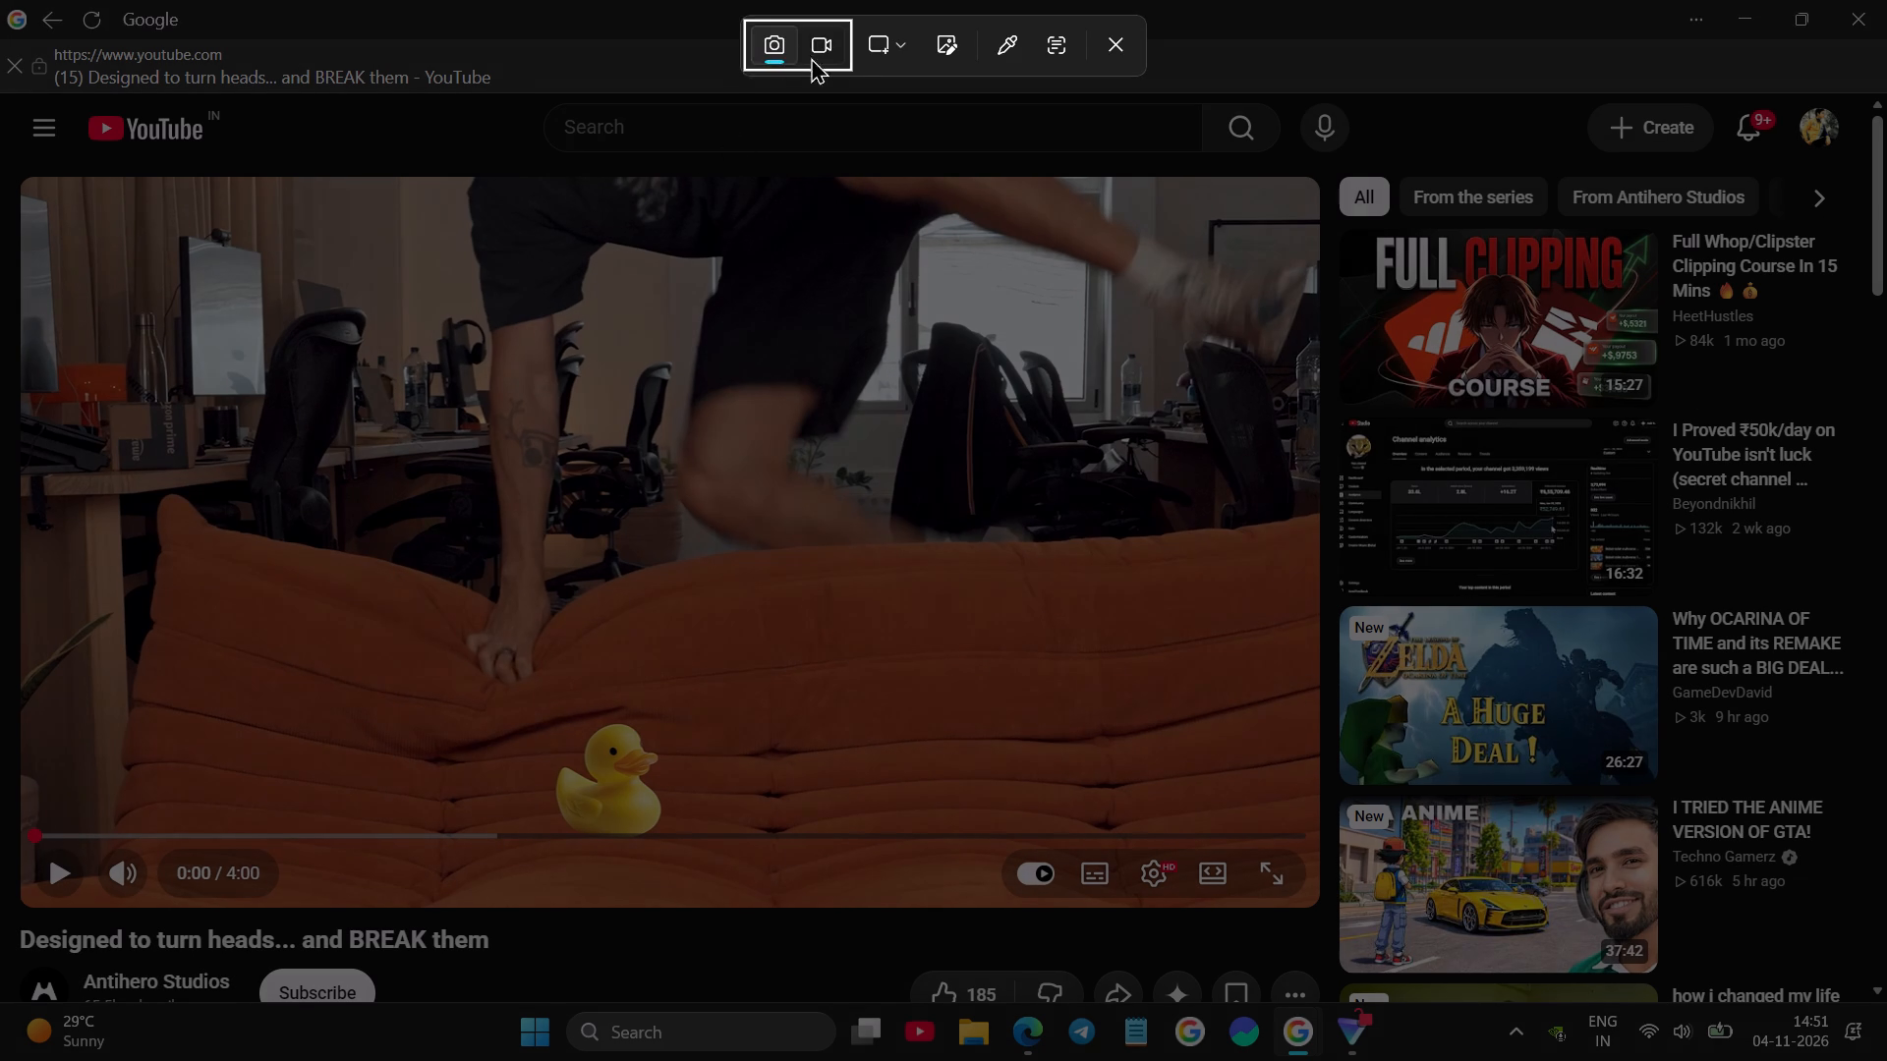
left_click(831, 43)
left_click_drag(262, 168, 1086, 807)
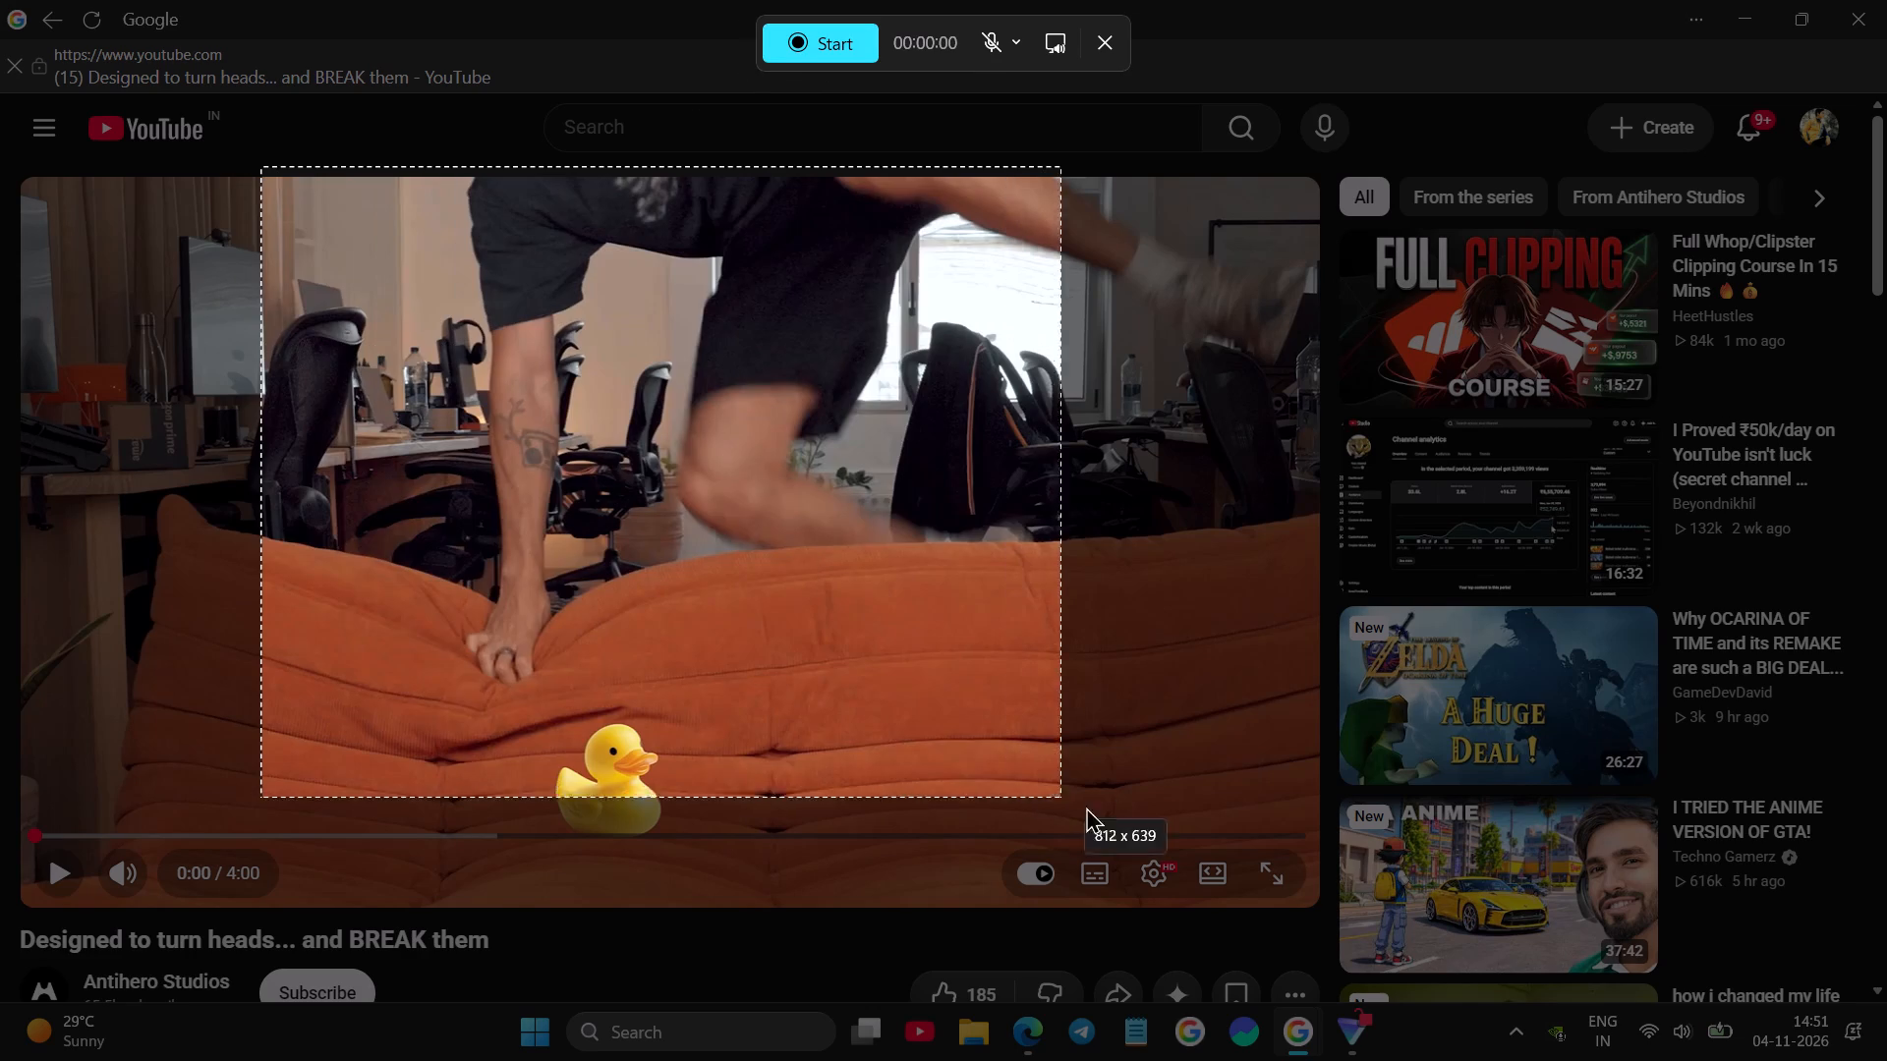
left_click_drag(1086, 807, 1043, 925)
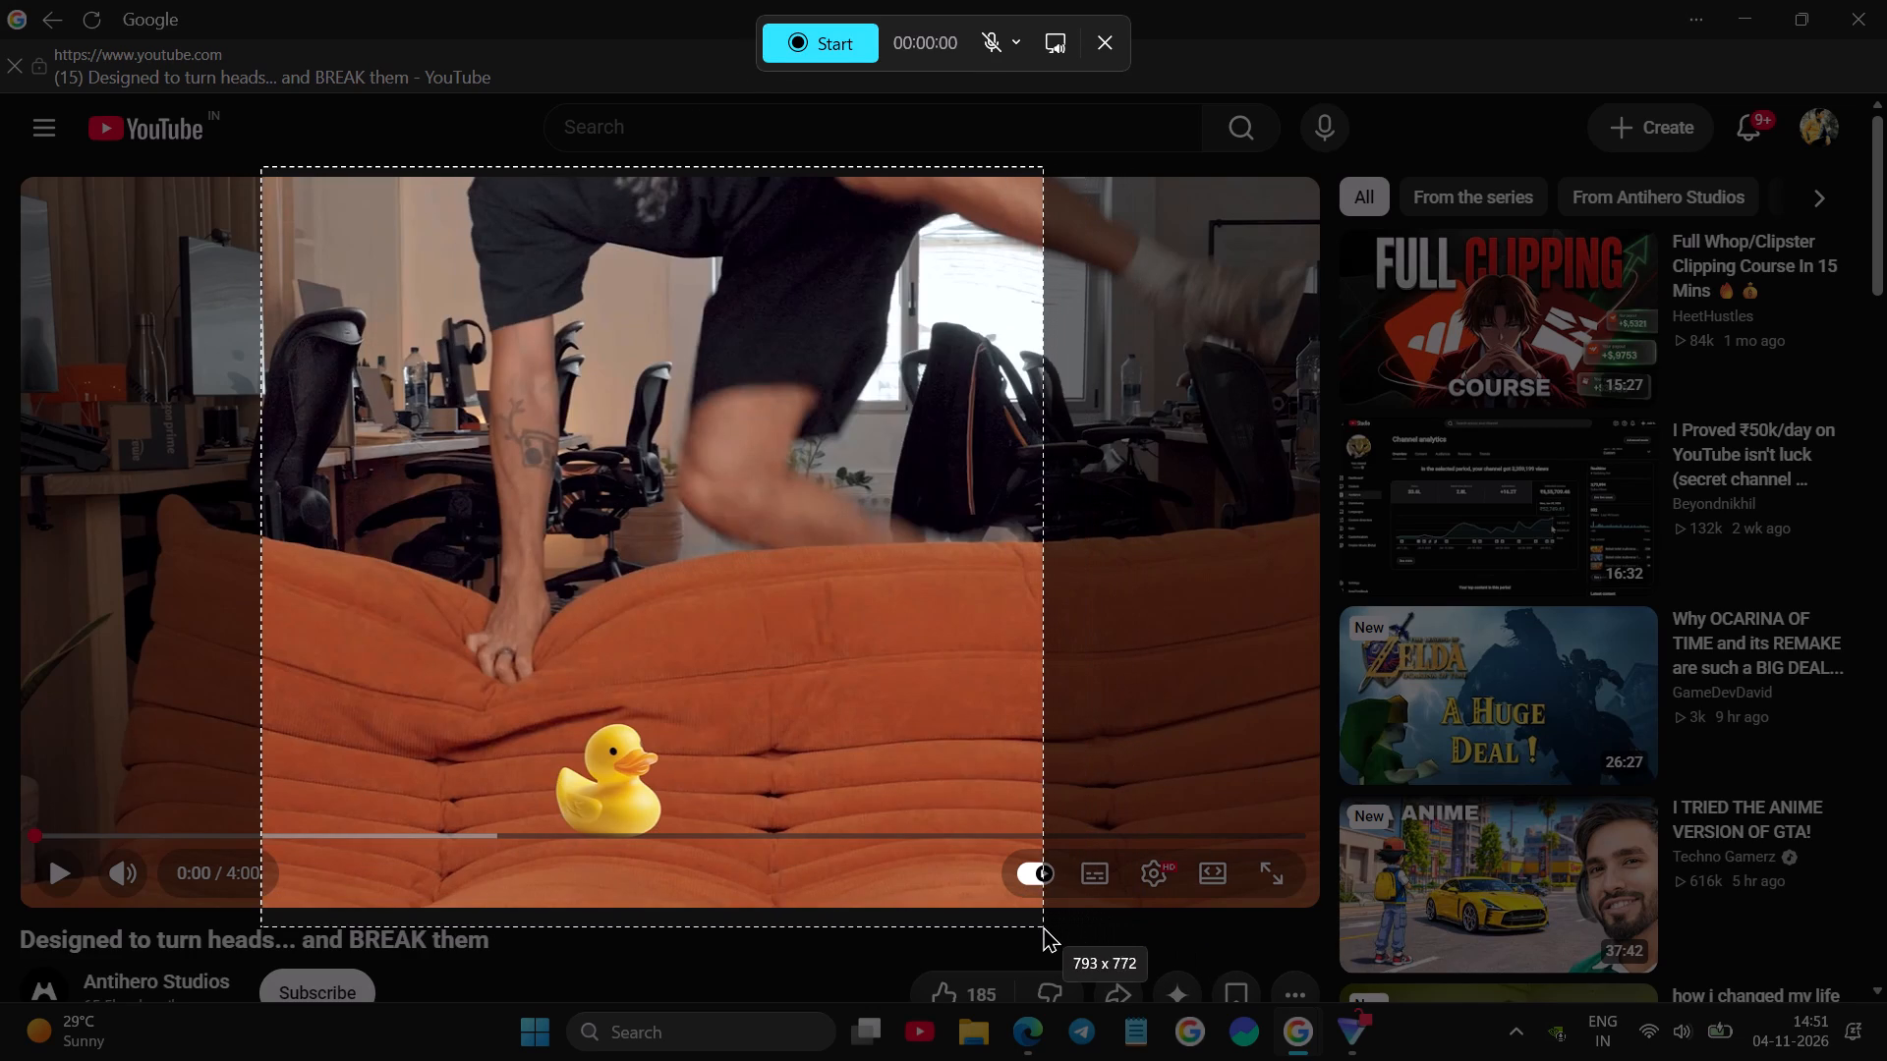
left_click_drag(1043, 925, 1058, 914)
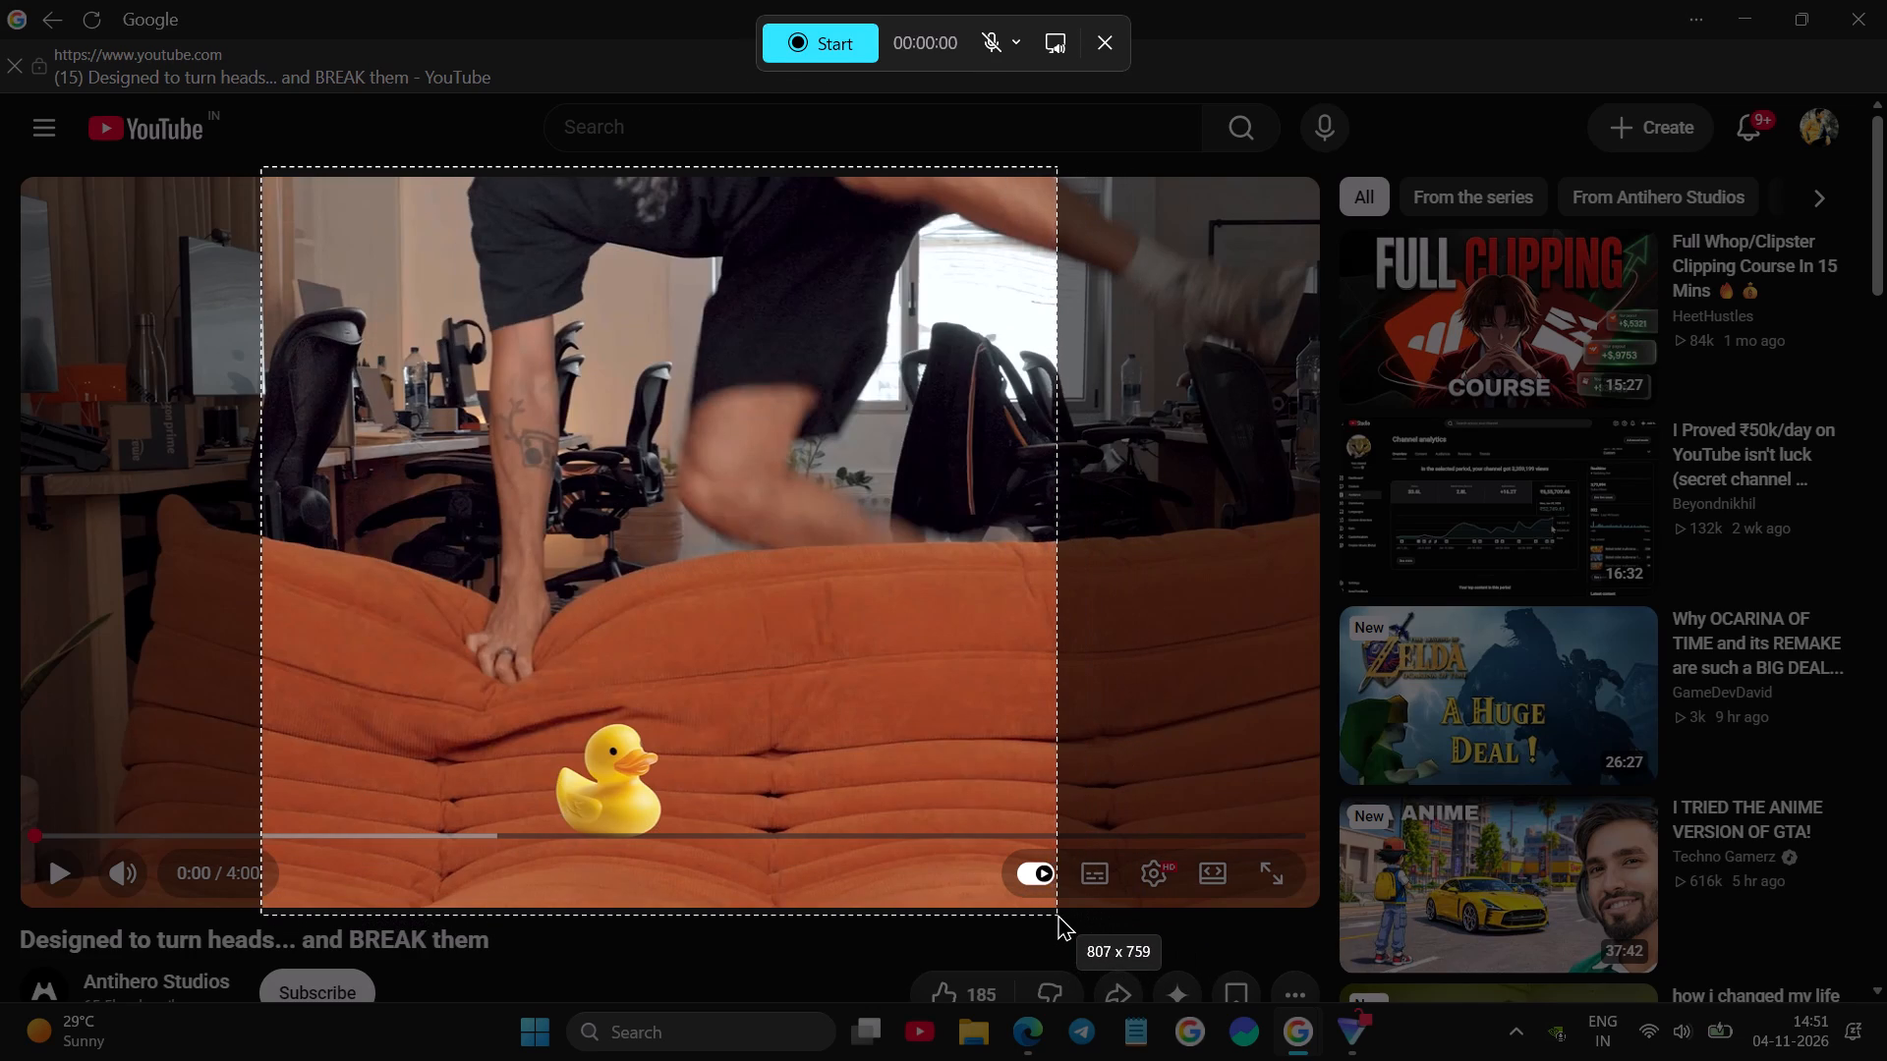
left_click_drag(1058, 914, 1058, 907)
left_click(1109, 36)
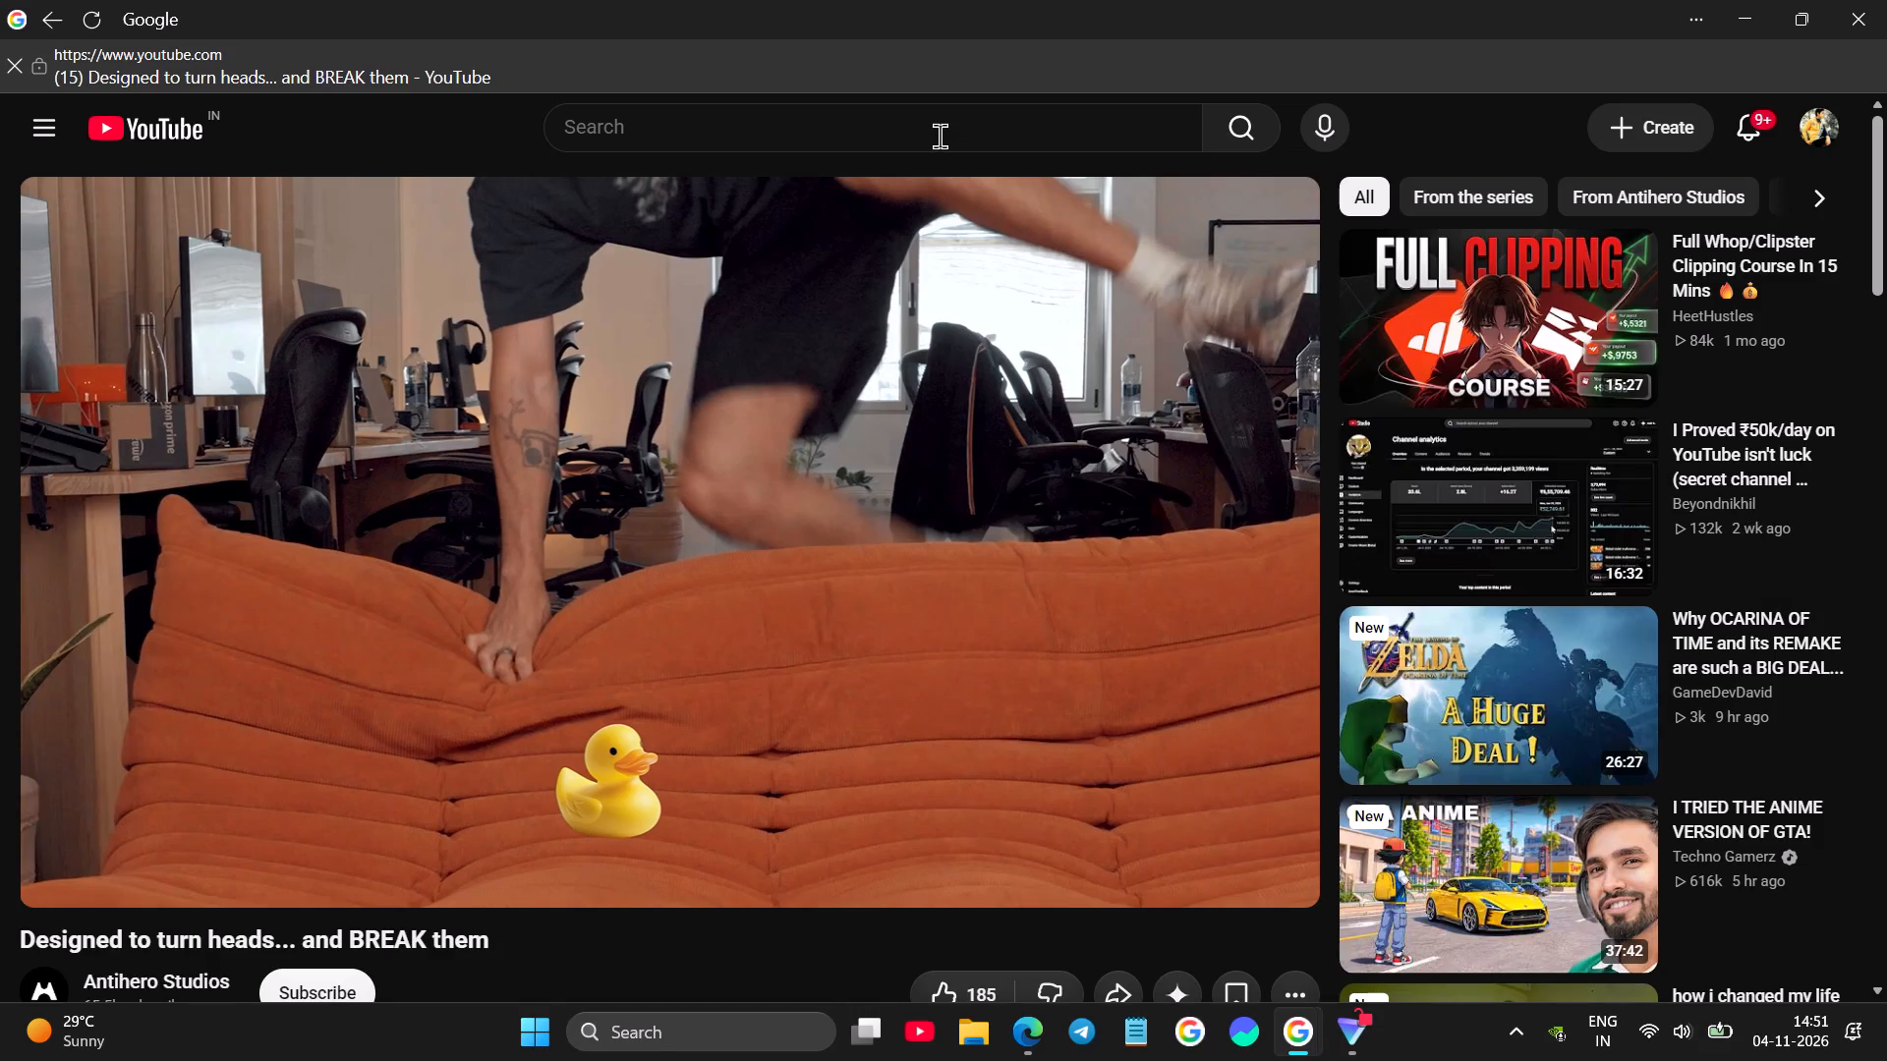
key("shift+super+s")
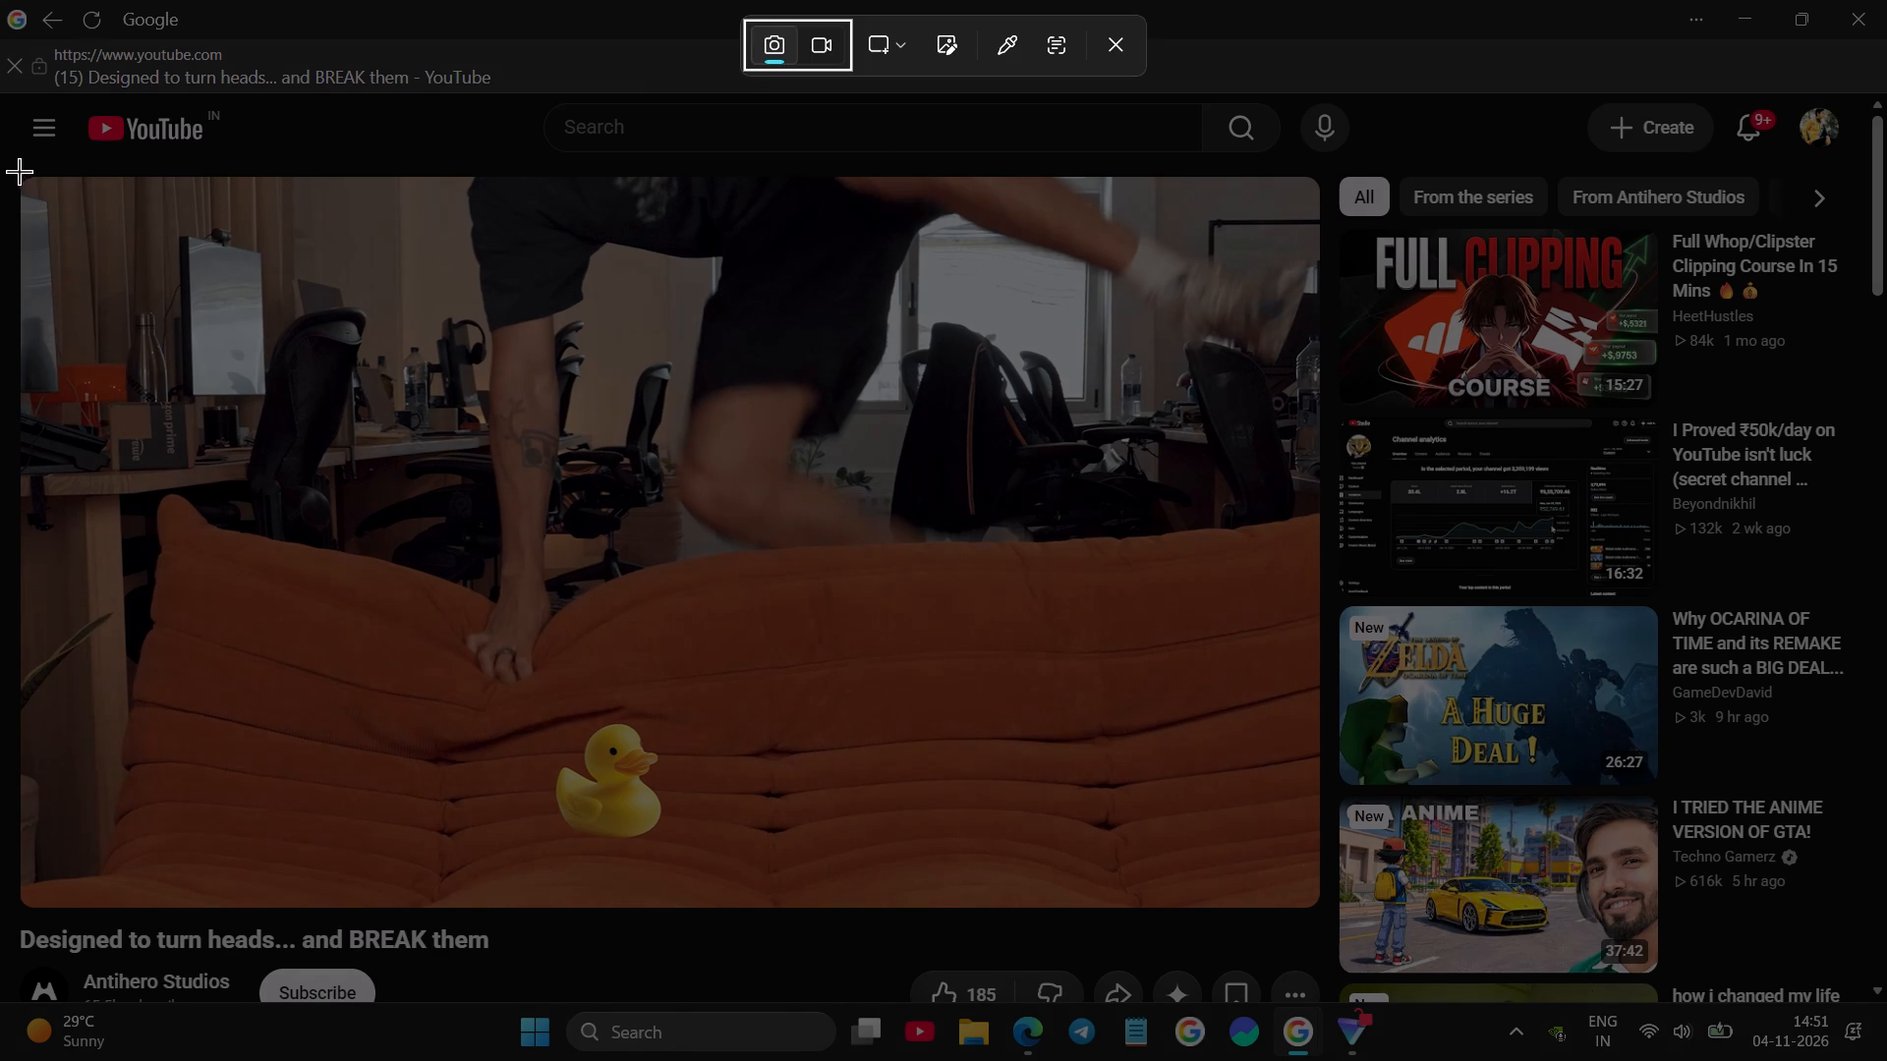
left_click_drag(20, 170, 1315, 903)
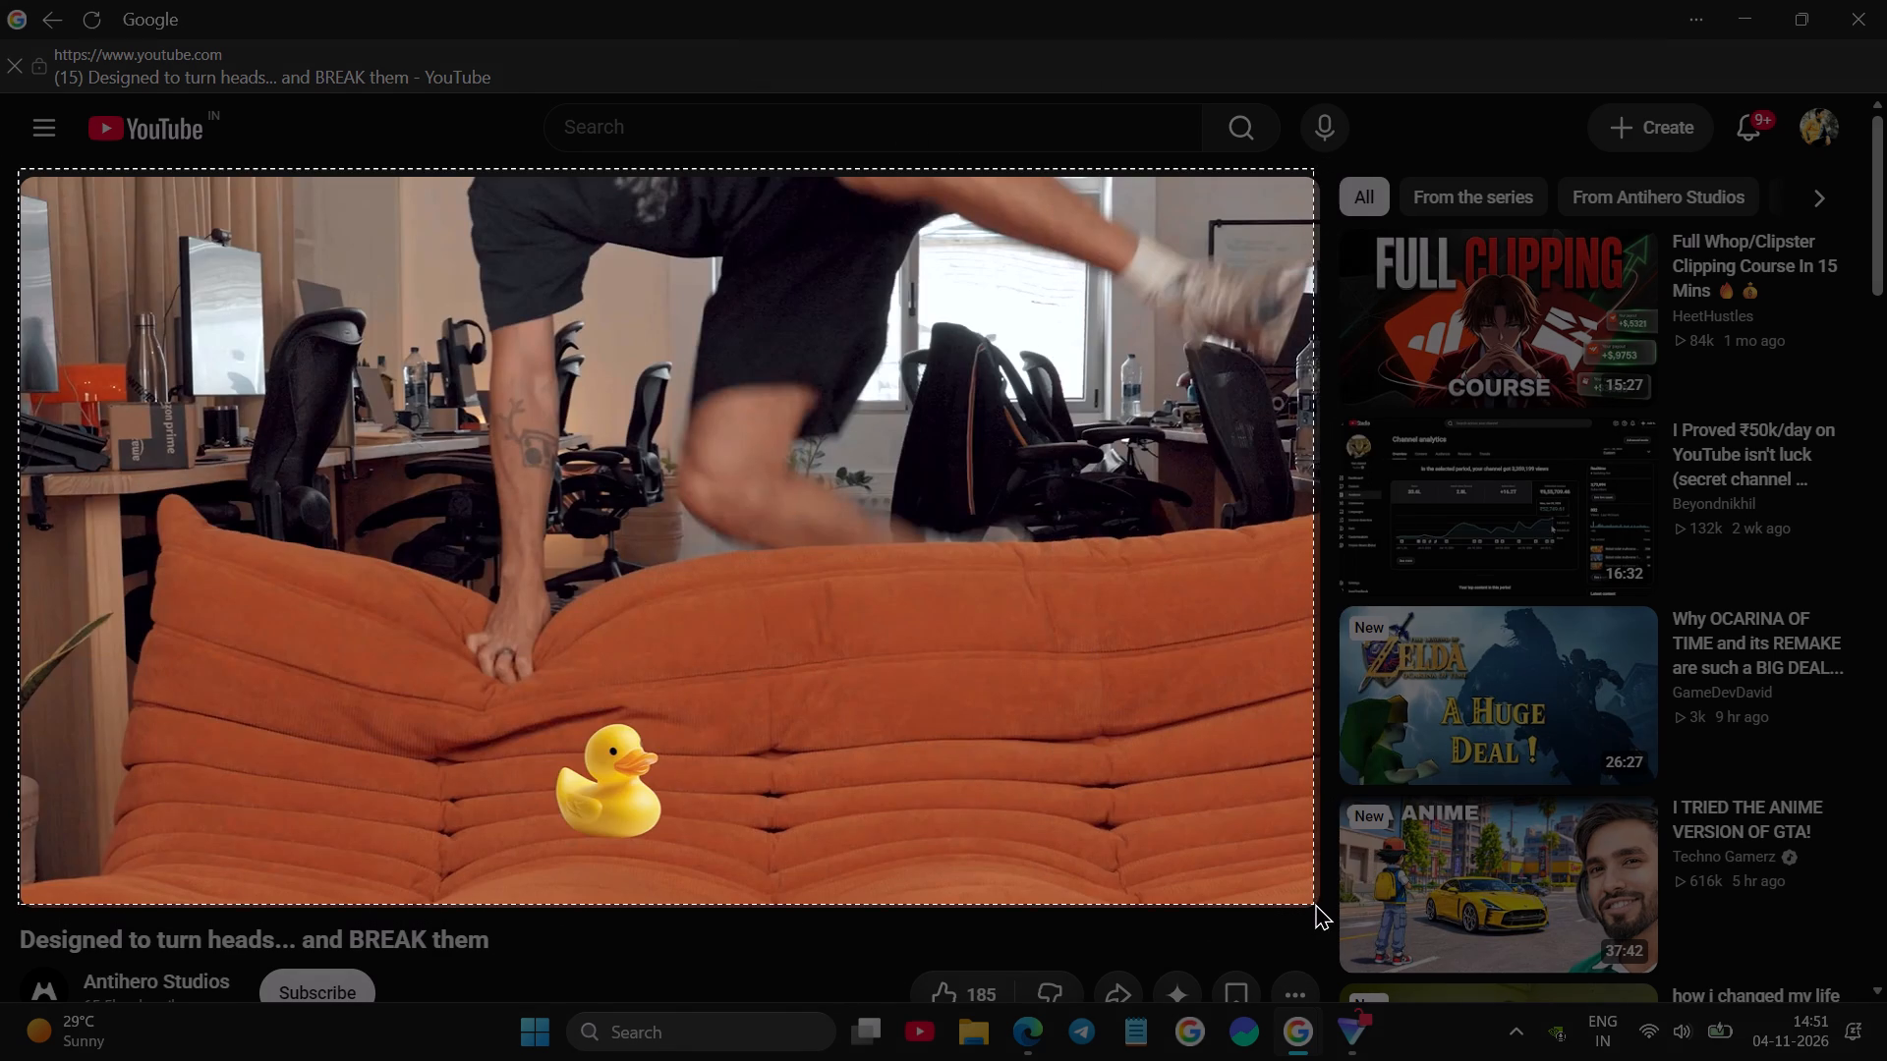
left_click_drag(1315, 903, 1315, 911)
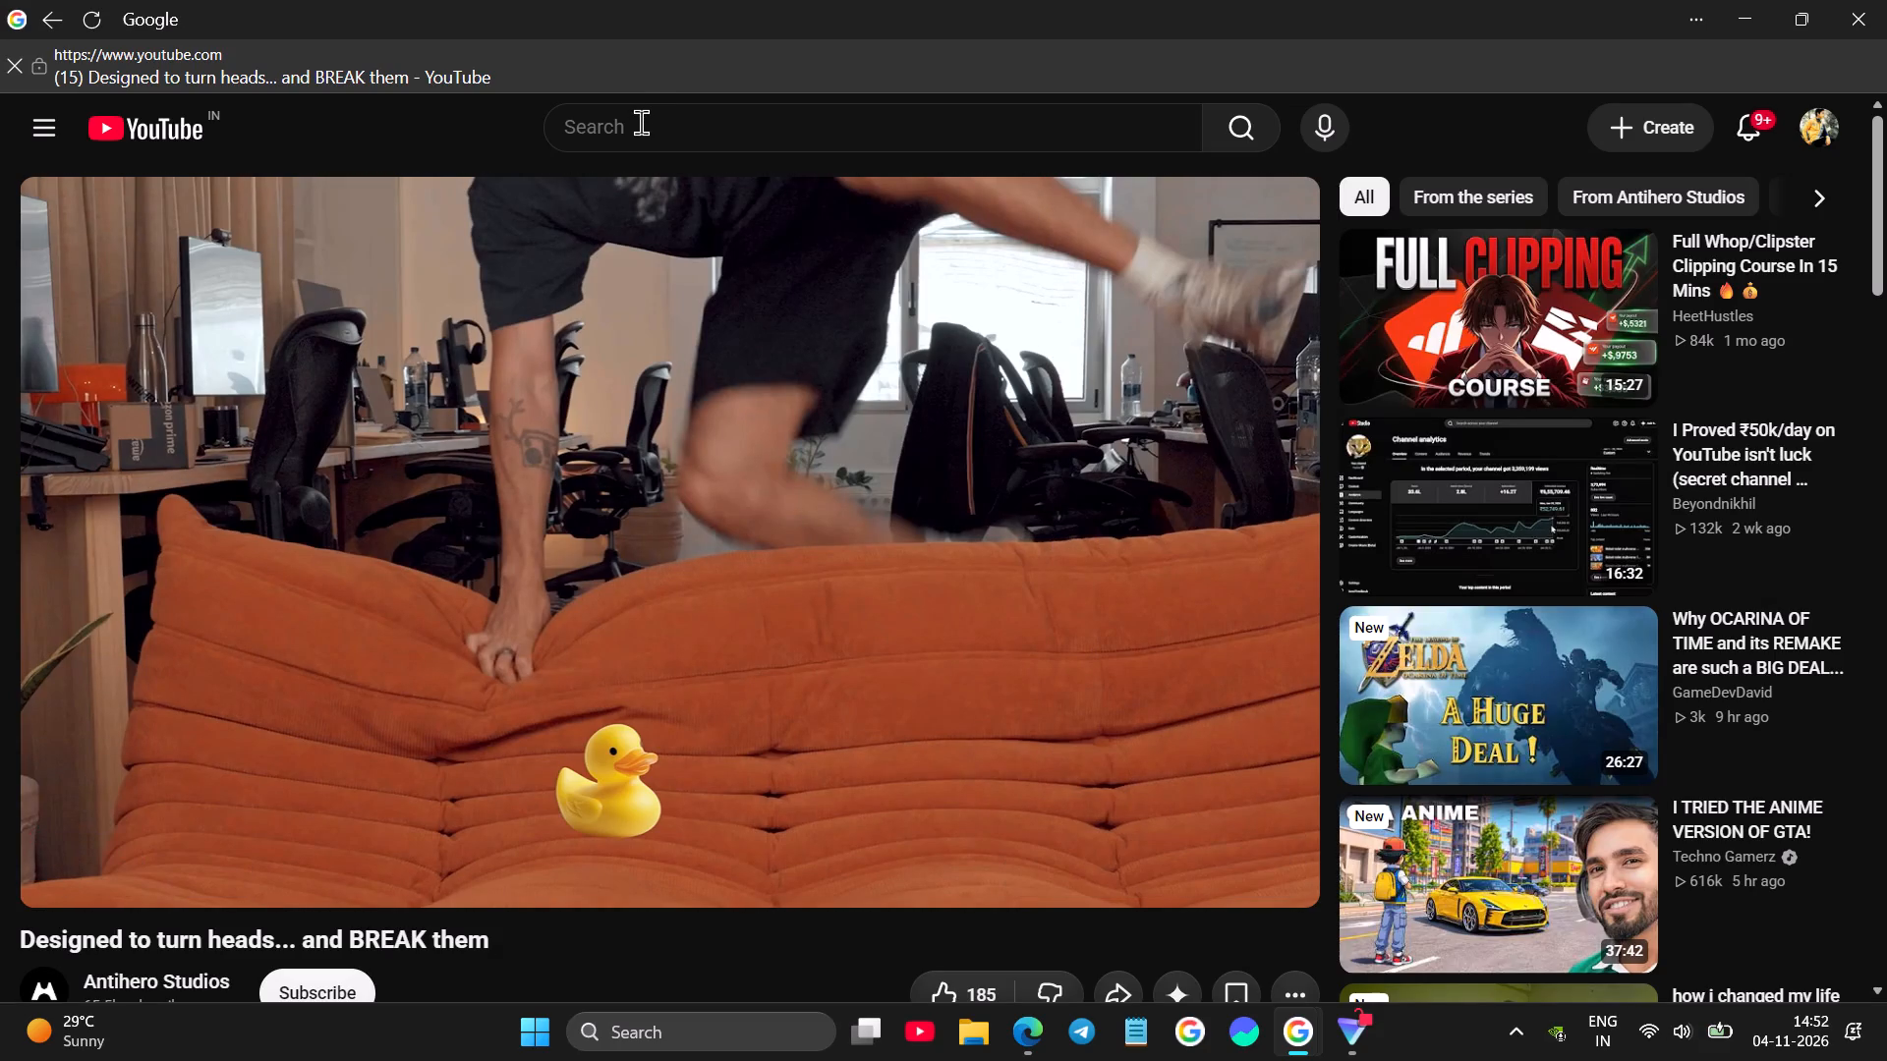
Start a Snipping Tool screen recording of an area covering the whole YouTube video frame.
key("shift+super+s")
key("shift+super+s")
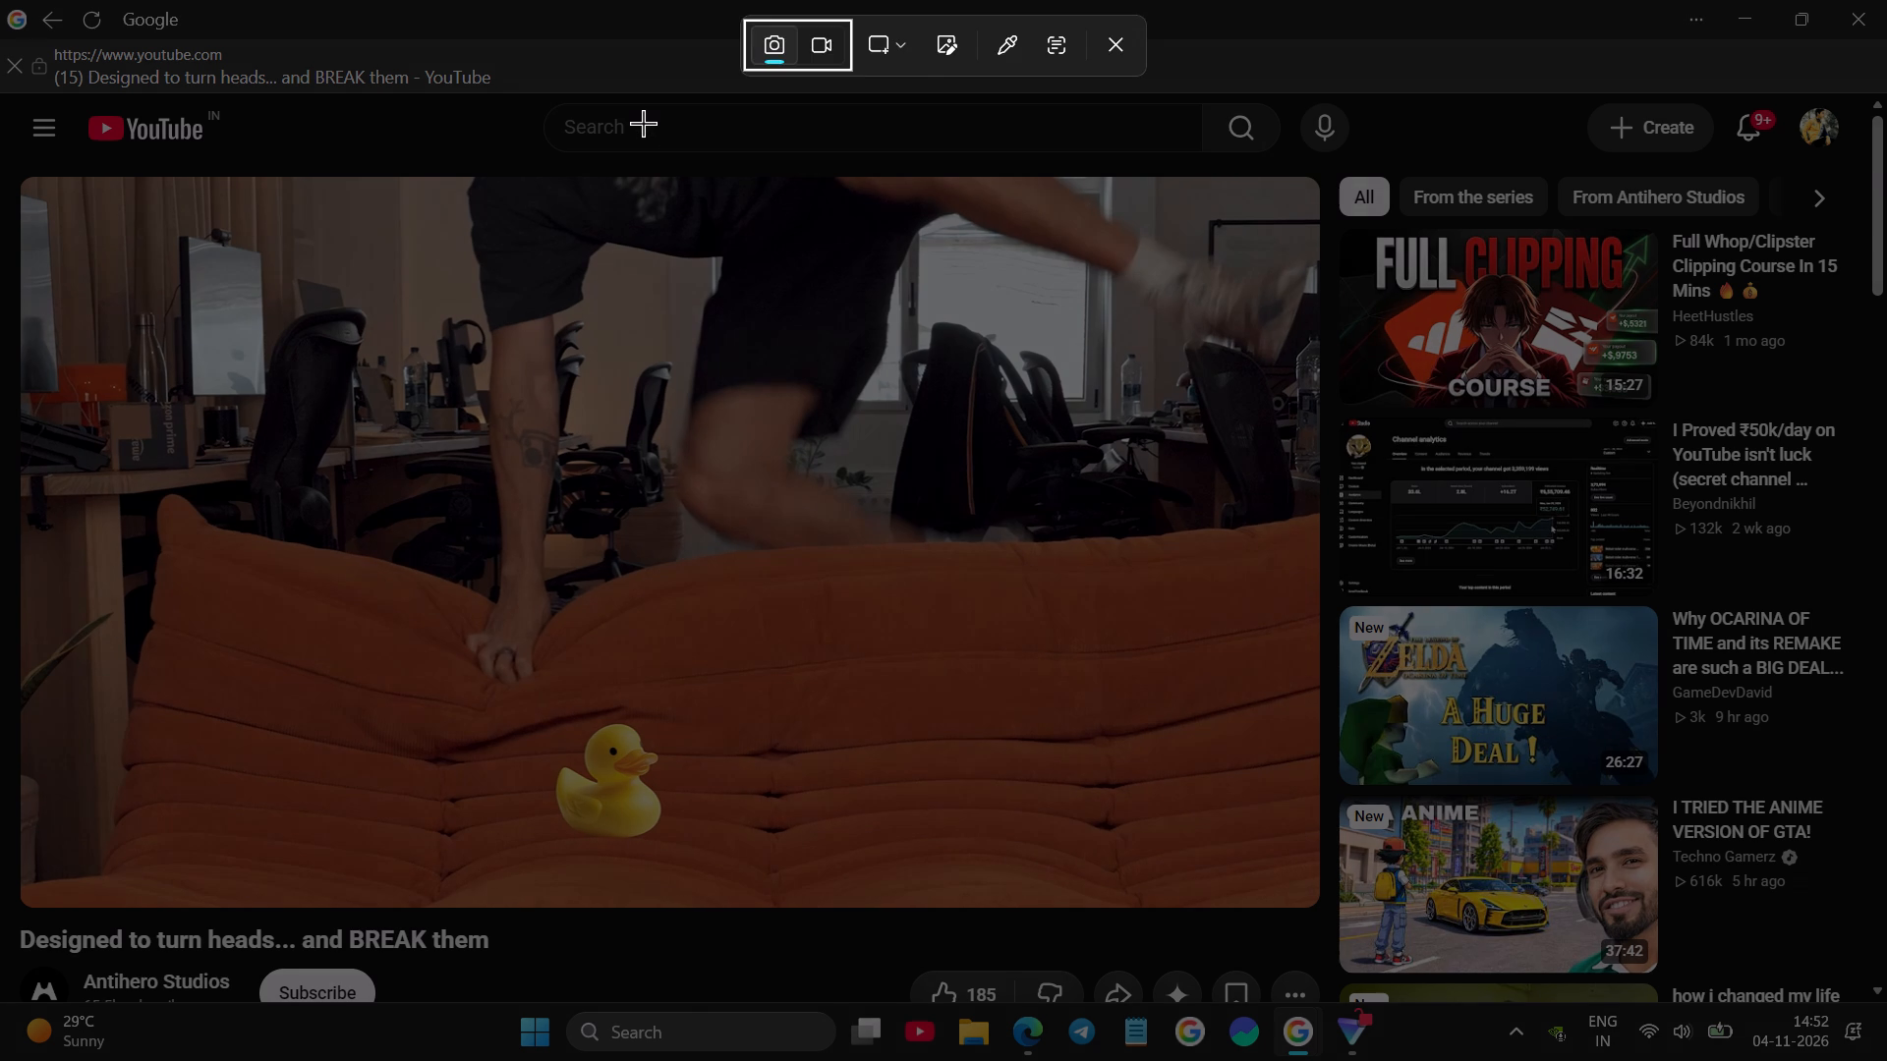
left_click(821, 39)
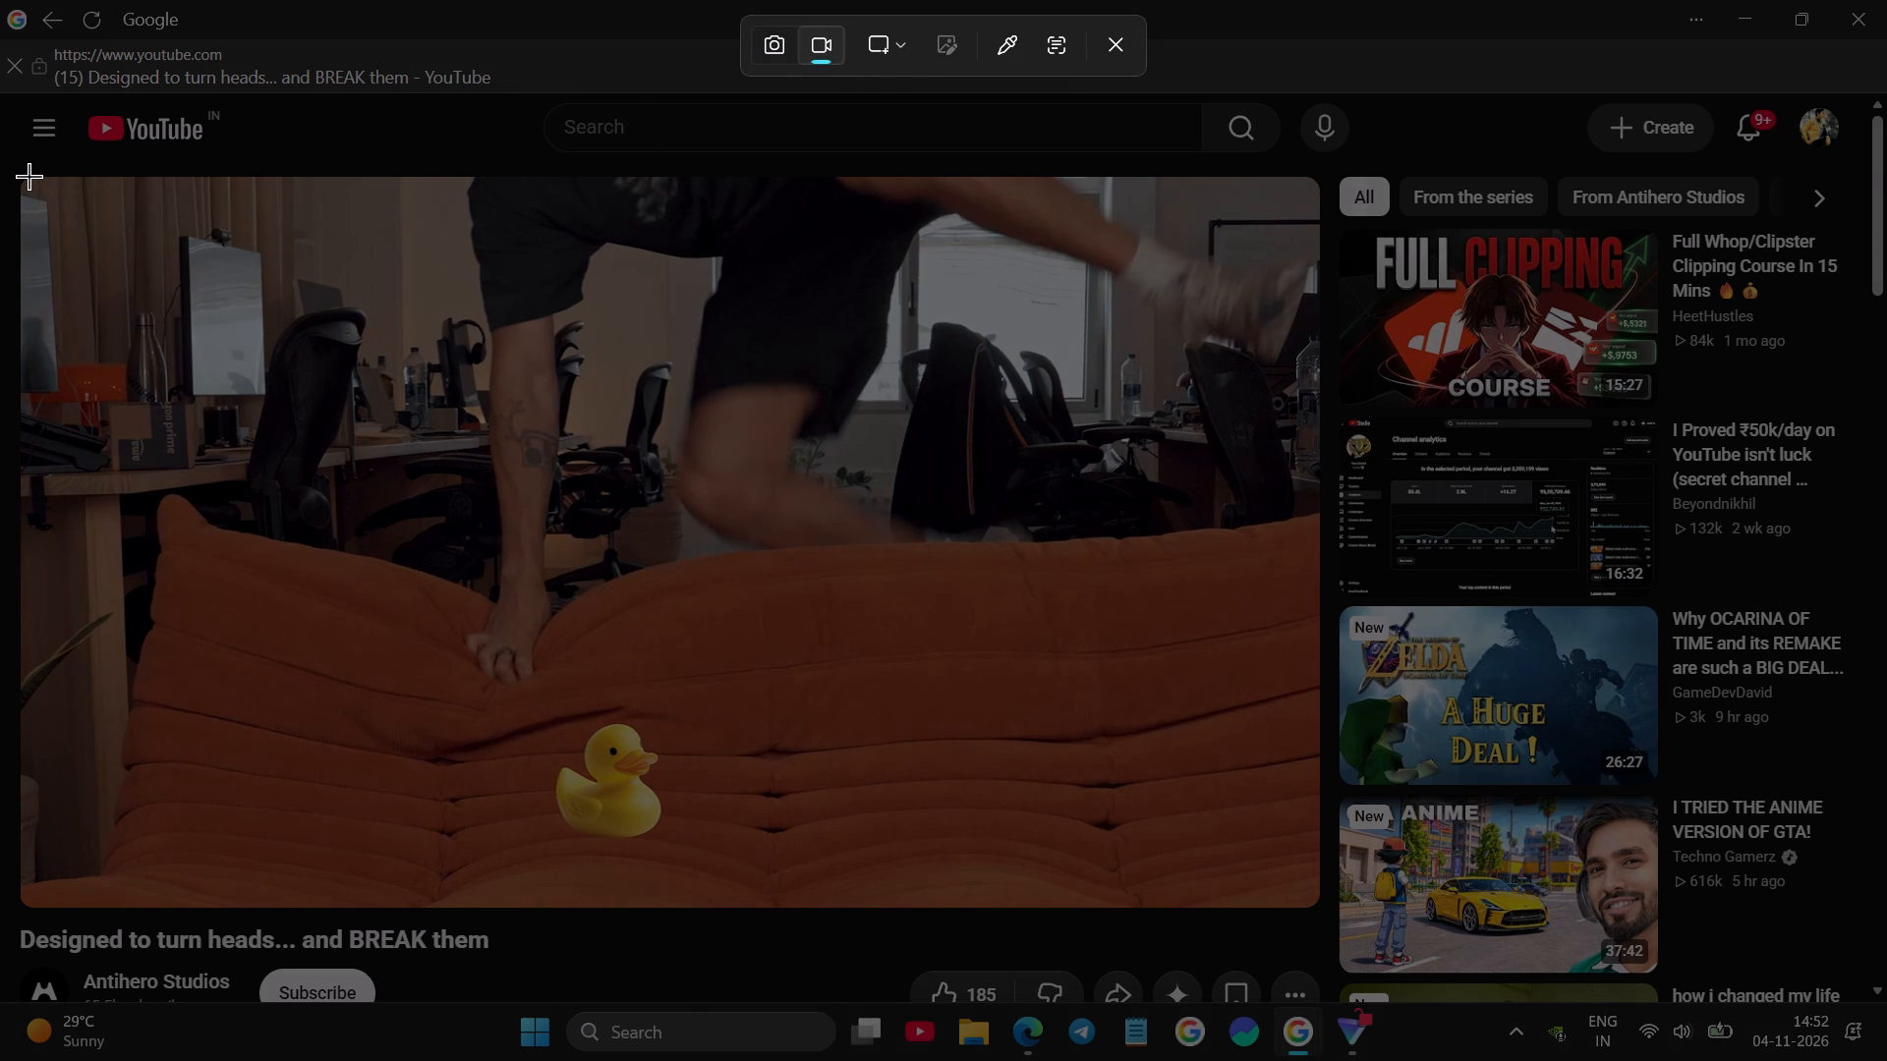
left_click_drag(23, 174, 1309, 898)
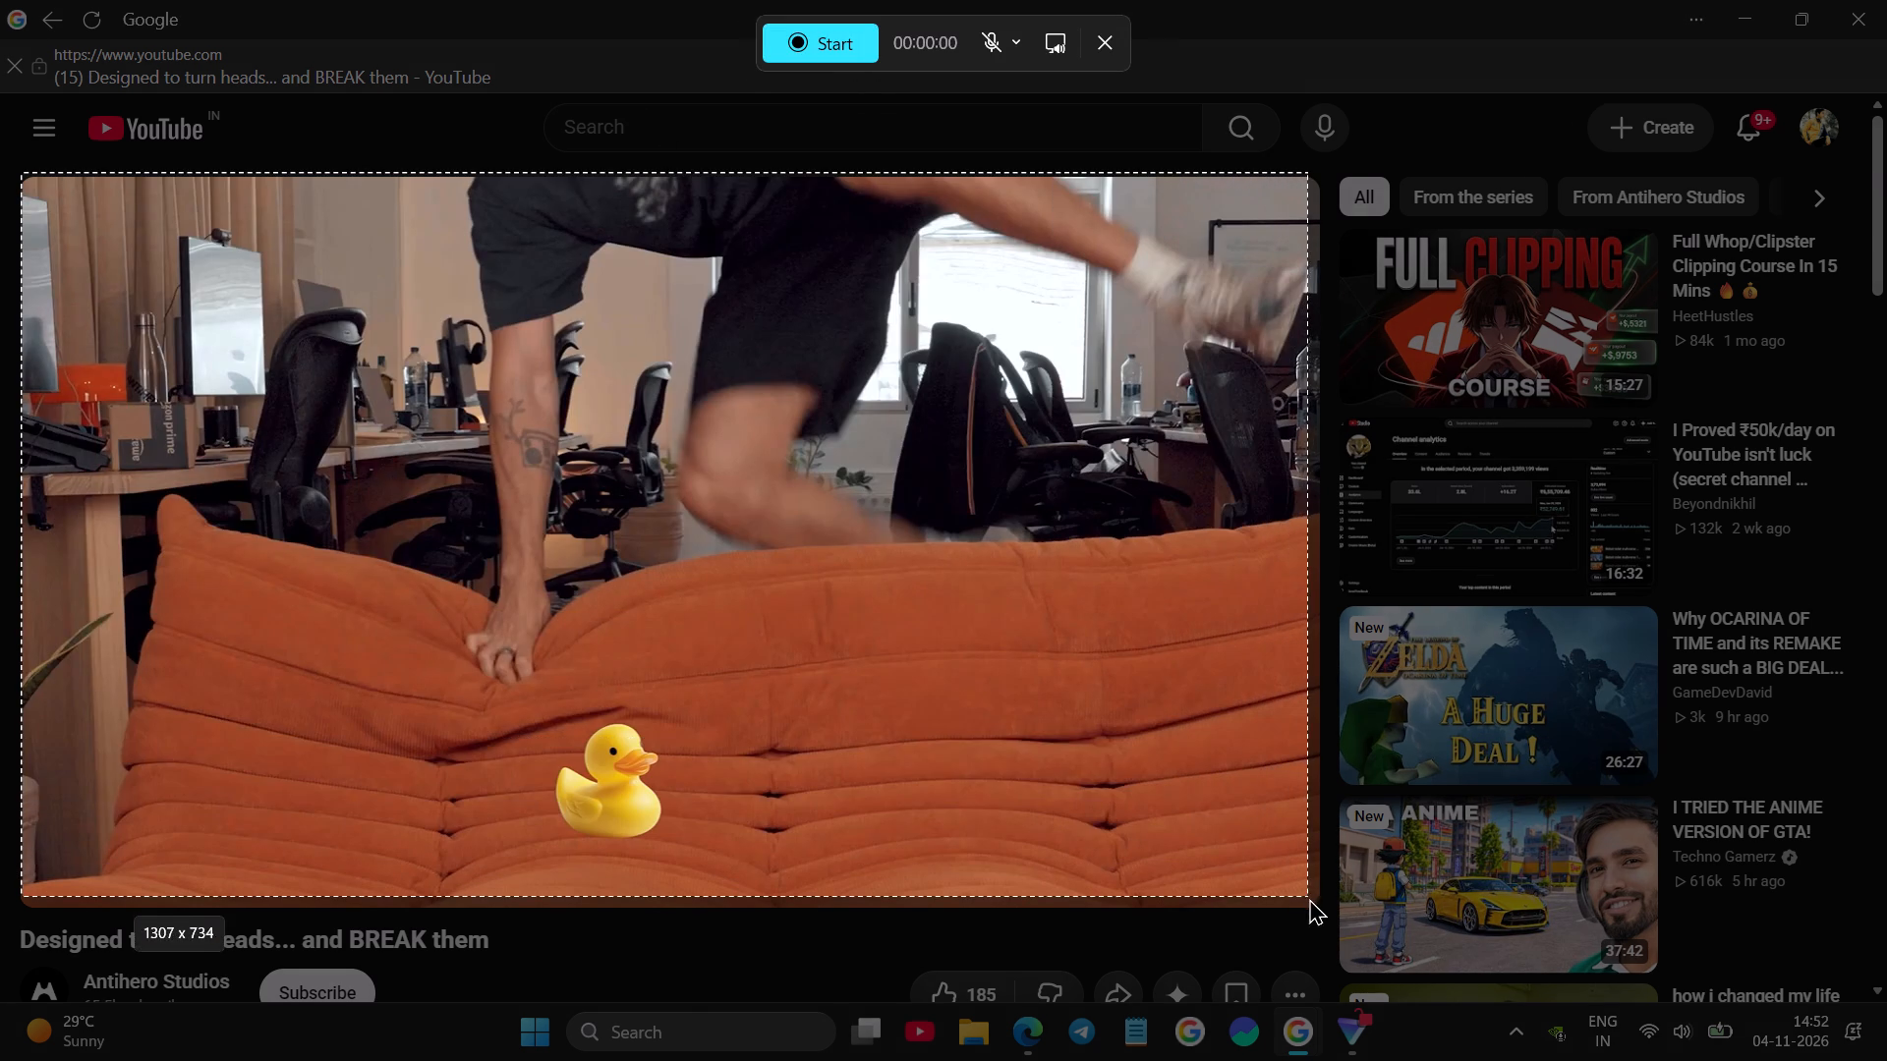
left_click_drag(1309, 898, 1315, 902)
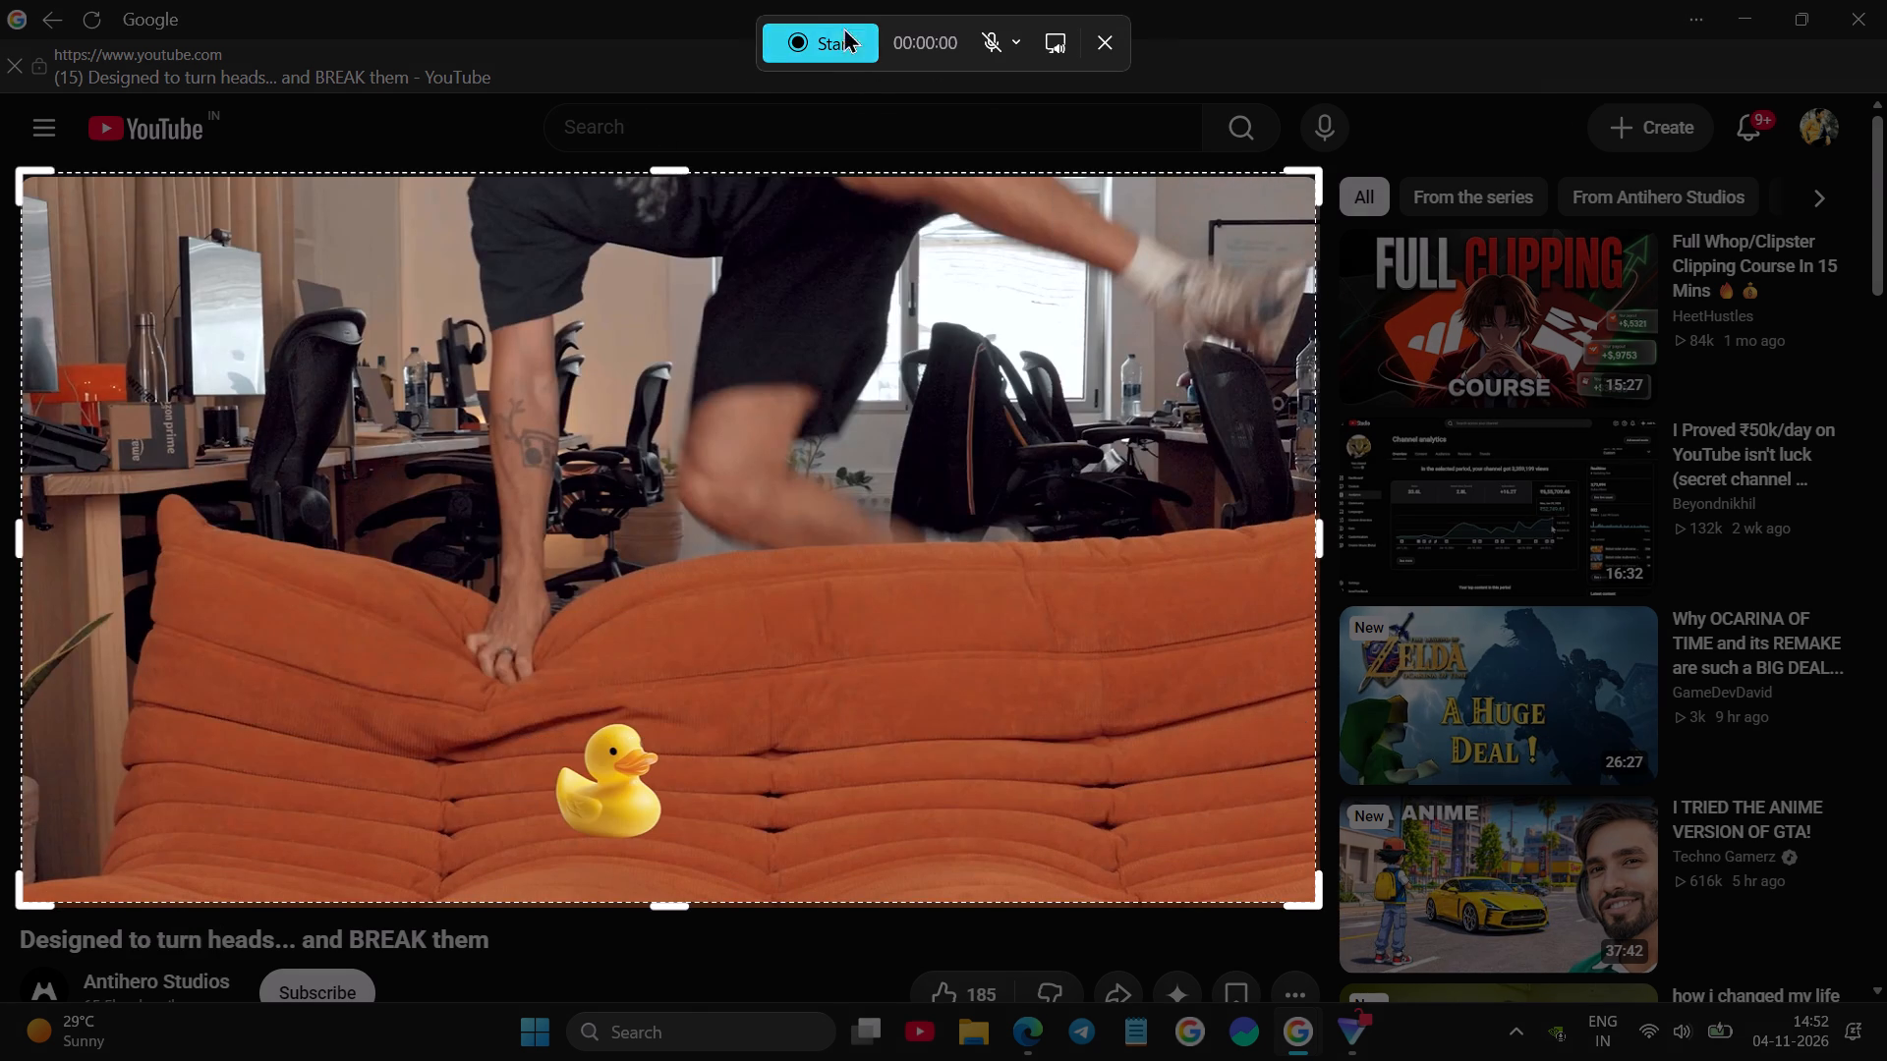
left_click(768, 34)
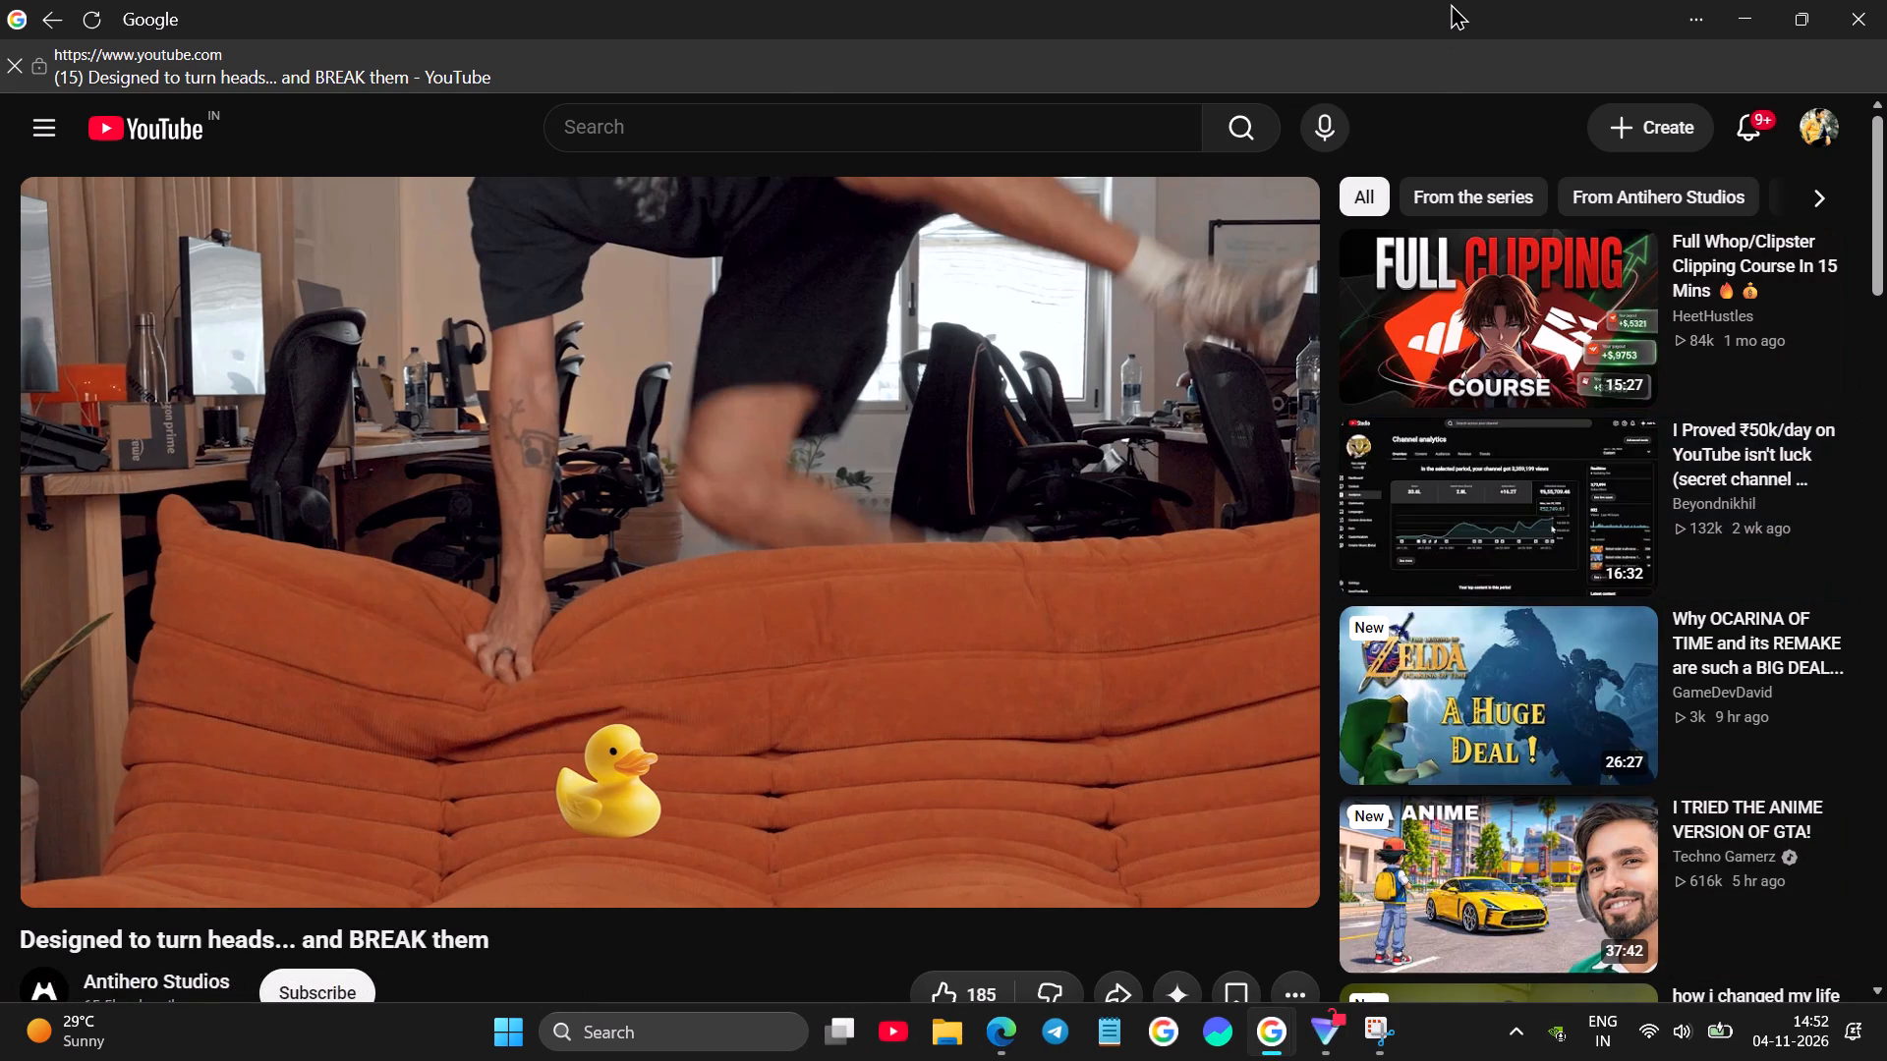
Play the video, restart it from 0:00 while recording, and stop the recording at about 56 seconds.
key("space")
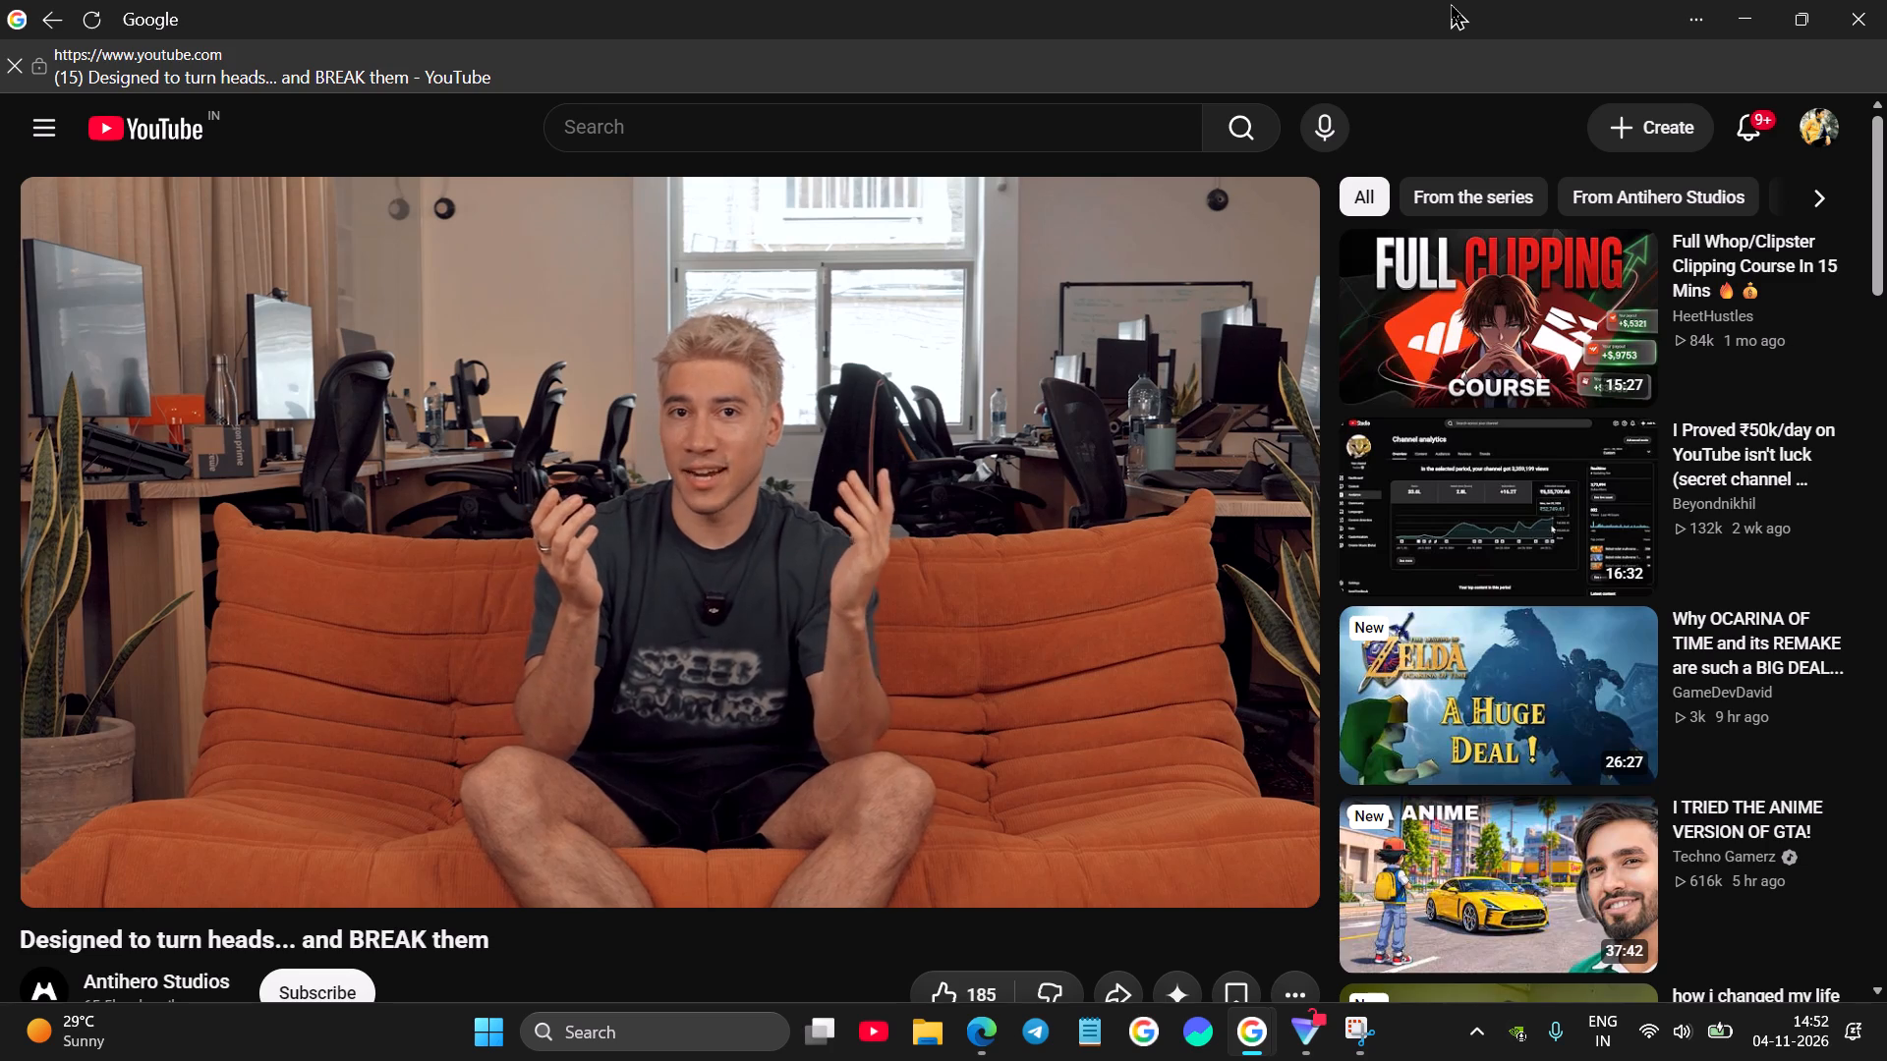
key("Left")
key("Left")
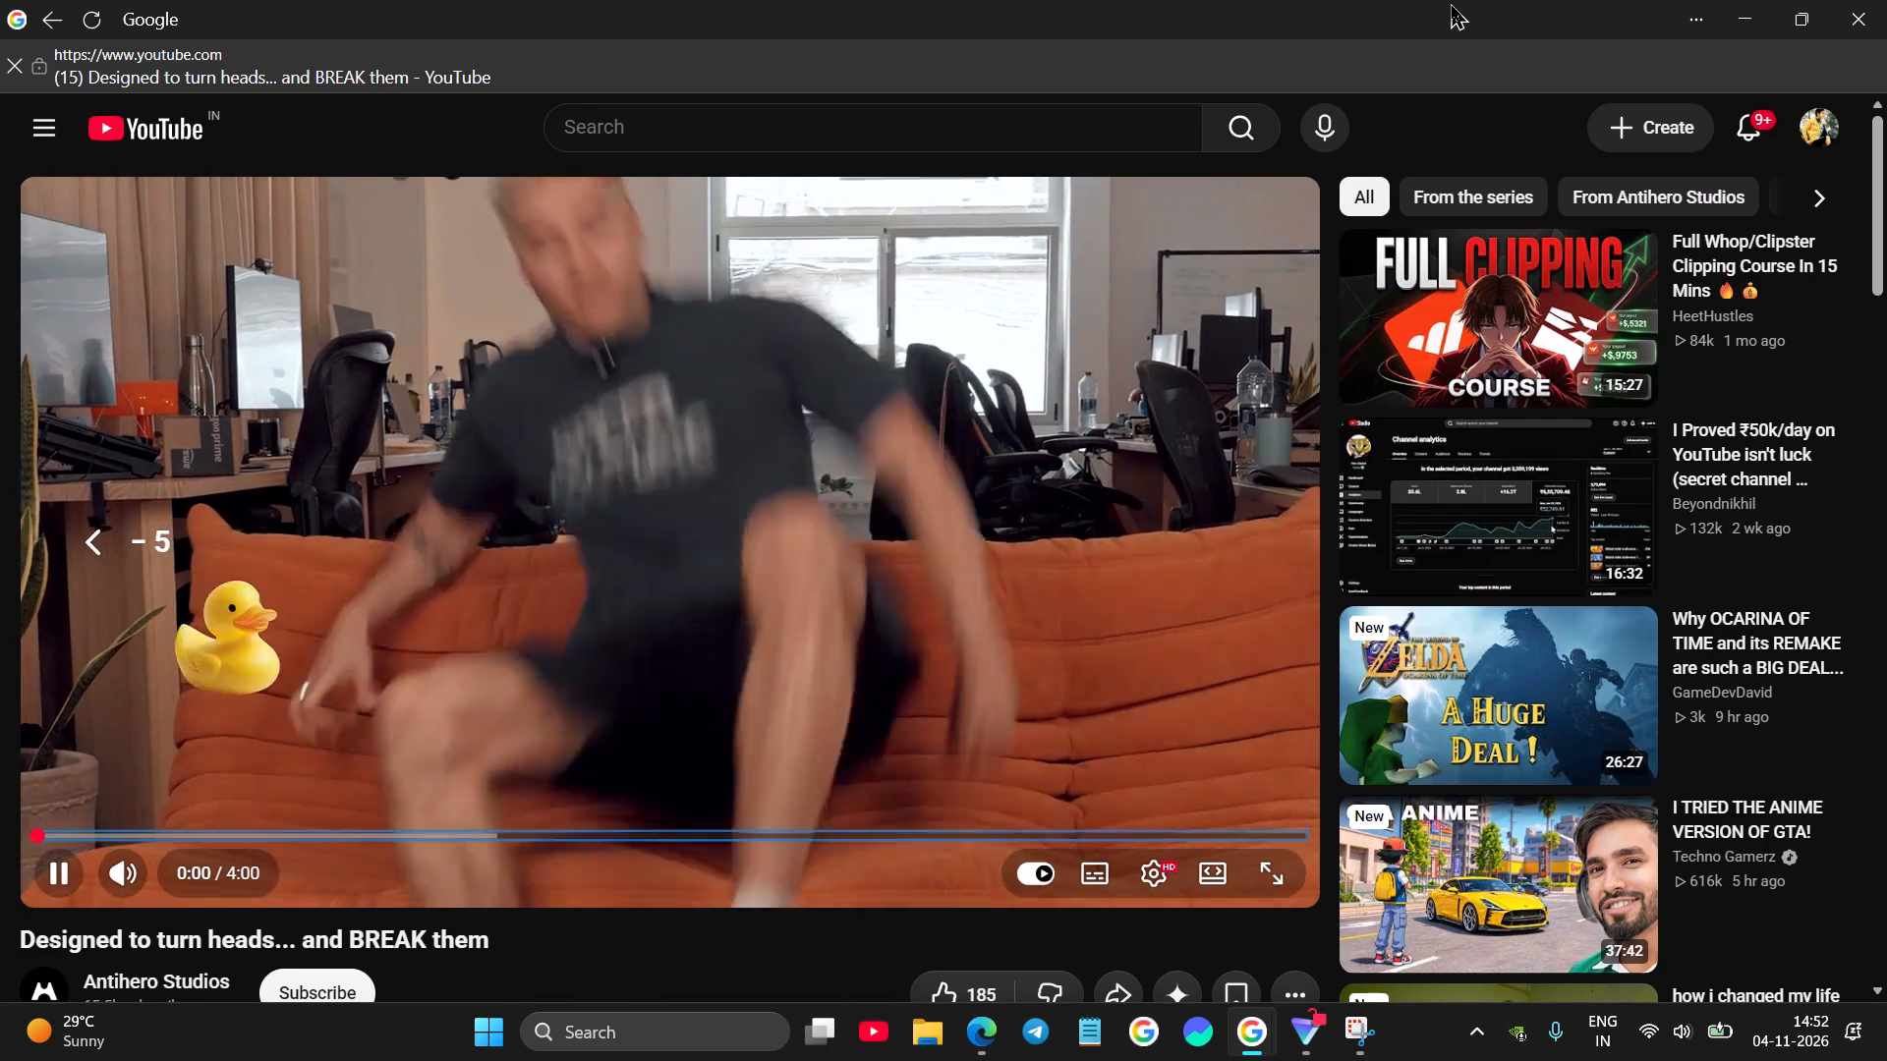
left_click(1471, 13)
left_click(1316, 26)
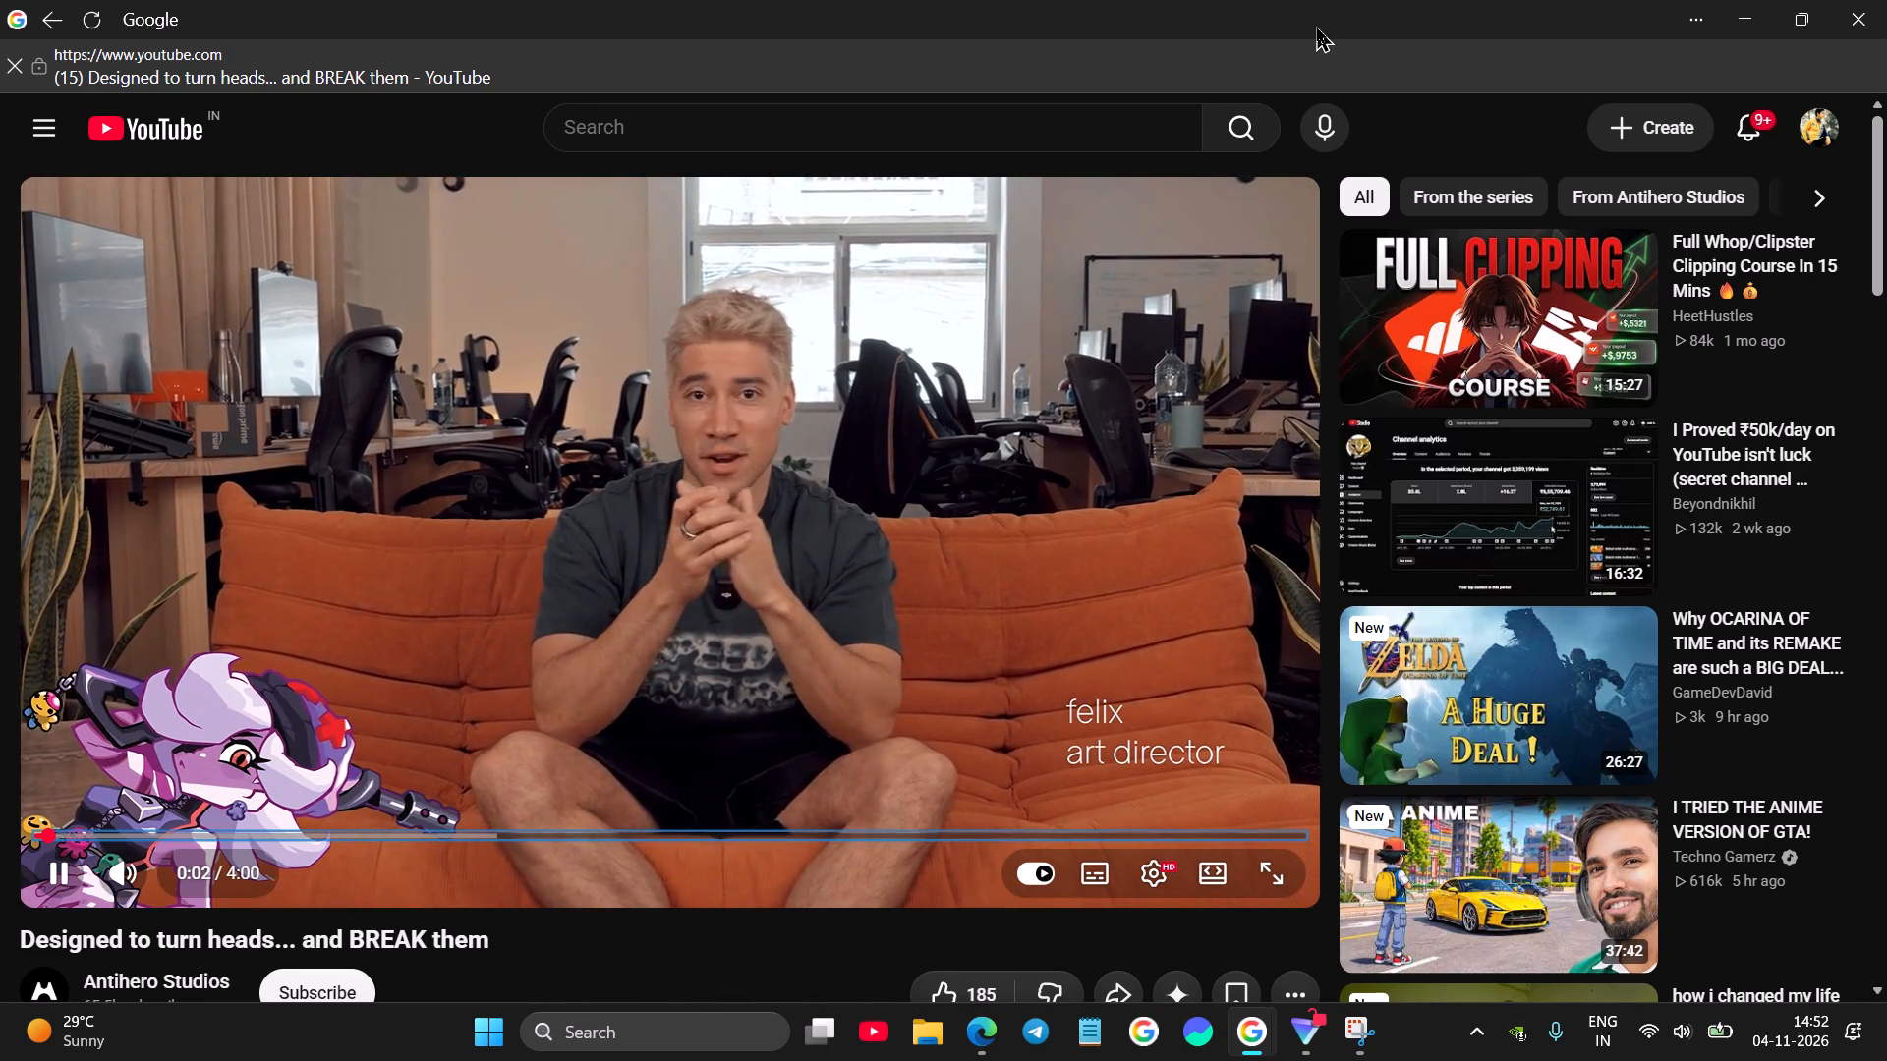
left_click(1458, 142)
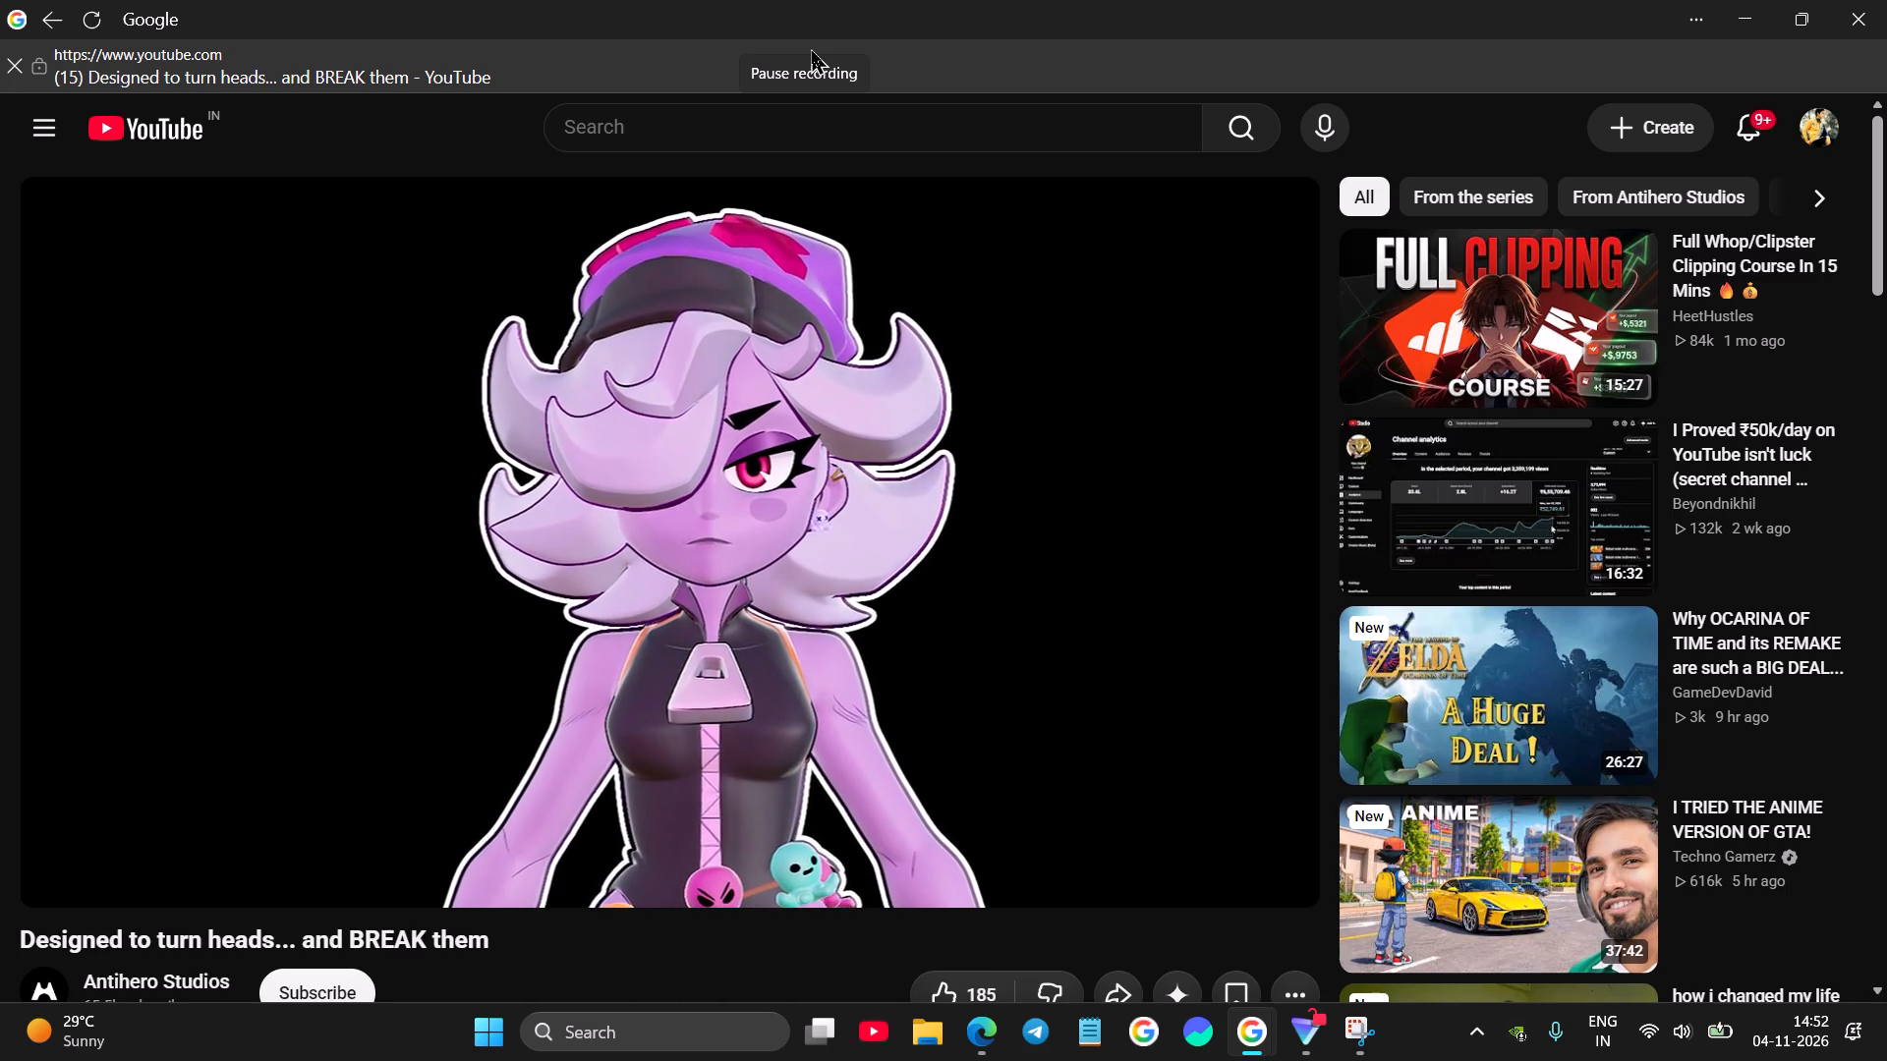
left_click(811, 48)
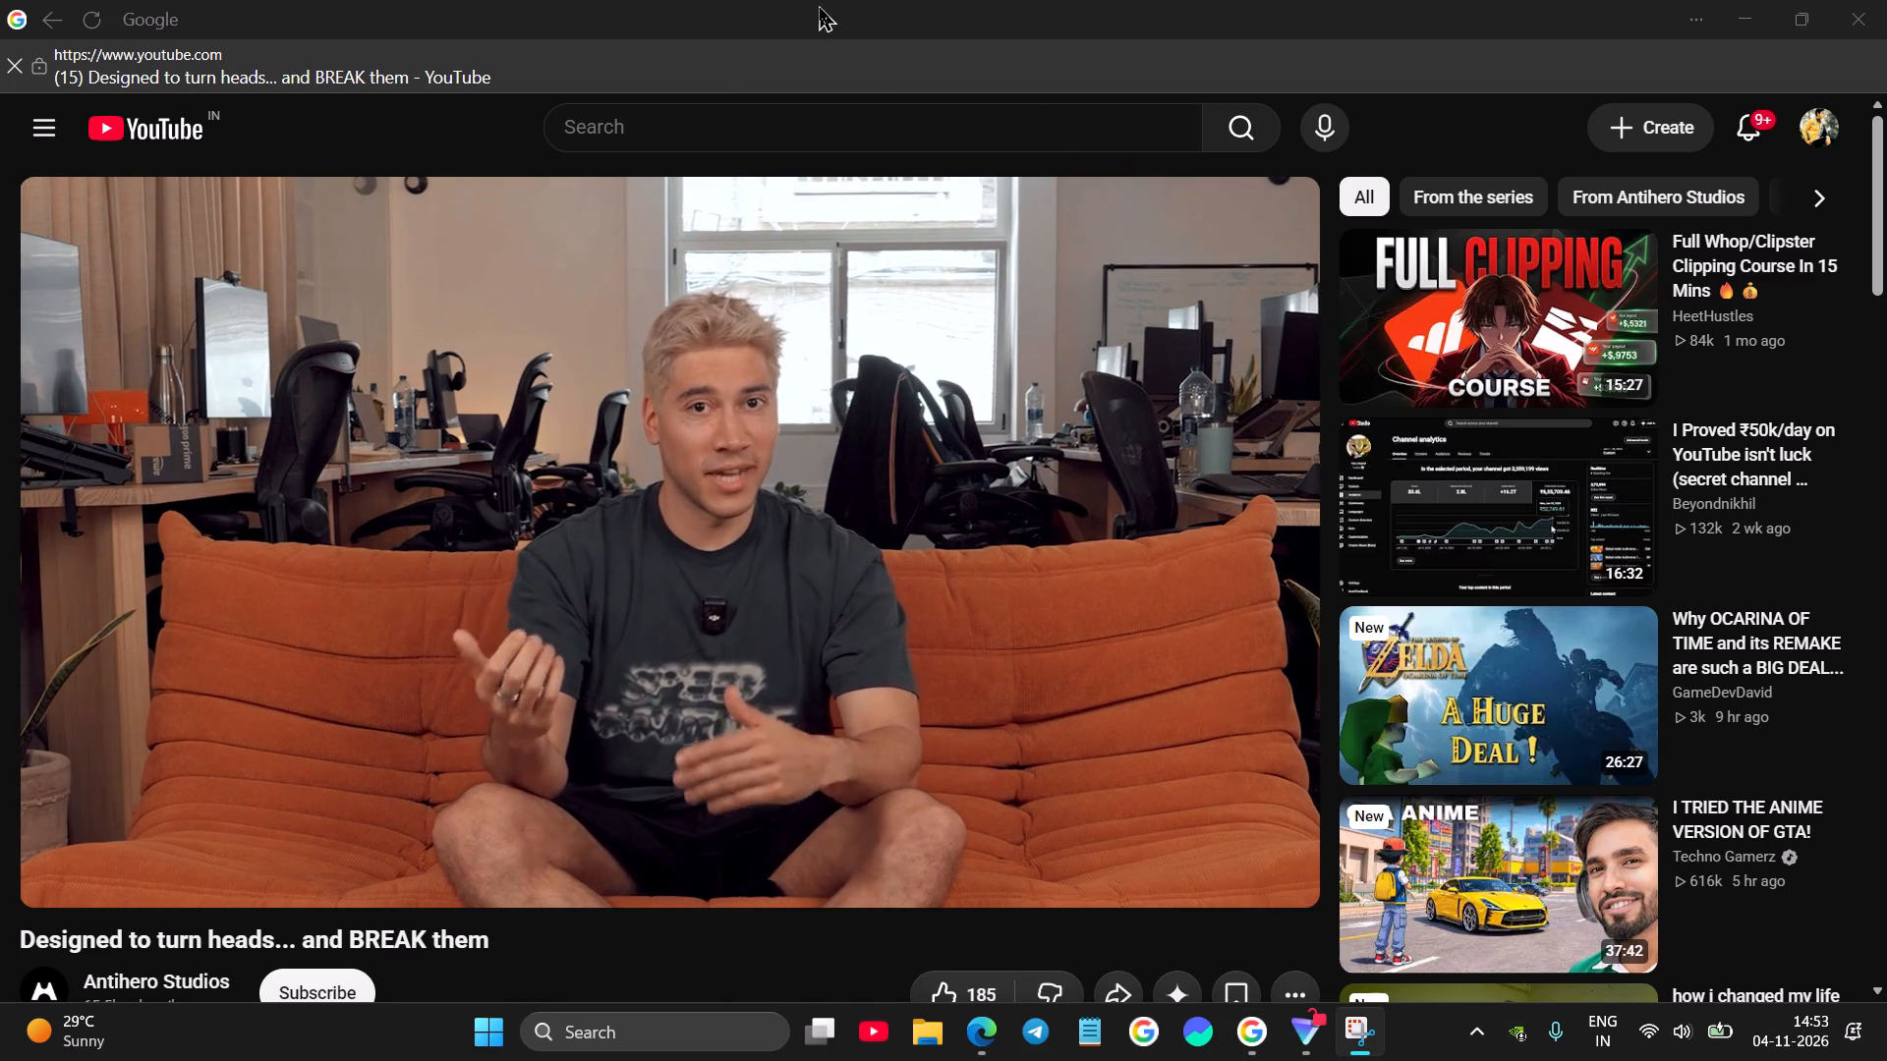
left_click(812, 35)
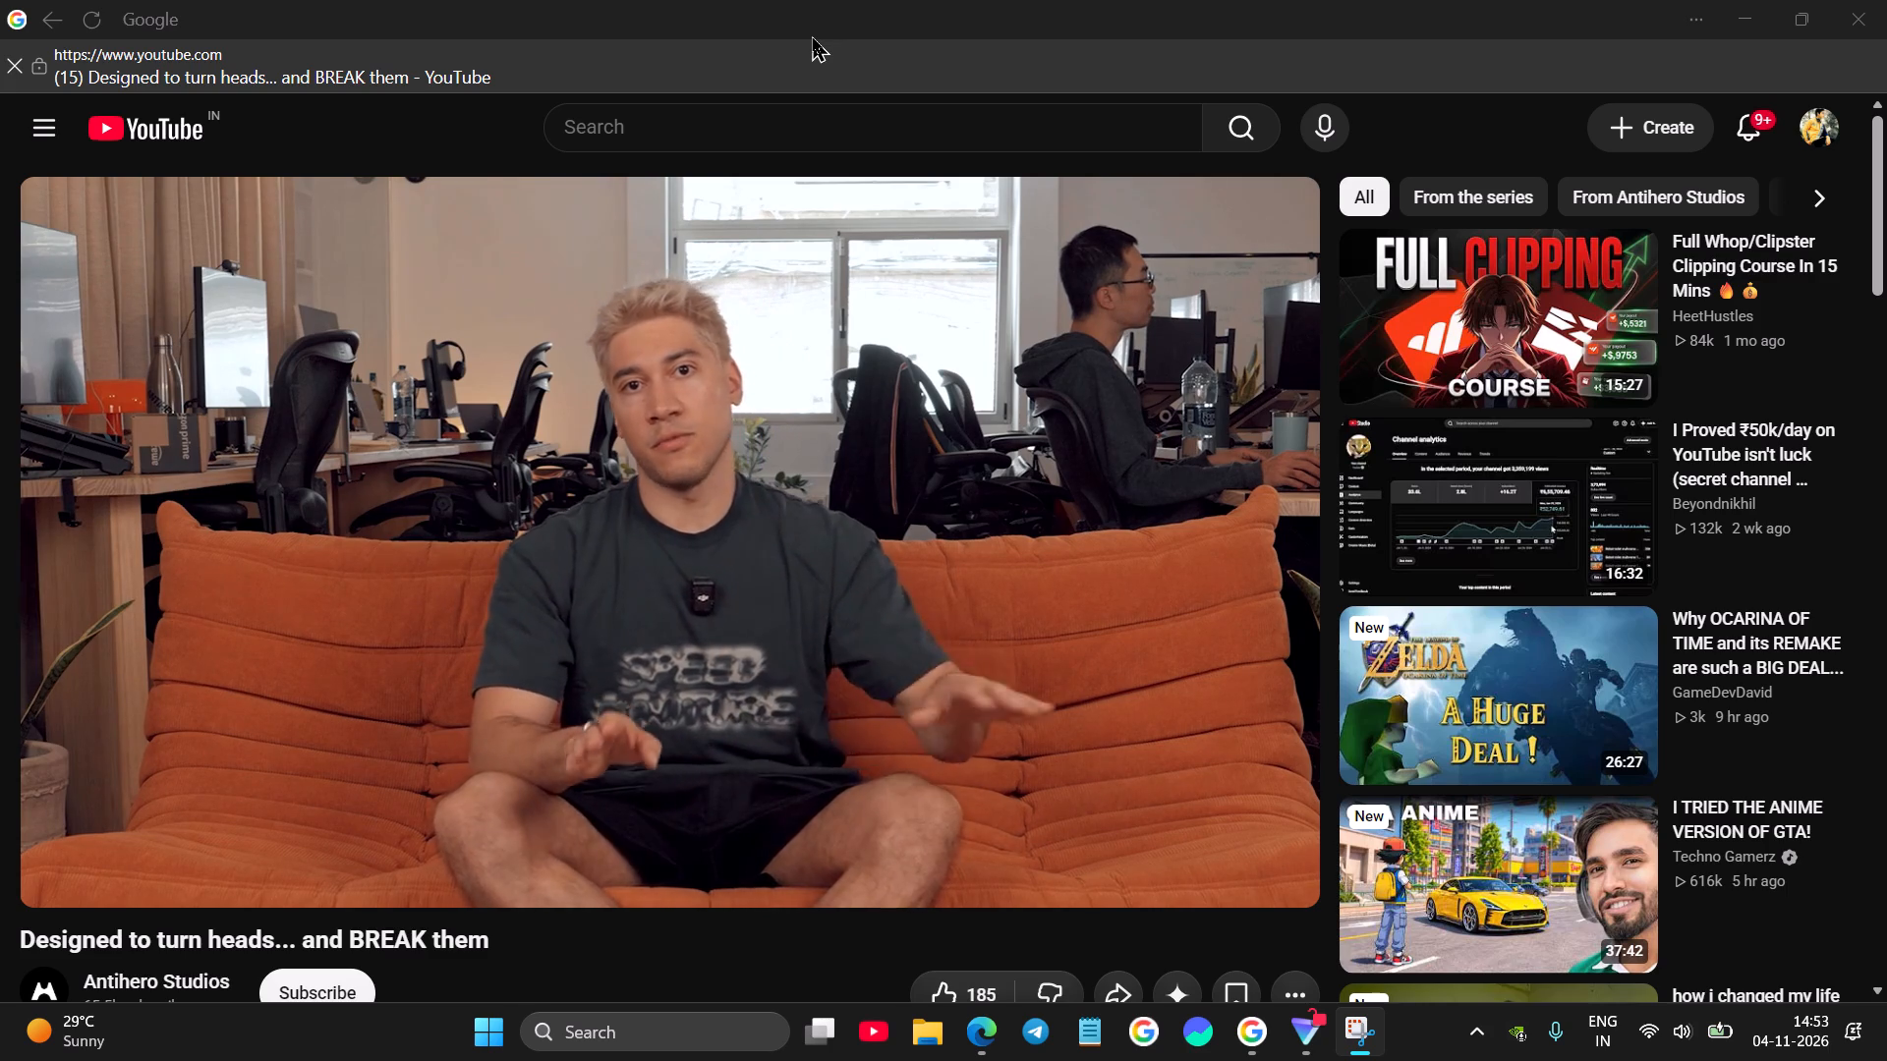
left_click(812, 35)
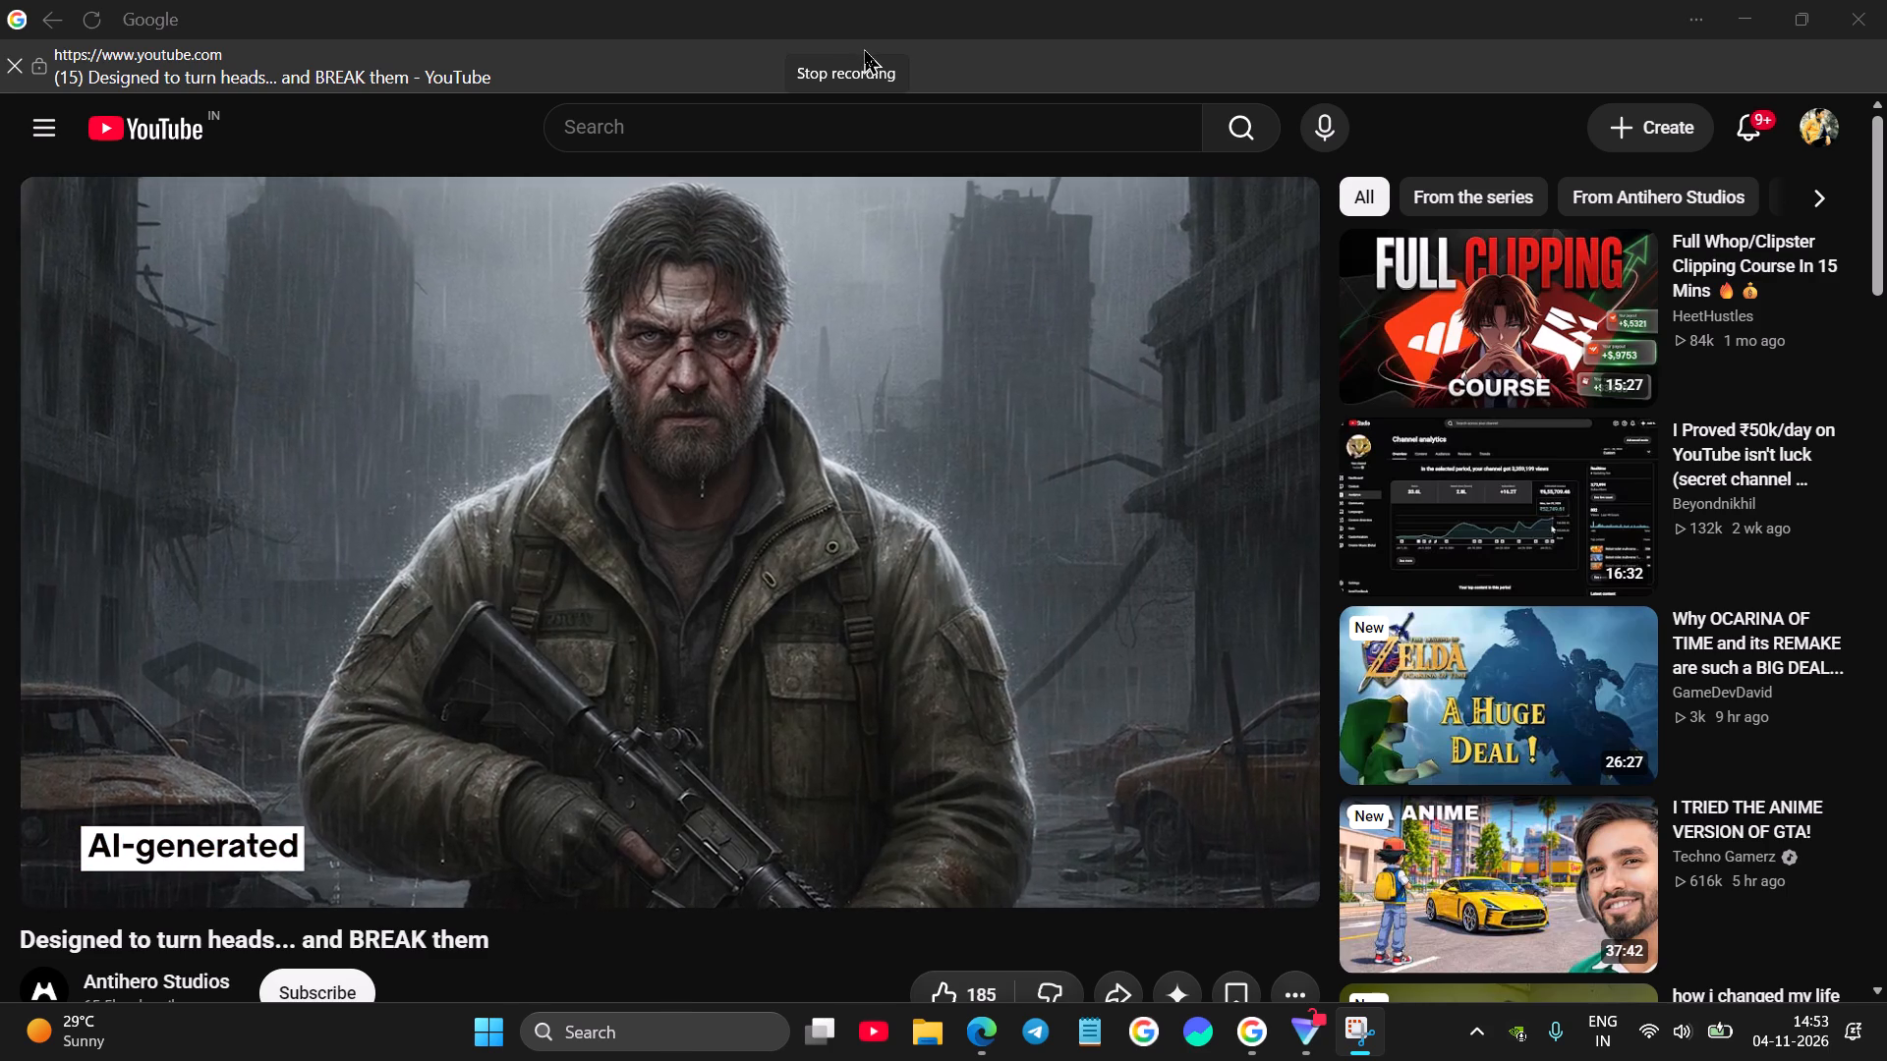
left_click(864, 48)
Close the finished recording's preview and the YouTube window, and minimize the browser showing the clipper rules.
left_click(1277, 93)
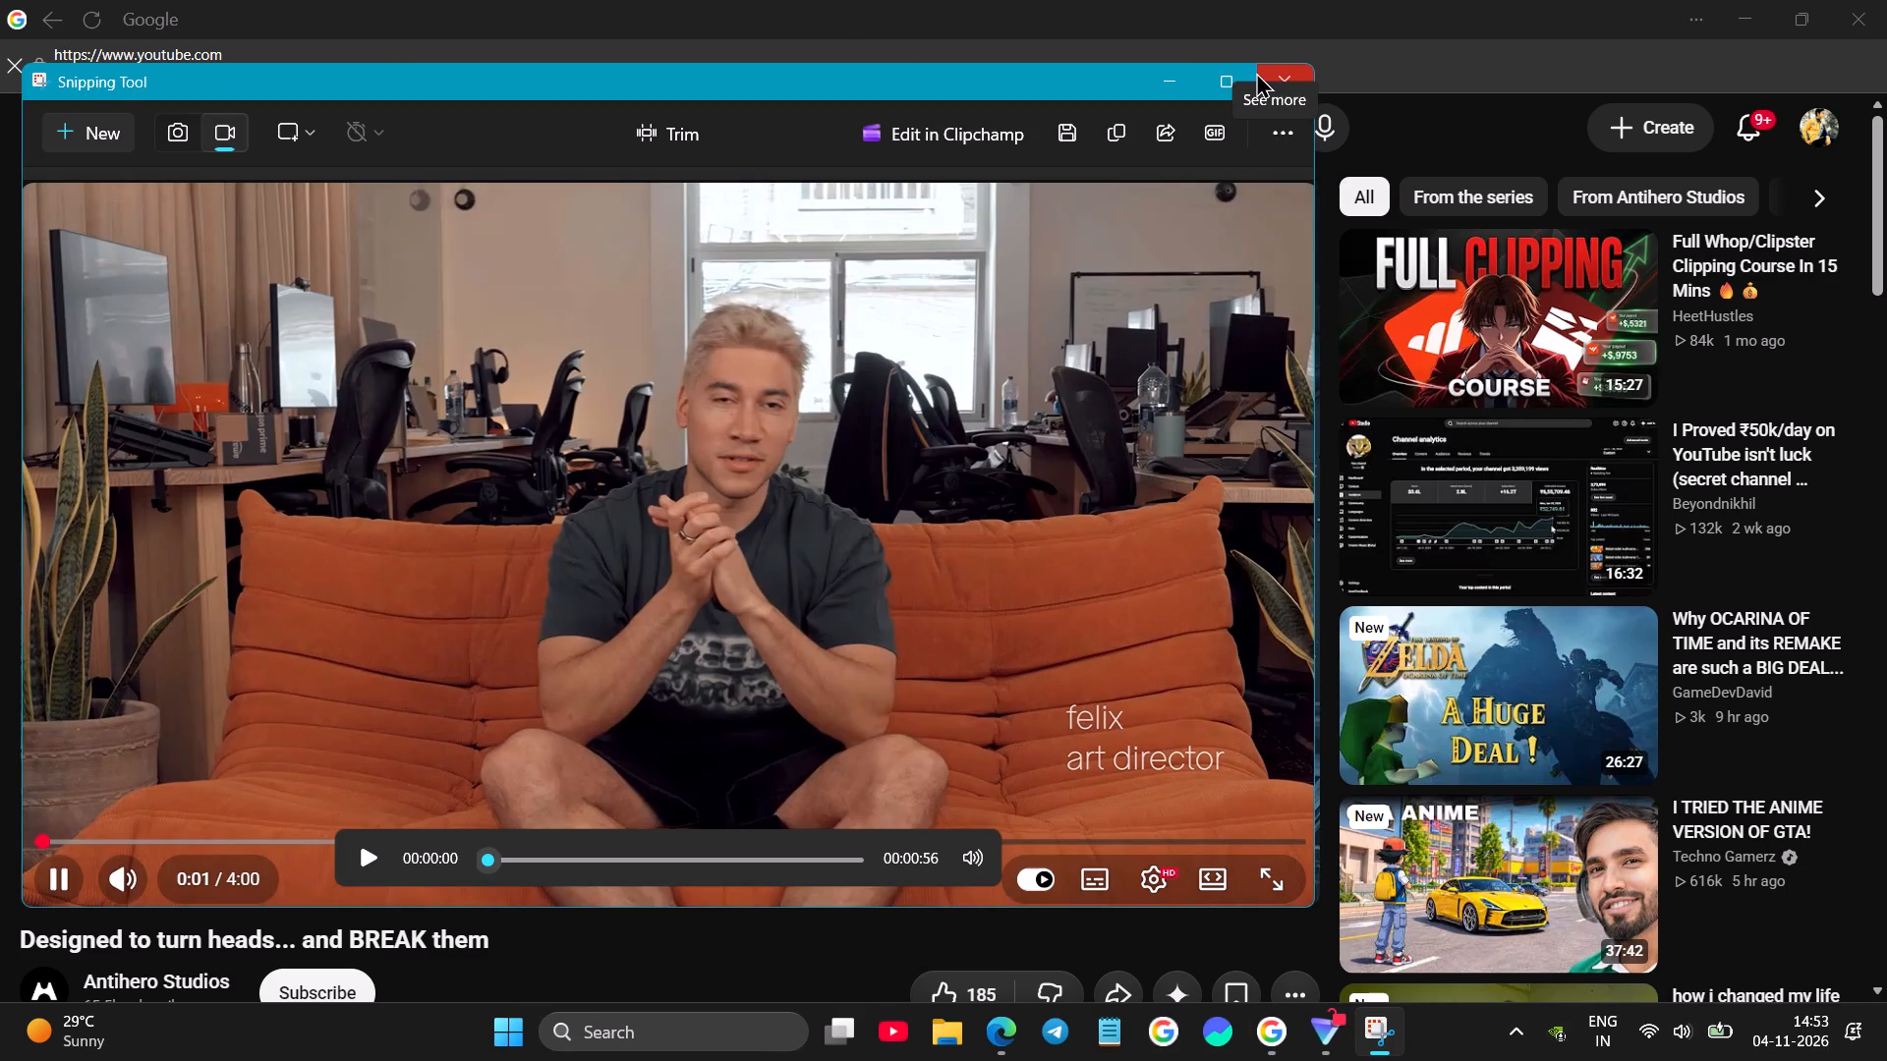
left_click(1297, 84)
left_click(1304, 70)
left_click(1886, 0)
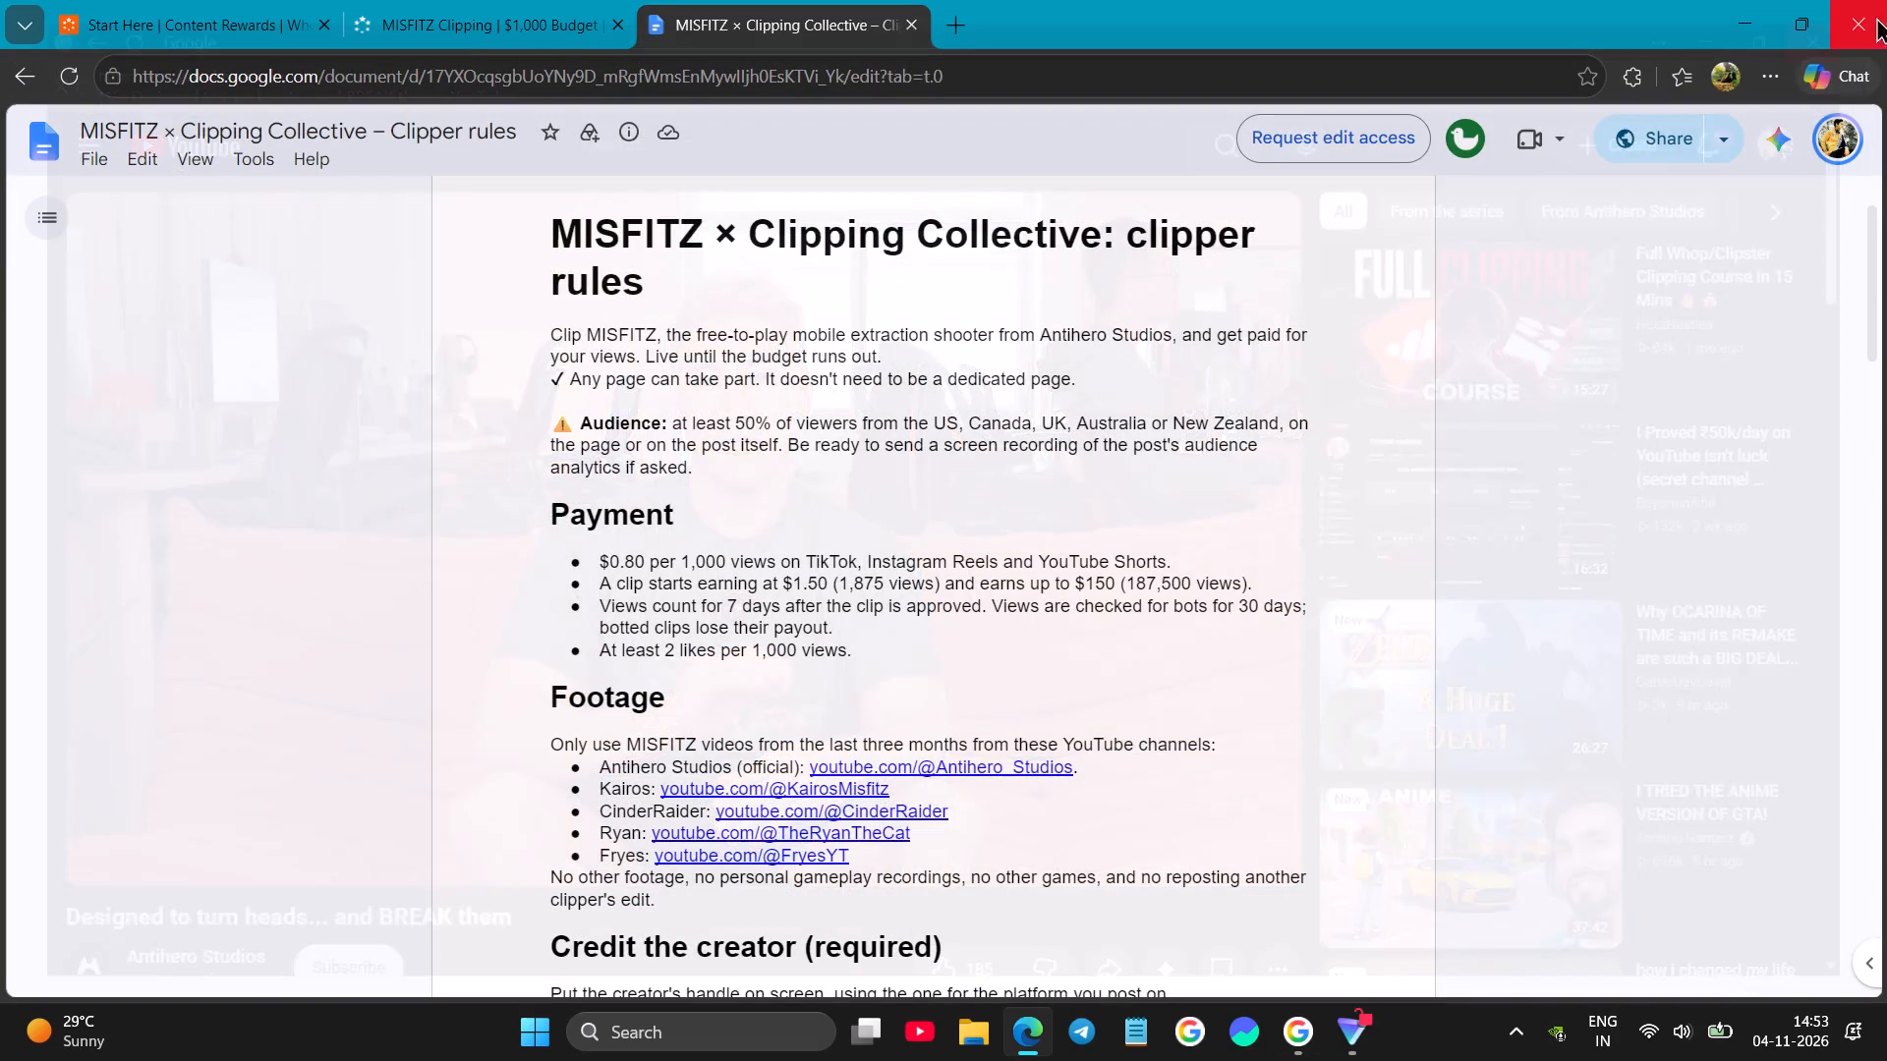
left_click(1756, 0)
Switch to Proton VPN, connect to the fastest free server, and minimize its window.
left_click(1354, 1033)
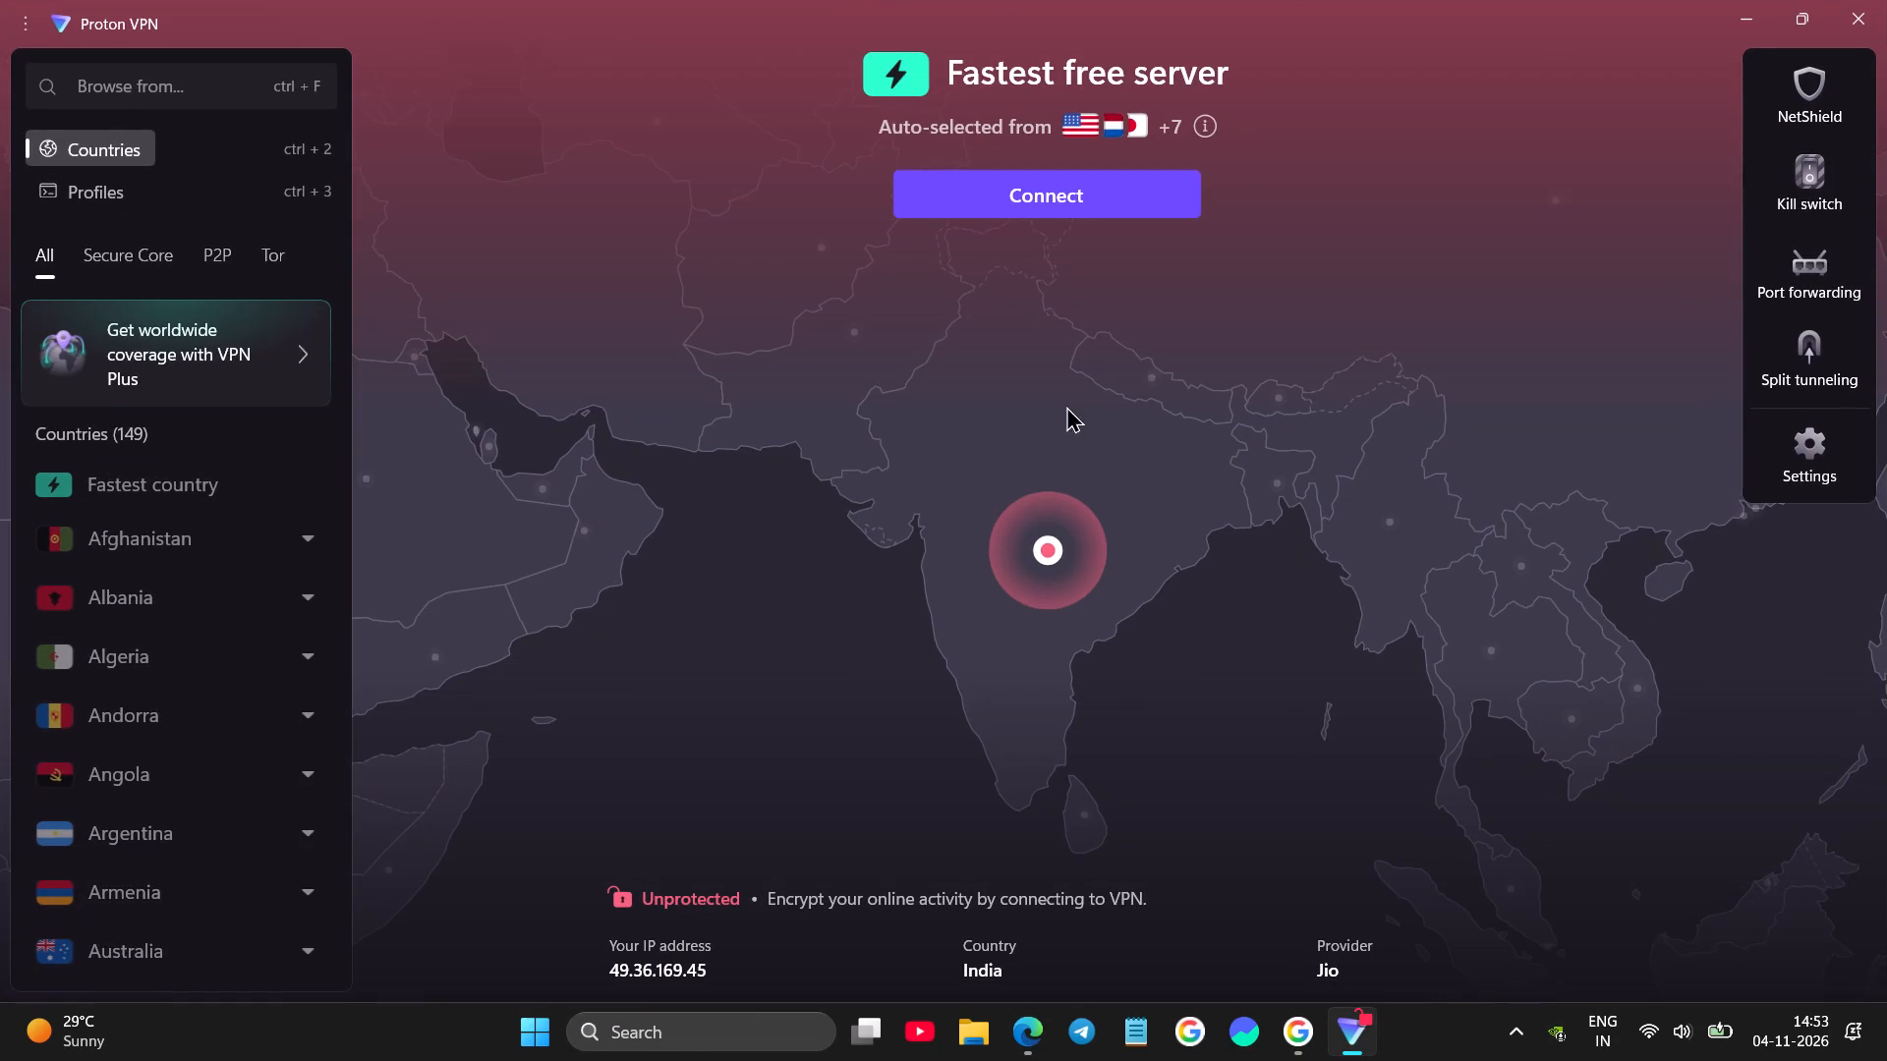
left_click(1007, 170)
left_click(1066, 192)
left_click(1731, 10)
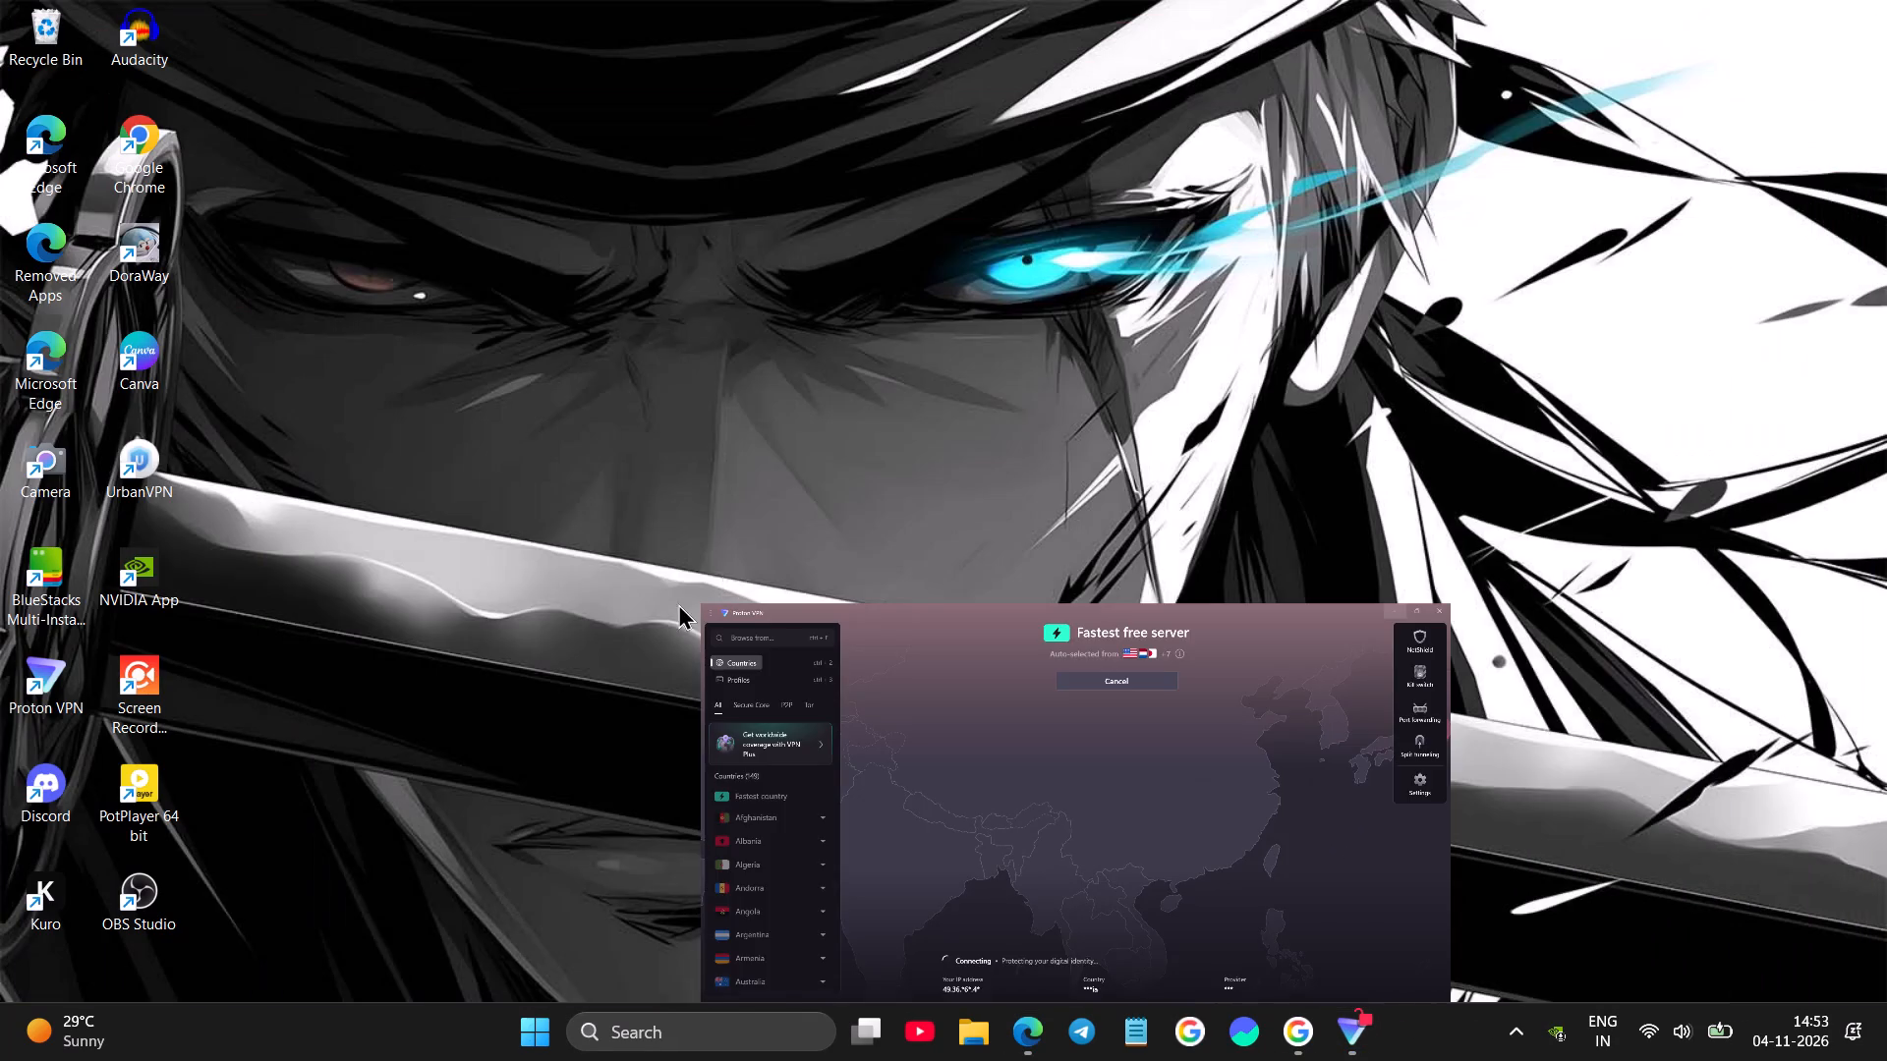
Find CapCut through the Windows search, launch it, and bring its project list into view.
left_click(658, 1018)
key("c")
key("a")
left_click(706, 275)
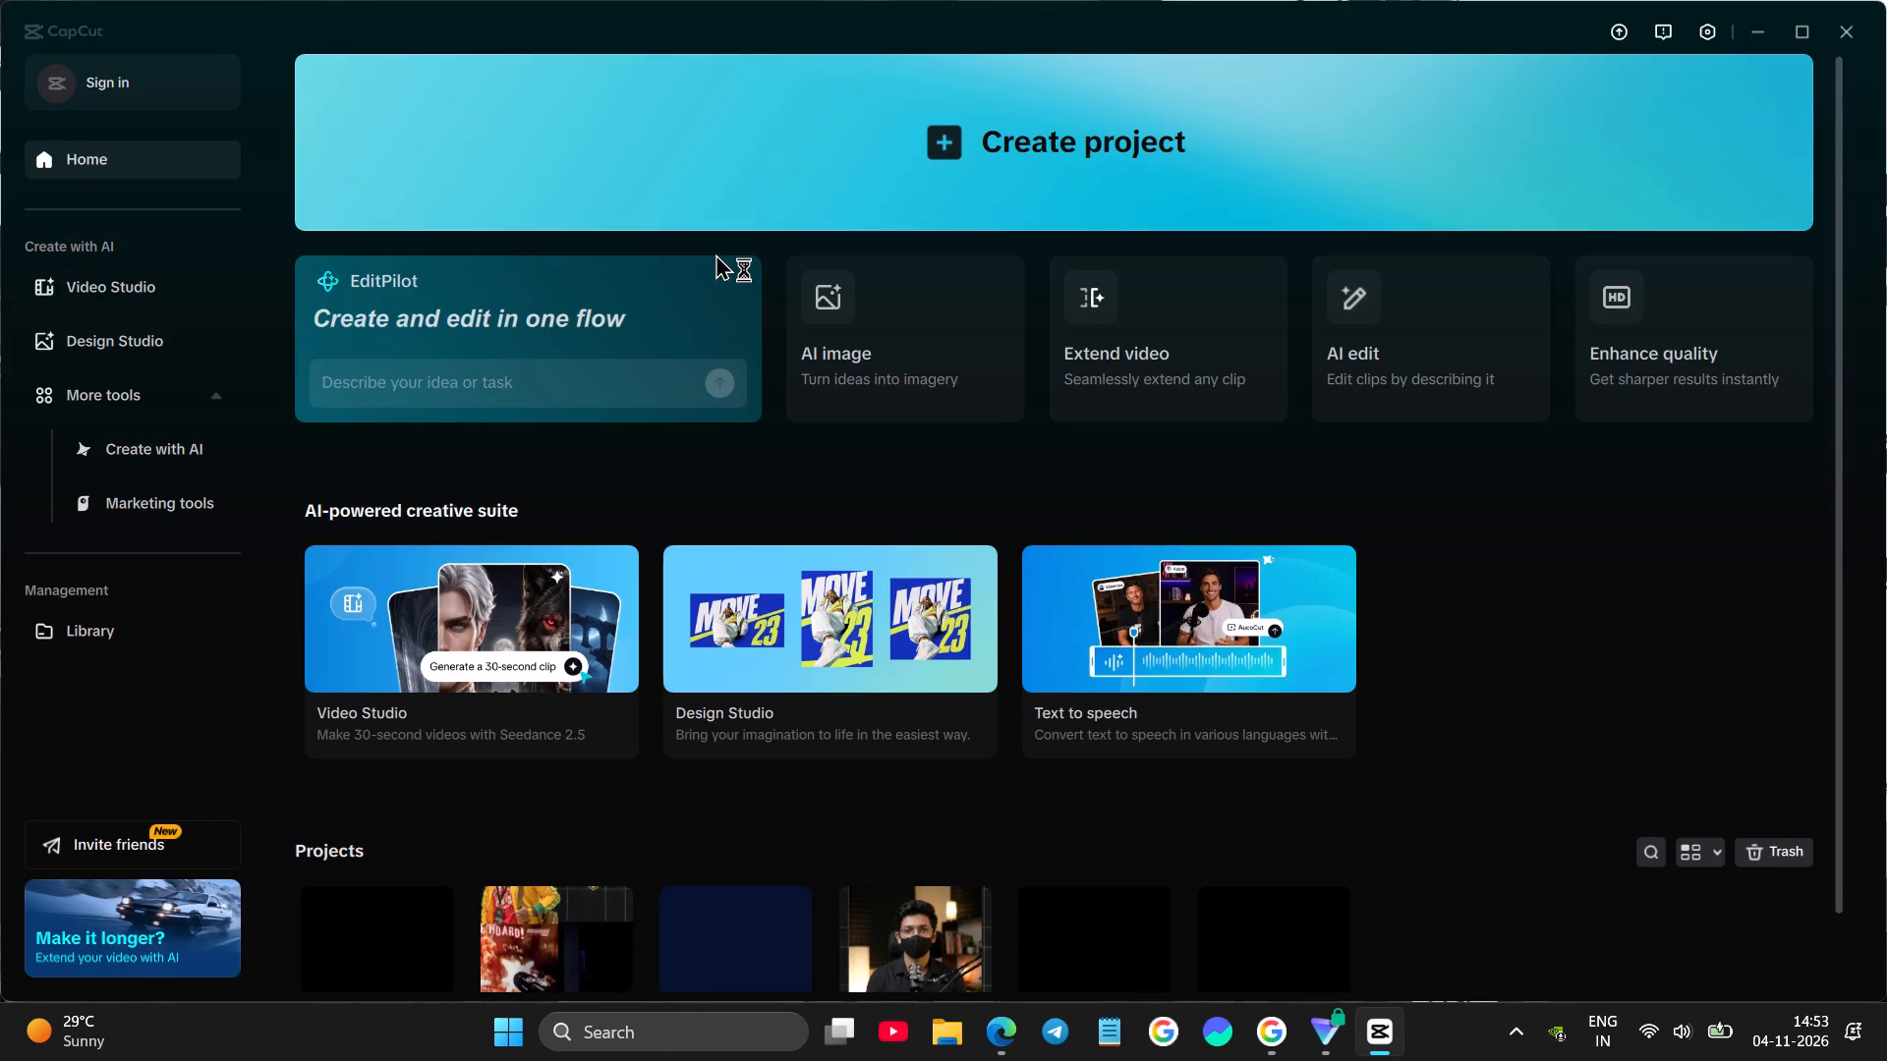
scroll(701, 686, "down", 4)
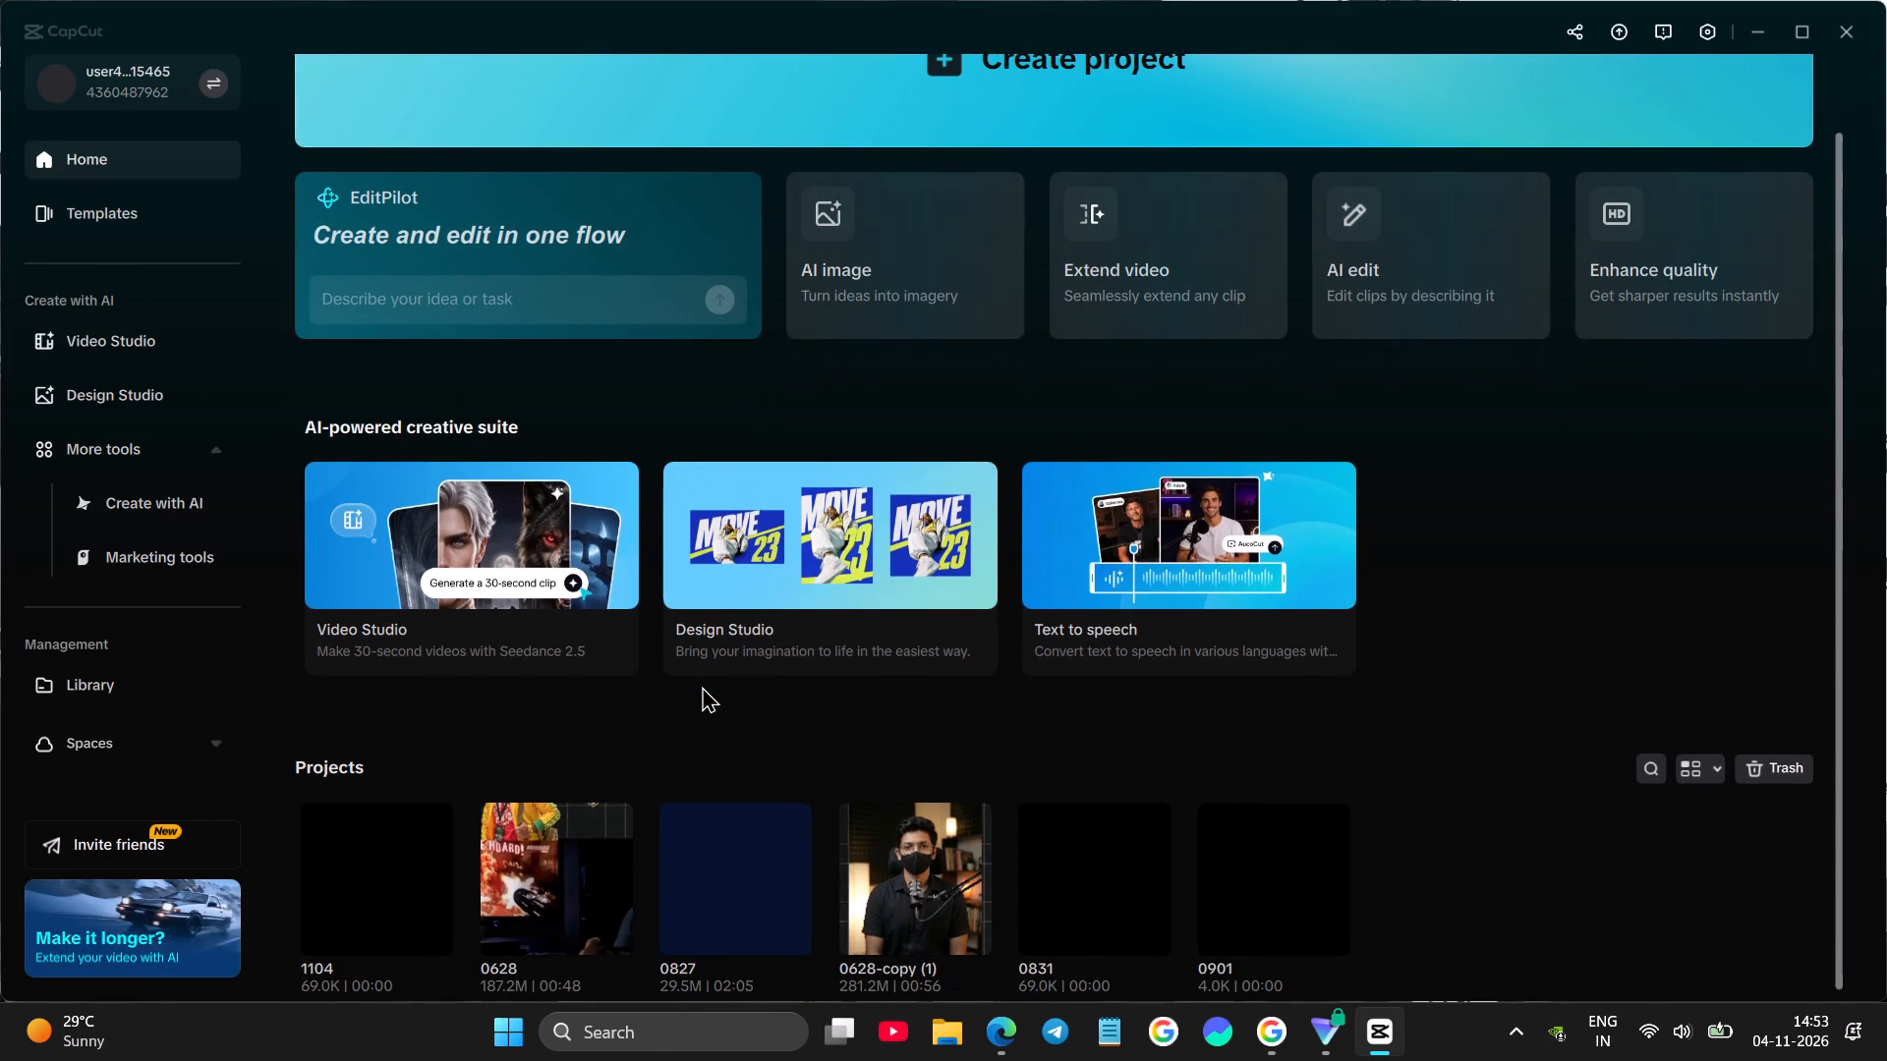
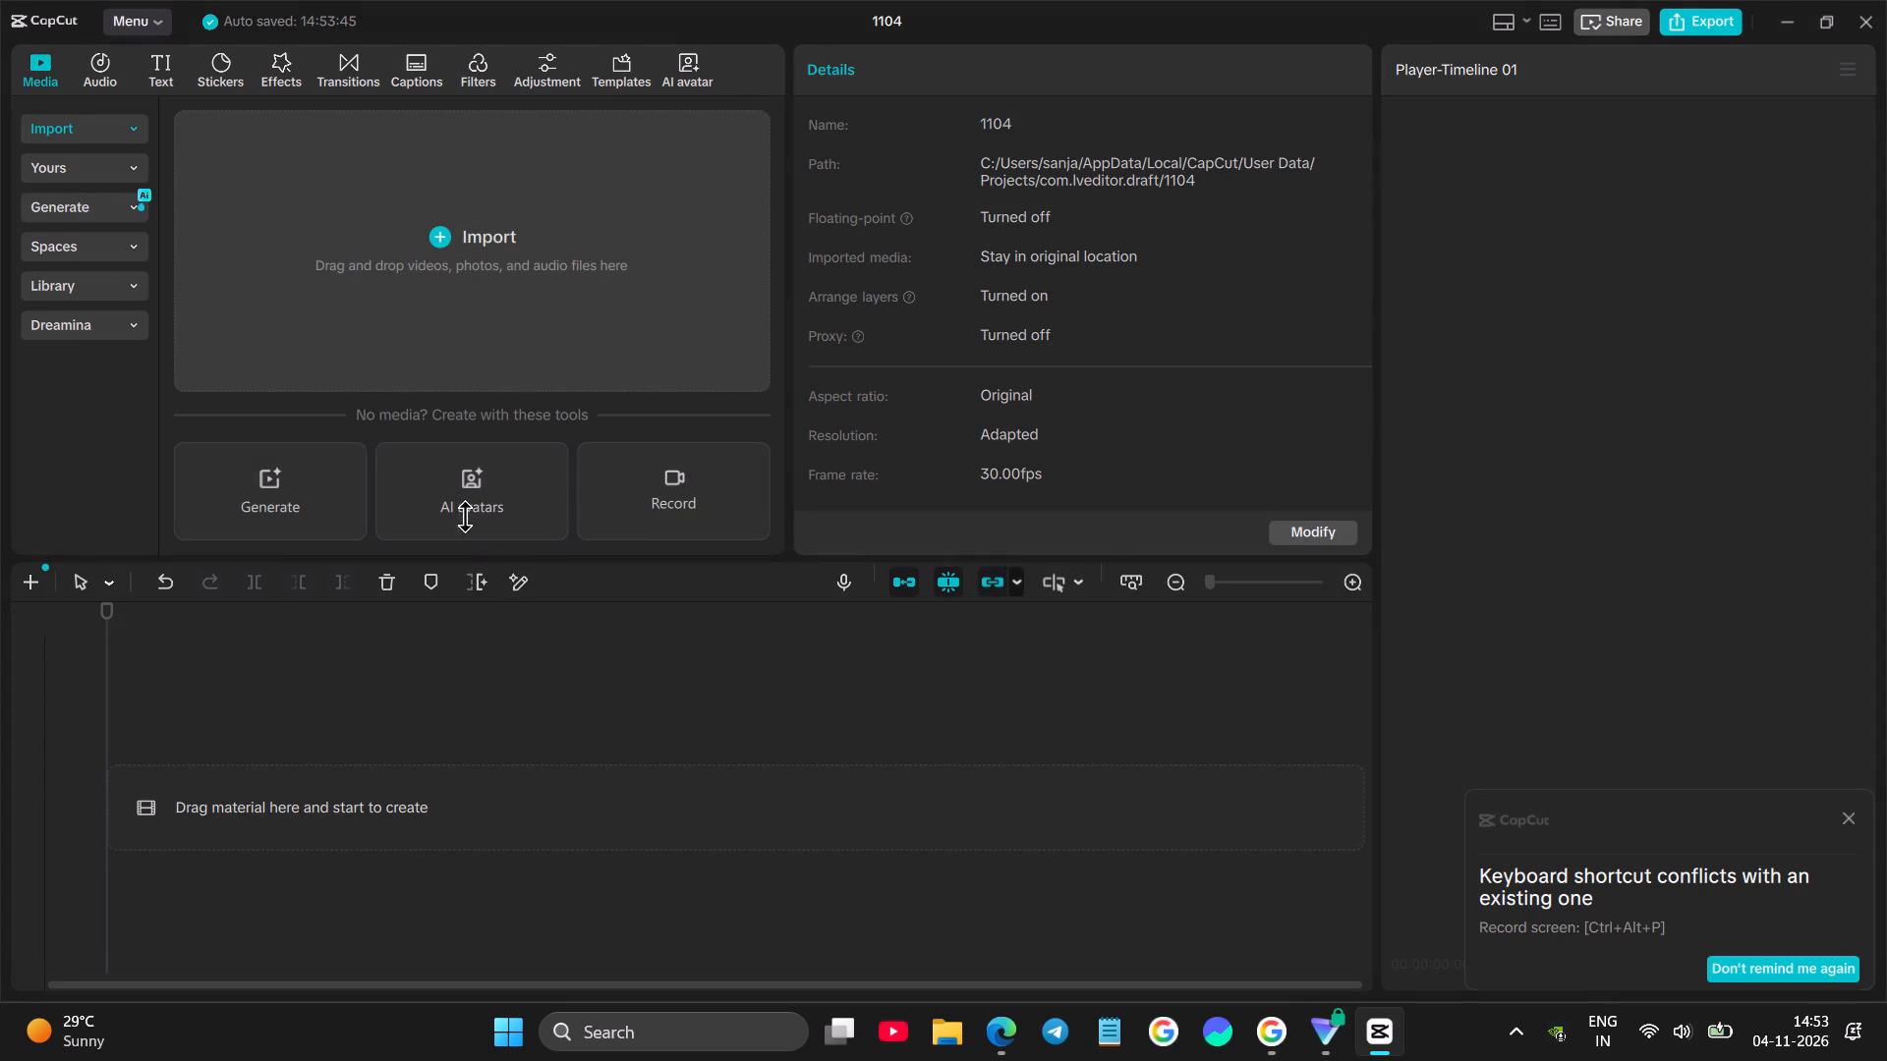
left_click(439, 244)
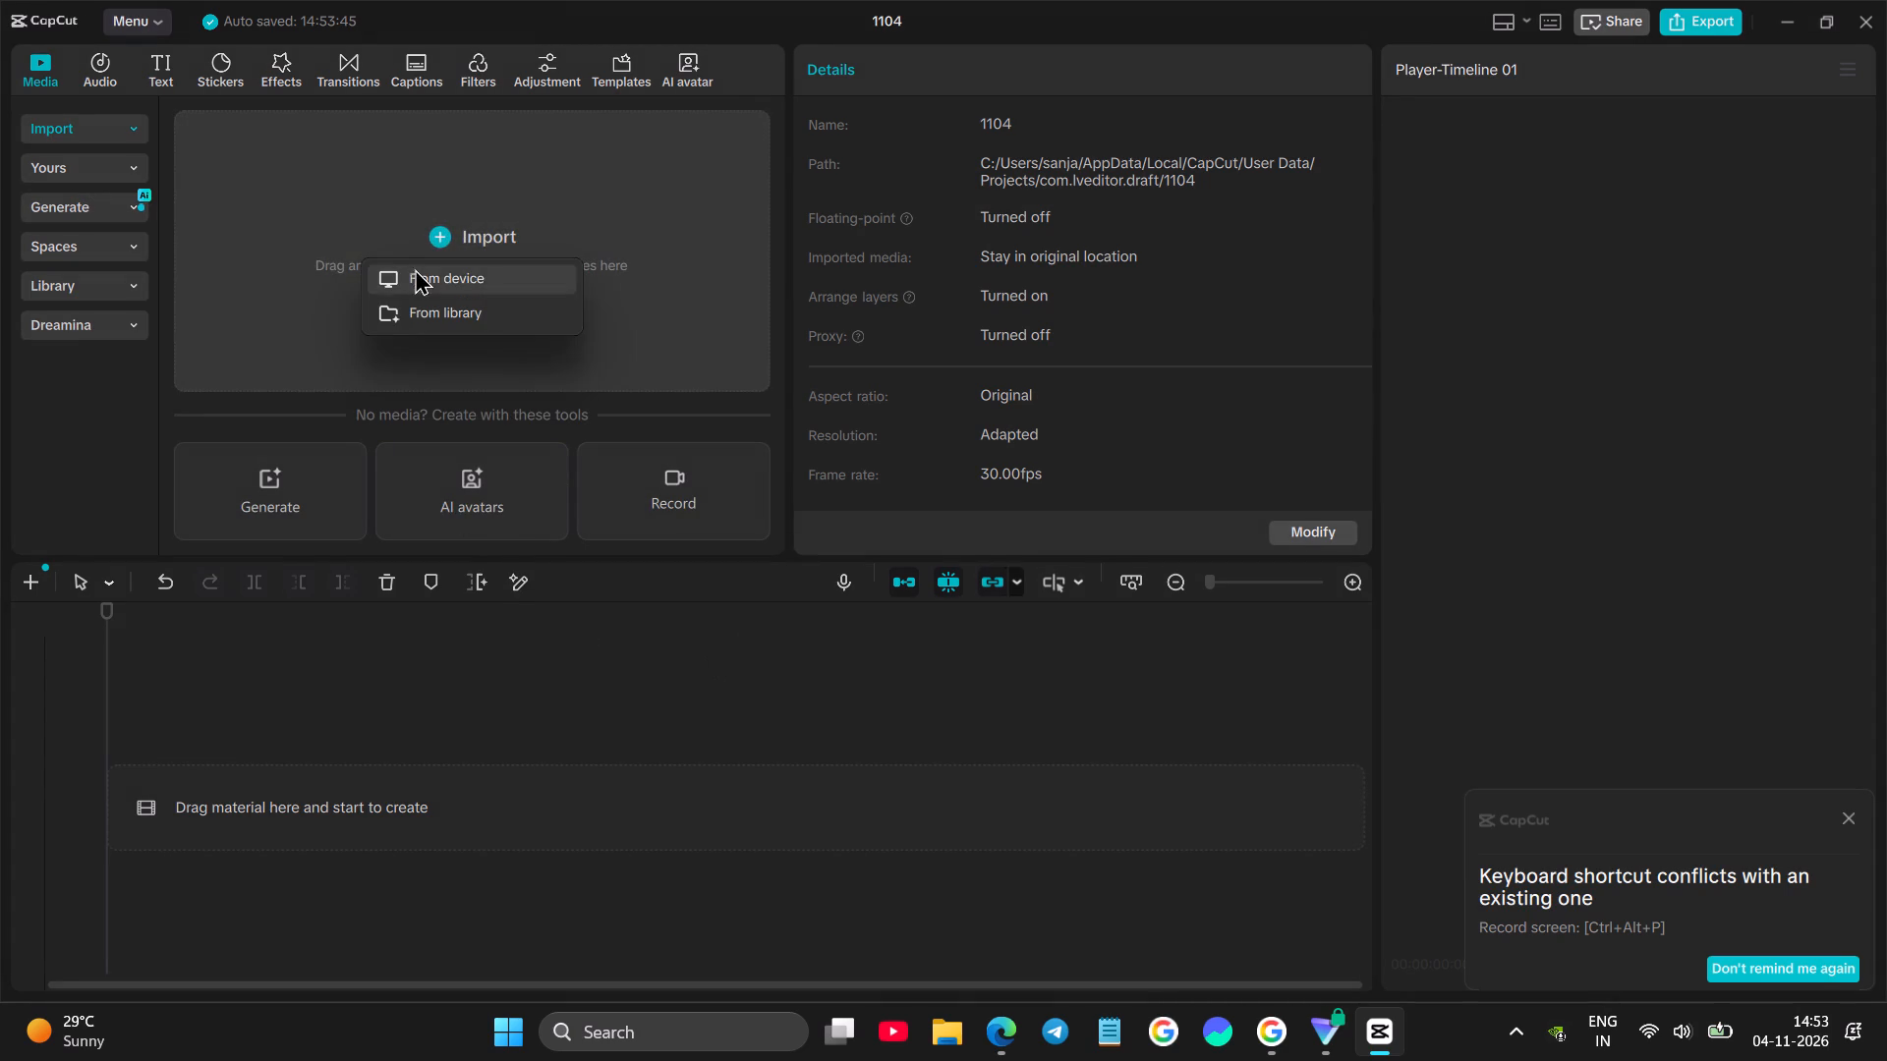
left_click(416, 269)
left_click(123, 697)
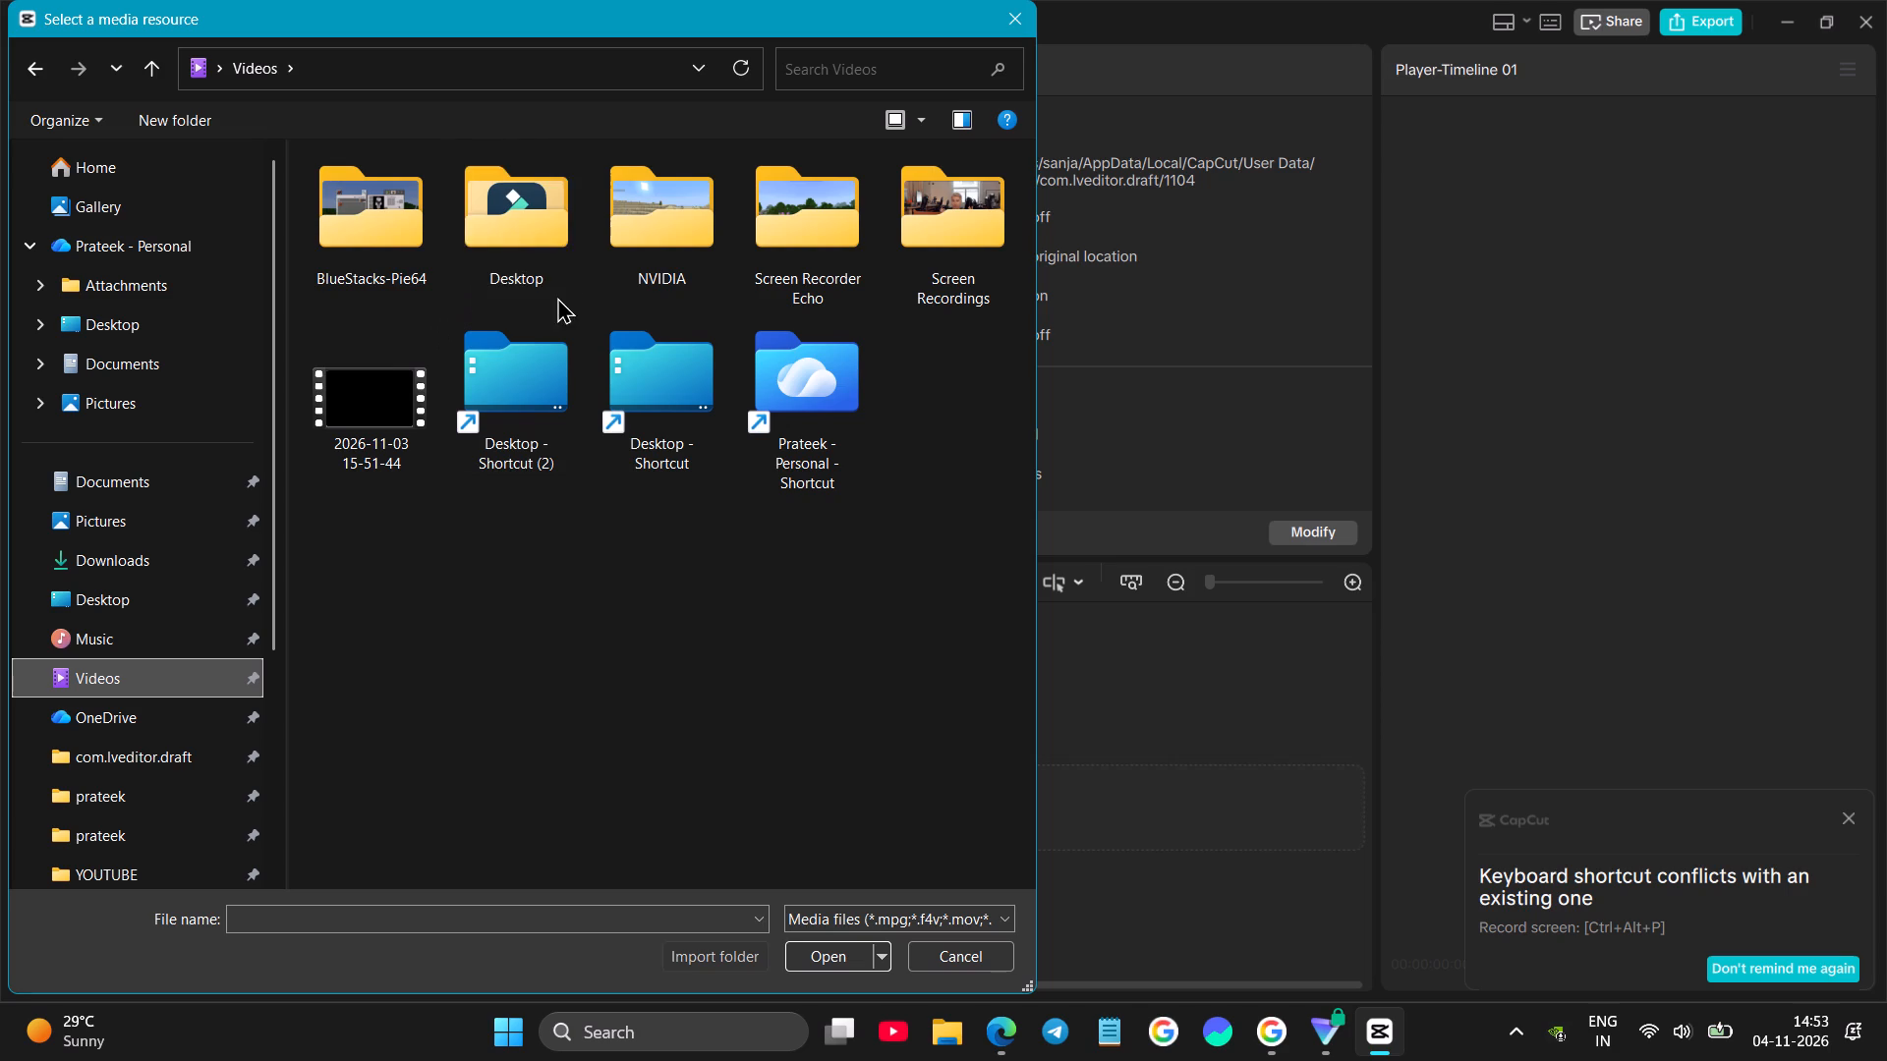
double_click(957, 224)
scroll(909, 649, "down", 14)
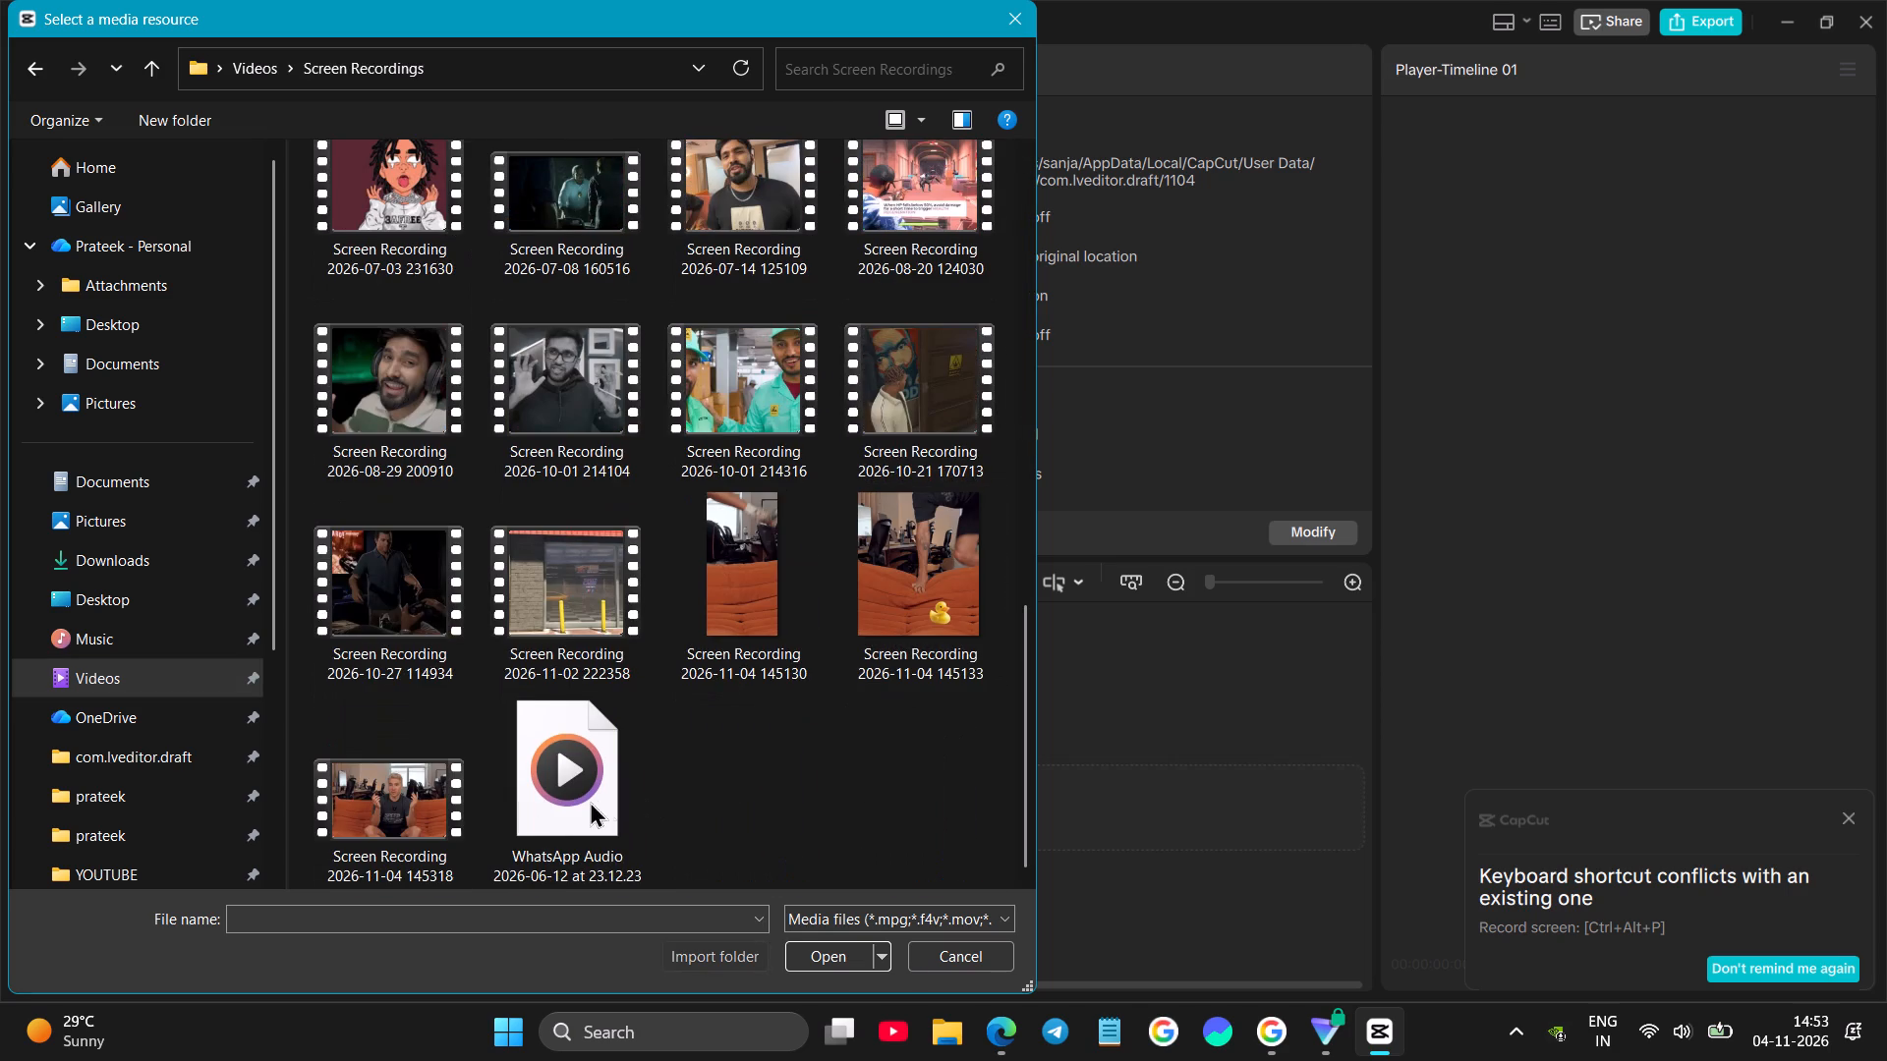
left_click(422, 796)
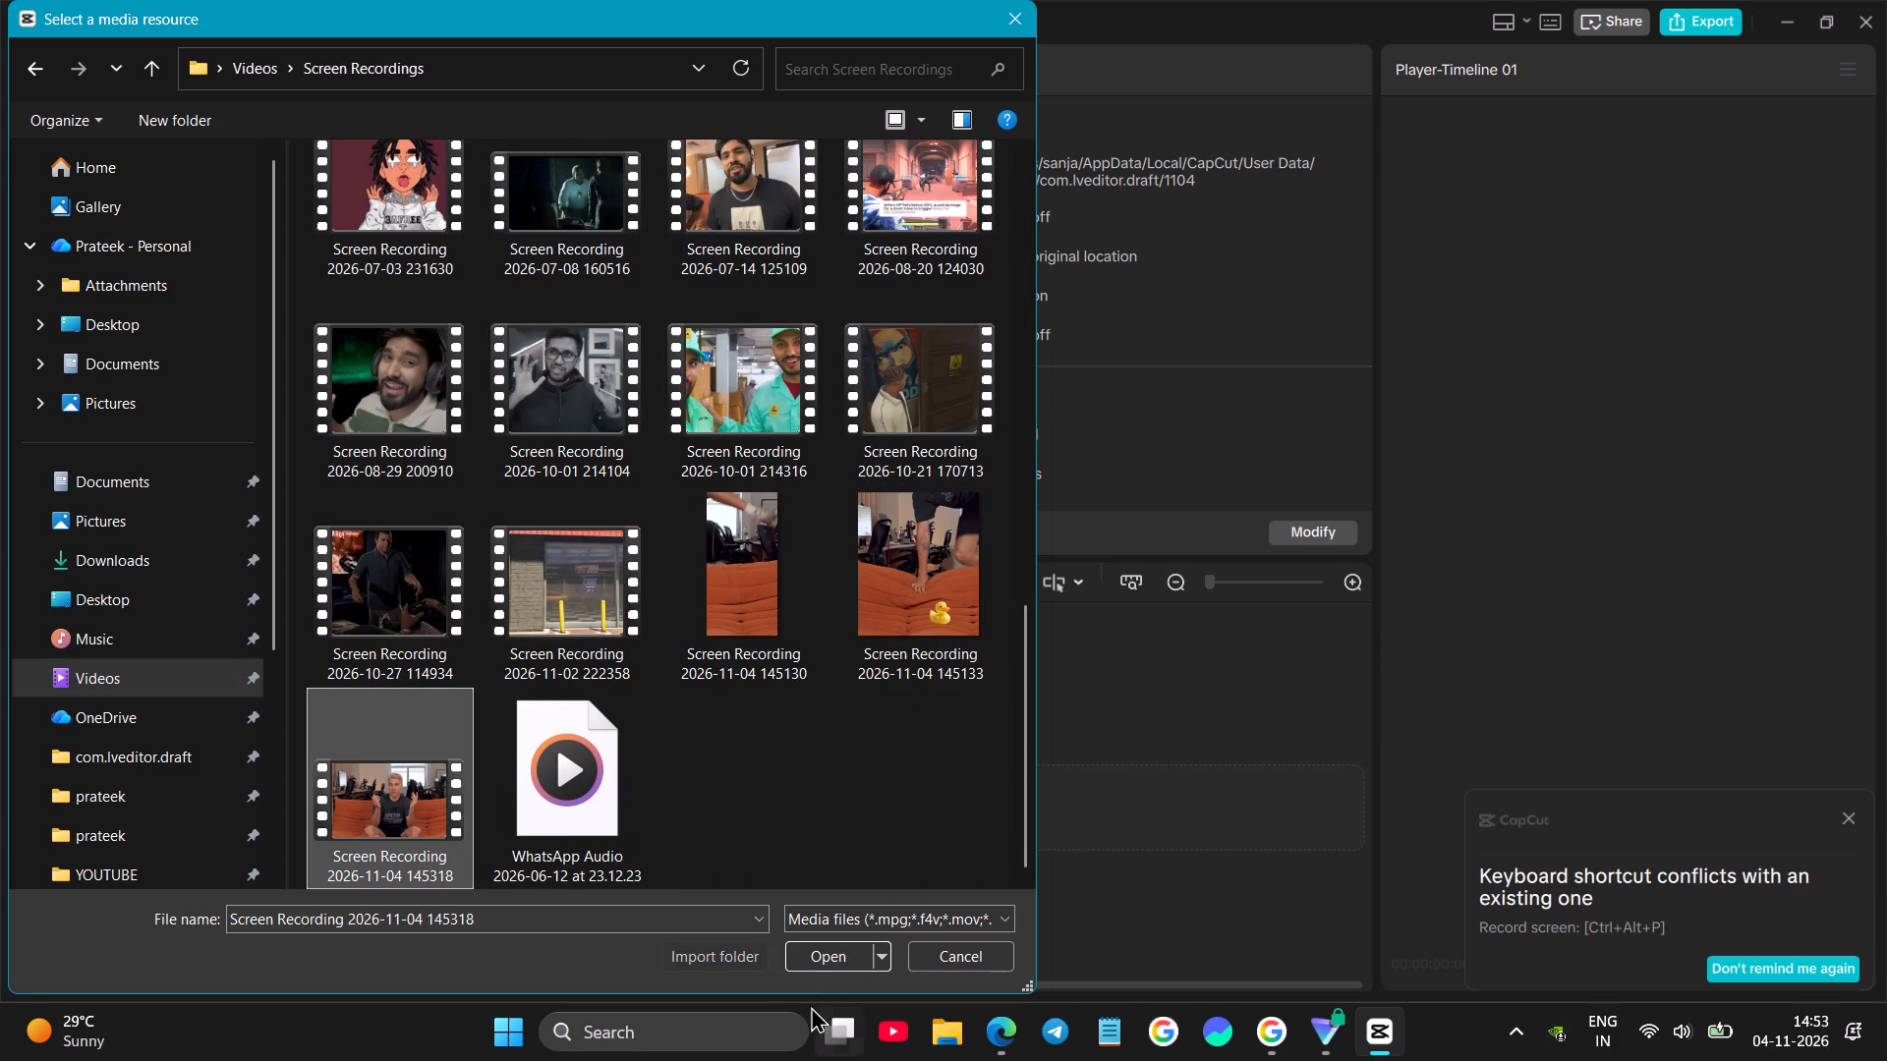
left_click(807, 950)
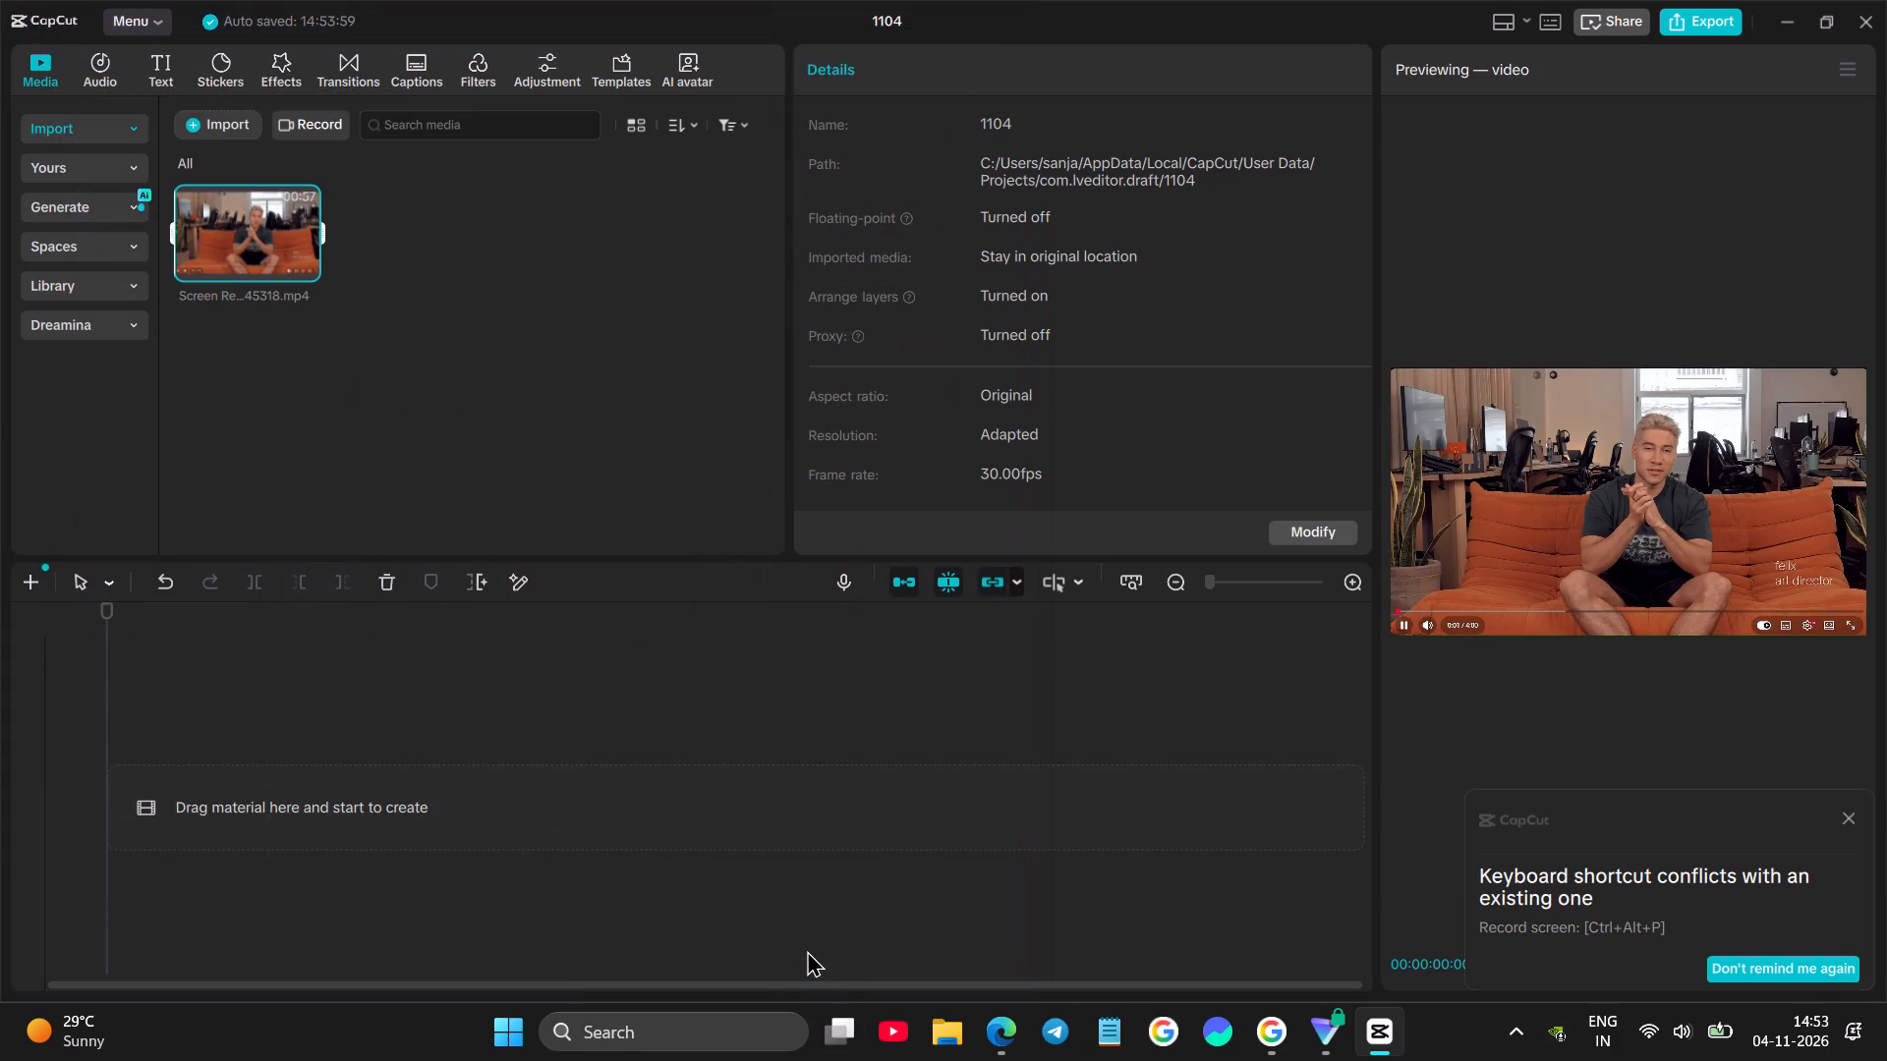
left_click(1846, 813)
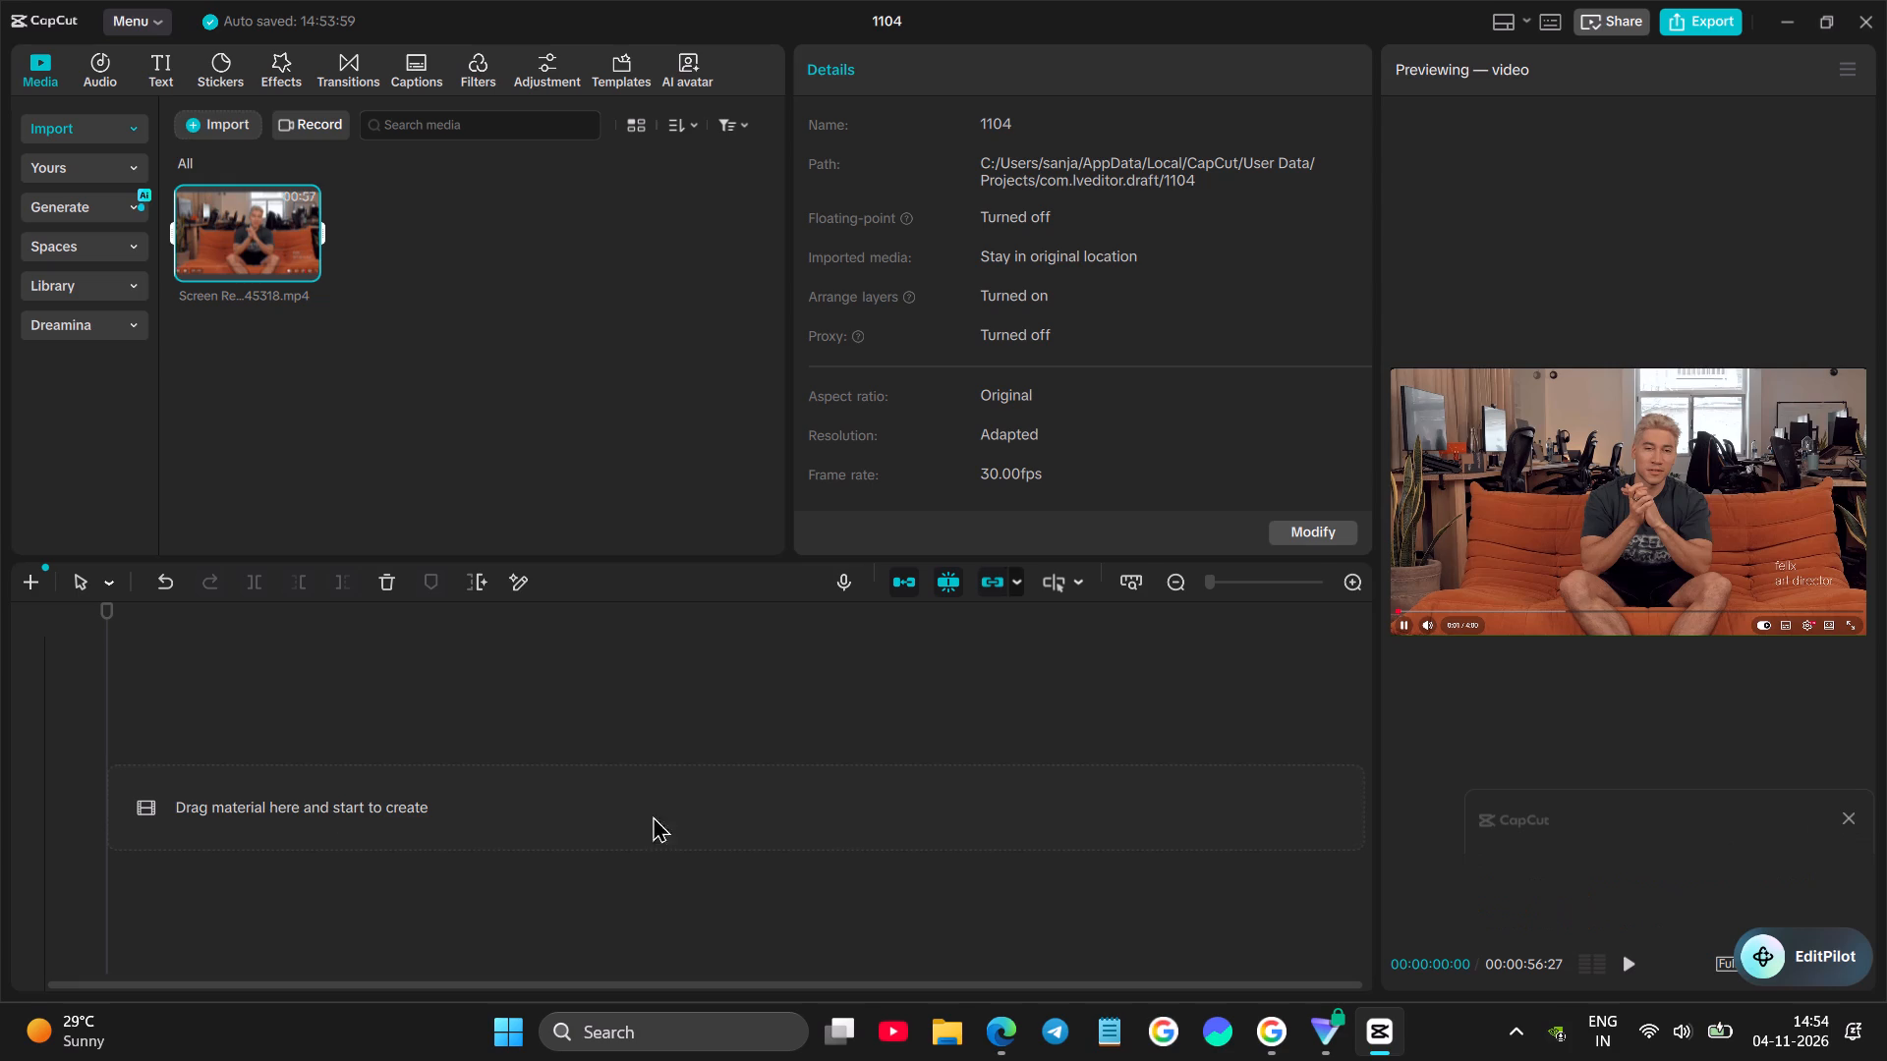
Place the imported recording at the start of the timeline and briefly play its opening.
left_click_drag(250, 218, 197, 765)
double_click(268, 671)
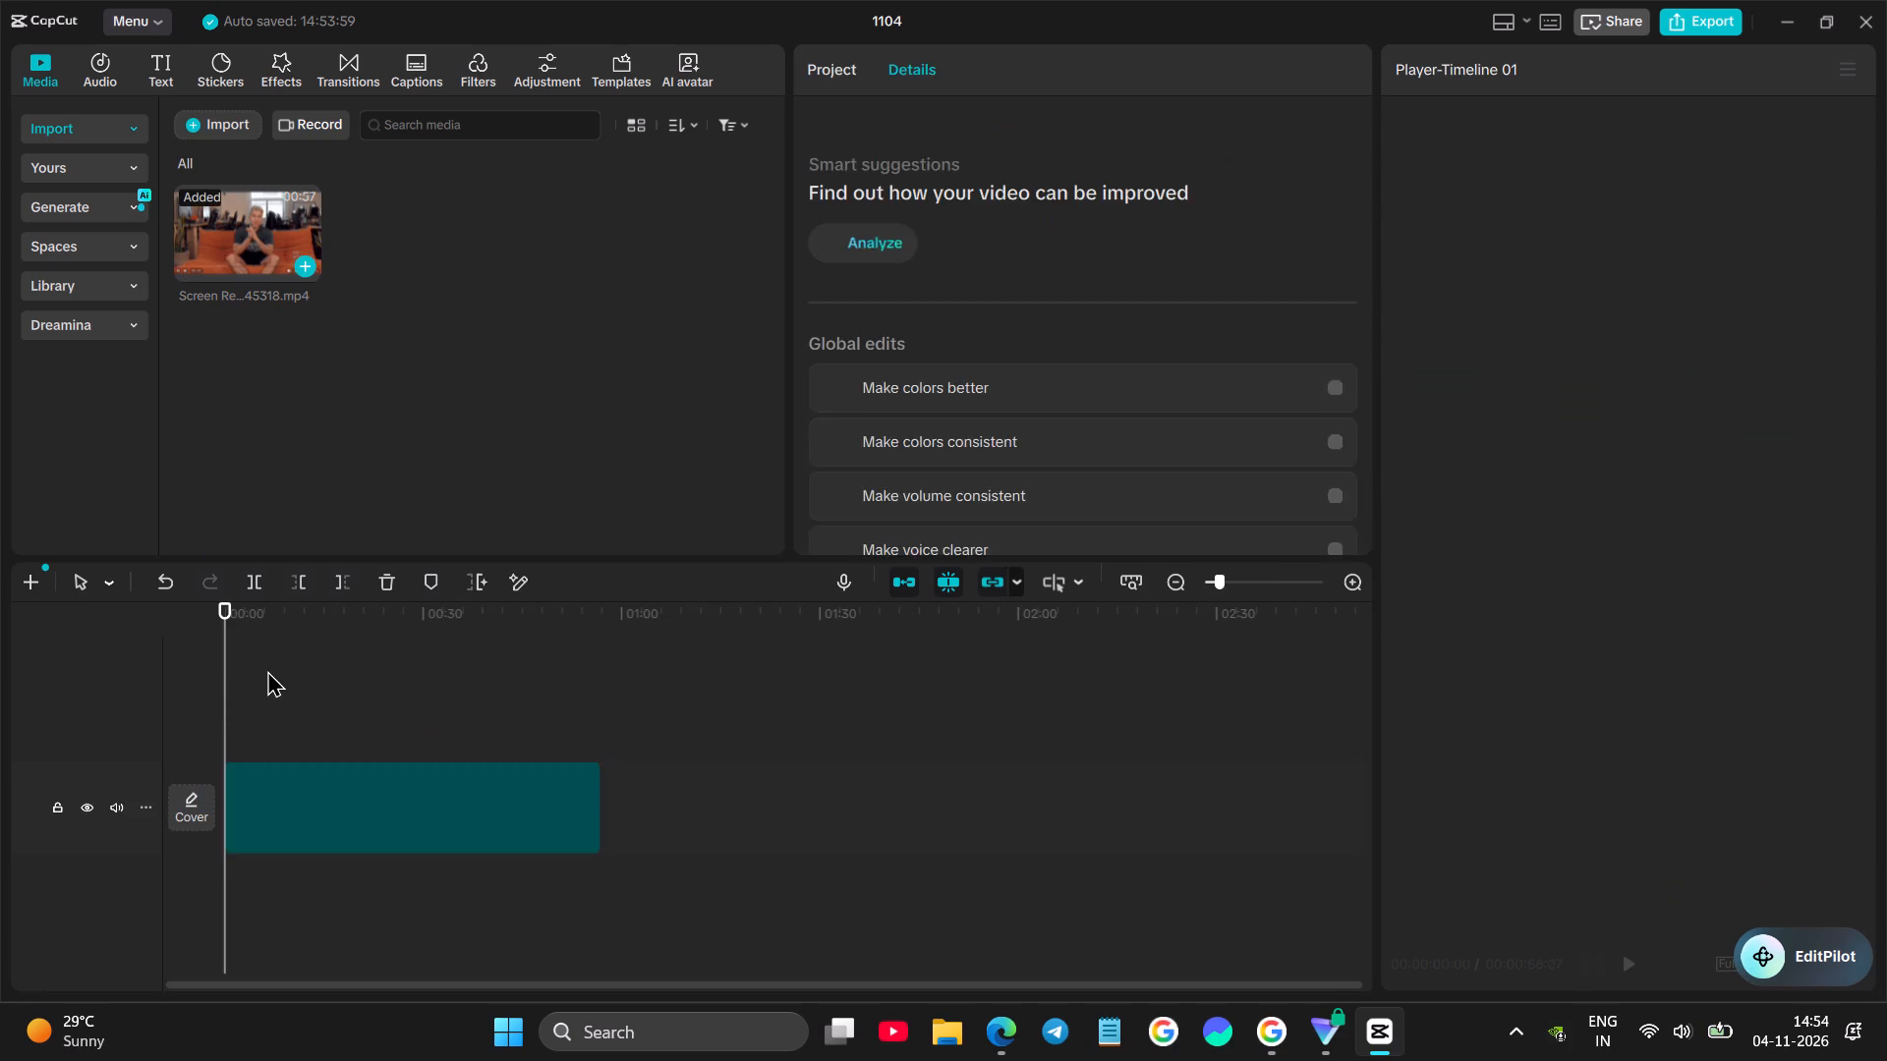
left_click_drag(267, 670, 201, 684)
key("space")
key("space")
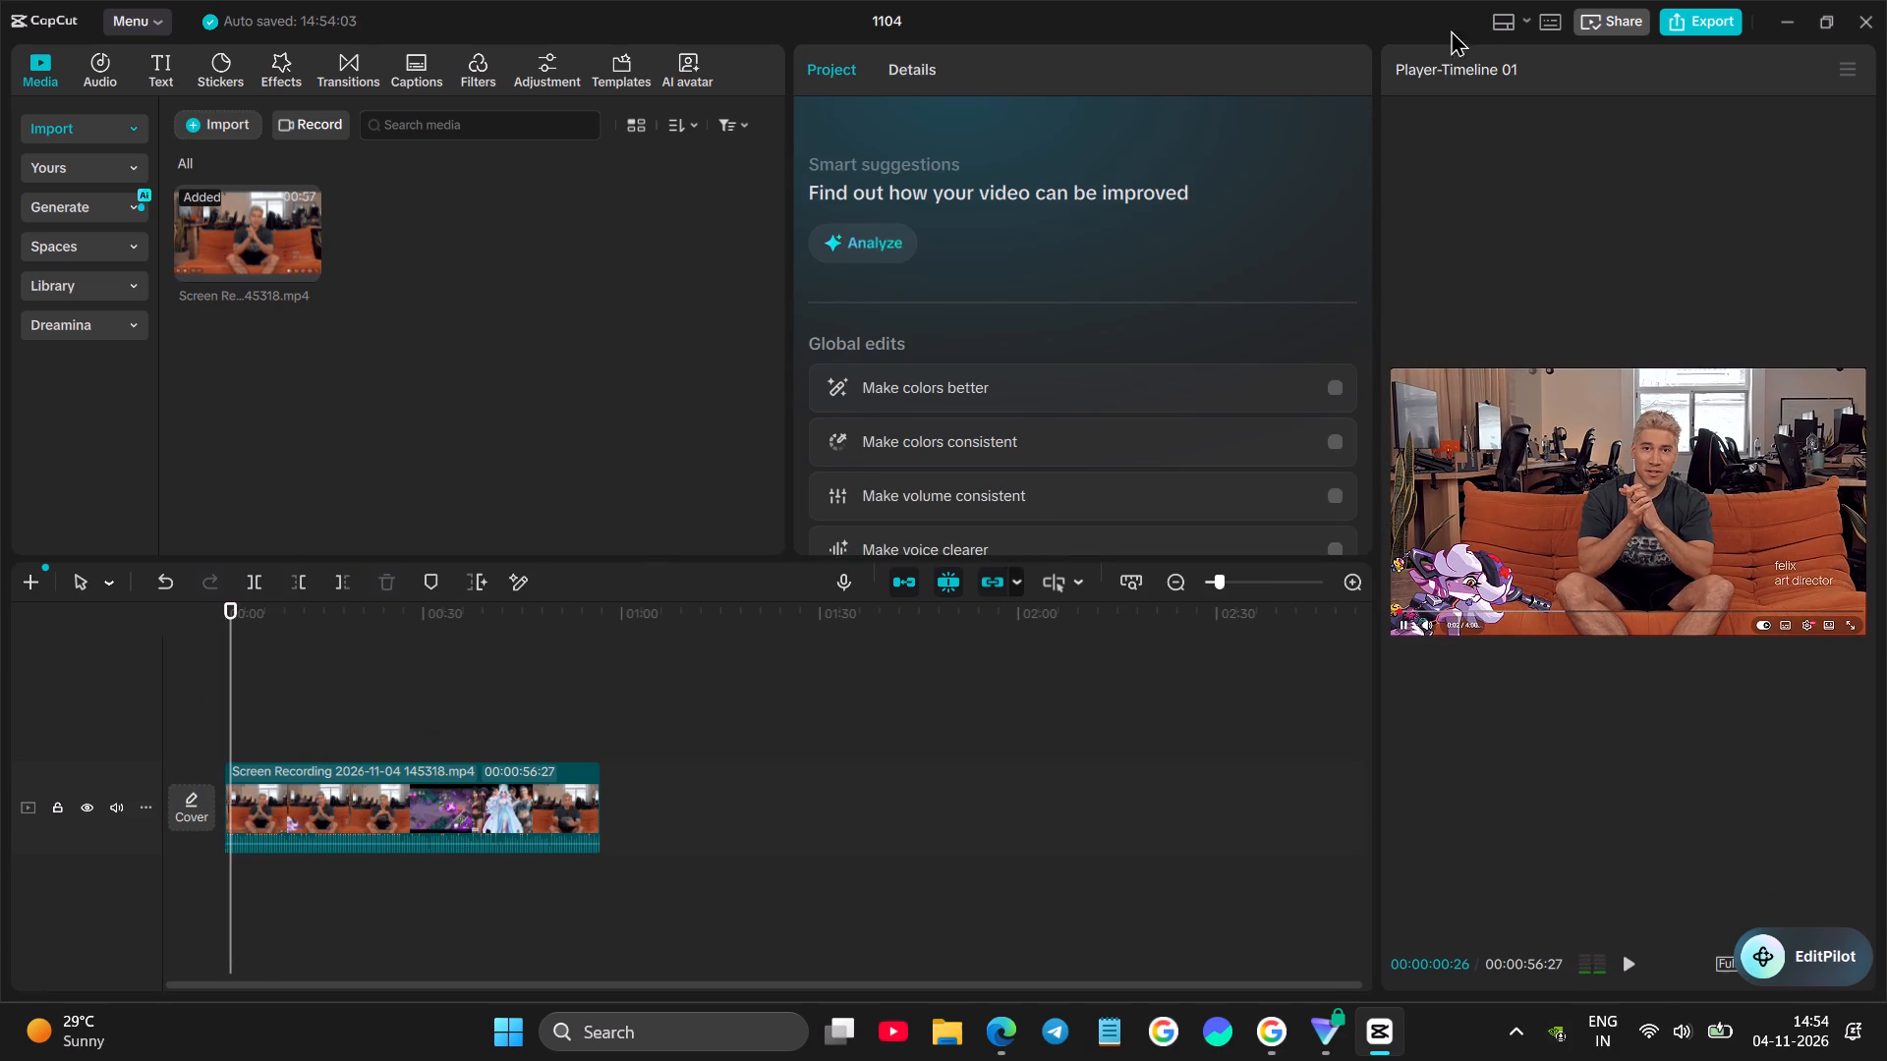
Move the floating EditPilot widget away from the player controls.
left_click_drag(1792, 952, 1020, 0)
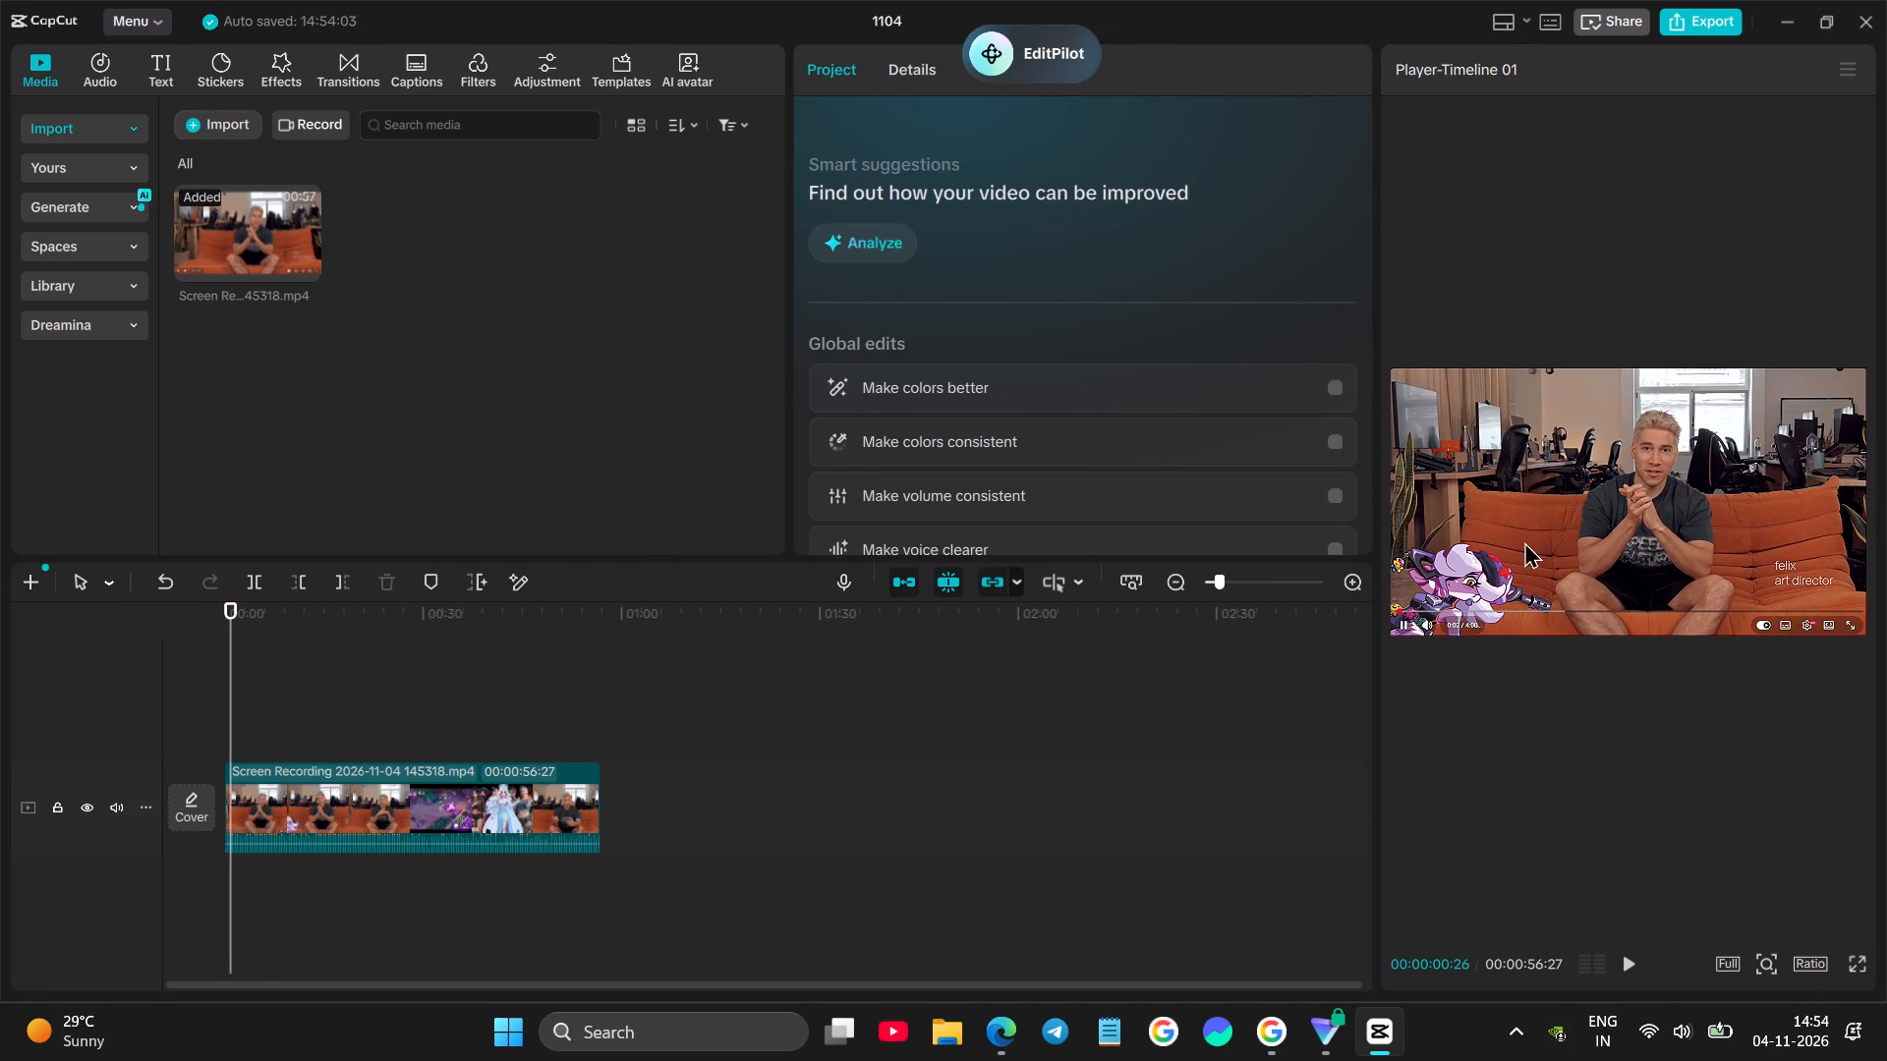
Select the recording and play its opening to about 4 seconds.
left_click(1539, 501)
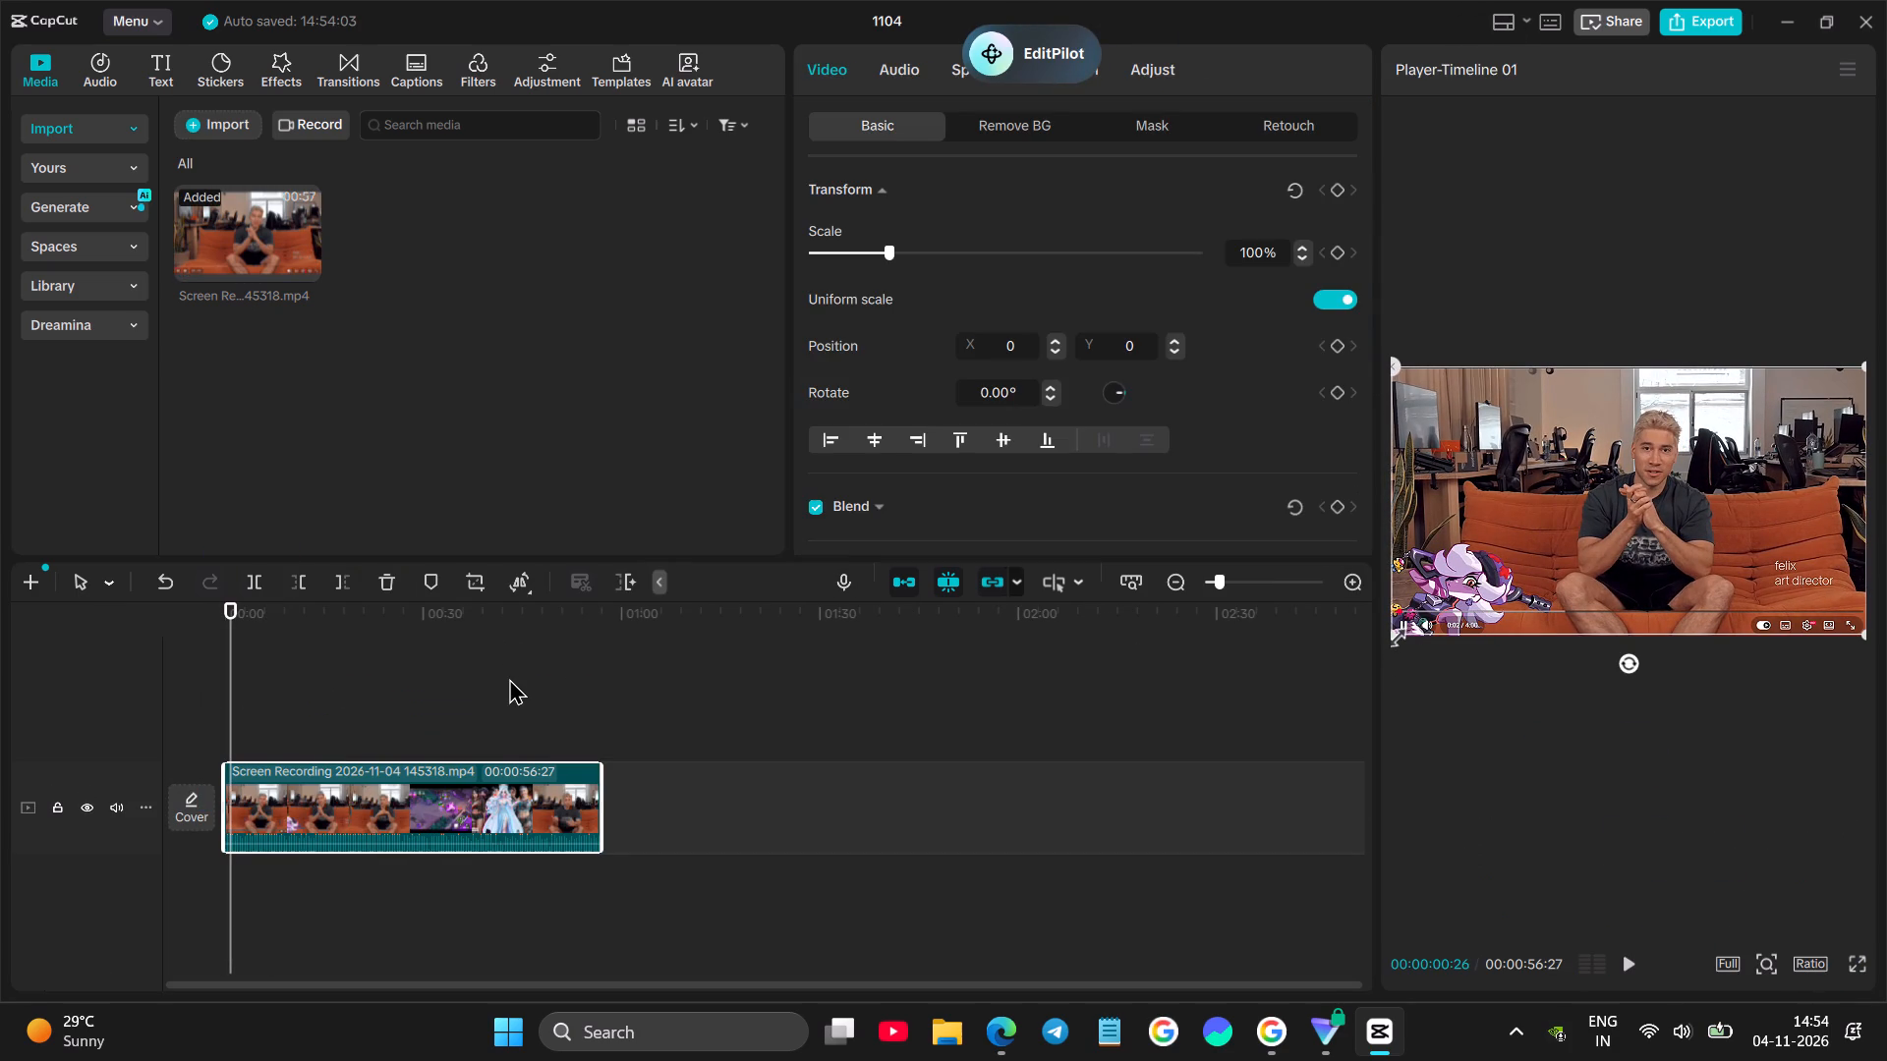
key("space")
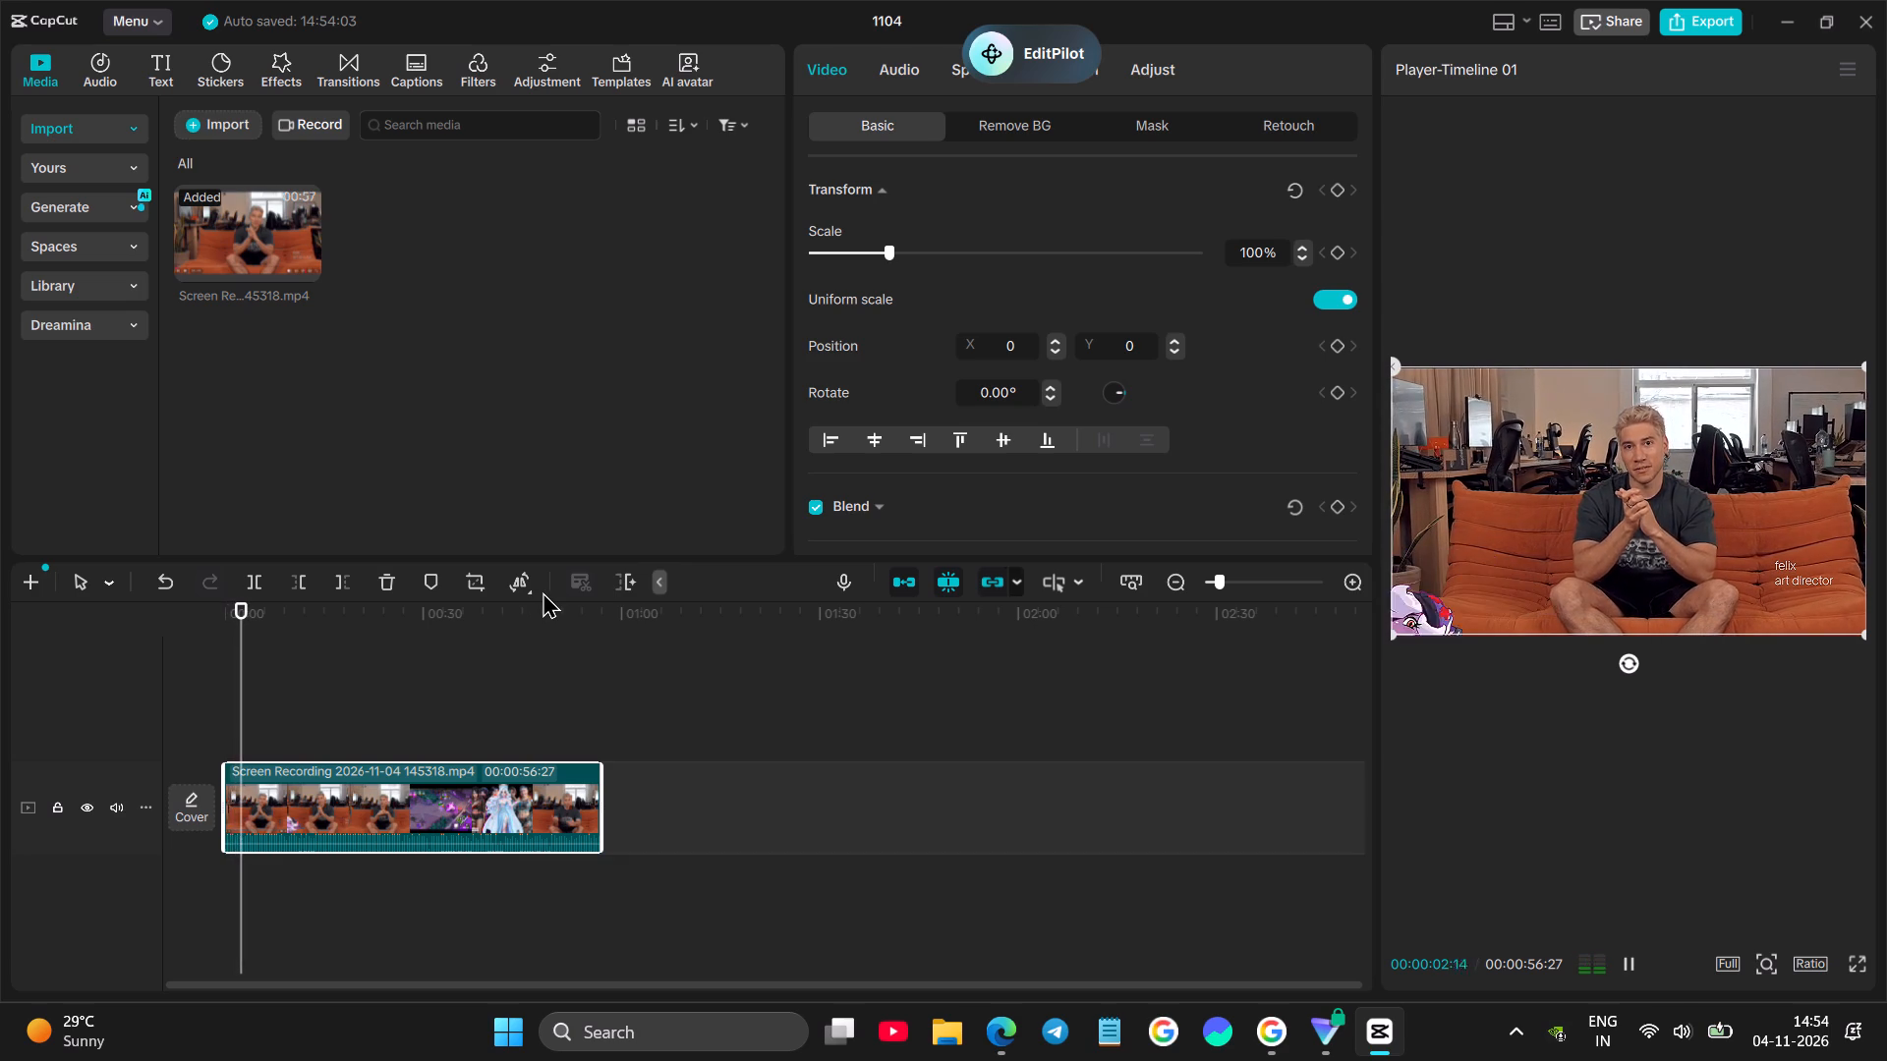
left_click_drag(429, 789, 440, 778)
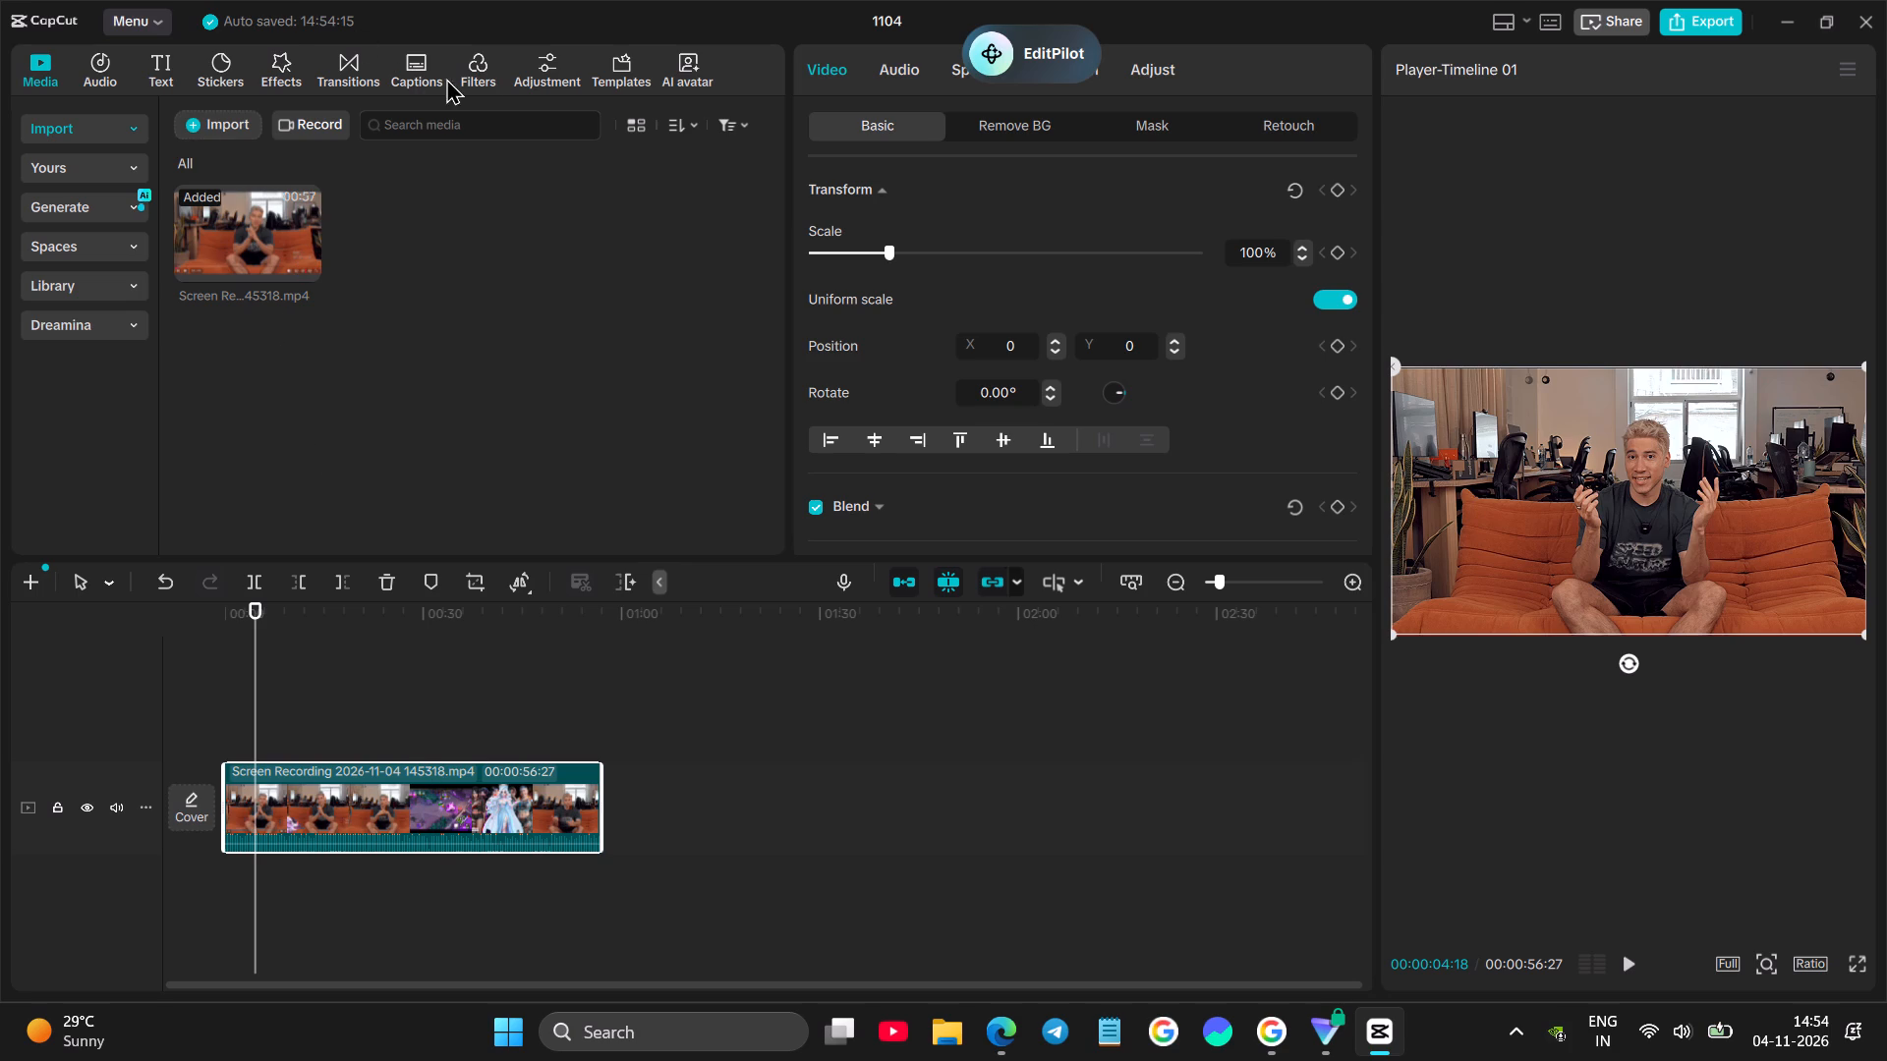
Browse the recommended video templates and those in the TikTok category.
left_click(615, 55)
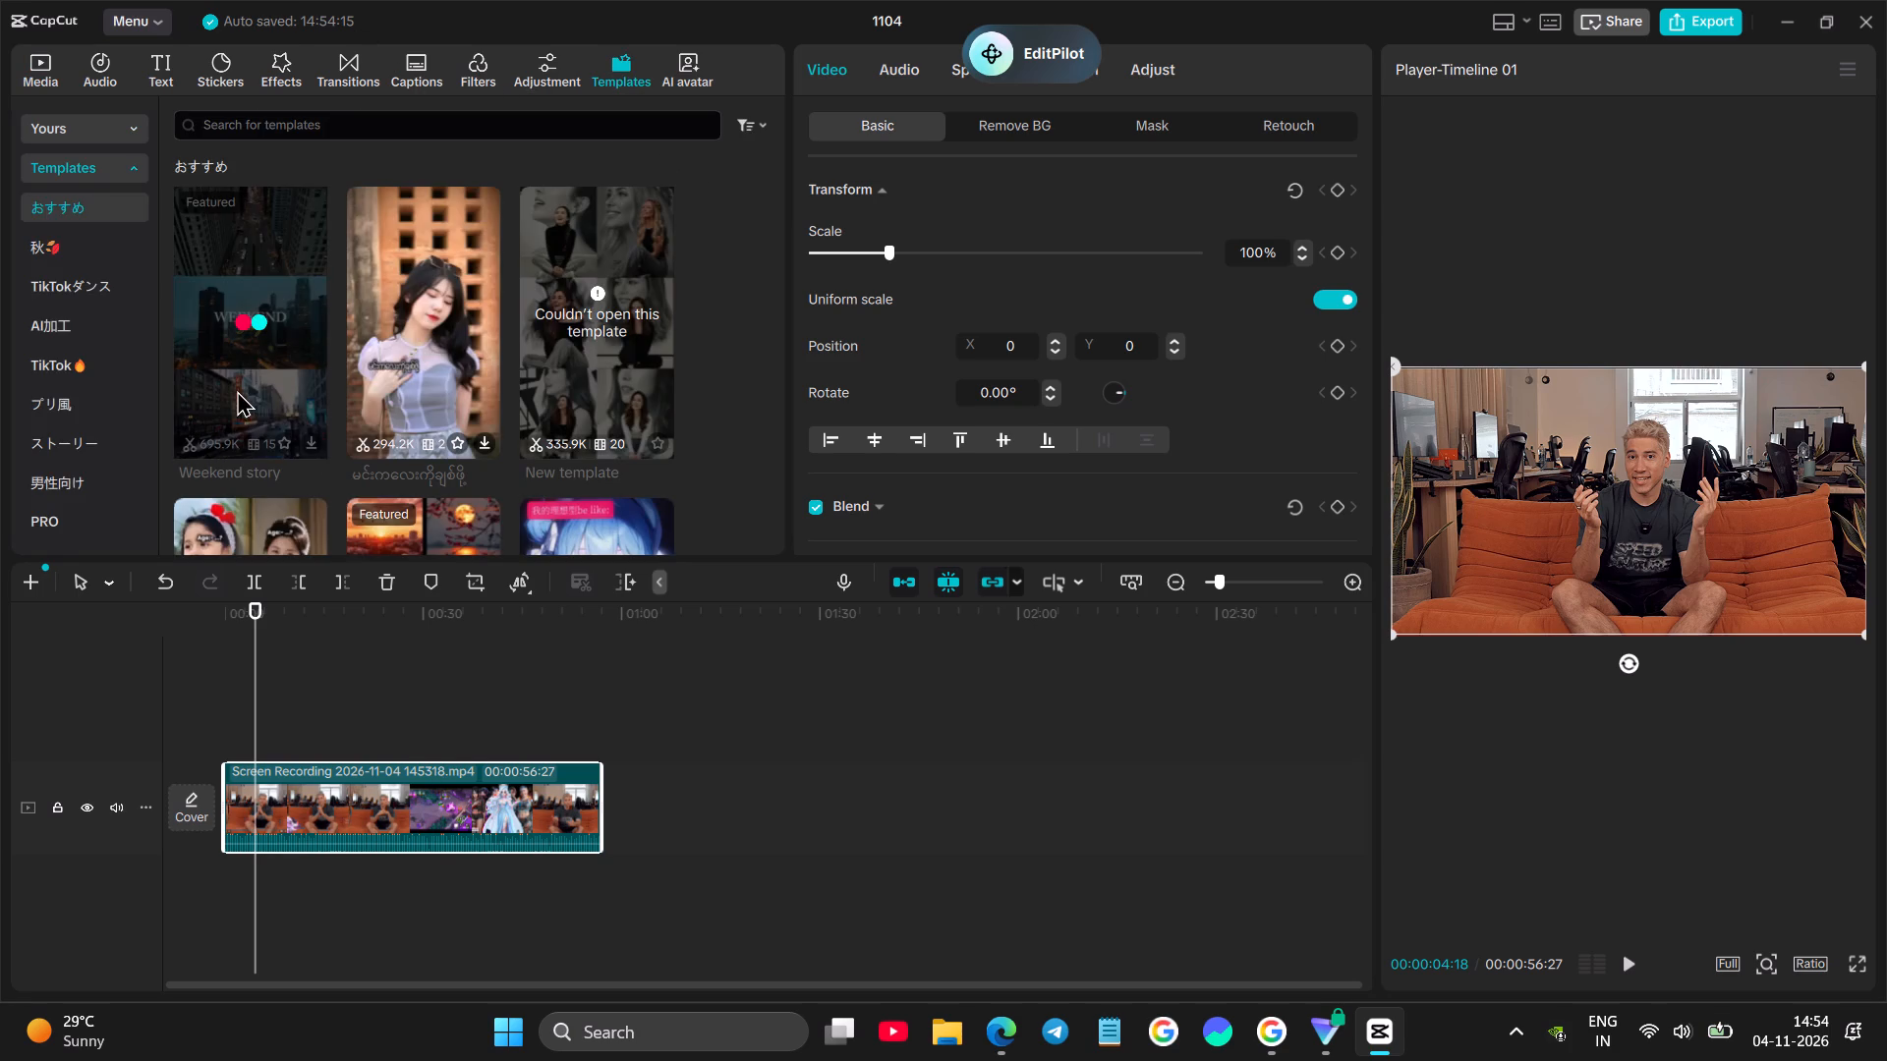
scroll(237, 390, "down", 4)
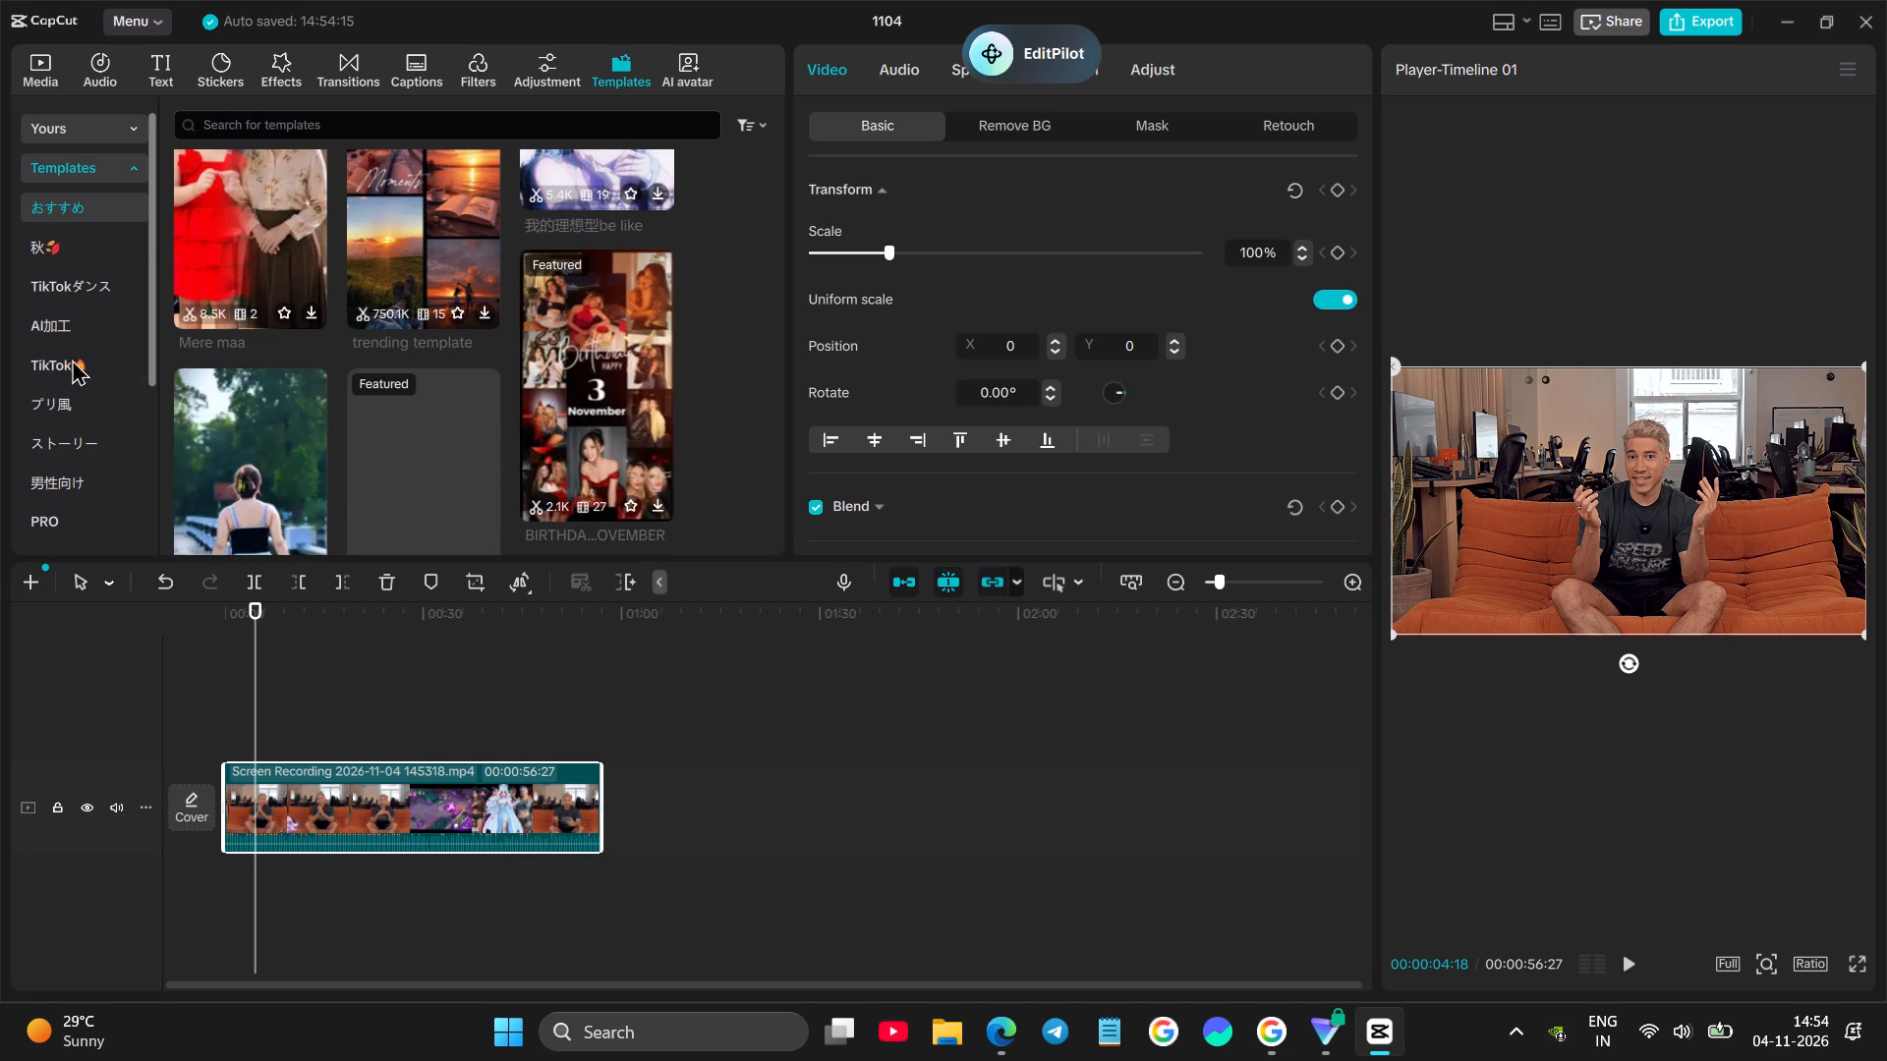
left_click(49, 360)
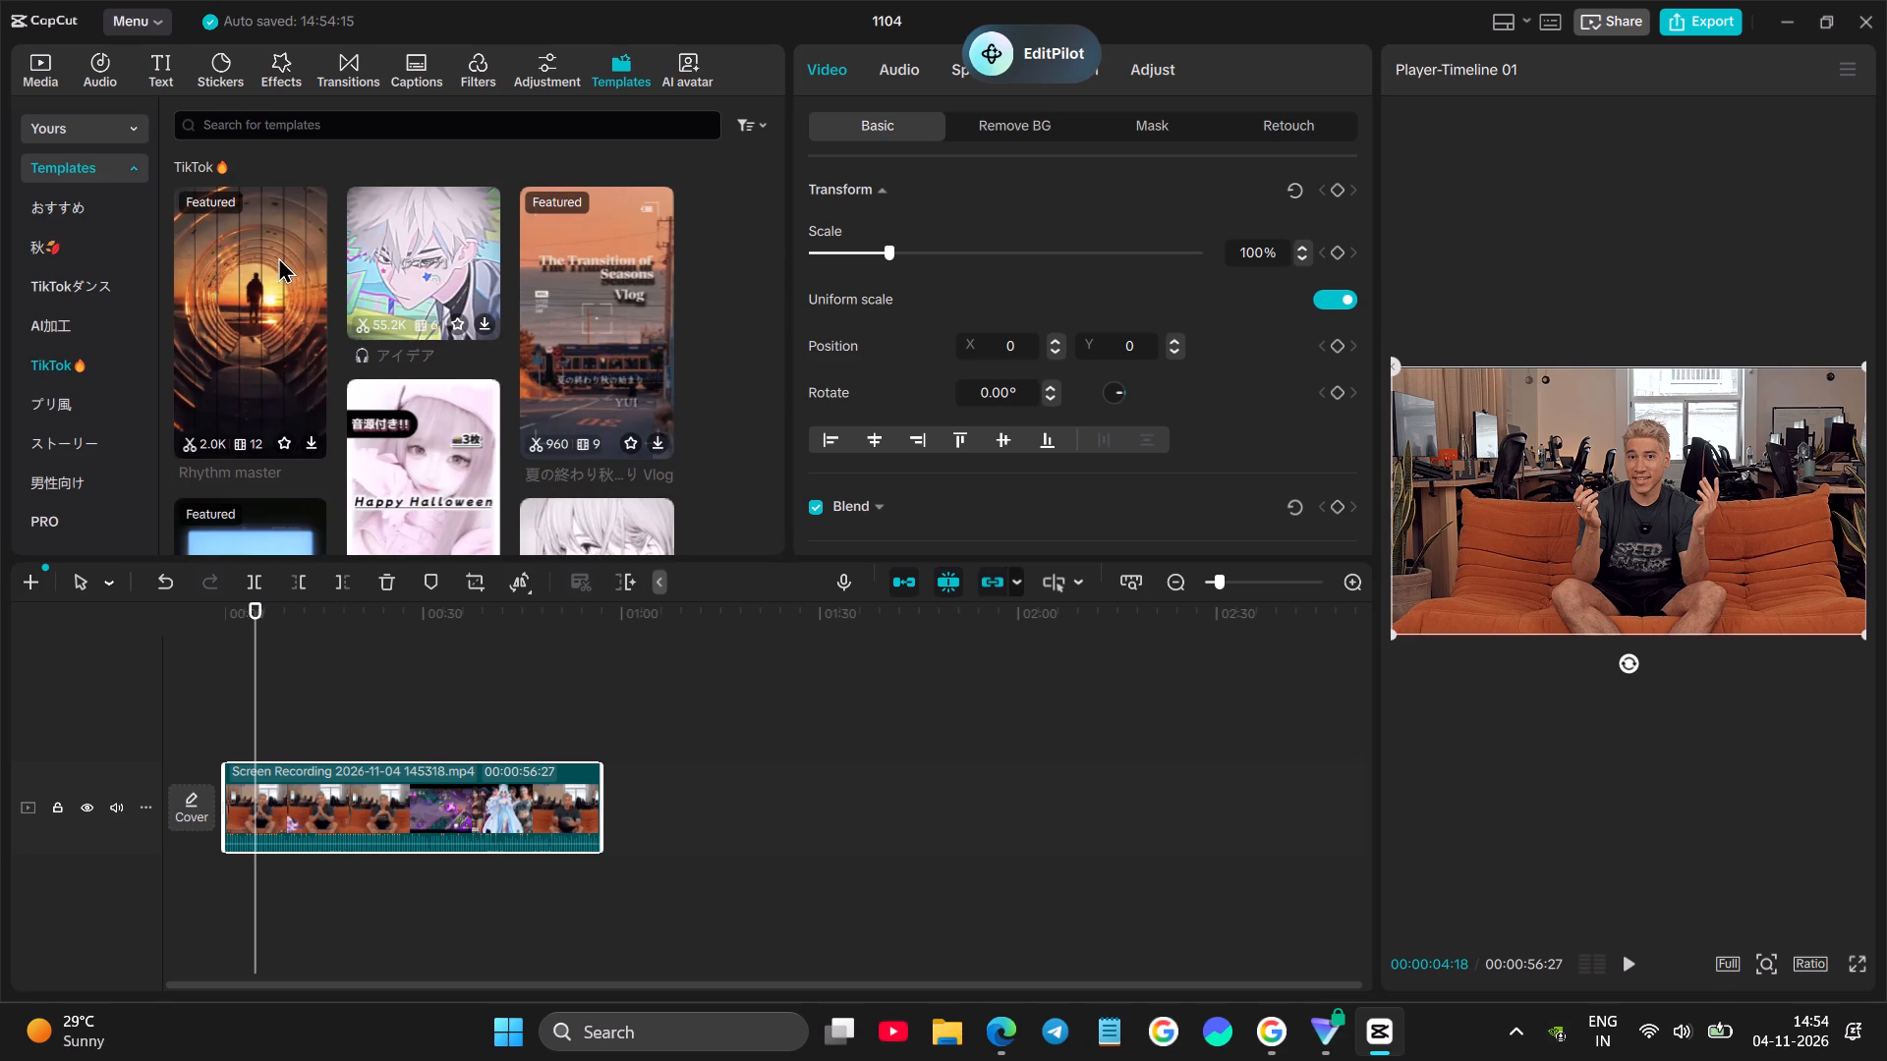
scroll(428, 263, "down", 3)
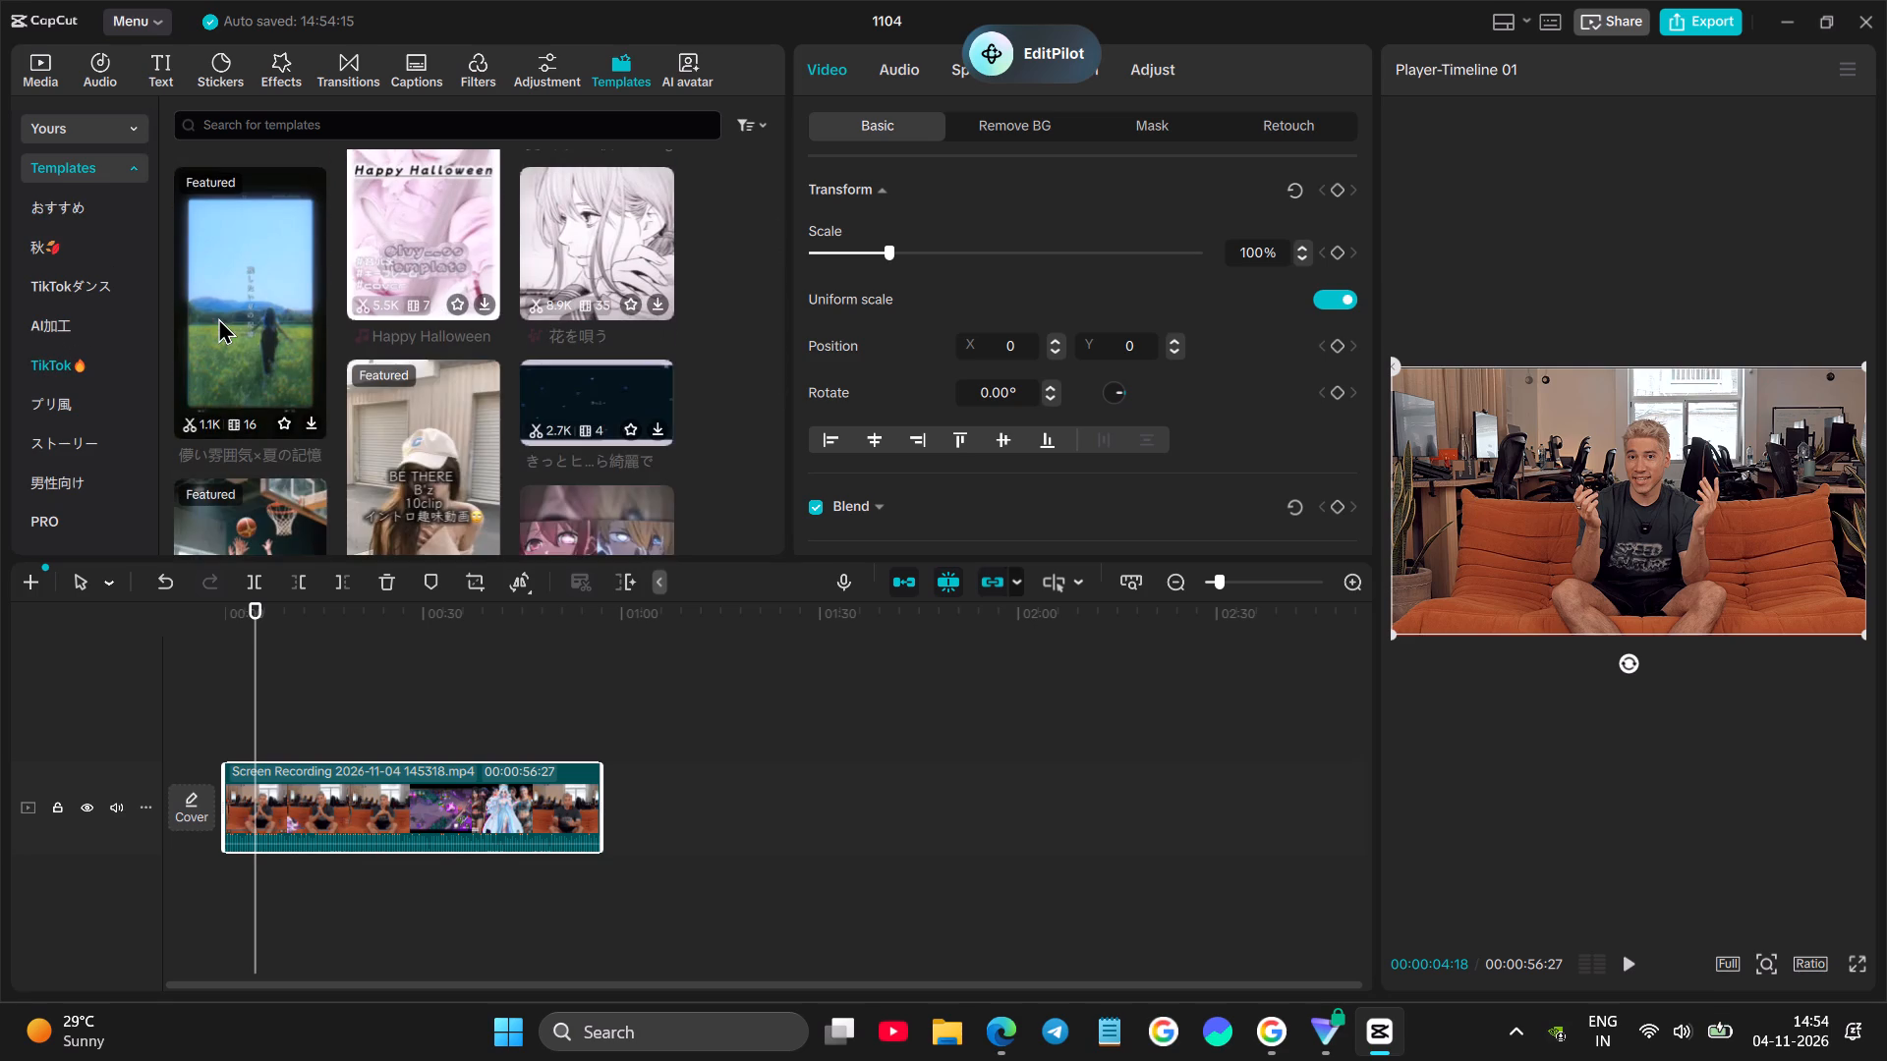
scroll(218, 317, "down", 3)
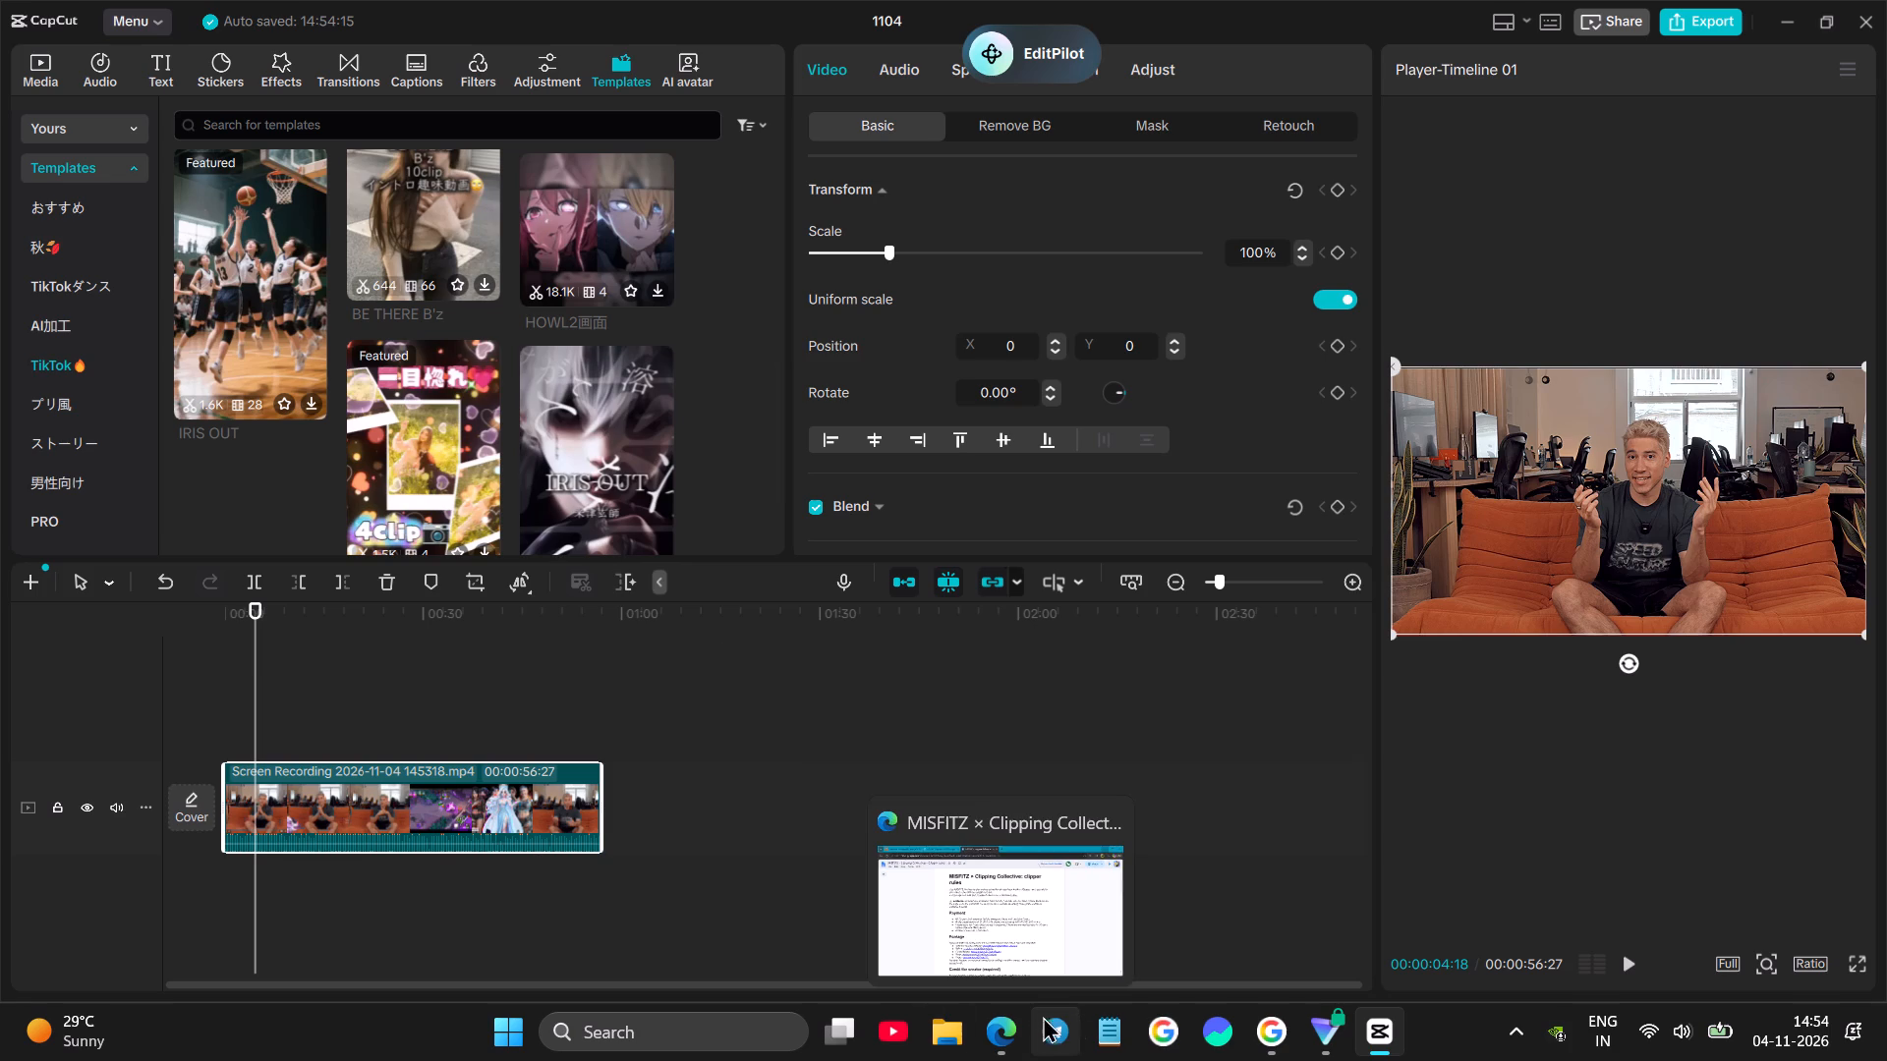
Switch to File Explorer, open the YOUTUBE folder, and preview the background images near its end, including BACKGROUNDS (6), (5) and (1).
left_click(943, 1030)
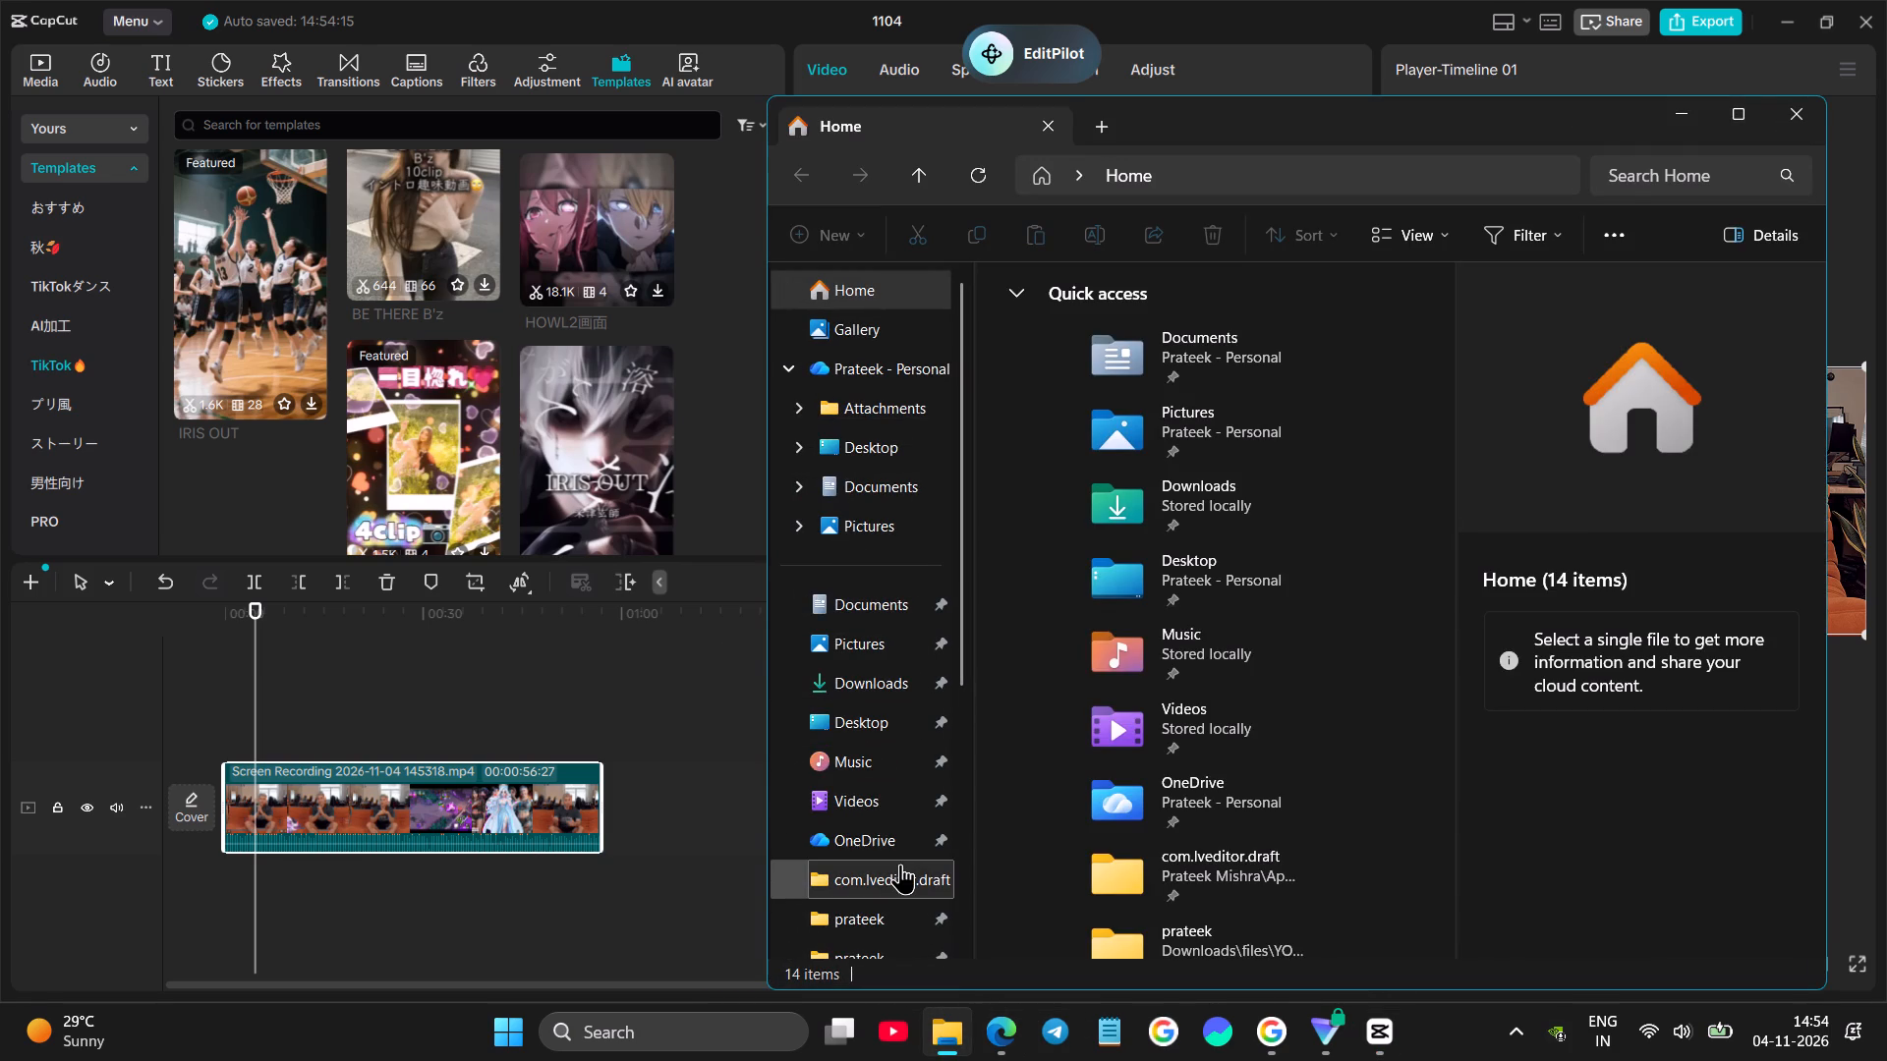
scroll(890, 934, "down", 1)
left_click(870, 874)
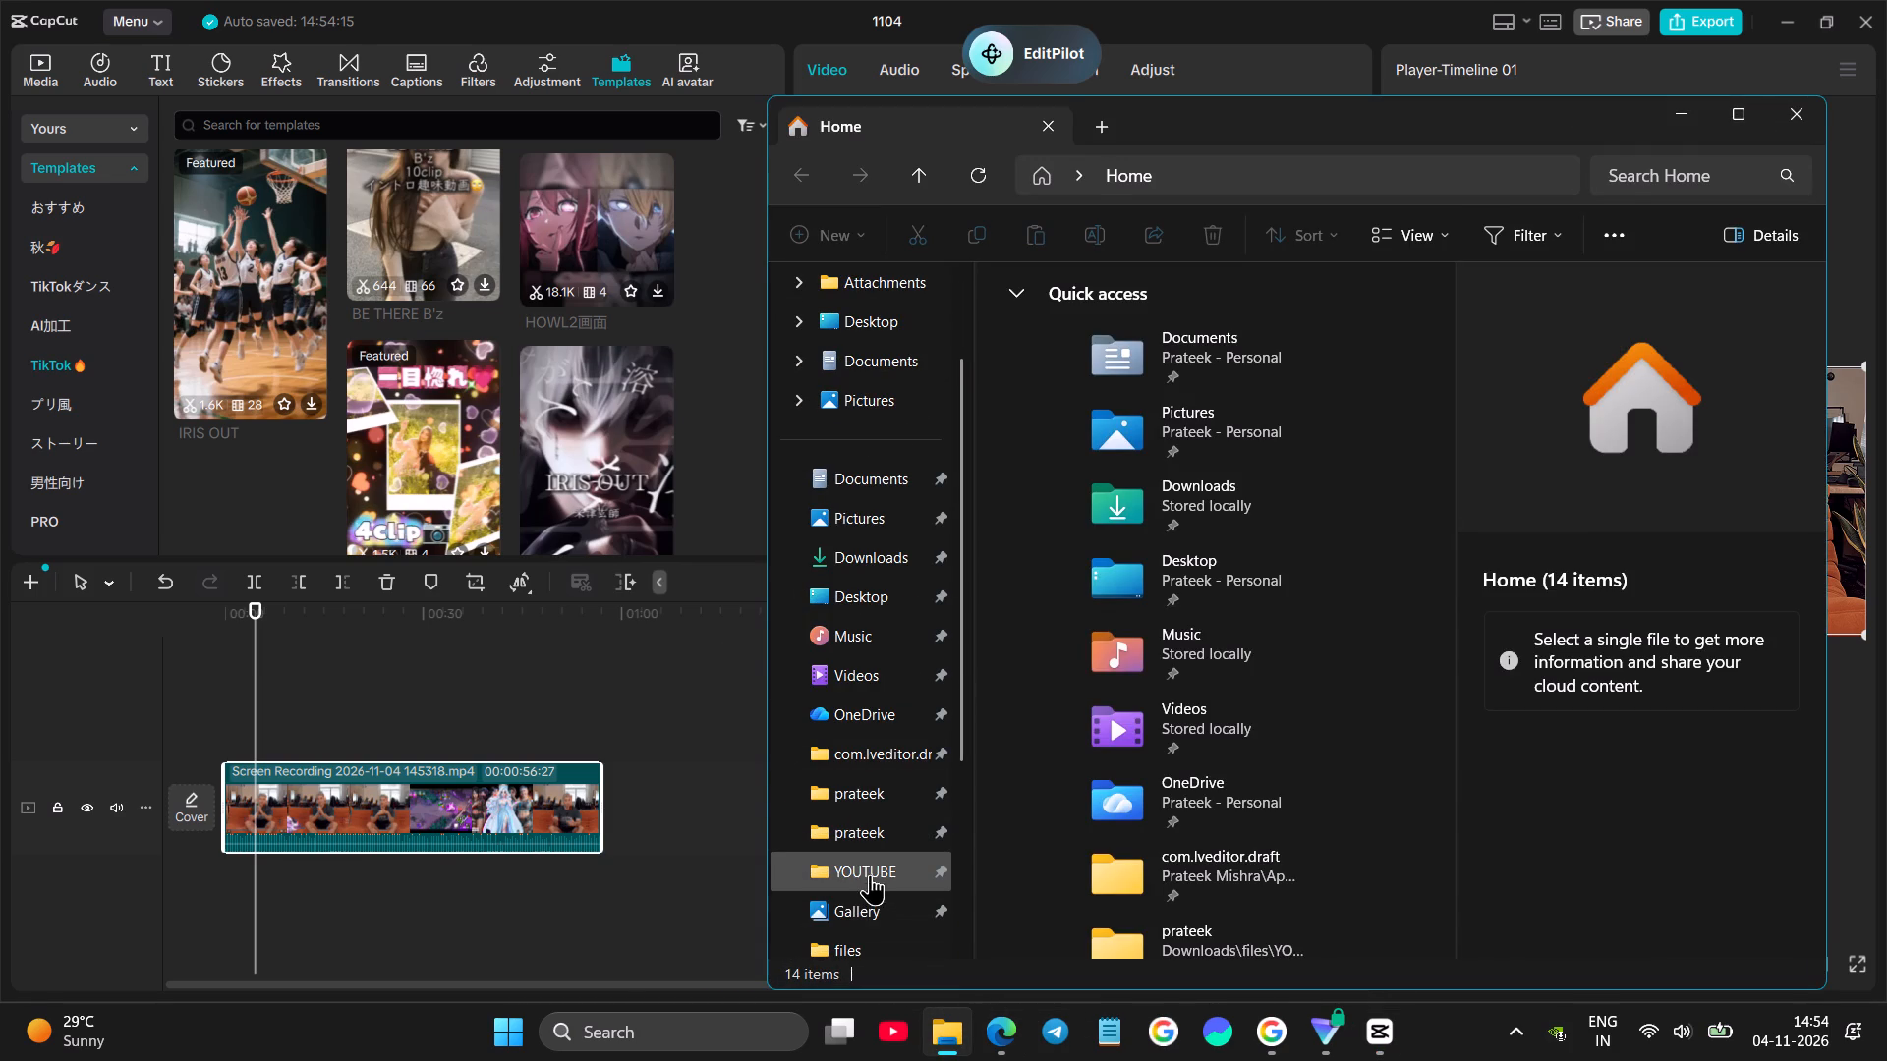
scroll(1288, 684, "down", 20)
scroll(1288, 684, "down", 10)
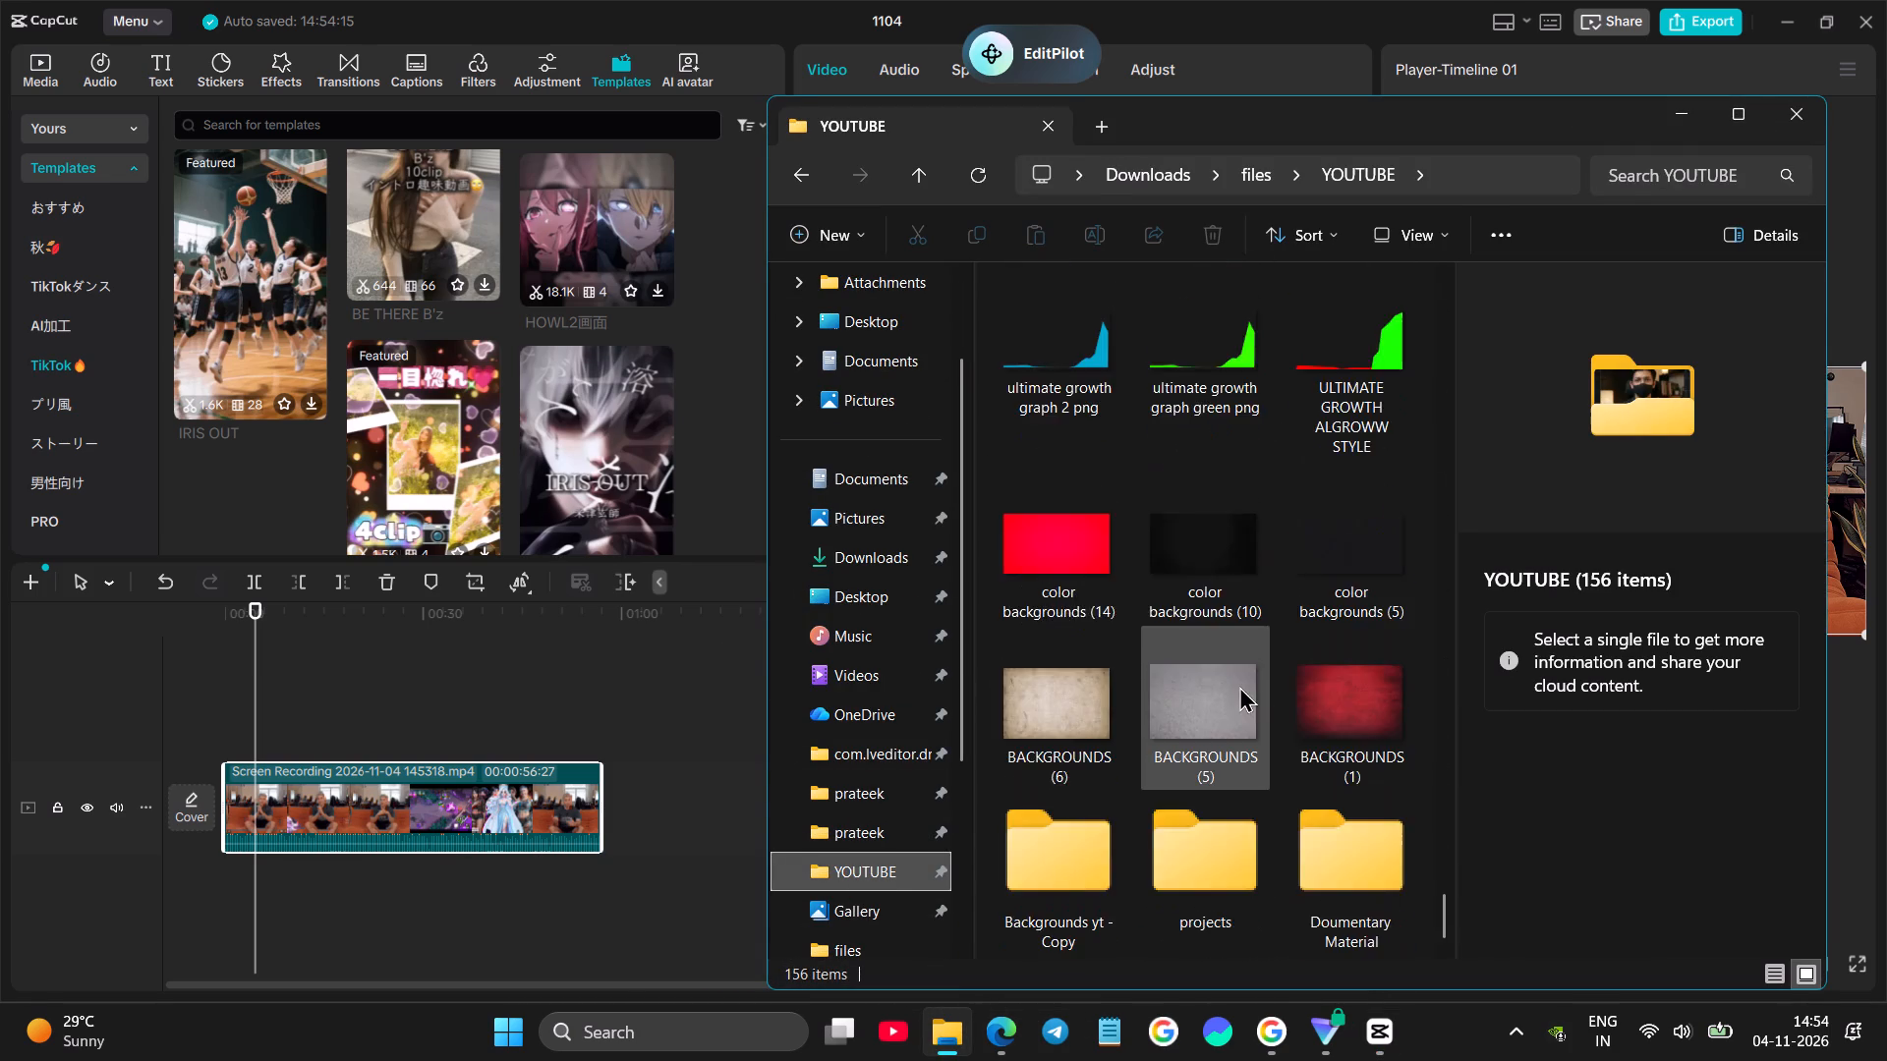
scroll(1244, 674, "up", 6)
scroll(1235, 663, "down", 4)
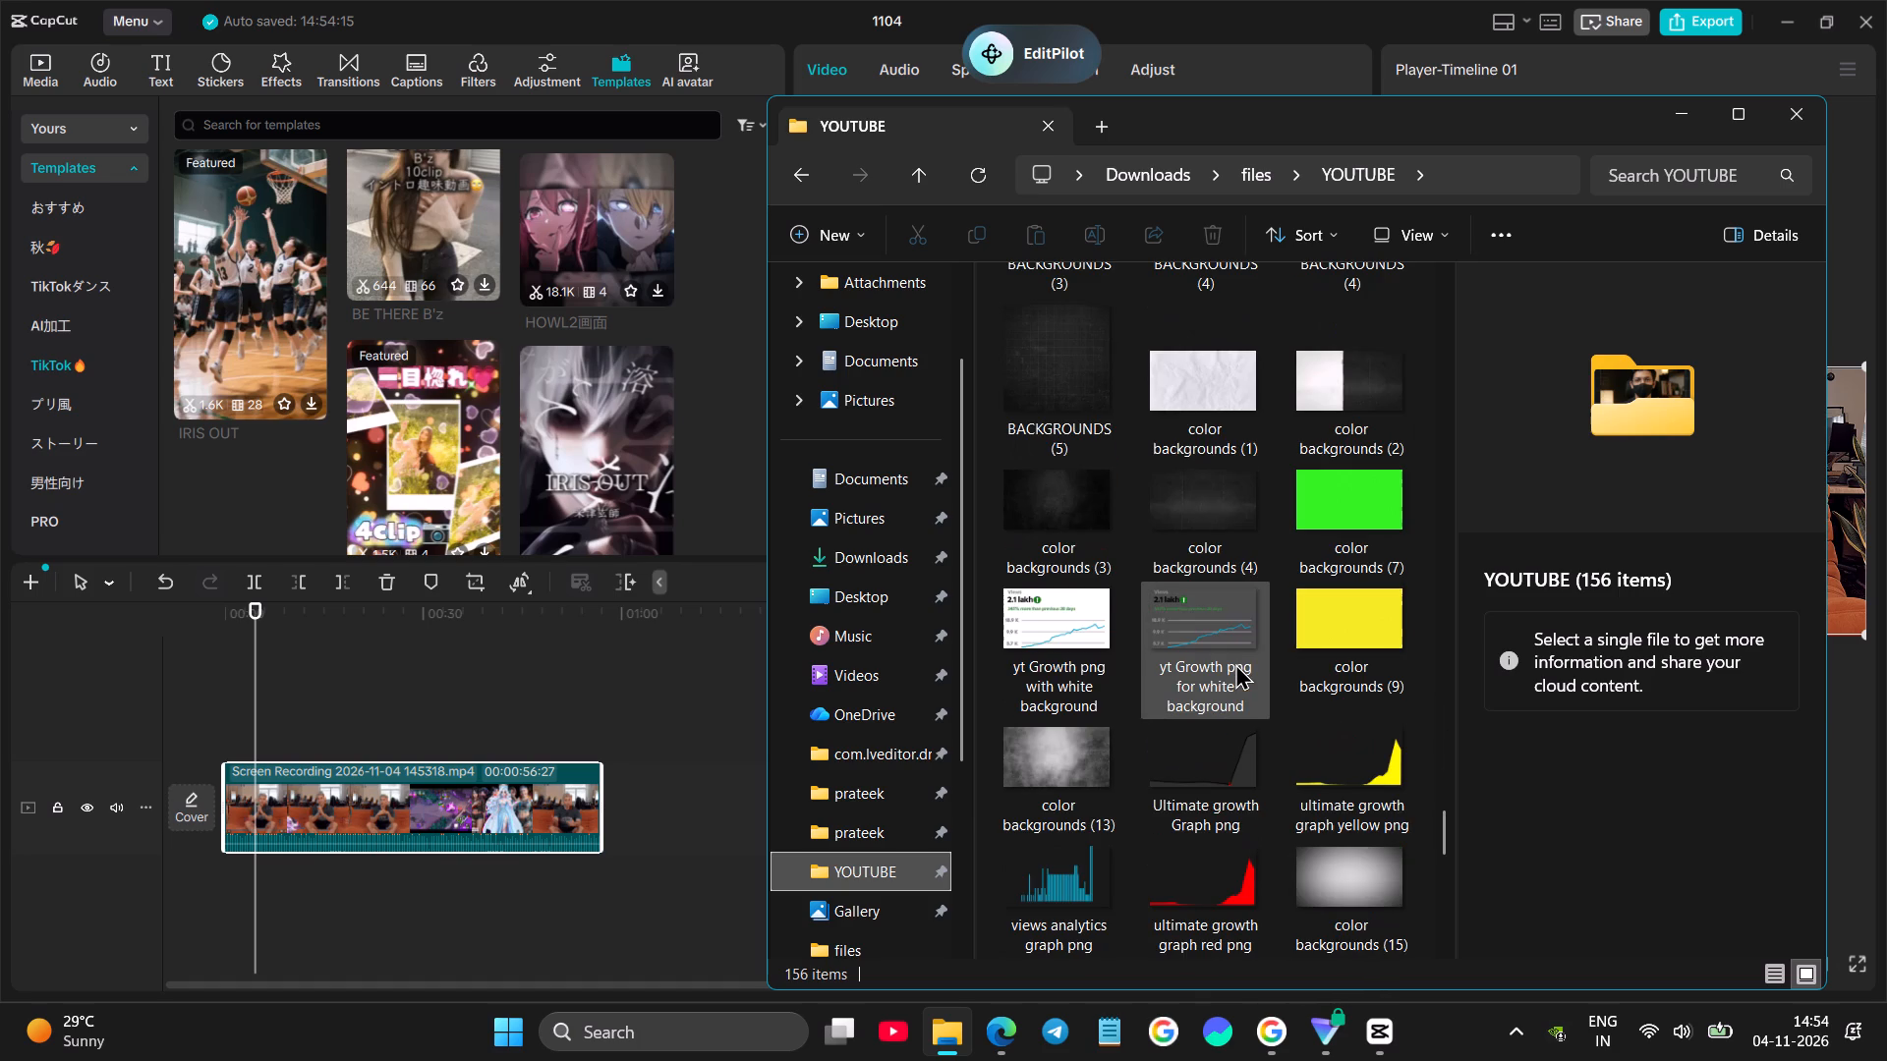
scroll(1233, 662, "down", 2)
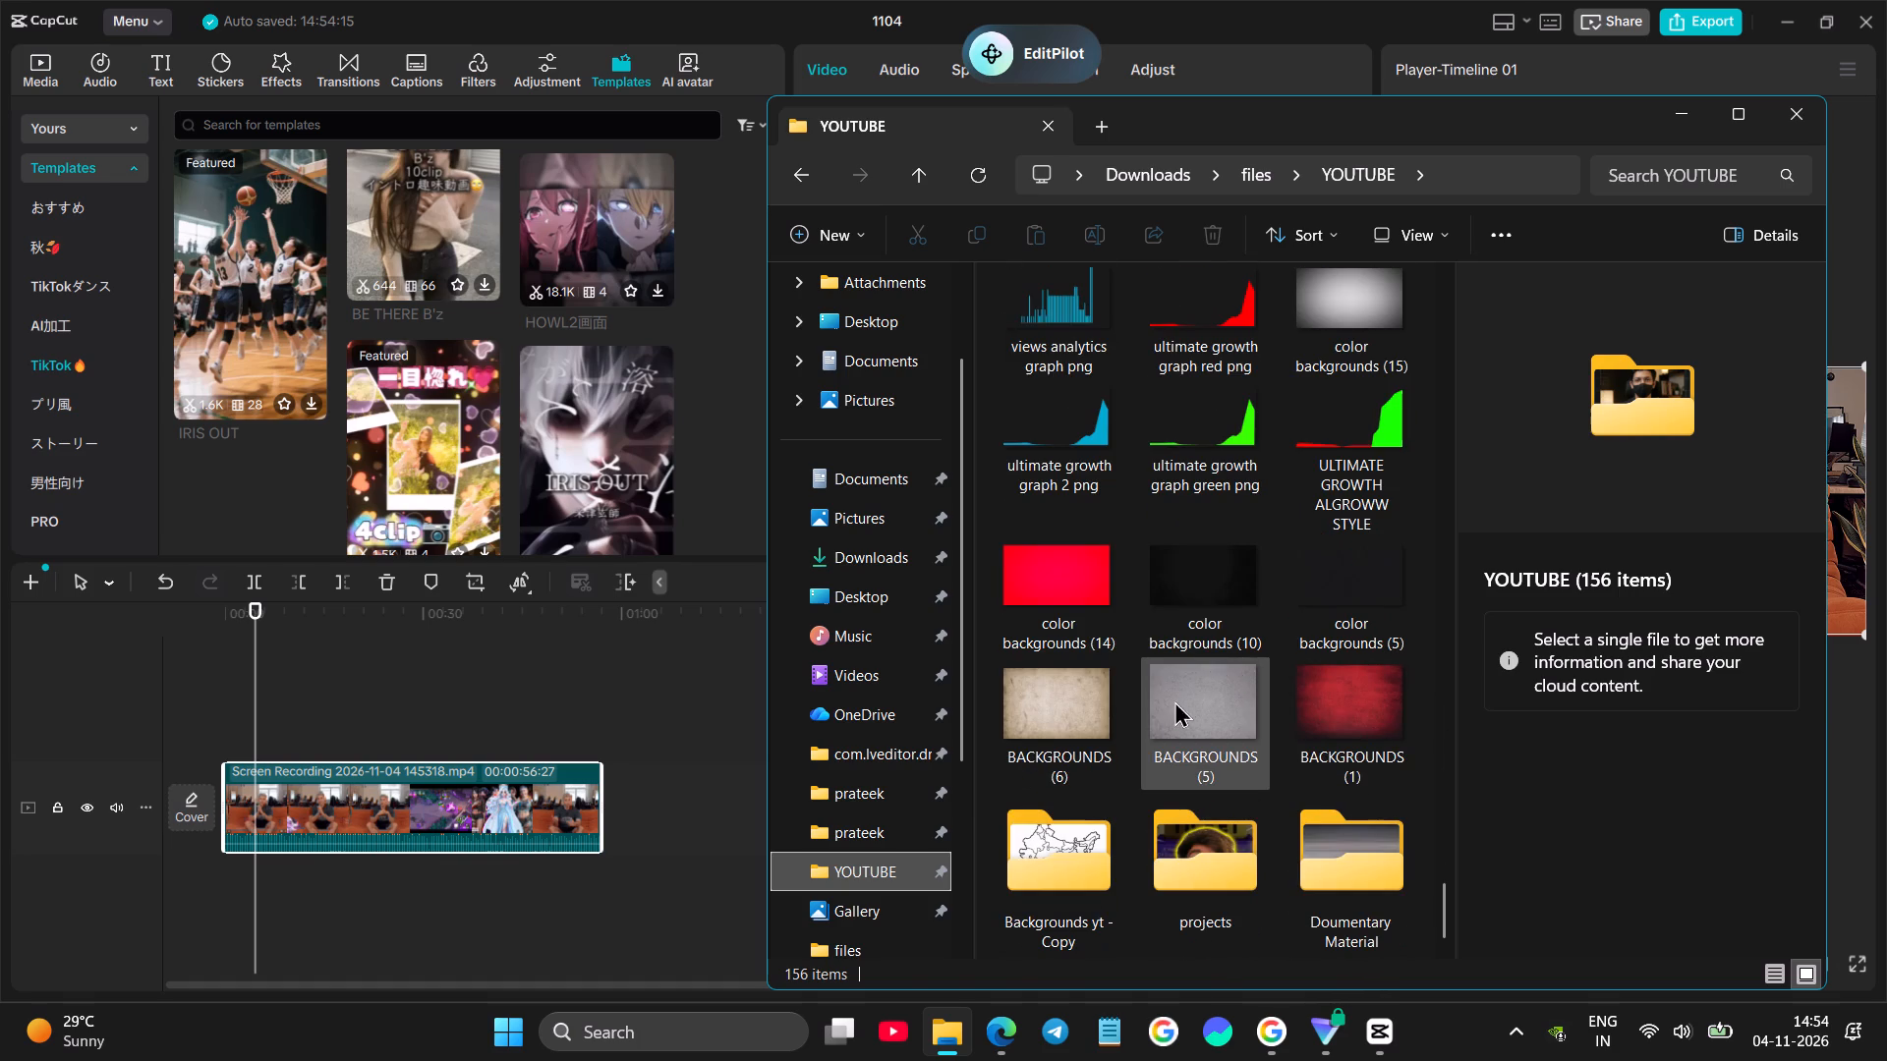
left_click(1059, 706)
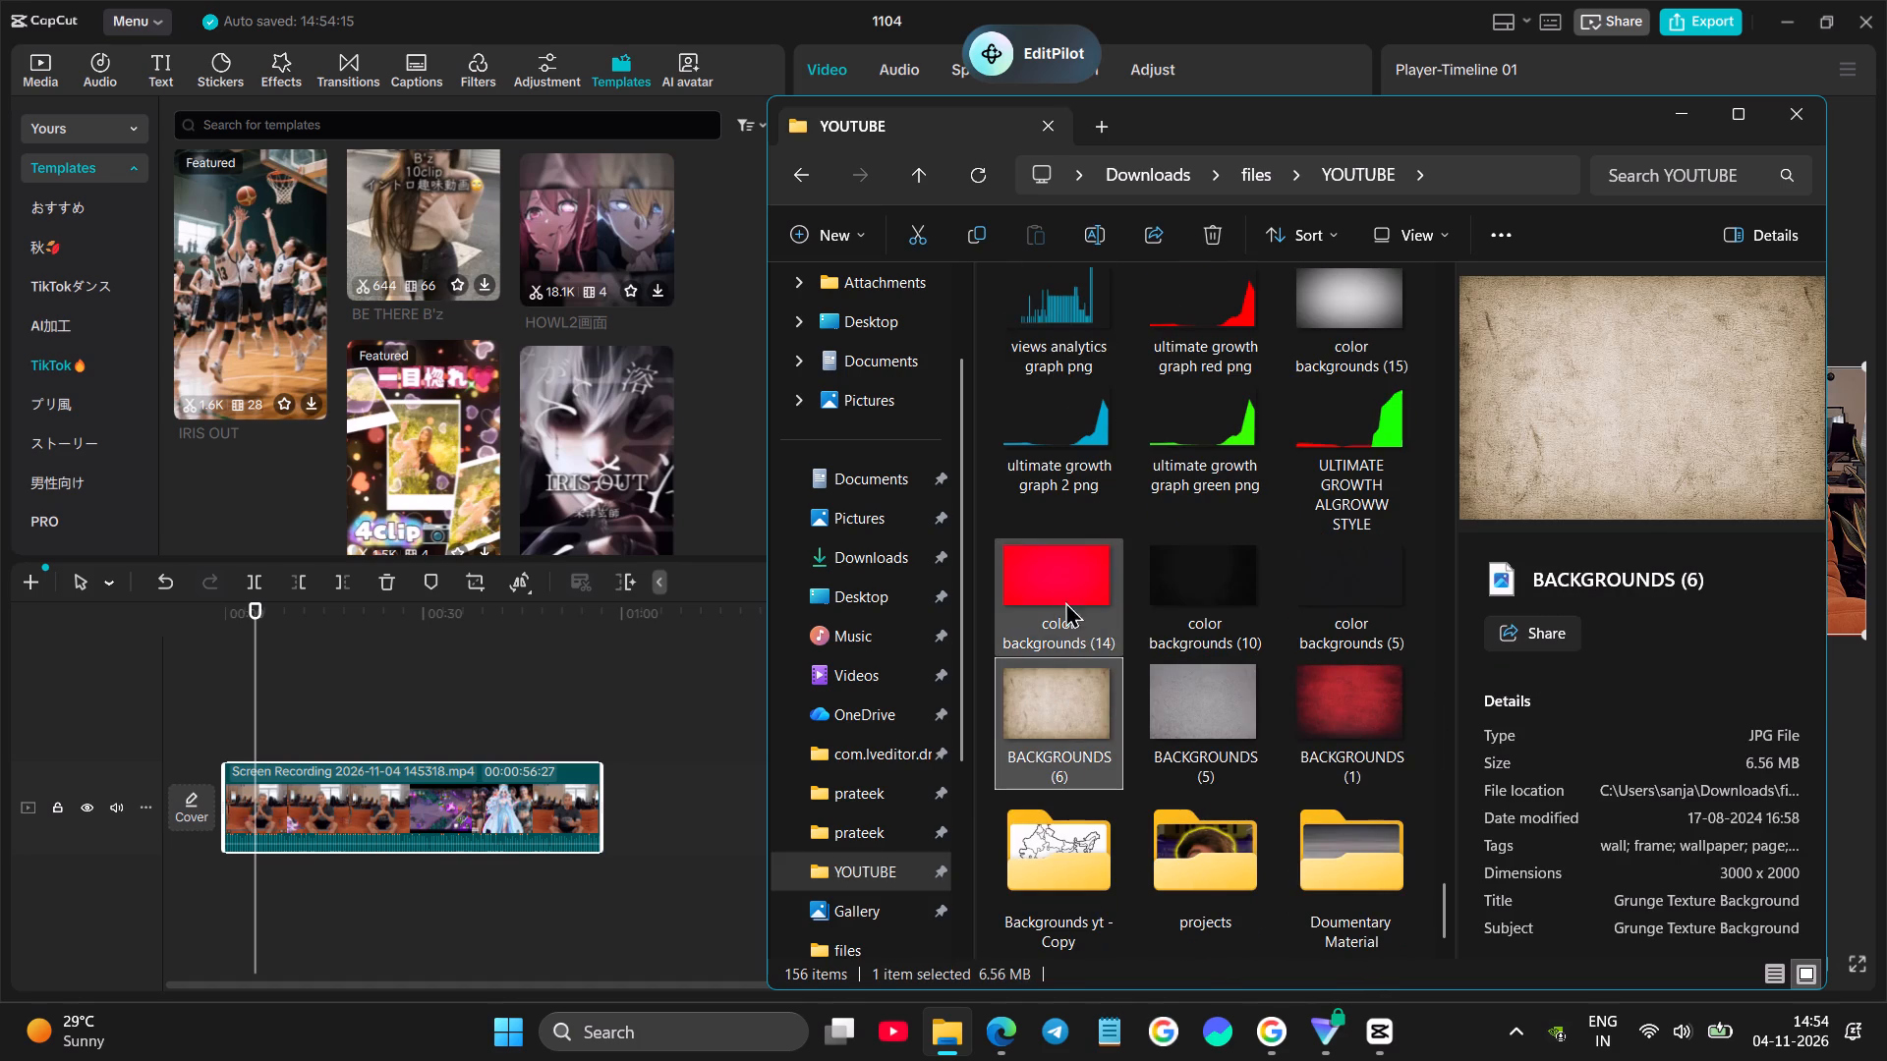
left_click(1244, 568)
left_click(1197, 718)
left_click(1347, 715)
left_click(1331, 586)
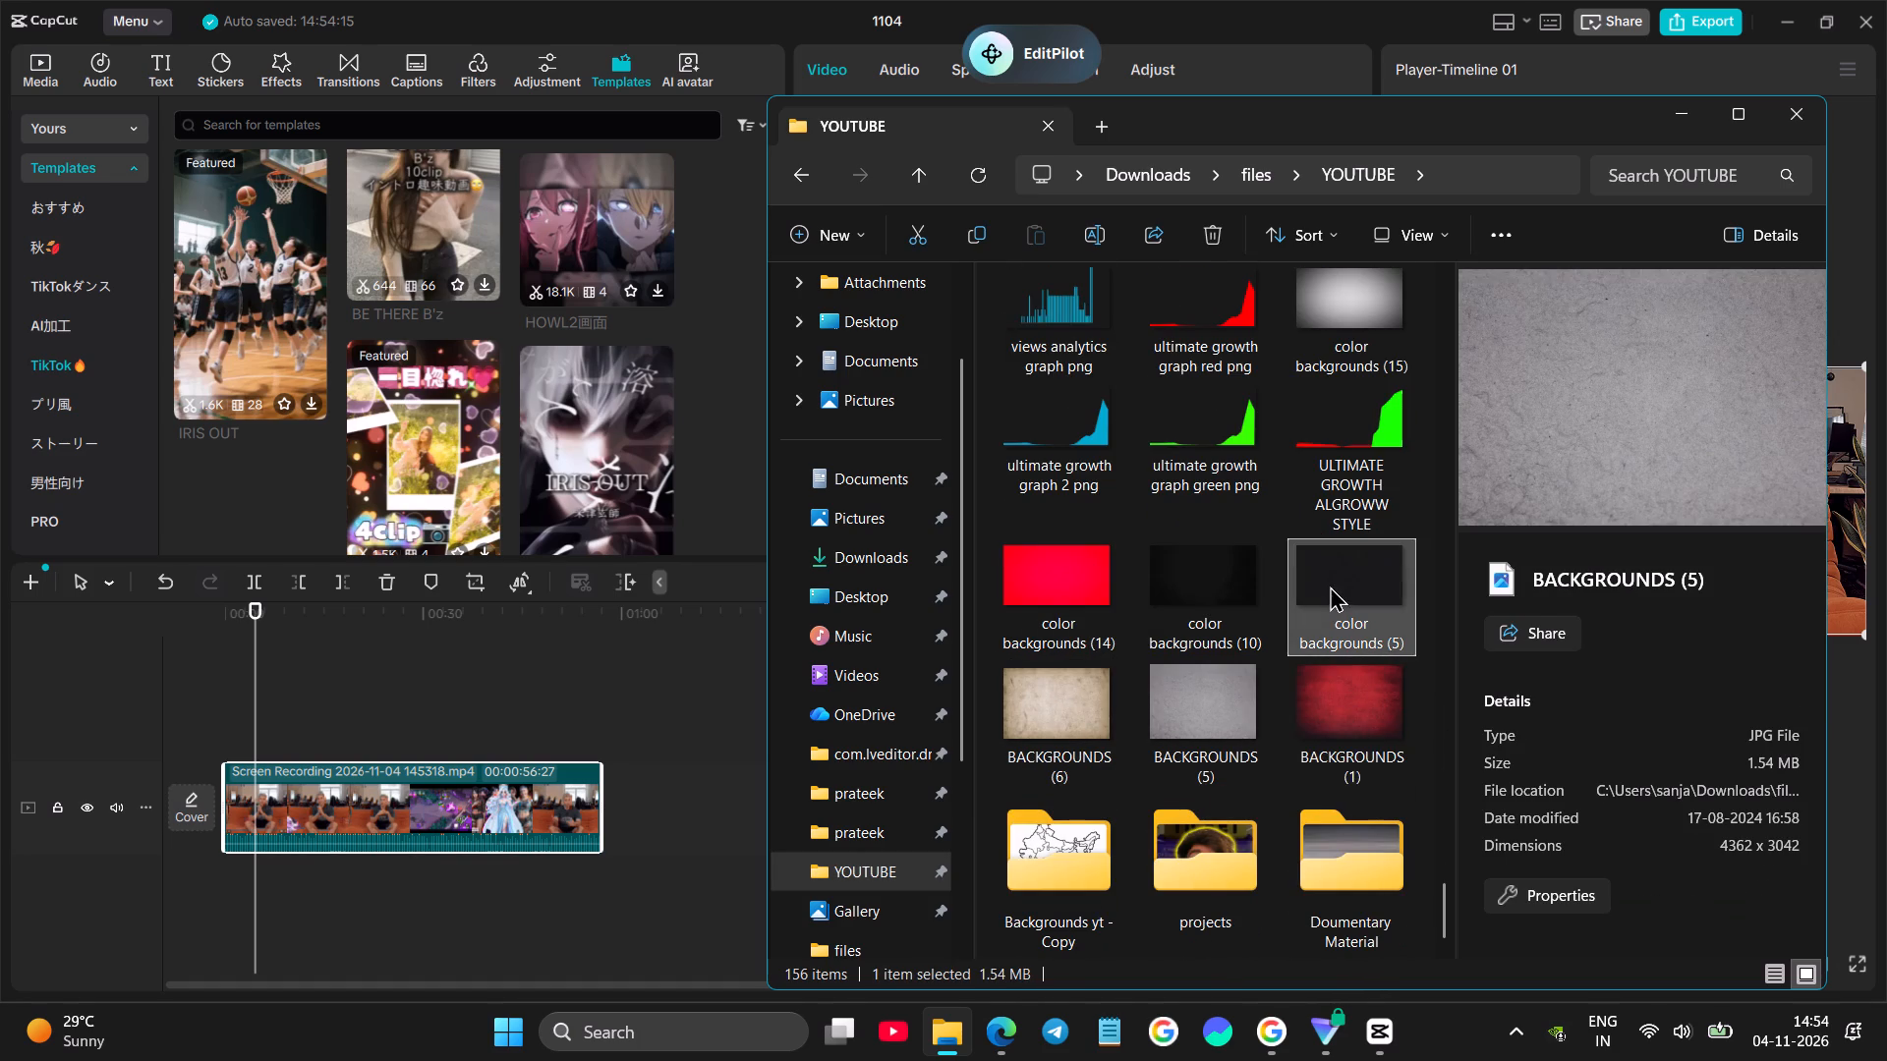
left_click(1355, 721)
scroll(1096, 691, "down", 8)
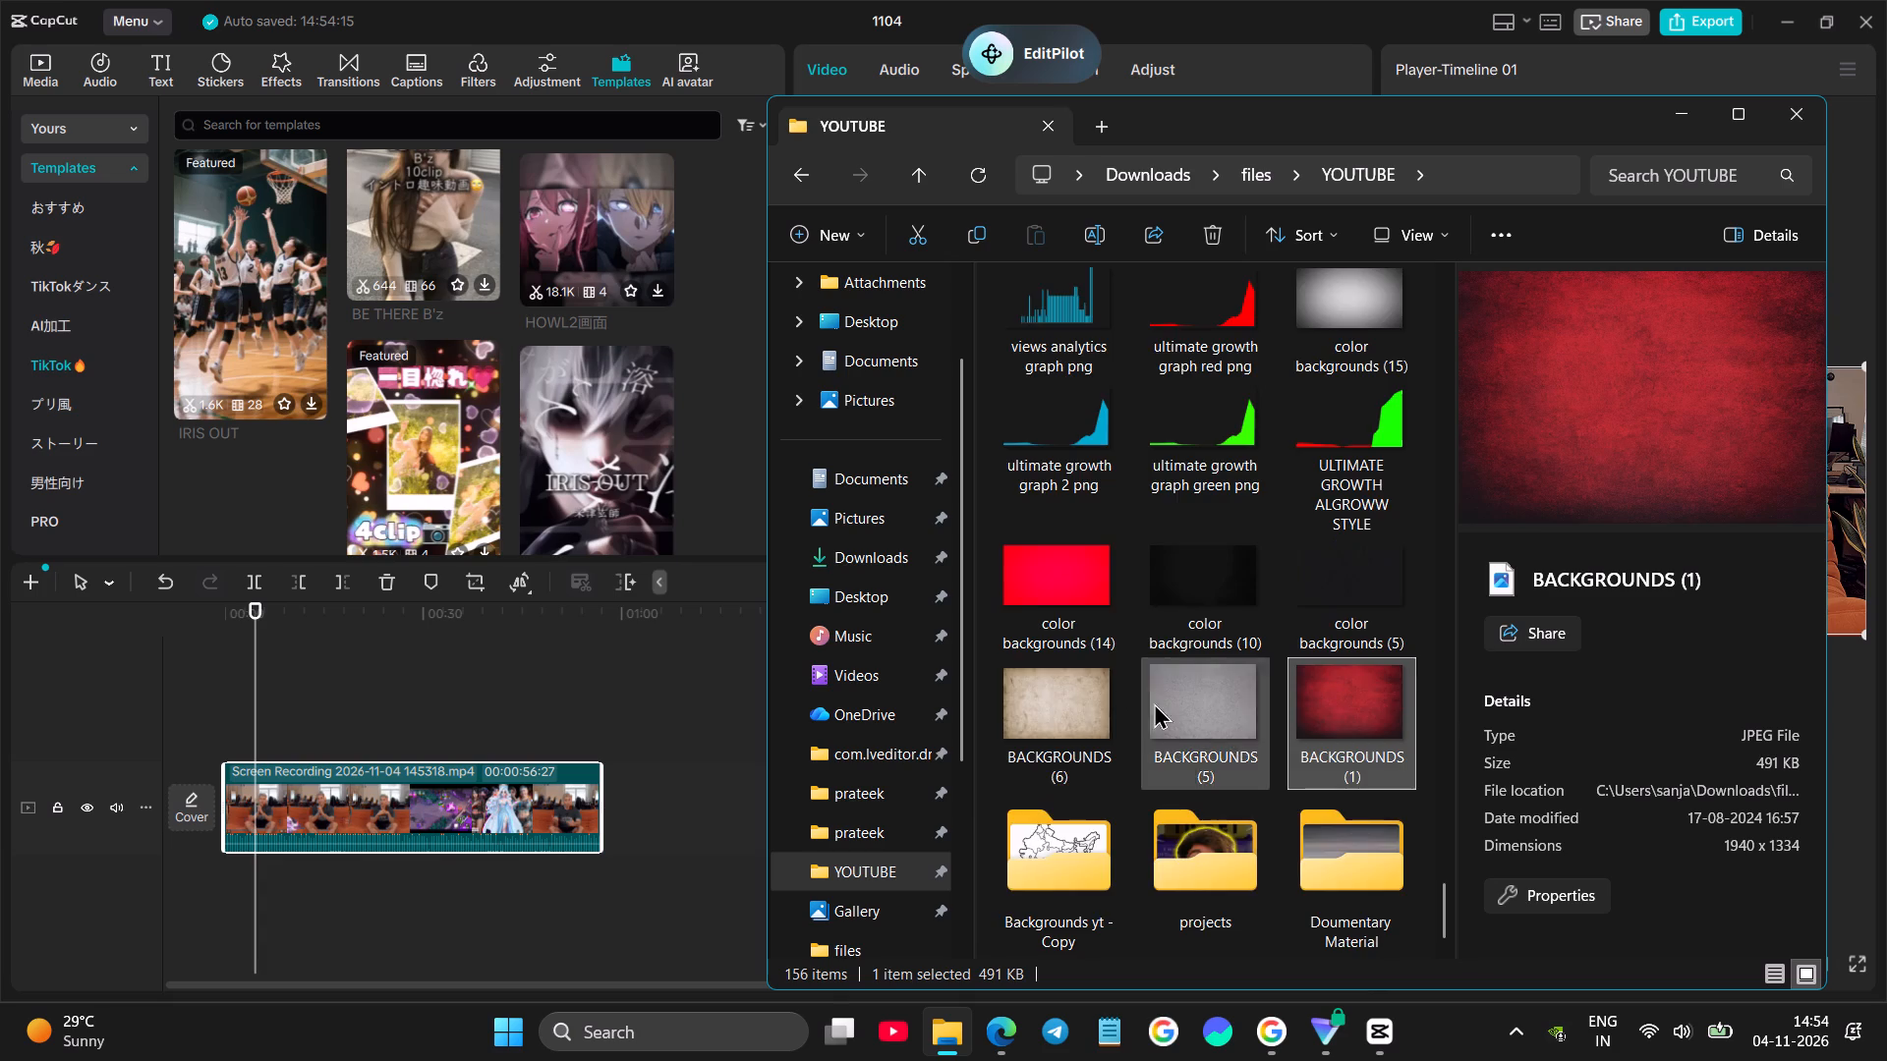
Preview the dark textured, wood, old-paper and grid backgrounds in the YOUTUBE folder, including BACKGROUNDS (3) and BLACK THEME GRID.
scroll(1154, 702, "up", 2)
left_click(1082, 908)
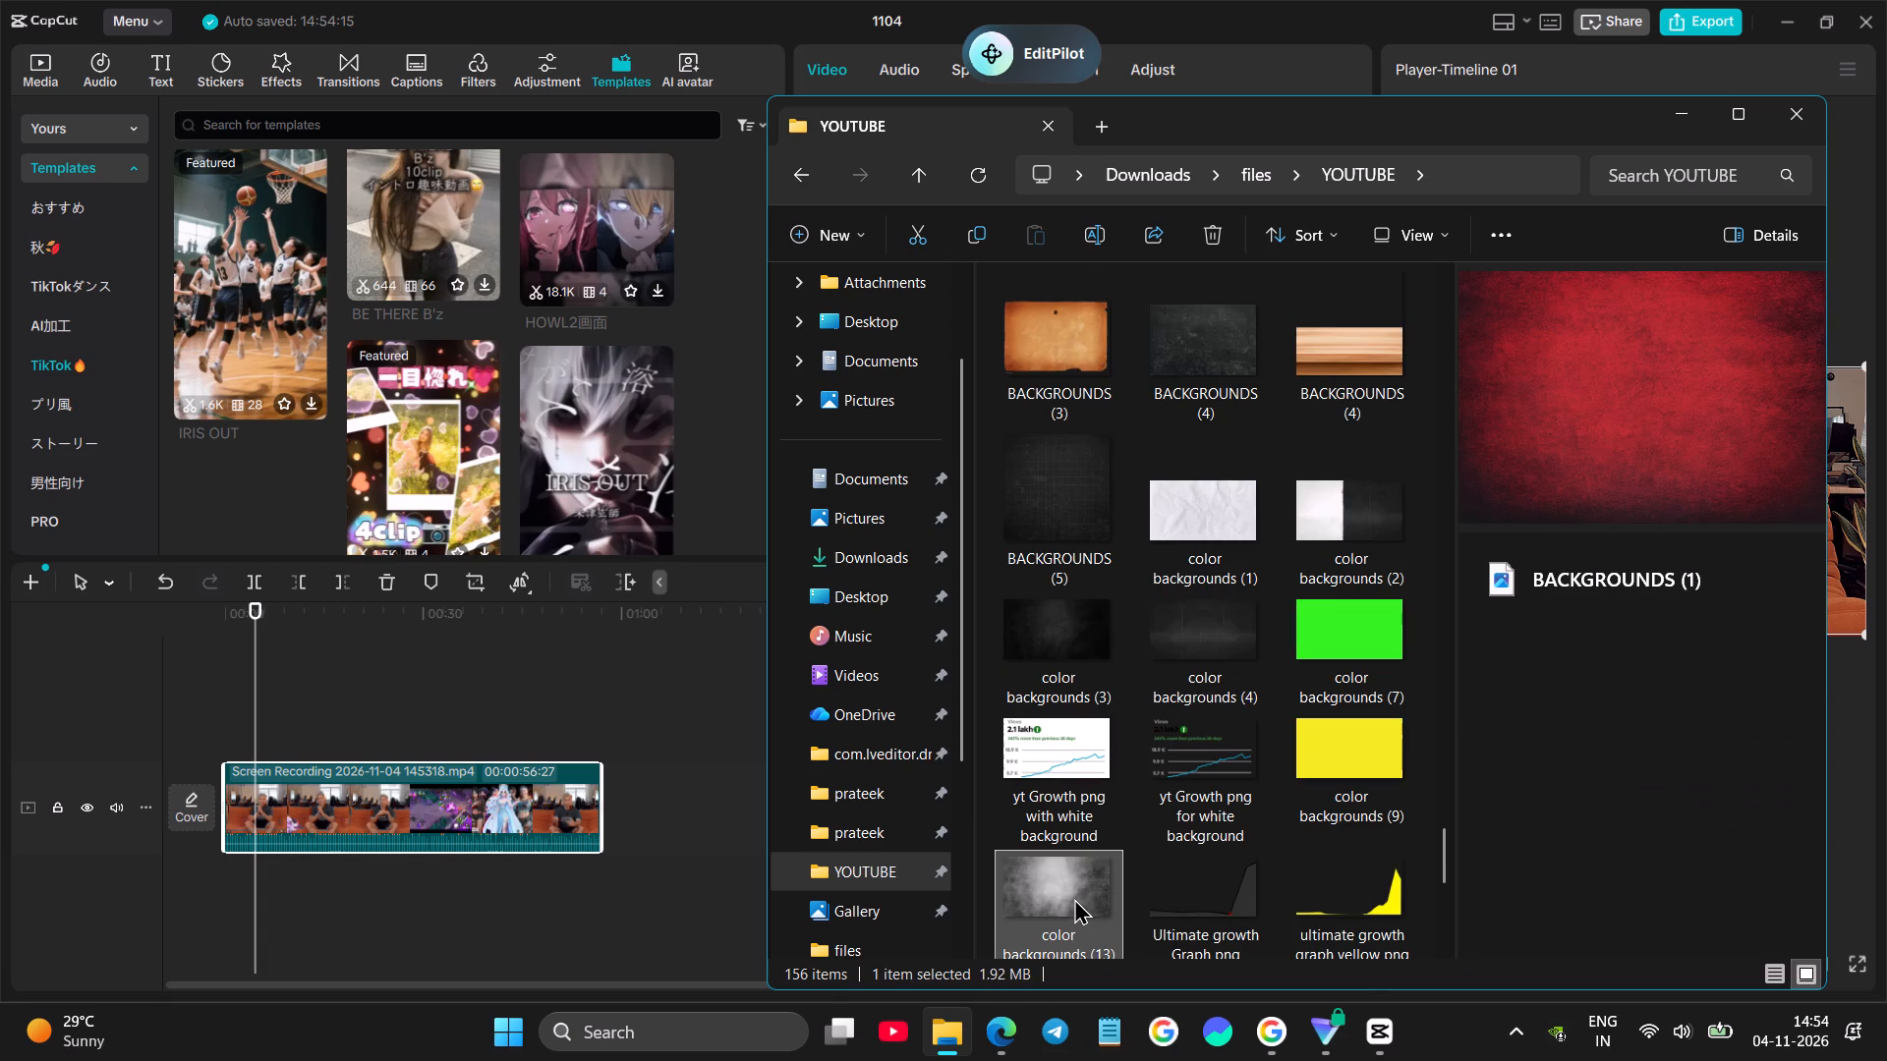
left_click(1009, 461)
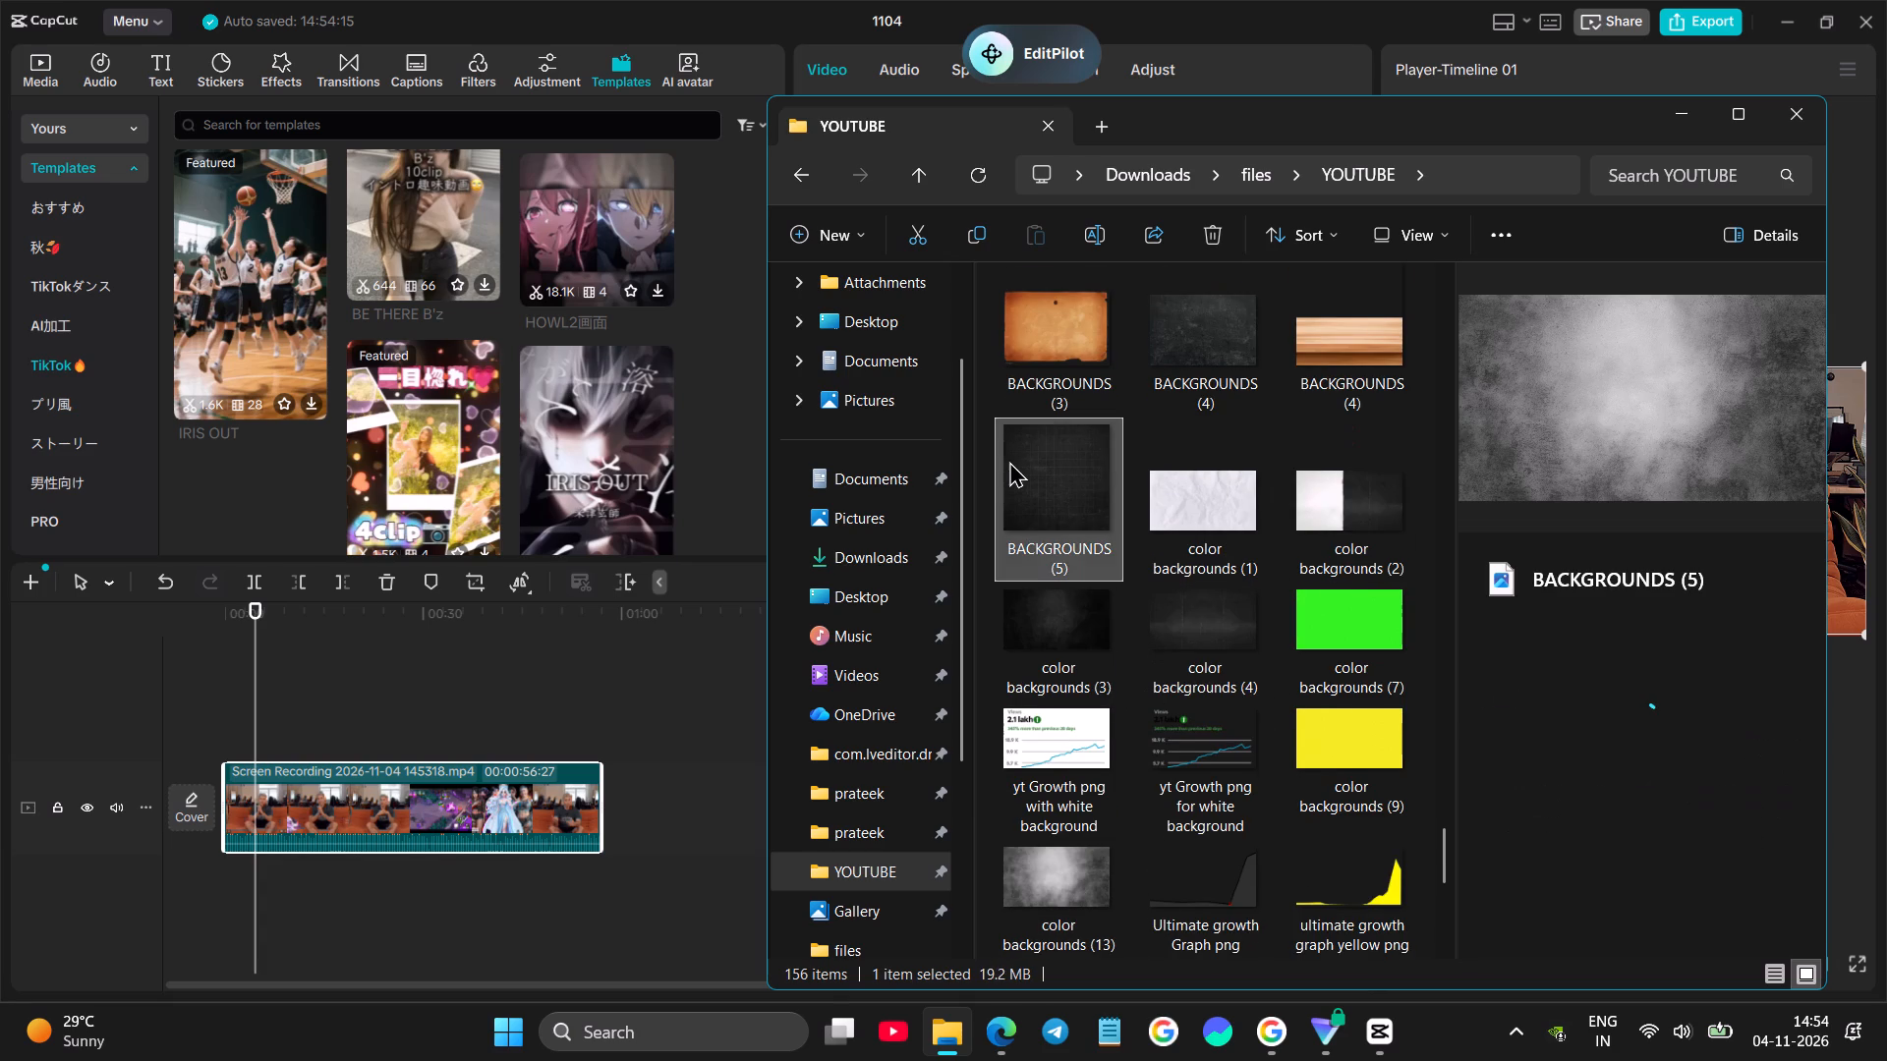
left_click(1149, 358)
left_click(1045, 488)
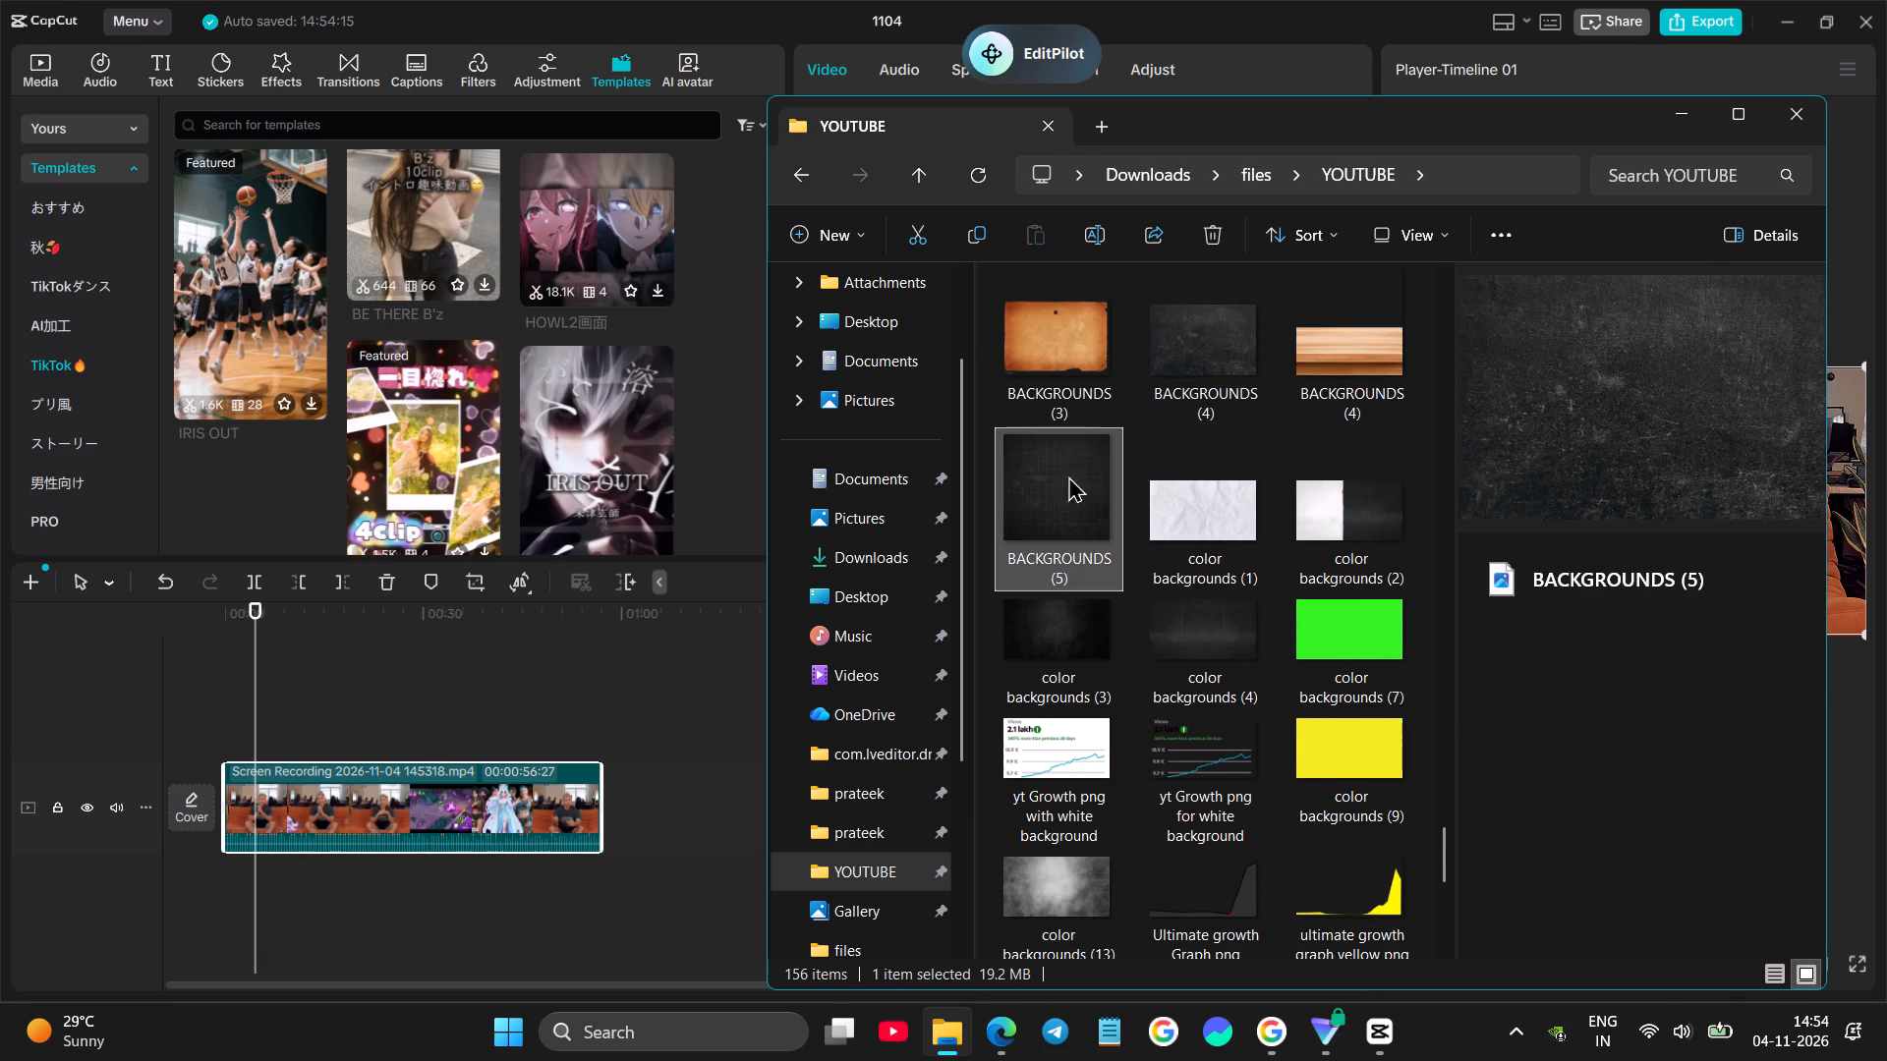
left_click(1313, 374)
left_click(1032, 350)
scroll(1256, 593, "up", 2)
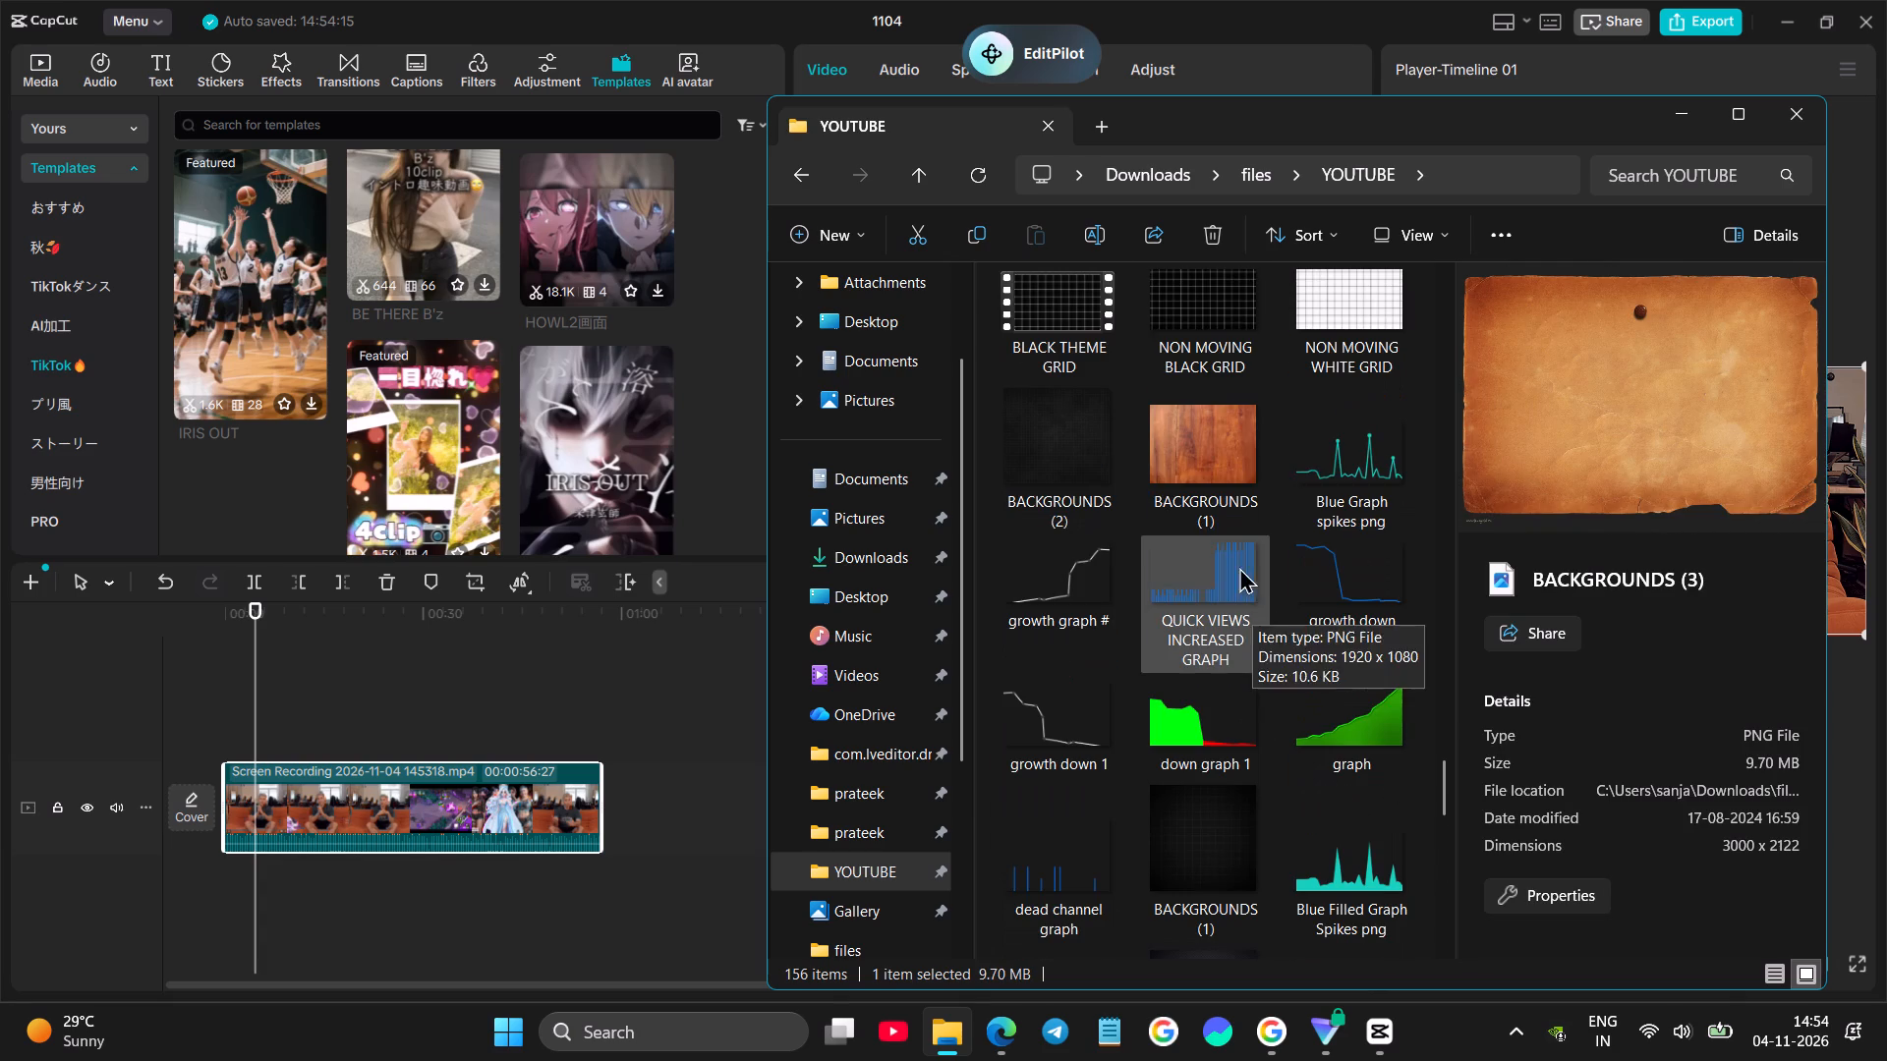
left_click(1195, 434)
left_click(1006, 434)
left_click(1352, 315)
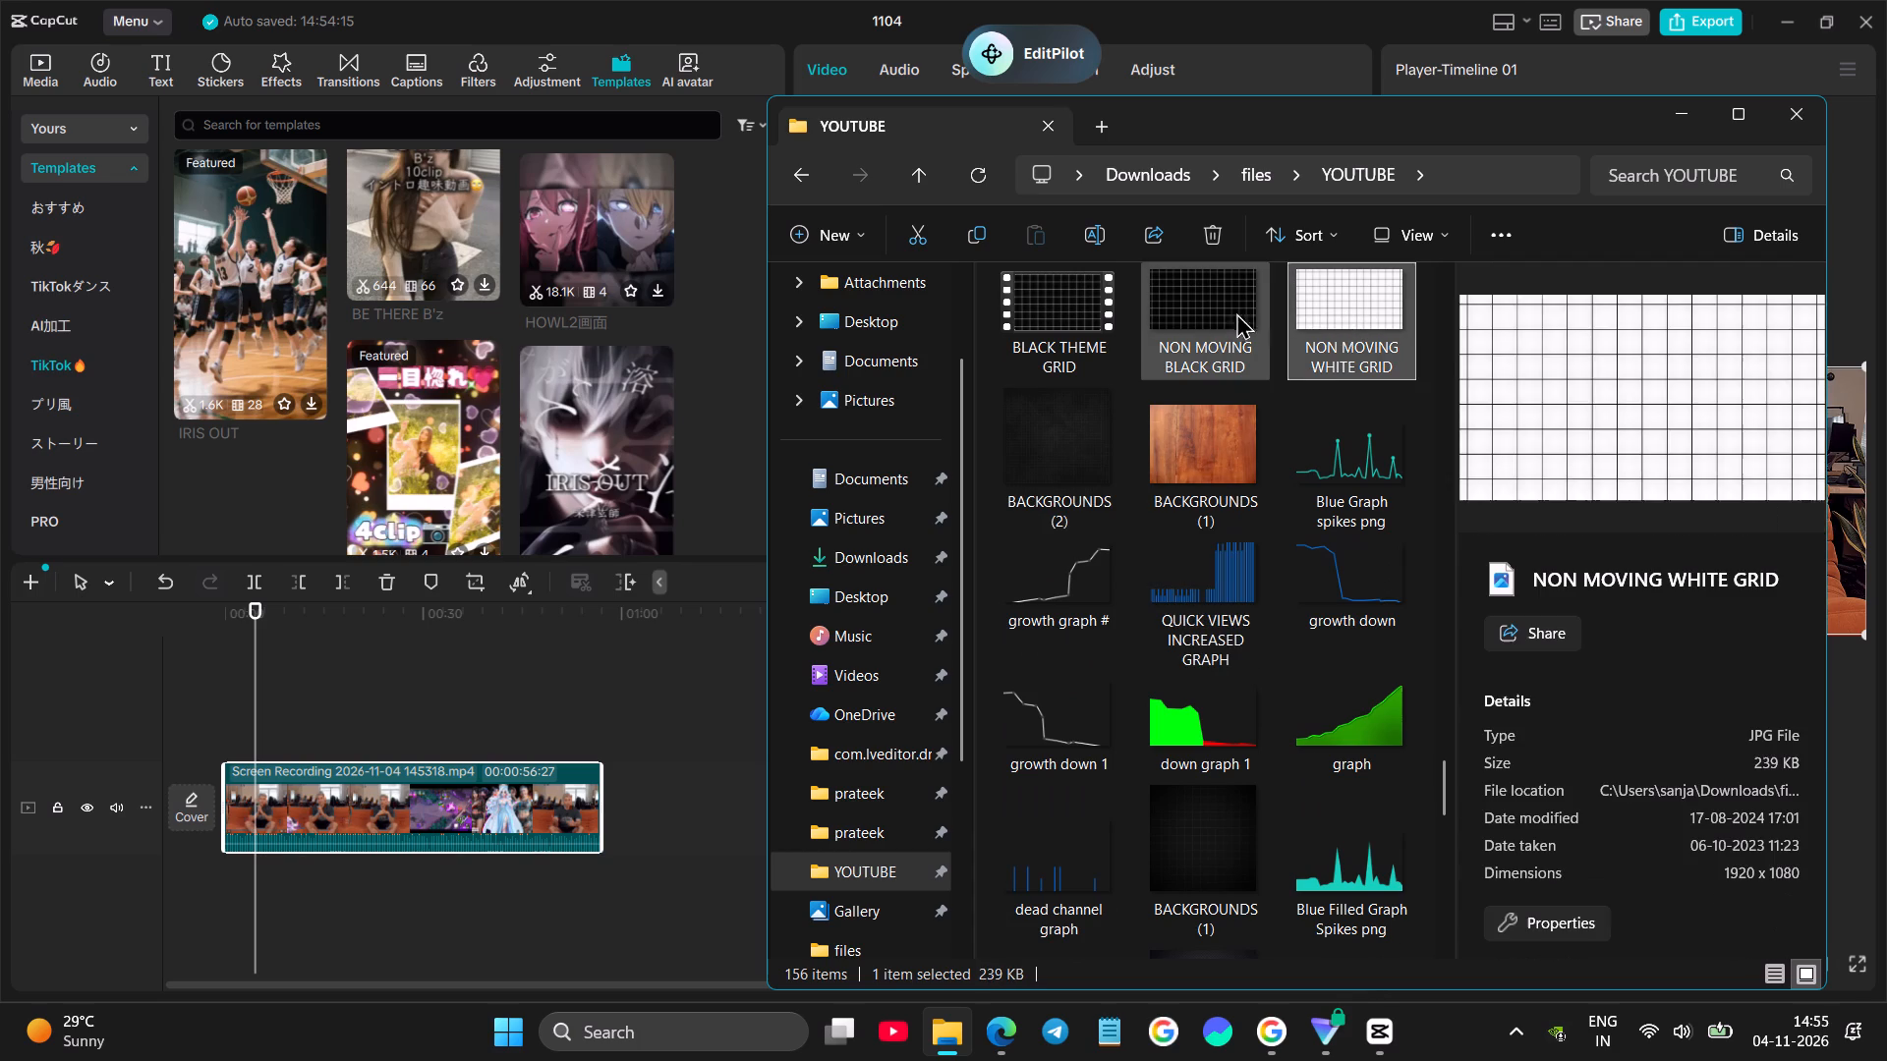
left_click(1197, 307)
left_click(1023, 301)
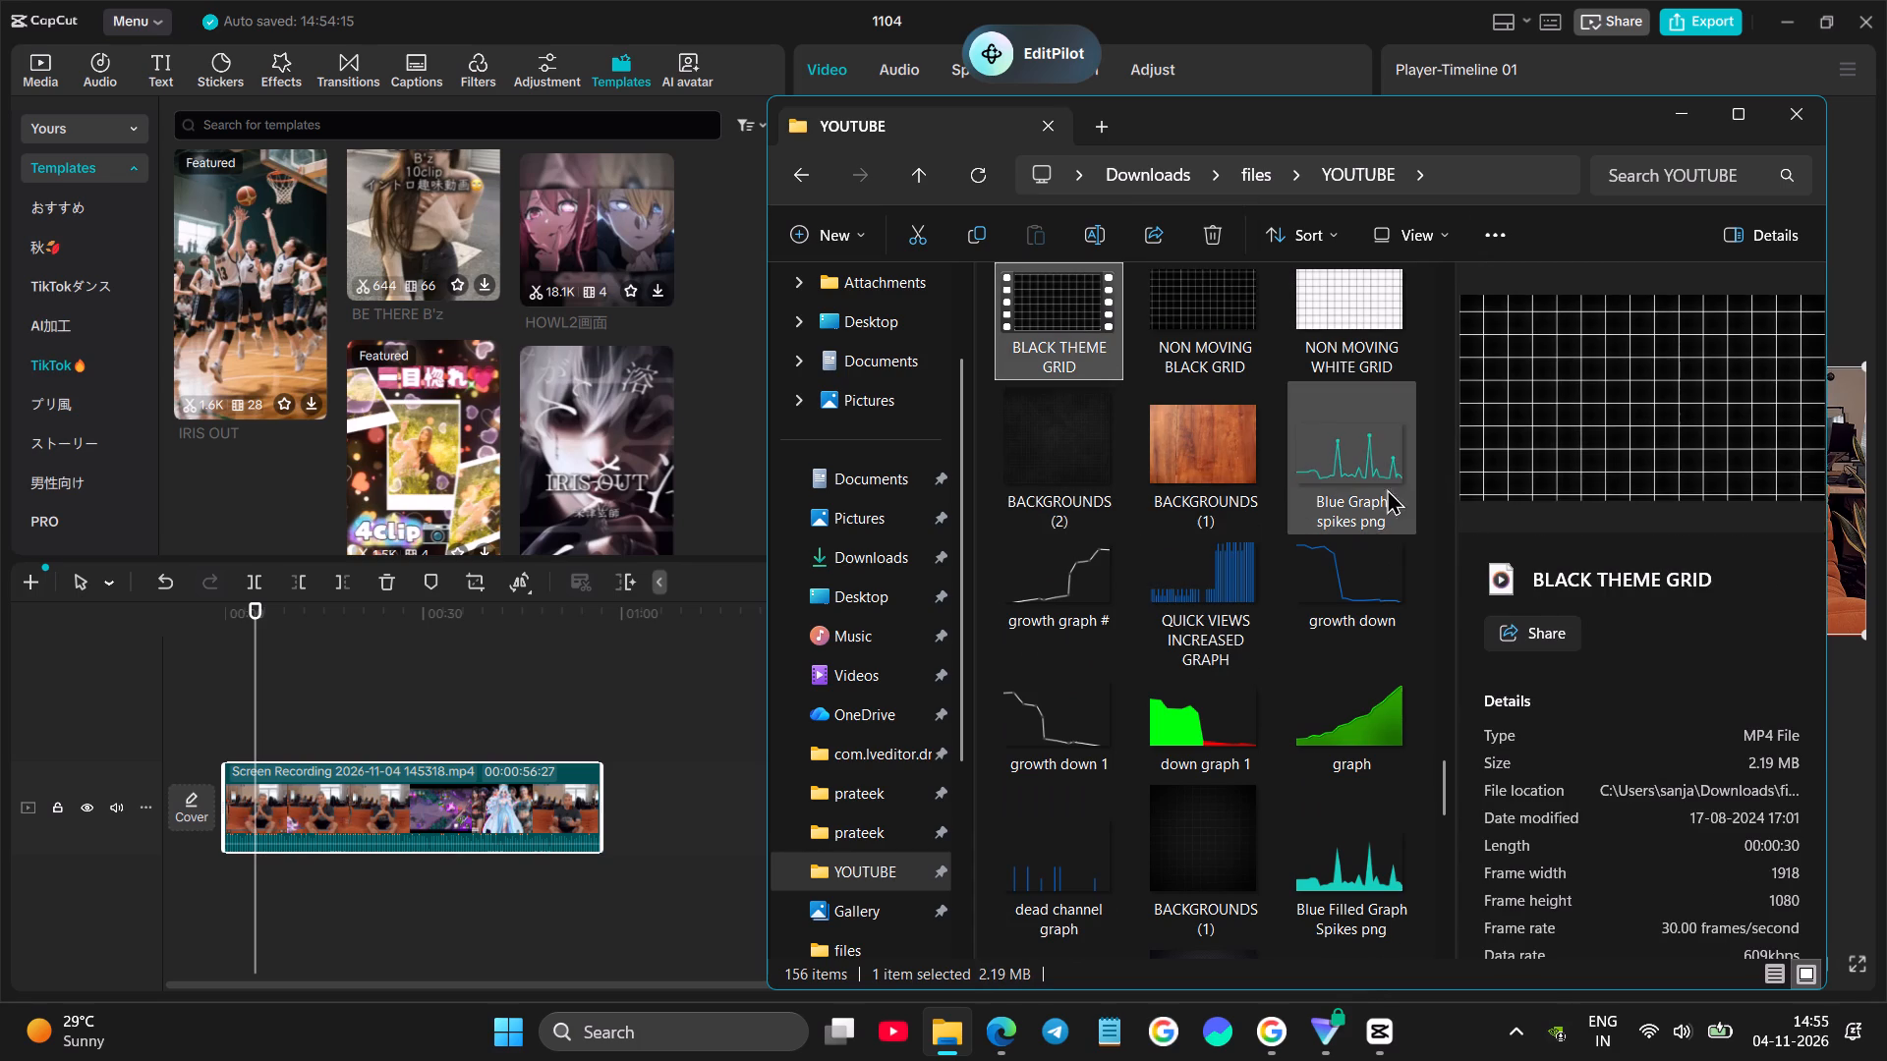
Preview more background images in the YOUTUBE folder, including color backgrounds (15) and (10) and BACKGROUNDS (6) and (5).
scroll(1288, 636, "down", 4)
scroll(1287, 636, "up", 8)
scroll(1254, 613, "down", 3)
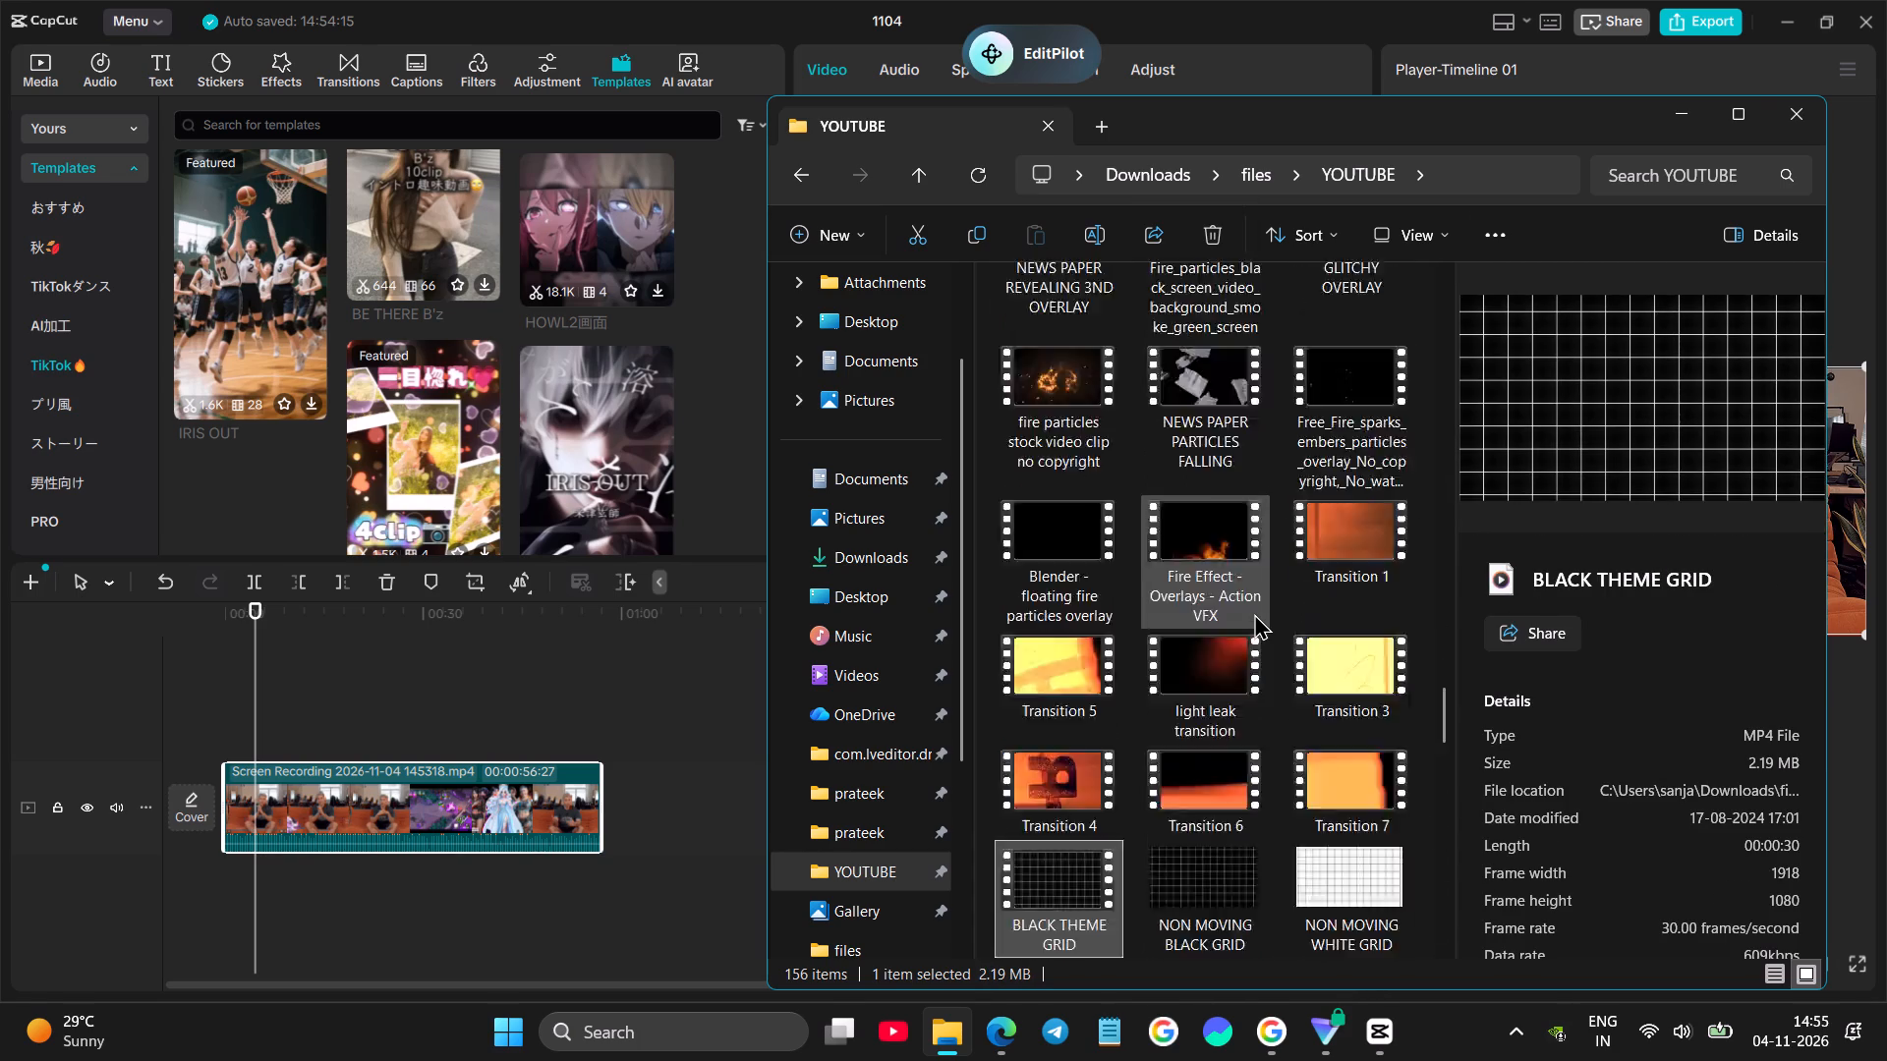
scroll(1254, 613, "down", 5)
scroll(1249, 604, "up", 1)
left_click(1239, 602)
left_click(1313, 530)
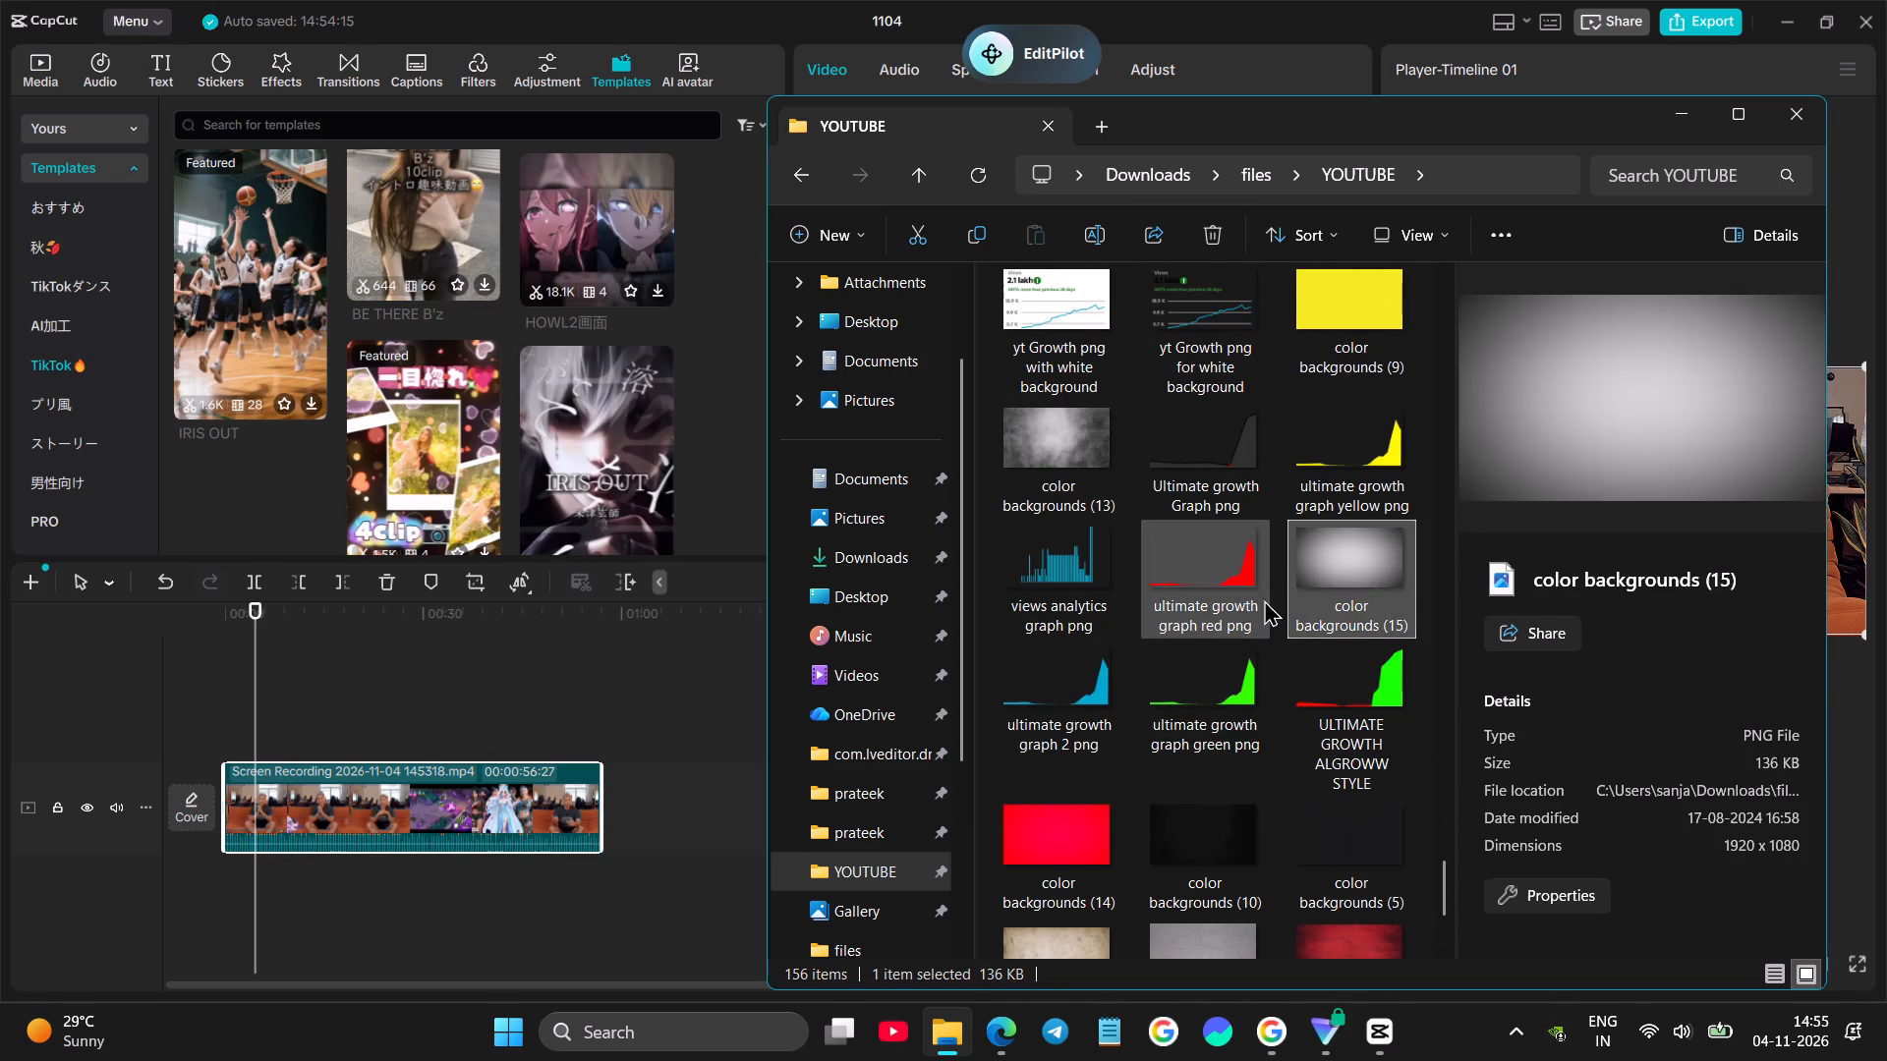
left_click(1196, 638)
left_click(1261, 818)
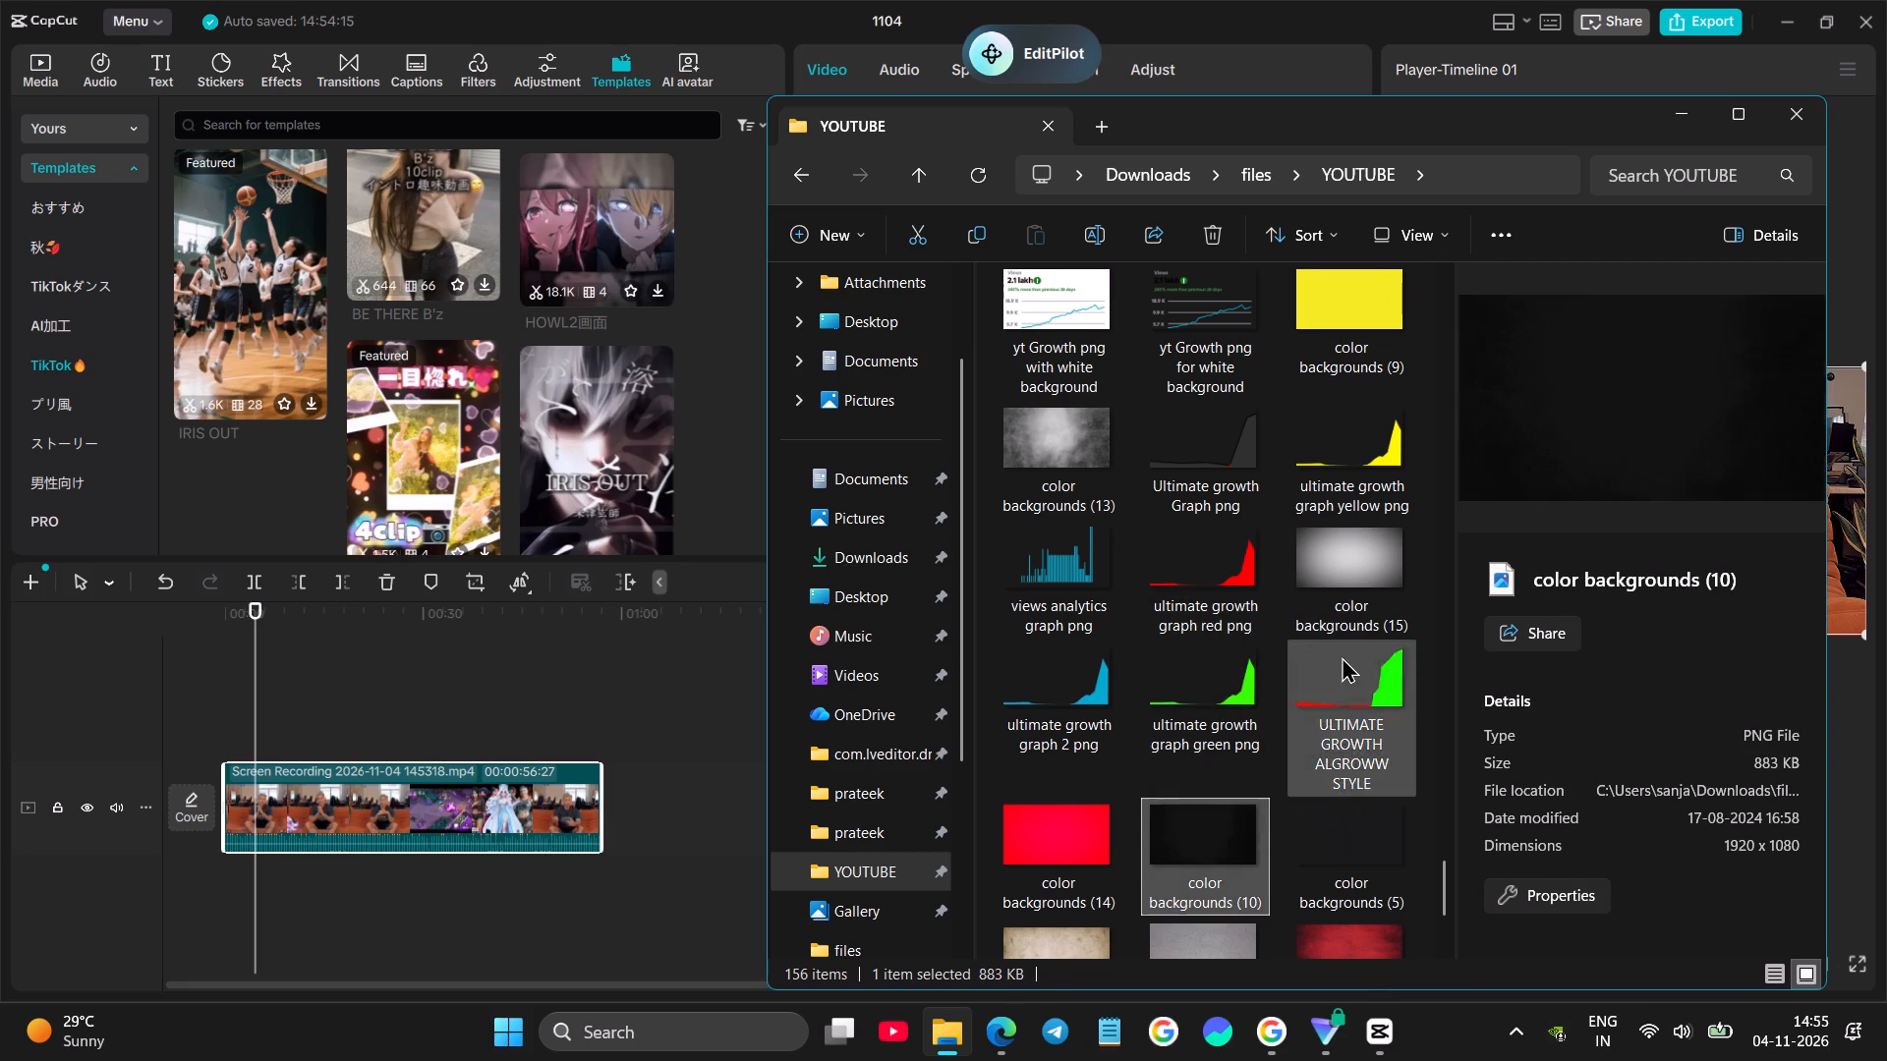
left_click(1374, 566)
scroll(1106, 586, "down", 2)
left_click(1013, 734)
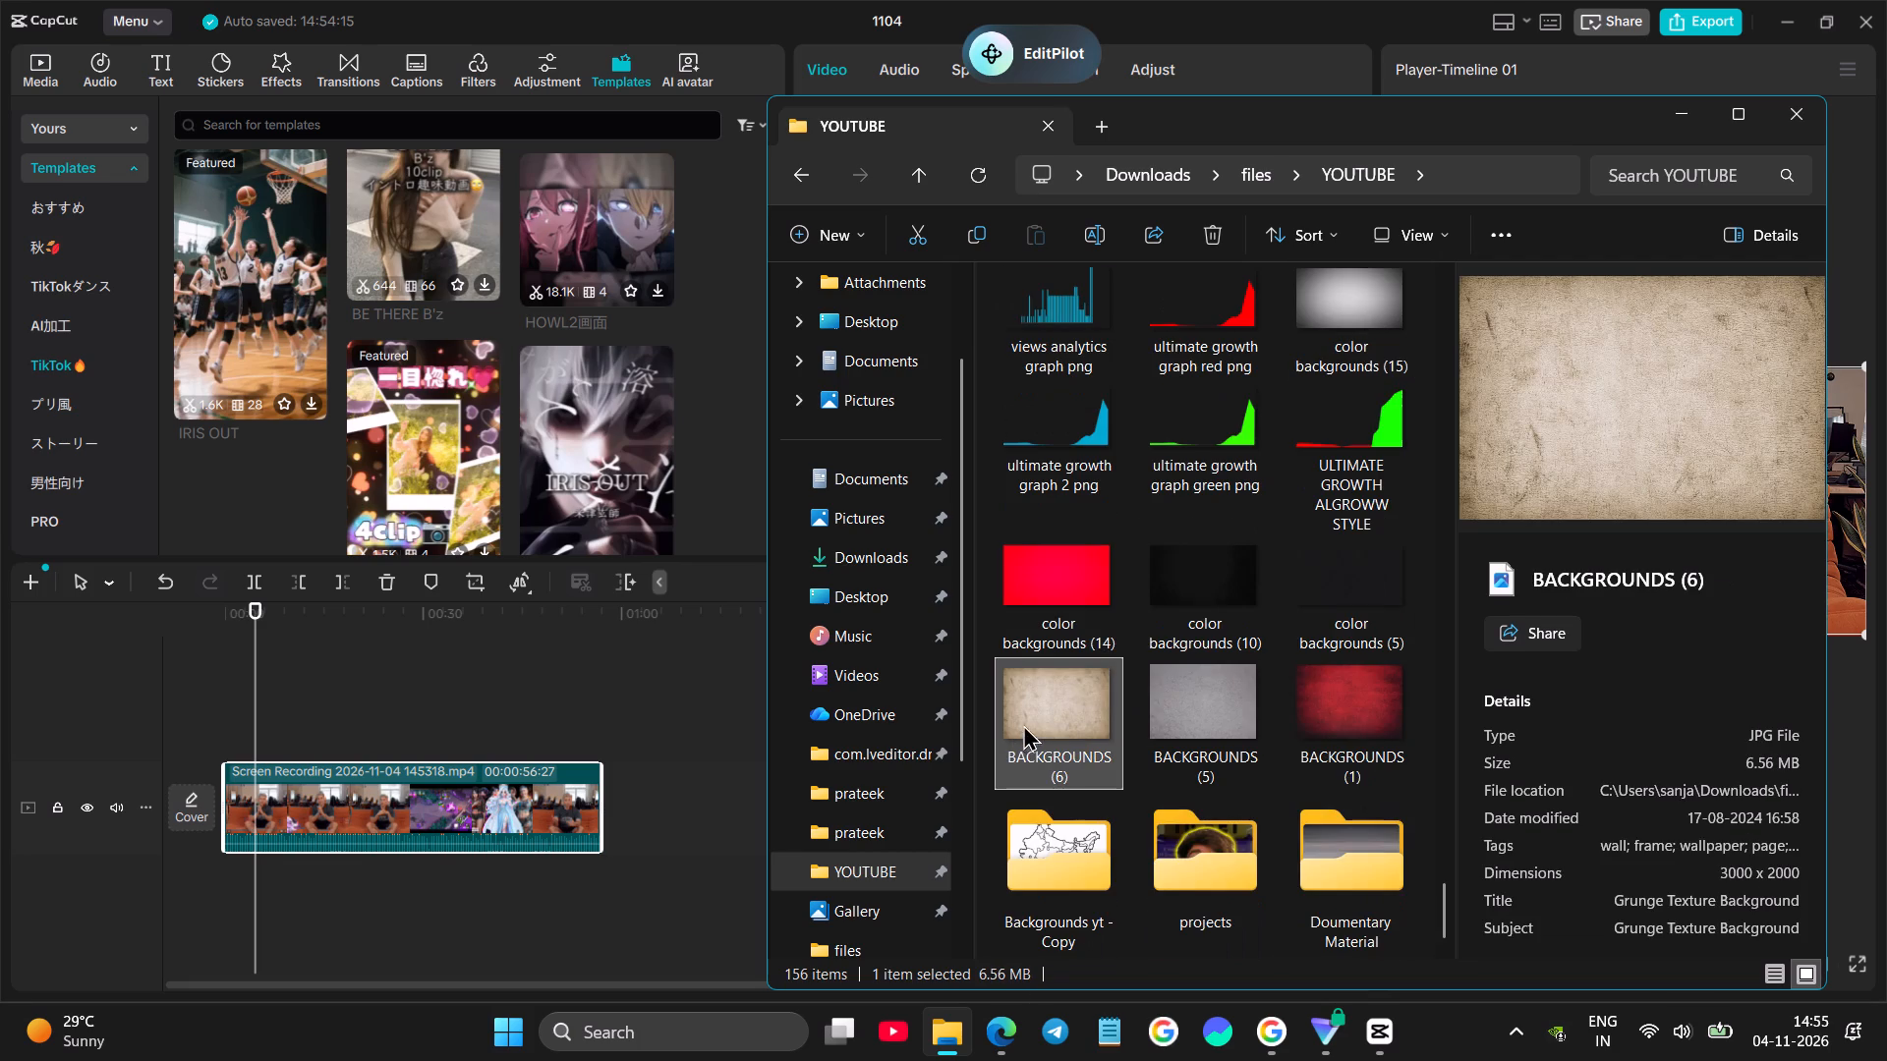
left_click(1213, 704)
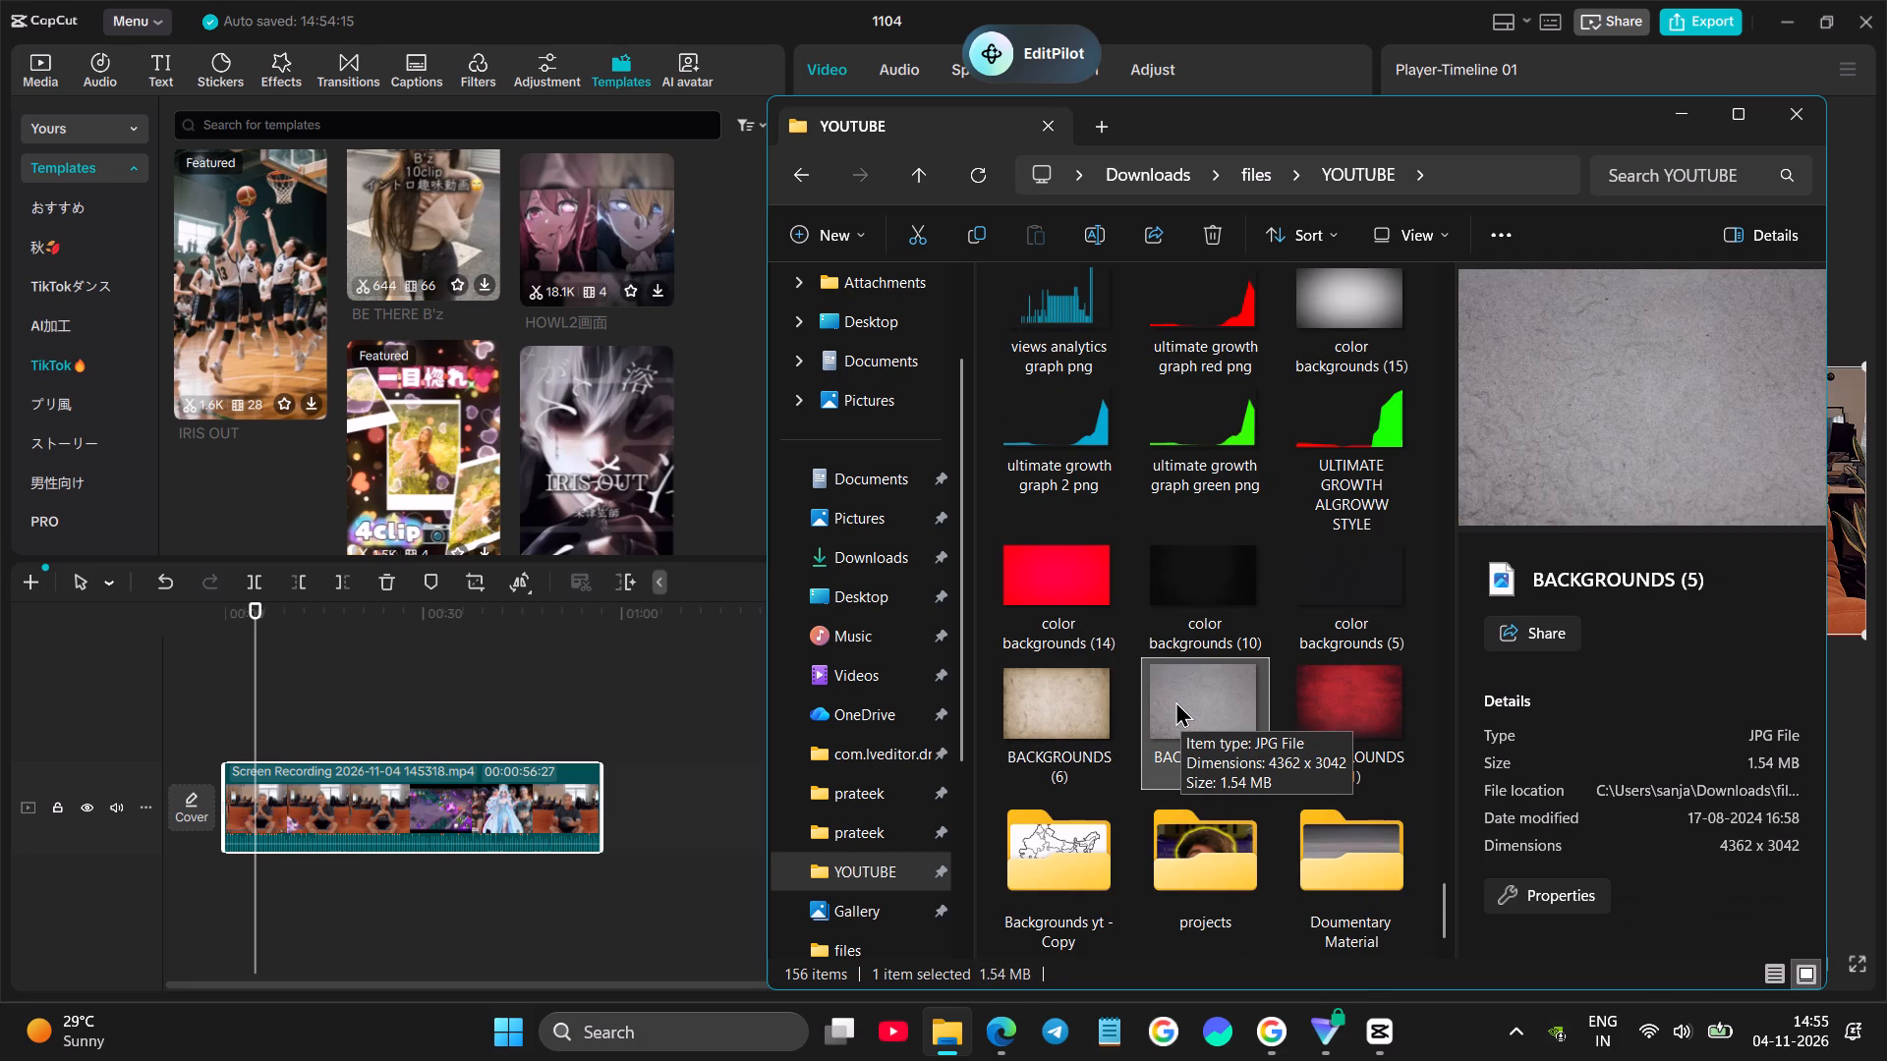
Compare the plain backgrounds near the folder's end again, including BACKGROUNDS (5) and color backgrounds (10) and (15).
left_click(1306, 611)
left_click(1138, 571)
scroll(1198, 668, "down", 3)
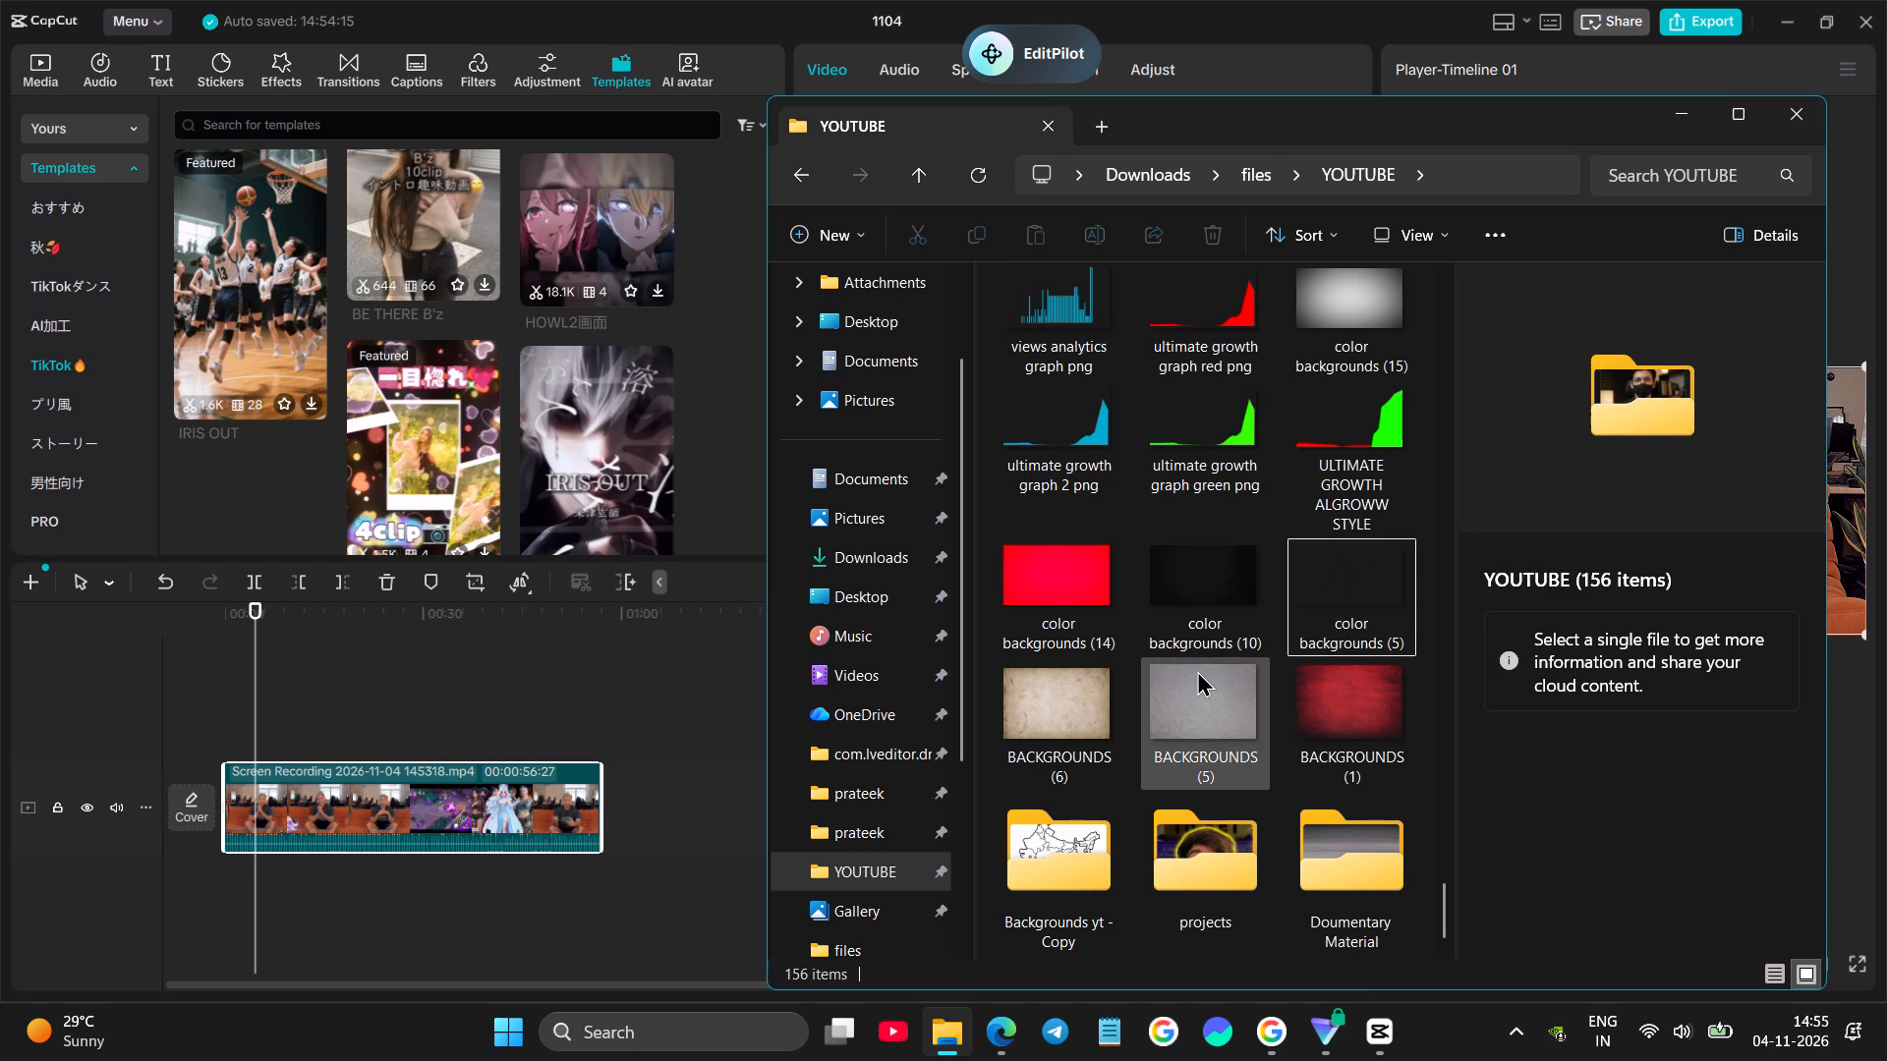
left_click(1126, 732)
left_click(1181, 725)
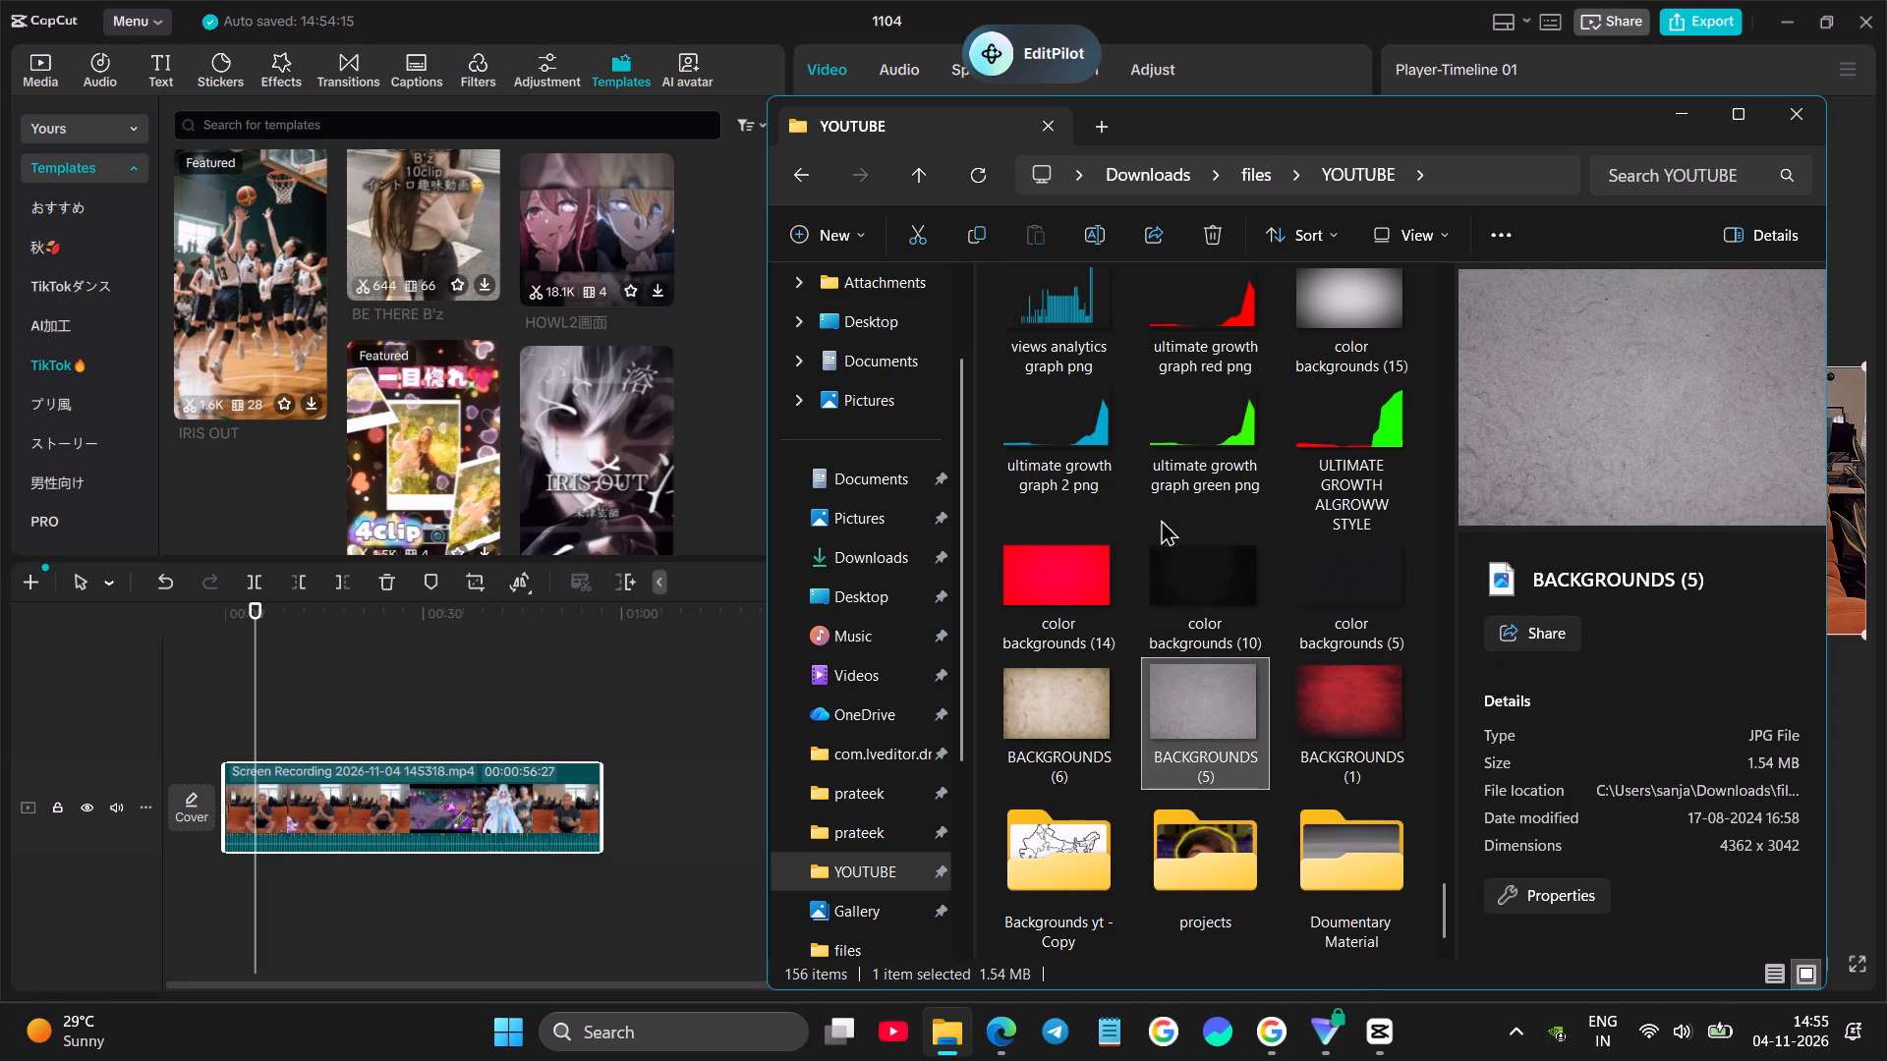
left_click(1060, 586)
left_click(1343, 333)
left_click(1225, 563)
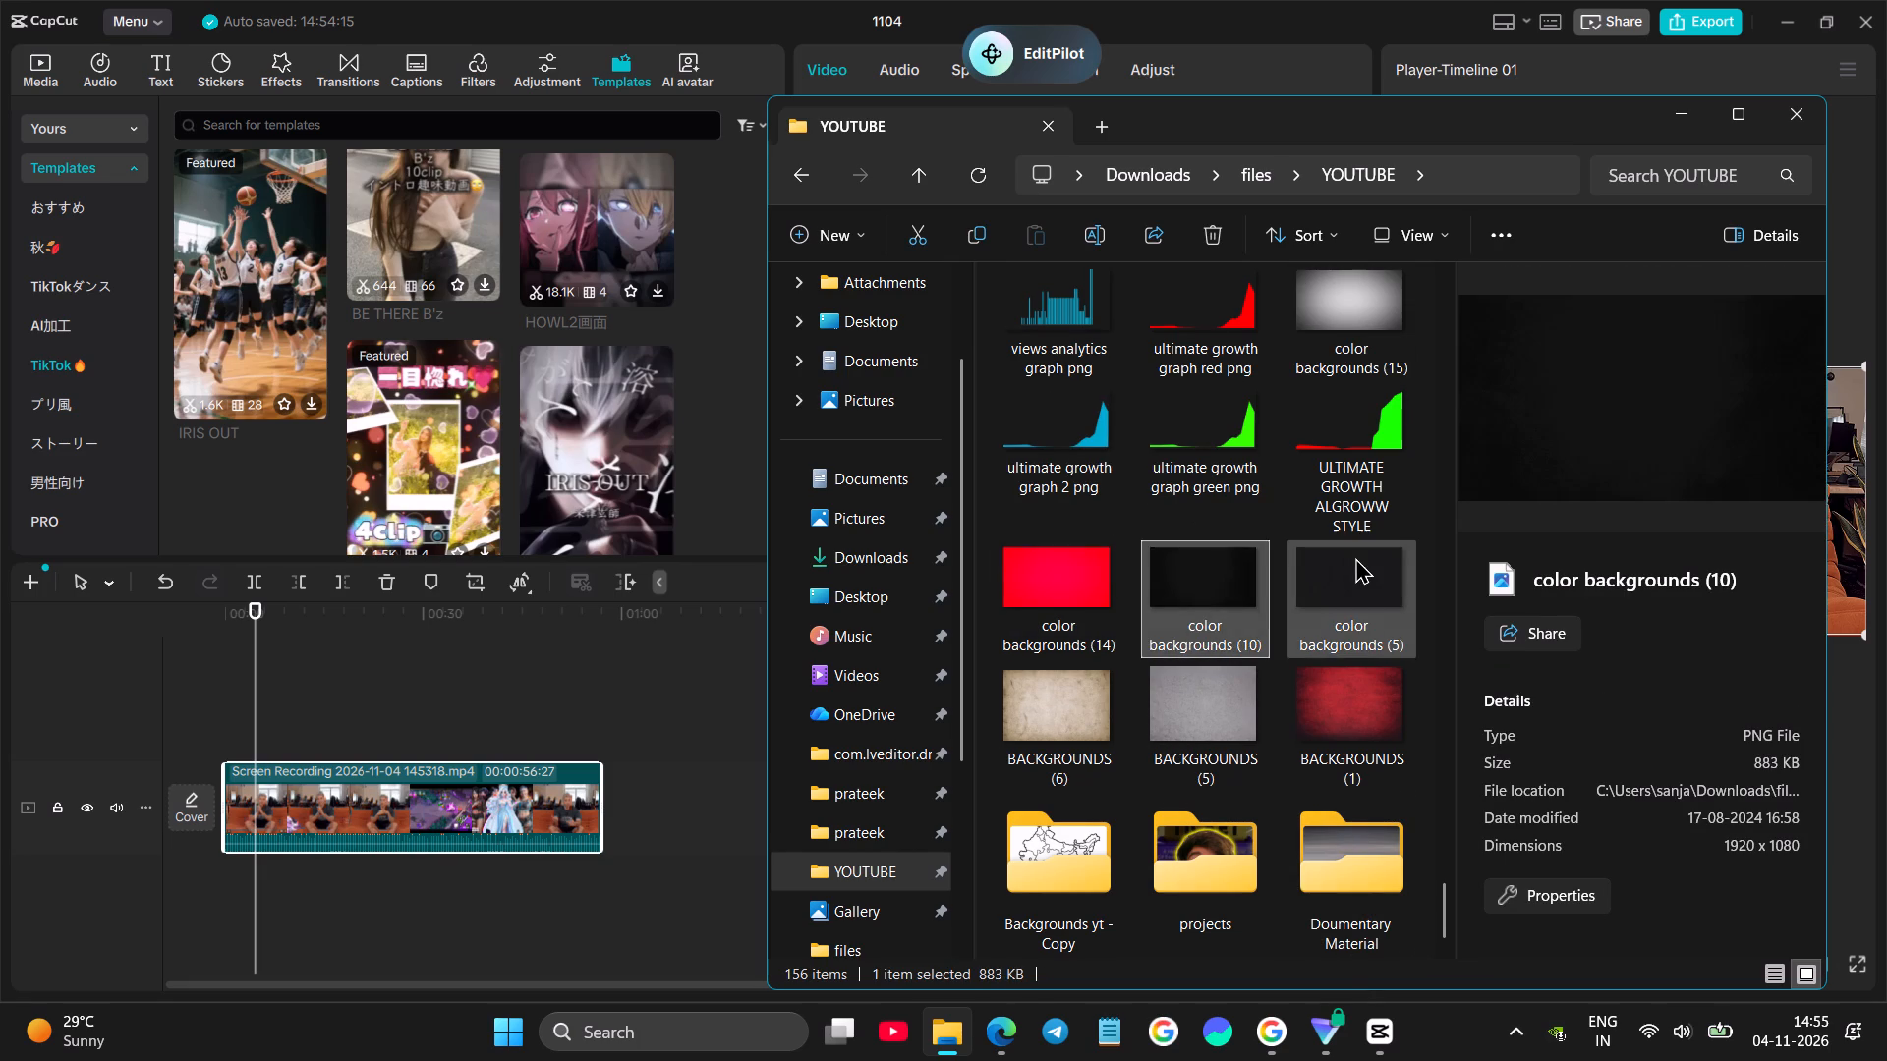
left_click(1355, 557)
left_click(1220, 588)
left_click(1295, 309)
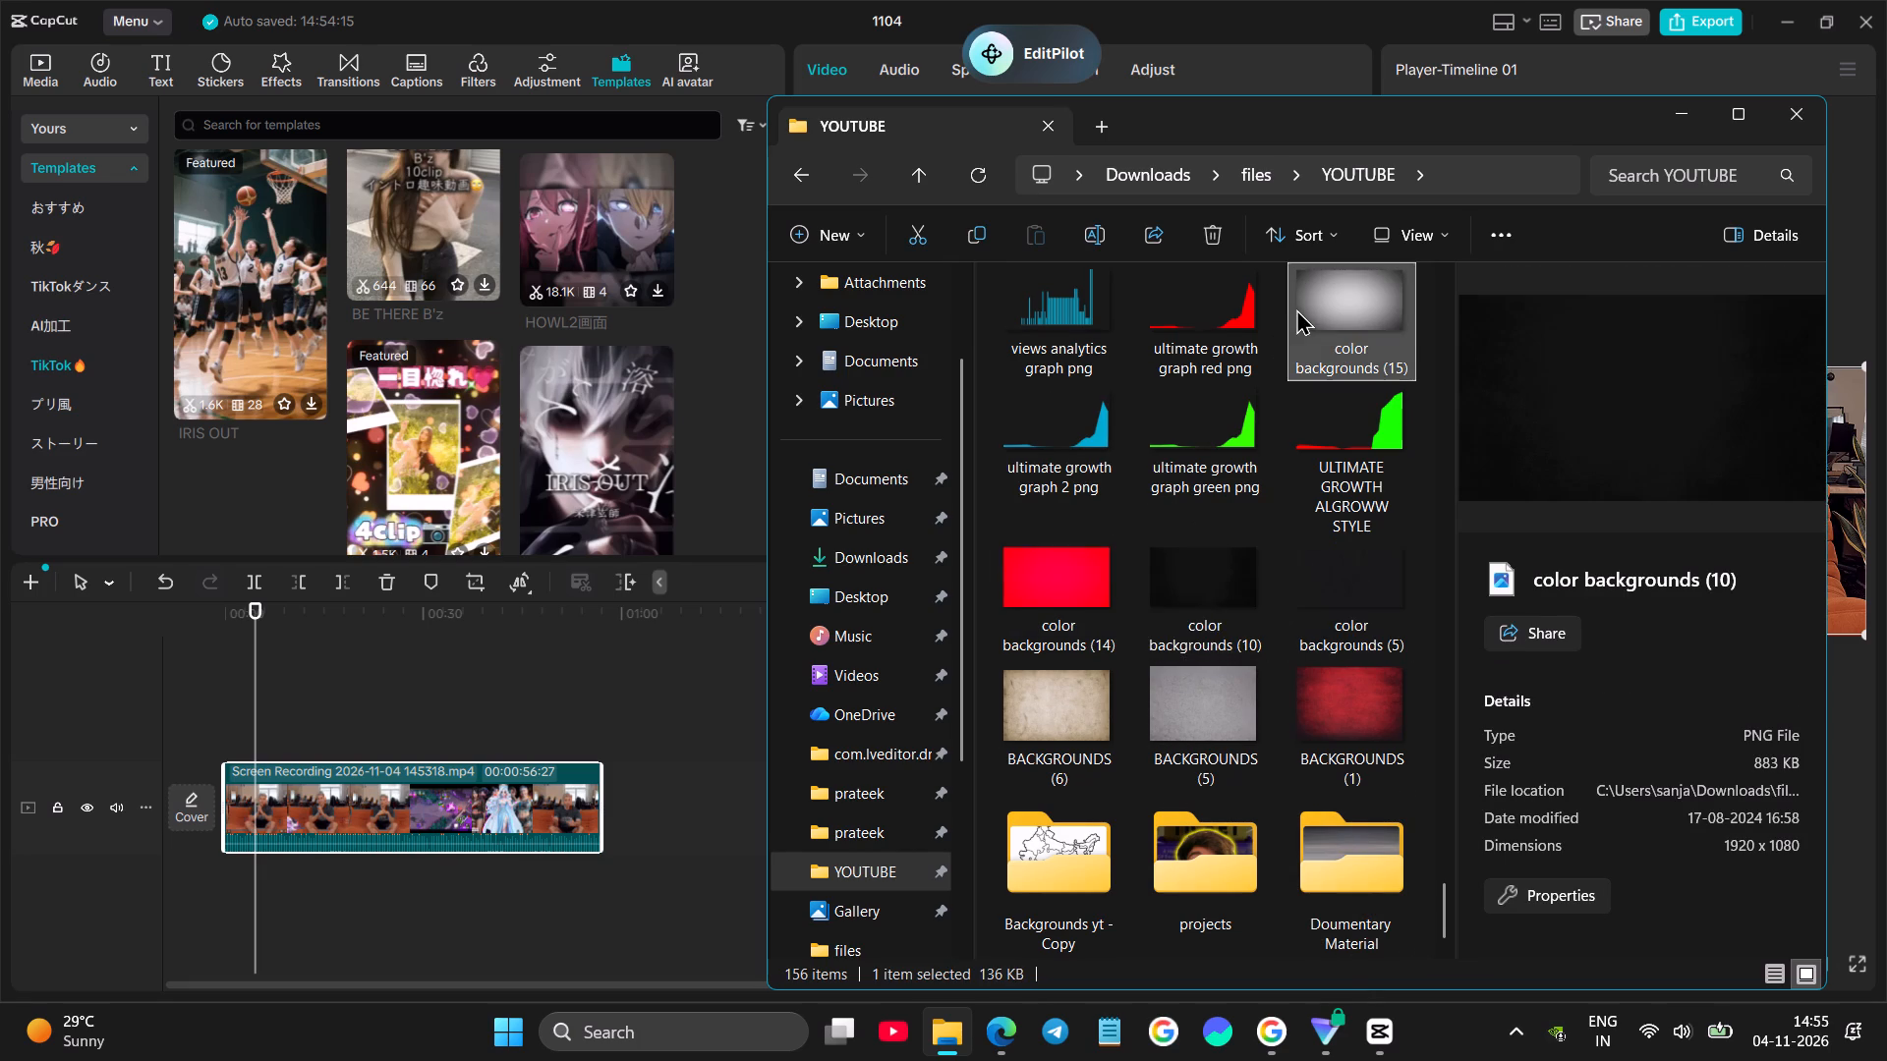
Add the dark textured BACKGROUNDS (2) image from the YOUTUBE folder to the CapCut timeline.
scroll(1128, 437, "up", 2)
left_click(1148, 366)
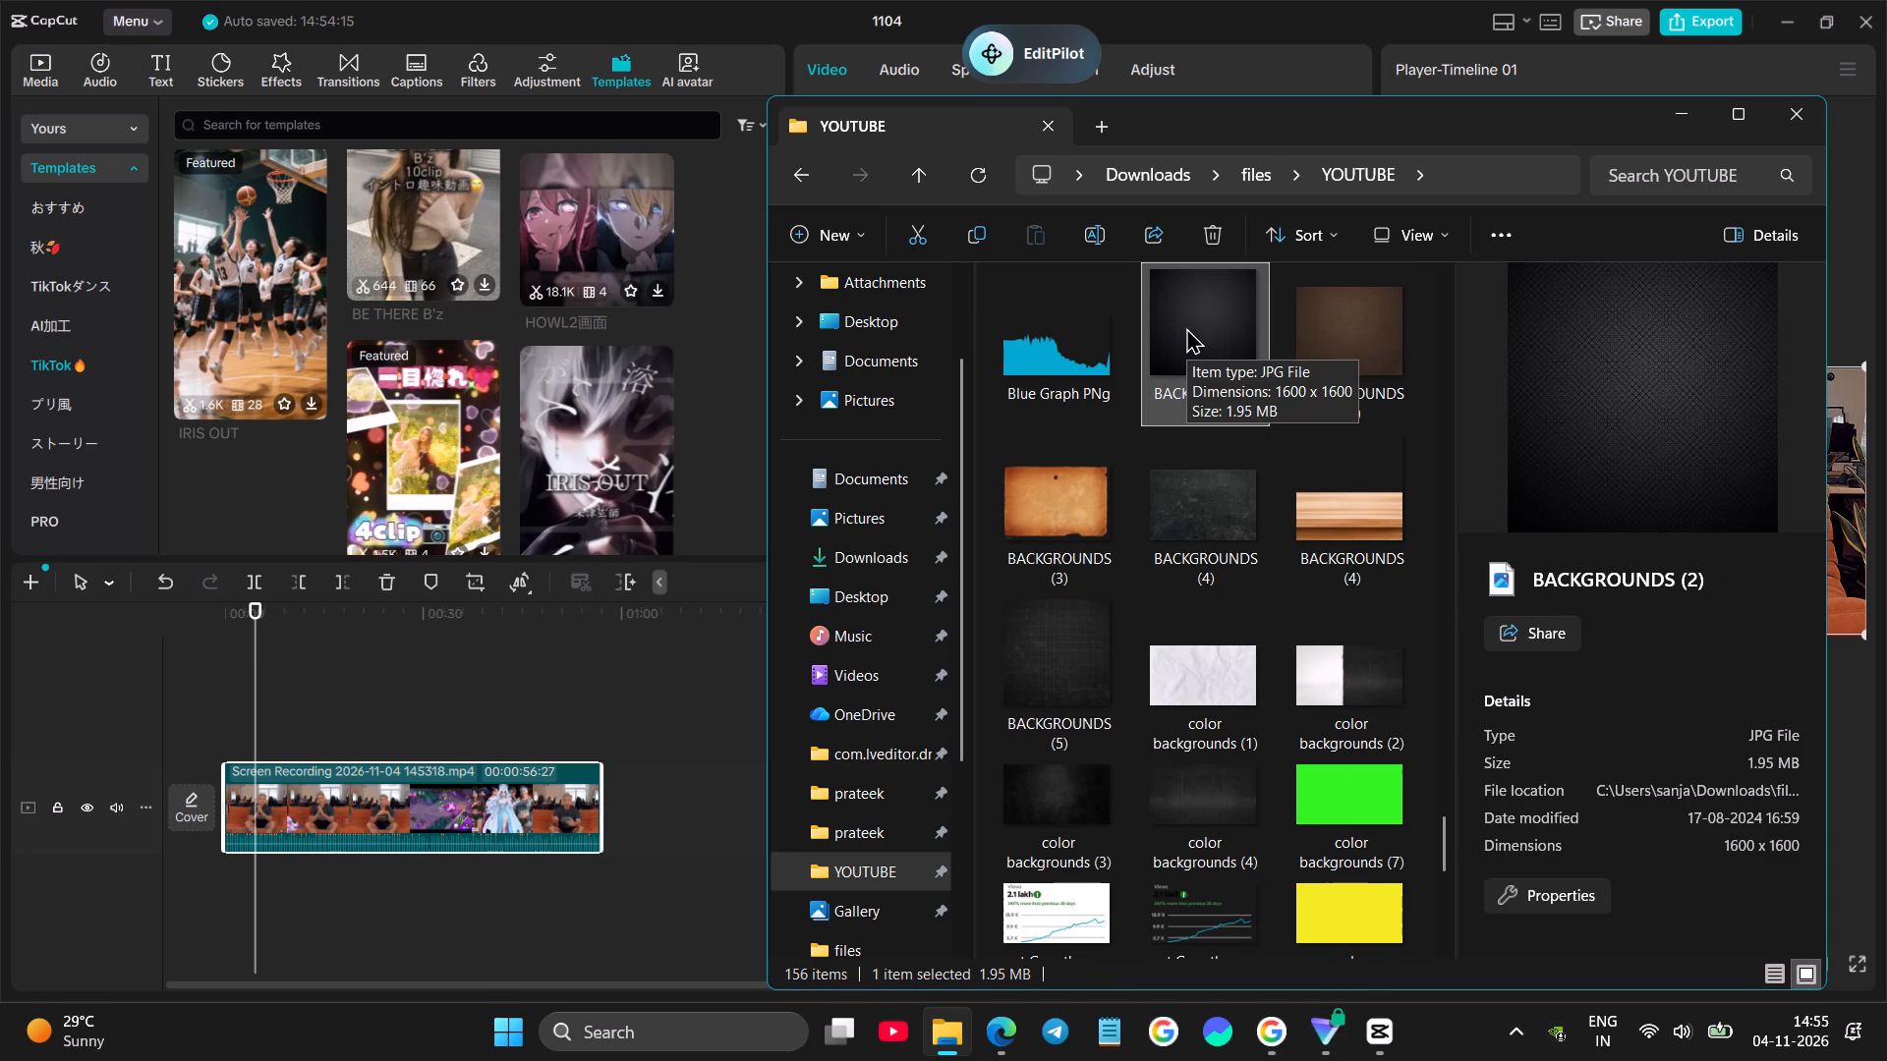
left_click_drag(1186, 327, 389, 729)
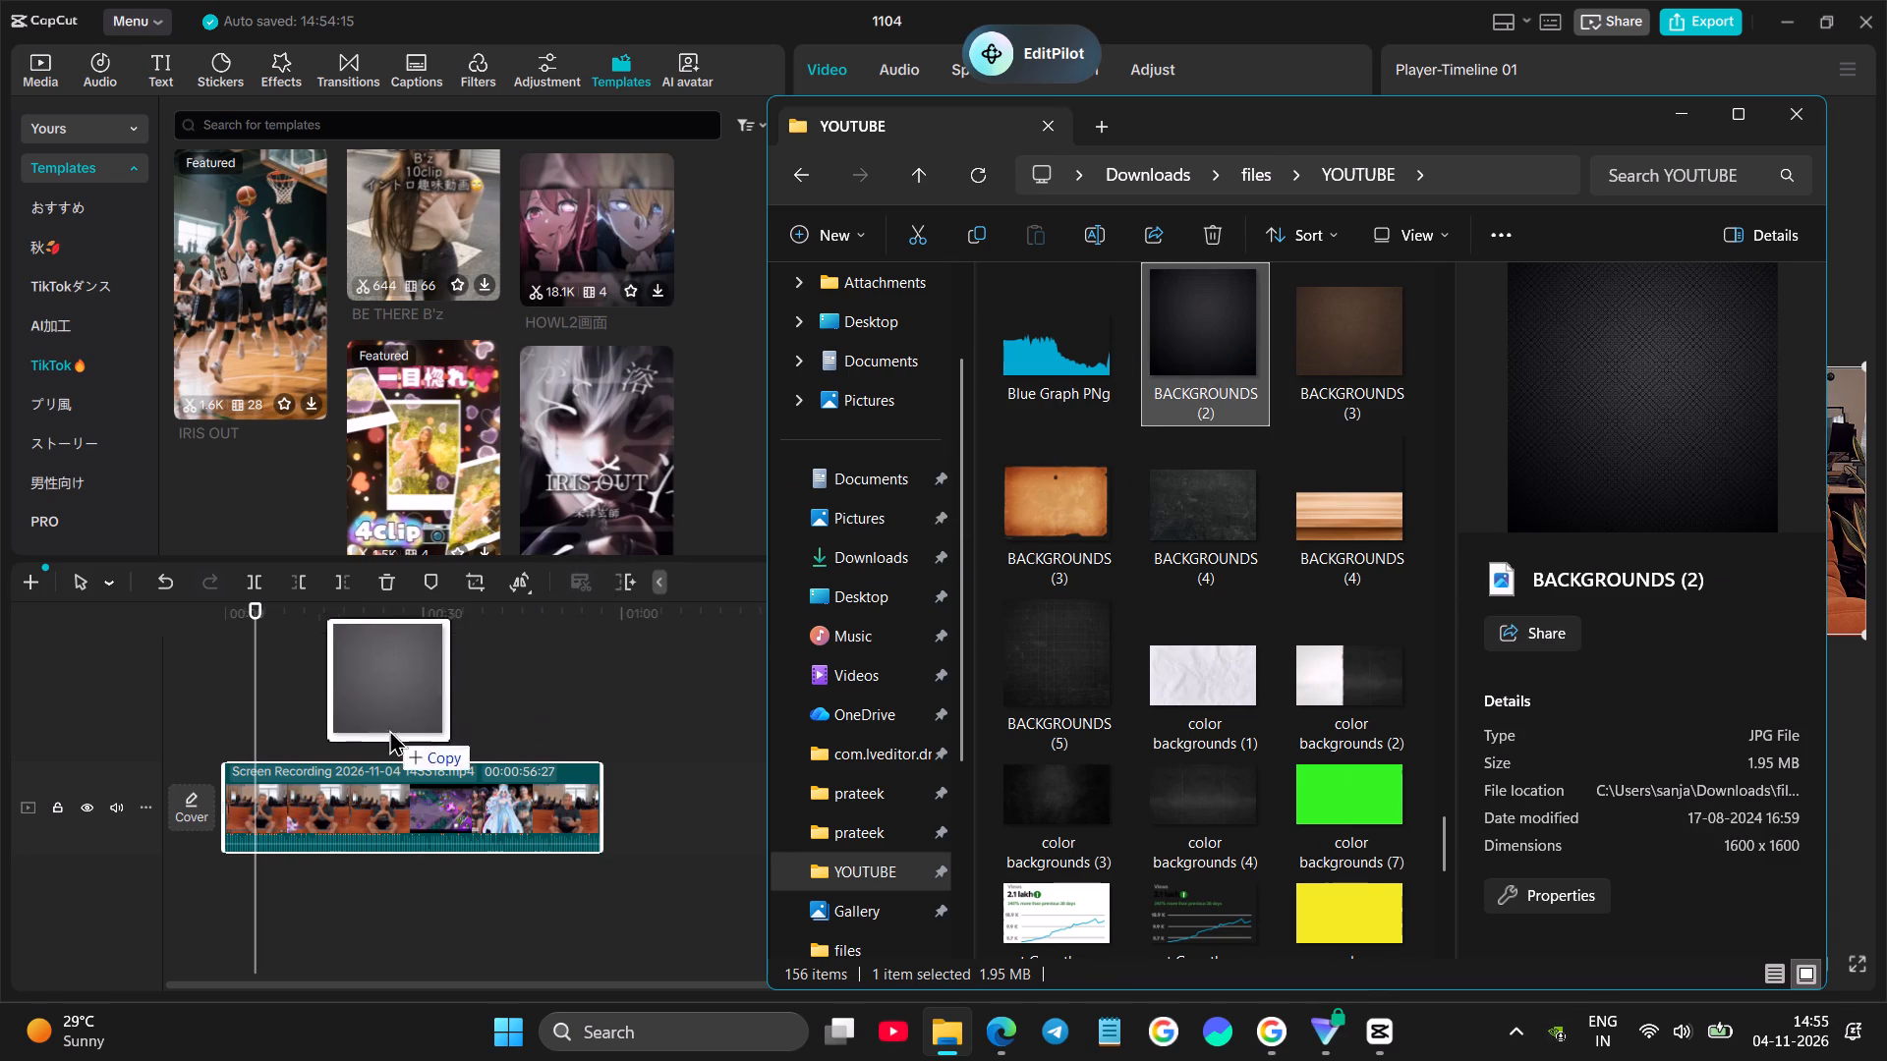
left_click_drag(389, 729, 392, 725)
Stack the screen recording above BACKGROUNDS (2), with the background on the main track and both clips starting at 00:00.
left_click_drag(430, 802, 465, 652)
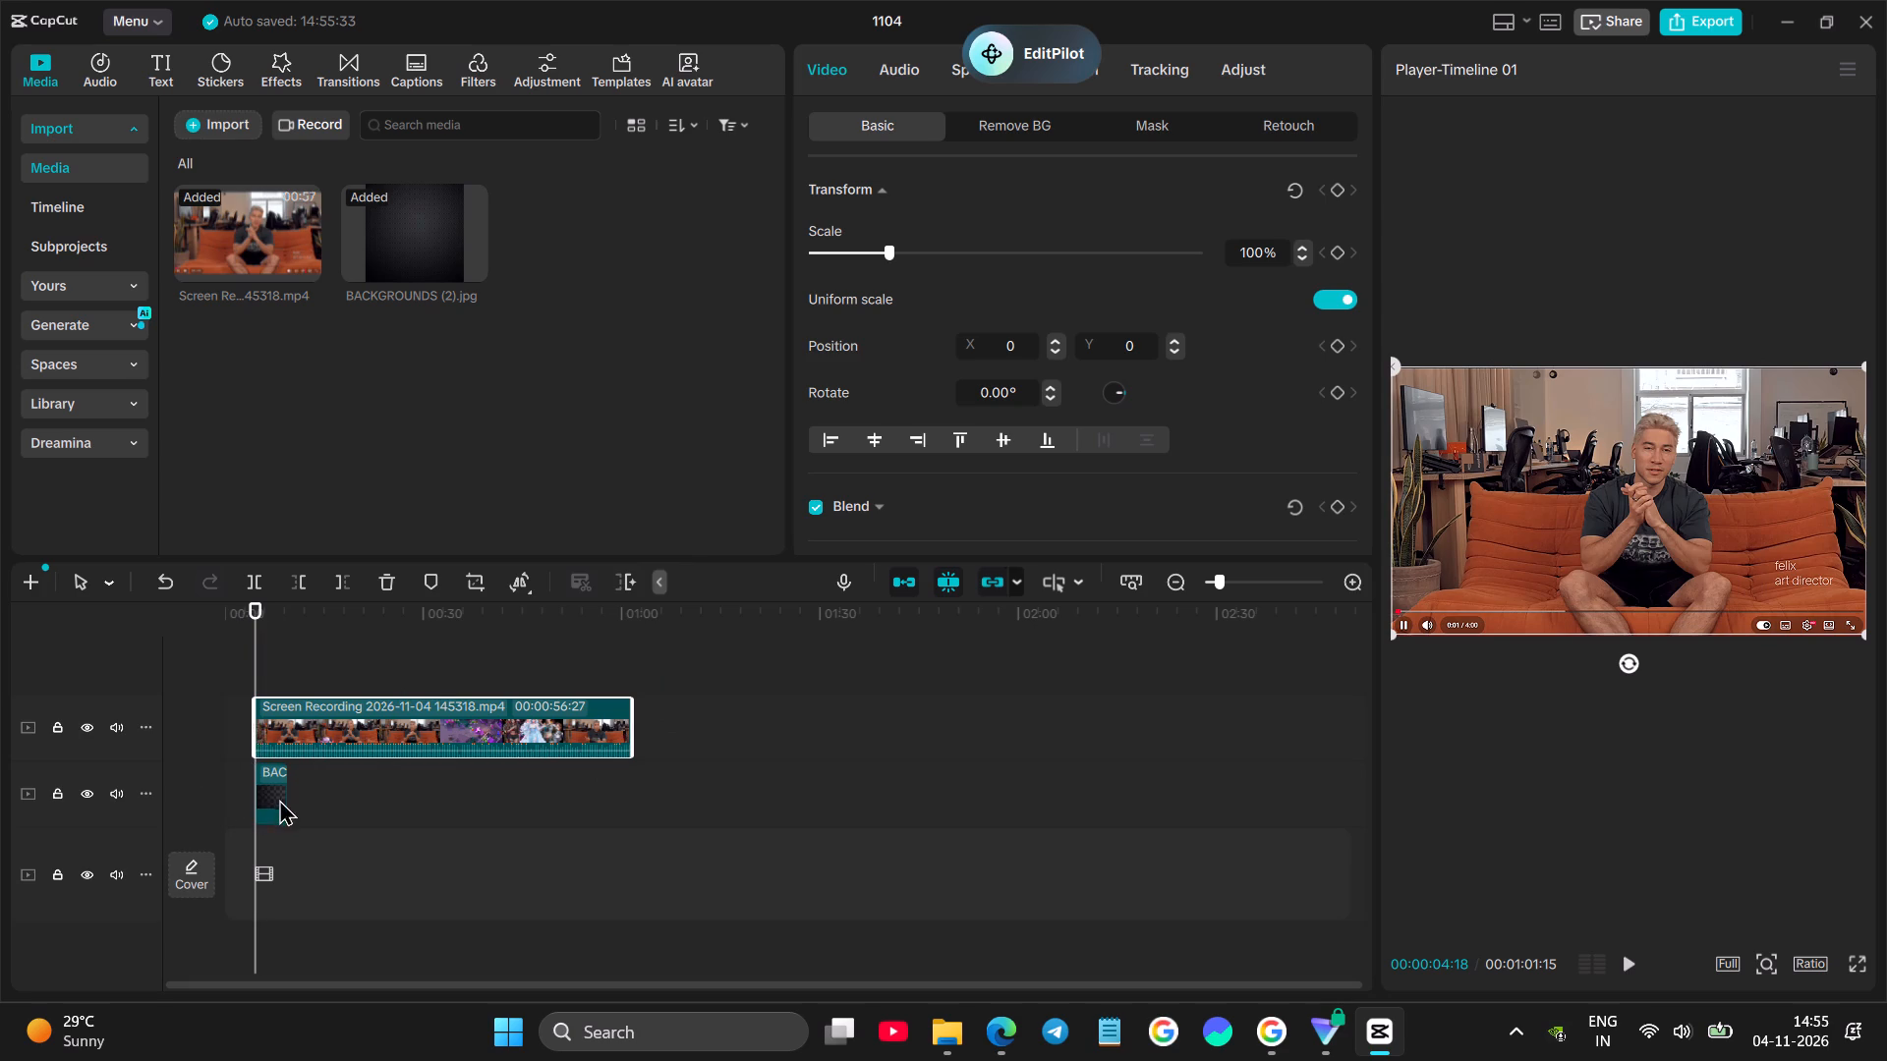
left_click_drag(279, 792, 289, 876)
left_click(255, 819)
left_click_drag(253, 816, 586, 823)
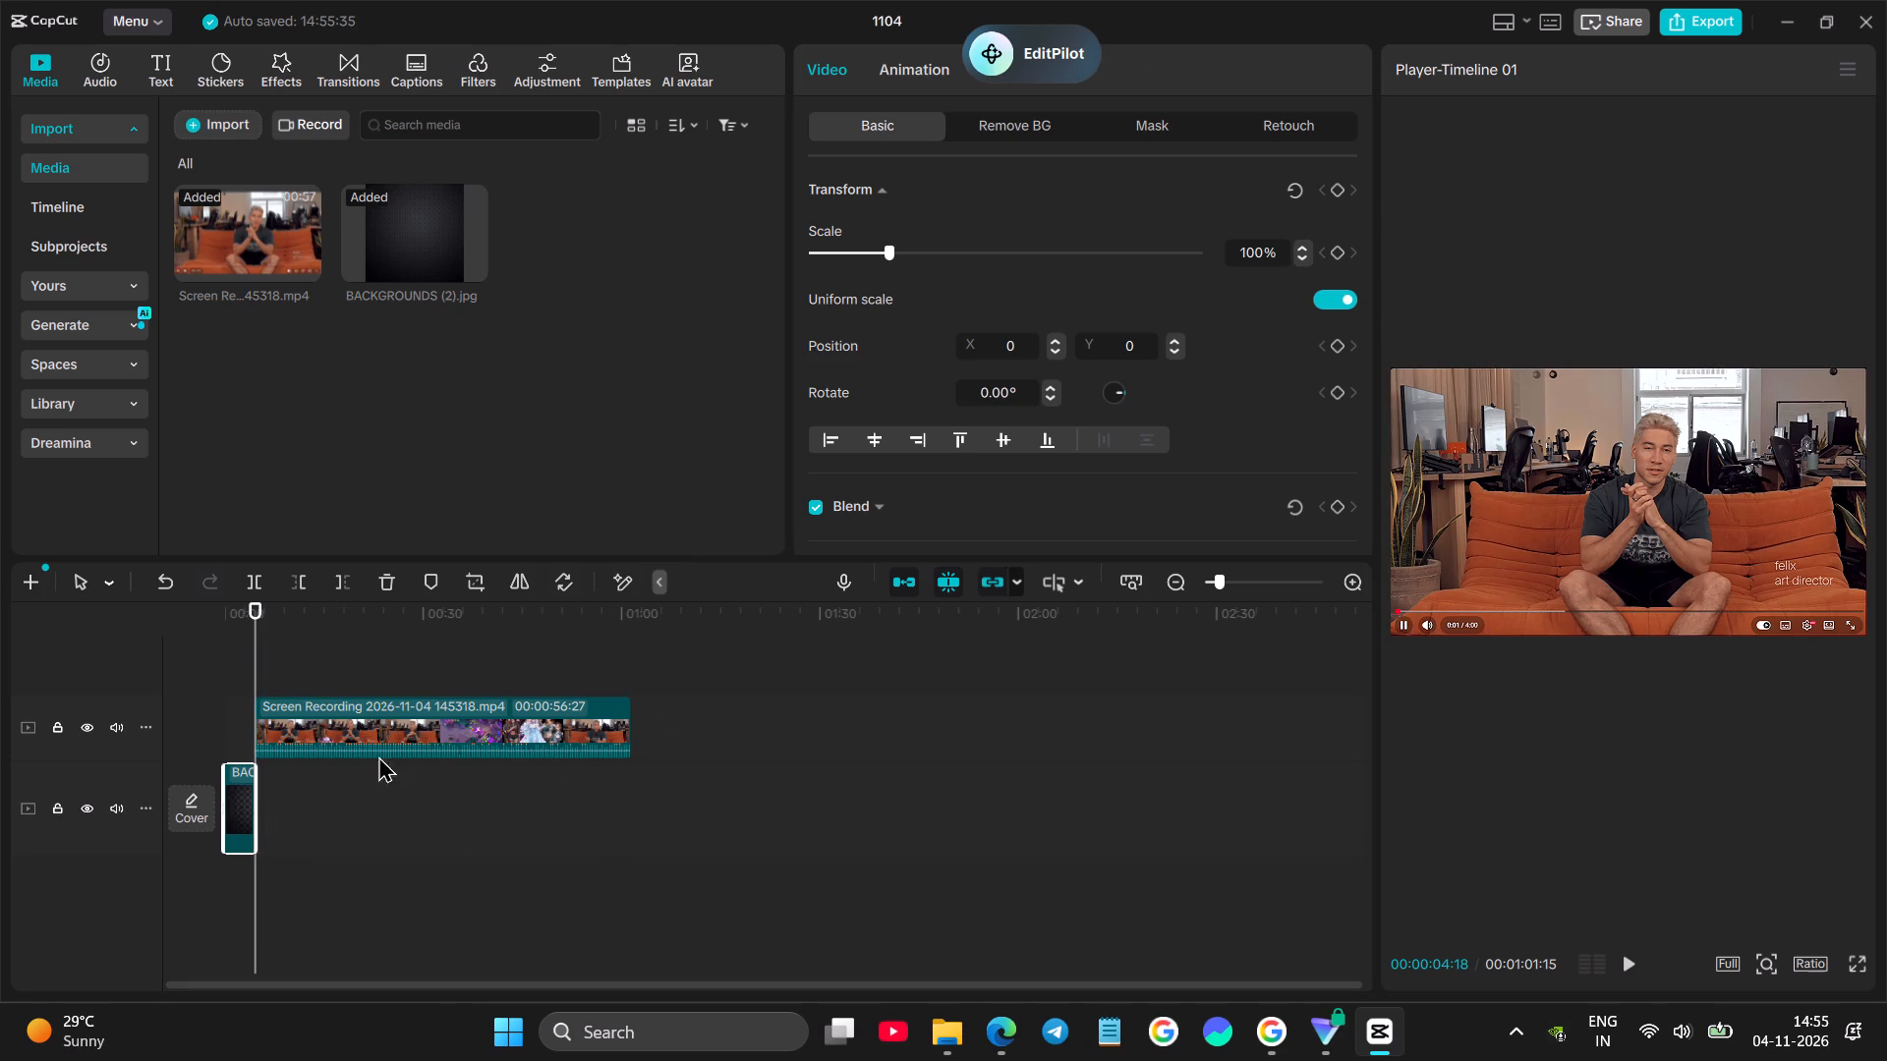
left_click_drag(318, 698, 249, 692)
Extend the BACKGROUNDS (2) clip past the recording's end, to a duration of about 1 min 20 s.
left_click(245, 800)
left_click(241, 795)
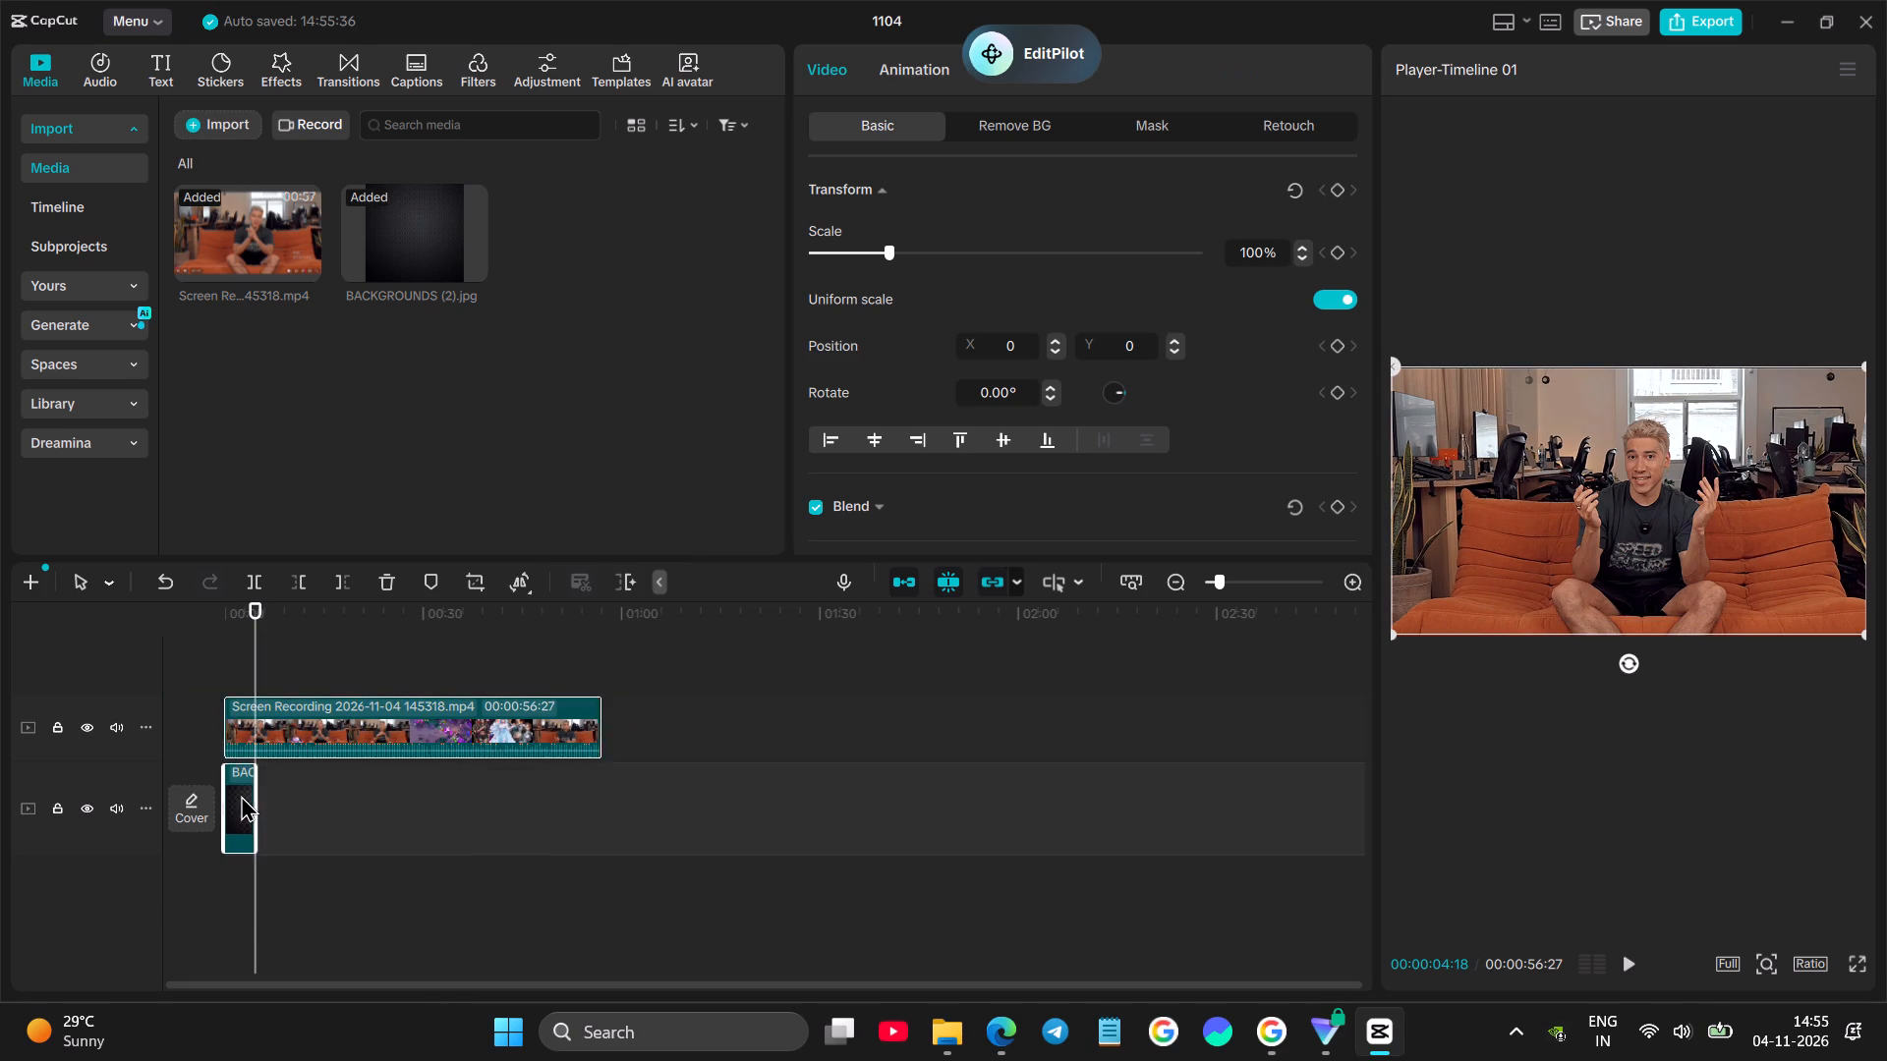
left_click_drag(256, 804, 752, 795)
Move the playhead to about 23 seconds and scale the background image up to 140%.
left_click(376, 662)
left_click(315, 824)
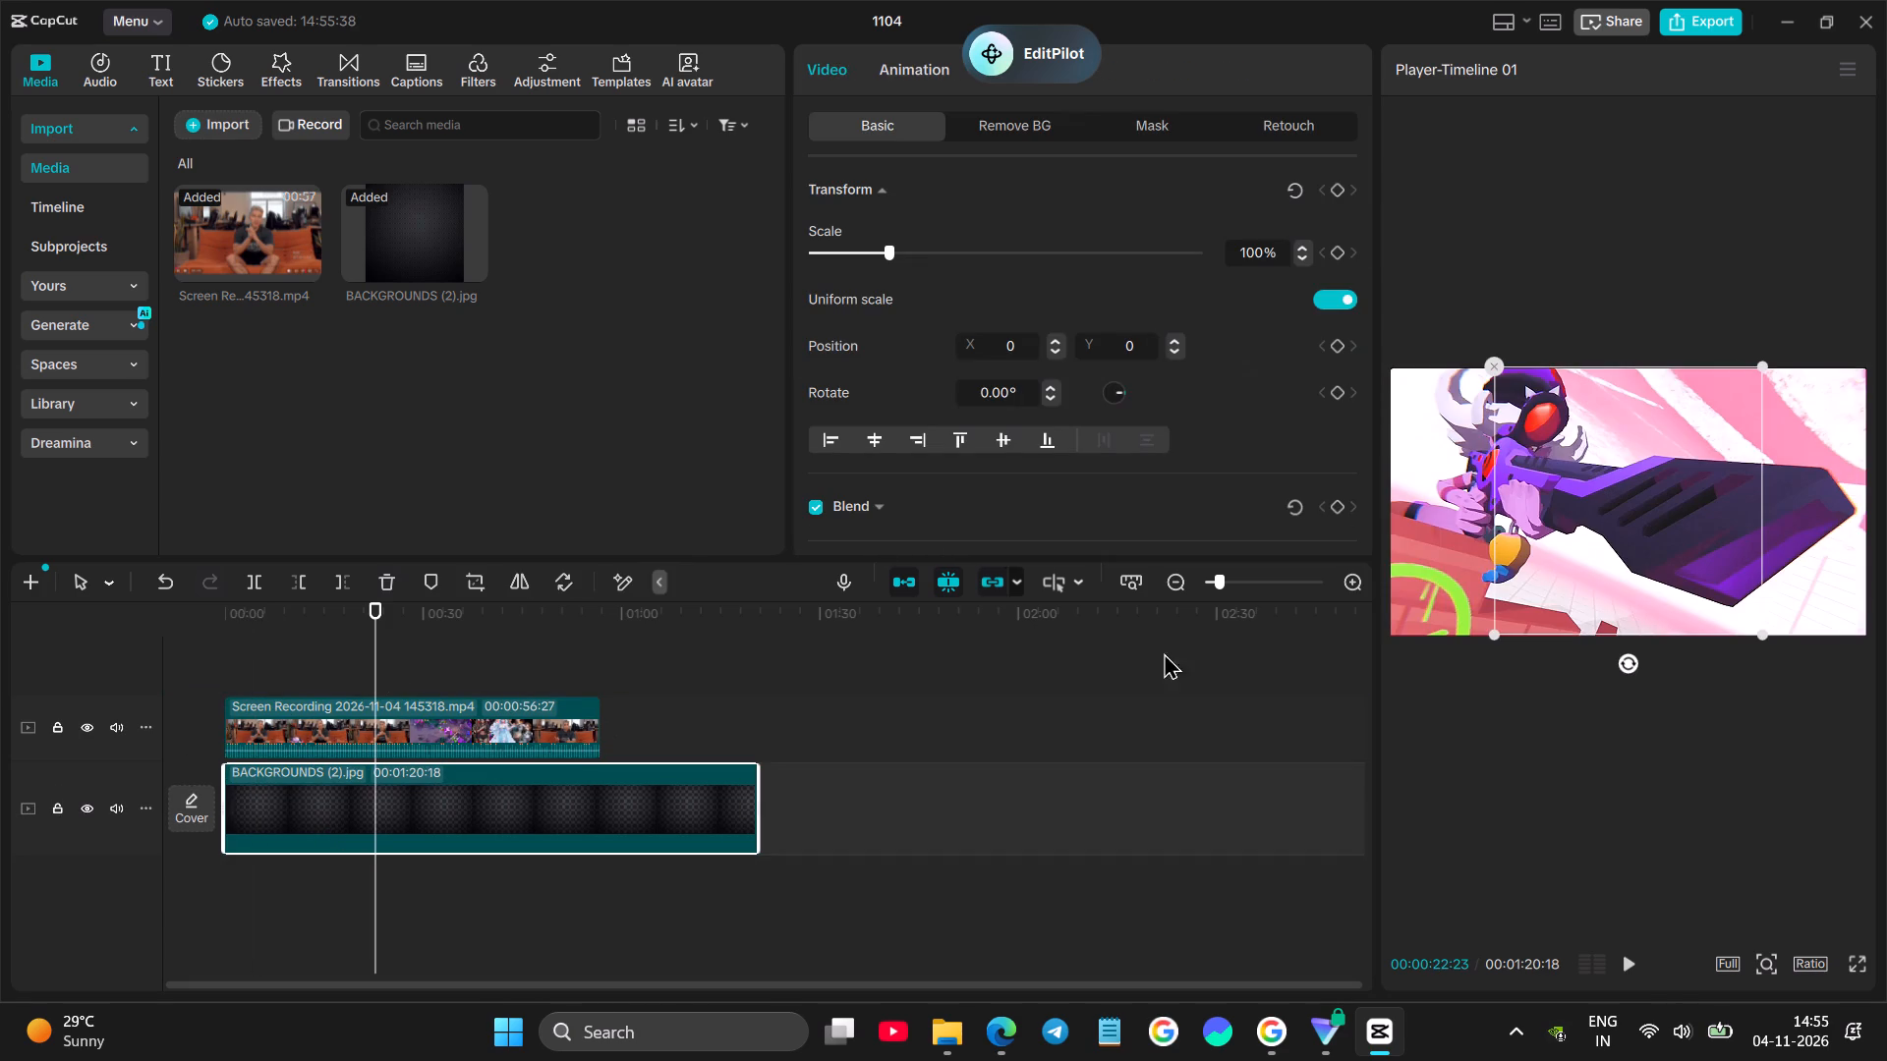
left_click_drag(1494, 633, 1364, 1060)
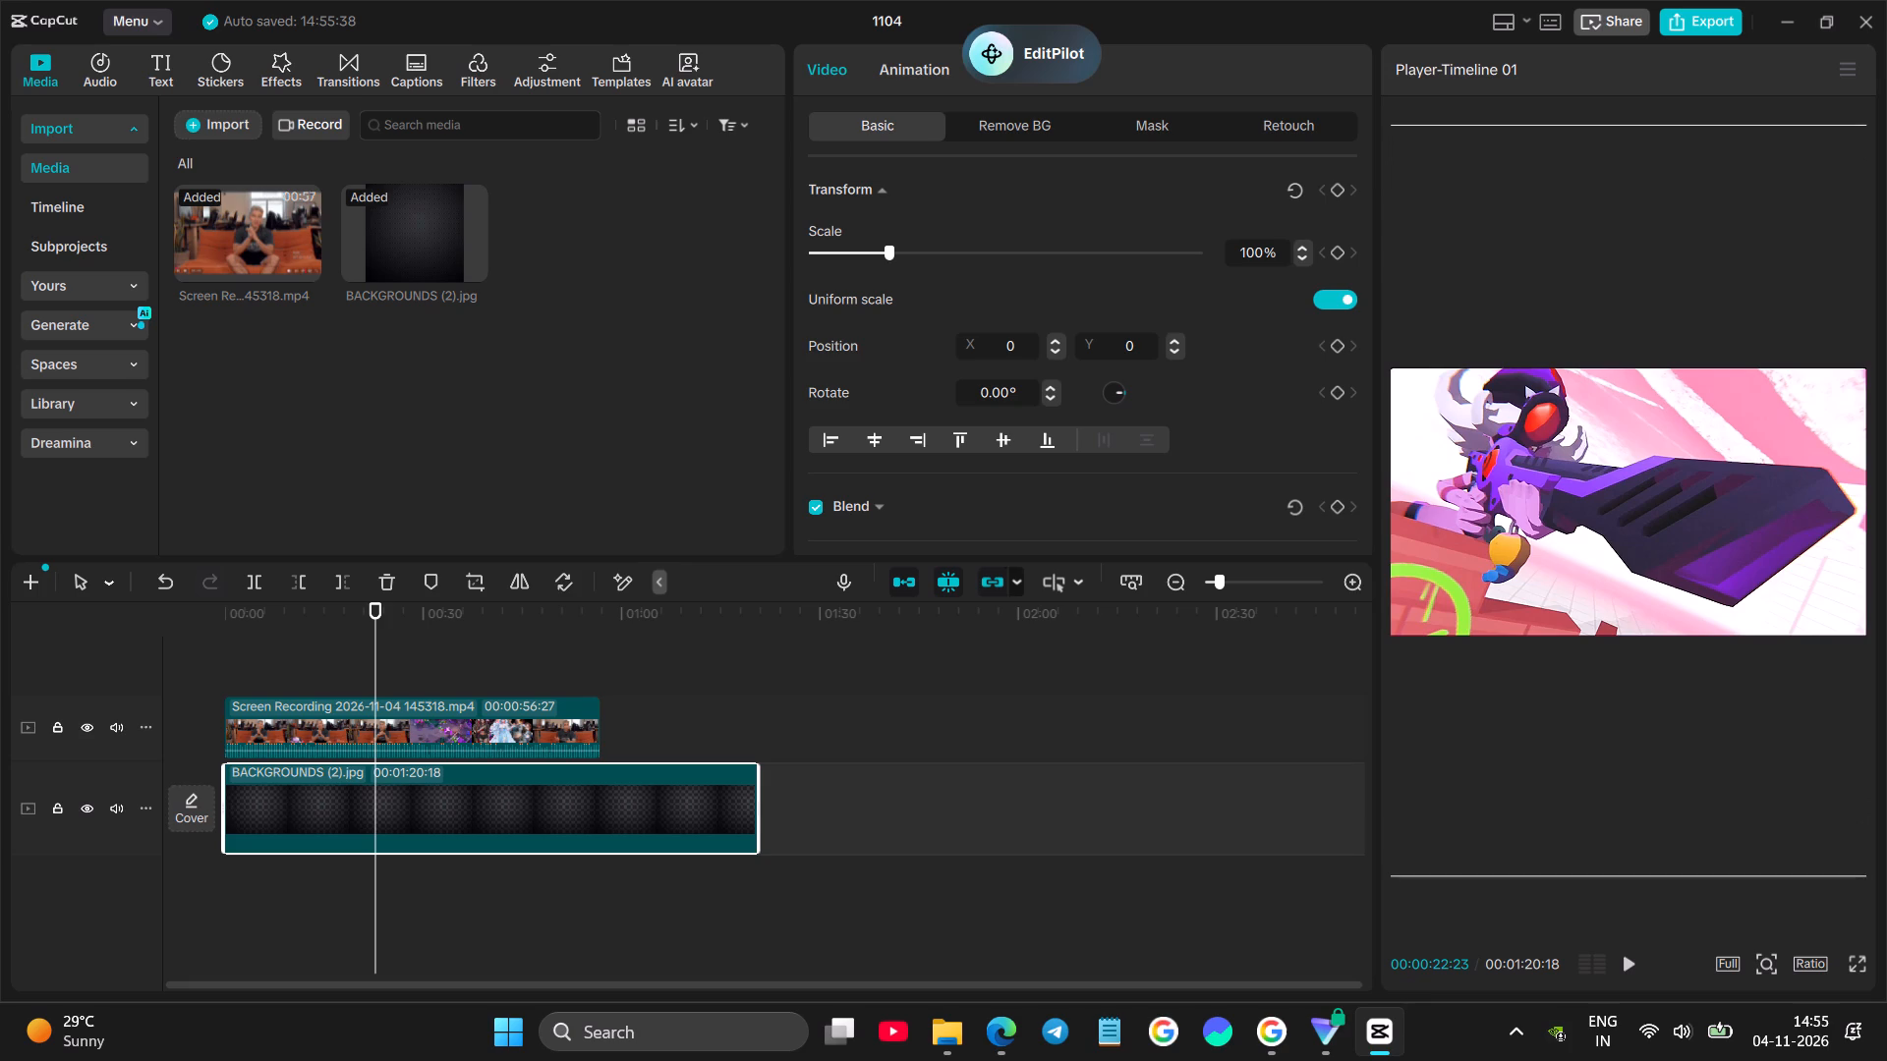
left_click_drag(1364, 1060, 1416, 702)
Set the project's aspect ratio to 9:16.
left_click(1800, 958)
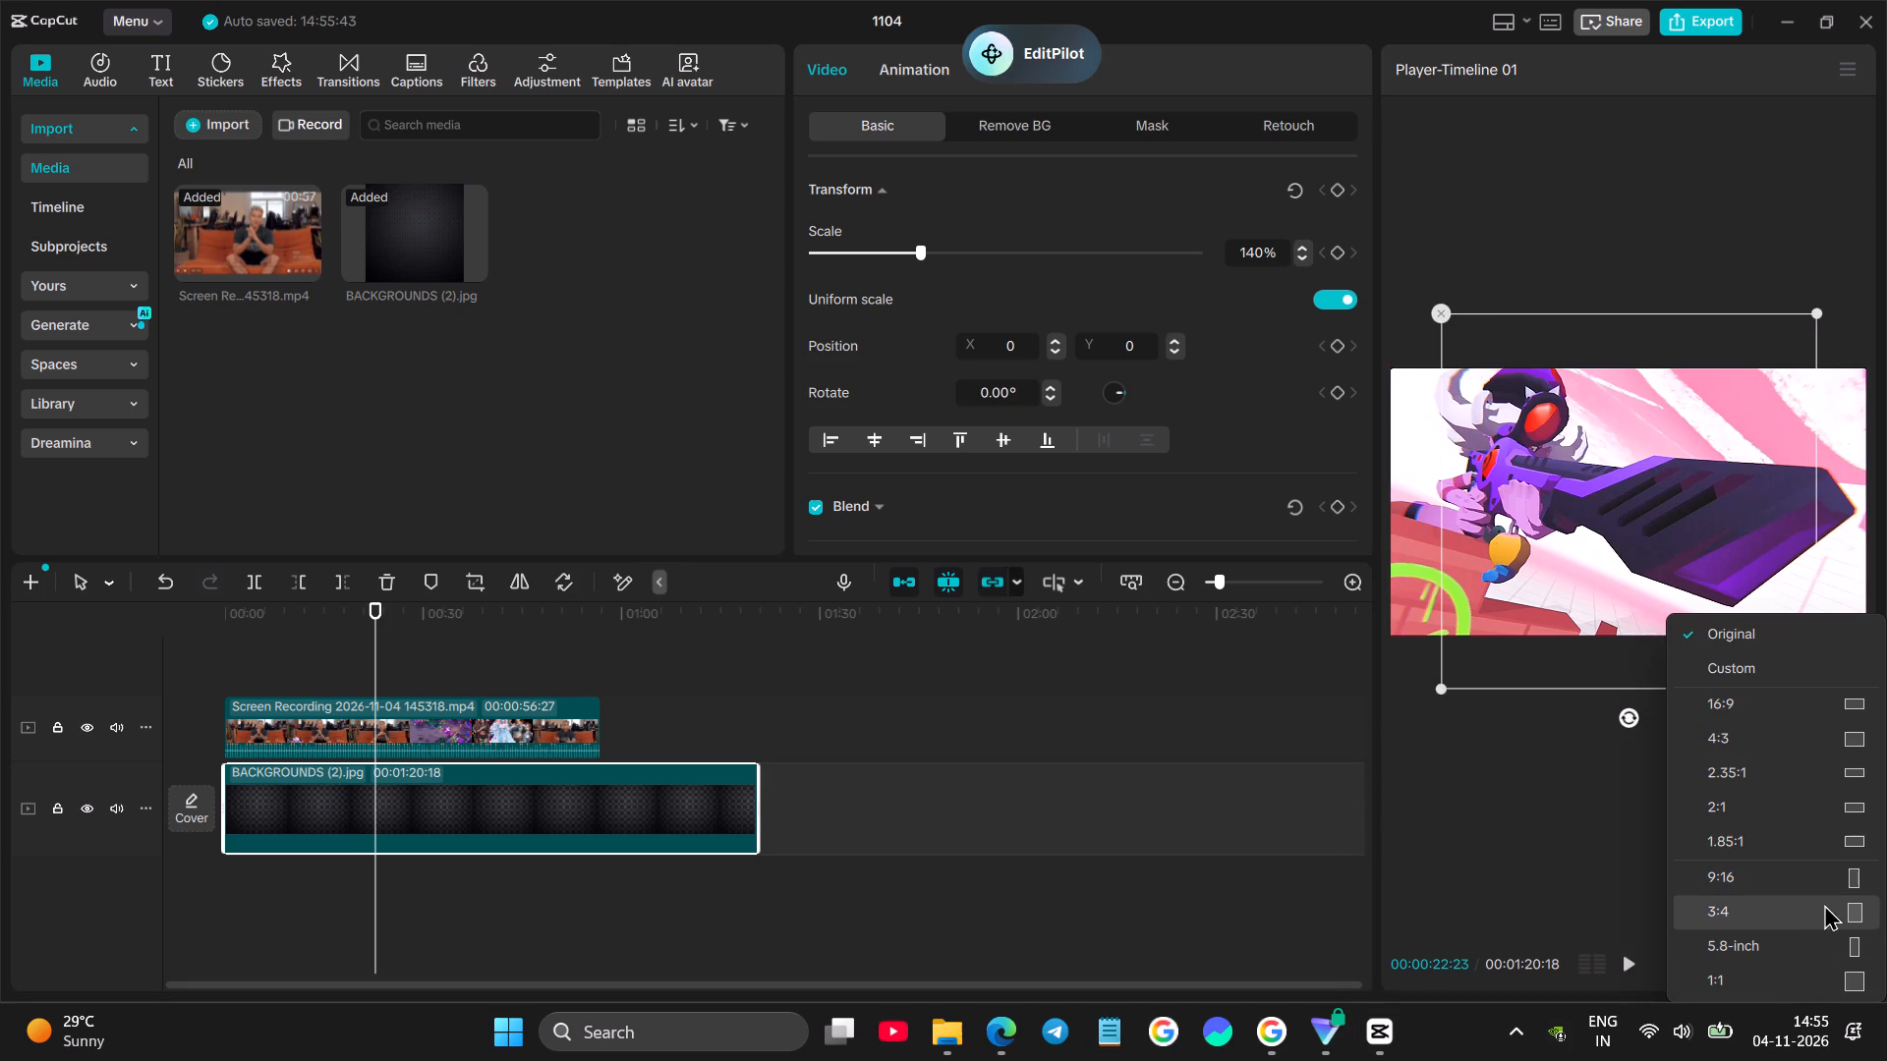
left_click(1853, 876)
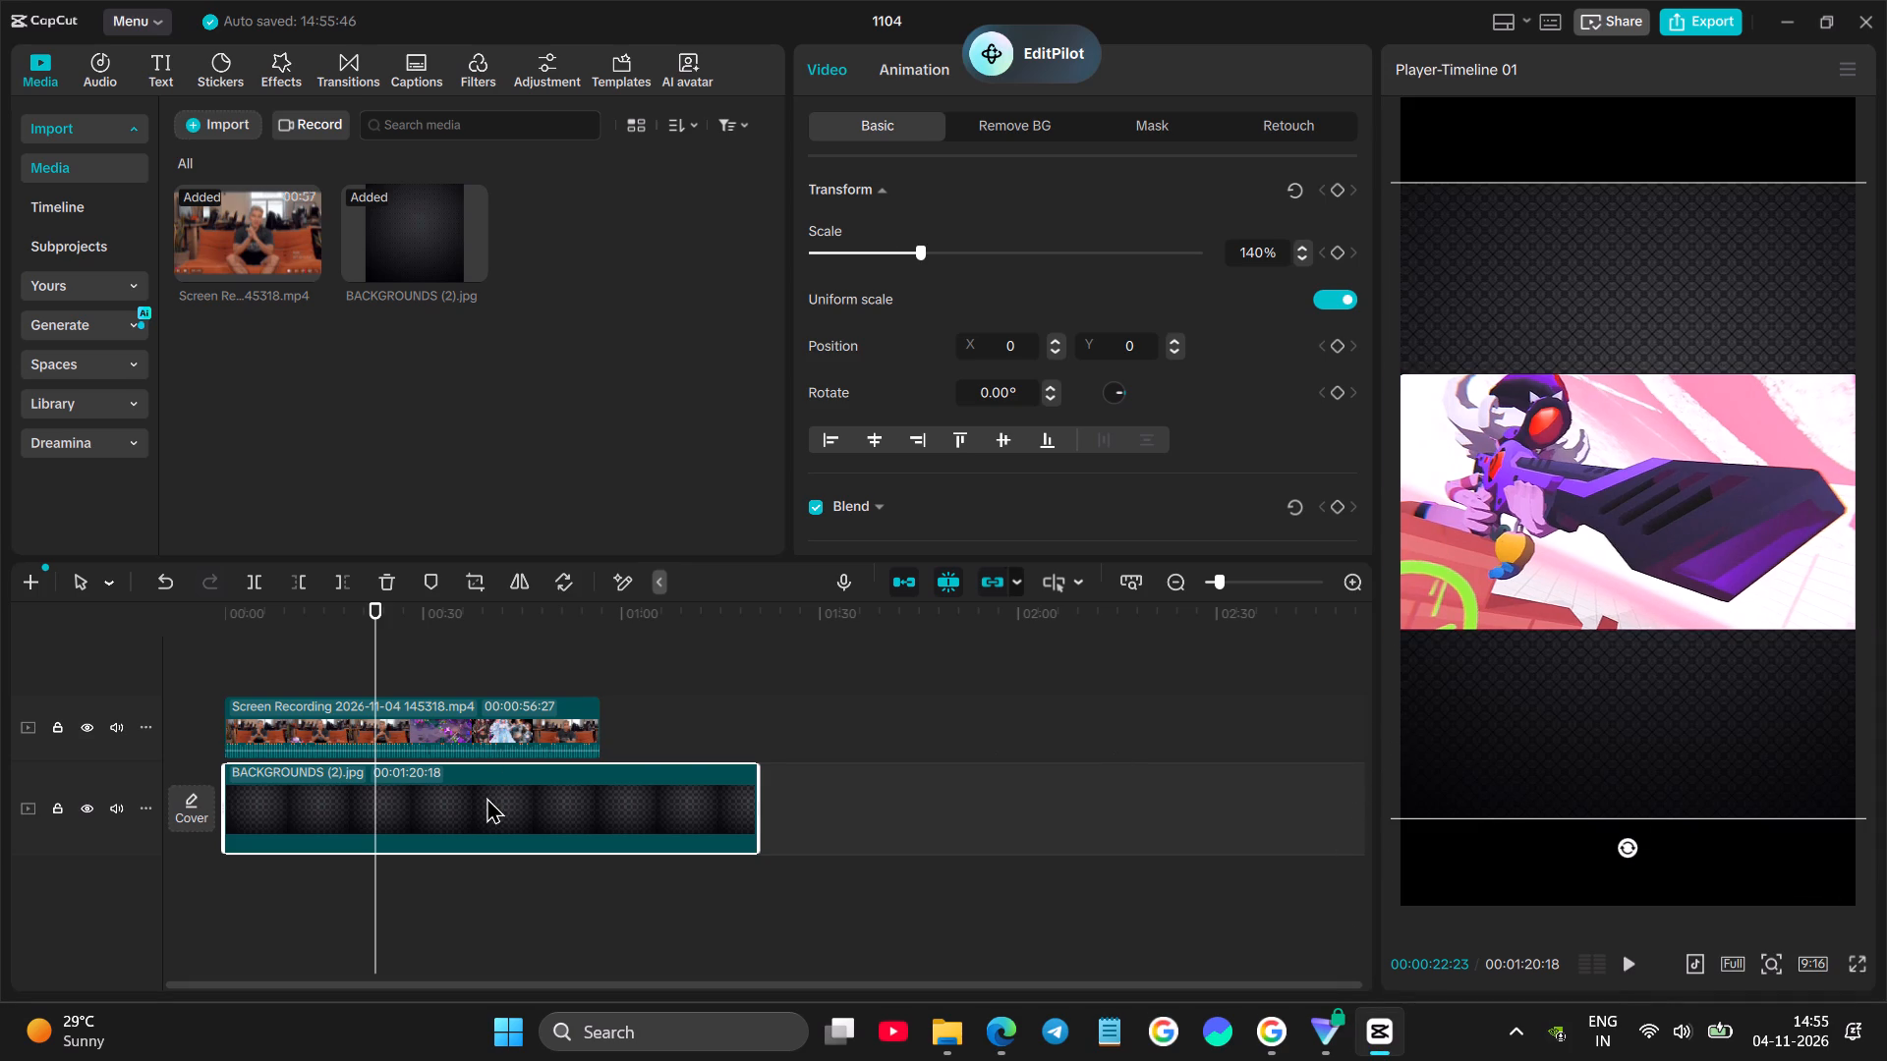
Turn off uniform scale for the background image and set its scale width and scale height to 188% each, filling the vertical frame.
left_click(486, 797)
left_click_drag(915, 253, 875, 266)
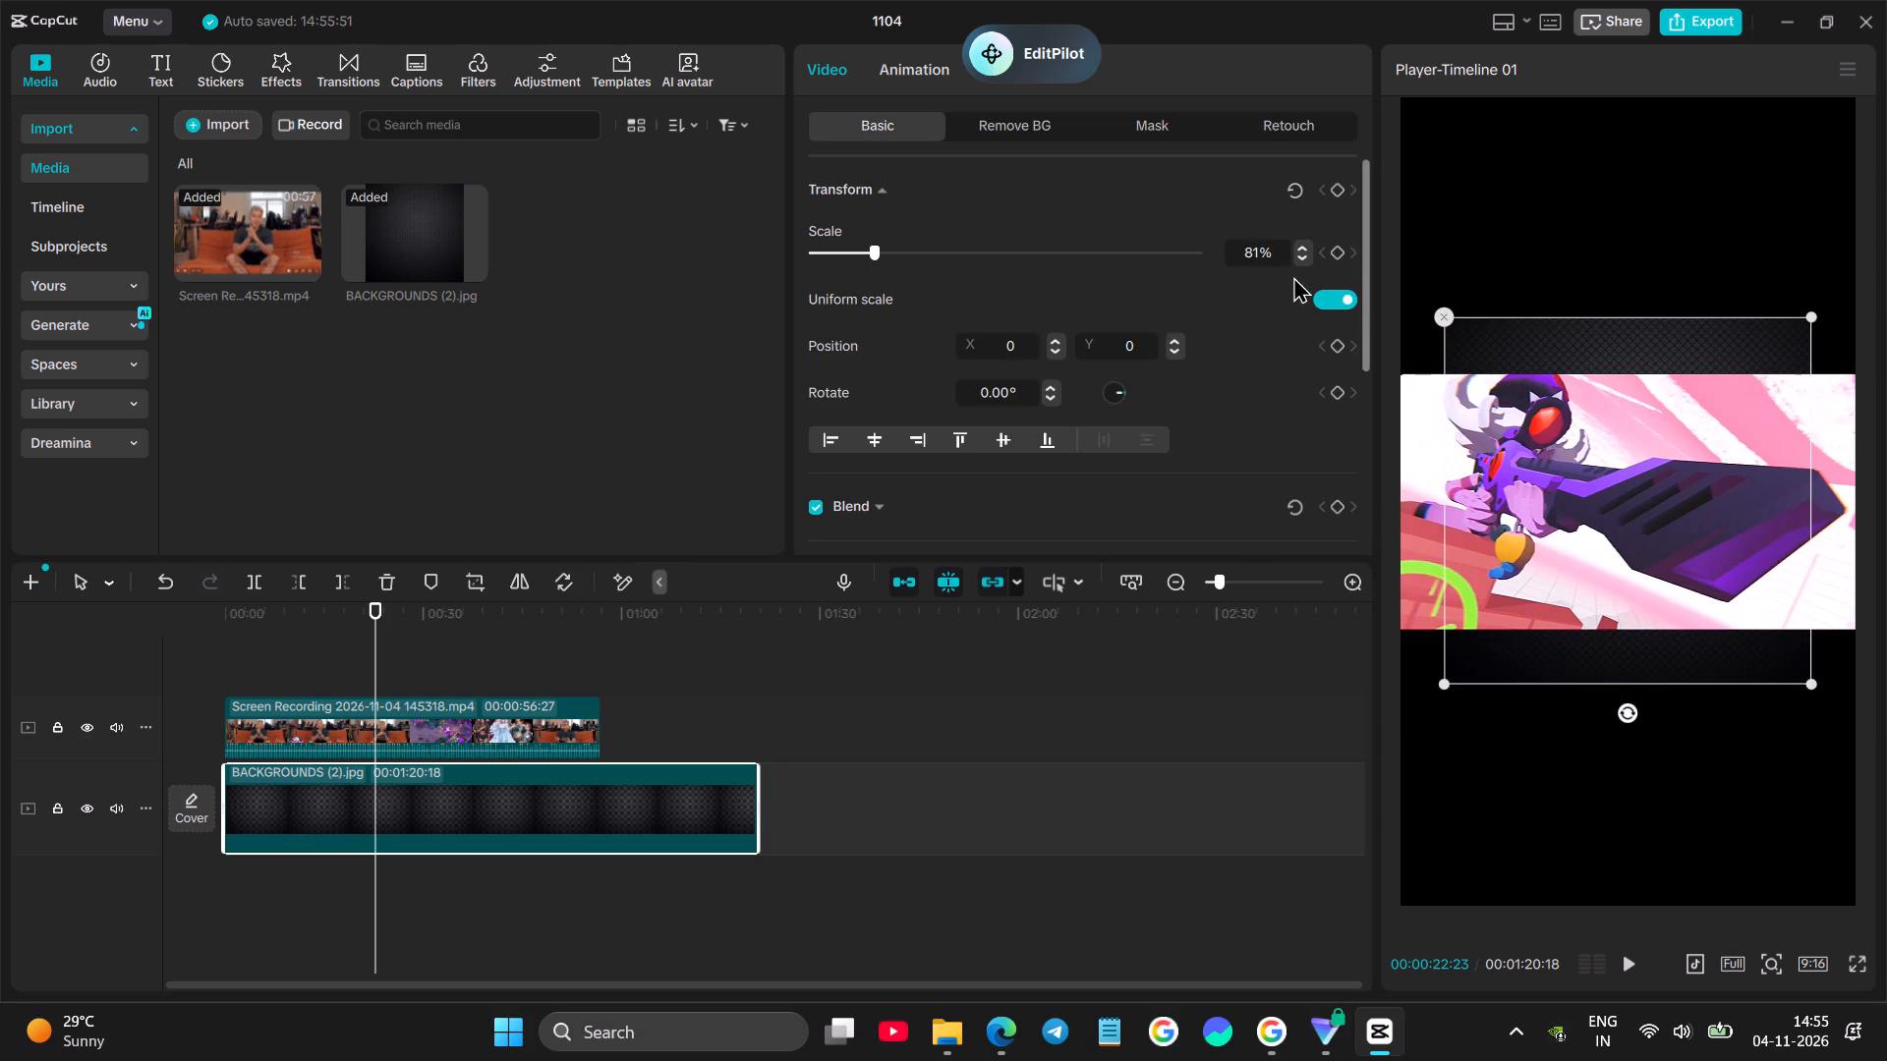
left_click(1314, 298)
left_click_drag(875, 248, 873, 251)
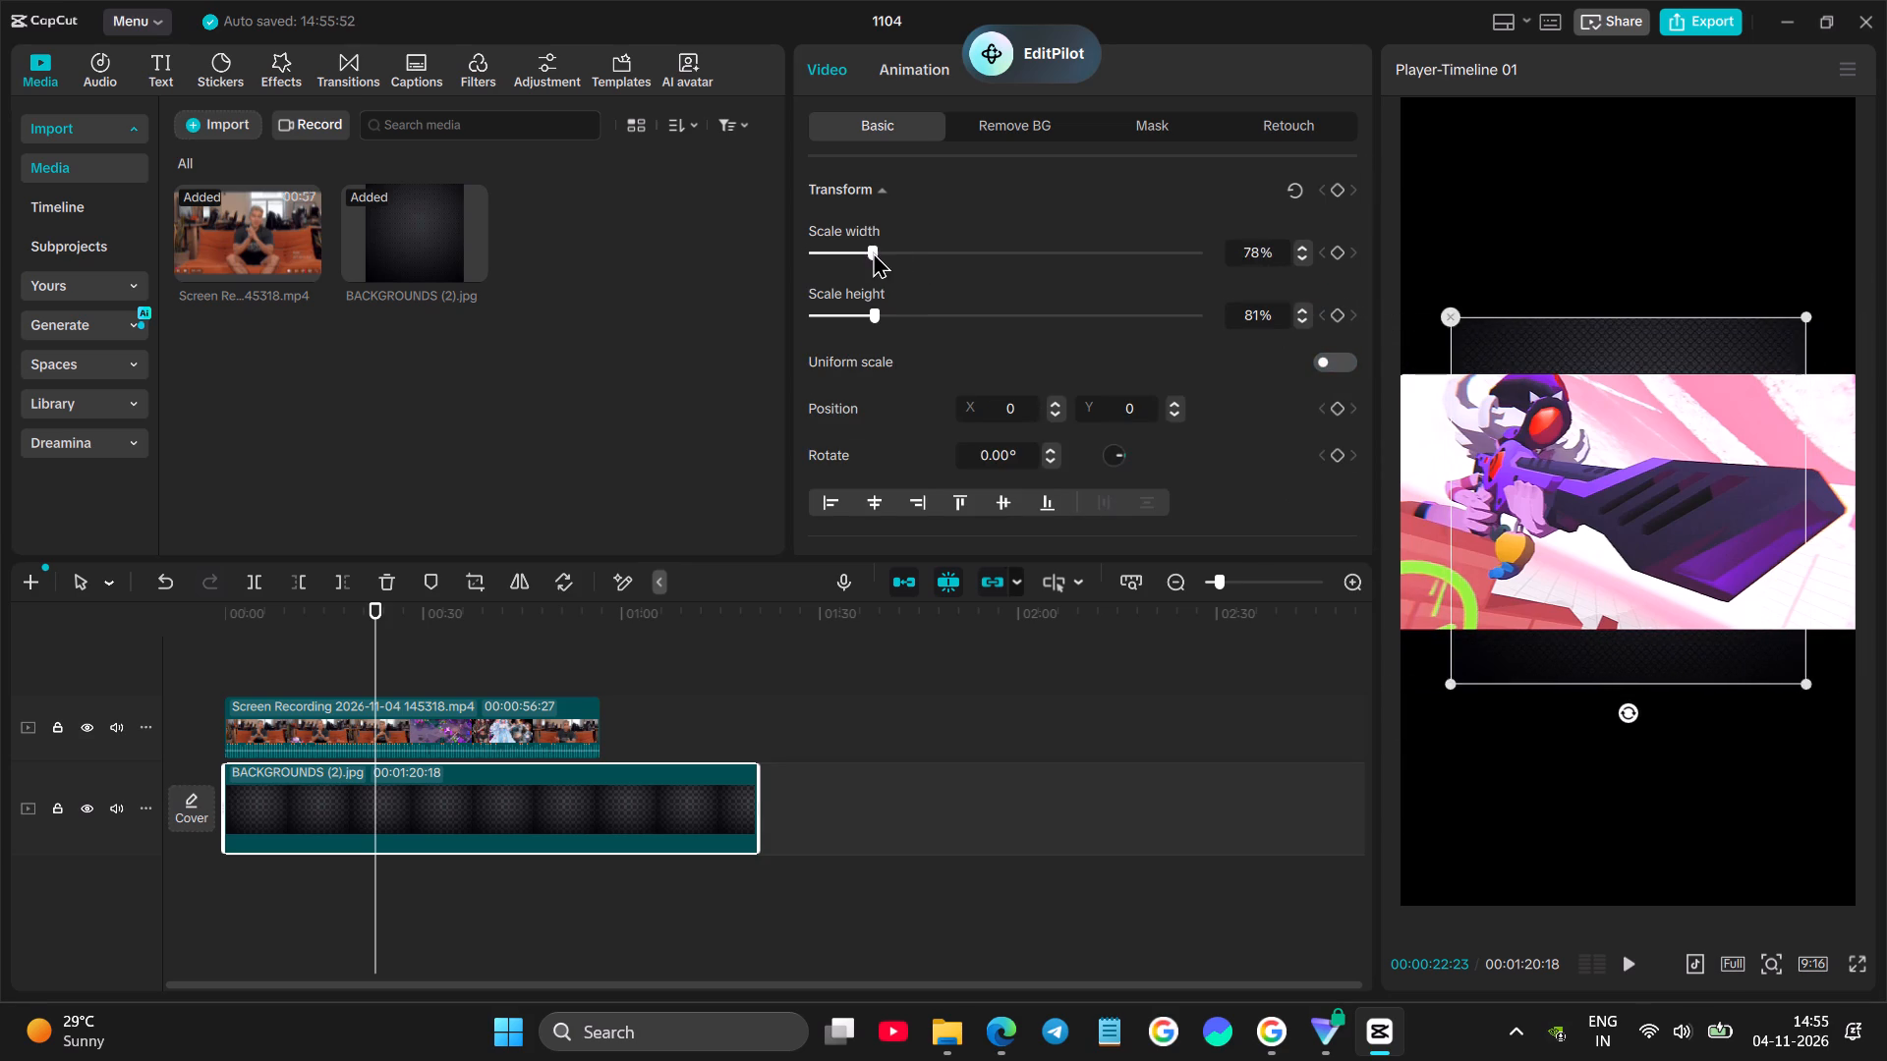
left_click_drag(873, 251, 885, 259)
left_click_drag(875, 314, 931, 321)
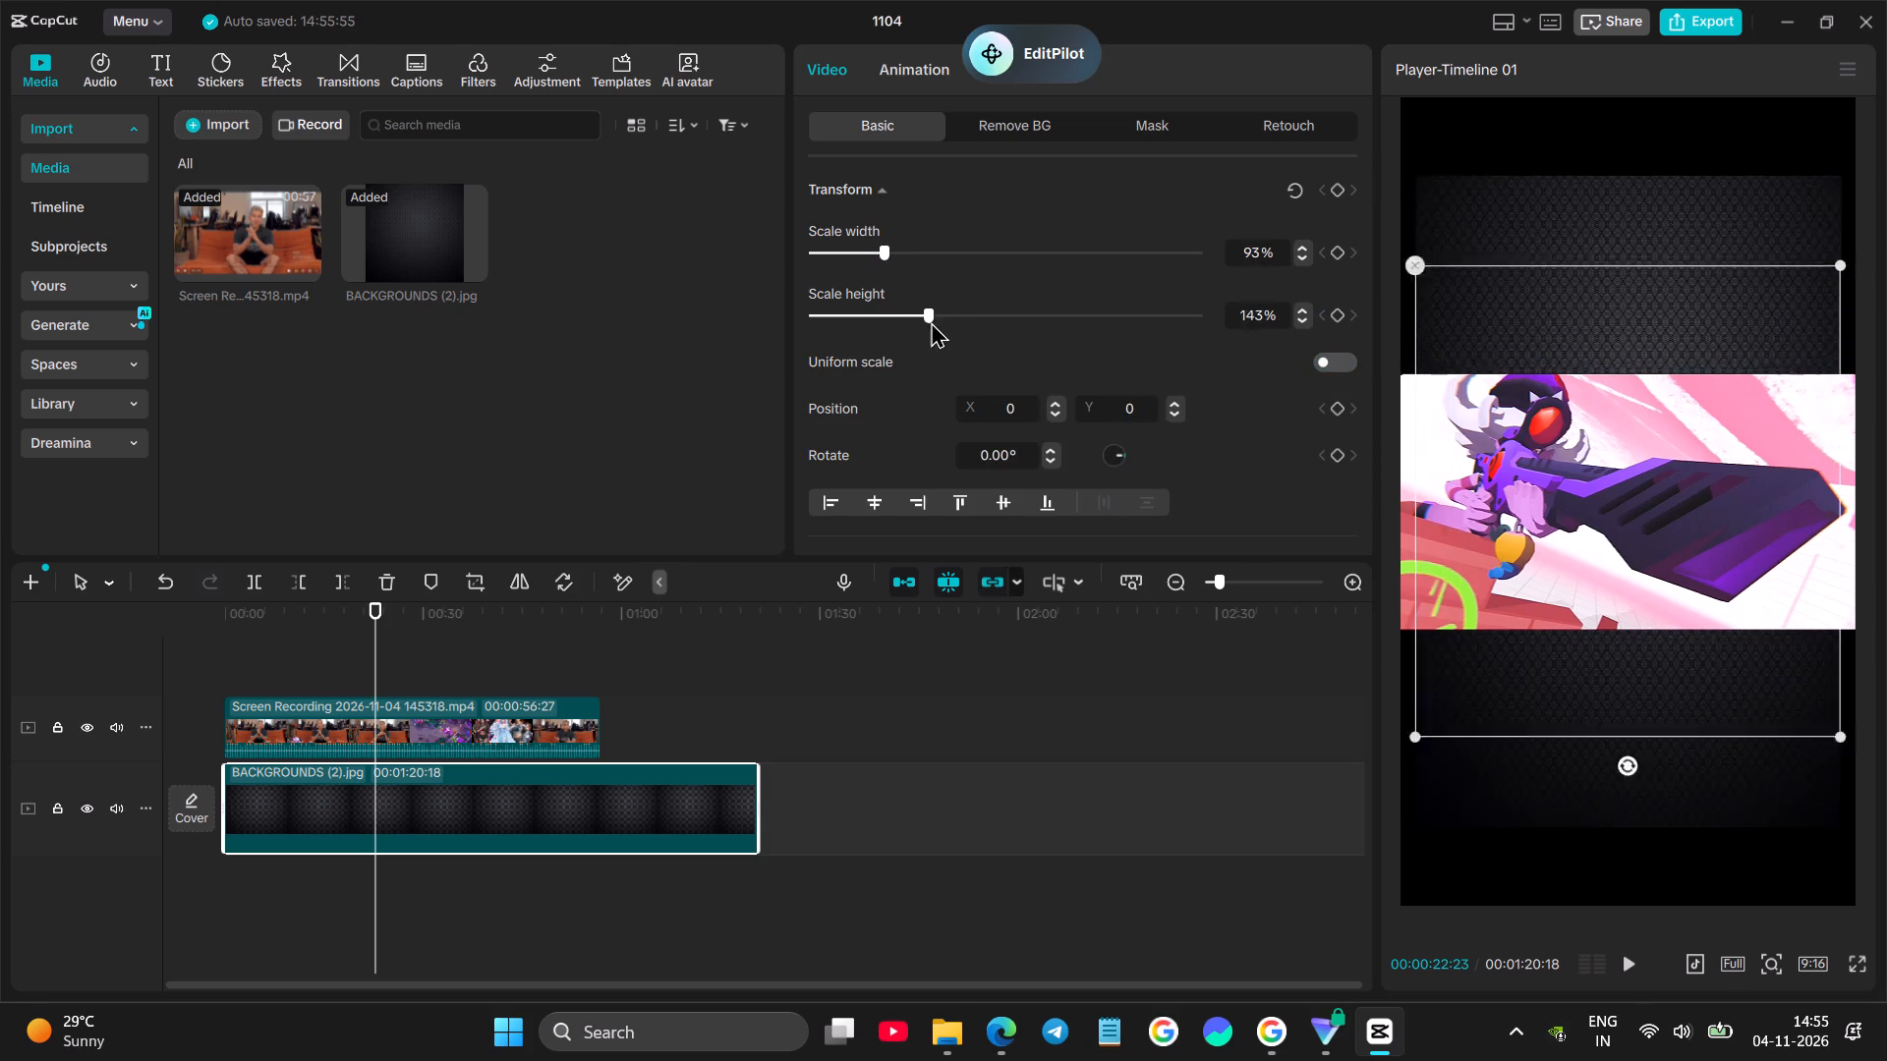
left_click_drag(931, 321, 957, 326)
left_click_drag(895, 255, 913, 253)
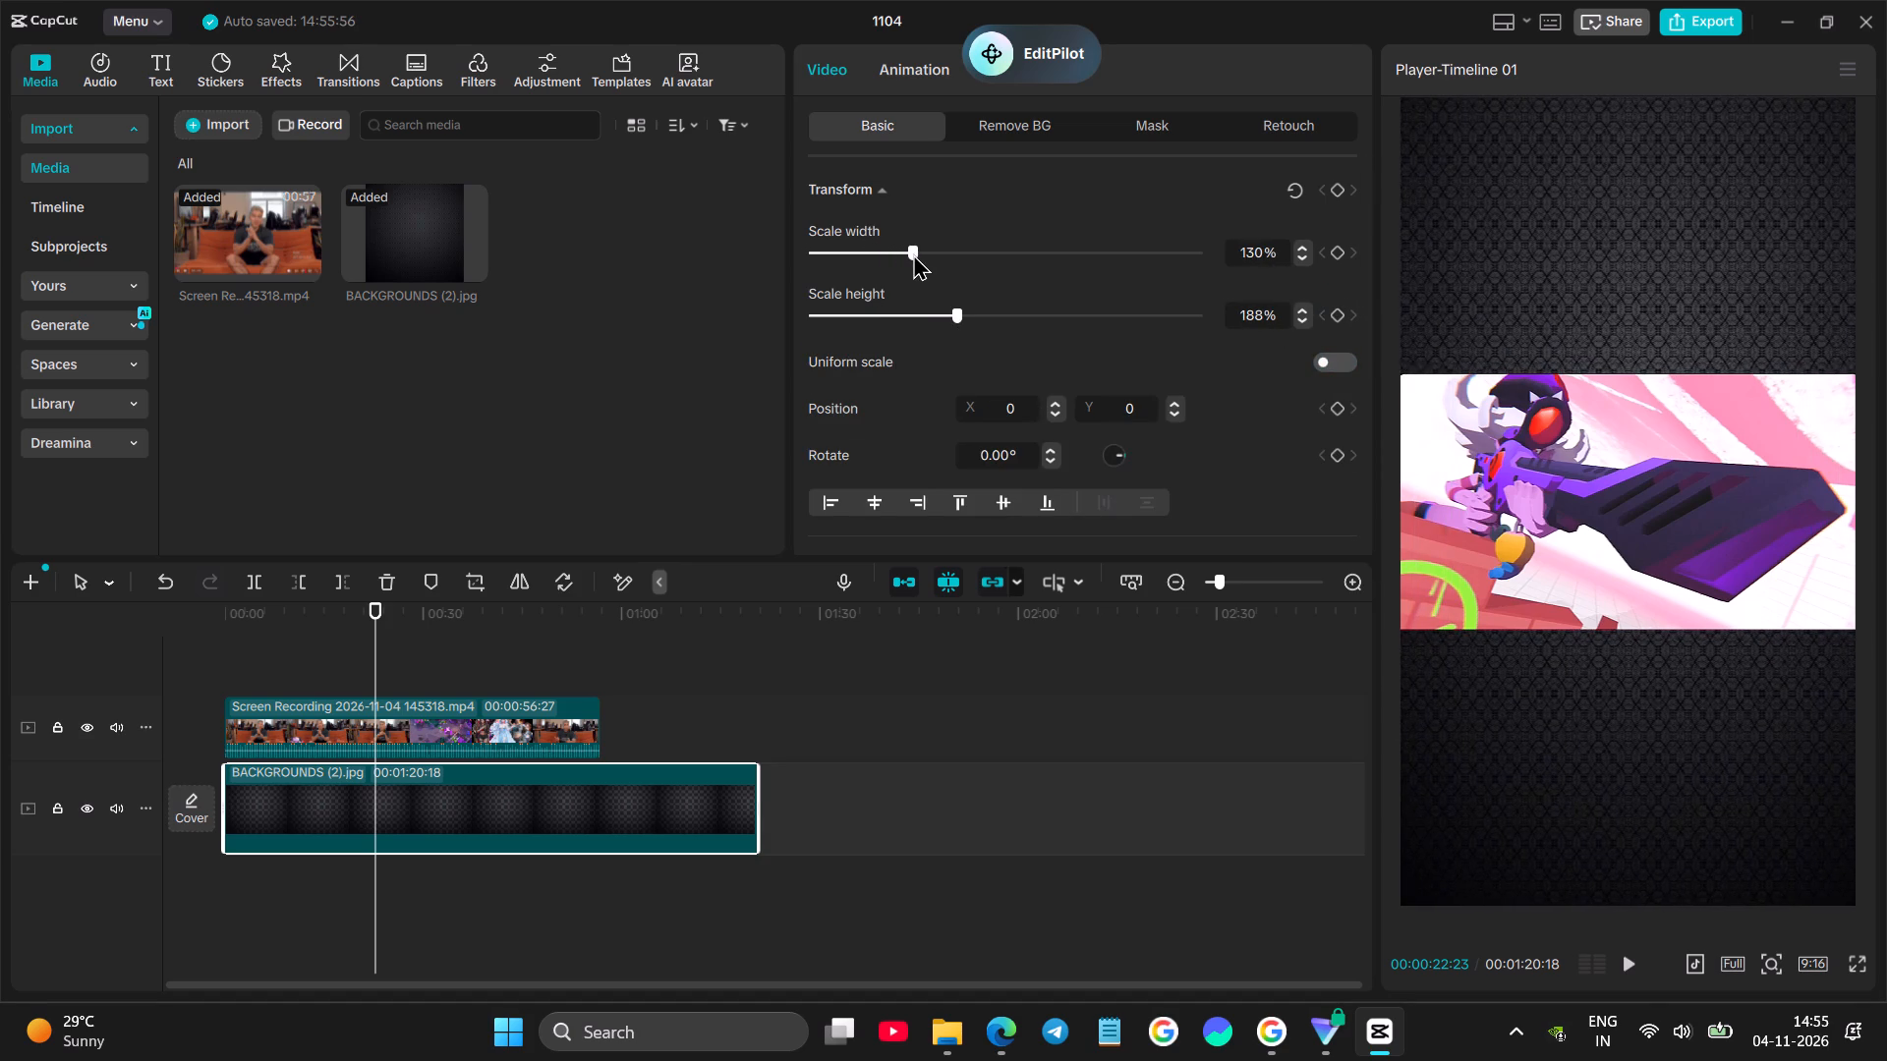
left_click_drag(913, 253, 957, 248)
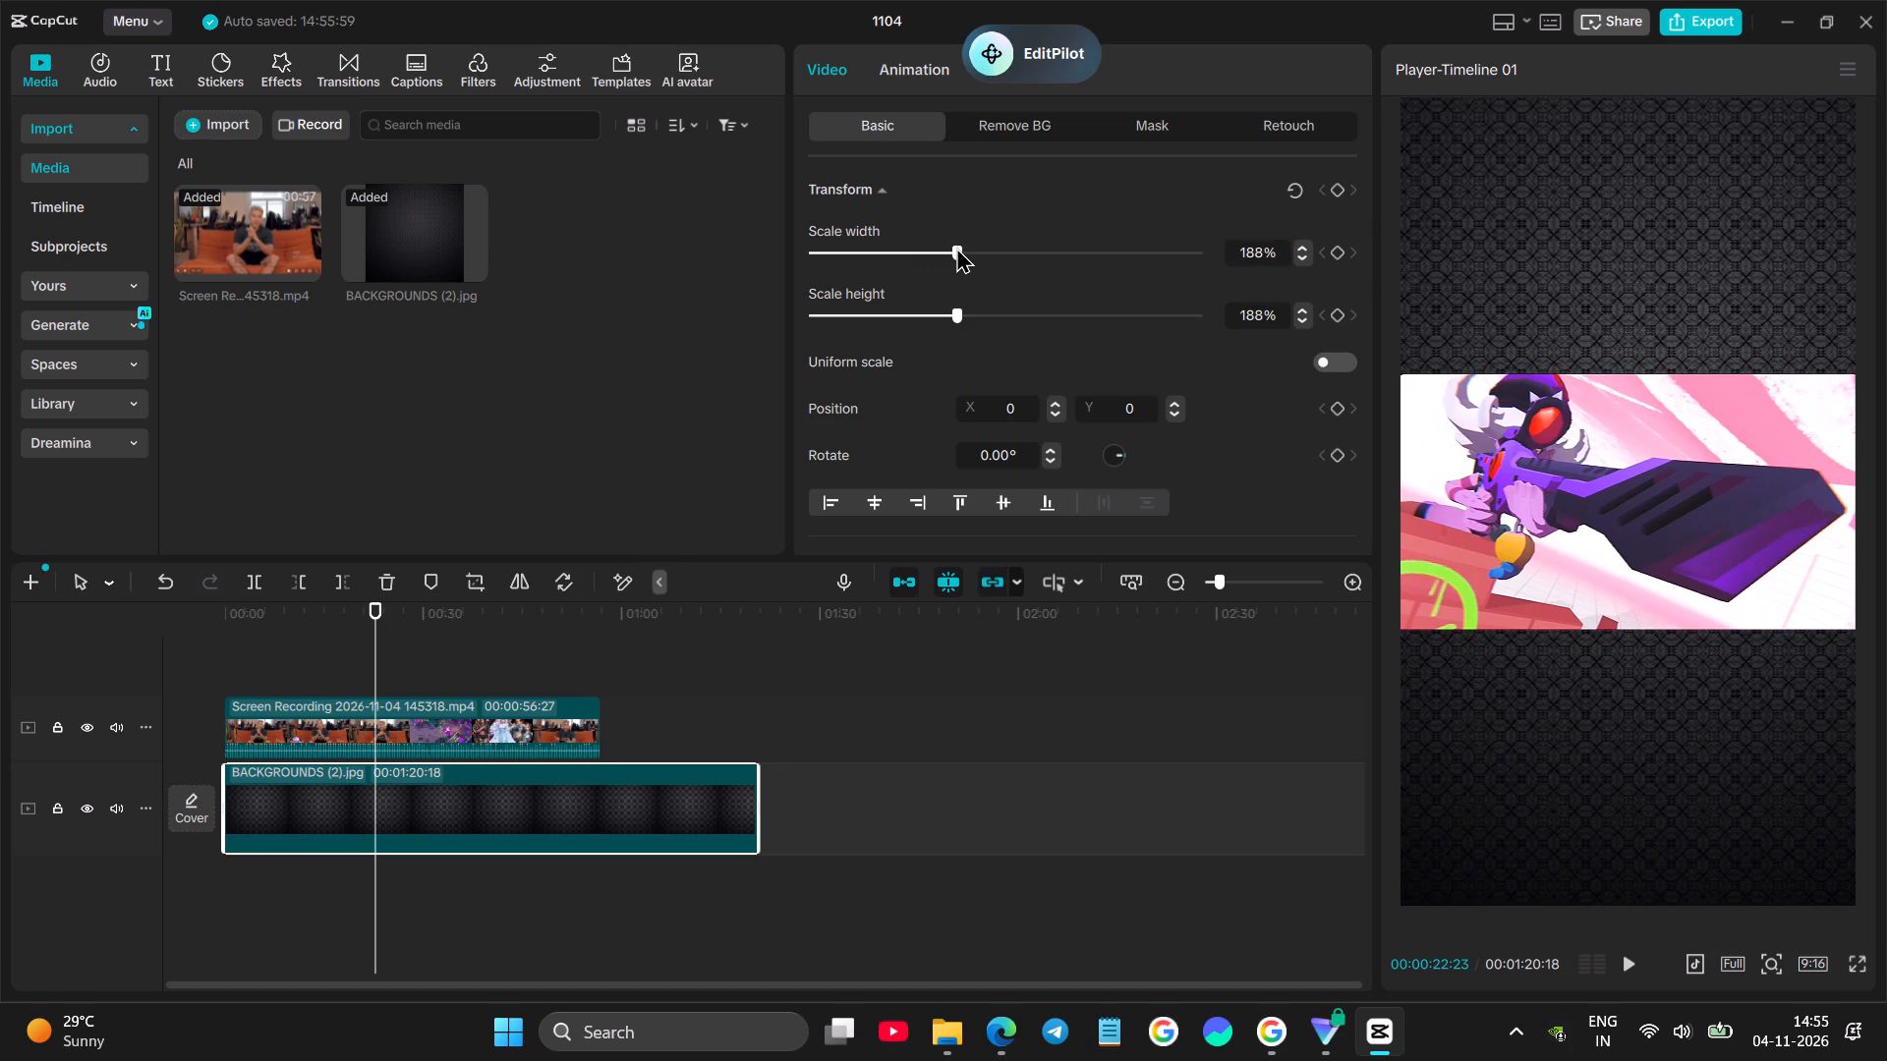
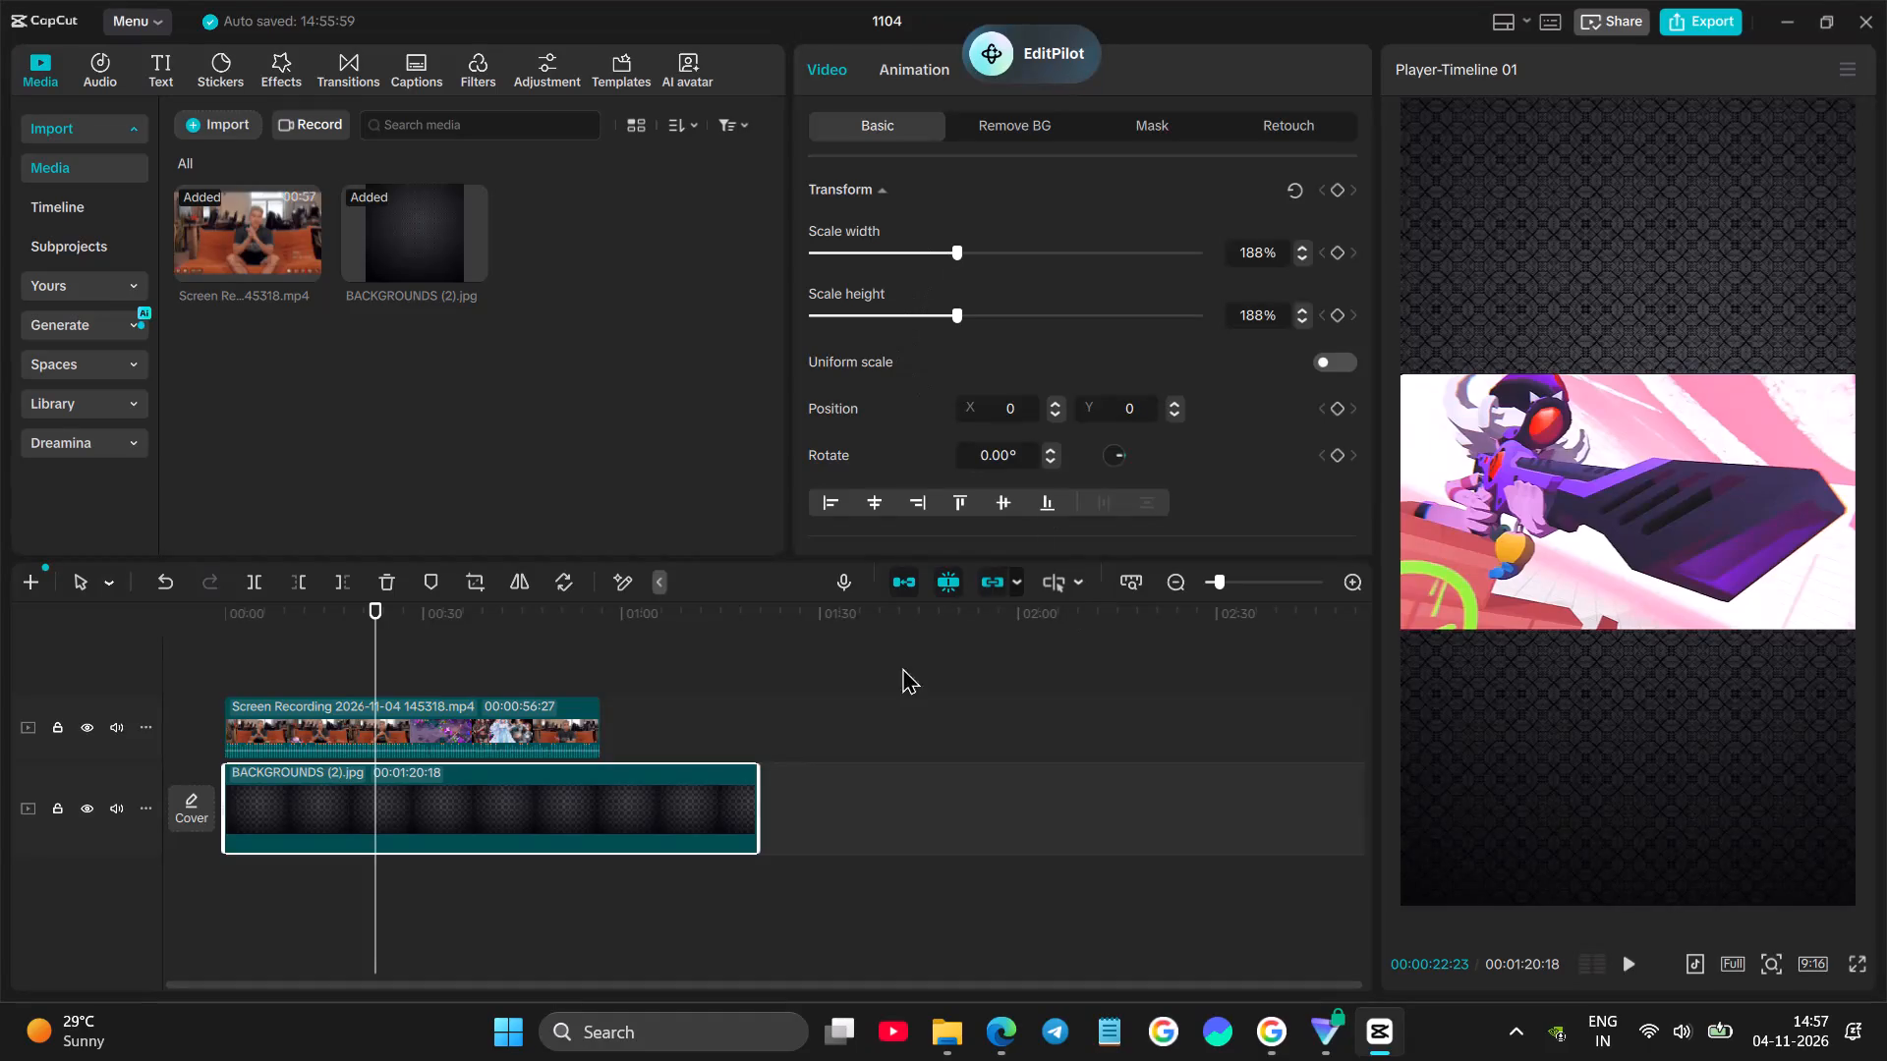
Crop the screen recording with a free crop to a narrow upright area around the seated man, keeping the full height.
left_click(298, 689)
left_click_drag(298, 689, 224, 687)
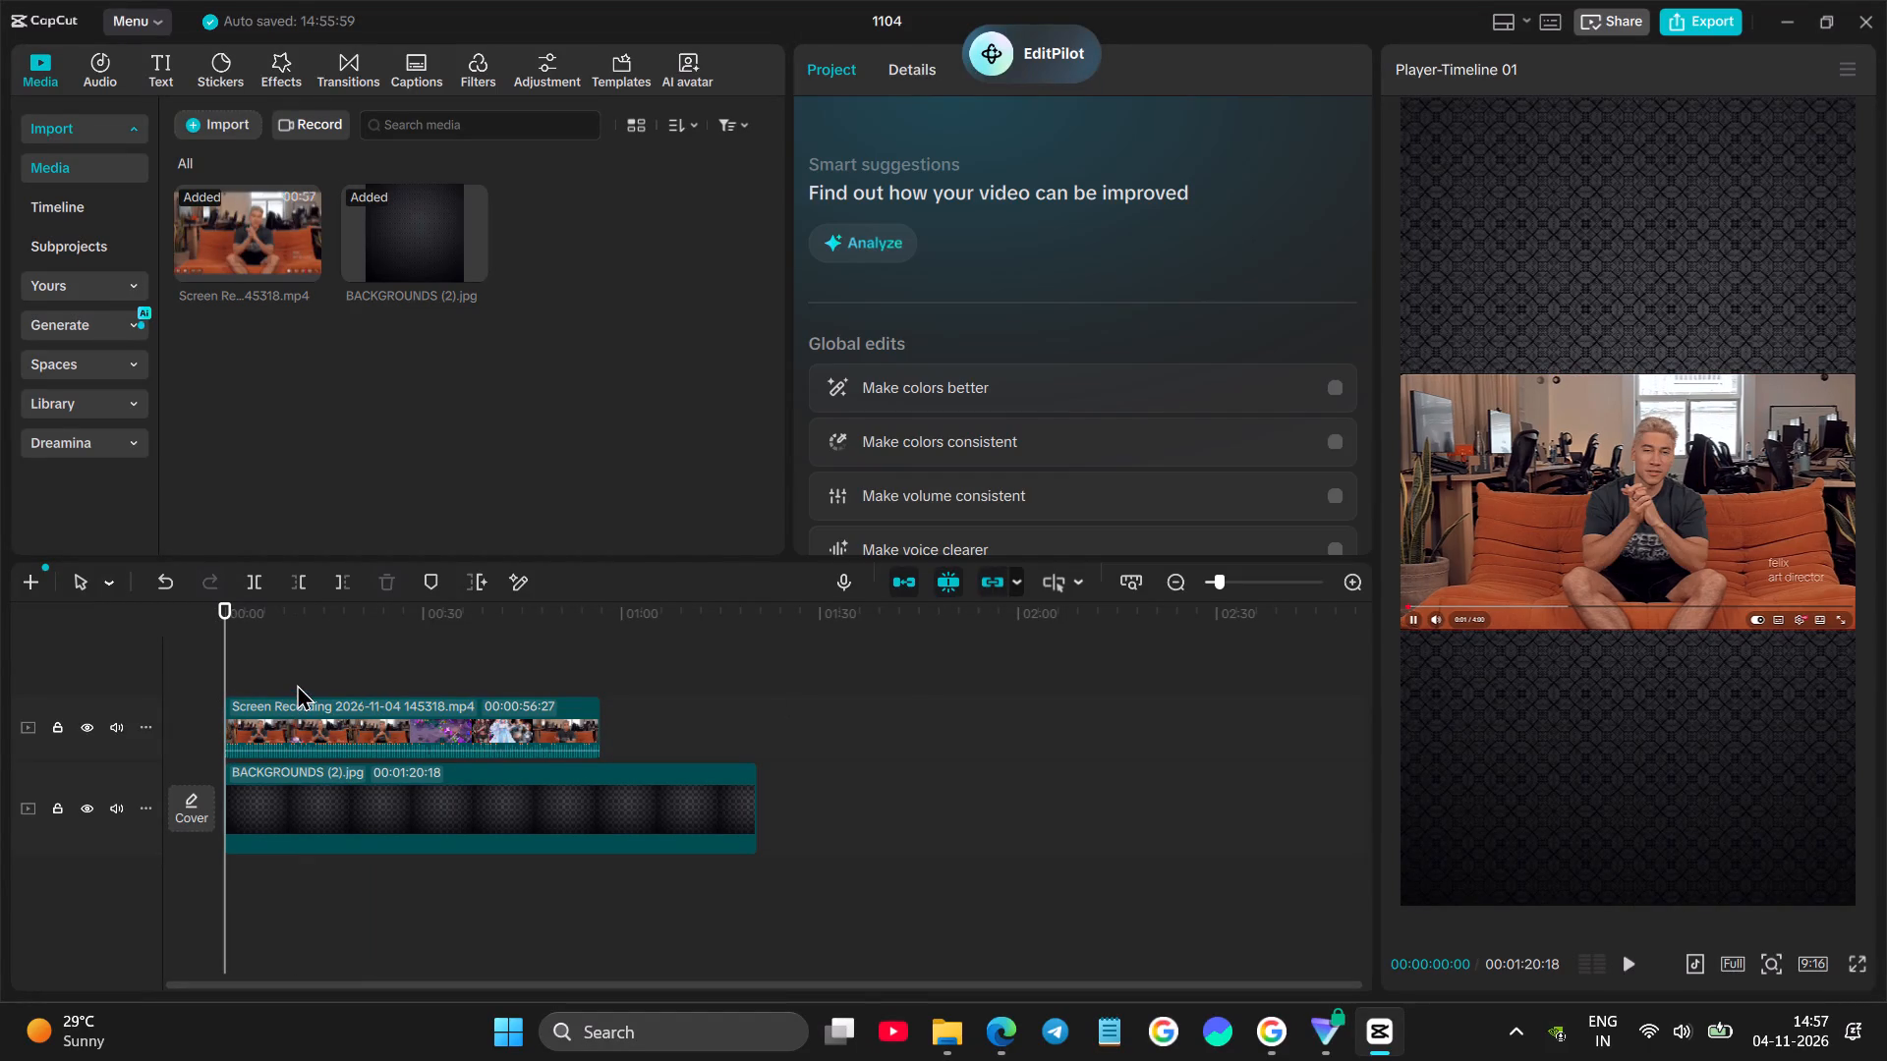
key("space")
key("space")
left_click(352, 736)
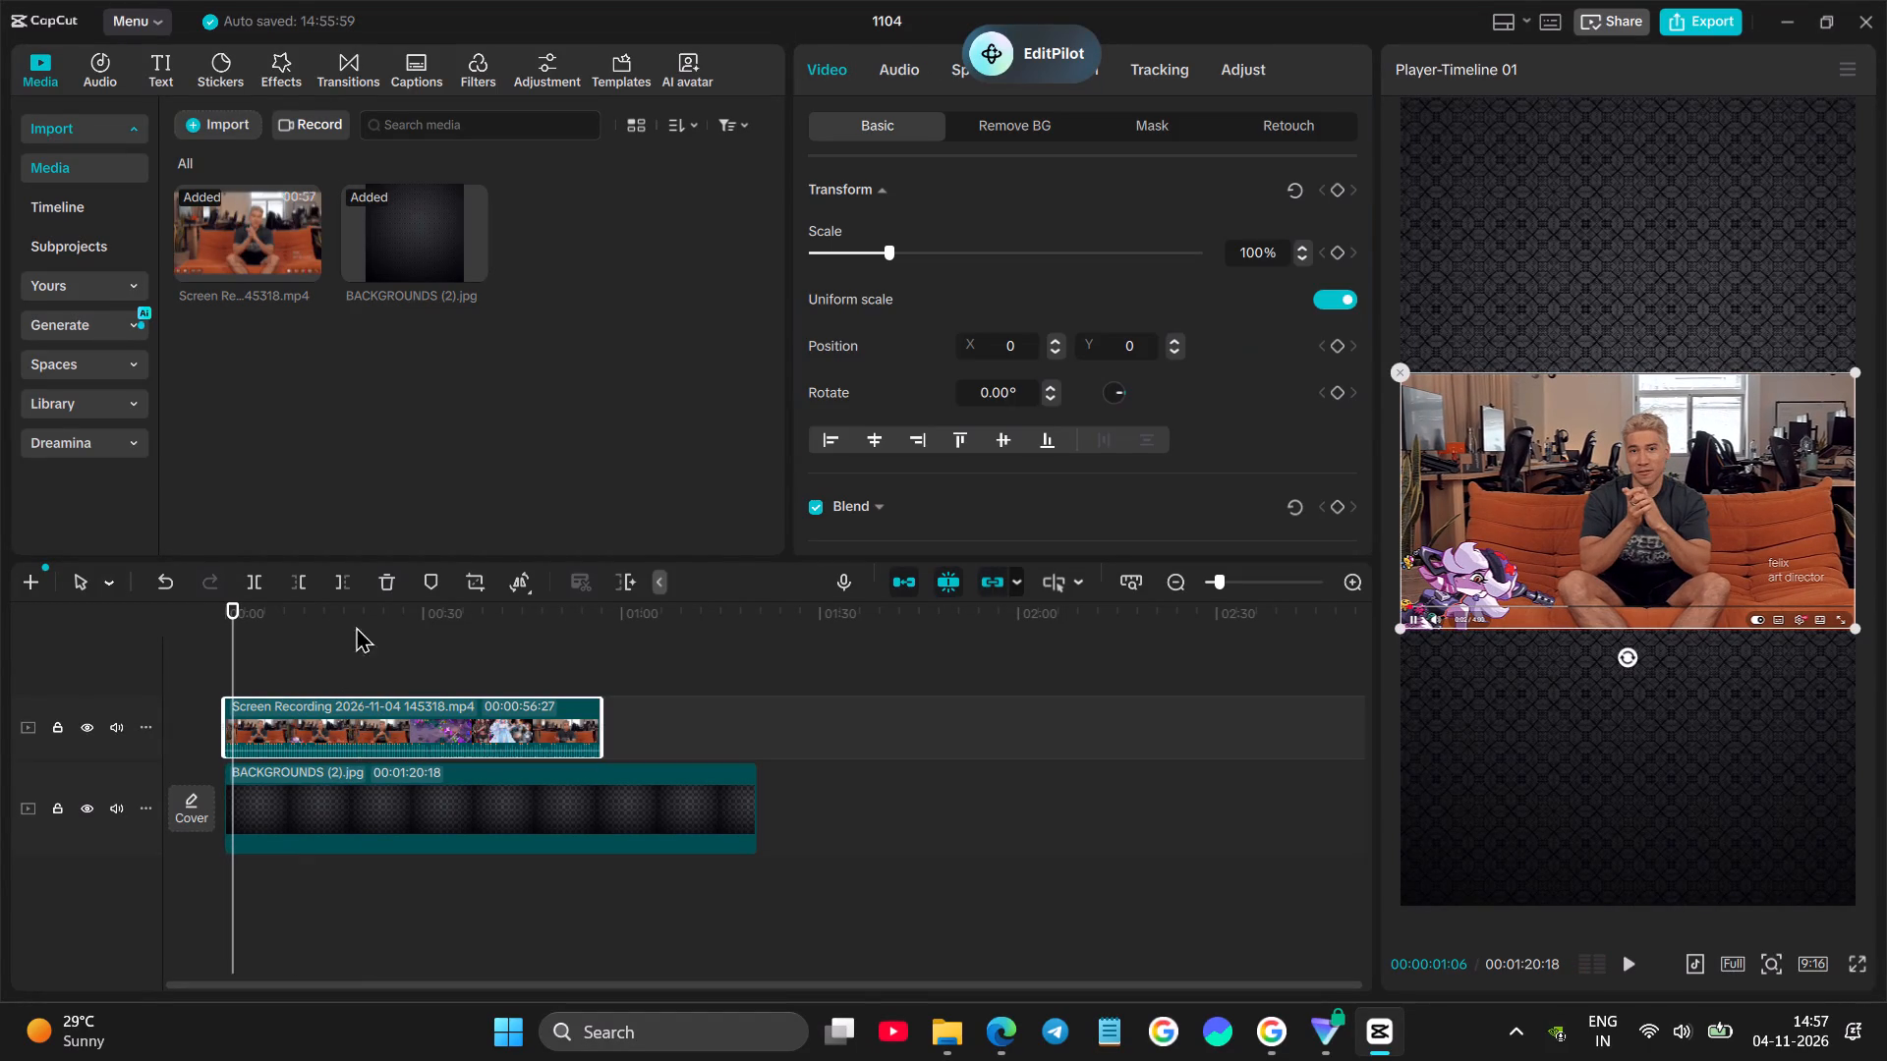
left_click(473, 585)
left_click_drag(440, 498, 549, 491)
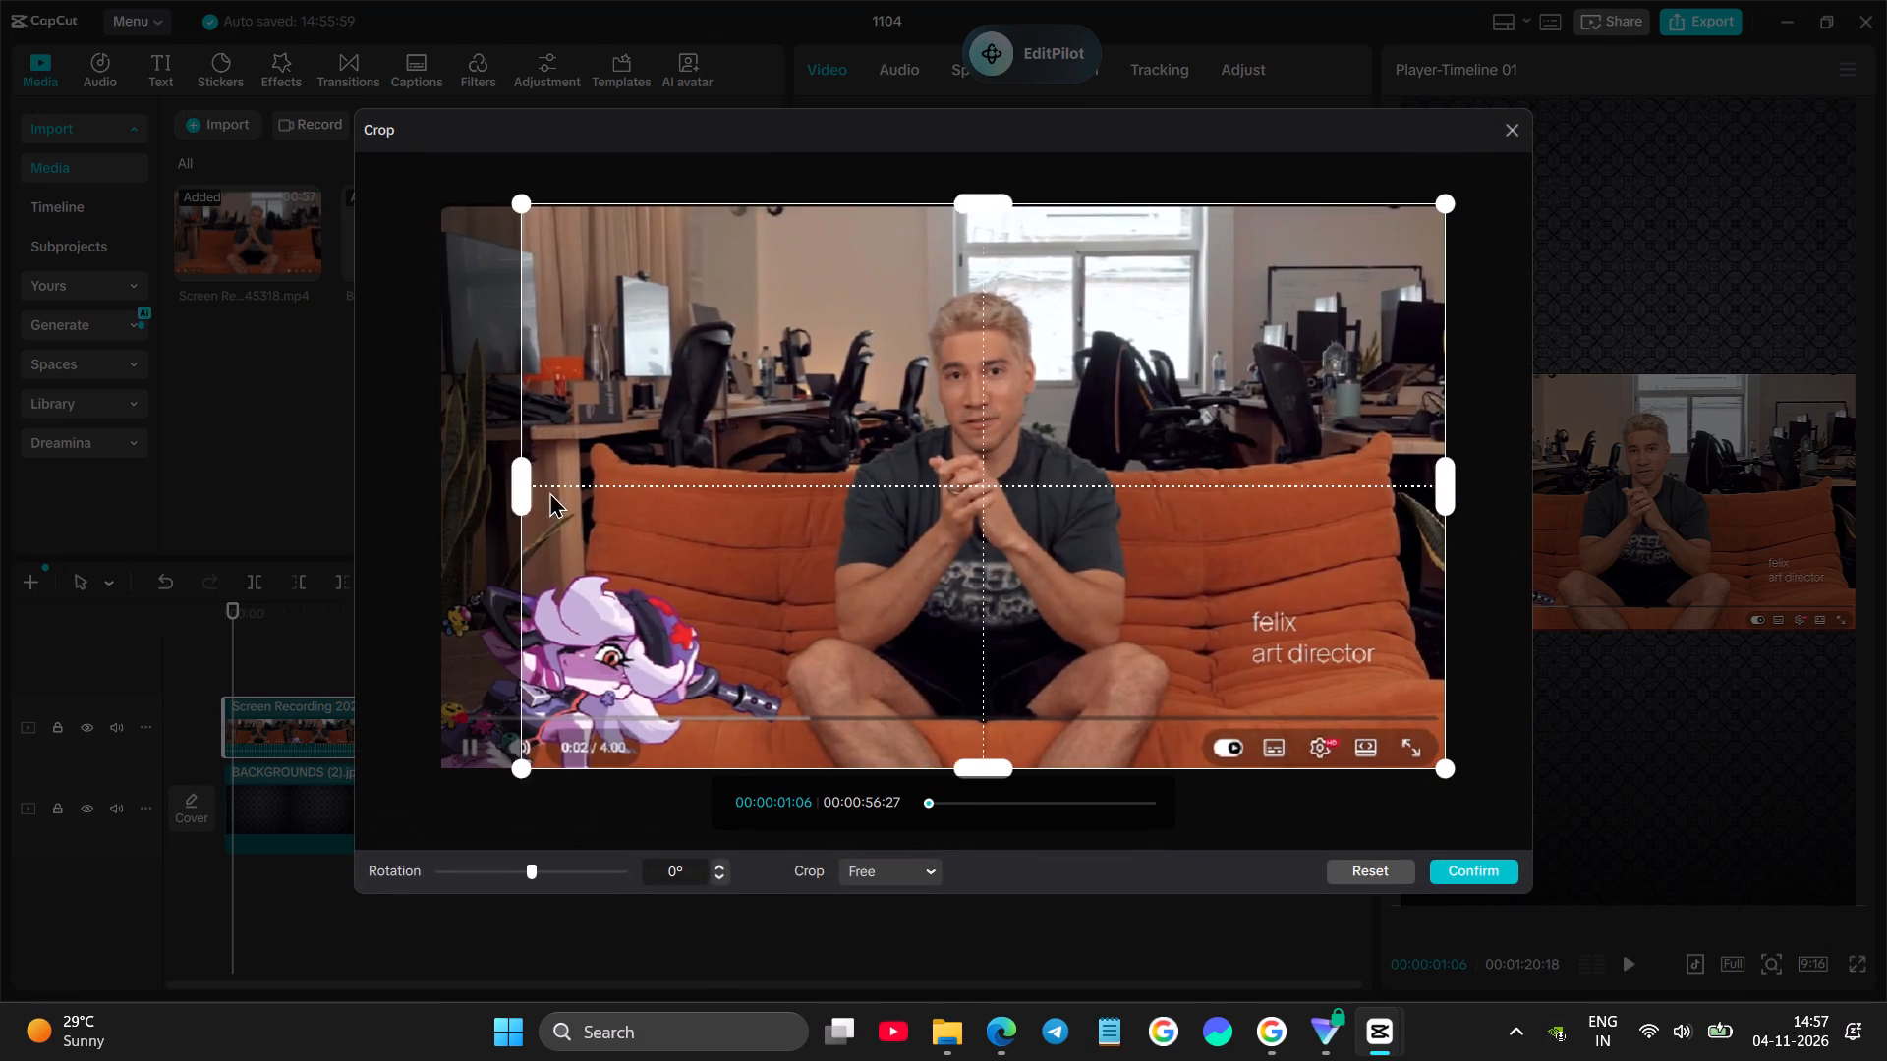
left_click_drag(549, 491, 774, 494)
left_click_drag(1452, 489, 1254, 569)
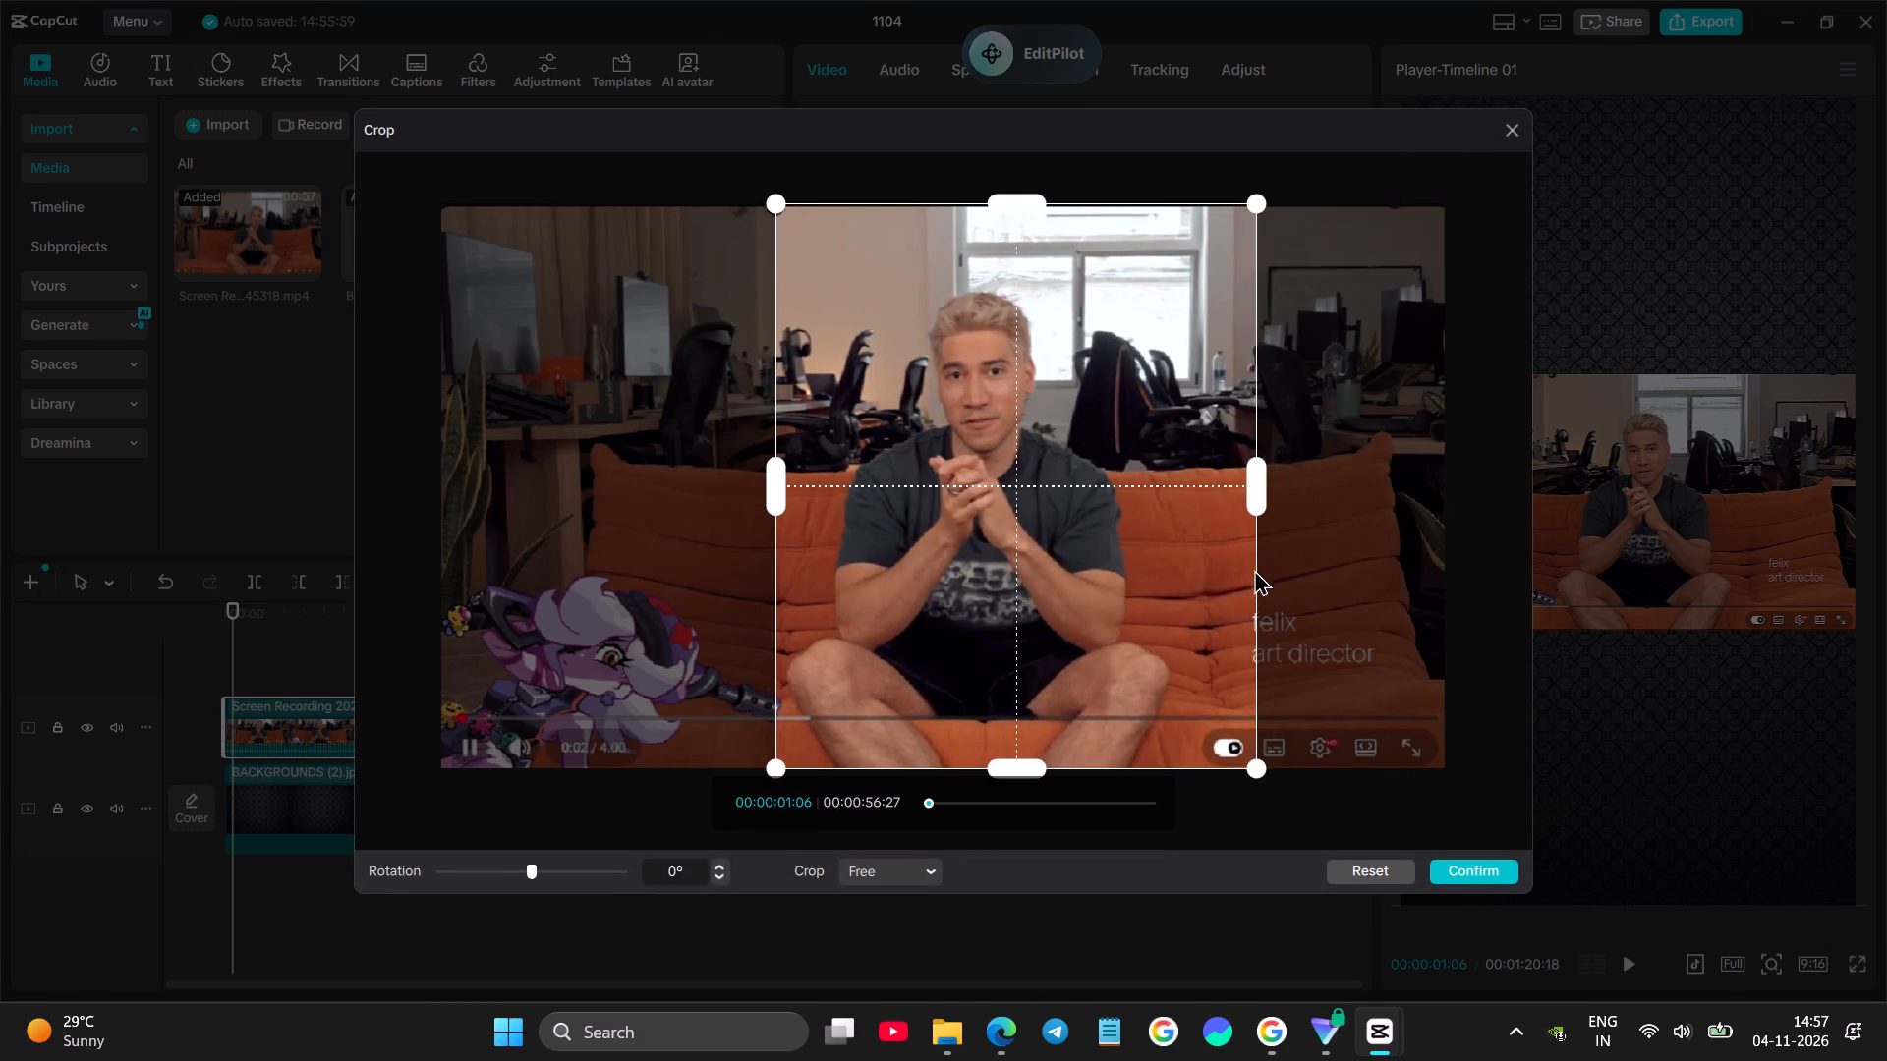
left_click_drag(1254, 569, 1188, 621)
left_click(1481, 867)
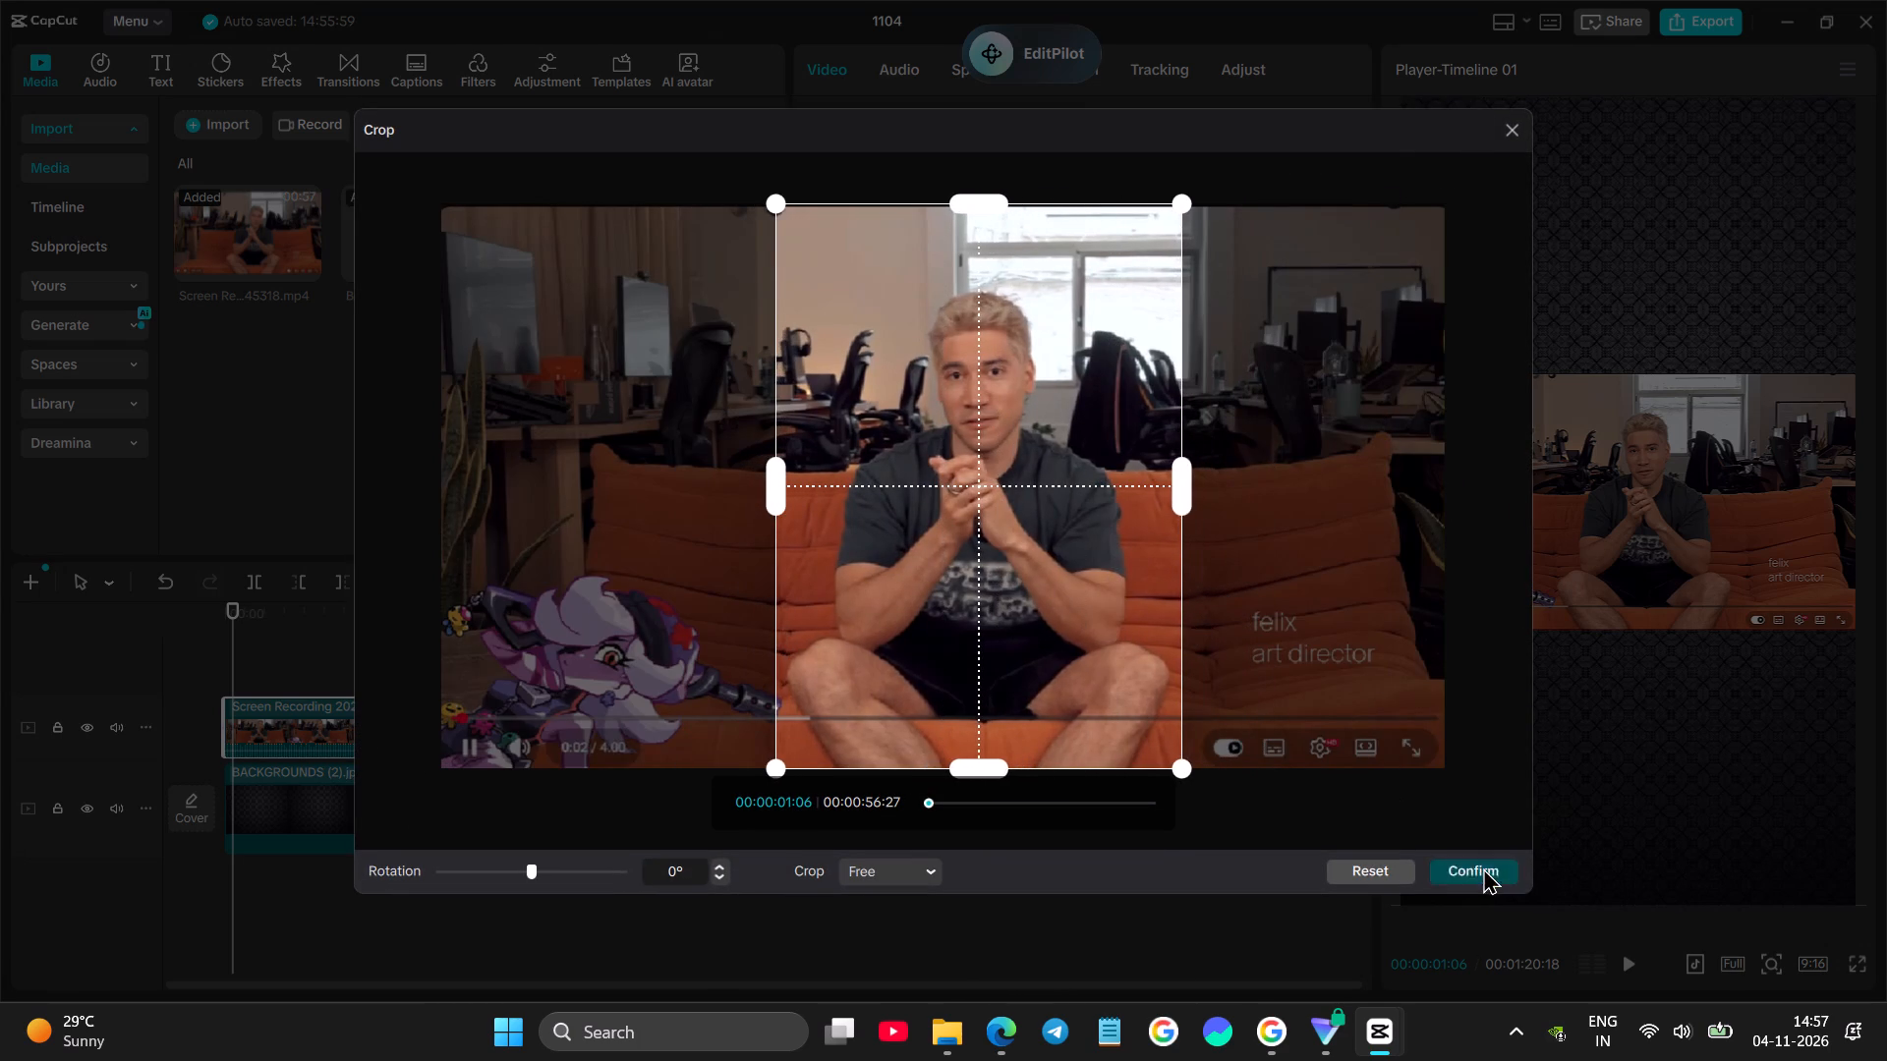
left_click(1403, 810)
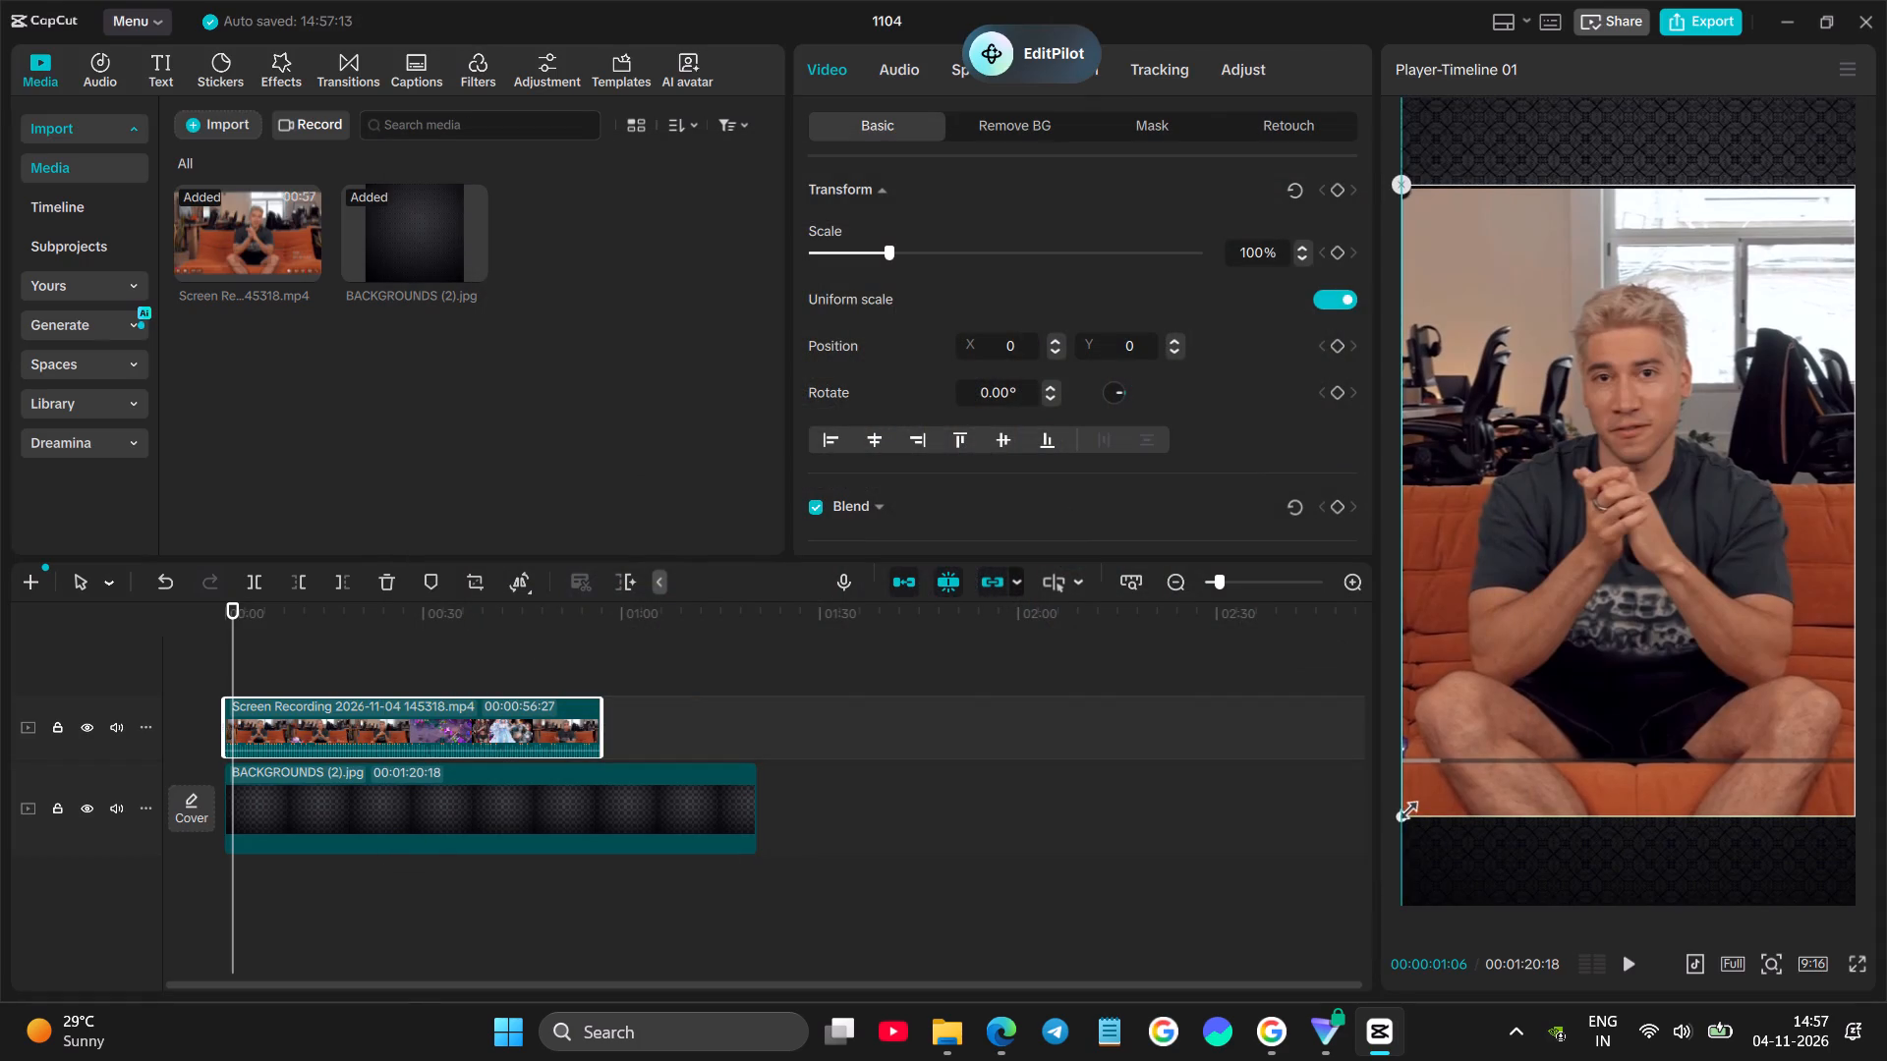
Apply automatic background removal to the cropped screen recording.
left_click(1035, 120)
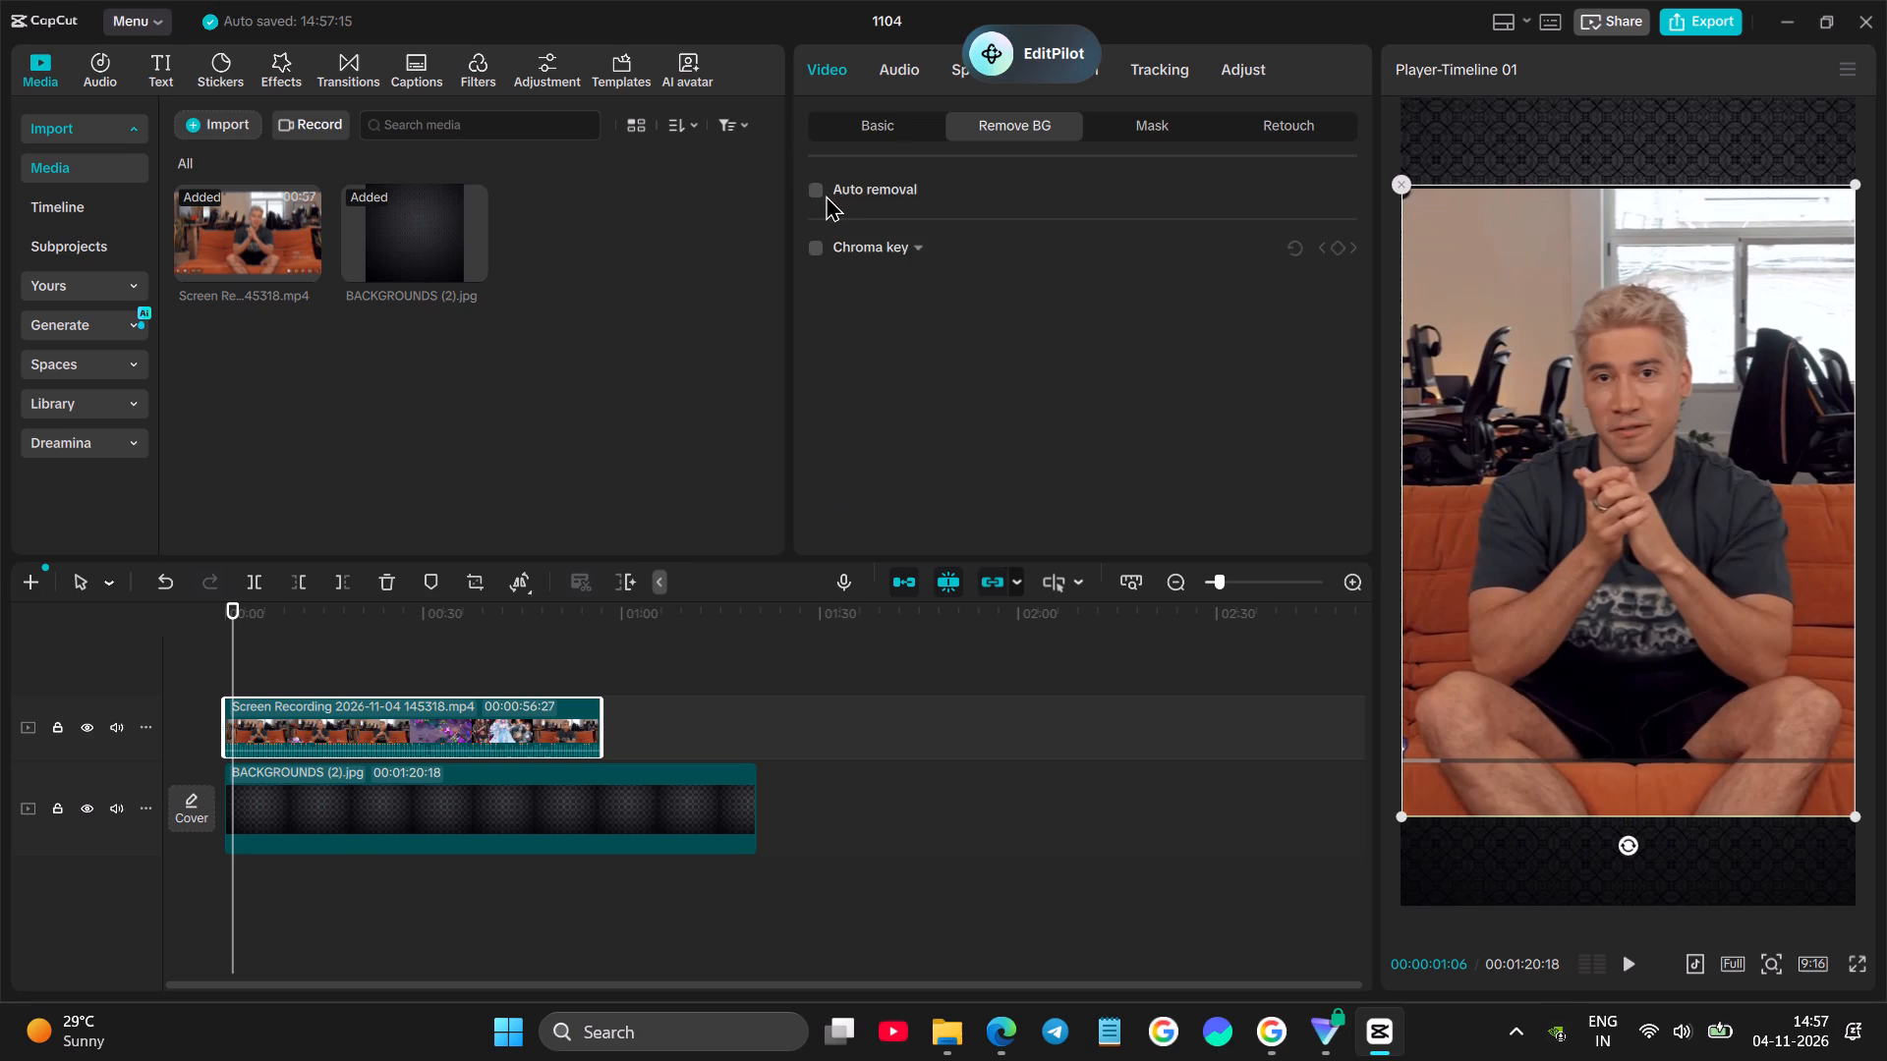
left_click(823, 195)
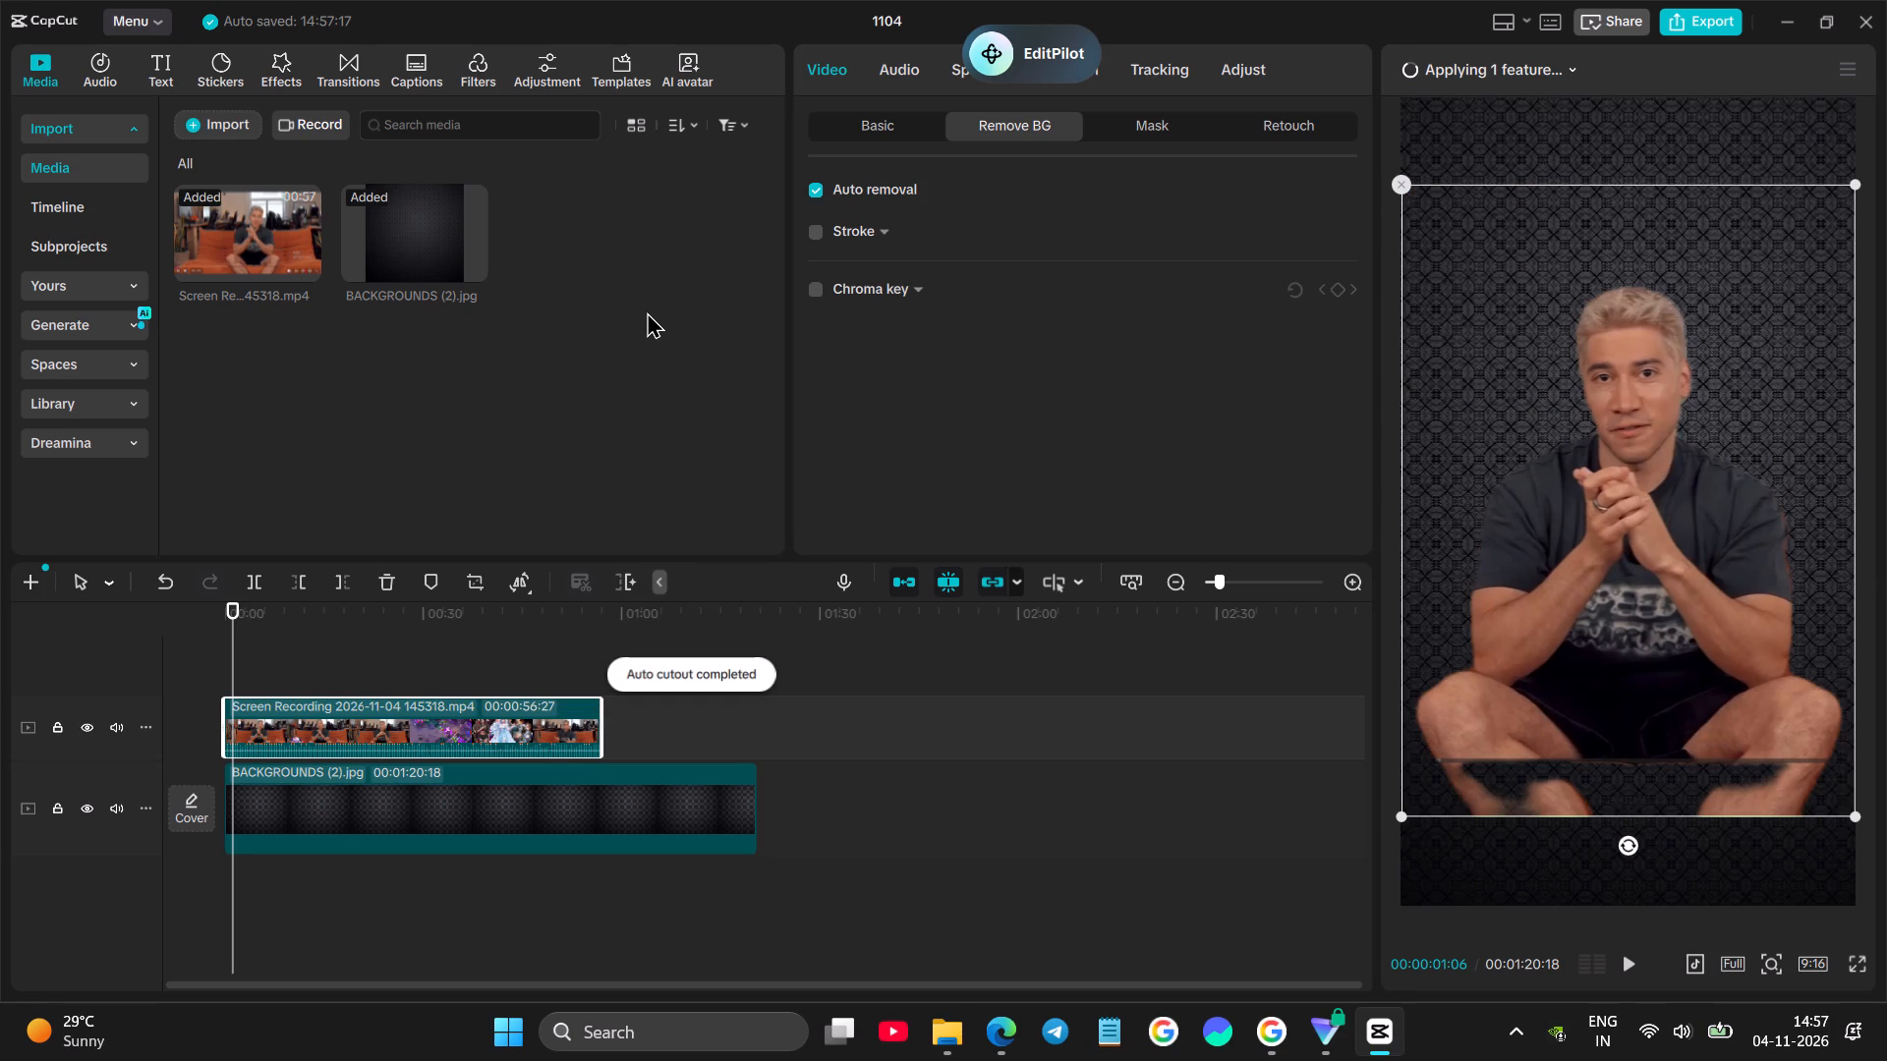
Preview the cutout briefly and turn off automatic background removal for the screen recording.
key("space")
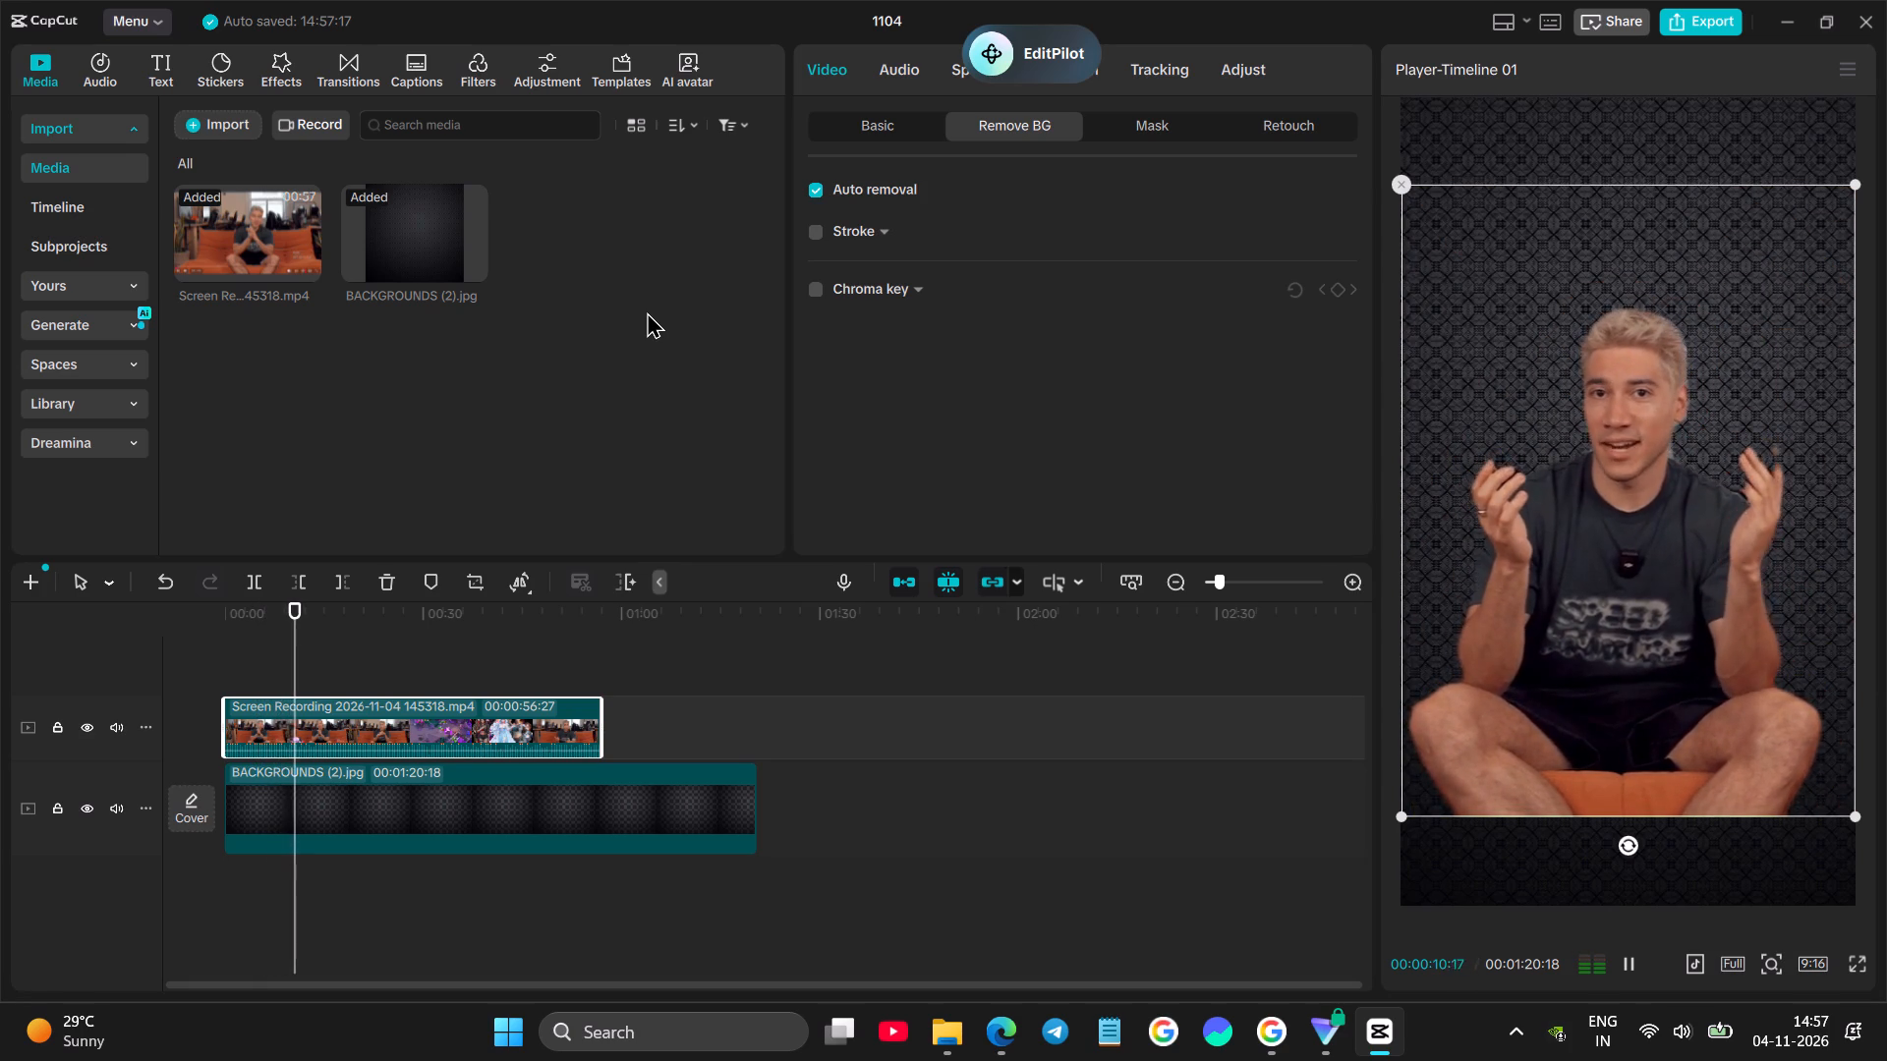
left_click(814, 188)
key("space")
Play back the first seconds of the screen recording with its original background.
left_click(252, 654)
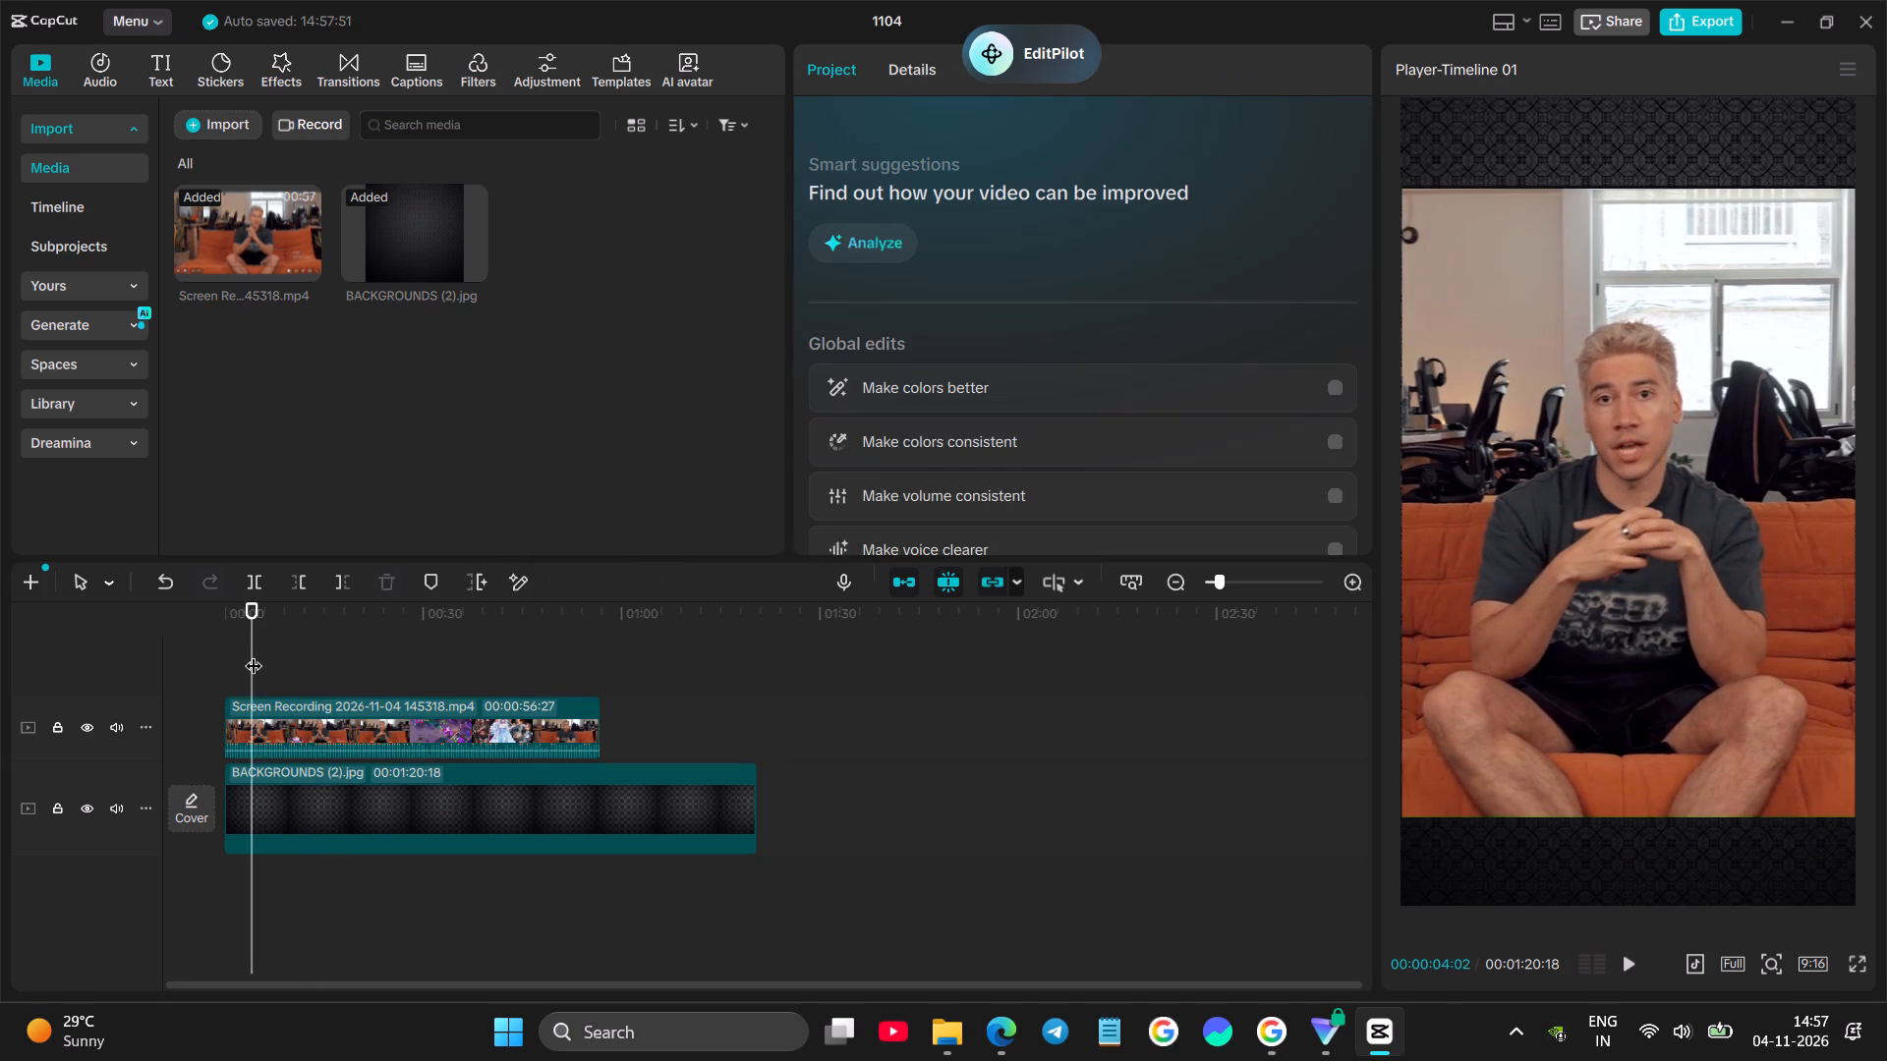
left_click_drag(254, 653, 241, 656)
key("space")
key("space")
Turn off the Windows night light.
left_click(1707, 1054)
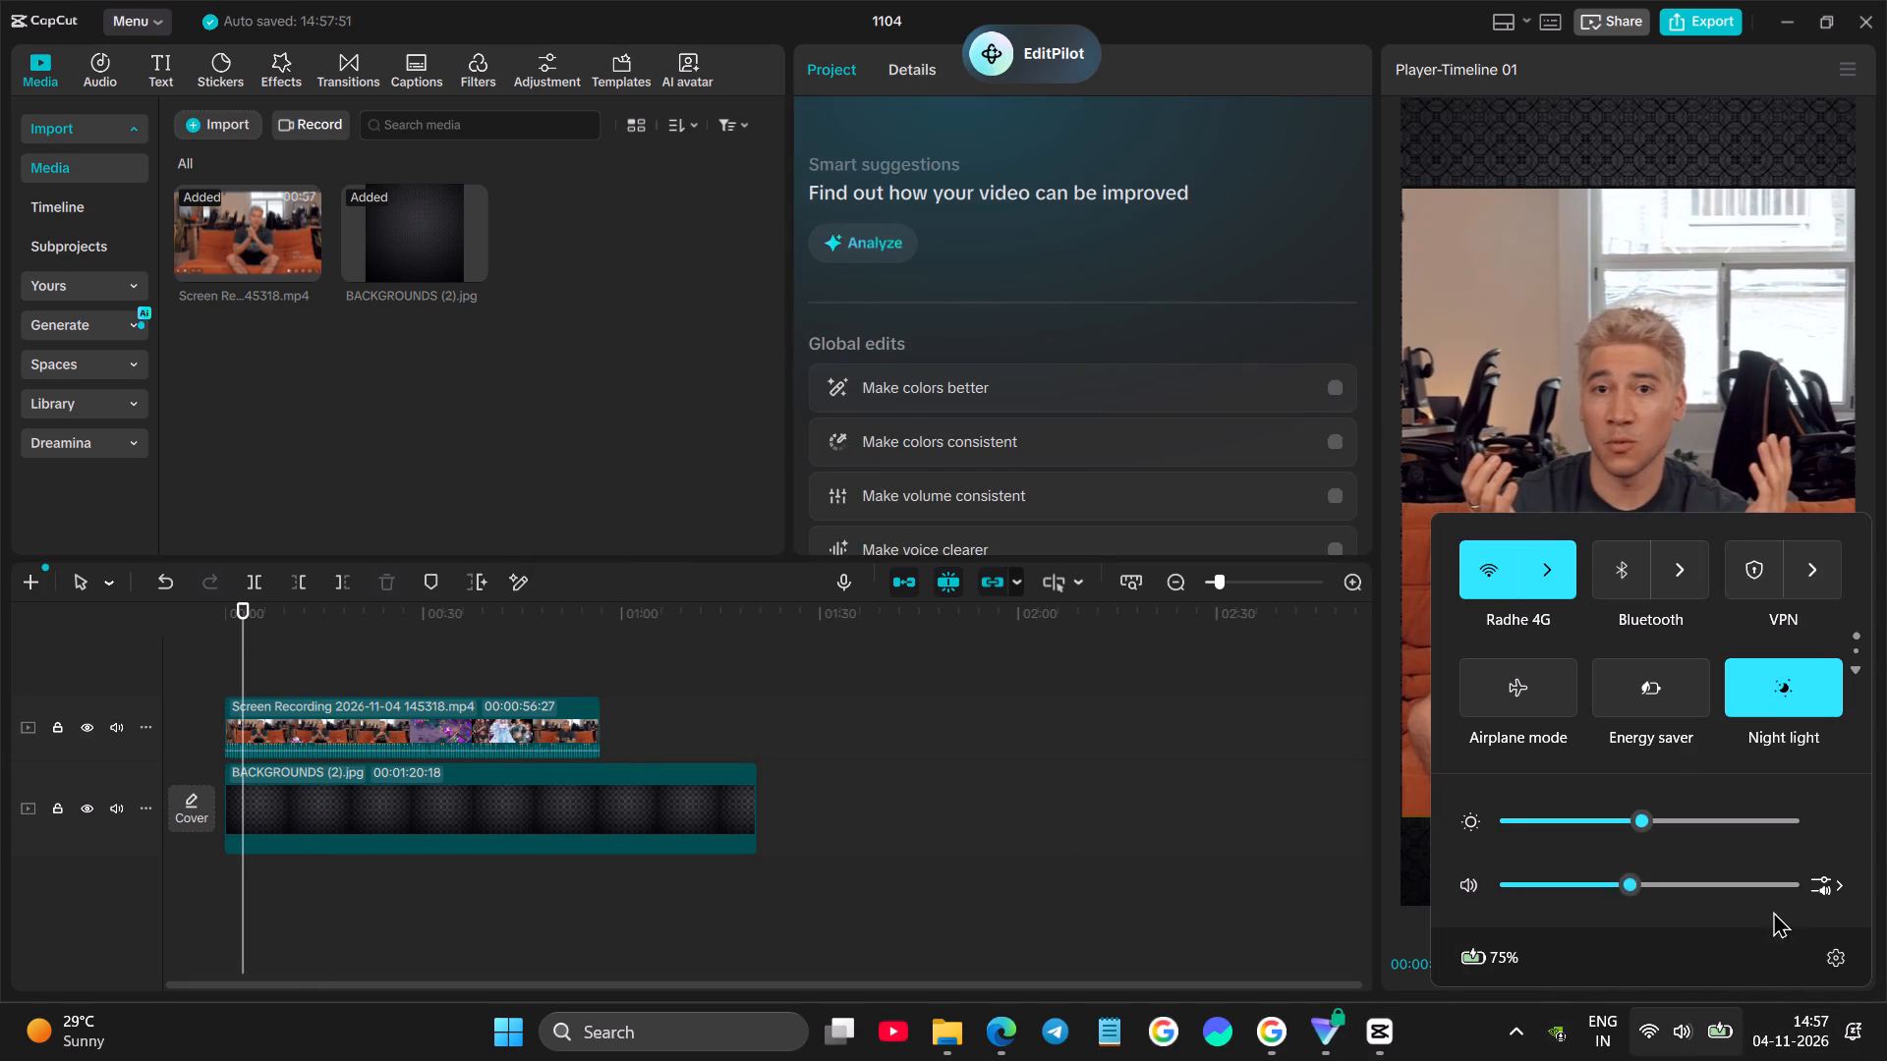
left_click(1764, 697)
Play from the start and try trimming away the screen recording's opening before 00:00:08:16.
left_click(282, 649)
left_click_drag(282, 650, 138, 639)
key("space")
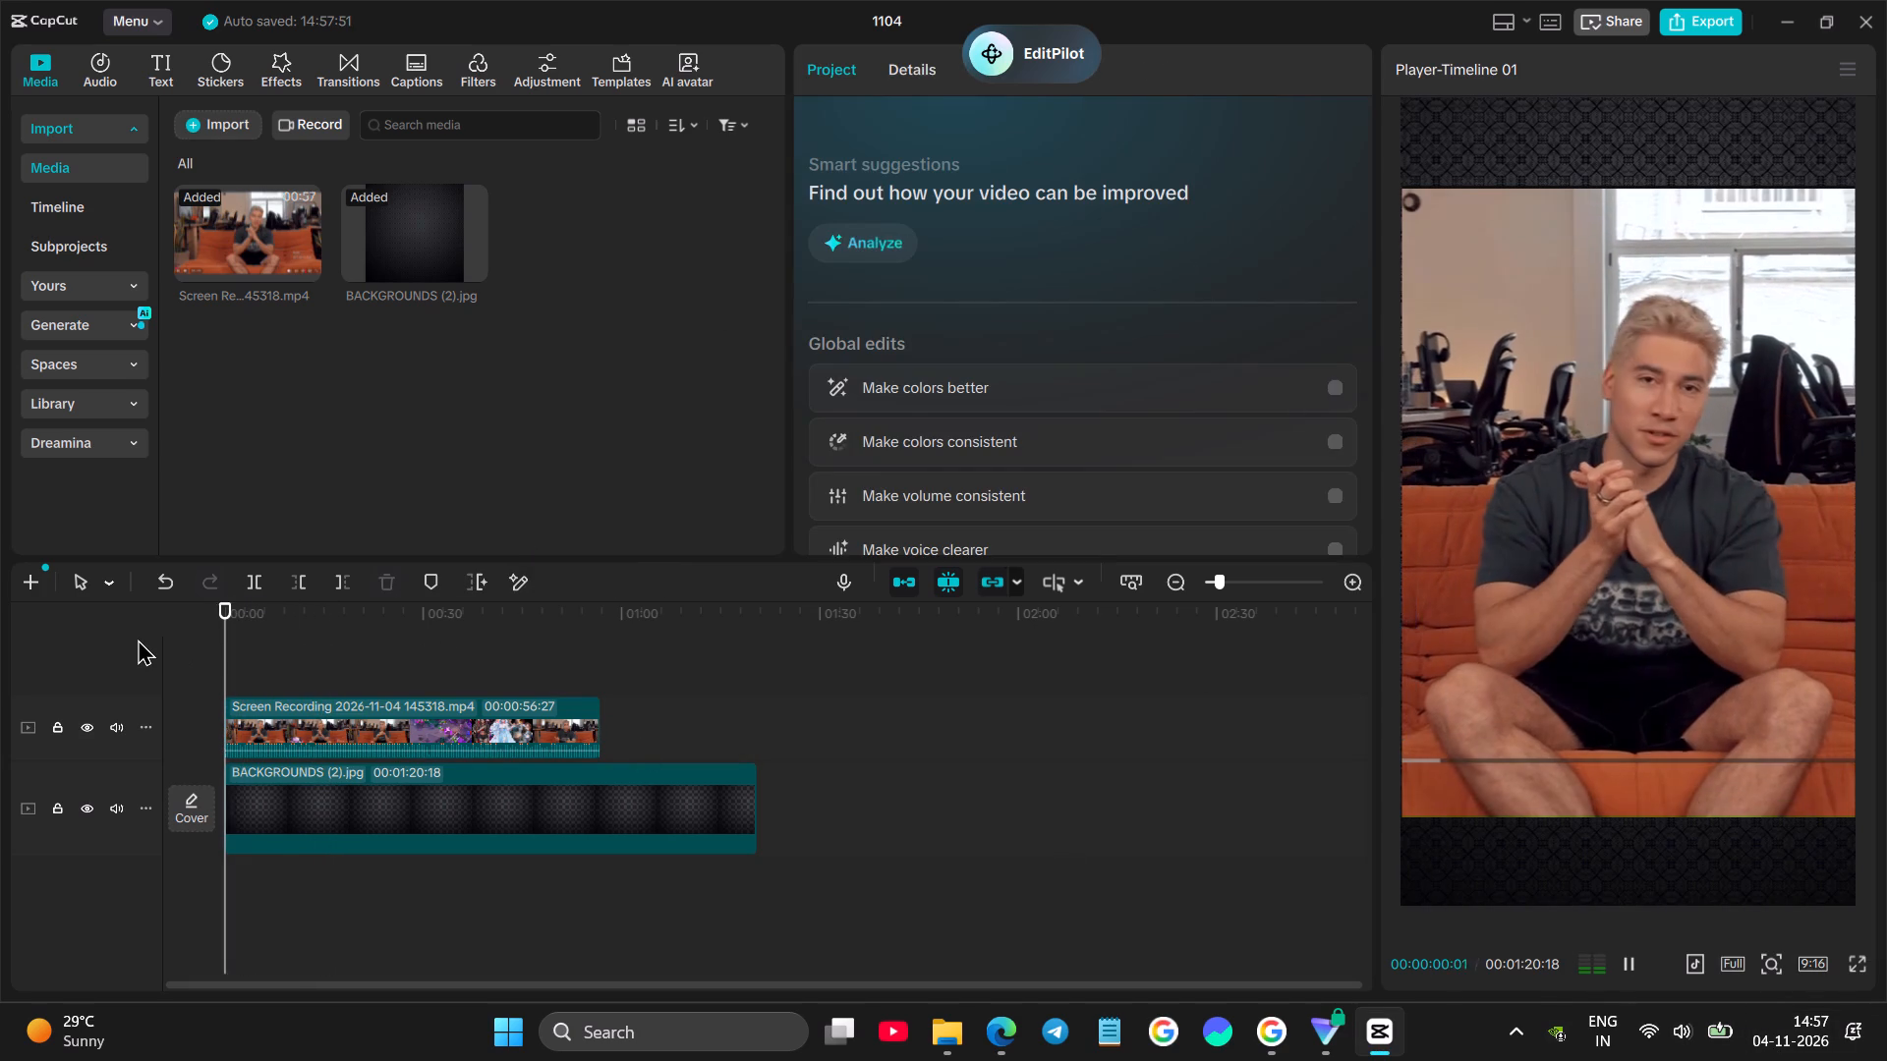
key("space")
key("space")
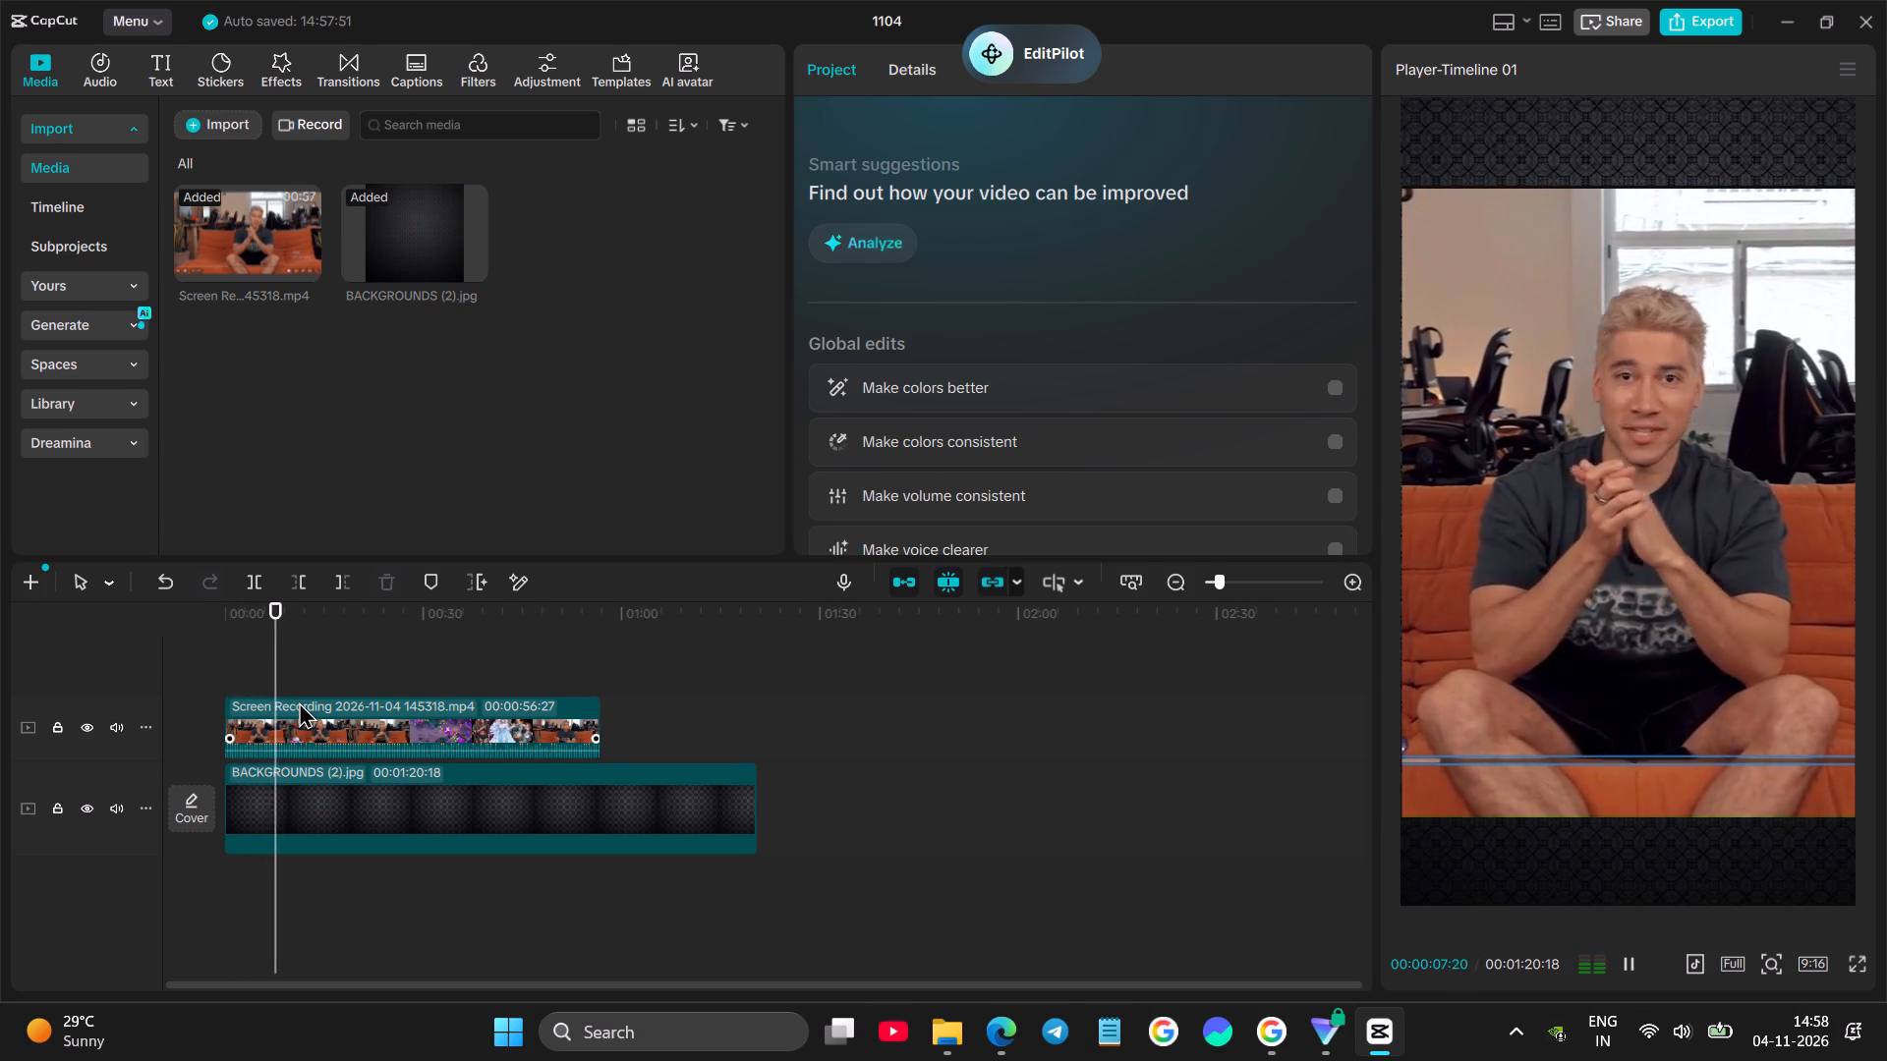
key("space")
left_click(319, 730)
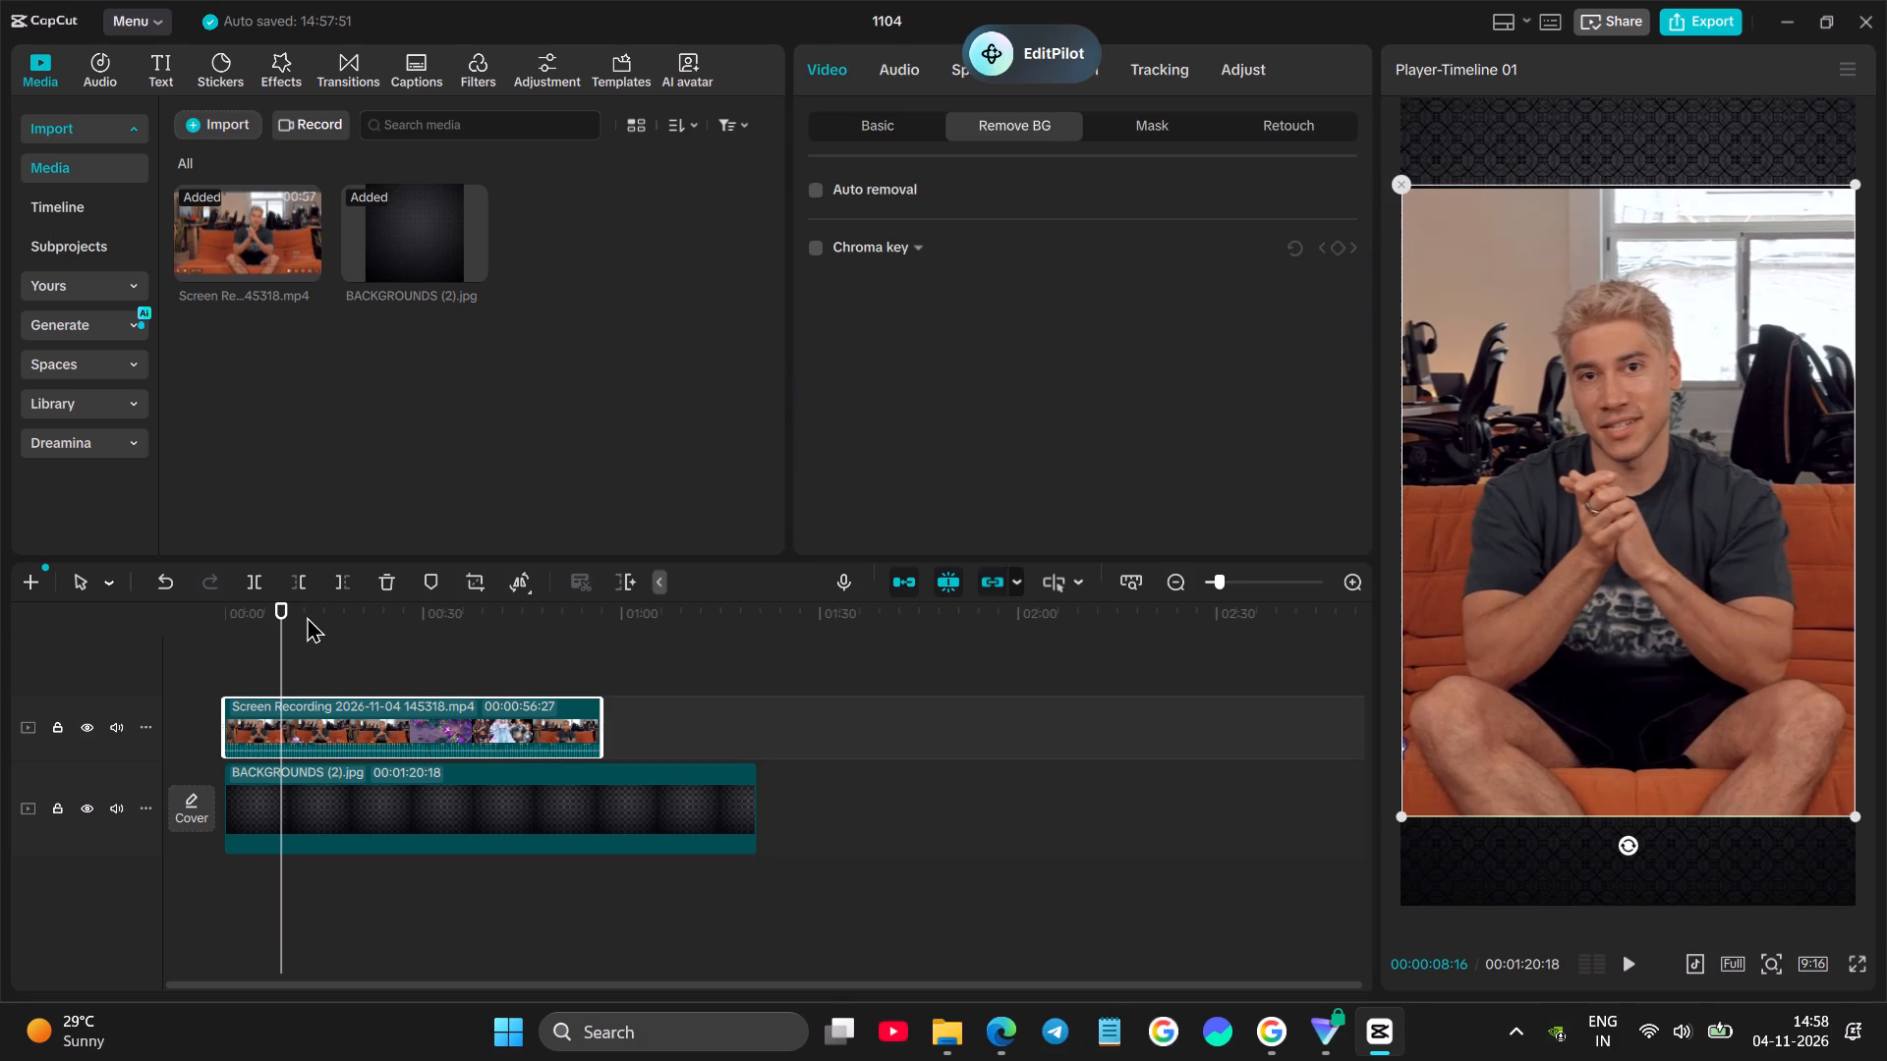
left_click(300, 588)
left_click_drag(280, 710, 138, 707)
Play through the screen recording's opening again to find the exact point where it should be cut.
left_click(233, 666)
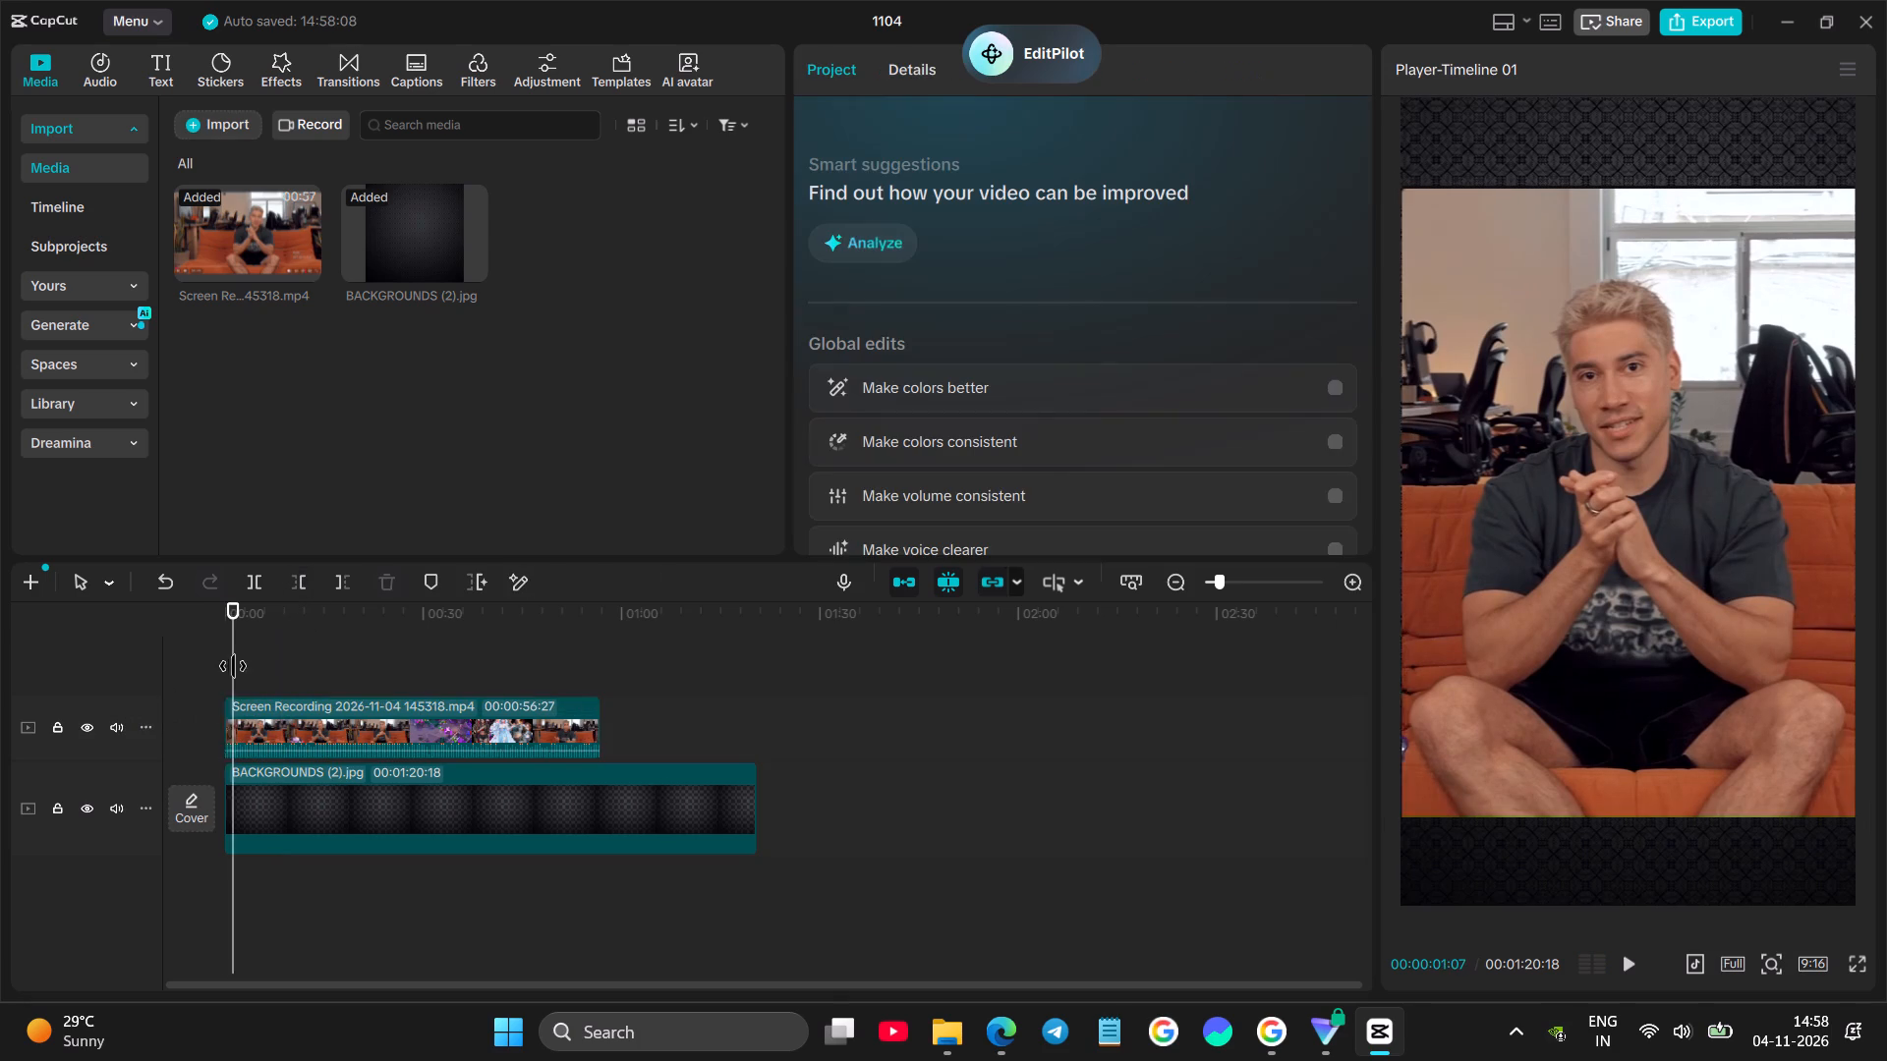
left_click_drag(232, 666, 163, 663)
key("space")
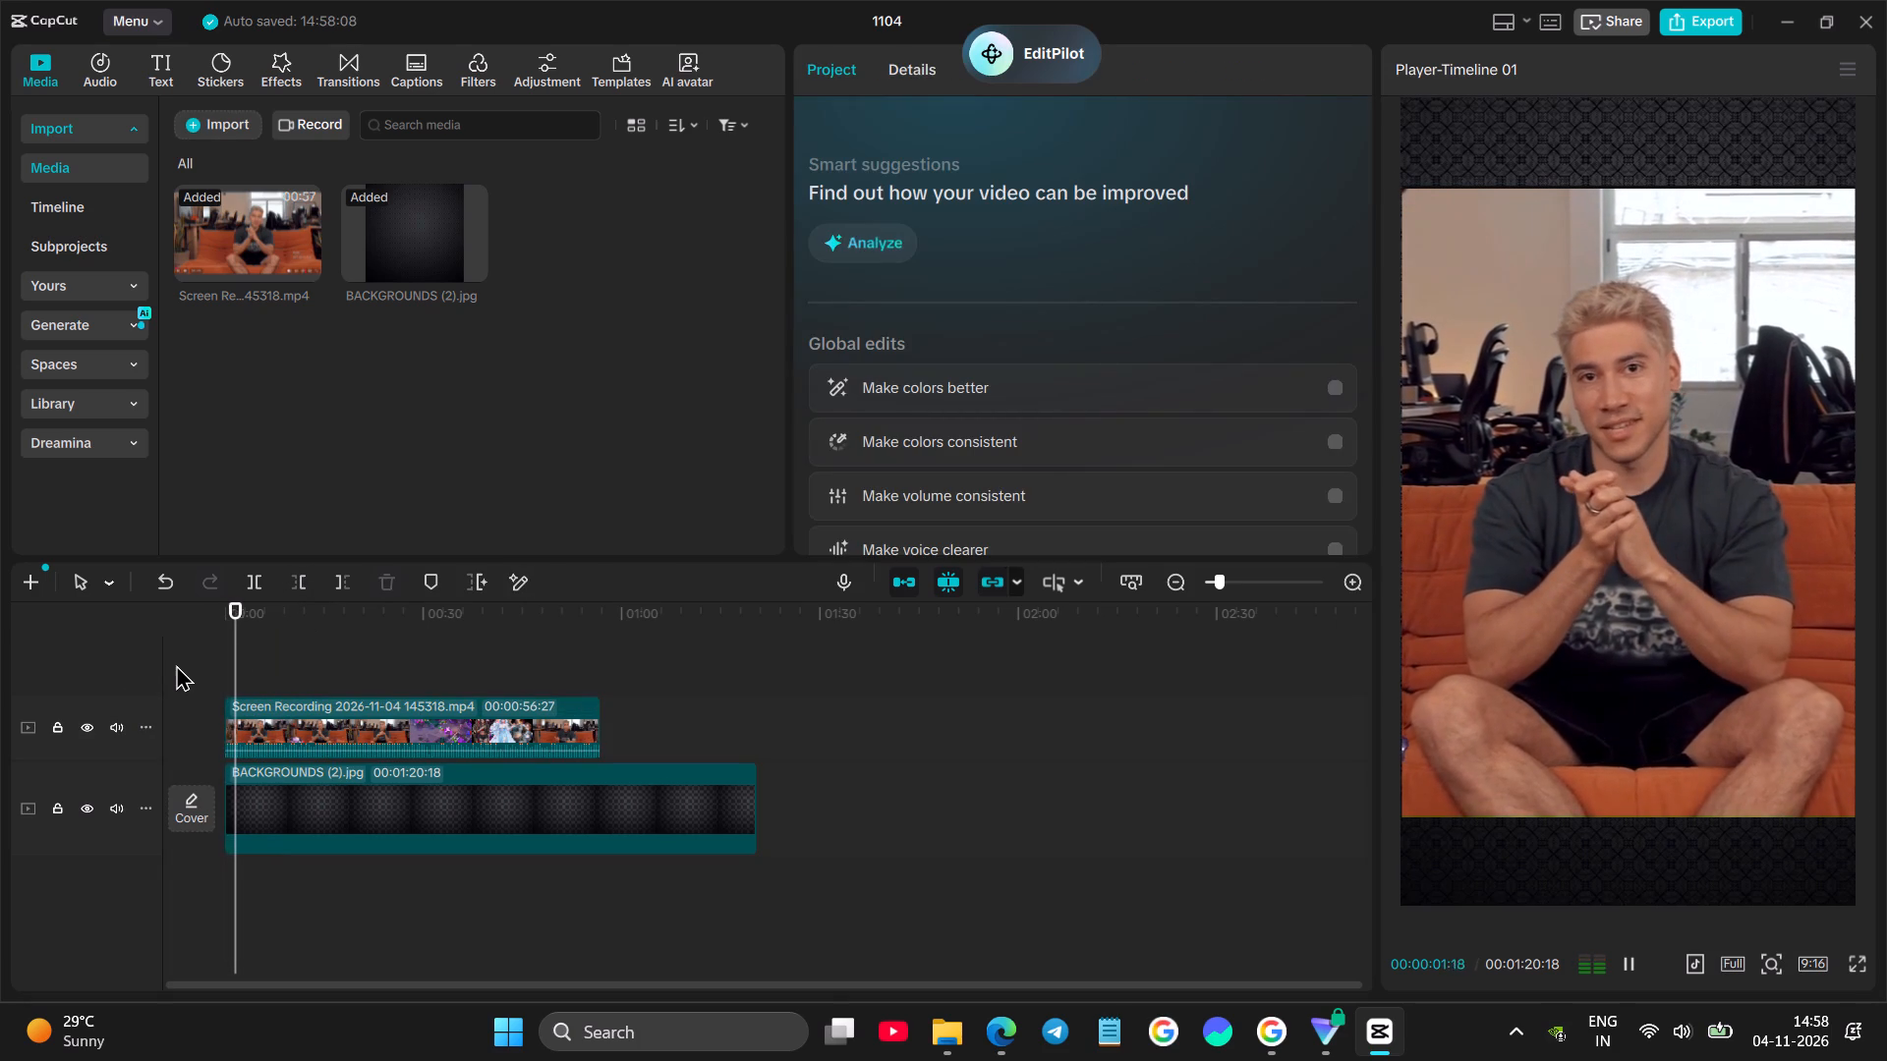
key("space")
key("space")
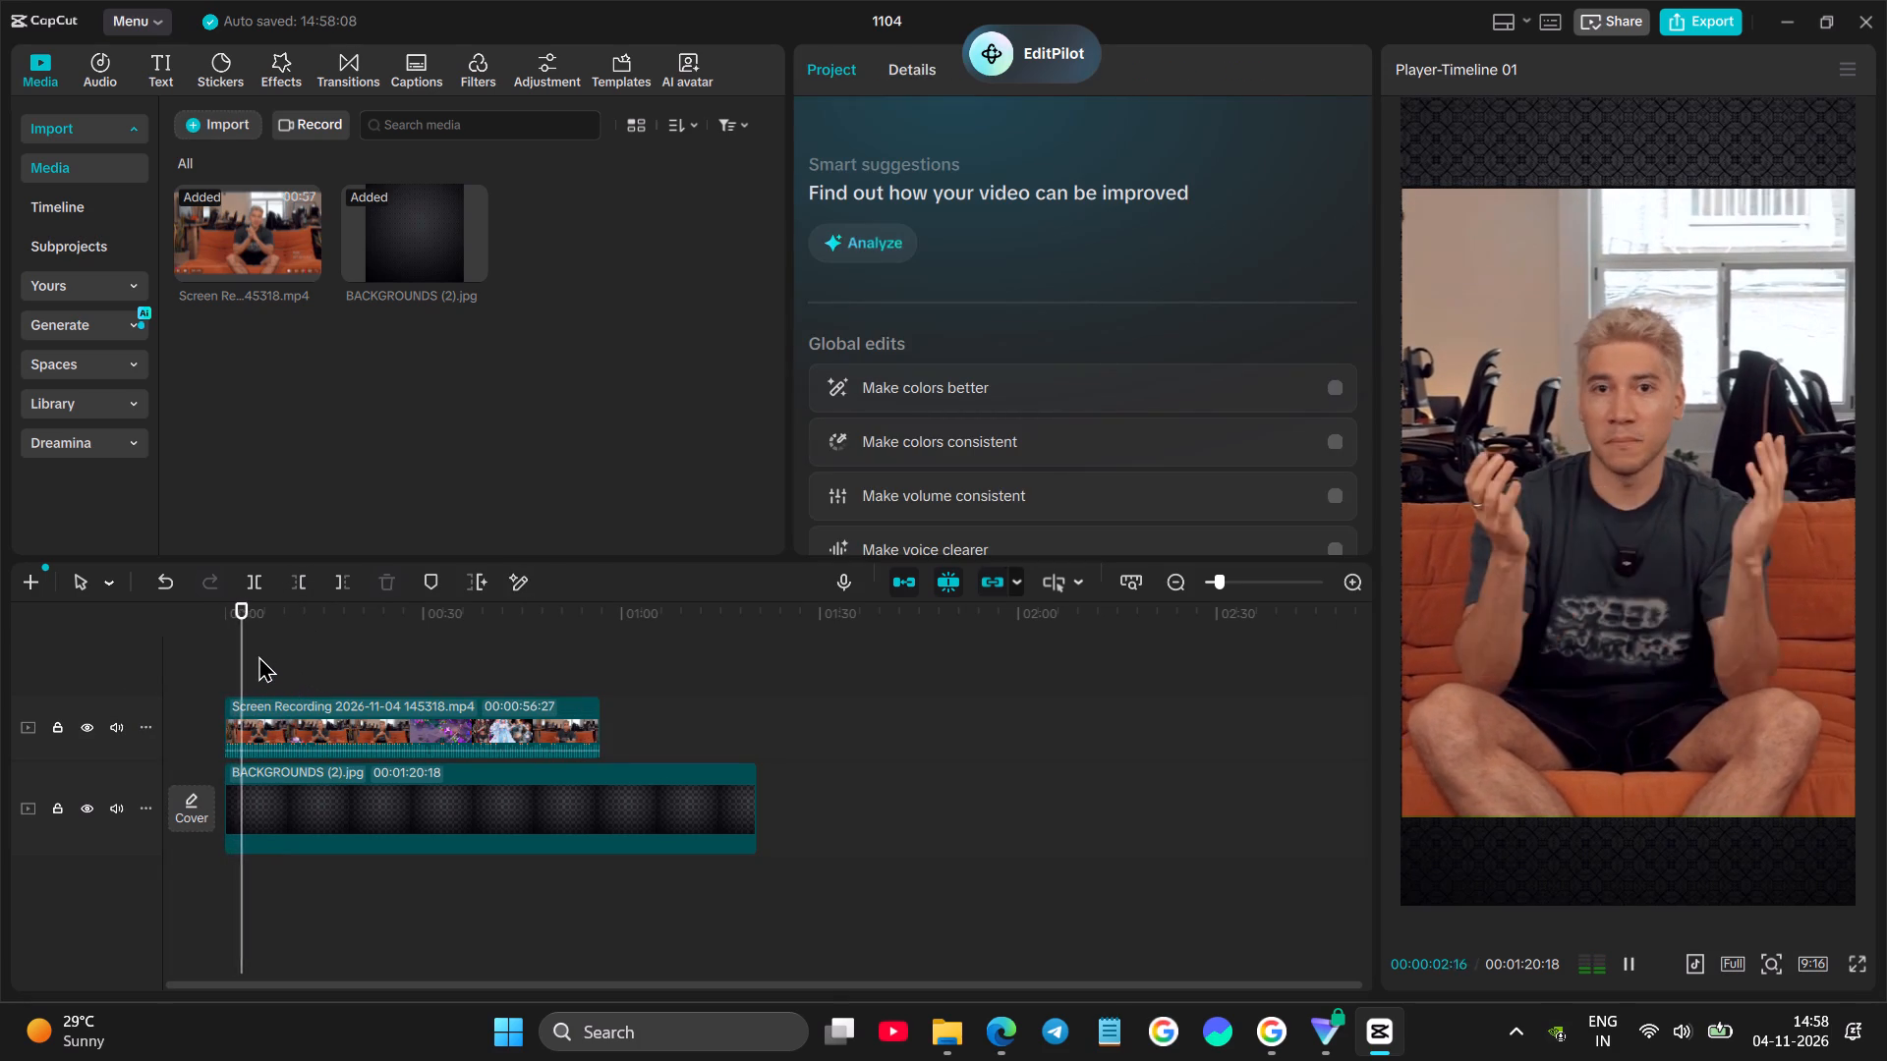
left_click(258, 655)
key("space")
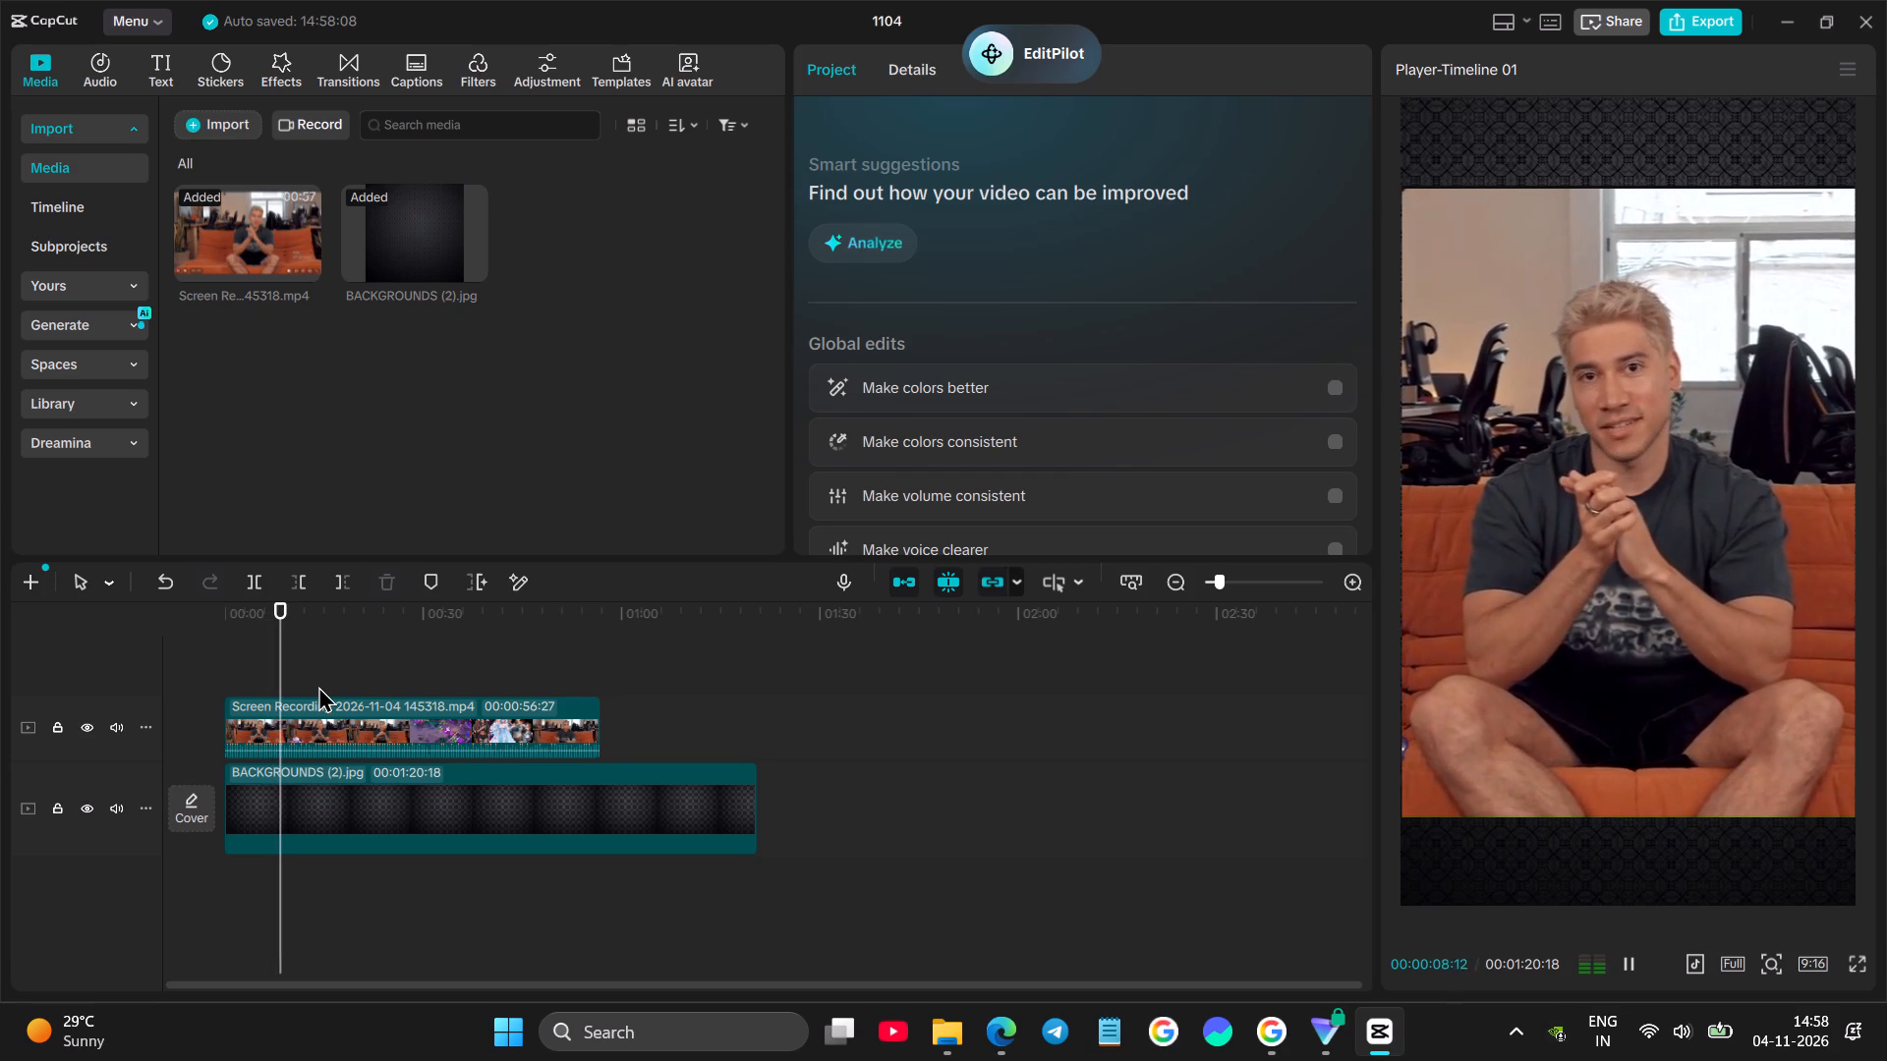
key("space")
left_click_drag(280, 666, 268, 664)
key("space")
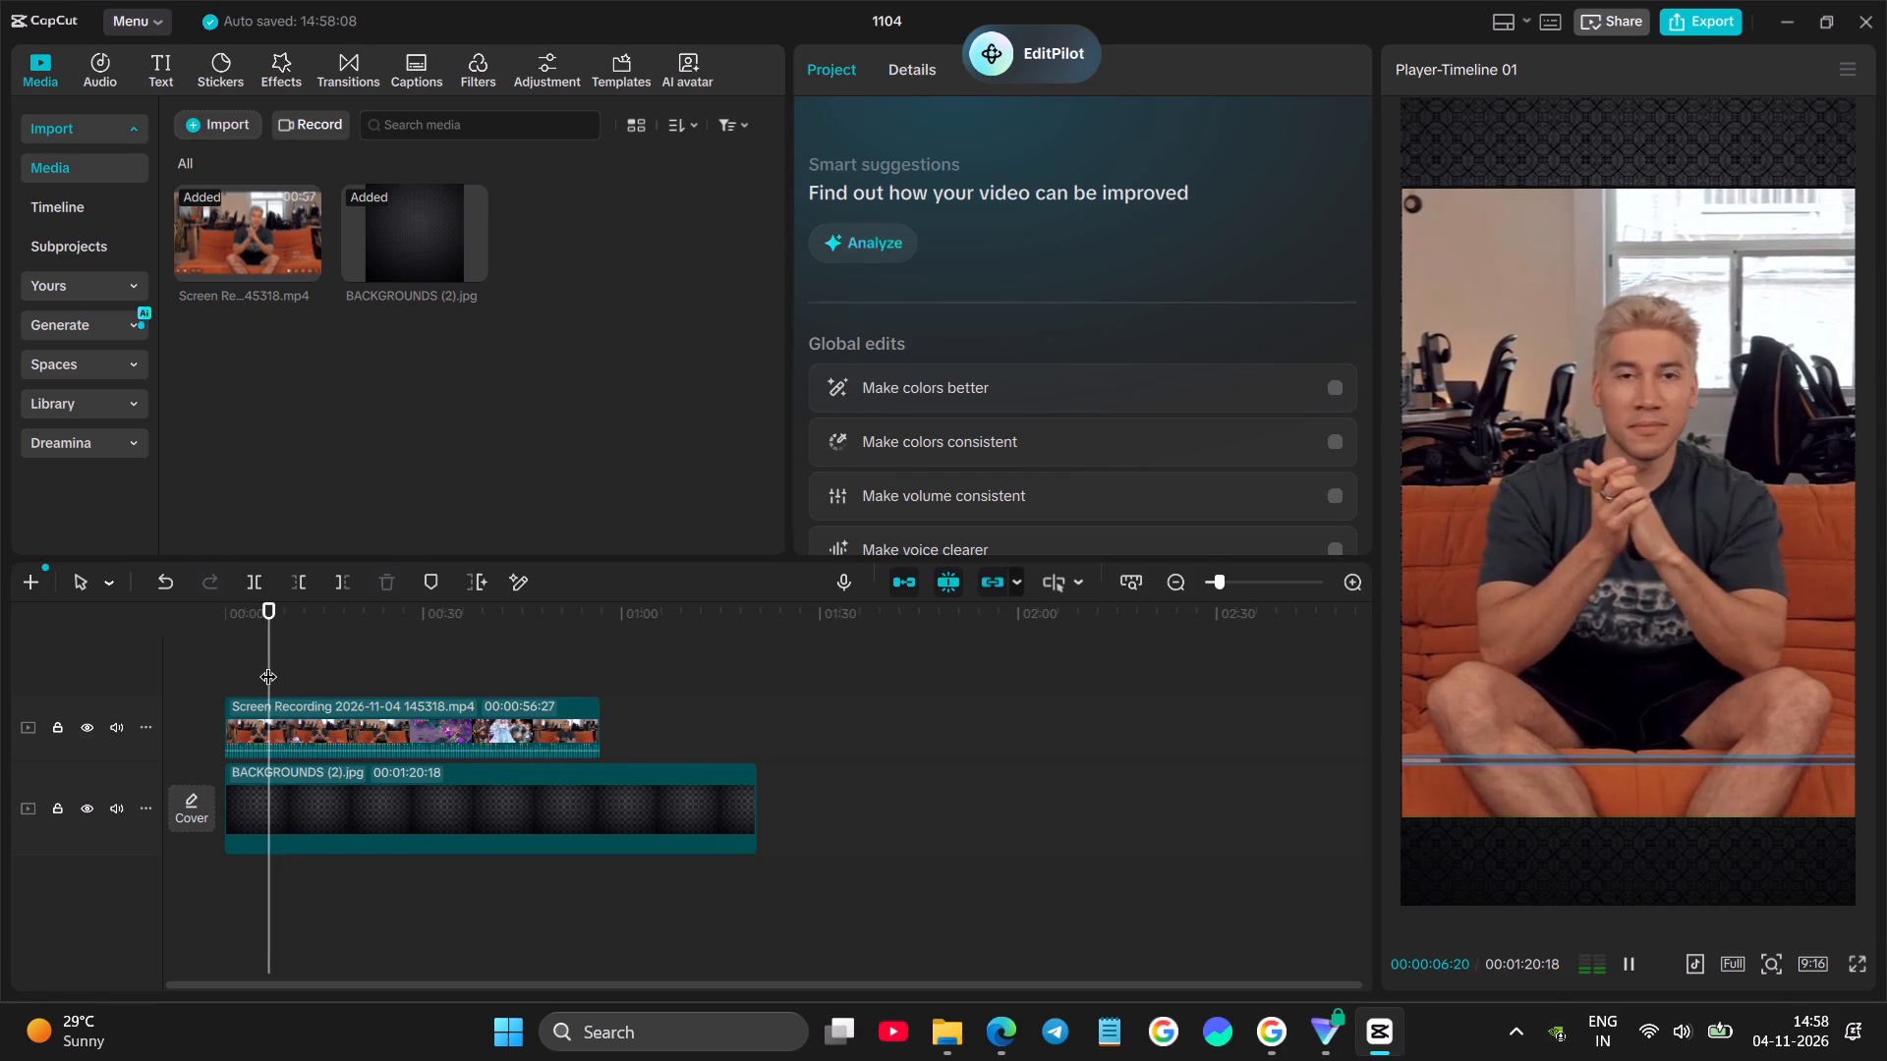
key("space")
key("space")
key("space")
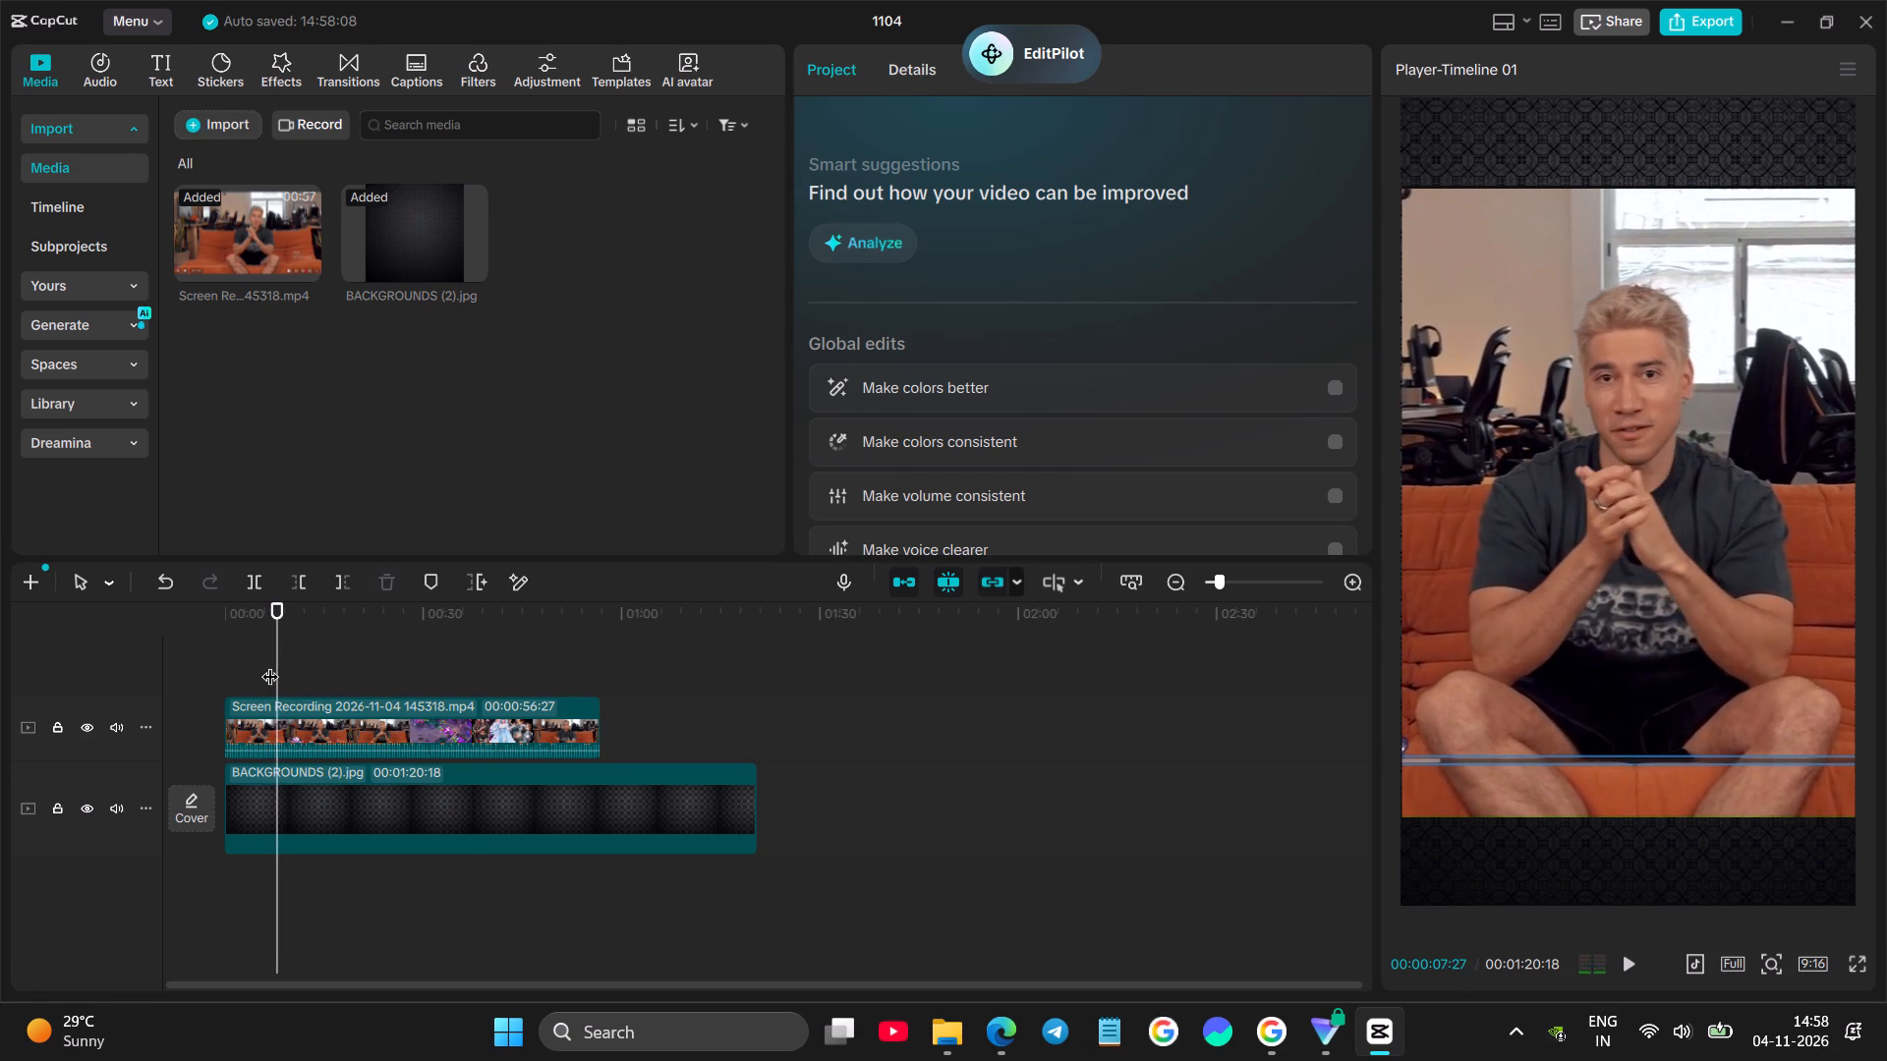
Split the screen recording at 00:00:08:13, delete its opening part and move the remaining clip to the timeline start.
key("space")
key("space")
left_click(309, 705)
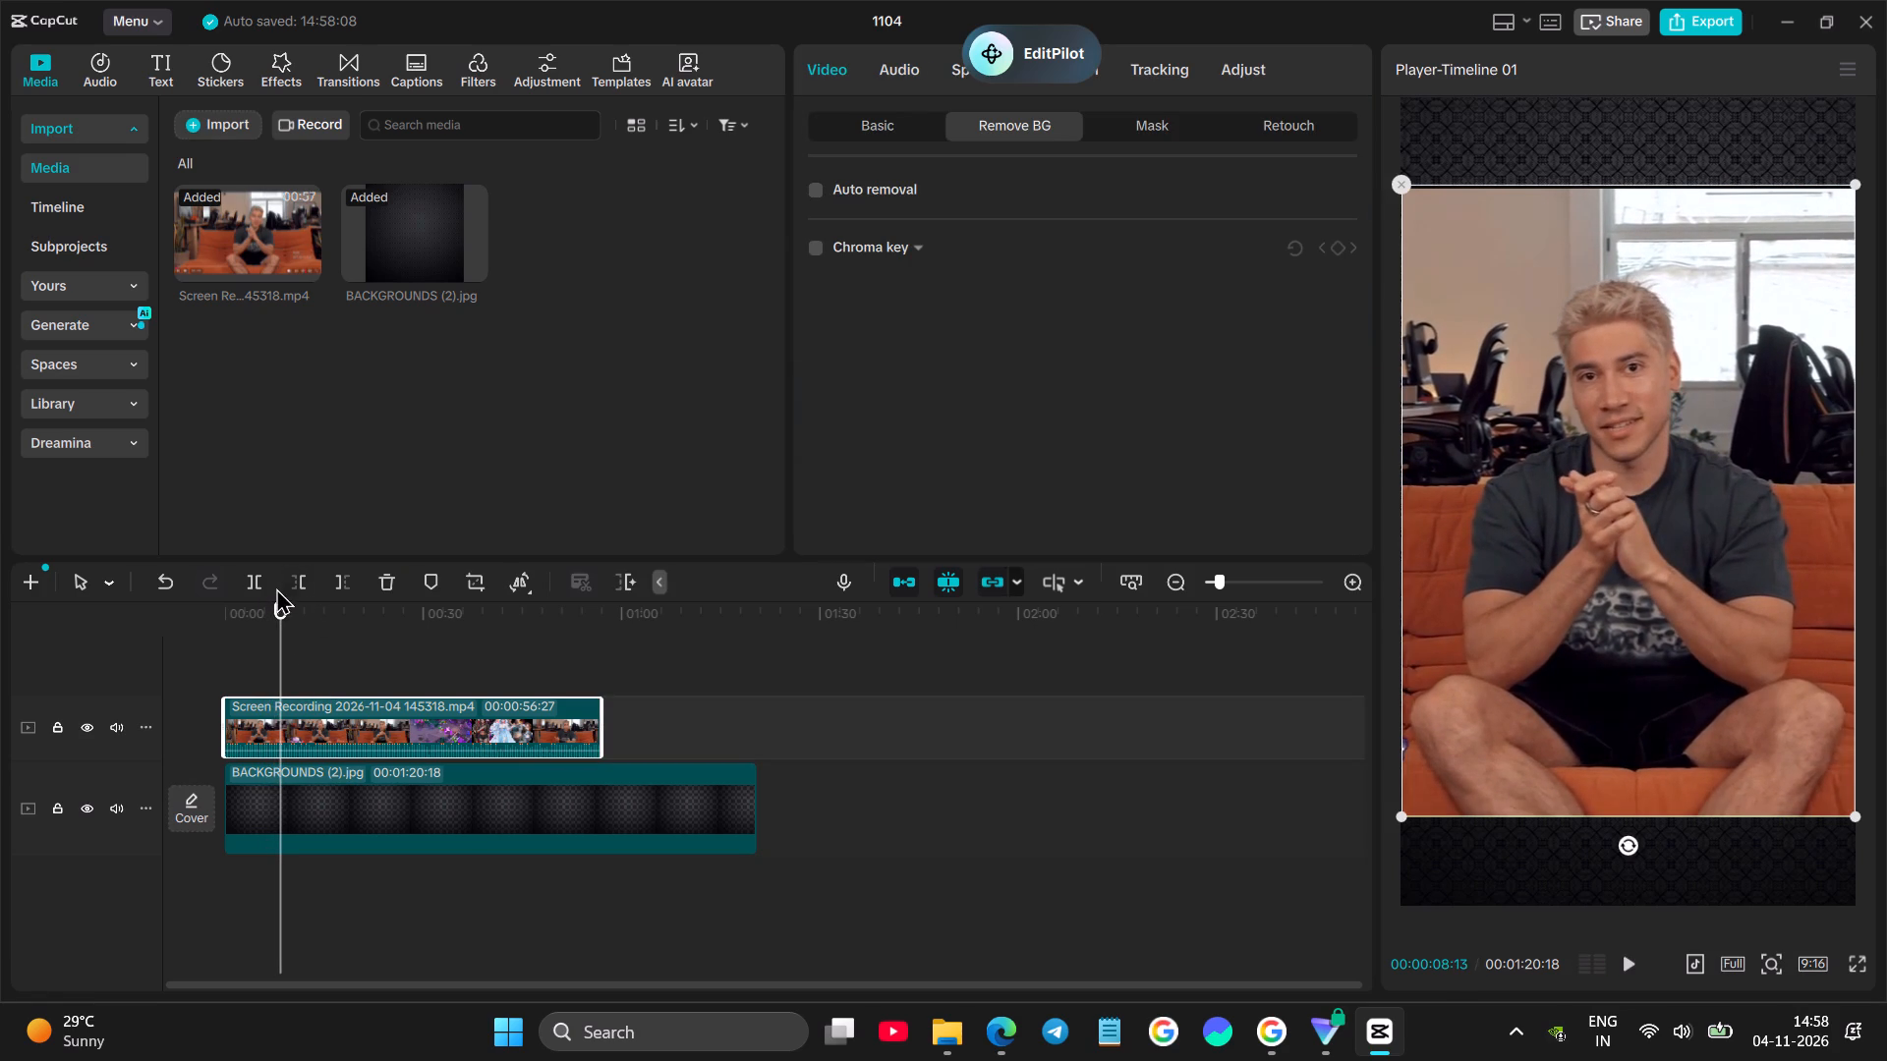
left_click(254, 582)
left_click(257, 706)
key("BackSpace")
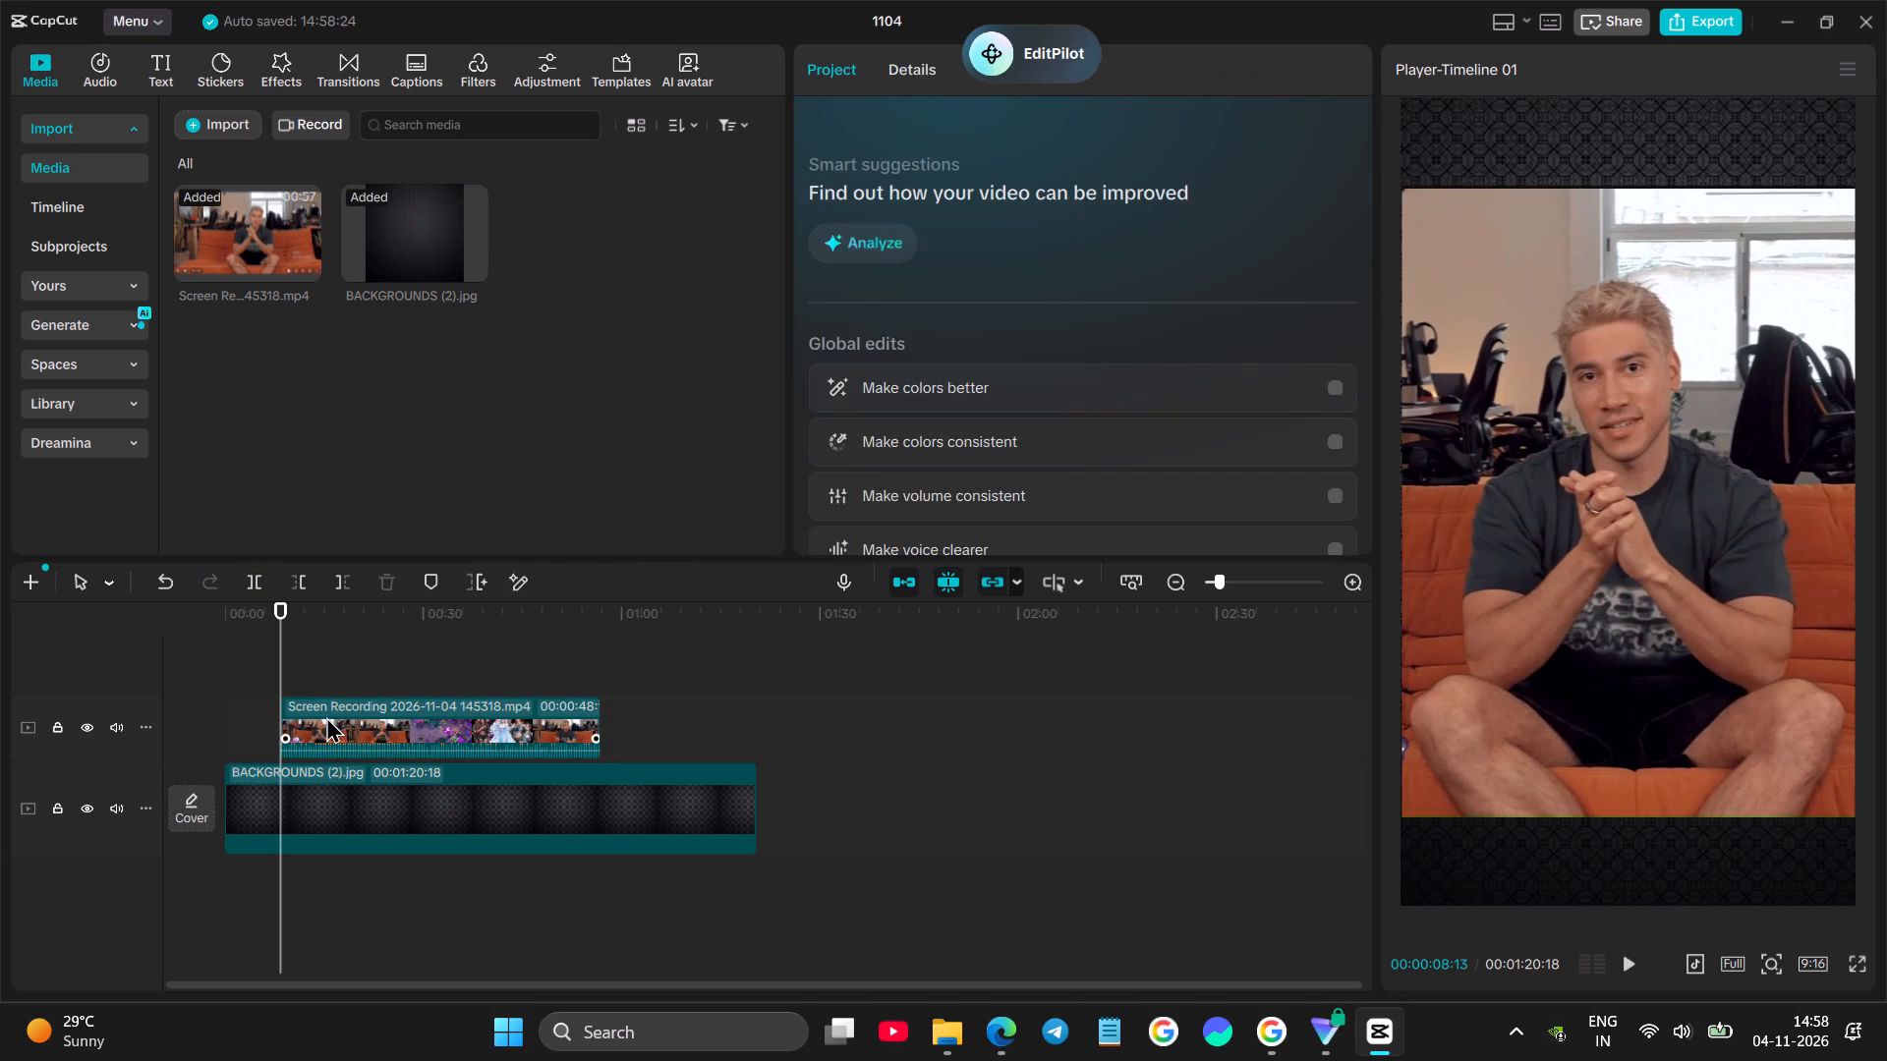
left_click_drag(326, 716, 198, 709)
Play back the opening seconds of the trimmed recording to check where the speech starts.
left_click(244, 671)
left_click_drag(235, 669, 114, 664)
key("space")
left_click(274, 659)
left_click_drag(263, 658, 189, 662)
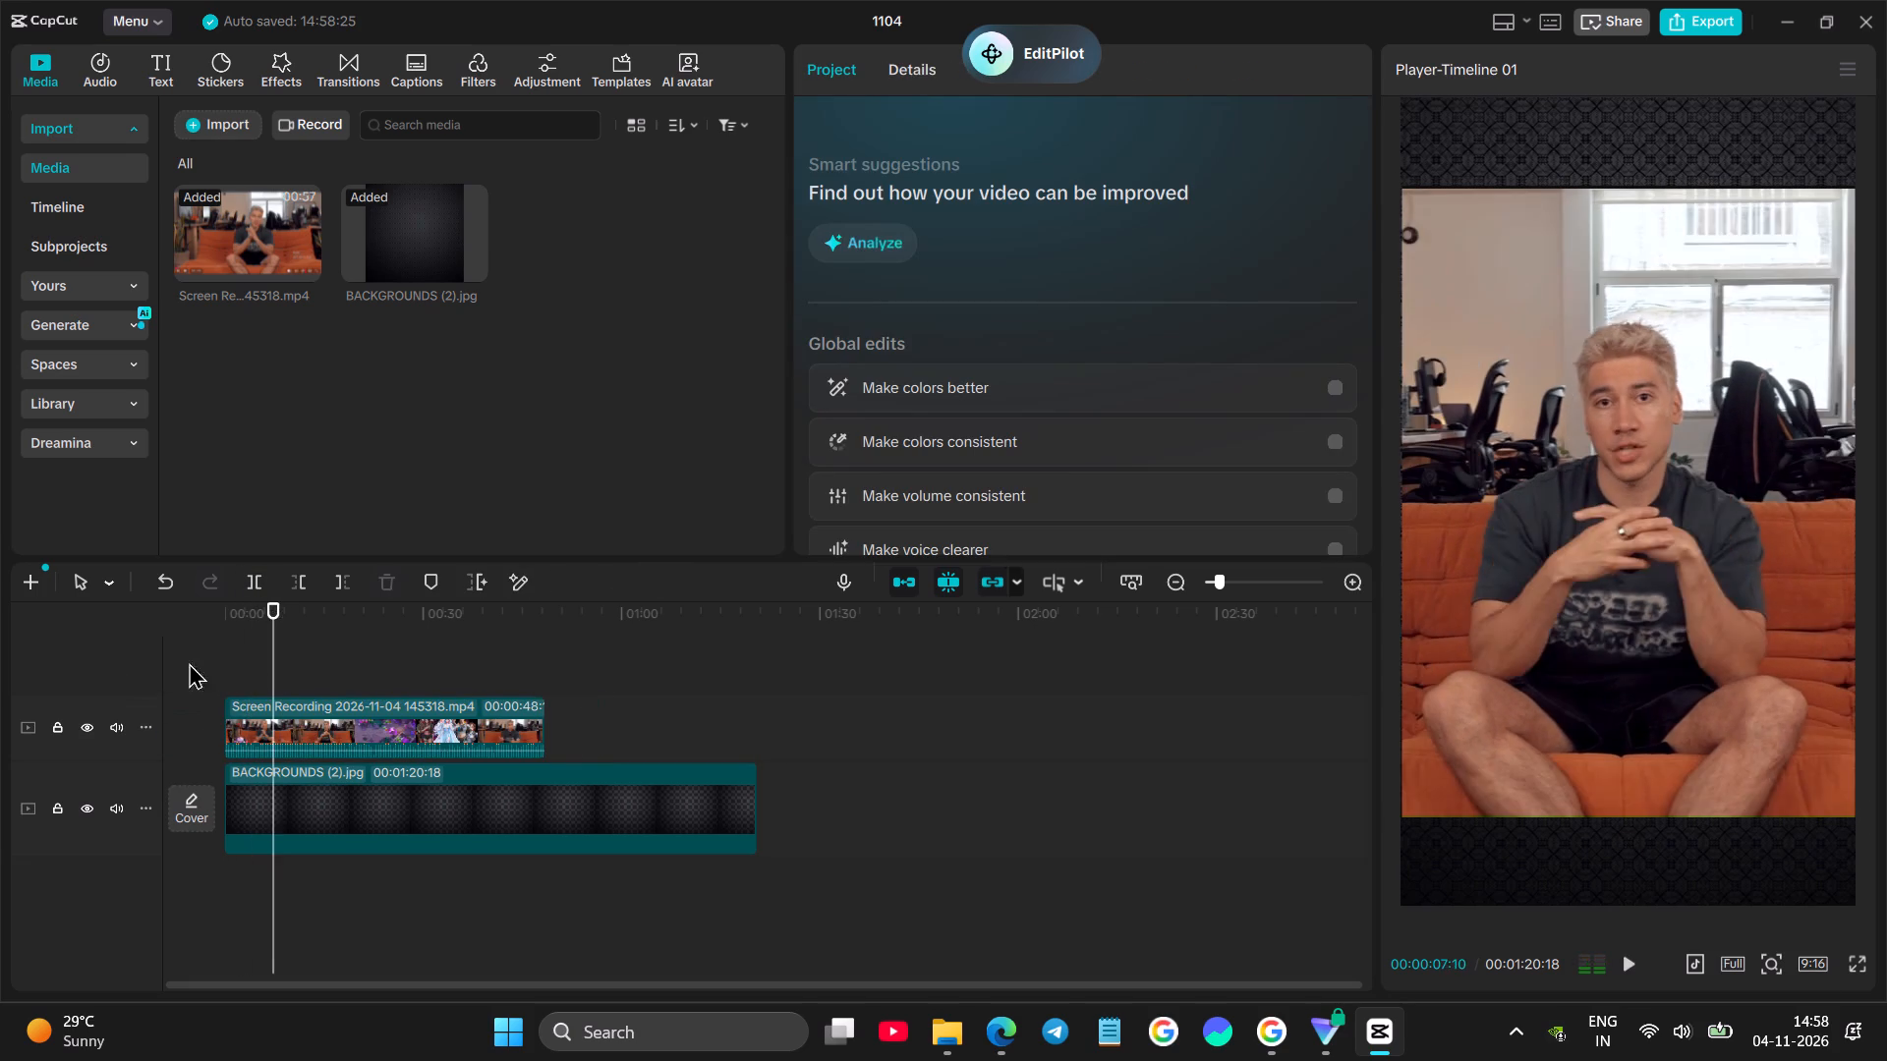
left_click_drag(189, 662, 170, 662)
key("space")
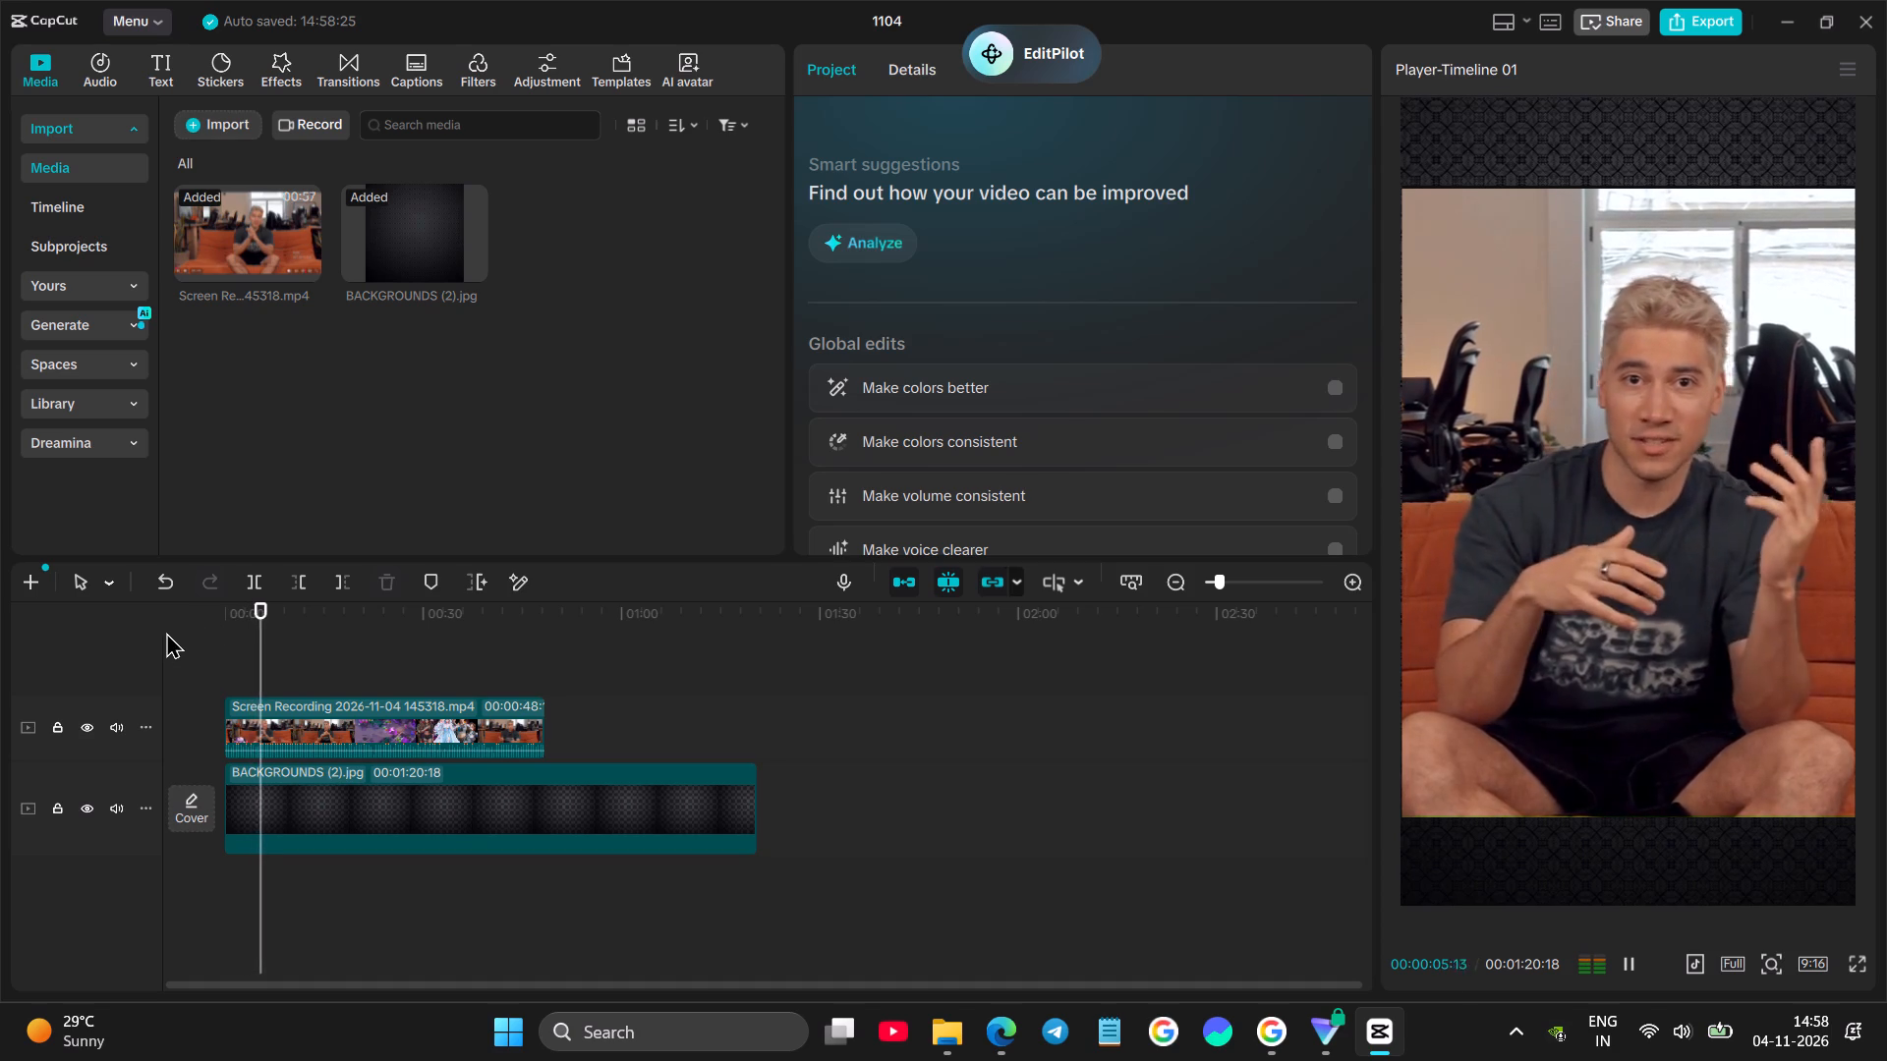
key("space")
With the playhead at 00:00:09:17, select the BACKGROUNDS (2) image and adjust its position slightly in the preview.
left_click(288, 646)
left_click(294, 805)
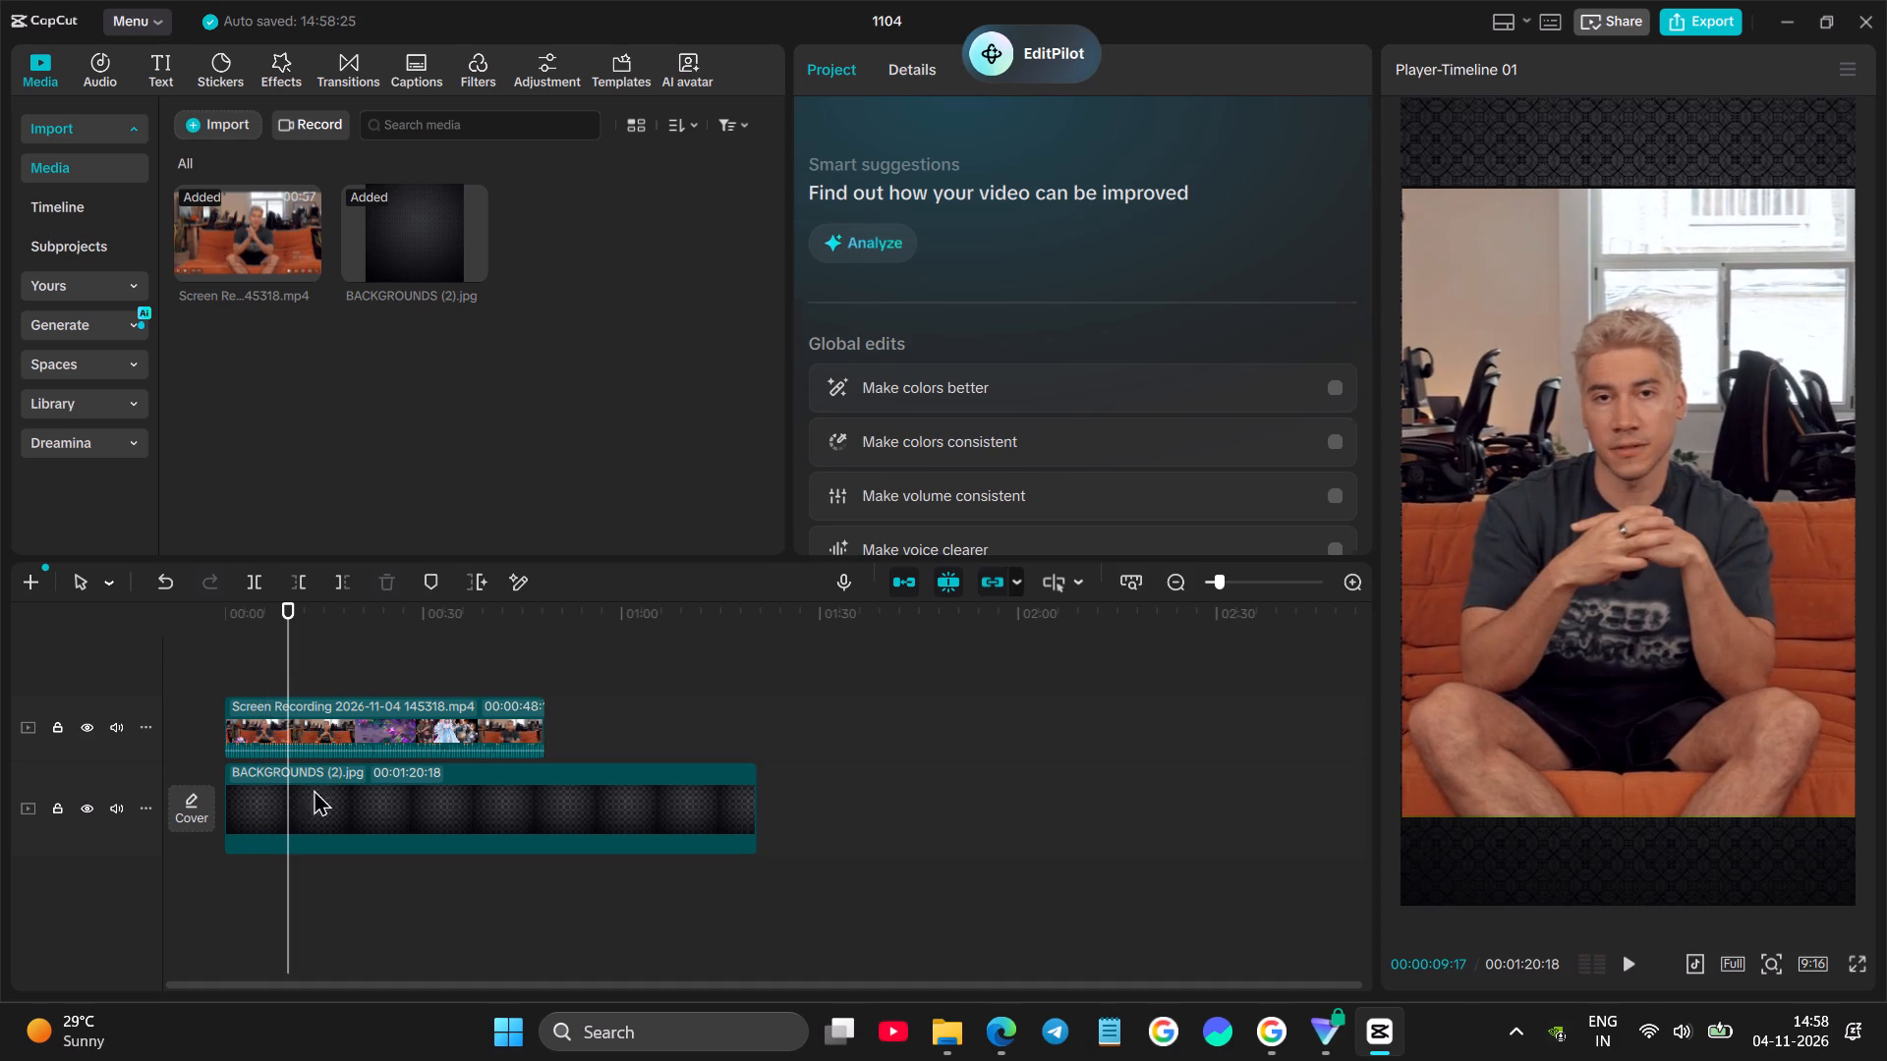
left_click_drag(1565, 449, 1564, 454)
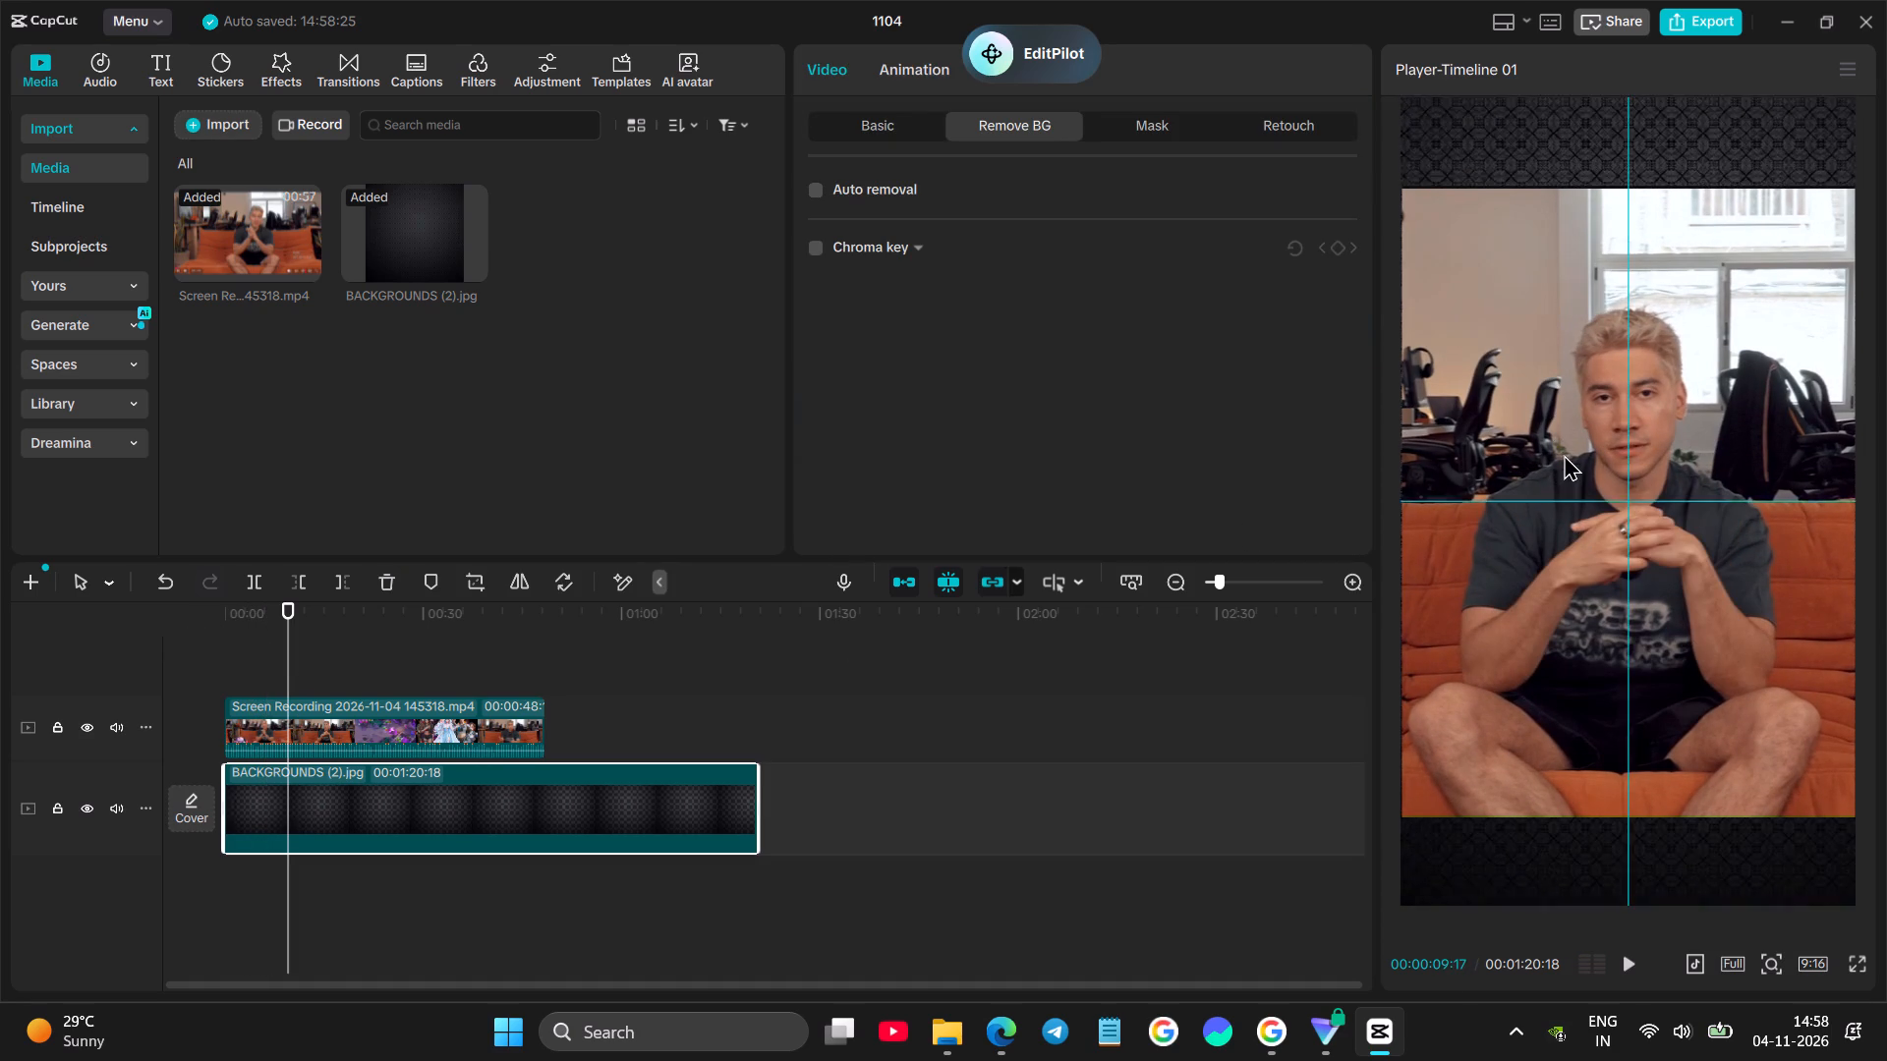
left_click_drag(1564, 454, 1545, 448)
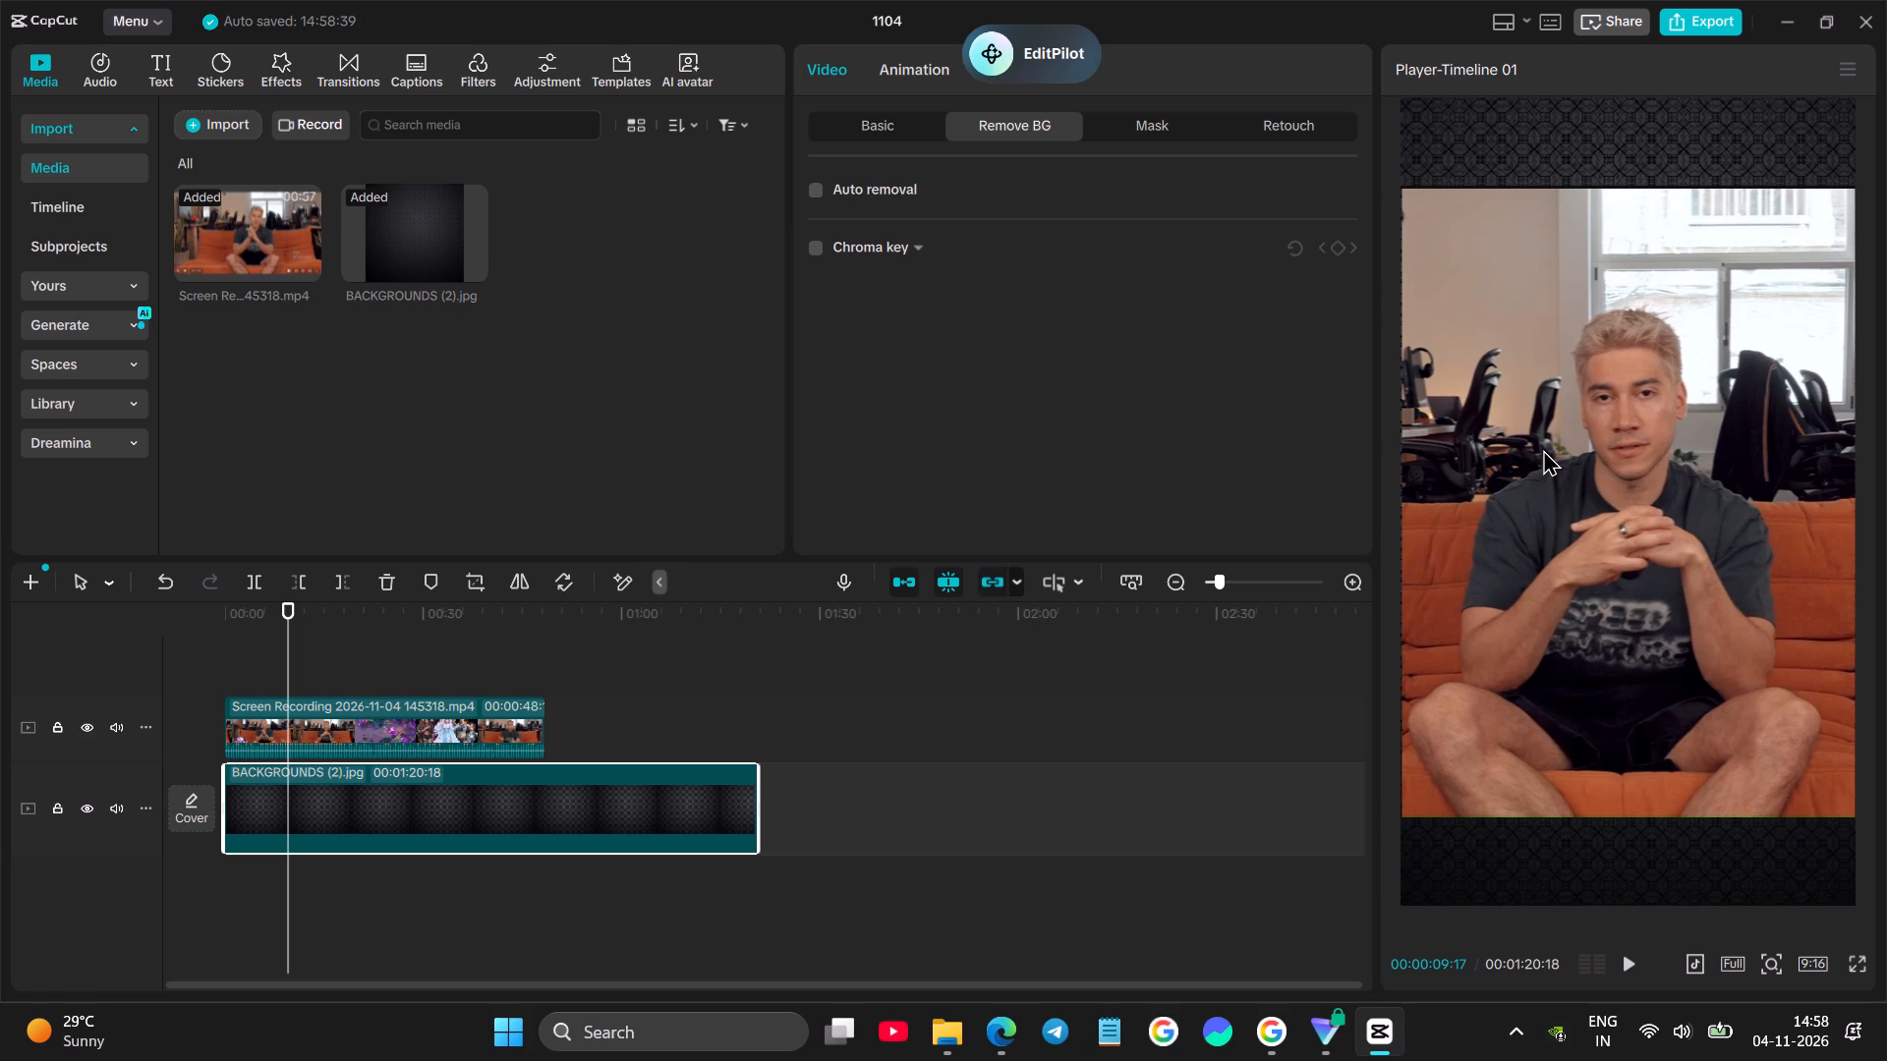
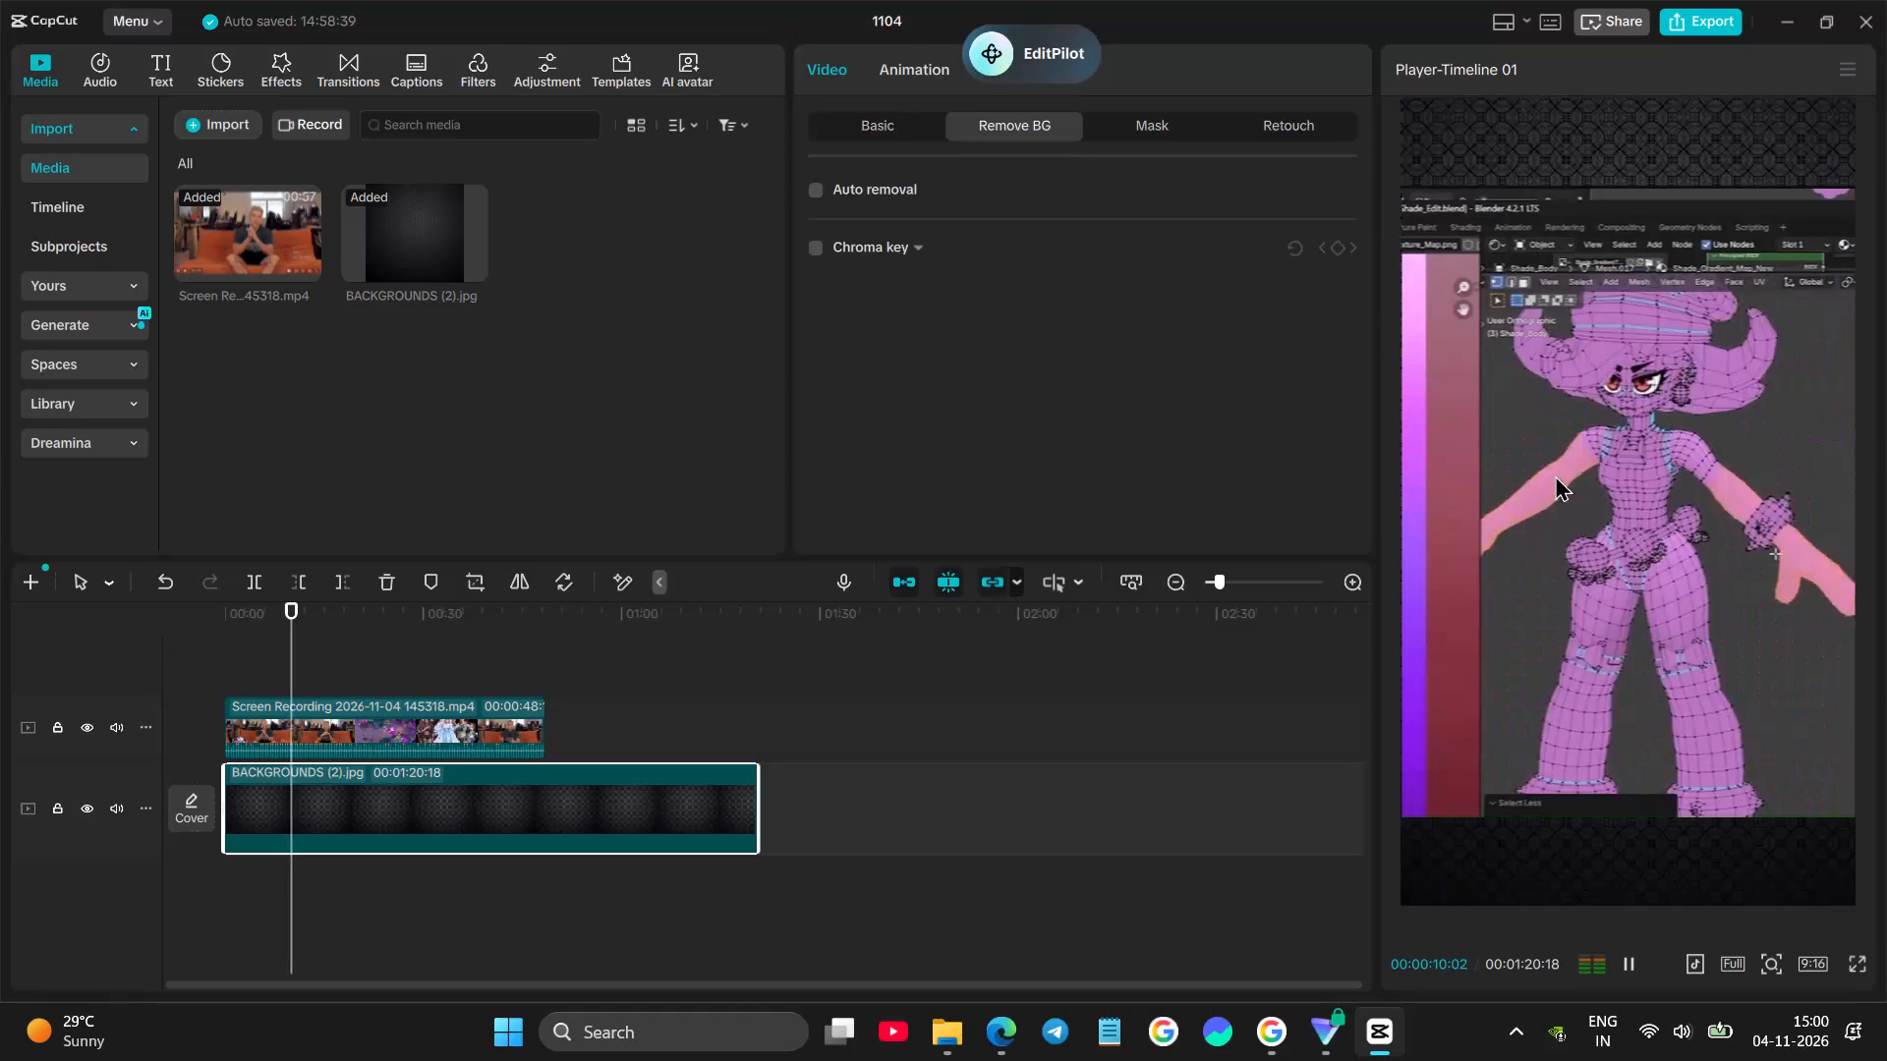
Play back the opening seconds of the recording from the timeline start to check the framing over the background.
left_click(244, 660)
left_click_drag(244, 660, 220, 660)
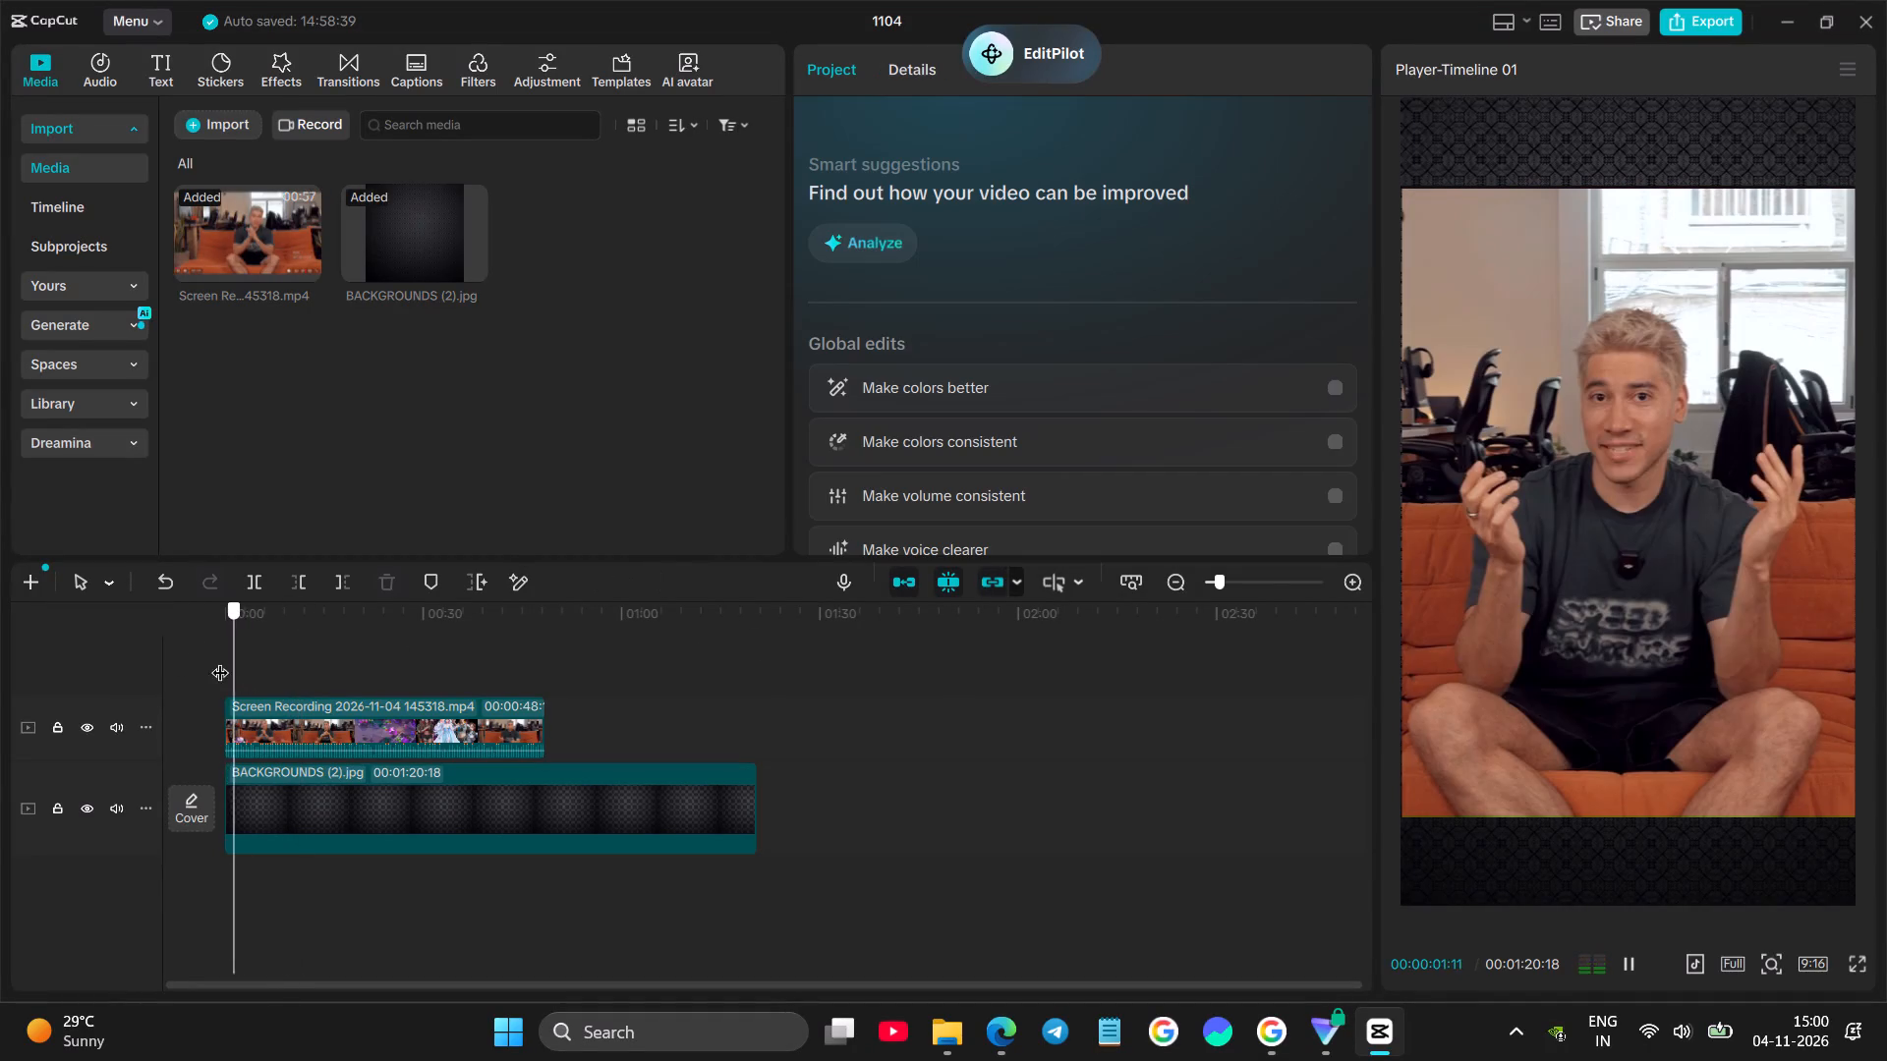
left_click_drag(220, 660, 200, 663)
key("space")
key("space")
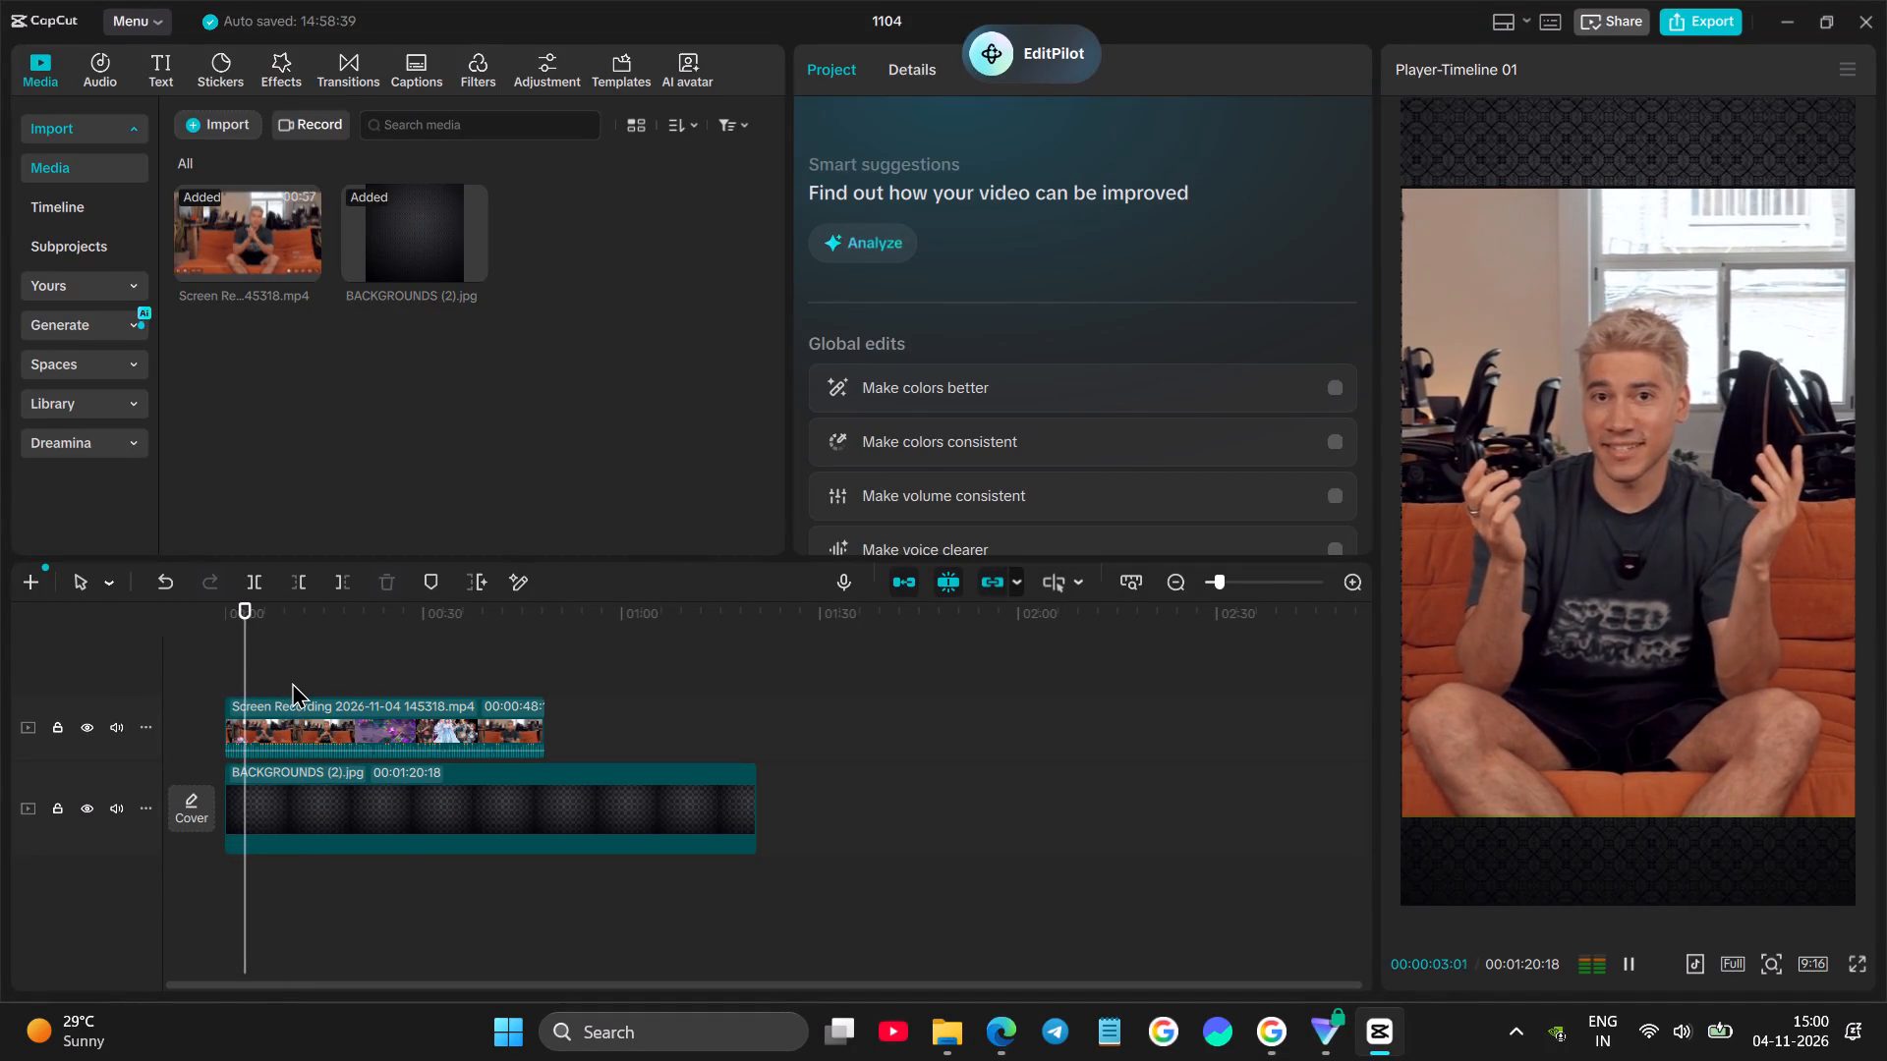
key("space")
Add a rectangle mask to the screen recording clip and widen it to the clip's full width.
left_click(369, 716)
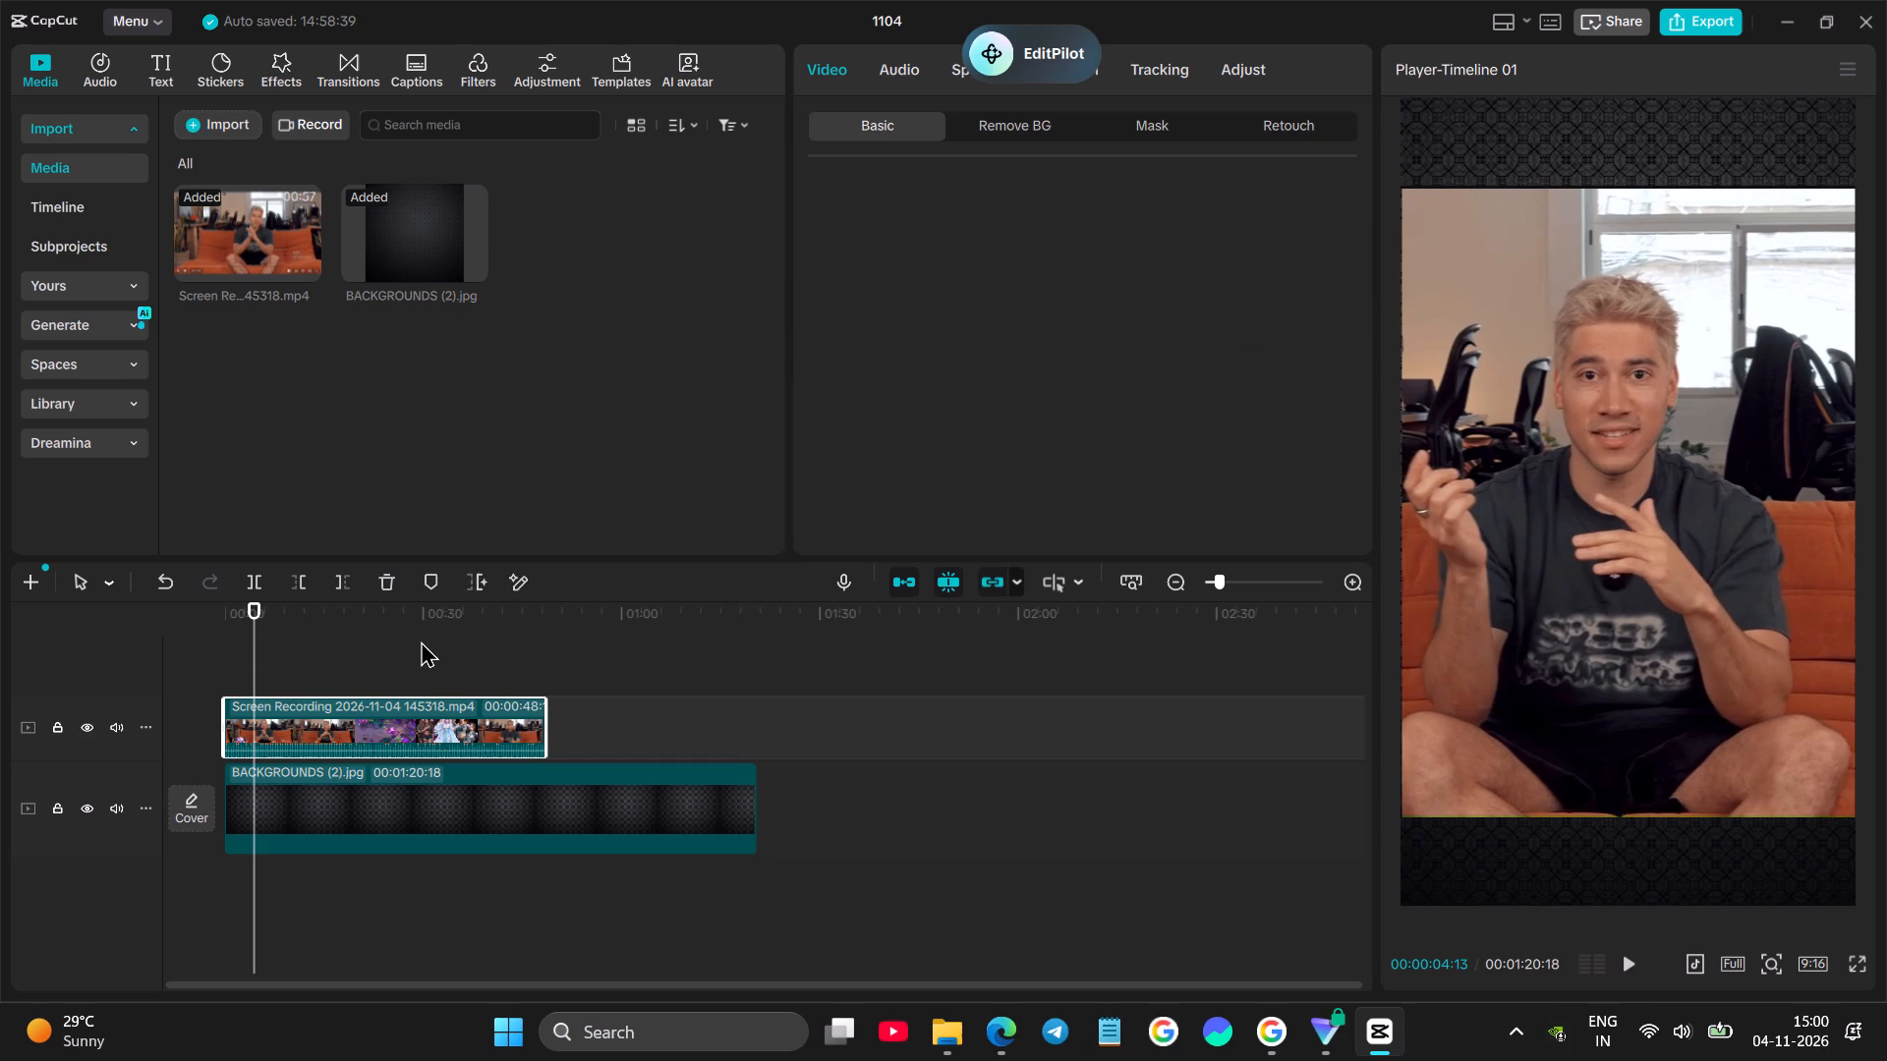
left_click_drag(1015, 50, 784, 0)
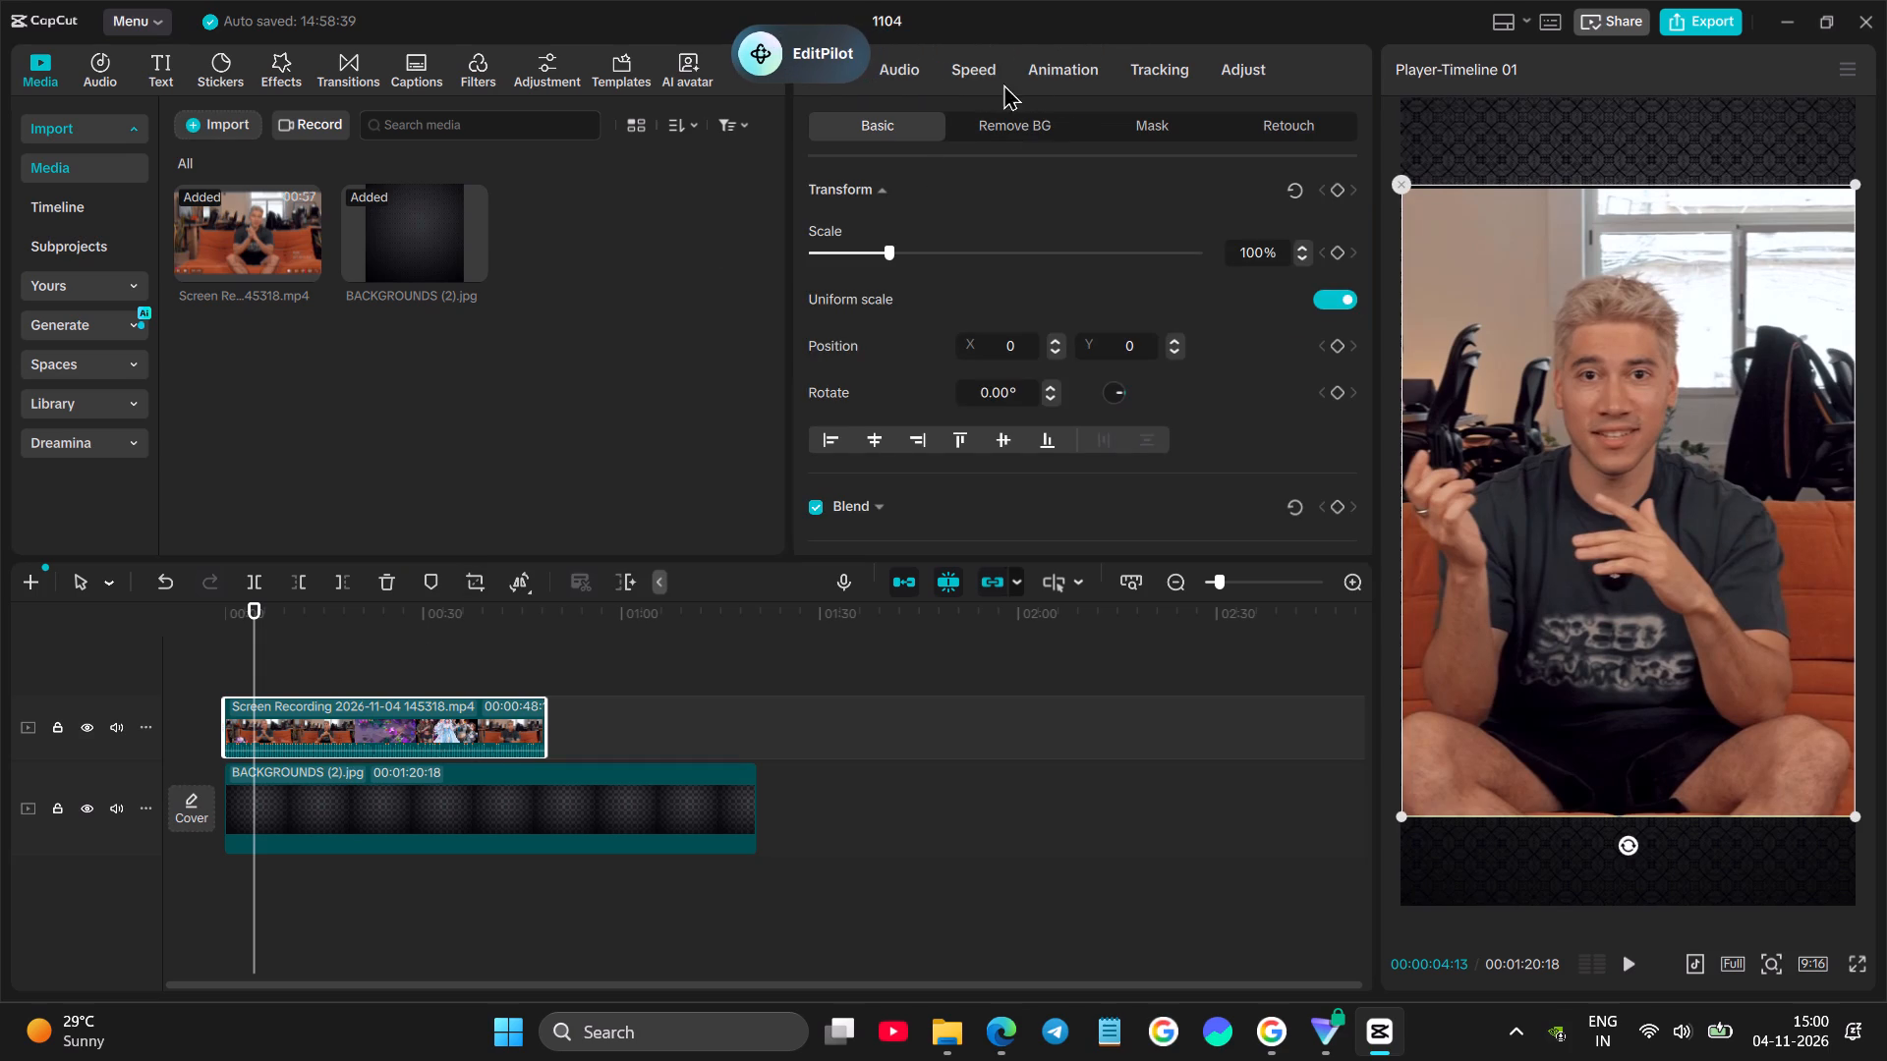
left_click(1151, 133)
left_click_drag(838, 210, 836, 222)
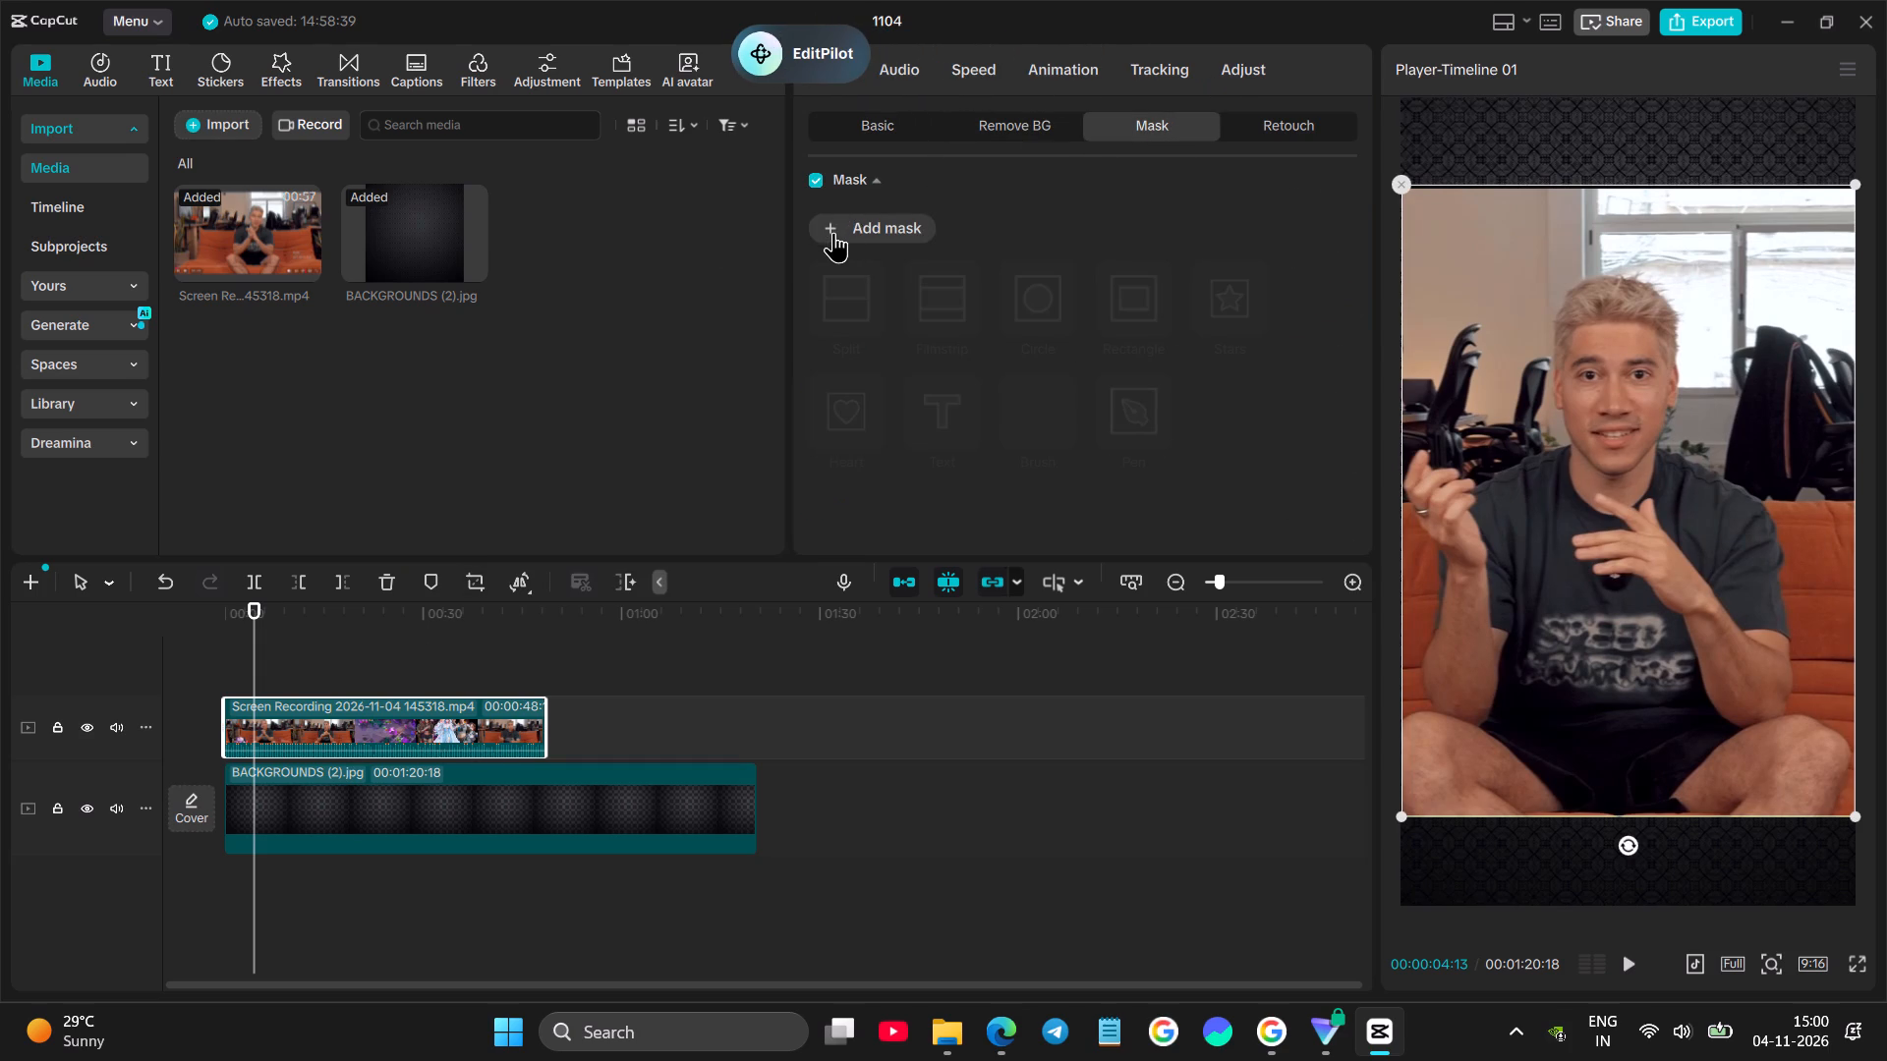
left_click(833, 232)
left_click_drag(1514, 503, 1403, 507)
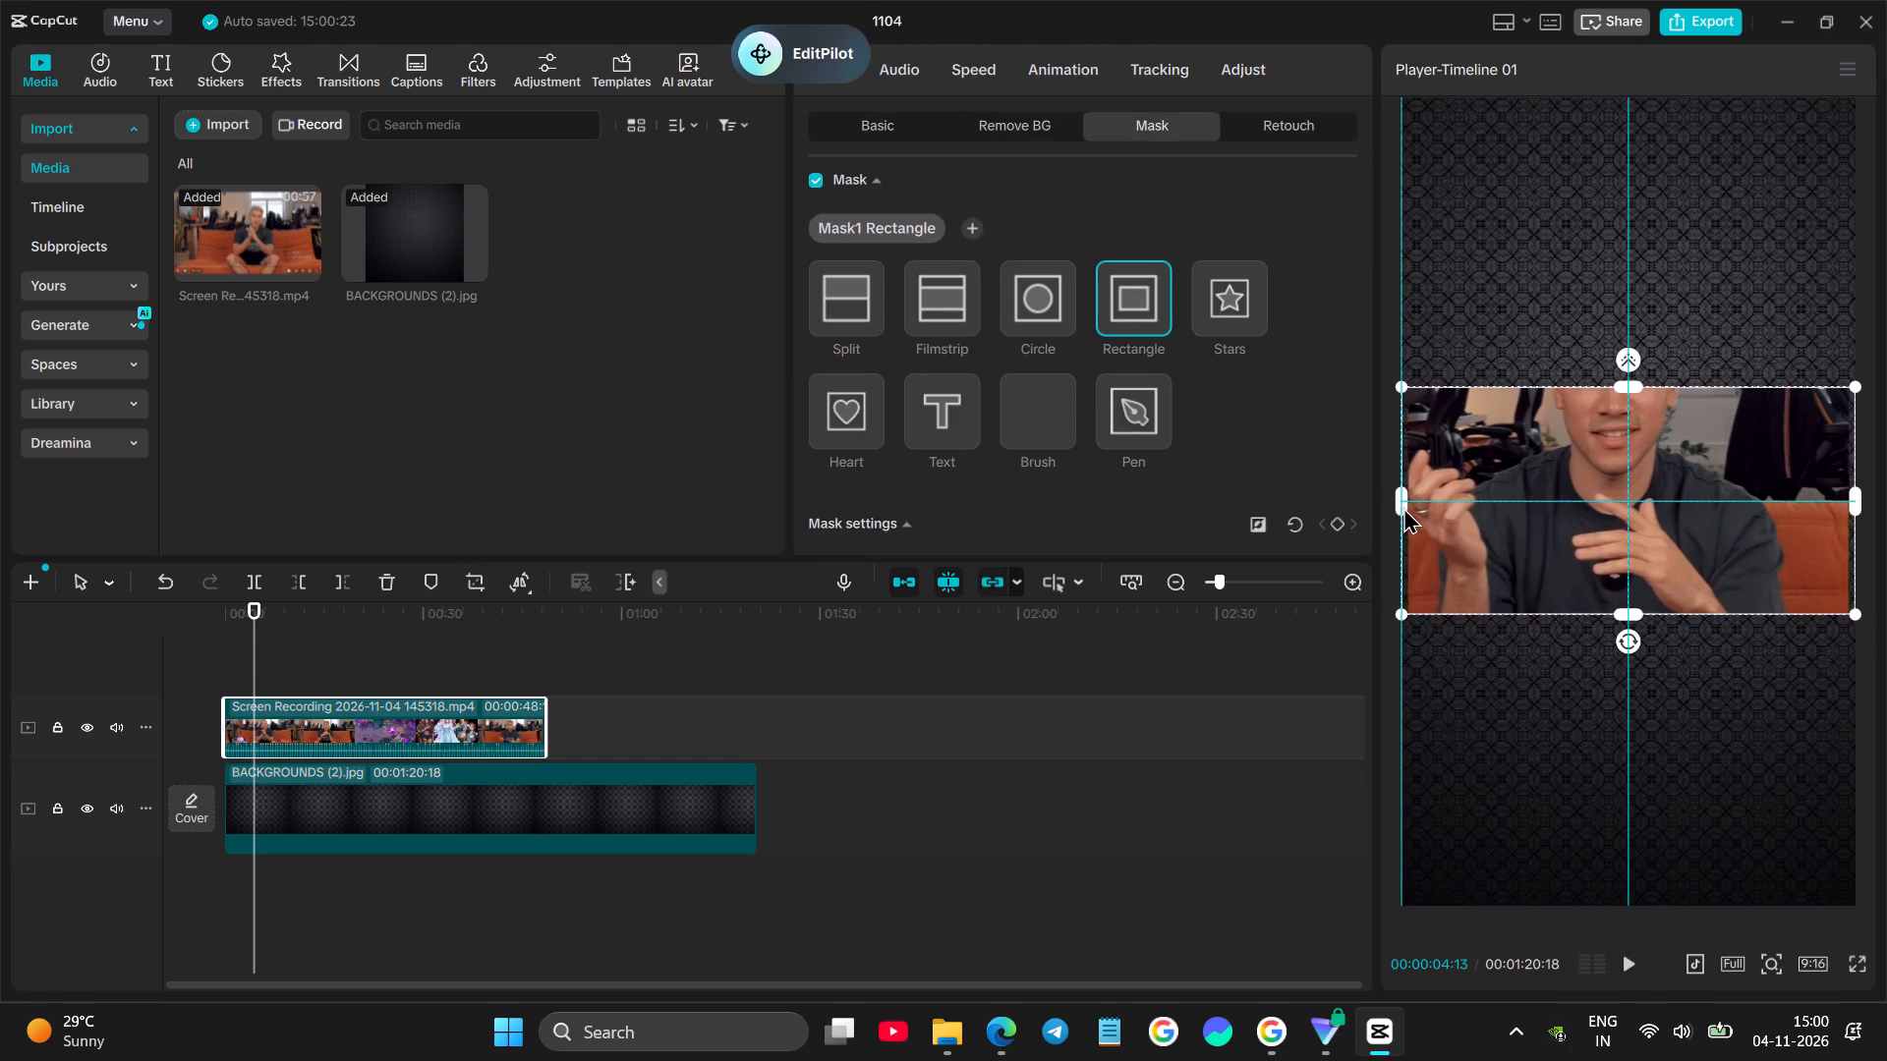
left_click_drag(1403, 507, 1400, 508)
Scale the masked screen recording down to 75%.
left_click(895, 124)
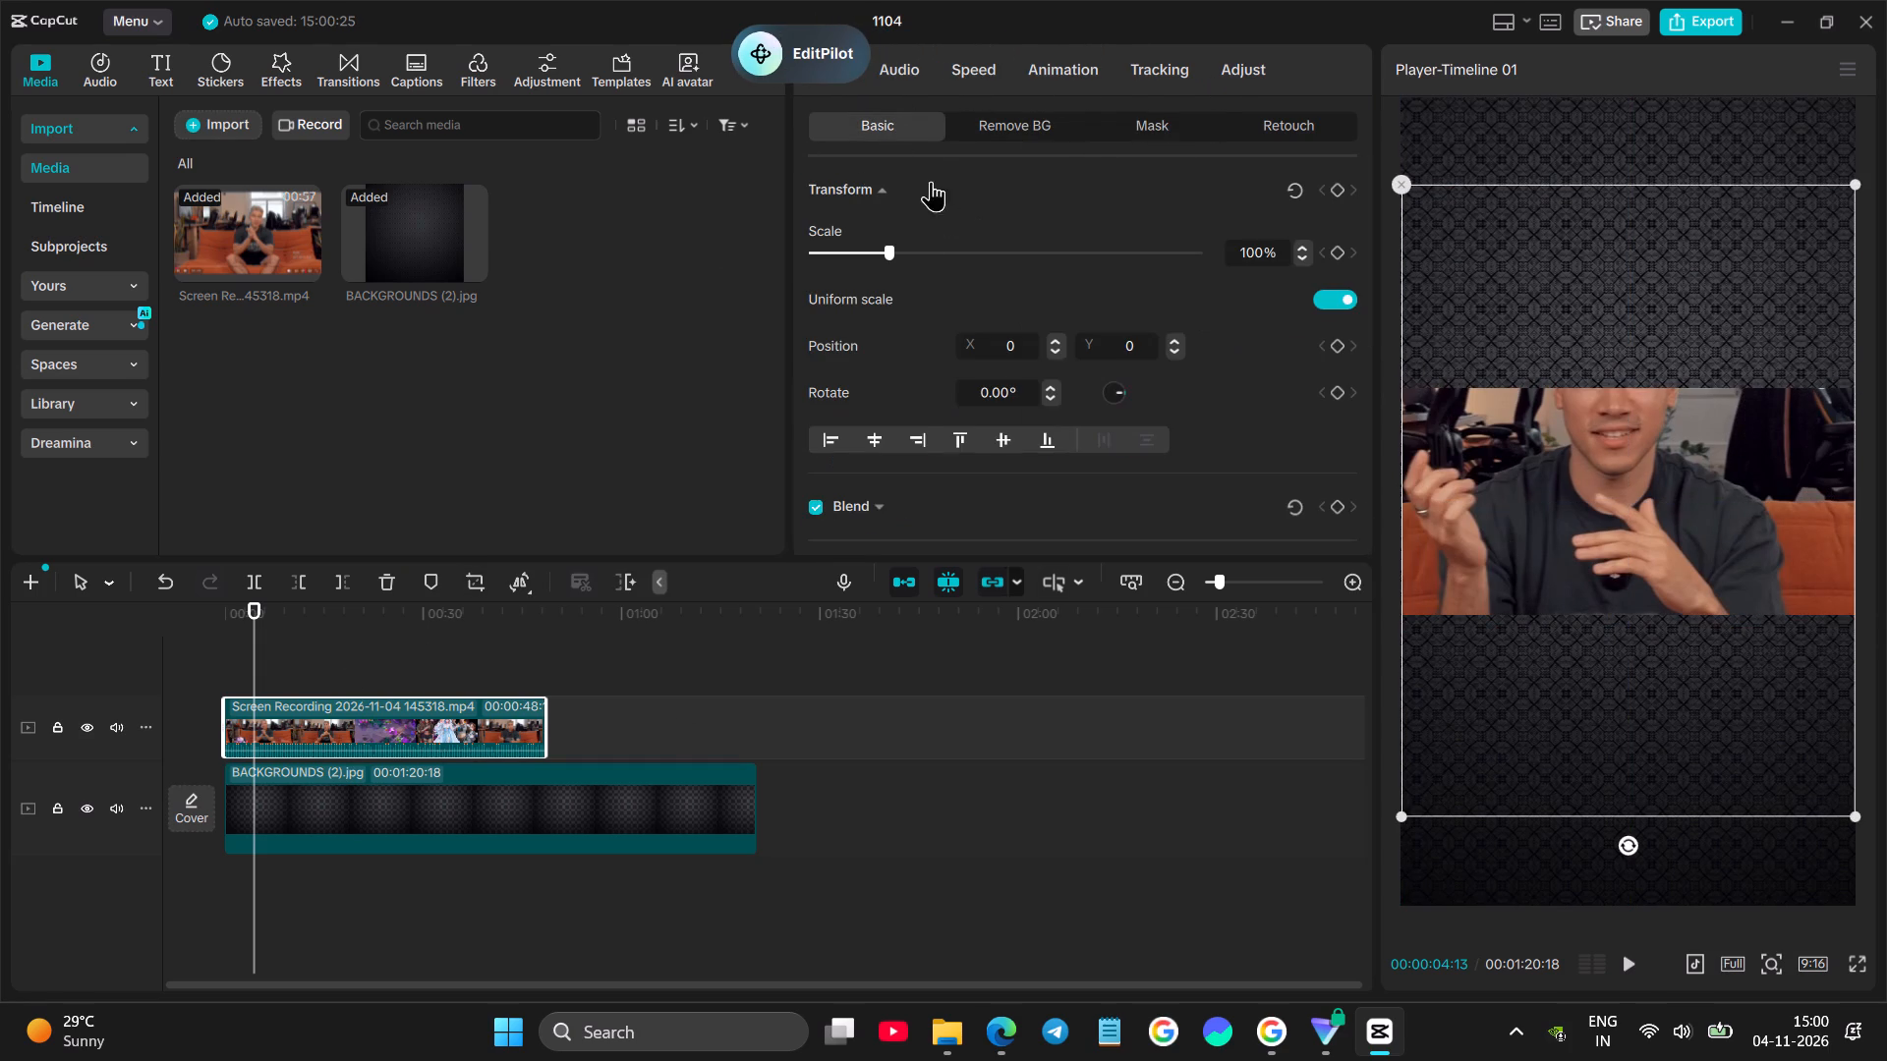
left_click_drag(893, 254, 875, 260)
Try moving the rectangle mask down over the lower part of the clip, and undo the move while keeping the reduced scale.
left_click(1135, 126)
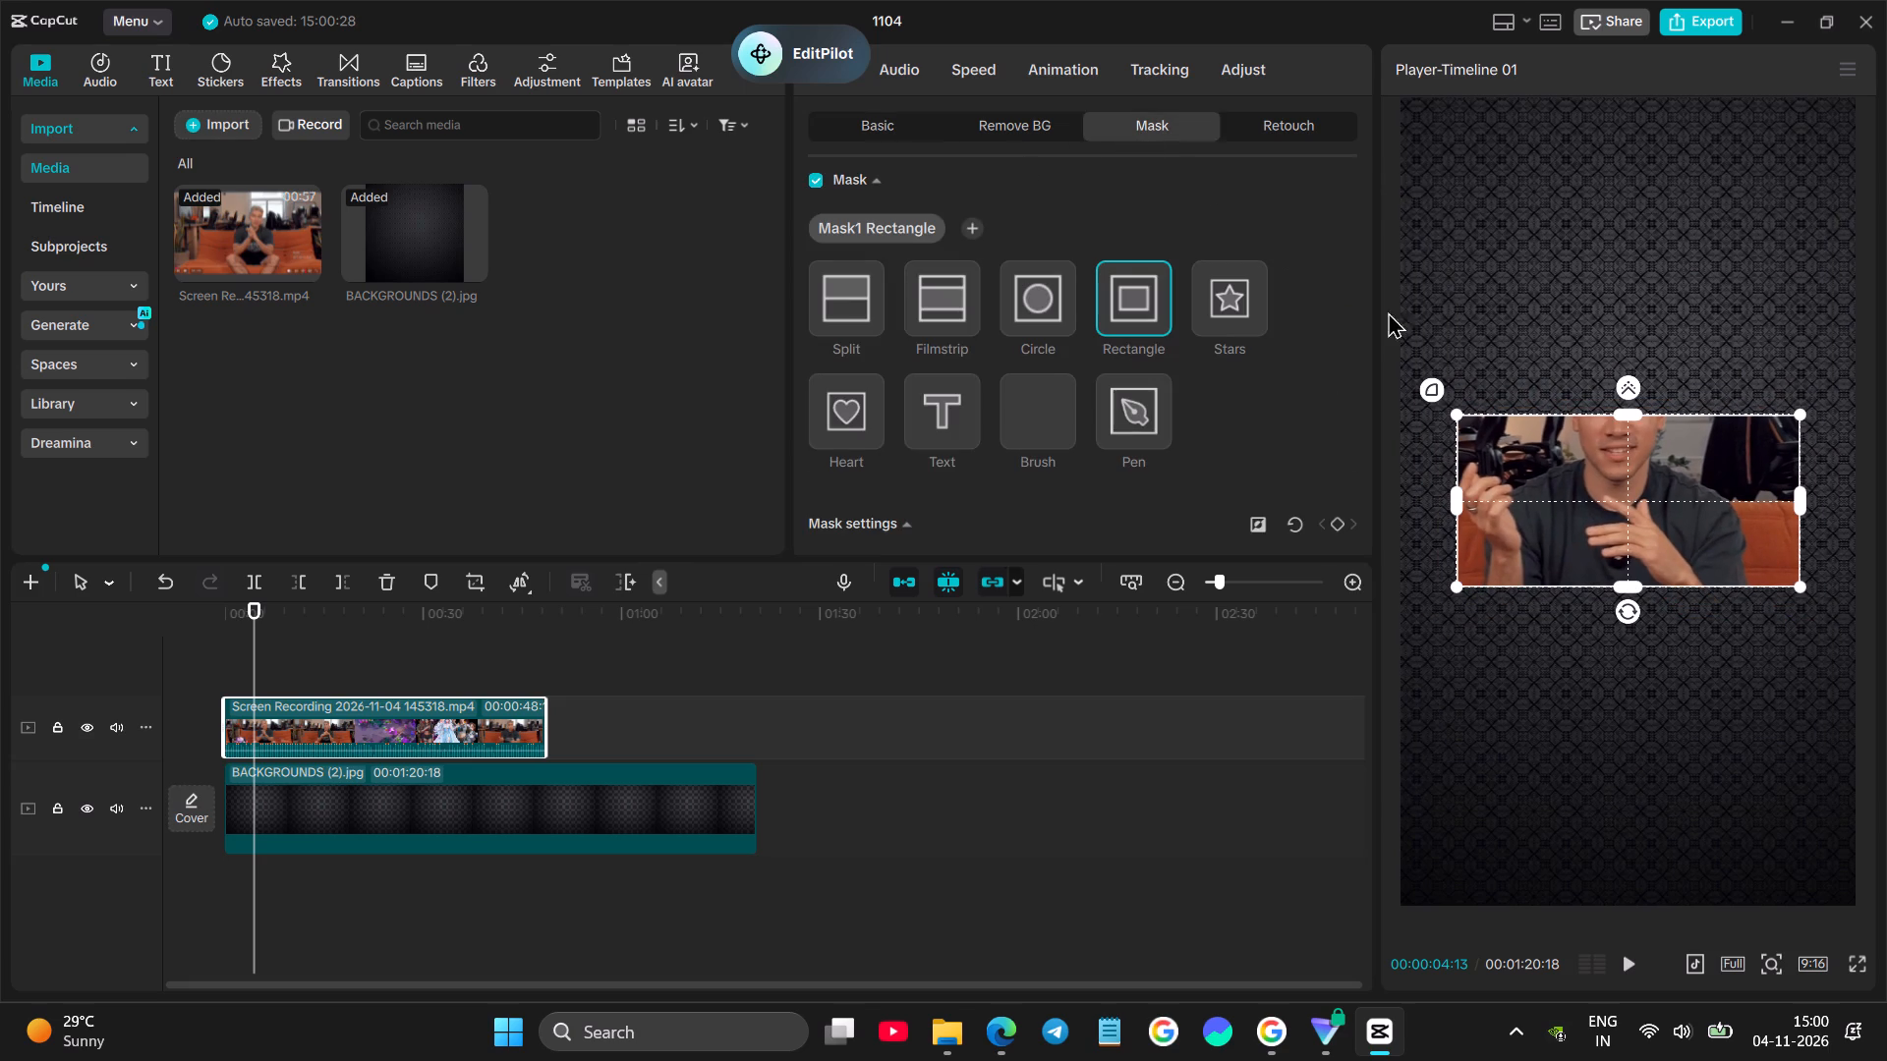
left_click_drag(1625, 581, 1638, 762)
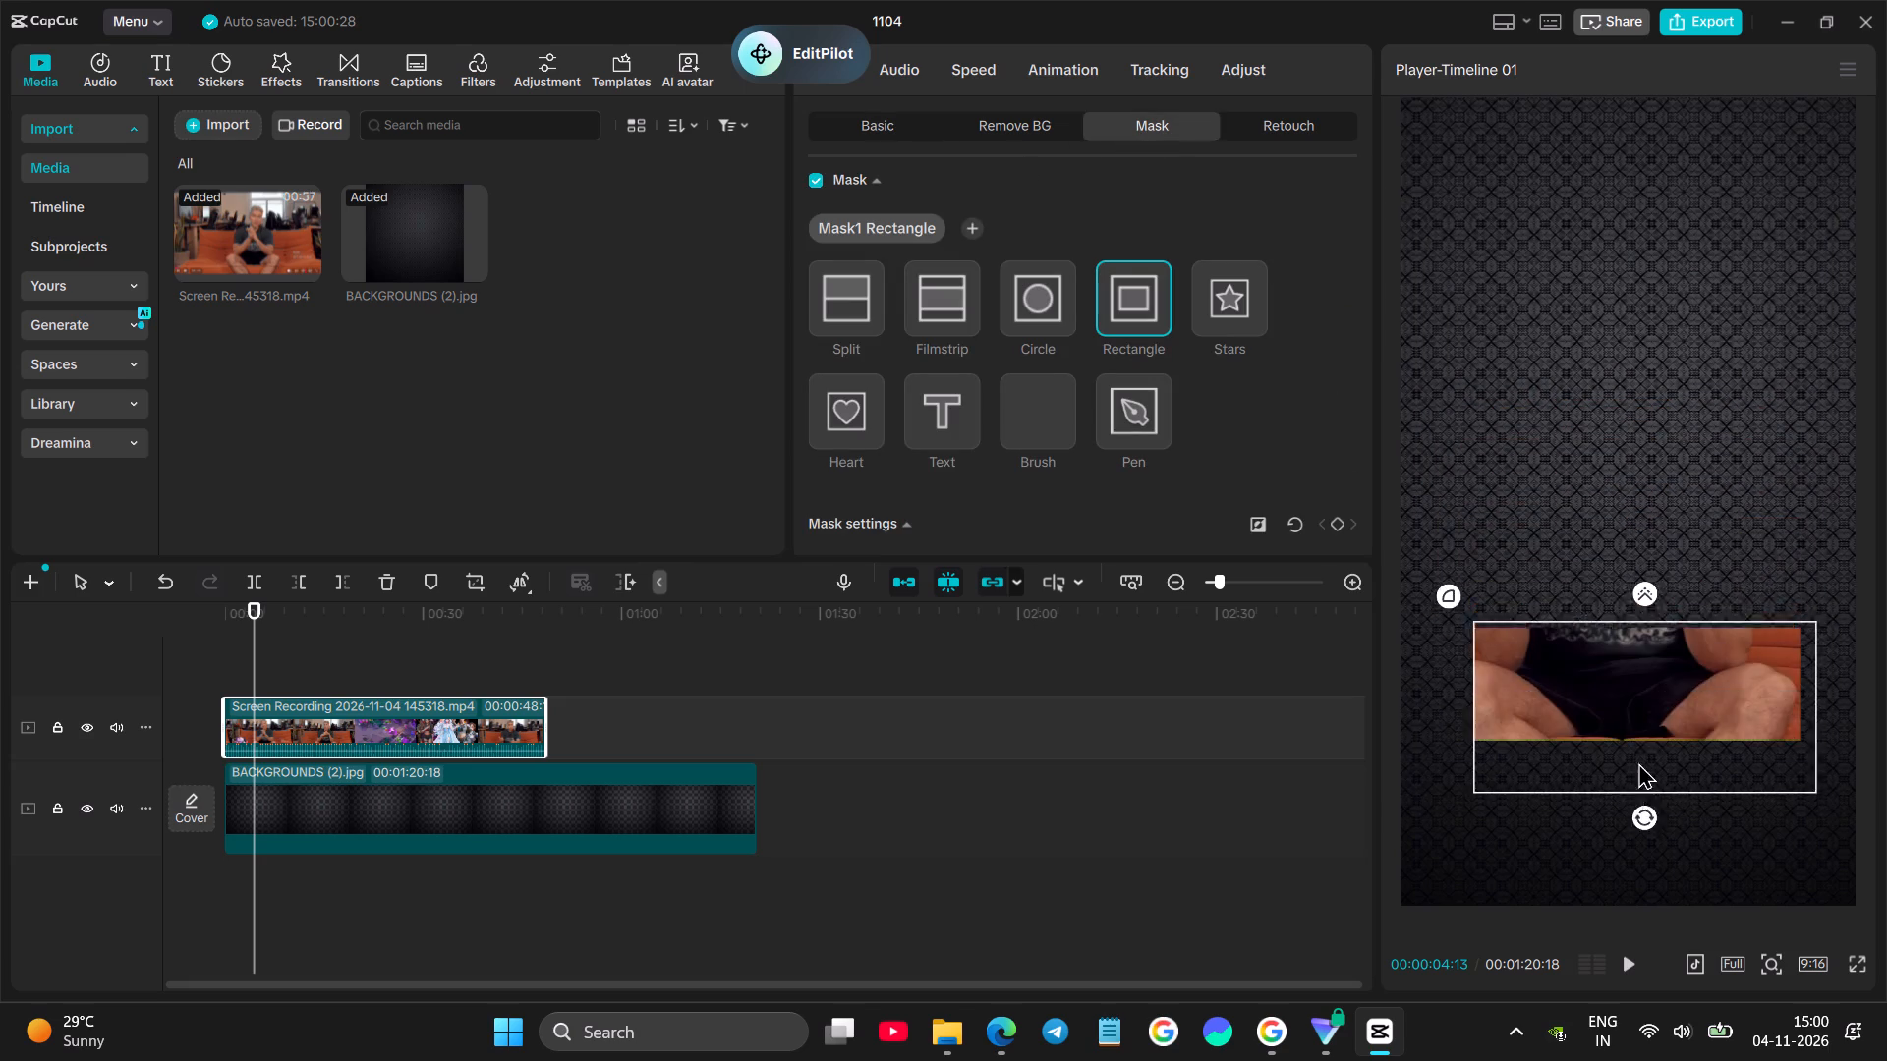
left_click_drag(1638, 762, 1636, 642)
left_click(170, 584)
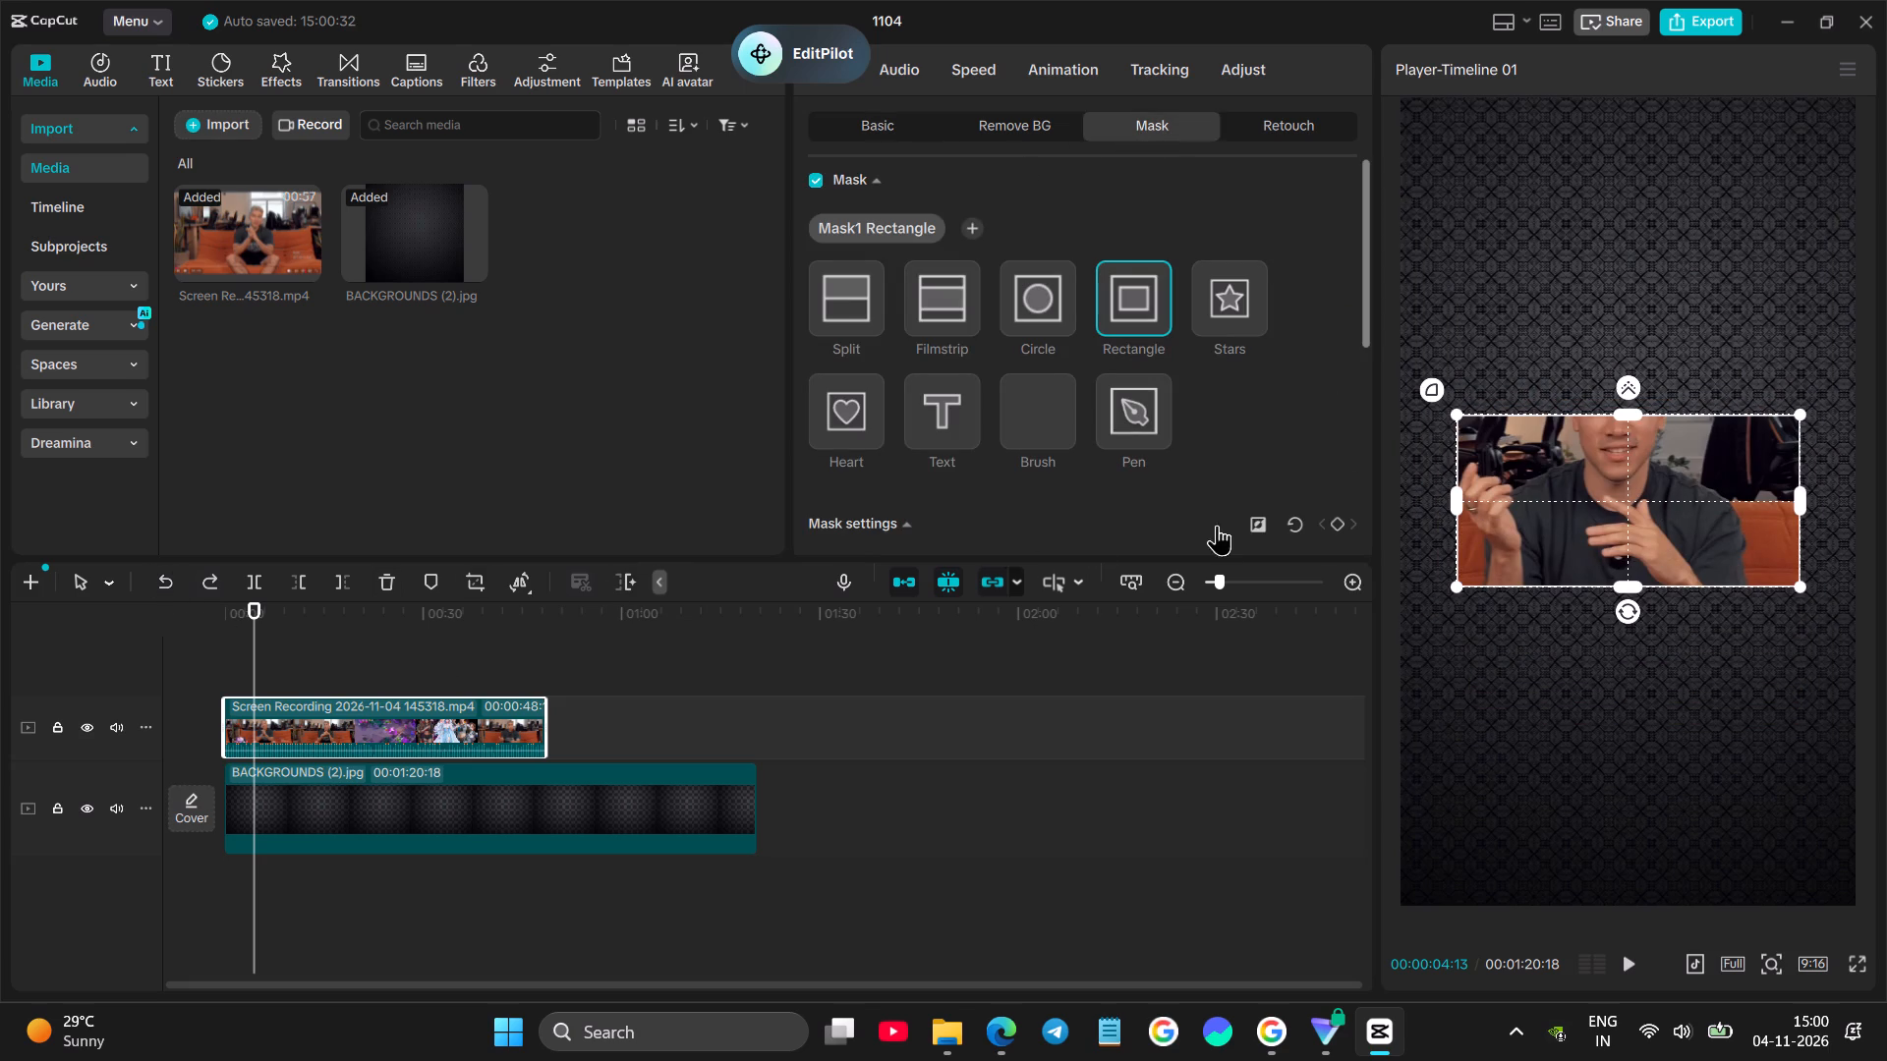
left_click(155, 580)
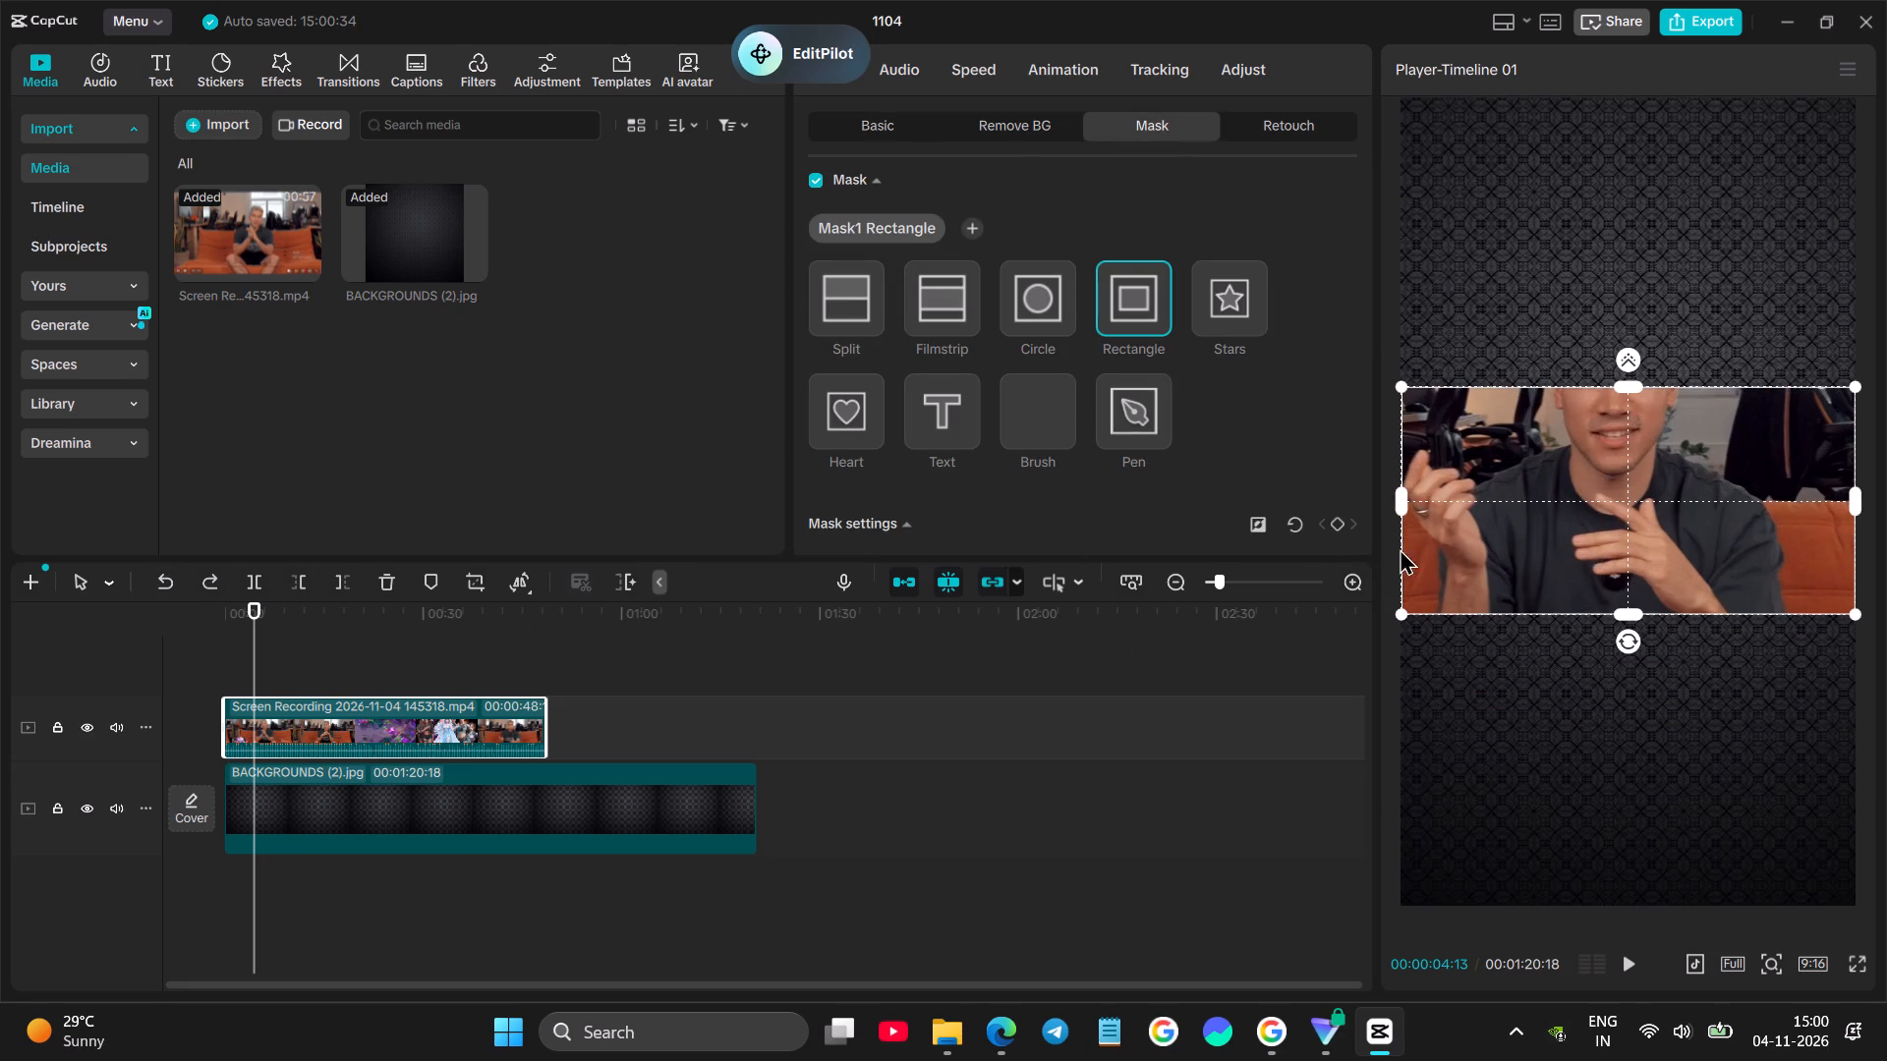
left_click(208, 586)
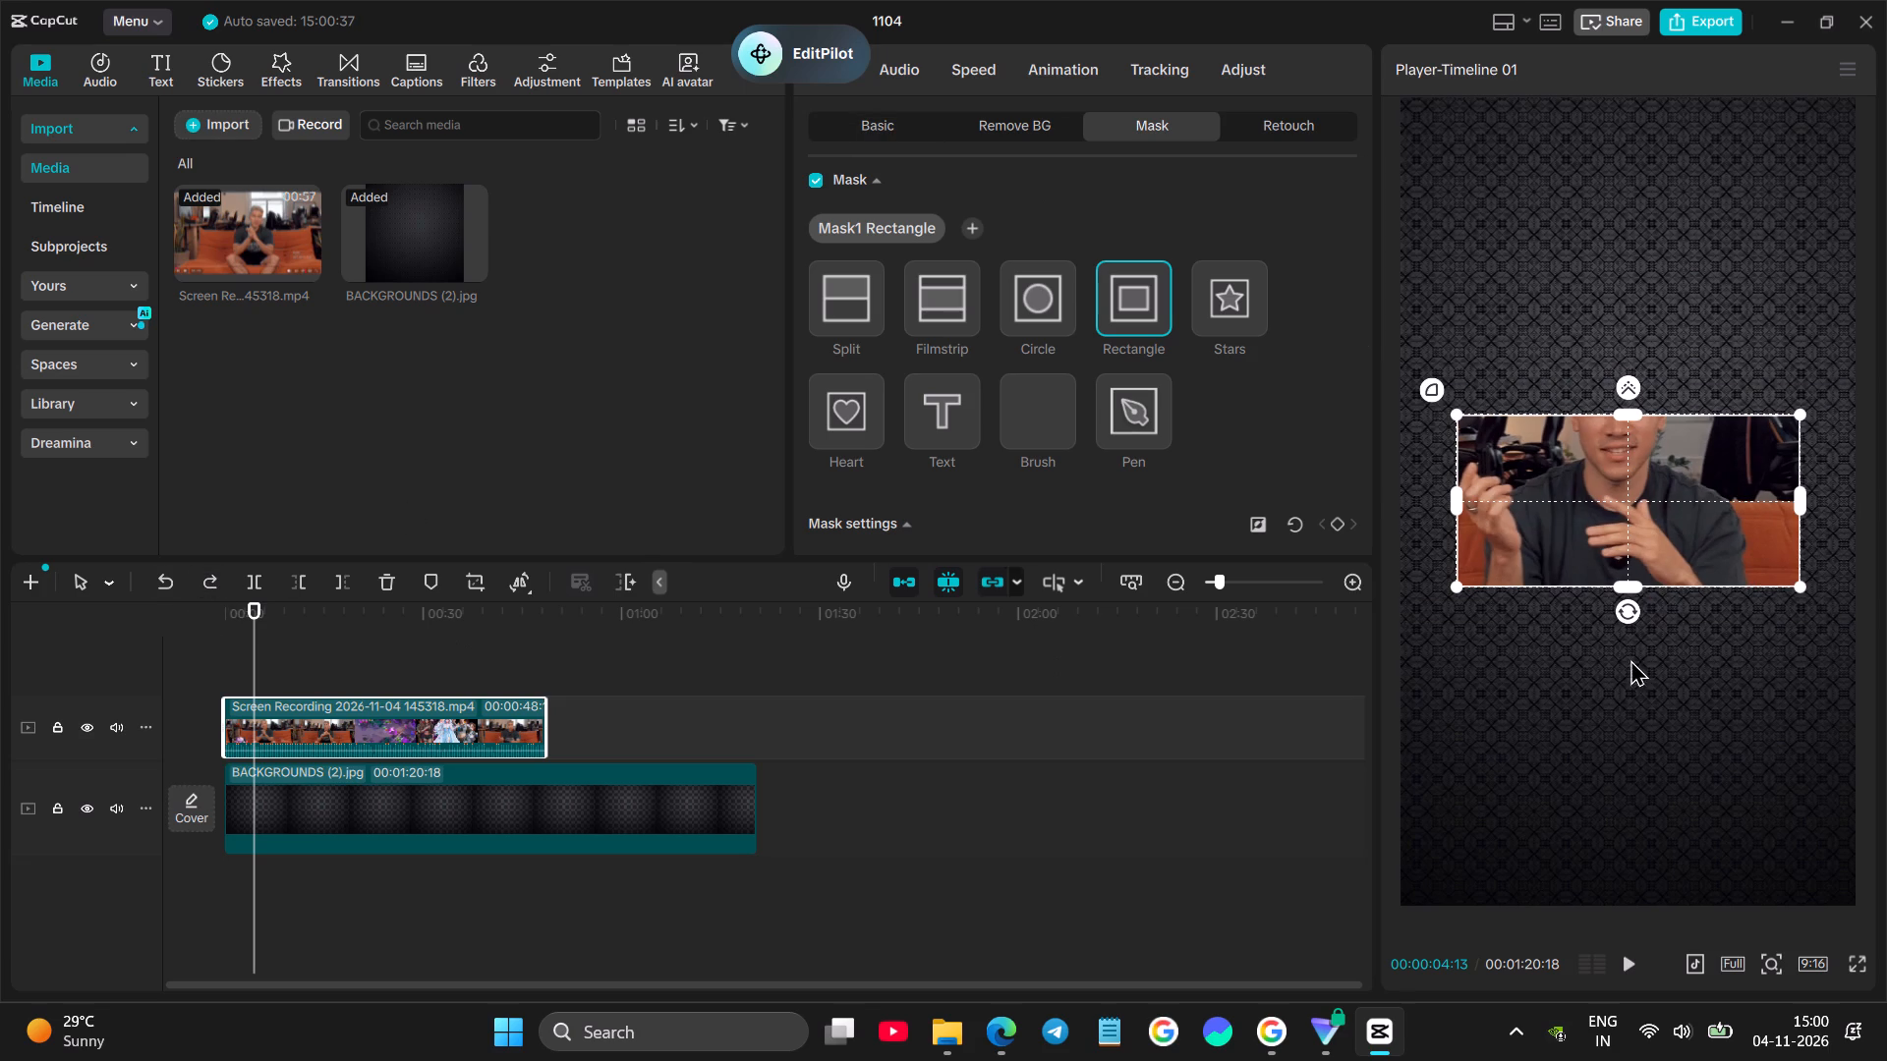
Stretch the rectangle mask vertically to cover the full height of the screen recording.
left_click(1634, 580)
left_click_drag(1628, 584, 1631, 787)
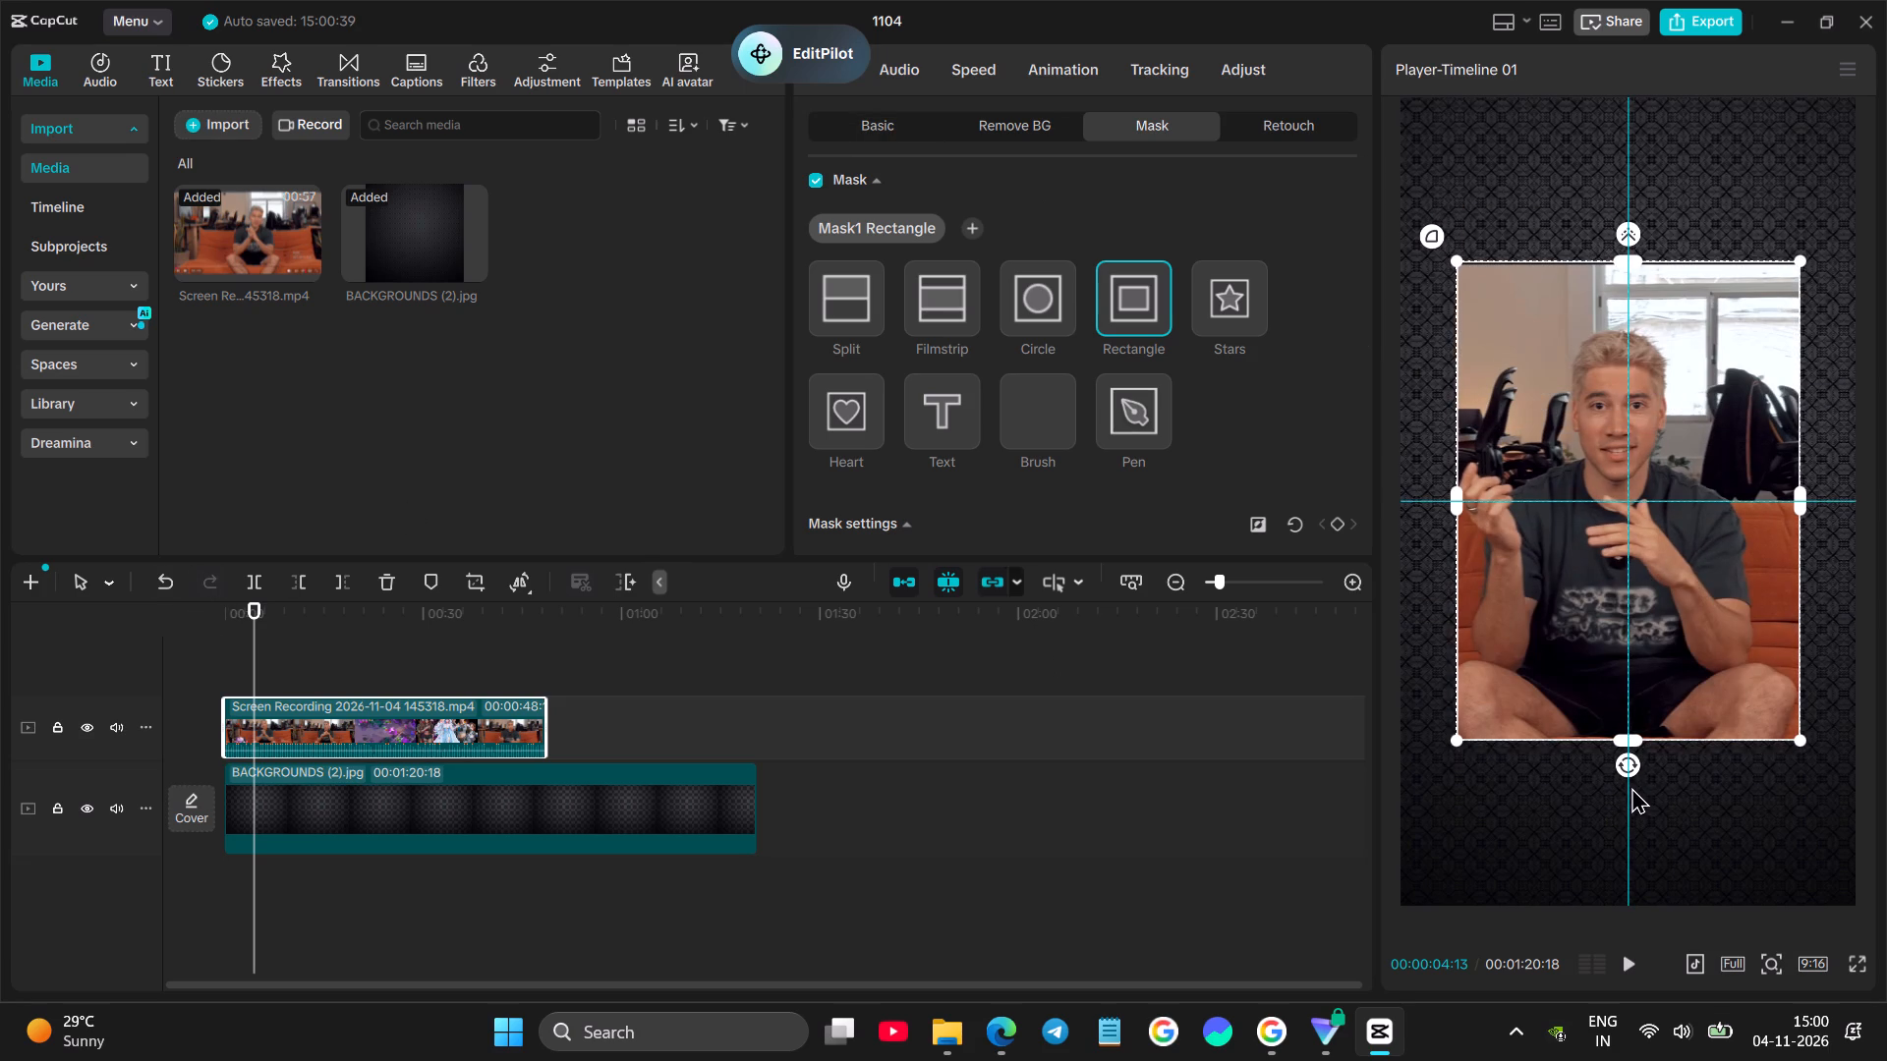
left_click_drag(1631, 787, 1630, 787)
Round the corners of the rectangle mask and add a feather to its edges.
left_click_drag(1427, 232, 1414, 224)
left_click(1622, 258)
left_click_drag(1631, 234, 1629, 209)
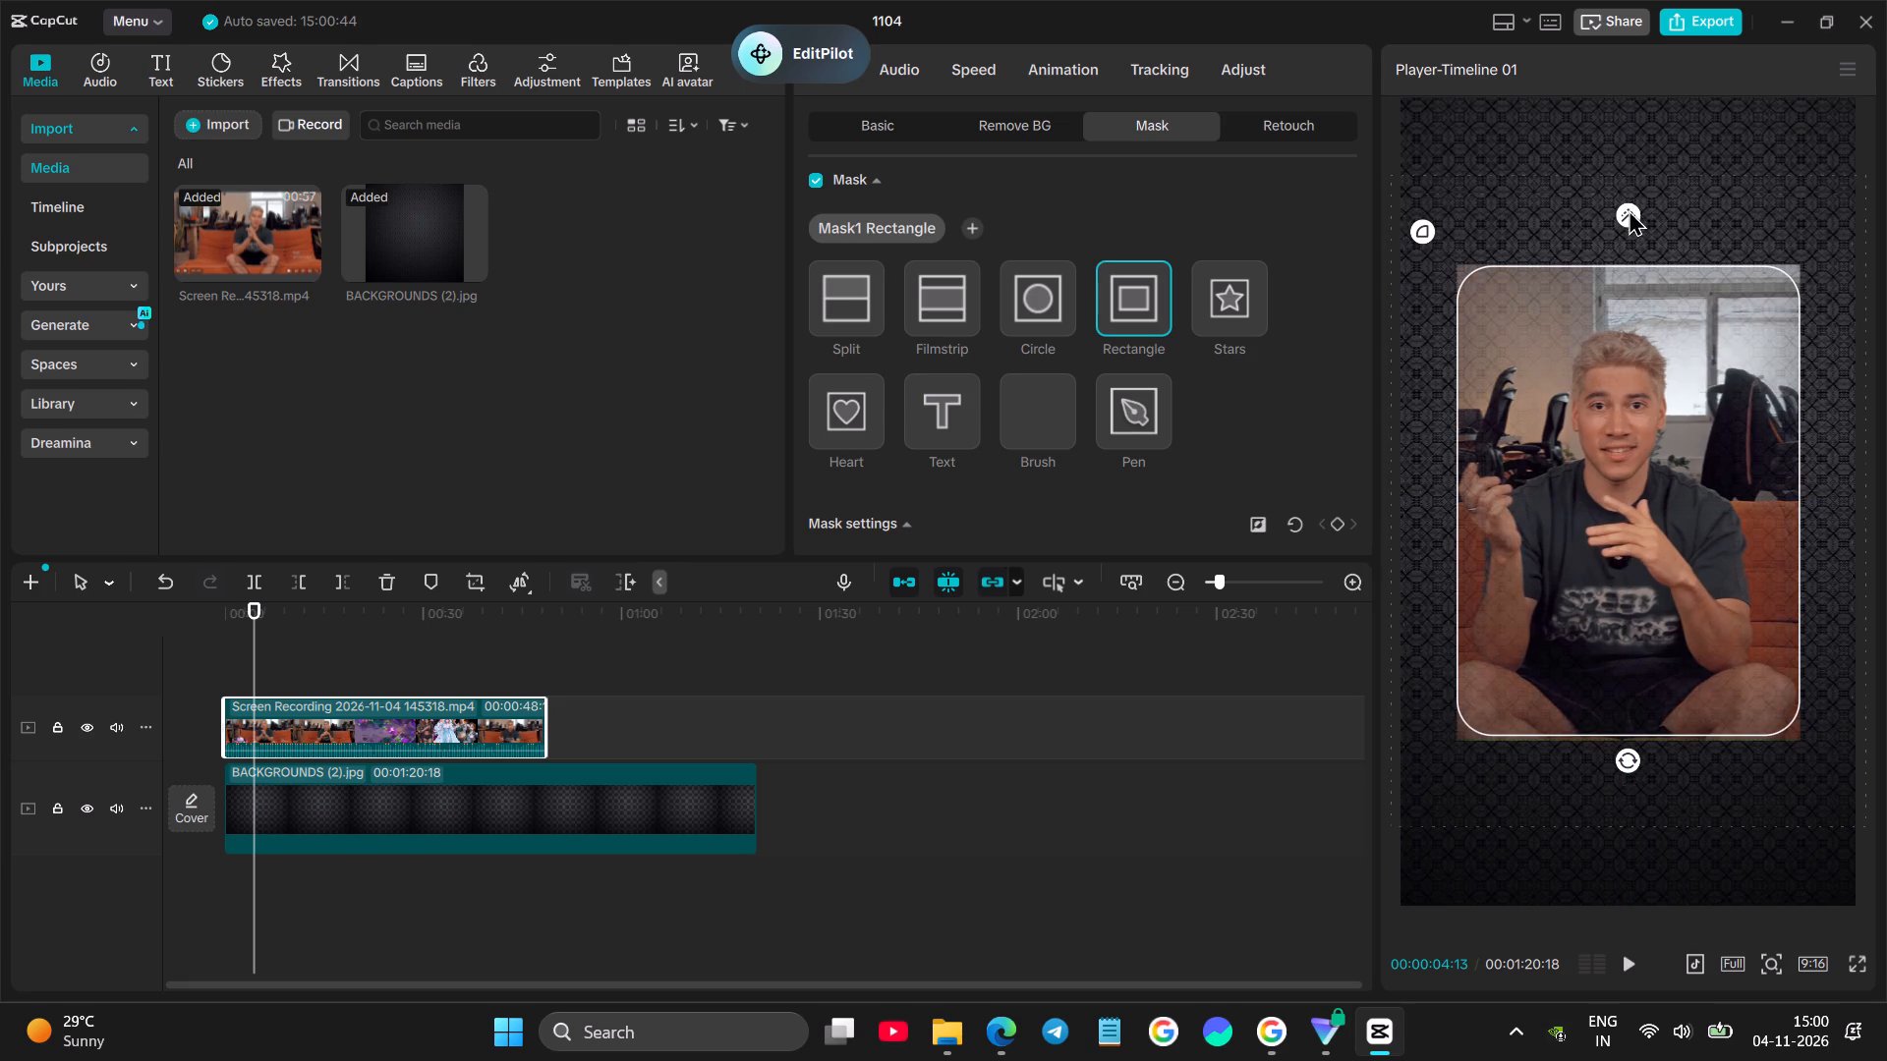
left_click_drag(1629, 209, 1627, 215)
Inset the rectangle mask slightly from the clip's sides, top and bottom, and reduce its feather to a narrow soft edge.
left_click_drag(1460, 503, 1470, 496)
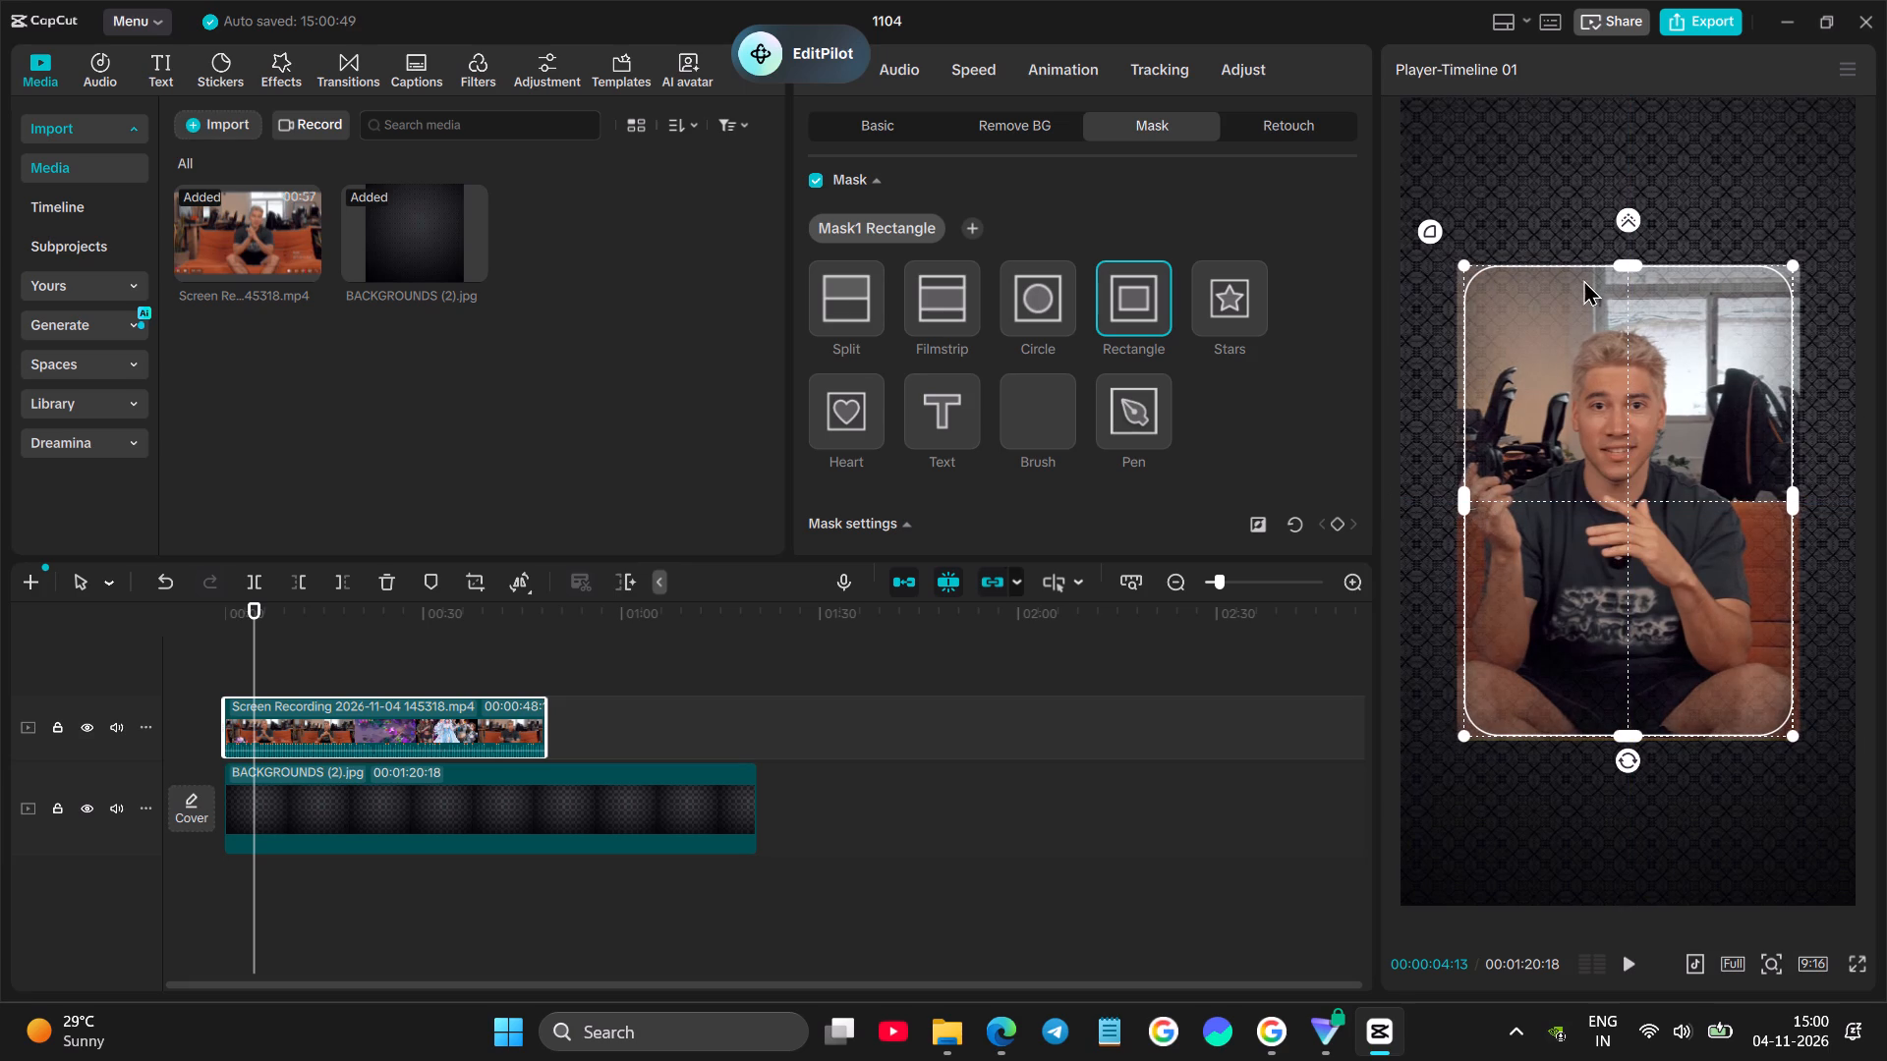
left_click_drag(1624, 261, 1629, 272)
left_click_drag(1631, 225, 1629, 200)
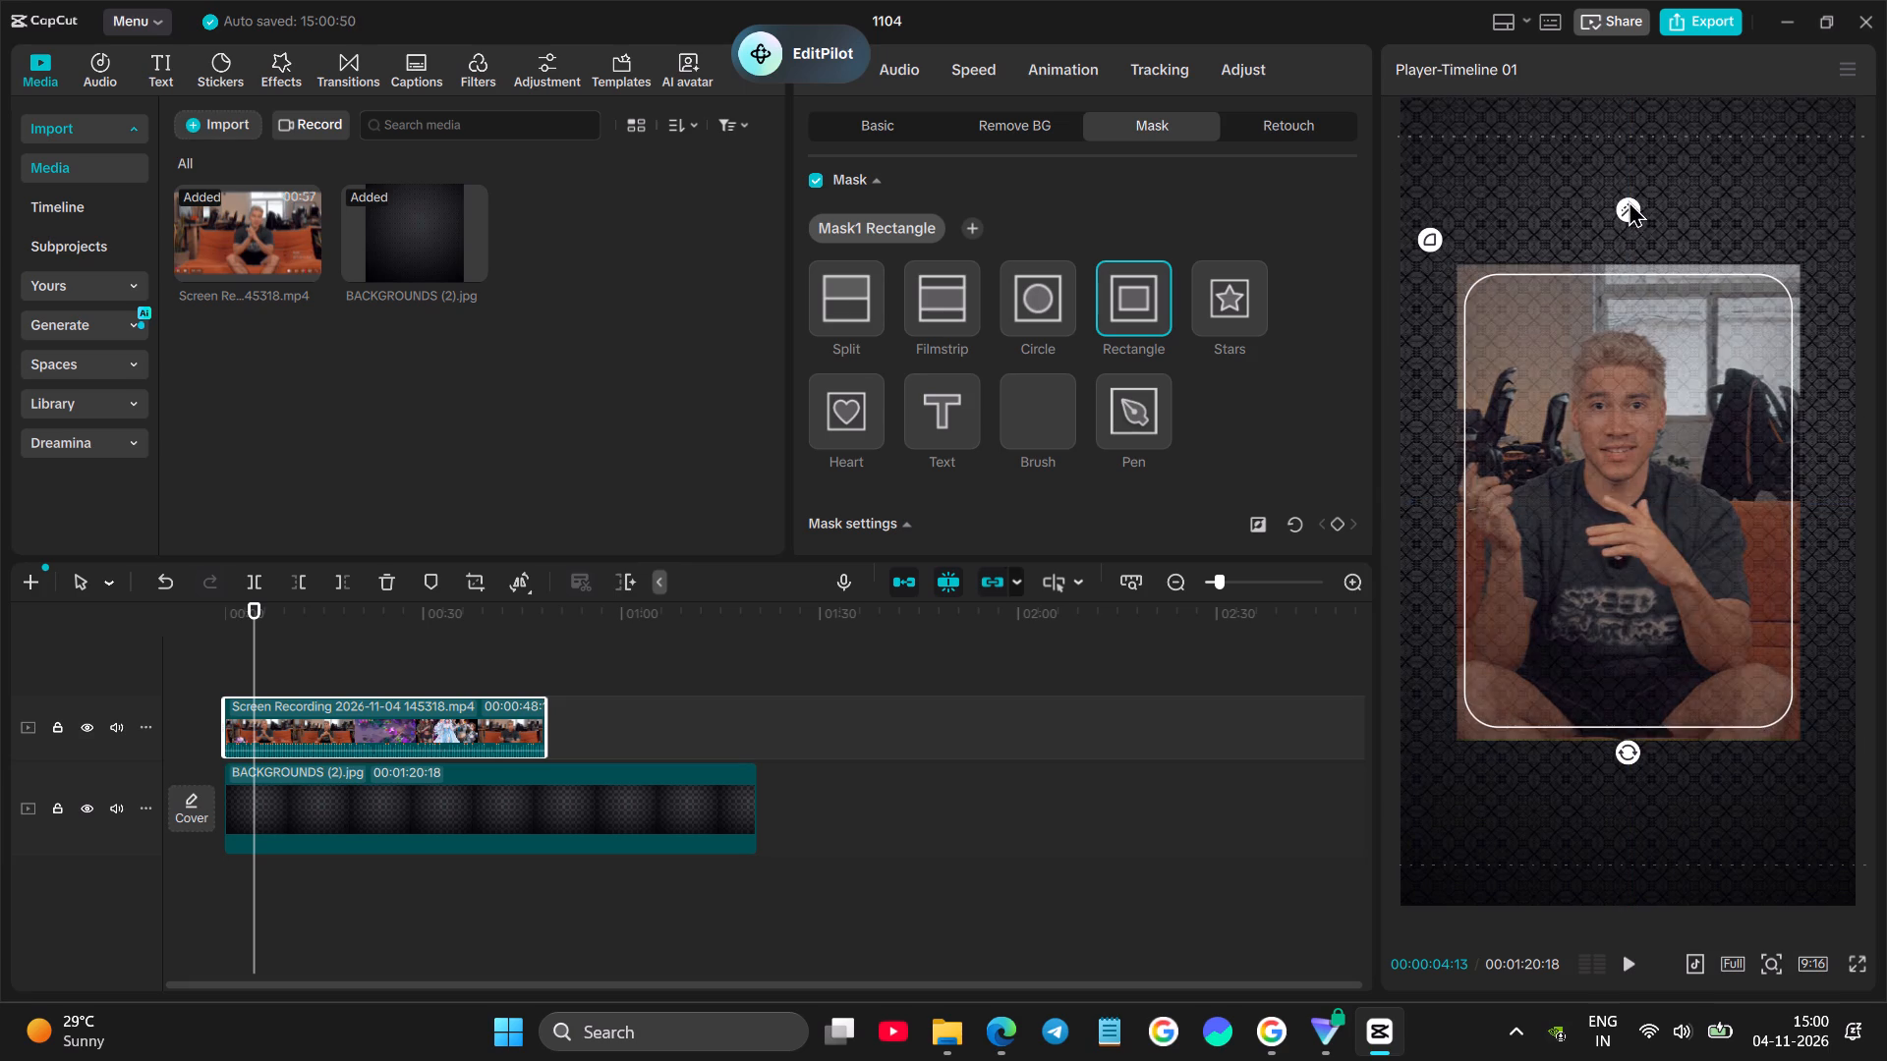
left_click_drag(1629, 200, 1623, 232)
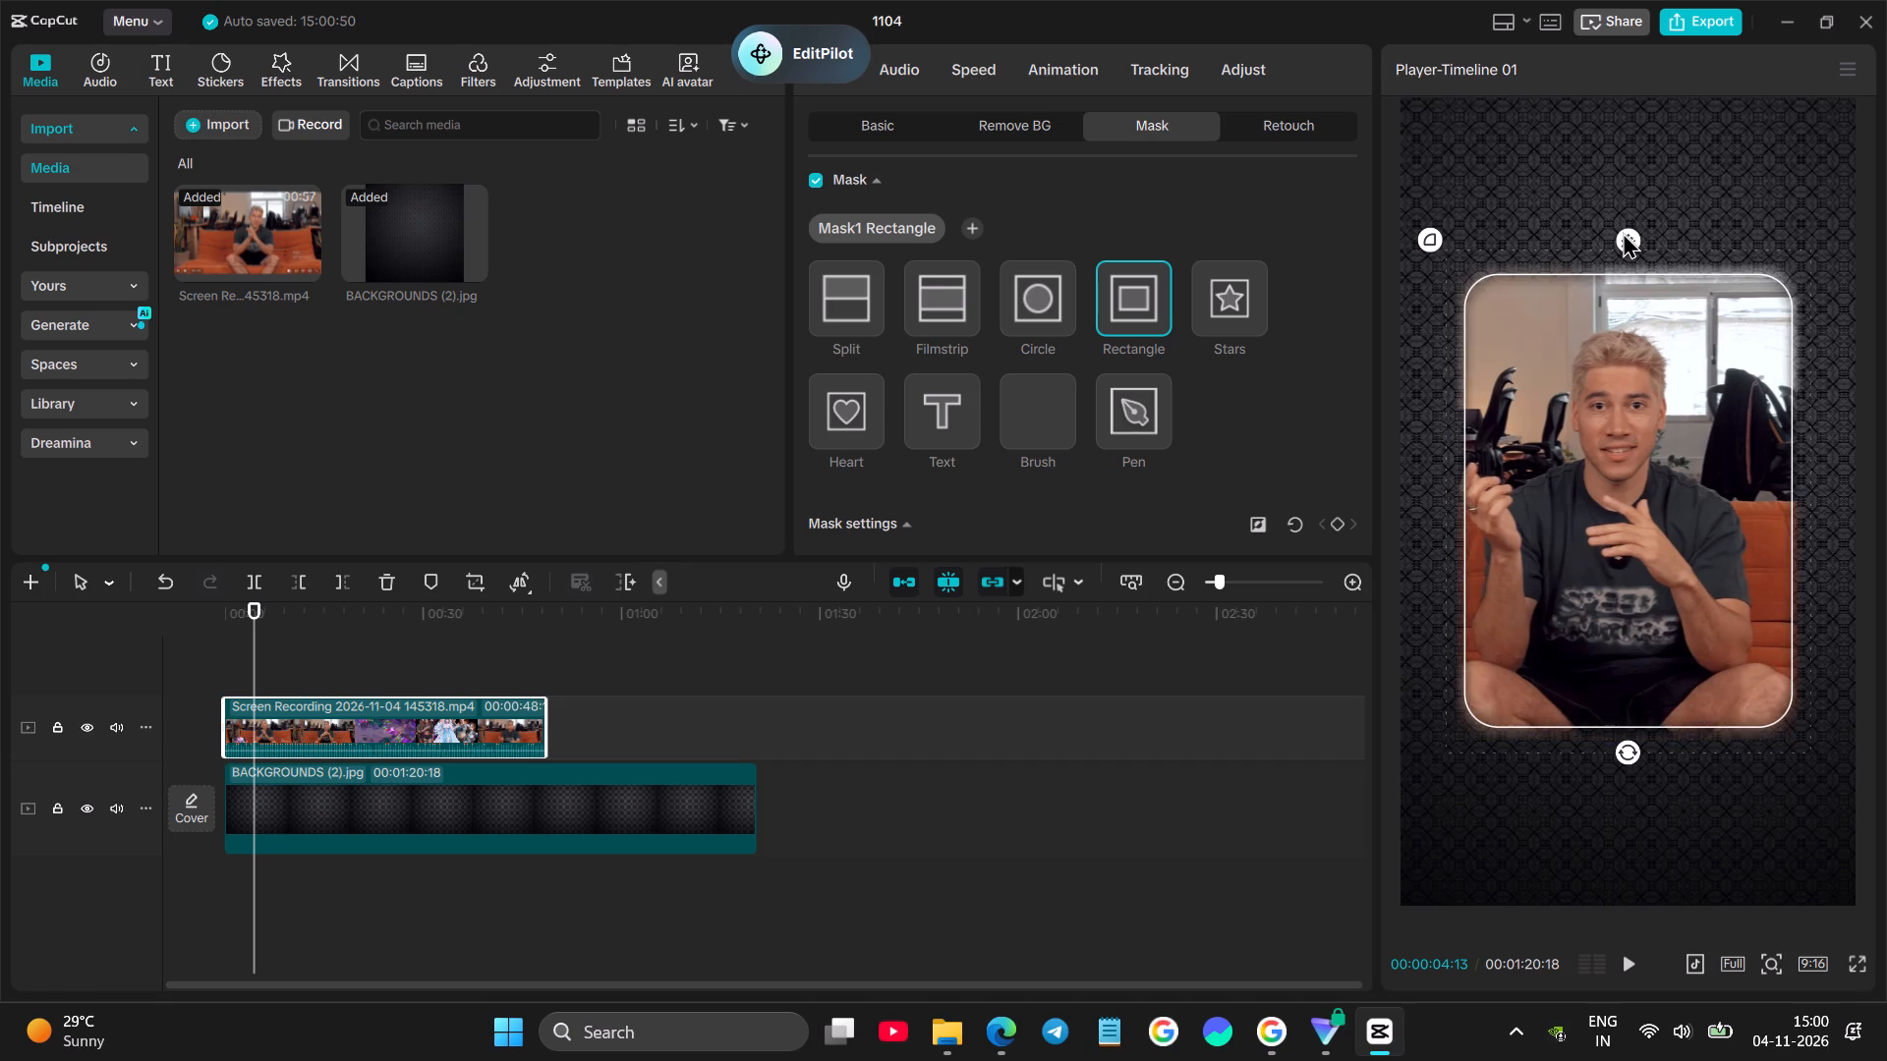
left_click_drag(1623, 232, 1622, 241)
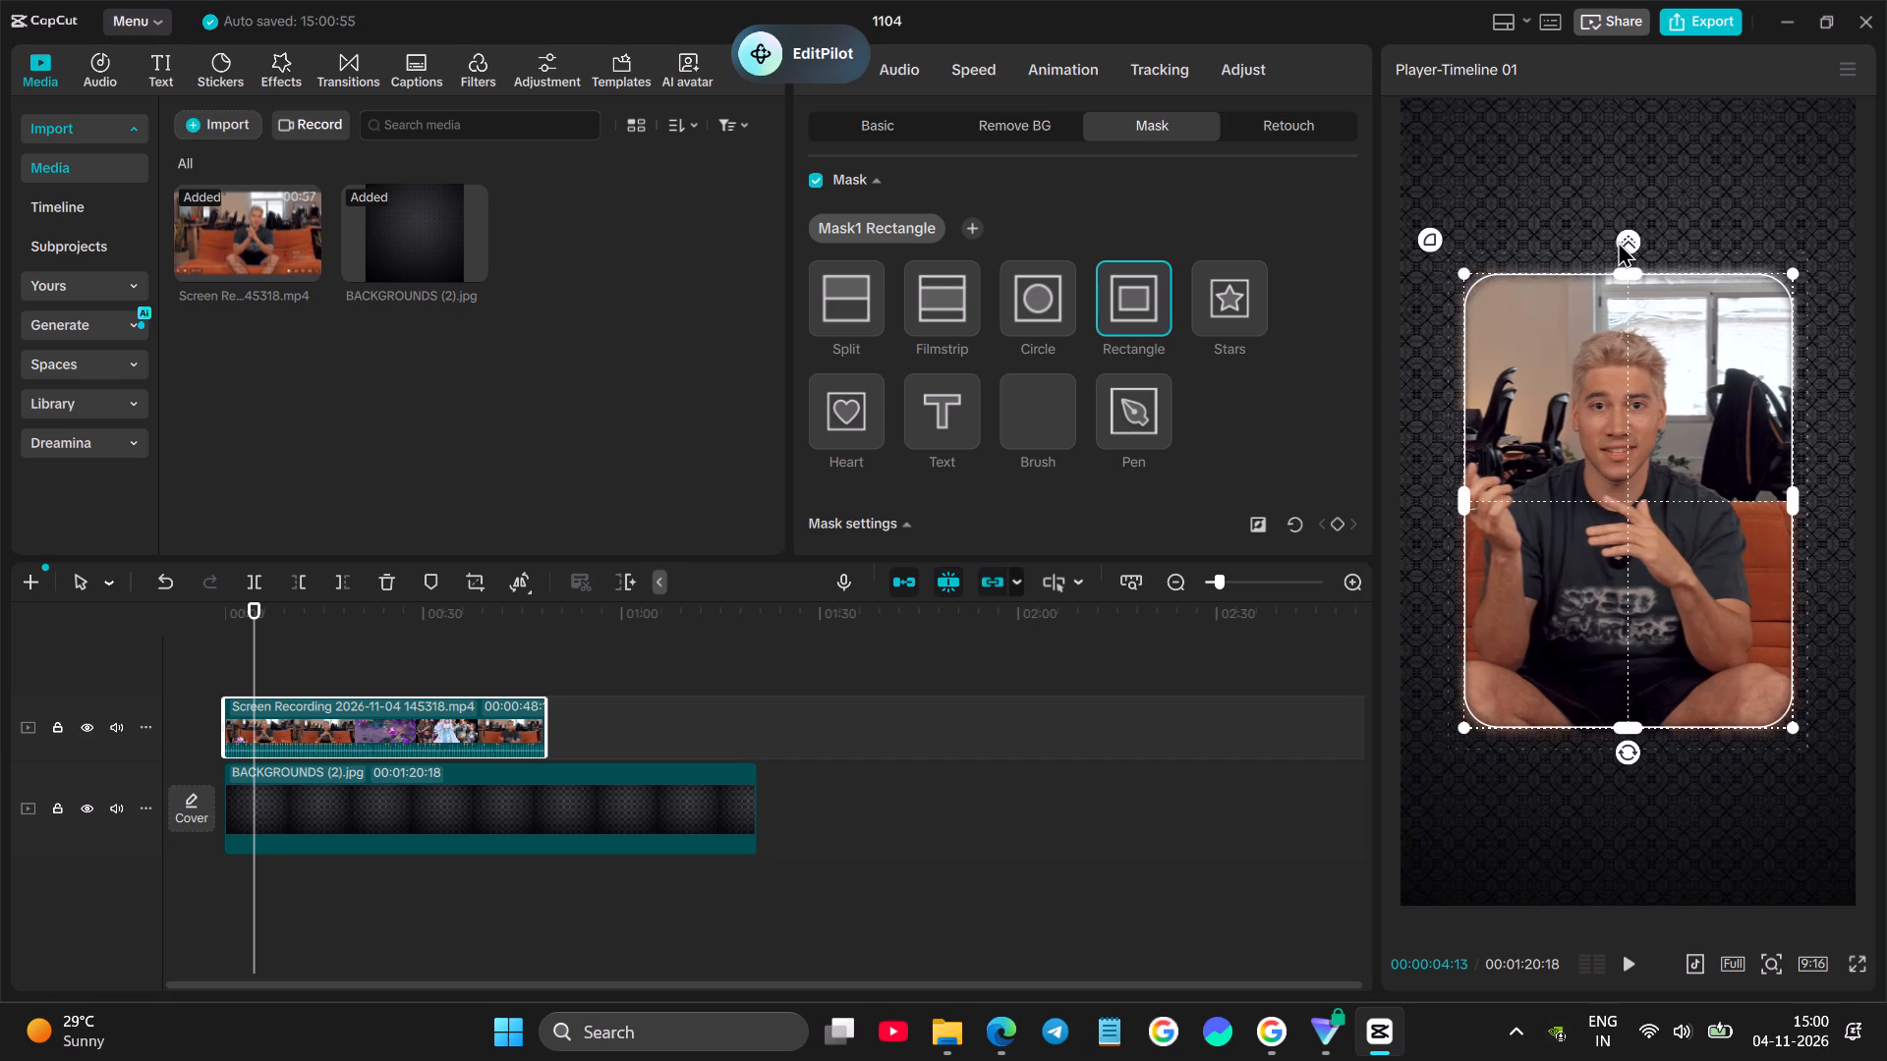
Enlarge the masked screen recording to 95% scale so it nearly fills the frame's width.
left_click(874, 131)
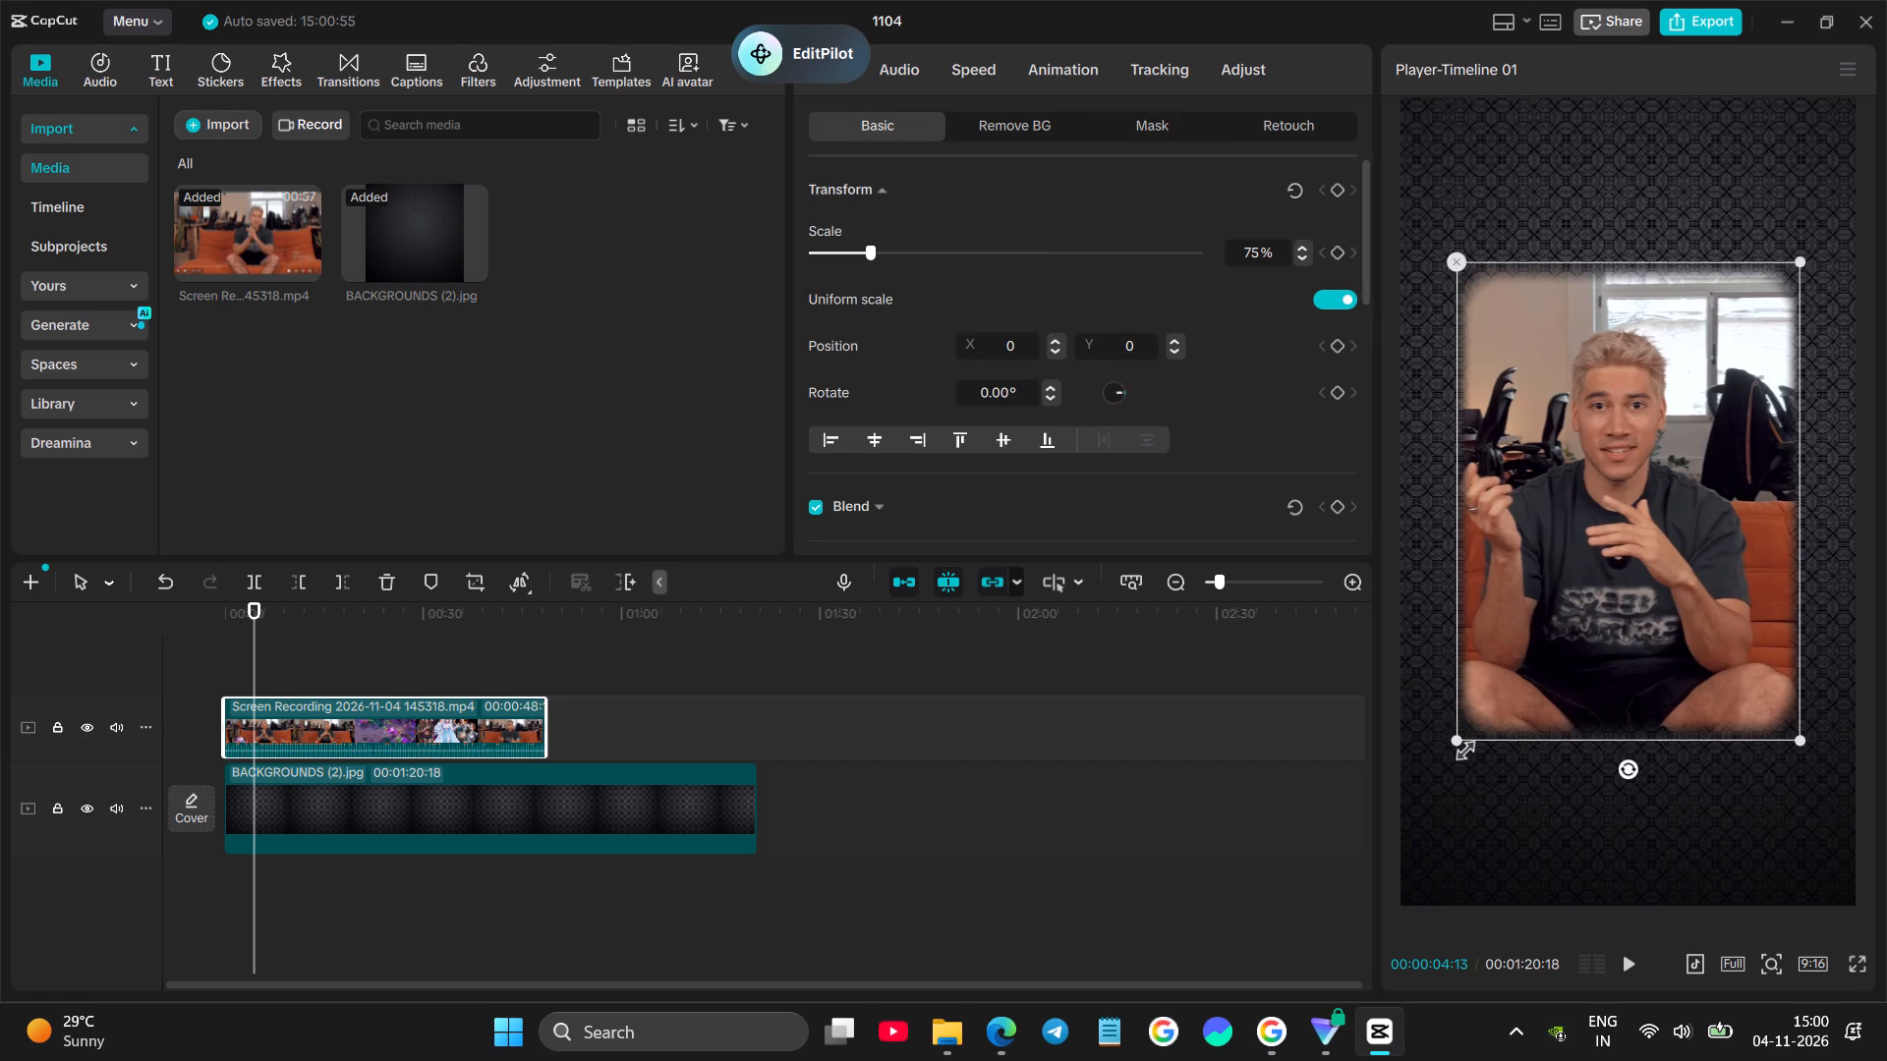
left_click_drag(1461, 745, 1406, 840)
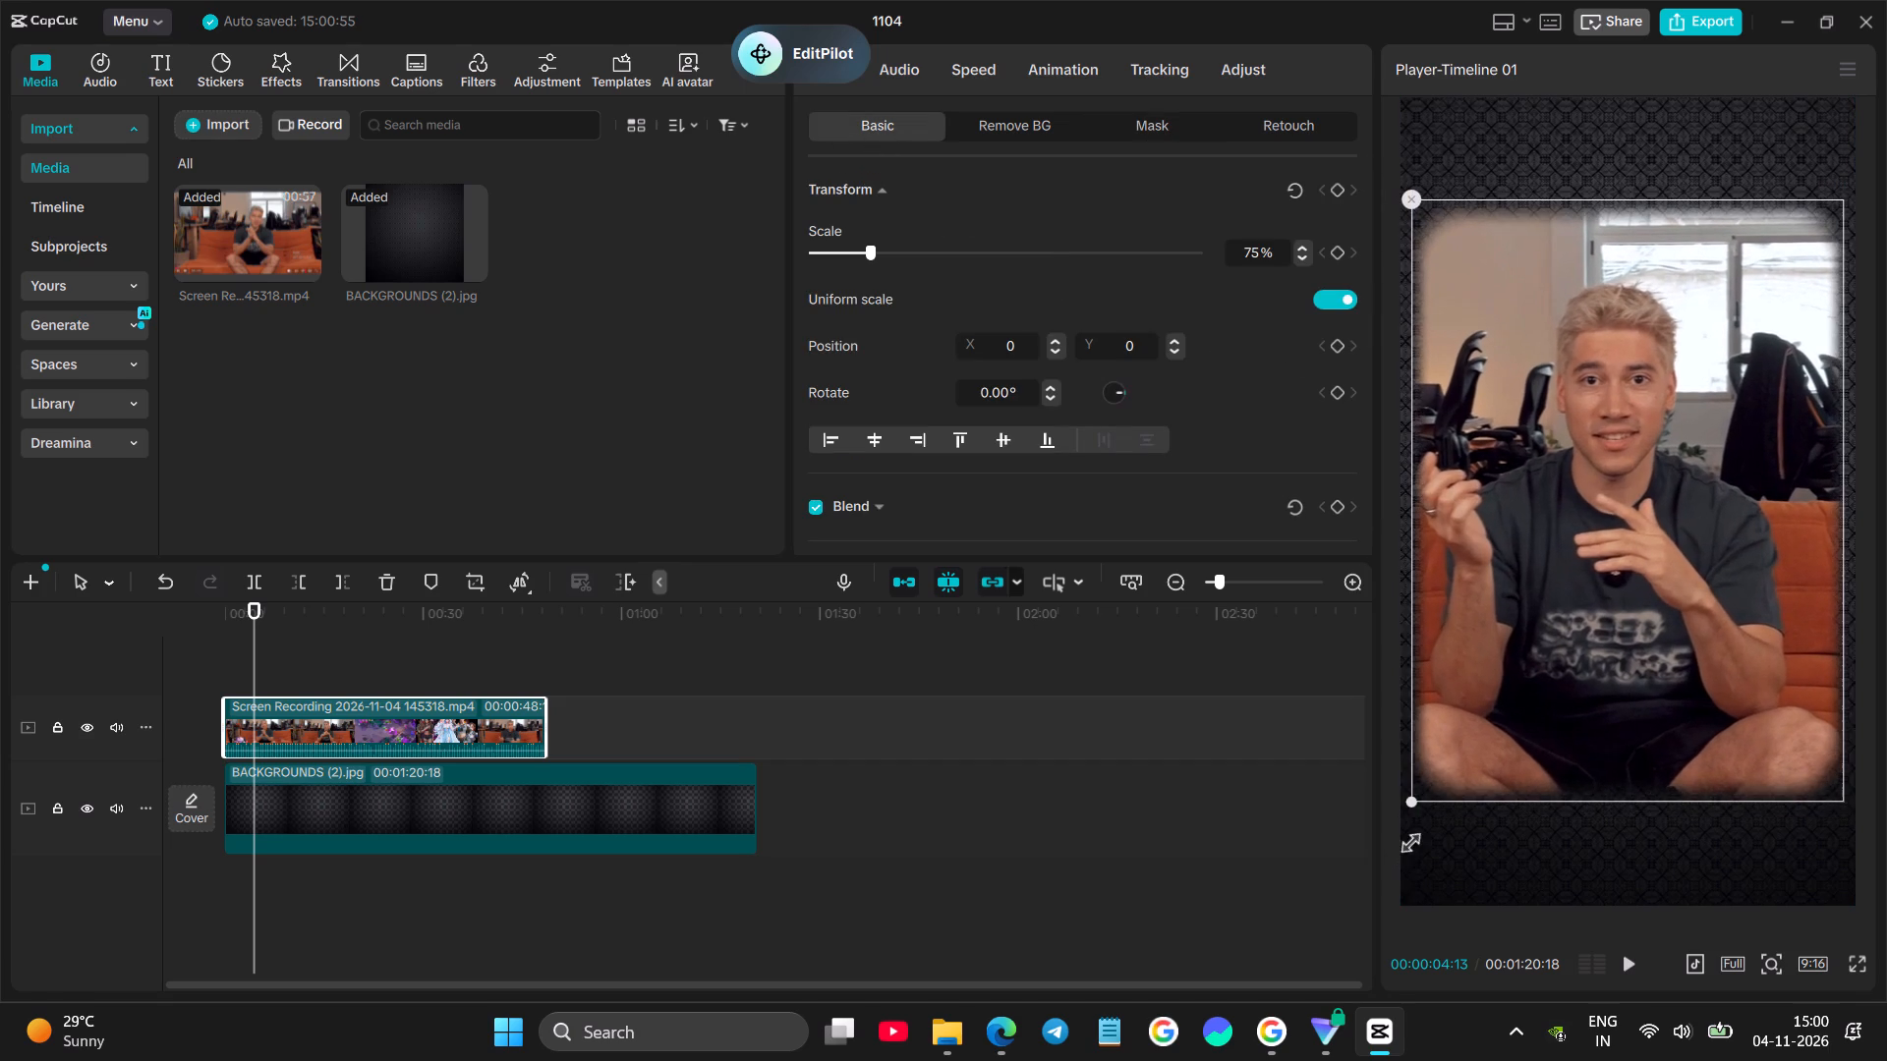
left_click_drag(1406, 840, 1406, 839)
Review the masked recording at several points and replay it from the timeline start to check the look and opening speech.
left_click(257, 648)
left_click_drag(257, 648, 227, 643)
left_click(351, 645)
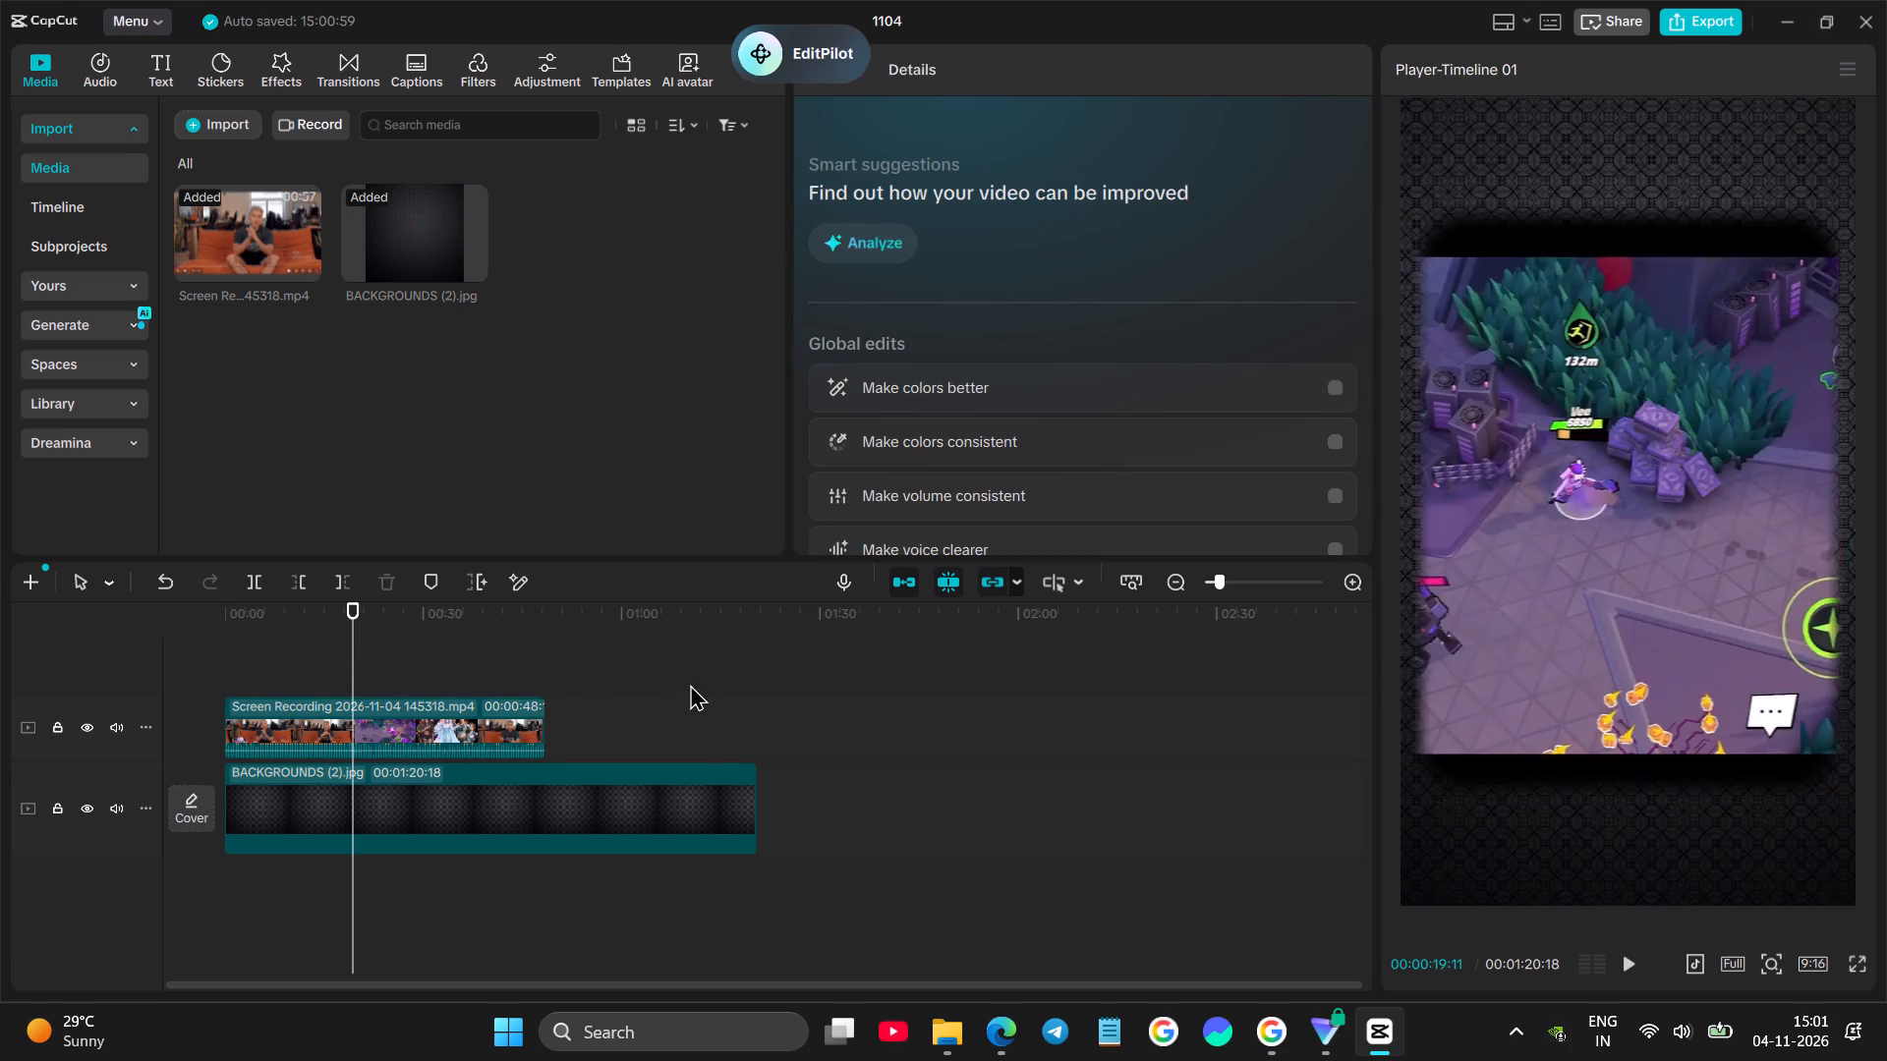
left_click(704, 681)
left_click(282, 642)
left_click_drag(266, 641, 154, 638)
left_click_drag(252, 634, 149, 642)
key("space")
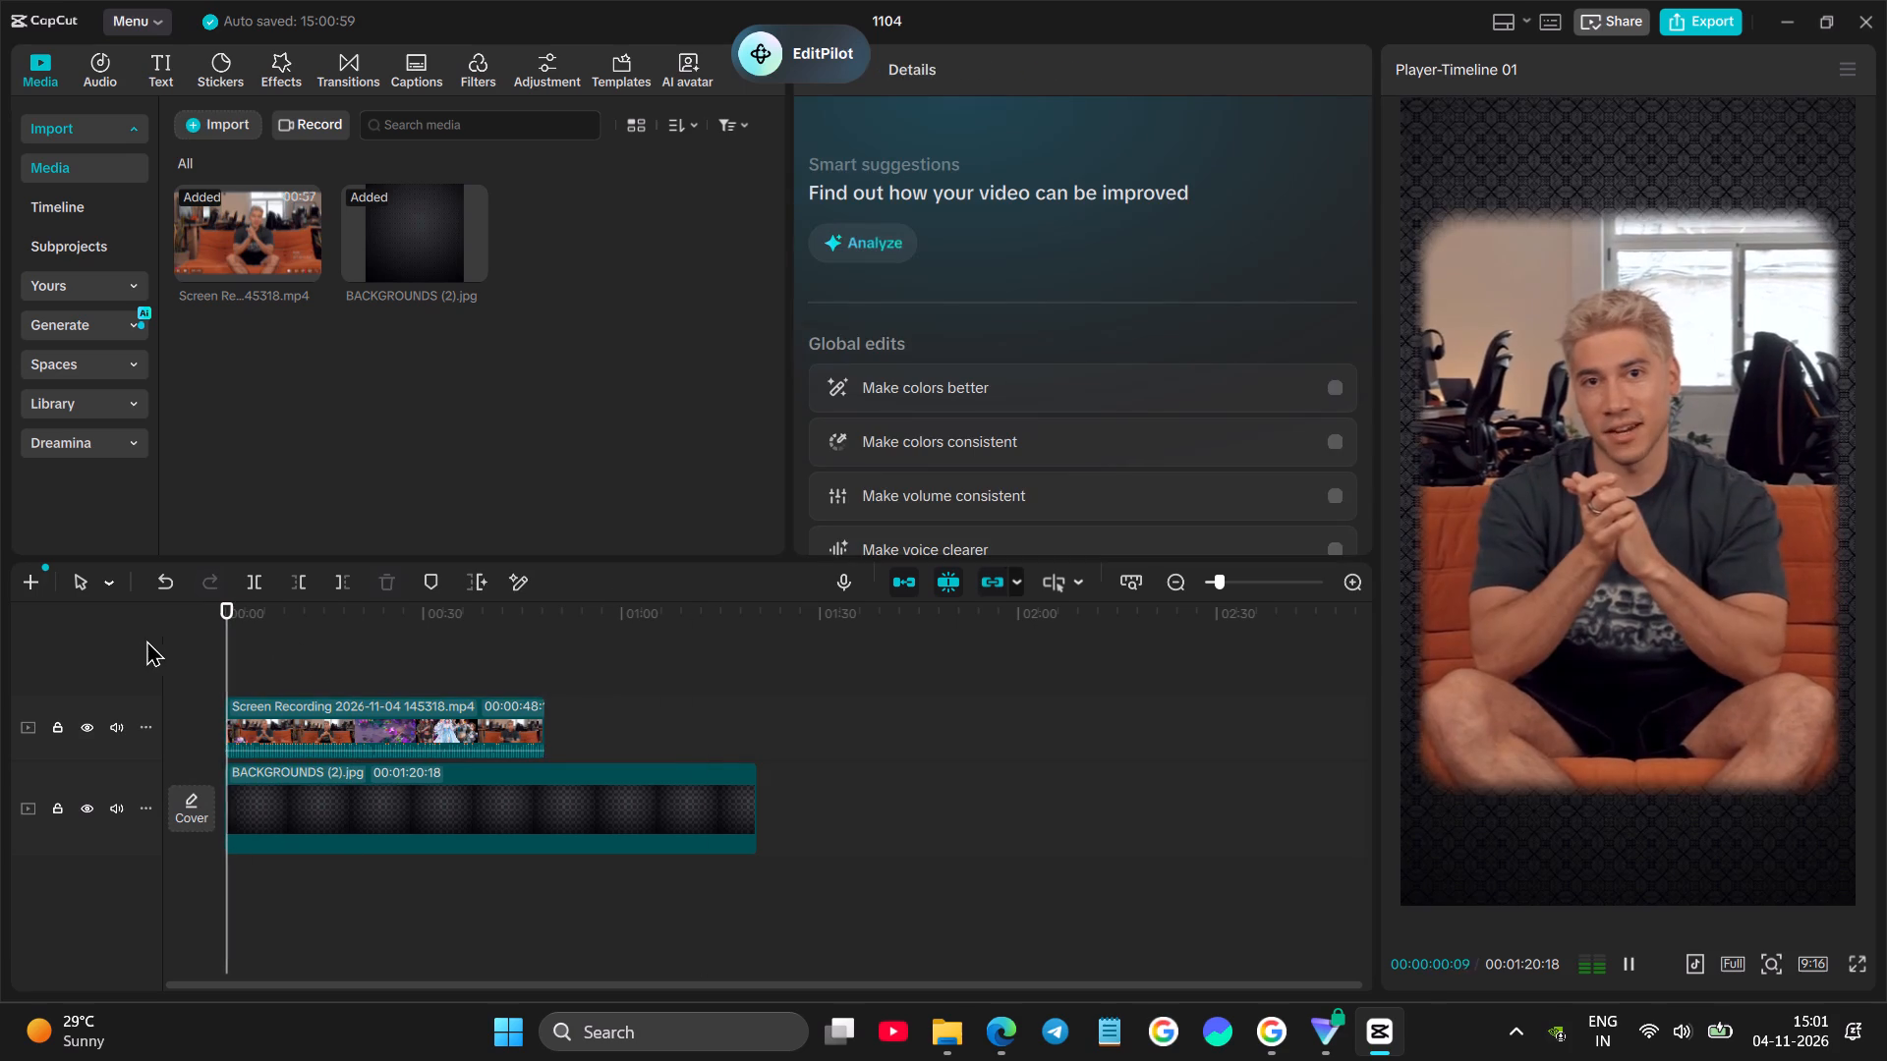
key("space")
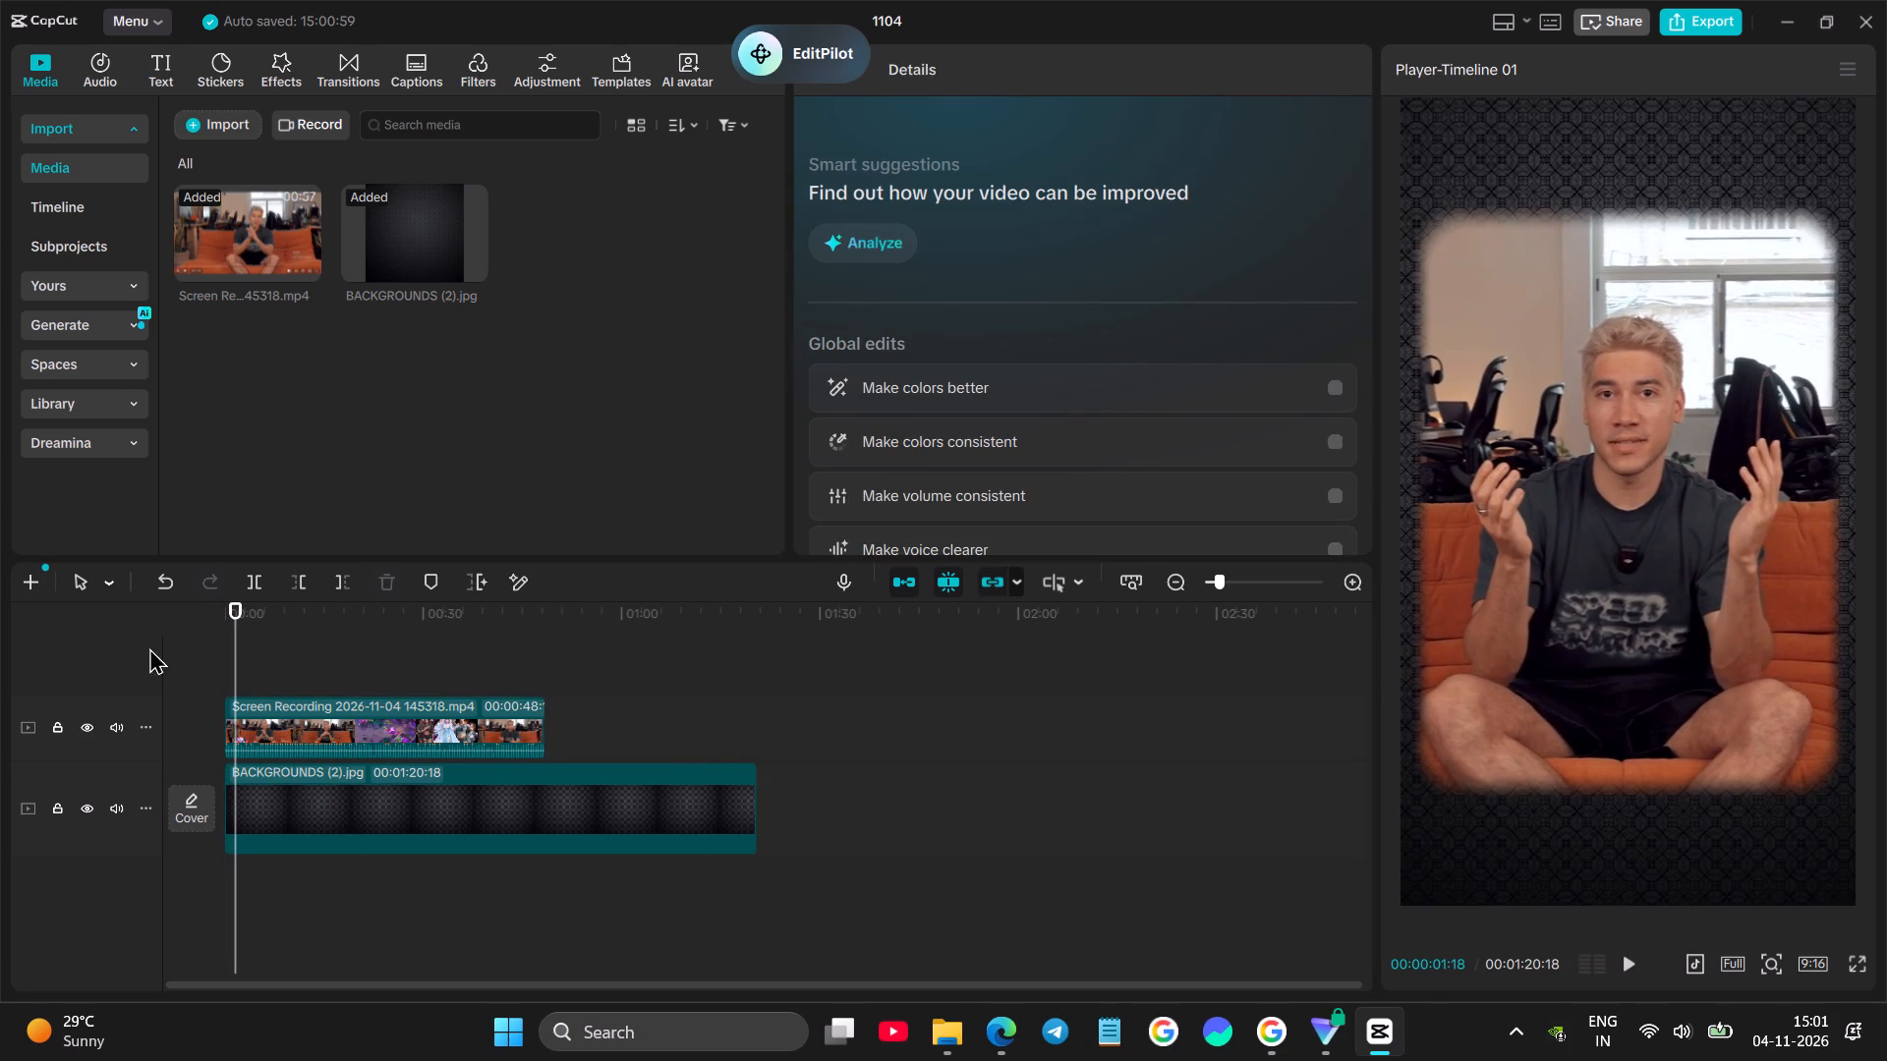
key("space")
left_click(274, 666)
left_click_drag(274, 666, 168, 663)
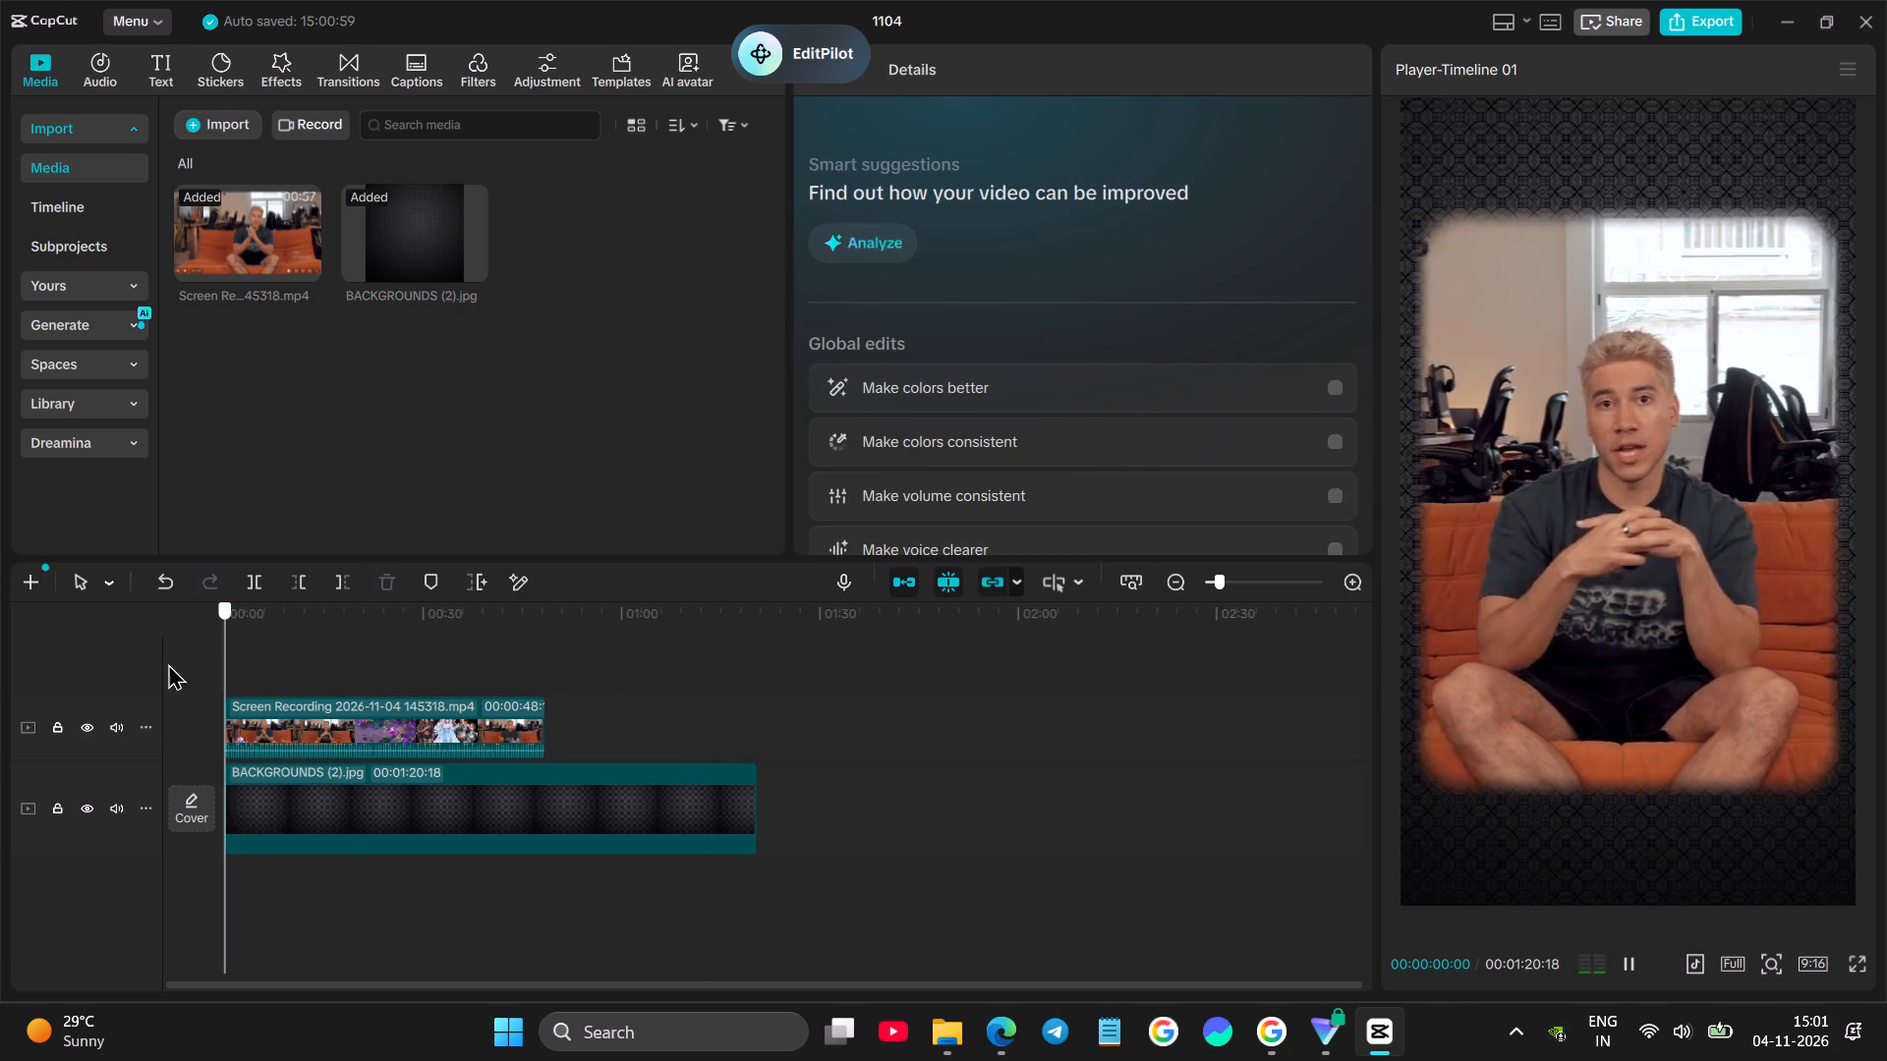
left_click_drag(168, 663, 60, 668)
key("space")
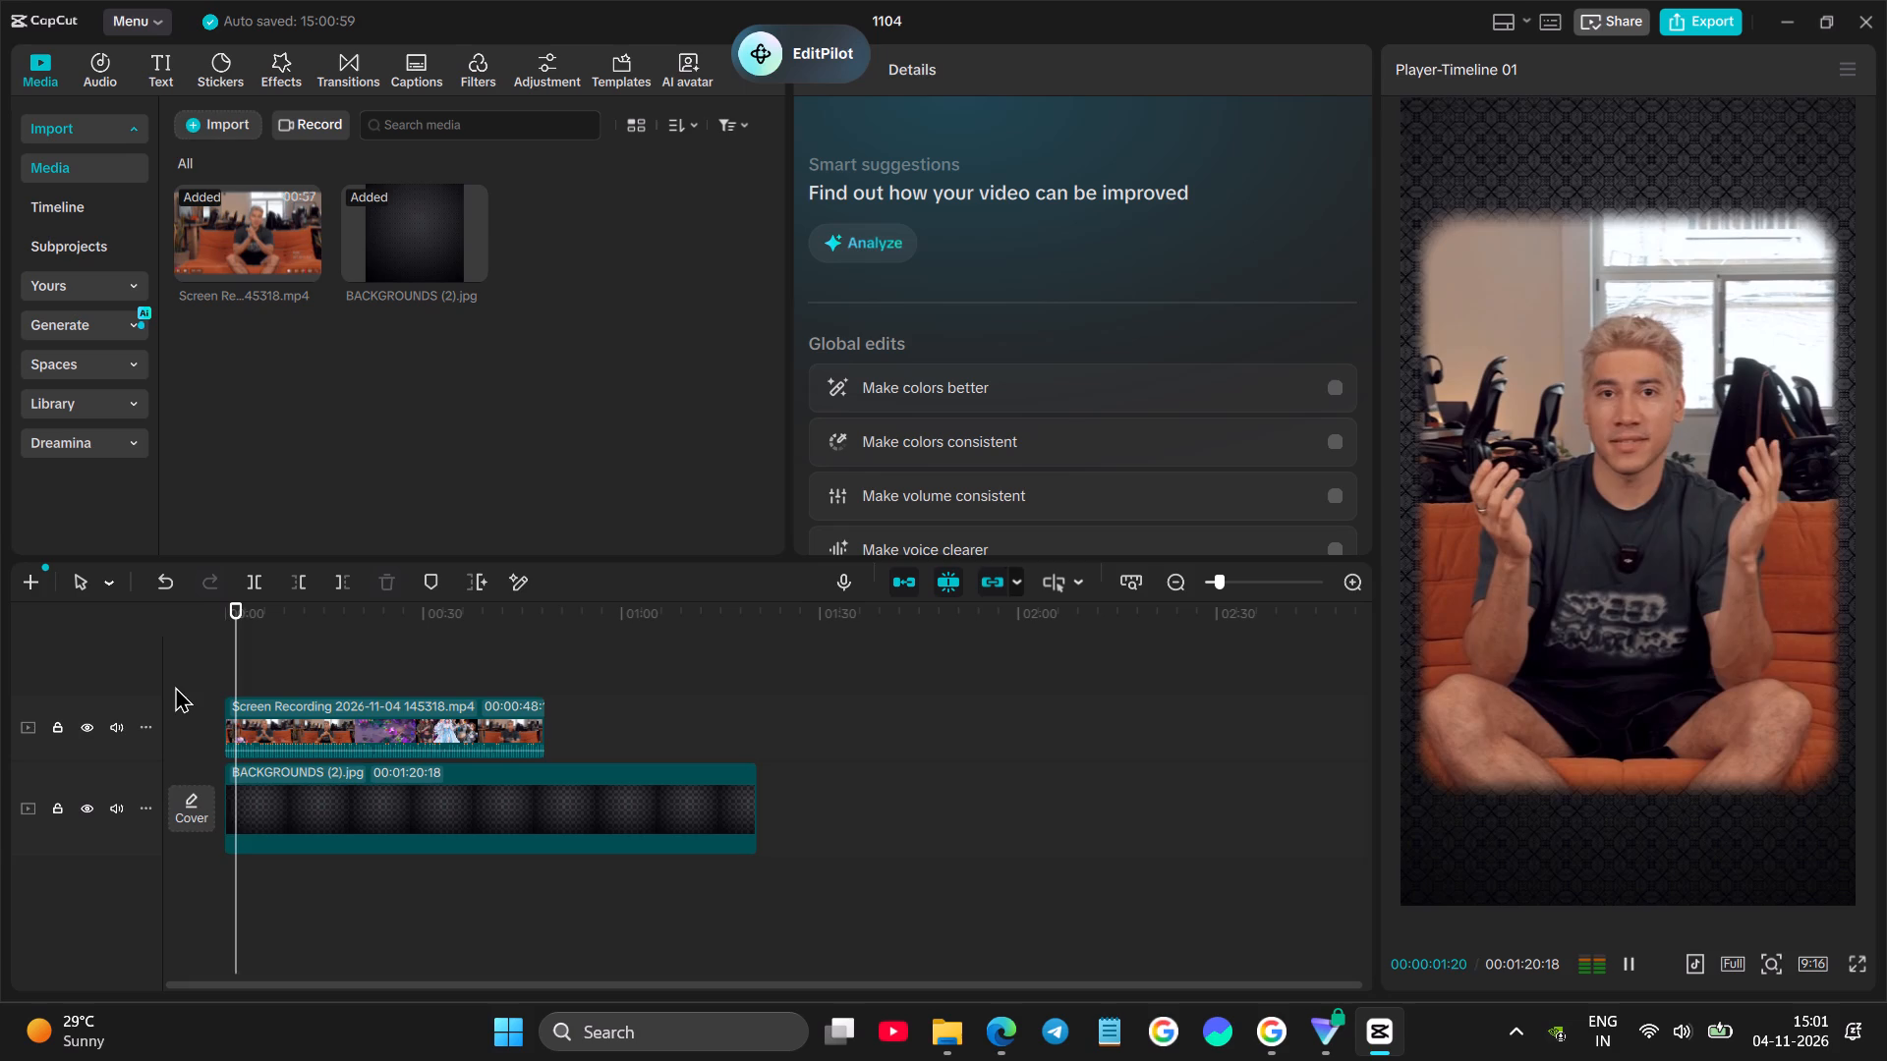
Split the screen recording at 00:00:09:21, where the talking shot changes to the Blender character footage.
scroll(174, 732, "up", 3, "ctrl")
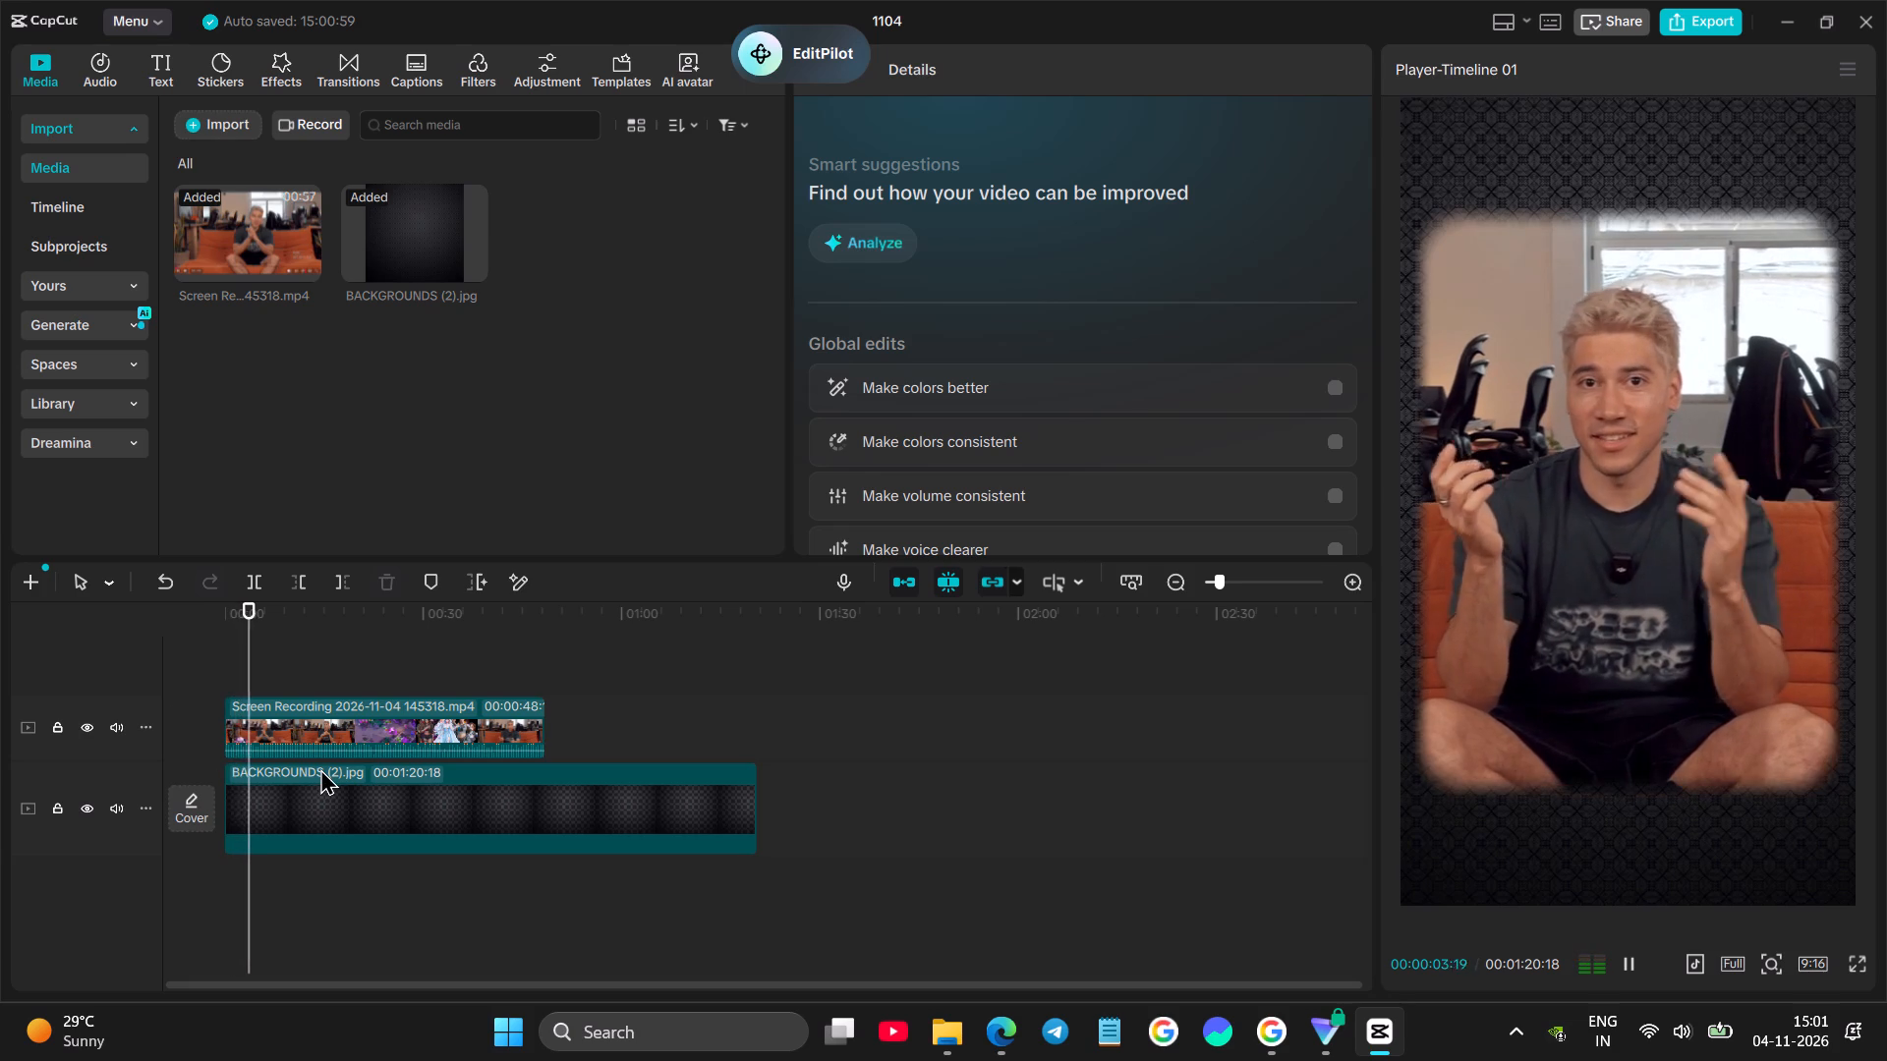
scroll(320, 768, "up", 3, "ctrl")
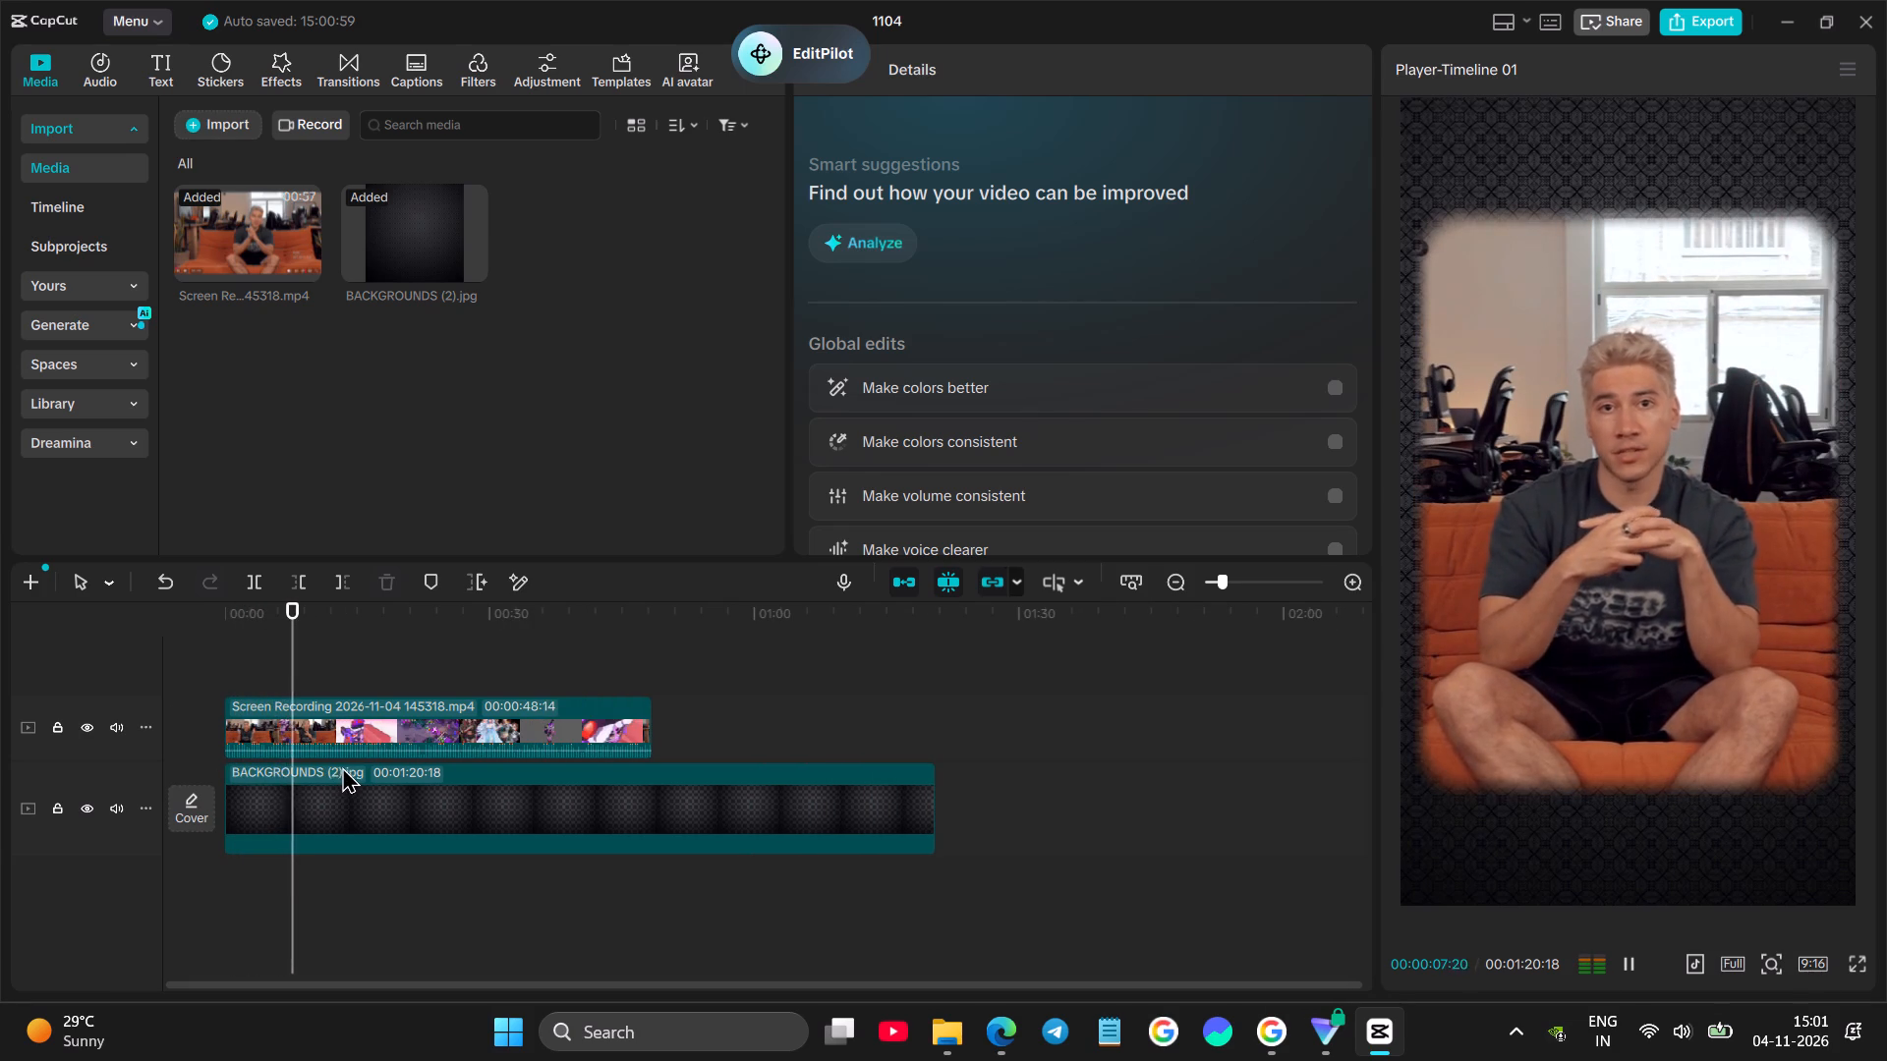
key("space")
key("space")
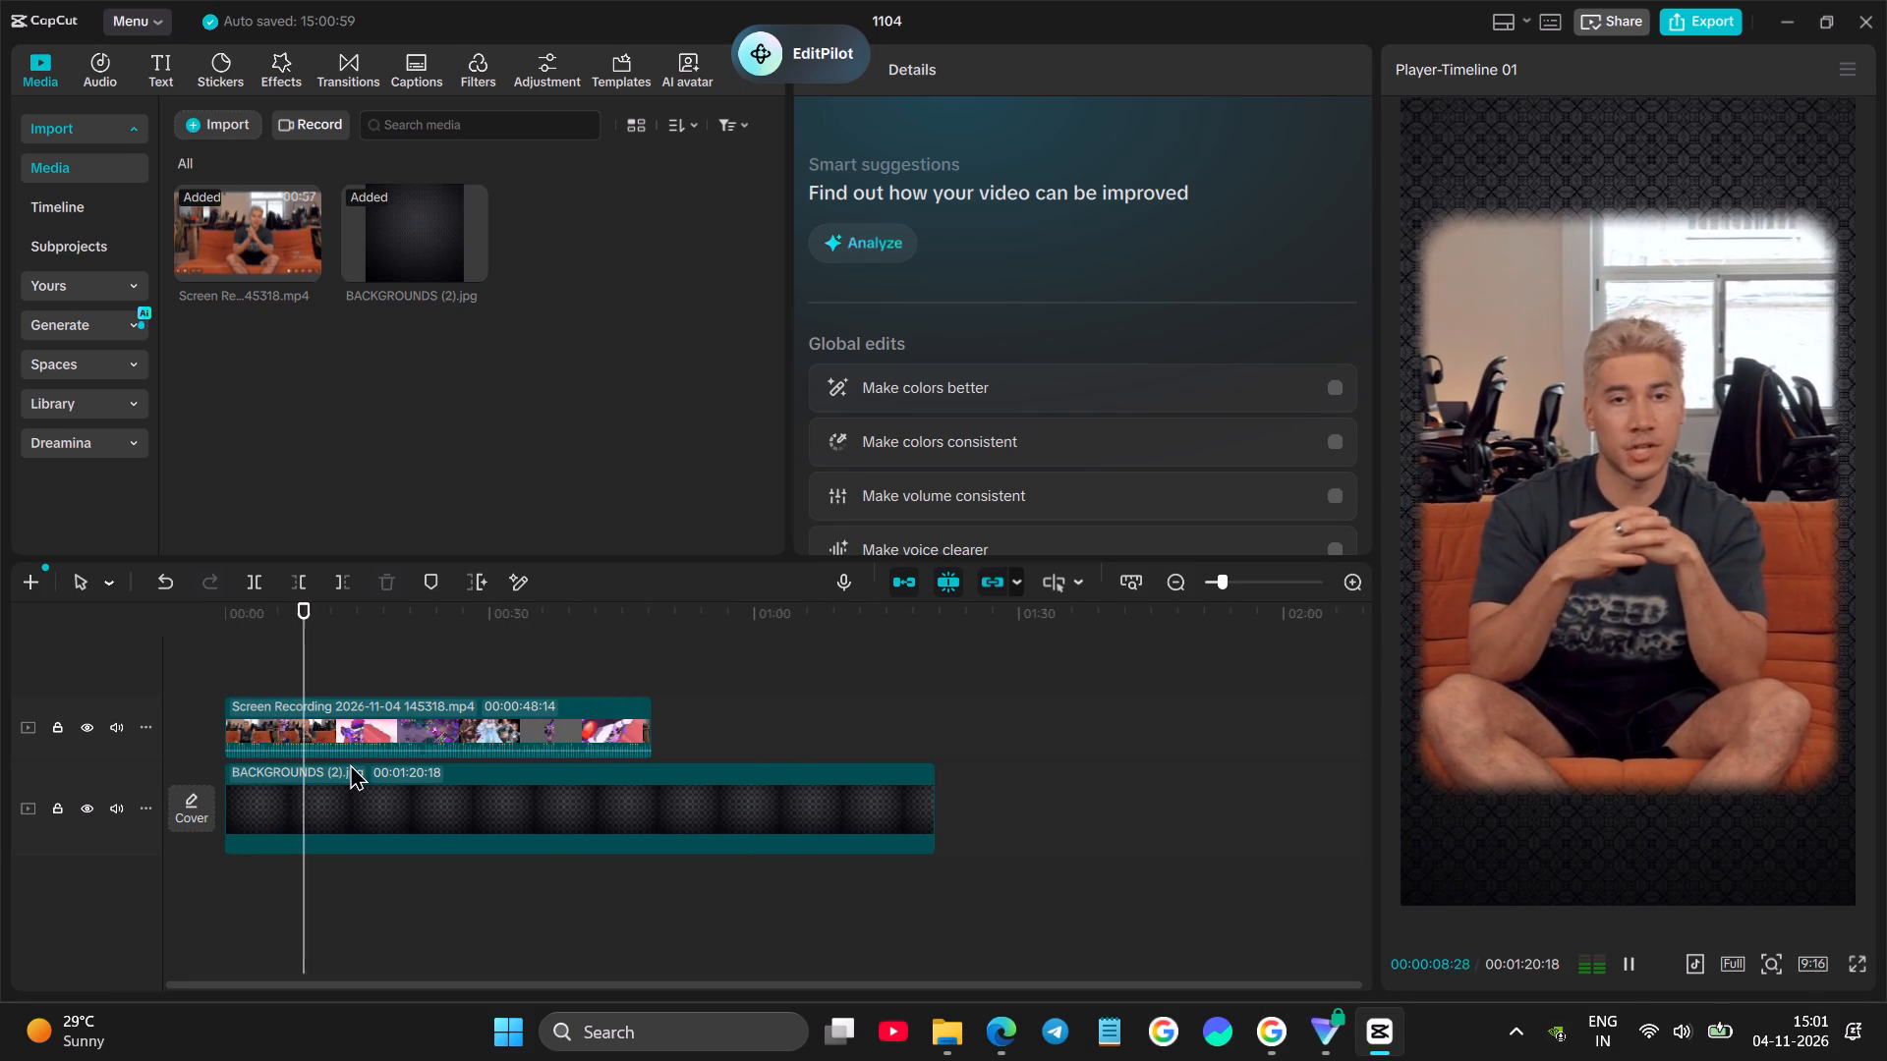
key("space")
left_click_drag(311, 653, 310, 653)
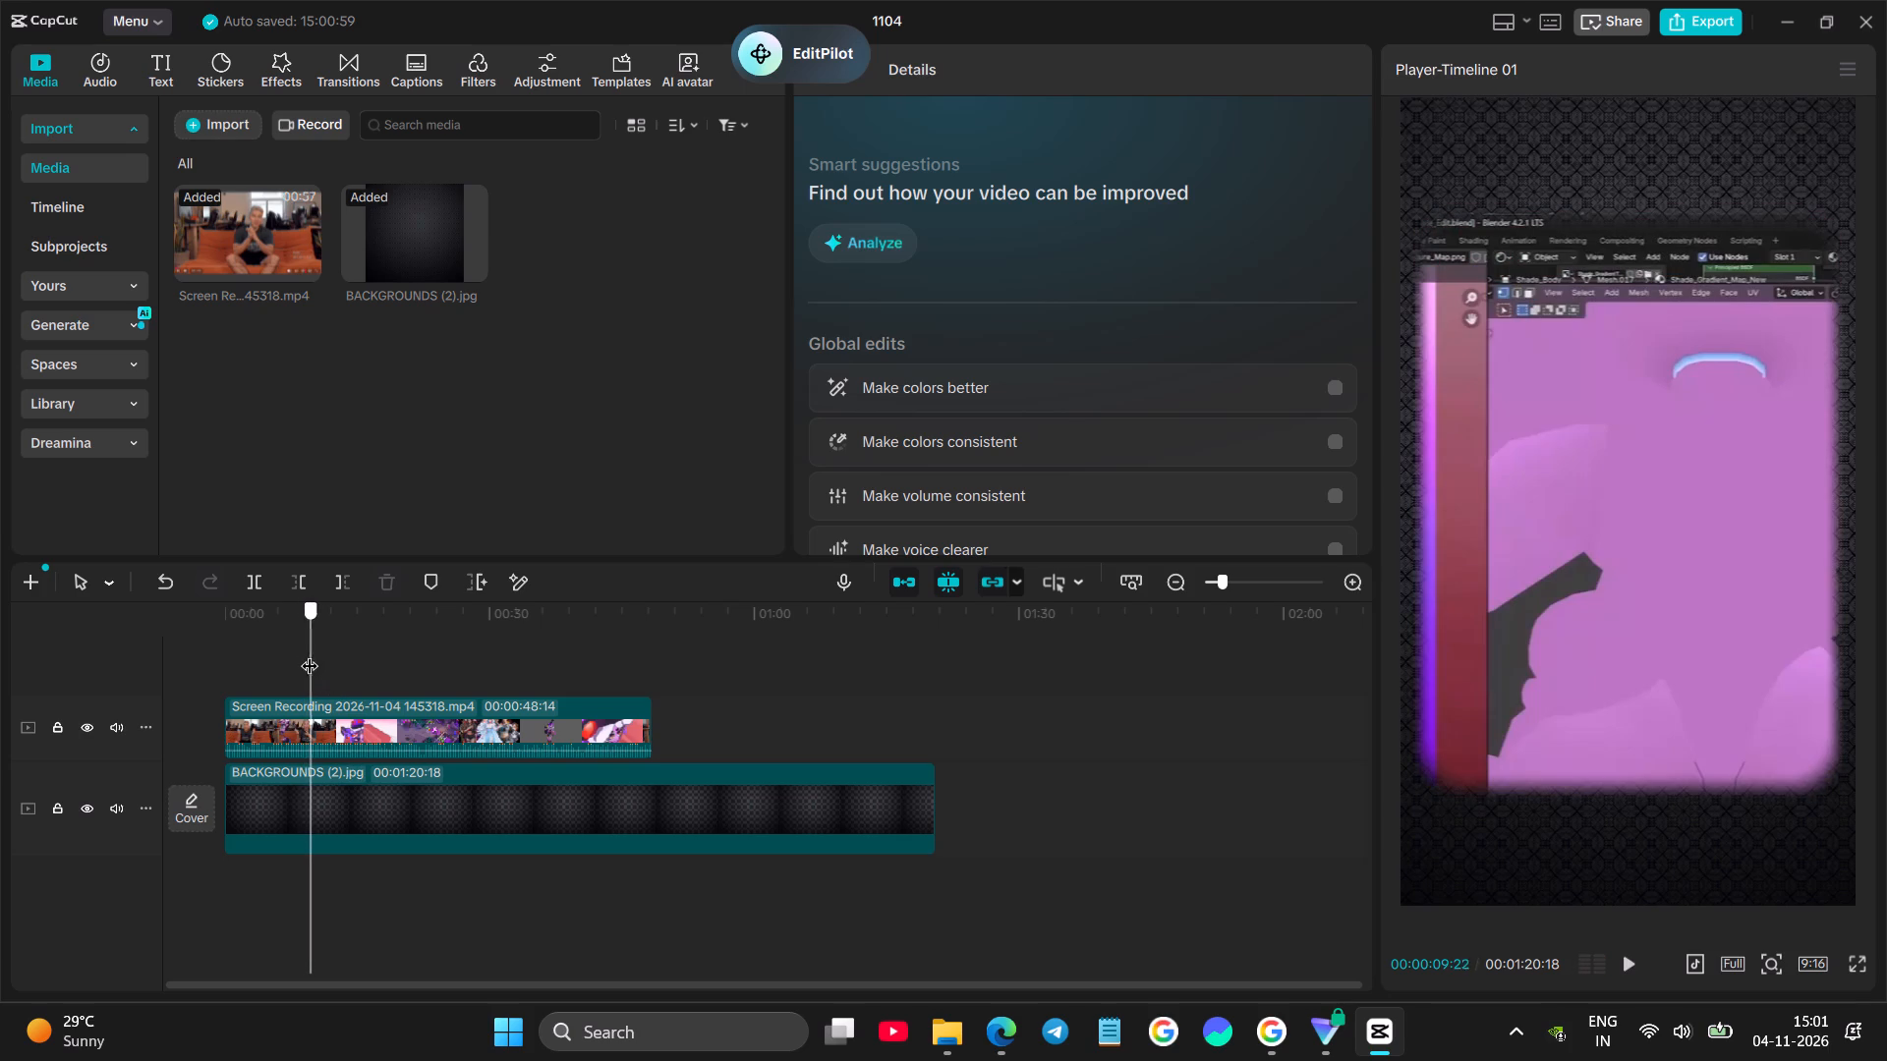
left_click_drag(310, 653, 302, 651)
left_click(302, 651)
key("space")
key("space")
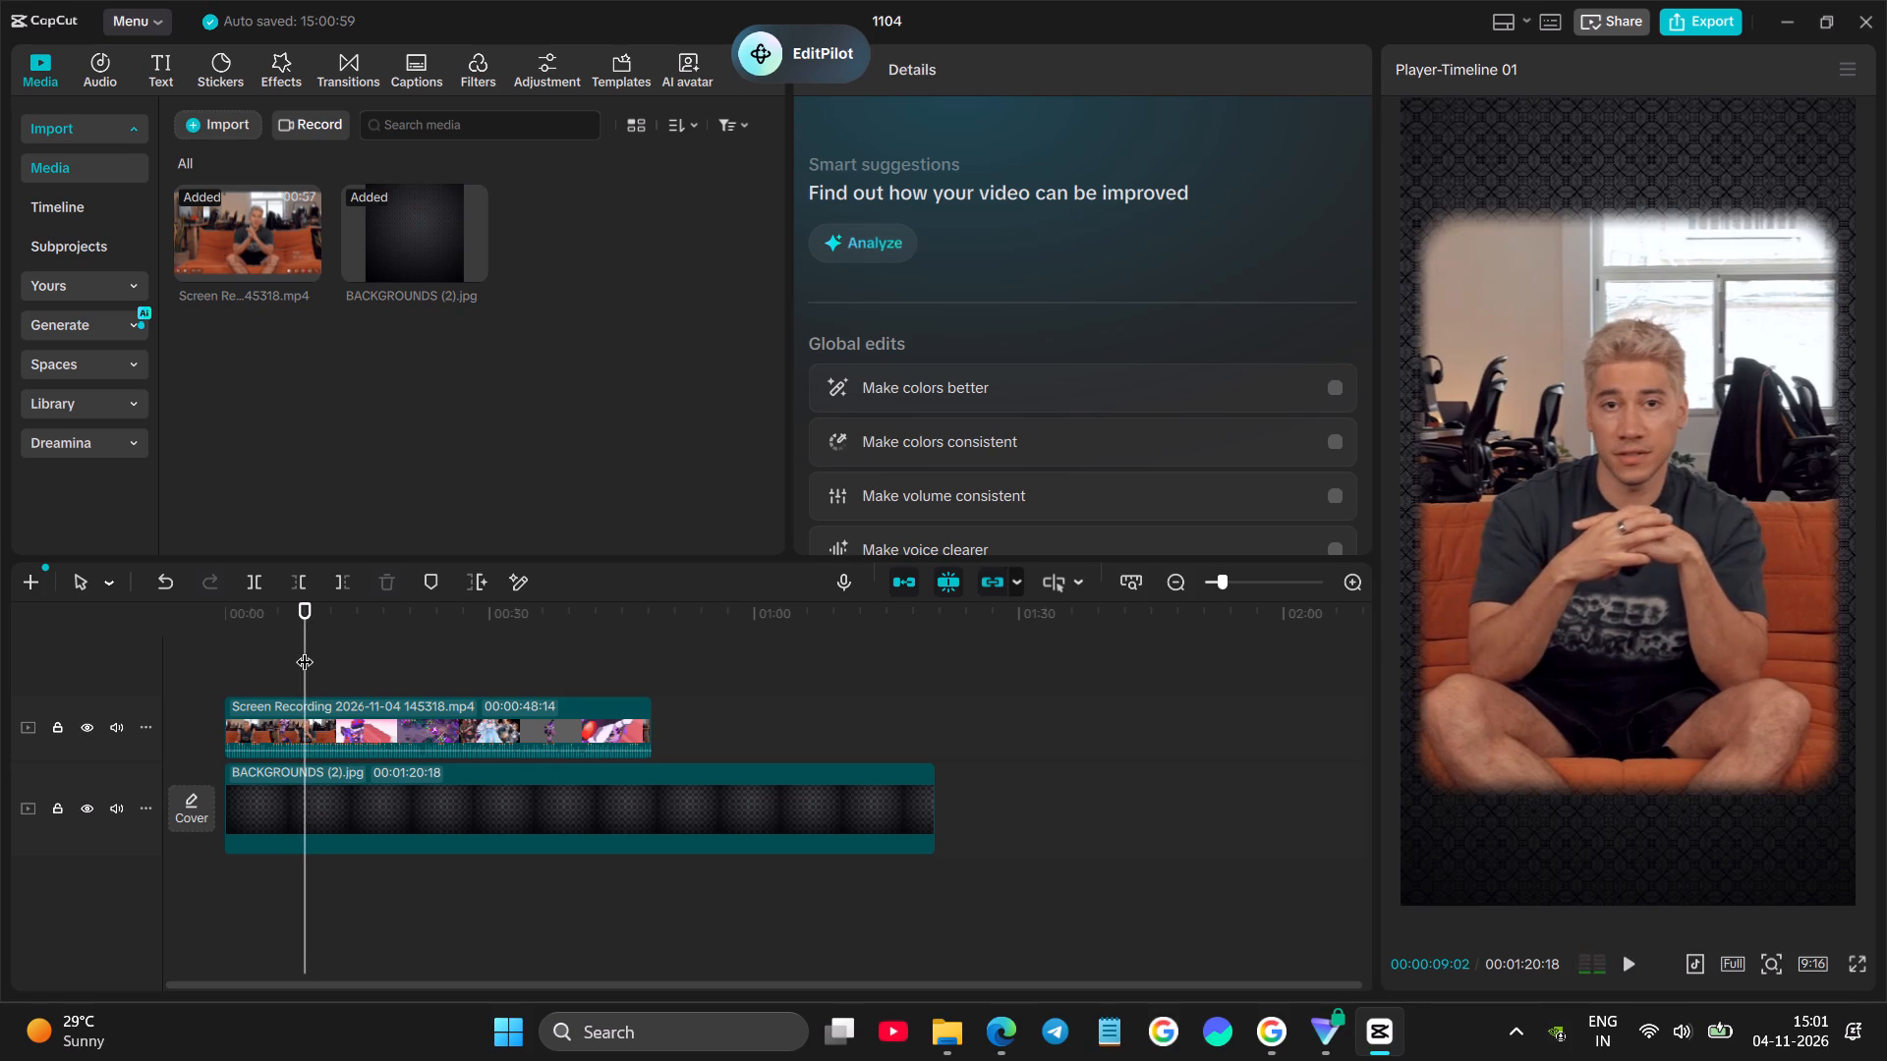
key("space")
key("space")
key("space")
key("space")
key("space")
key("space")
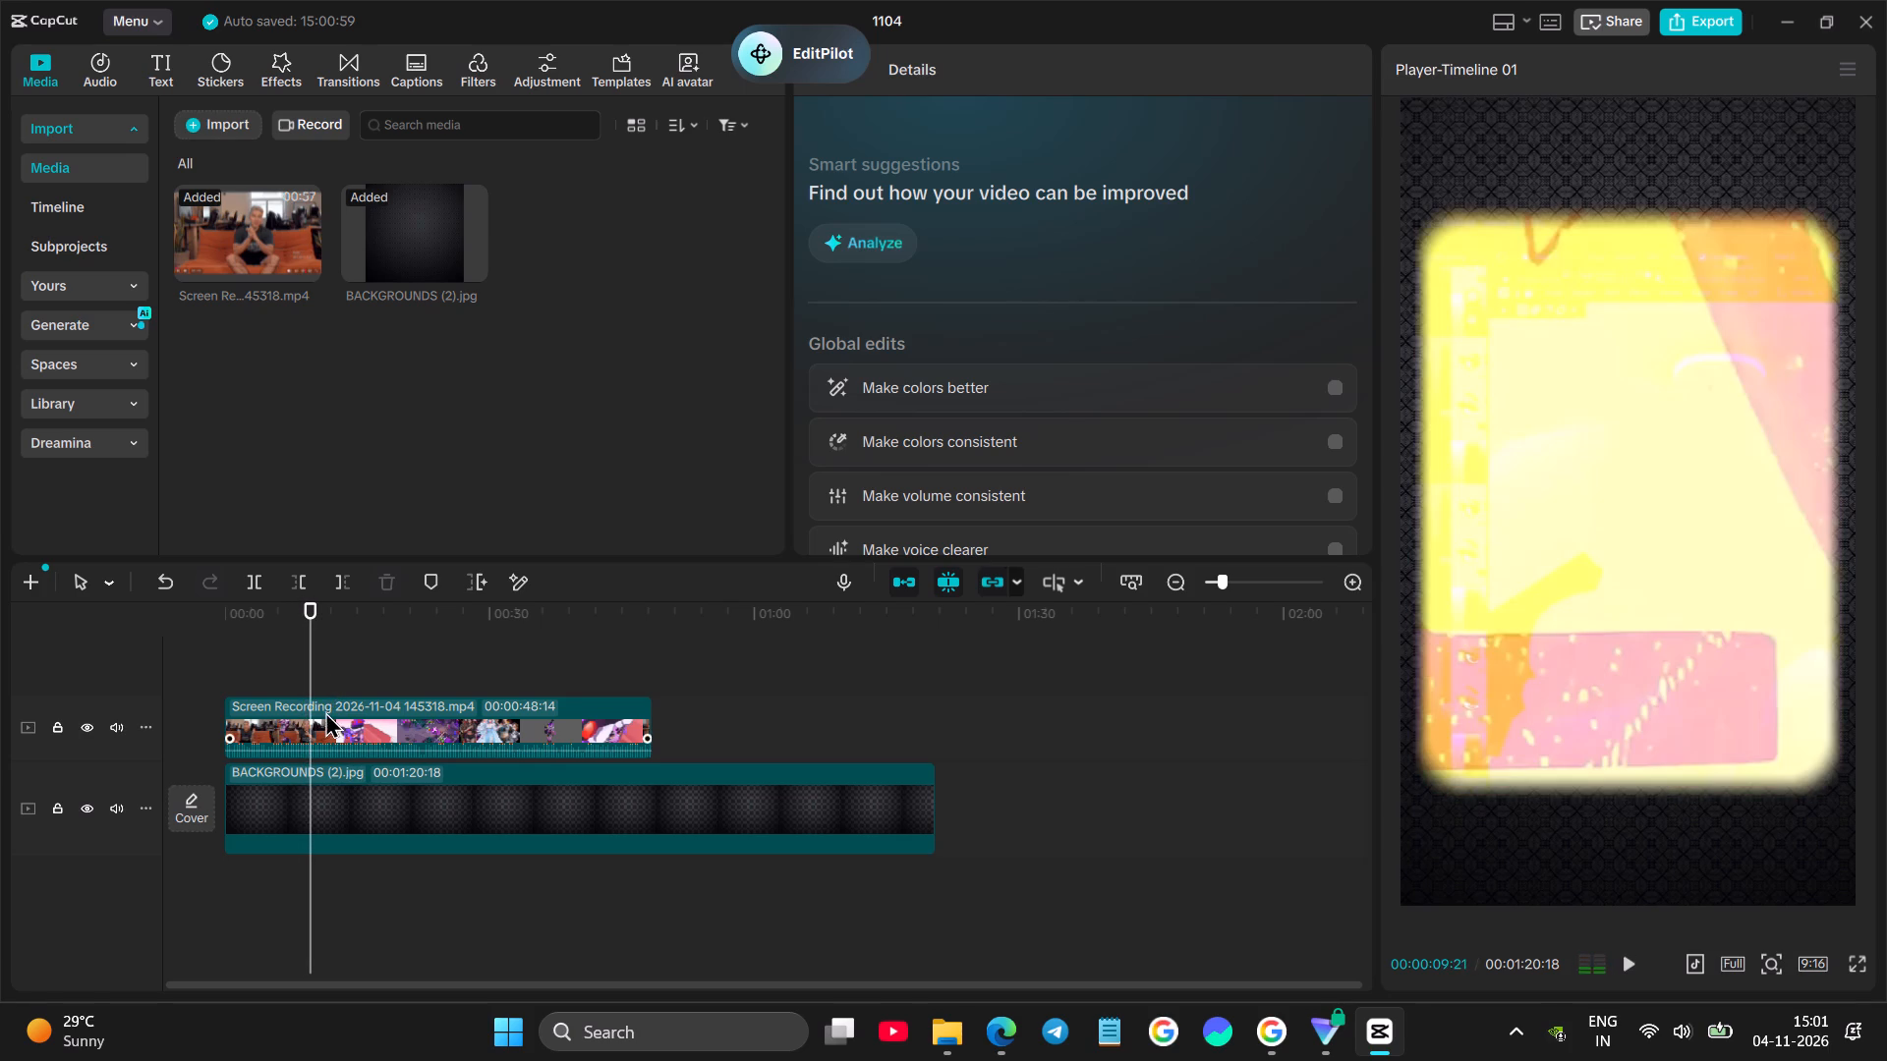
left_click(326, 711)
left_click(256, 590)
Cut the talking-shot split's second clip from its start up to 00:00:19:19, where the gameplay footage returns to the speaker.
key("space")
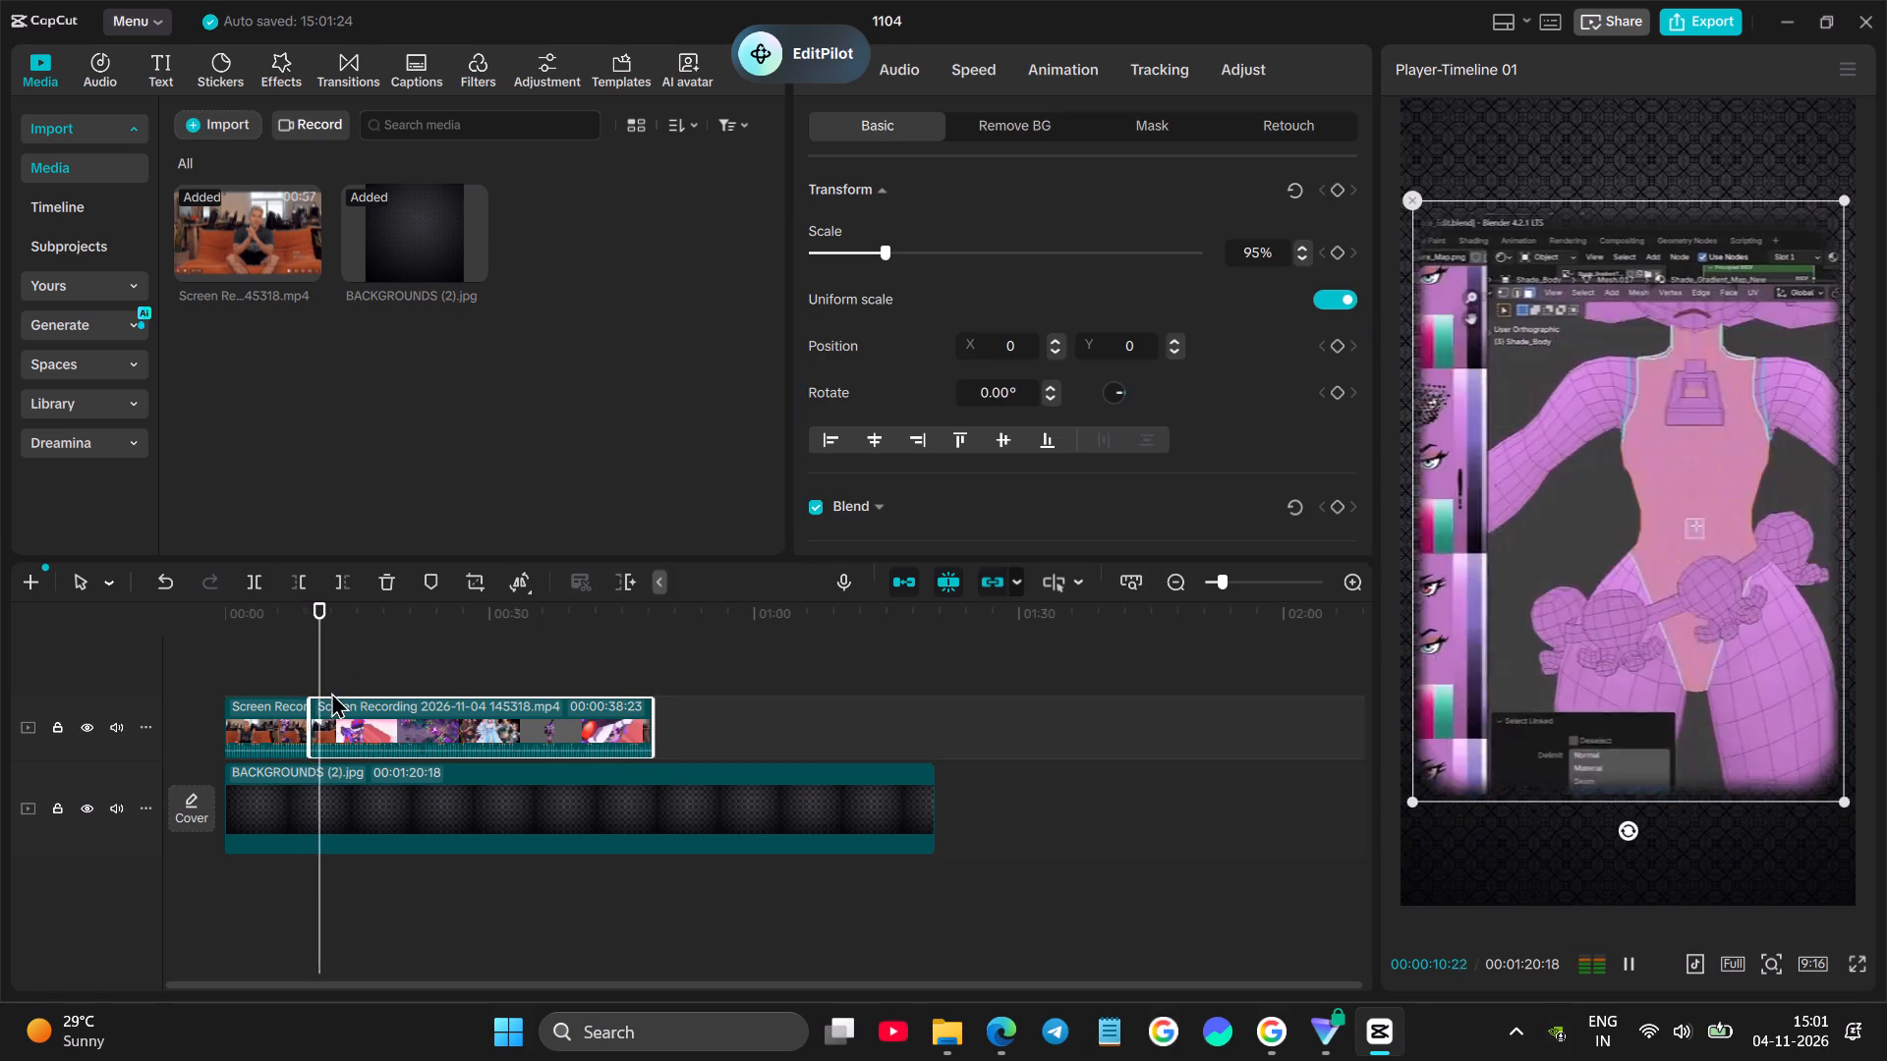
left_click(307, 637)
left_click_drag(316, 637, 325, 635)
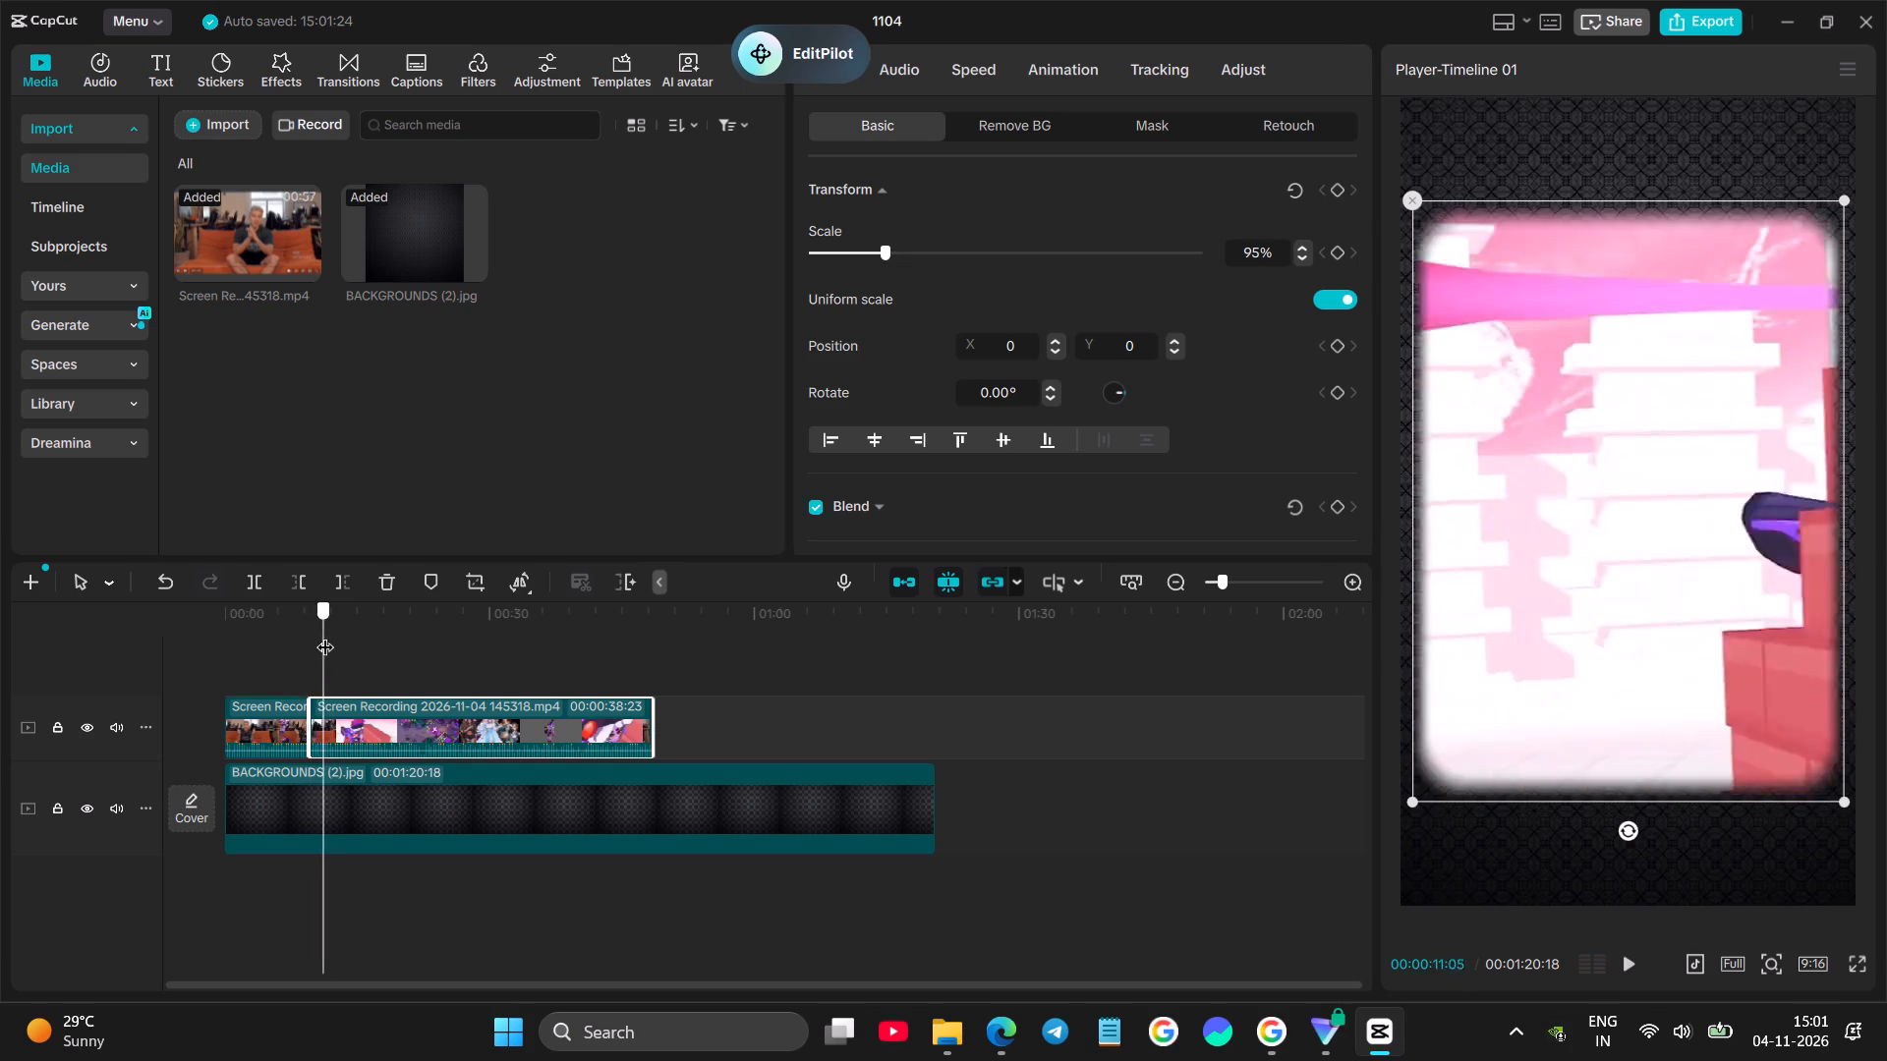
left_click_drag(325, 635, 400, 630)
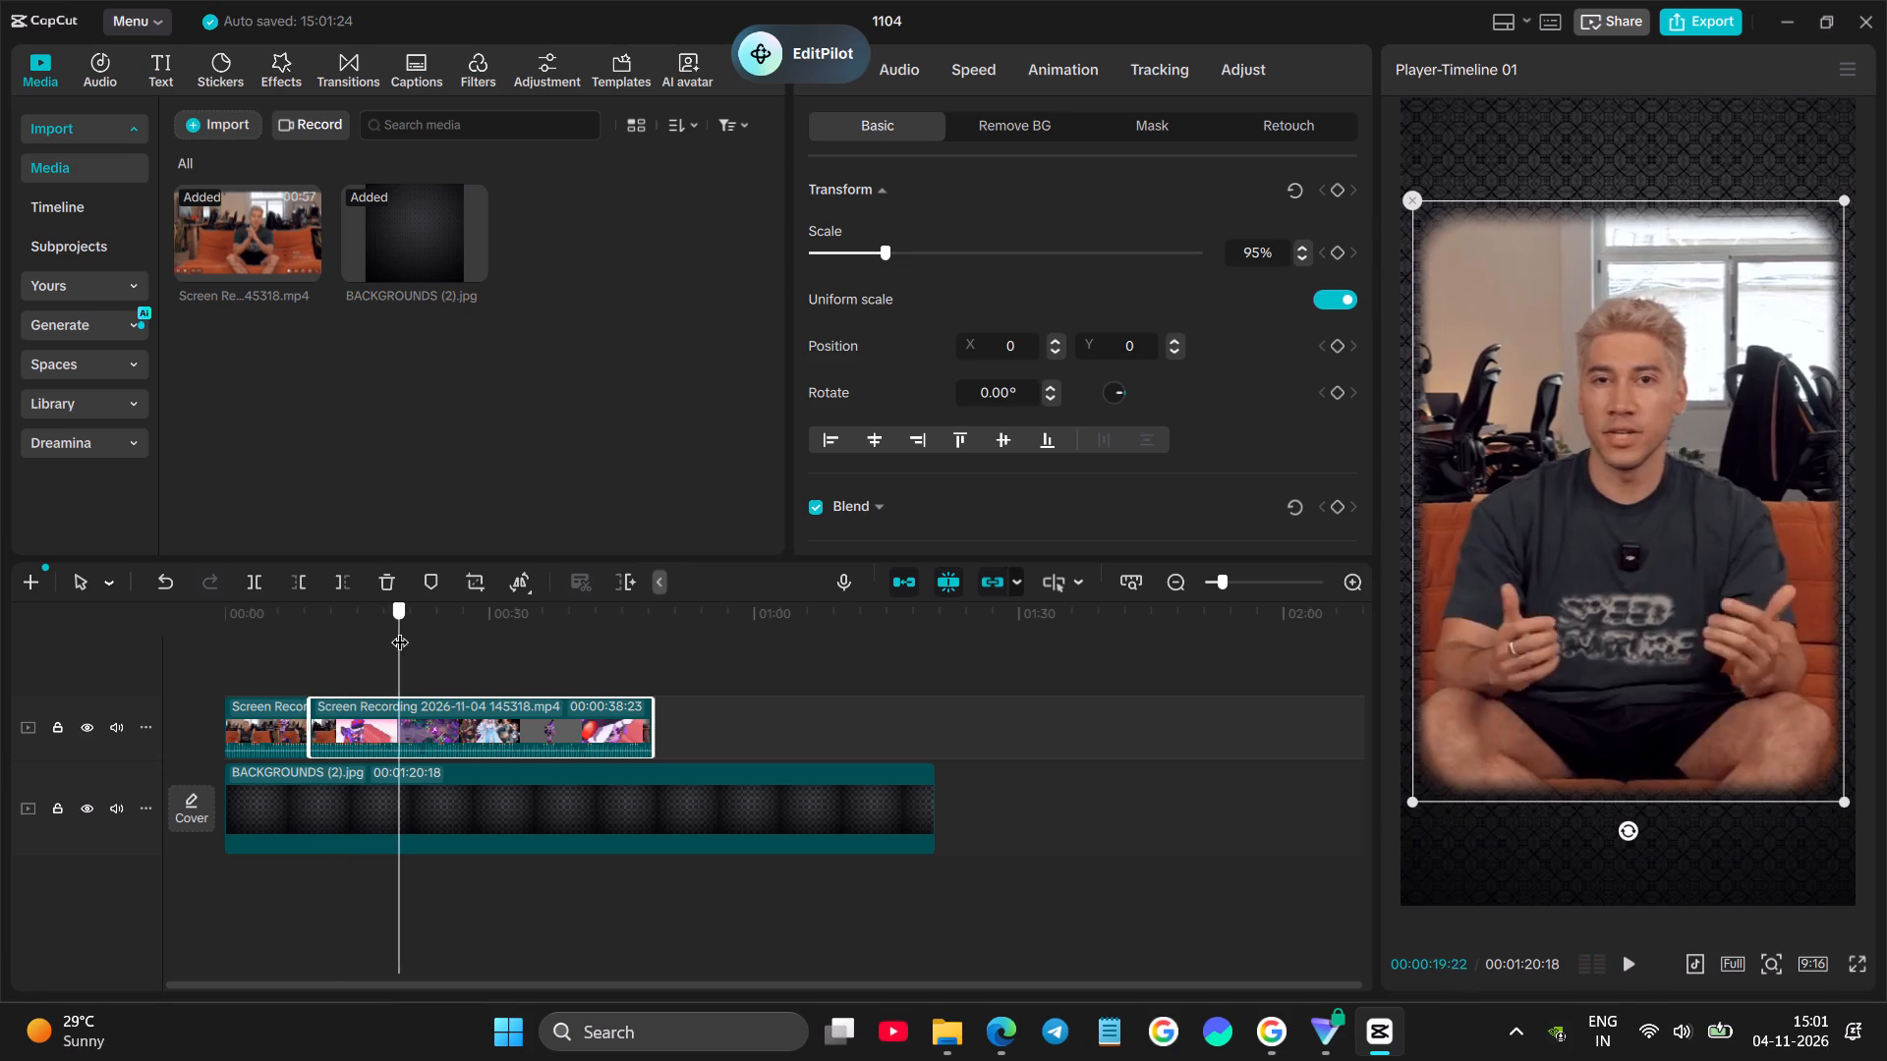
left_click_drag(400, 630, 393, 635)
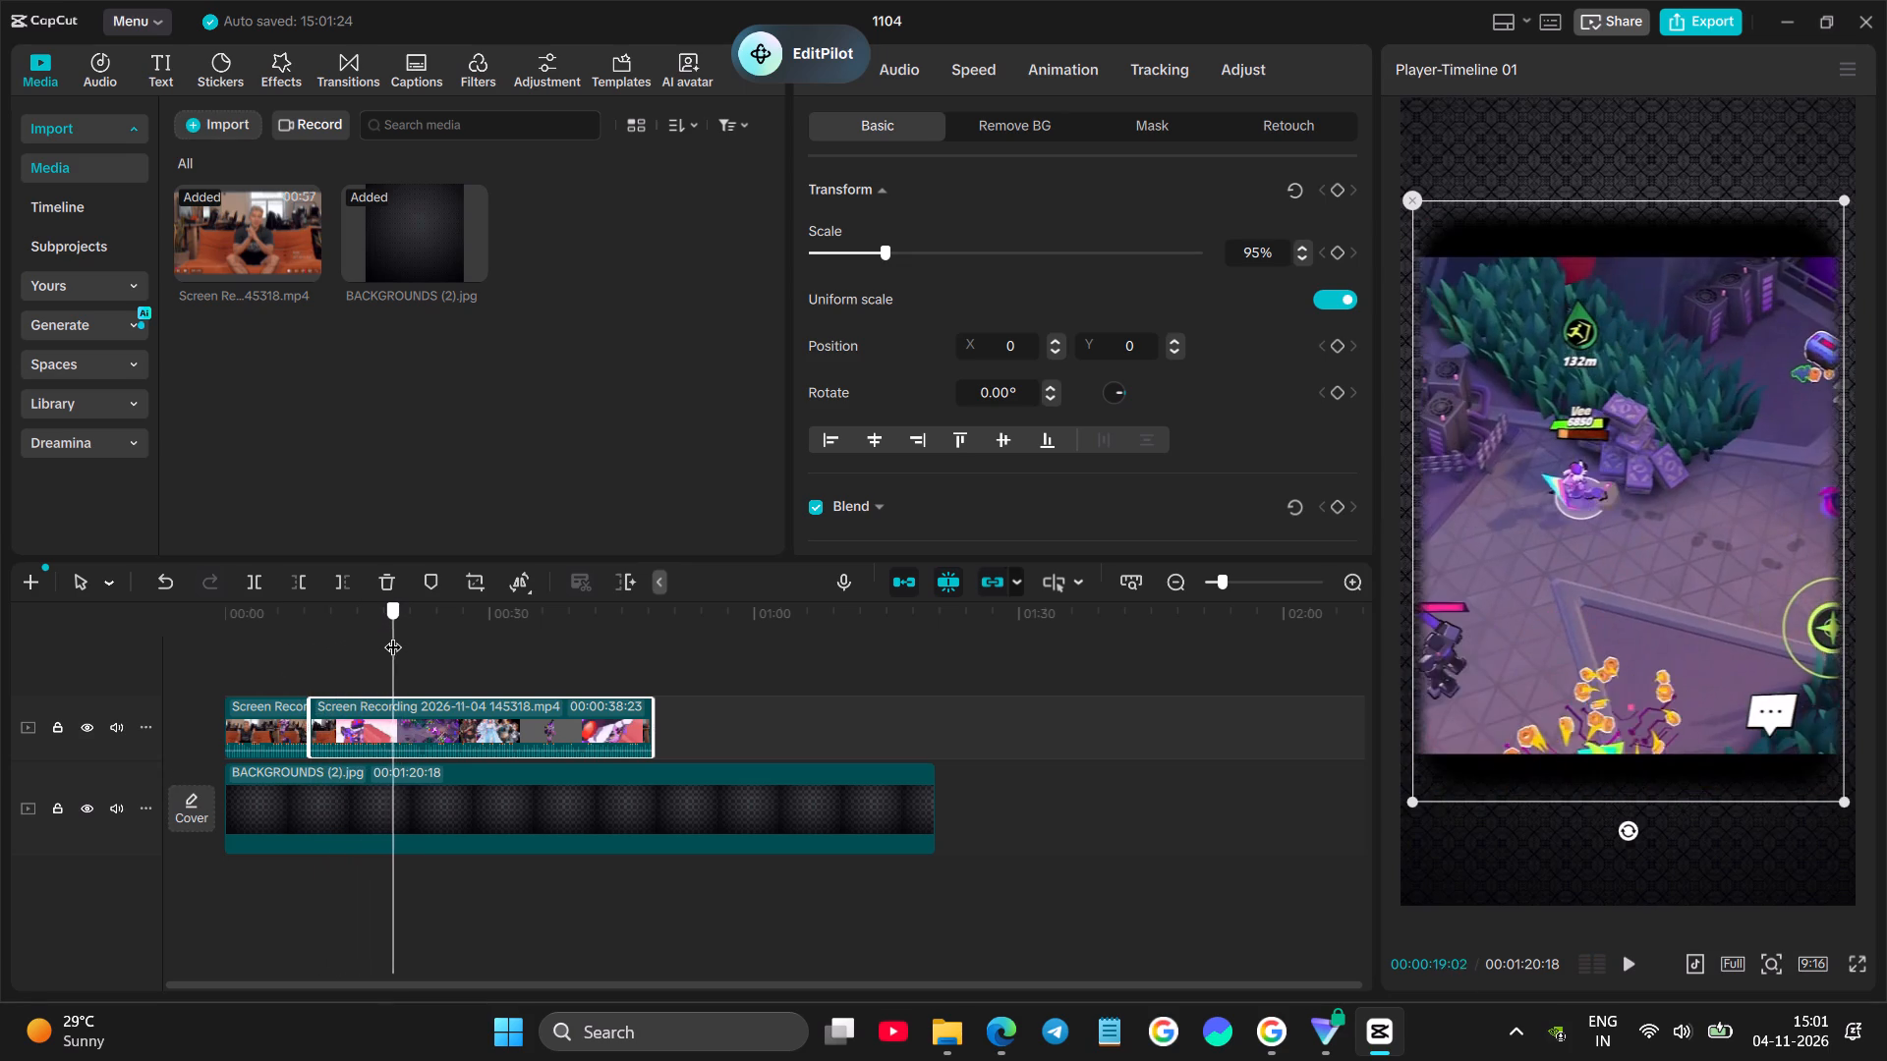
left_click_drag(393, 635, 398, 628)
left_click(402, 734)
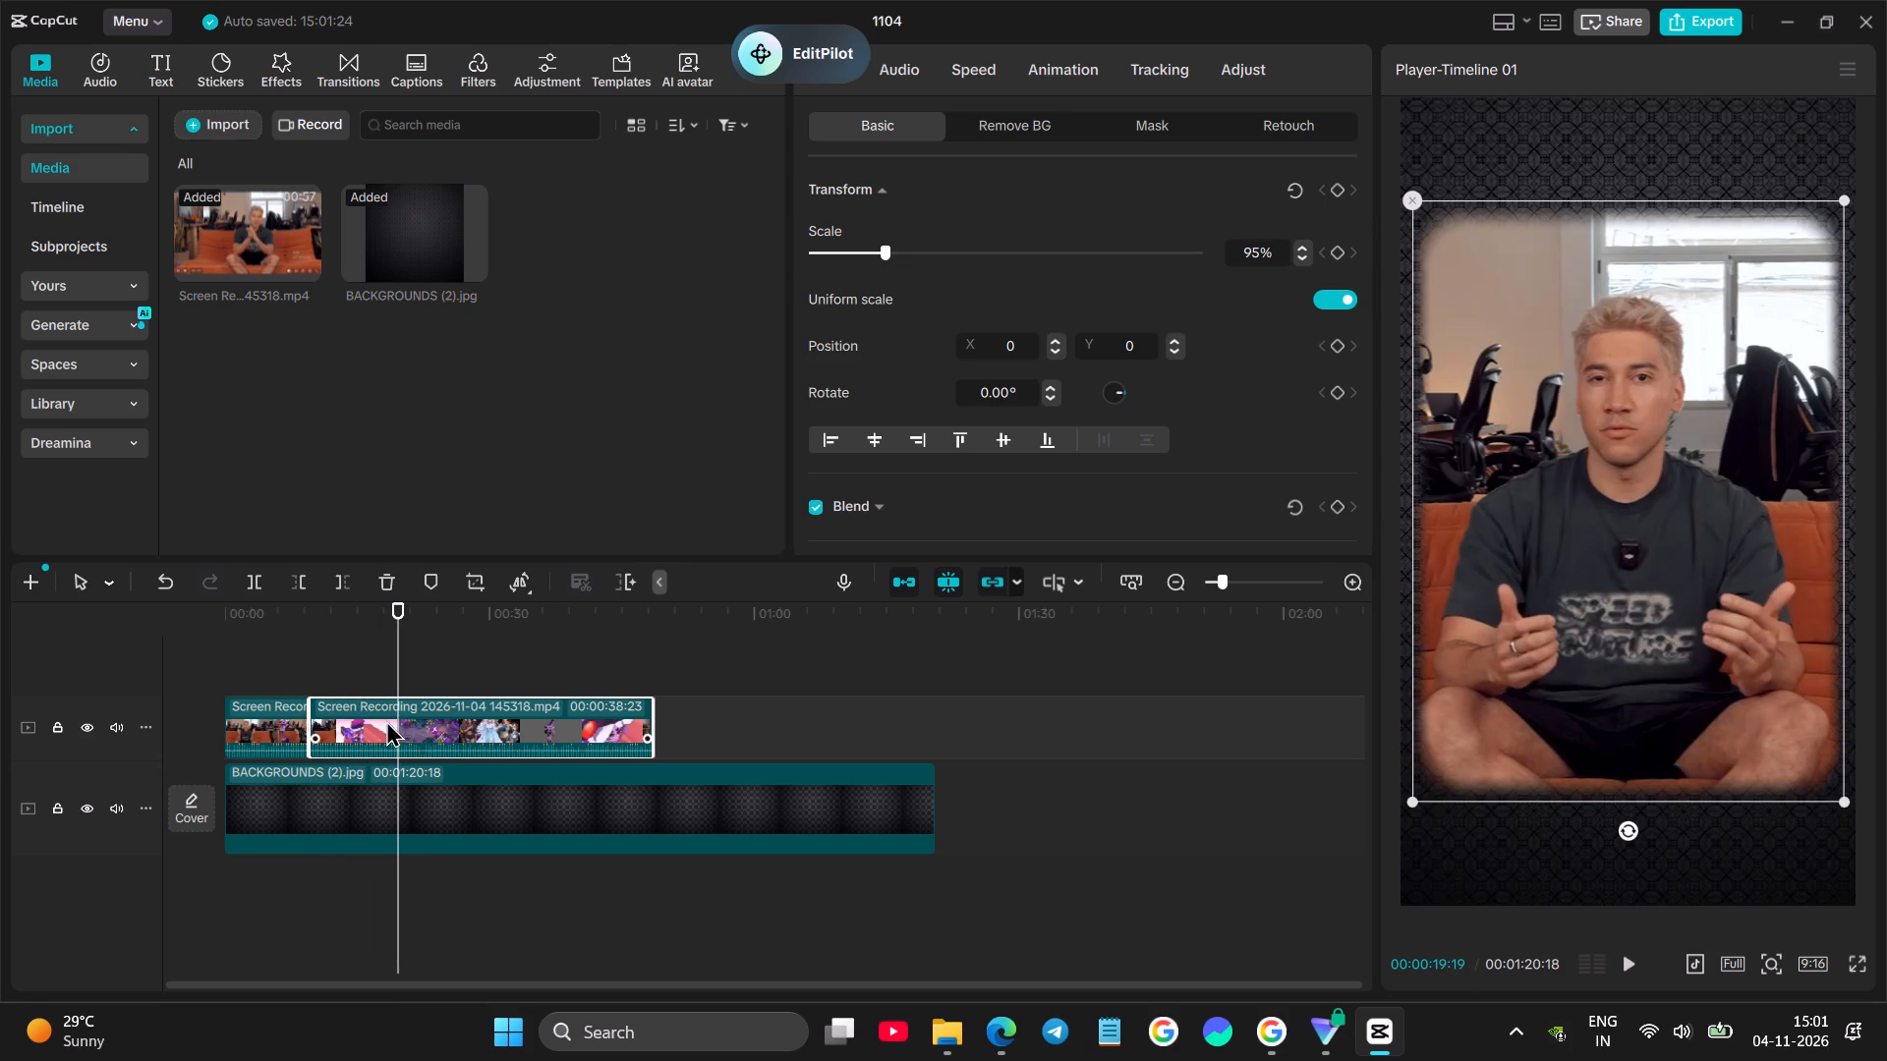
left_click(303, 585)
Split the remaining masked recording at 00:00:23:06, just before the character artwork footage.
left_click_drag(404, 649, 414, 638)
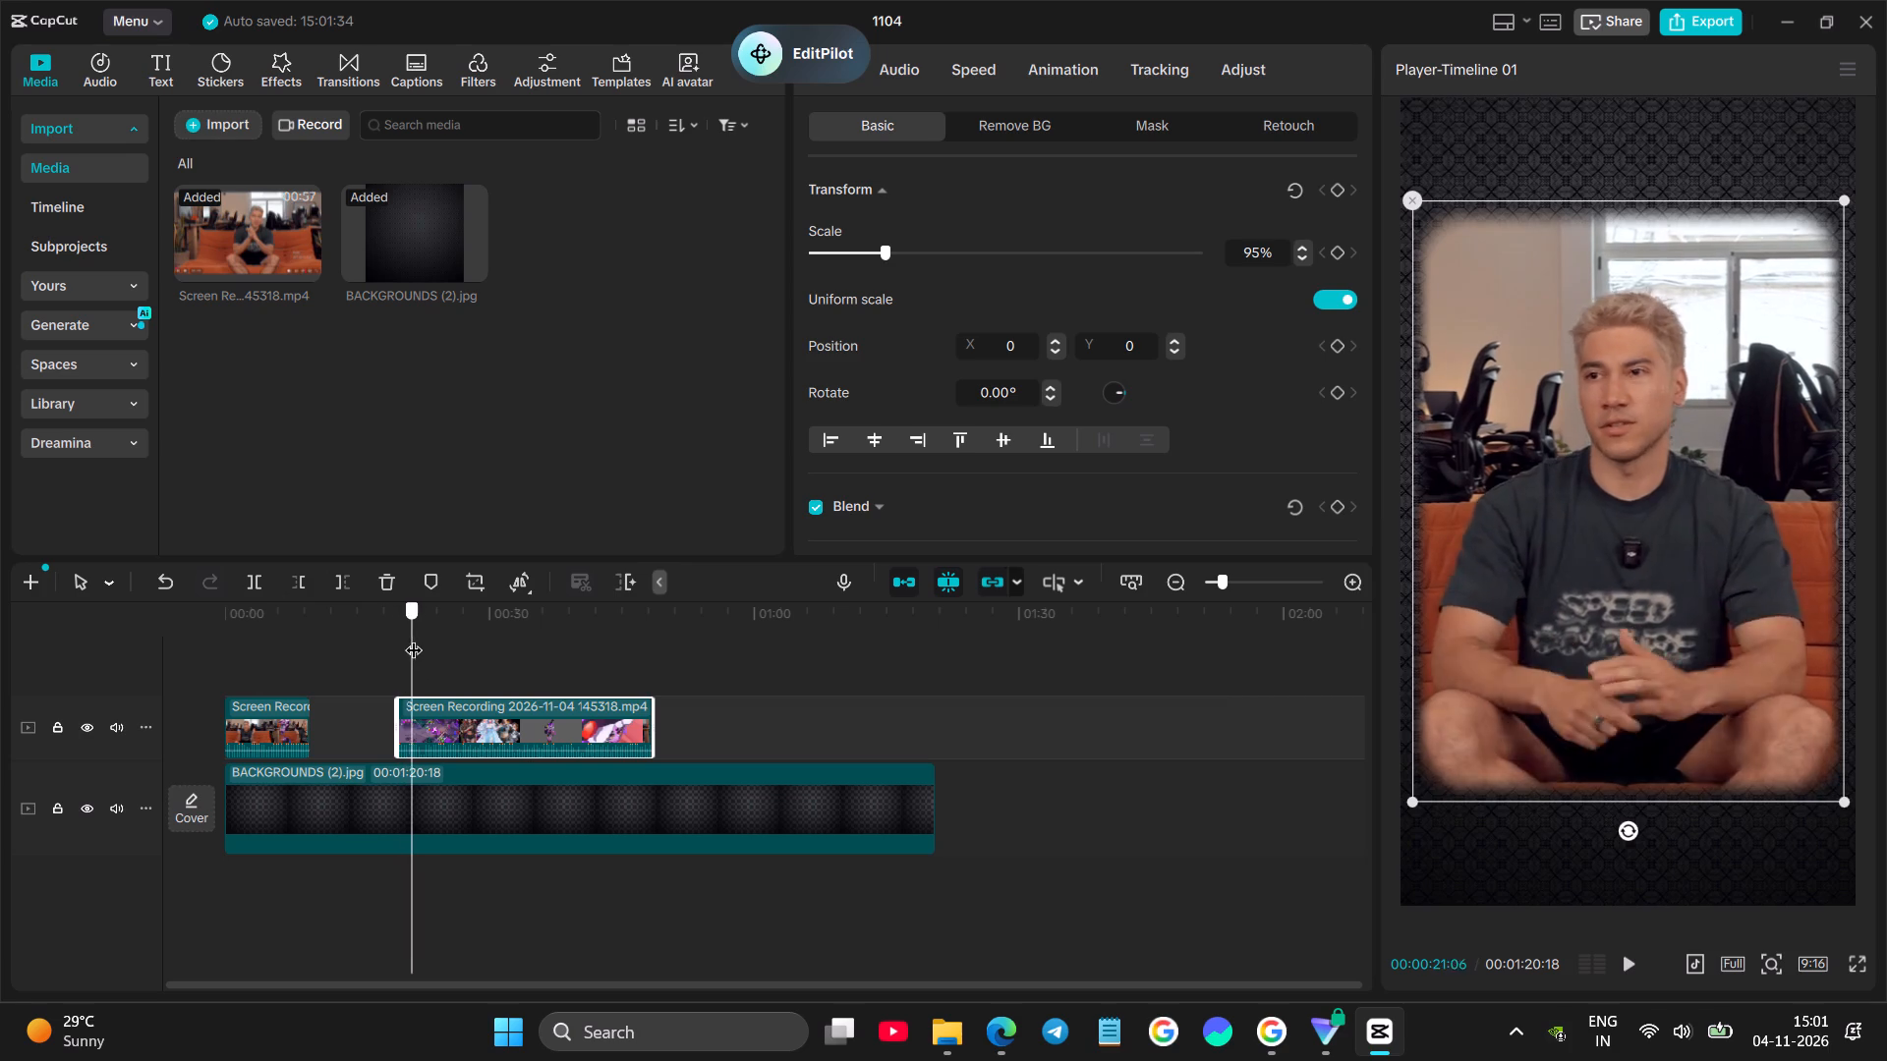
left_click_drag(414, 638, 429, 633)
left_click(252, 575)
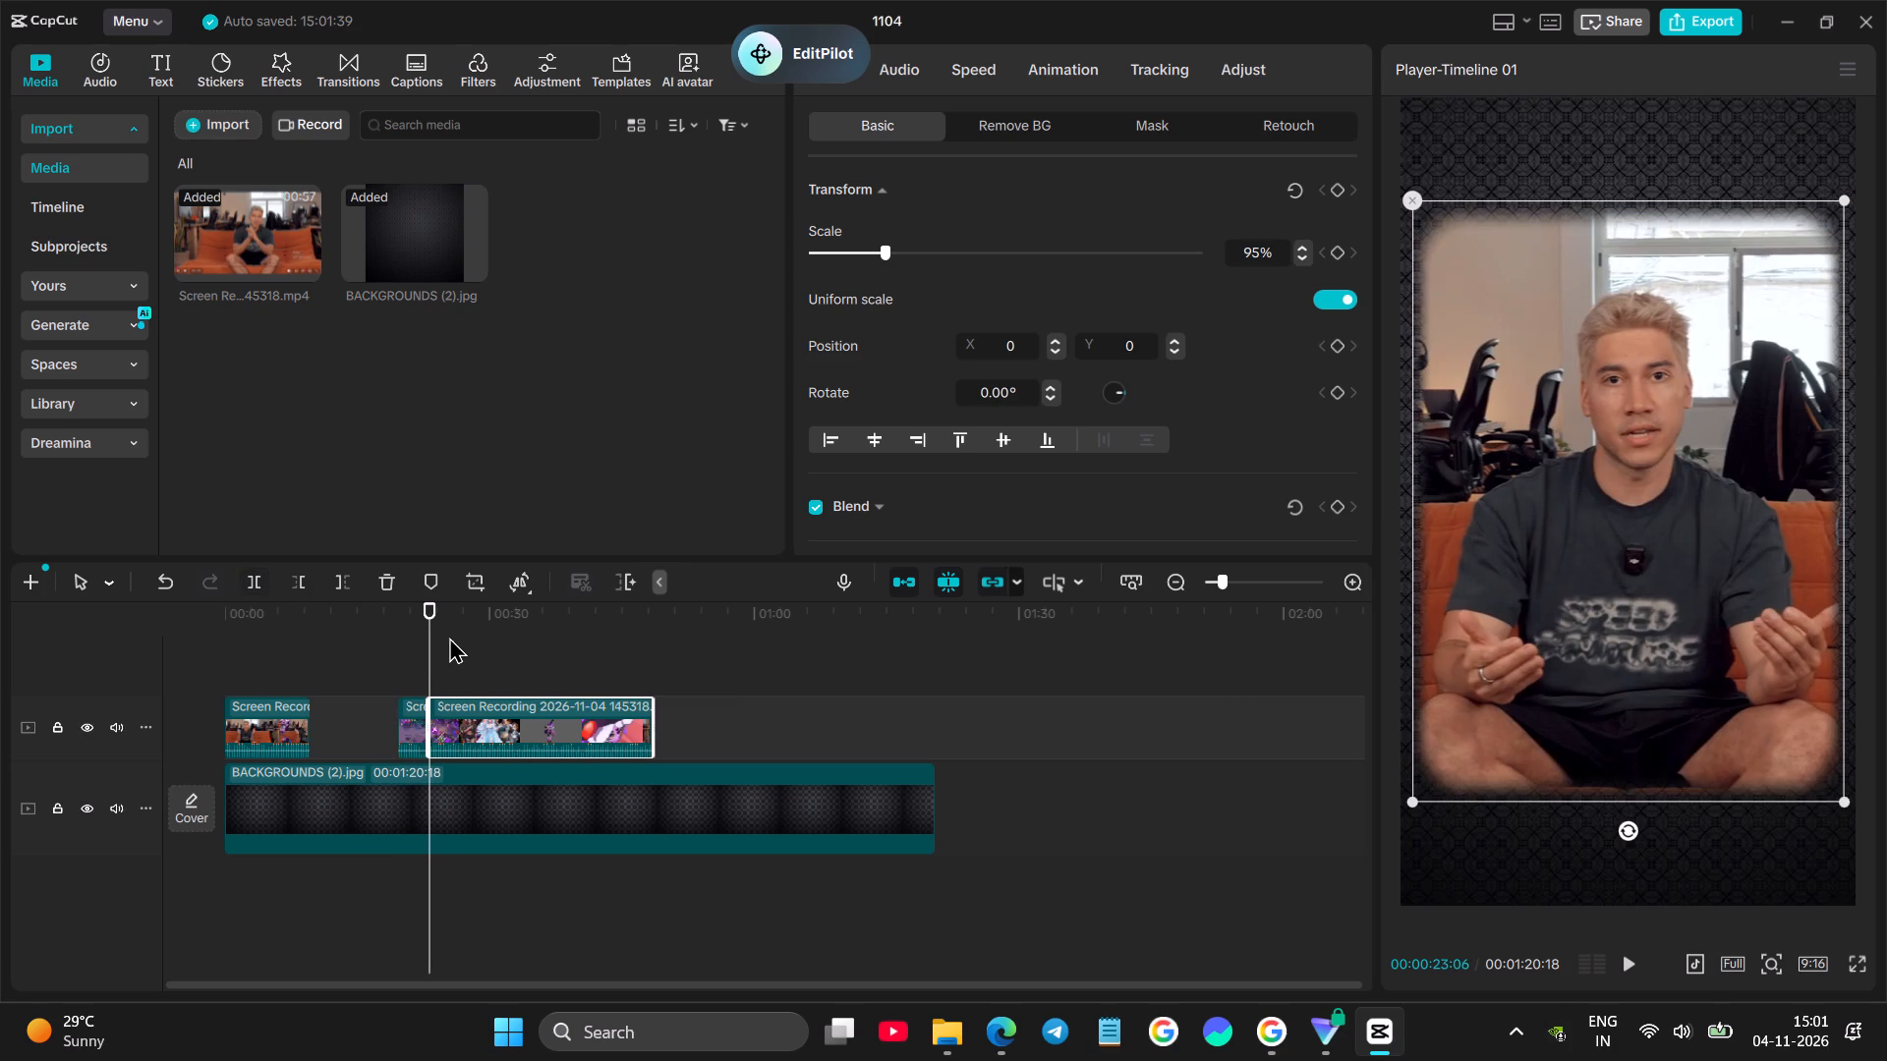
Remove the character artwork section from 00:00:23:06 up to 00:00:33:23 at the start of the last masked clip.
left_click_drag(431, 644, 449, 633)
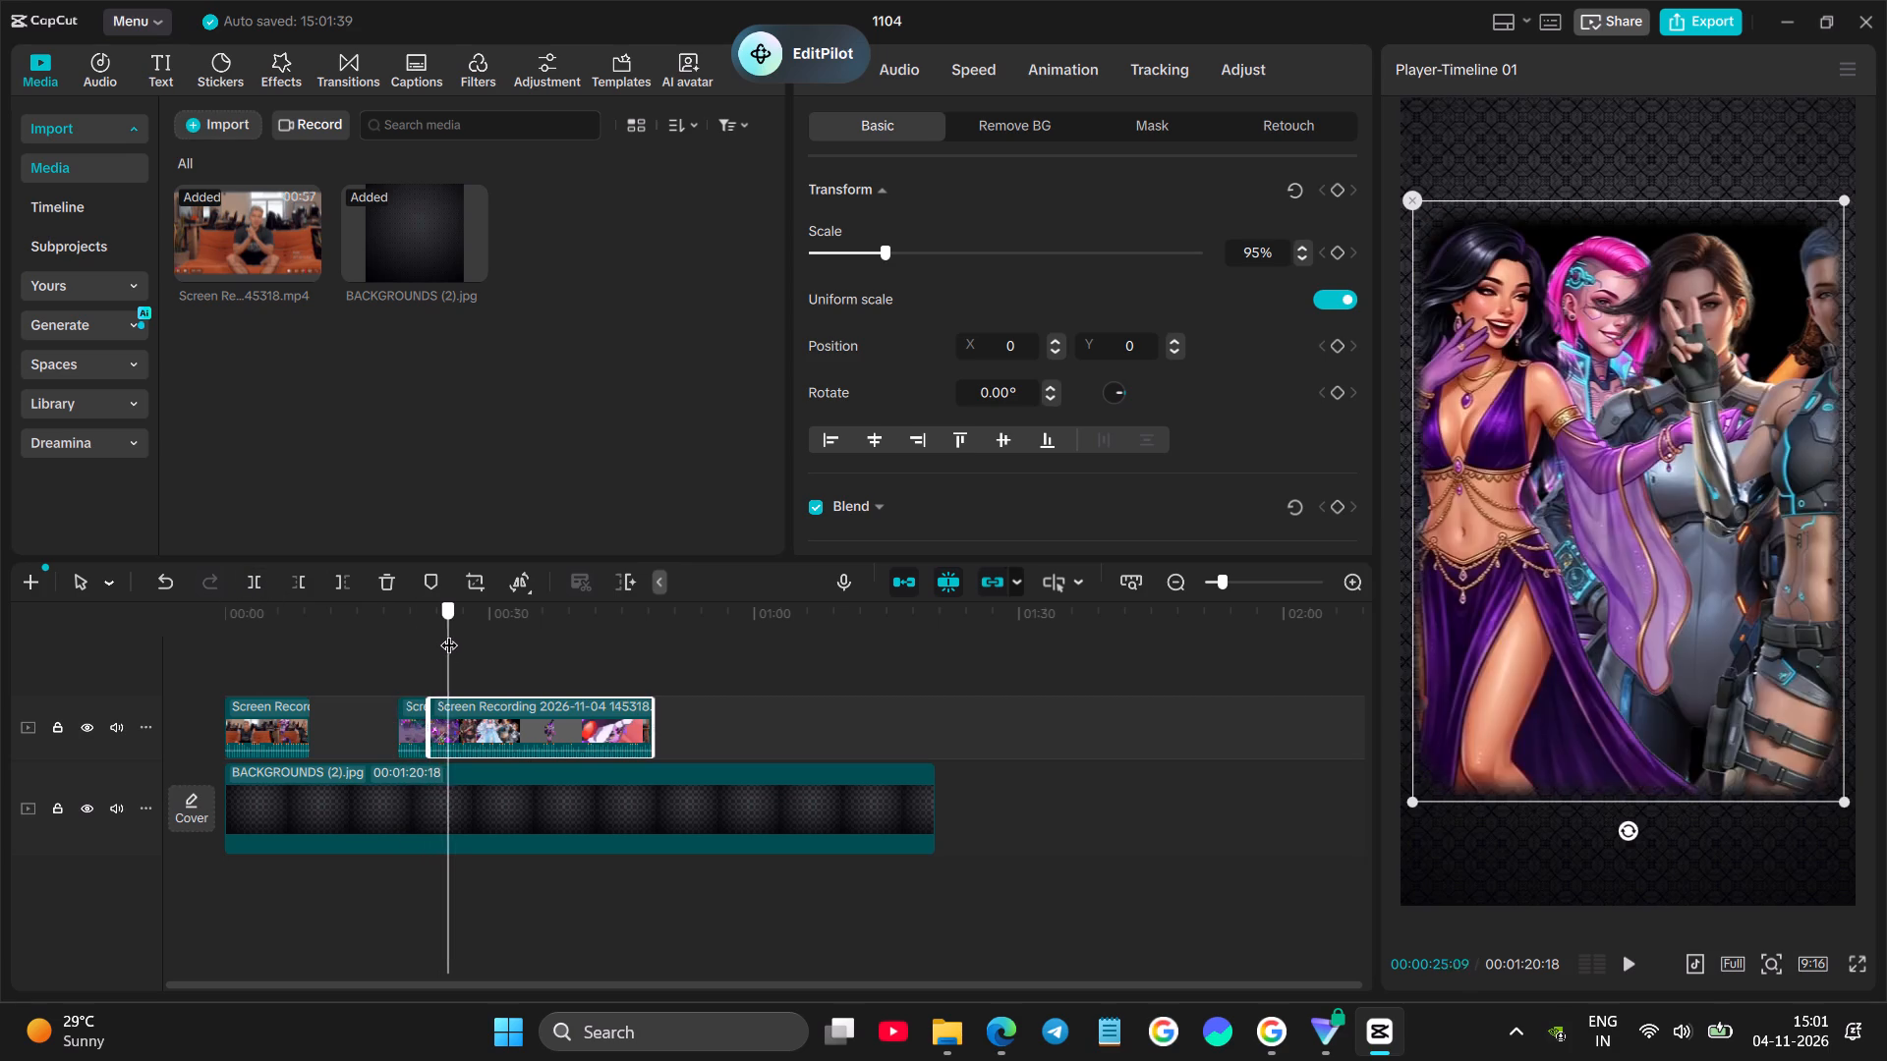
left_click_drag(449, 633, 494, 634)
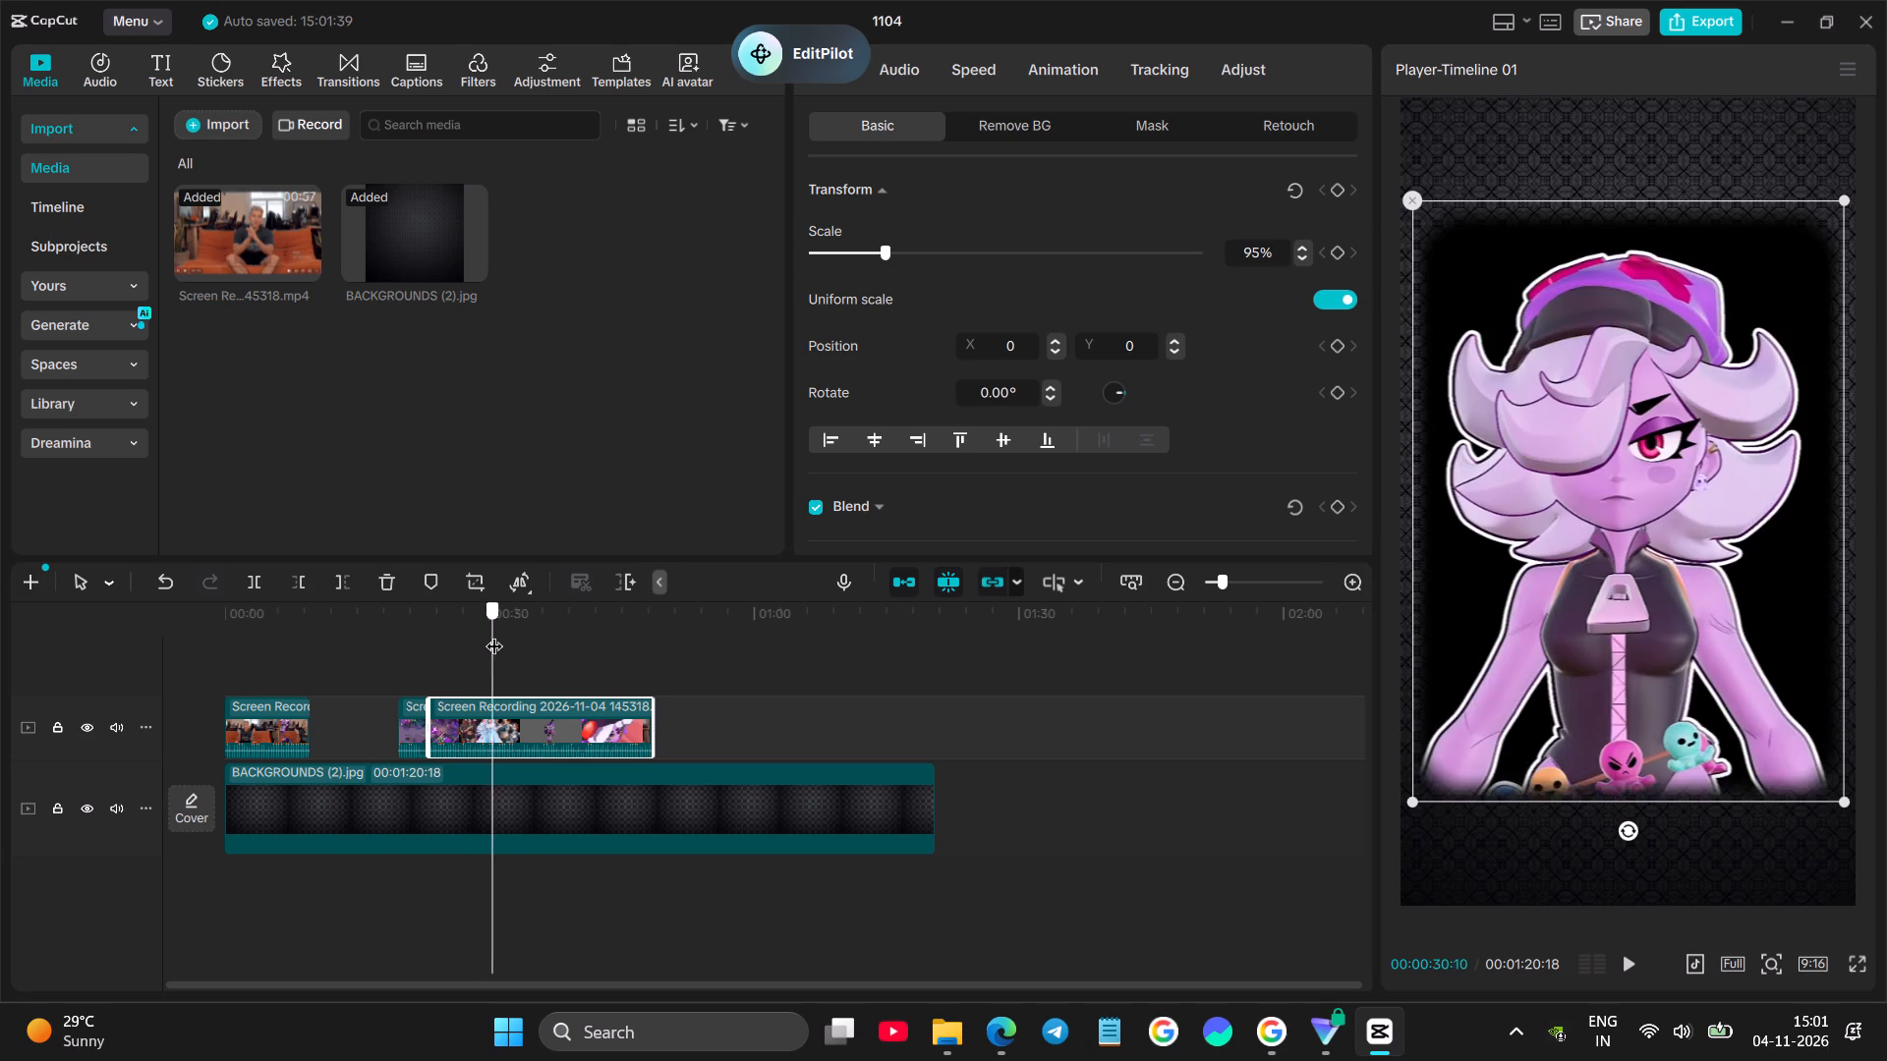
left_click_drag(494, 634, 519, 650)
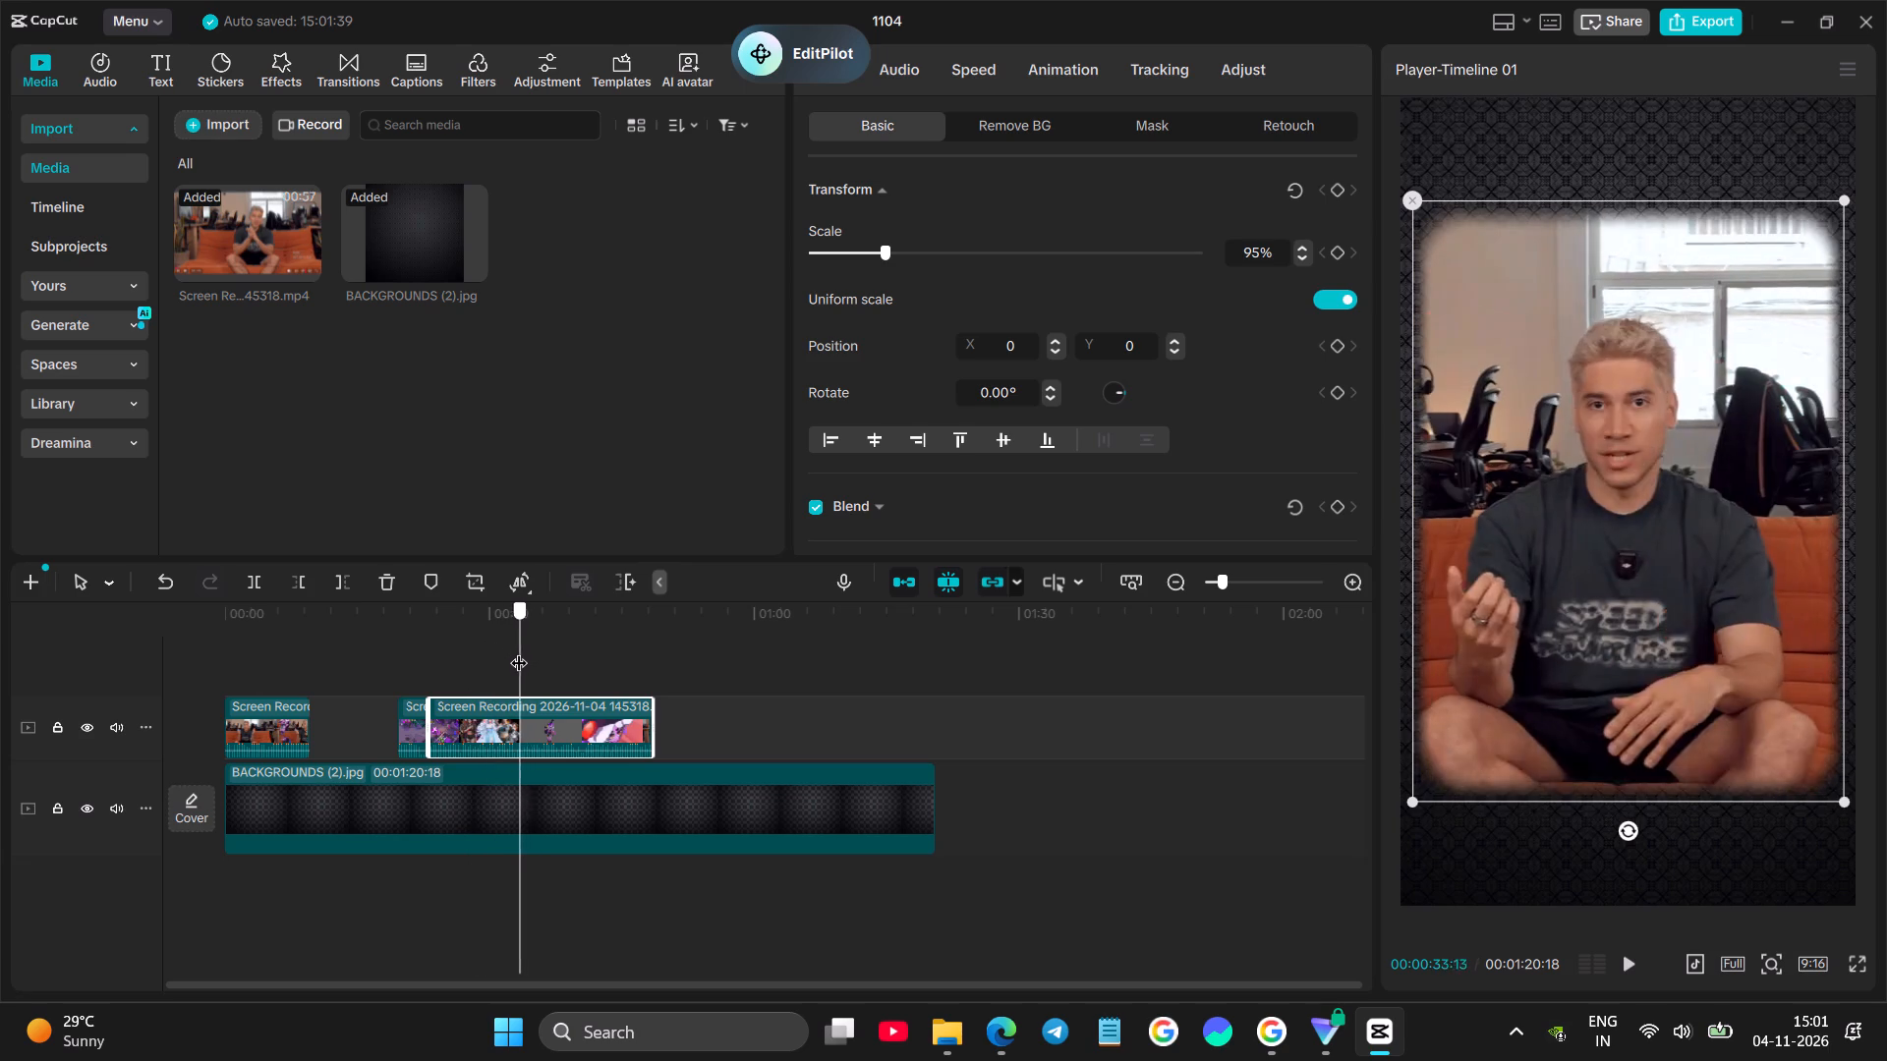
left_click_drag(519, 650, 523, 642)
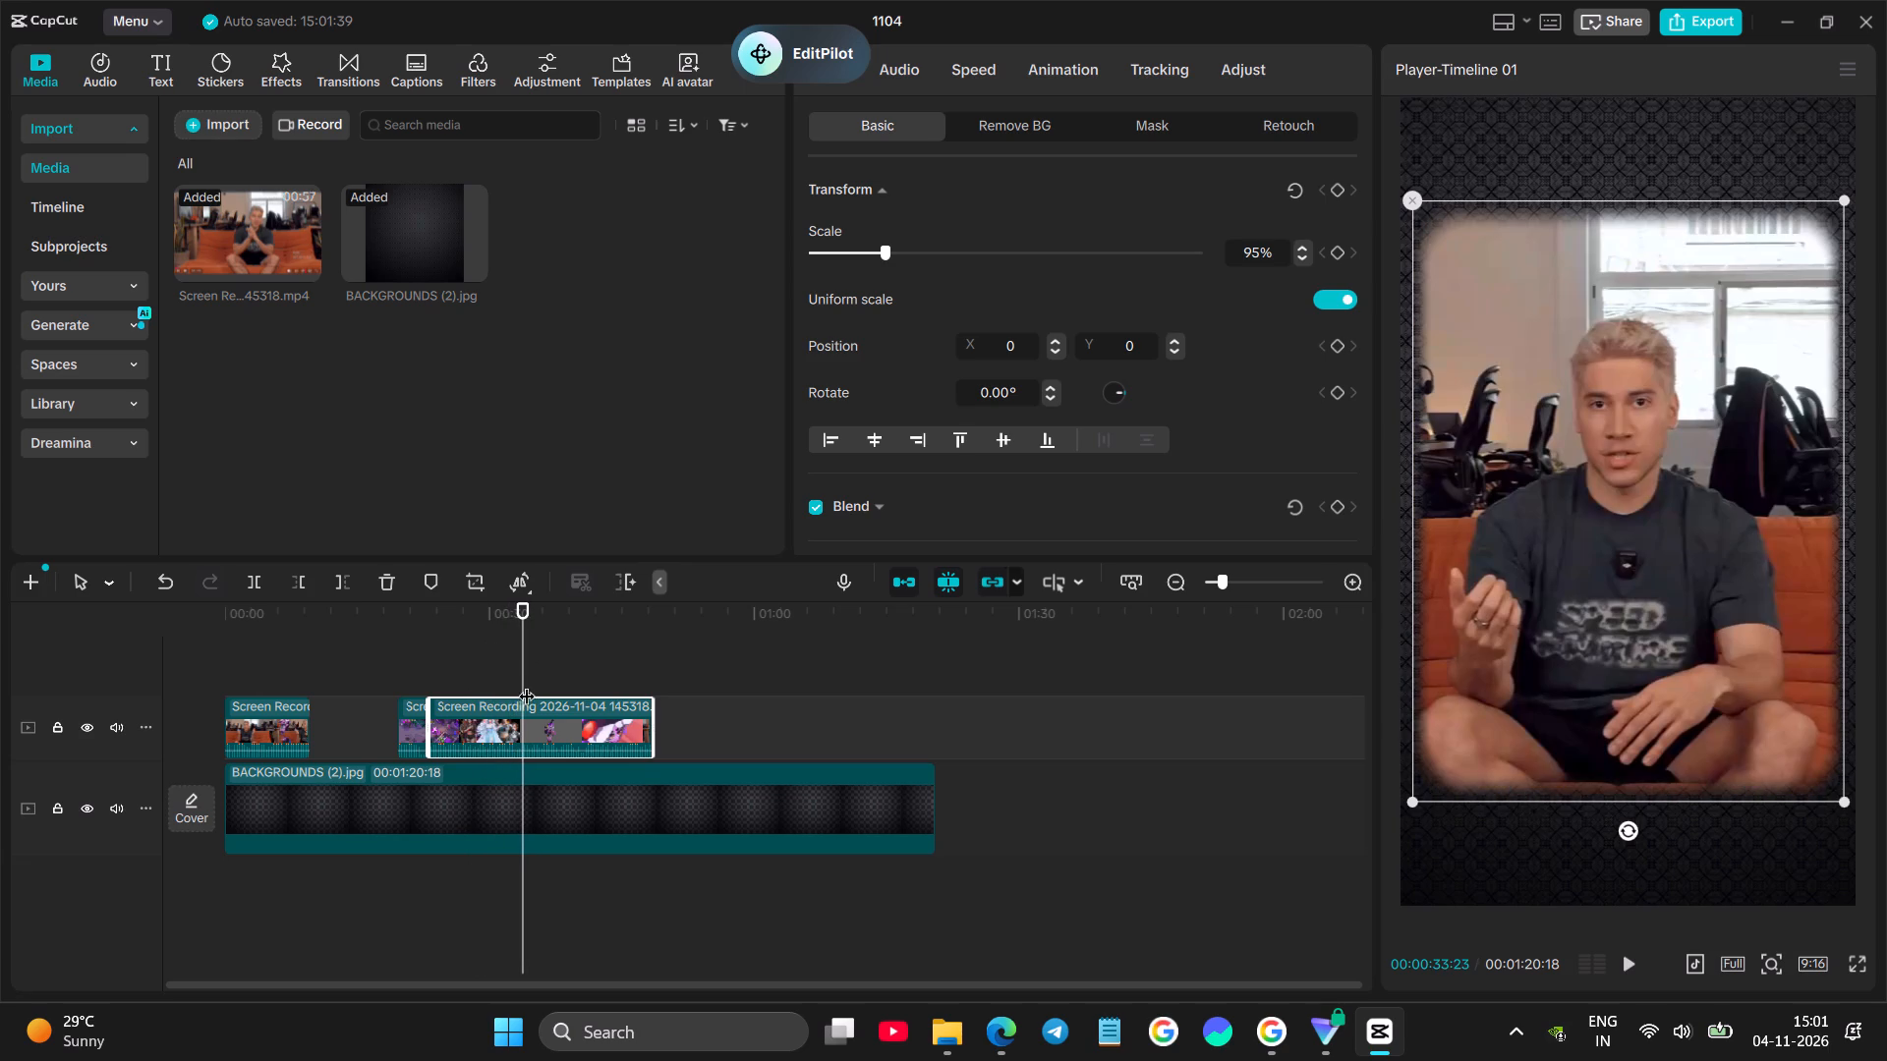
left_click(533, 727)
left_click(296, 585)
Trim the start of the last masked clip to 00:00:40:27, where the speaker is back on screen.
left_click_drag(522, 630, 523, 628)
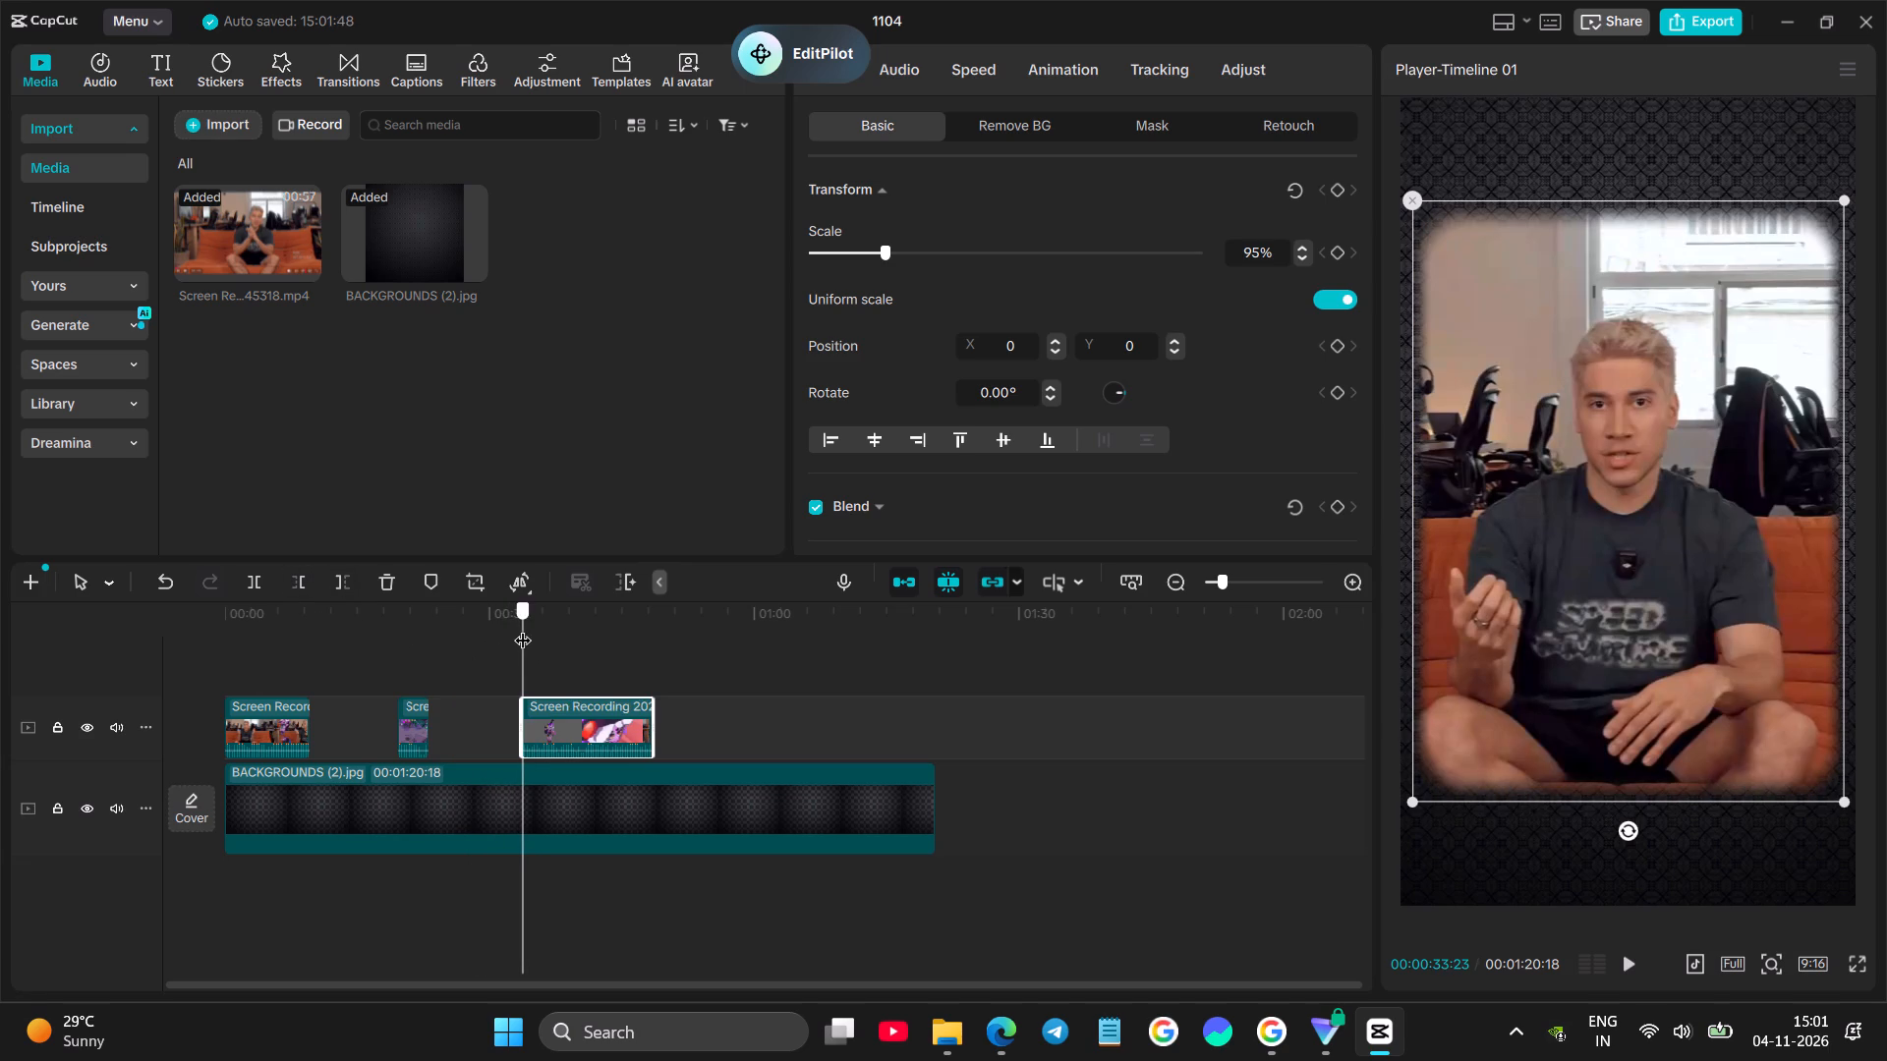
left_click_drag(523, 628, 552, 618)
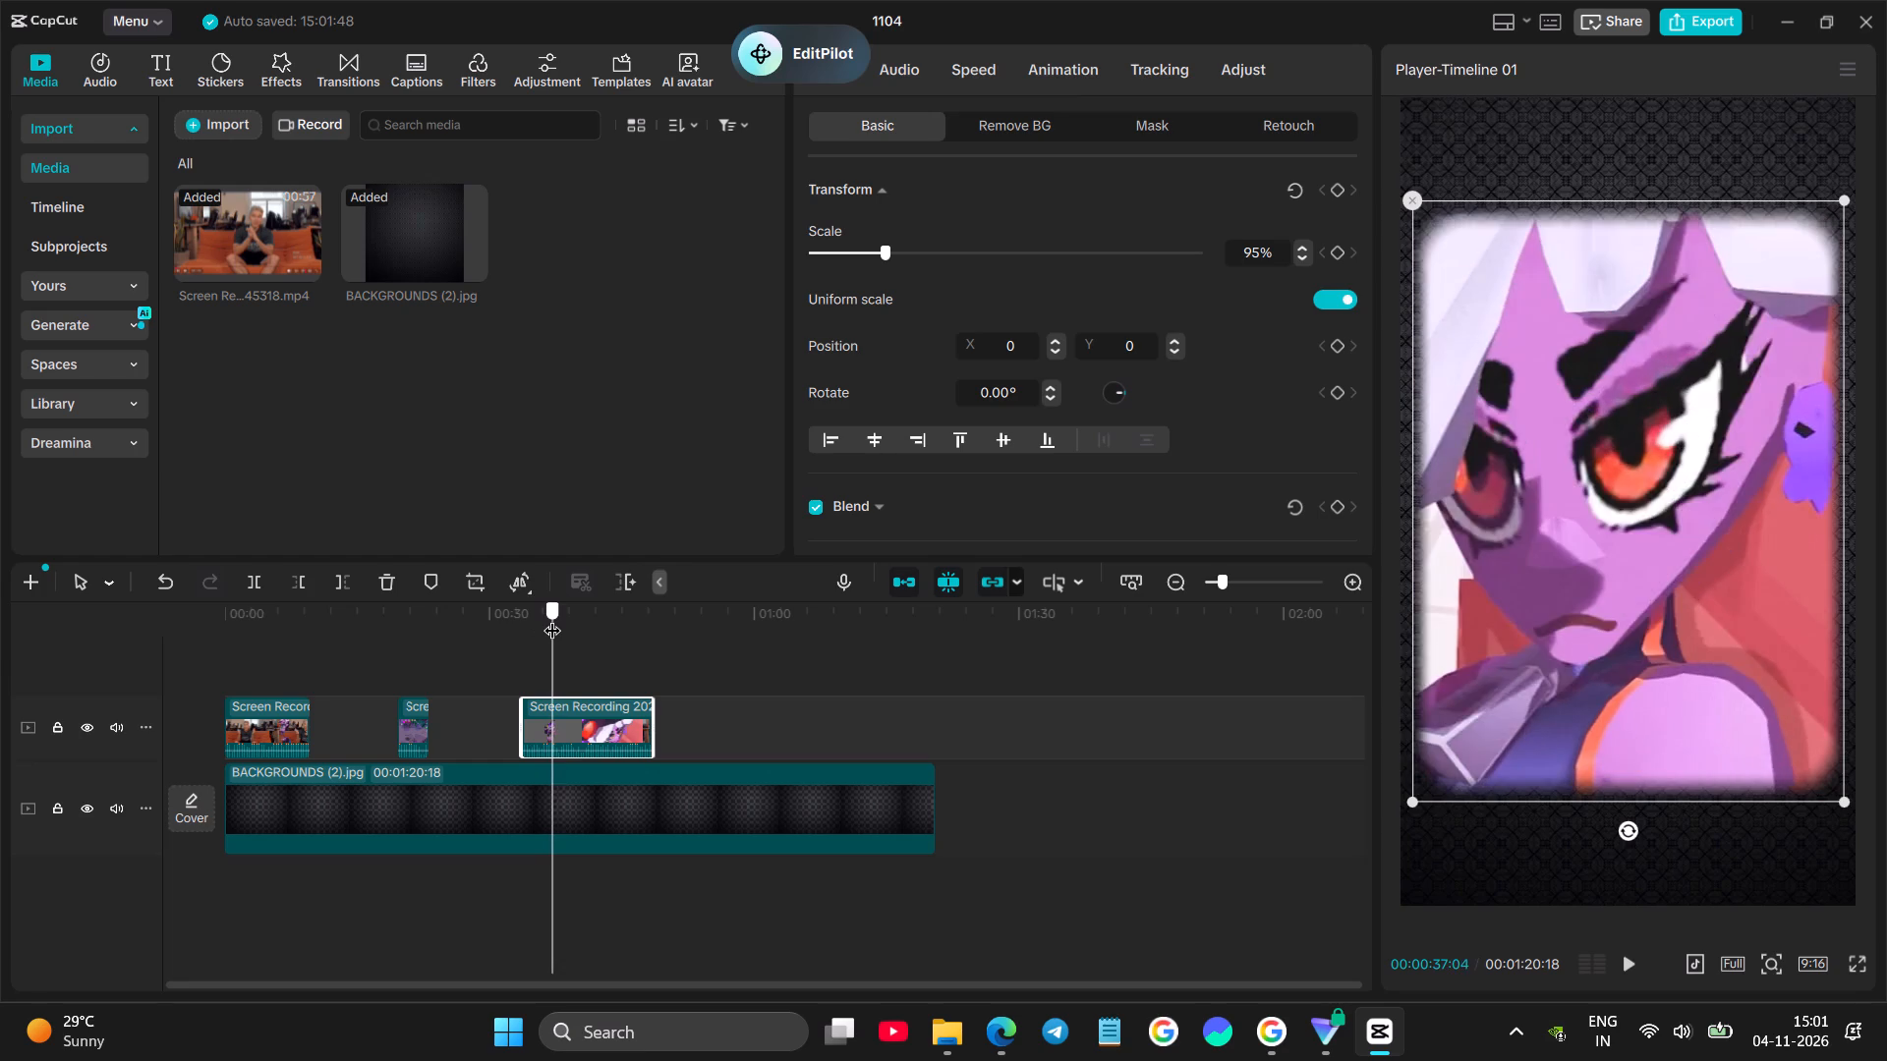
left_click_drag(552, 618, 583, 633)
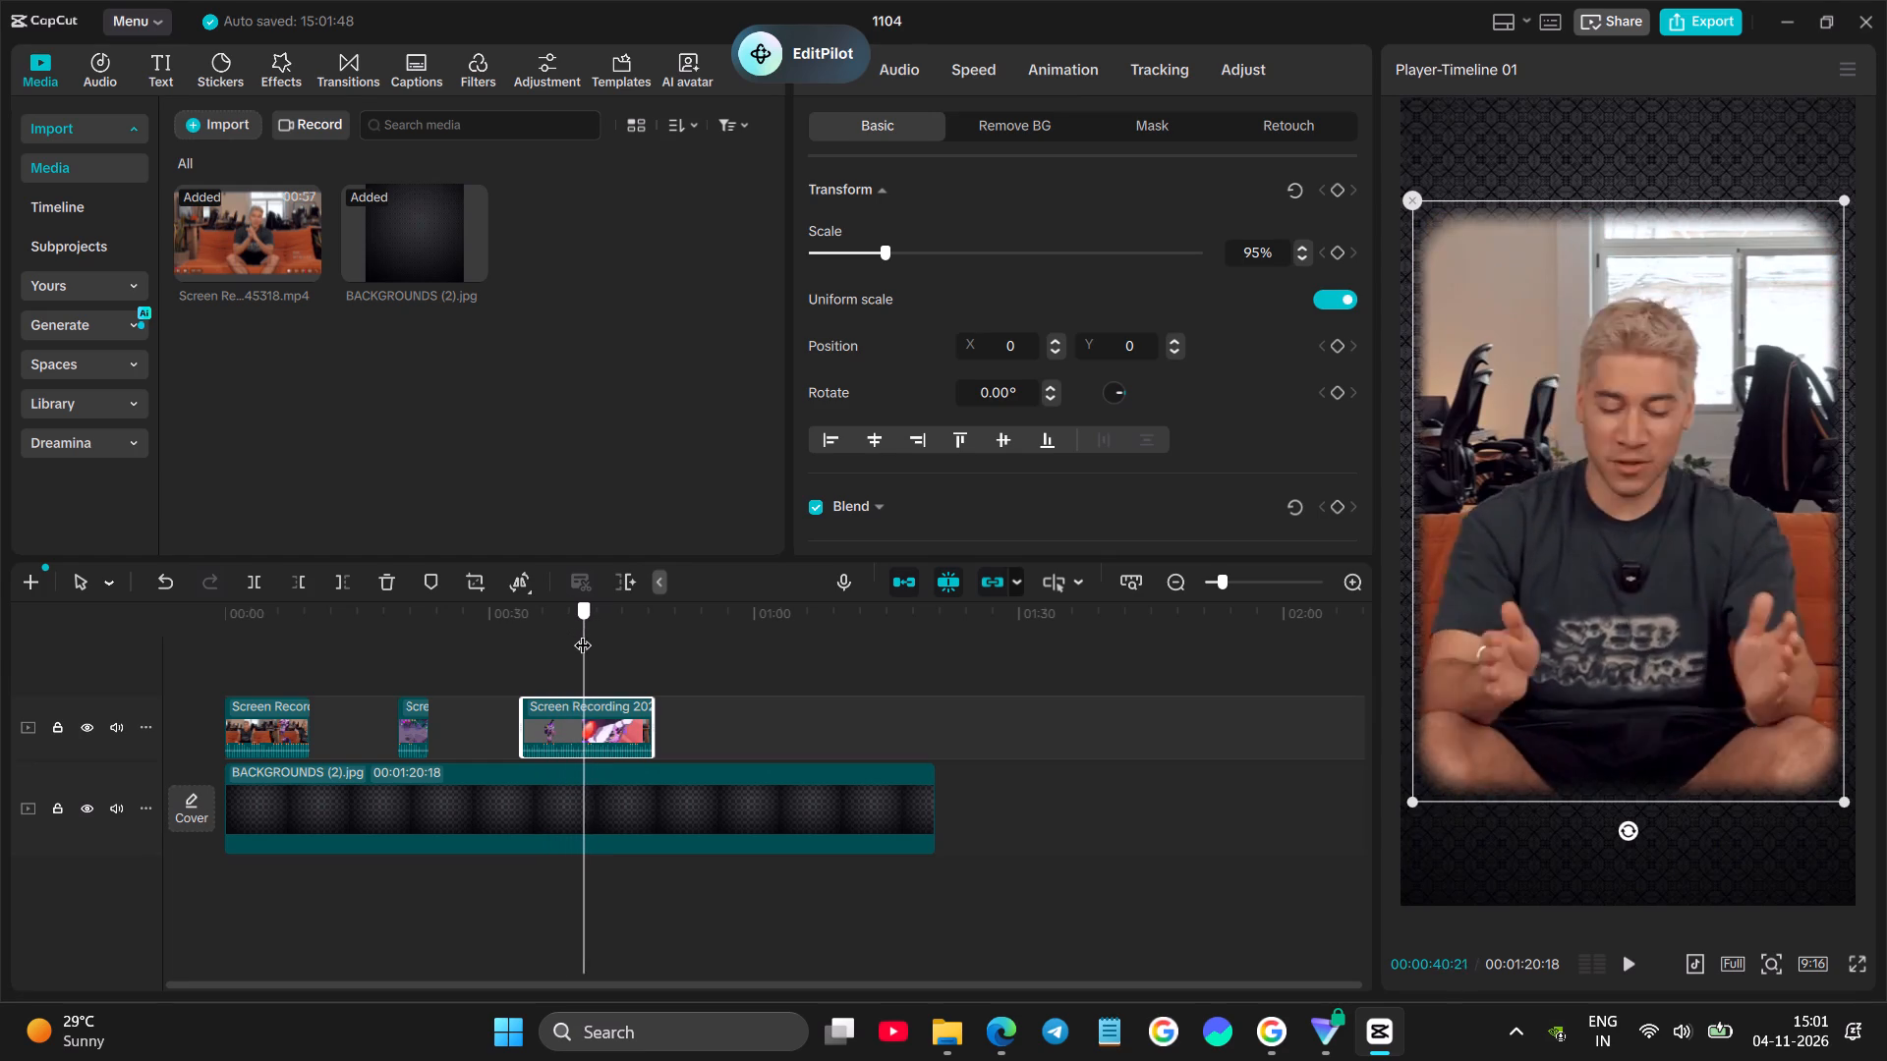
left_click_drag(583, 633, 586, 630)
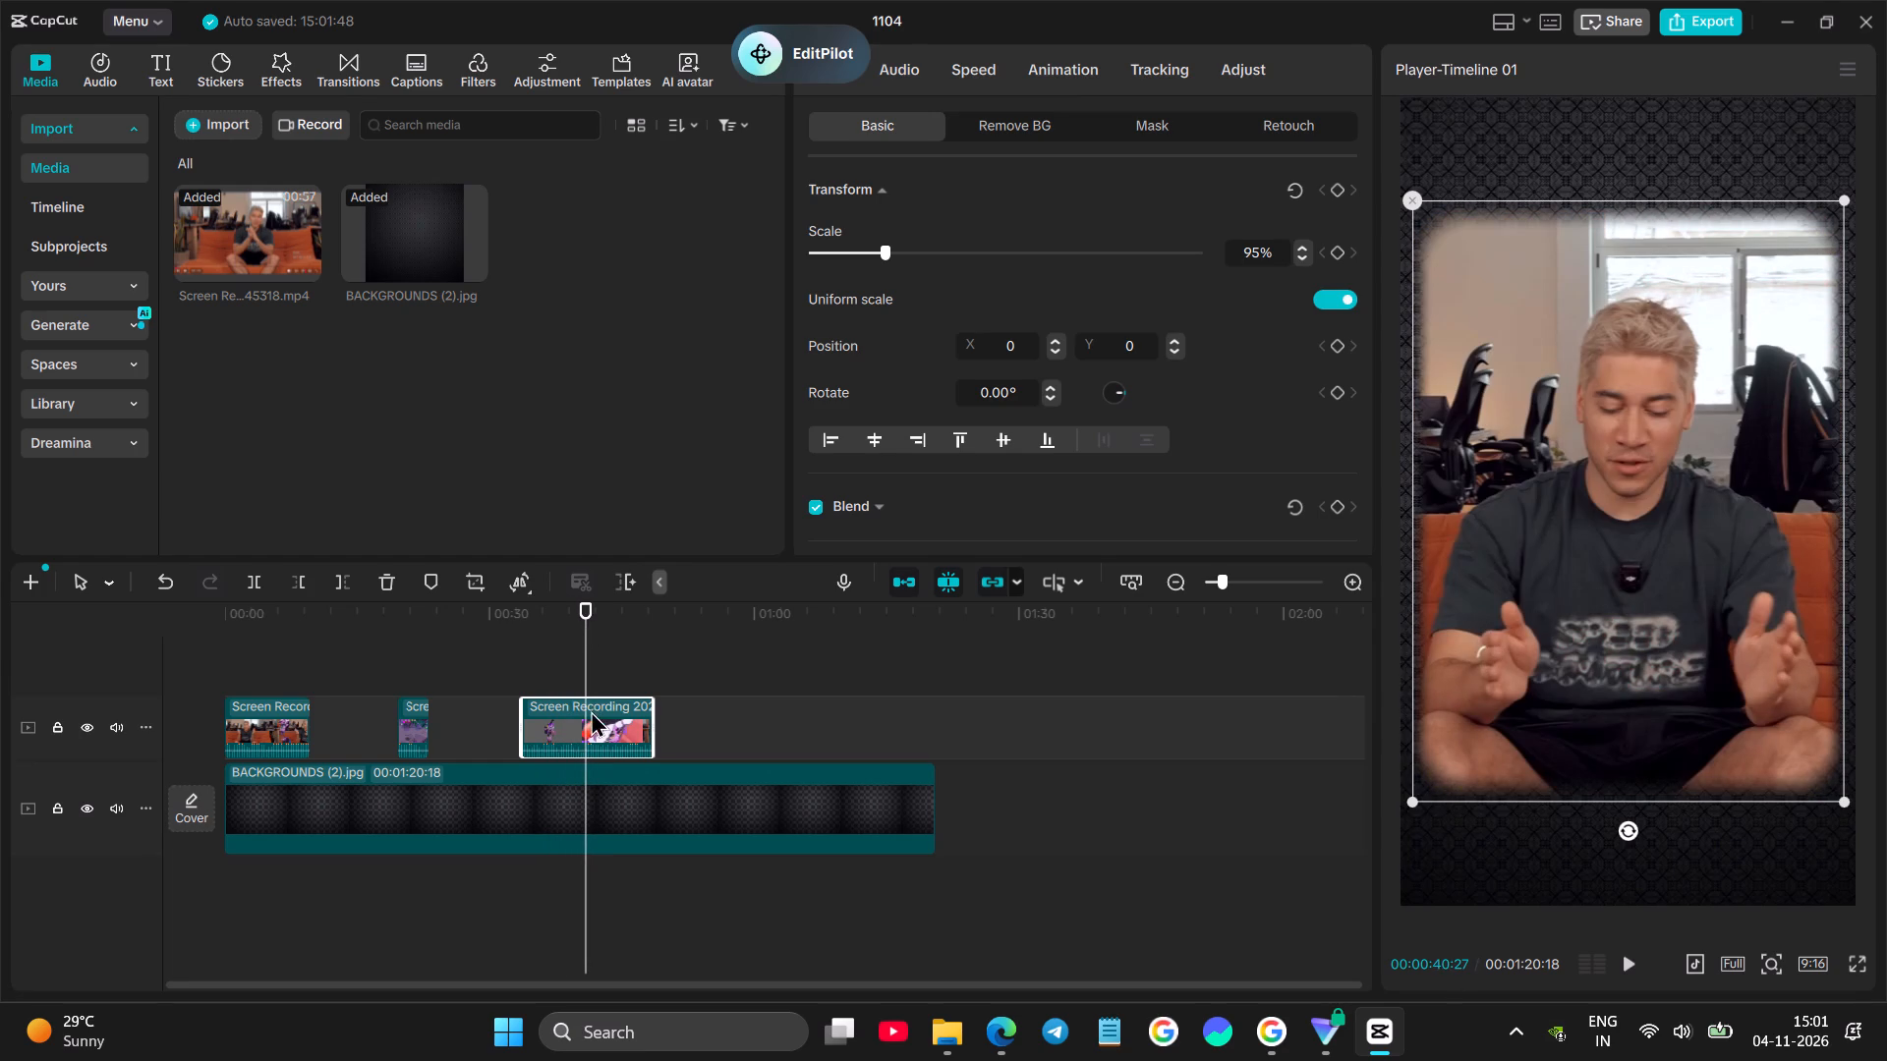
left_click(591, 710)
left_click(288, 579)
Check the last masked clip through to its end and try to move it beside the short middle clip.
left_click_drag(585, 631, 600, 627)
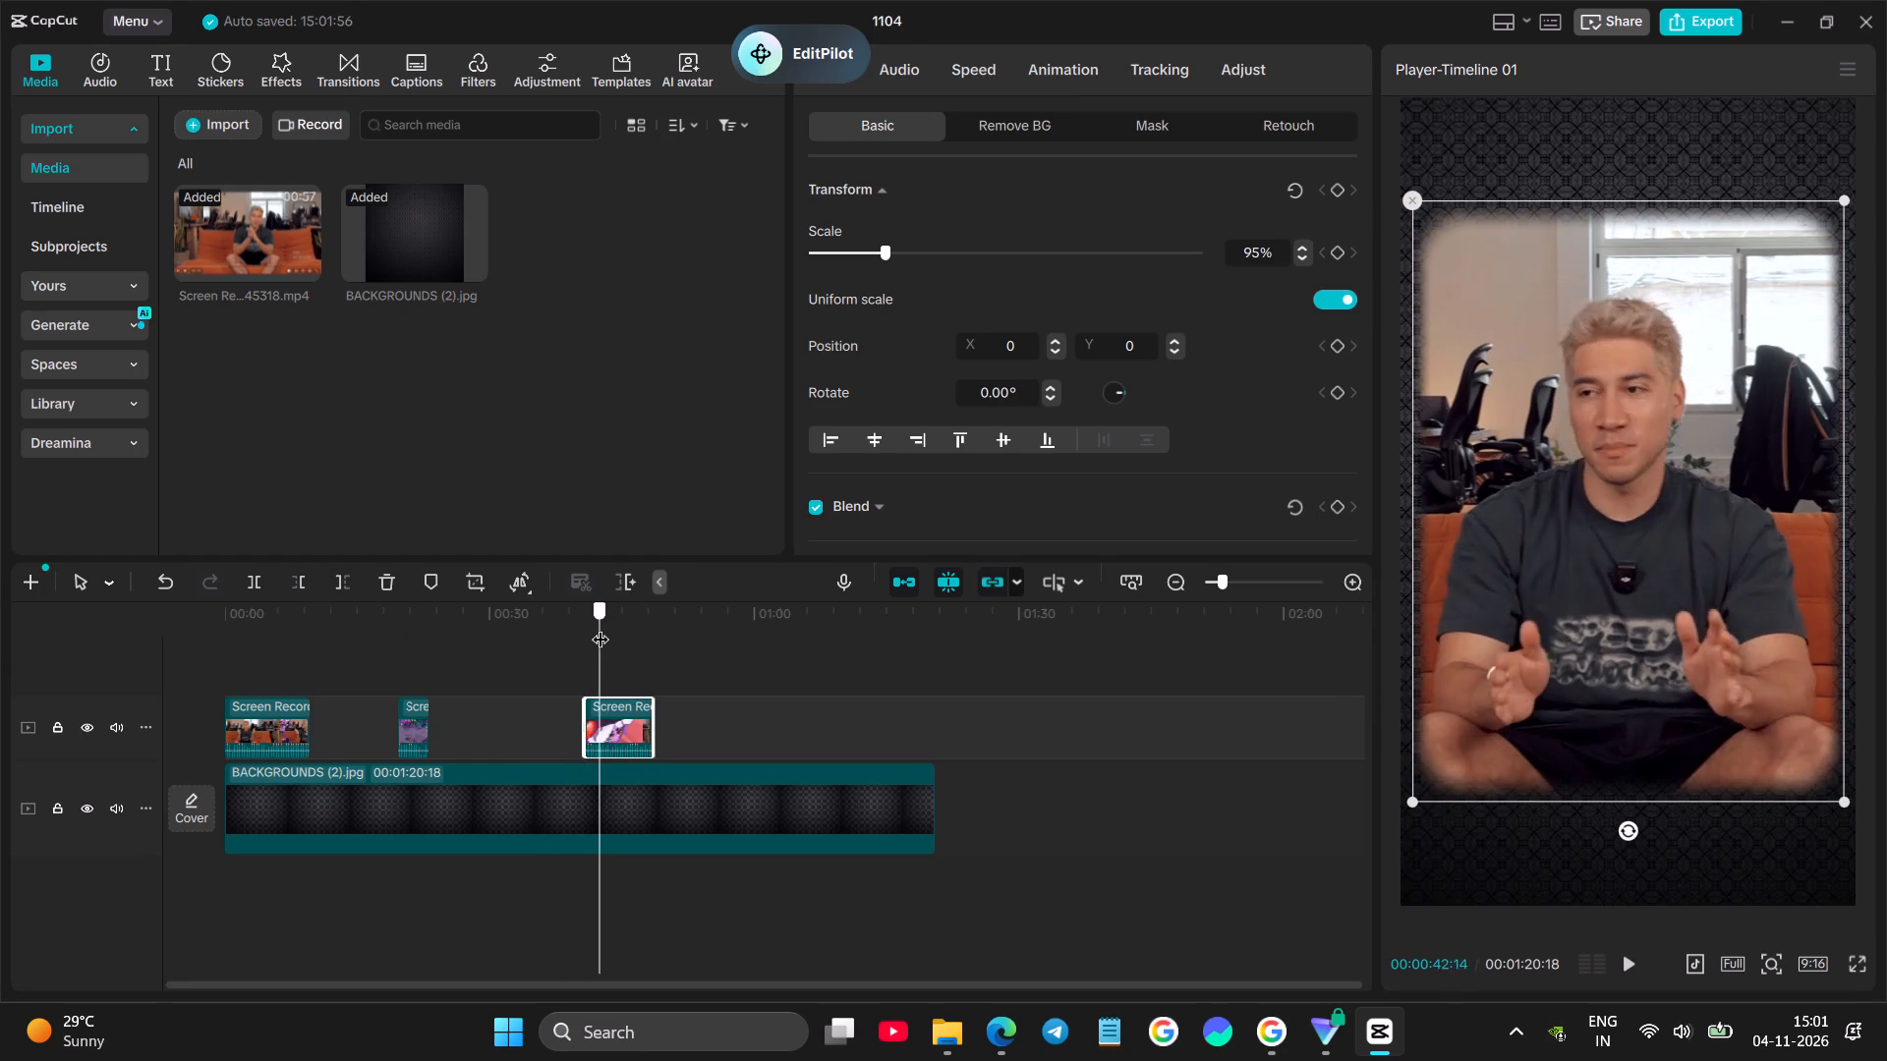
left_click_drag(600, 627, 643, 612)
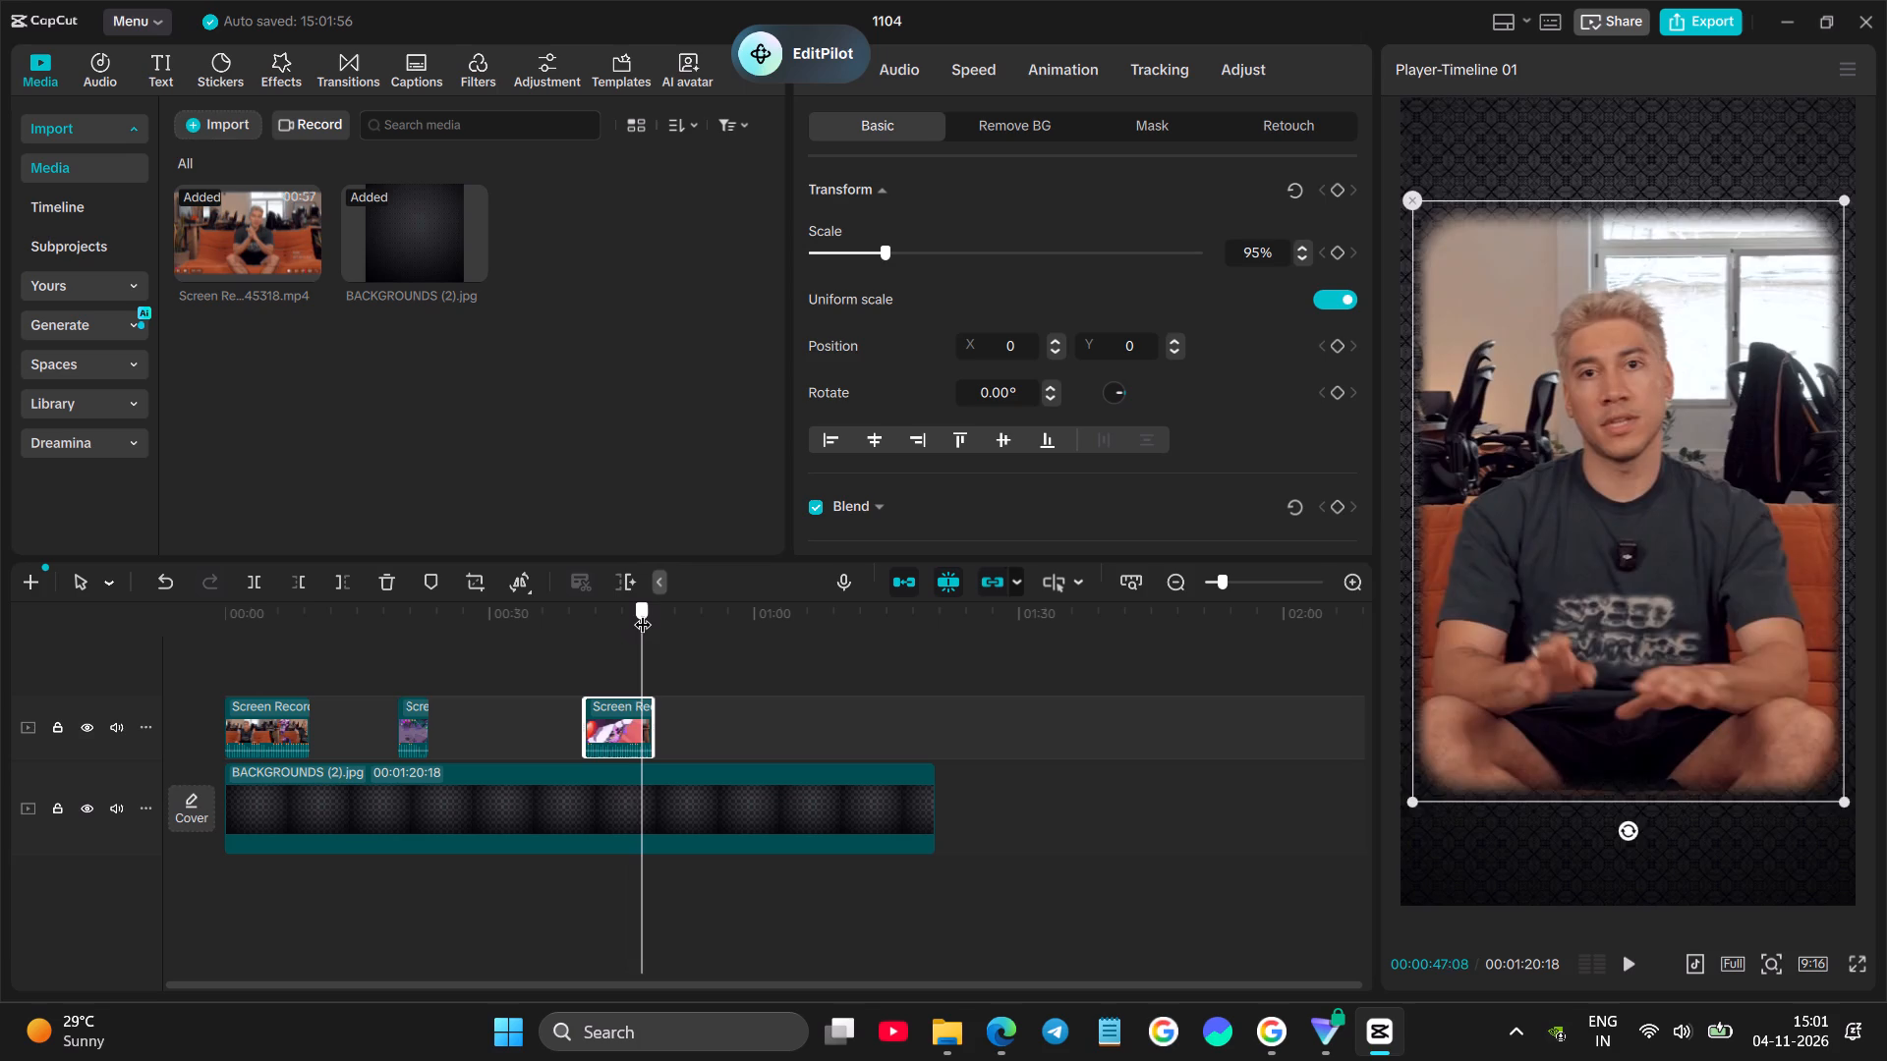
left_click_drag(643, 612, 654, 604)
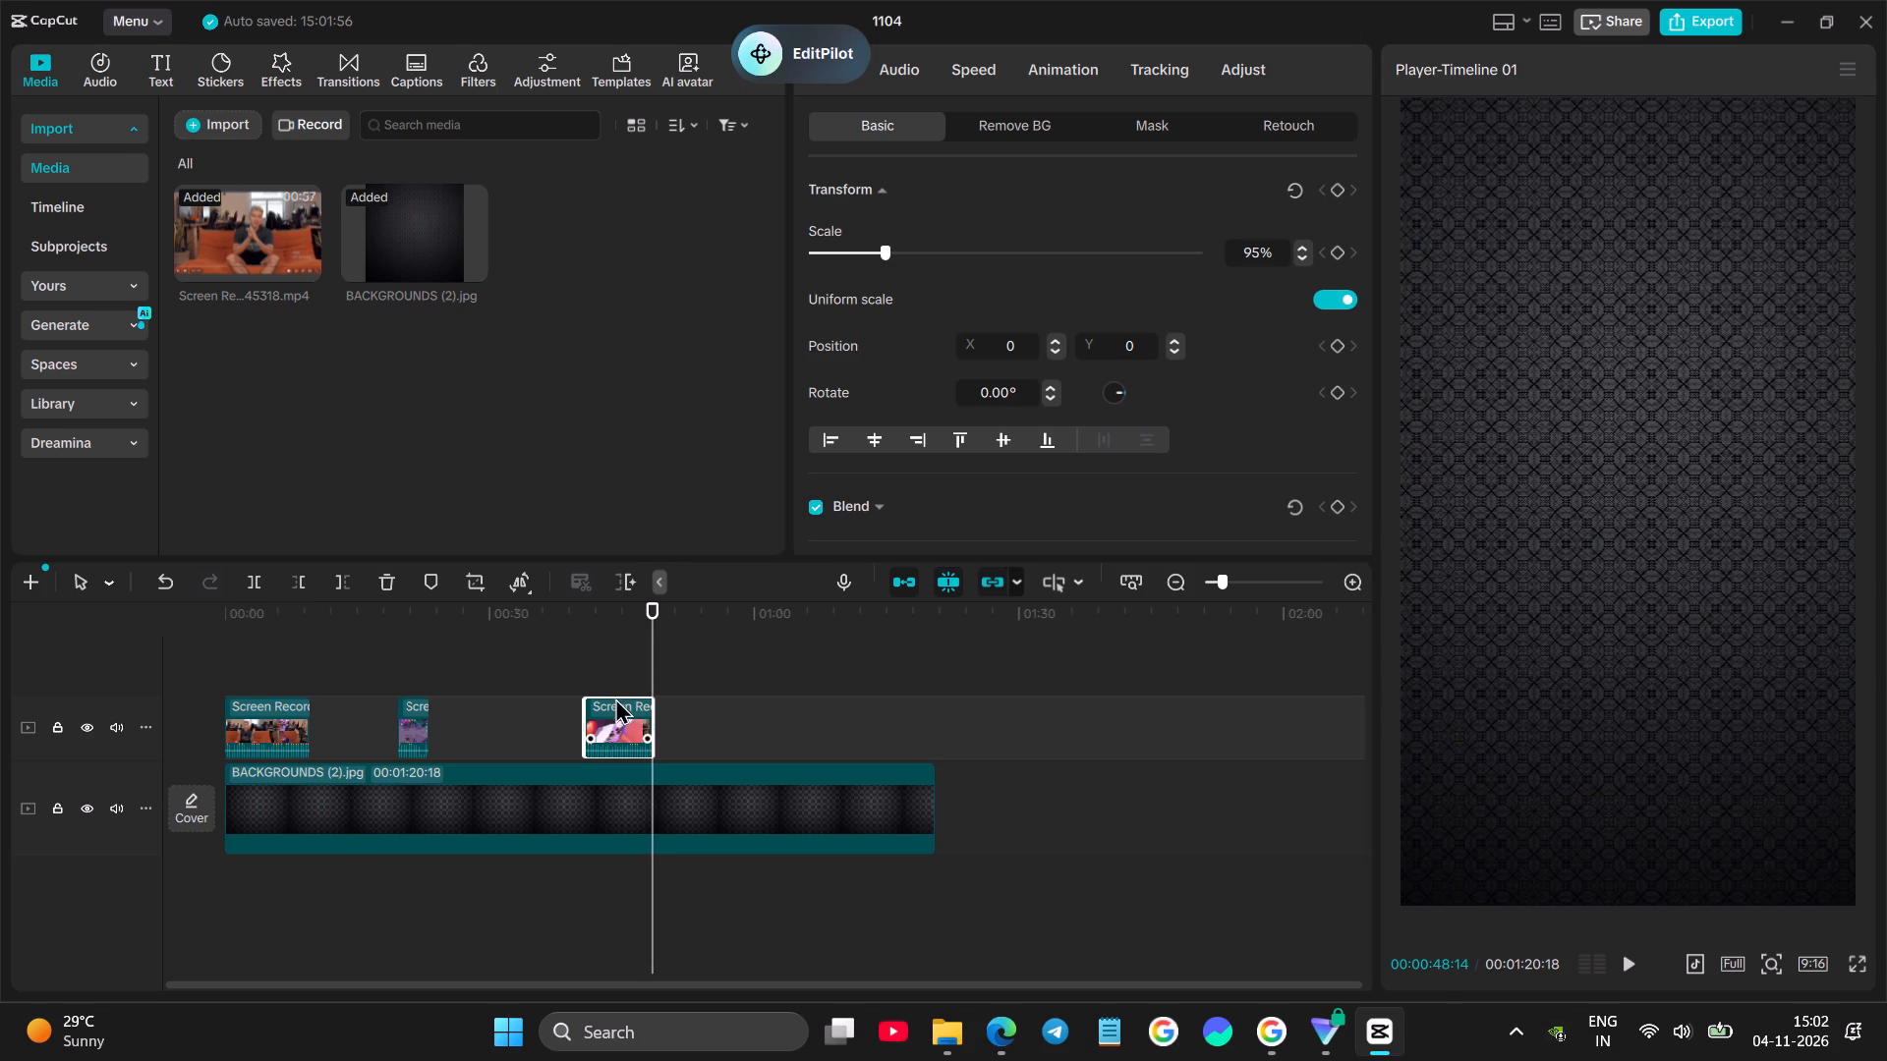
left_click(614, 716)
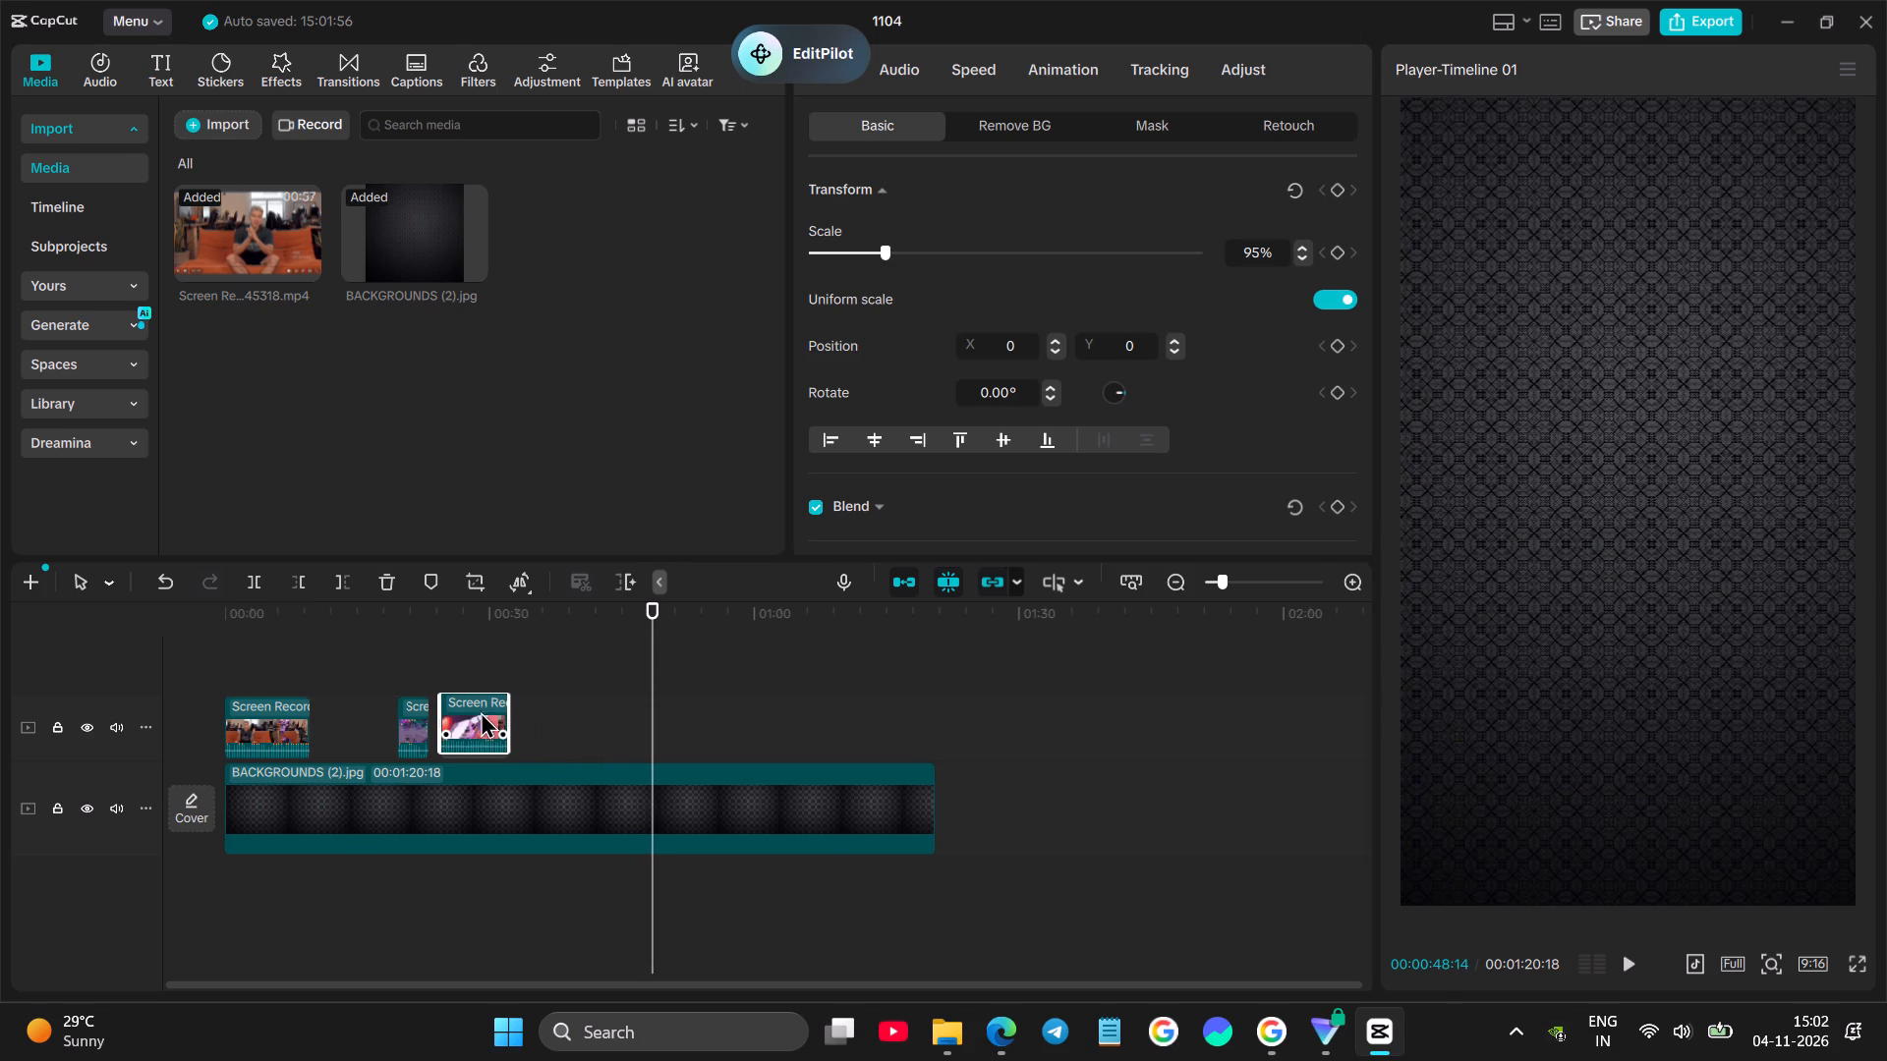
Add a fresh copy of the screen recording at 00:00:00:00 on its own track between the masked clips and the background.
left_click(298, 639)
left_click_drag(298, 639, 107, 645)
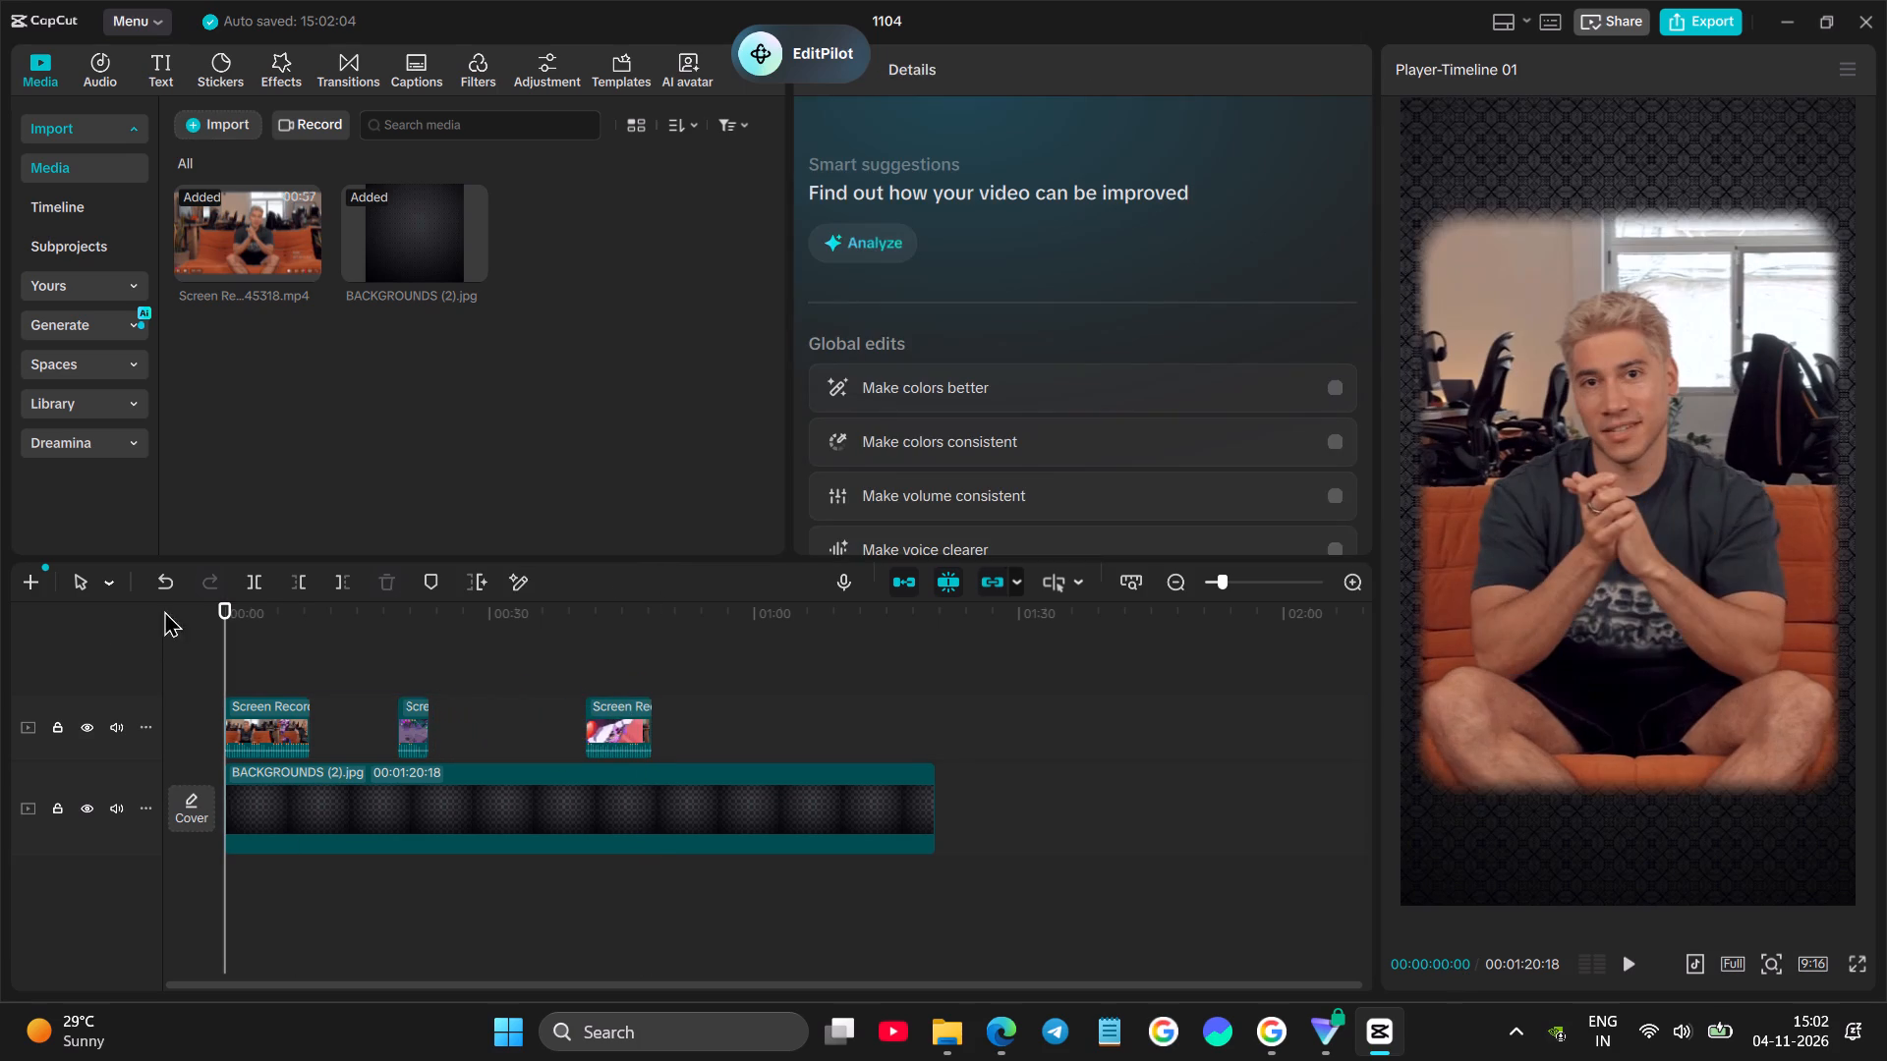
left_click_drag(244, 214, 242, 746)
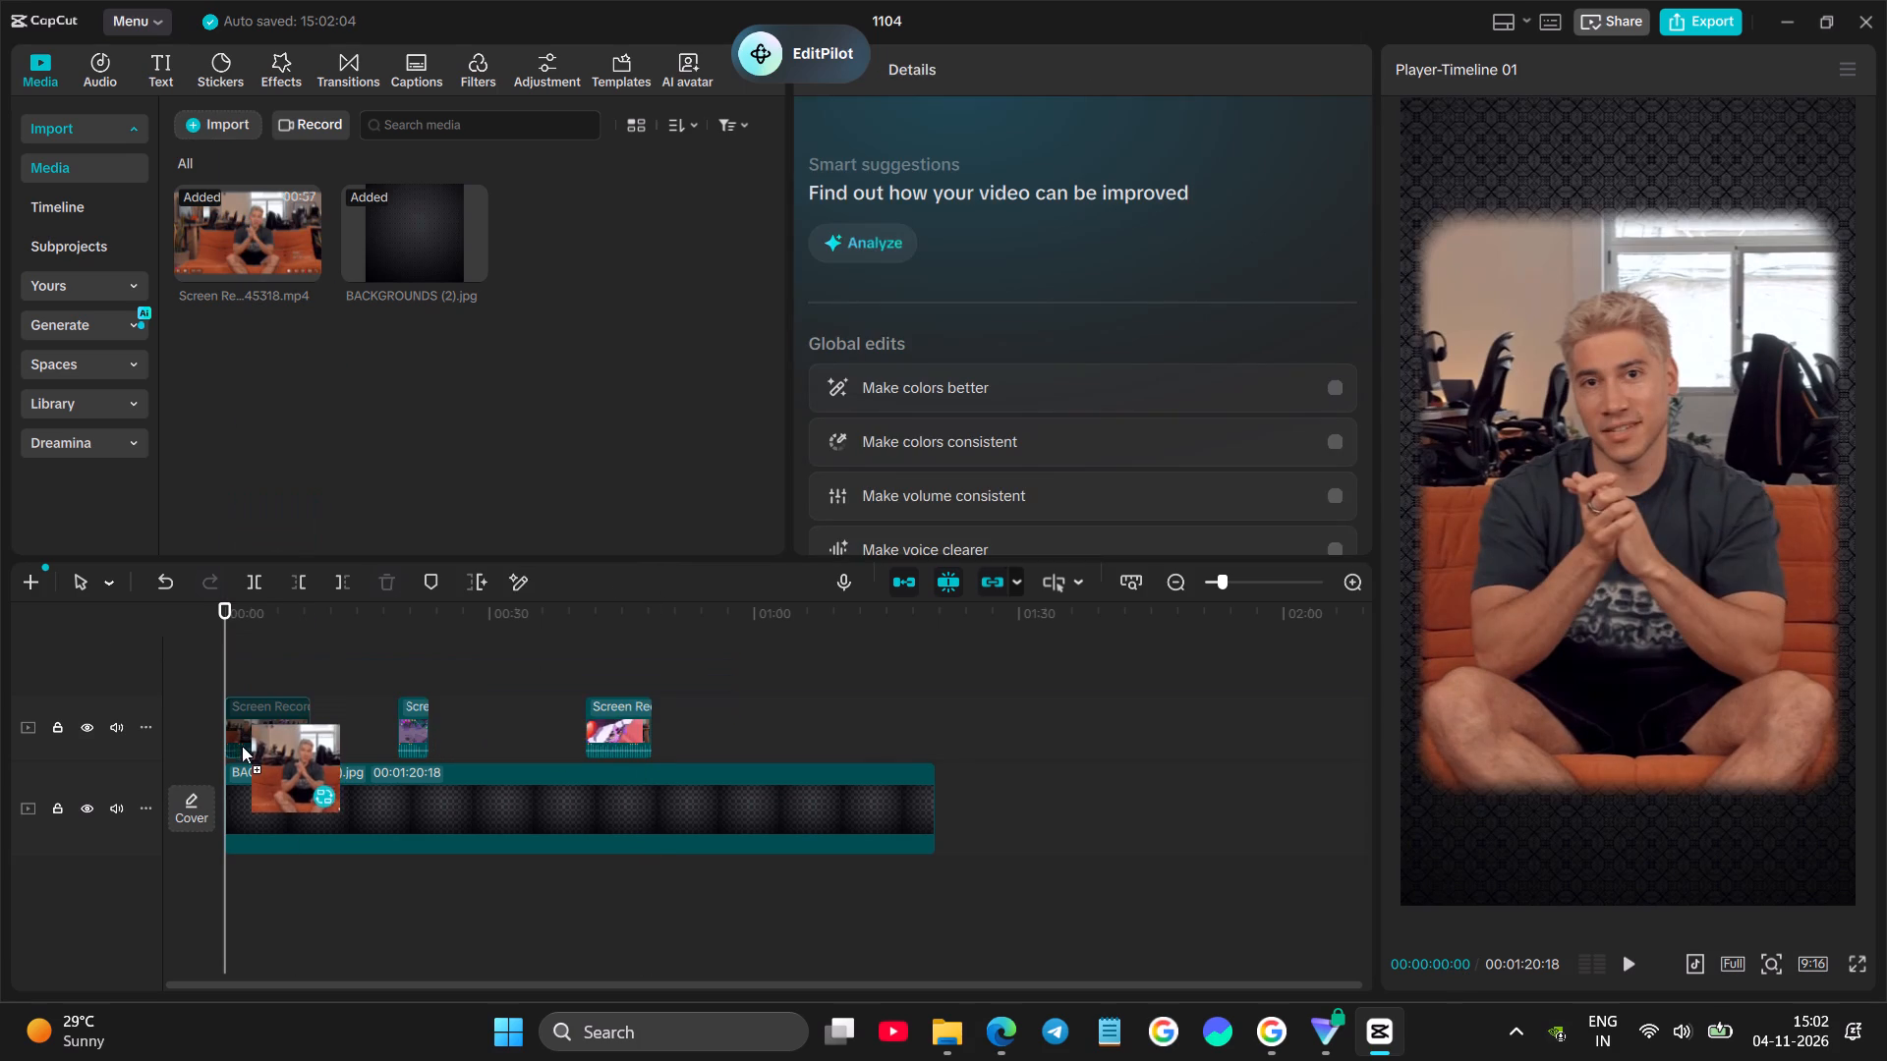
left_click_drag(242, 746, 229, 762)
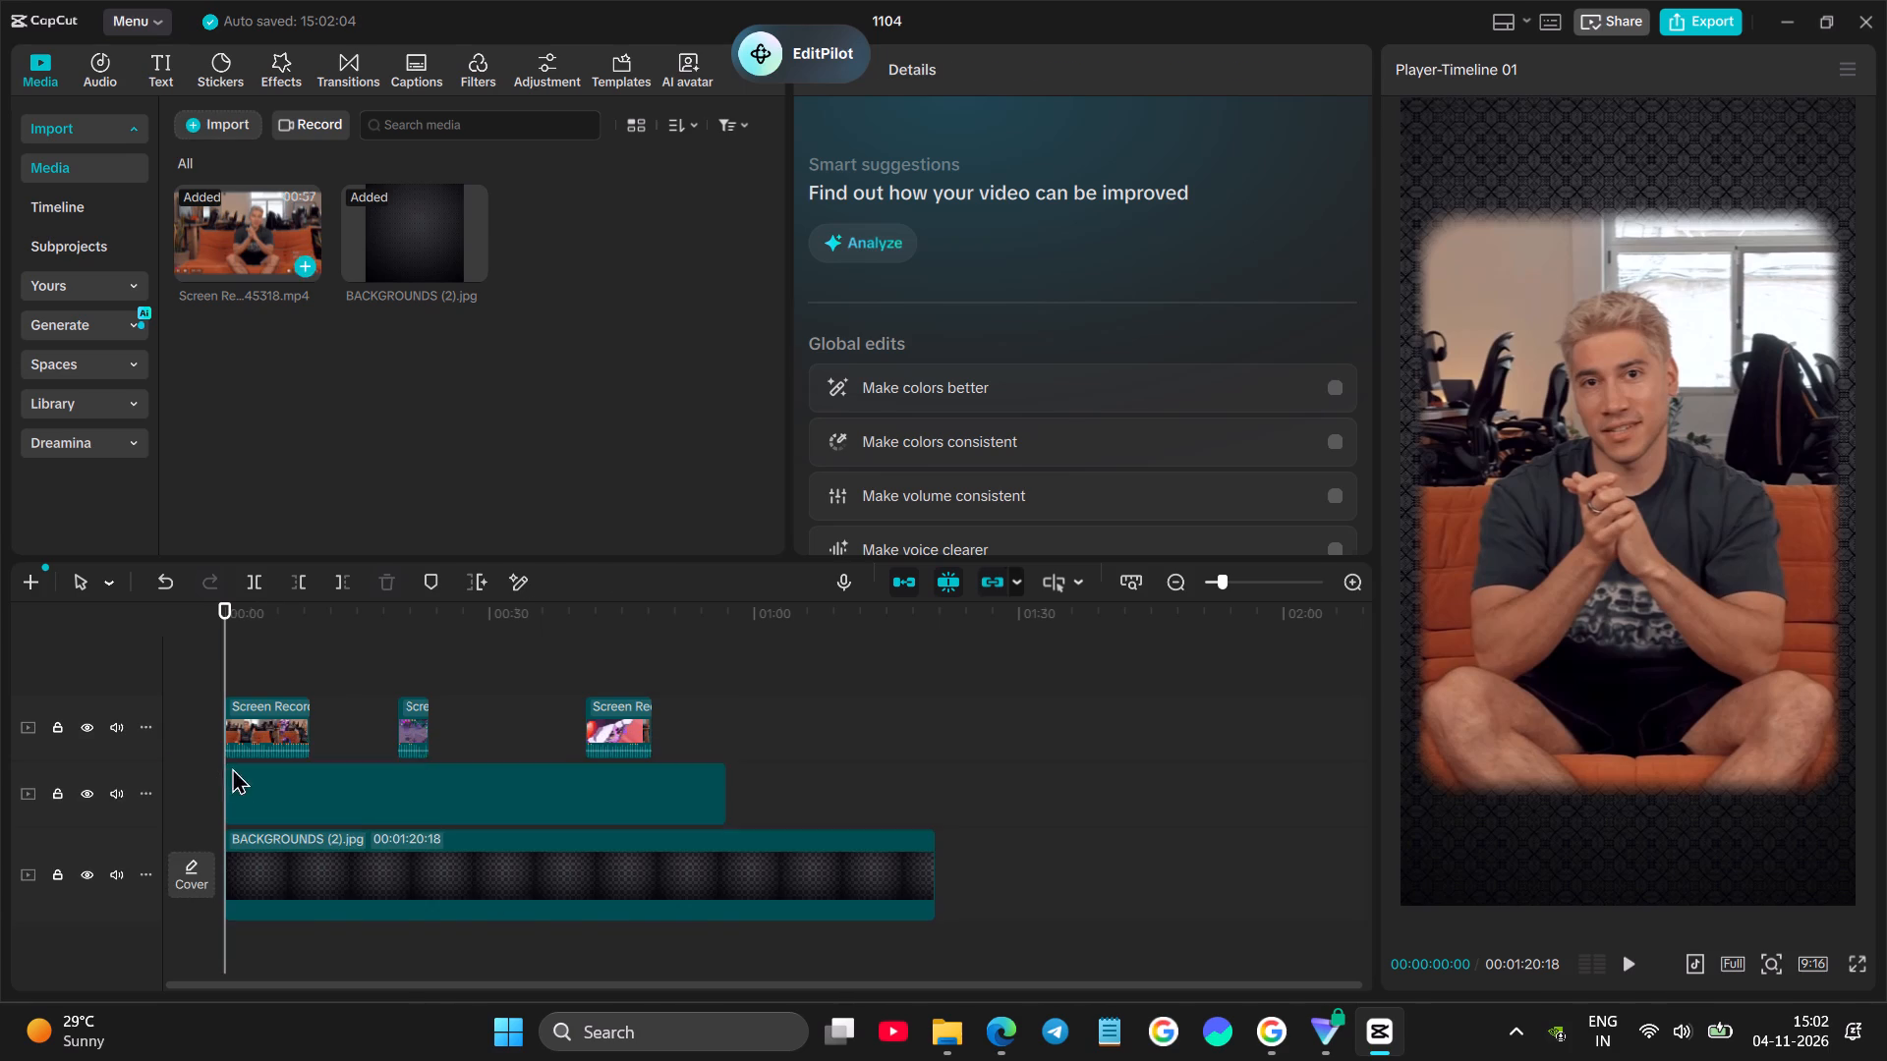
Compare the opening frames, and move the fresh recording to the top track, starting just after the last masked clip.
left_click(252, 642)
left_click_drag(252, 642, 210, 652)
left_click(307, 648)
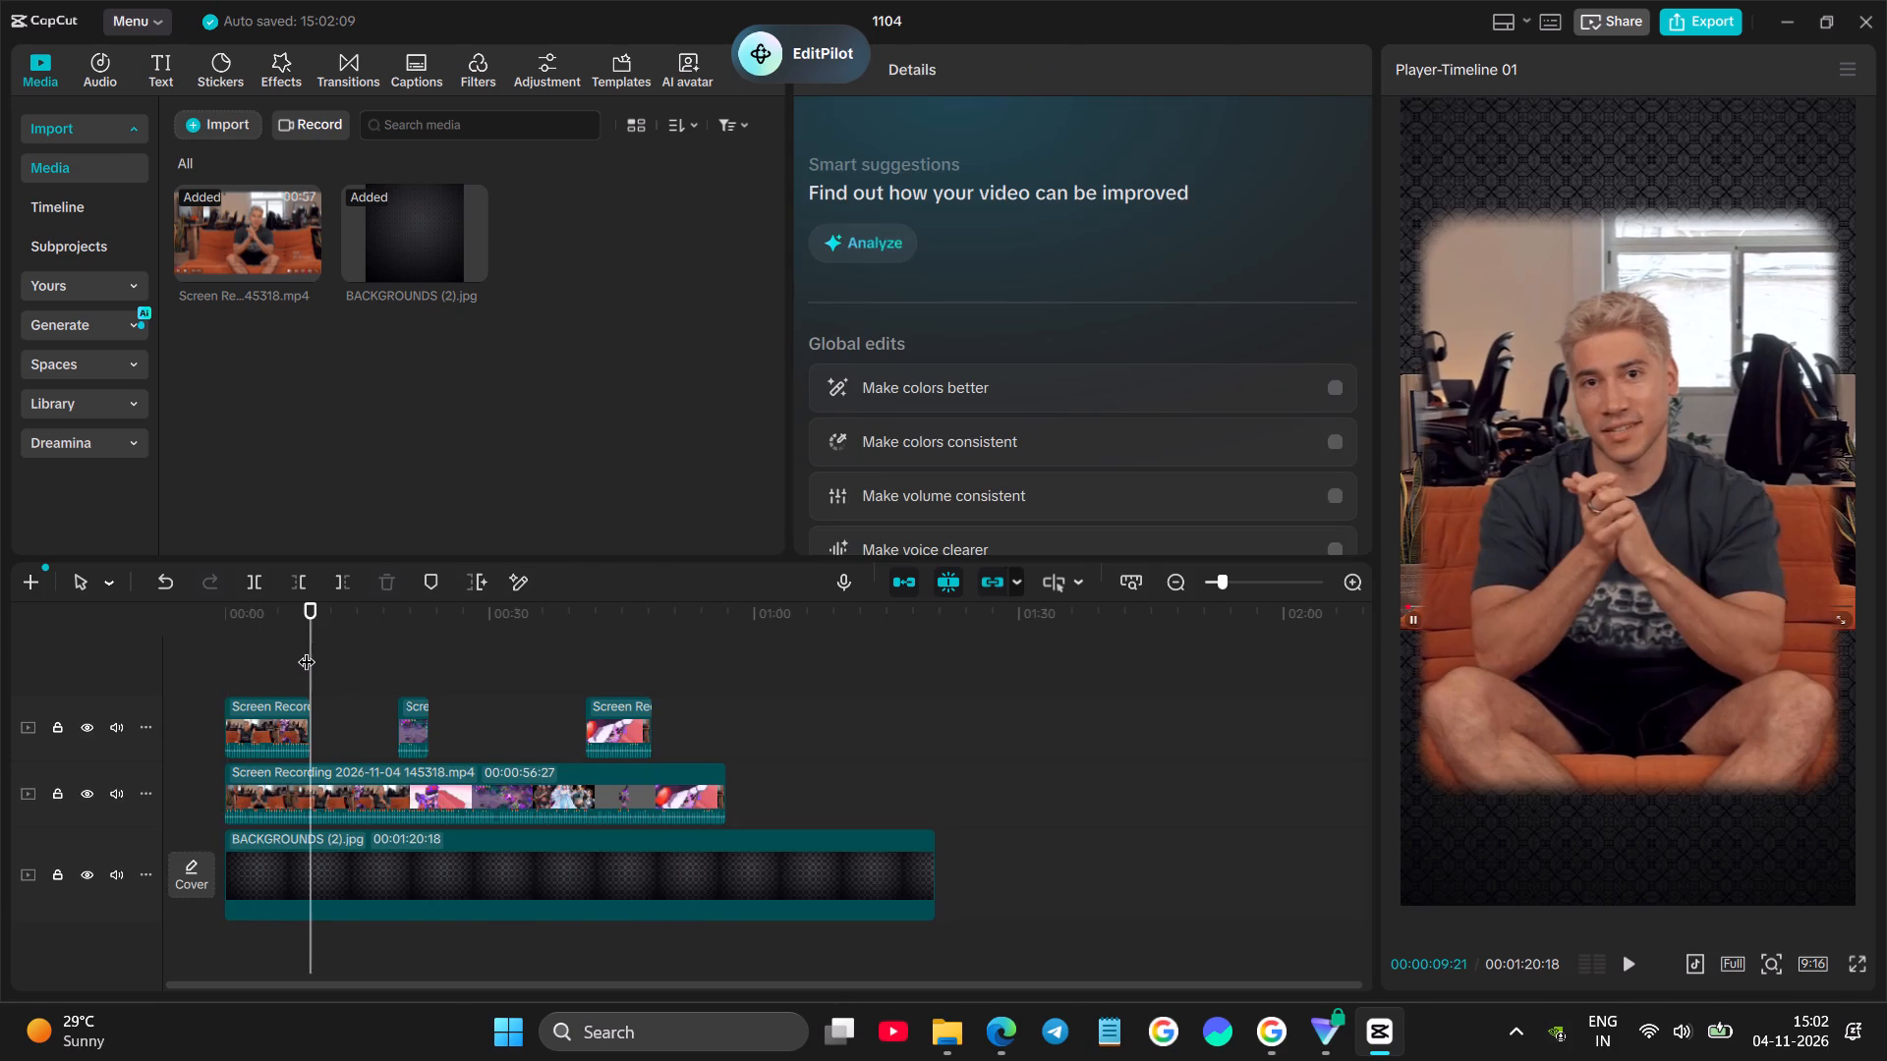
left_click(239, 678)
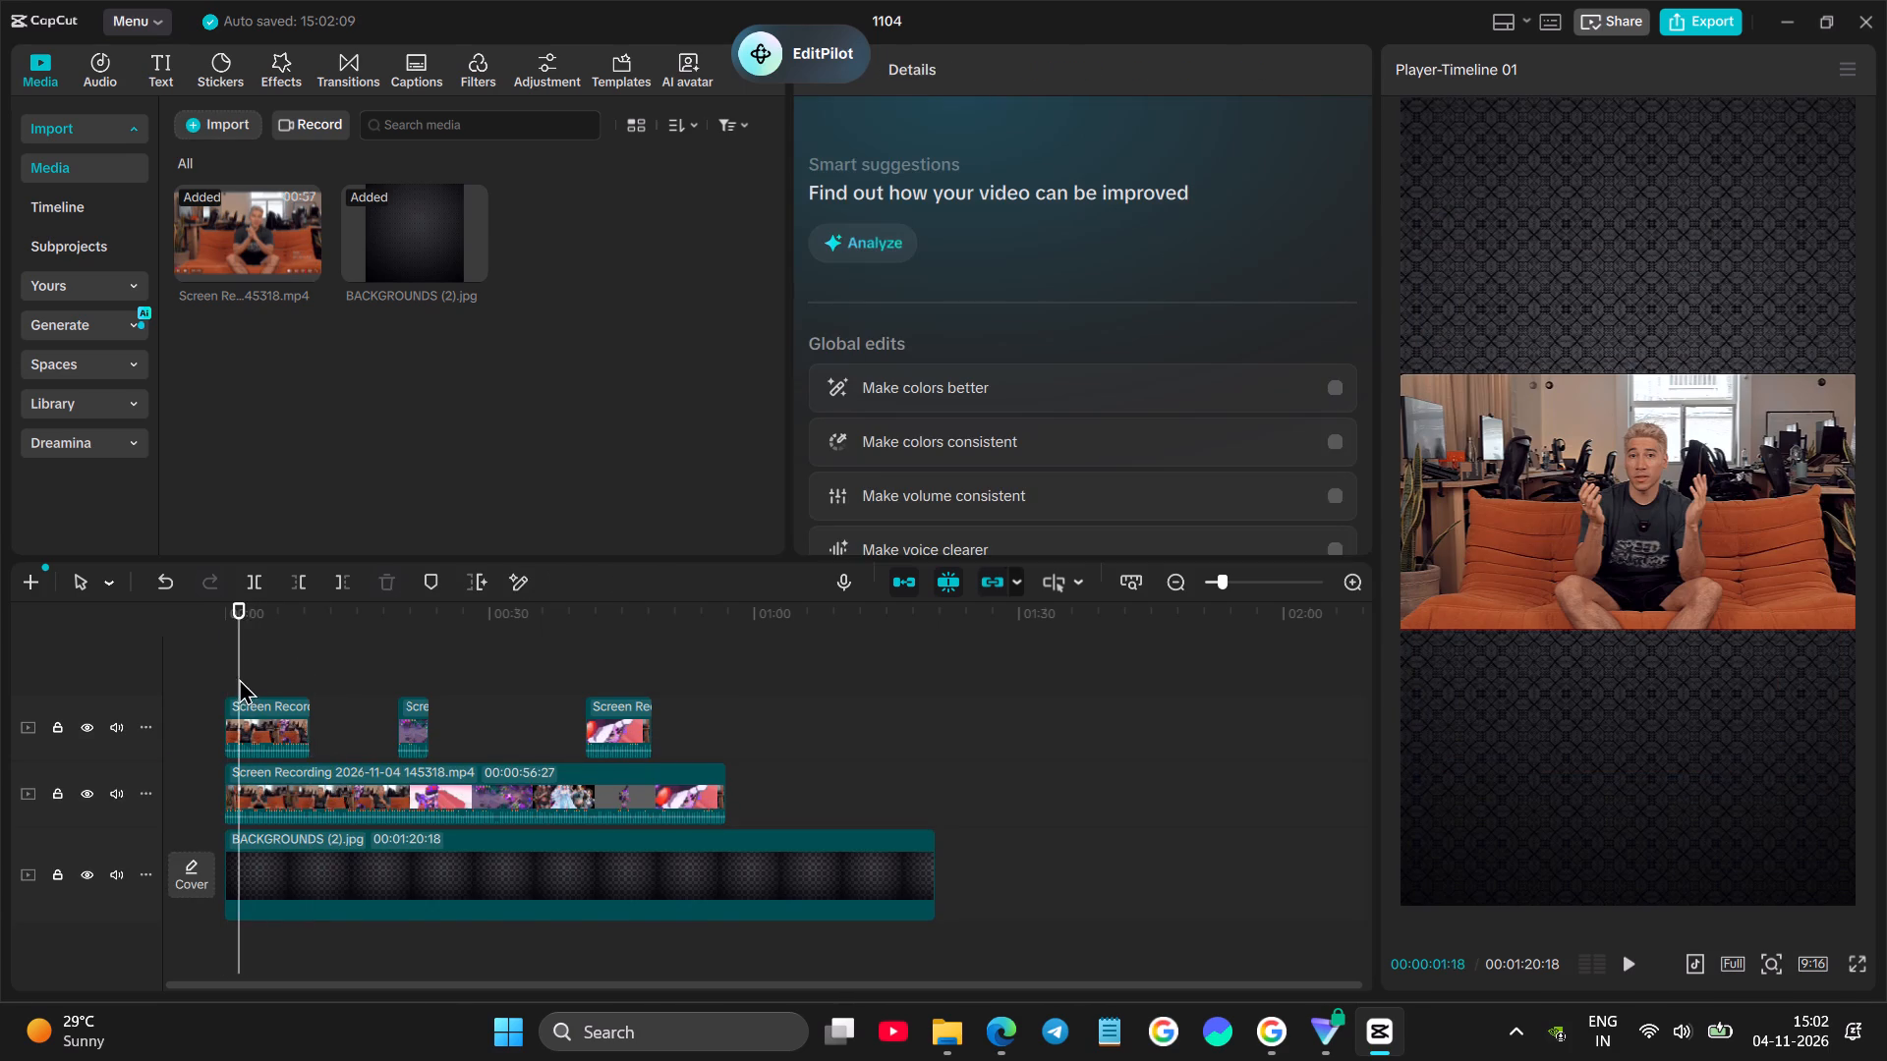
left_click_drag(237, 677, 198, 676)
left_click_drag(345, 786, 808, 685)
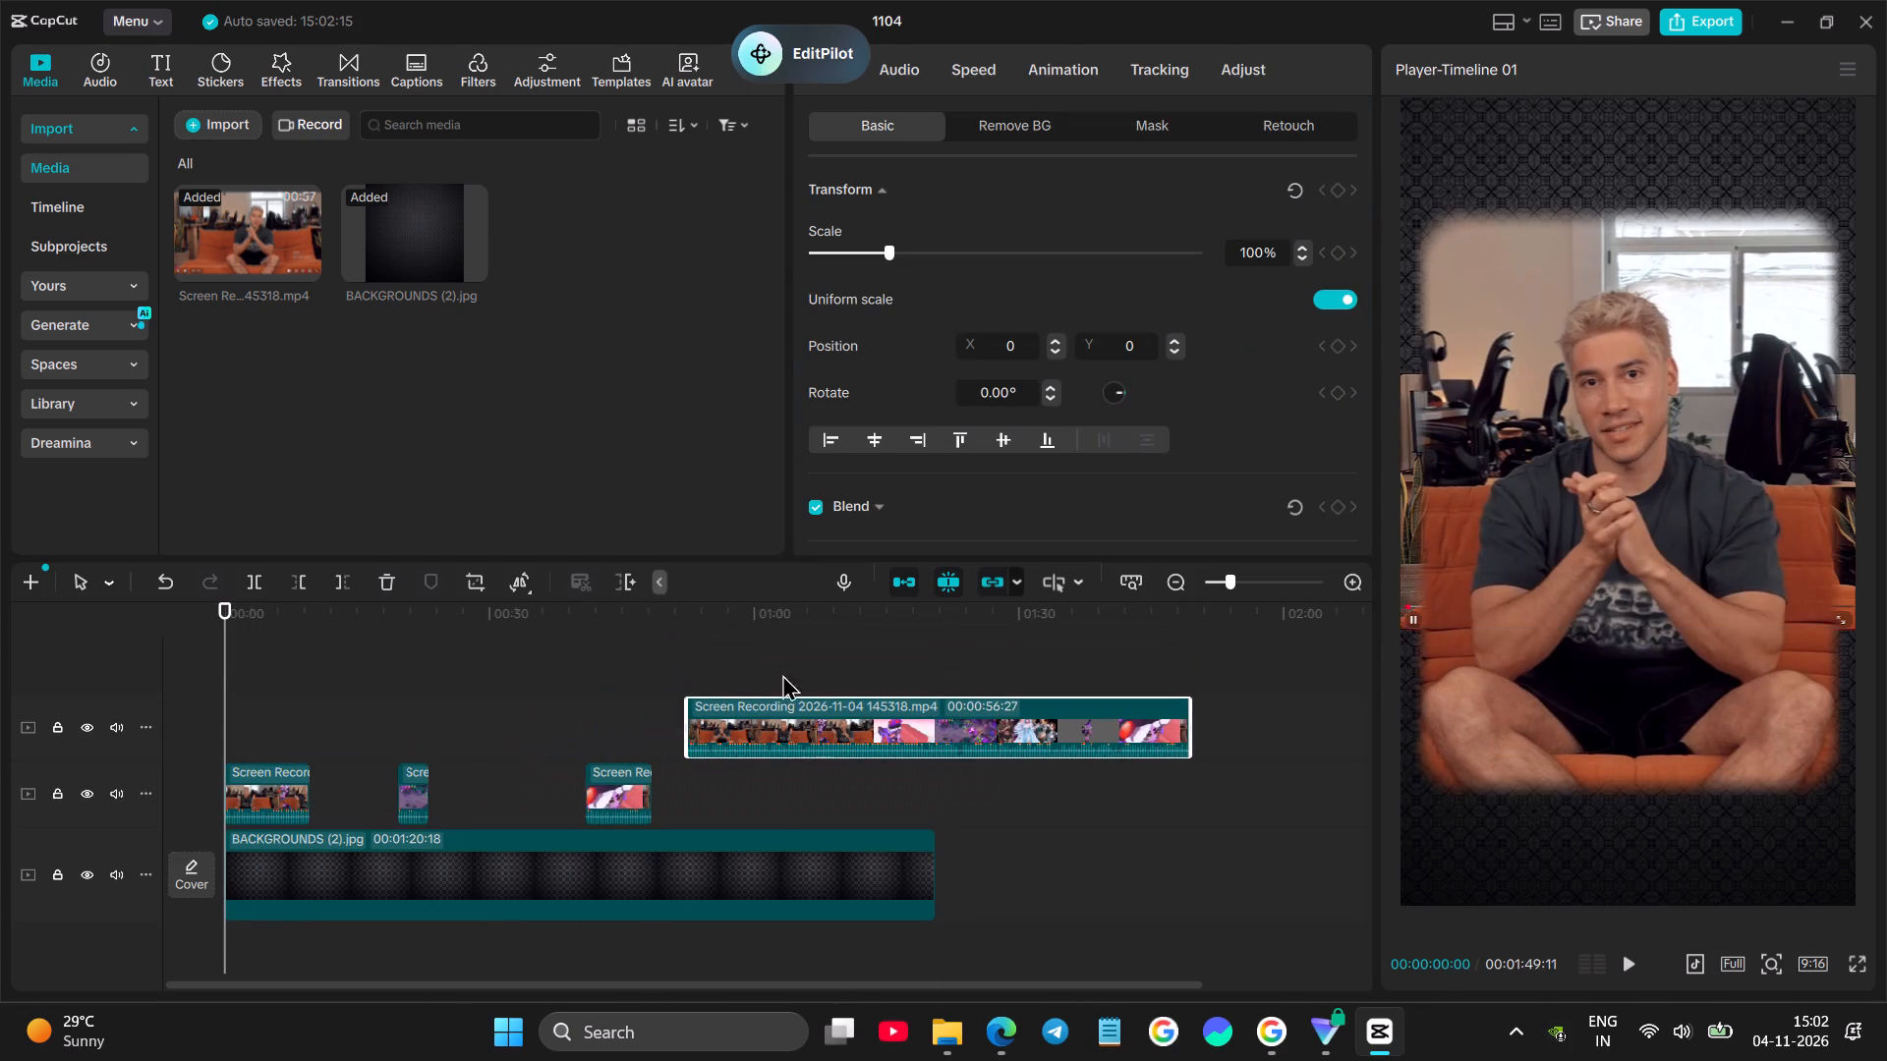
Insert a freeze frame in the fresh recording at 00:00:54:06, where the character and art director caption appear.
left_click(694, 662)
key("space")
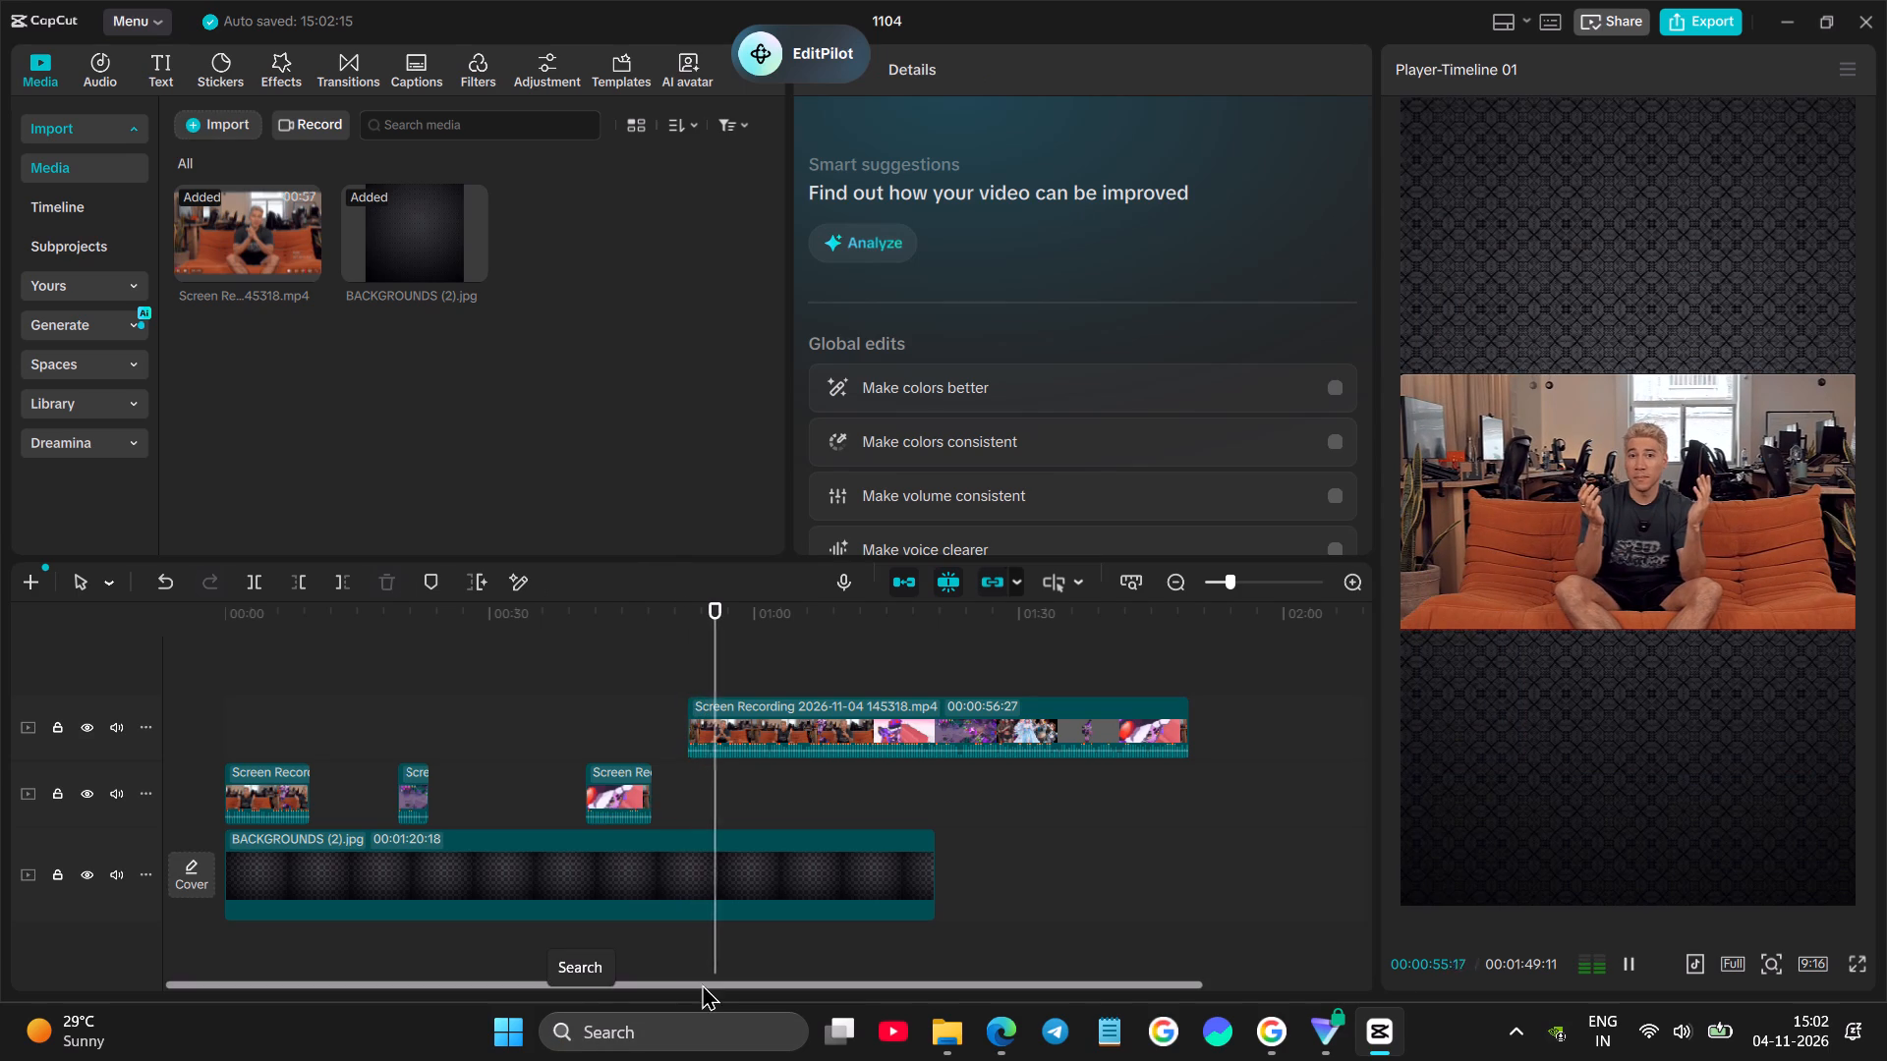
left_click(705, 674)
key("space")
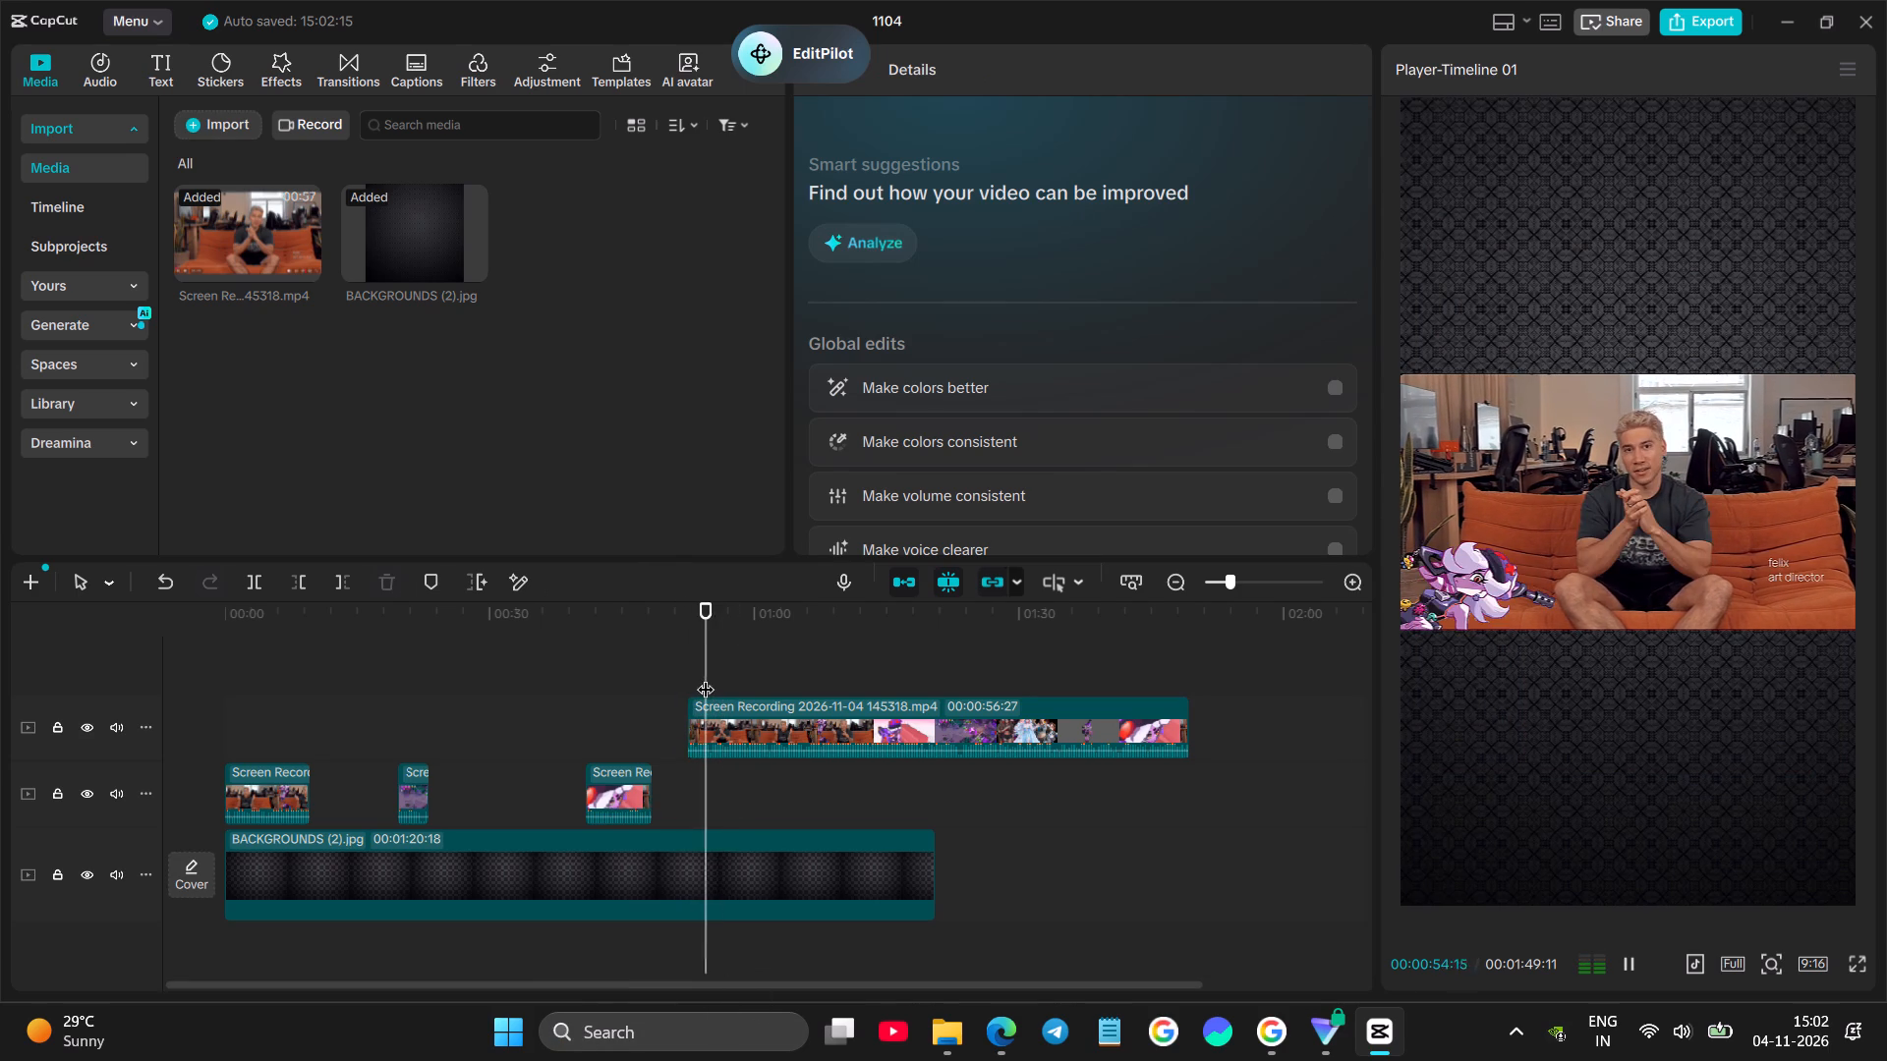
key("space")
left_click(675, 669)
key("space")
key("space")
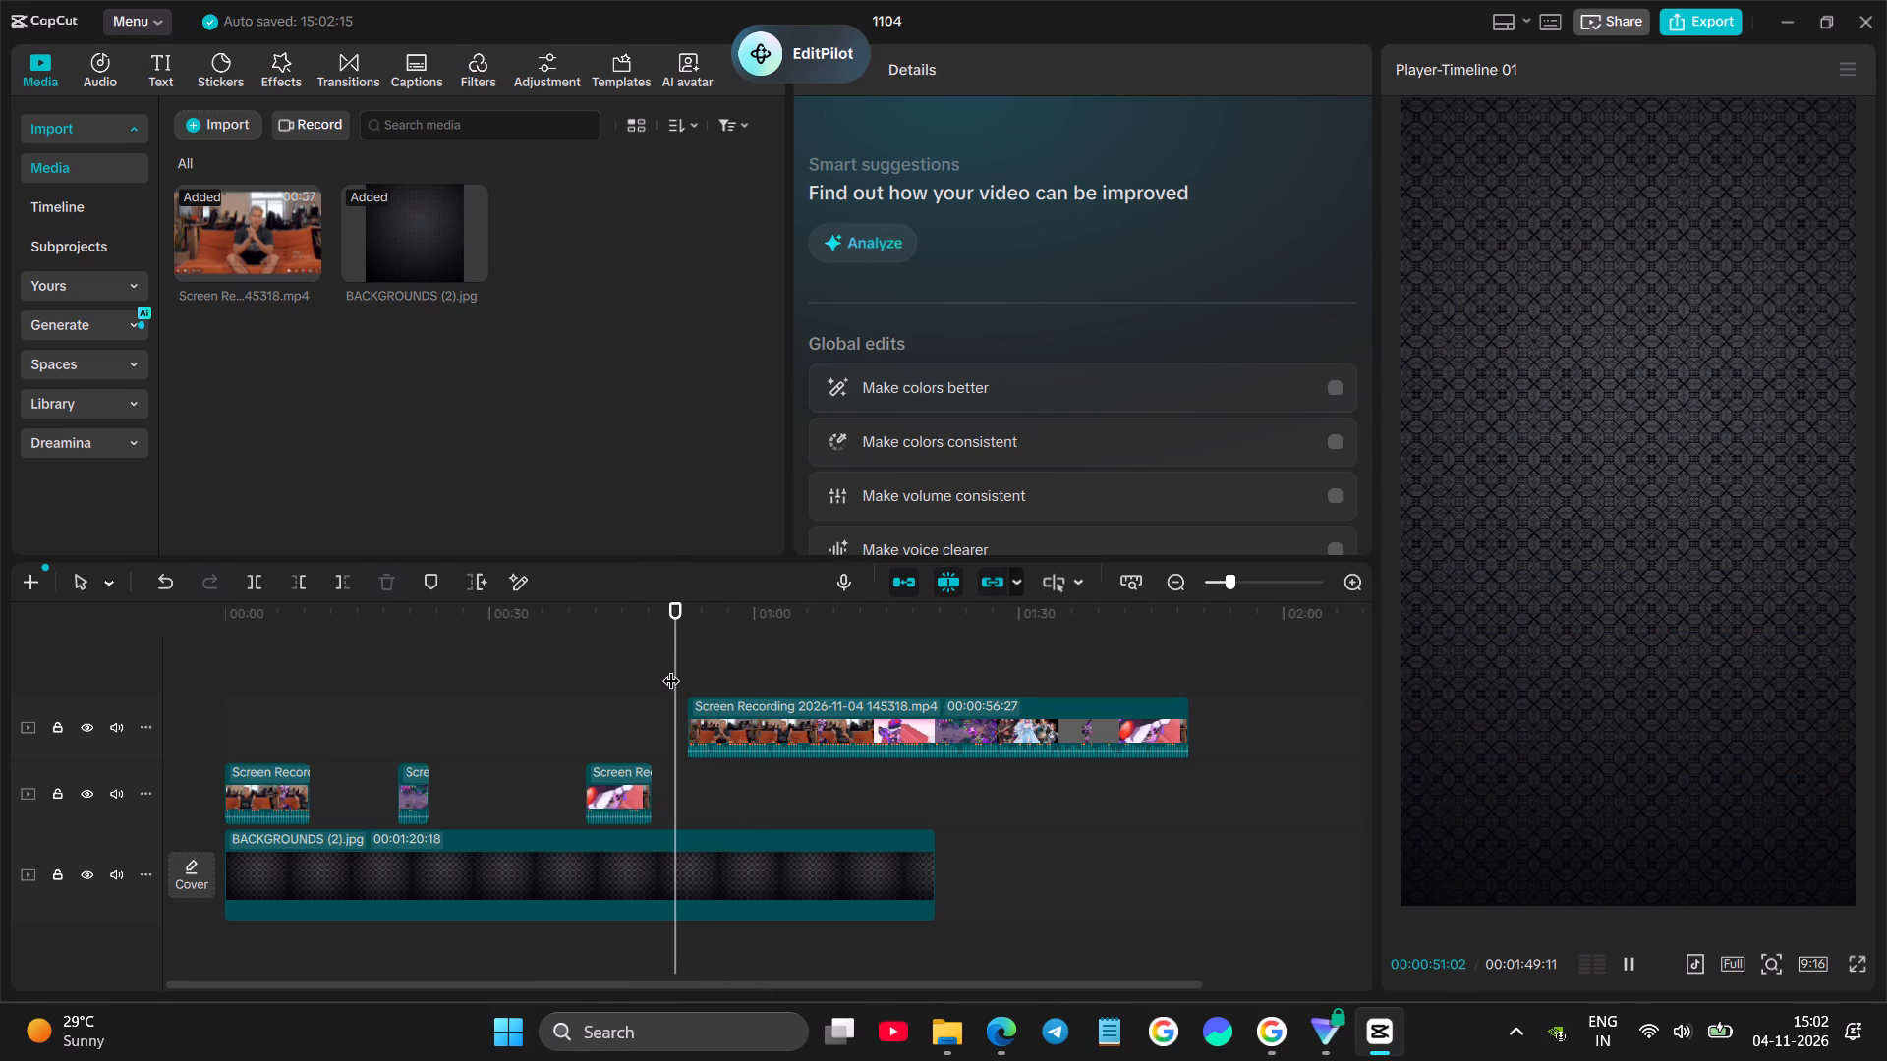
left_click_drag(707, 663, 684, 664)
left_click(674, 664)
key("space")
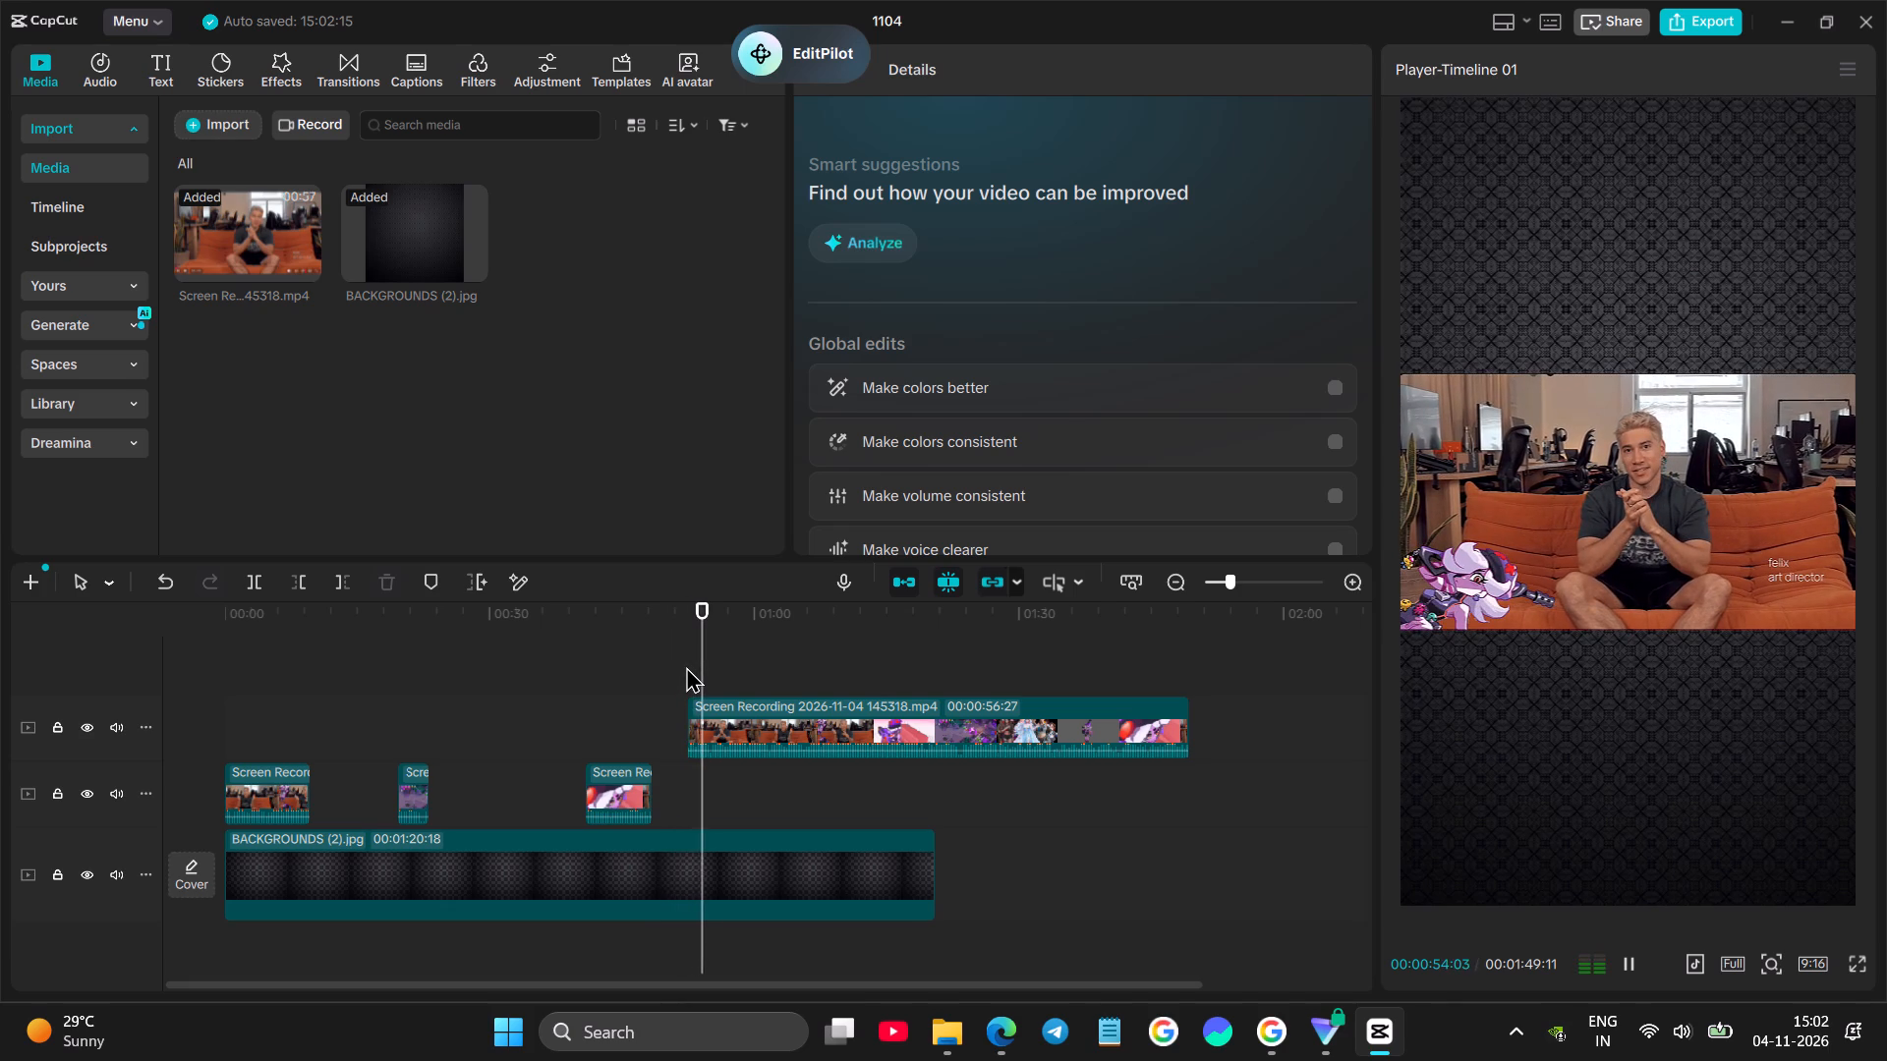
key("space")
left_click(733, 732)
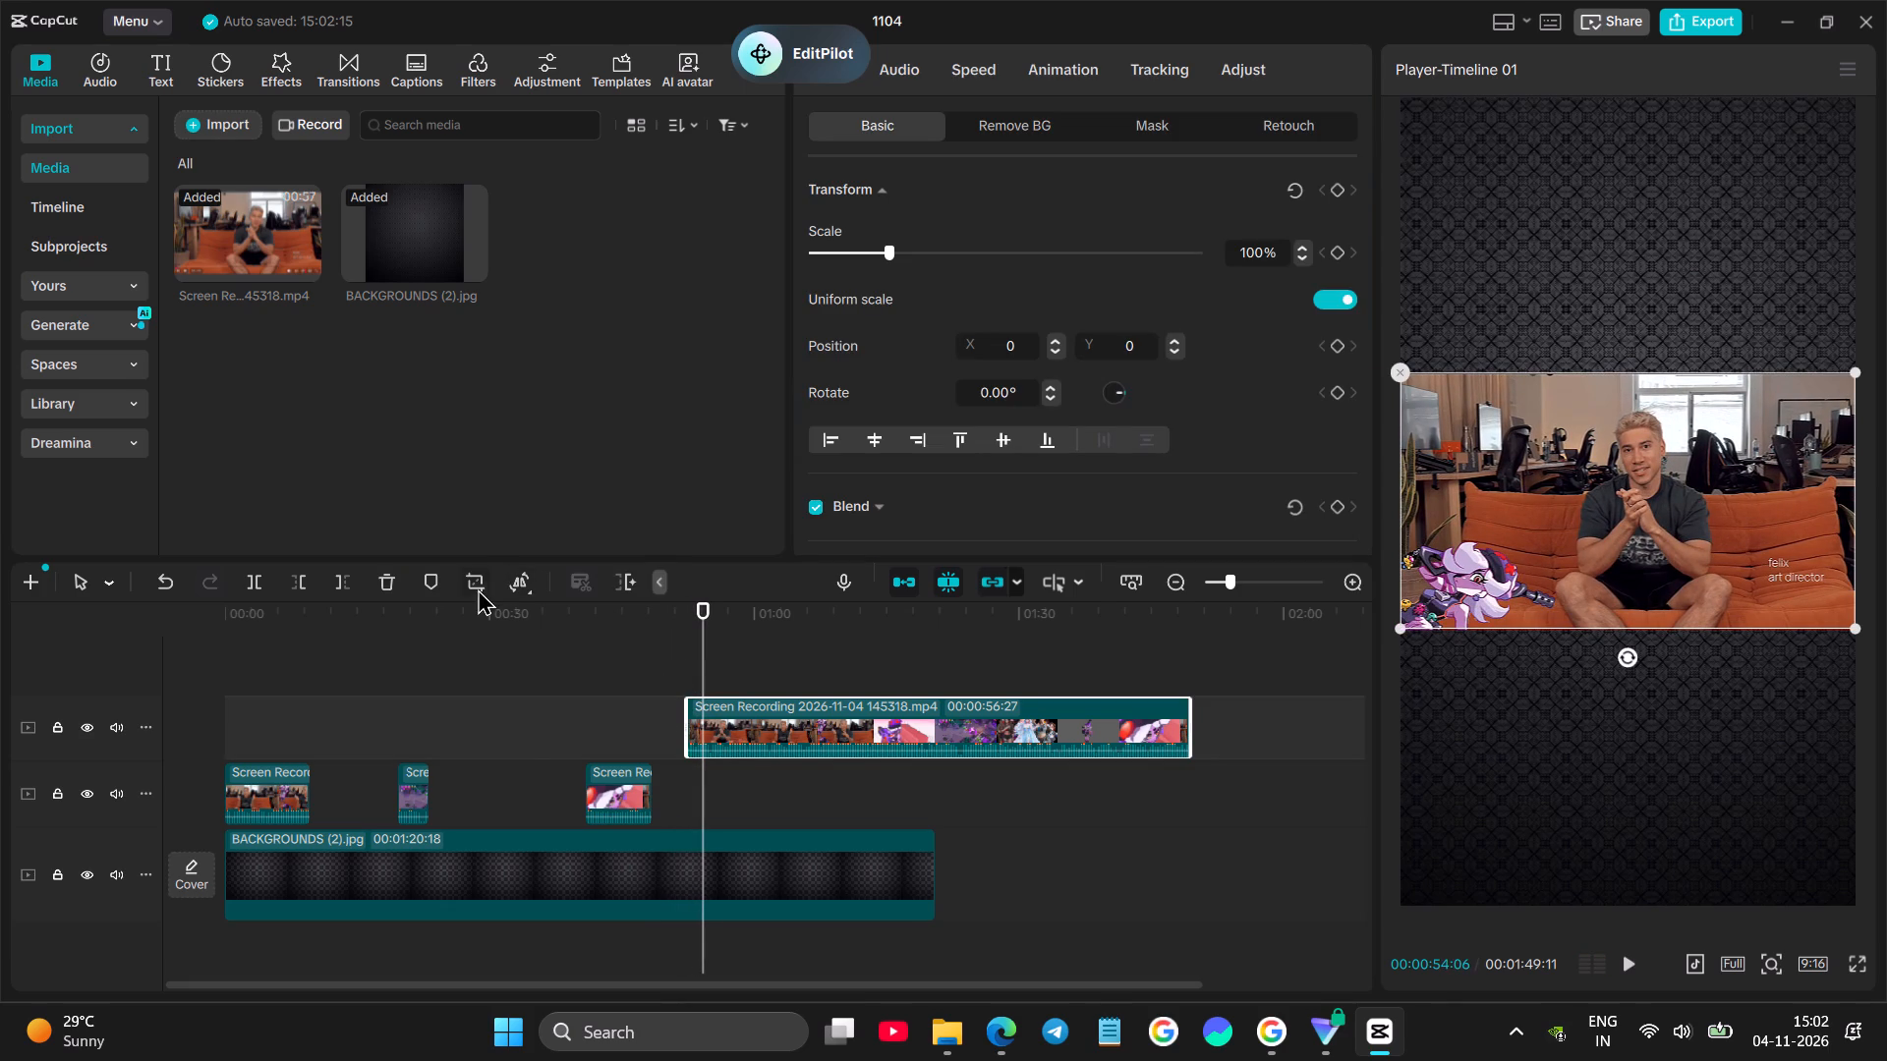
left_click(559, 638)
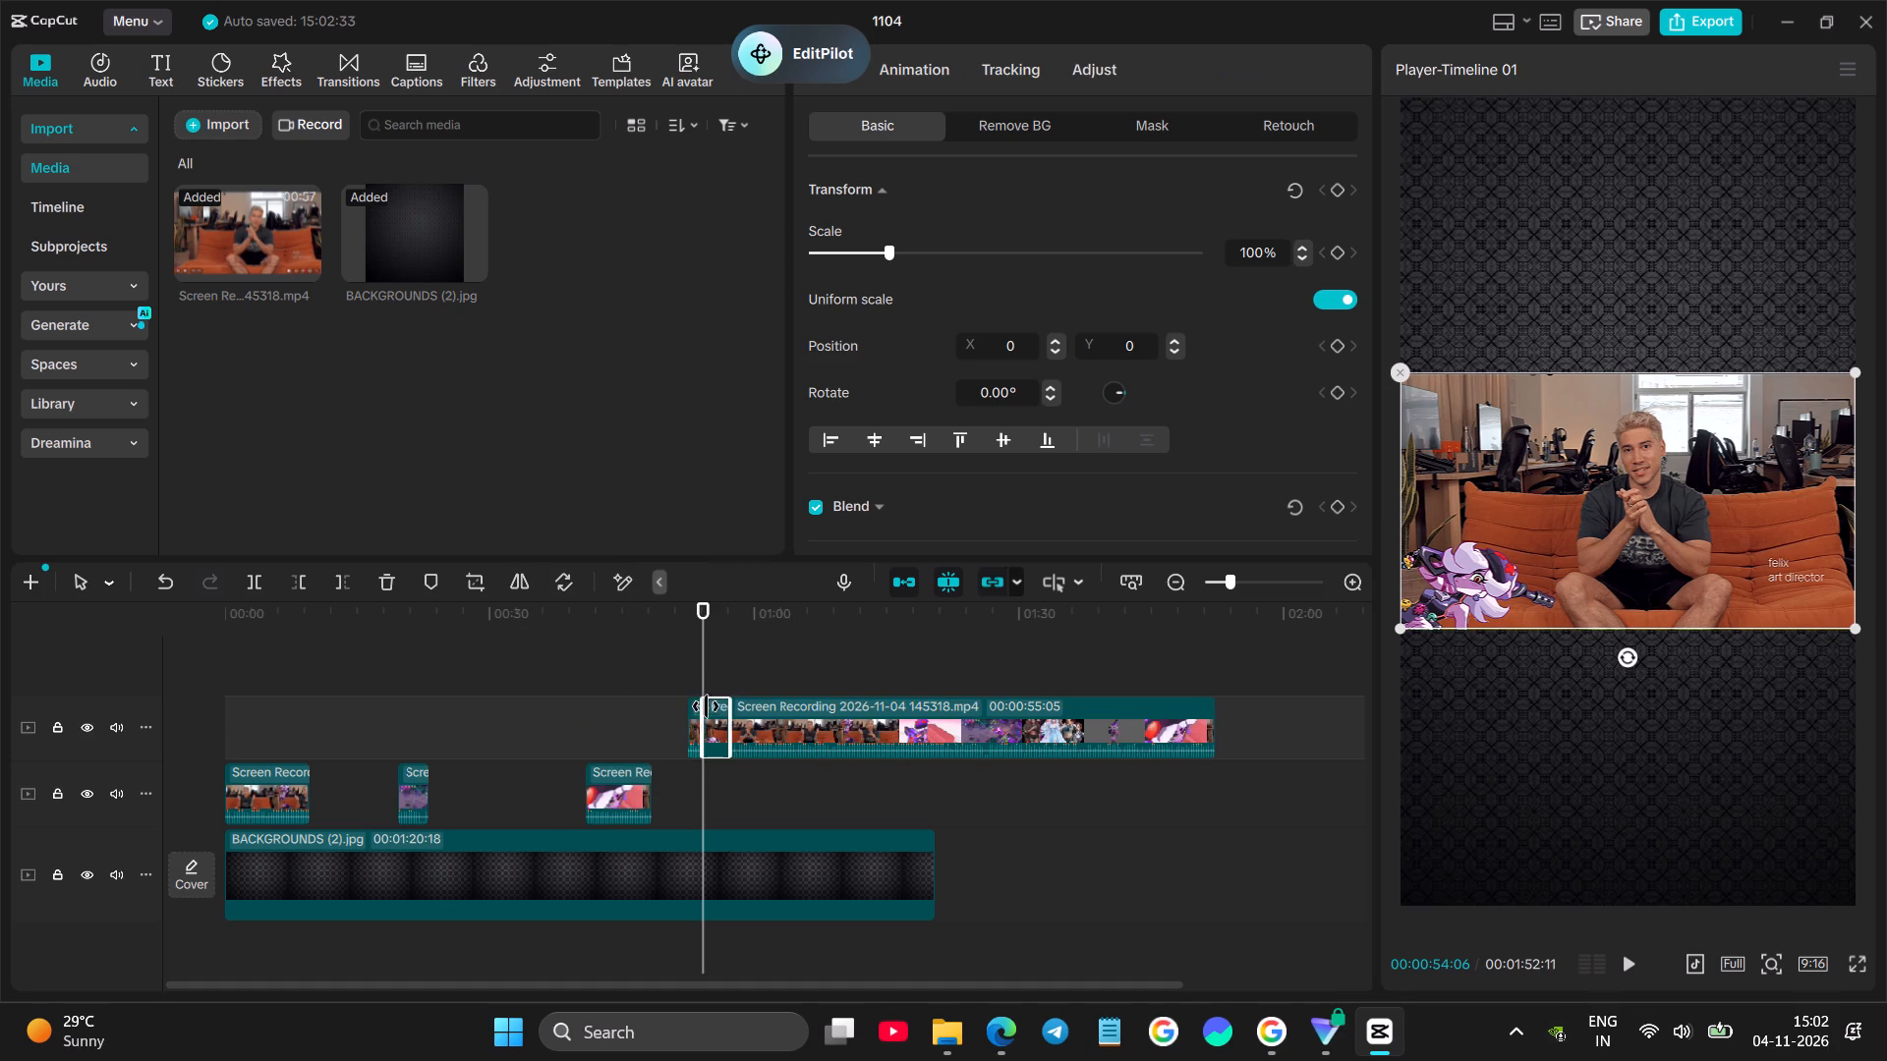
Insert another freeze frame in the fresh recording at 00:01:08:05, where the full-body purple character stands beside the speaker.
key("space")
left_click(728, 674)
key("space")
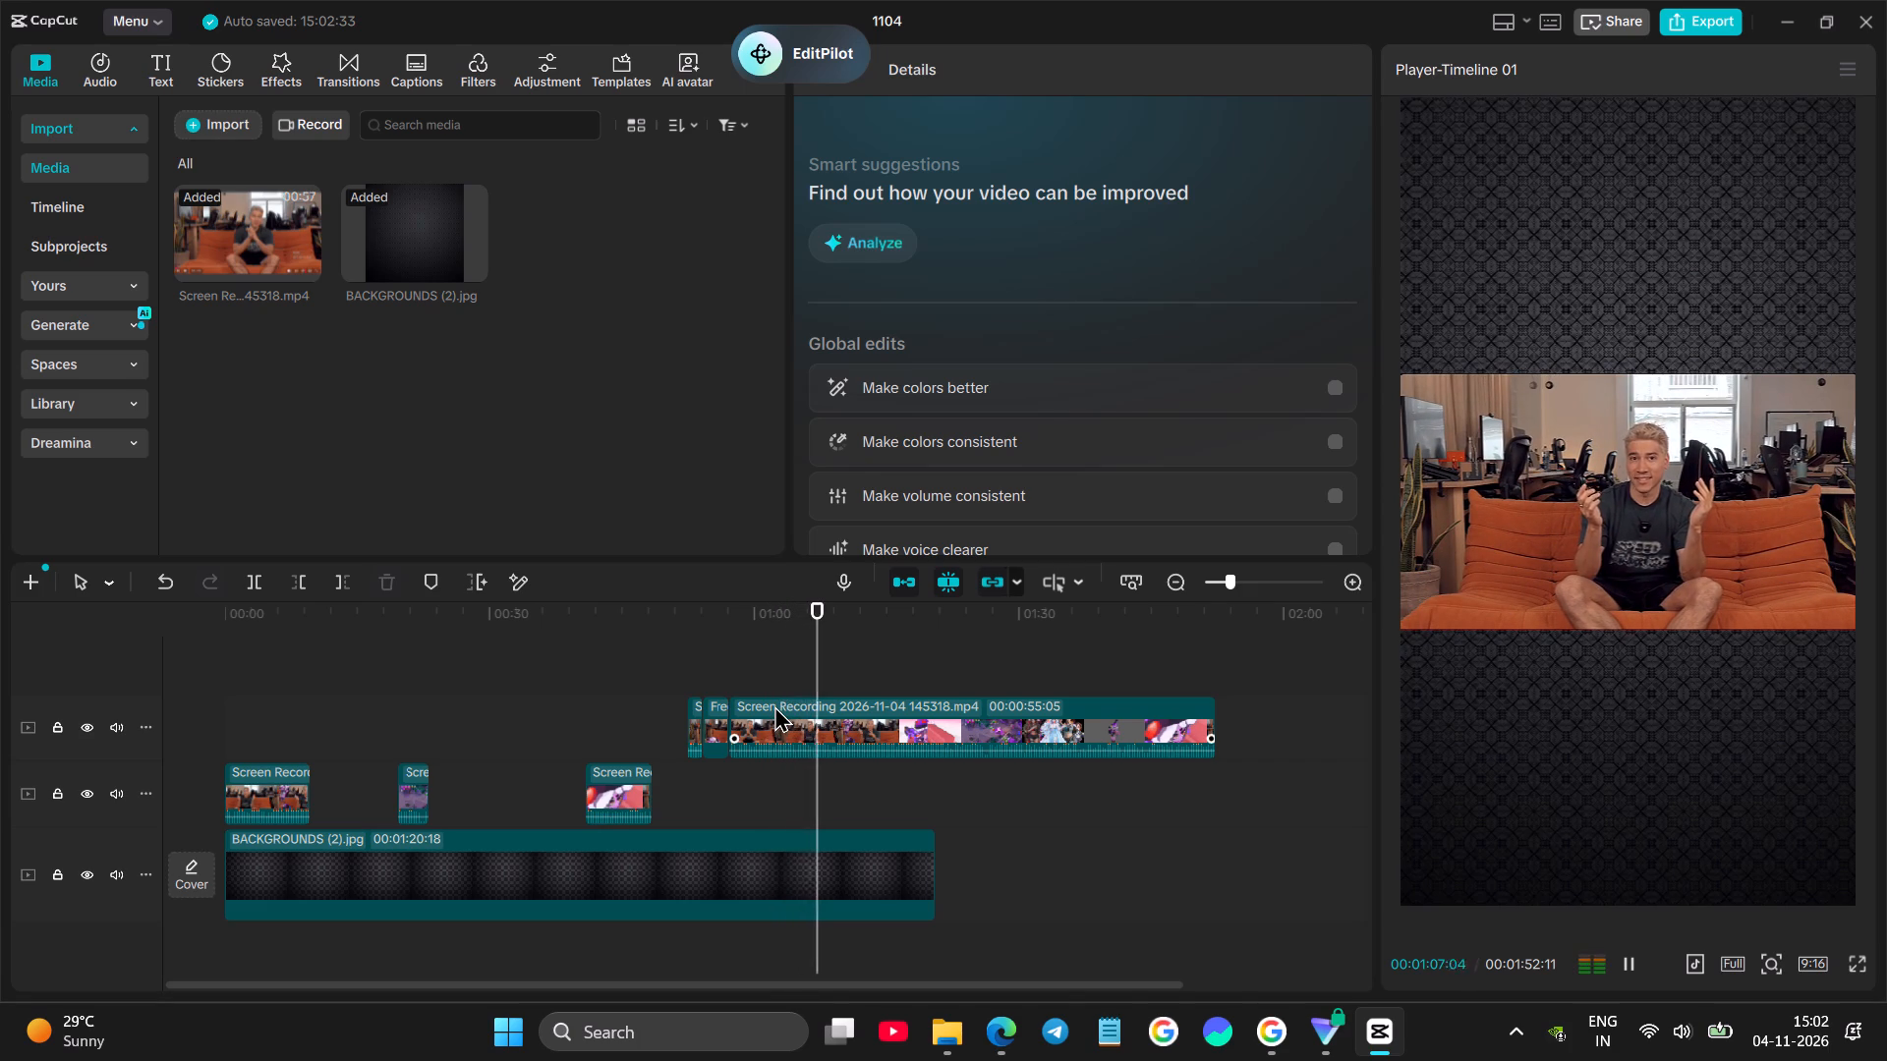
key("space")
key("space")
key("space")
left_click(802, 723)
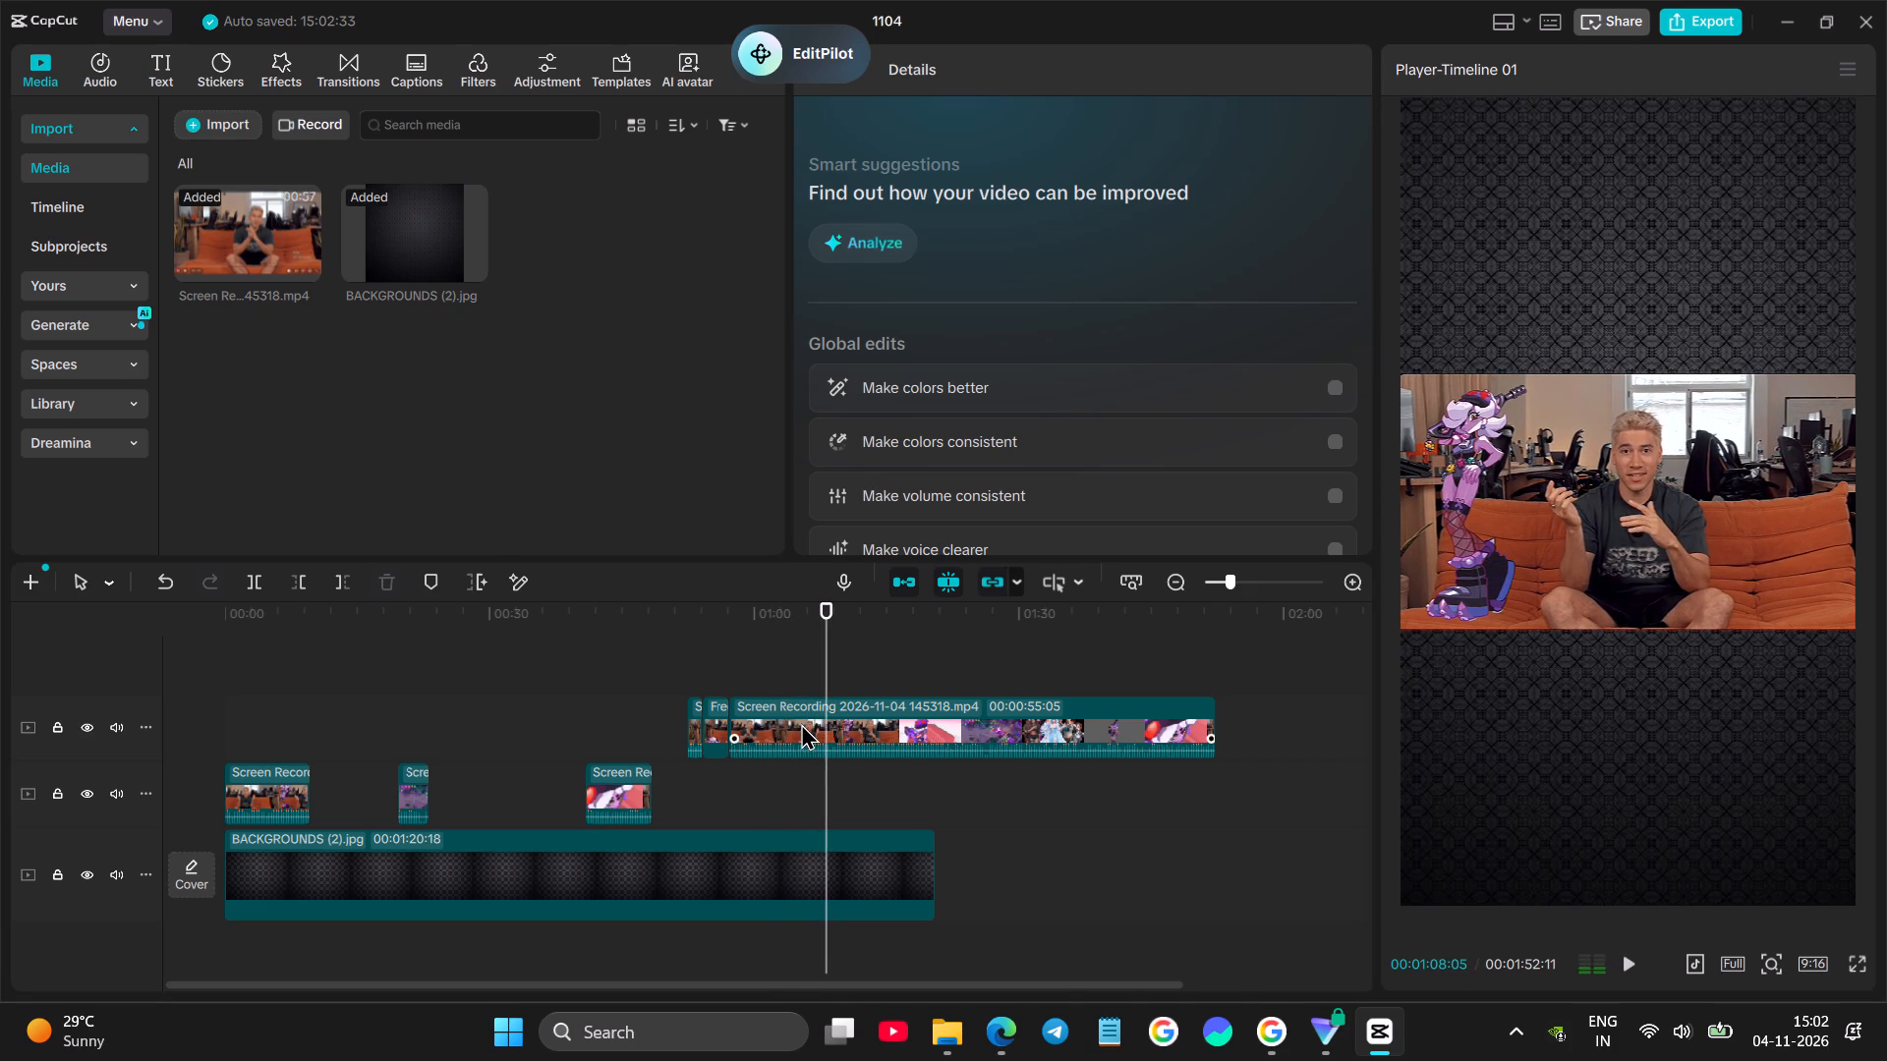
left_click(517, 582)
left_click(518, 592)
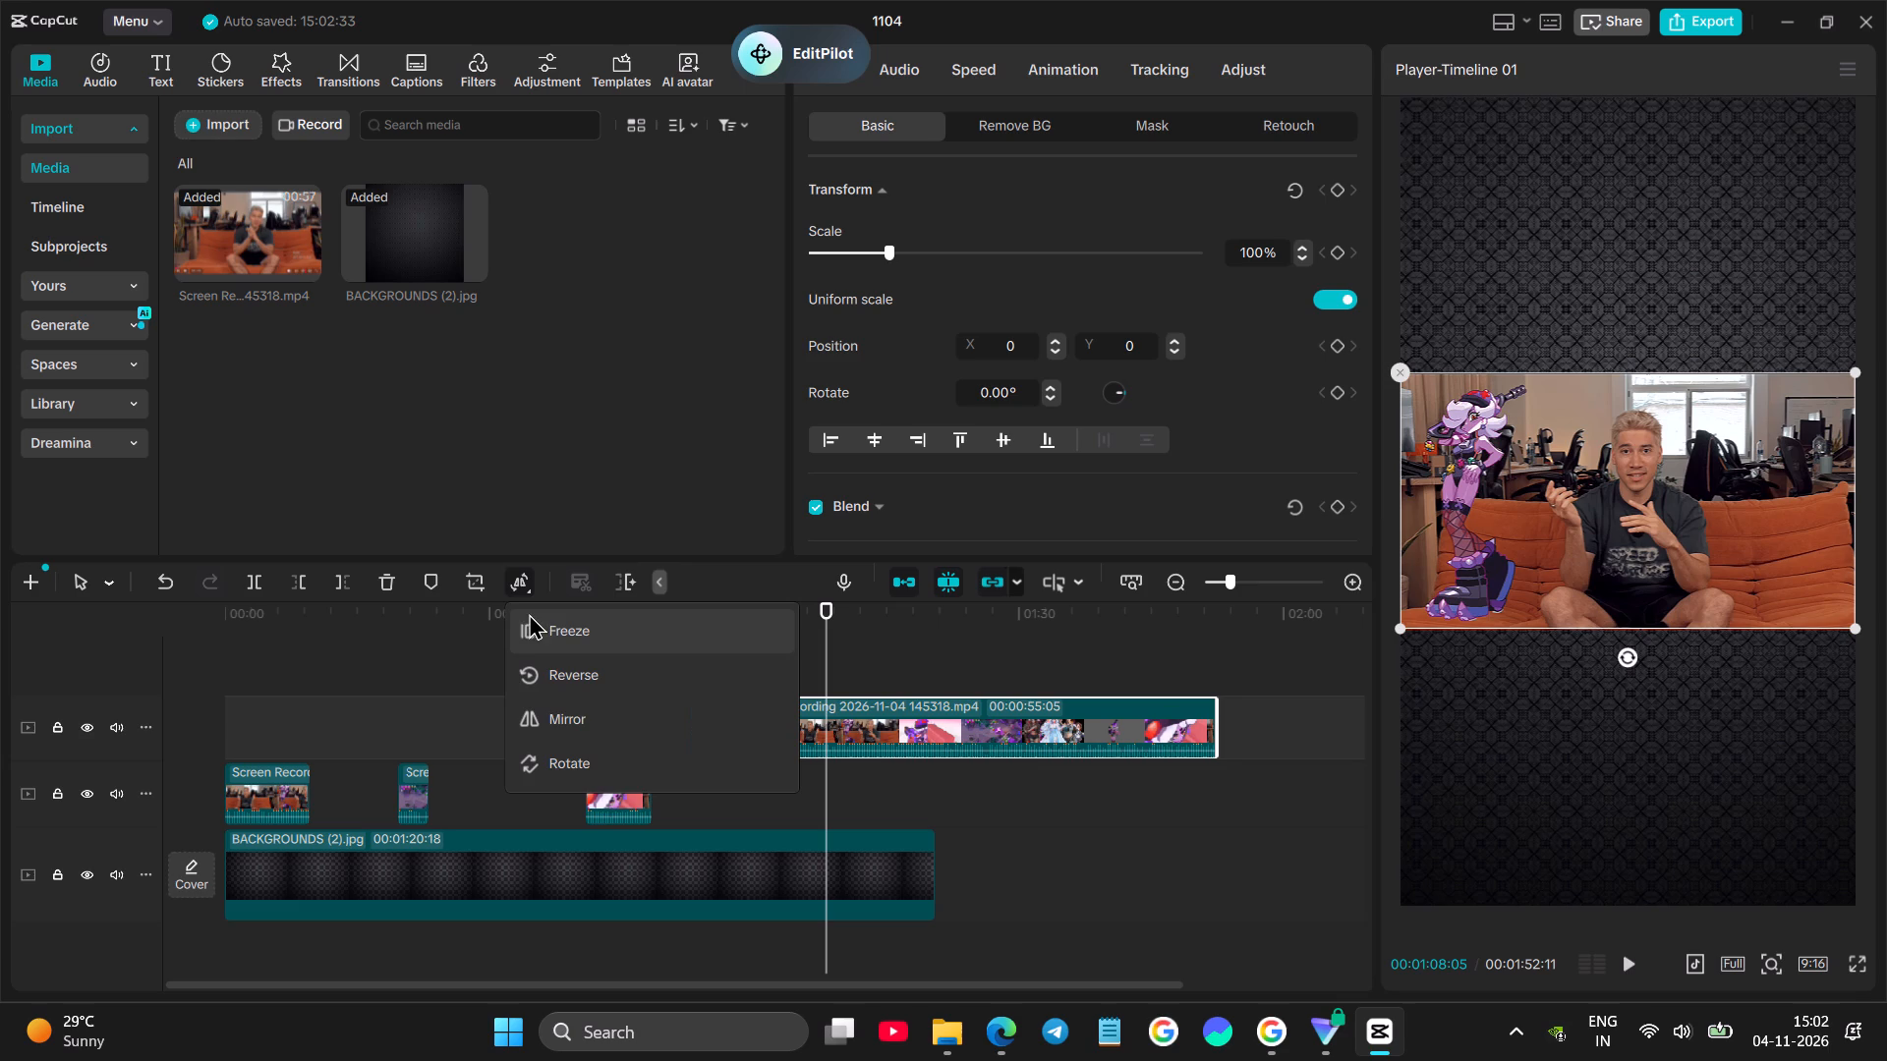
left_click(535, 626)
Insert a freeze frame in the top-track recording at 00:01:12:05, where the purple face picture appears beside the speaker.
key("space")
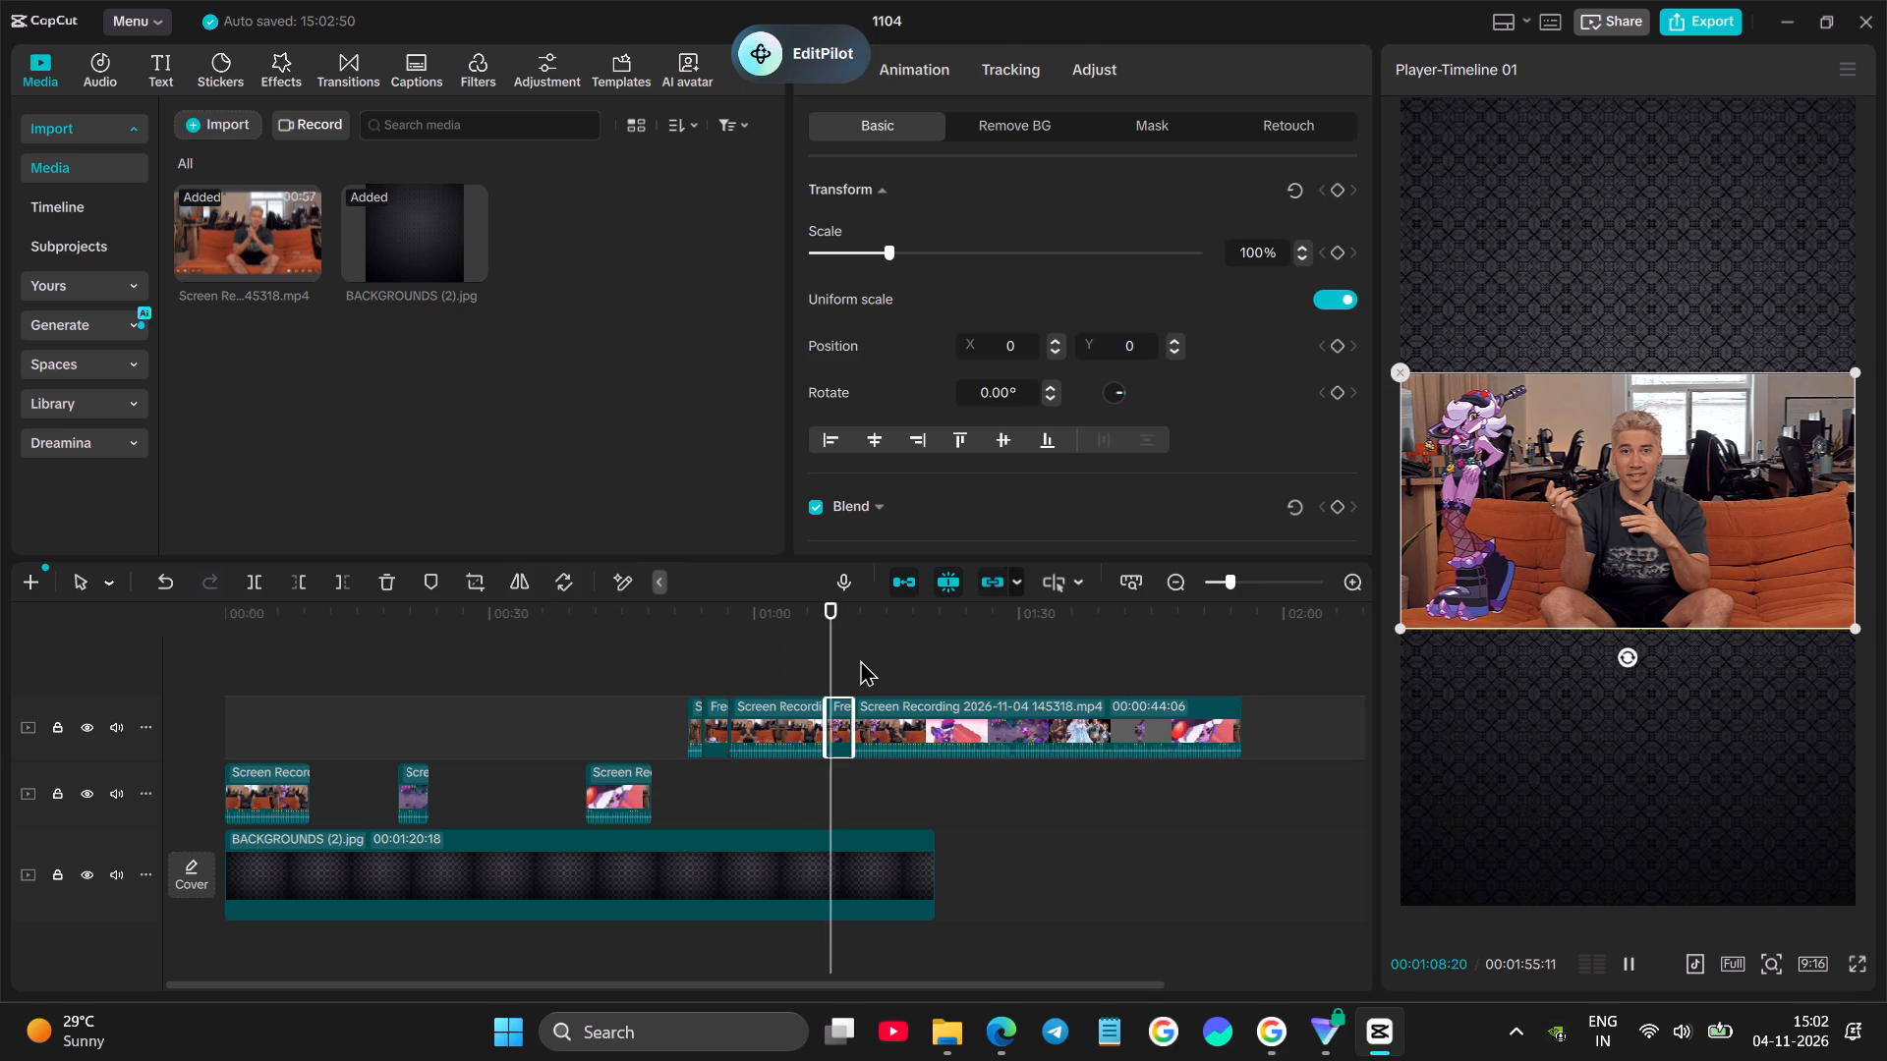
left_click(858, 660)
key("space")
key("space")
left_click(920, 727)
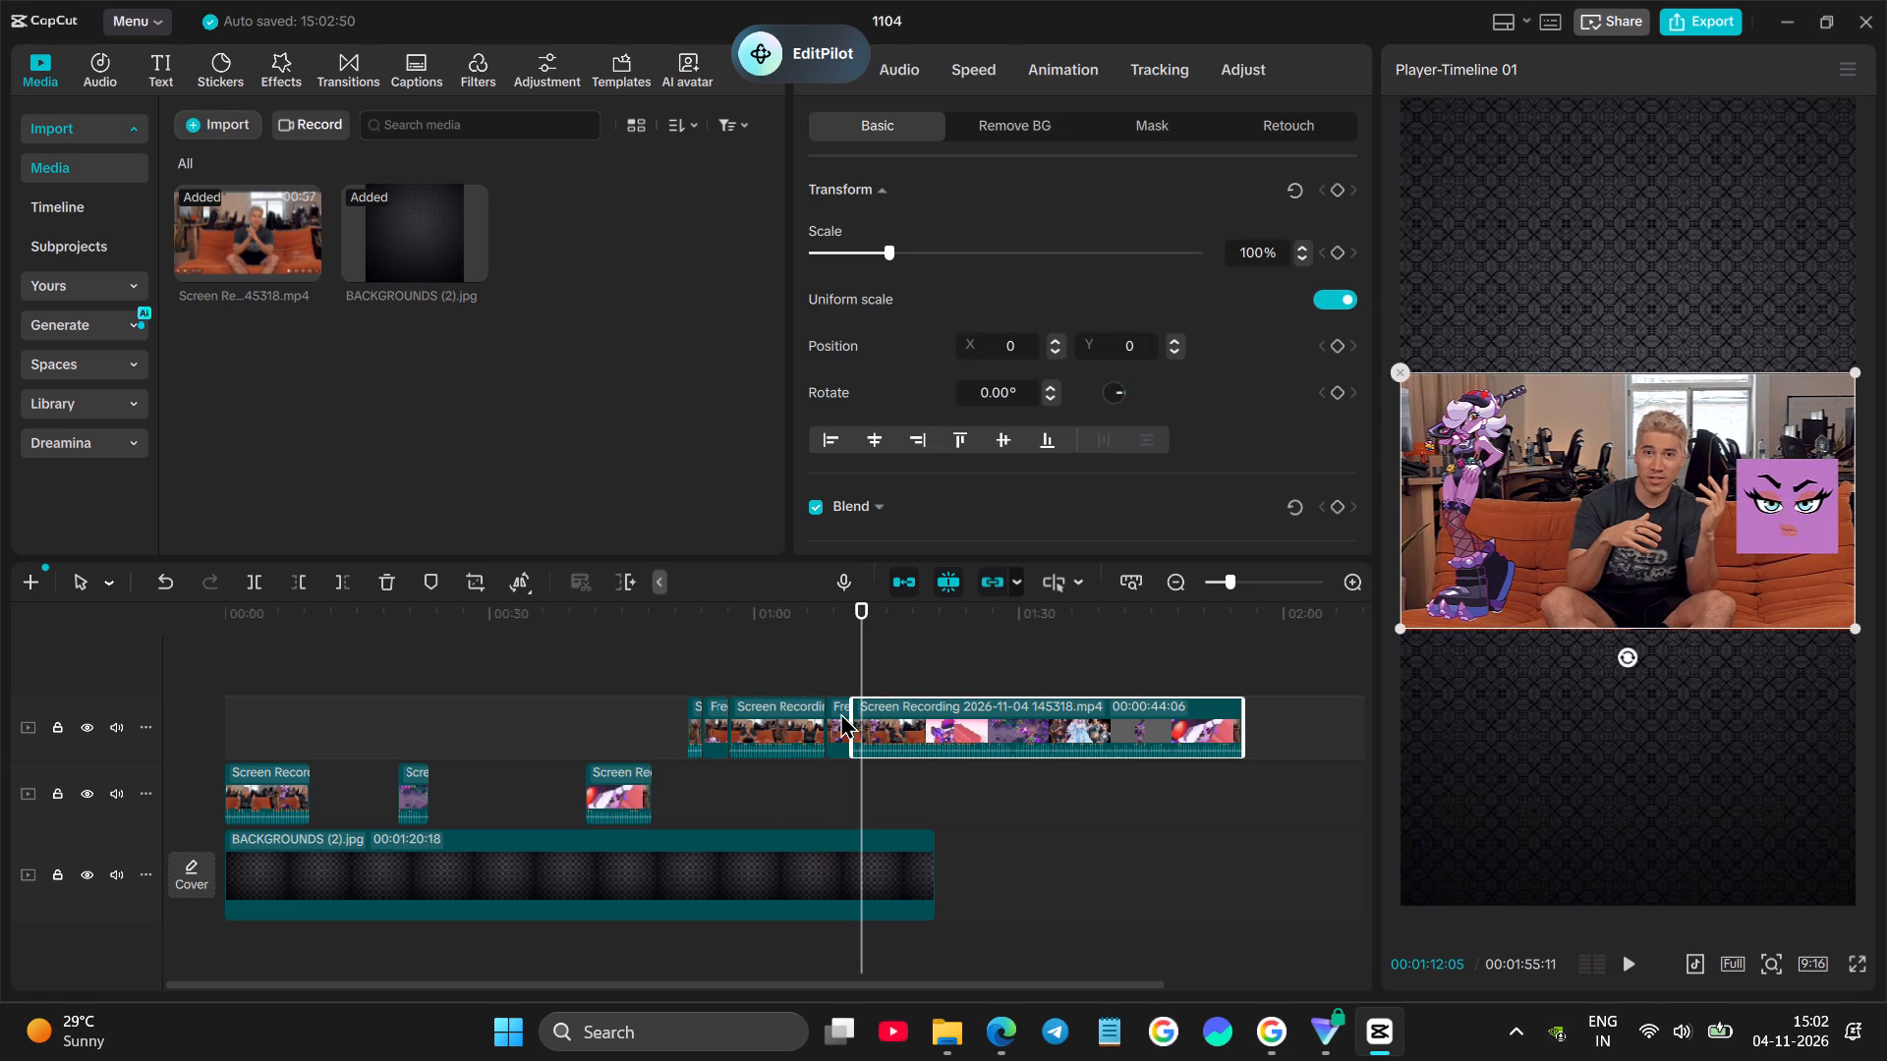
left_click(512, 598)
left_click(527, 587)
left_click(559, 626)
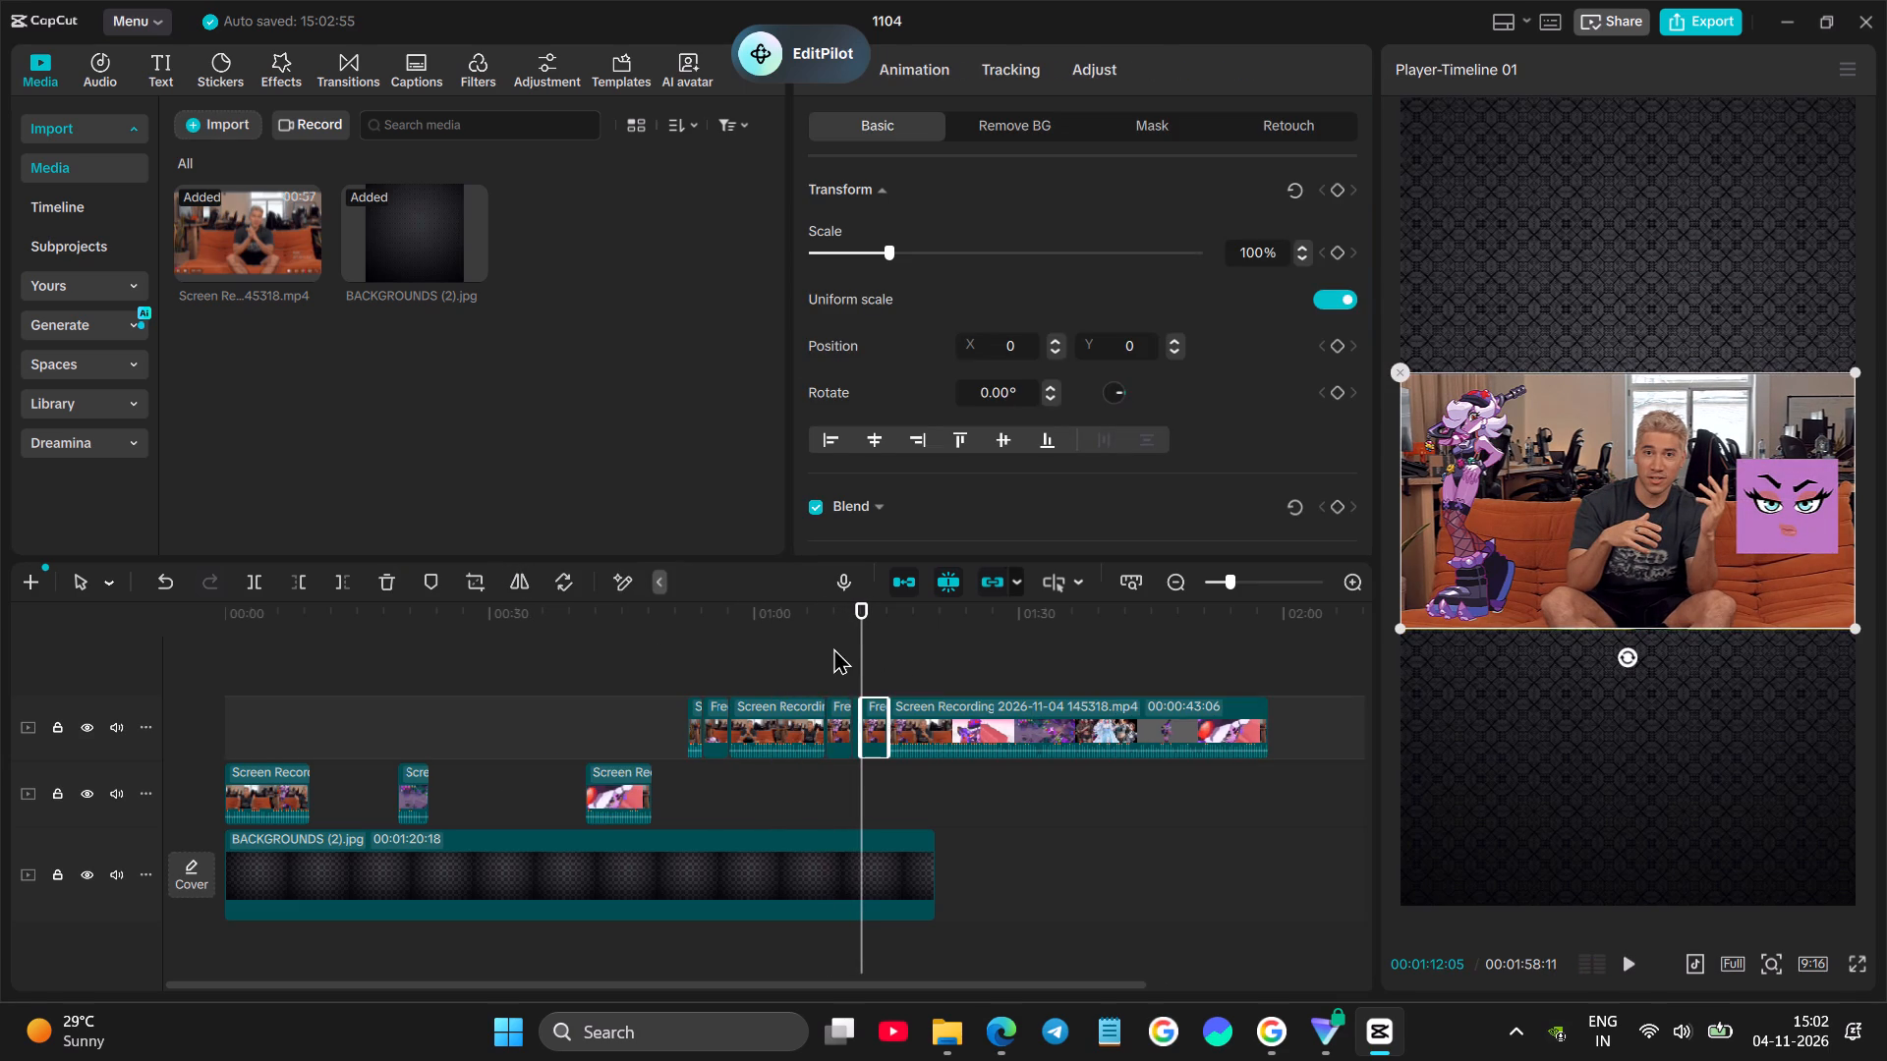
Trim the start of the recording after the last freeze frame to 00:01:19:17, where the pink 3D modelling footage begins.
left_click(883, 663)
key("space")
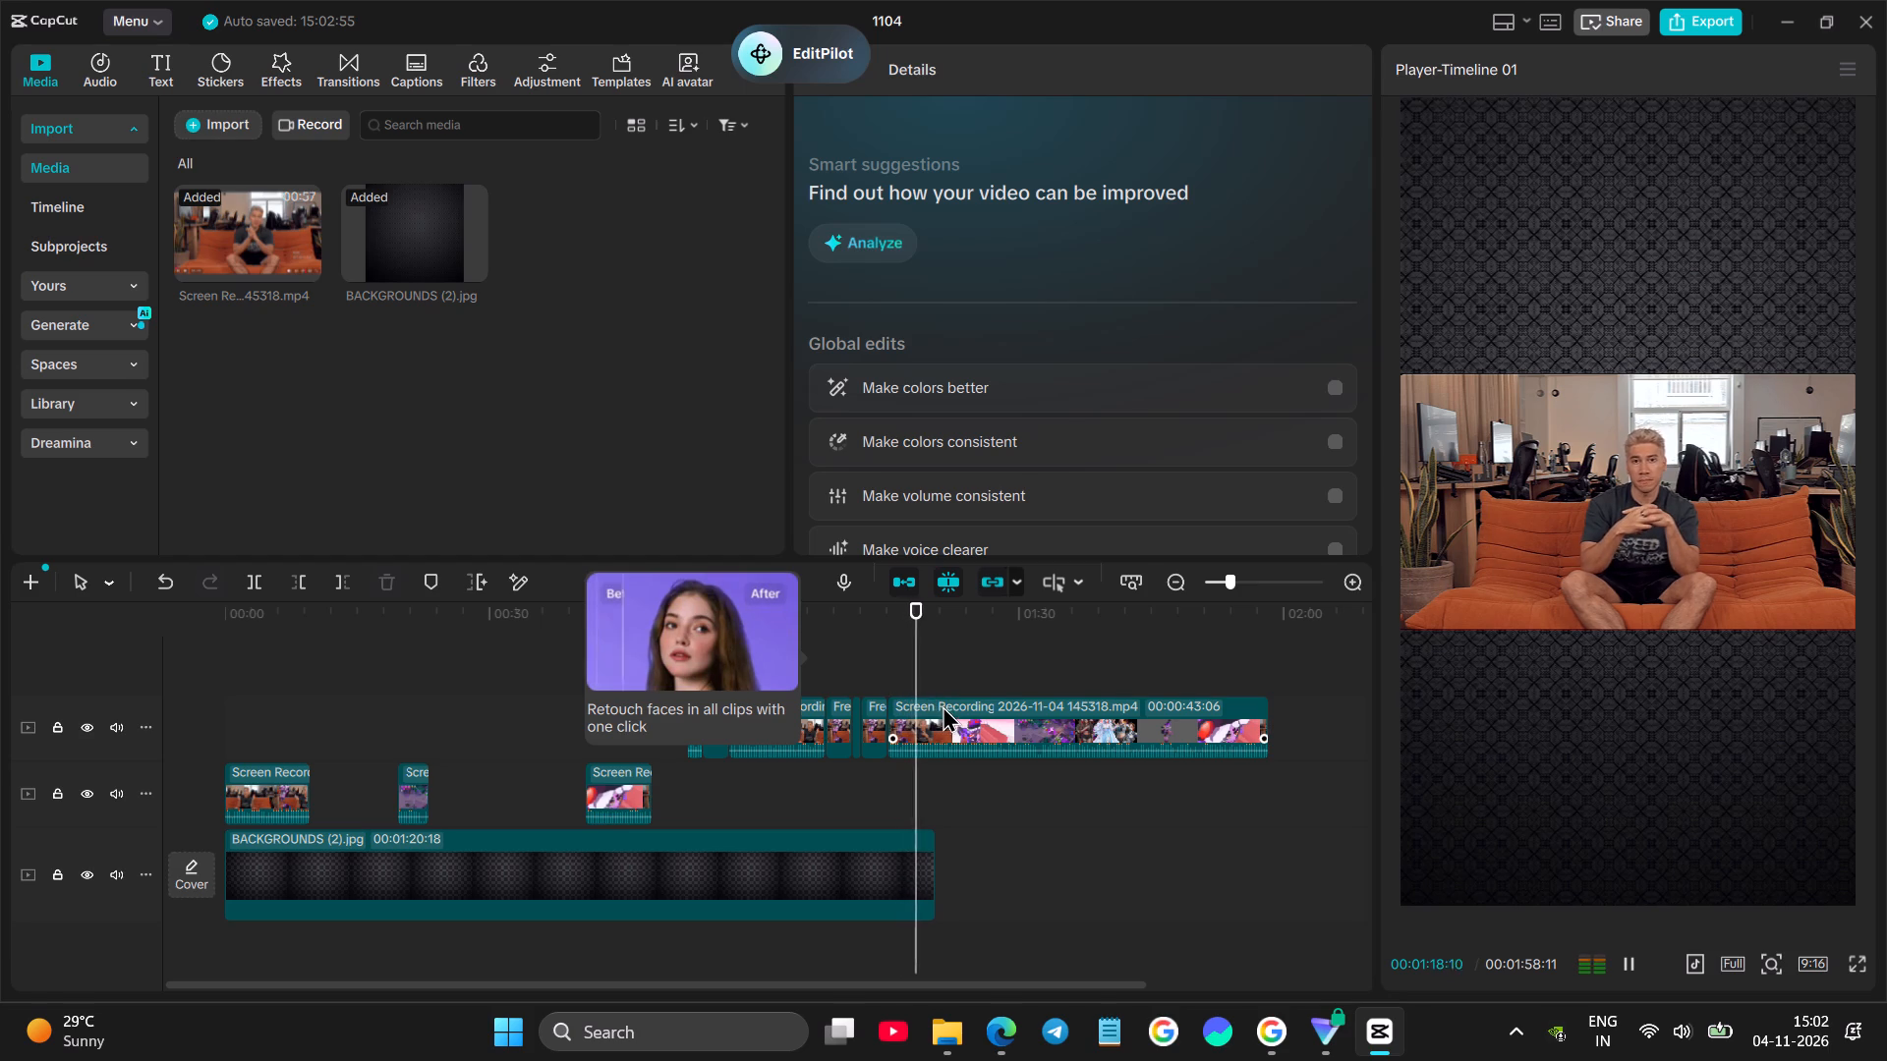
key("space")
key("space")
key("space")
key("space")
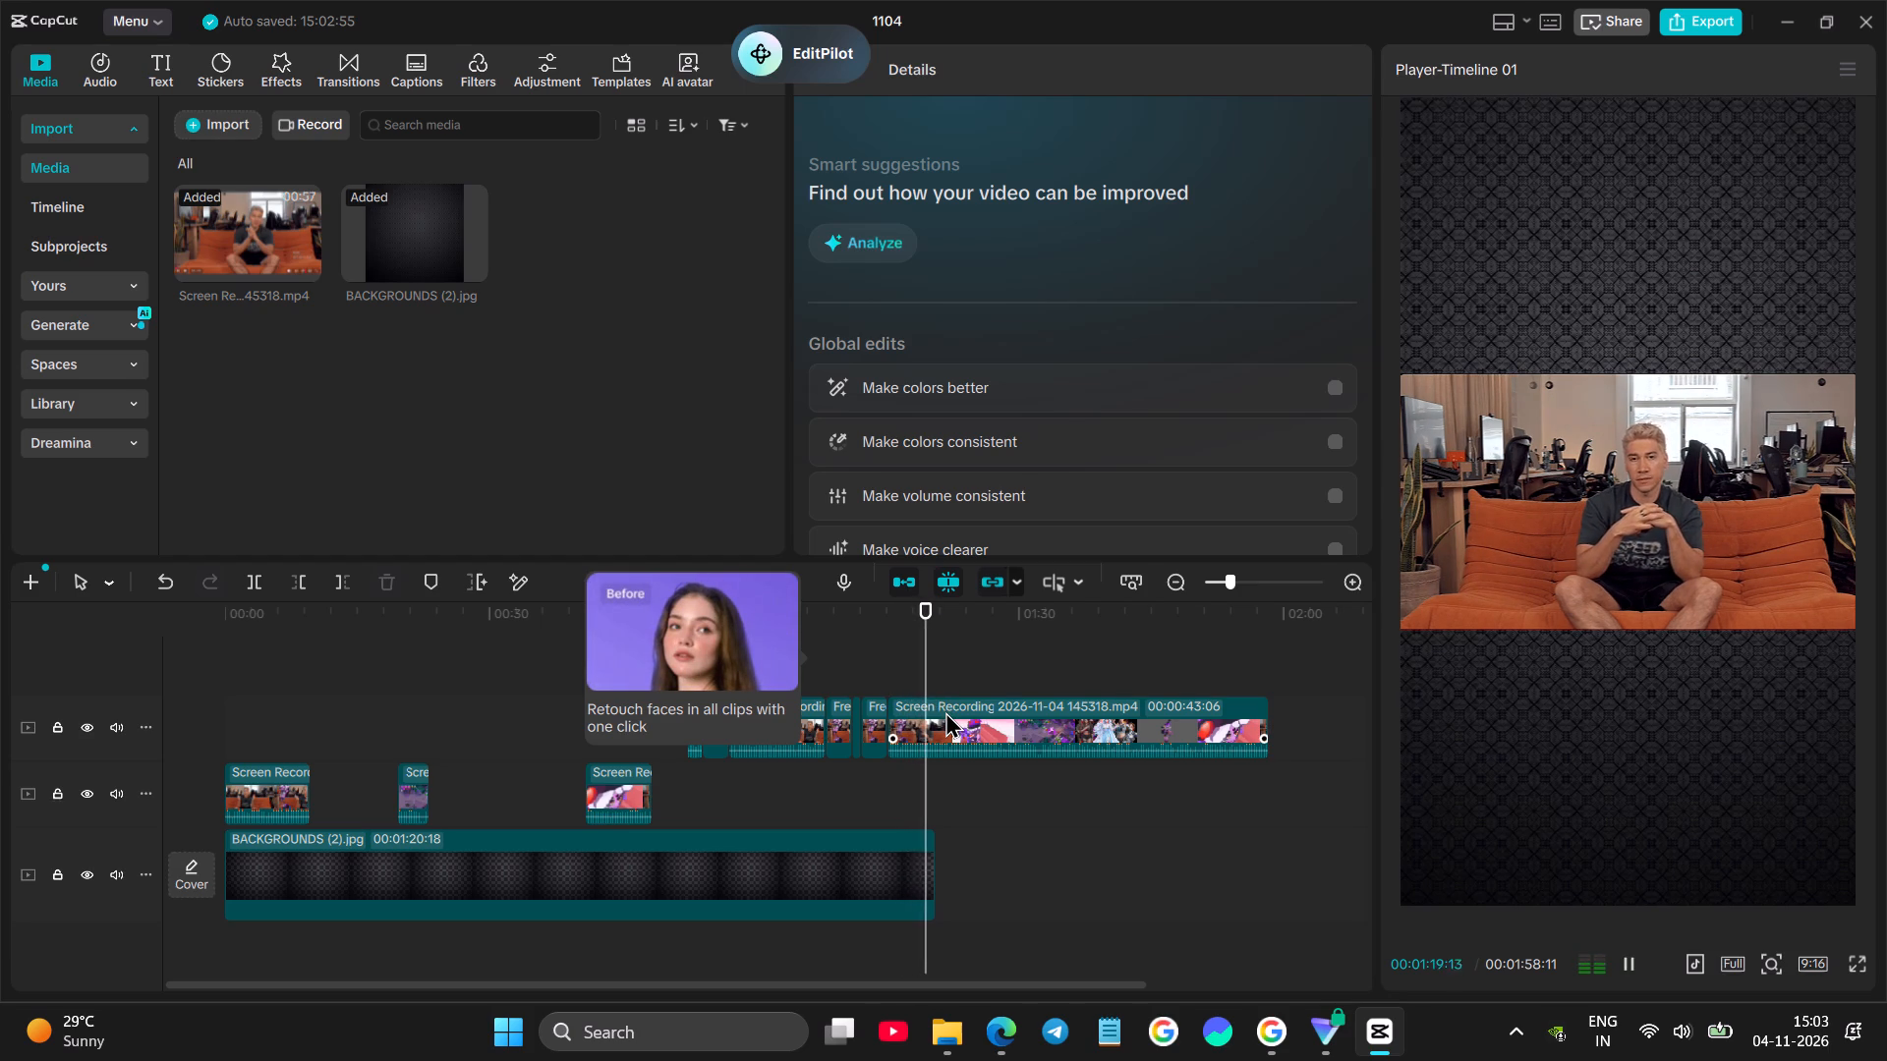
key("space")
left_click(942, 719)
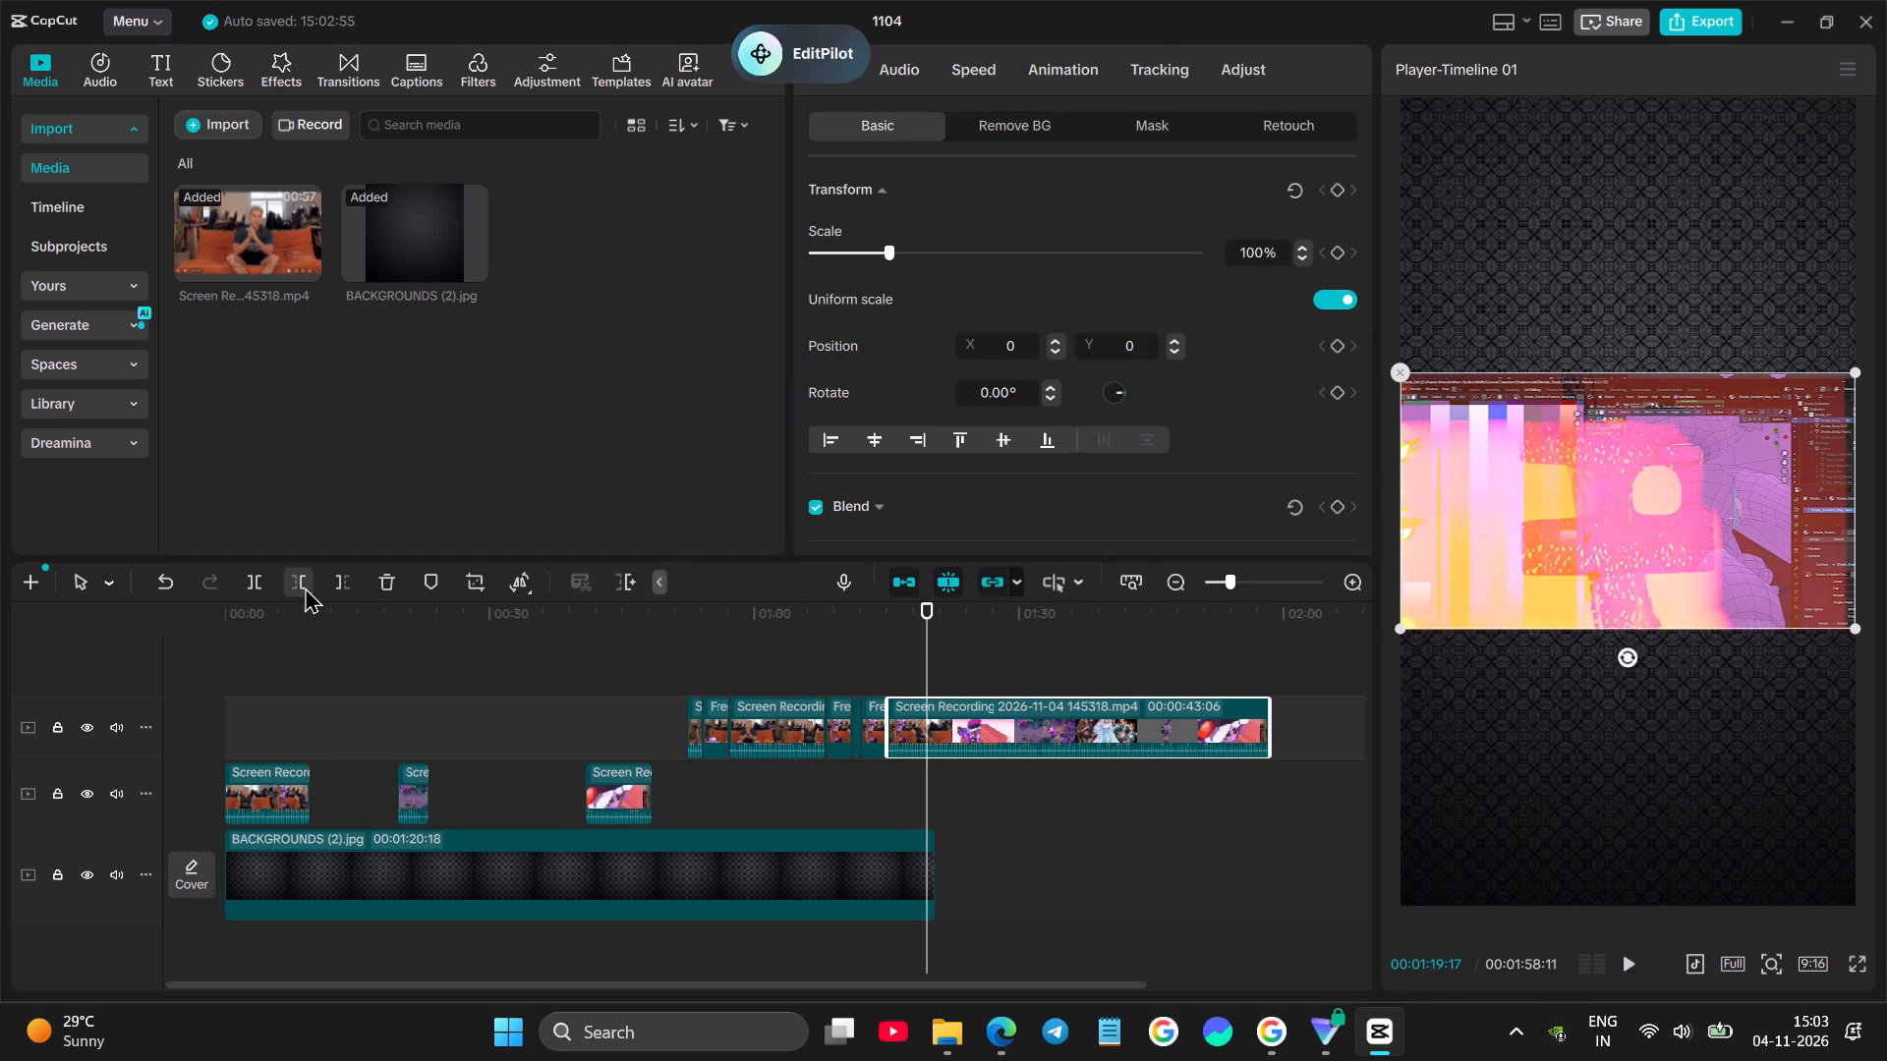
left_click(305, 586)
Delete the leftover recording pieces before and between the three freeze frames, keeping only the freeze frames.
left_click(764, 719)
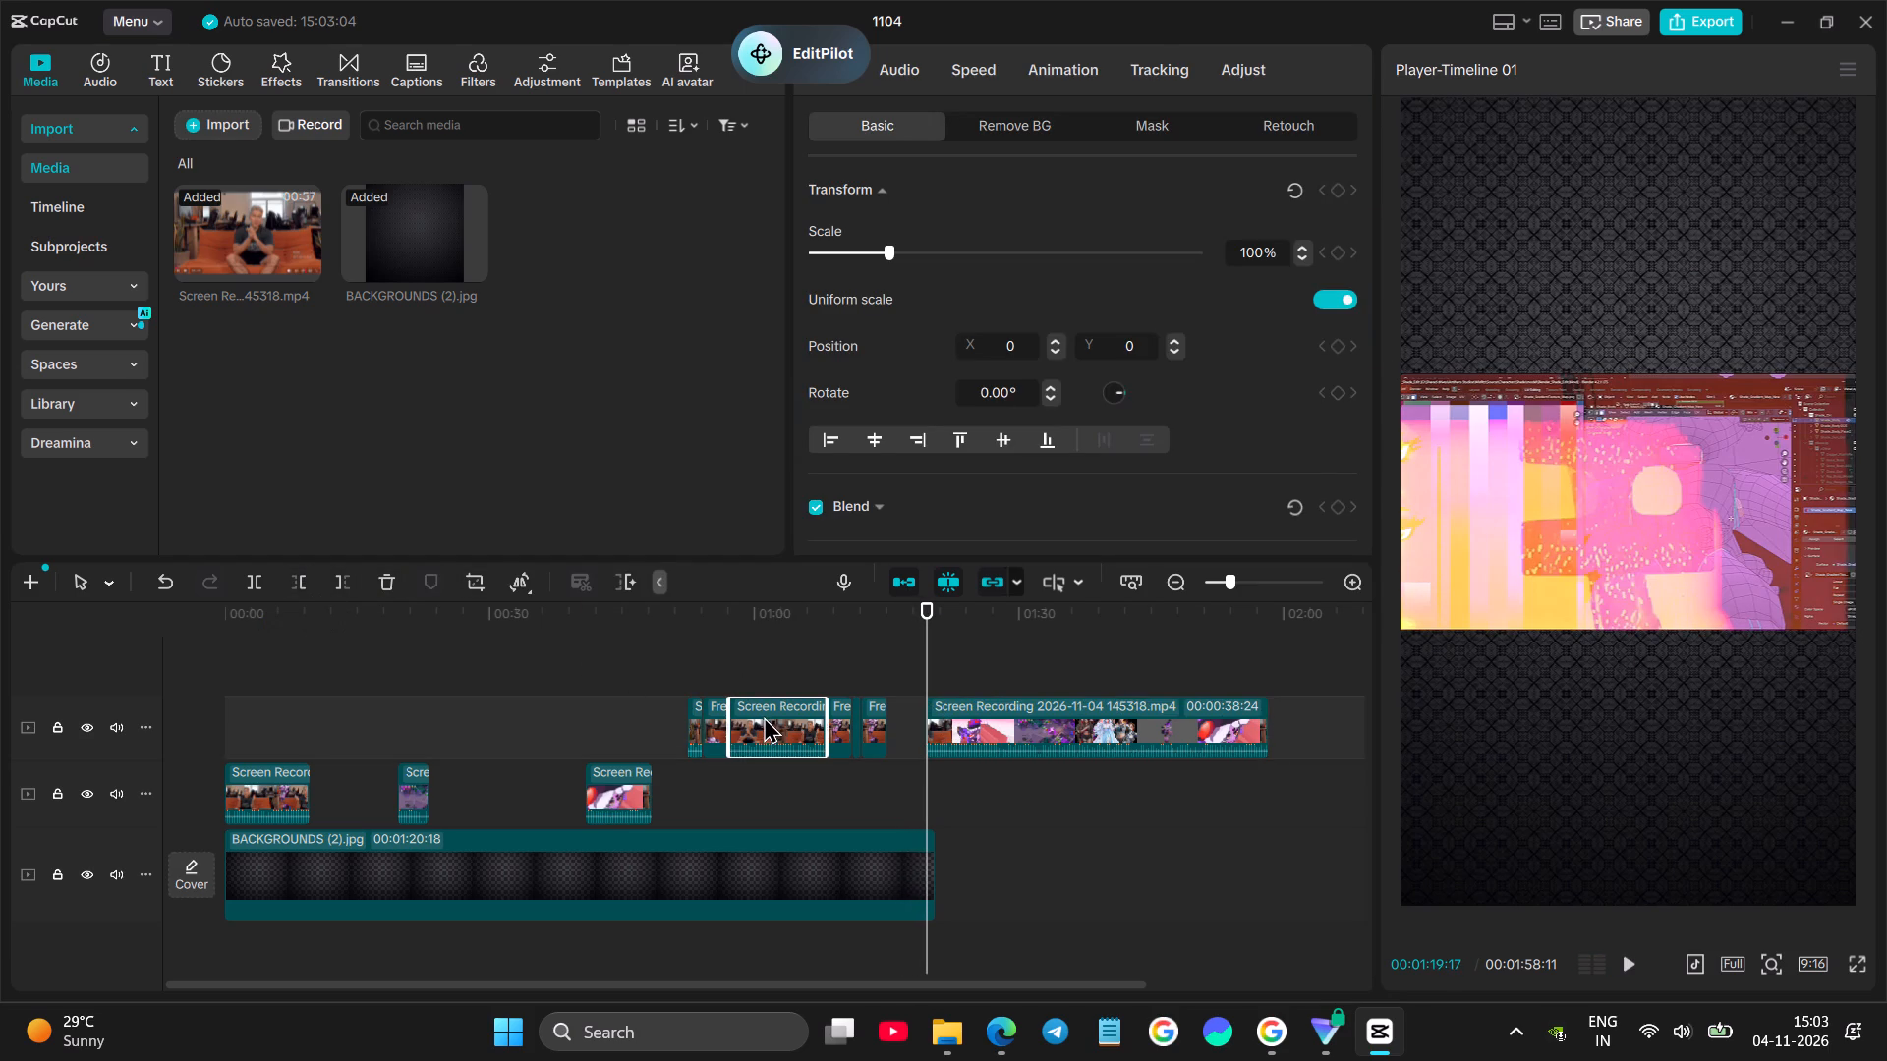
key("BackSpace")
left_click(703, 681)
key("space")
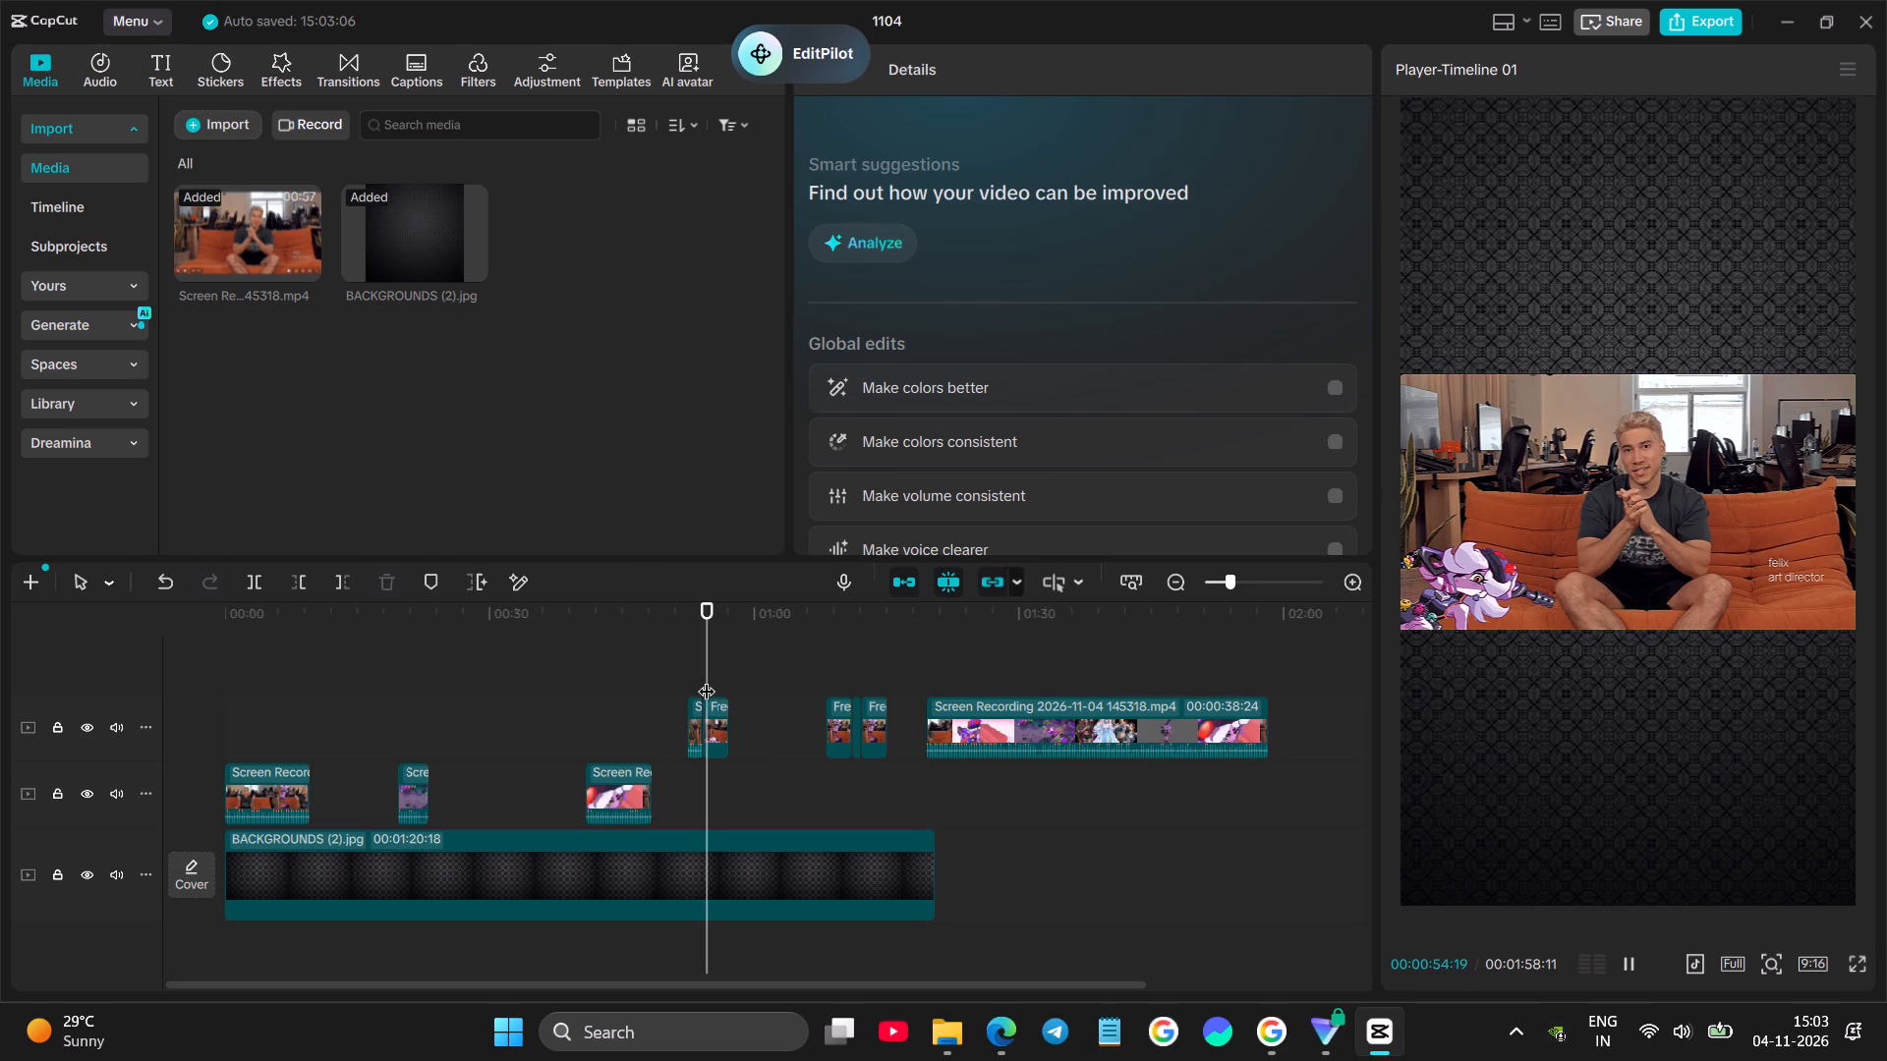
key("space")
left_click(694, 720)
key("BackSpace")
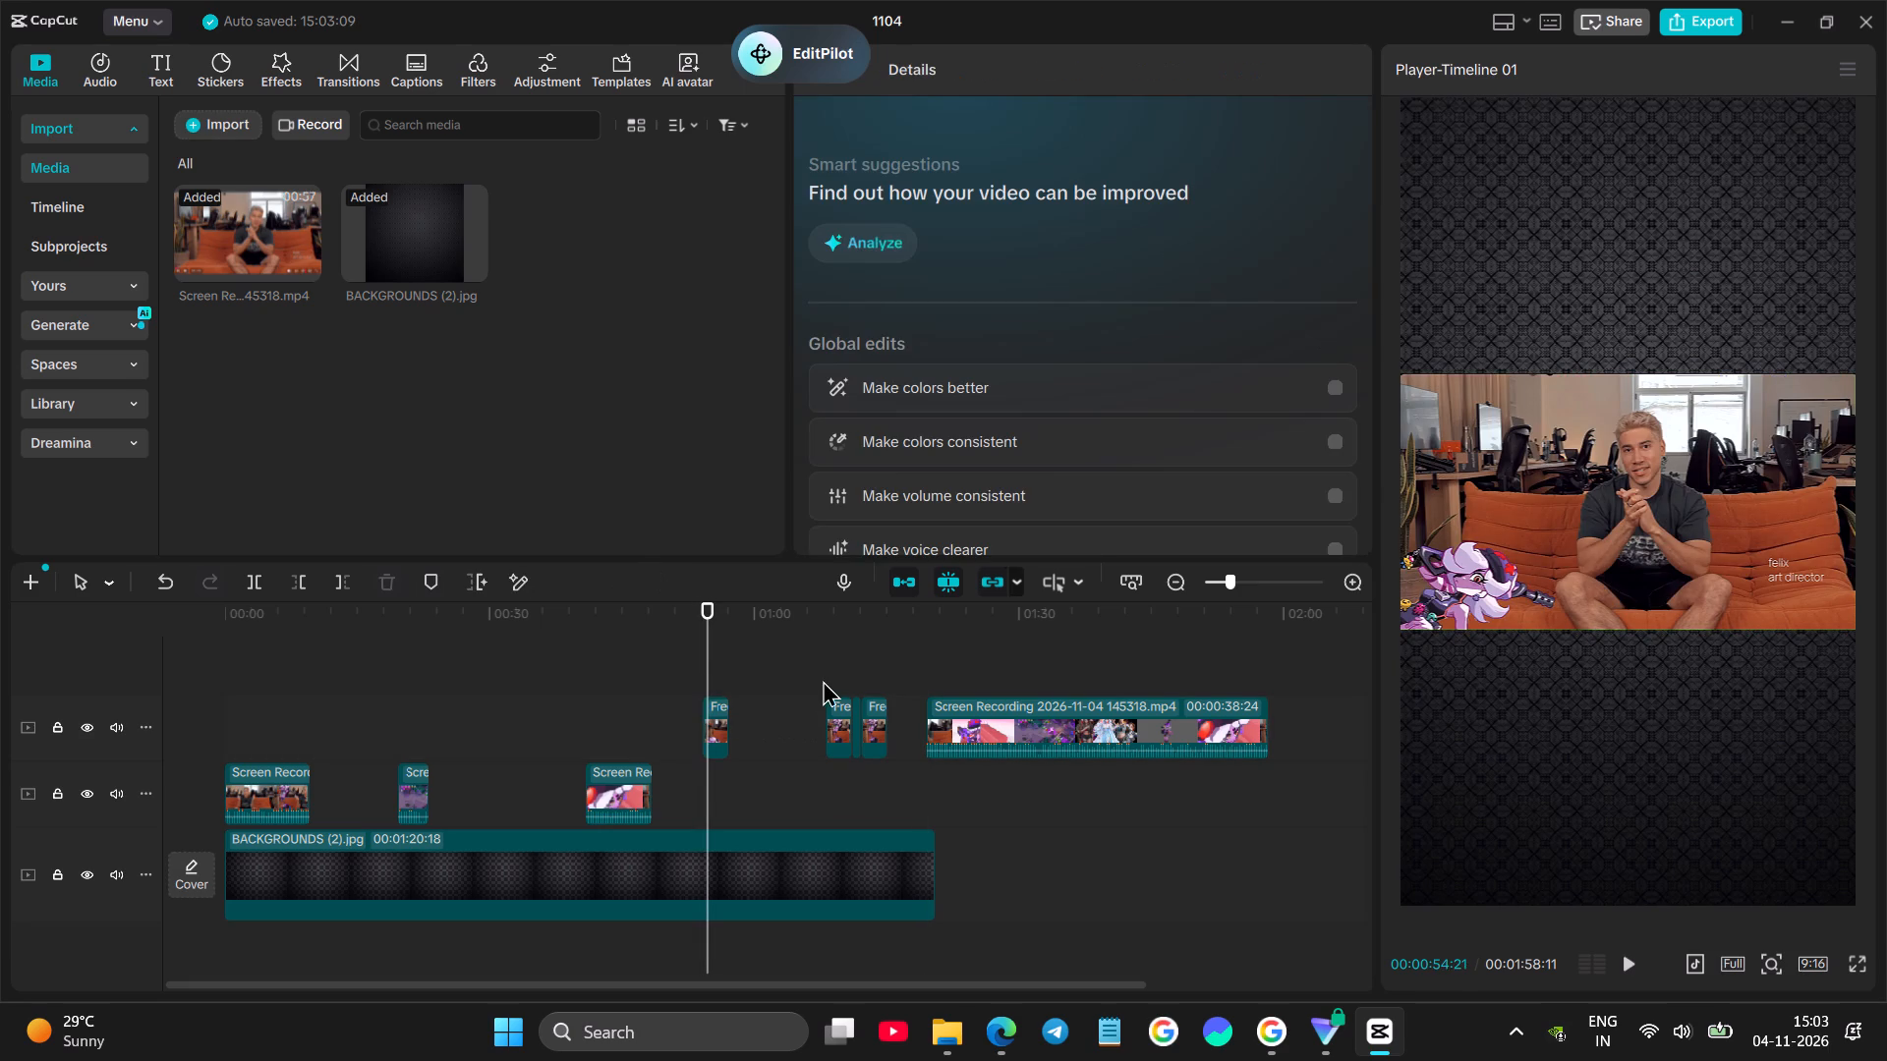
left_click(826, 669)
key("space")
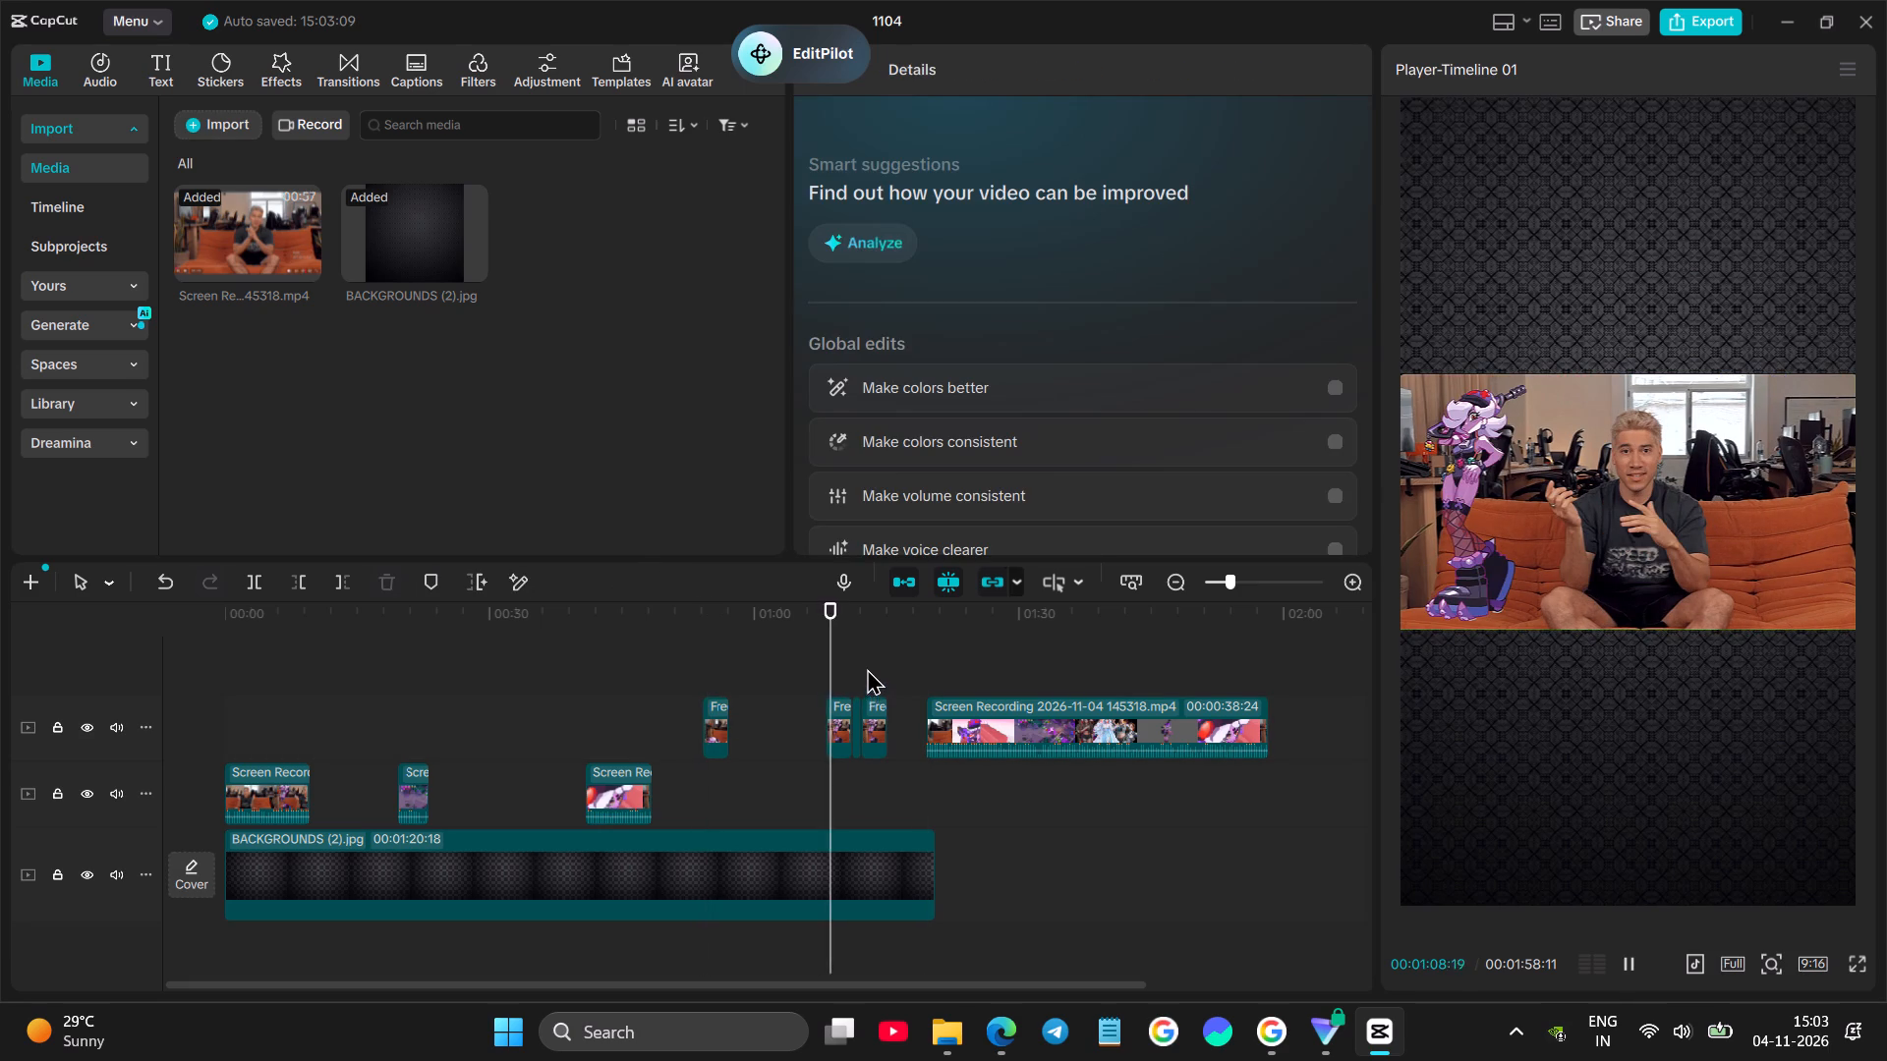
left_click(867, 667)
key("space")
left_click(854, 707)
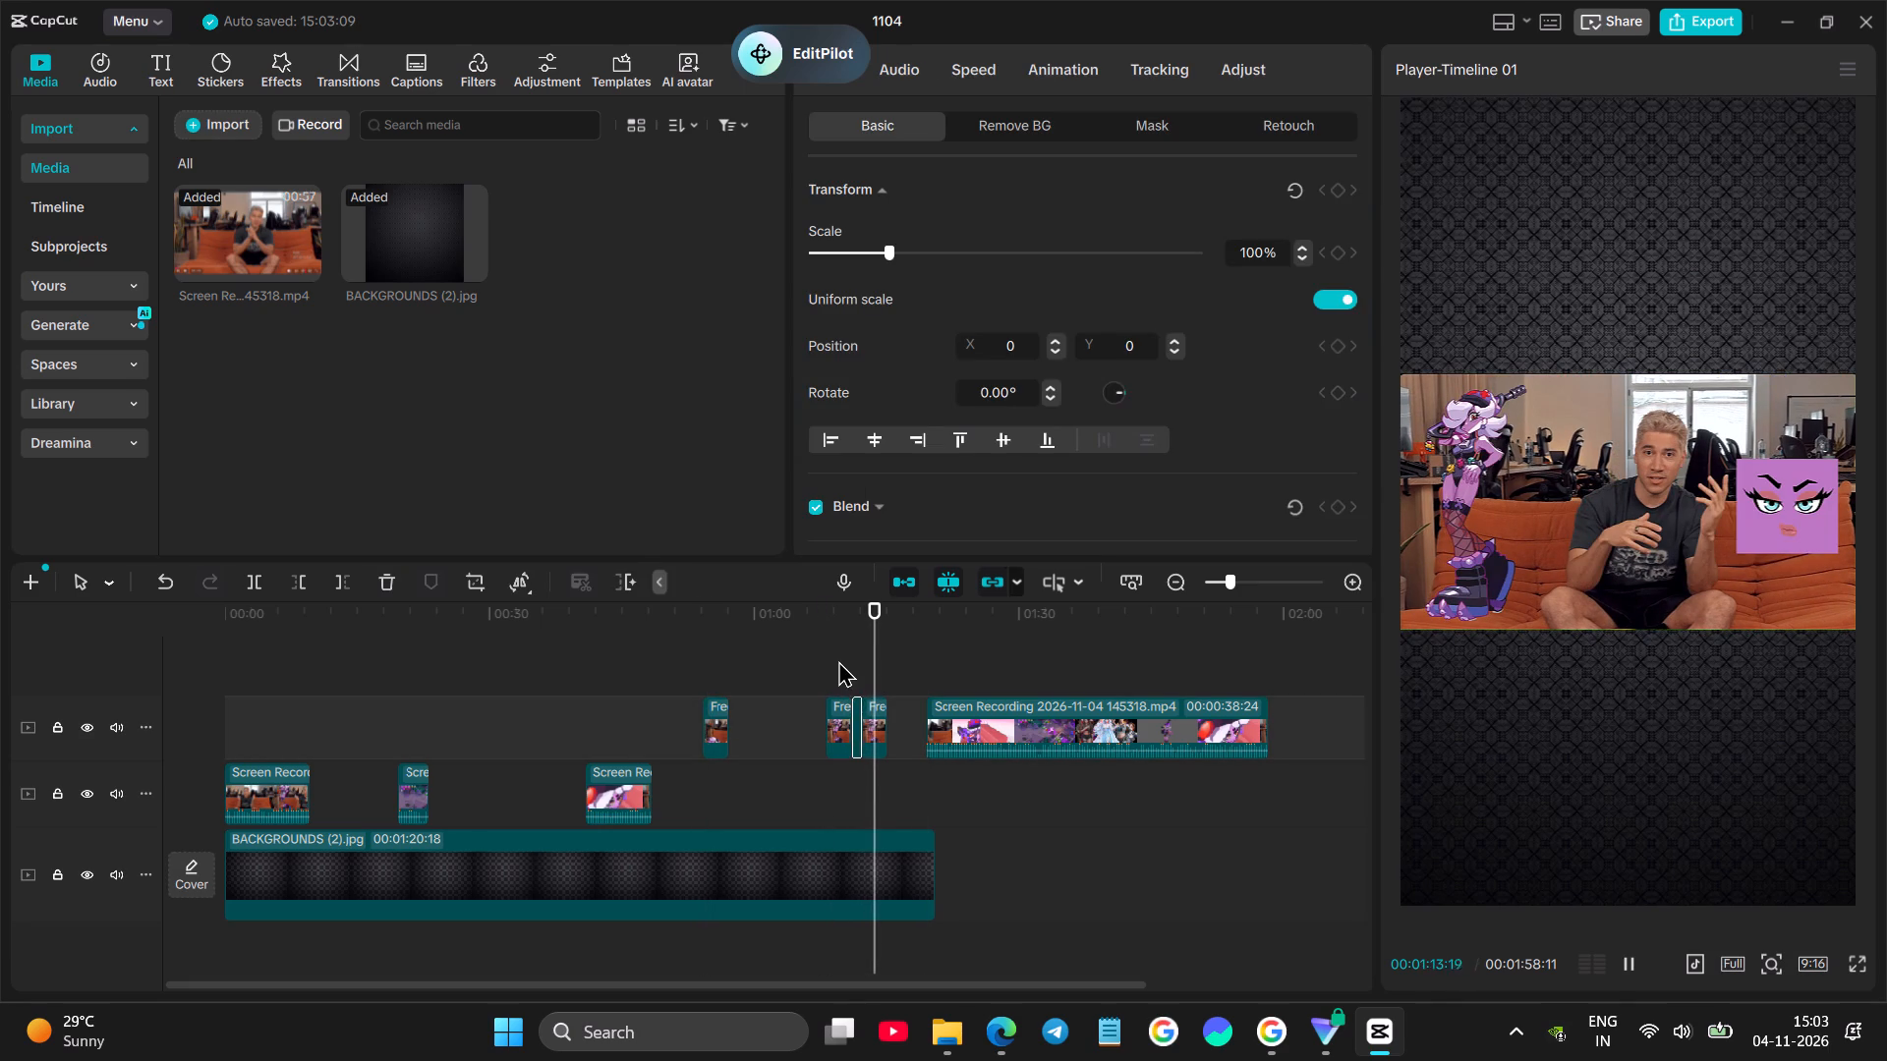
key("BackSpace")
Insert a freeze frame in the remaining recording at 00:01:30:08, where the full-body purple character stands beside the seated speaker.
left_click(918, 658)
left_click(925, 656)
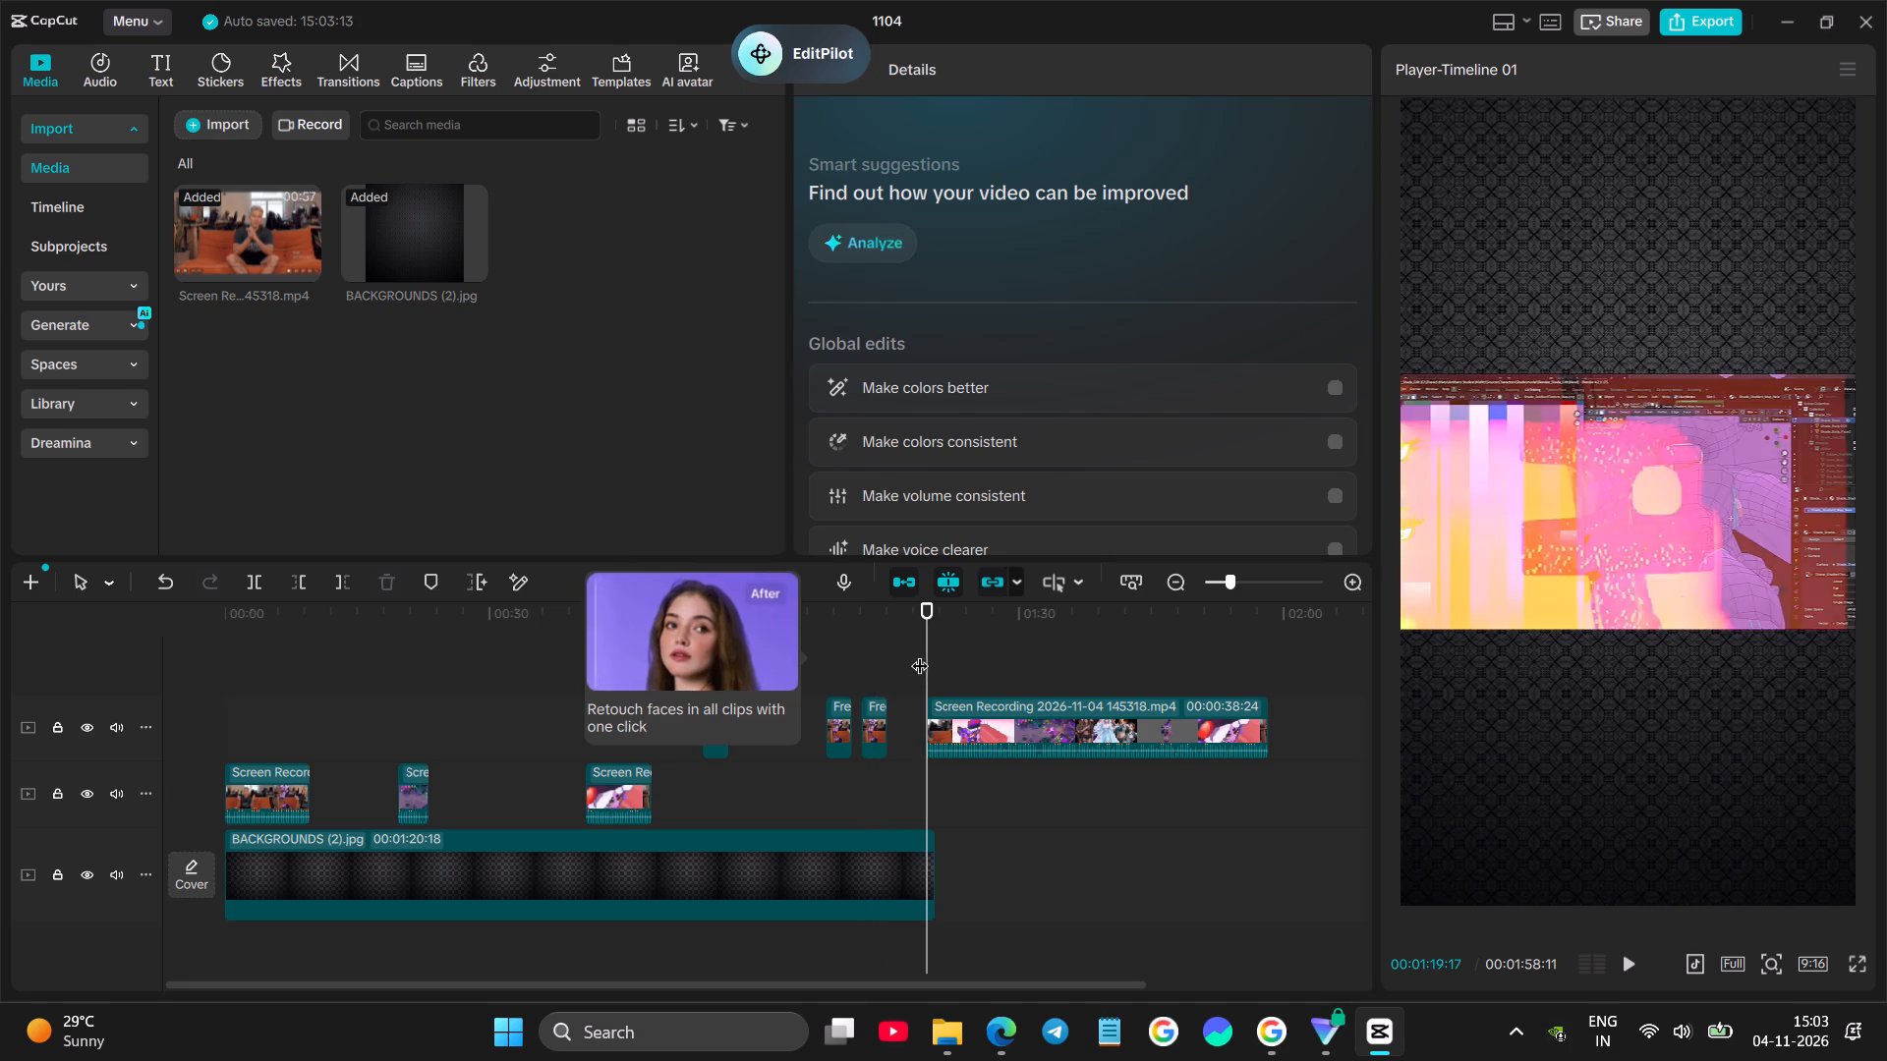
key("space")
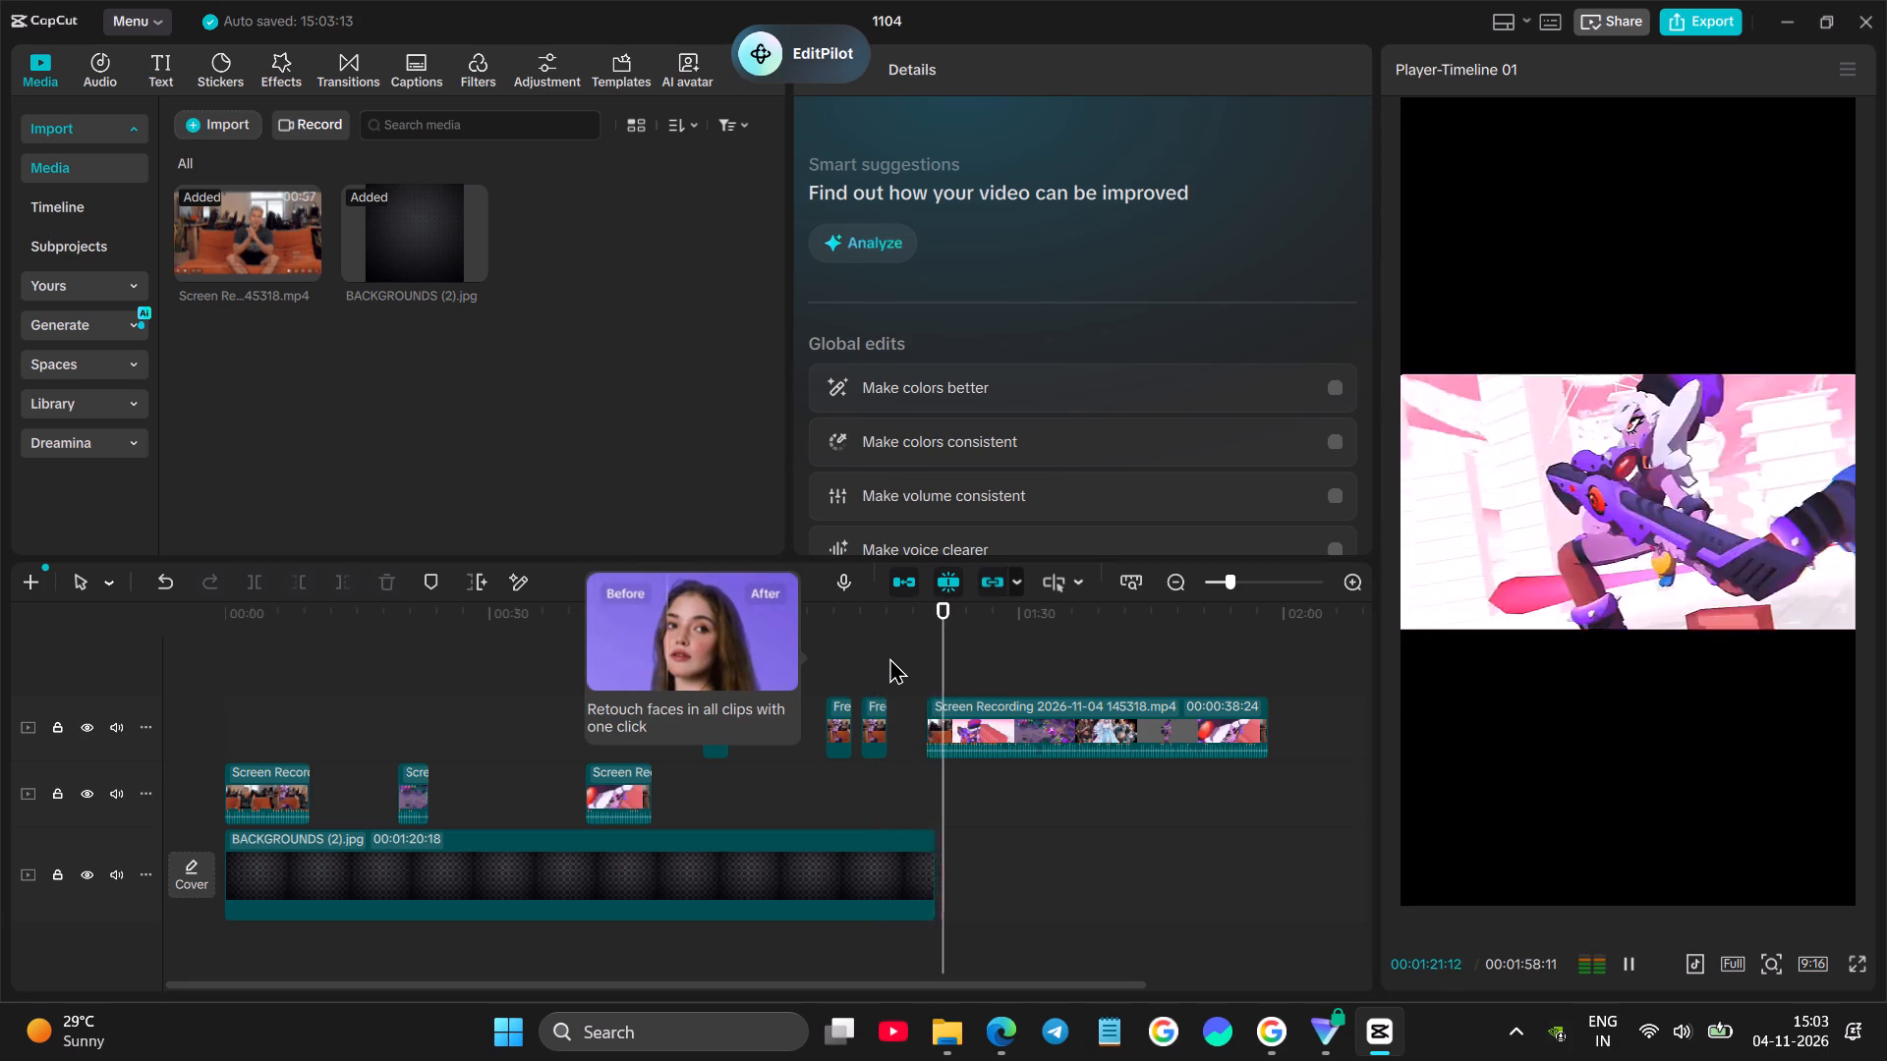
left_click_drag(943, 663, 978, 647)
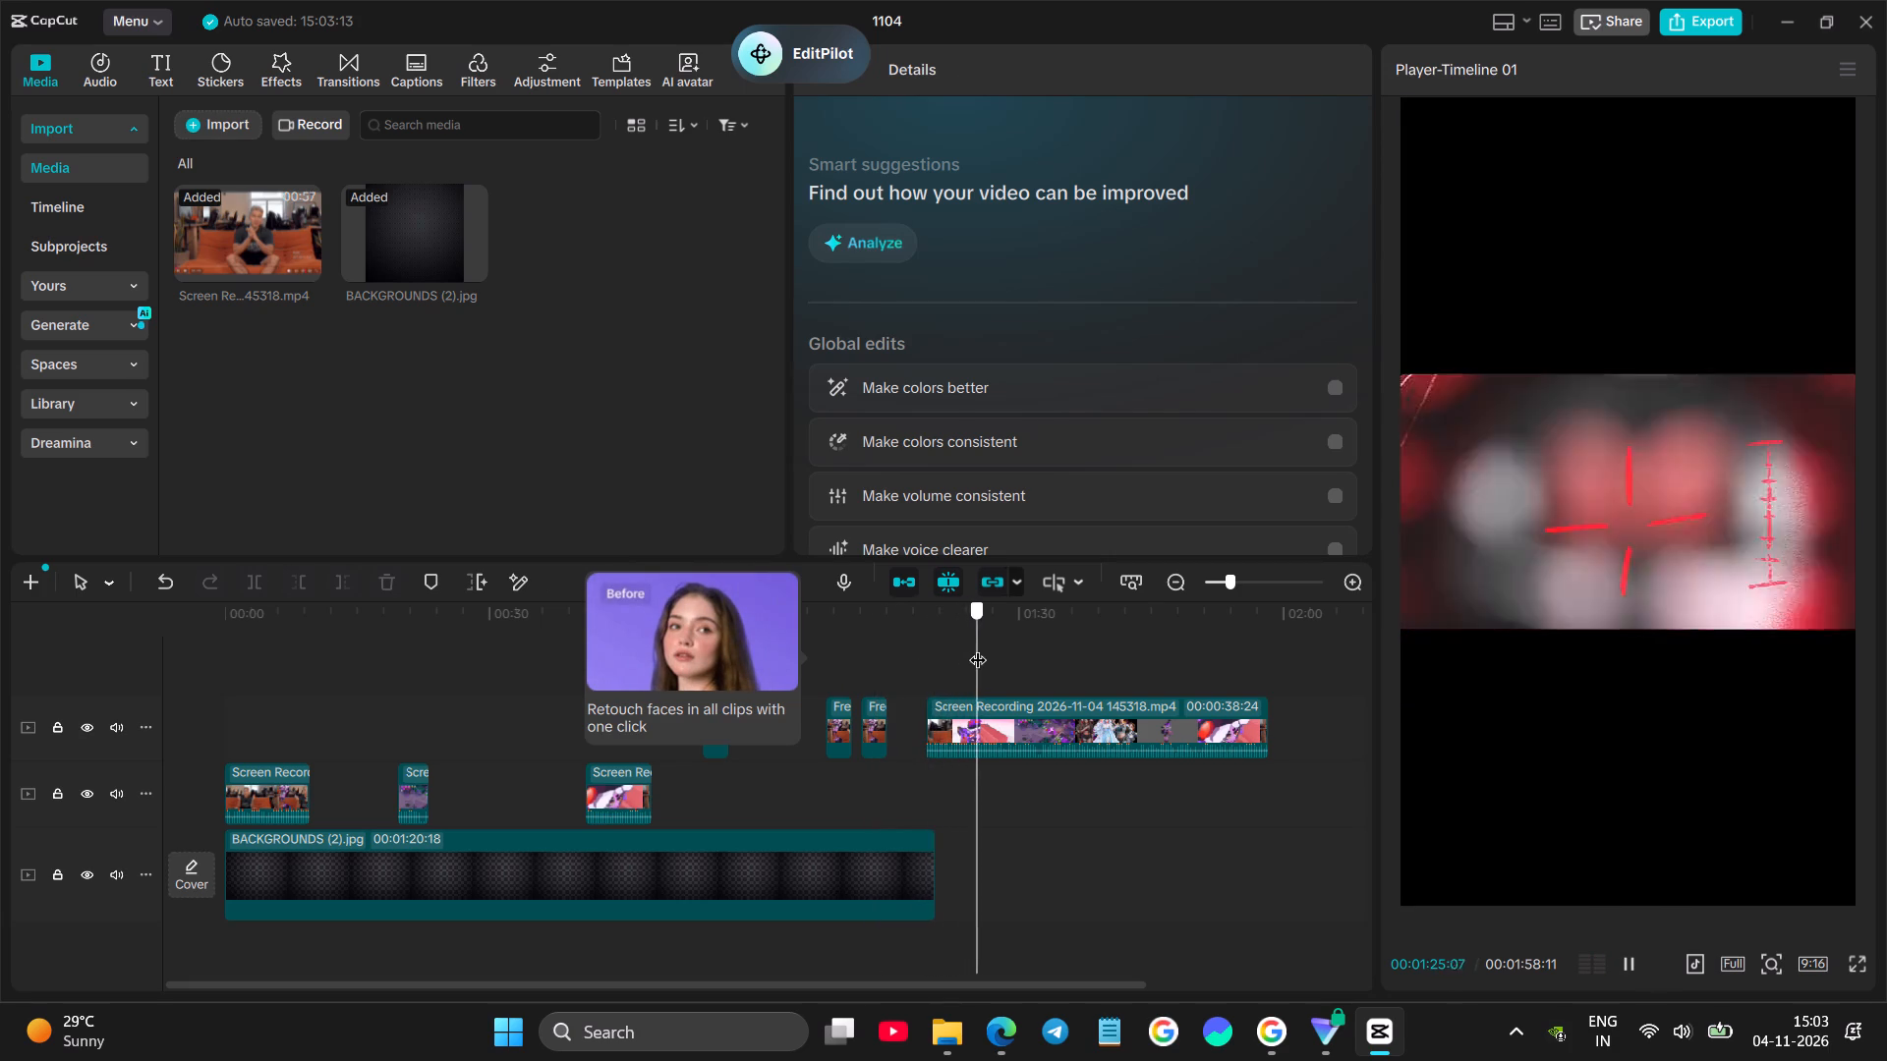
left_click_drag(978, 647, 1017, 645)
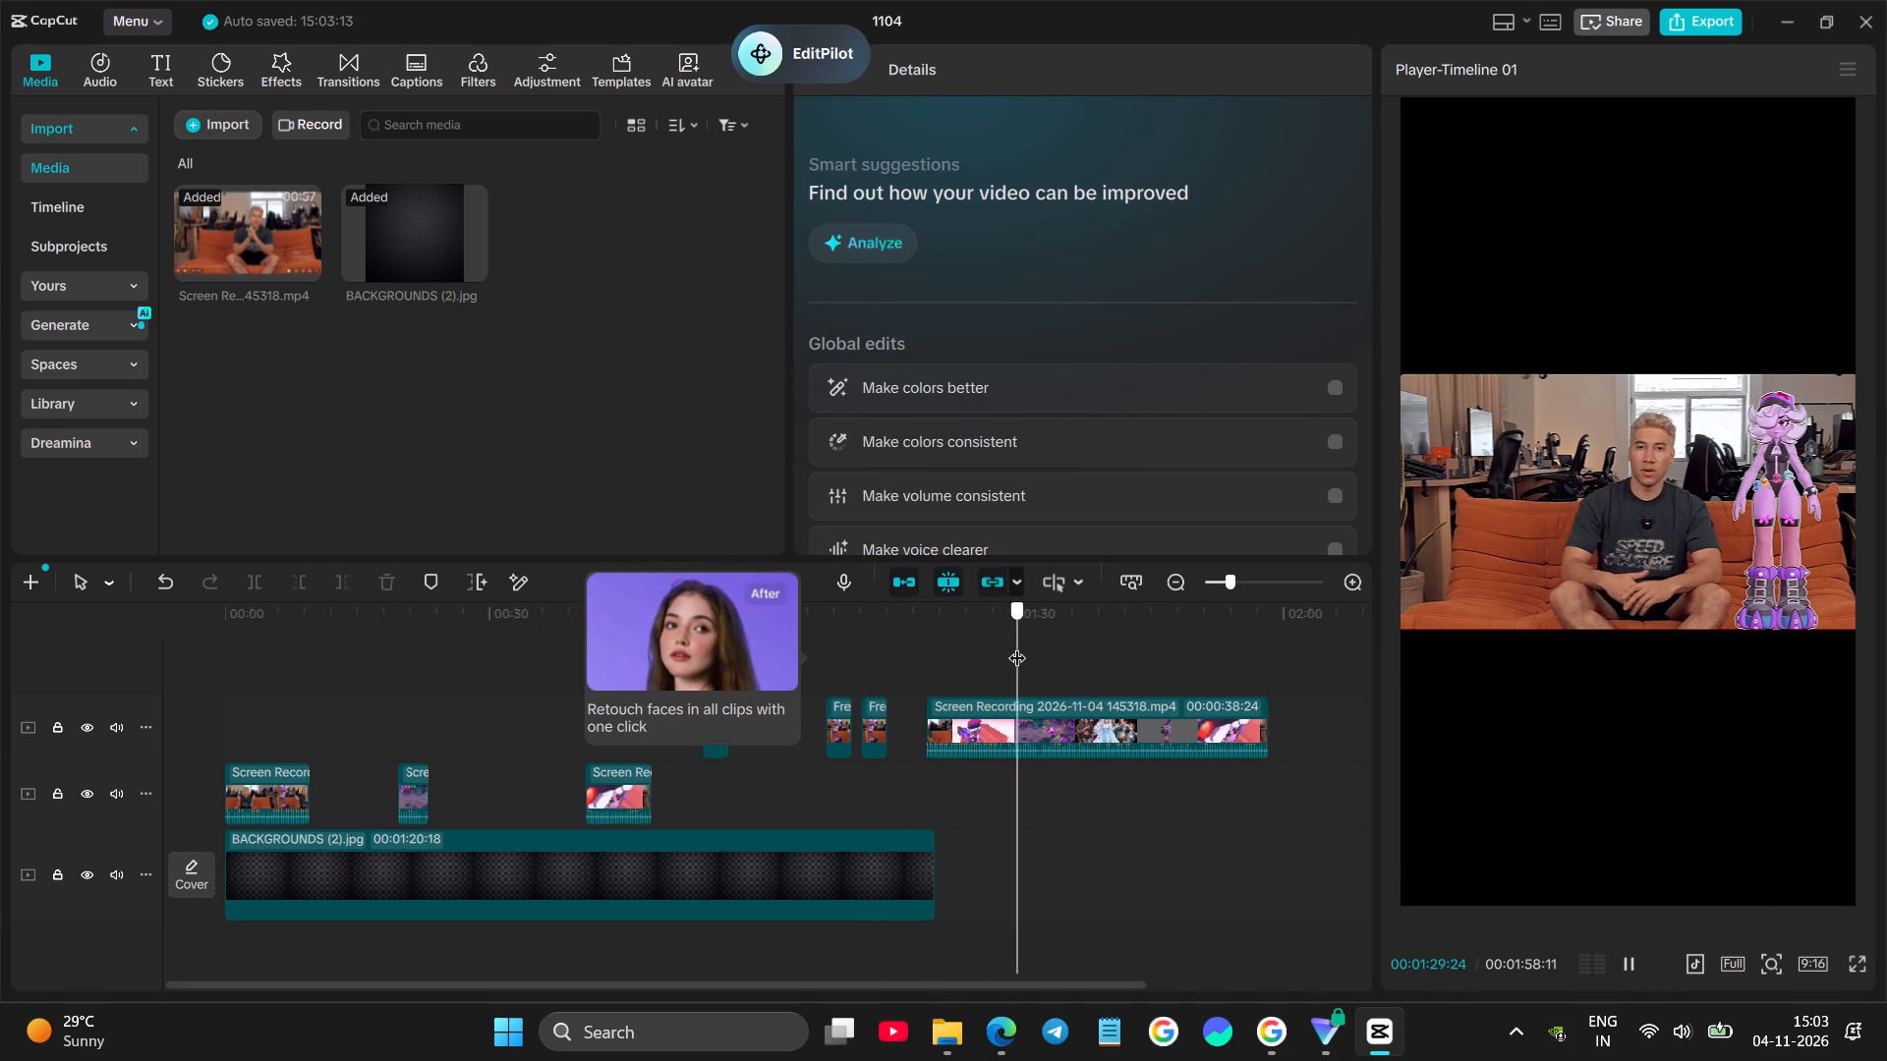
left_click_drag(1017, 645, 1016, 646)
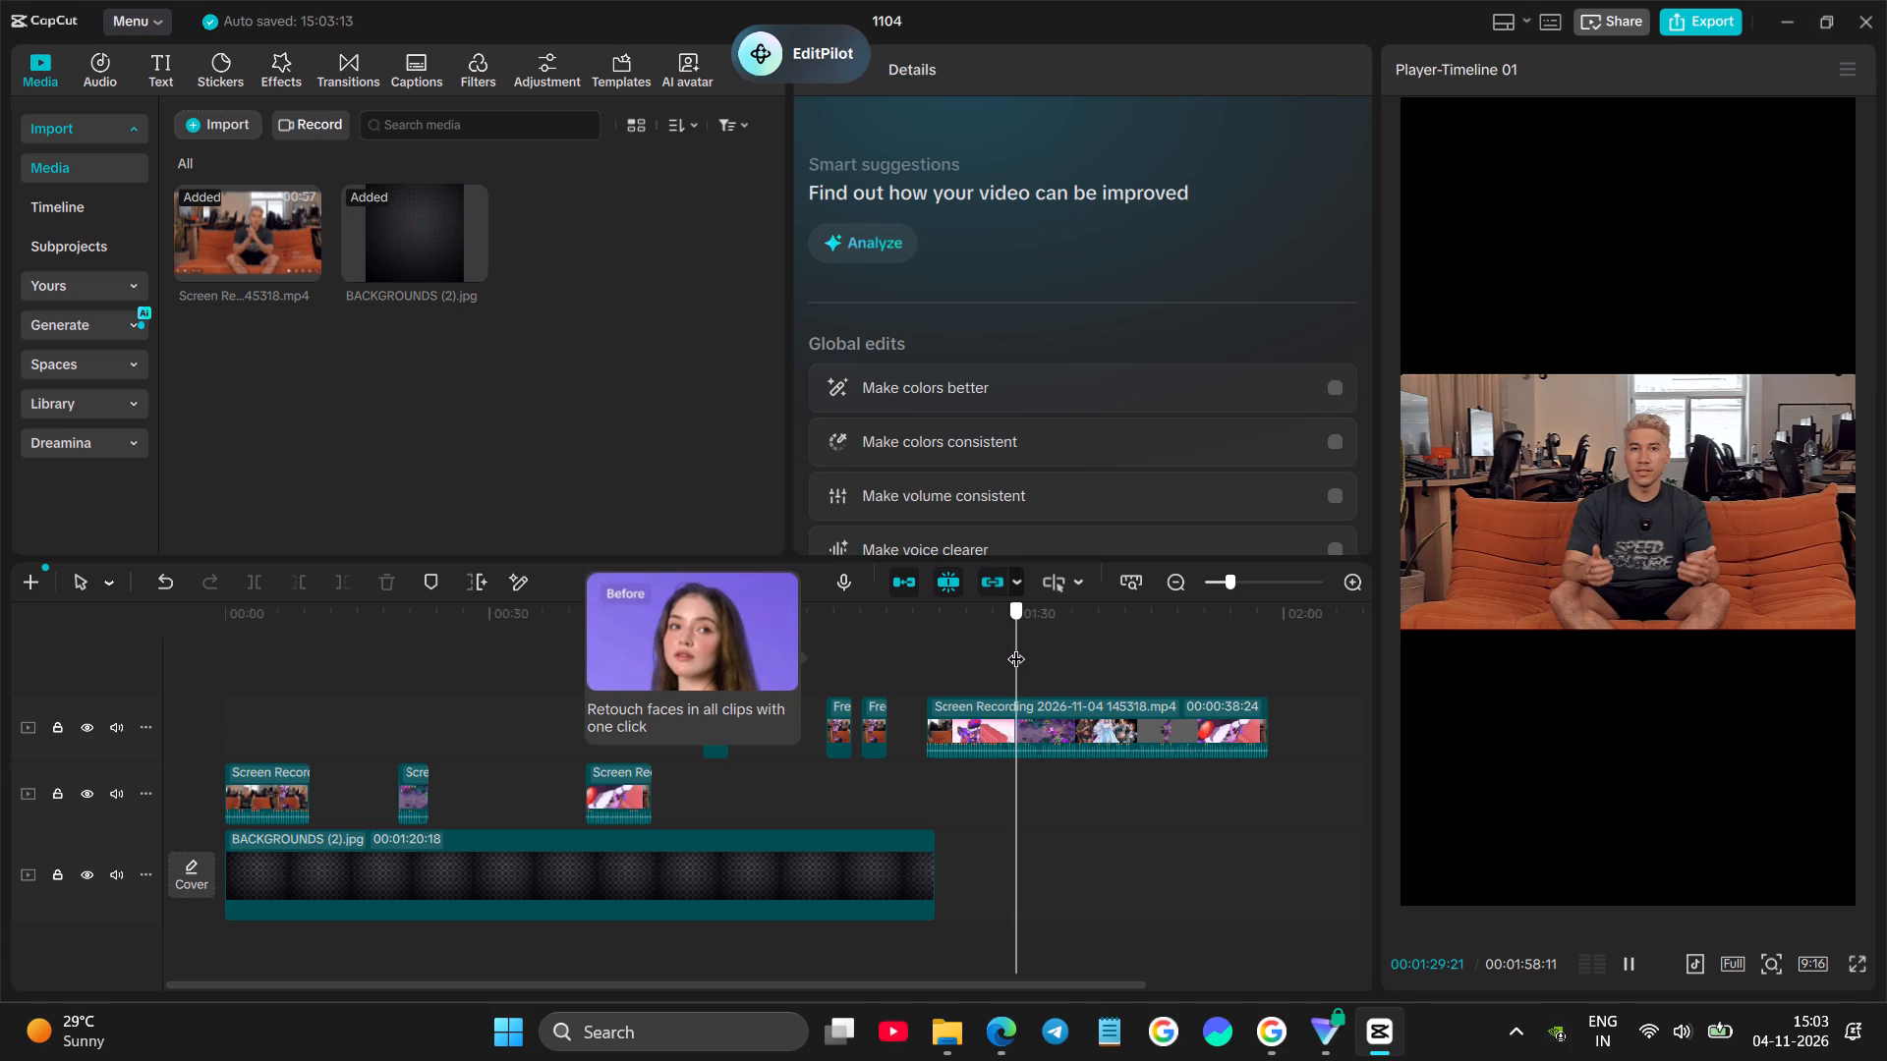
left_click_drag(1016, 646, 1018, 643)
key("space")
key("space")
left_click(1036, 704)
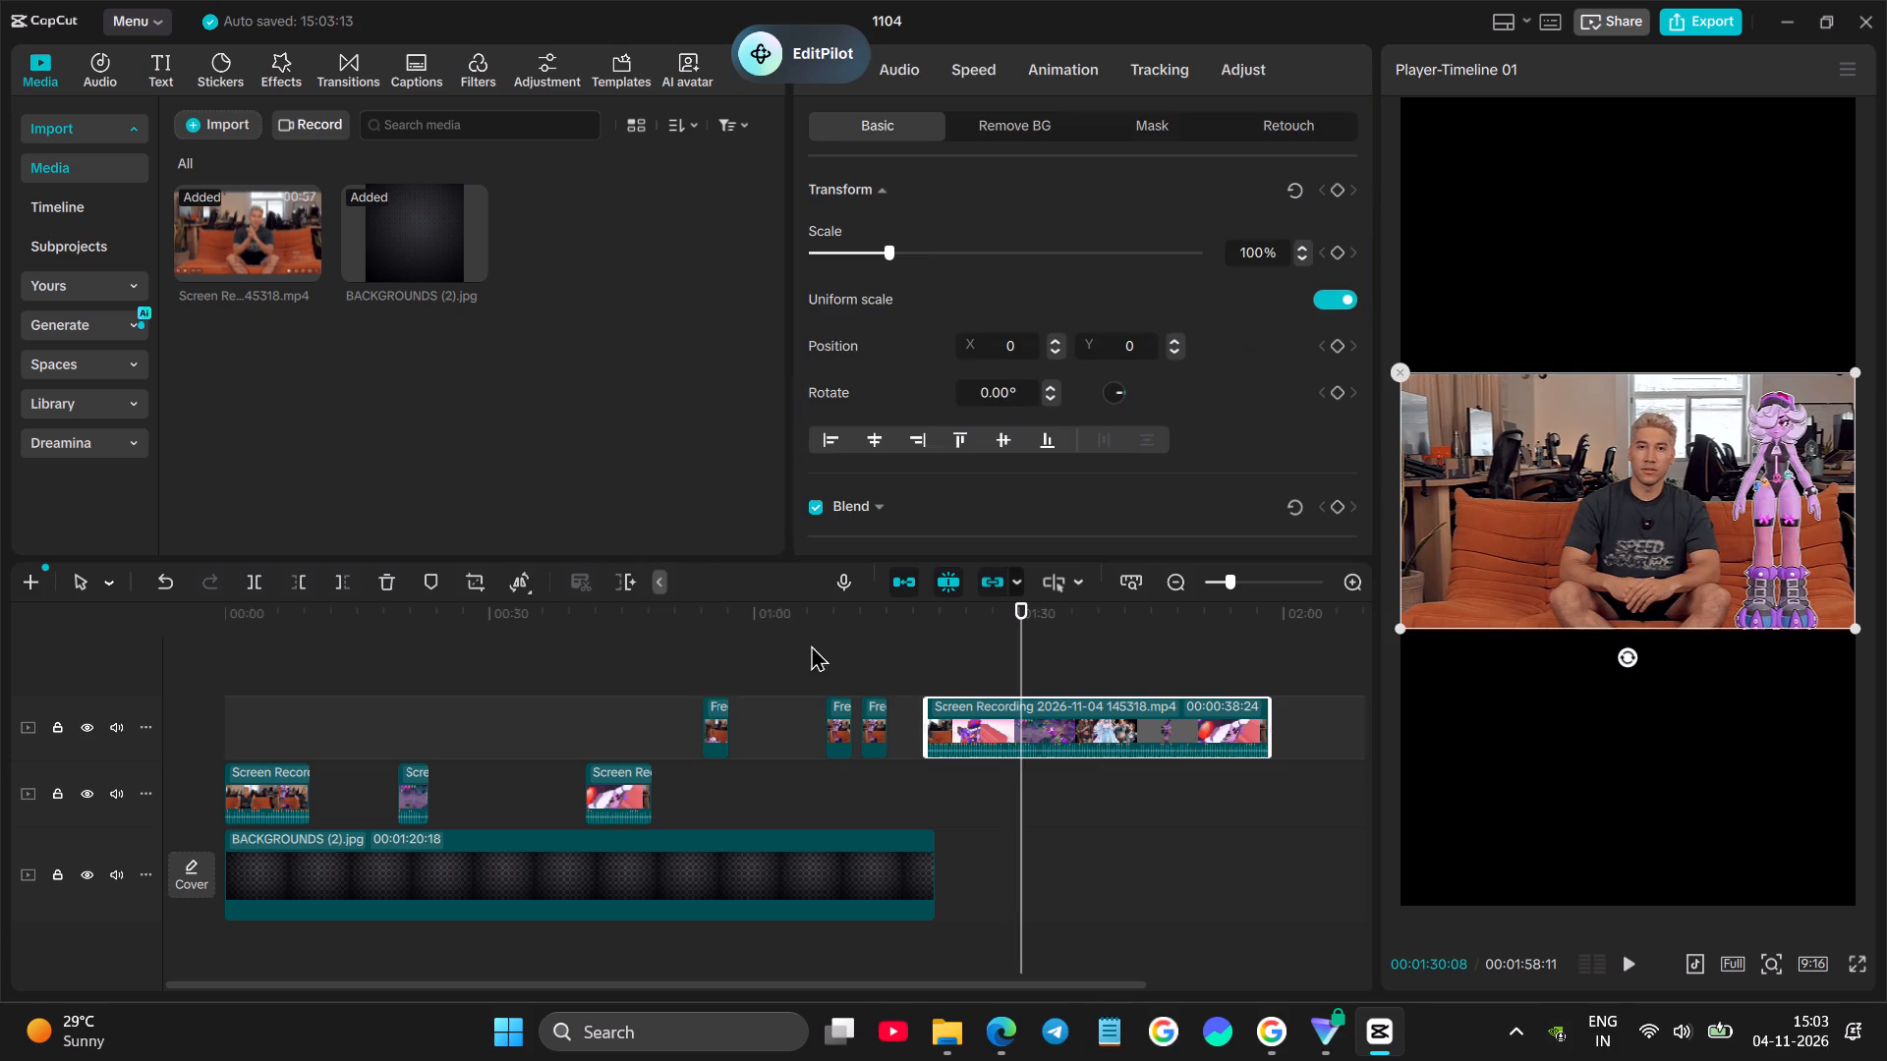
left_click(517, 576)
left_click(524, 587)
left_click(546, 623)
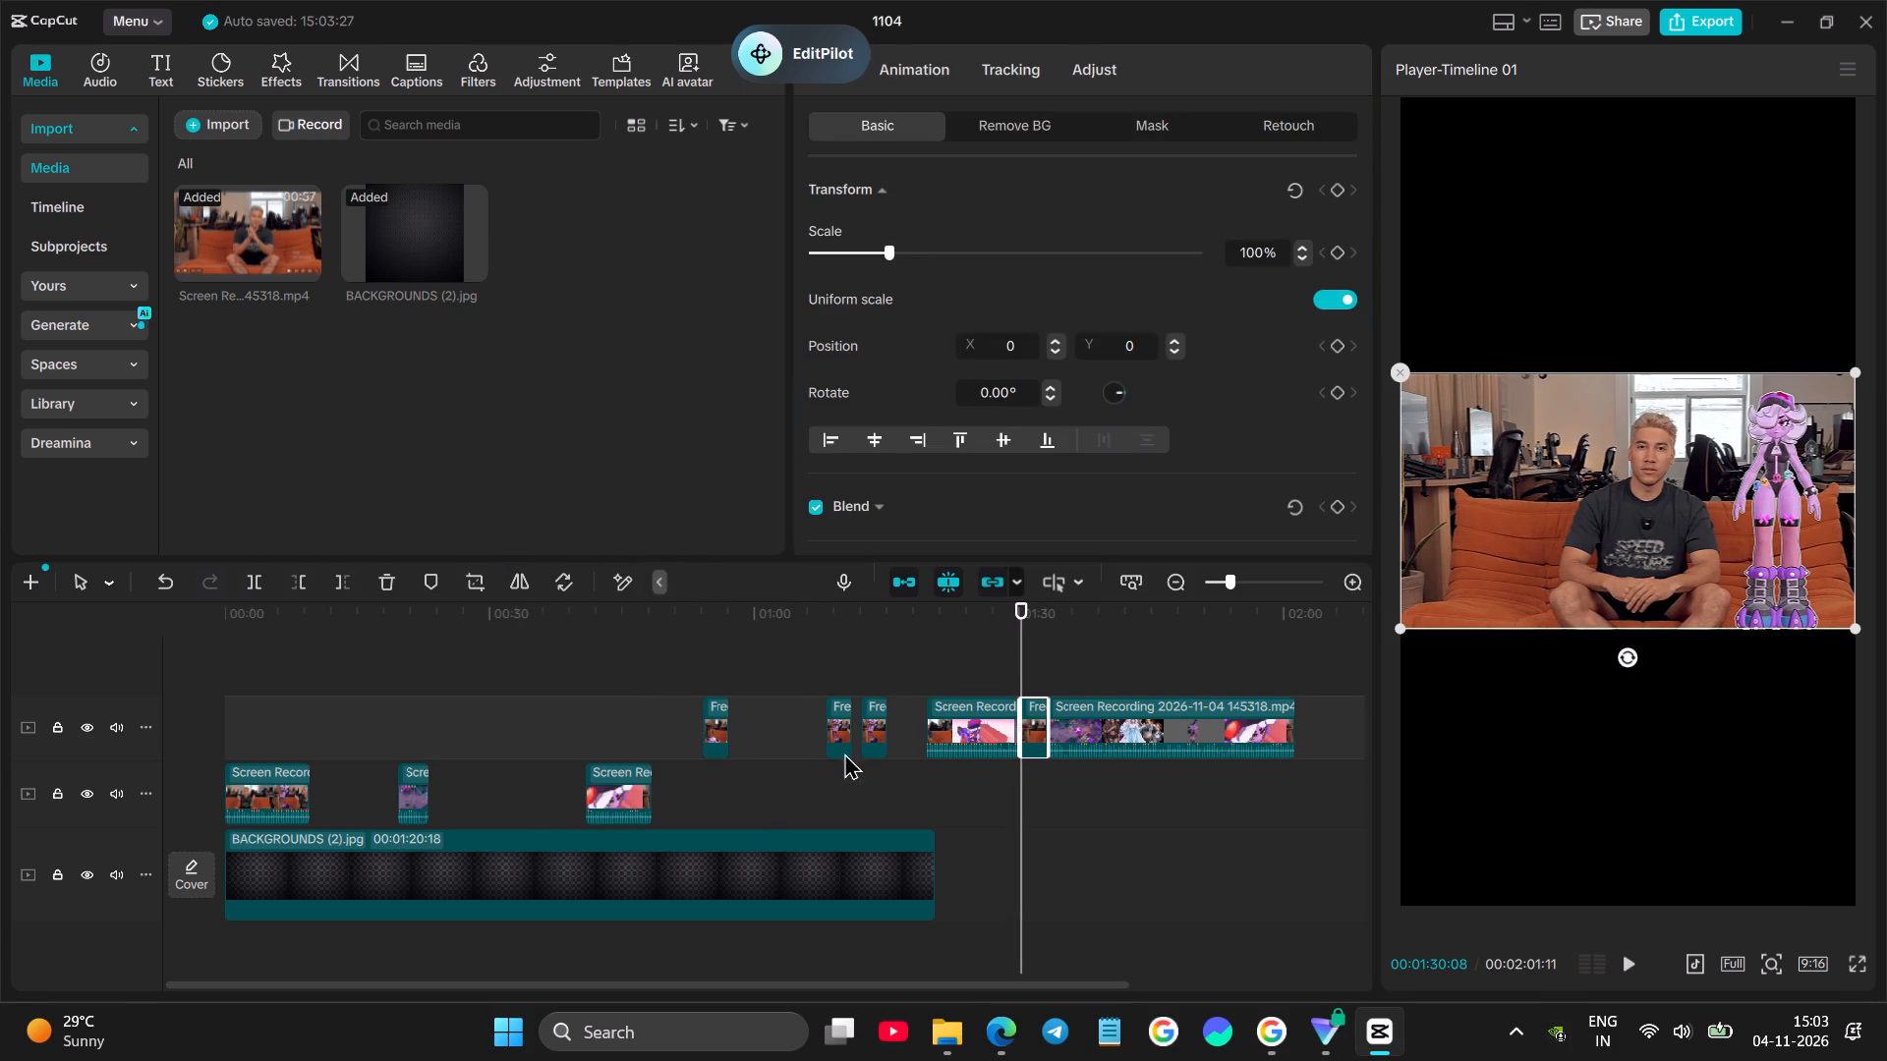
Move the new freeze frame onto its own track above the recording, starting at 00:01:30:08.
left_click_drag(1032, 723, 930, 664)
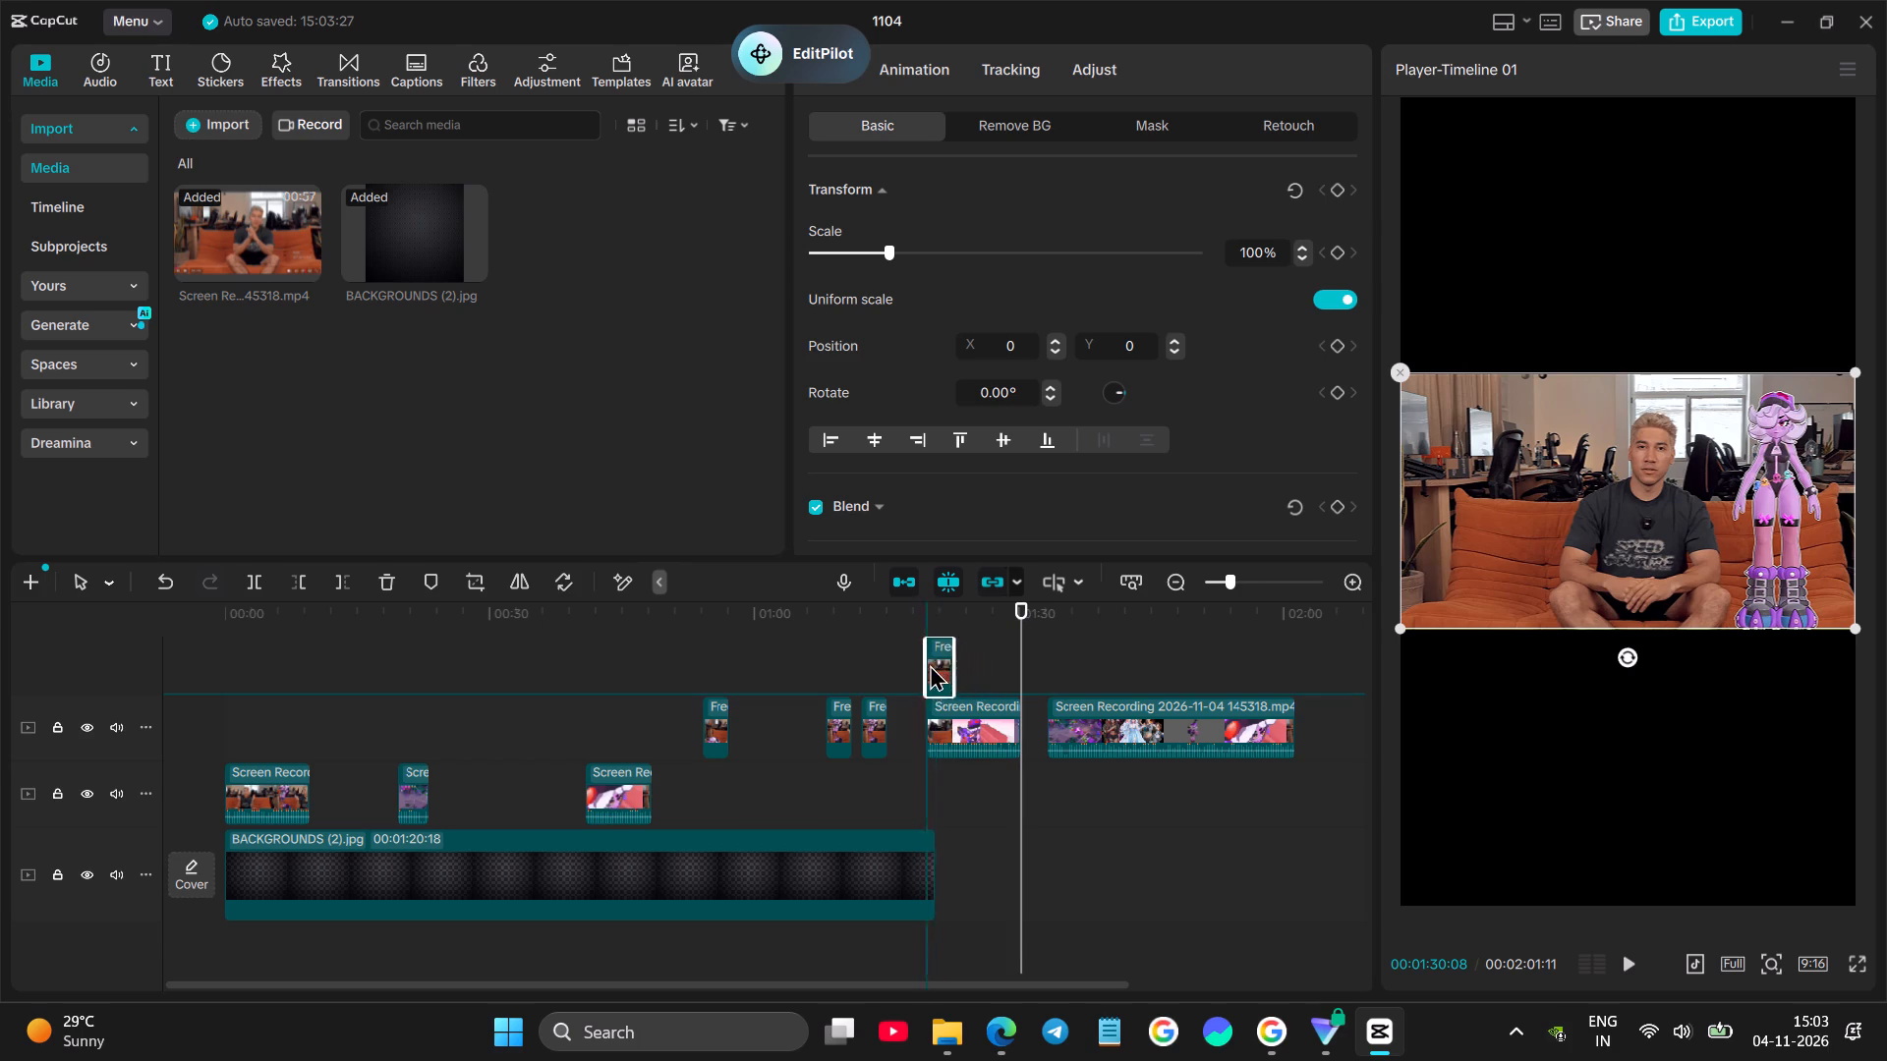
left_click_drag(930, 664, 1026, 644)
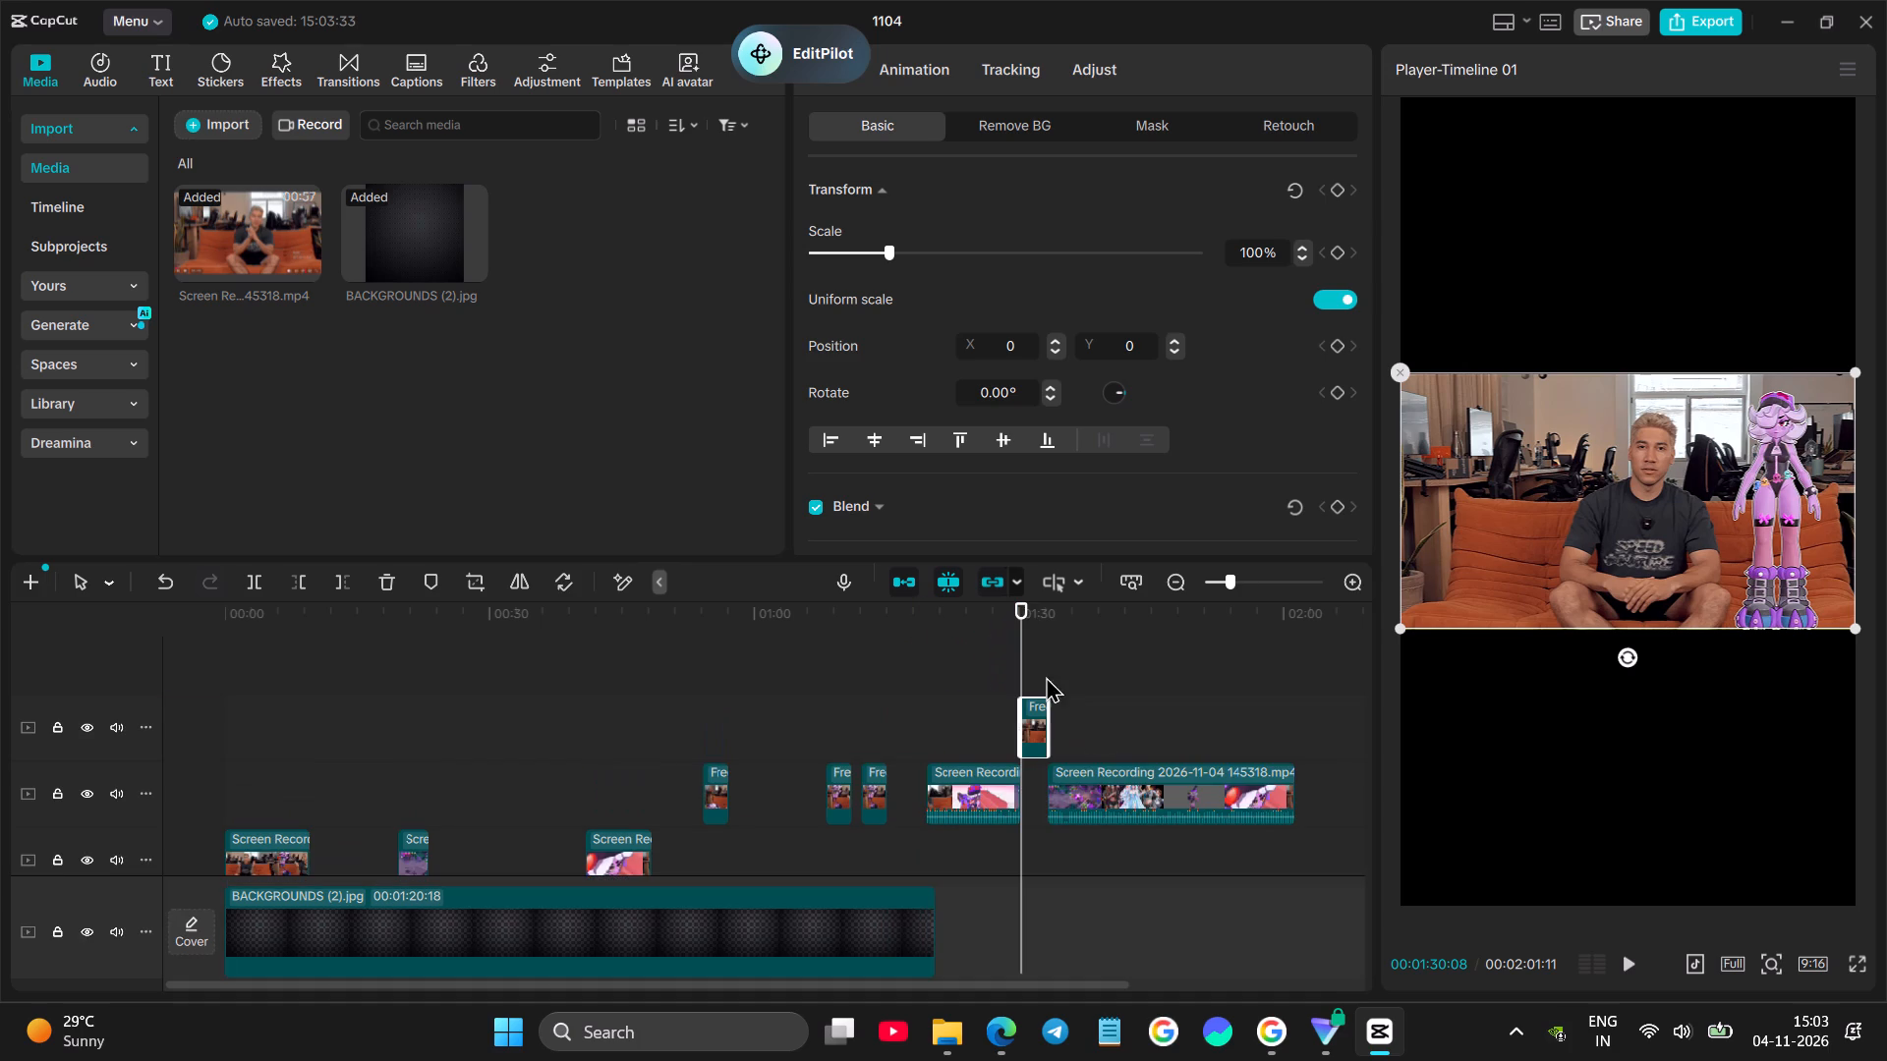
Trim the start of the recording after that freeze frame to 00:01:36:05, cutting the talking shot before the yellow AI-generated image.
left_click(1048, 822)
key("space")
left_click(1053, 842)
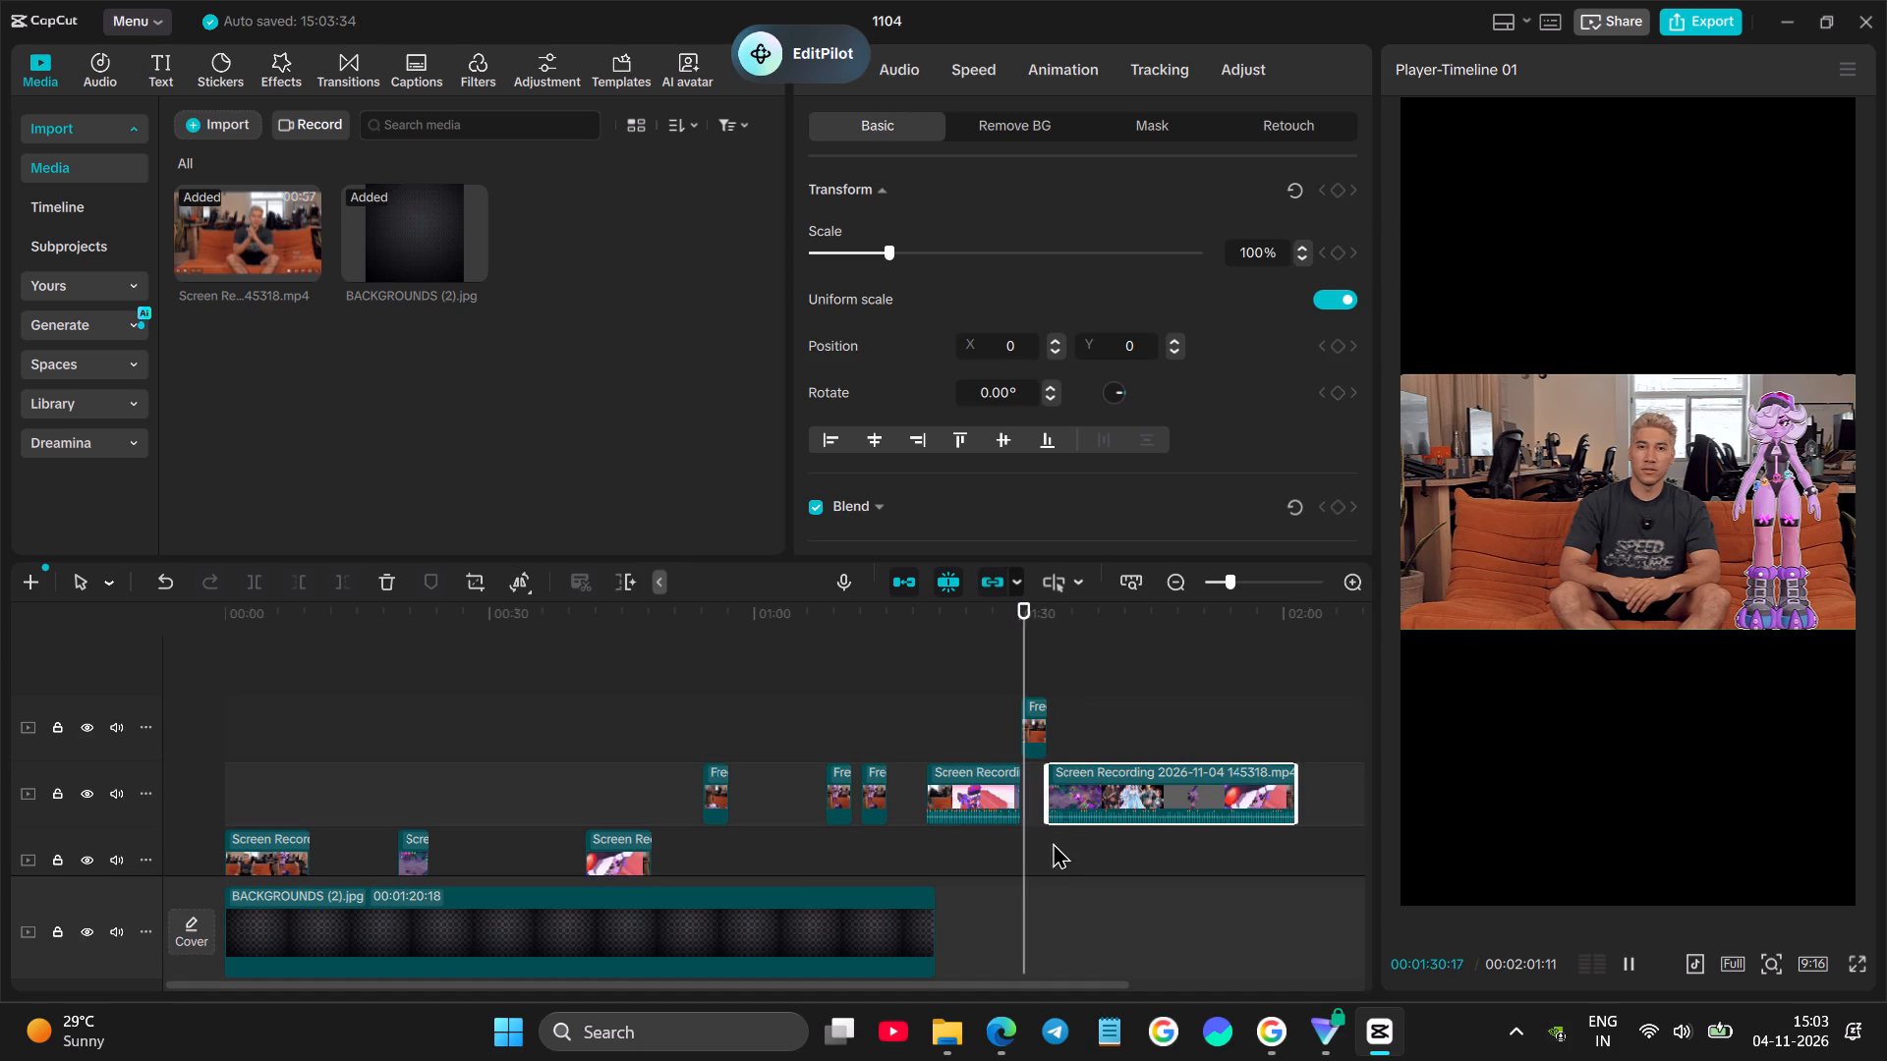
key("space")
left_click_drag(1058, 650, 1065, 649)
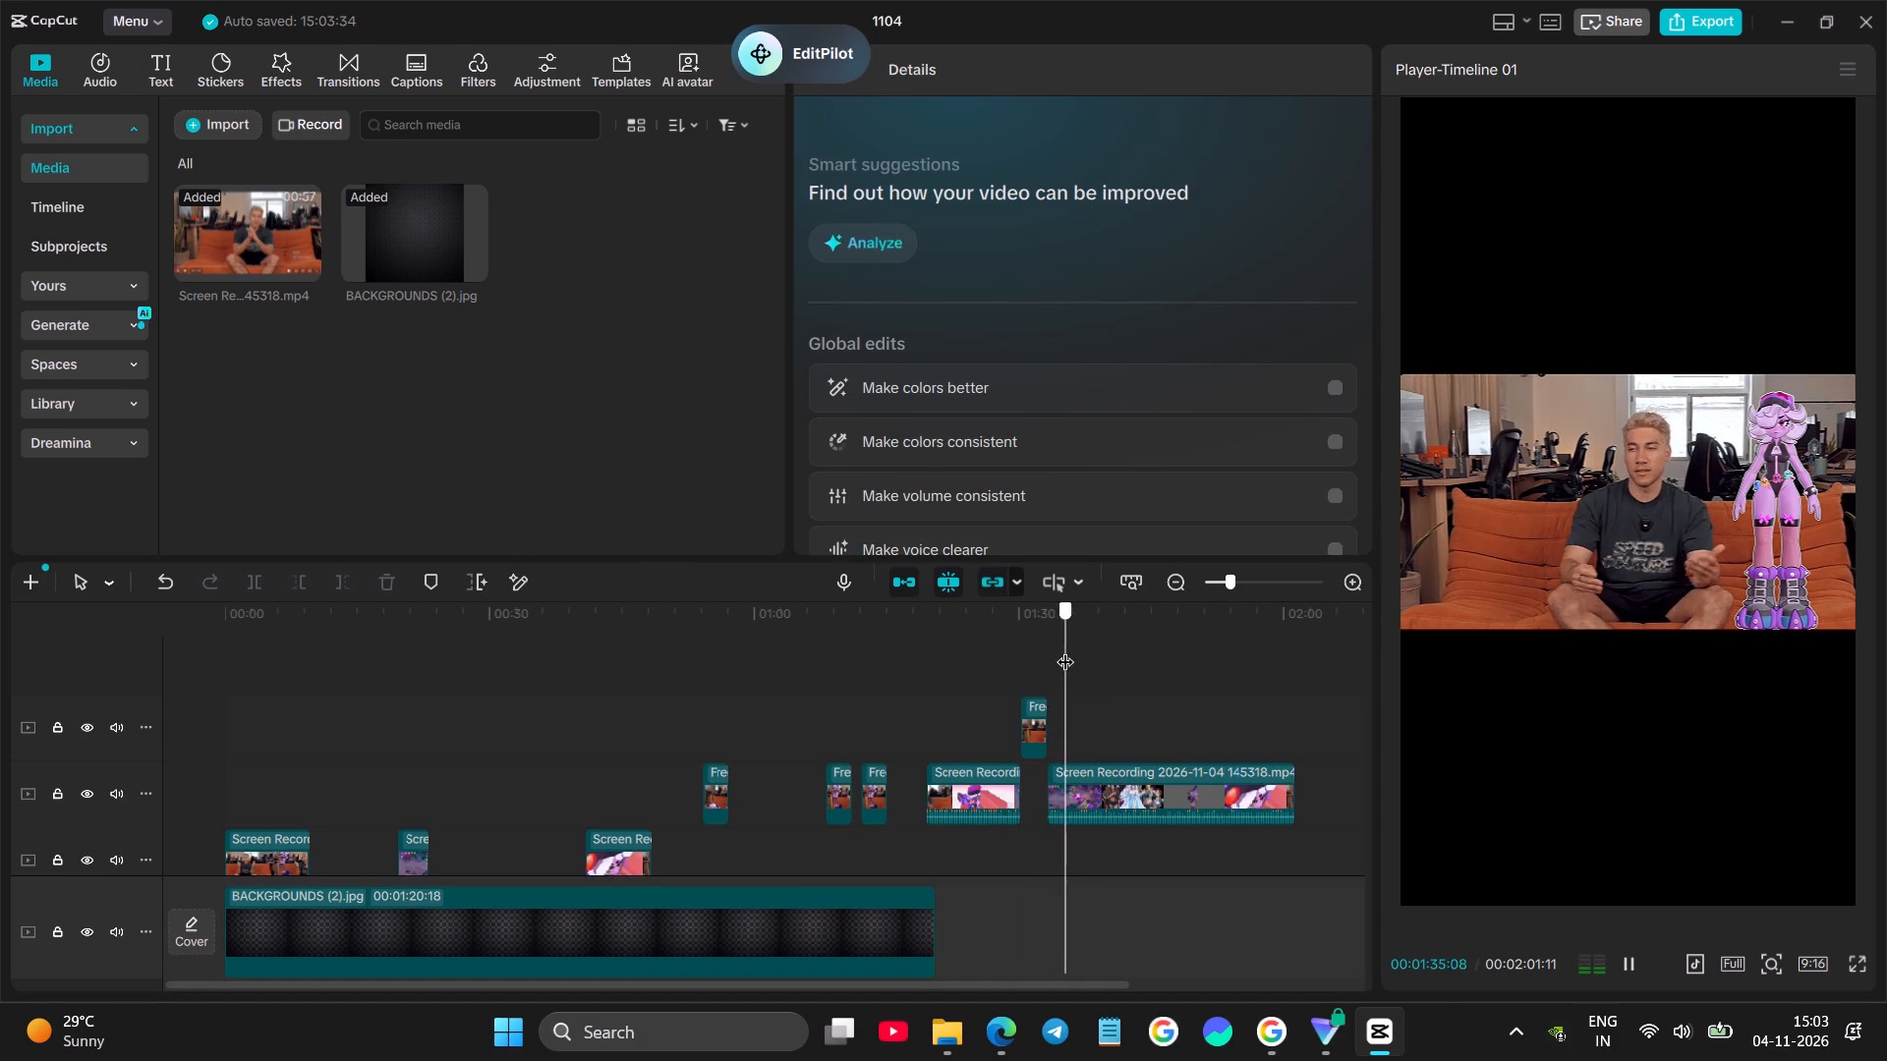
left_click_drag(1065, 649, 1073, 652)
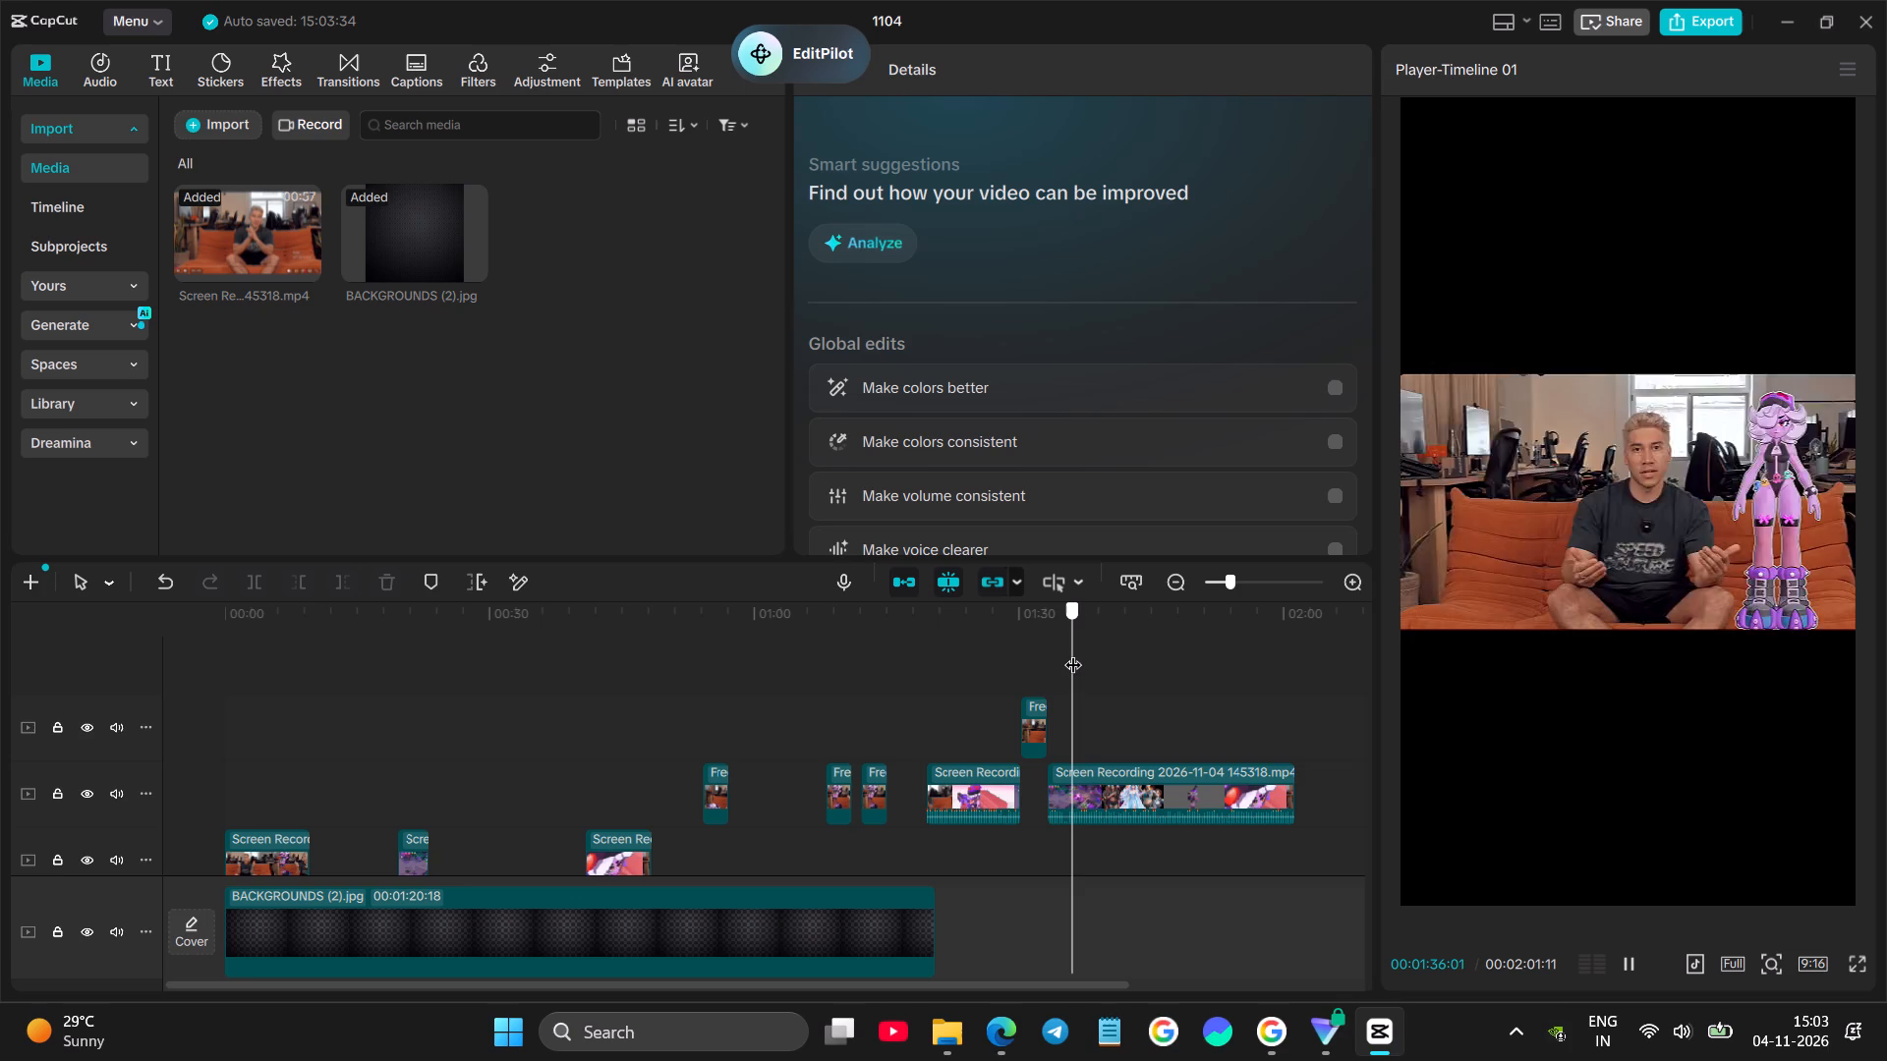
left_click_drag(1073, 652, 1057, 657)
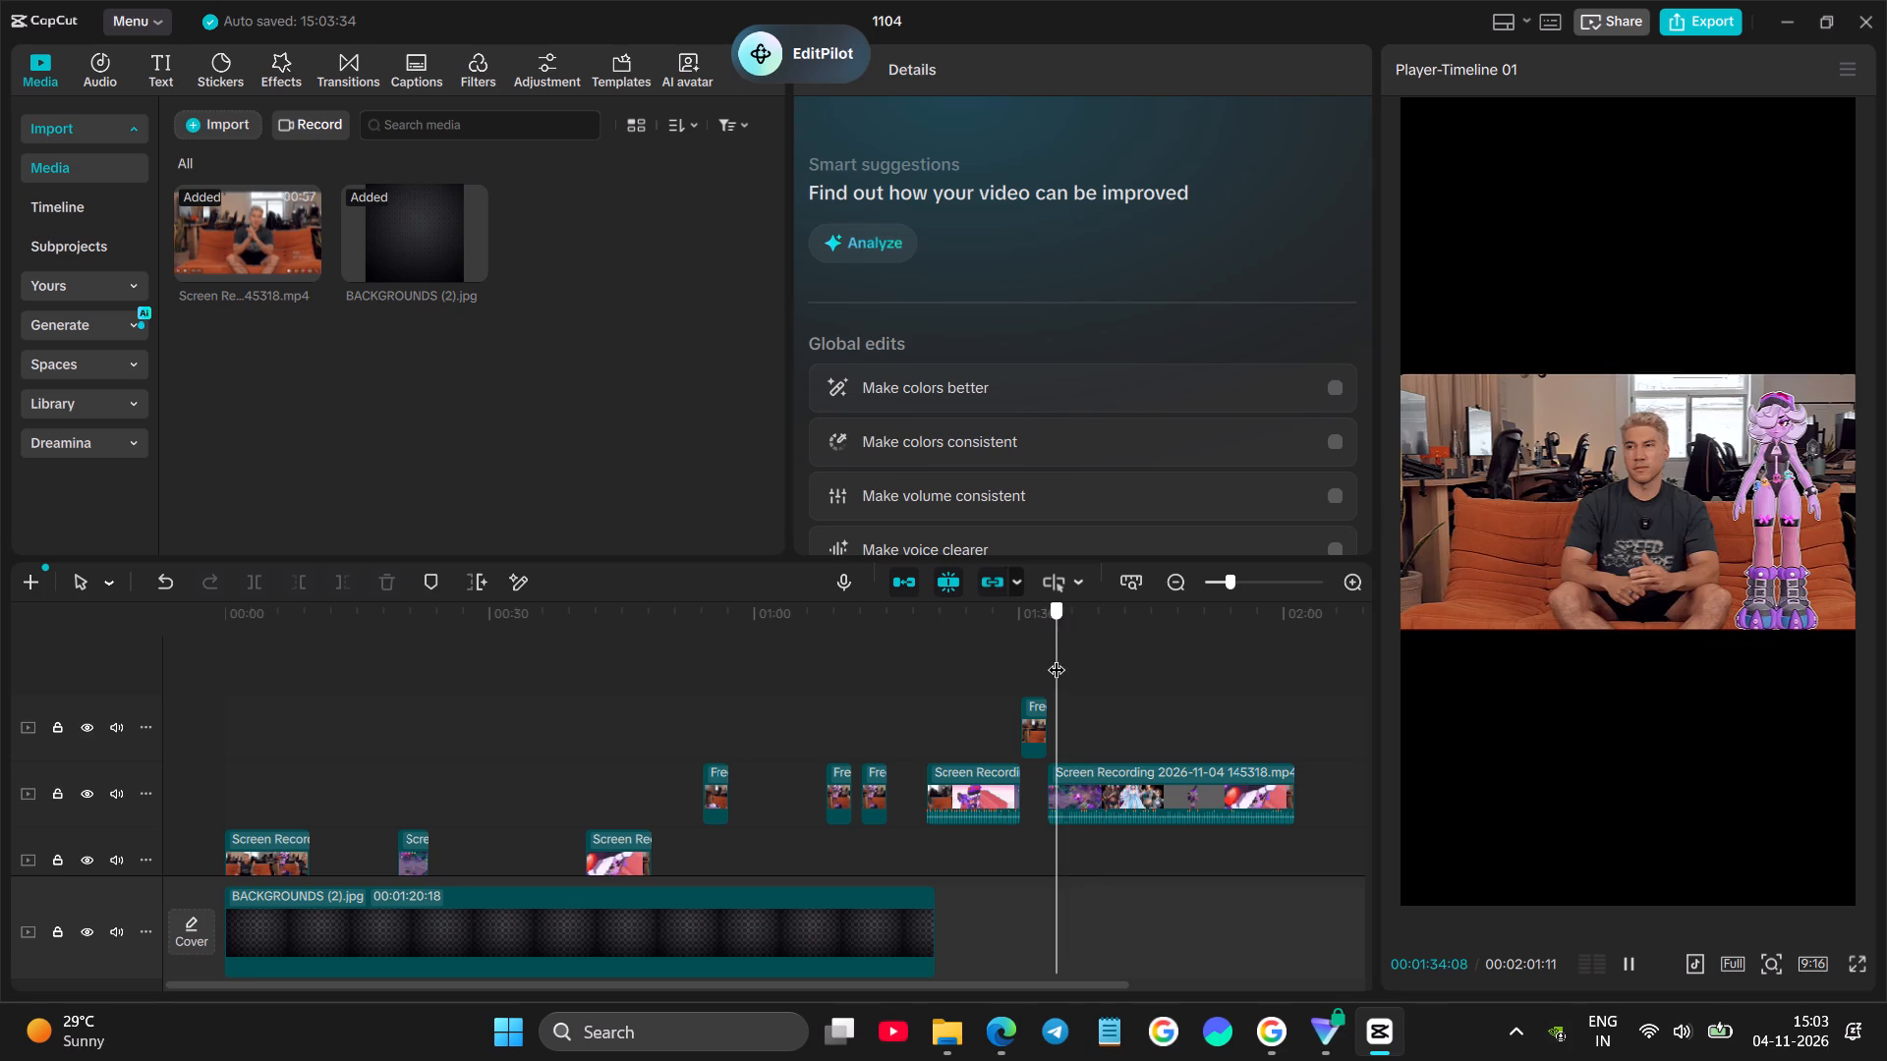
left_click_drag(1057, 657, 1073, 659)
left_click(1112, 775)
left_click(306, 581)
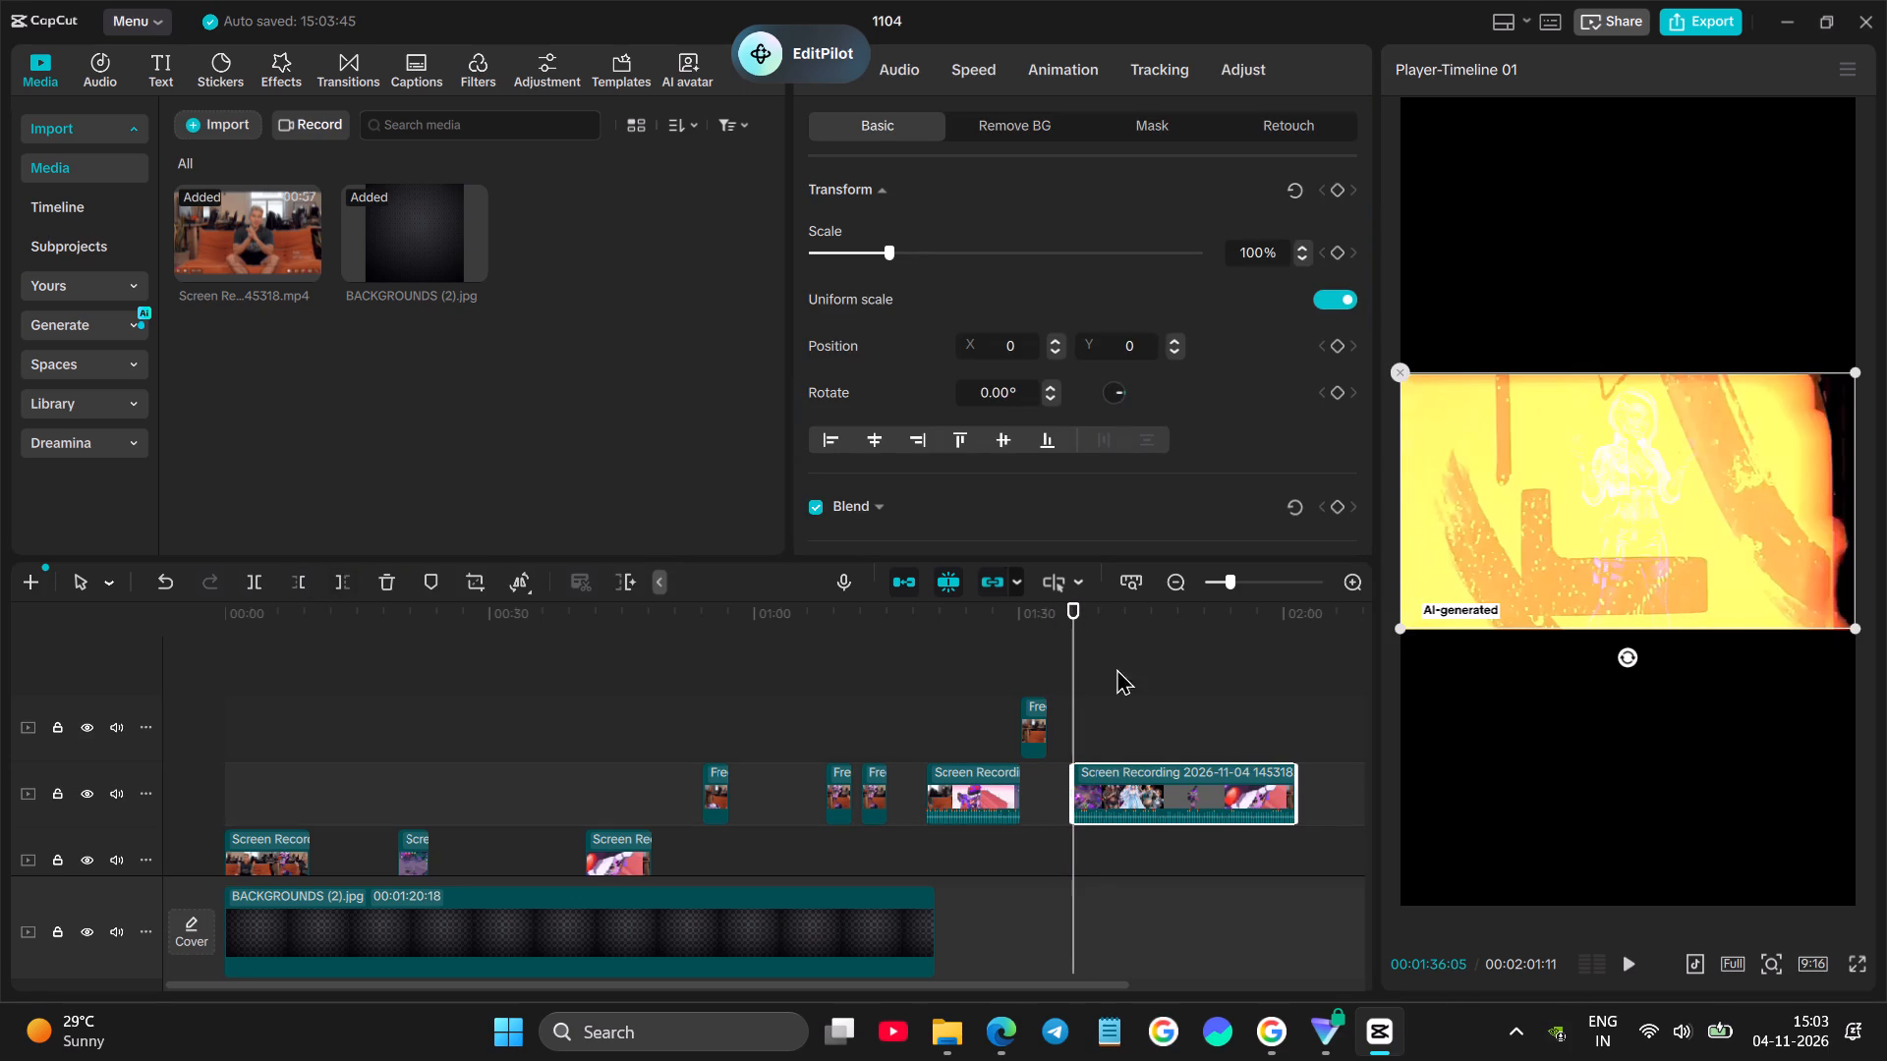
Split the last recording piece at 00:01:45:12, at the end of the character shot on black.
left_click_drag(1074, 660, 1116, 645)
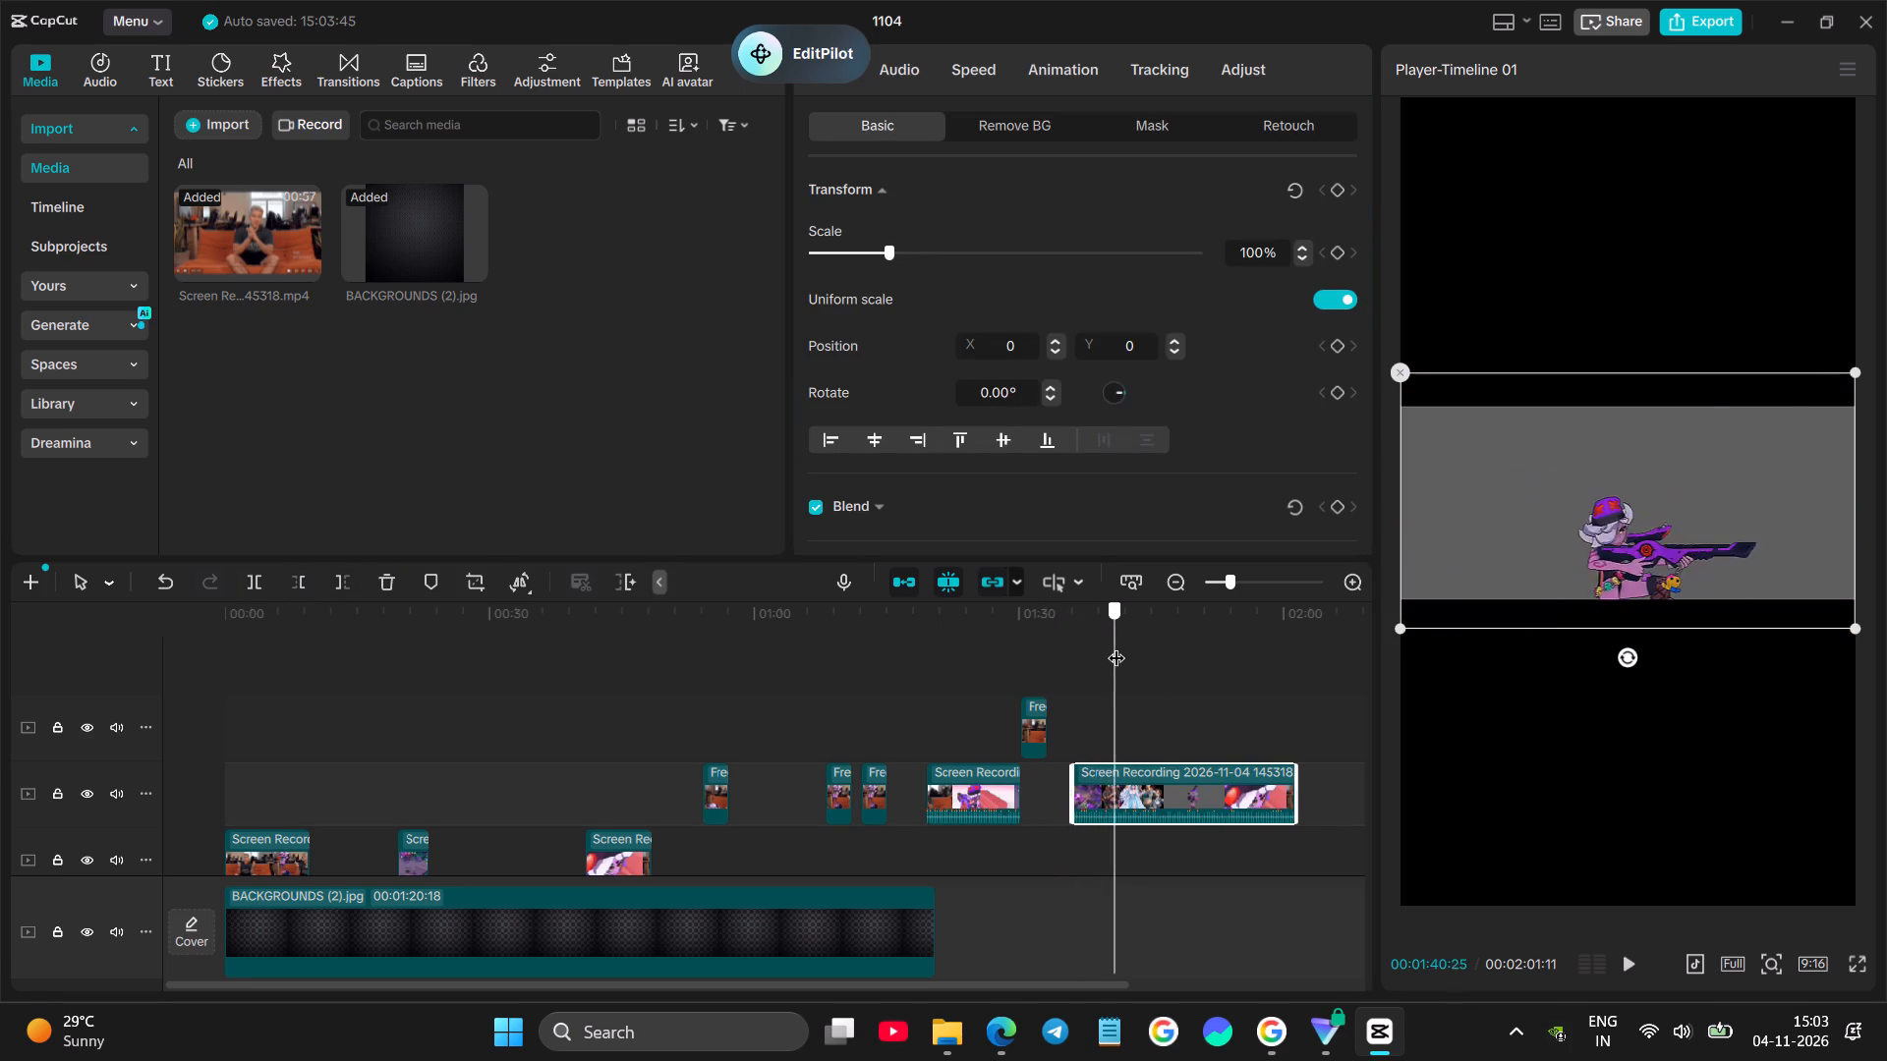
left_click_drag(1116, 645, 1163, 628)
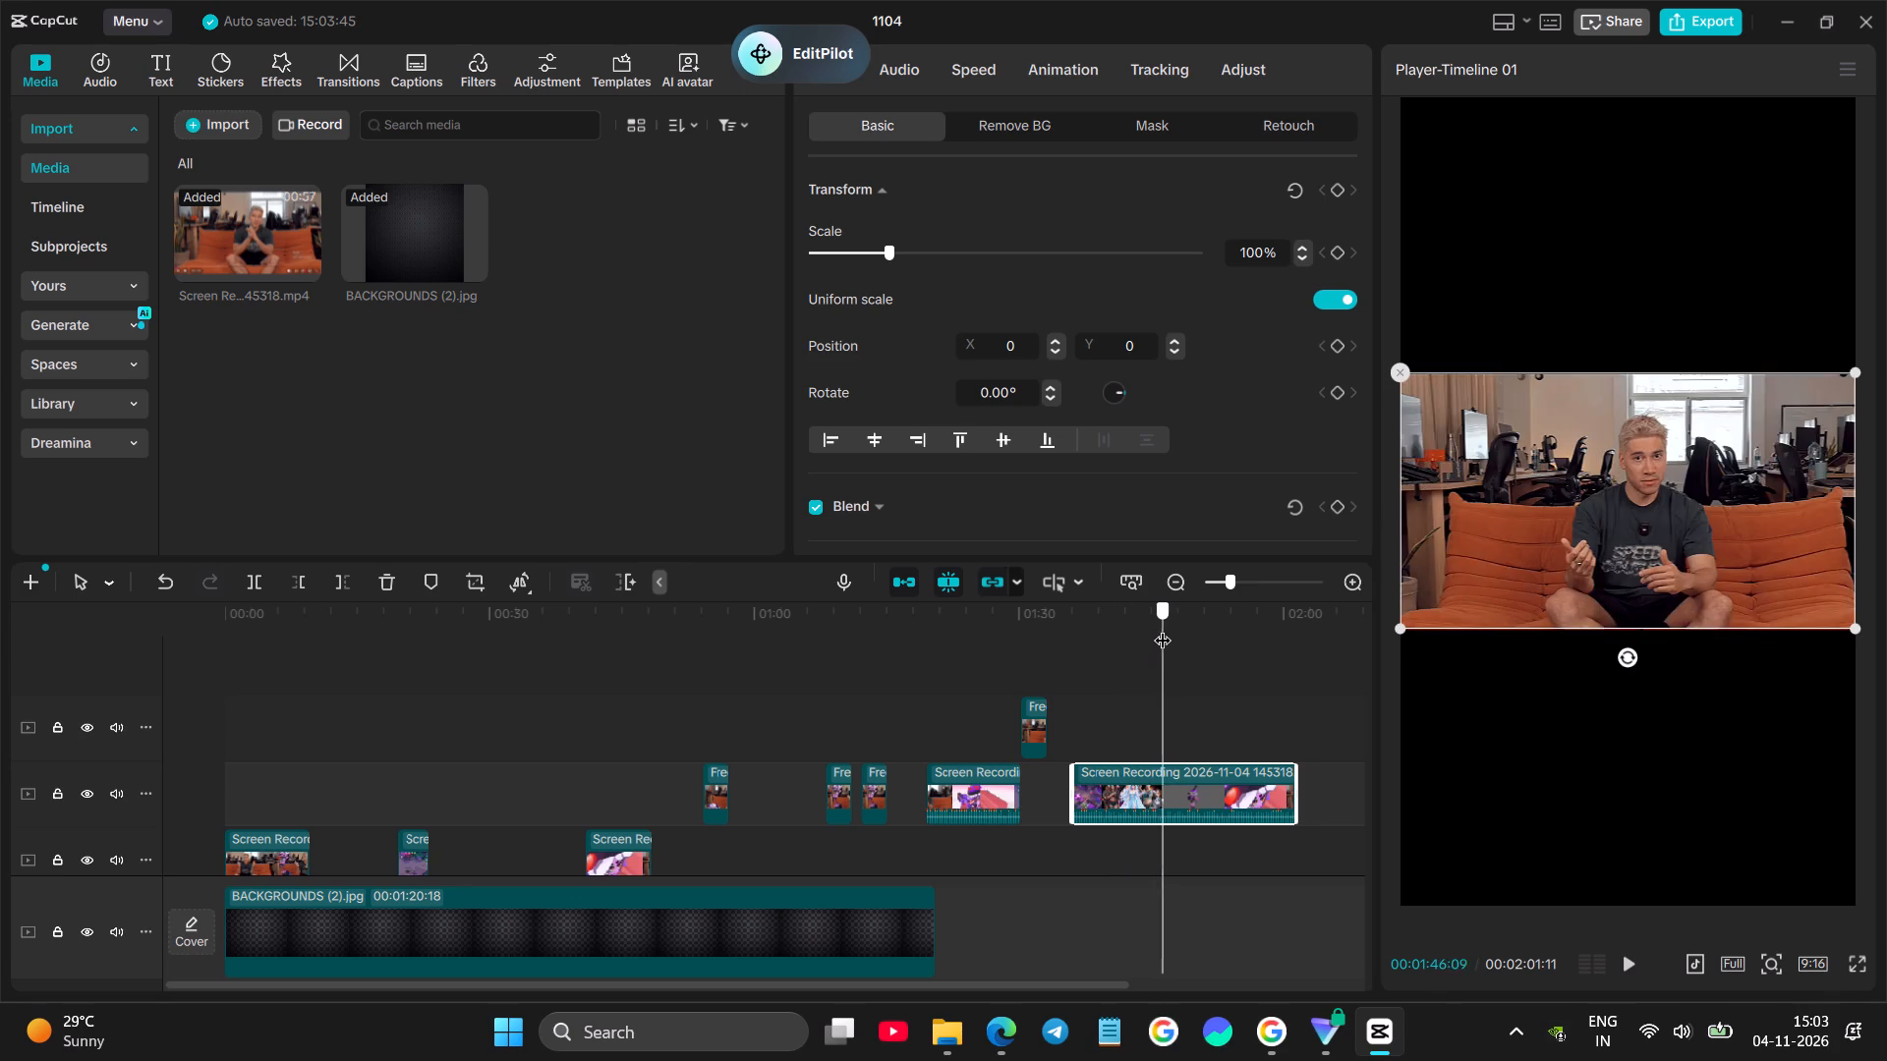
left_click_drag(1163, 628, 1155, 633)
left_click(1183, 784)
left_click(257, 580)
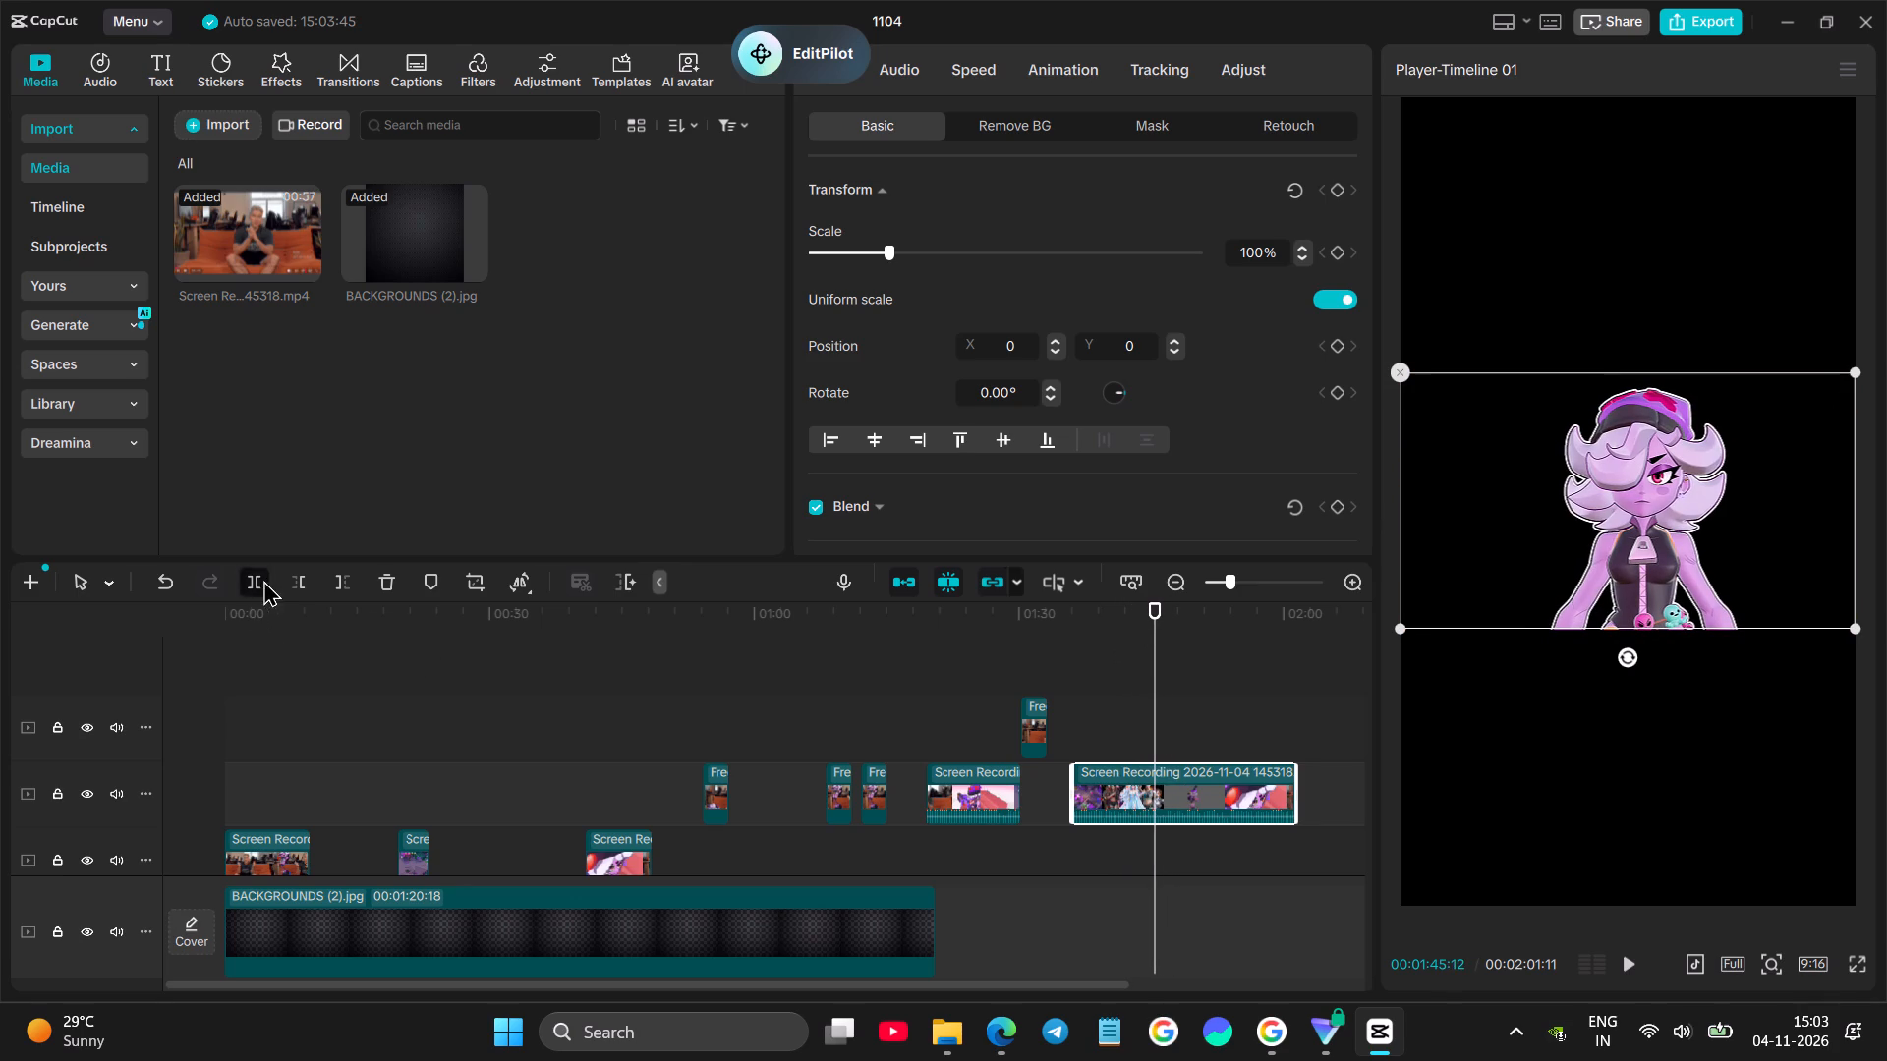
Trim the start of the final recording piece to 00:01:47:19, within the pink and red block-wall gameplay.
left_click_drag(1156, 663, 1176, 645)
left_click(1173, 687)
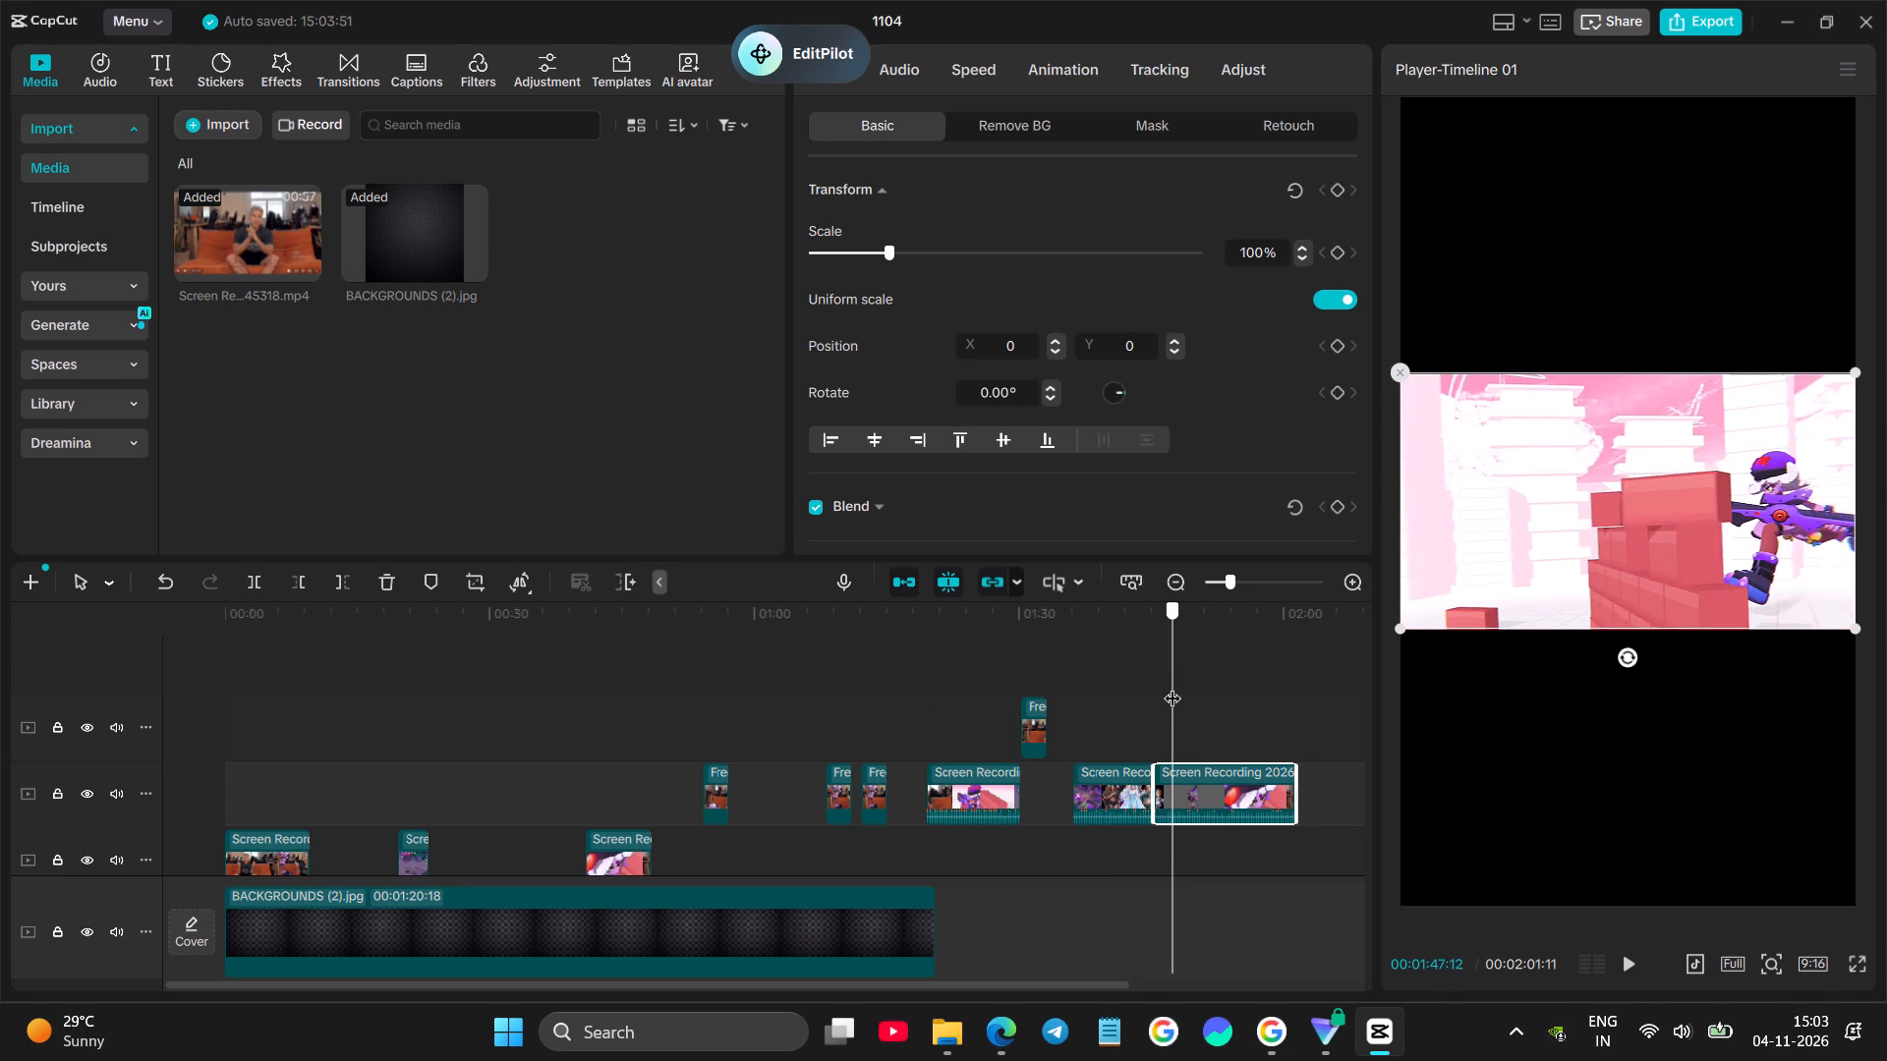
left_click_drag(1171, 692, 1174, 681)
left_click(1201, 779)
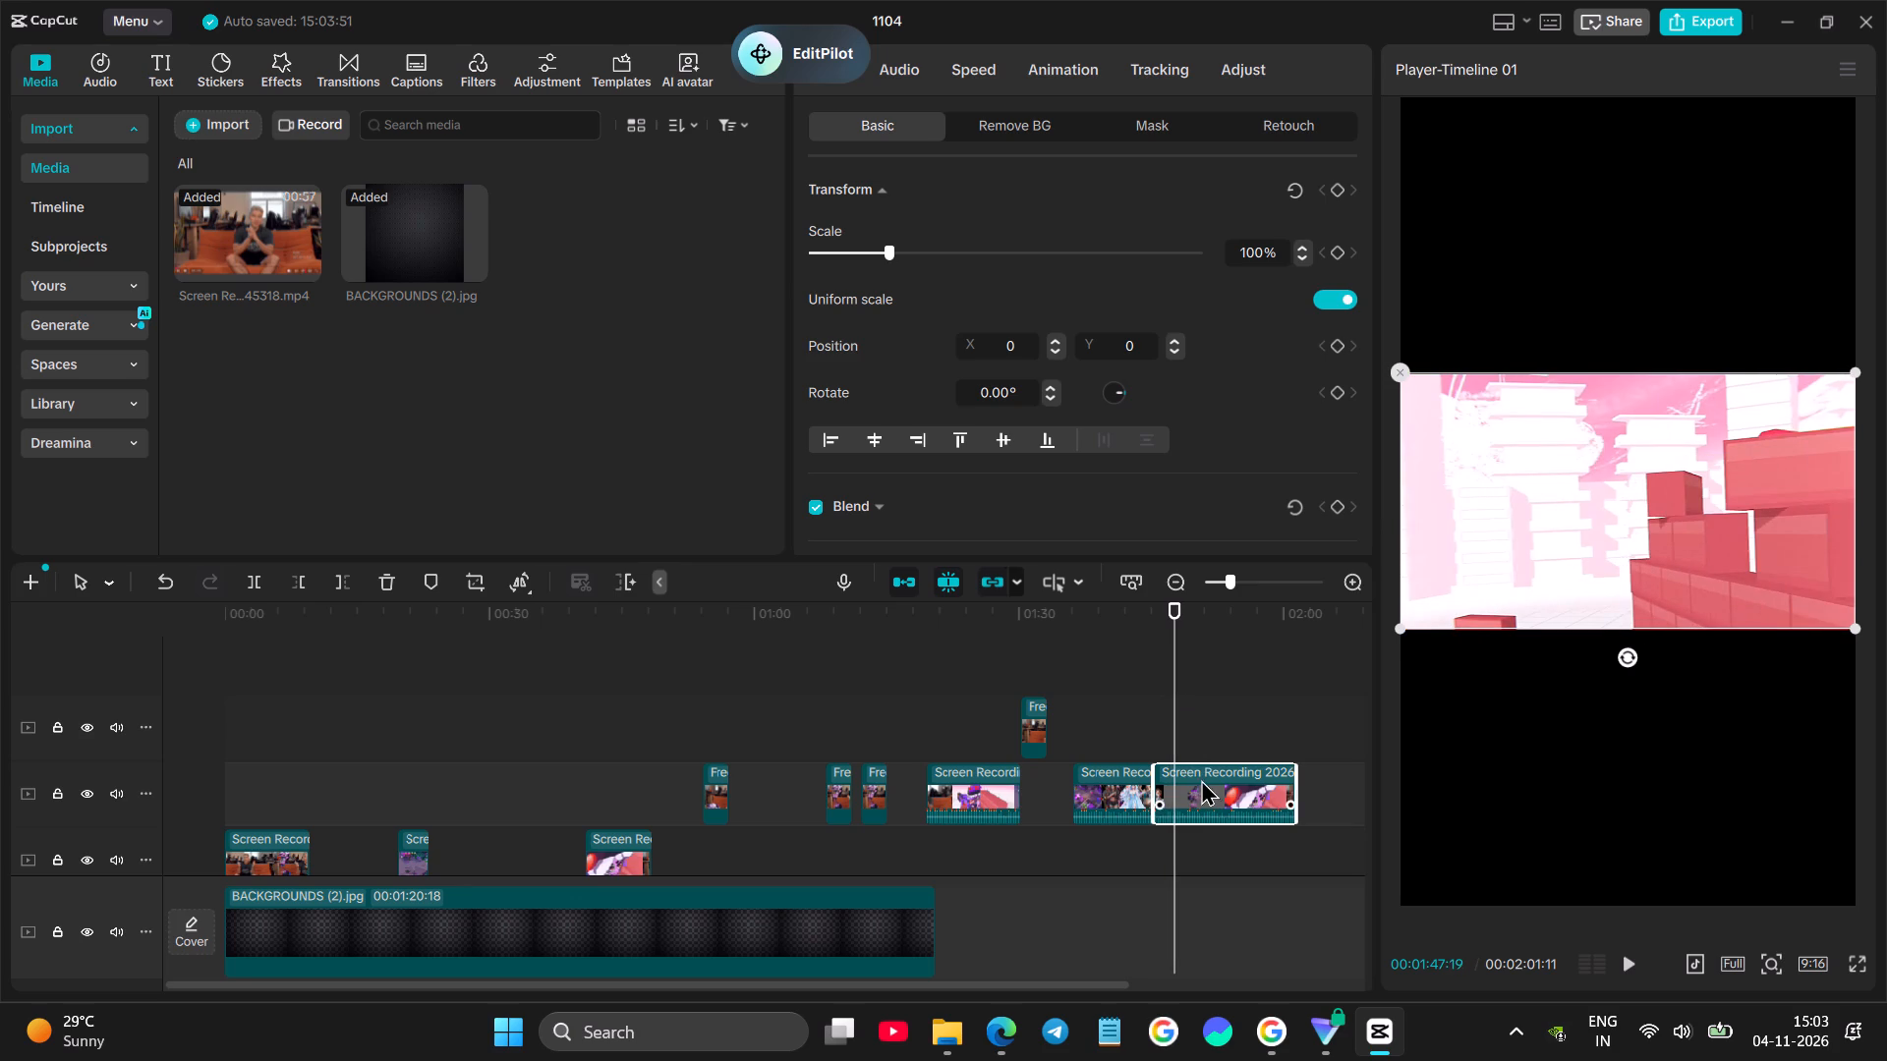
left_click(293, 586)
Split the final recording piece at 00:01:53:06, where the character aims the large purple gun.
left_click_drag(1176, 662, 1189, 650)
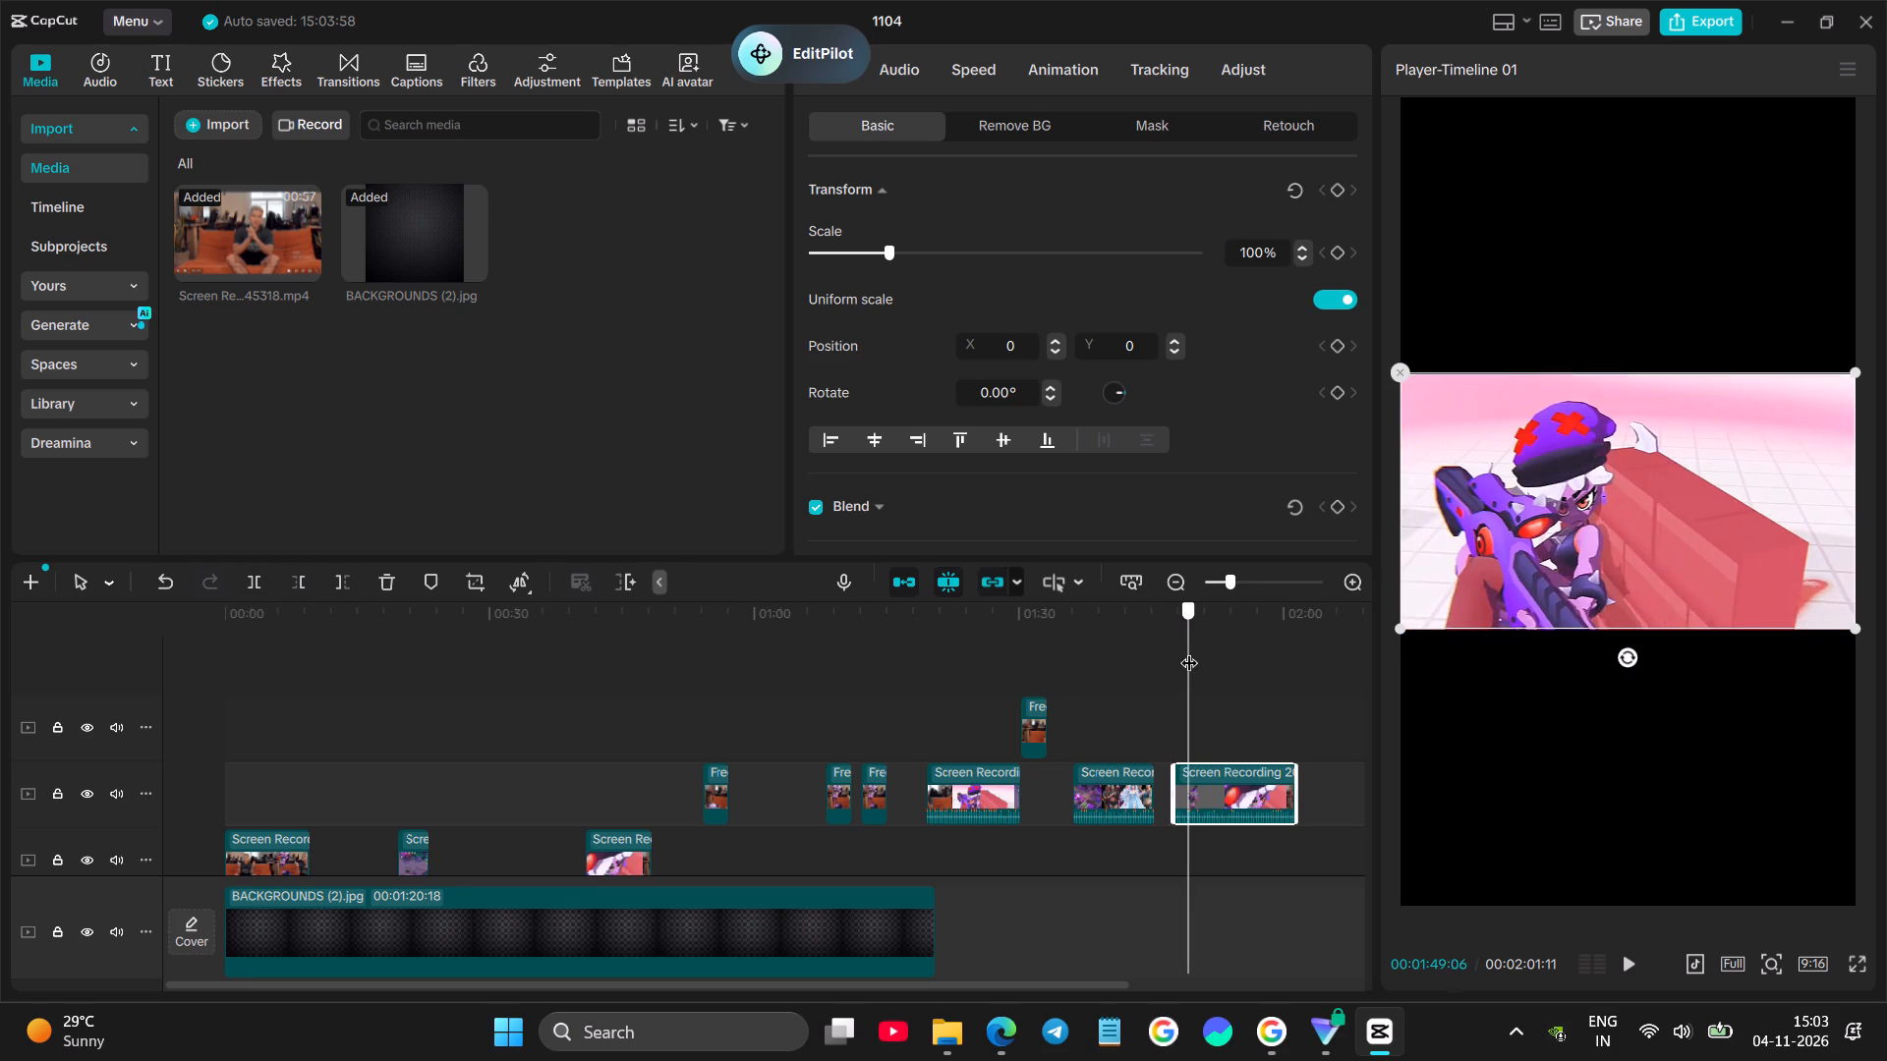
left_click_drag(1189, 650, 1234, 625)
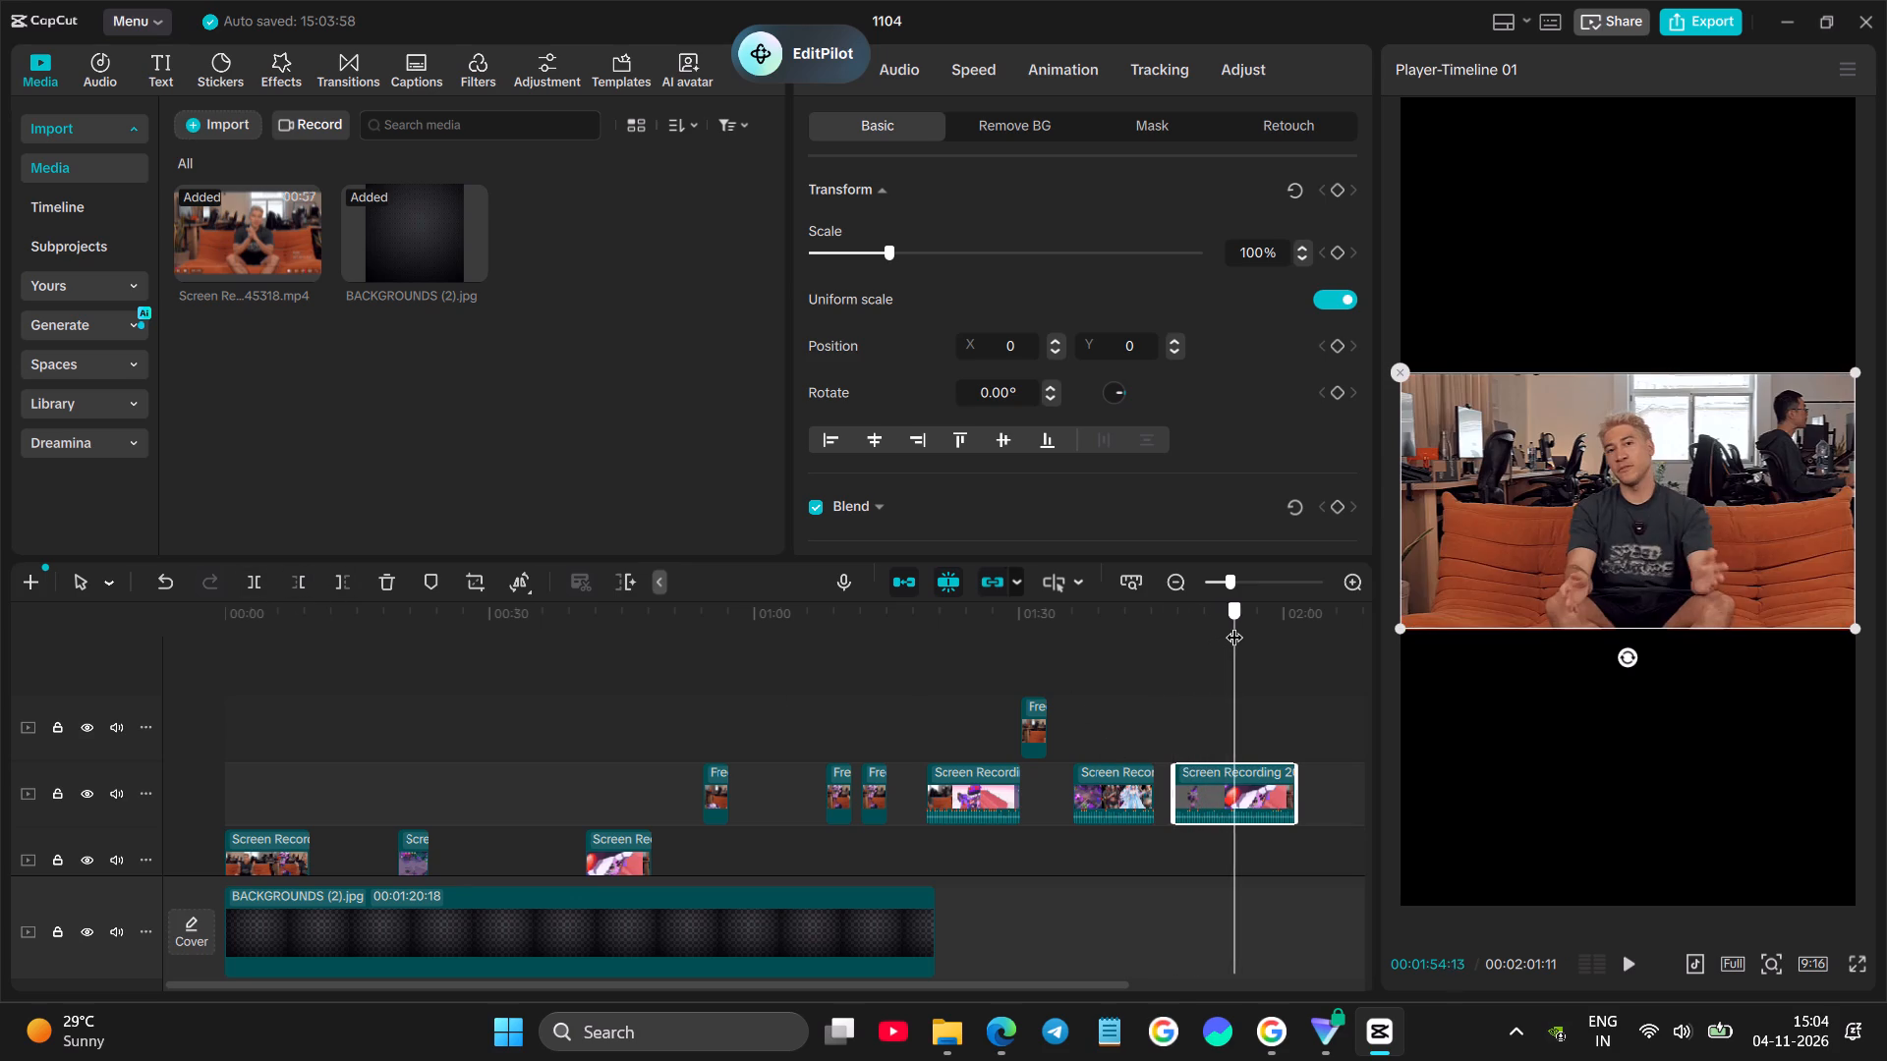
left_click_drag(1234, 625, 1226, 624)
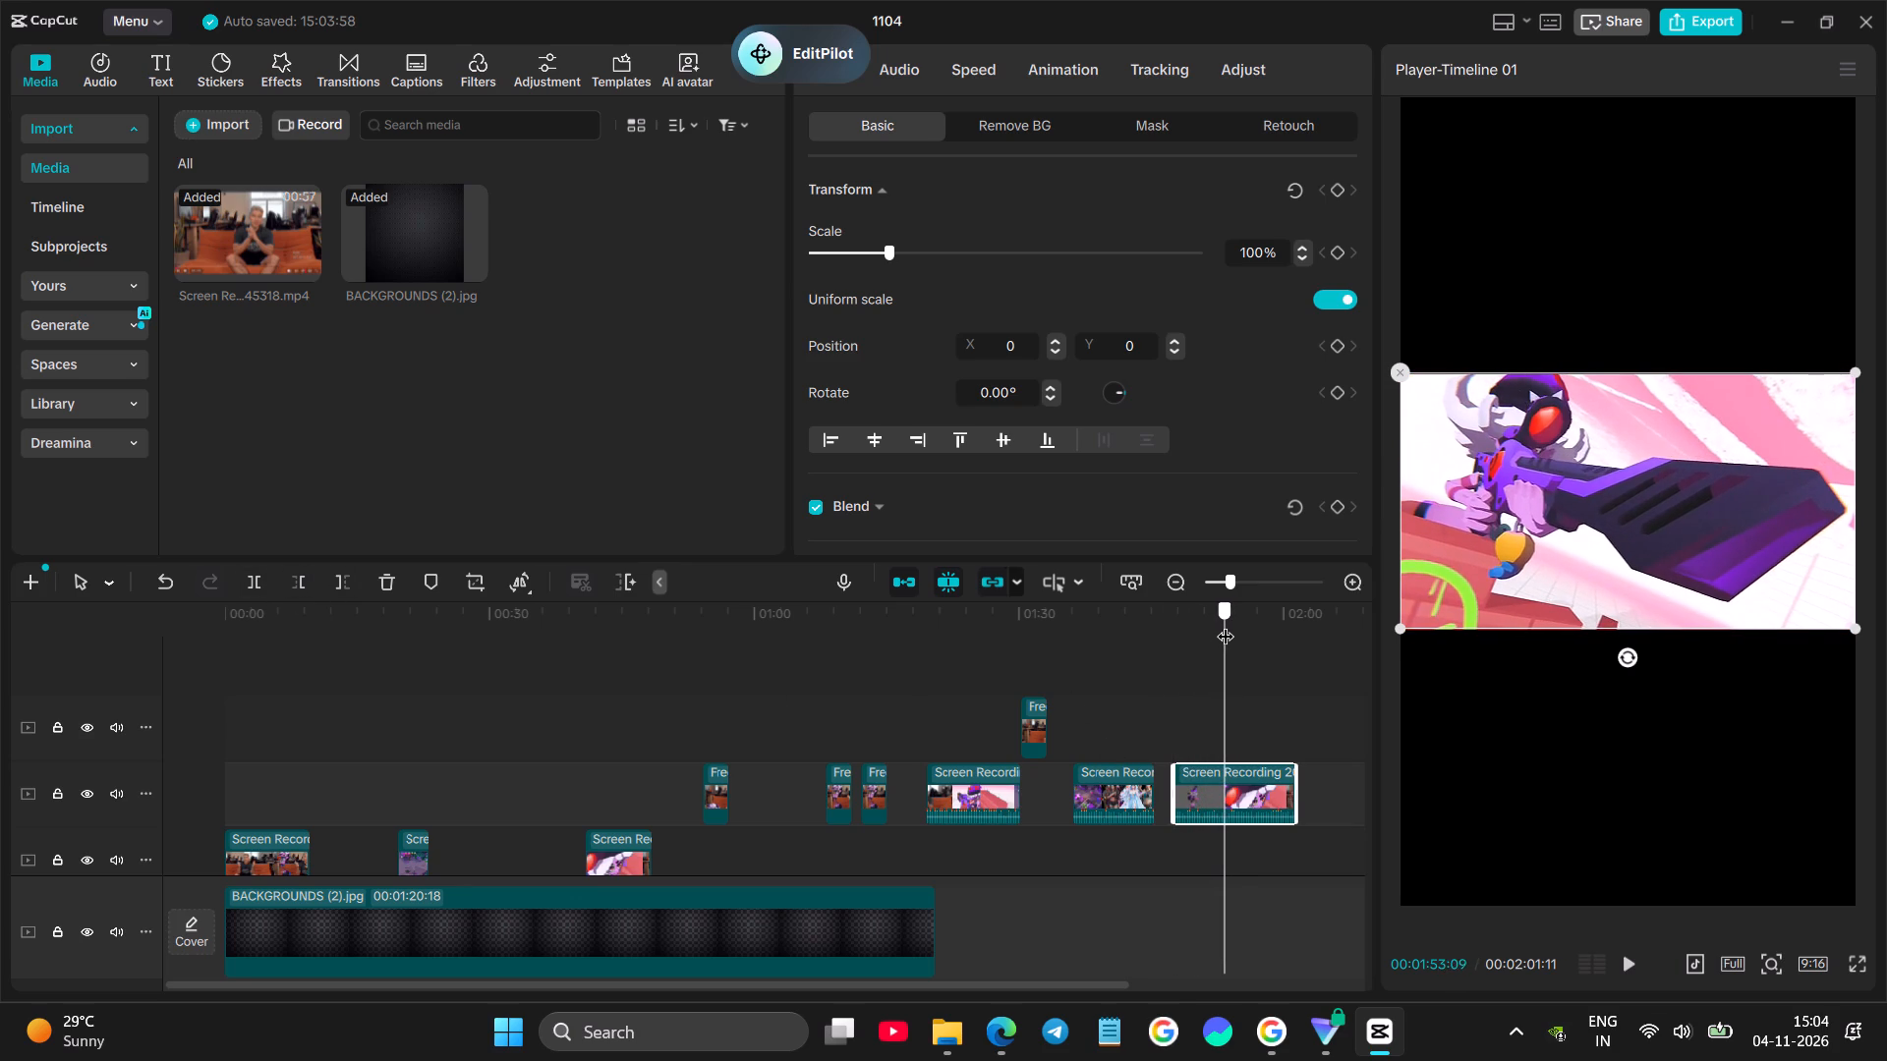
left_click_drag(1226, 624, 1224, 624)
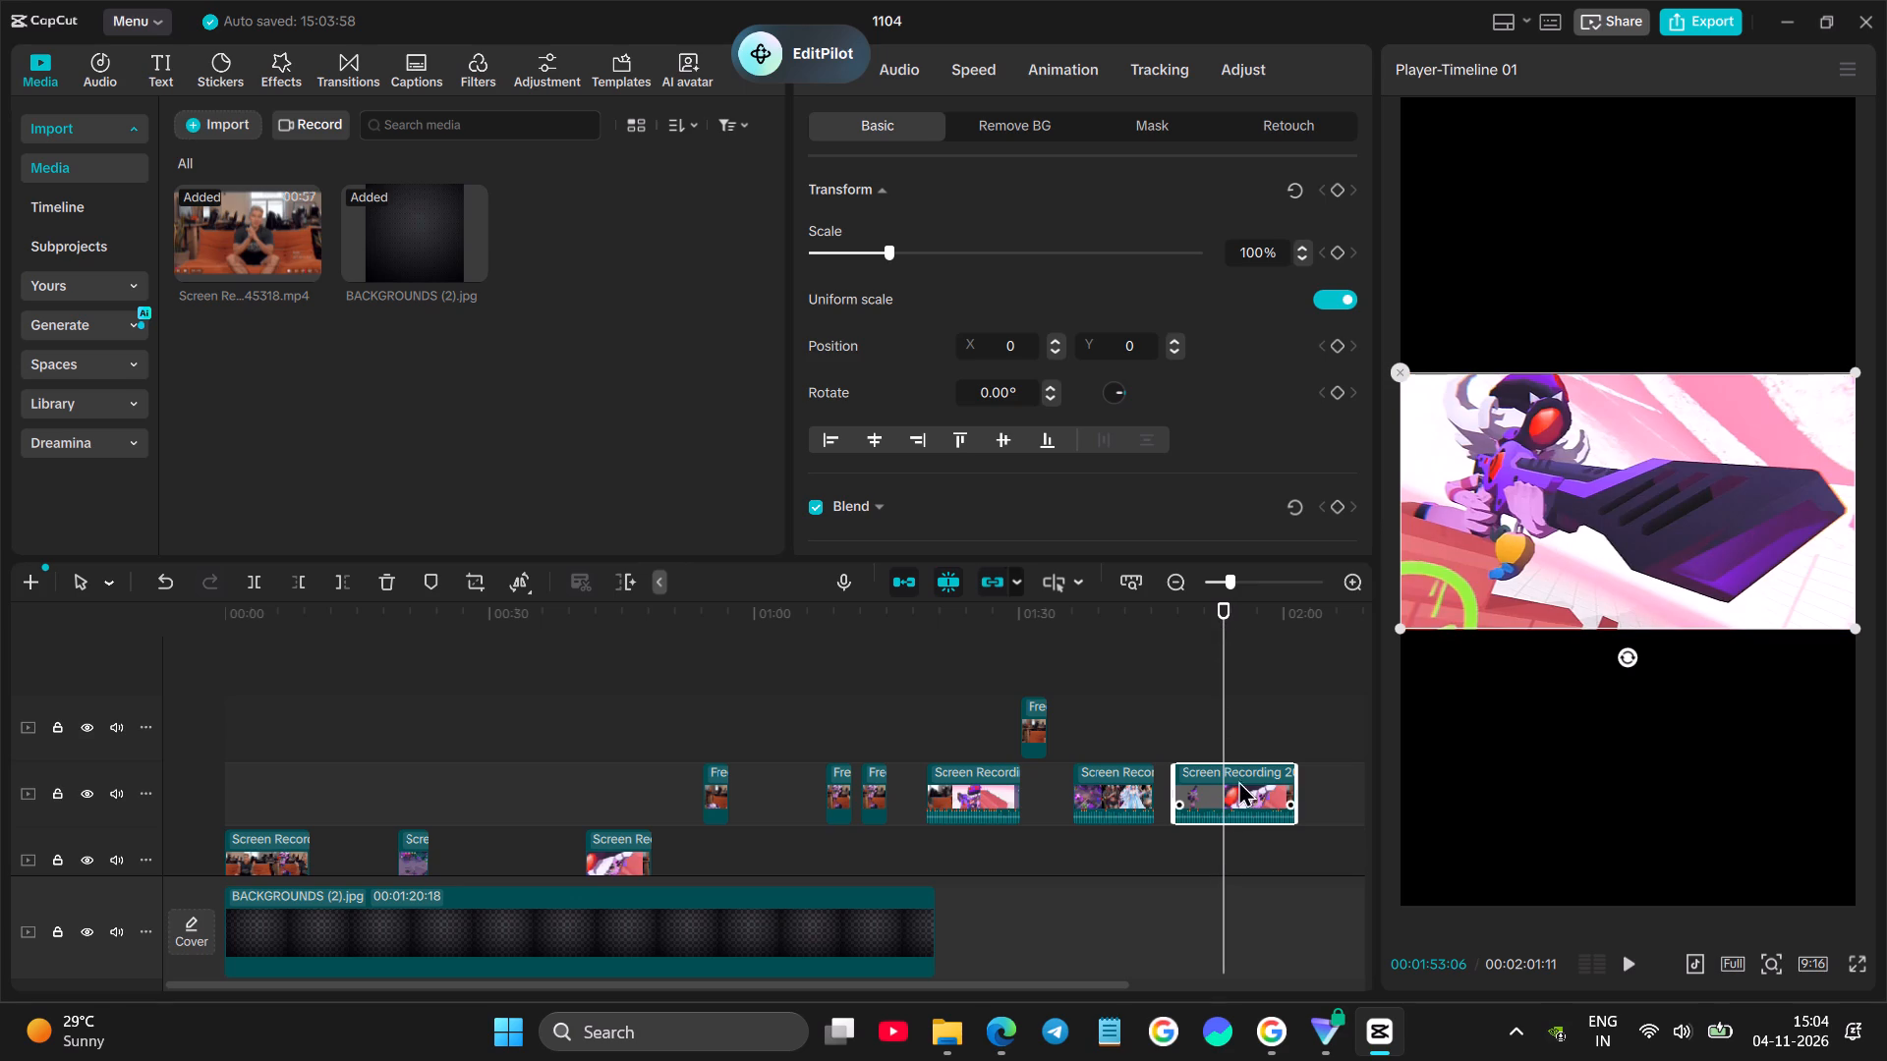
left_click(1238, 783)
left_click(271, 582)
left_click(254, 579)
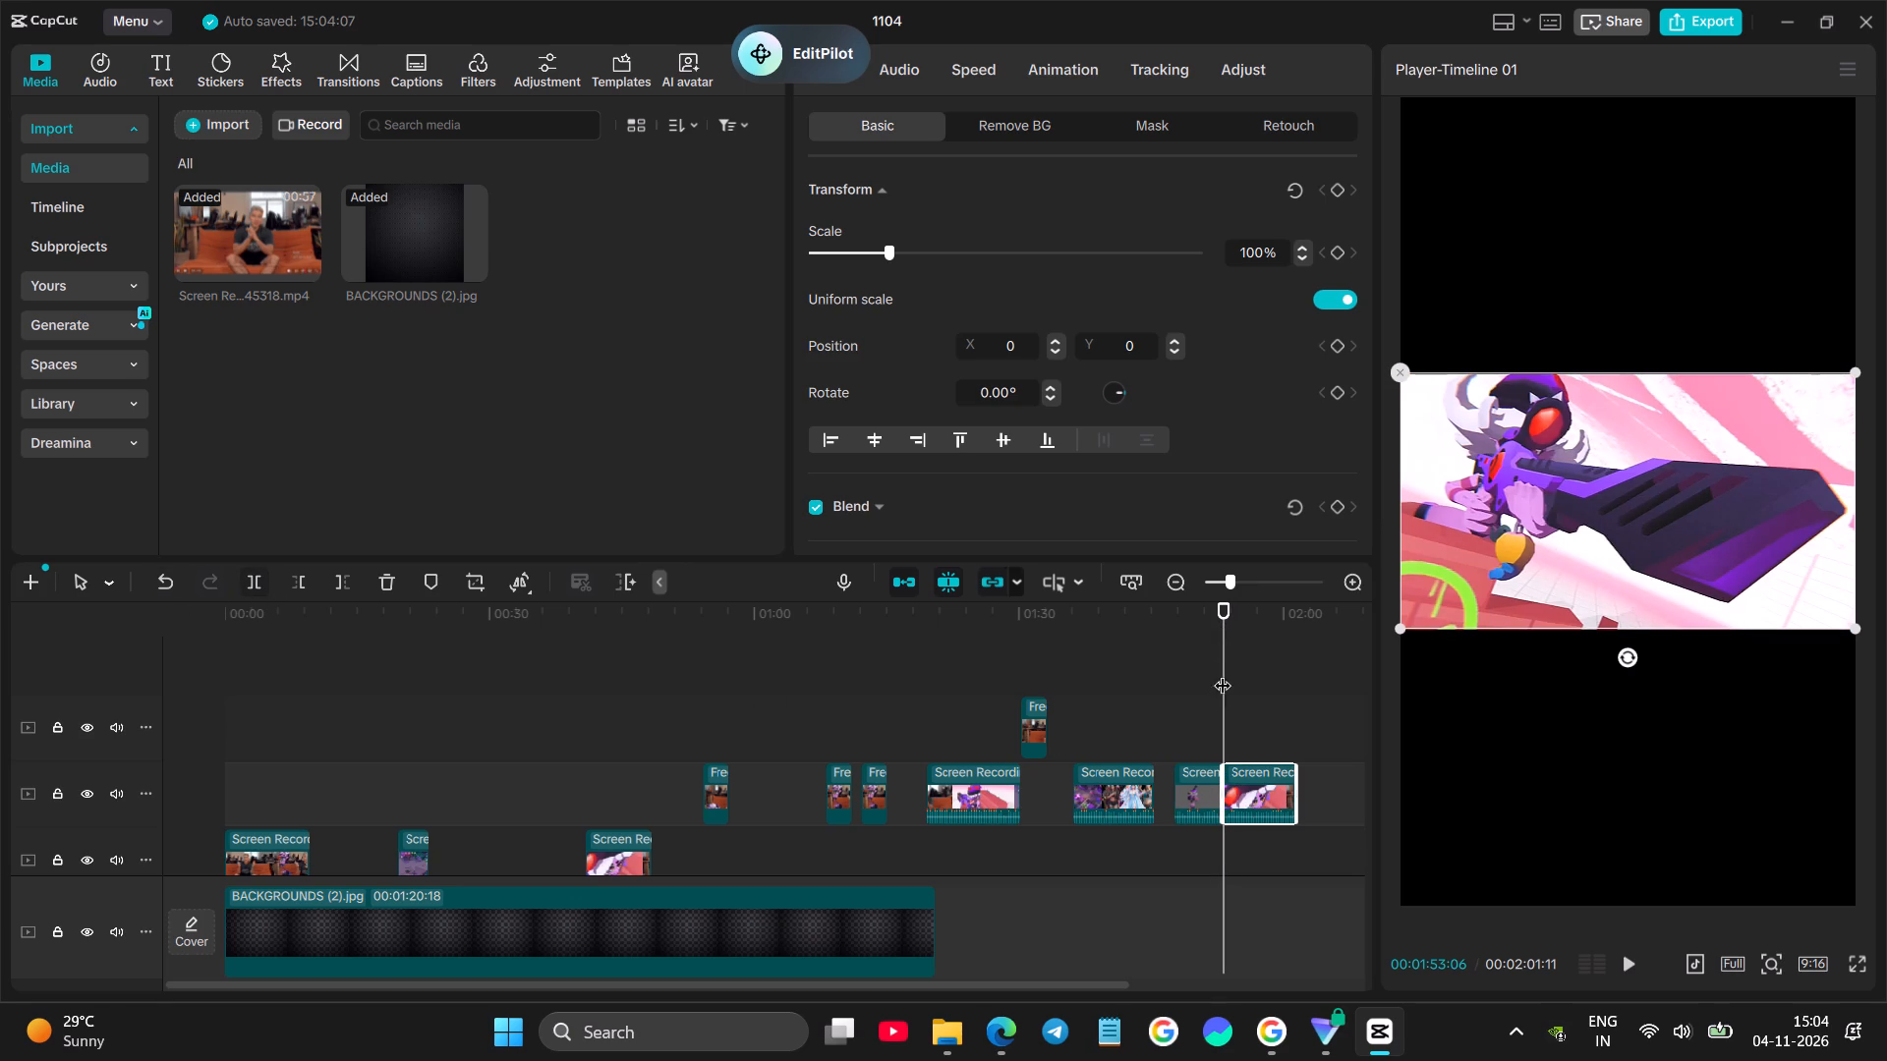
Delete the final recording piece after 00:01:53:06, which runs from the purple gun shot into the talking shot.
left_click_drag(1228, 665, 1267, 629)
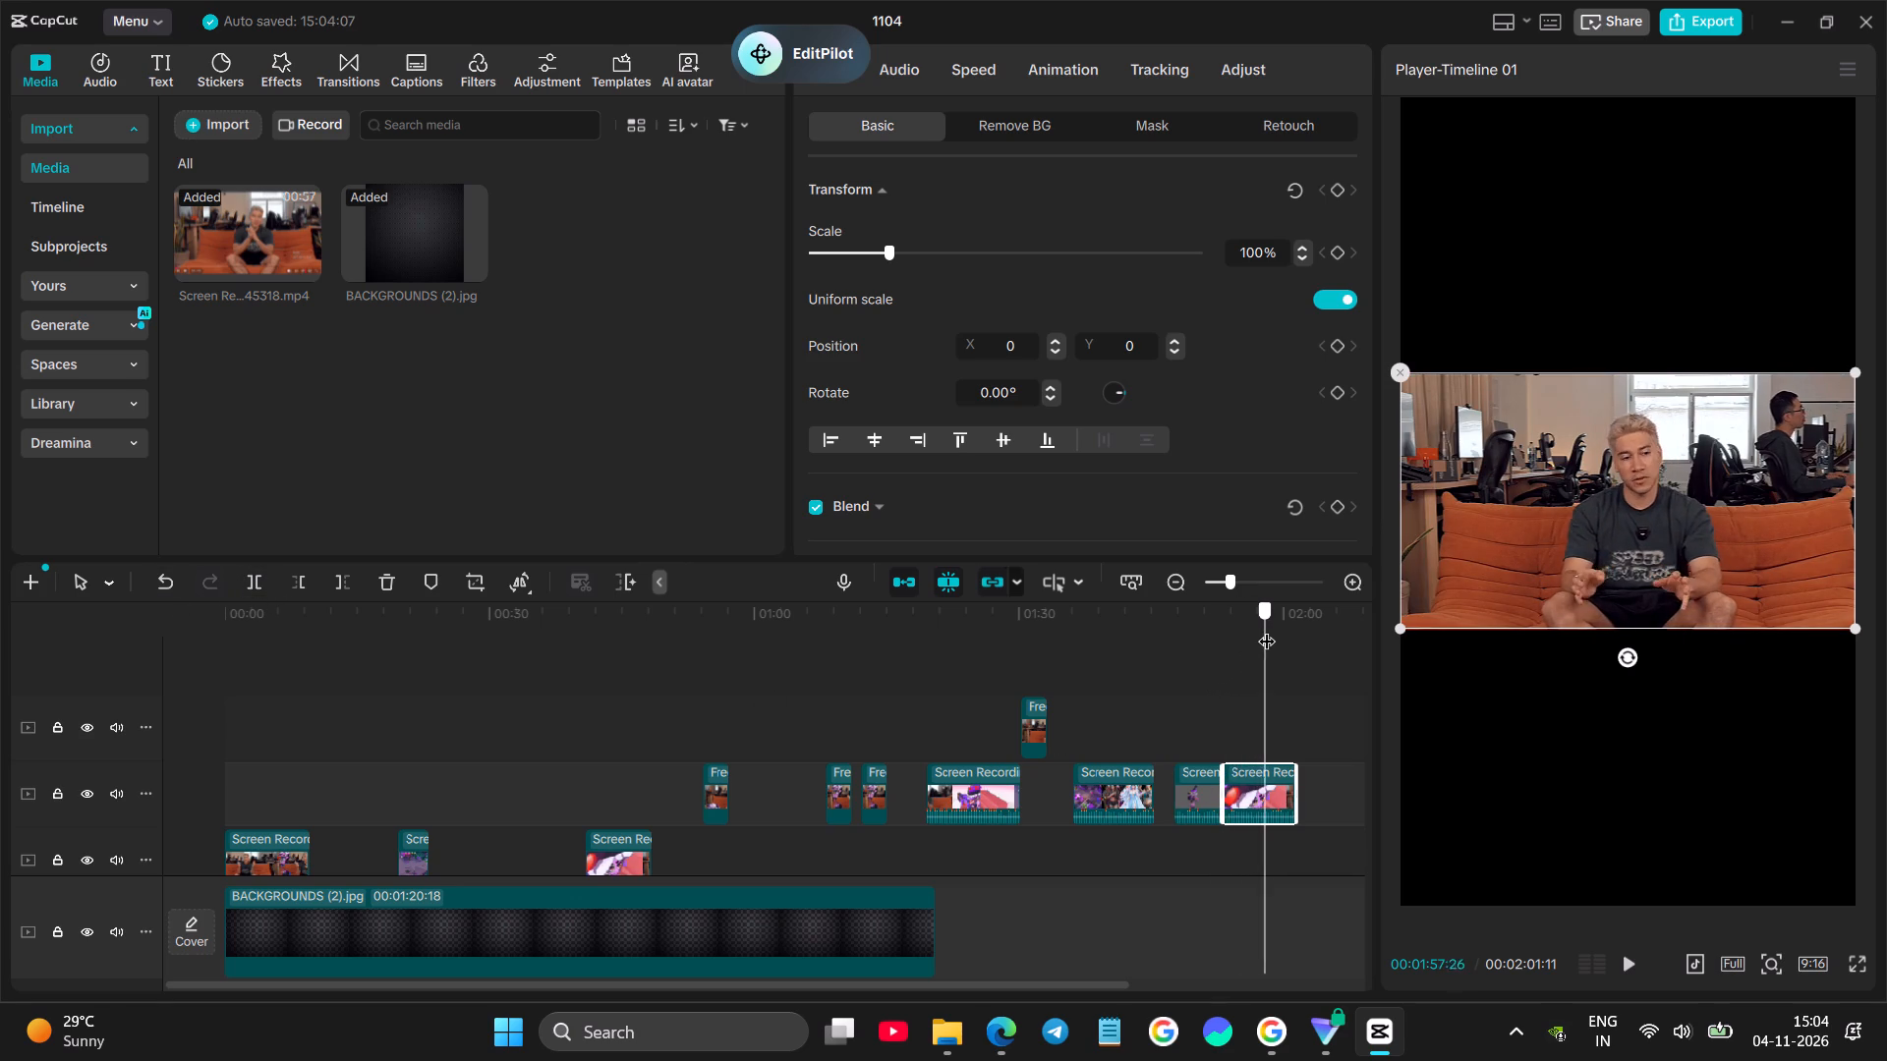
left_click_drag(1267, 629, 1289, 614)
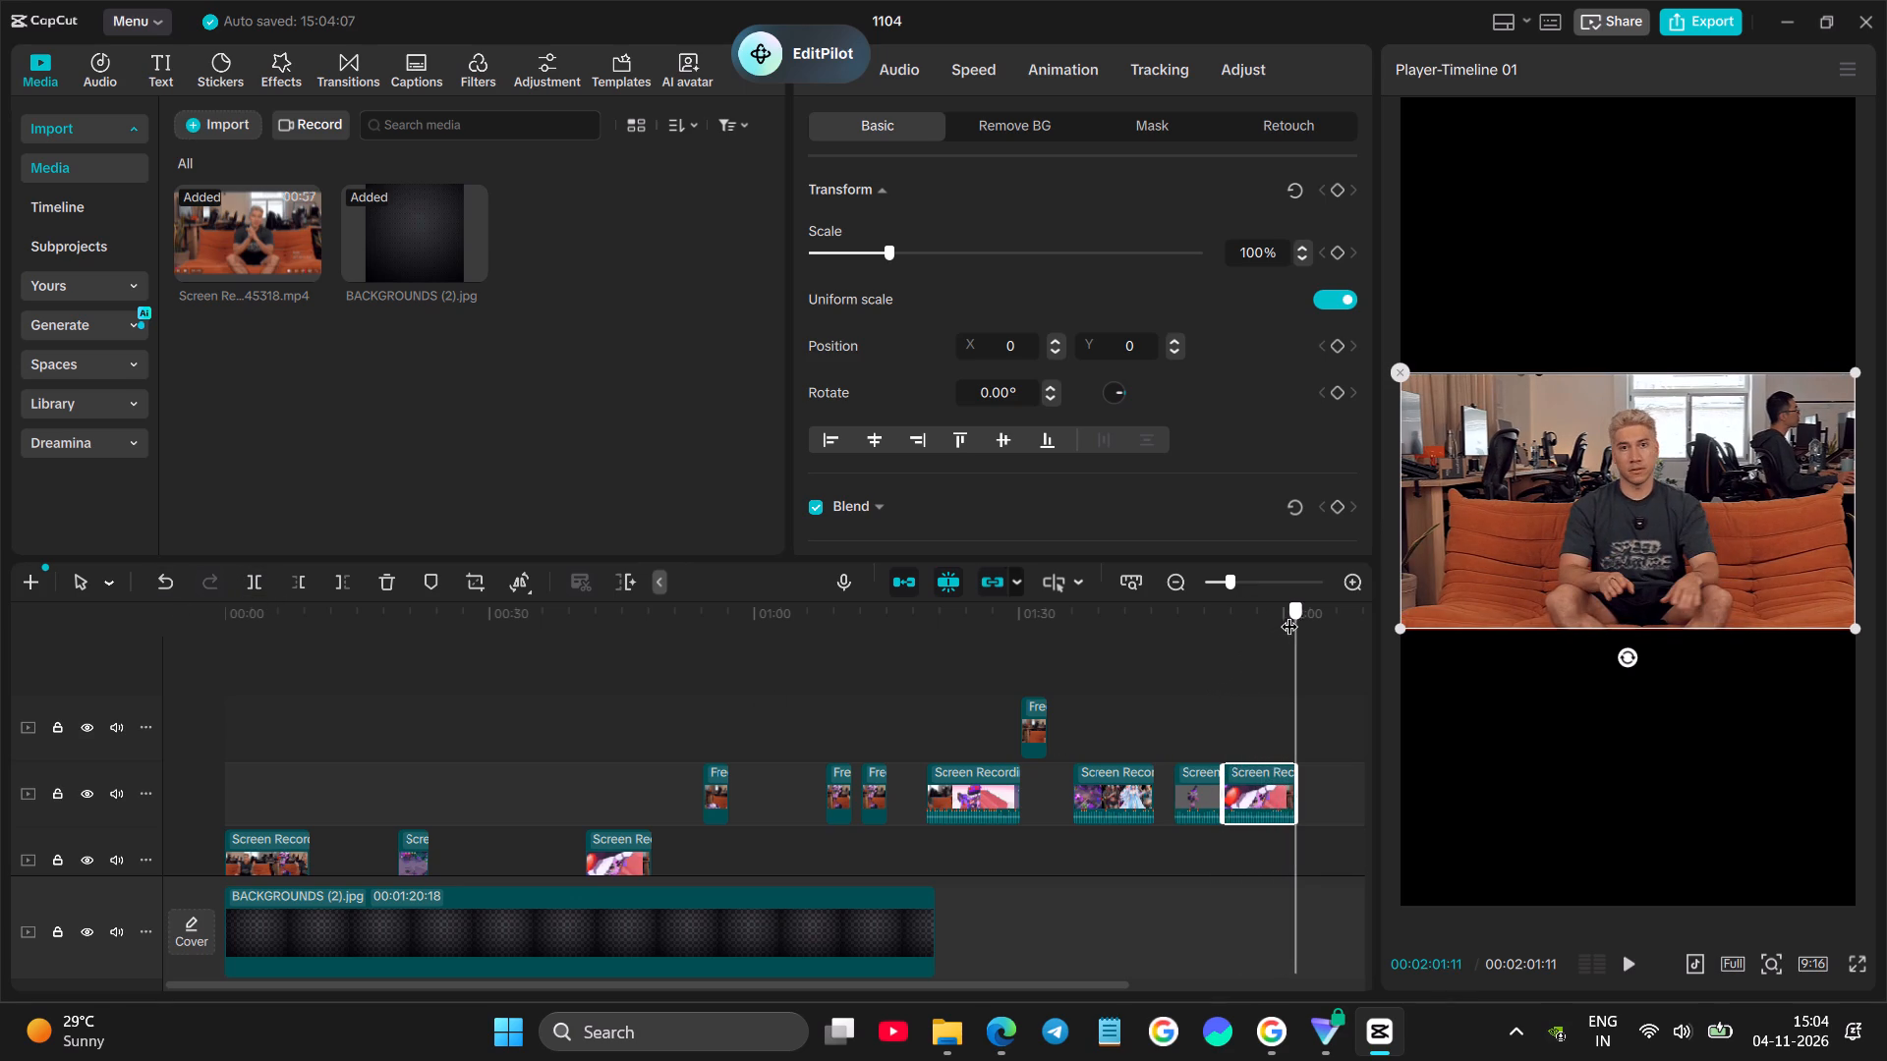
left_click_drag(1289, 614, 1295, 611)
key("BackSpace")
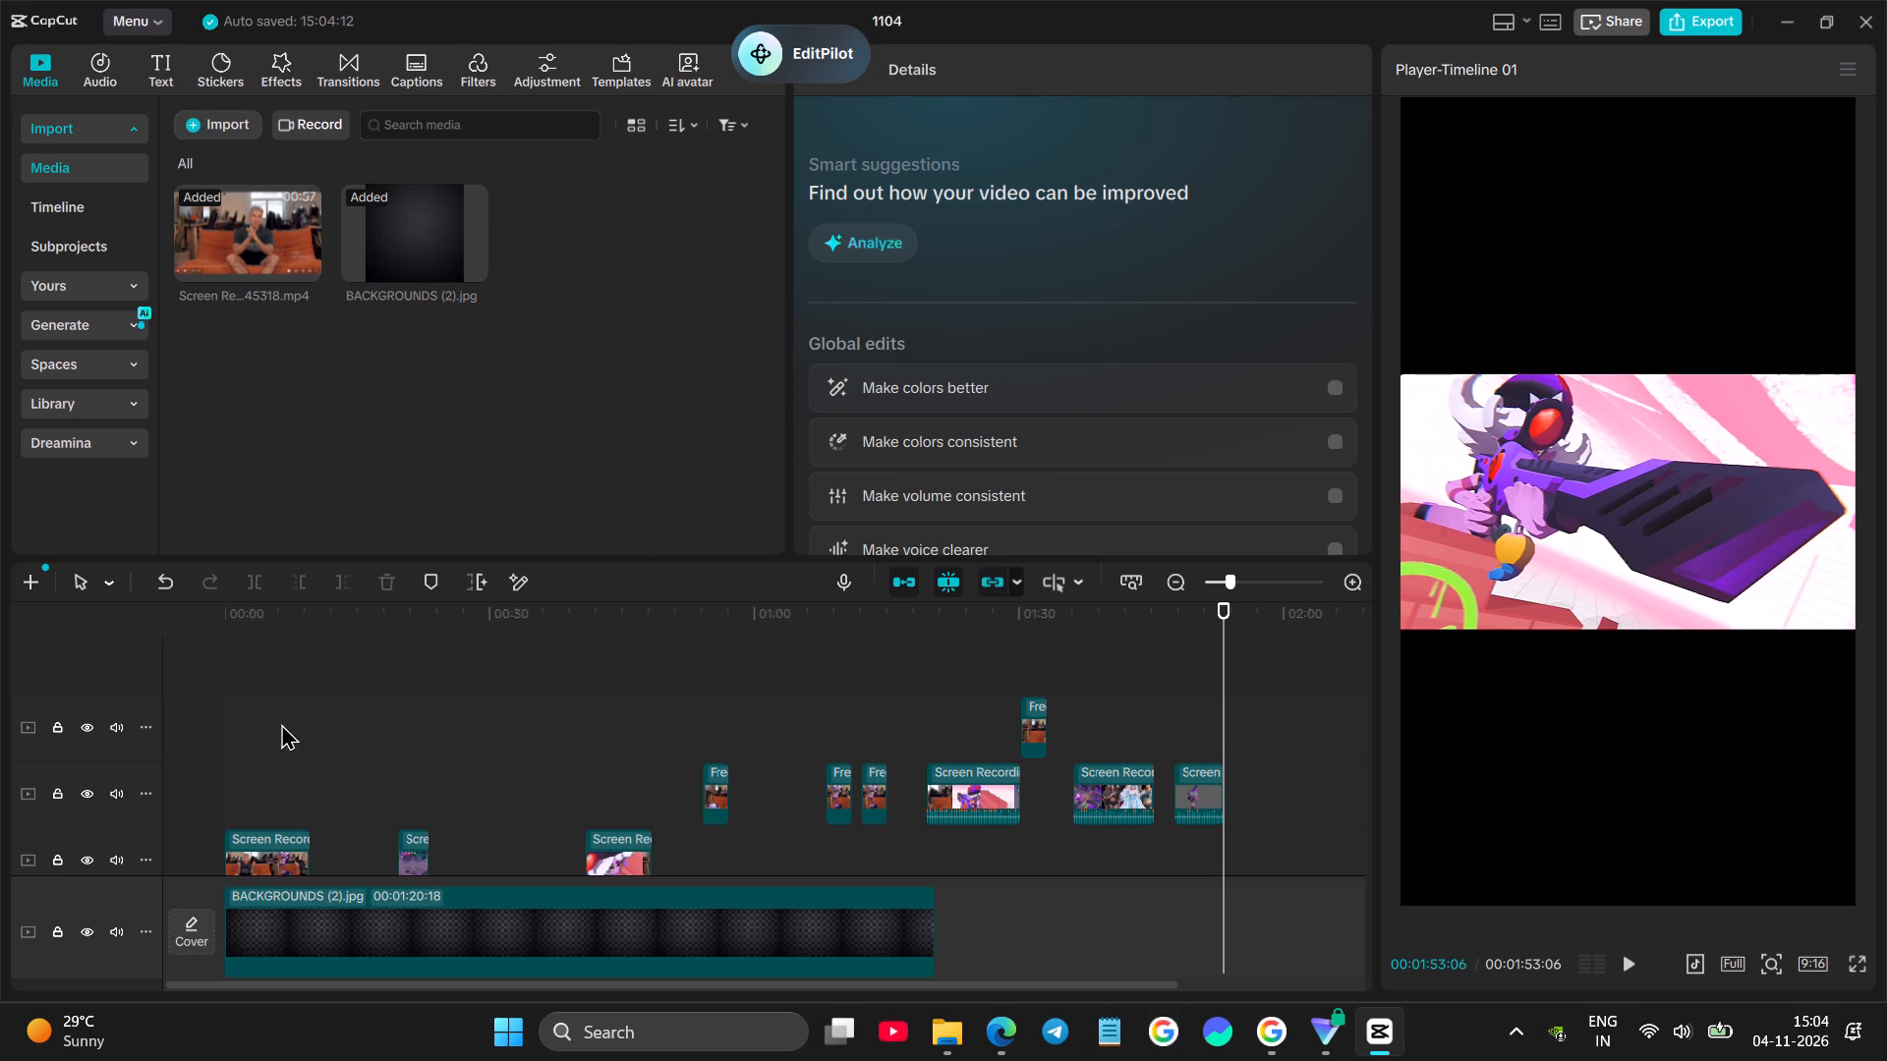
Move the freeze frame with the full-length purple character from about 00:01:30 to the start of the timeline.
left_click(225, 723)
left_click_drag(219, 723, 133, 726)
key("space")
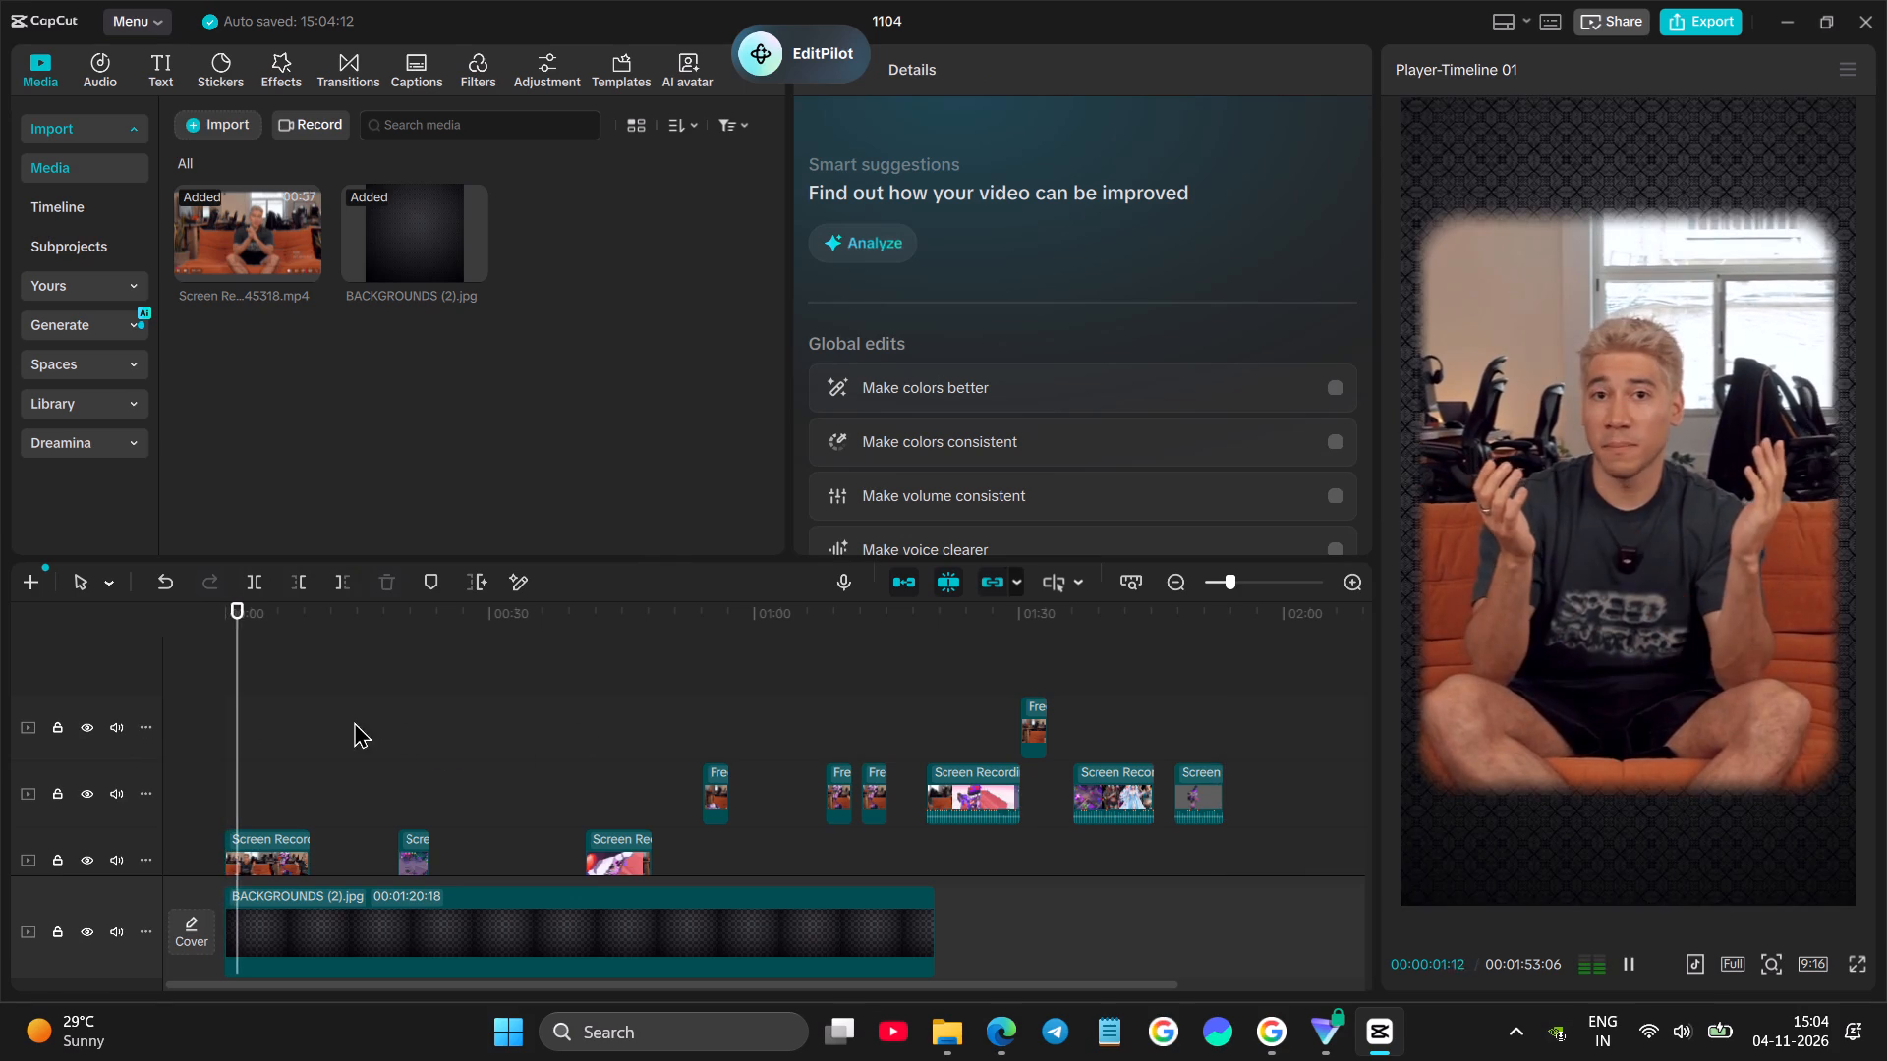
left_click(270, 719)
left_click_drag(266, 712, 163, 710)
left_click(1026, 650)
key("space")
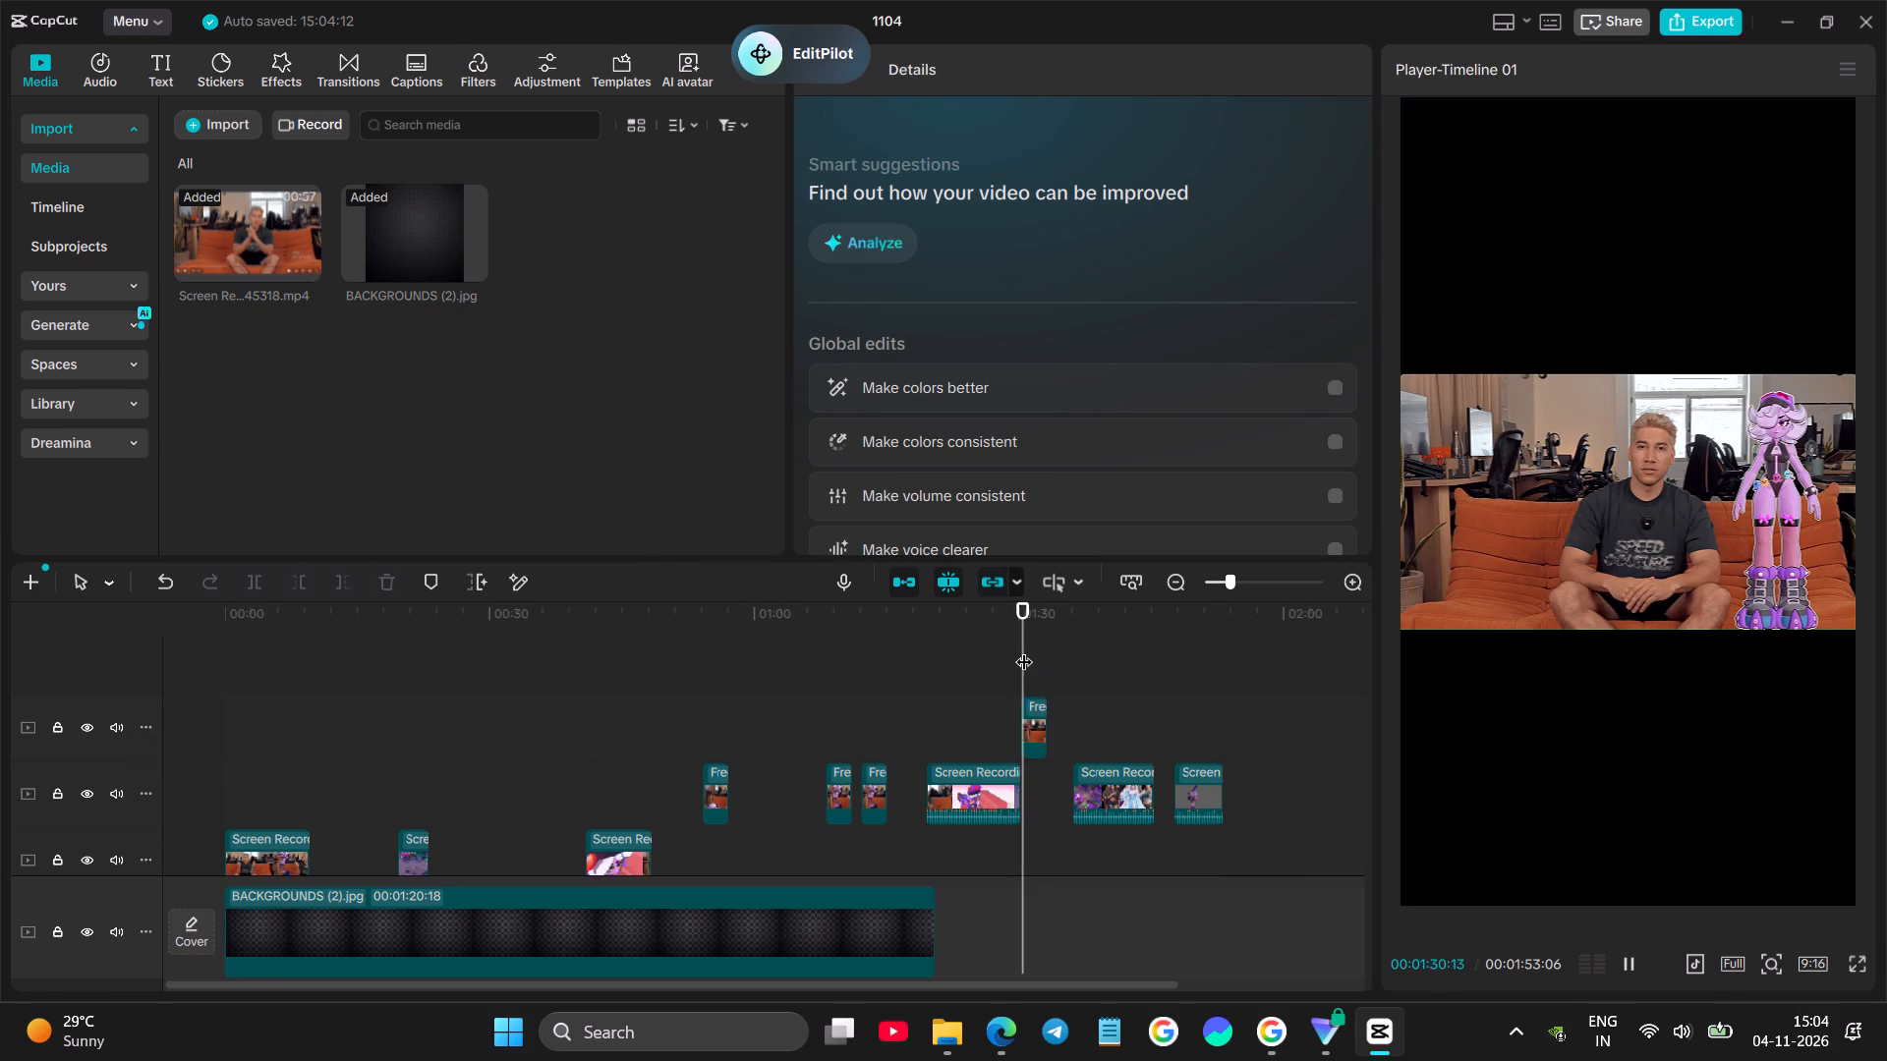
key("space")
key("space")
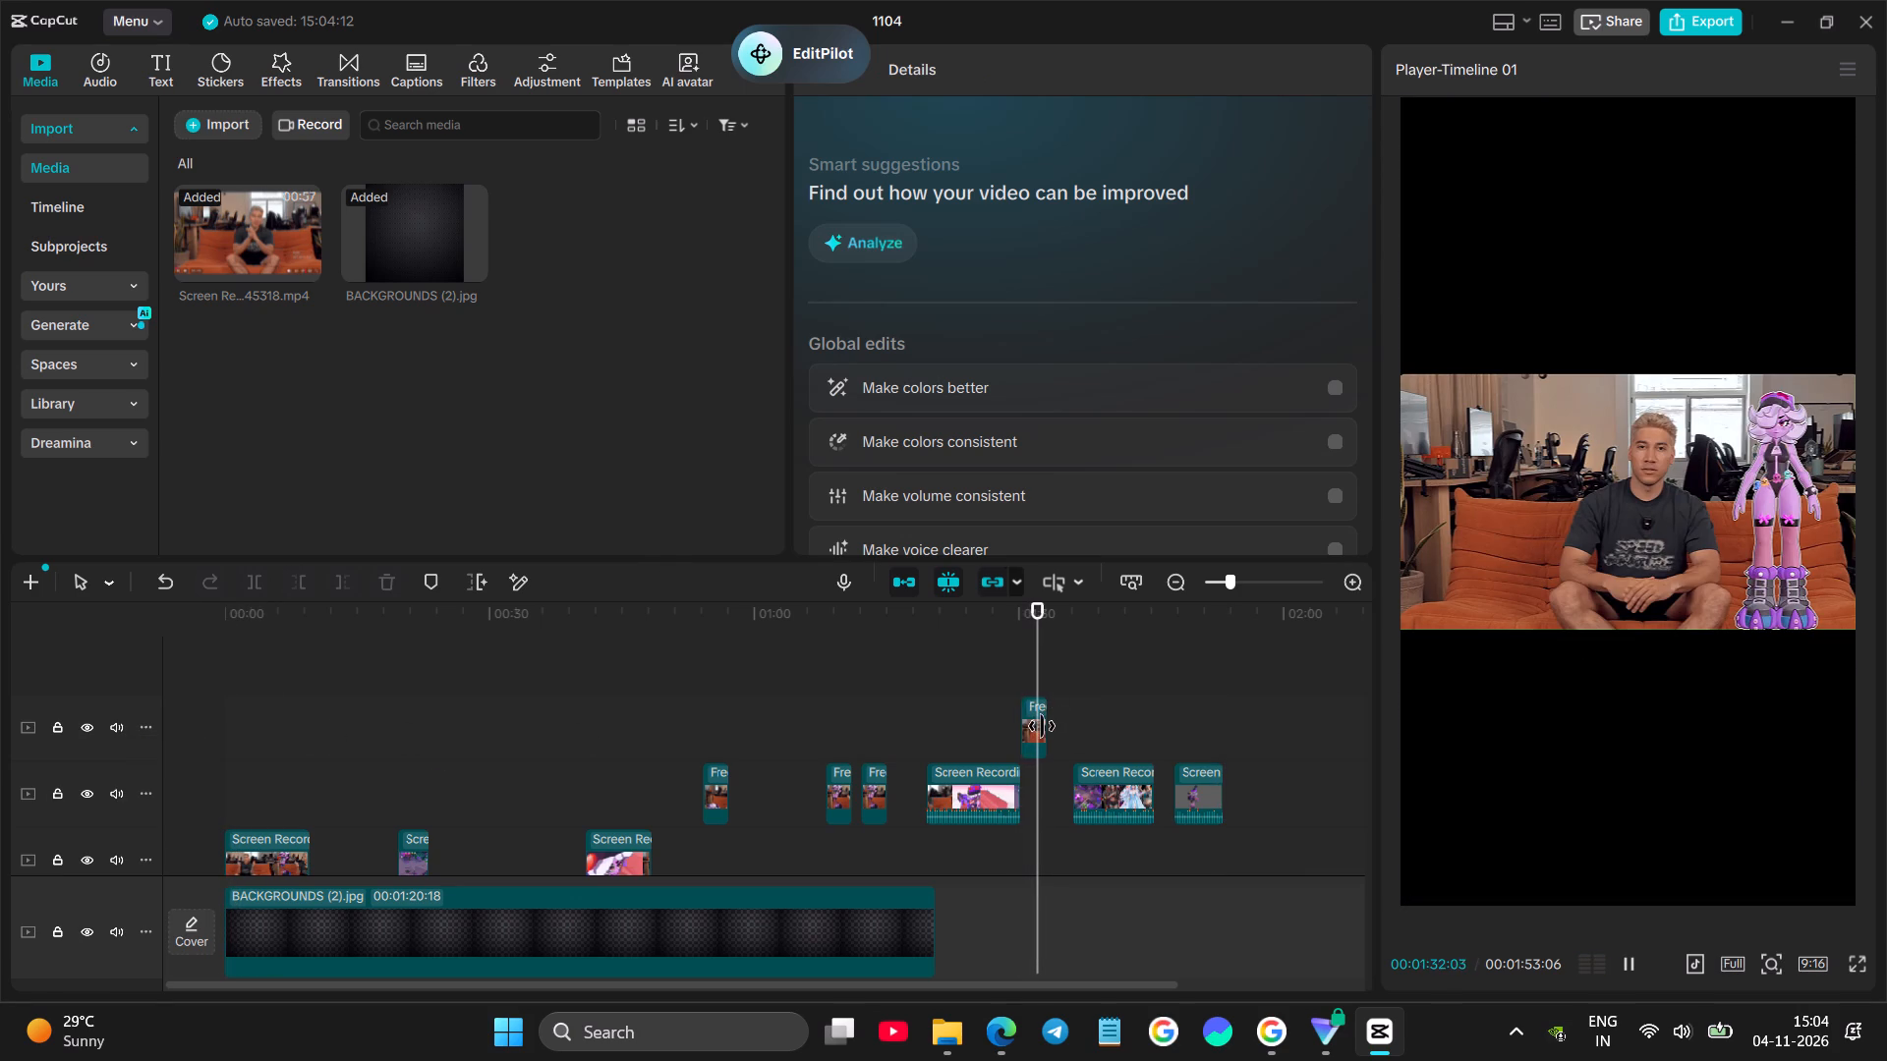
key("space")
left_click(1040, 726)
left_click_drag(1034, 727, 213, 760)
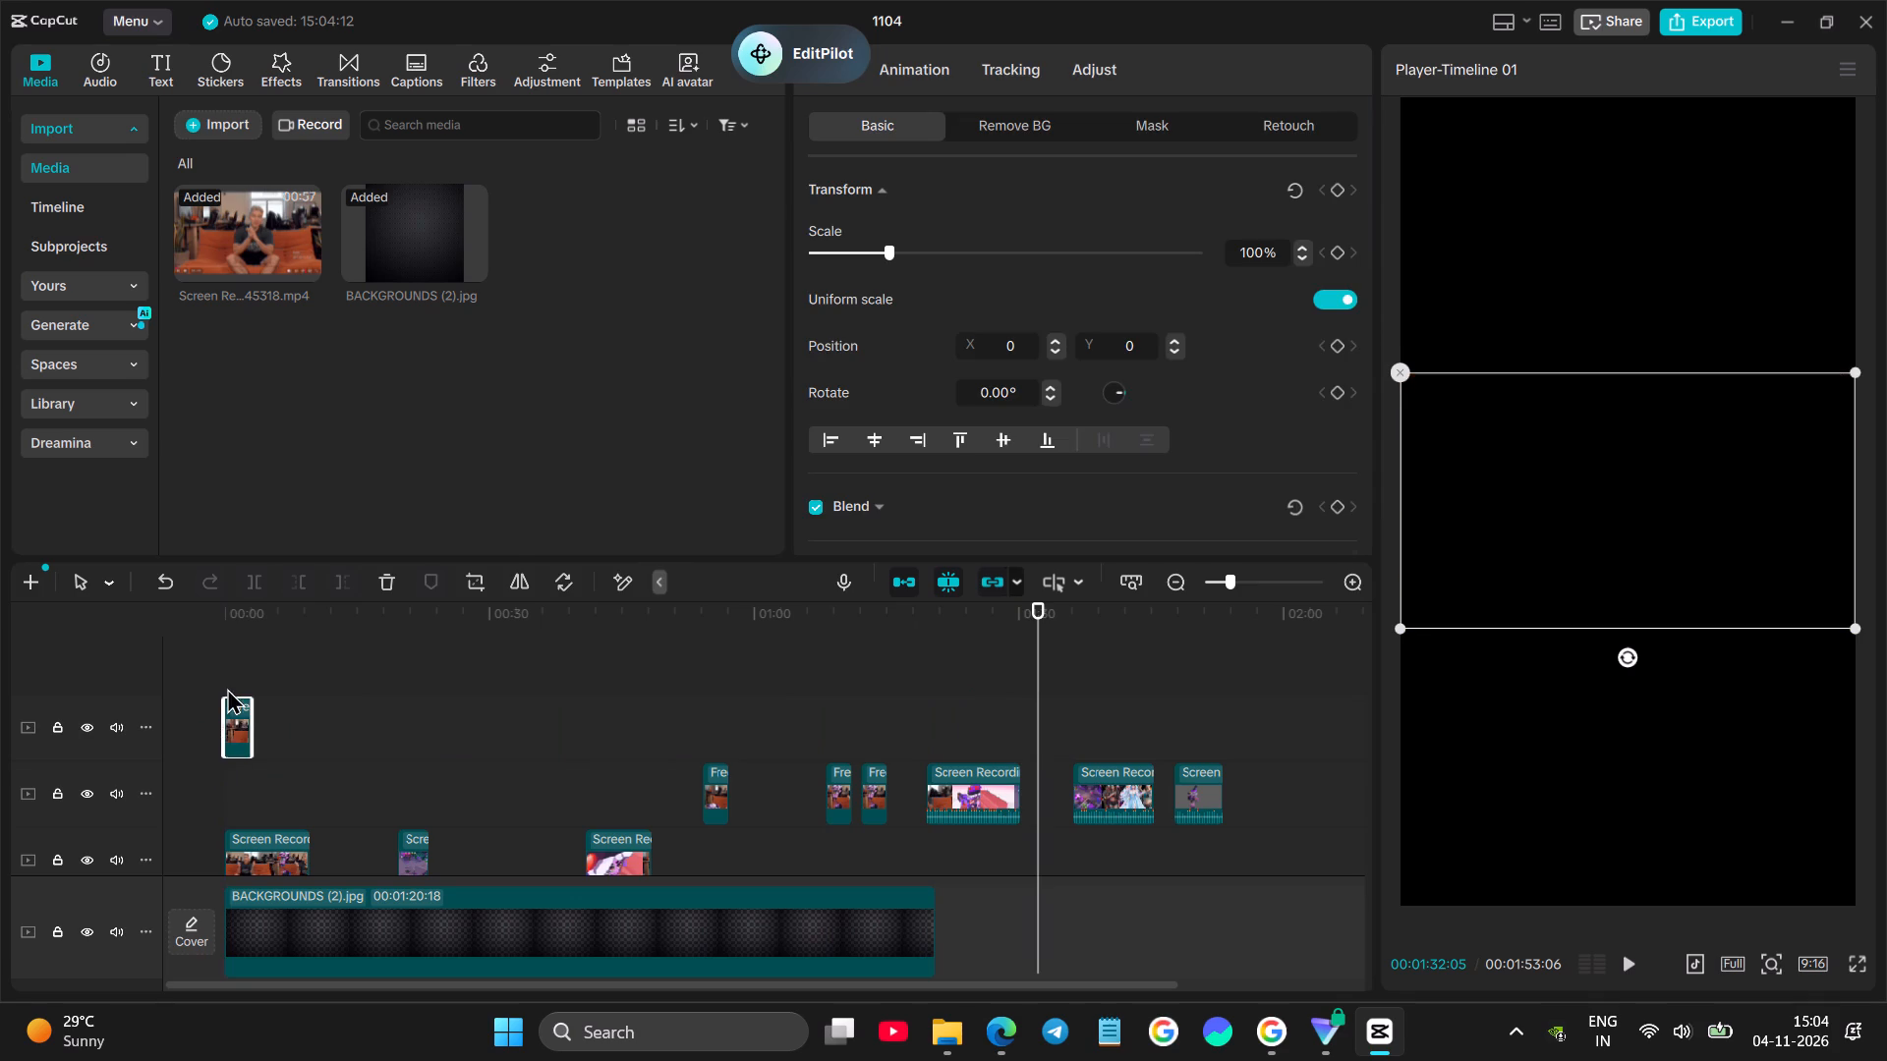
Crop that freeze frame to the standing purple character, cutting away the seated man.
left_click(227, 688)
left_click_drag(227, 688, 206, 688)
key("space")
key("space")
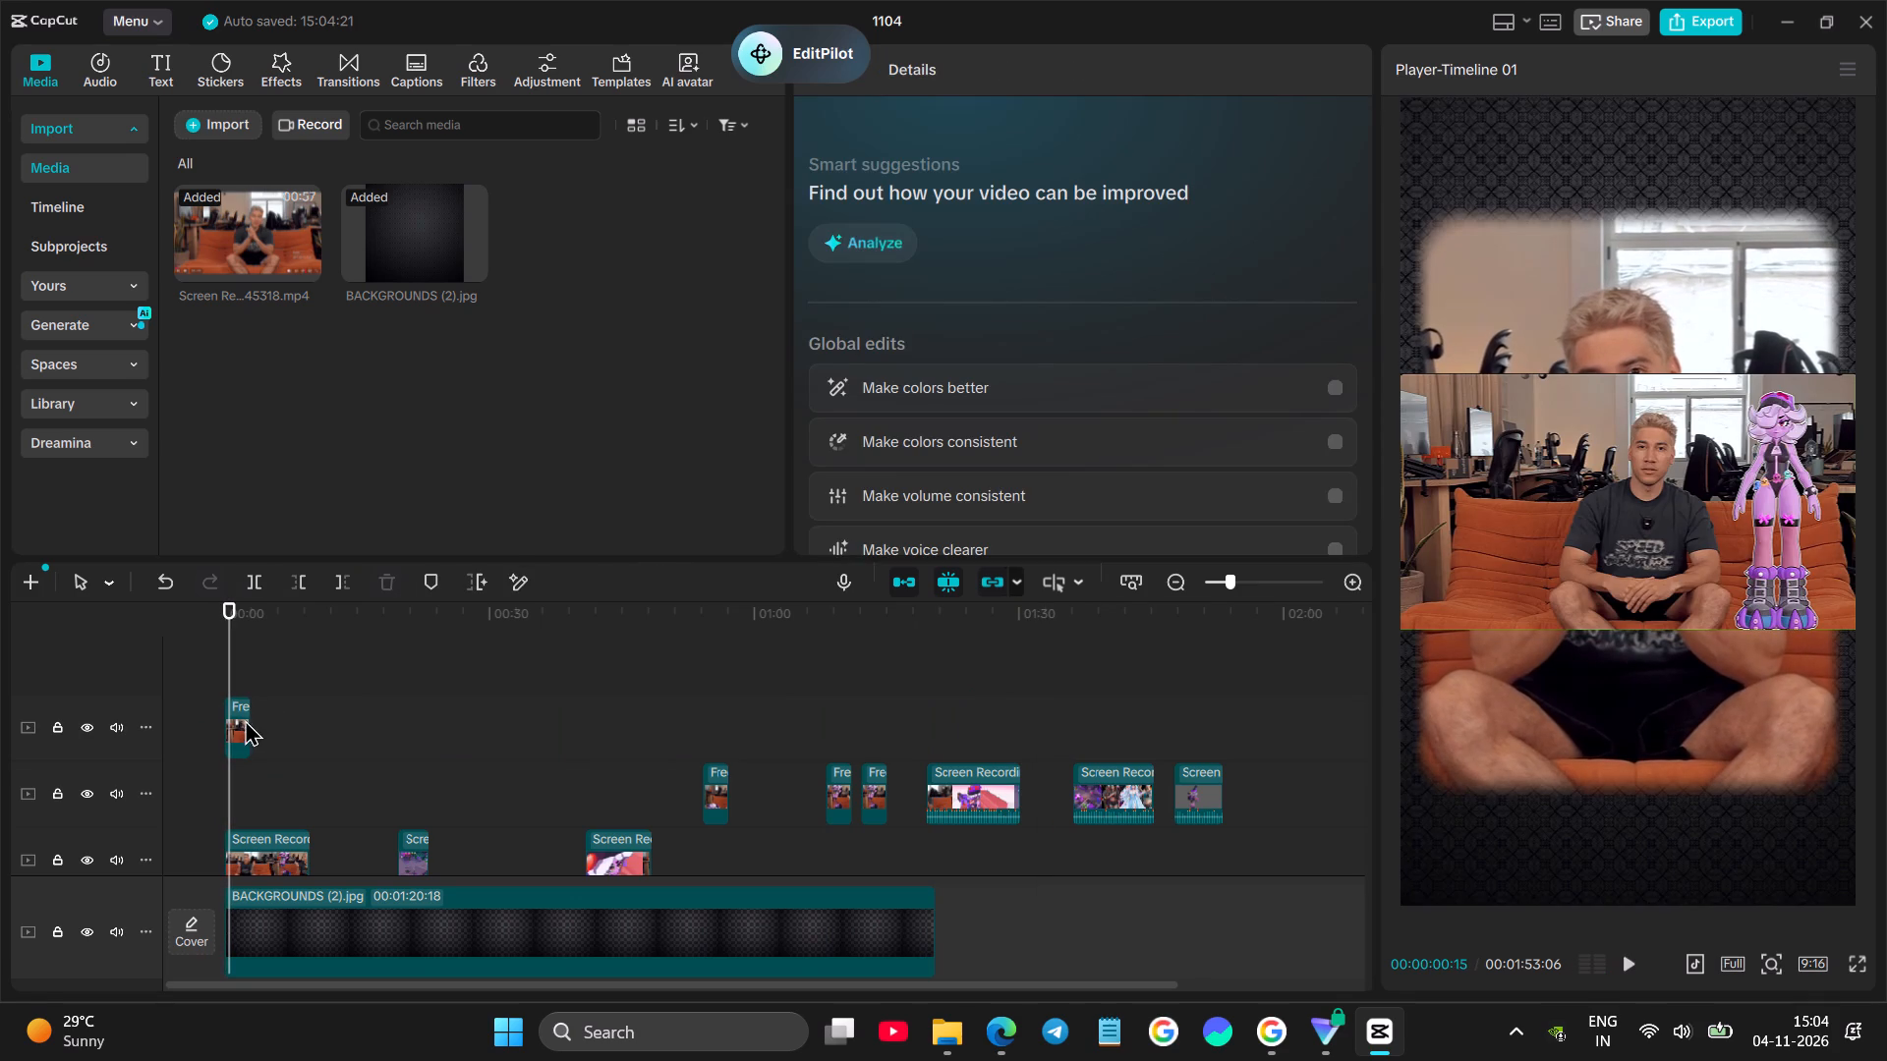
left_click(243, 721)
left_click(474, 585)
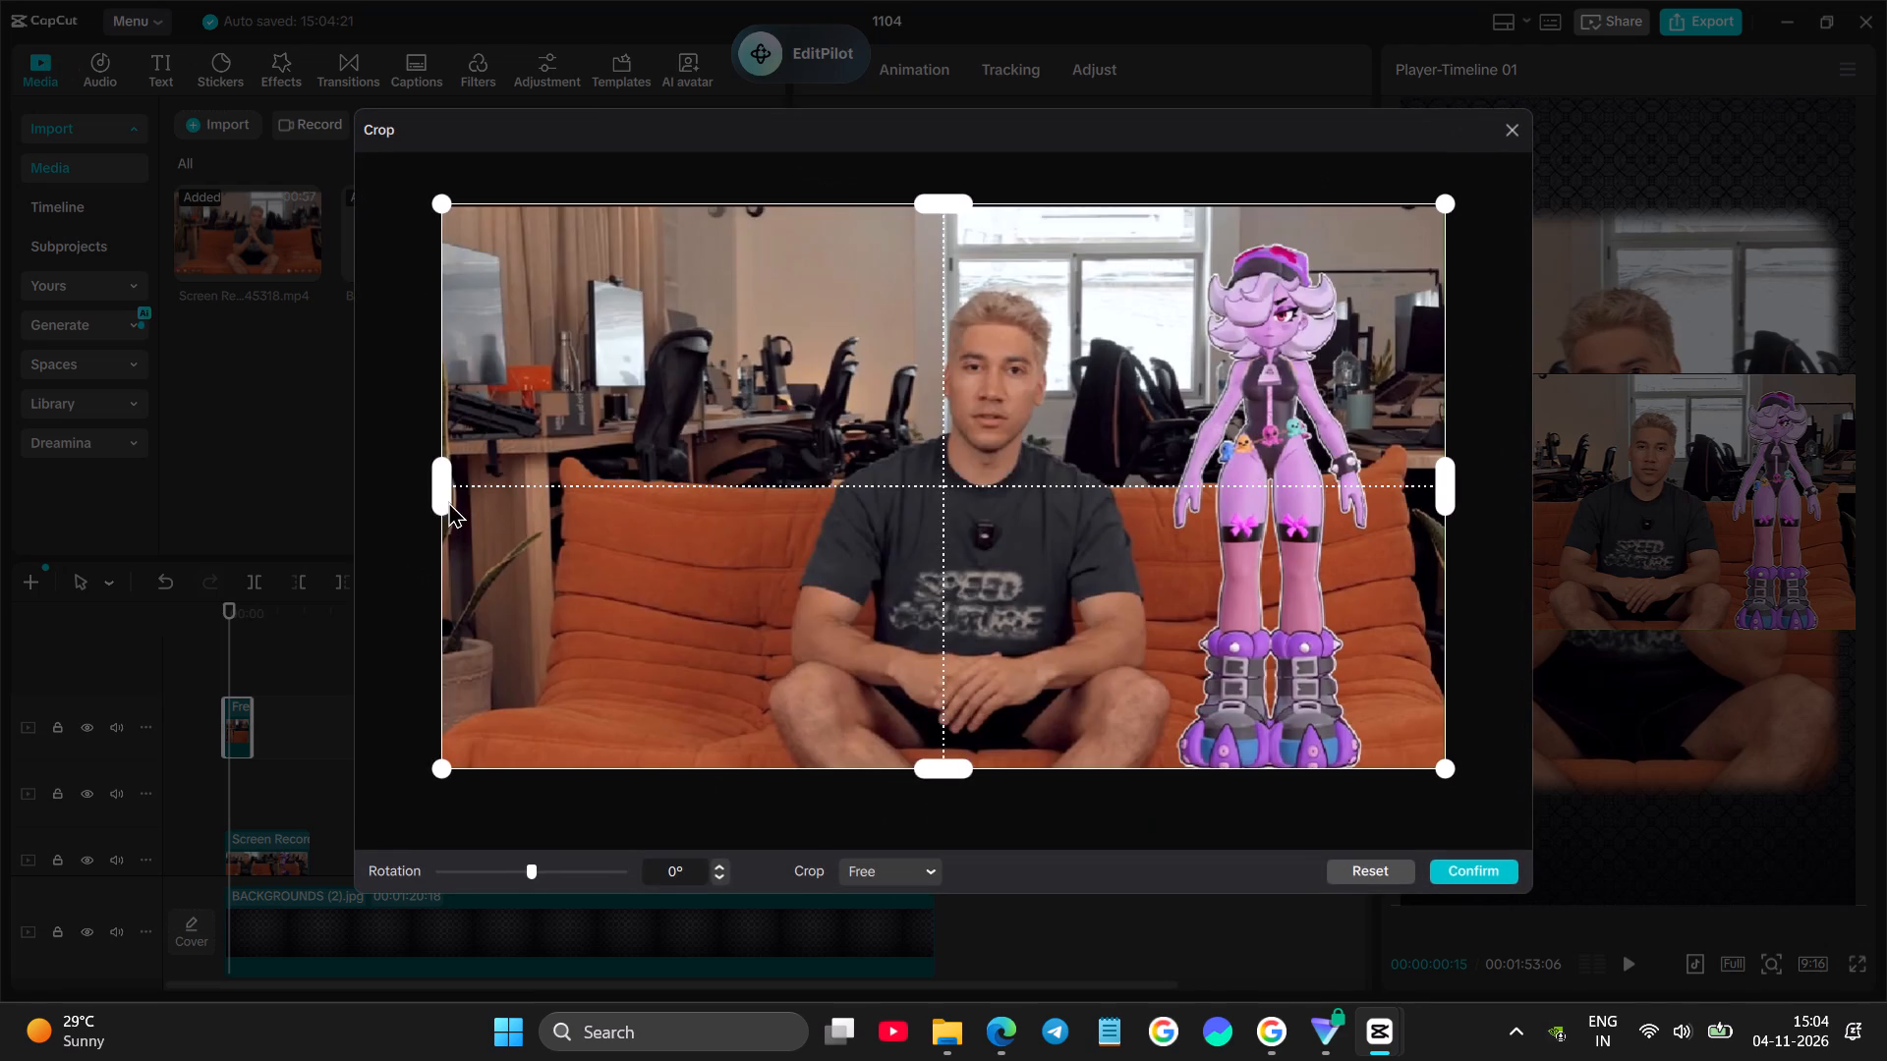
left_click_drag(446, 498, 1146, 498)
left_click_drag(1430, 481, 1410, 491)
left_click(1470, 865)
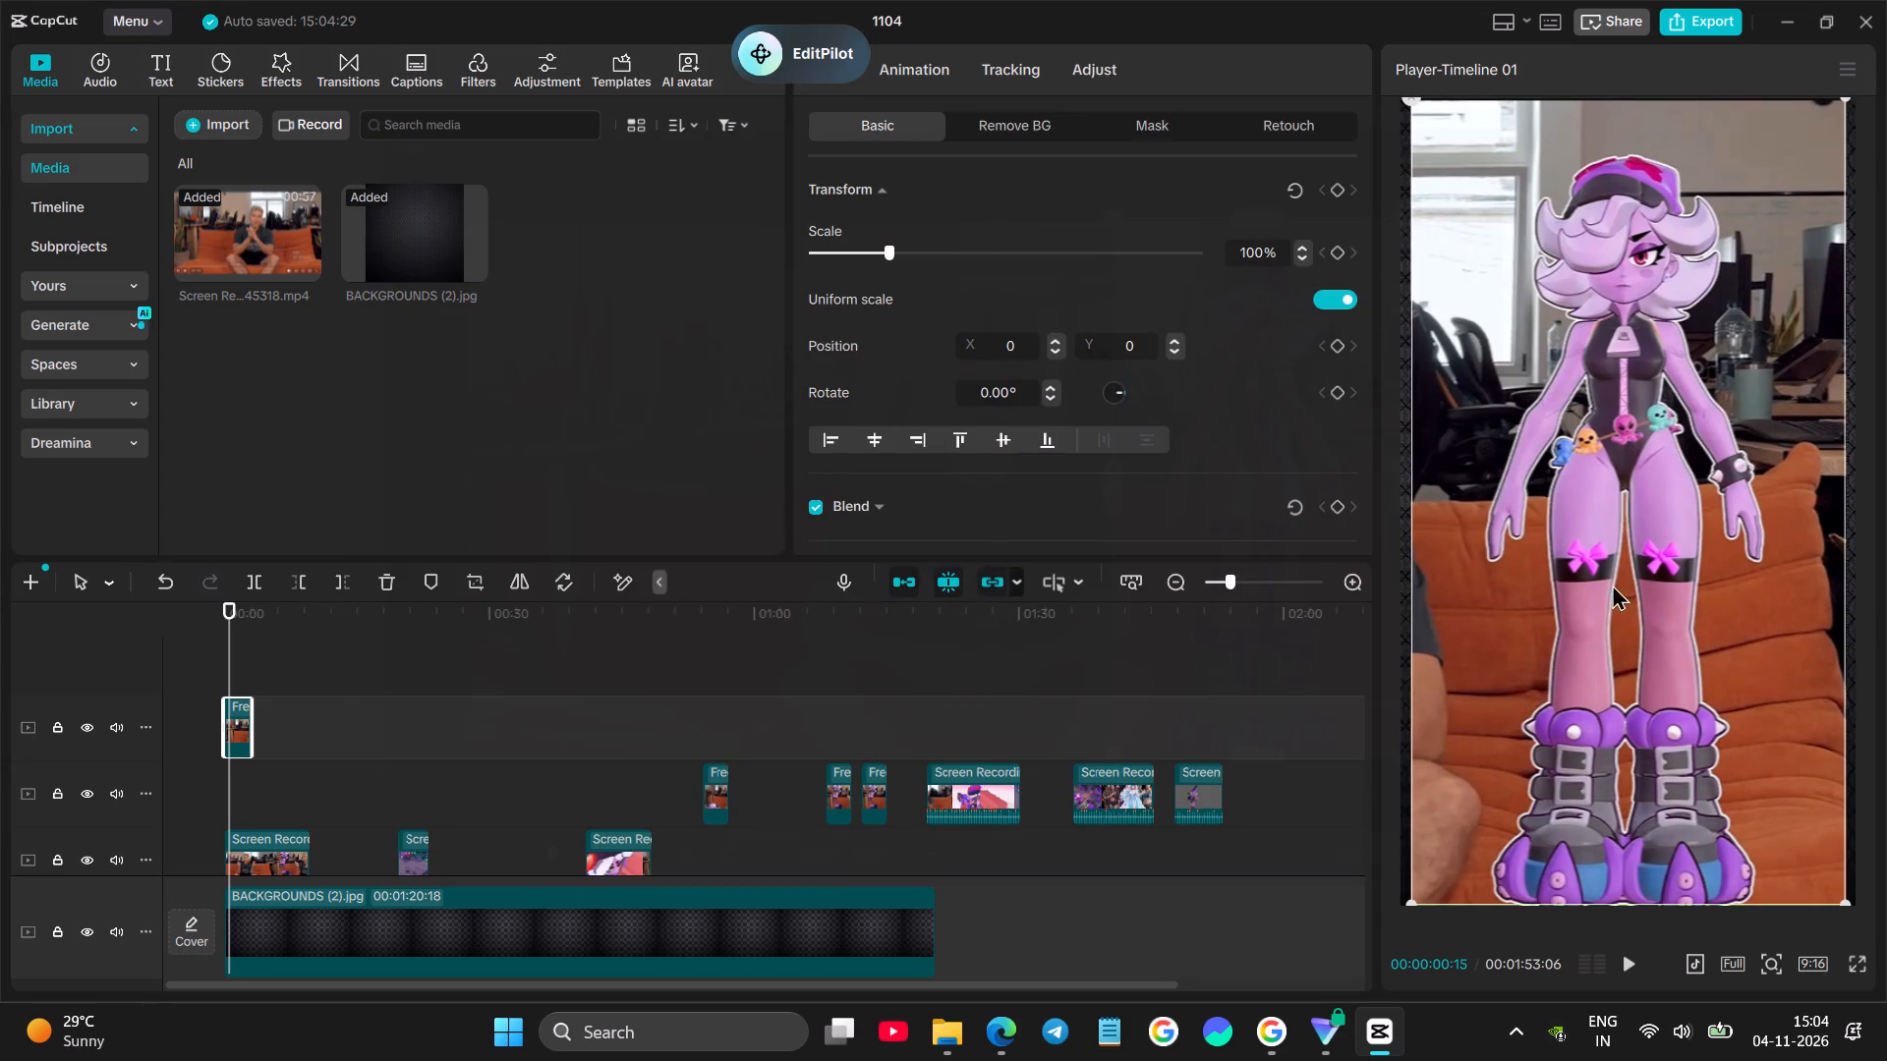
Remove the background of the cropped character freeze frame with Auto removal.
left_click(1034, 134)
left_click(817, 191)
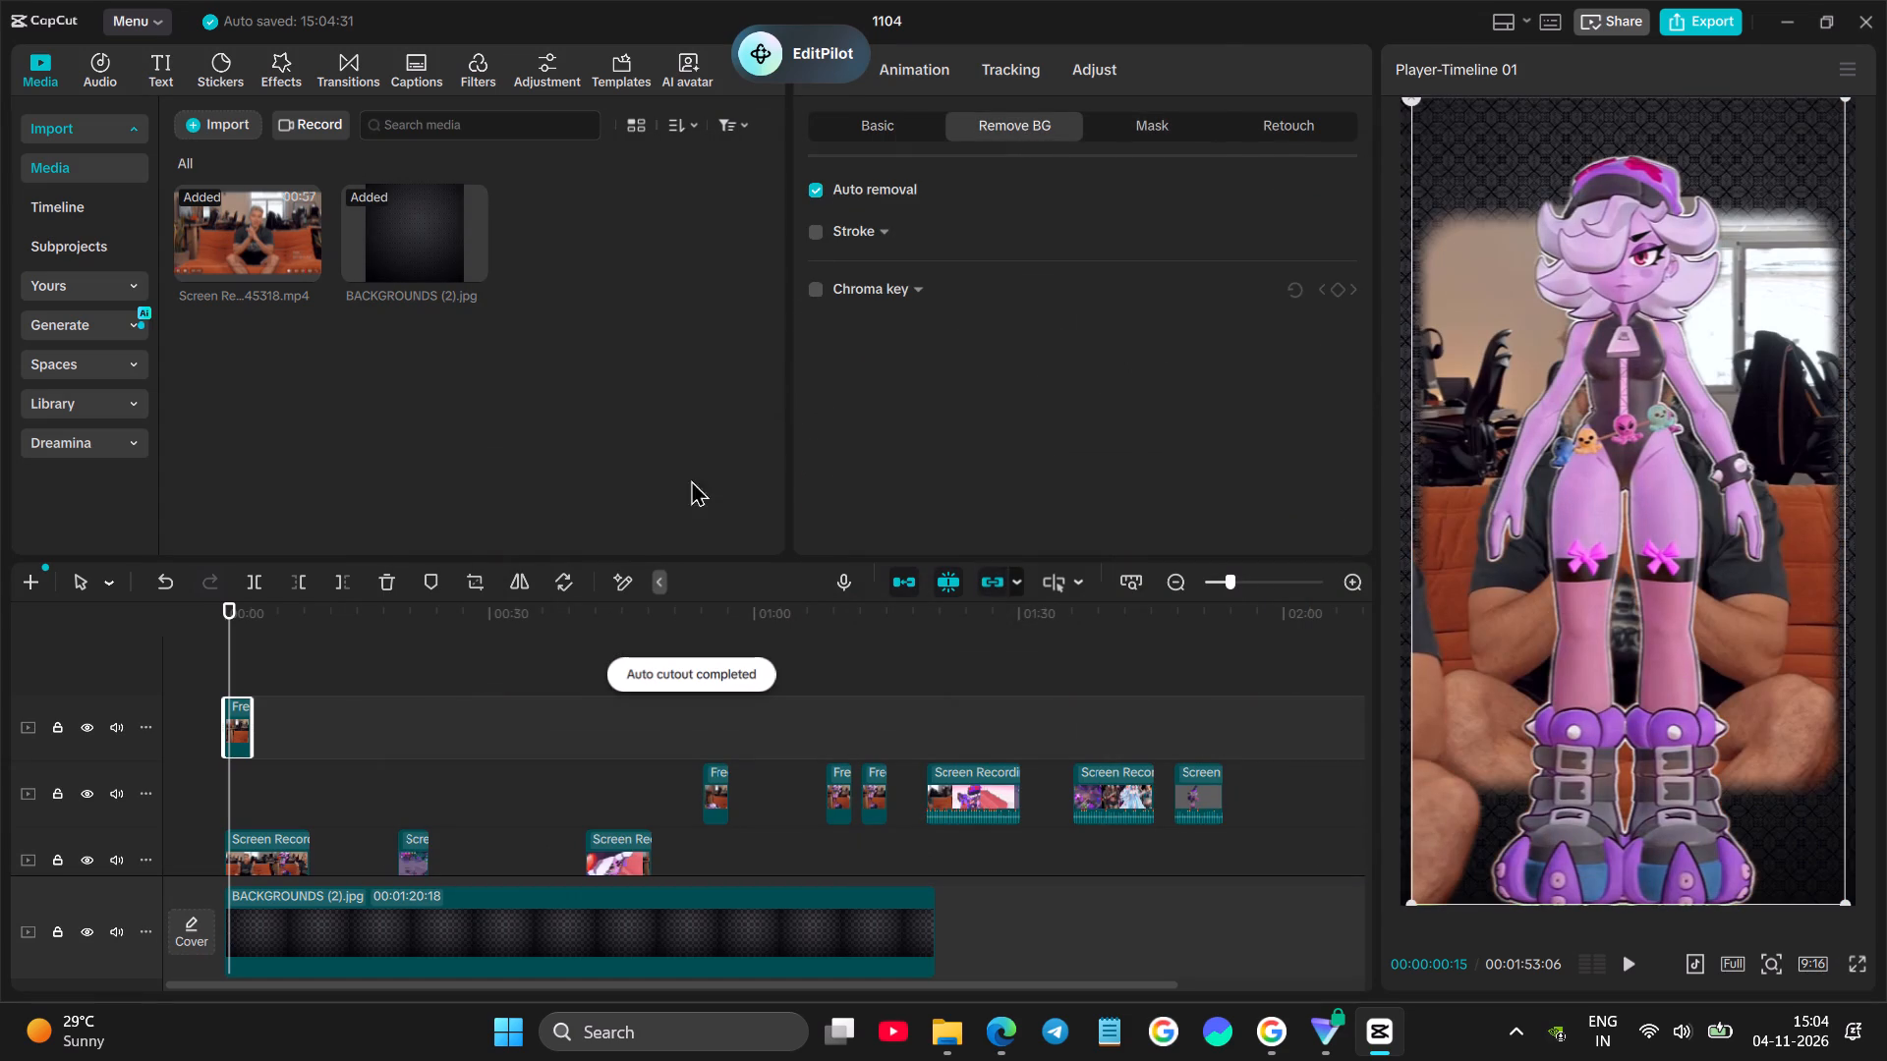
key("space")
key("space")
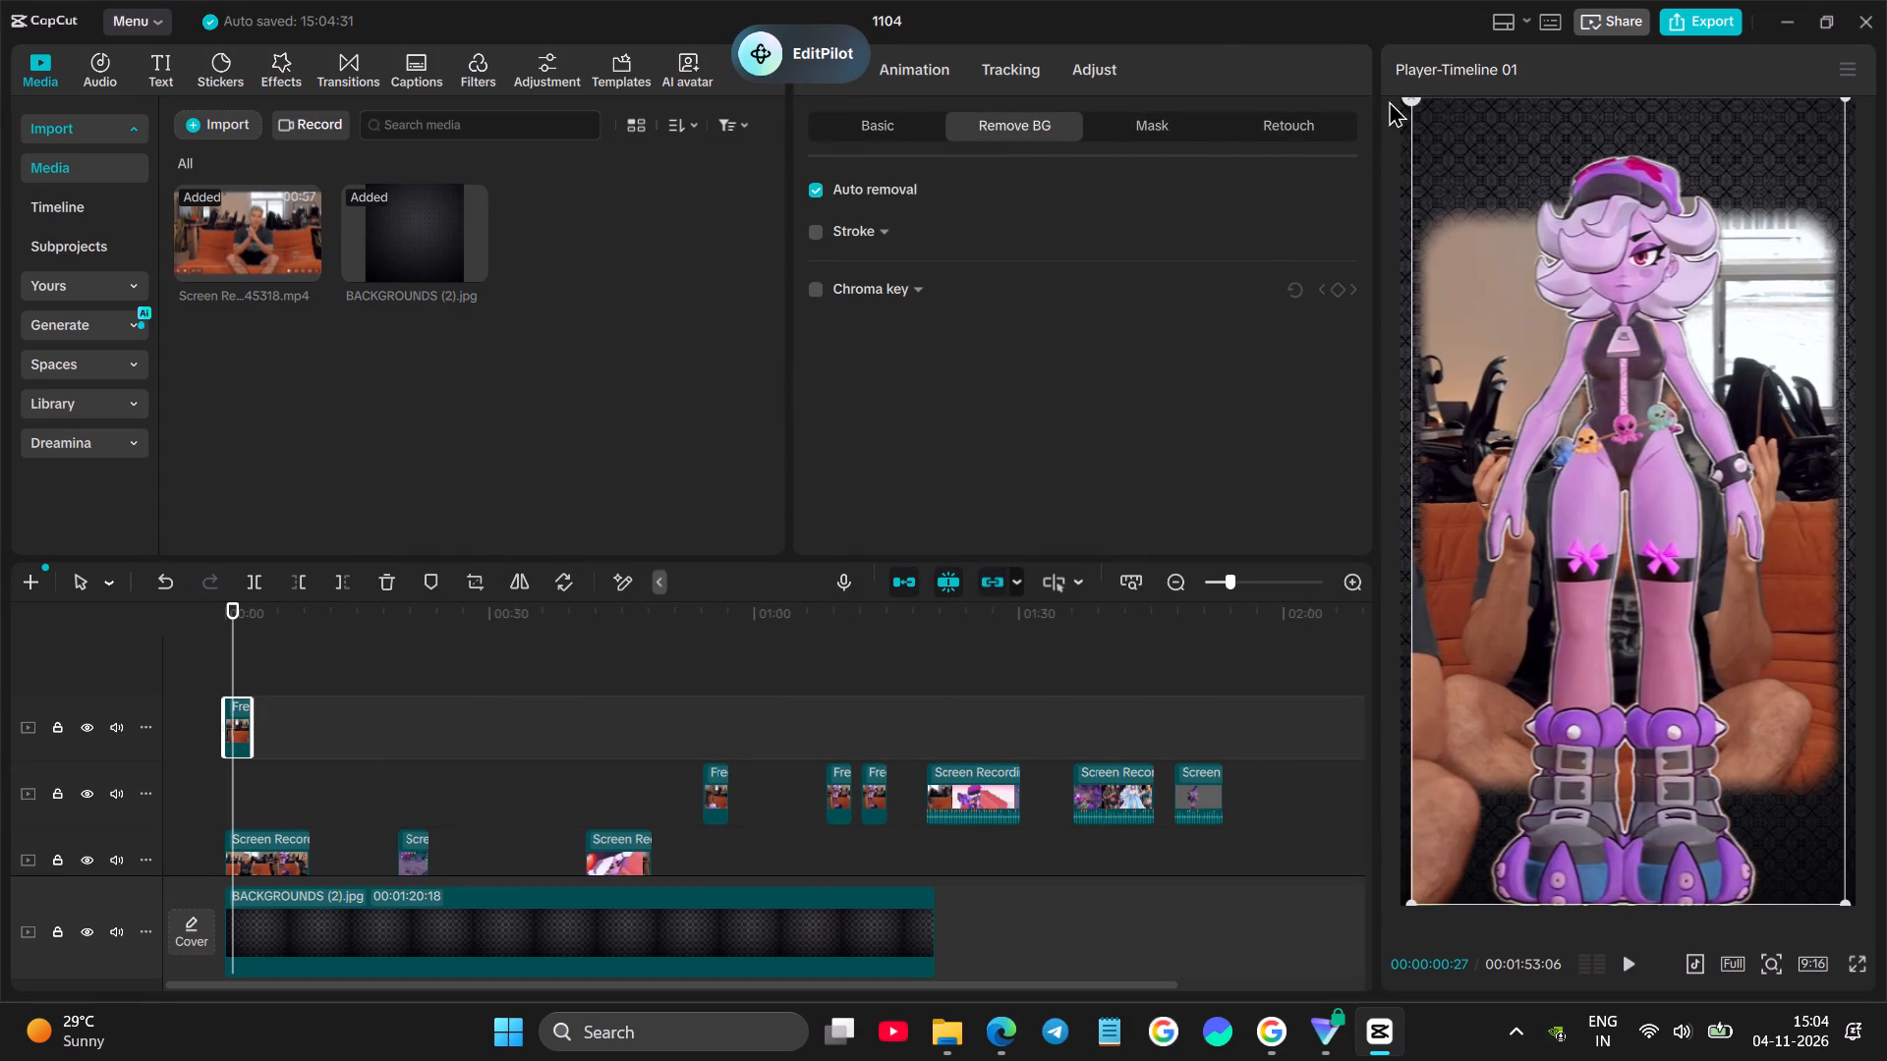
Scale the character cutout down to under half the frame height and place it in the frame's lower-left area.
left_click_drag(1841, 100, 1701, 510)
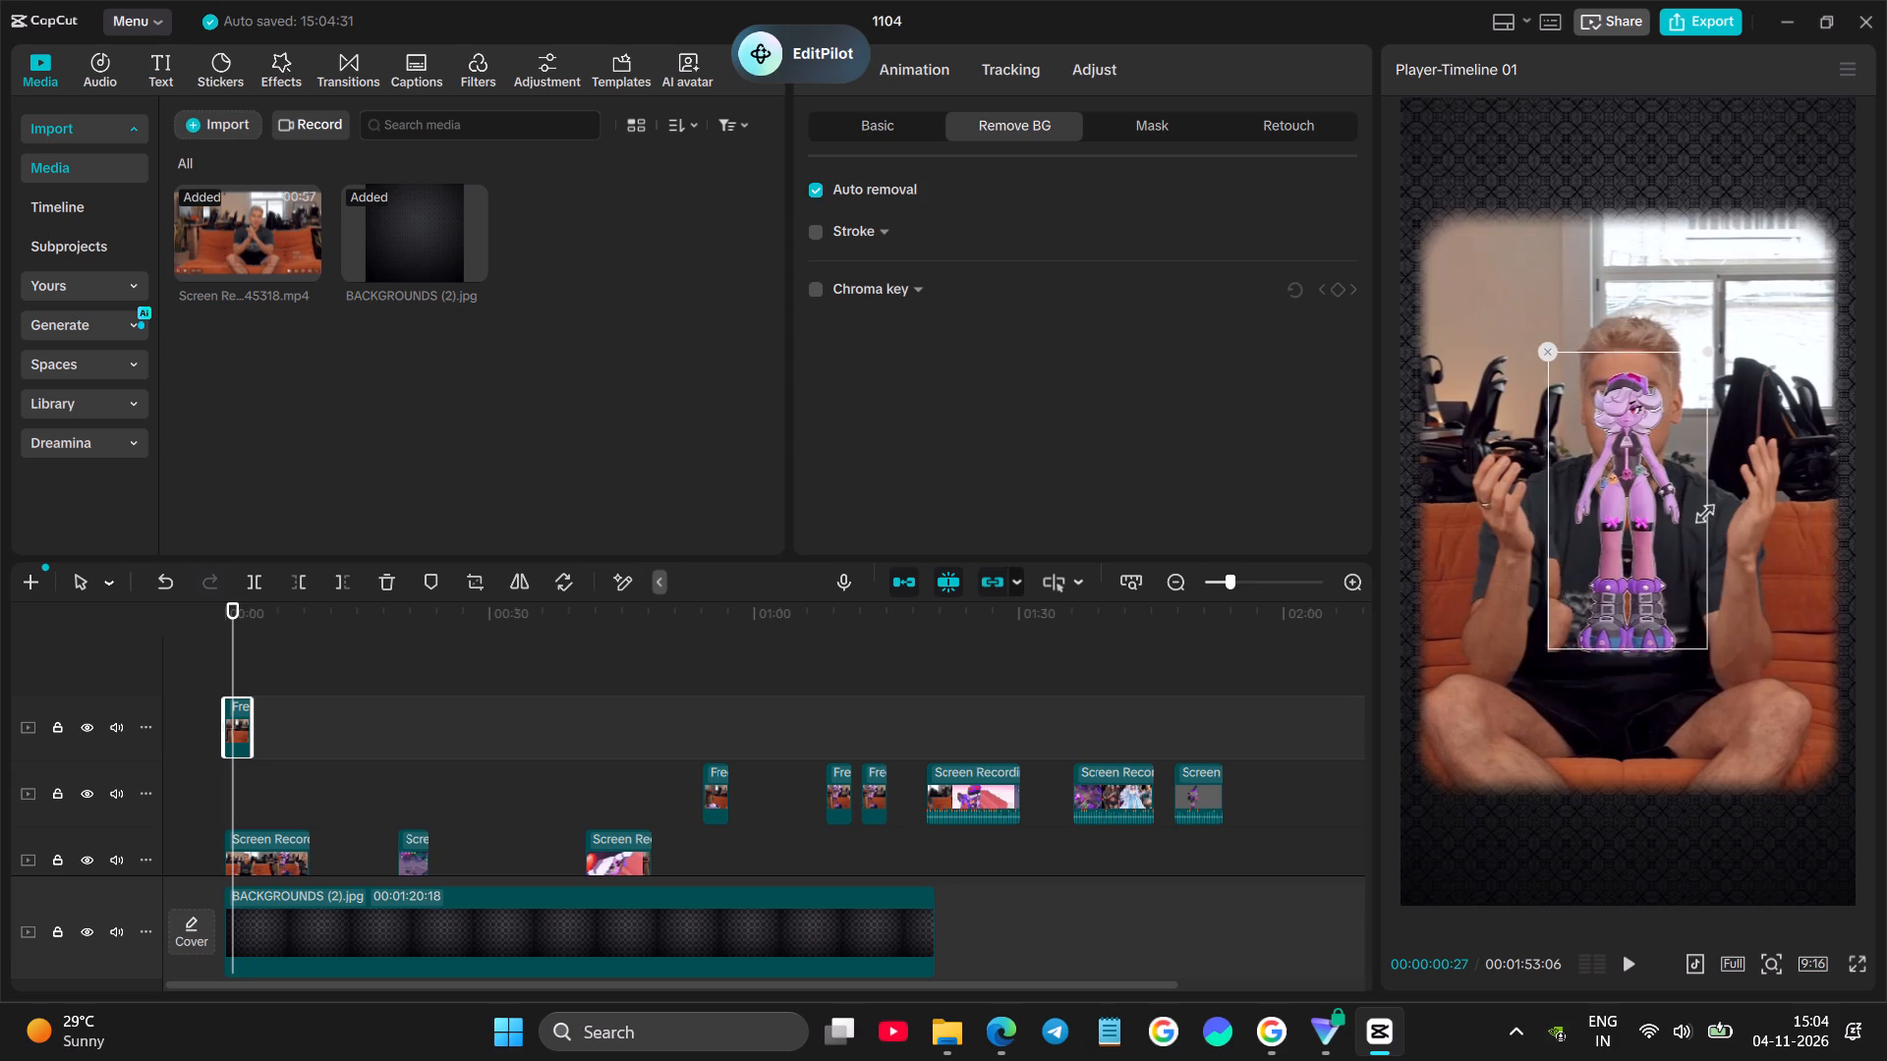
left_click_drag(1701, 510, 1712, 472)
left_click_drag(1644, 529, 1496, 758)
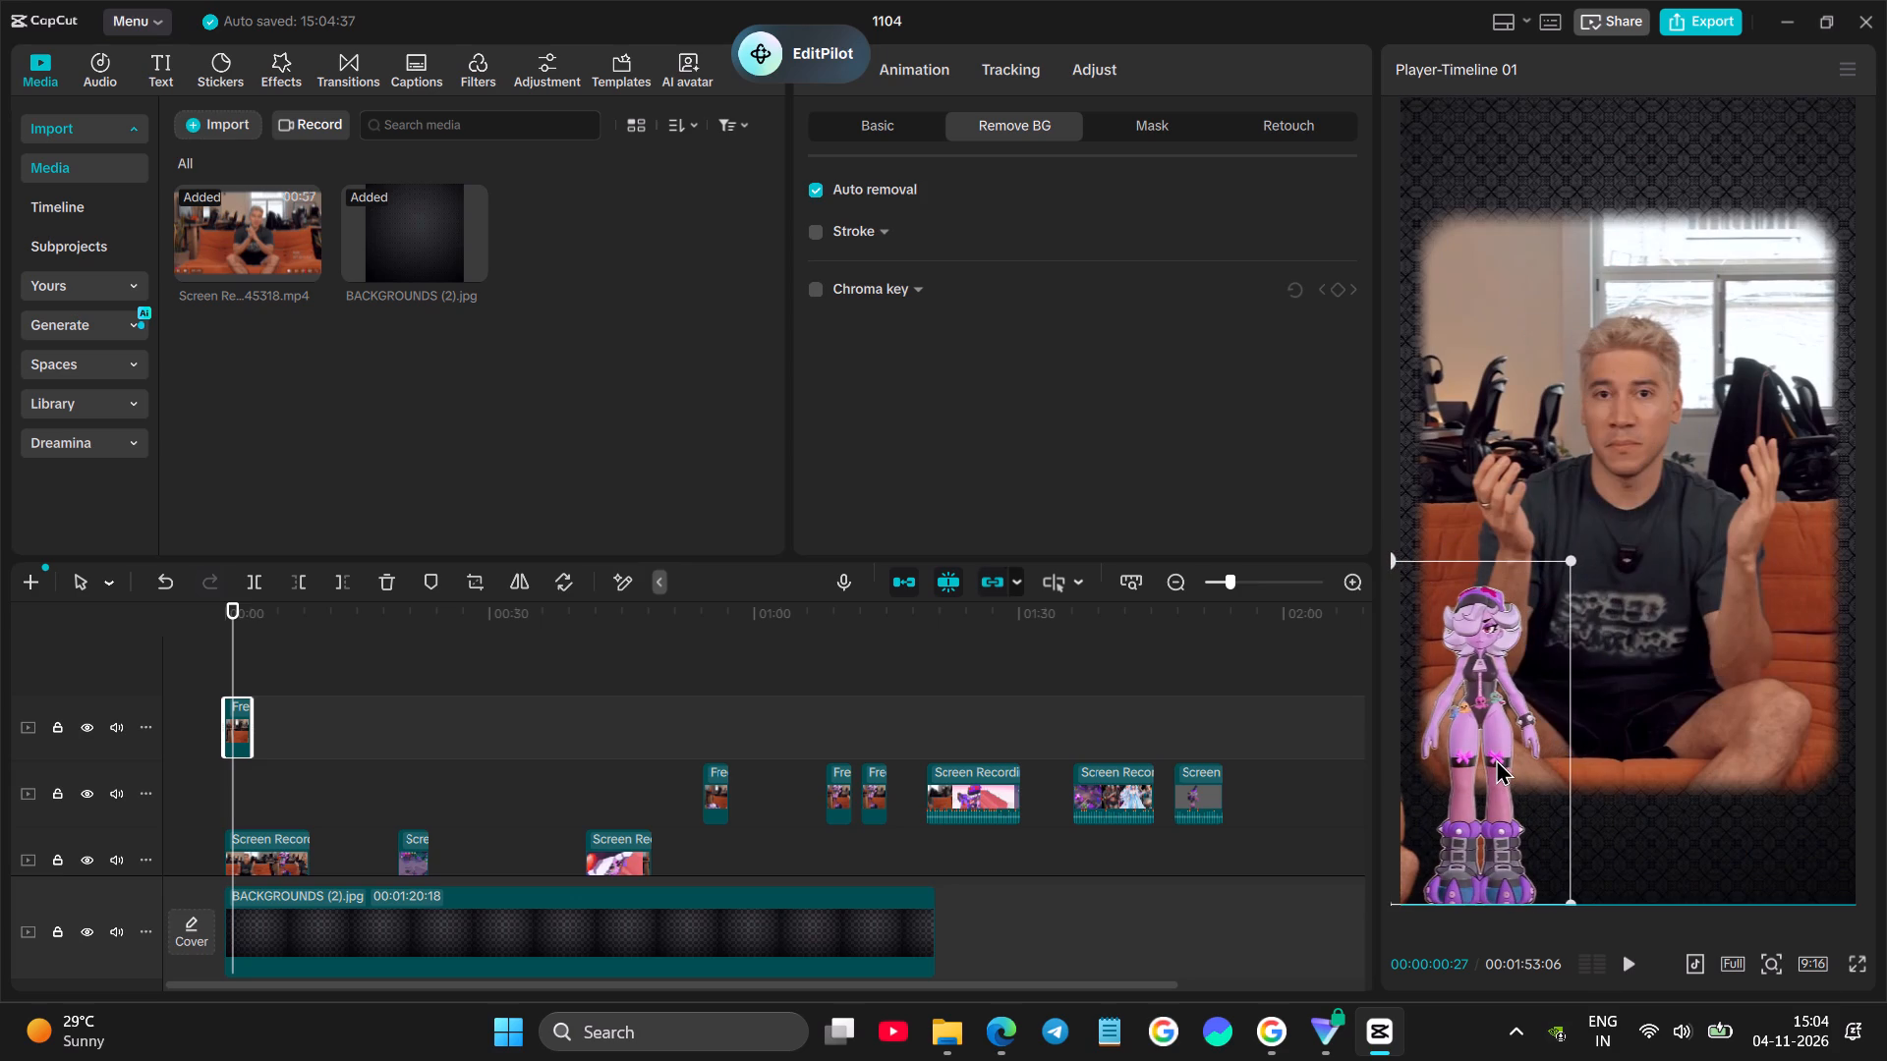
left_click_drag(1496, 758, 1524, 724)
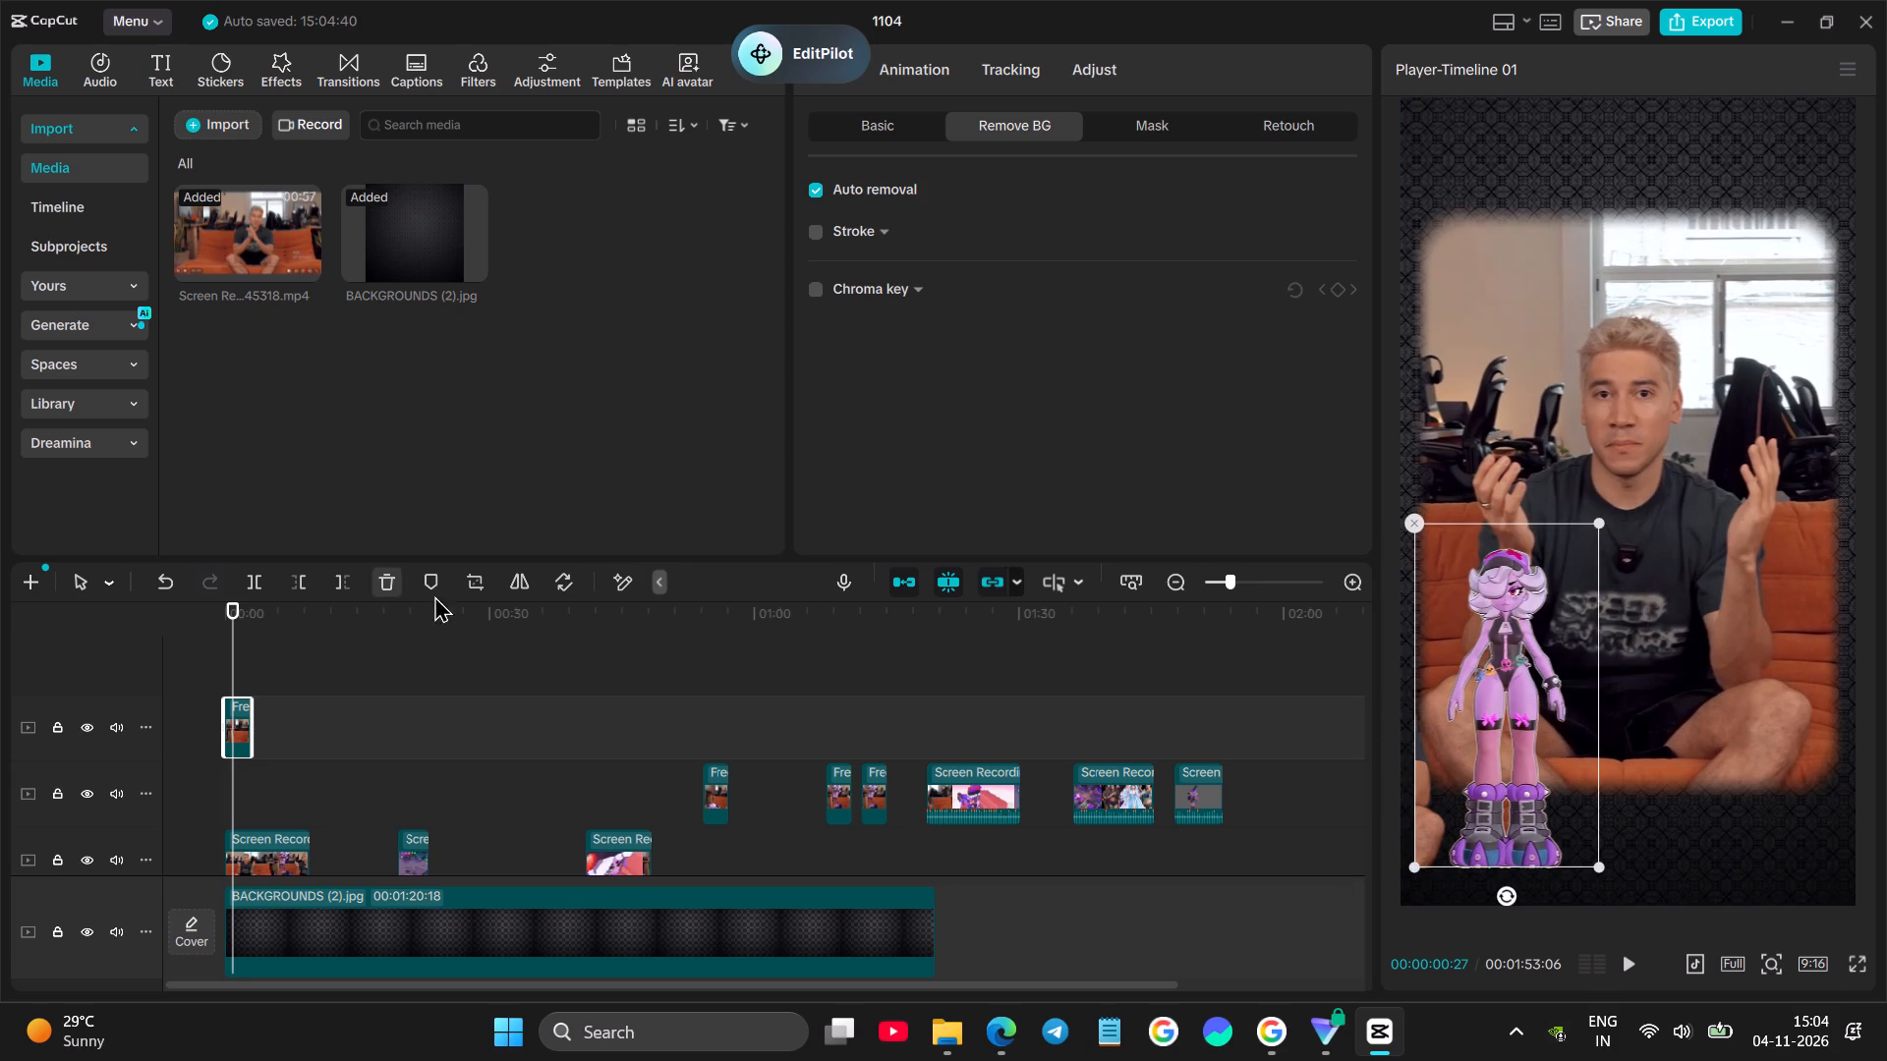
Crop the character cutout tighter on both sides, close to the character's arms and boots.
left_click(471, 592)
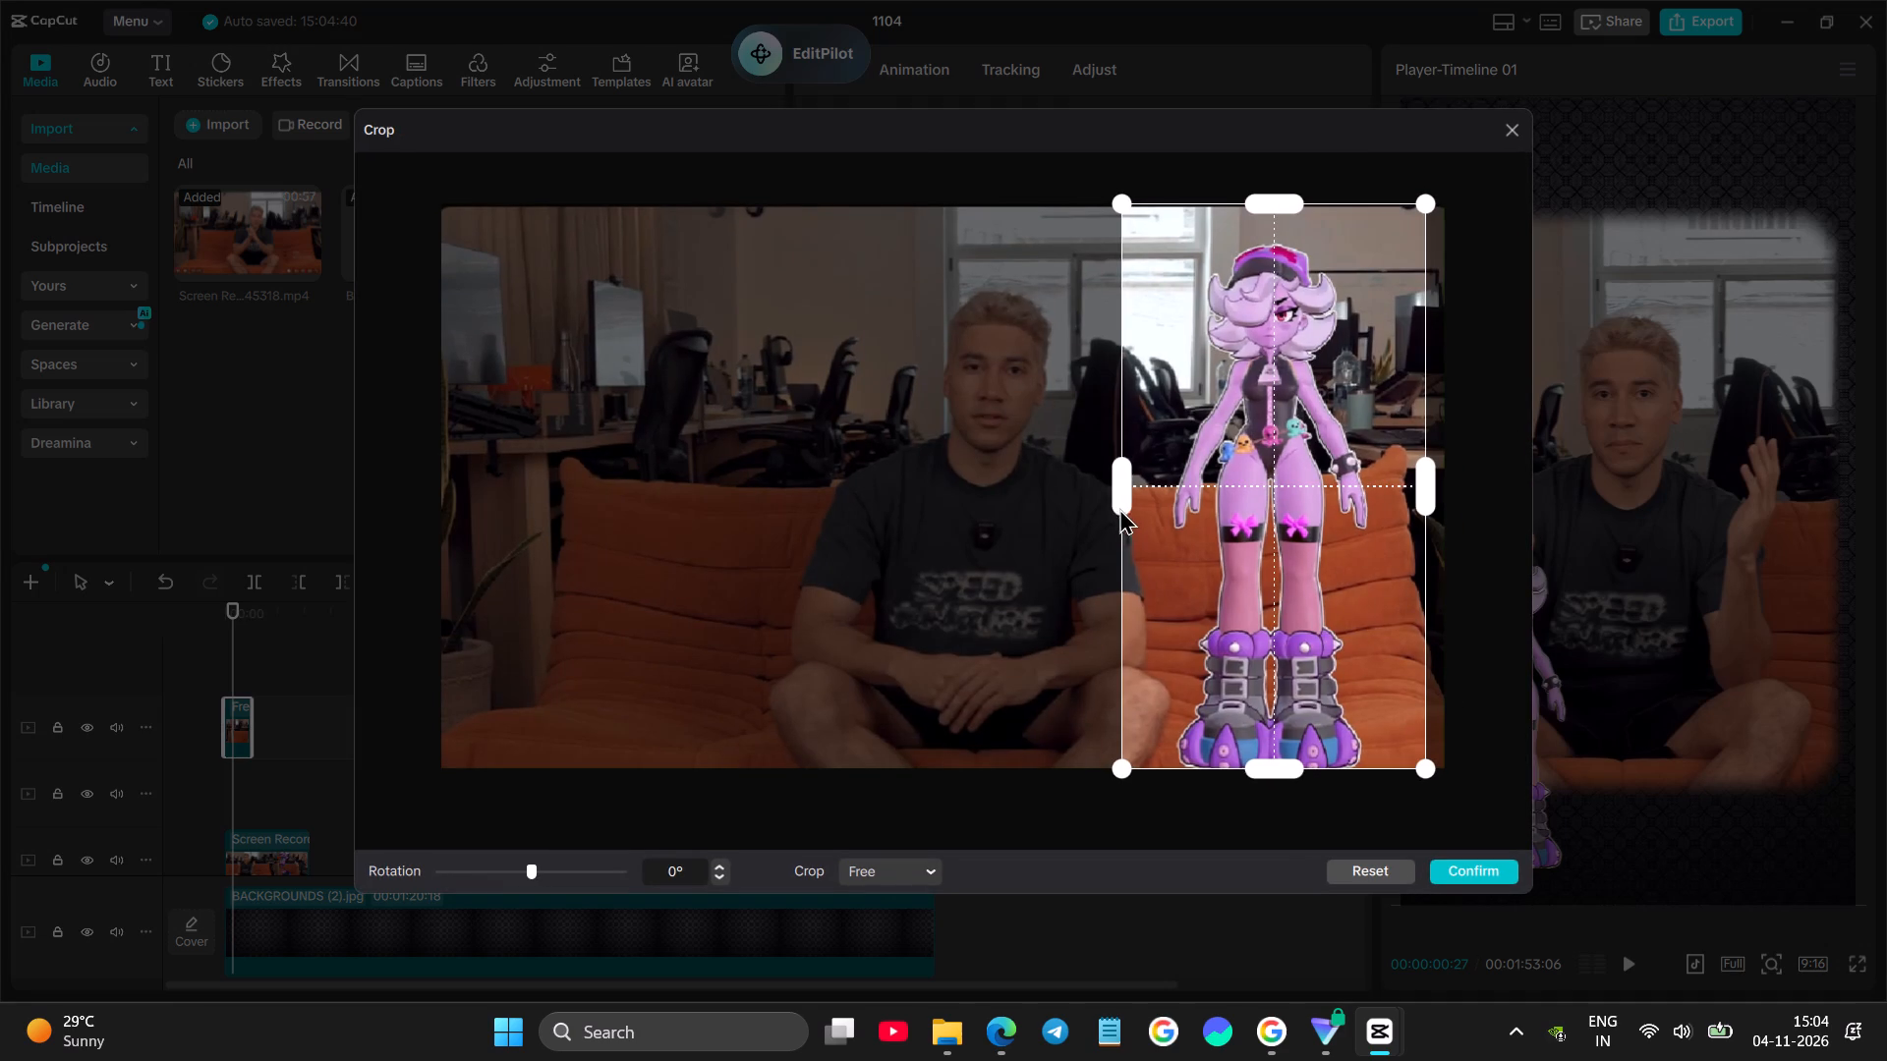
left_click_drag(1120, 499, 1166, 475)
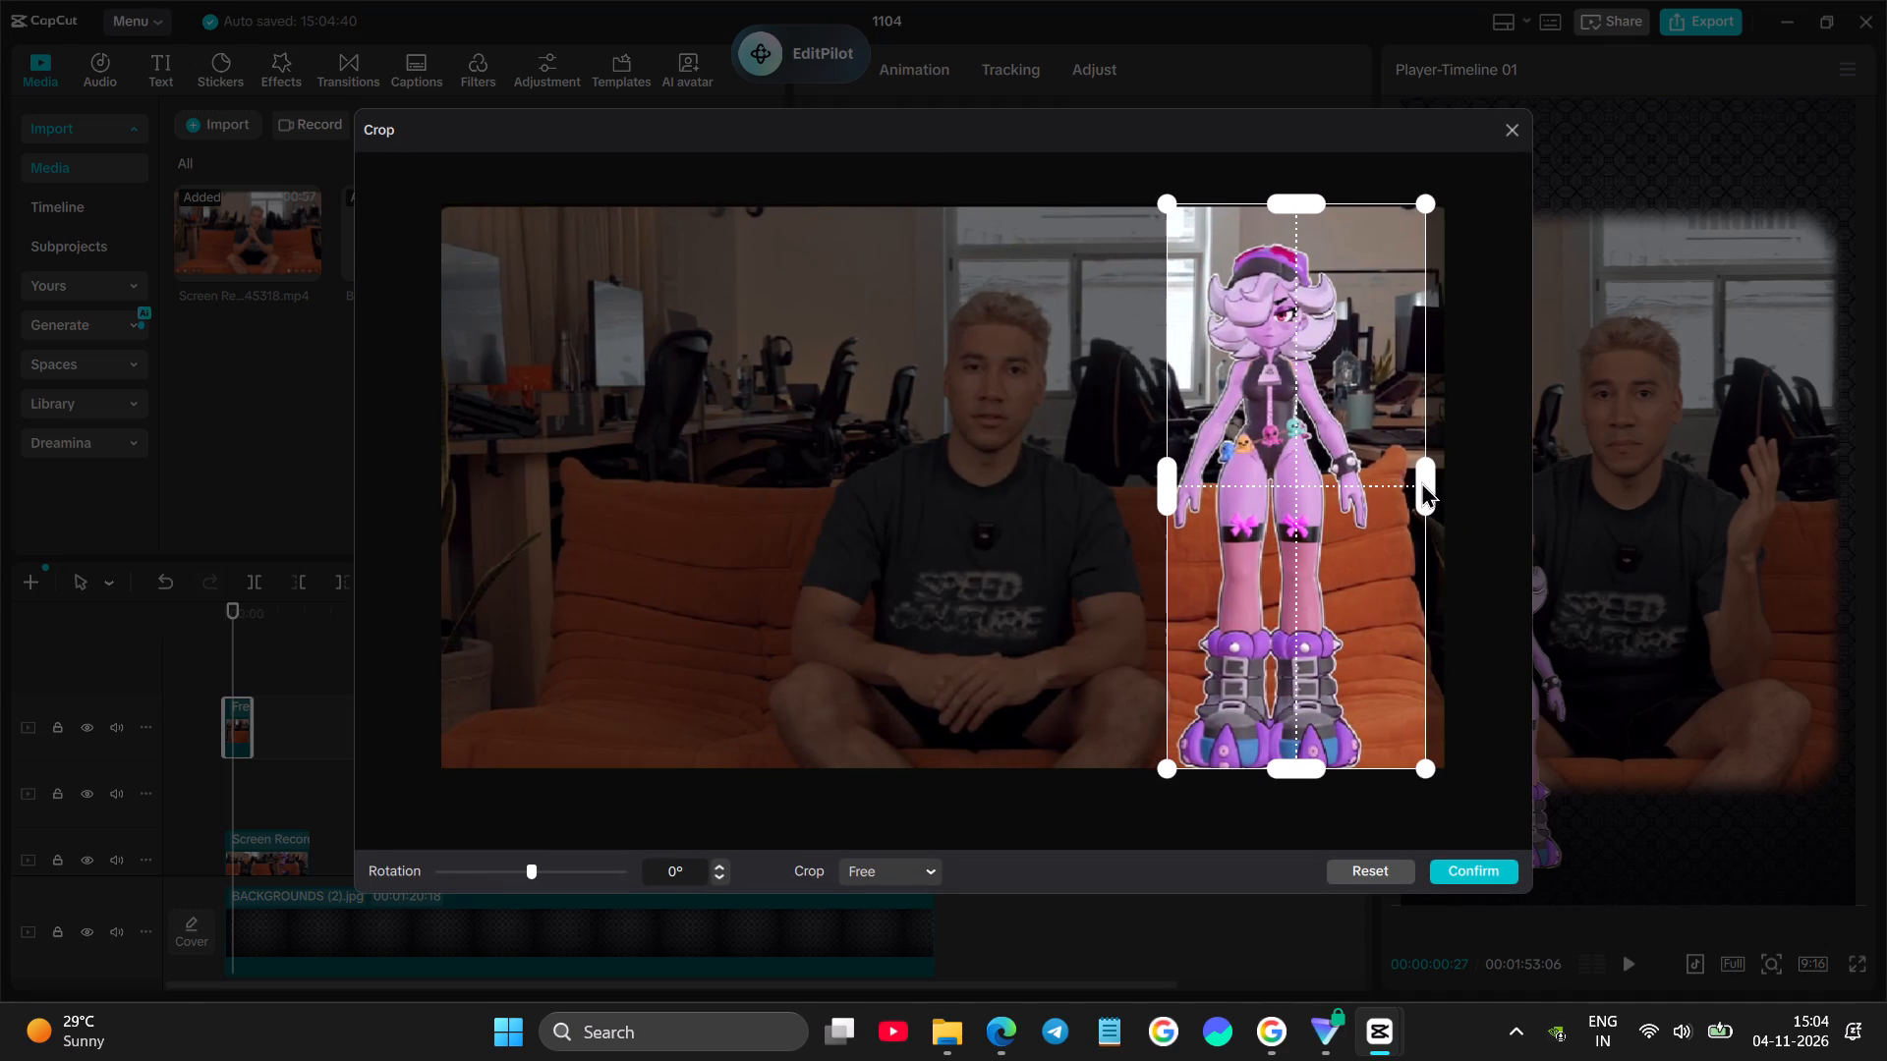
left_click_drag(1421, 482, 1382, 522)
left_click(1509, 868)
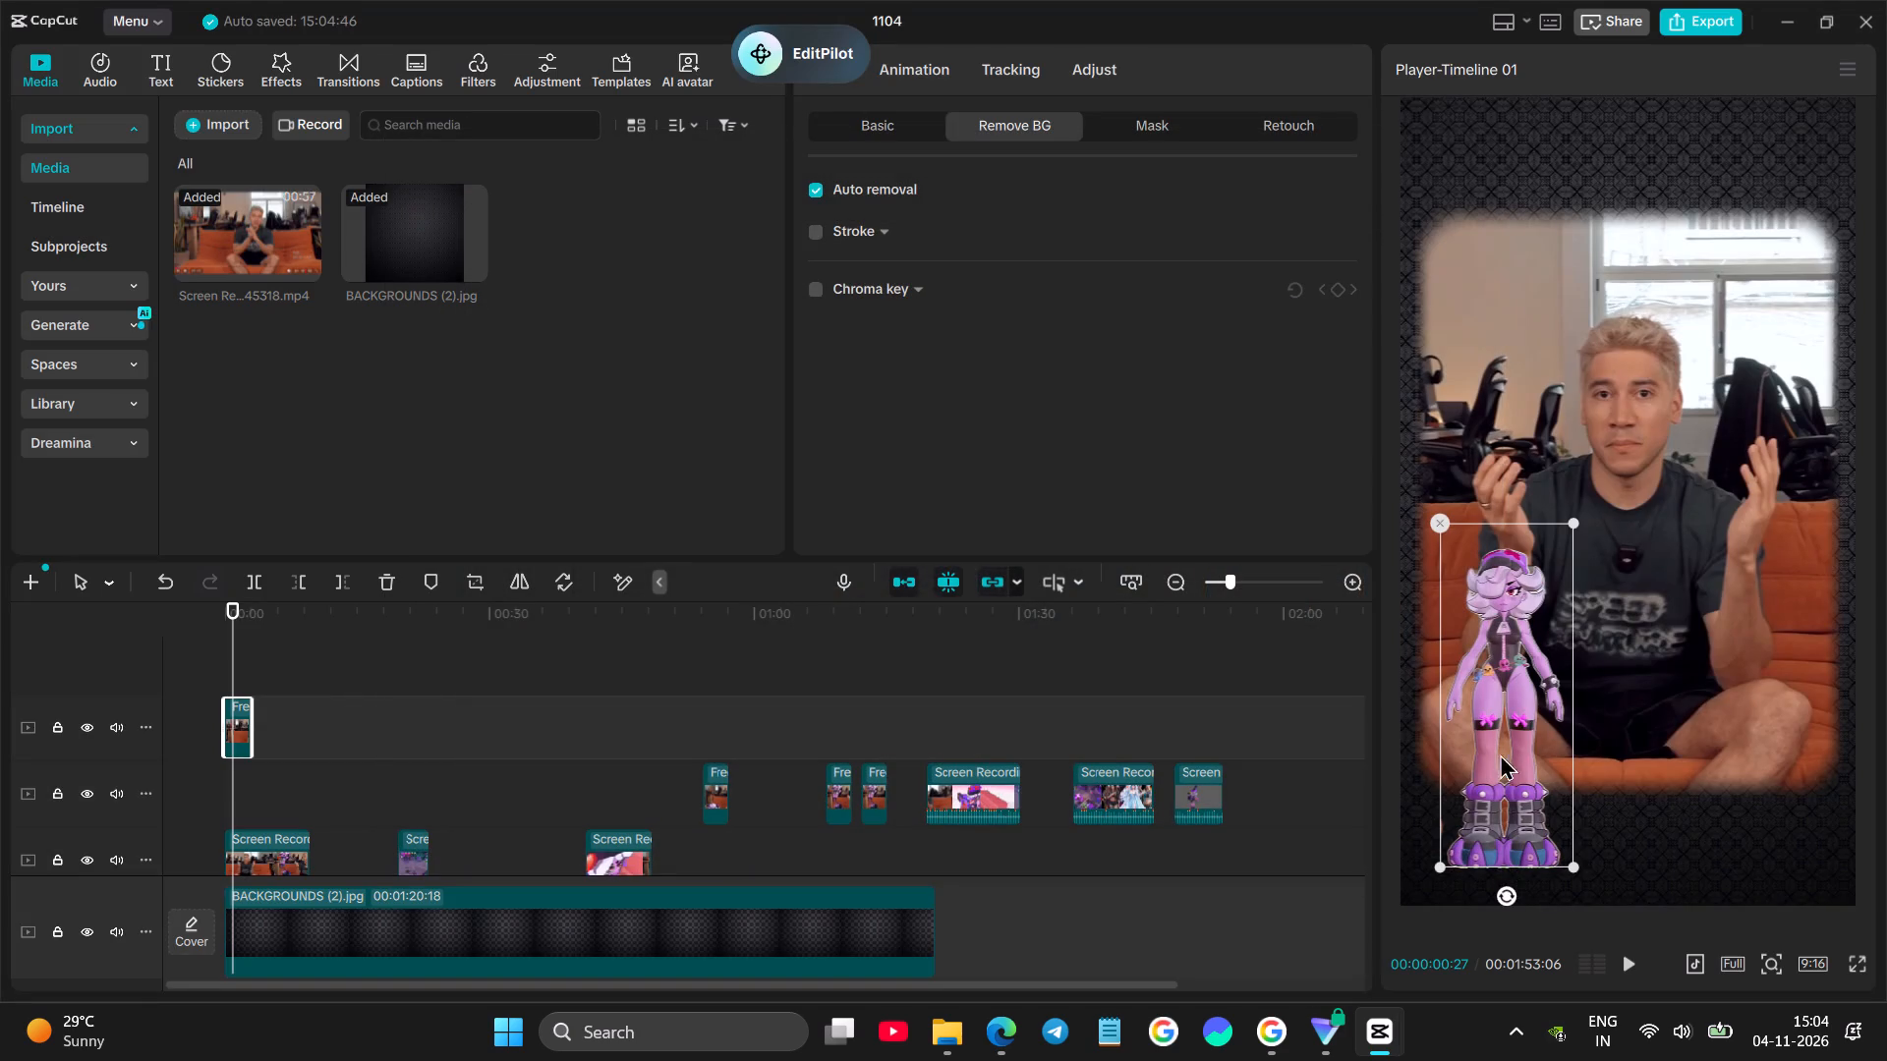
Enlarge the character cutout to over half the frame height and set it in the bottom-left corner of the frame.
left_click_drag(1442, 869, 1361, 921)
left_click_drag(1514, 777, 1512, 733)
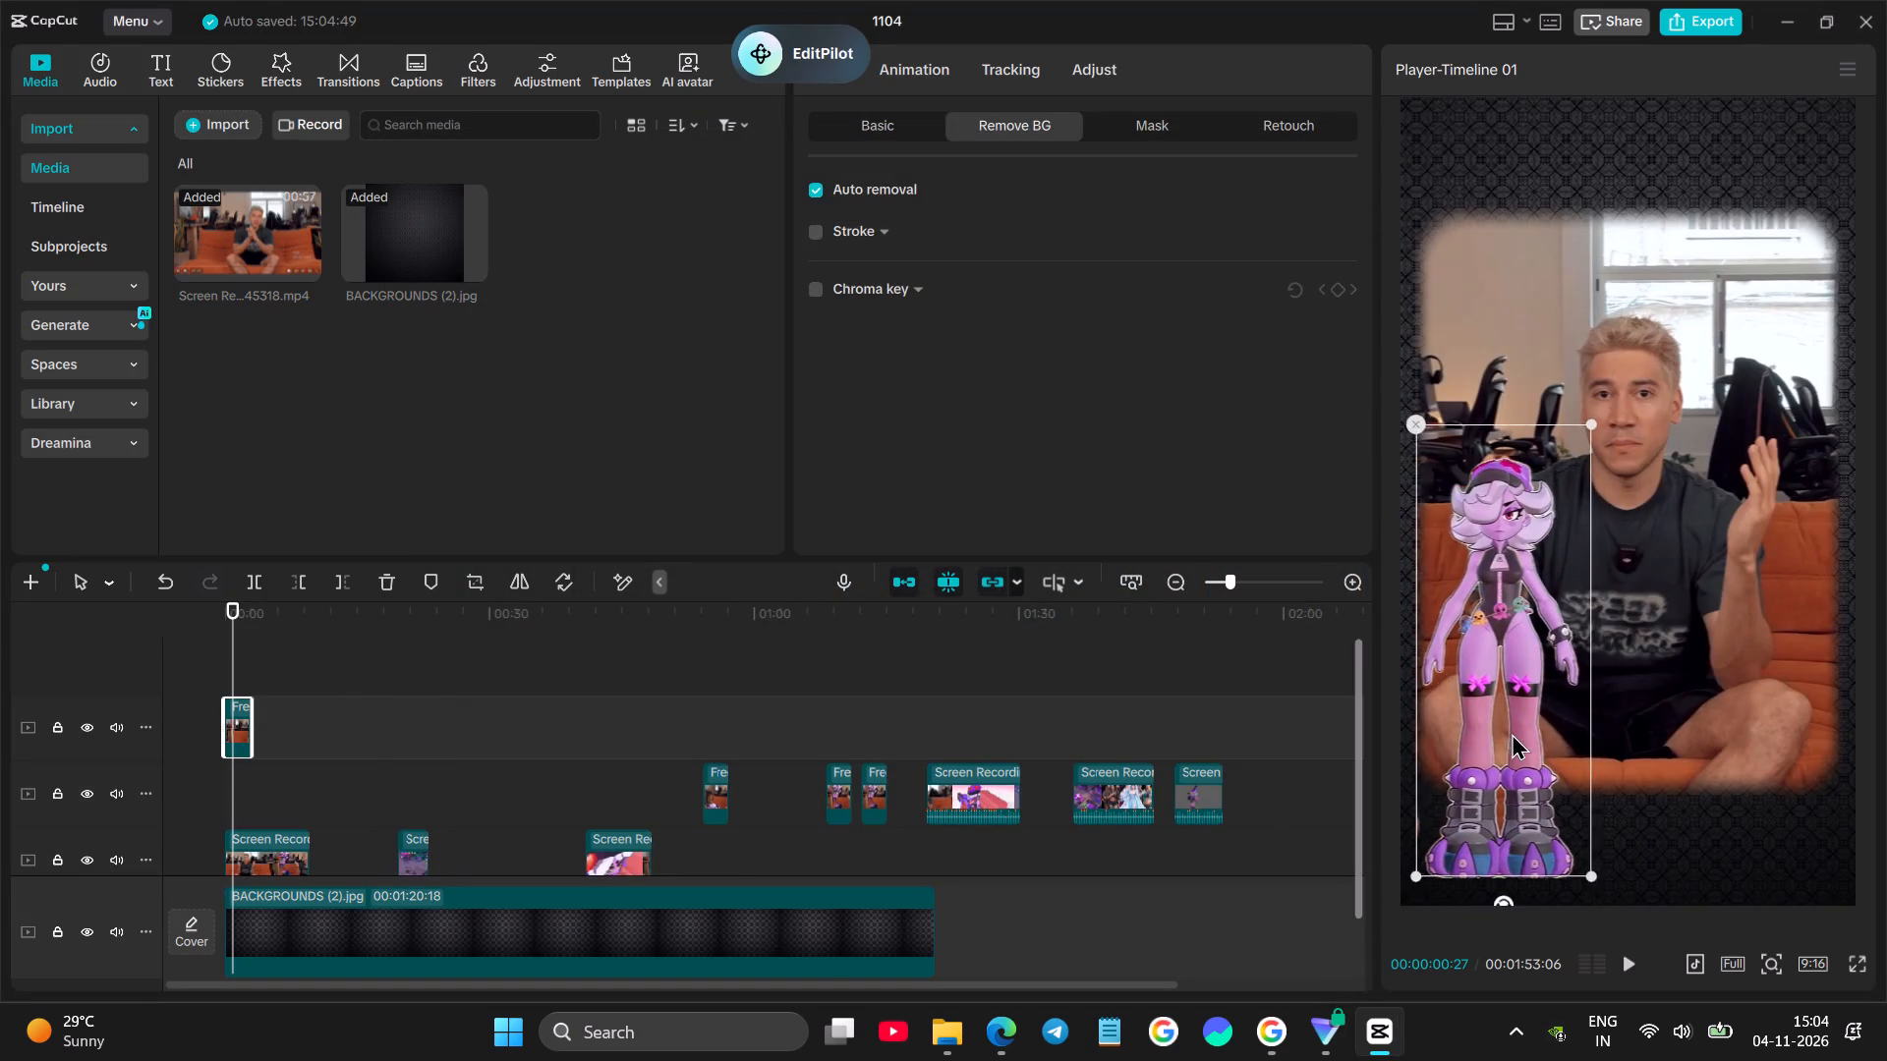
left_click_drag(1512, 733, 1489, 757)
Apply the Fade In entrance animation to the character freeze frame.
left_click(274, 649)
left_click_drag(272, 648, 194, 652)
key("space")
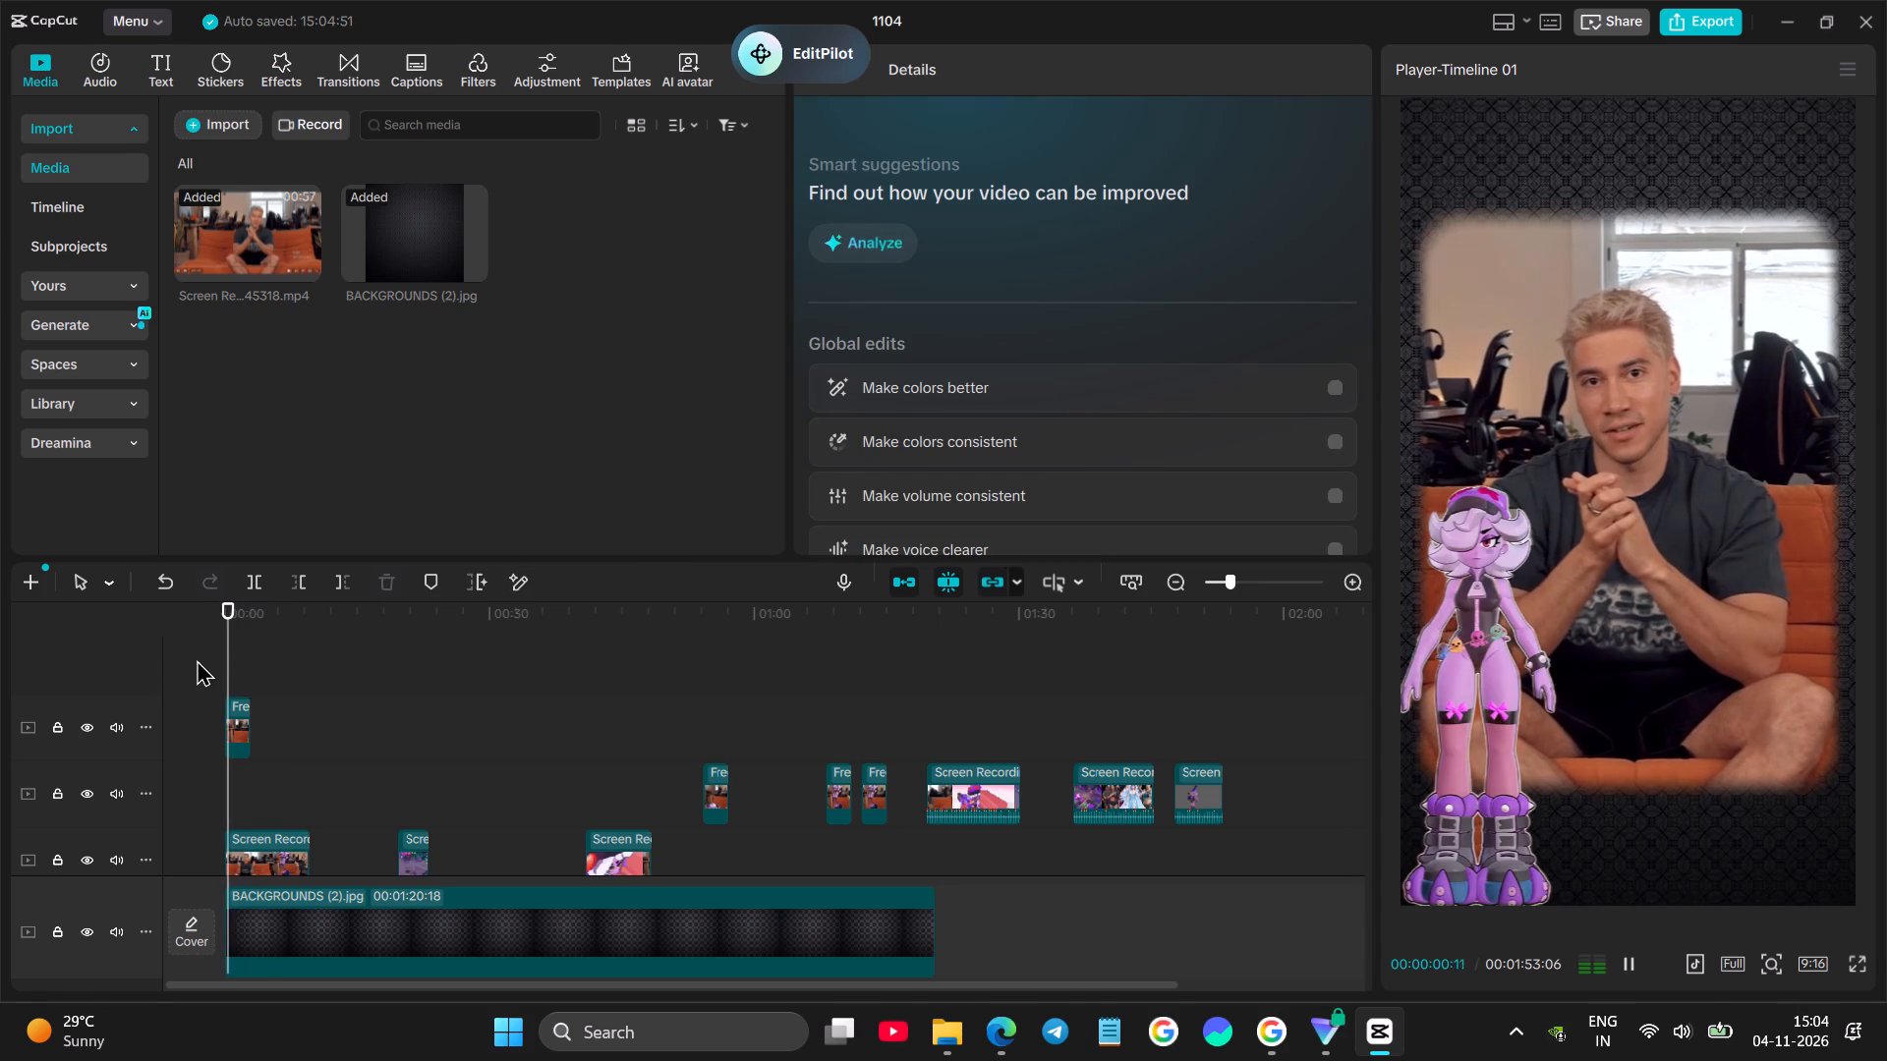
key("space")
left_click(232, 733)
left_click(920, 80)
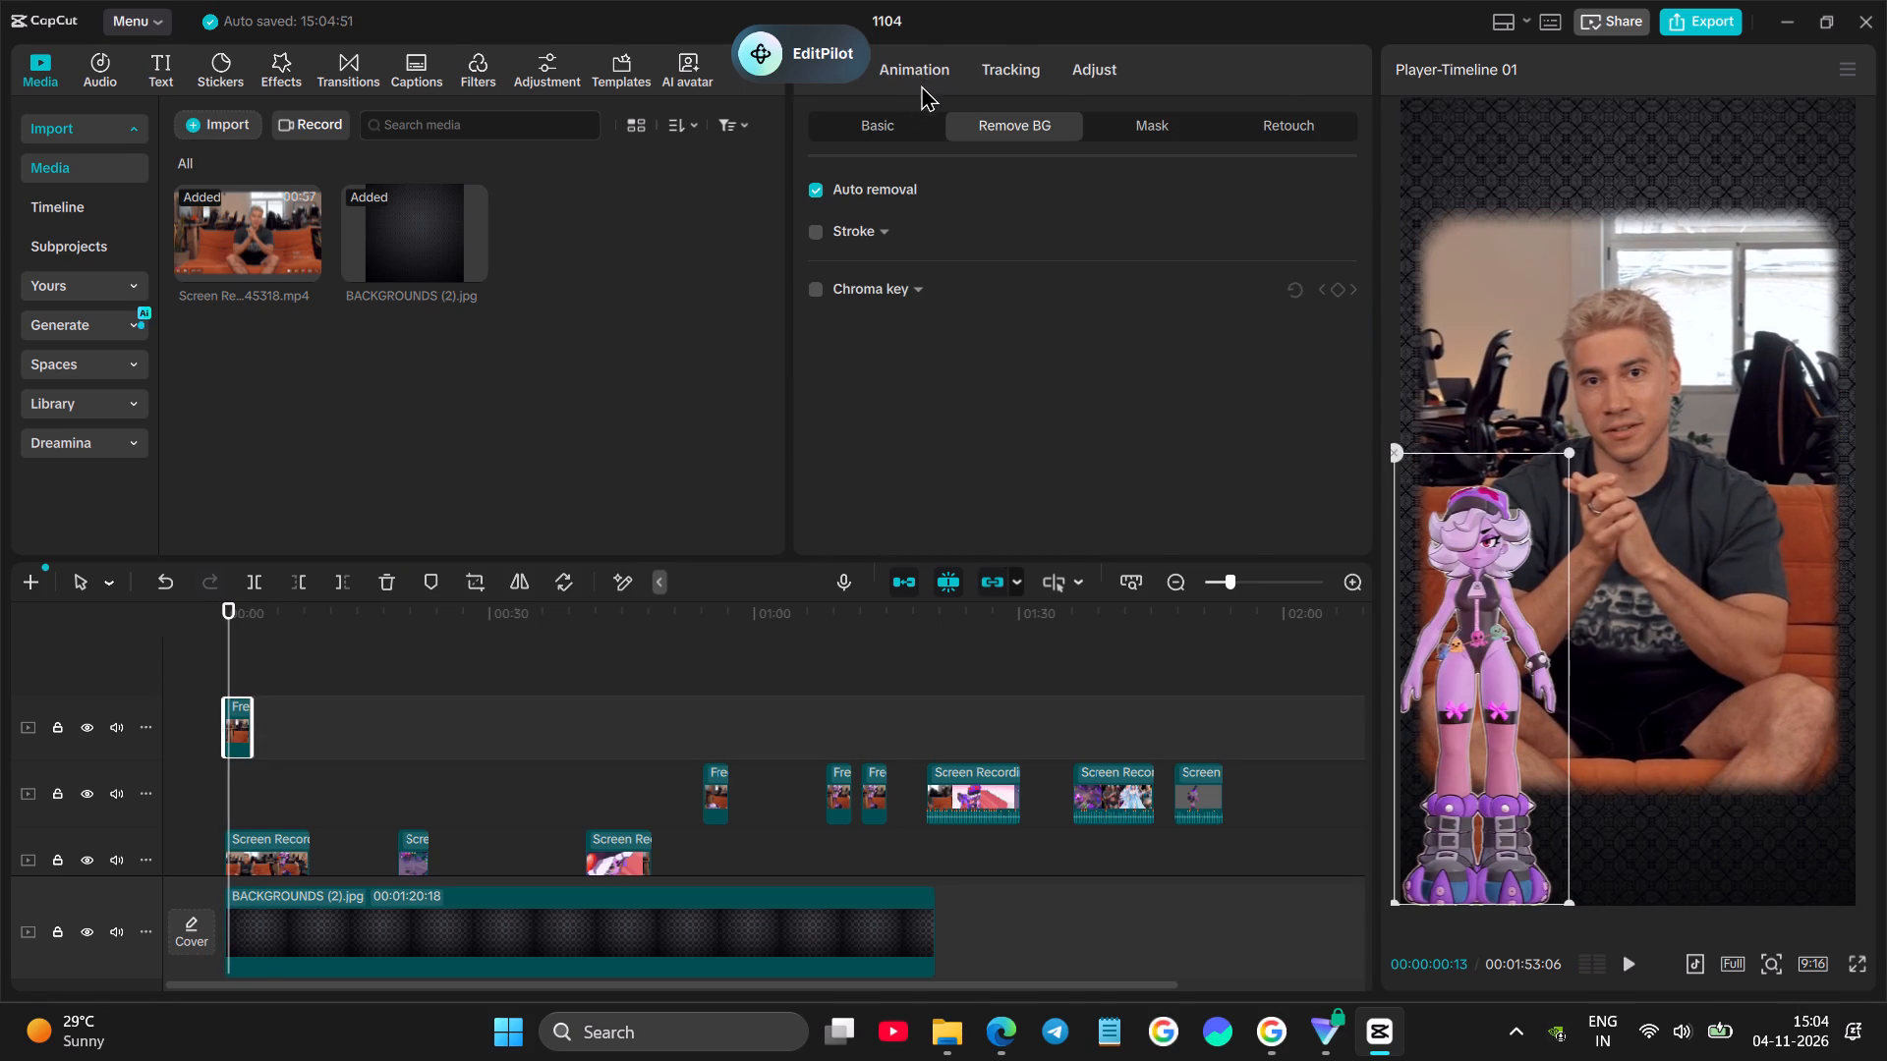
left_click(925, 291)
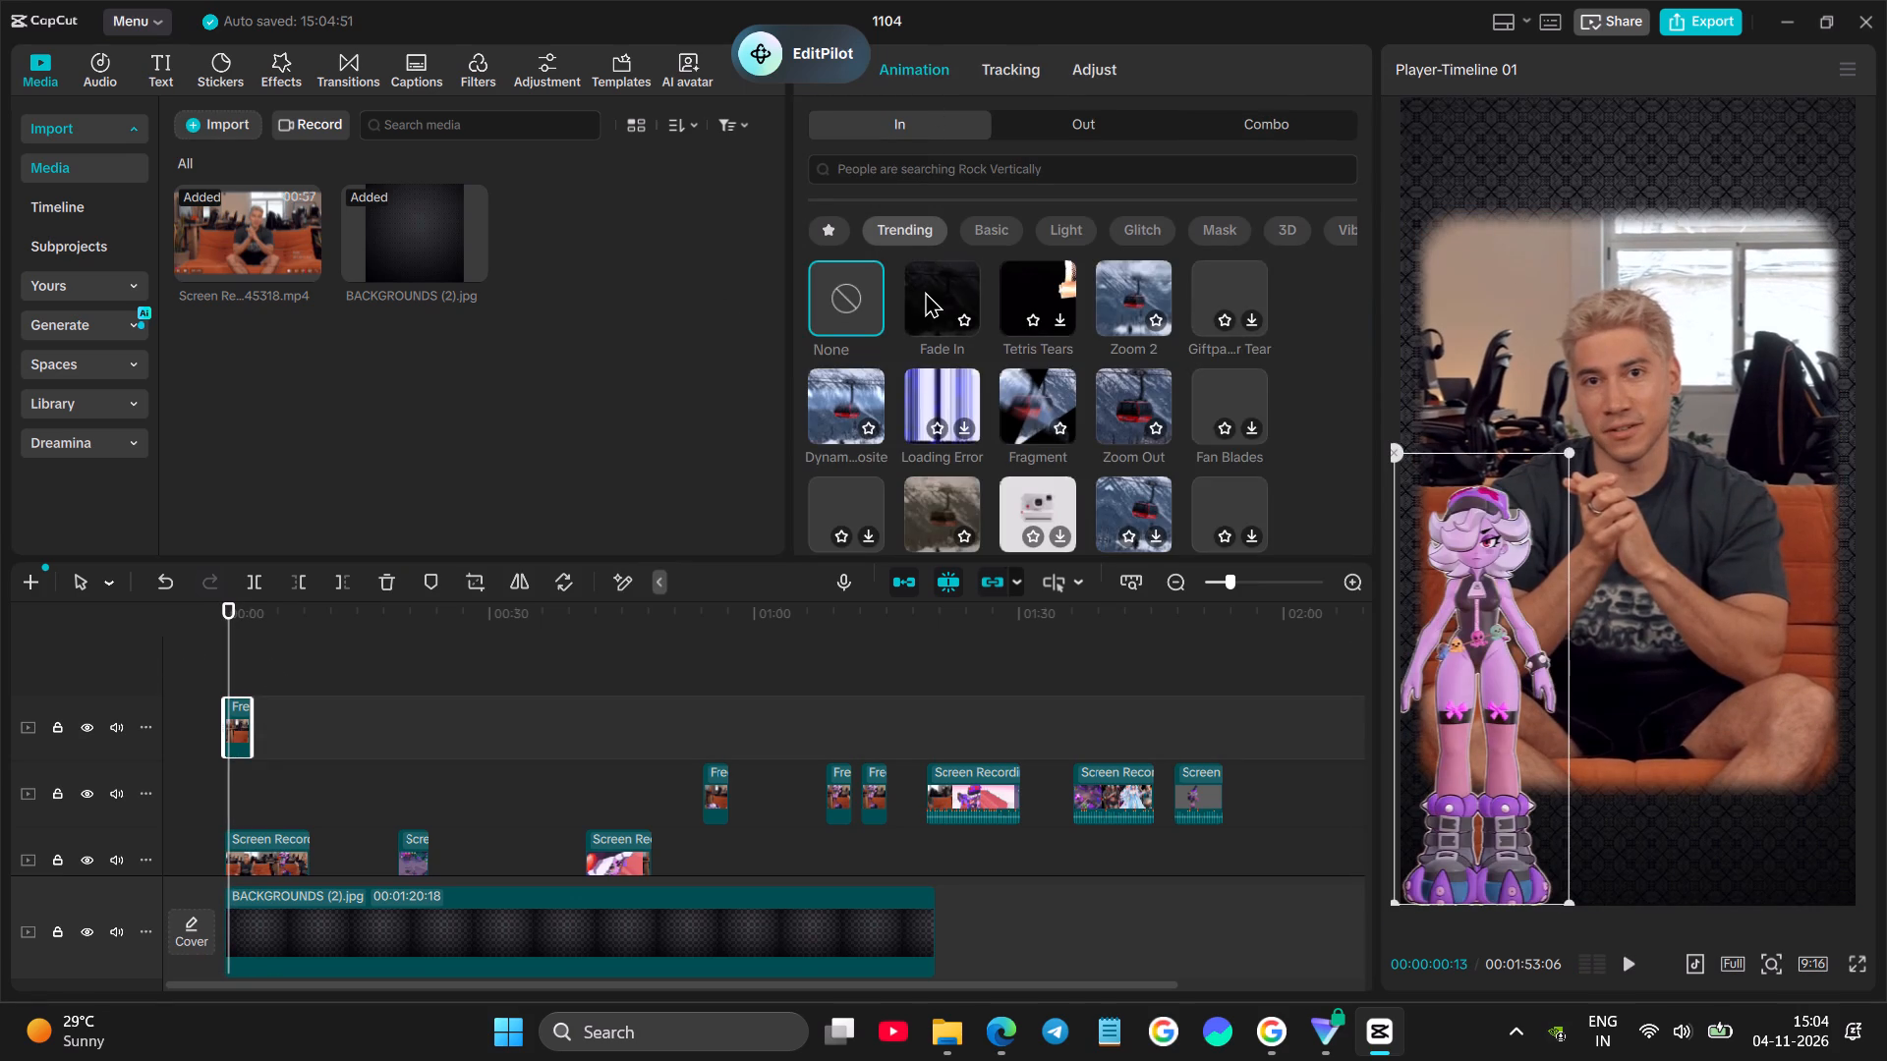
left_click(927, 293)
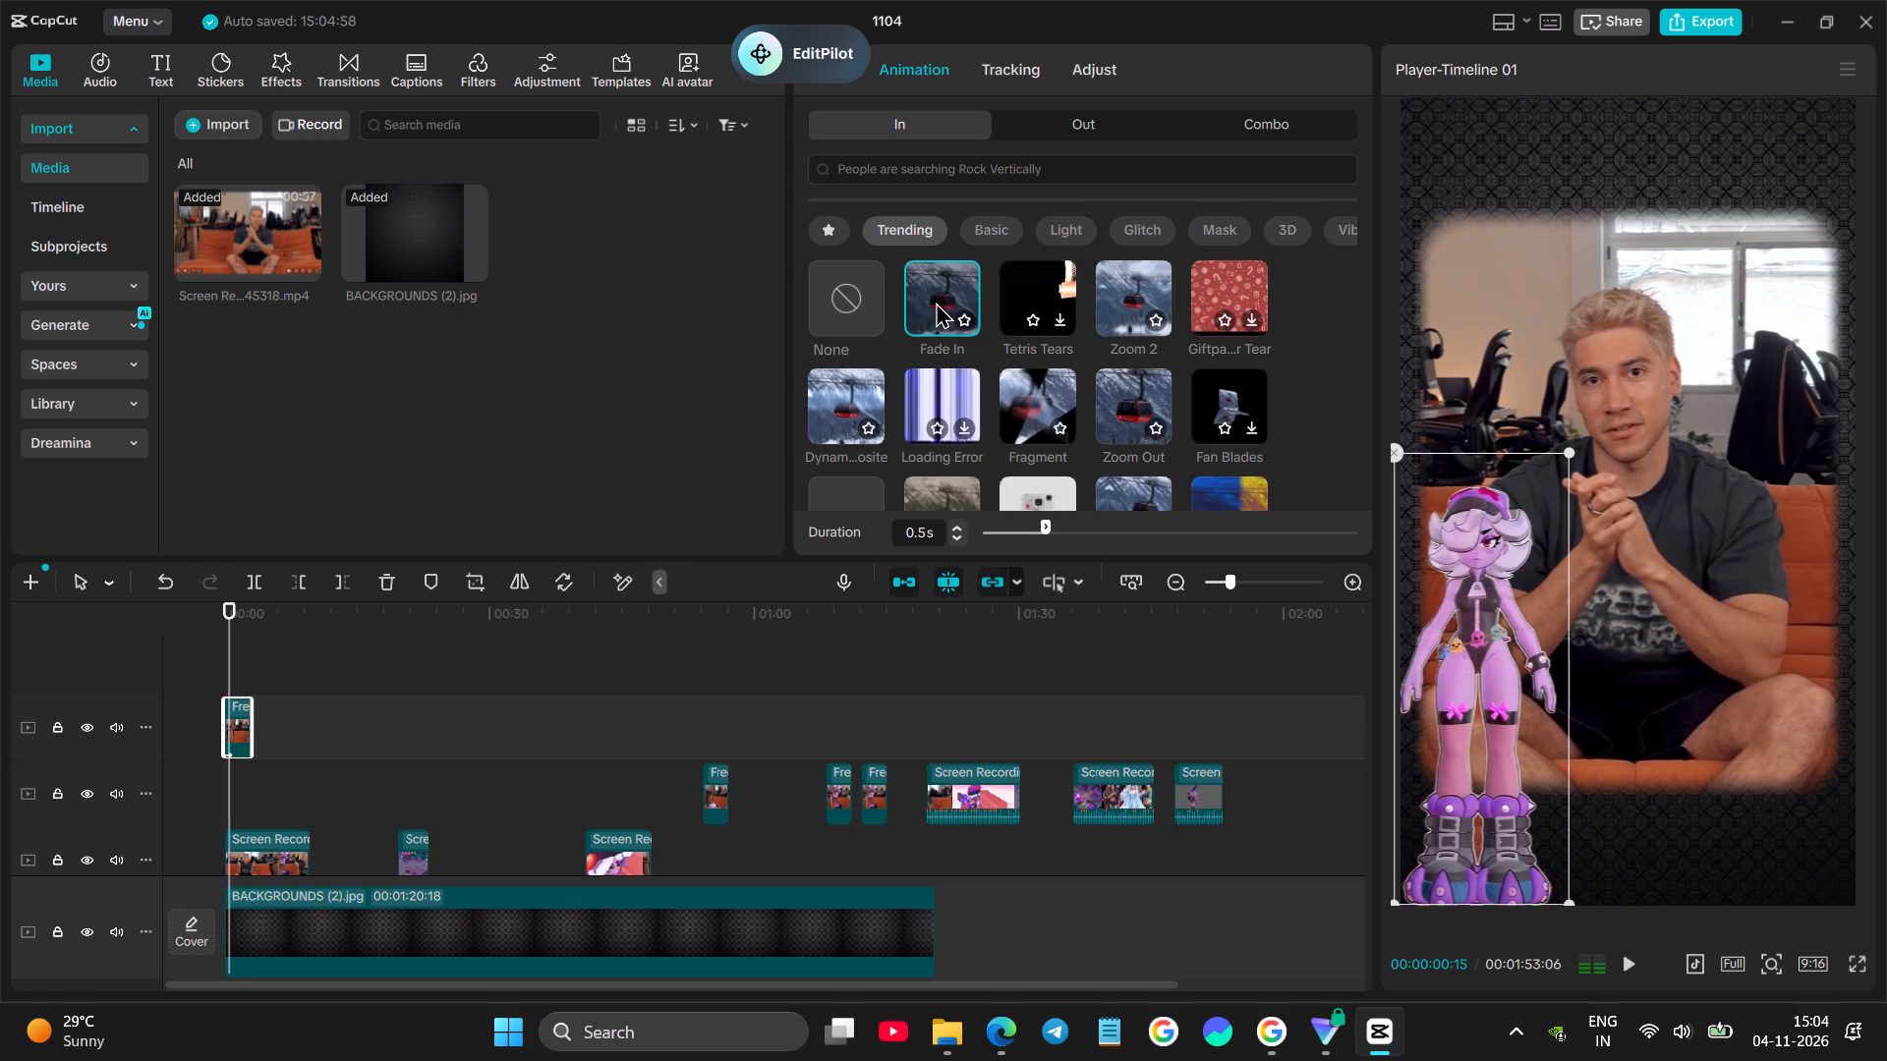
Adjust the end of the character freeze frame so it finishes at about 00:00:02:17.
left_click_drag(247, 710, 260, 692)
left_click(246, 660)
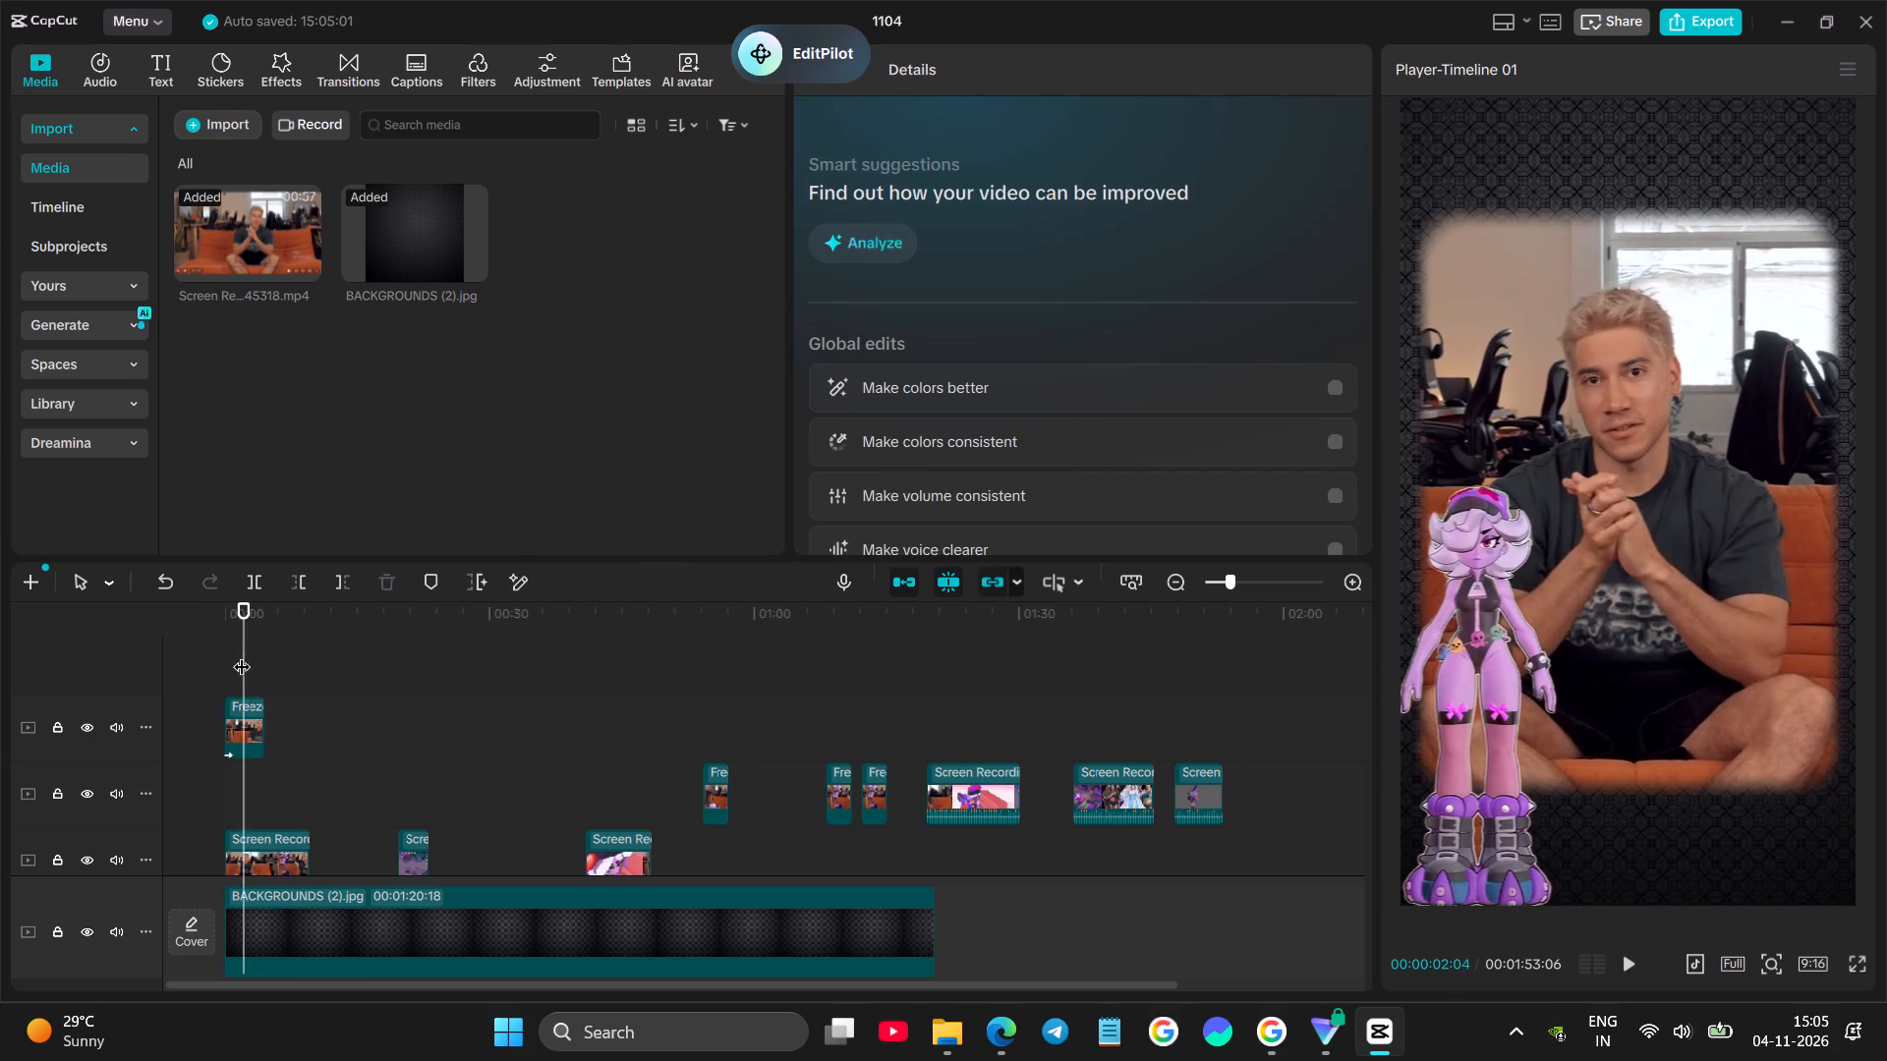
left_click_drag(237, 653, 193, 652)
key("space")
key("space")
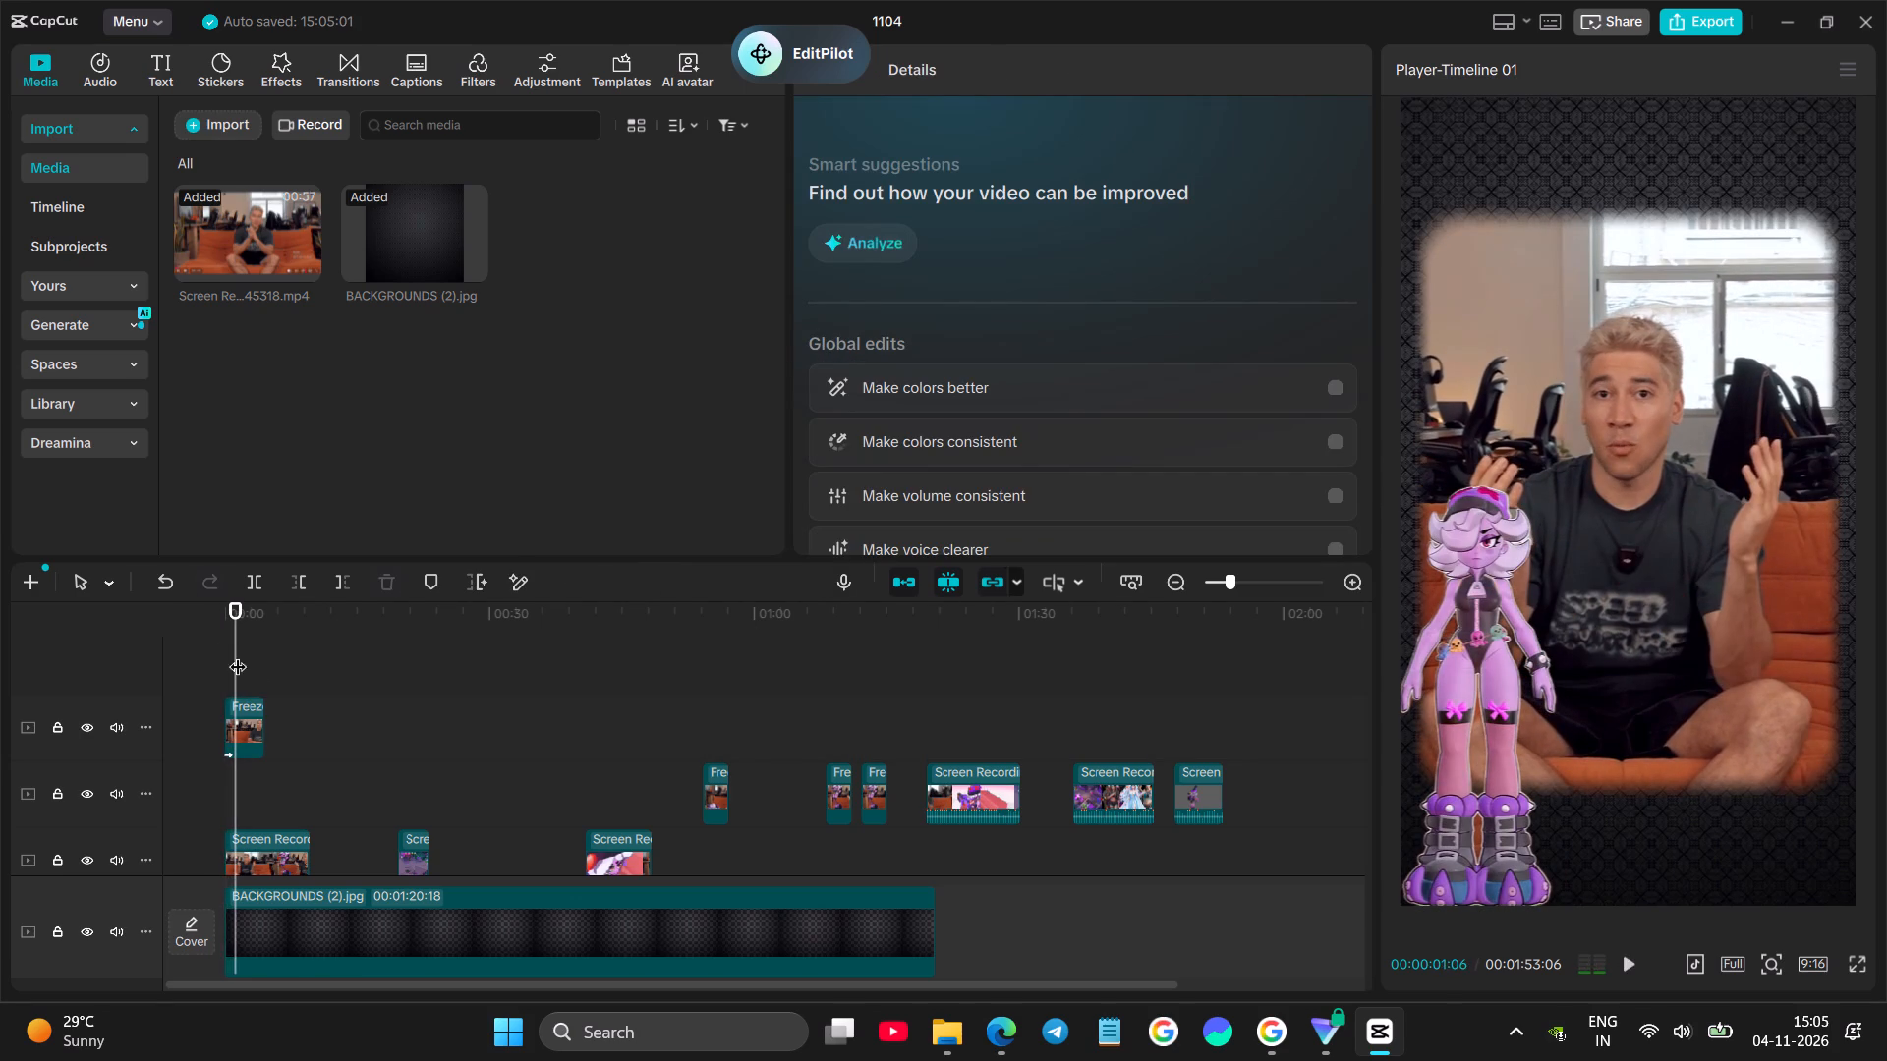
key("space")
key("space")
left_click(245, 725)
left_click_drag(263, 705, 247, 707)
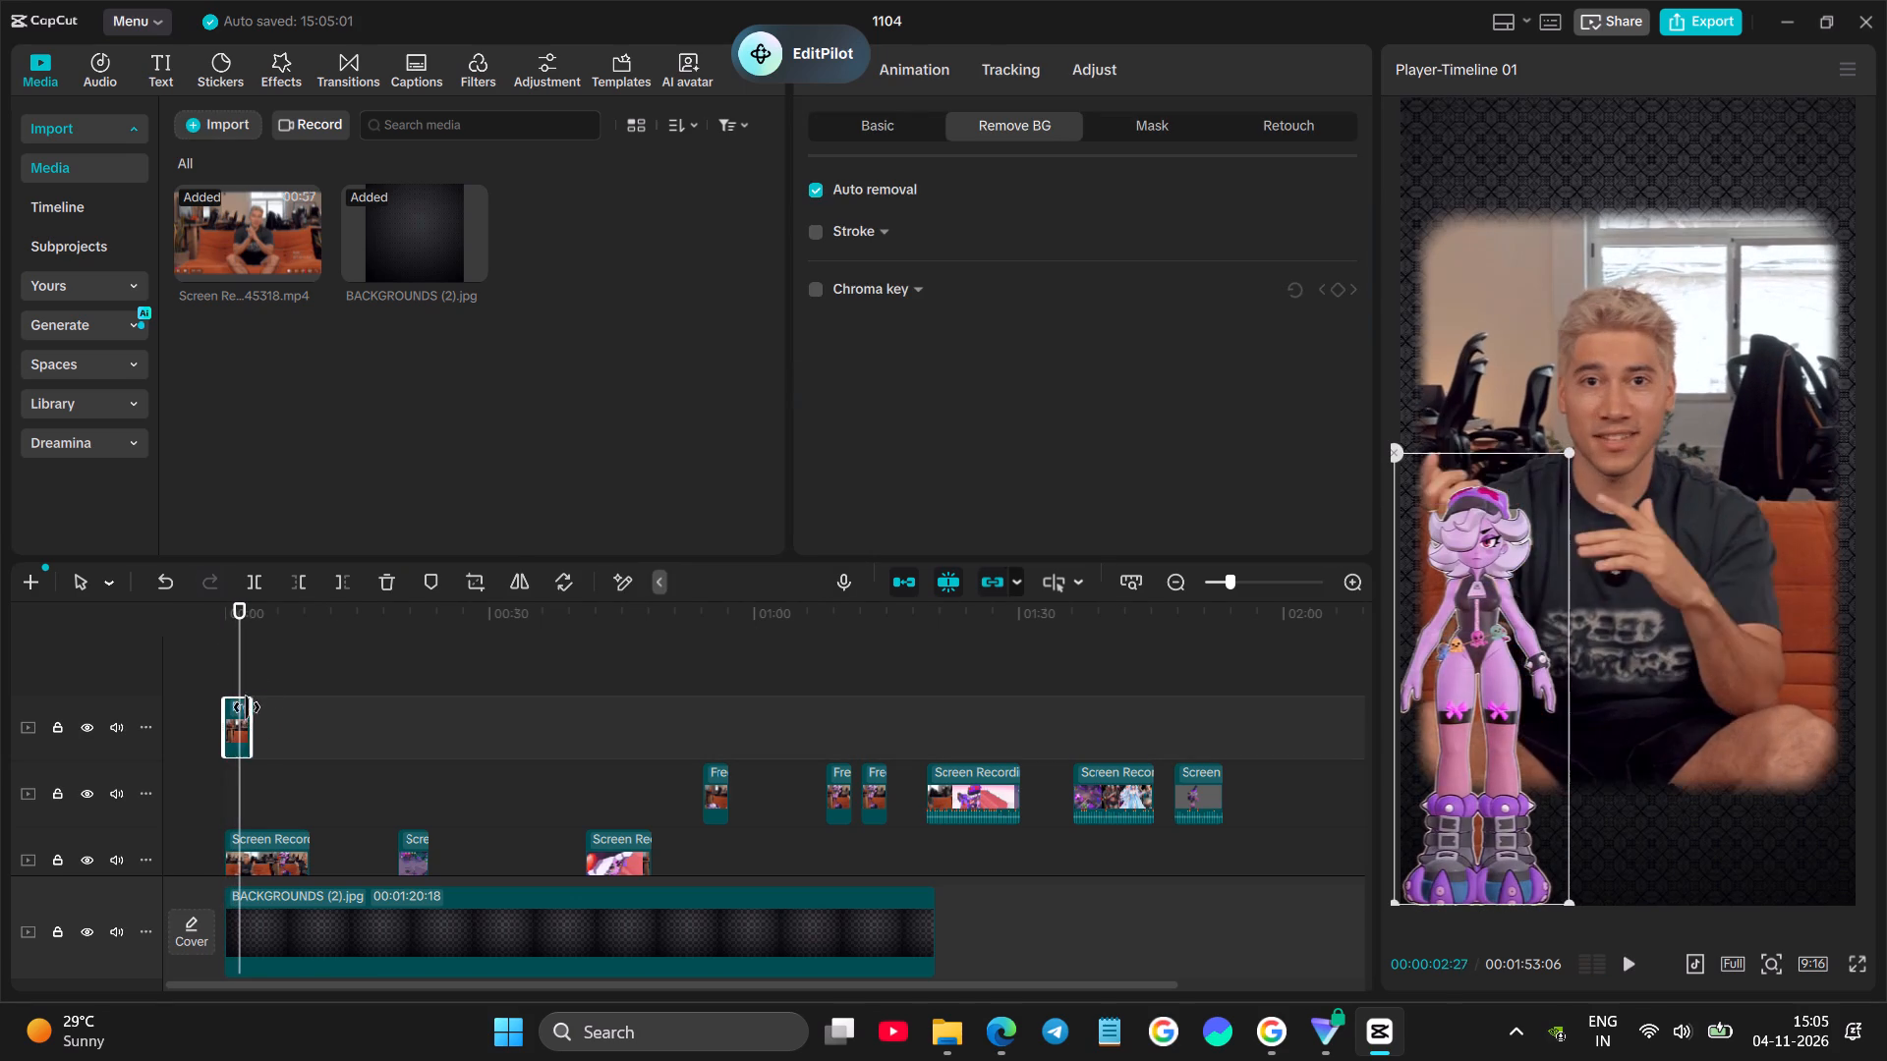
left_click_drag(247, 707, 246, 708)
Apply the Cross Close exit animation to the character freeze frame and play the opening seconds.
left_click(937, 62)
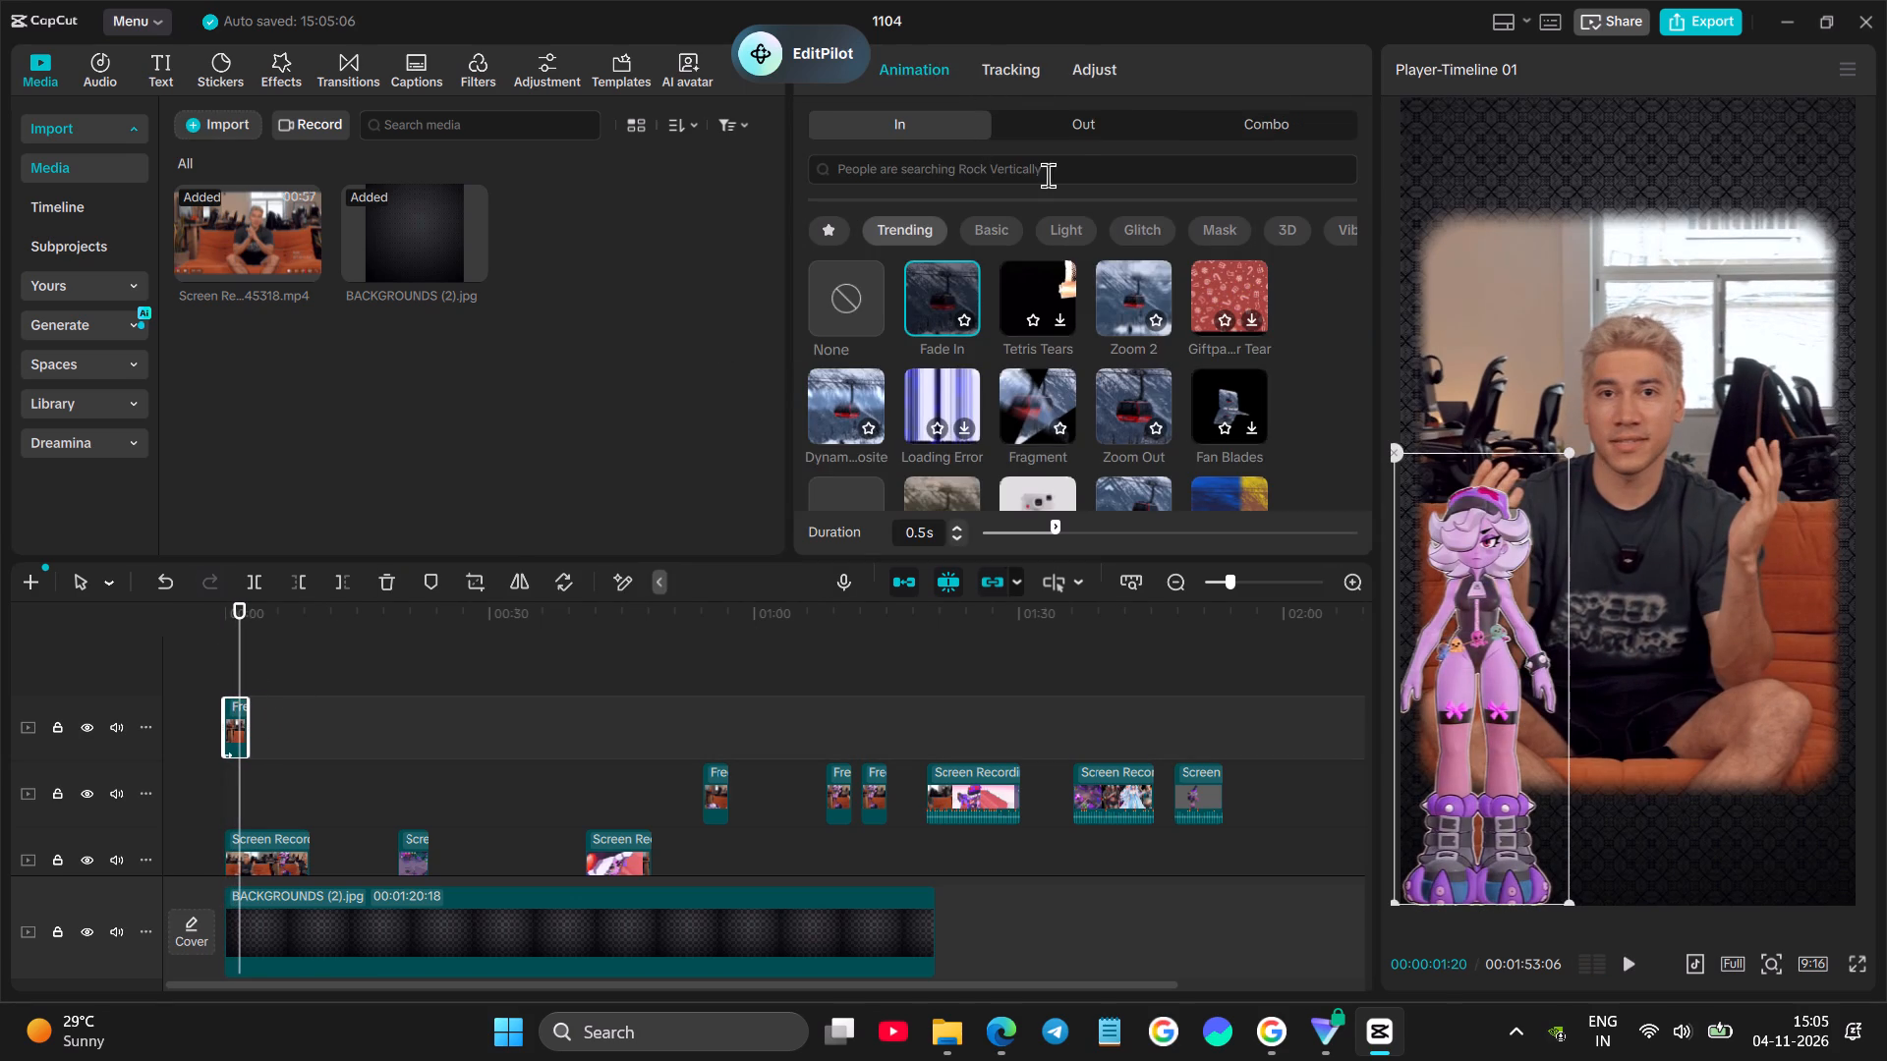
left_click(1069, 144)
left_click(1084, 123)
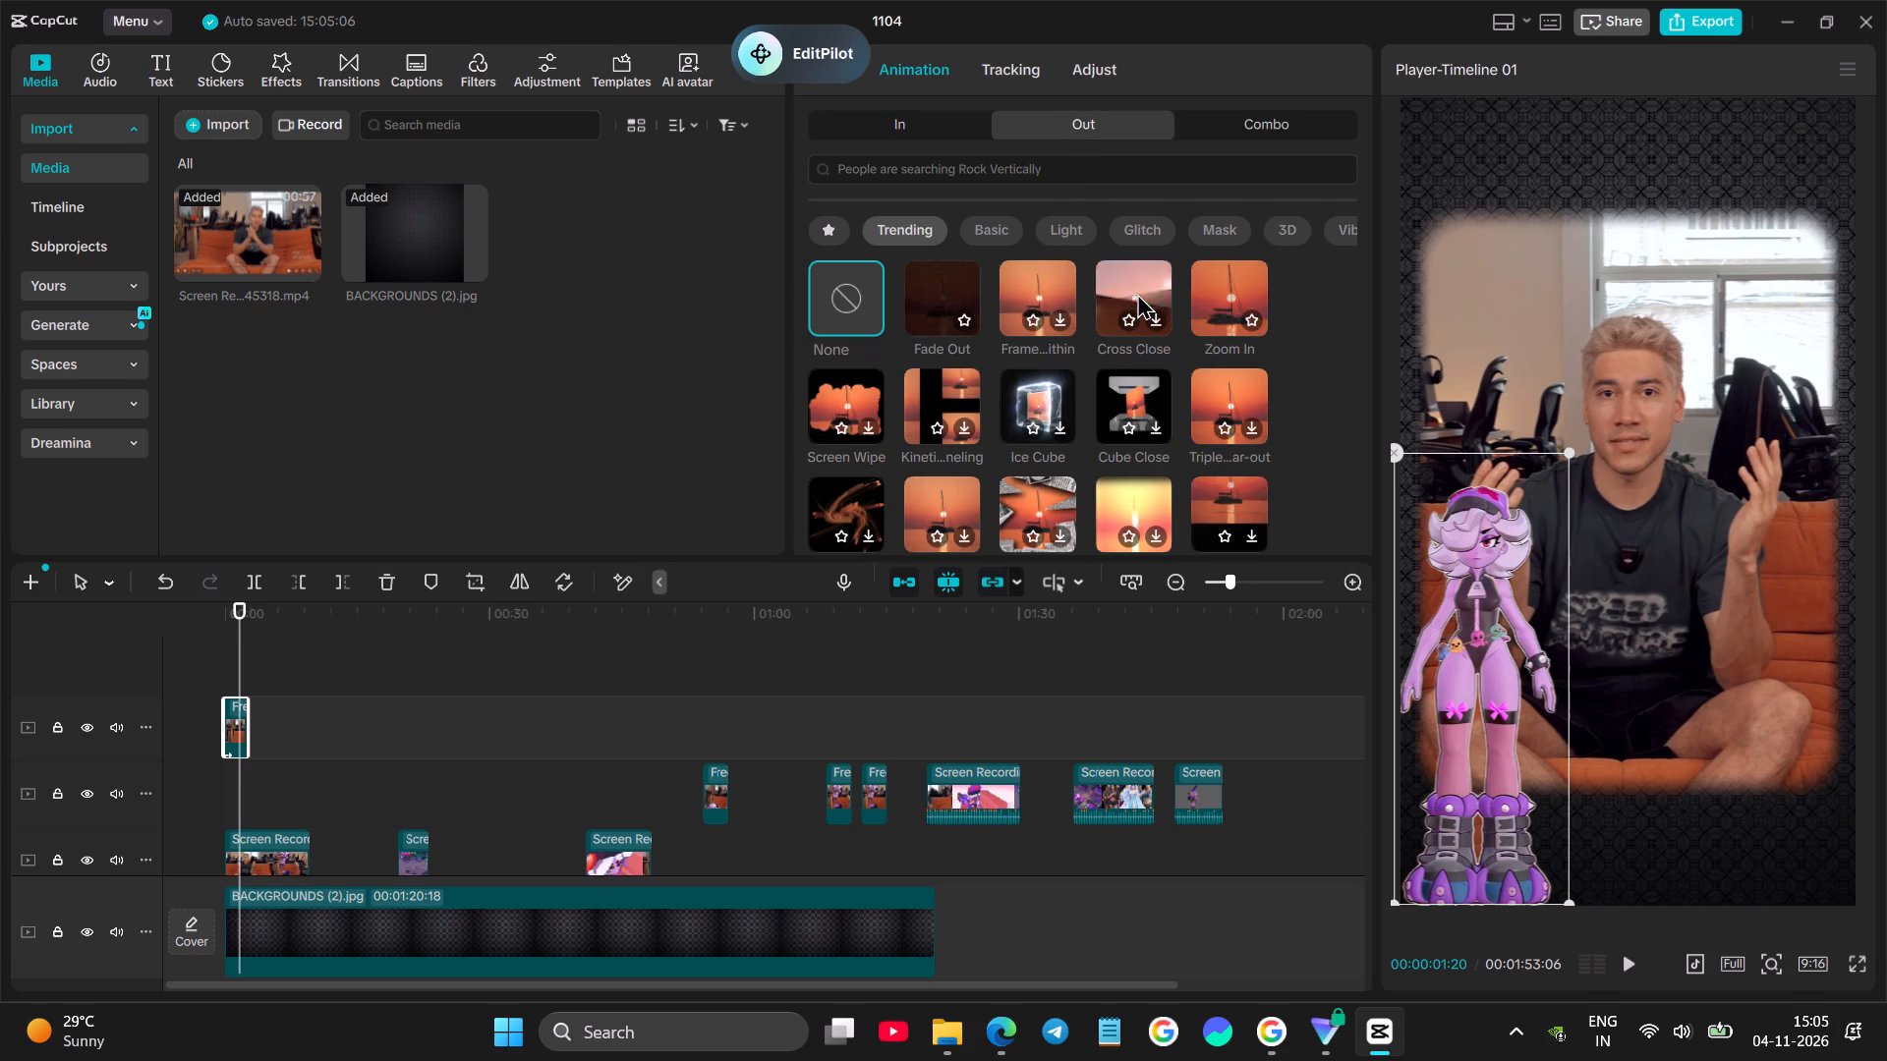
left_click(1136, 293)
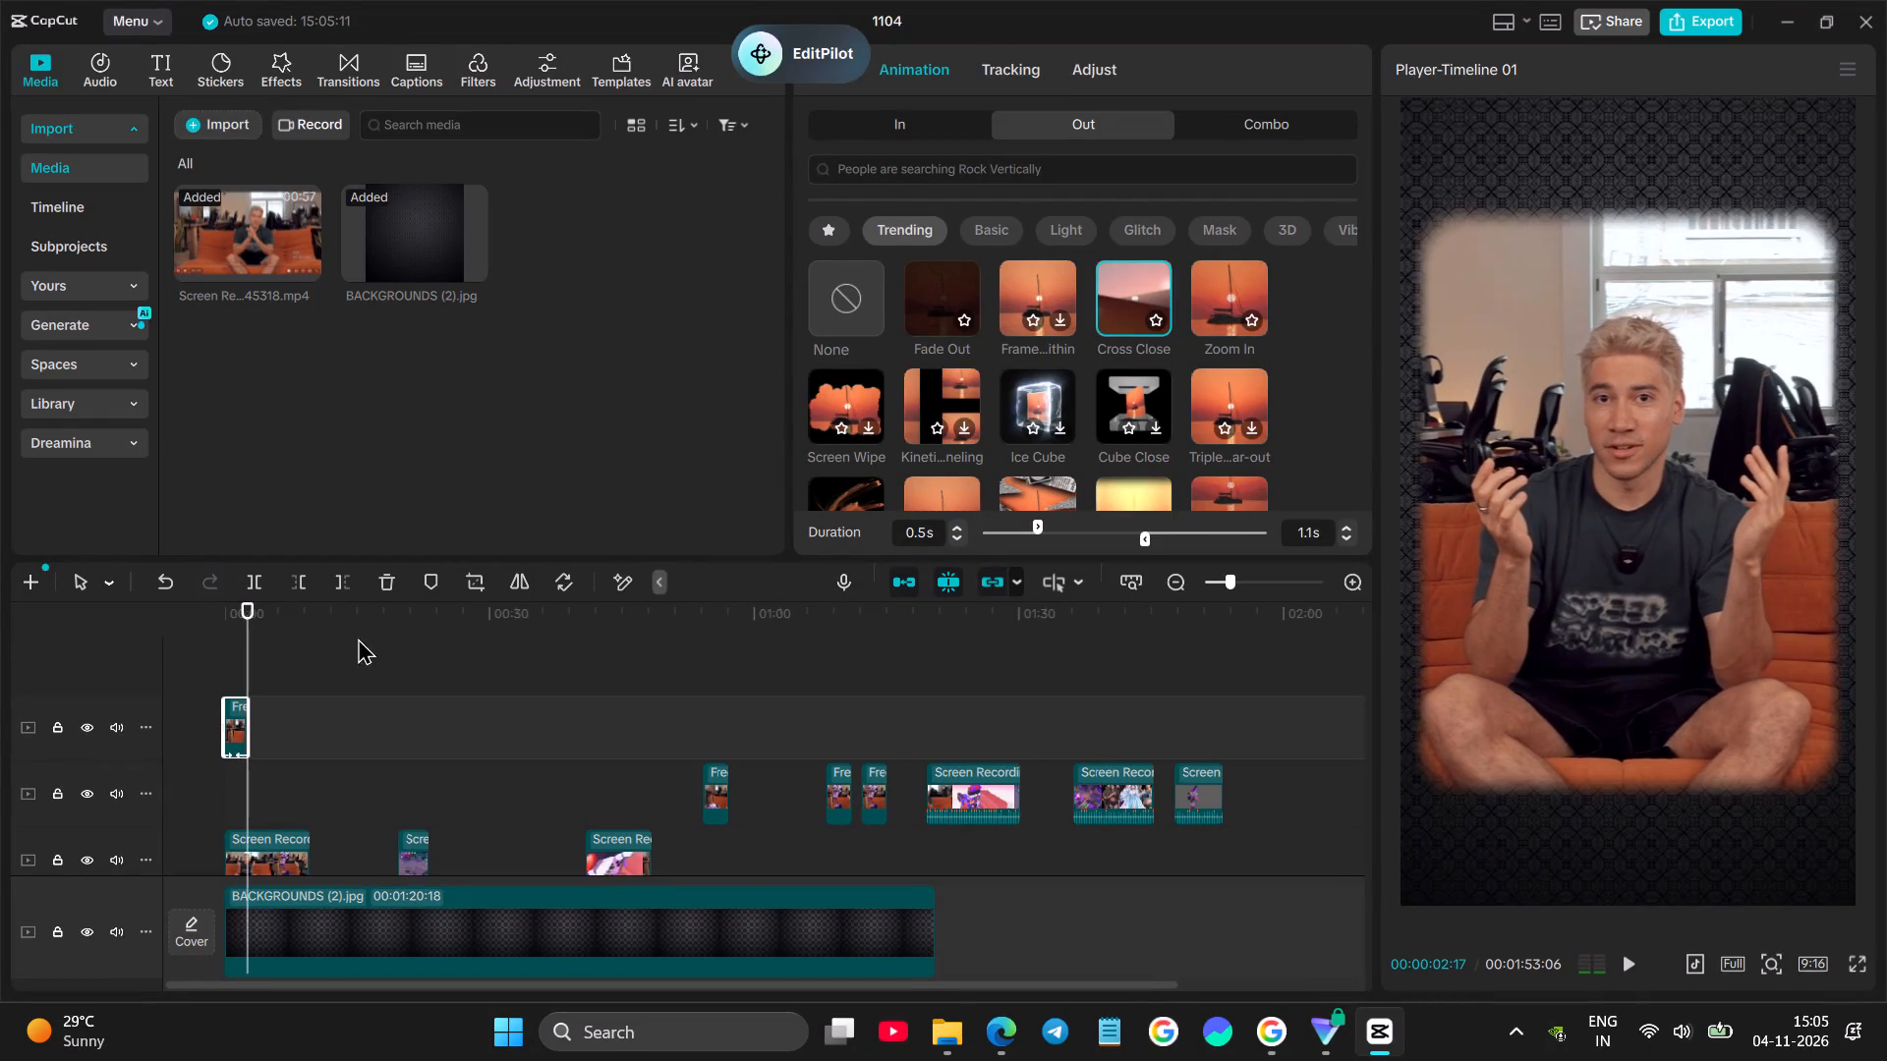
left_click(330, 667)
left_click_drag(330, 667, 87, 691)
key("space")
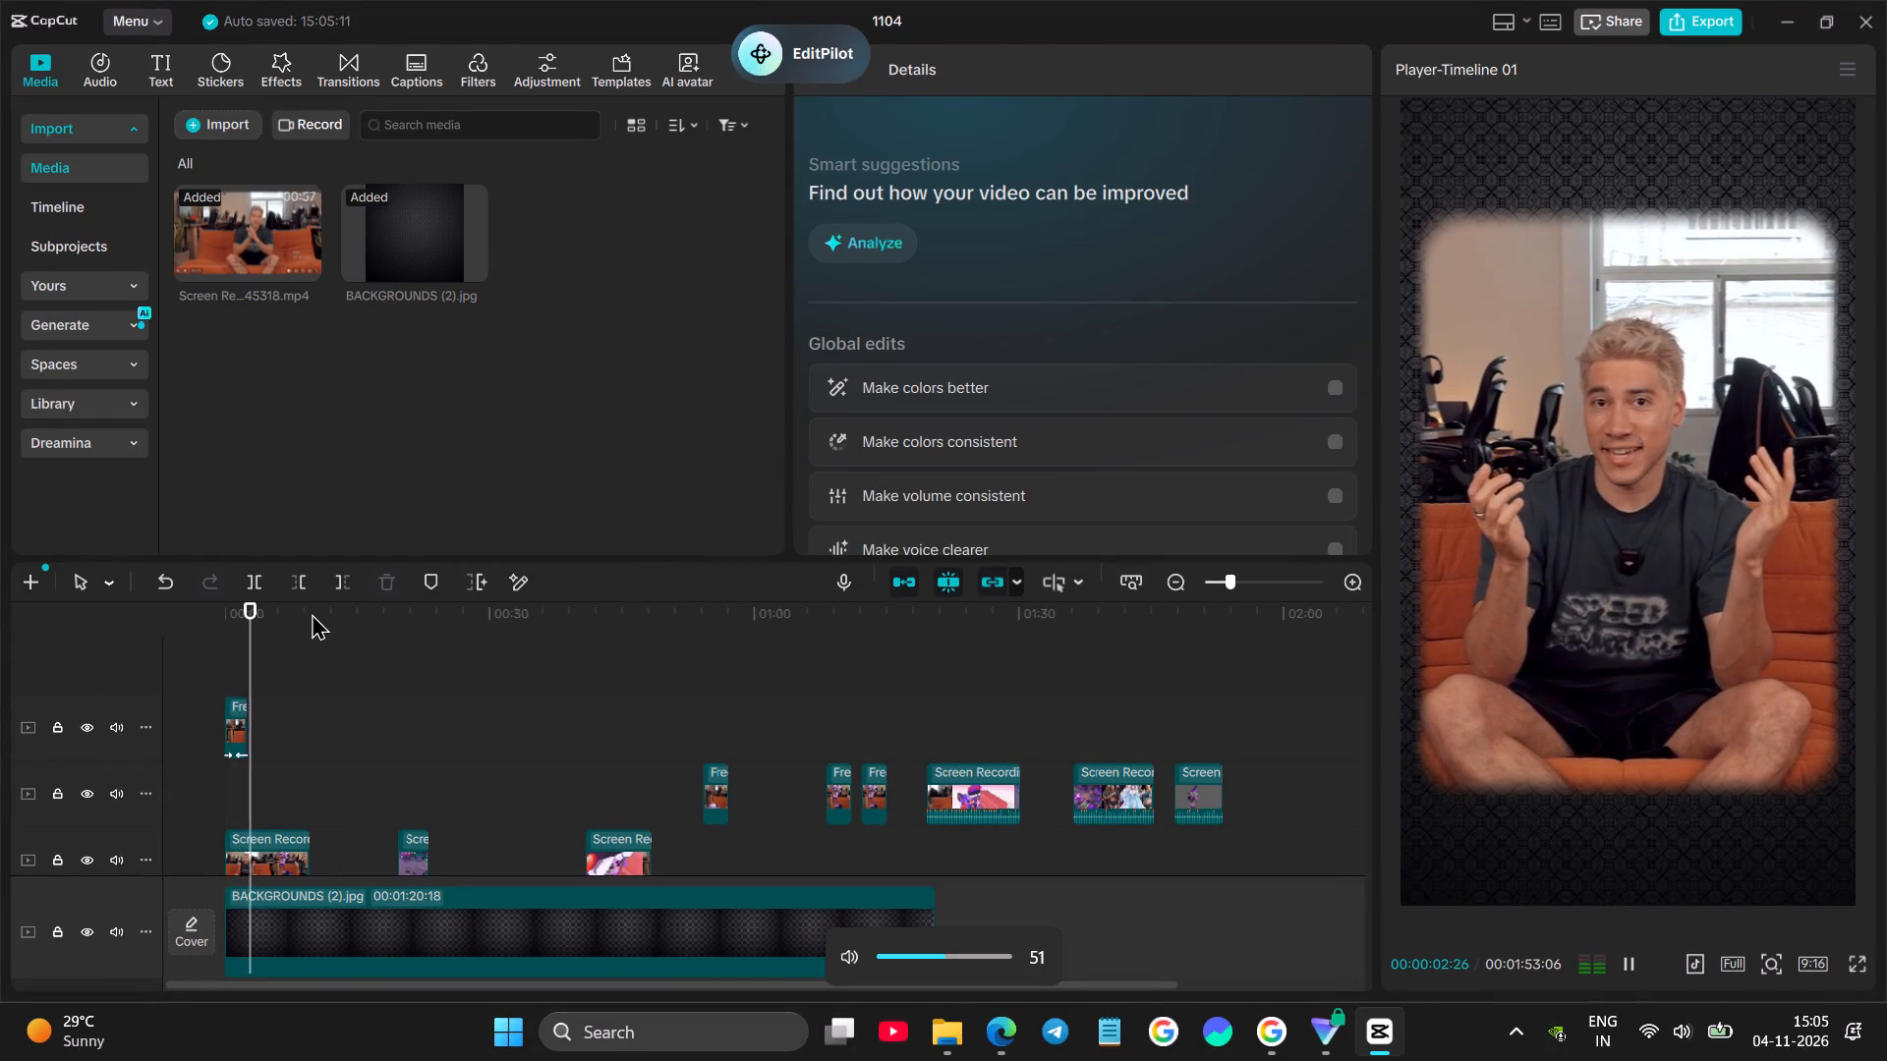
key("space")
Move the art director character's freeze frame from about 00:00:54 to just after the first character cutout, on a new track above it.
left_click(402, 772)
key("space")
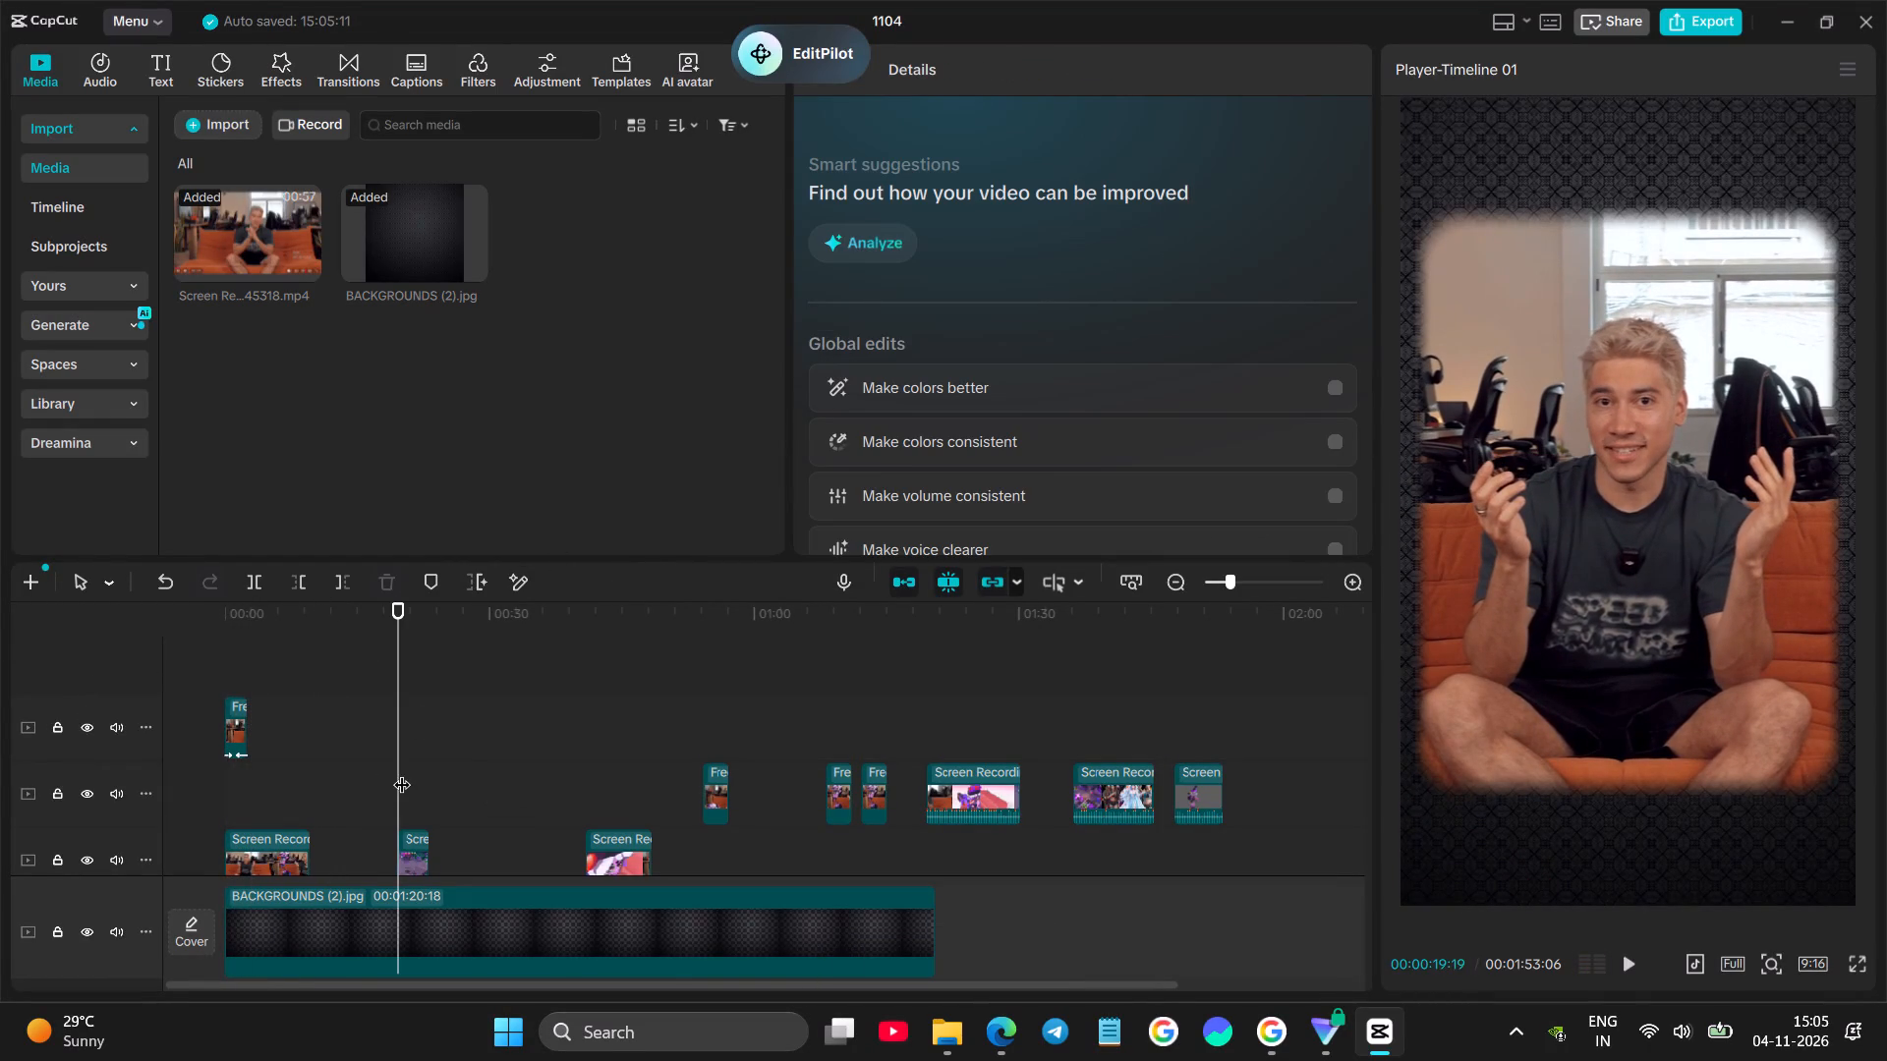
key("space")
left_click(706, 720)
key("space")
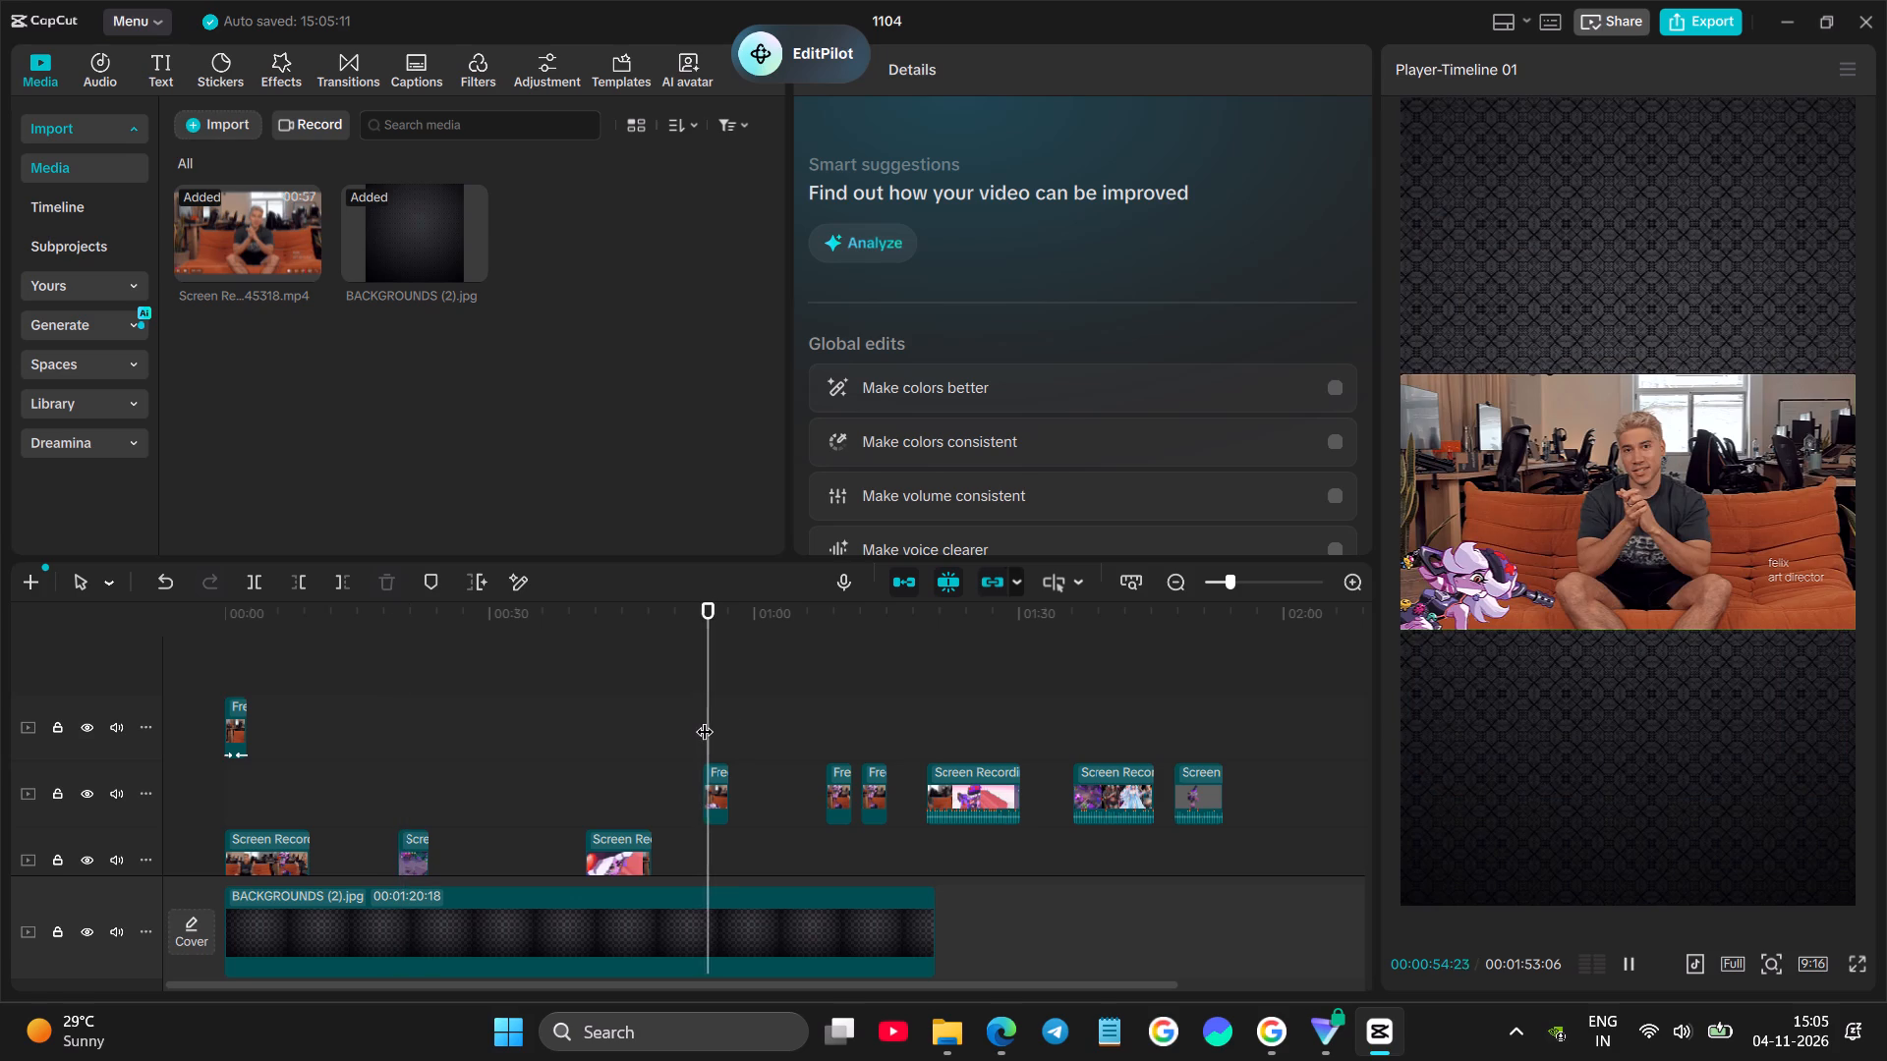
key("space")
left_click(716, 803)
left_click_drag(712, 788, 276, 684)
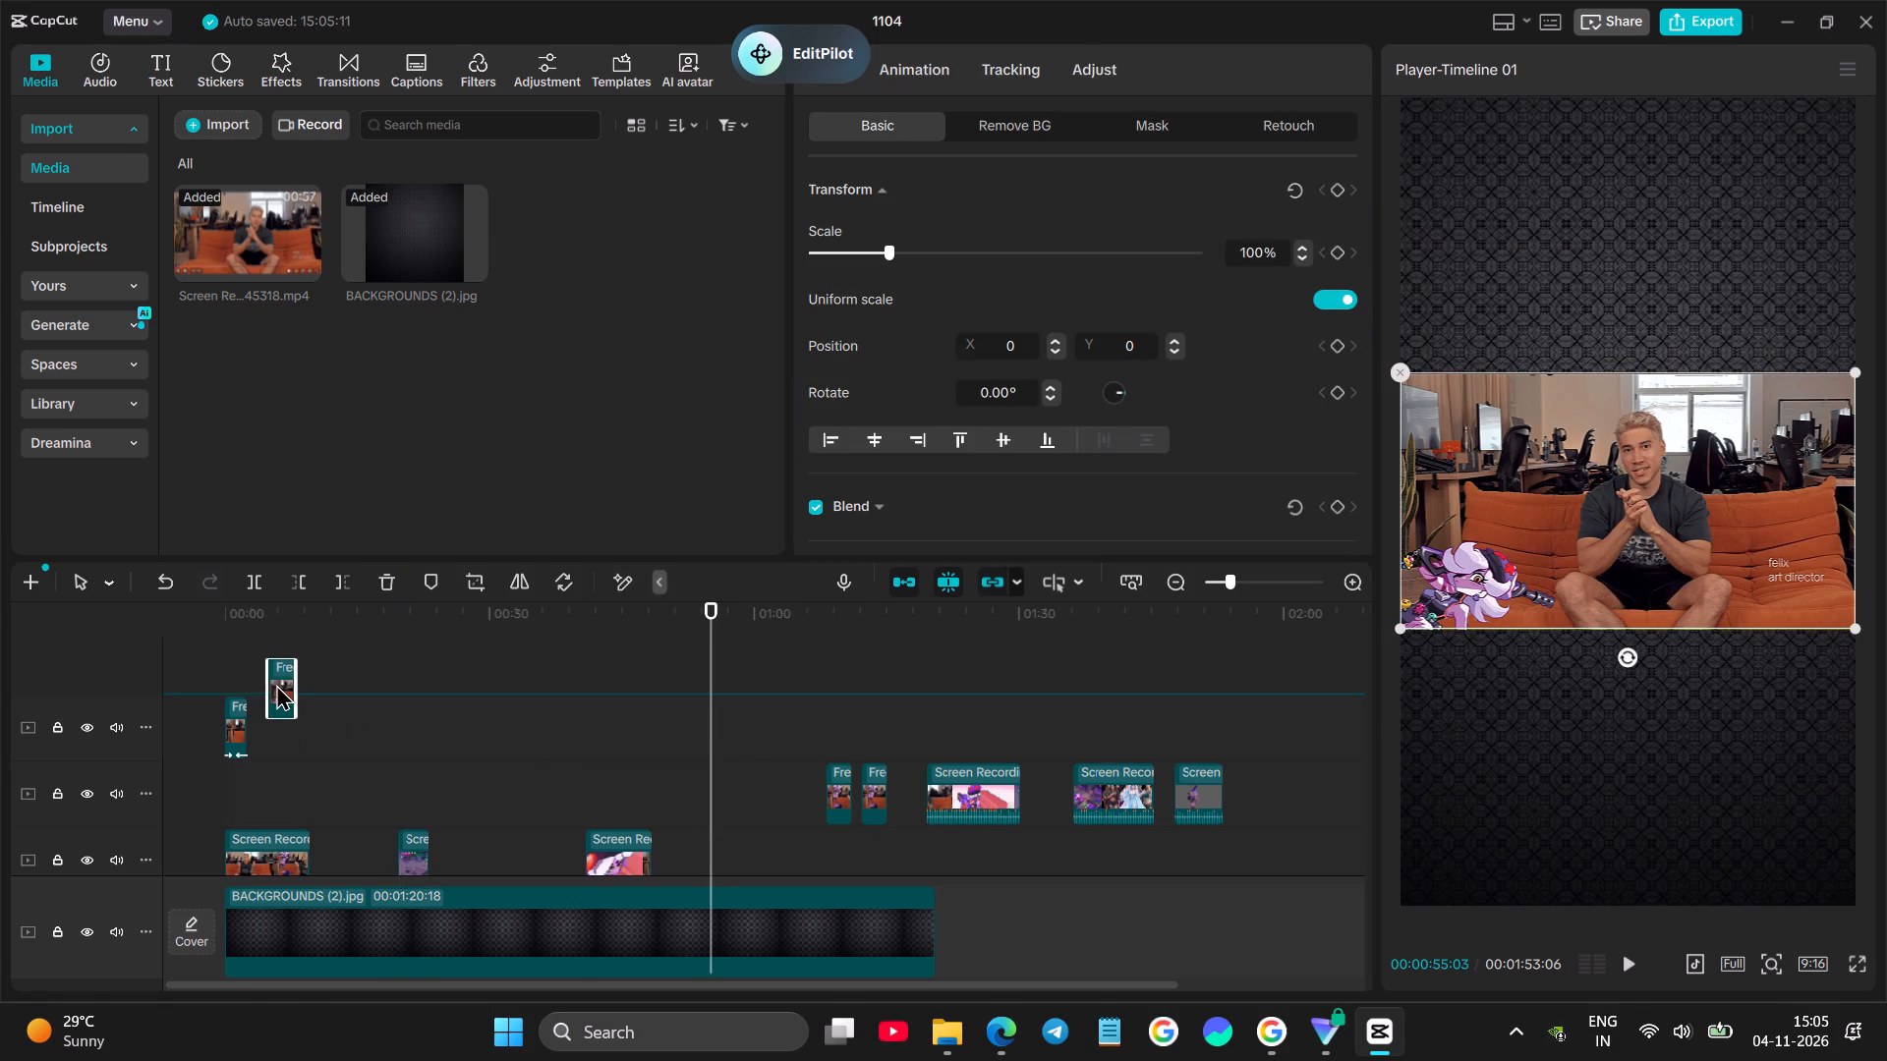
left_click_drag(276, 684, 259, 687)
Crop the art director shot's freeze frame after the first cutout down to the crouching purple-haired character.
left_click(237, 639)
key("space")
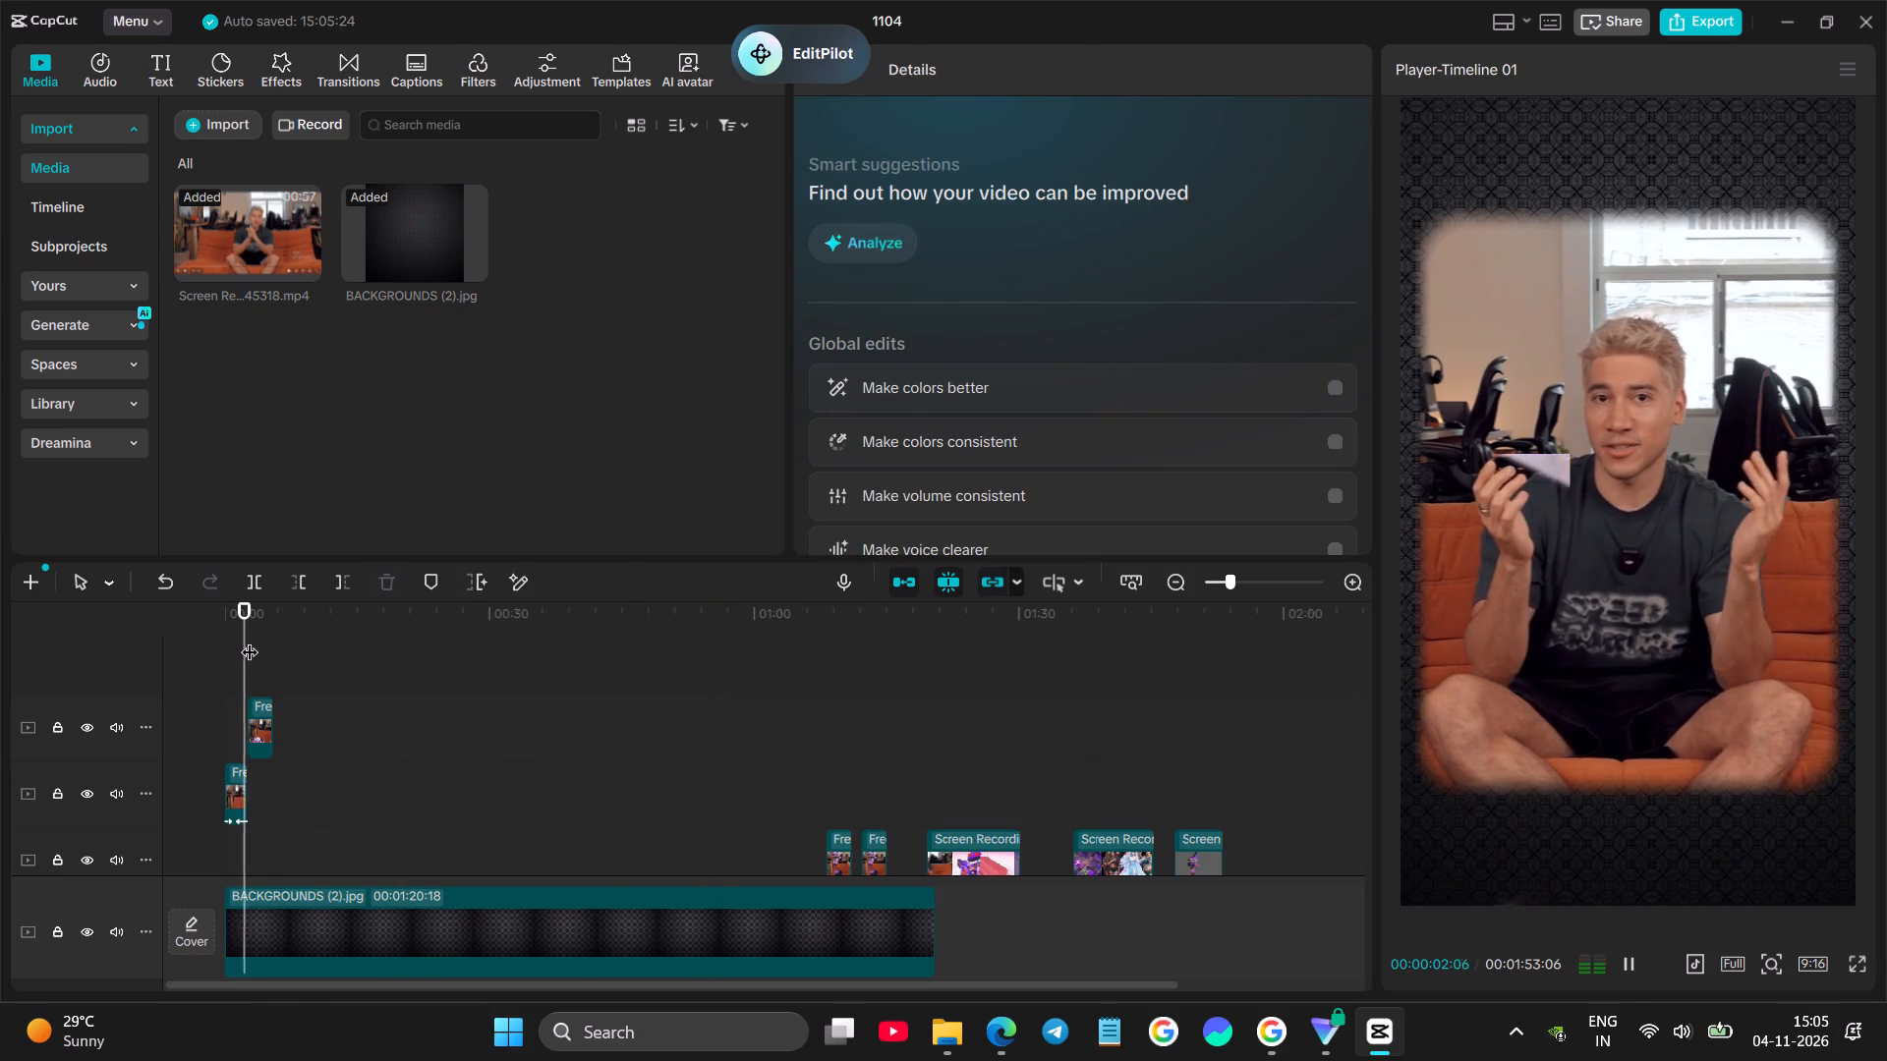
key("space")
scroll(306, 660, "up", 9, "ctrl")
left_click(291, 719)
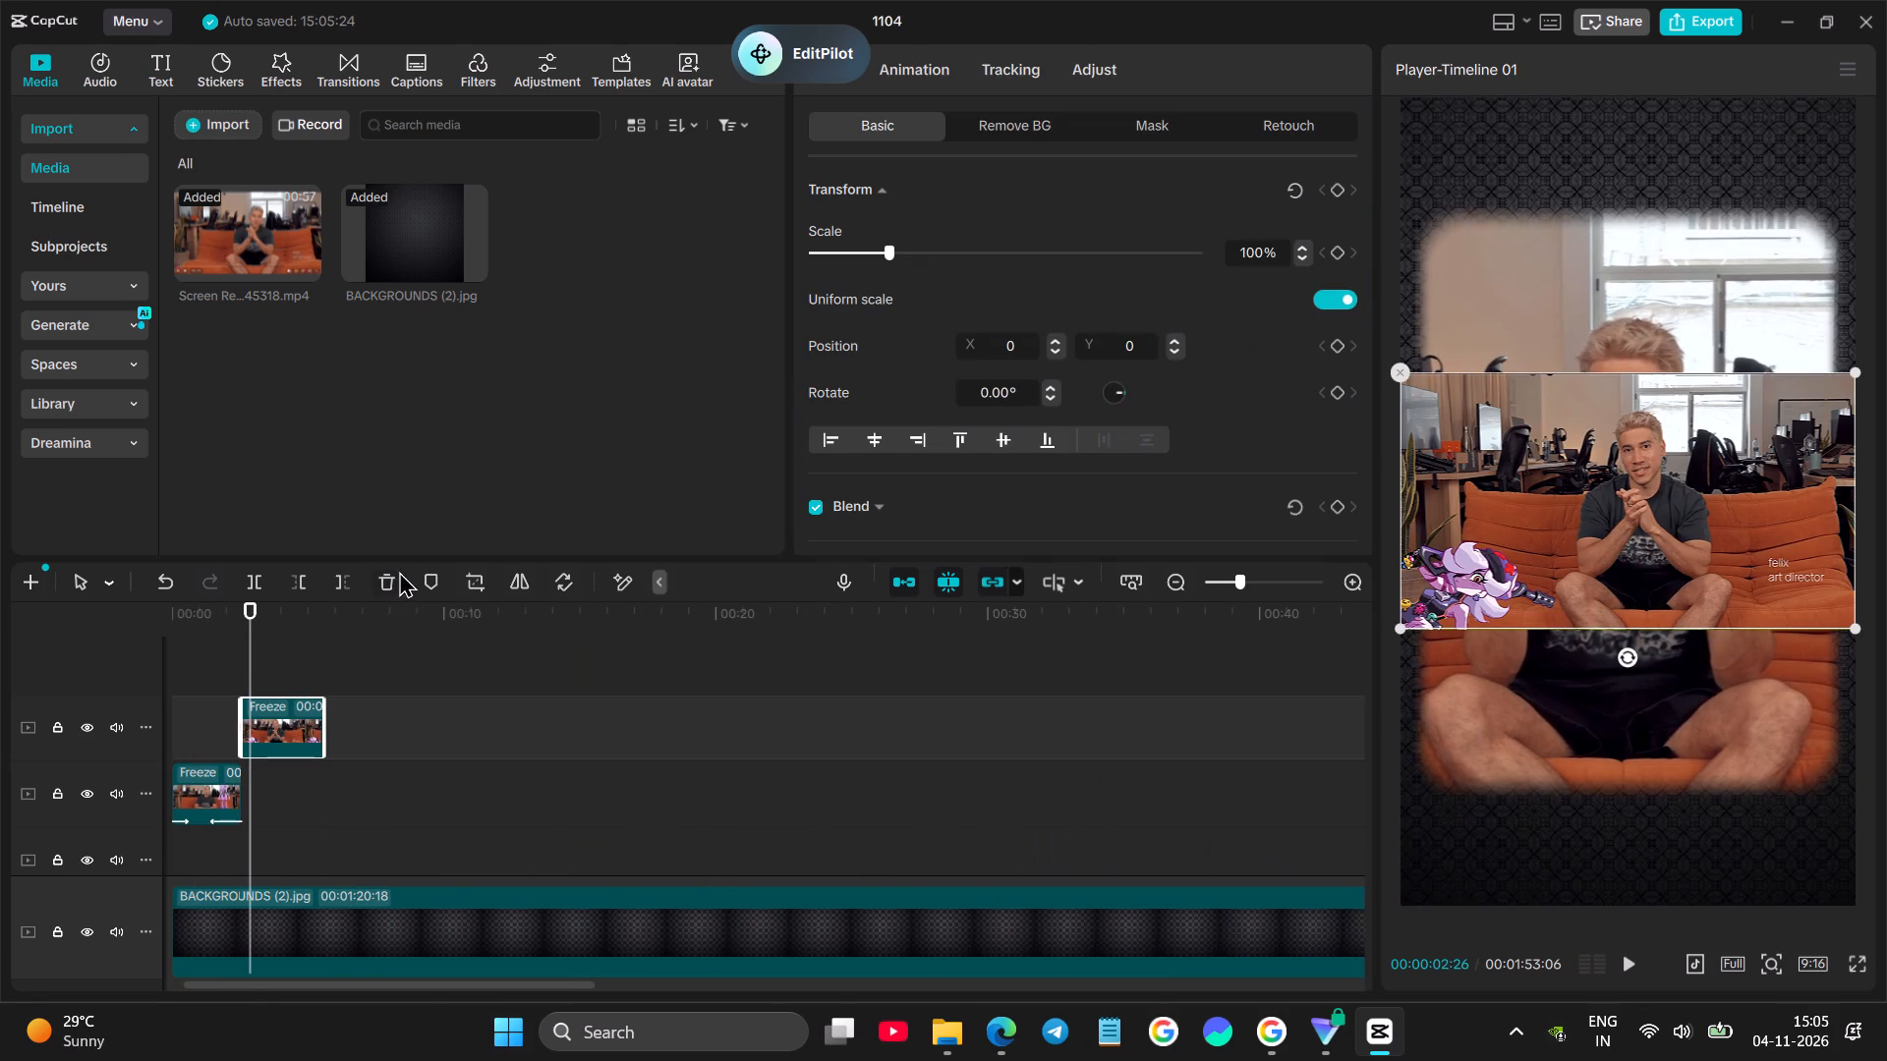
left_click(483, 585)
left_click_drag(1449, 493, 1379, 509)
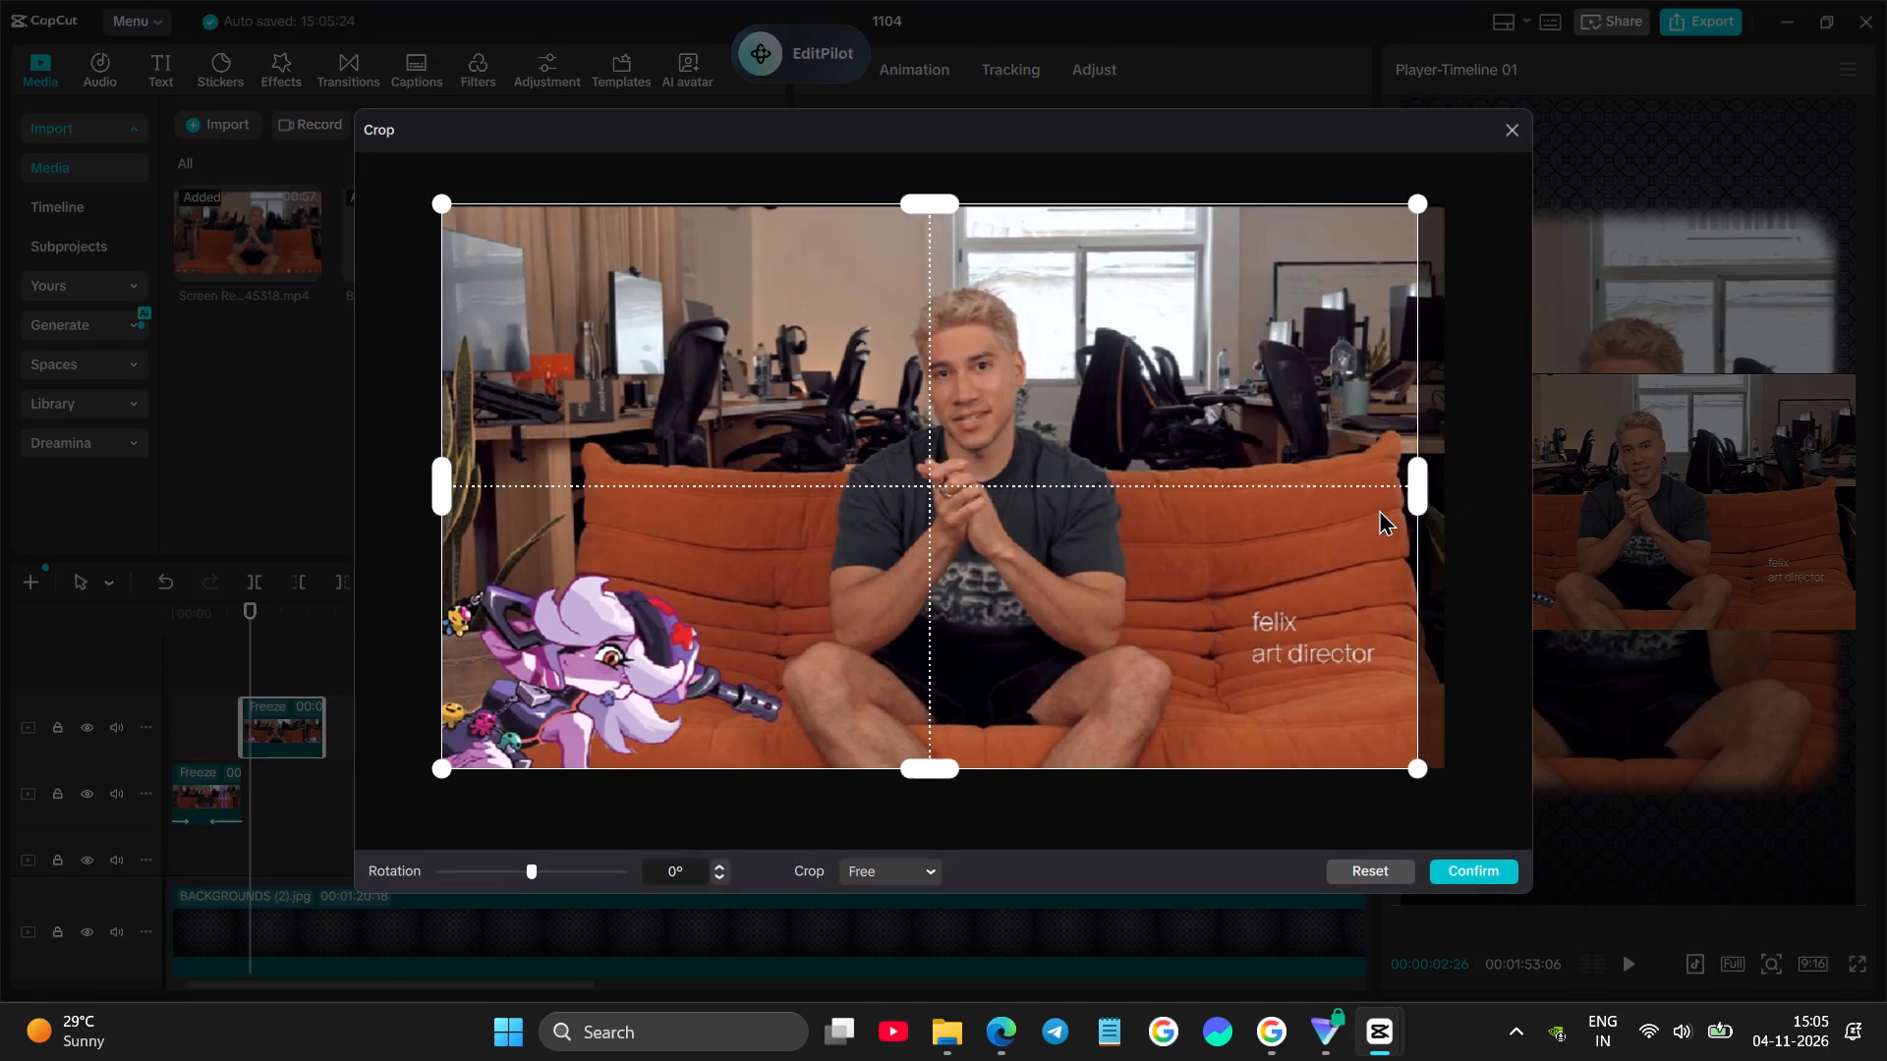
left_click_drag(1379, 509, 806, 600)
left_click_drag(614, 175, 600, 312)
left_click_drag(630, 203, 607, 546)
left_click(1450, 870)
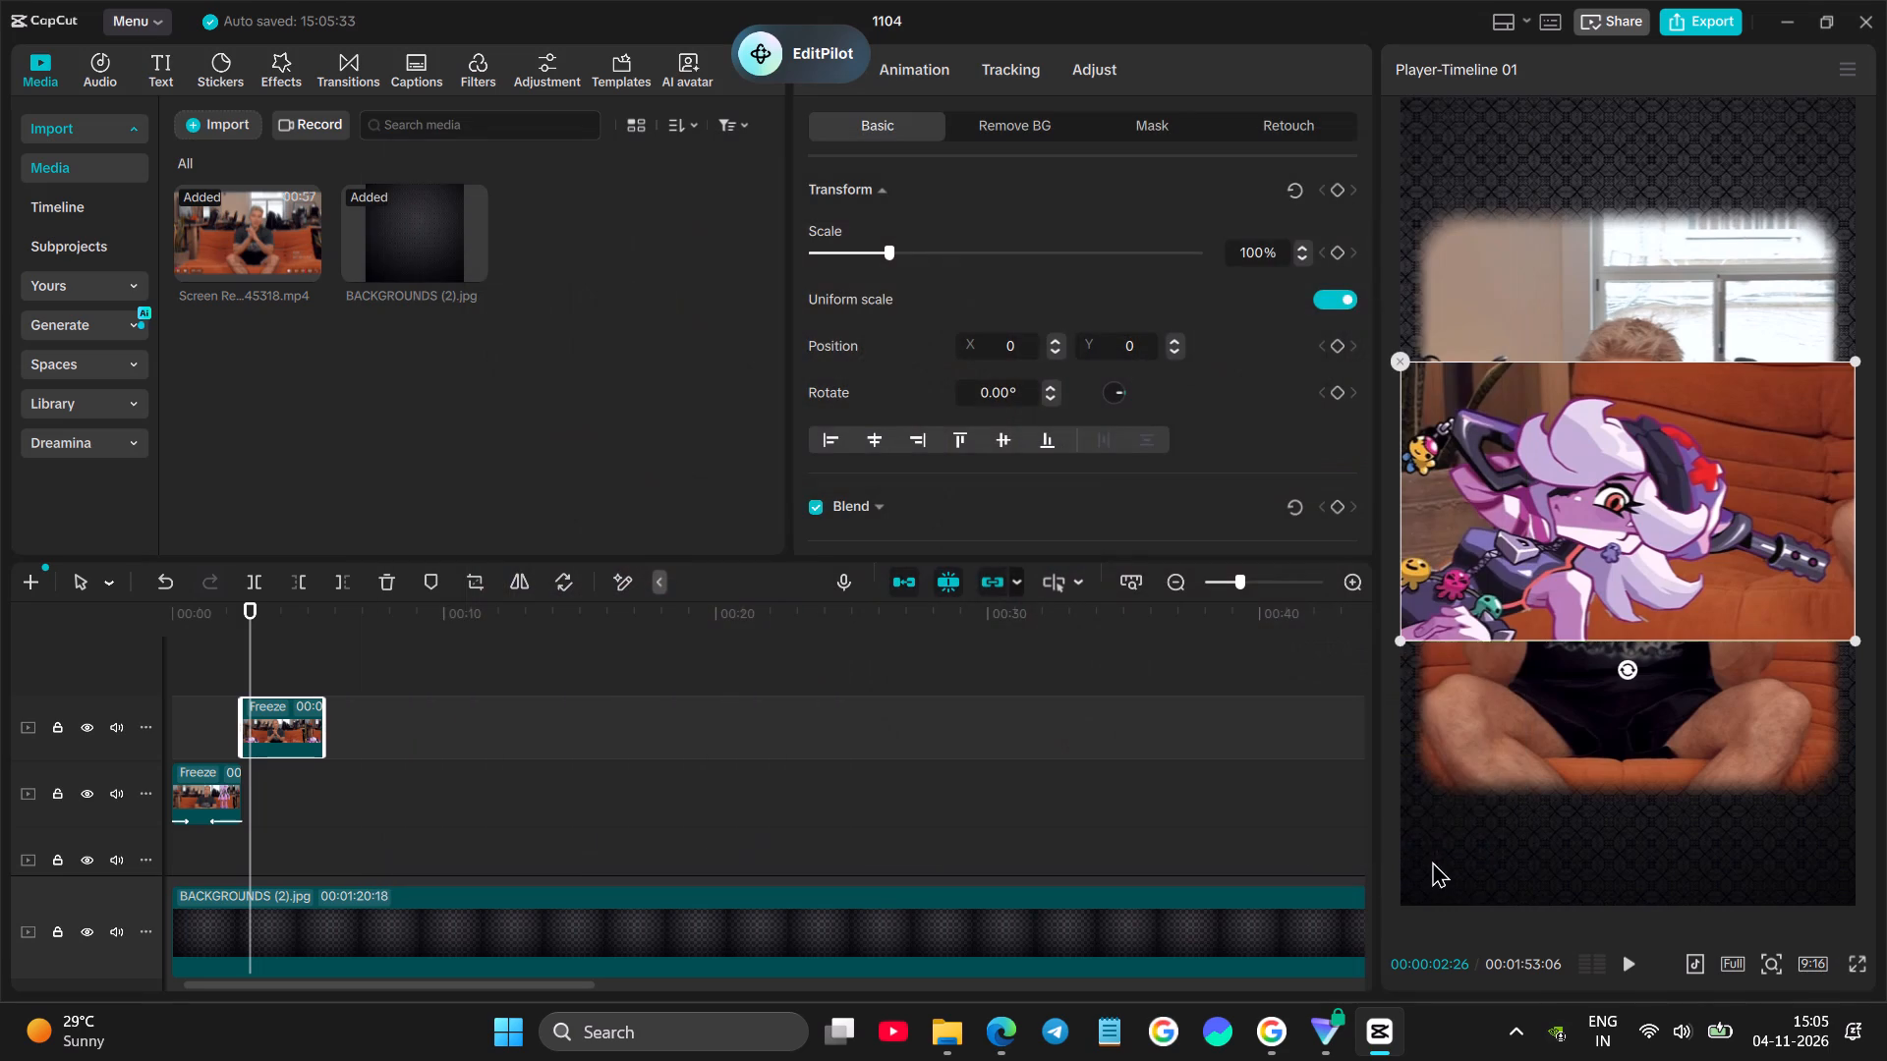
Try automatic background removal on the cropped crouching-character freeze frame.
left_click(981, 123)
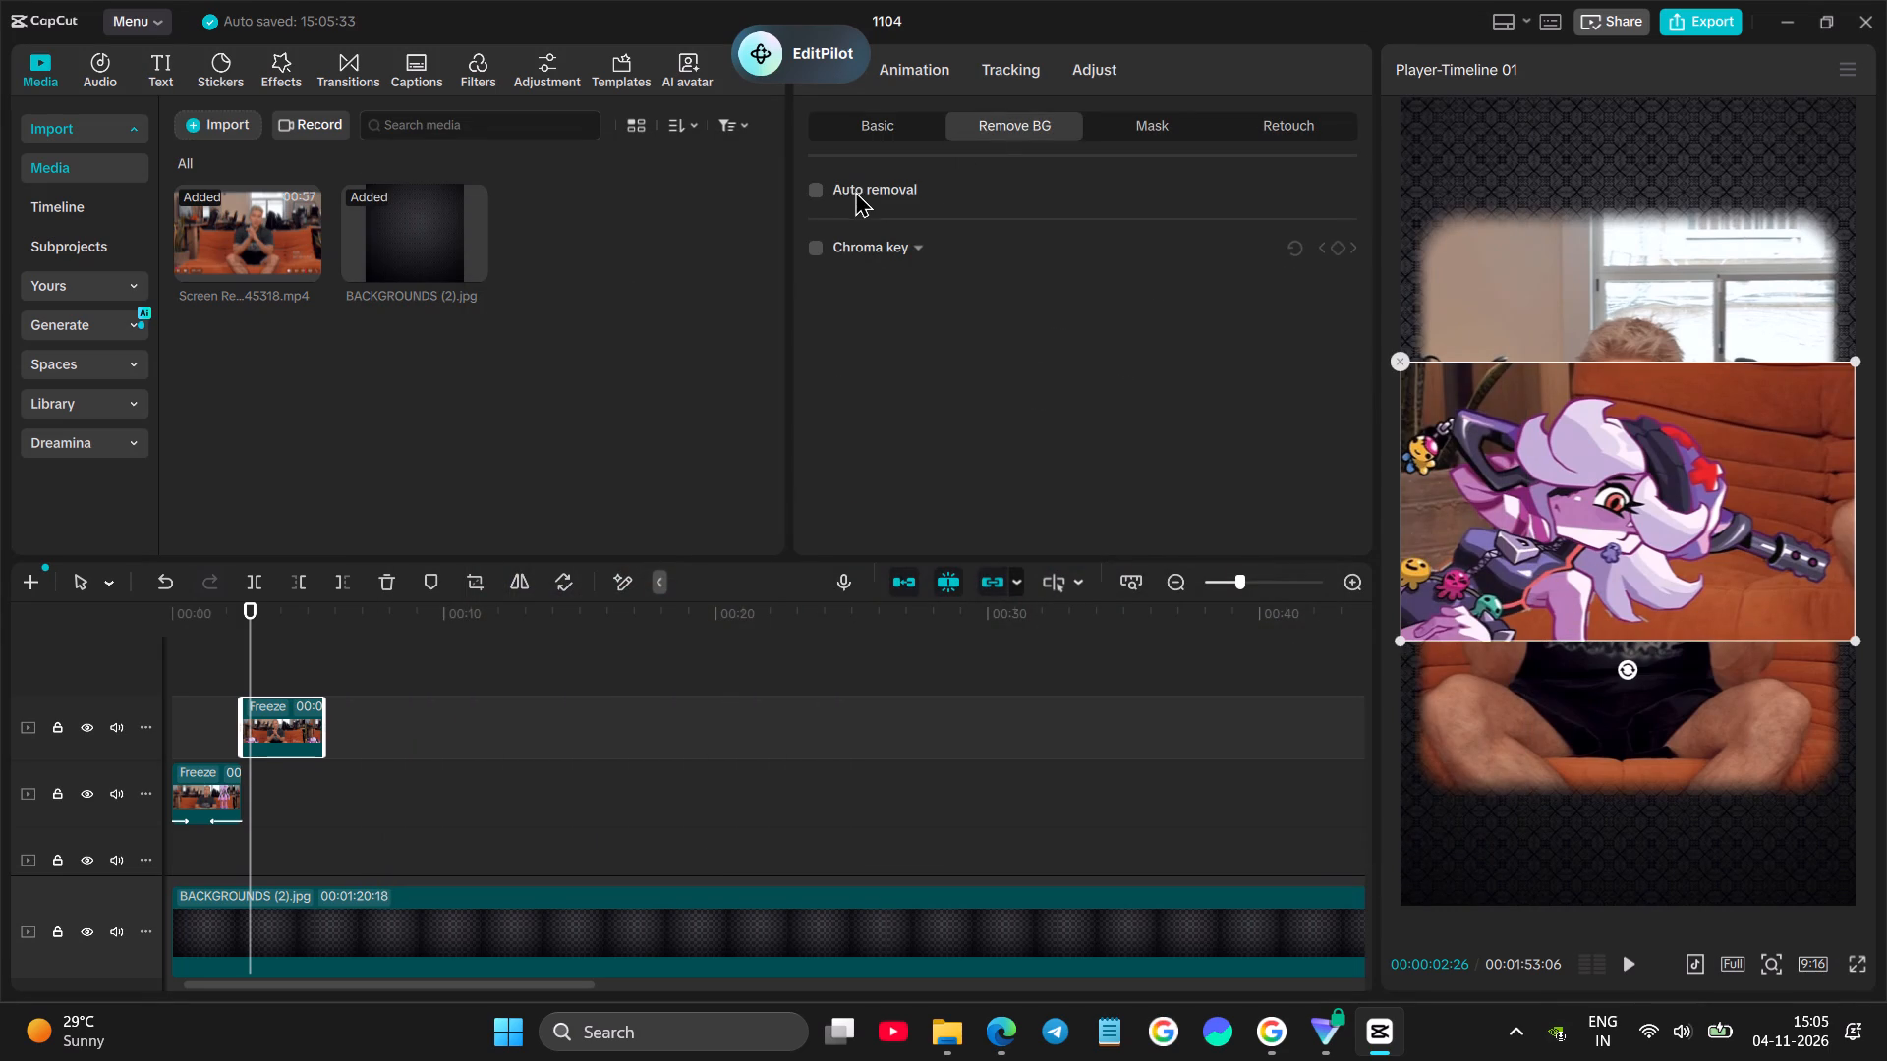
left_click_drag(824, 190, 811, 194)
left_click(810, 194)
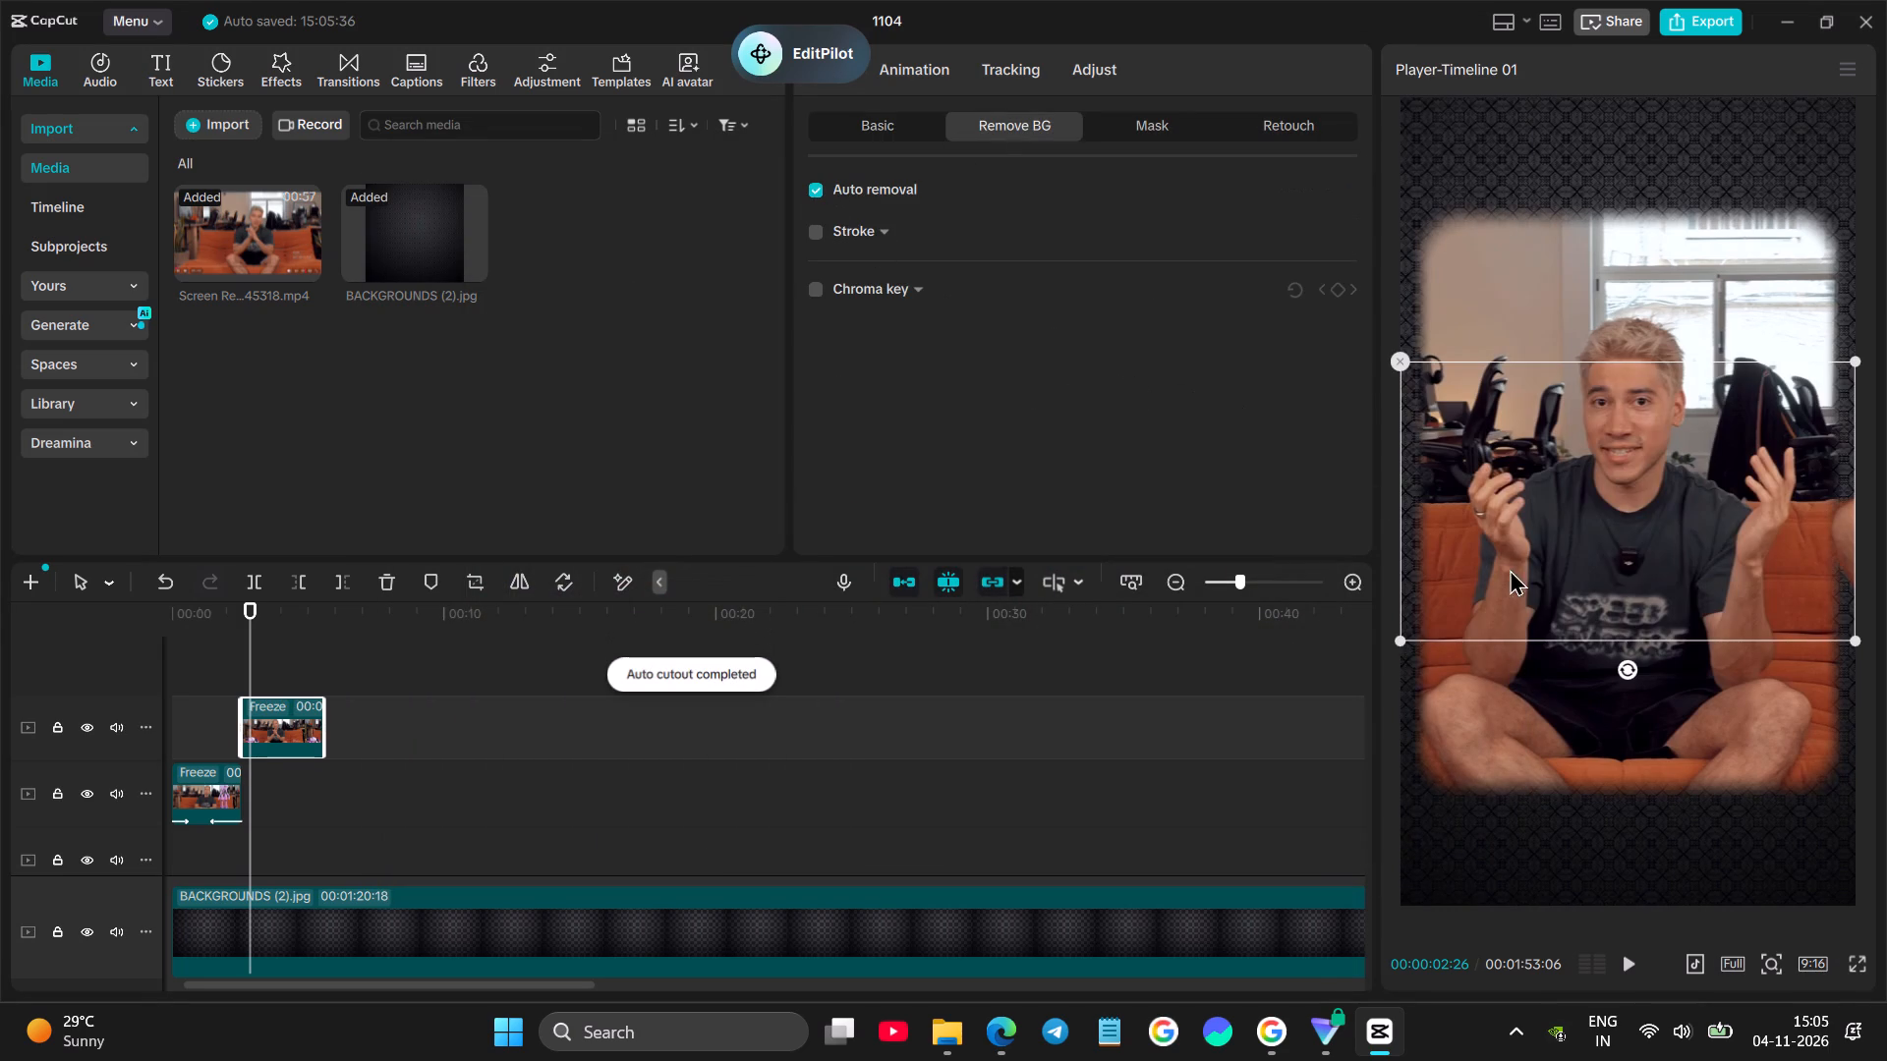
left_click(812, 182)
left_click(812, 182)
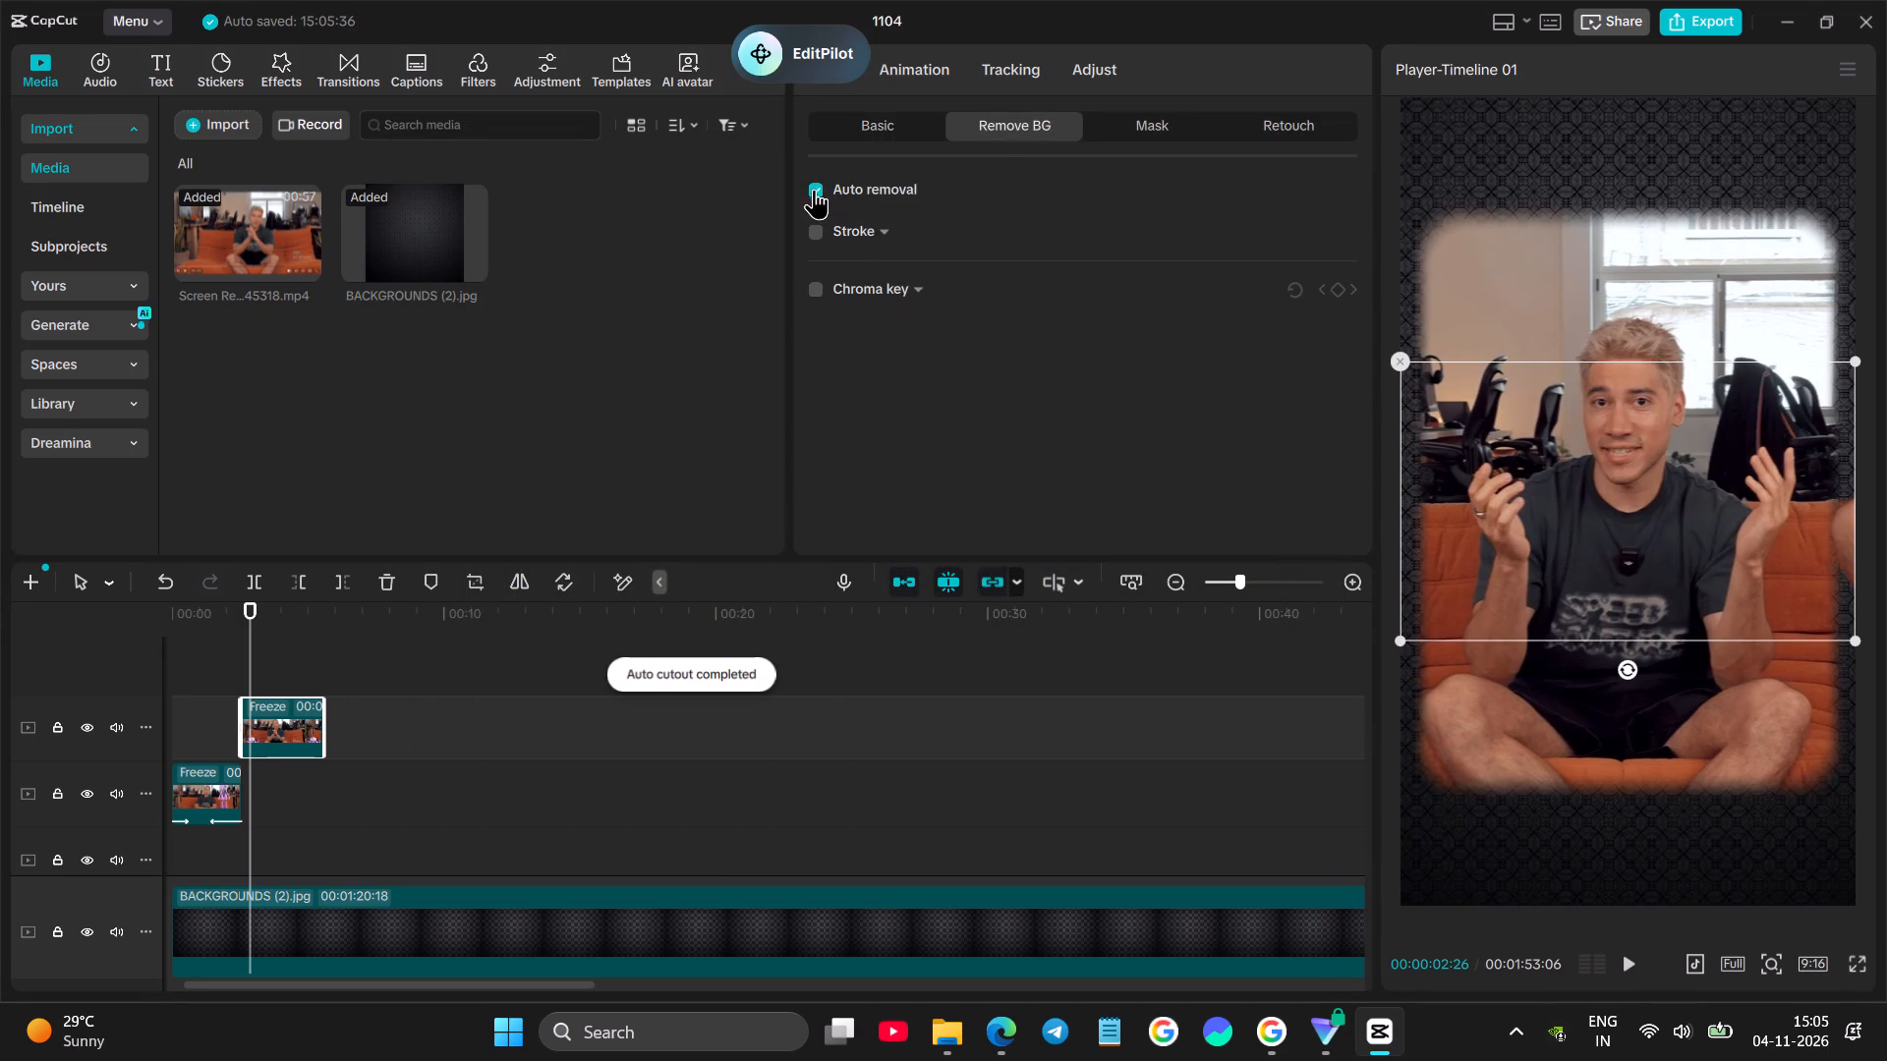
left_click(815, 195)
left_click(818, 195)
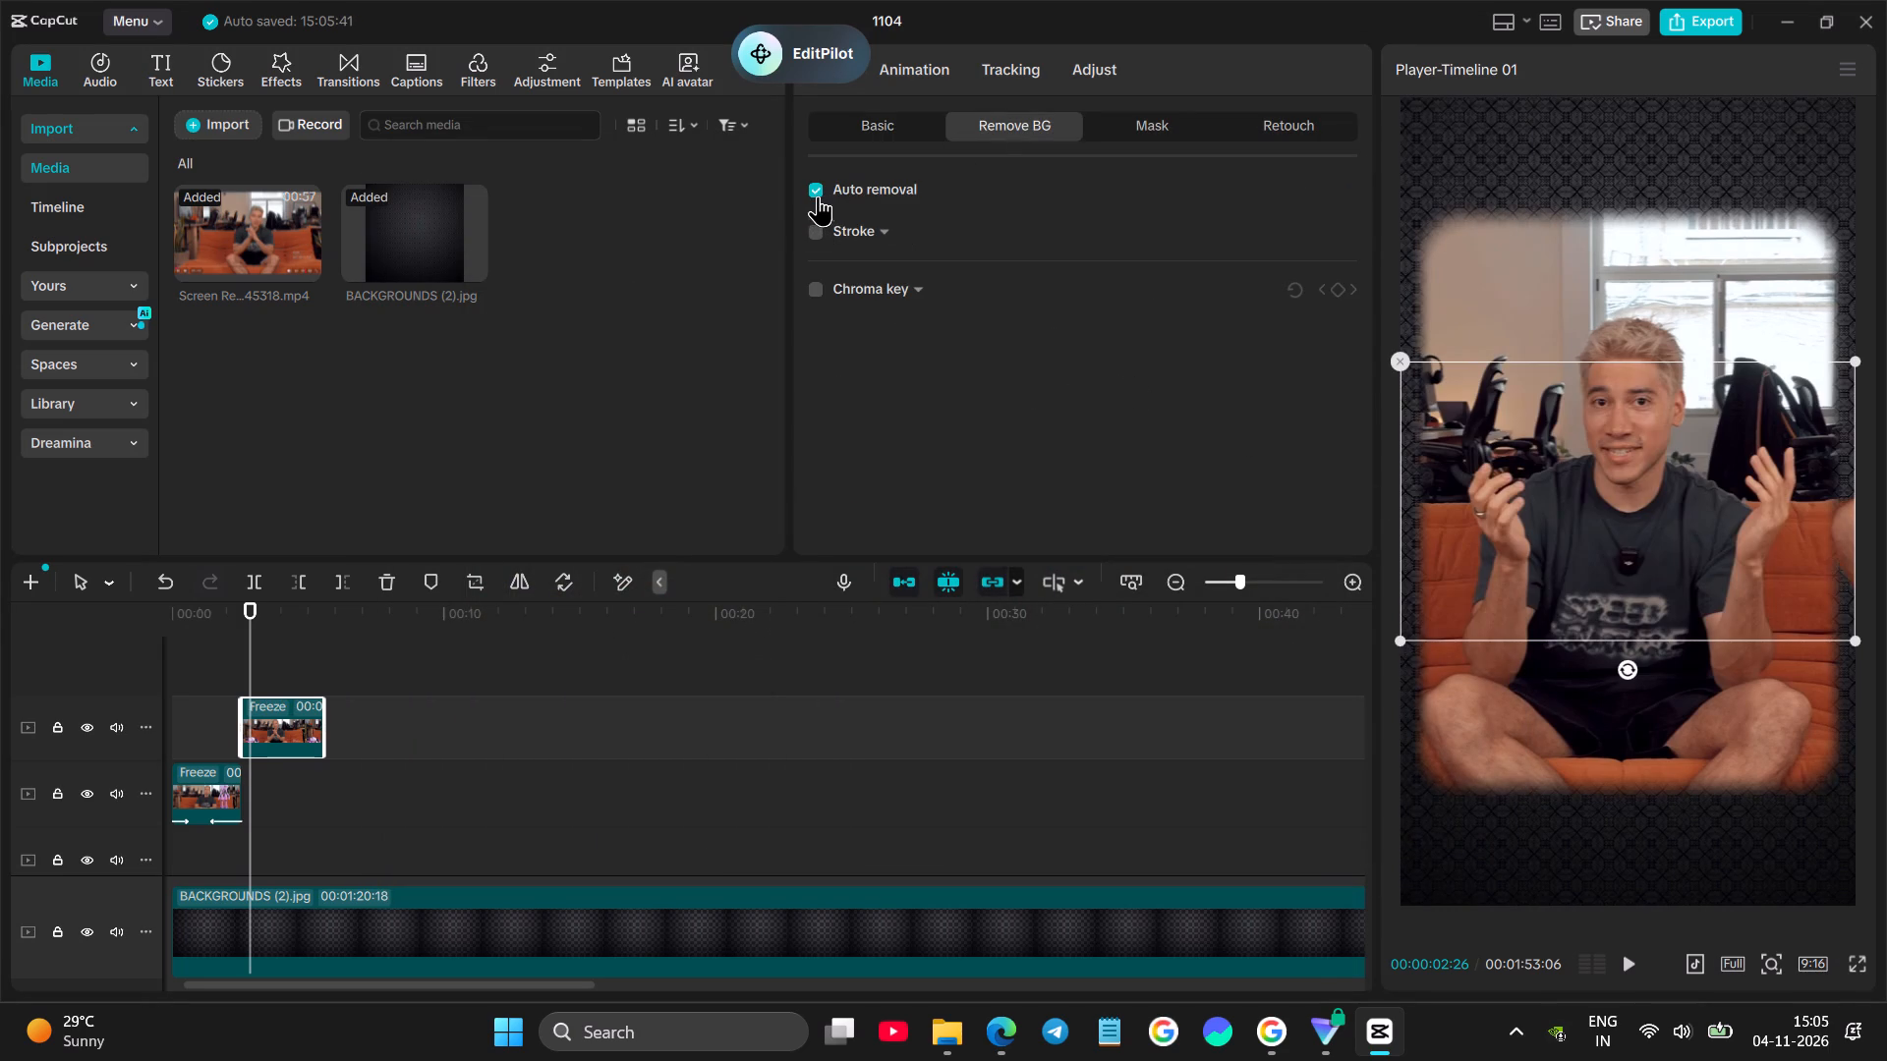
Delete the cropped crouching-character freeze frame.
key("BackSpace")
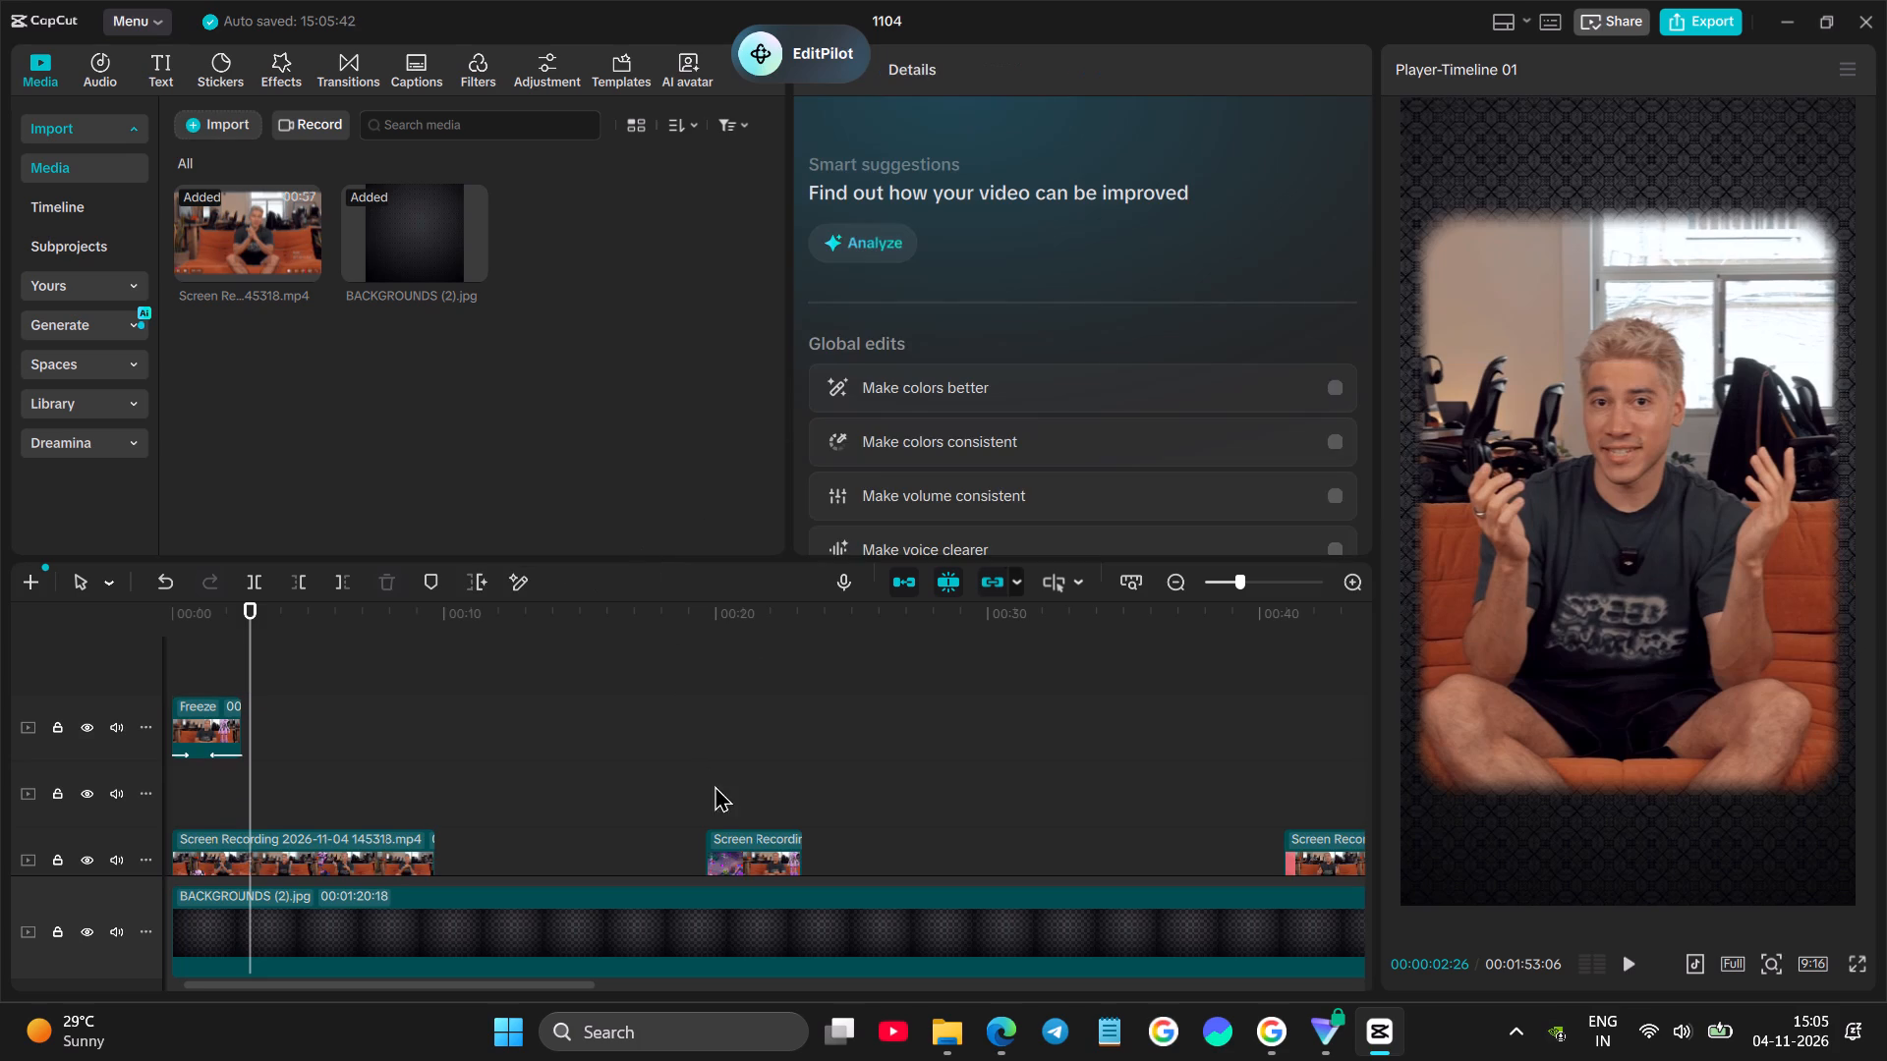
Move the two standing-character freeze frames from about 00:01:09 back to the opening, onto the first cutout's track.
scroll(1103, 731, "down", 2)
scroll(1135, 737, "left", 1)
scroll(1132, 737, "down", 7, "ctrl")
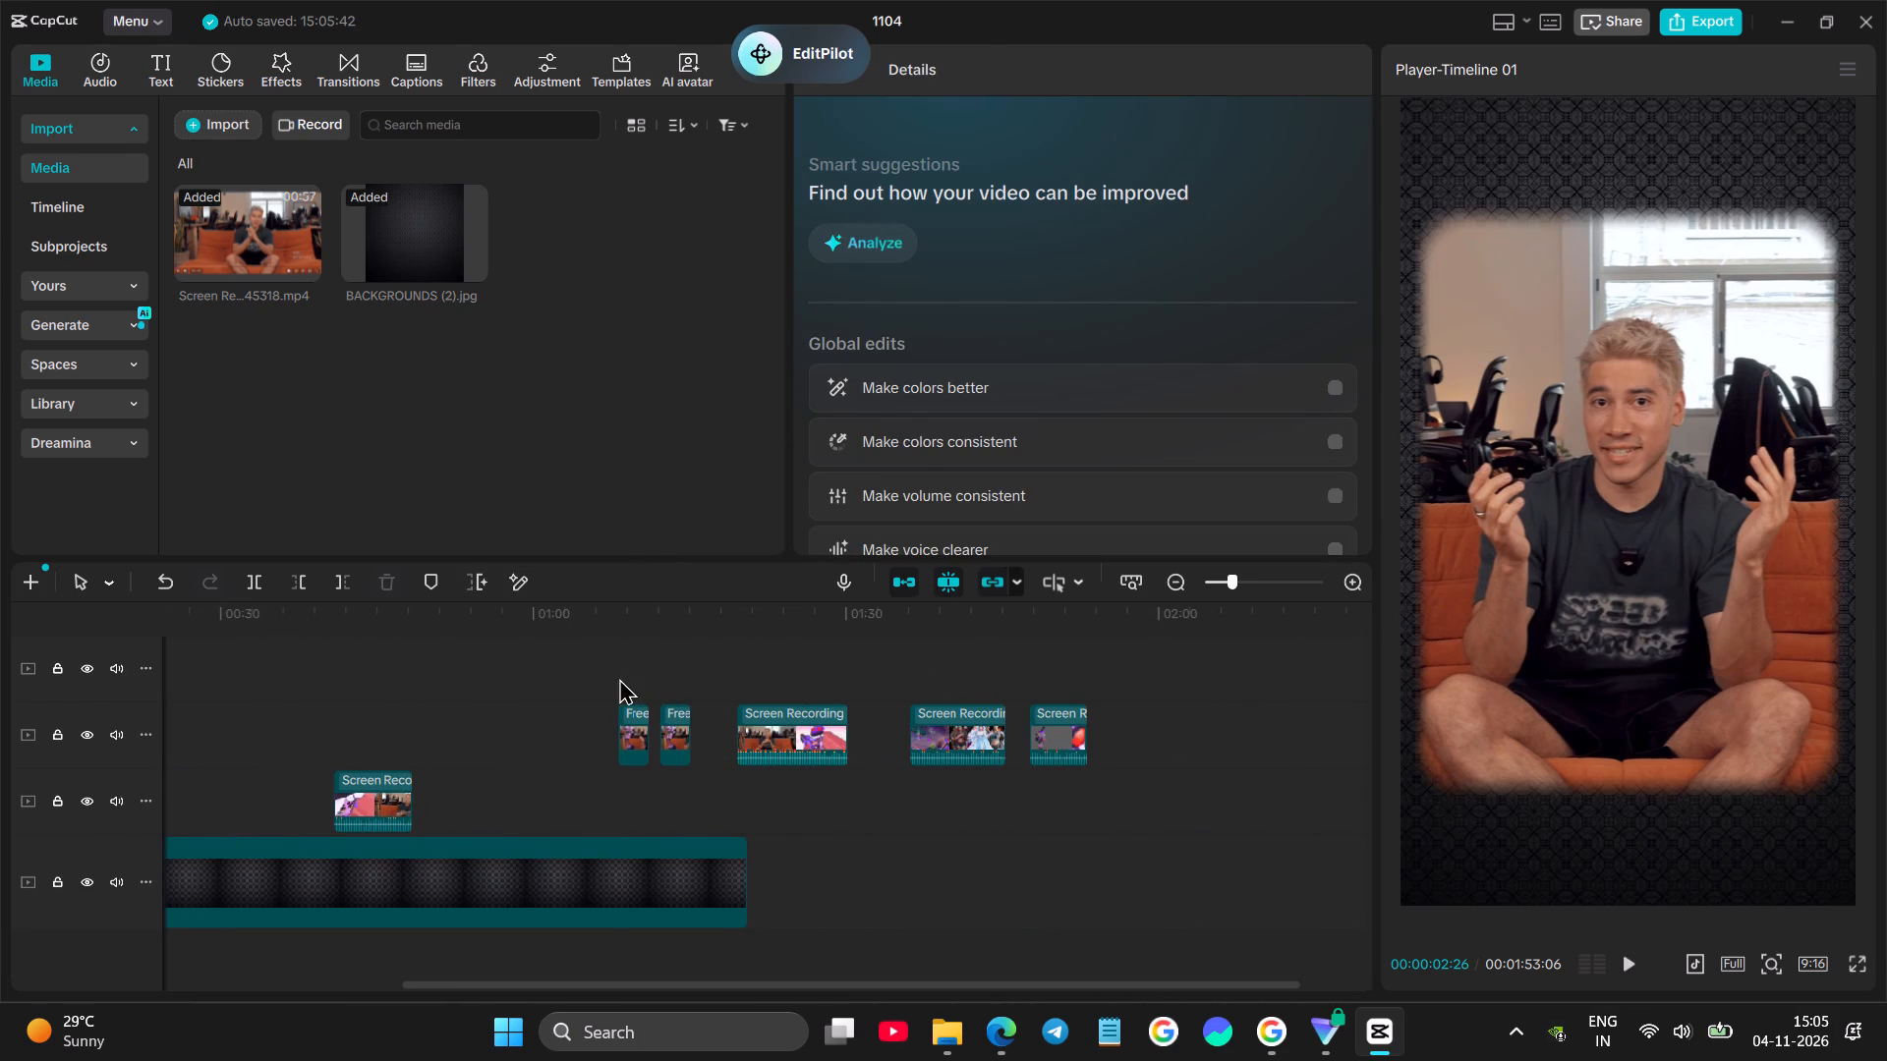
left_click(619, 679)
key("space")
key("space")
left_click(664, 692)
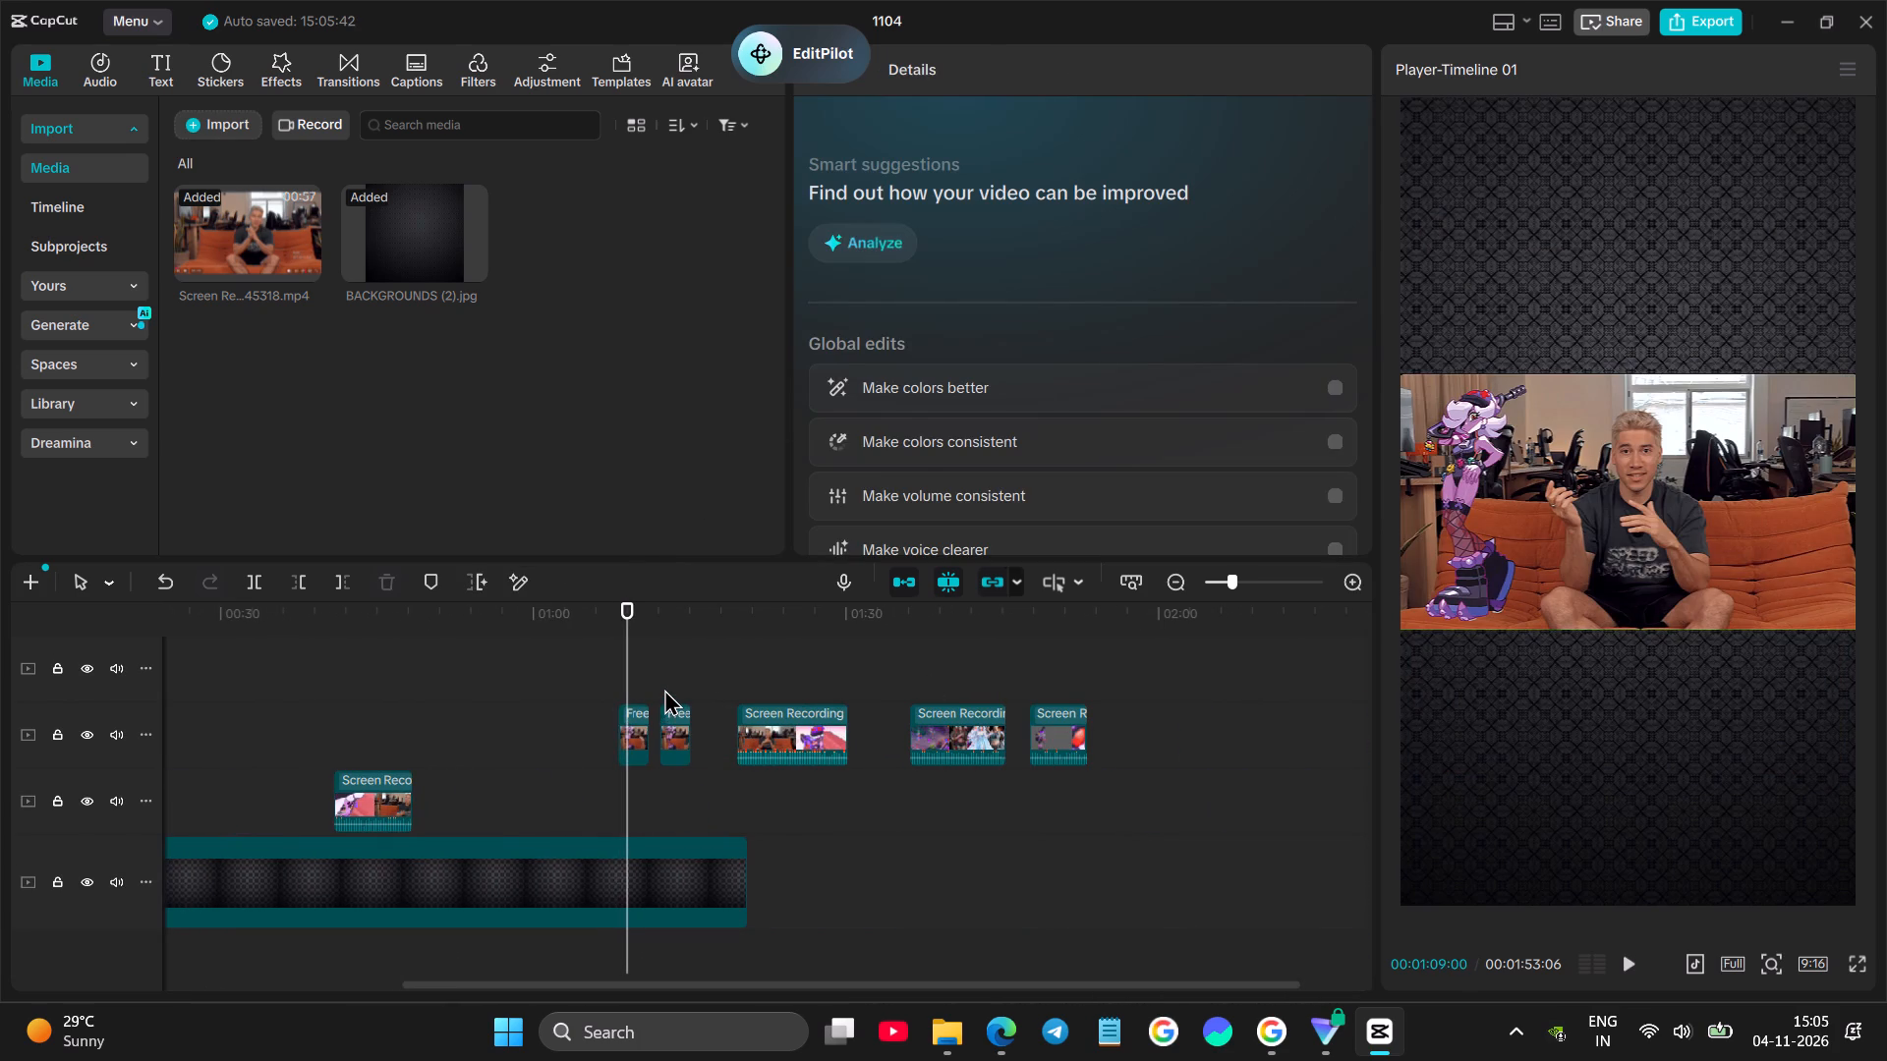
left_click_drag(635, 736, 293, 720)
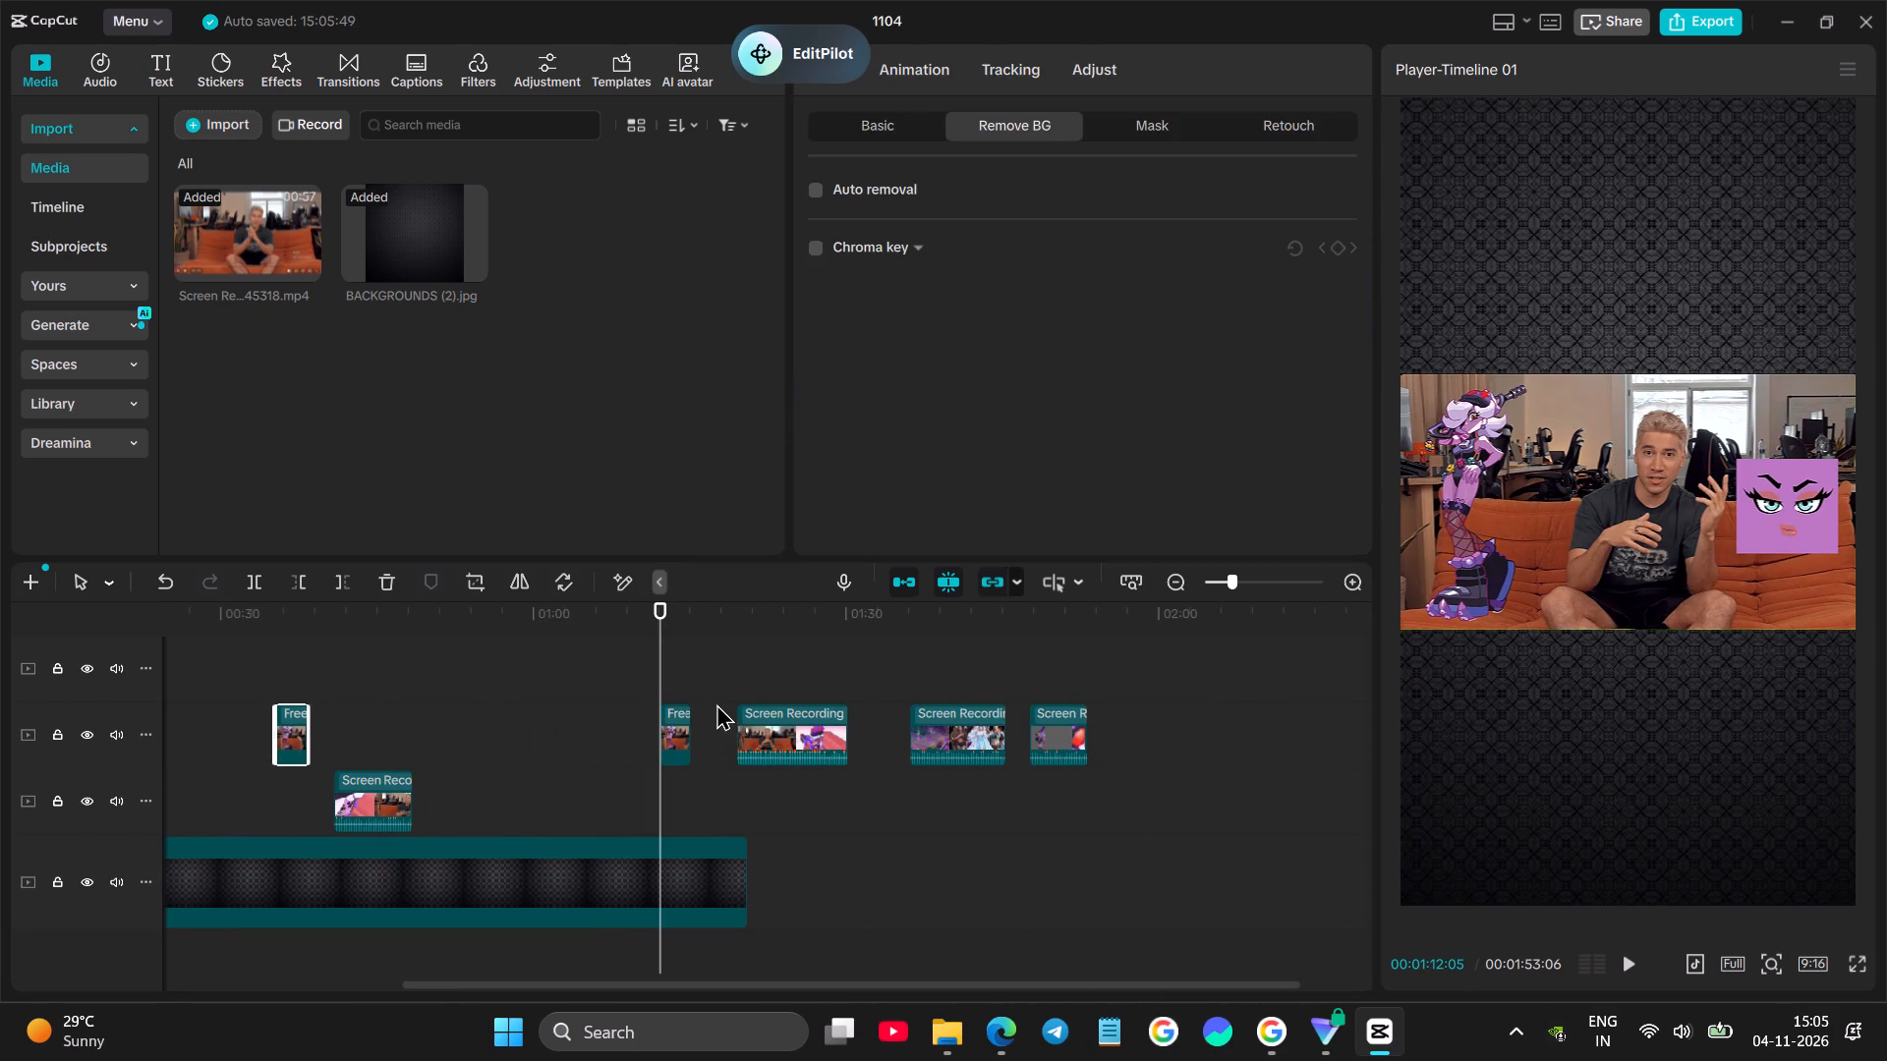
left_click_drag(637, 679, 657, 689)
left_click(677, 724)
left_click_drag(677, 724, 317, 724)
left_click_drag(271, 677, 367, 737)
left_click_drag(290, 733, 306, 730)
scroll(283, 731, "right", 1)
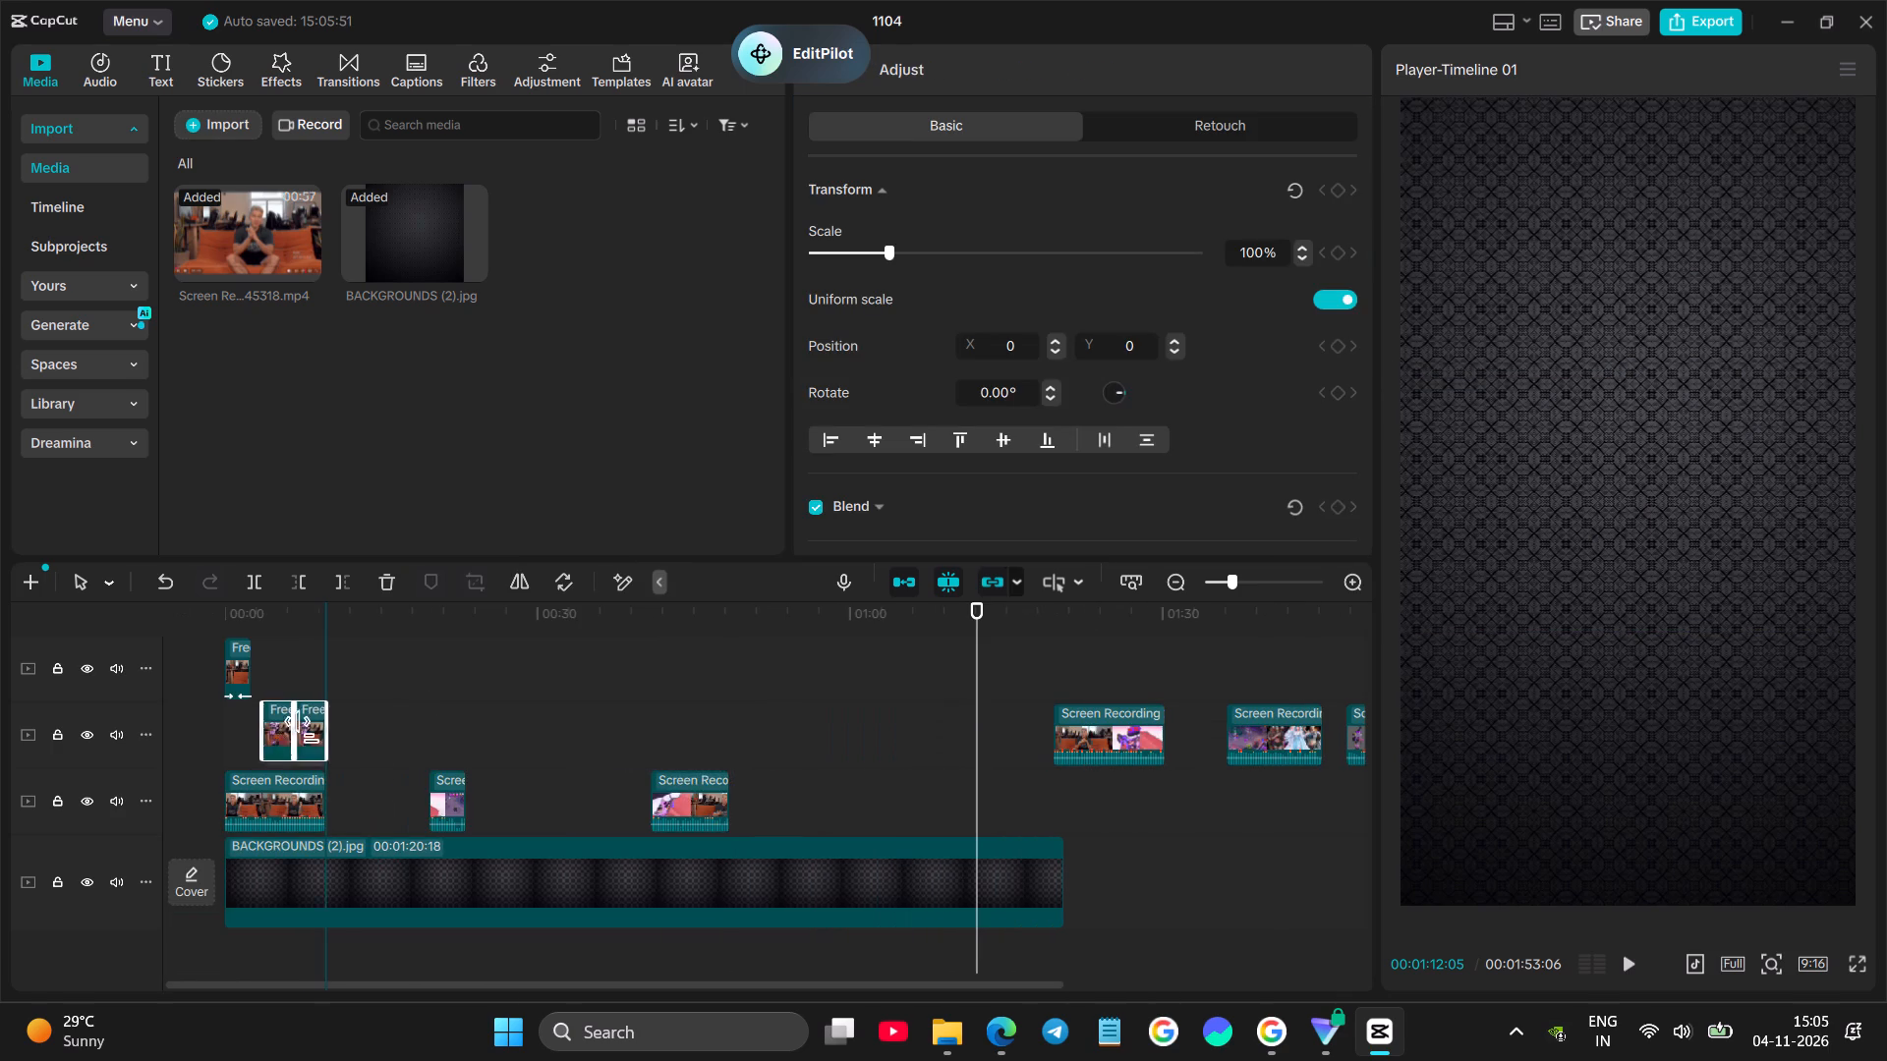
scroll(306, 730, "right", 1)
left_click_drag(306, 730, 379, 697)
Play the opening and shift the pair of freeze frames so the first one starts at about 00:00:03:24.
left_click(227, 738)
key("space")
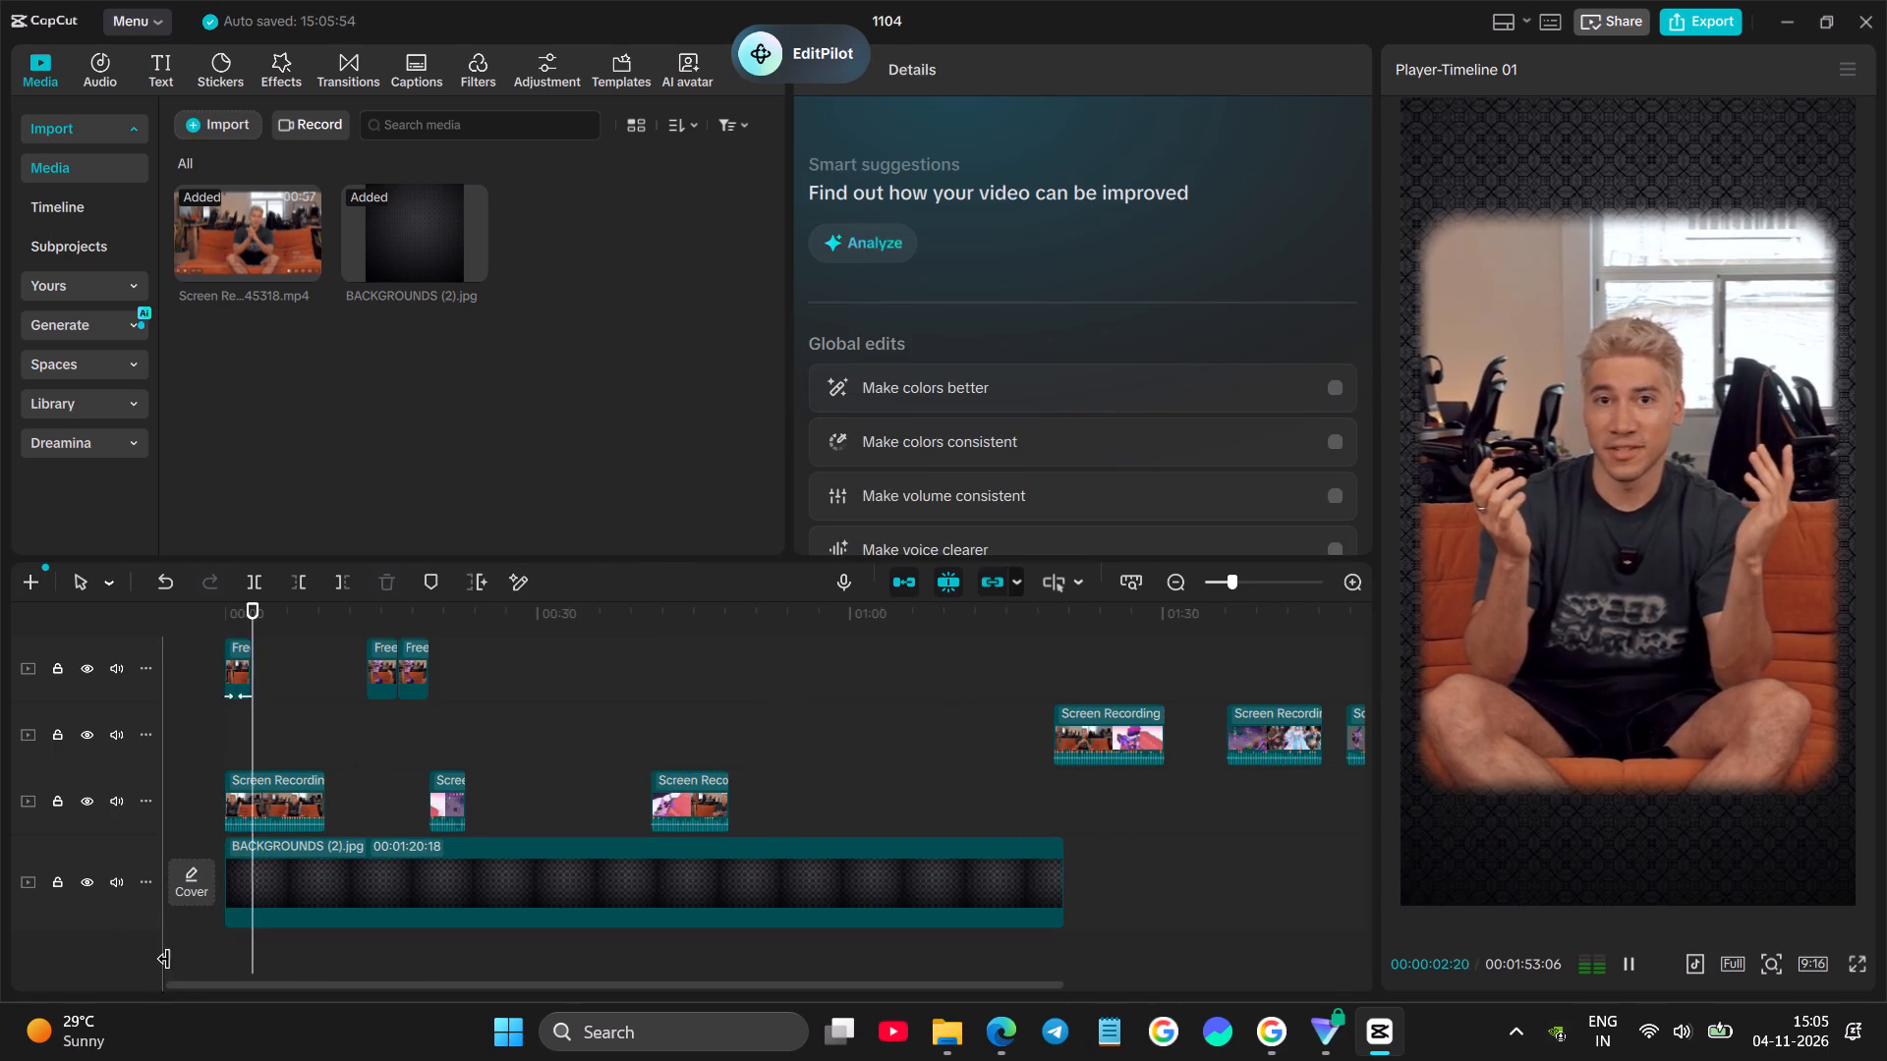
key("space")
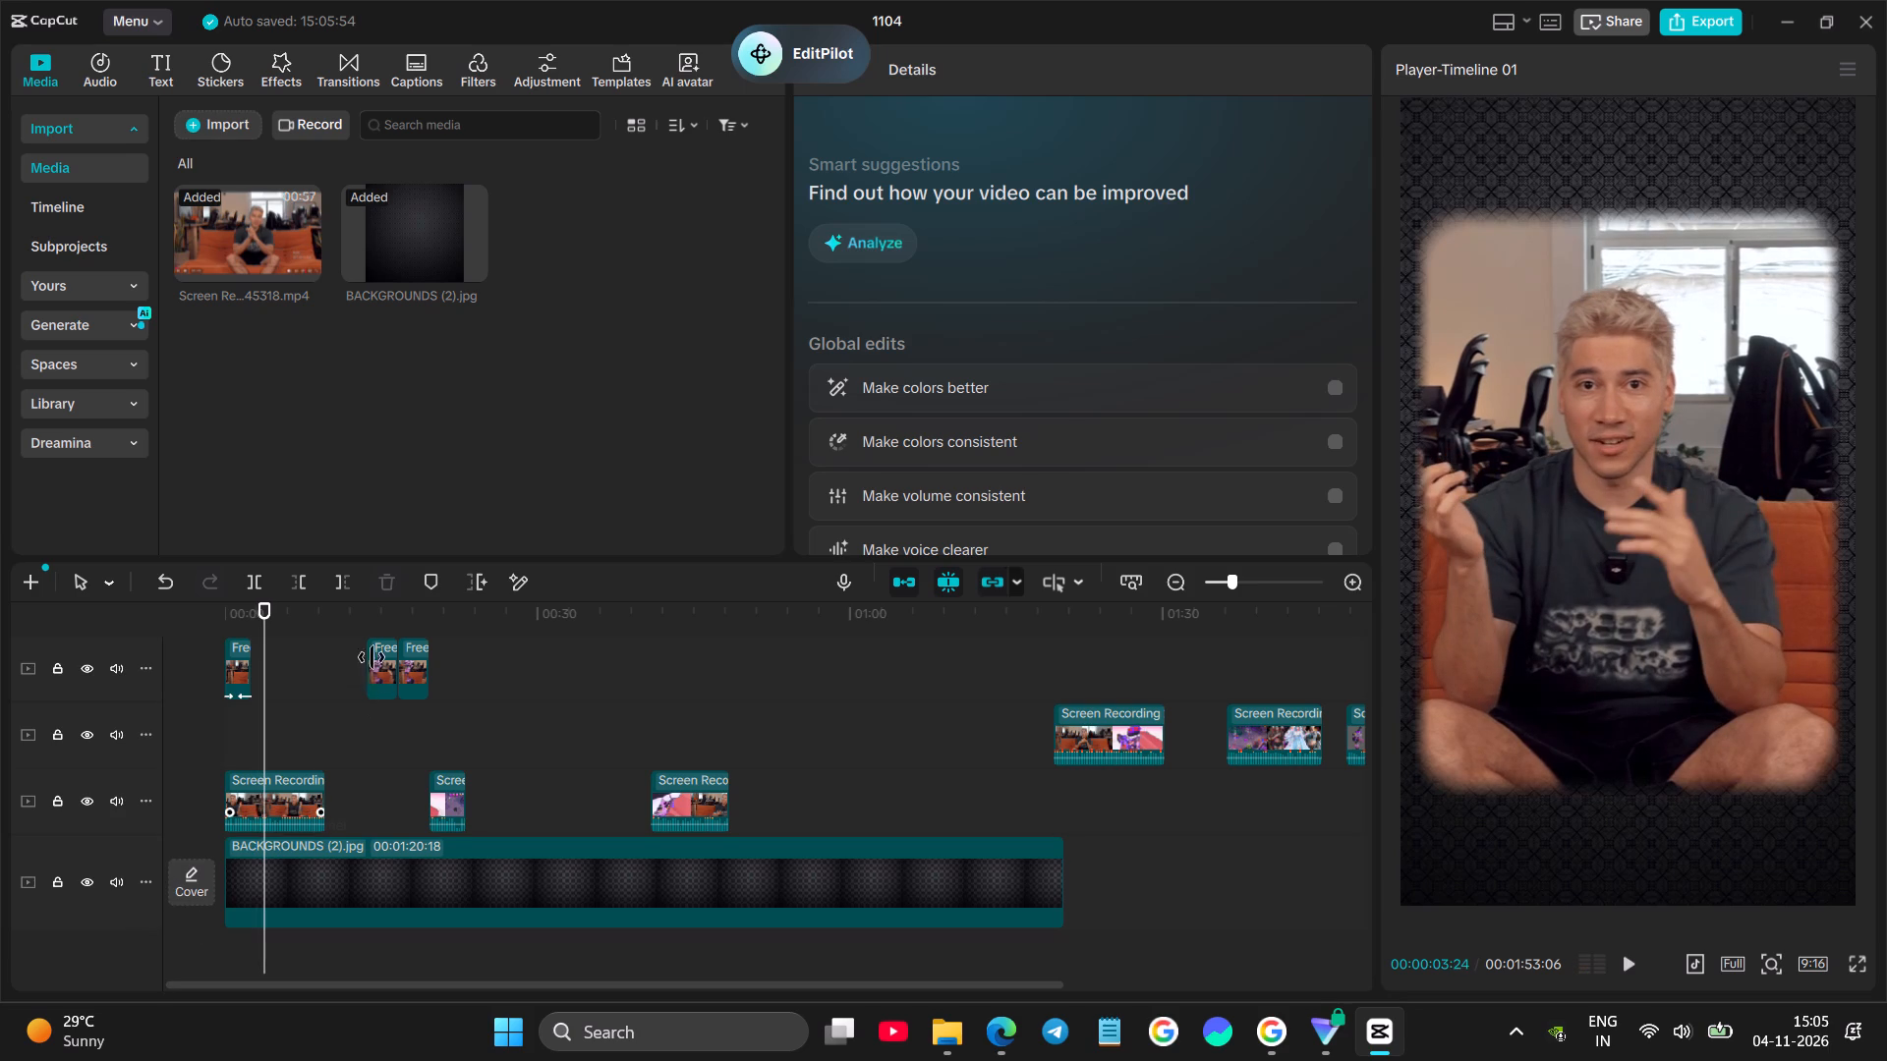
left_click_drag(352, 732, 460, 681)
left_click_drag(385, 661, 290, 672)
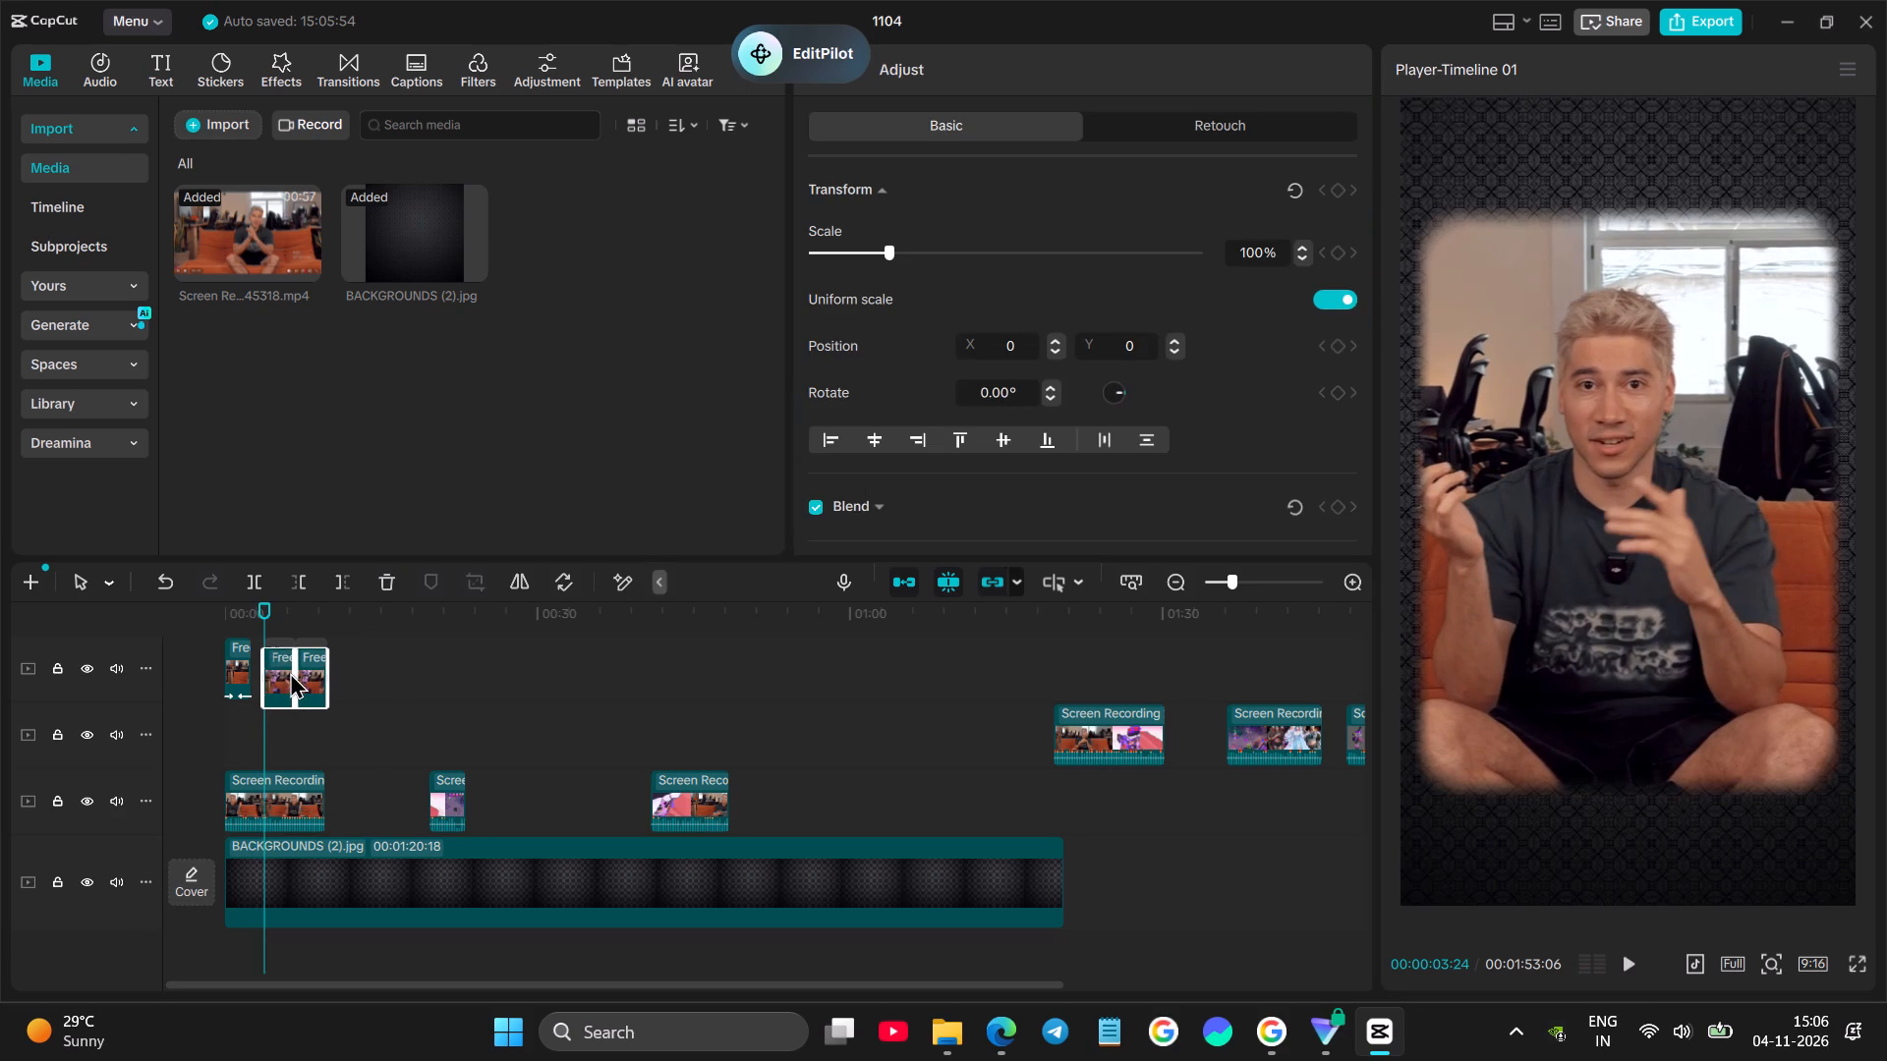
left_click_drag(290, 672, 289, 664)
left_click(238, 724)
key("space")
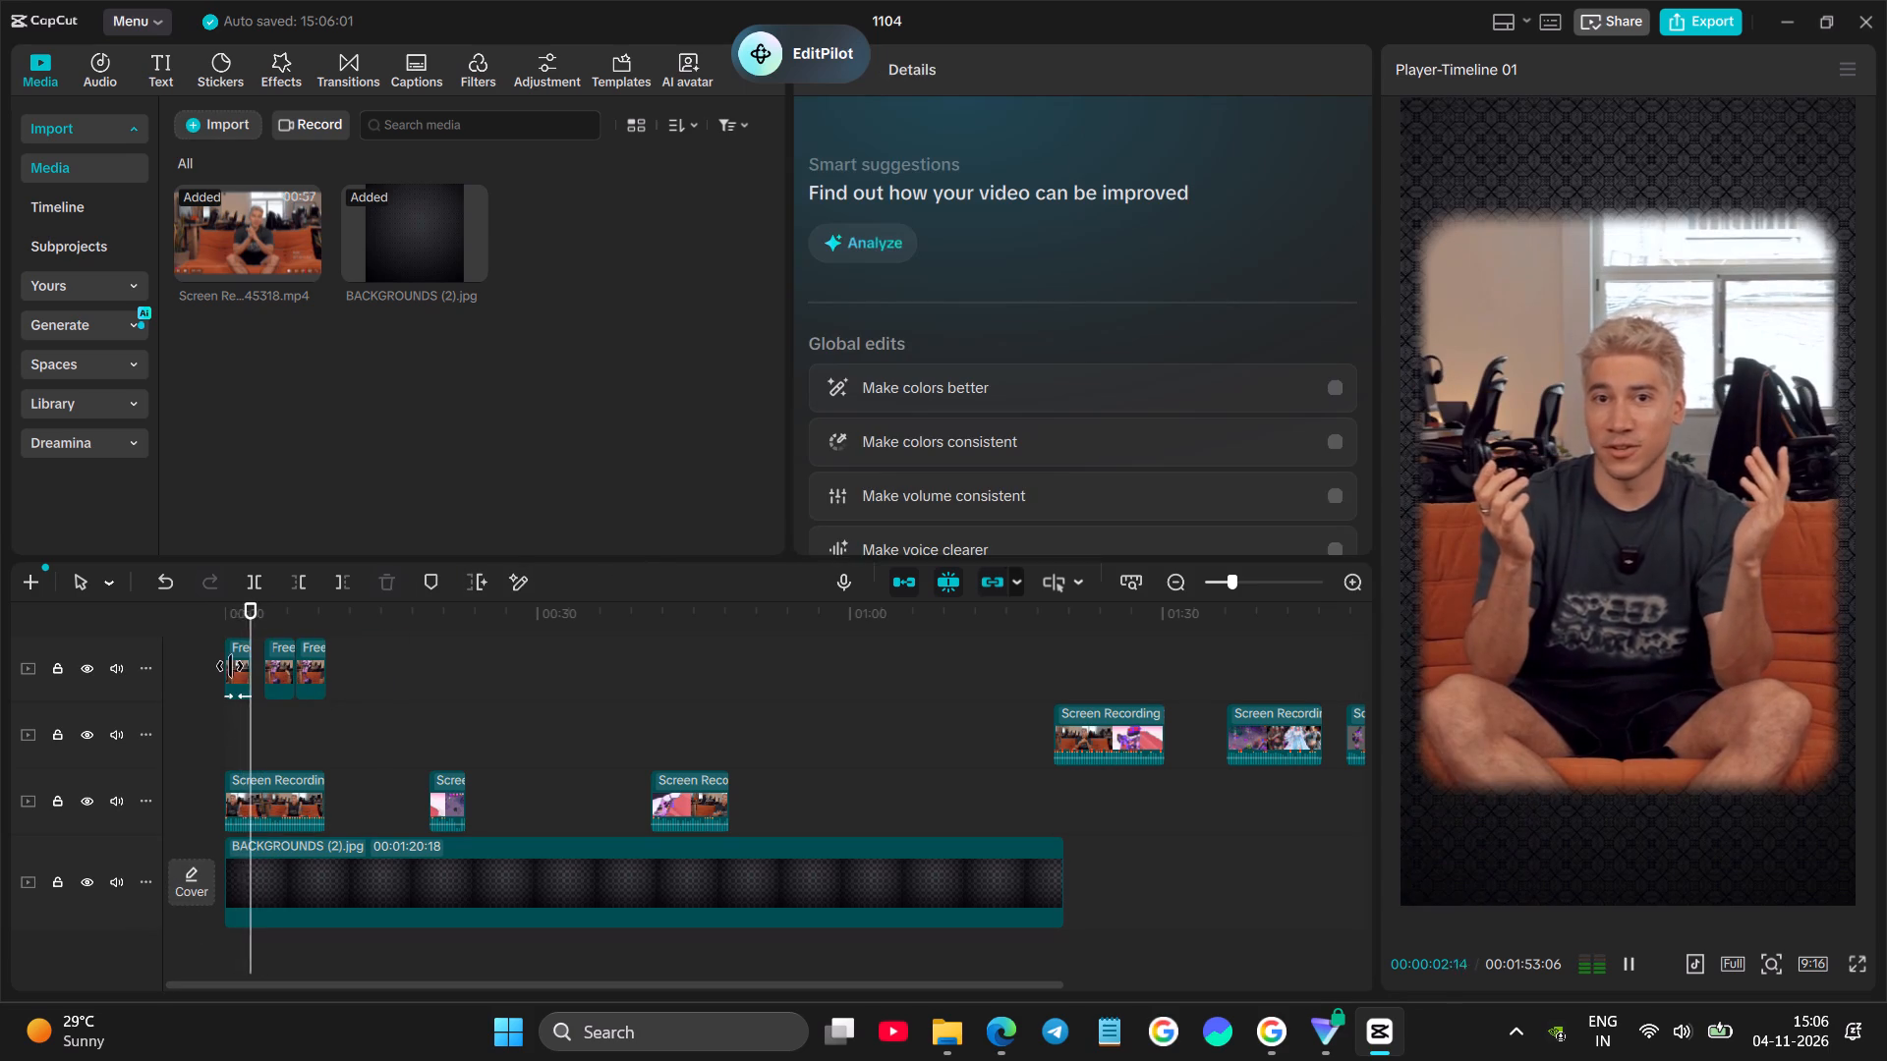
key("space")
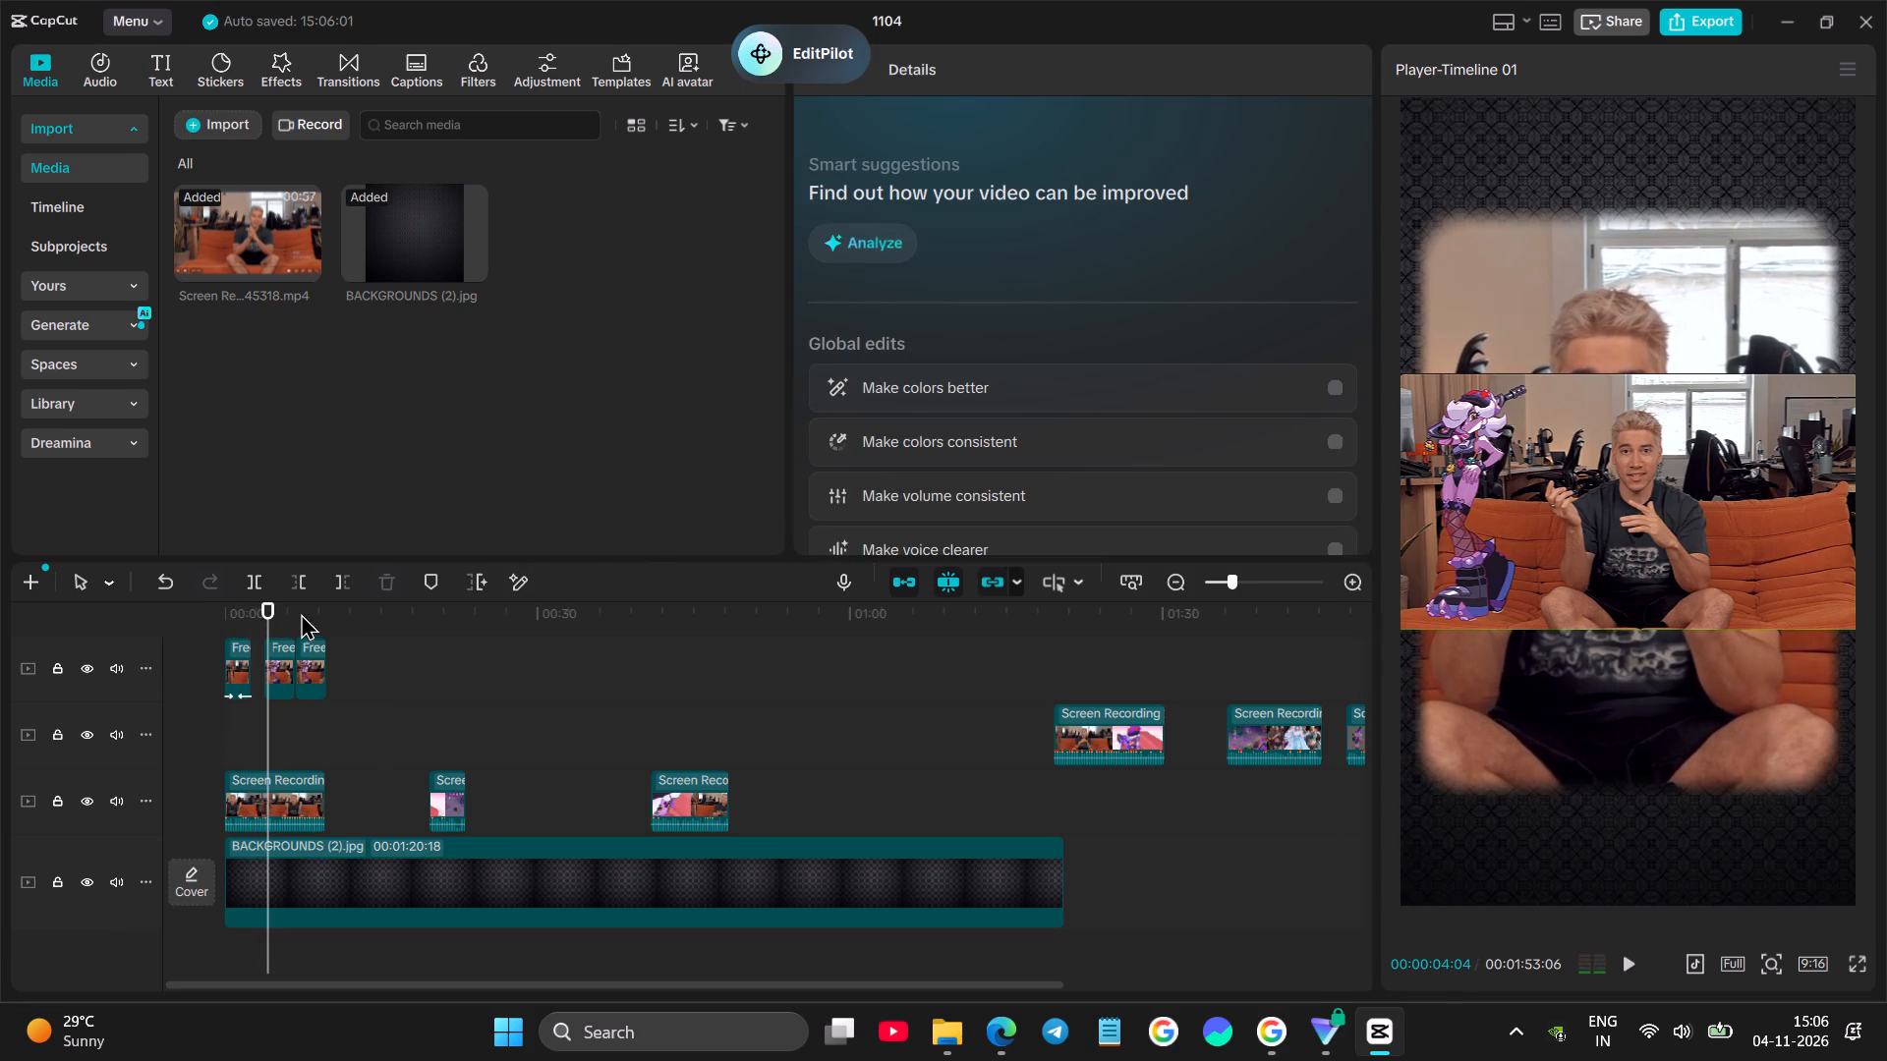
Crop the first freeze frame of the pair to a tall strip around the standing character.
left_click(275, 667)
left_click(454, 579)
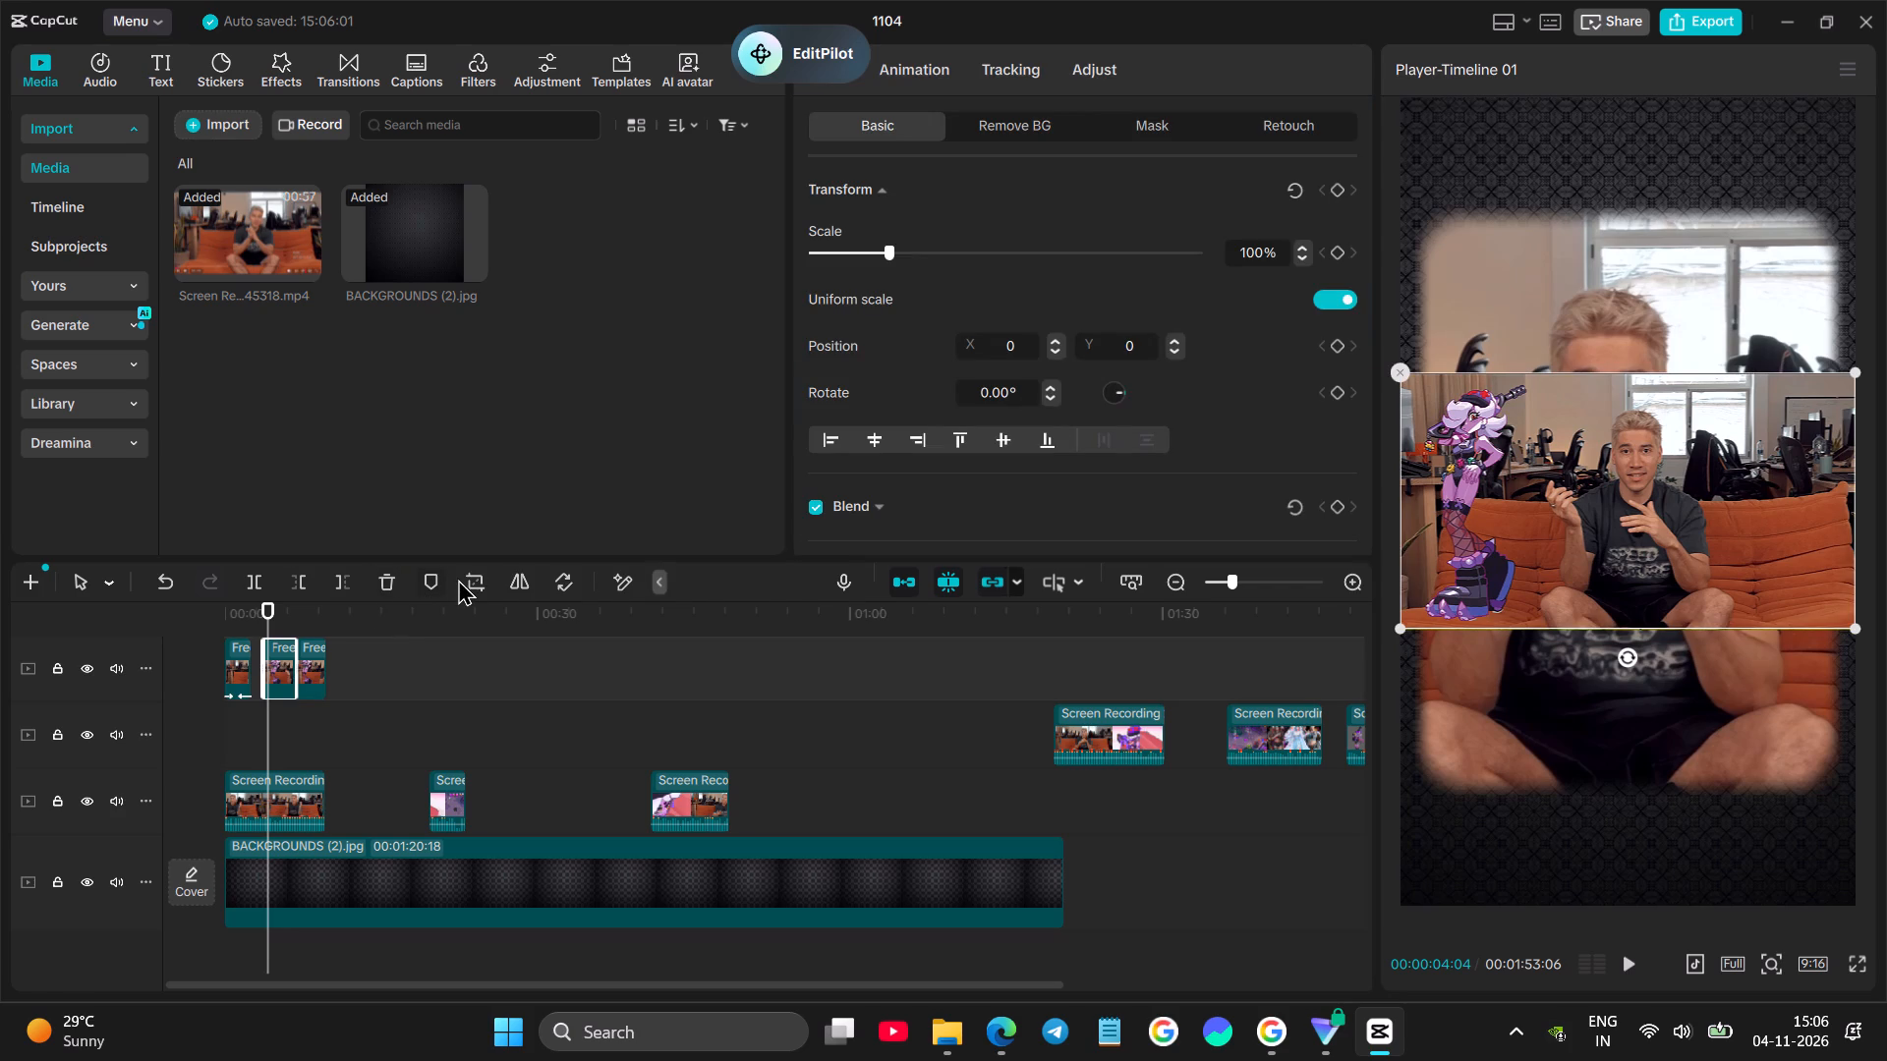
left_click(462, 580)
left_click_drag(1450, 493, 737, 557)
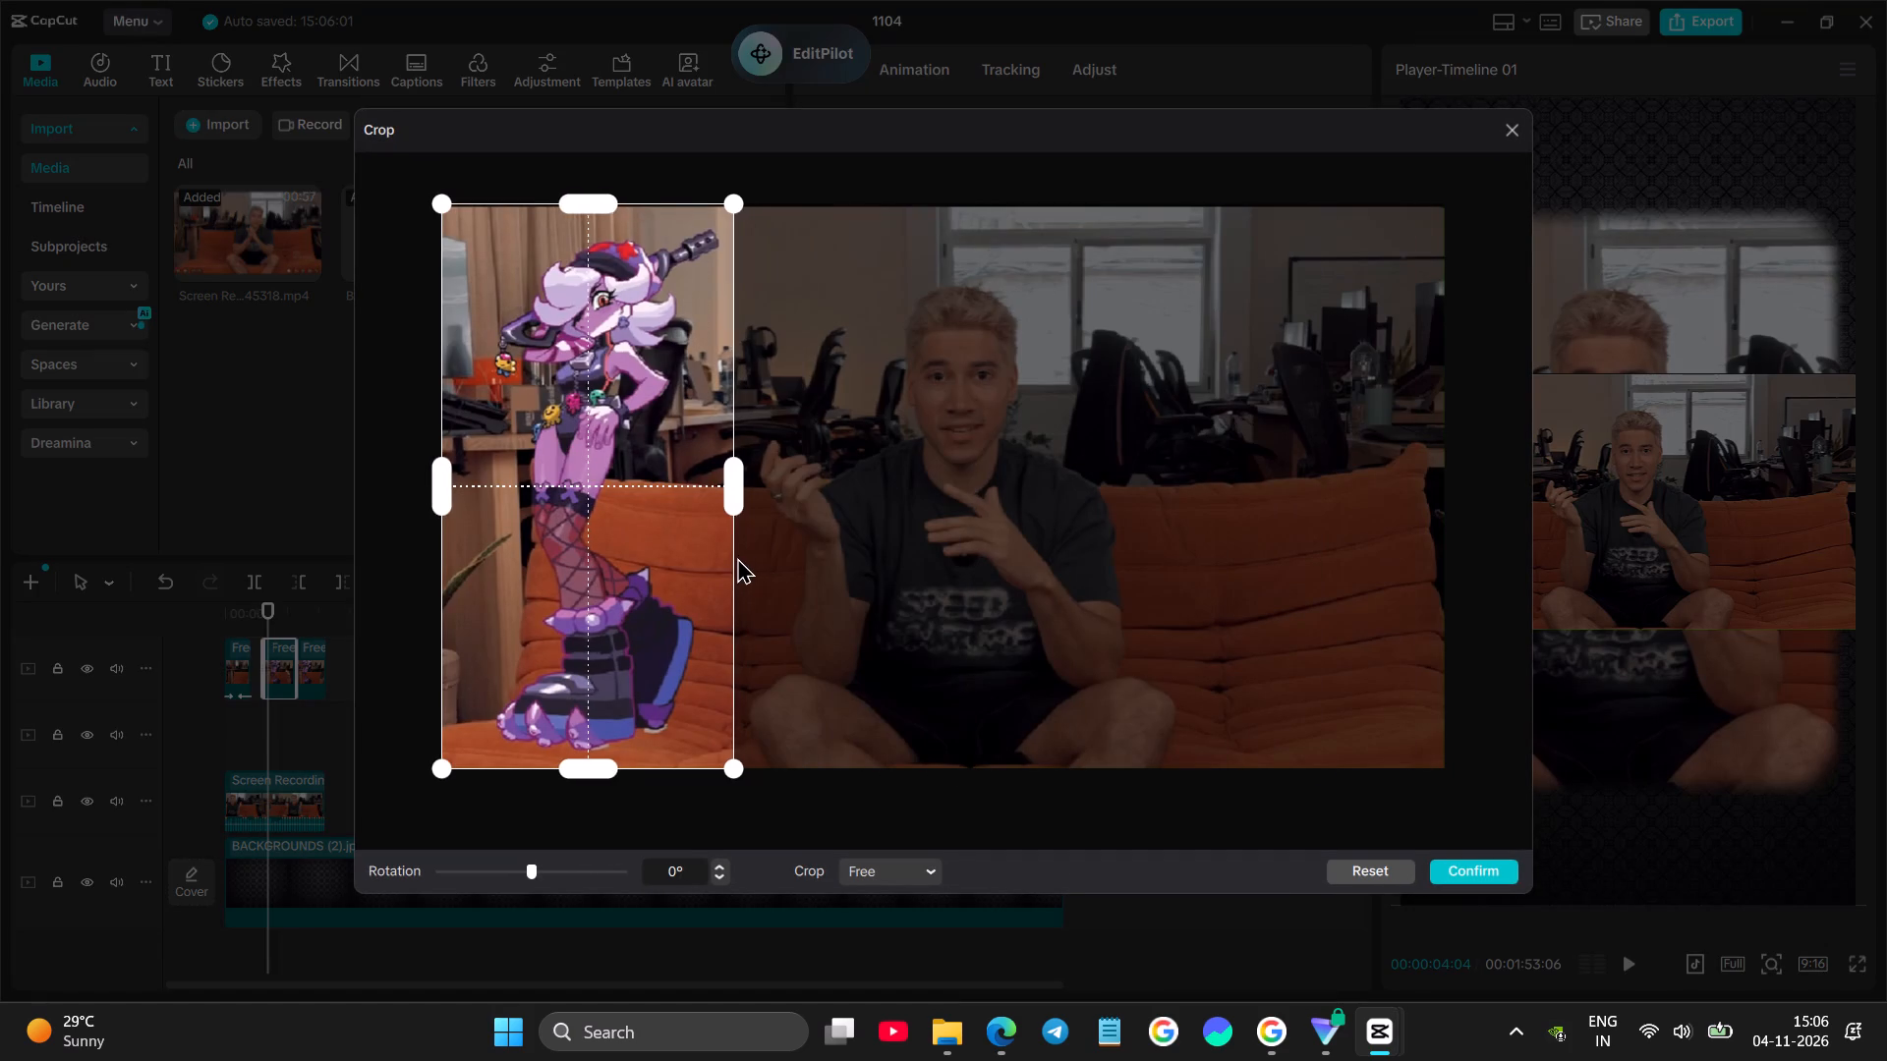
left_click_drag(737, 557, 732, 558)
left_click_drag(440, 497, 476, 452)
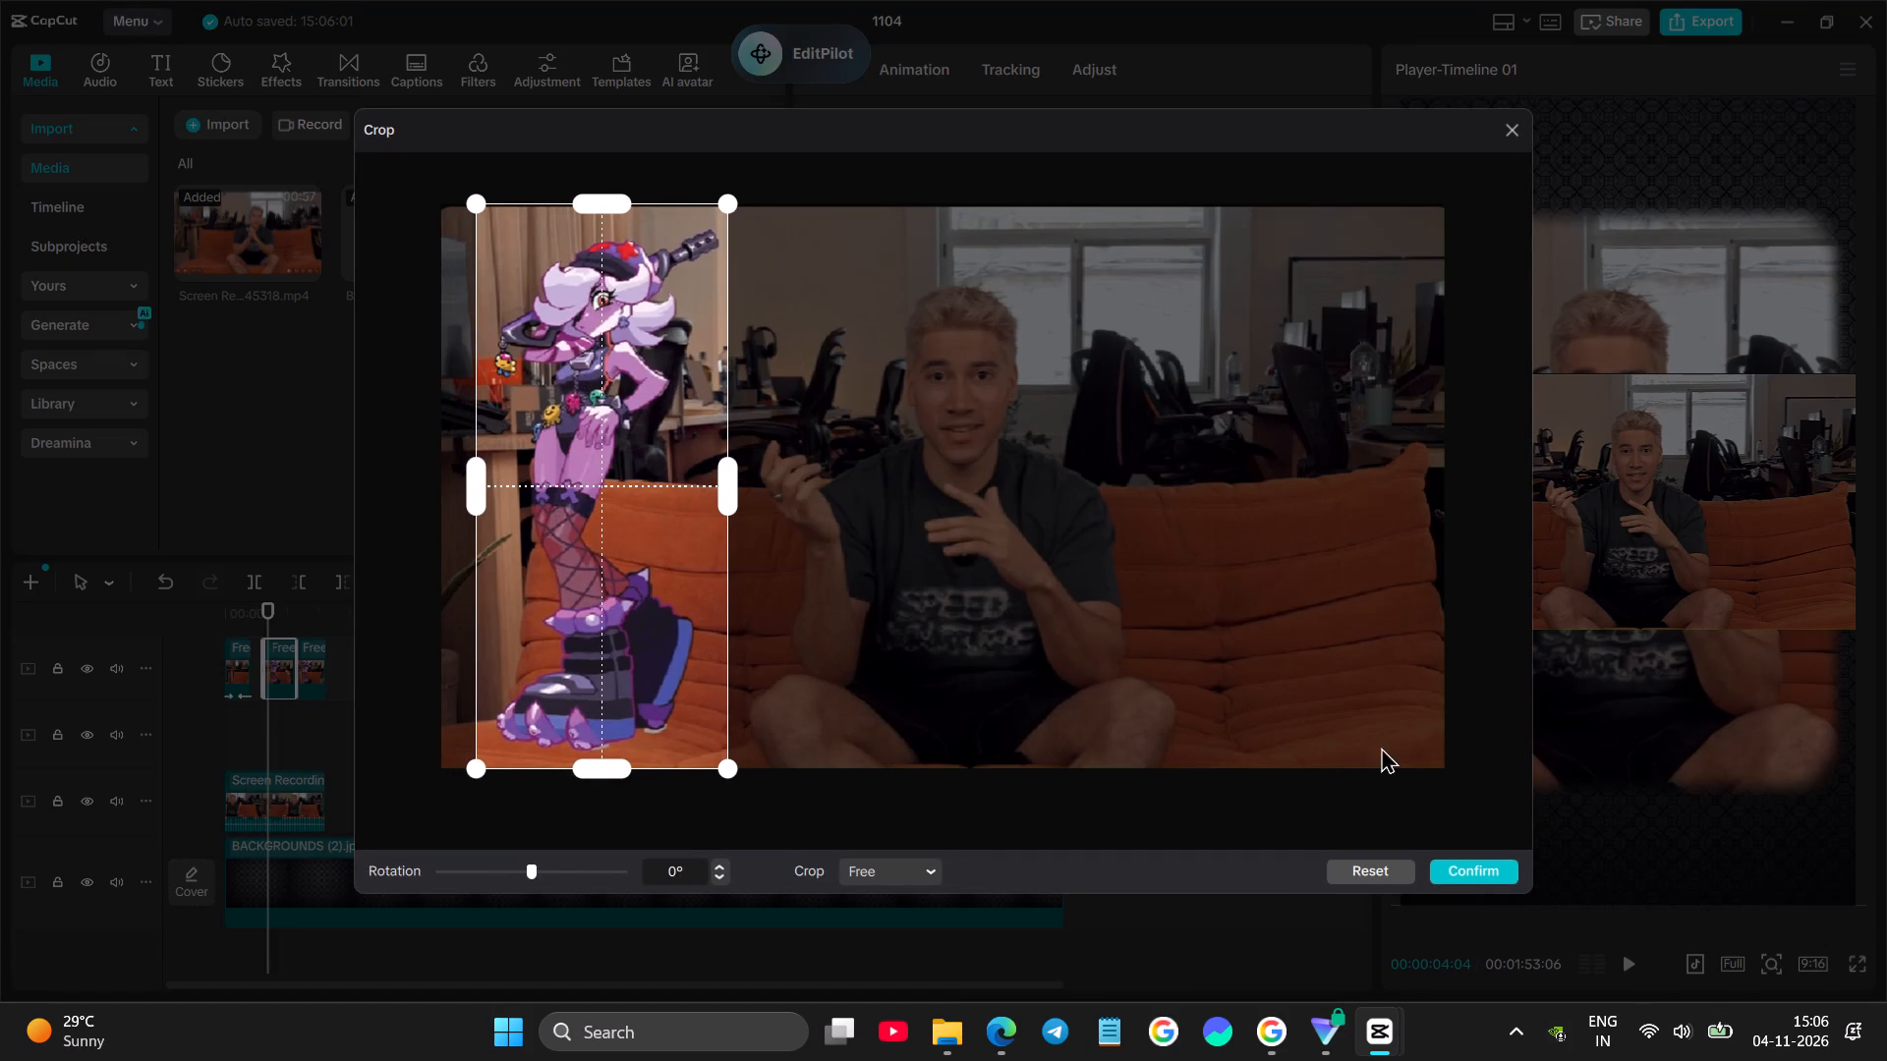
left_click(1468, 863)
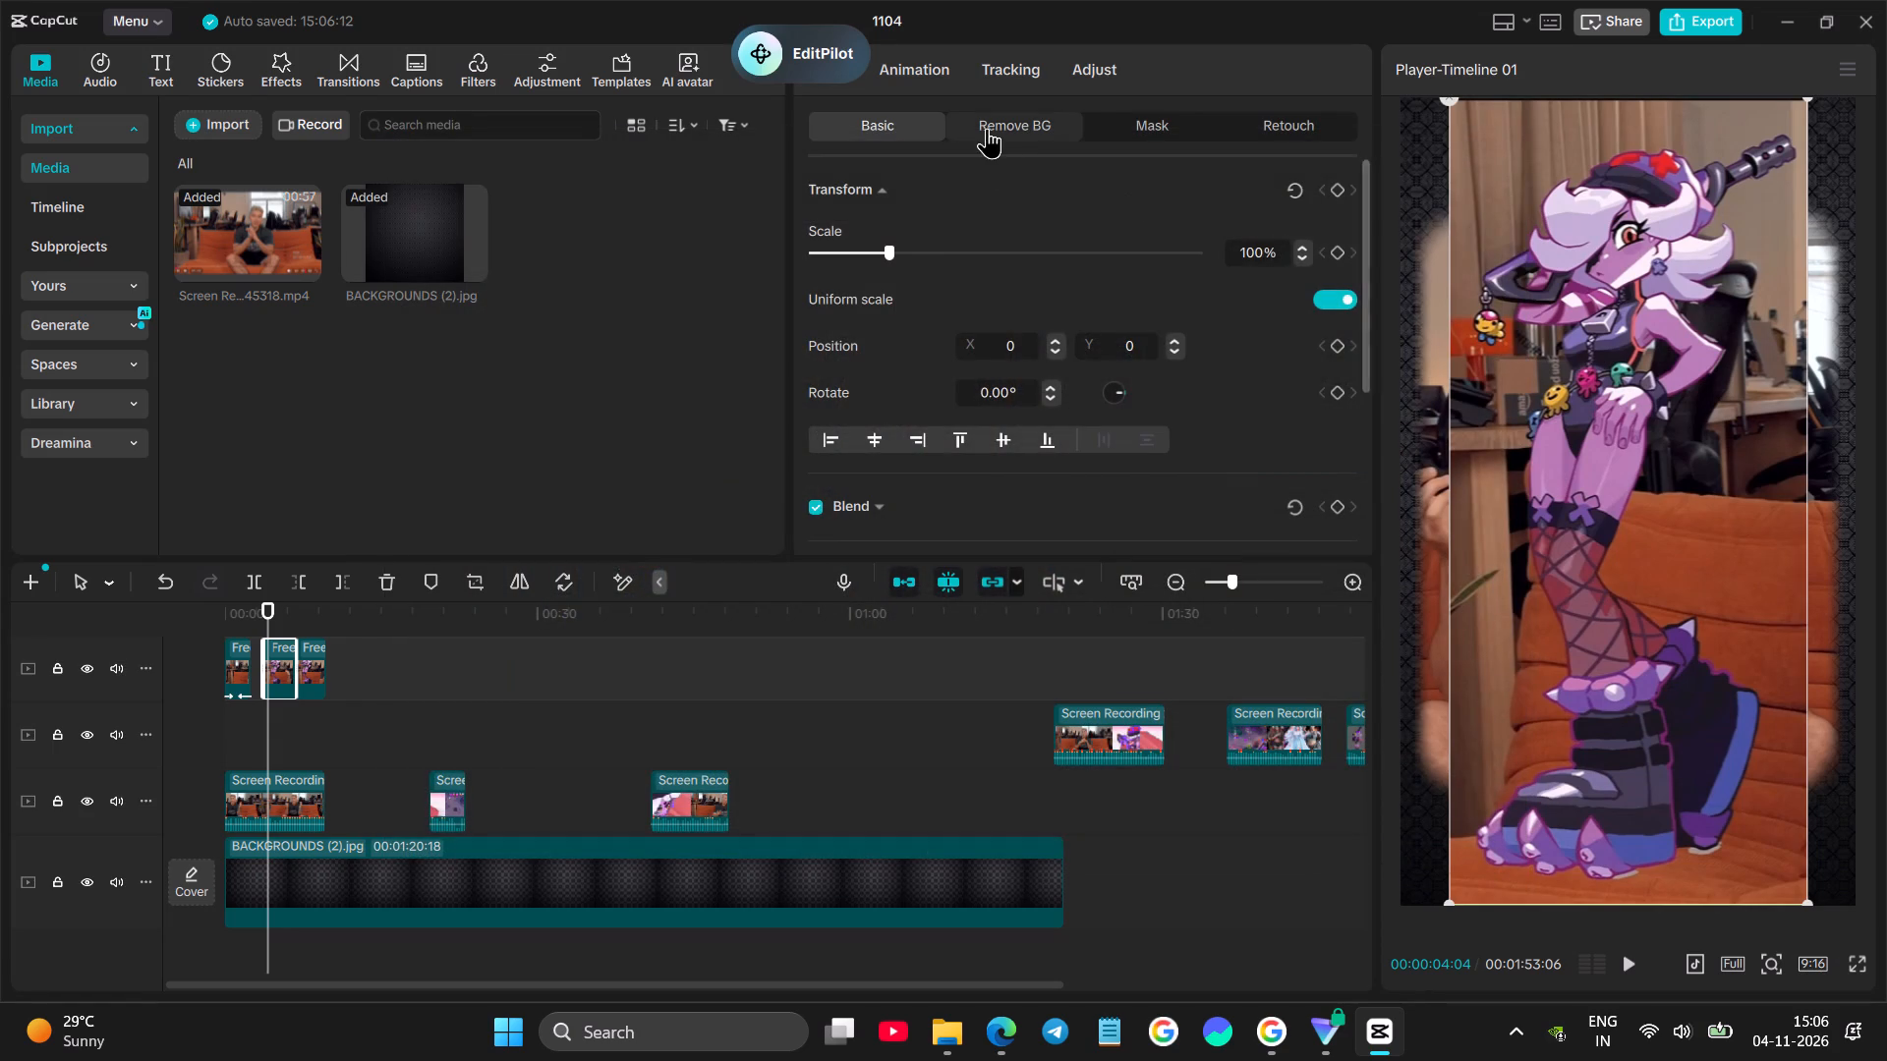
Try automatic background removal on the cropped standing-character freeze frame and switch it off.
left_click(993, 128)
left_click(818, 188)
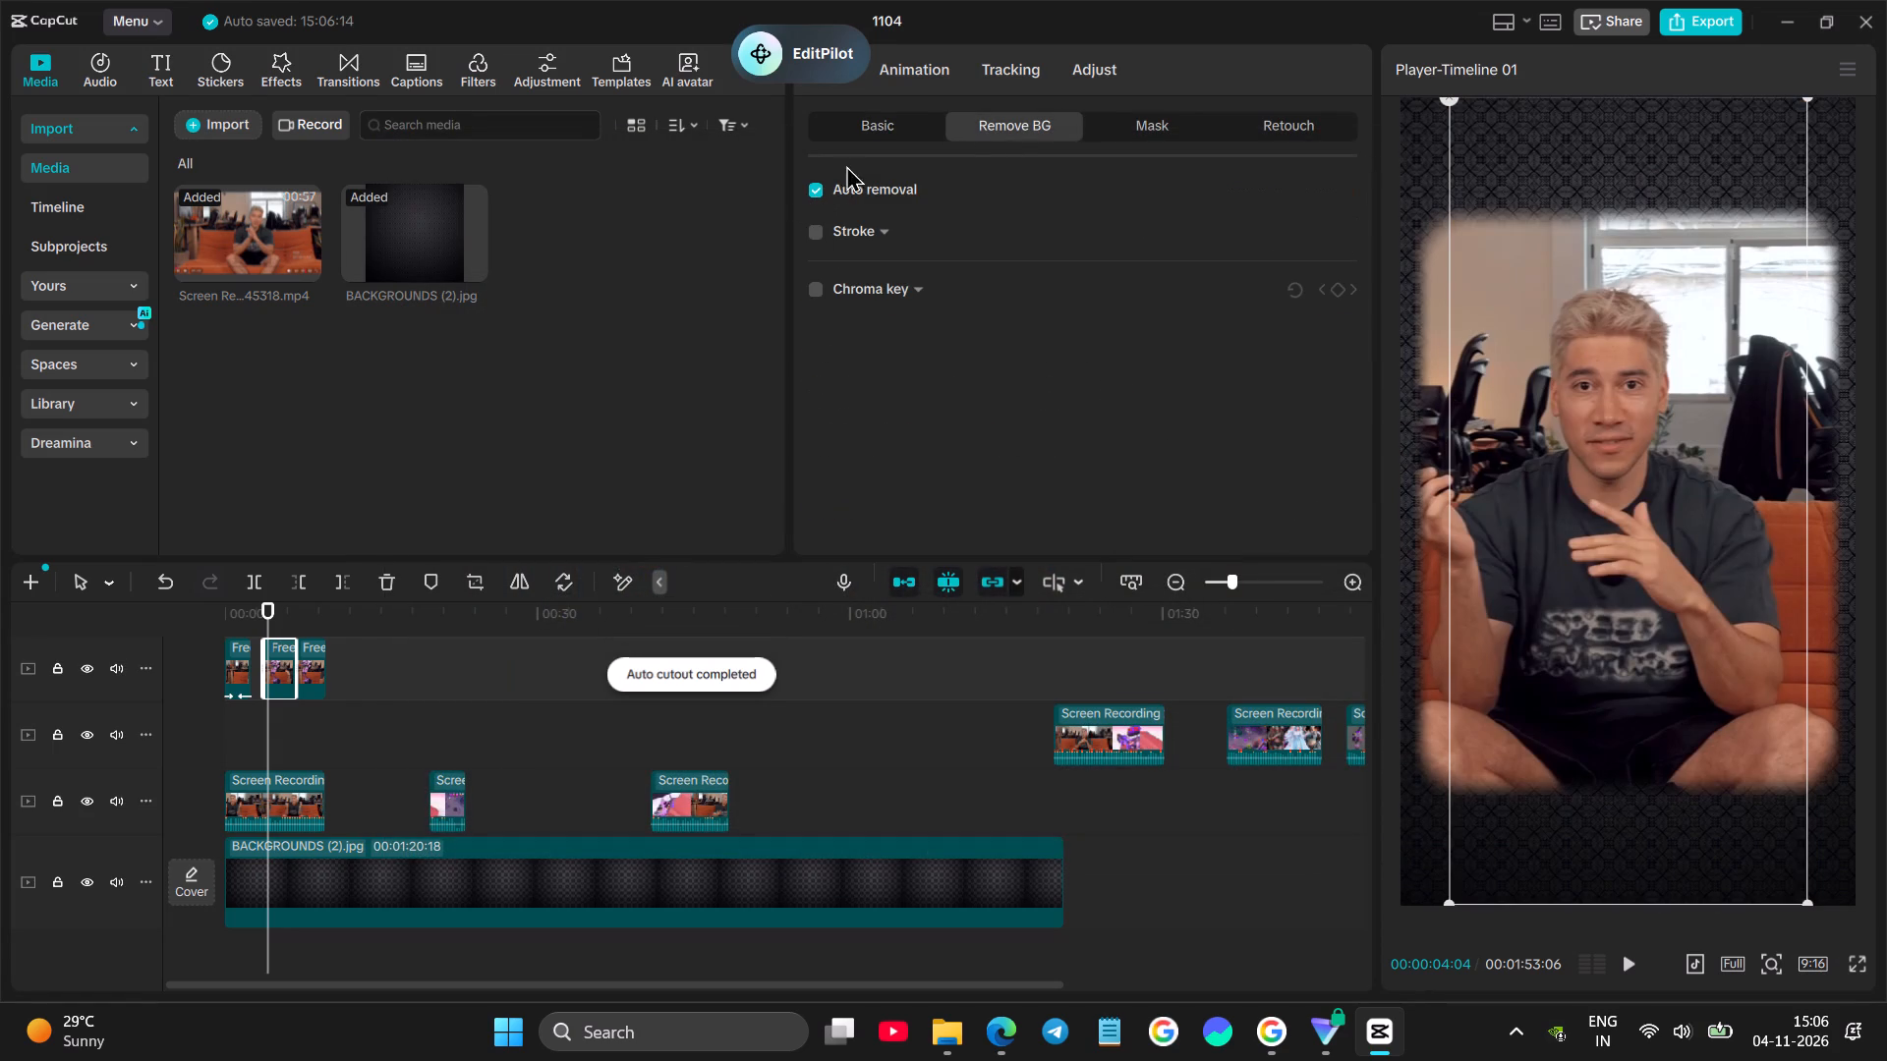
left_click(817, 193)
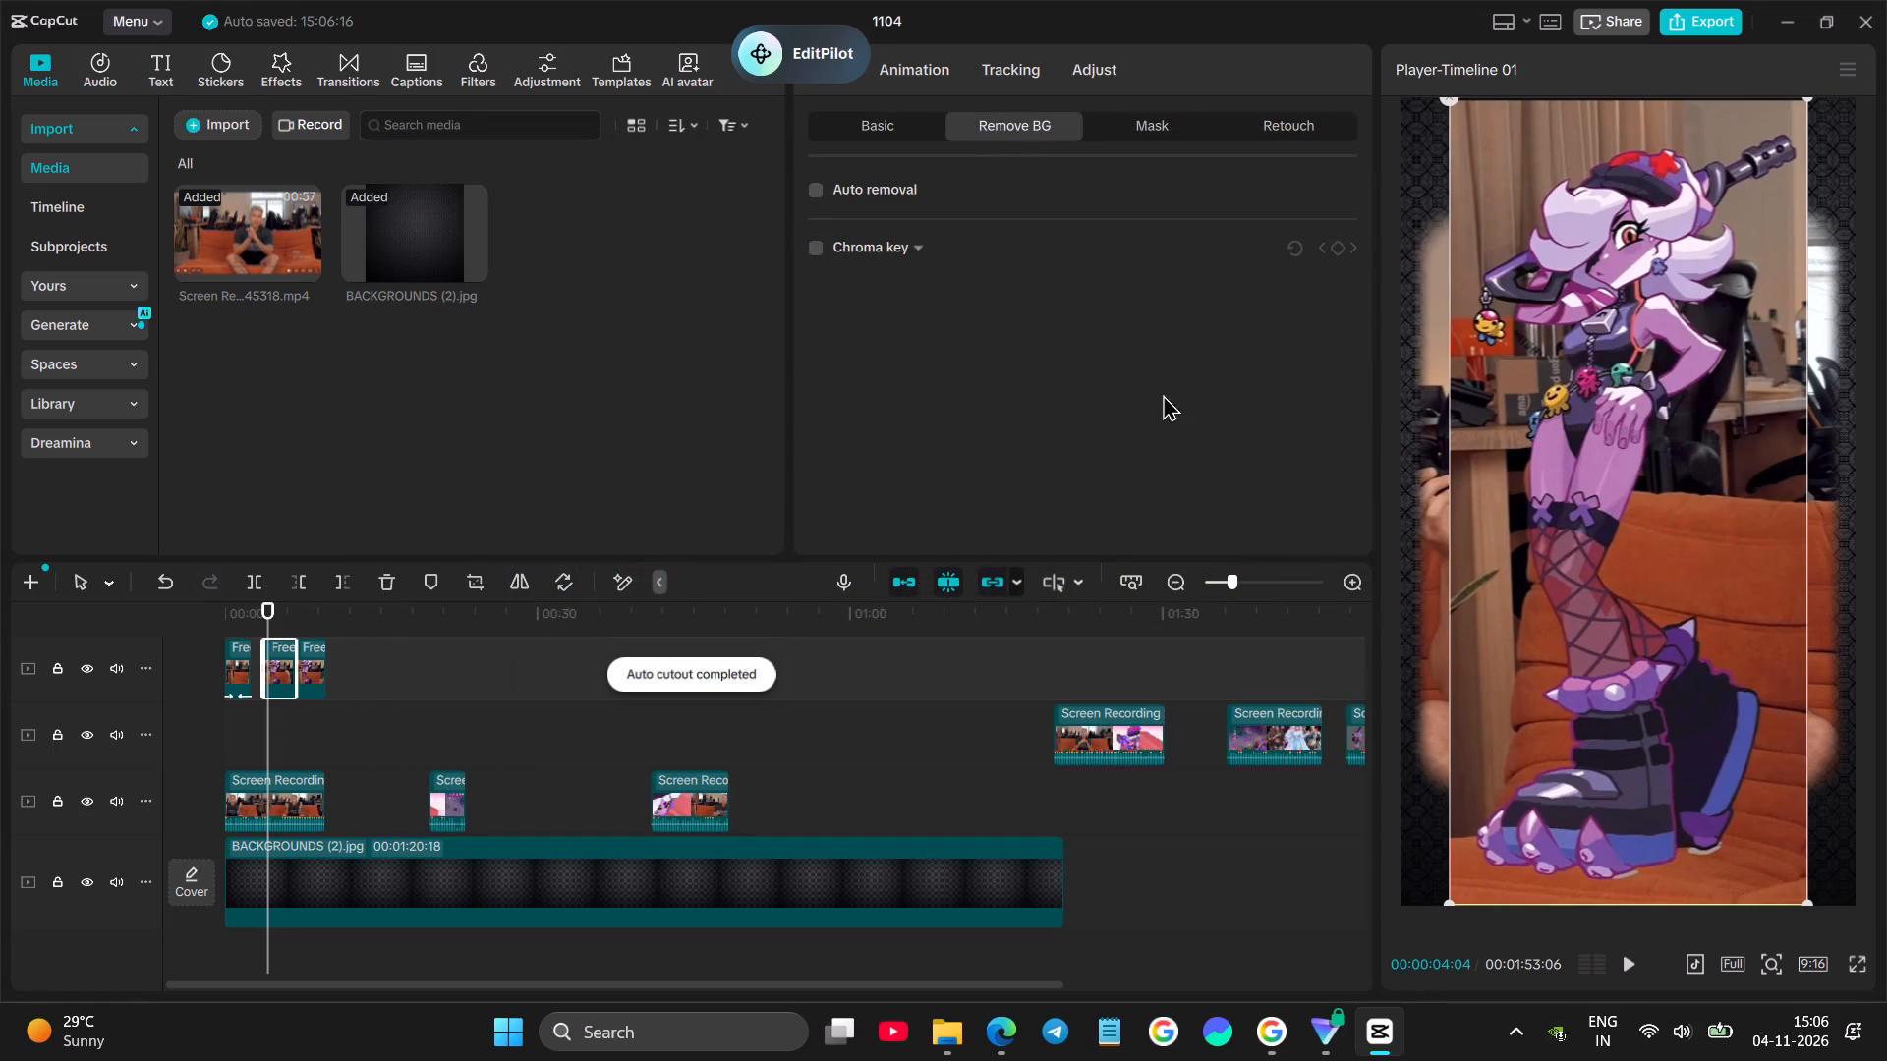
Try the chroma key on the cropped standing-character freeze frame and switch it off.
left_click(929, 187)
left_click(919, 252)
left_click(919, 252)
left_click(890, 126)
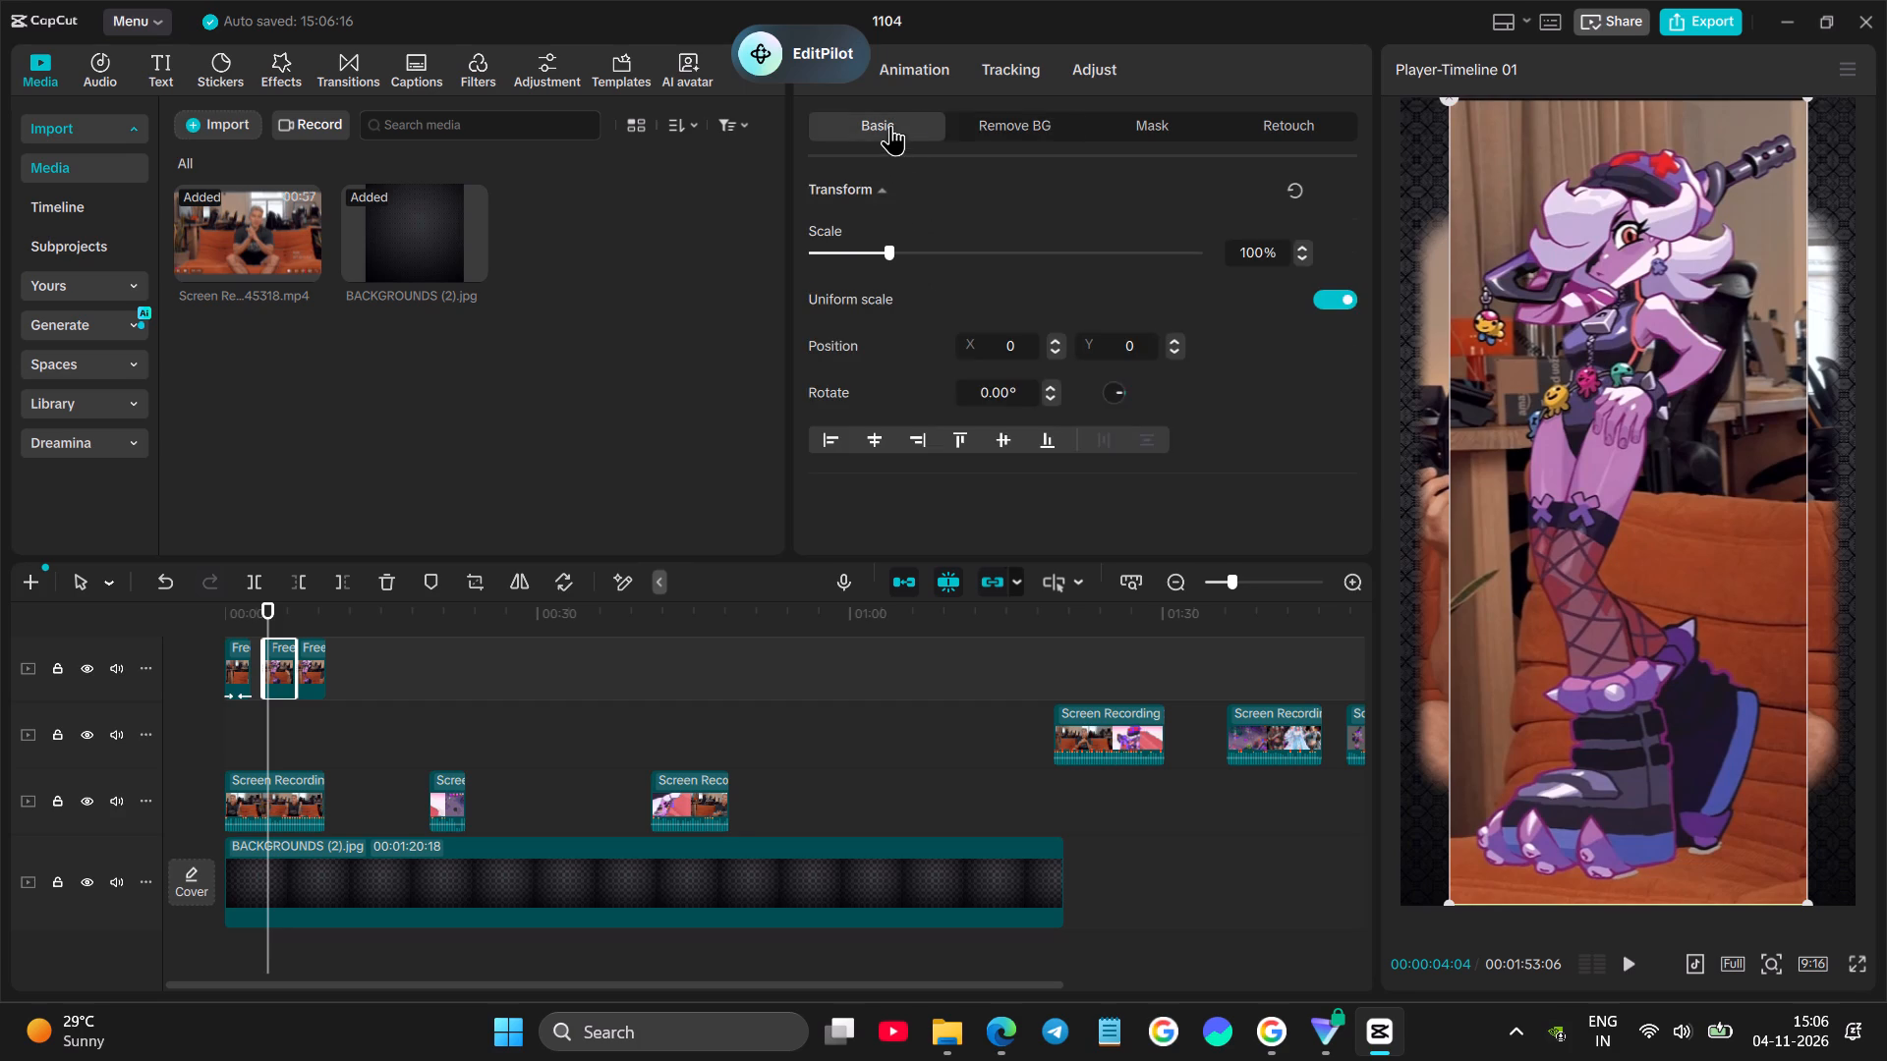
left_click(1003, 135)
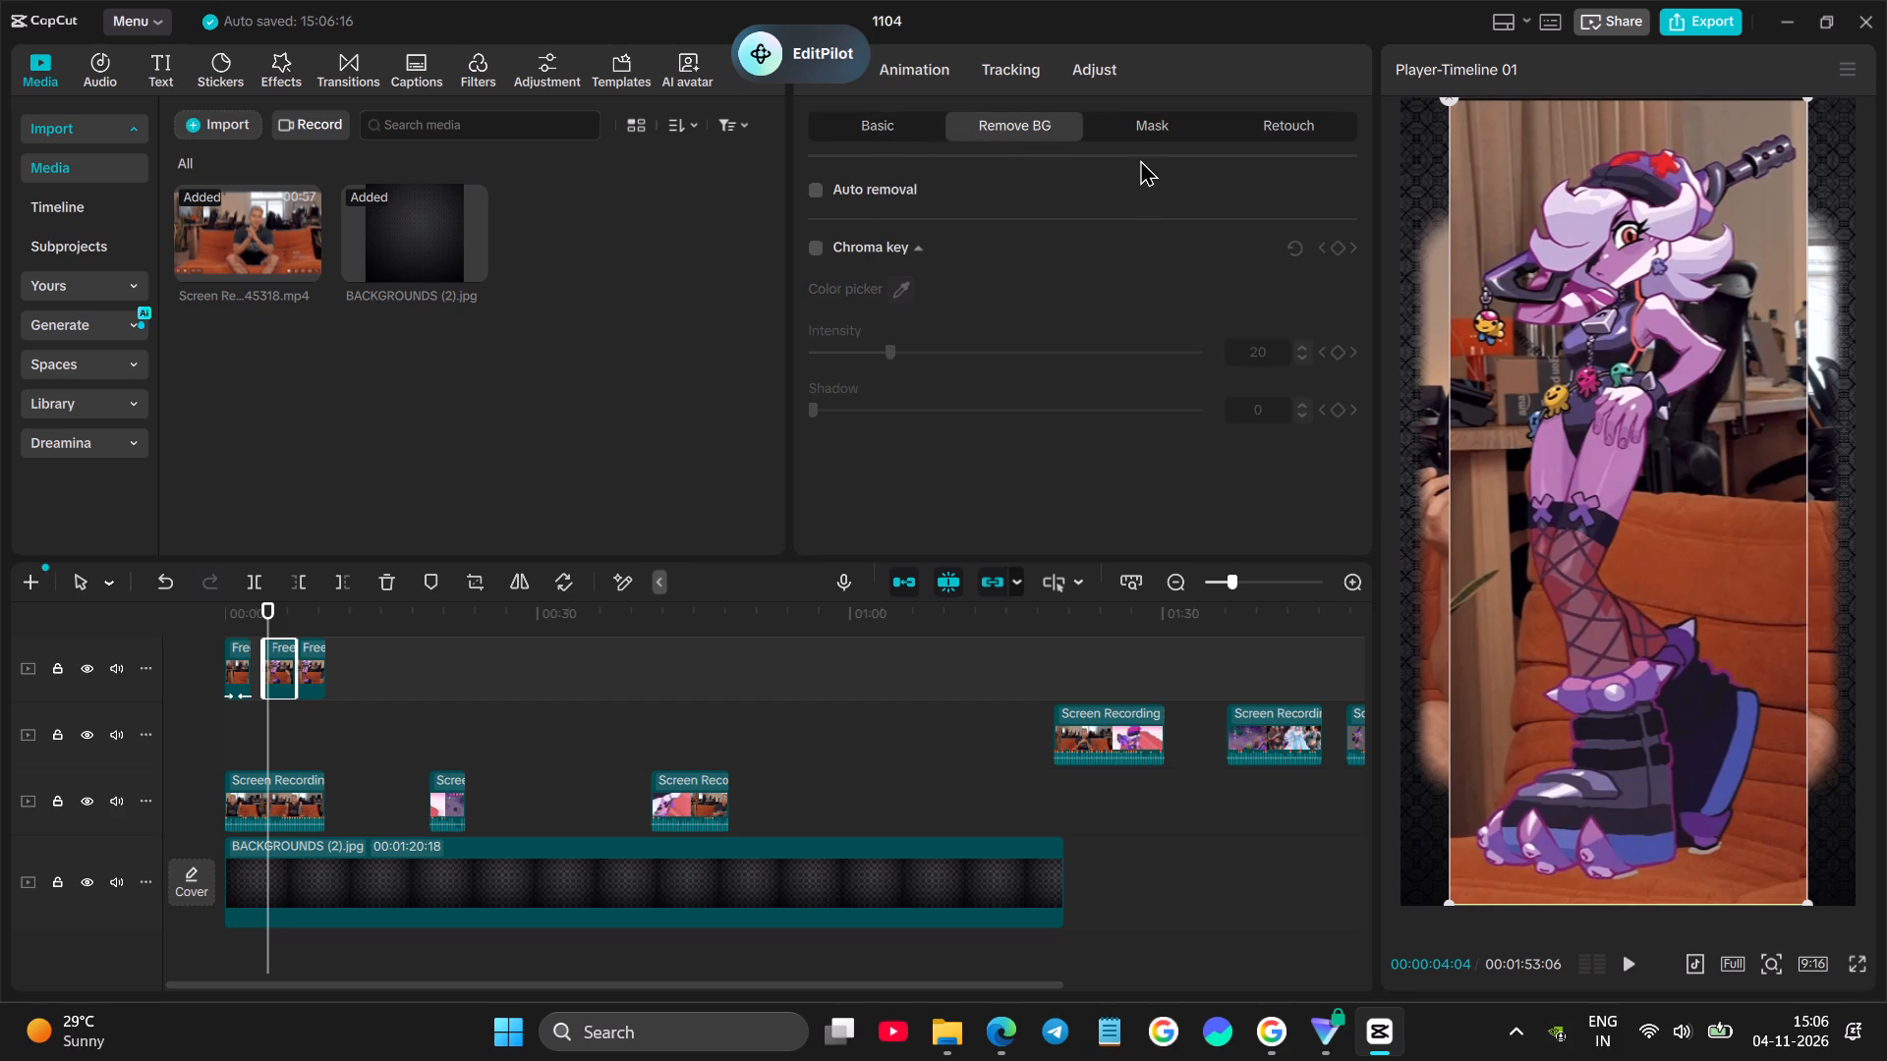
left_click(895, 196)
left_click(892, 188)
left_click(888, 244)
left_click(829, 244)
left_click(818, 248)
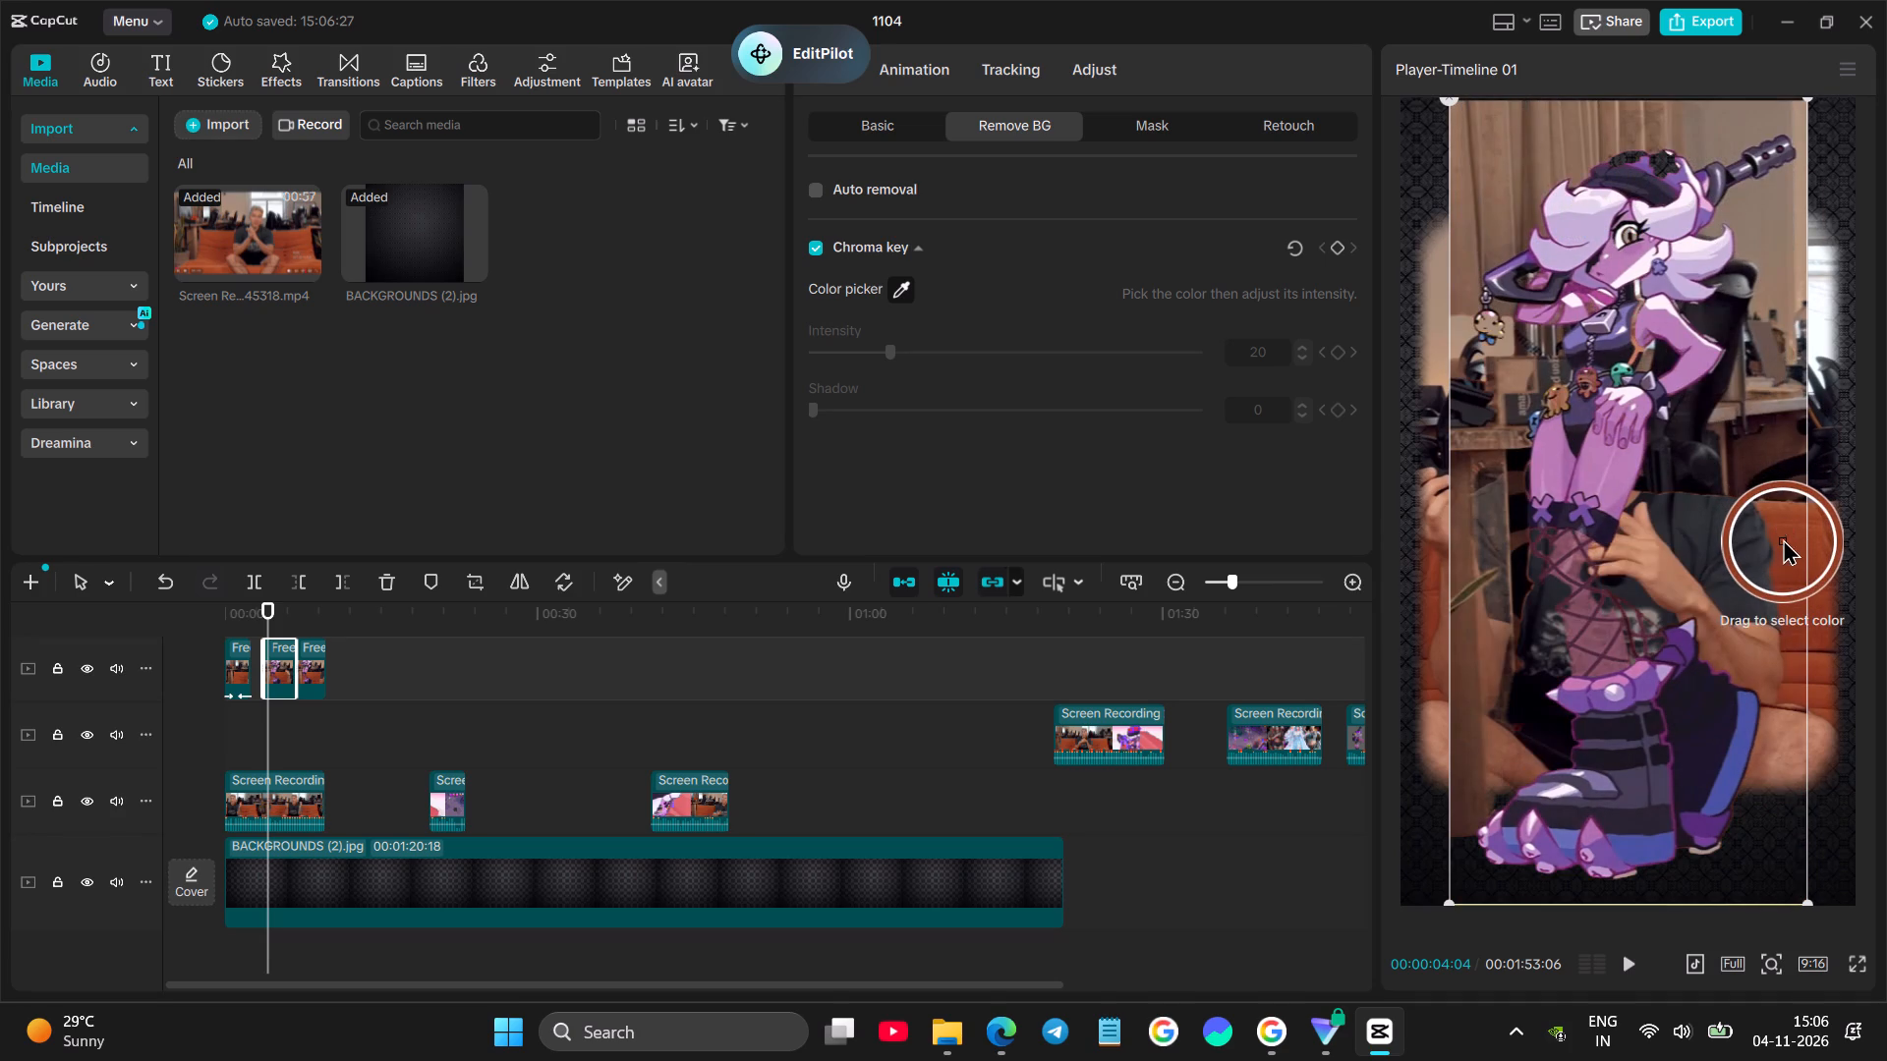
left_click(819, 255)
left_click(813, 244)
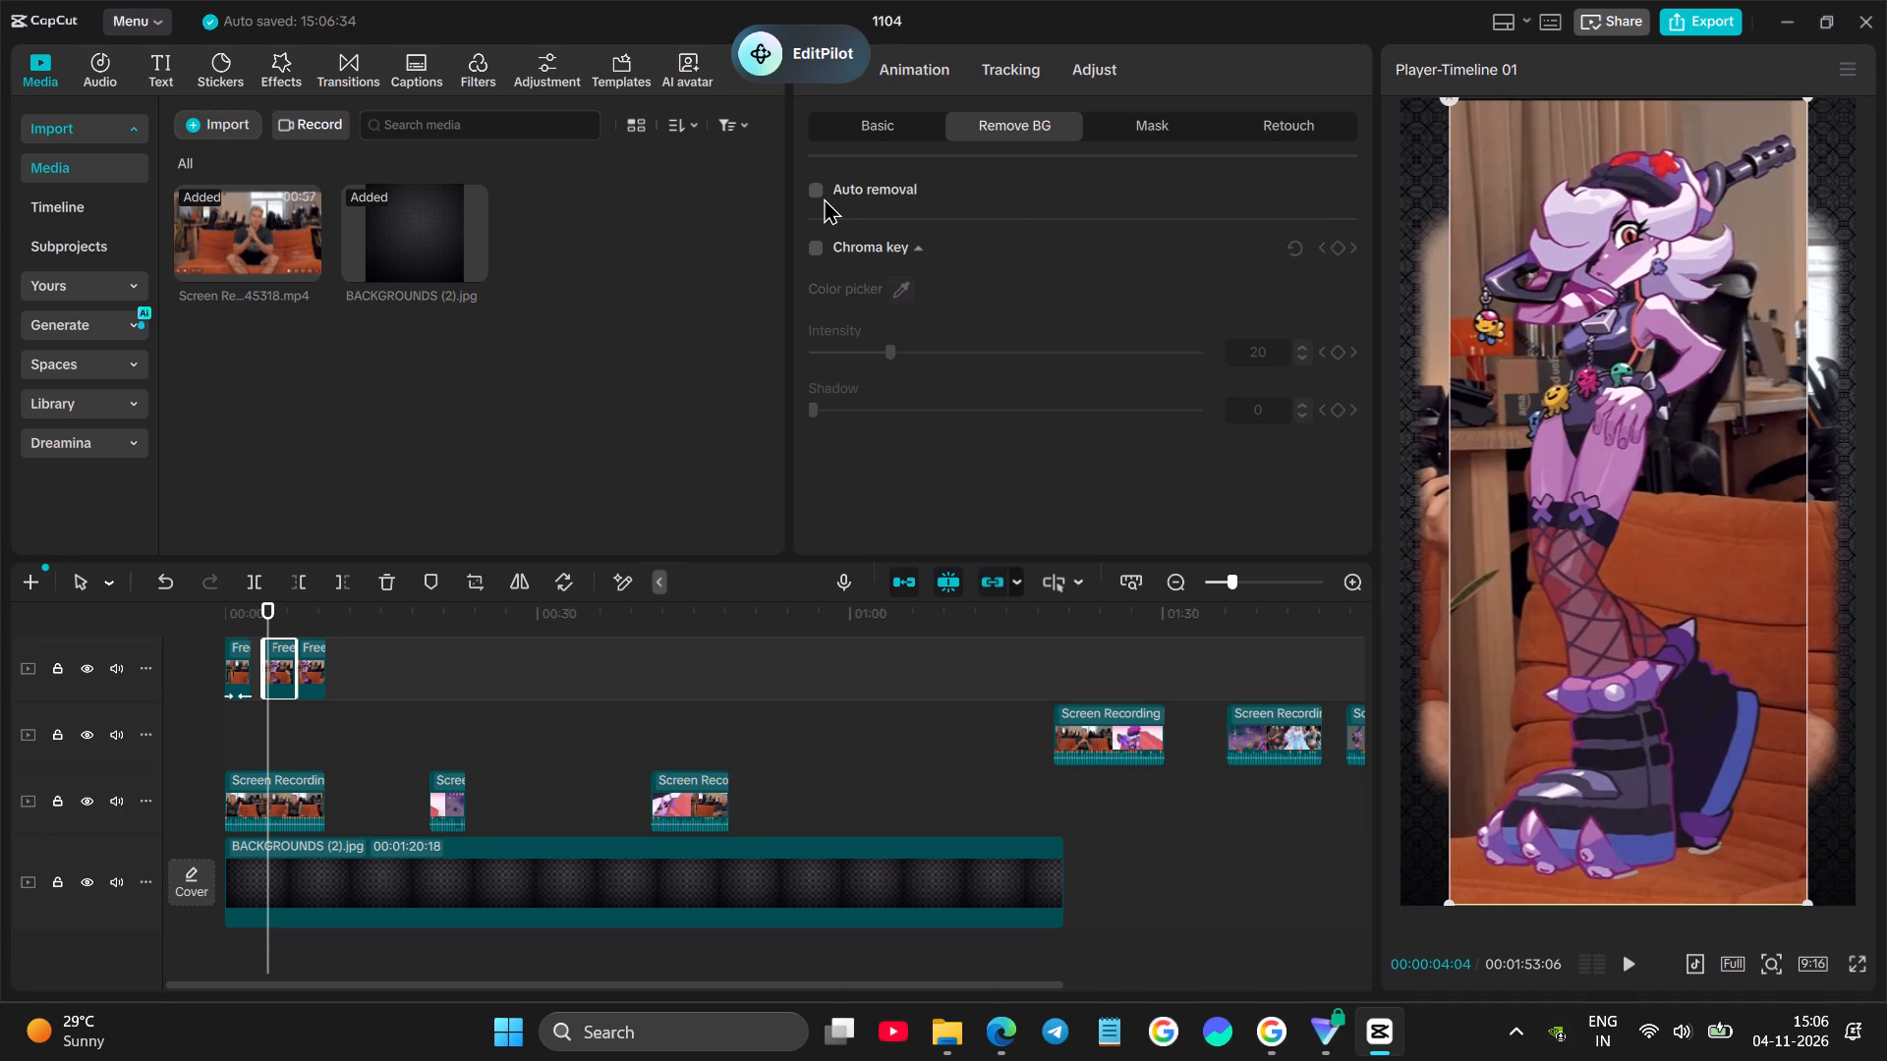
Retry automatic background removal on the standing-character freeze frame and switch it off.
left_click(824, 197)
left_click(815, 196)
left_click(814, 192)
Move the cropped standing-character freeze frame to about 00:00:57 on the track below, over the background only.
left_click_drag(286, 671, 293, 677)
left_click_drag(293, 677, 837, 743)
left_click(827, 655)
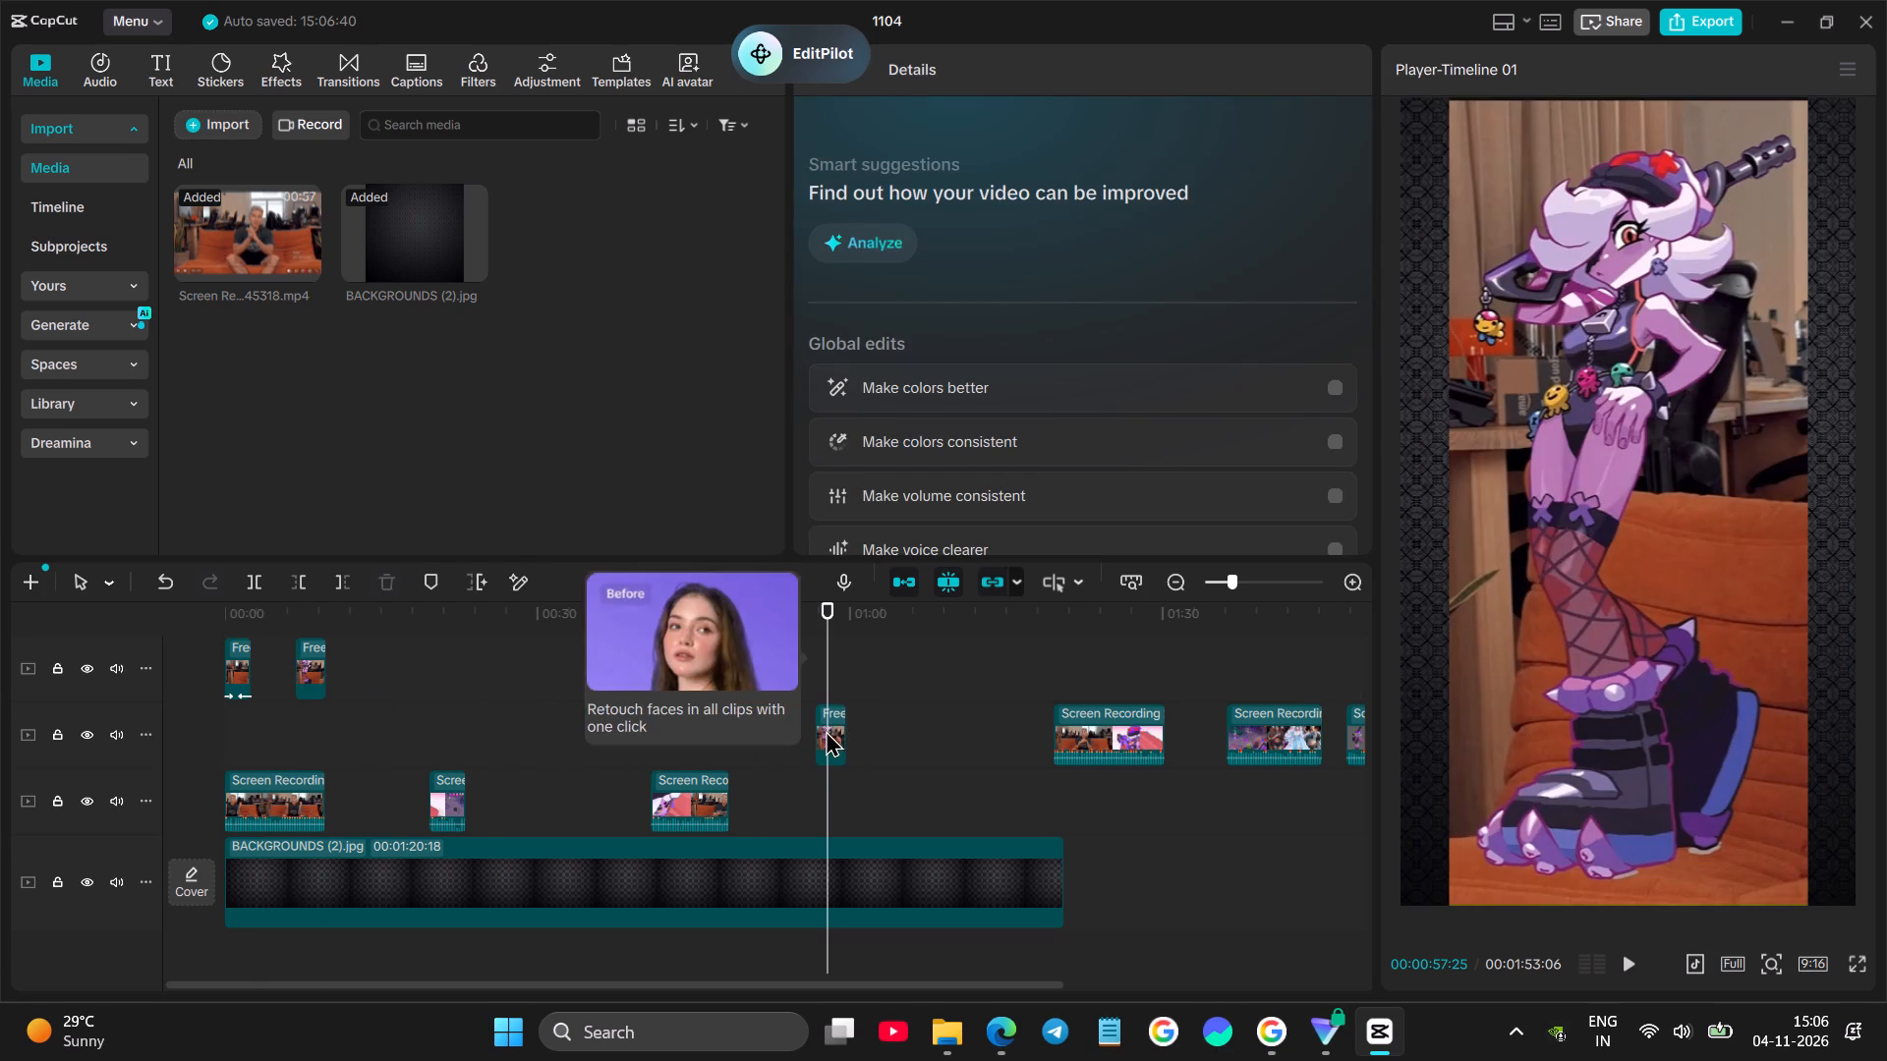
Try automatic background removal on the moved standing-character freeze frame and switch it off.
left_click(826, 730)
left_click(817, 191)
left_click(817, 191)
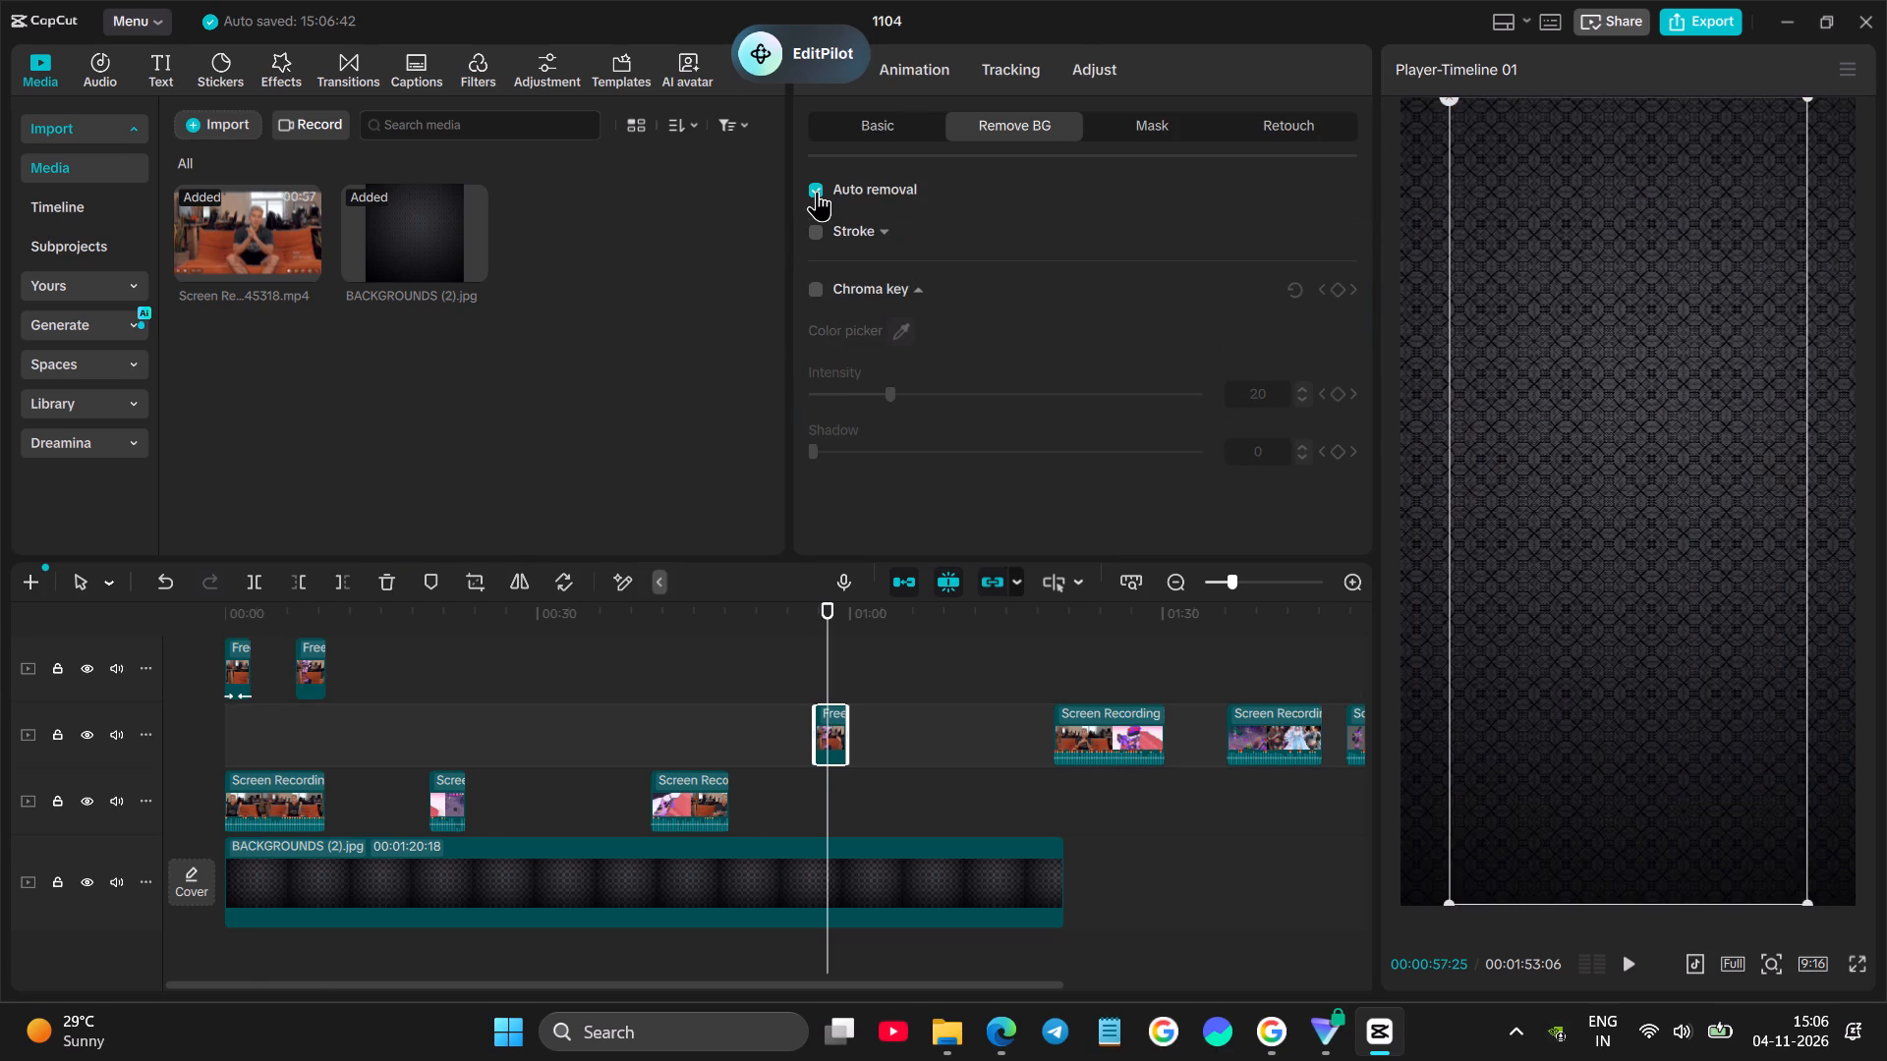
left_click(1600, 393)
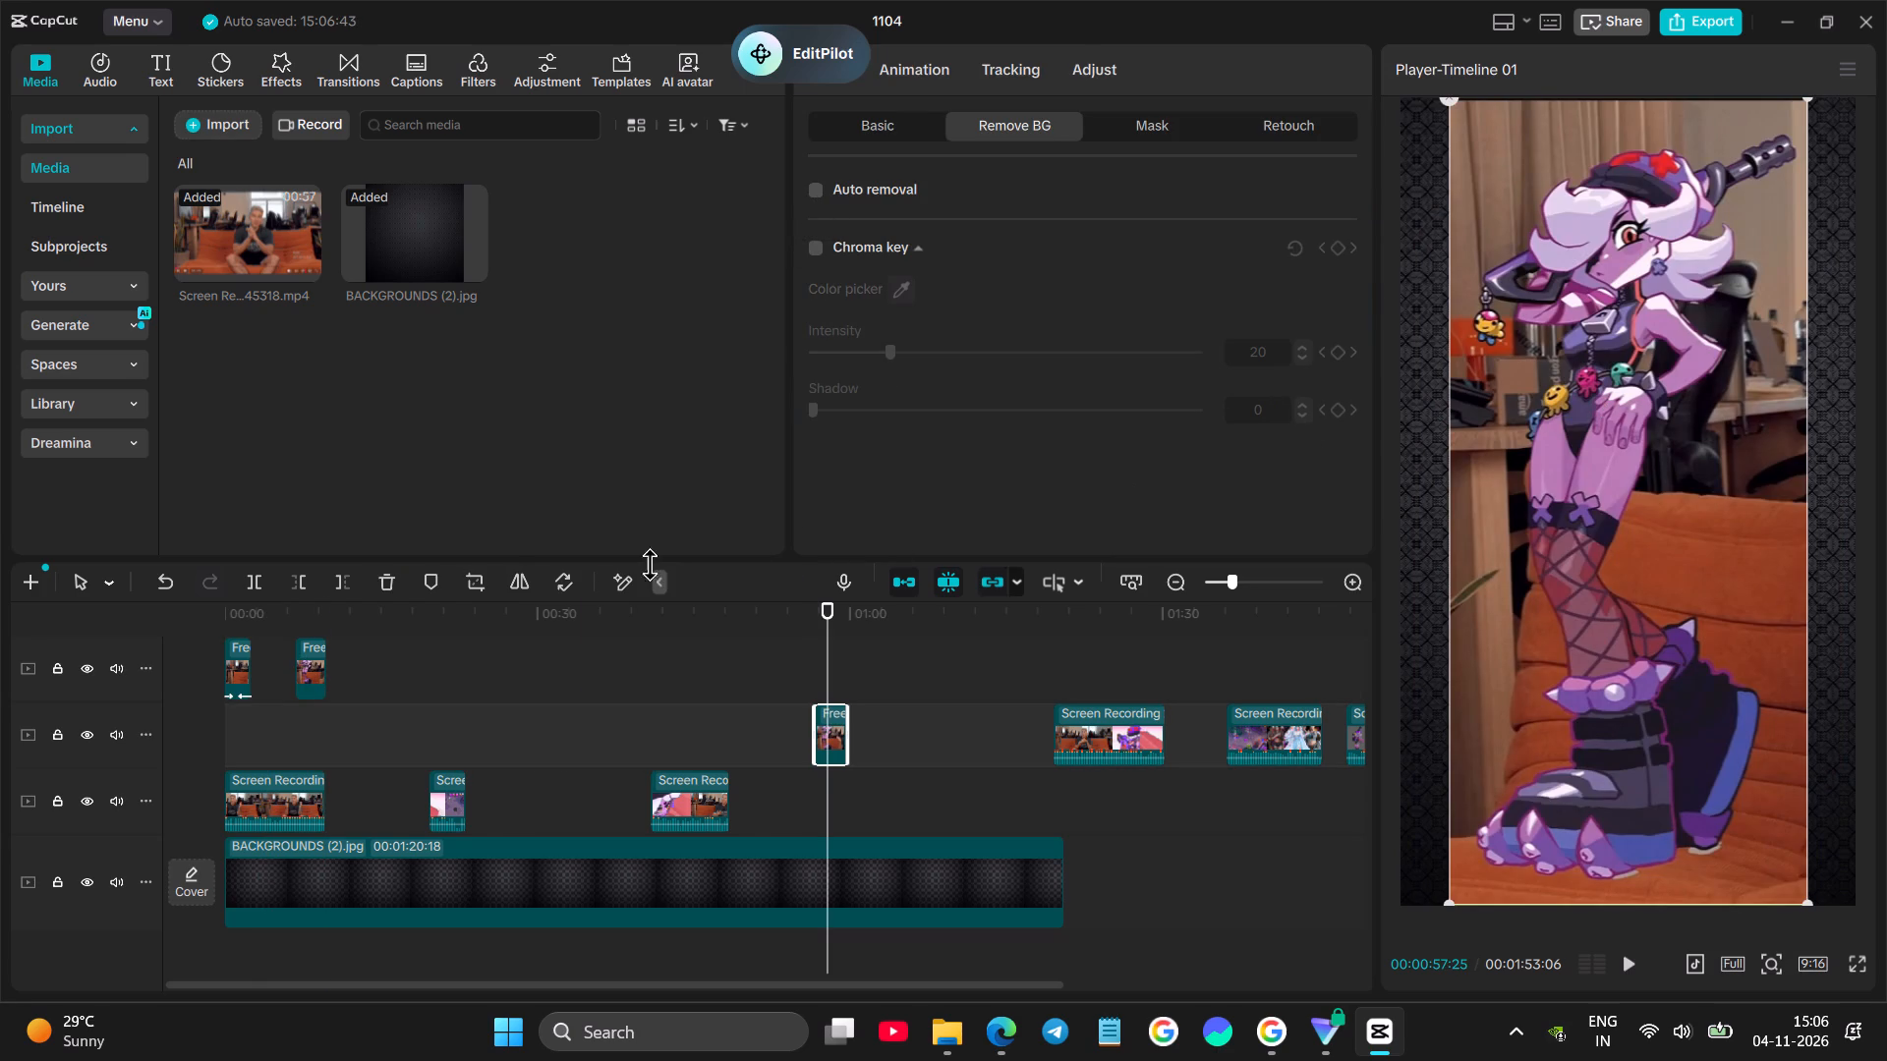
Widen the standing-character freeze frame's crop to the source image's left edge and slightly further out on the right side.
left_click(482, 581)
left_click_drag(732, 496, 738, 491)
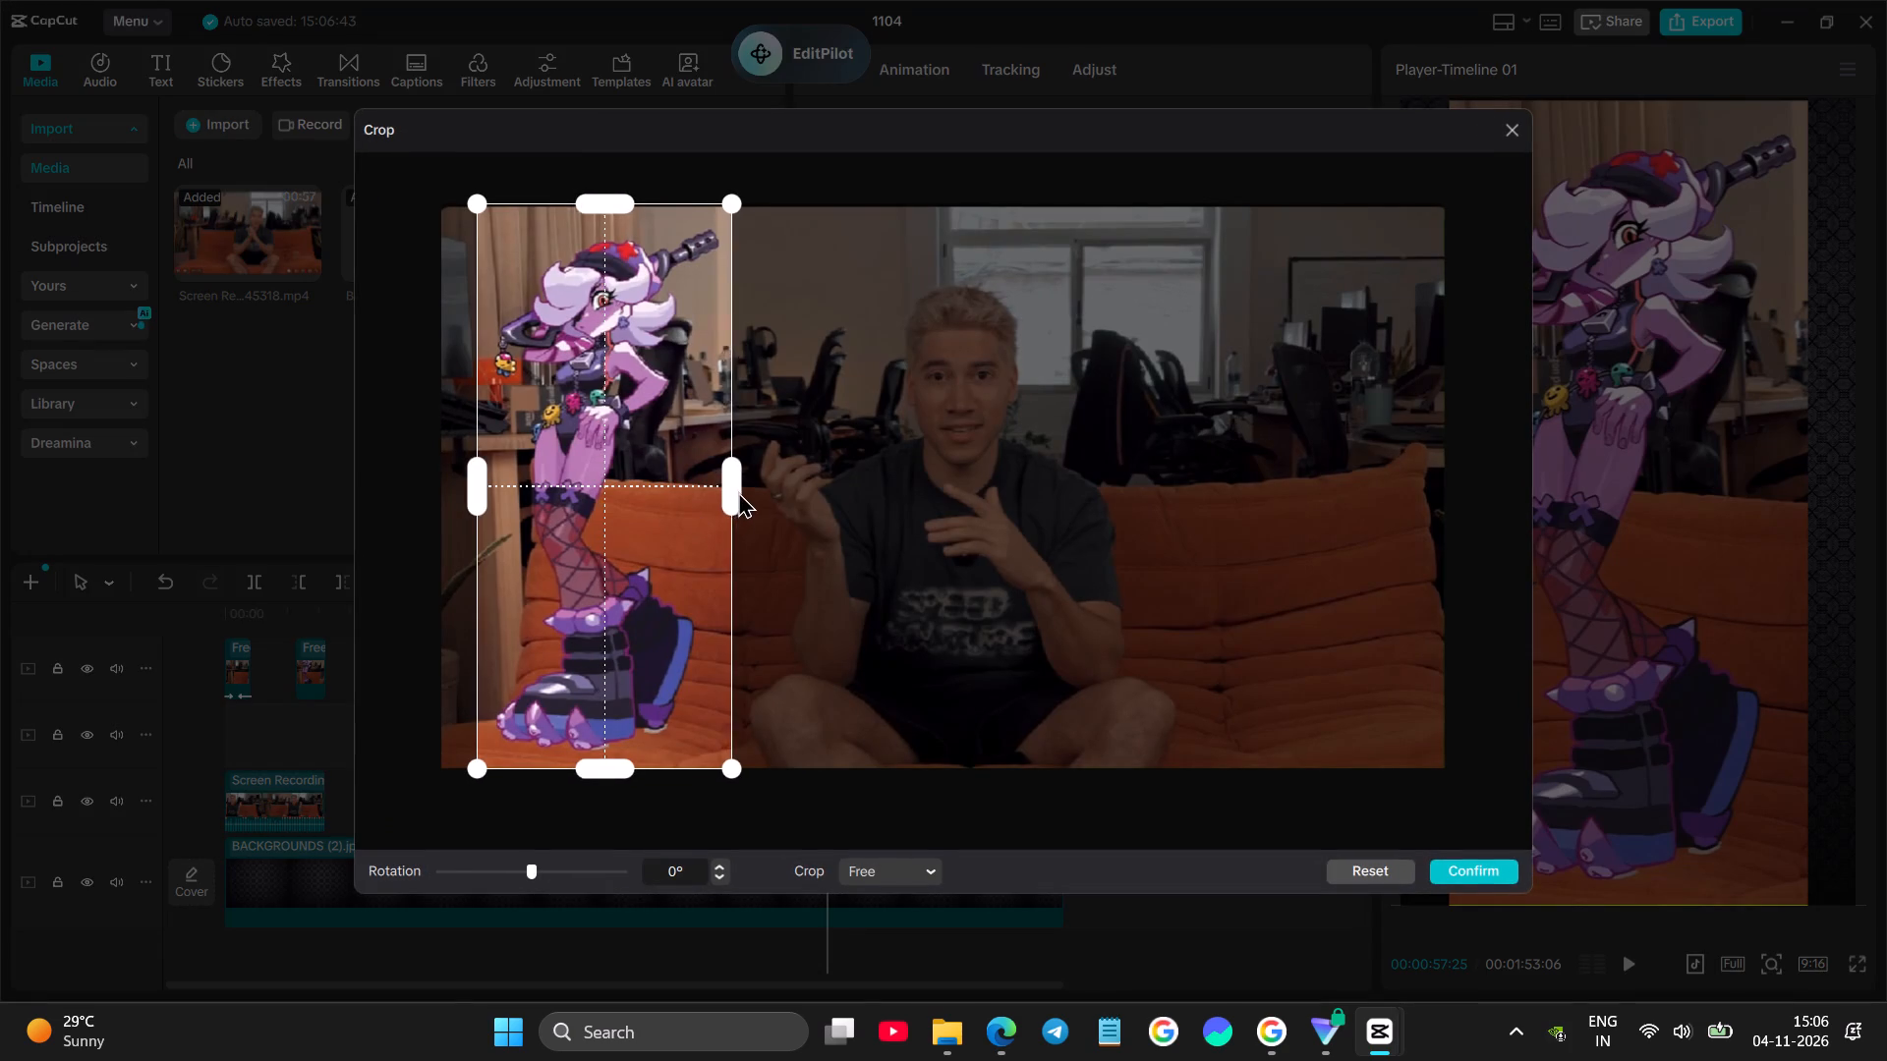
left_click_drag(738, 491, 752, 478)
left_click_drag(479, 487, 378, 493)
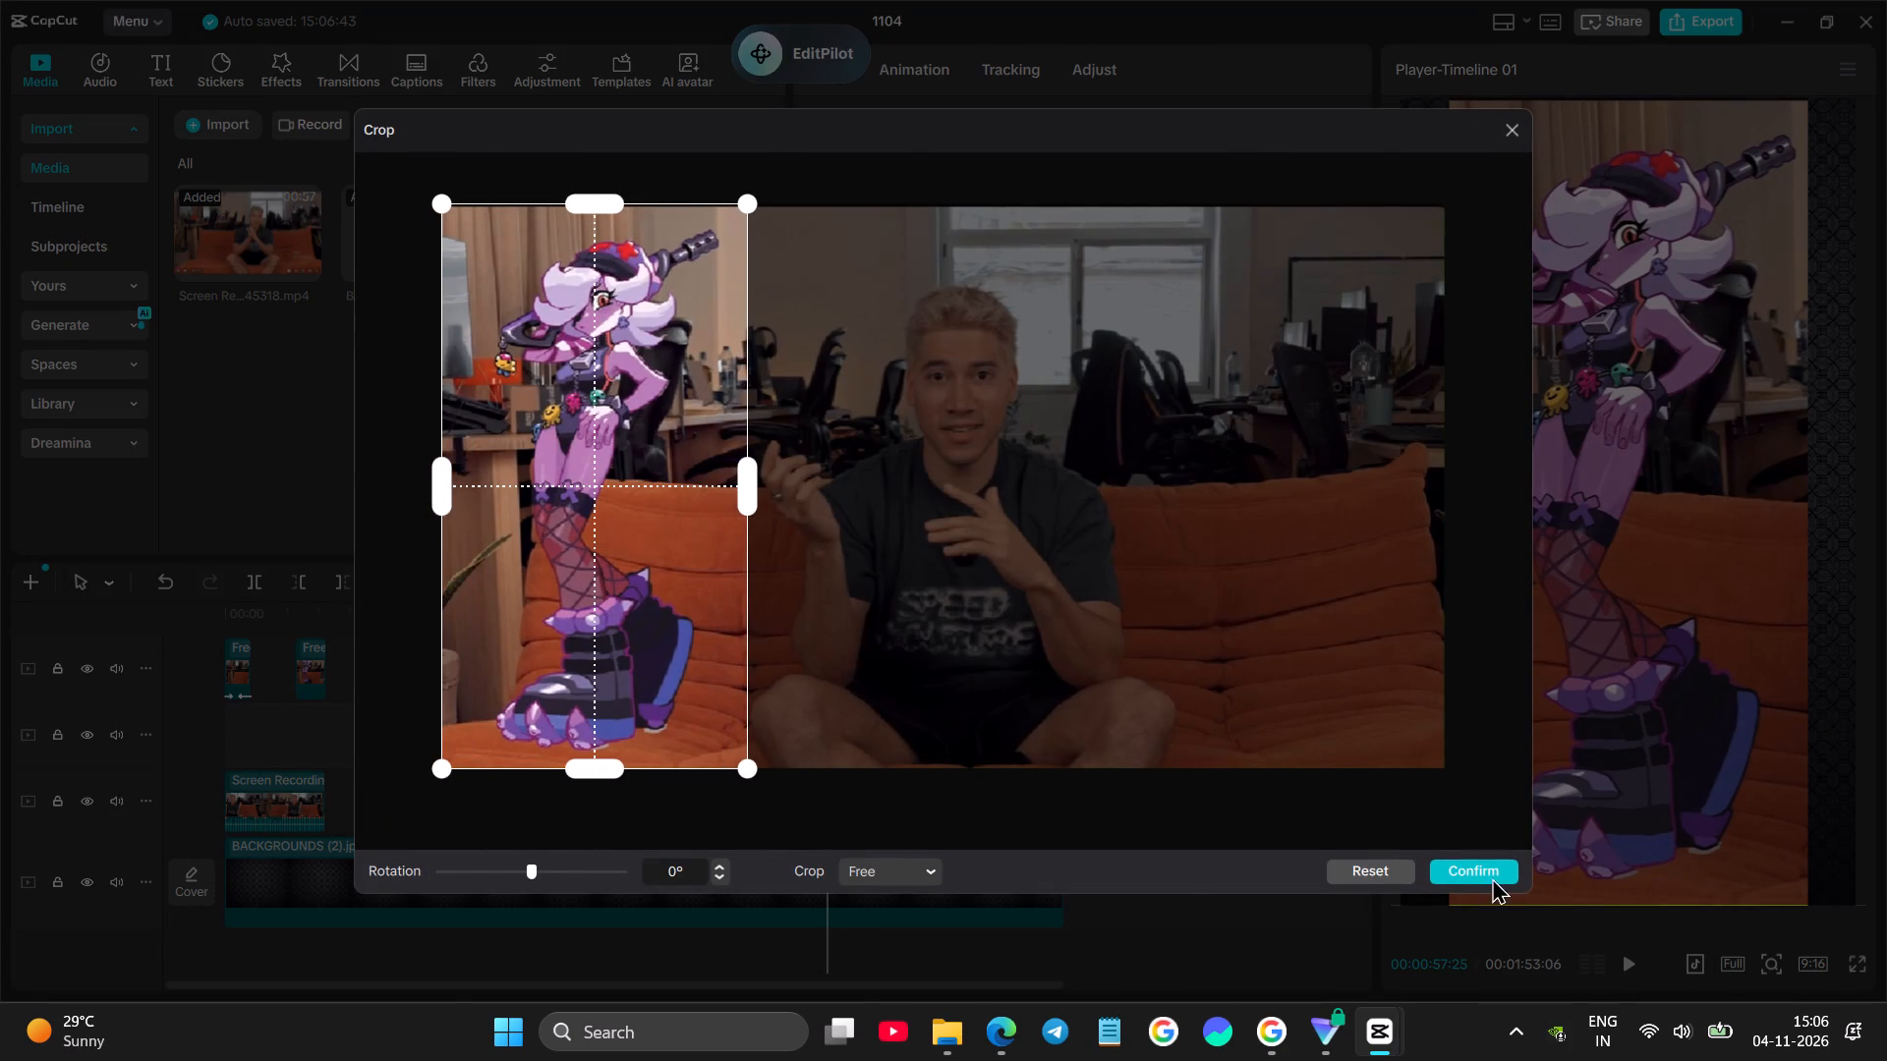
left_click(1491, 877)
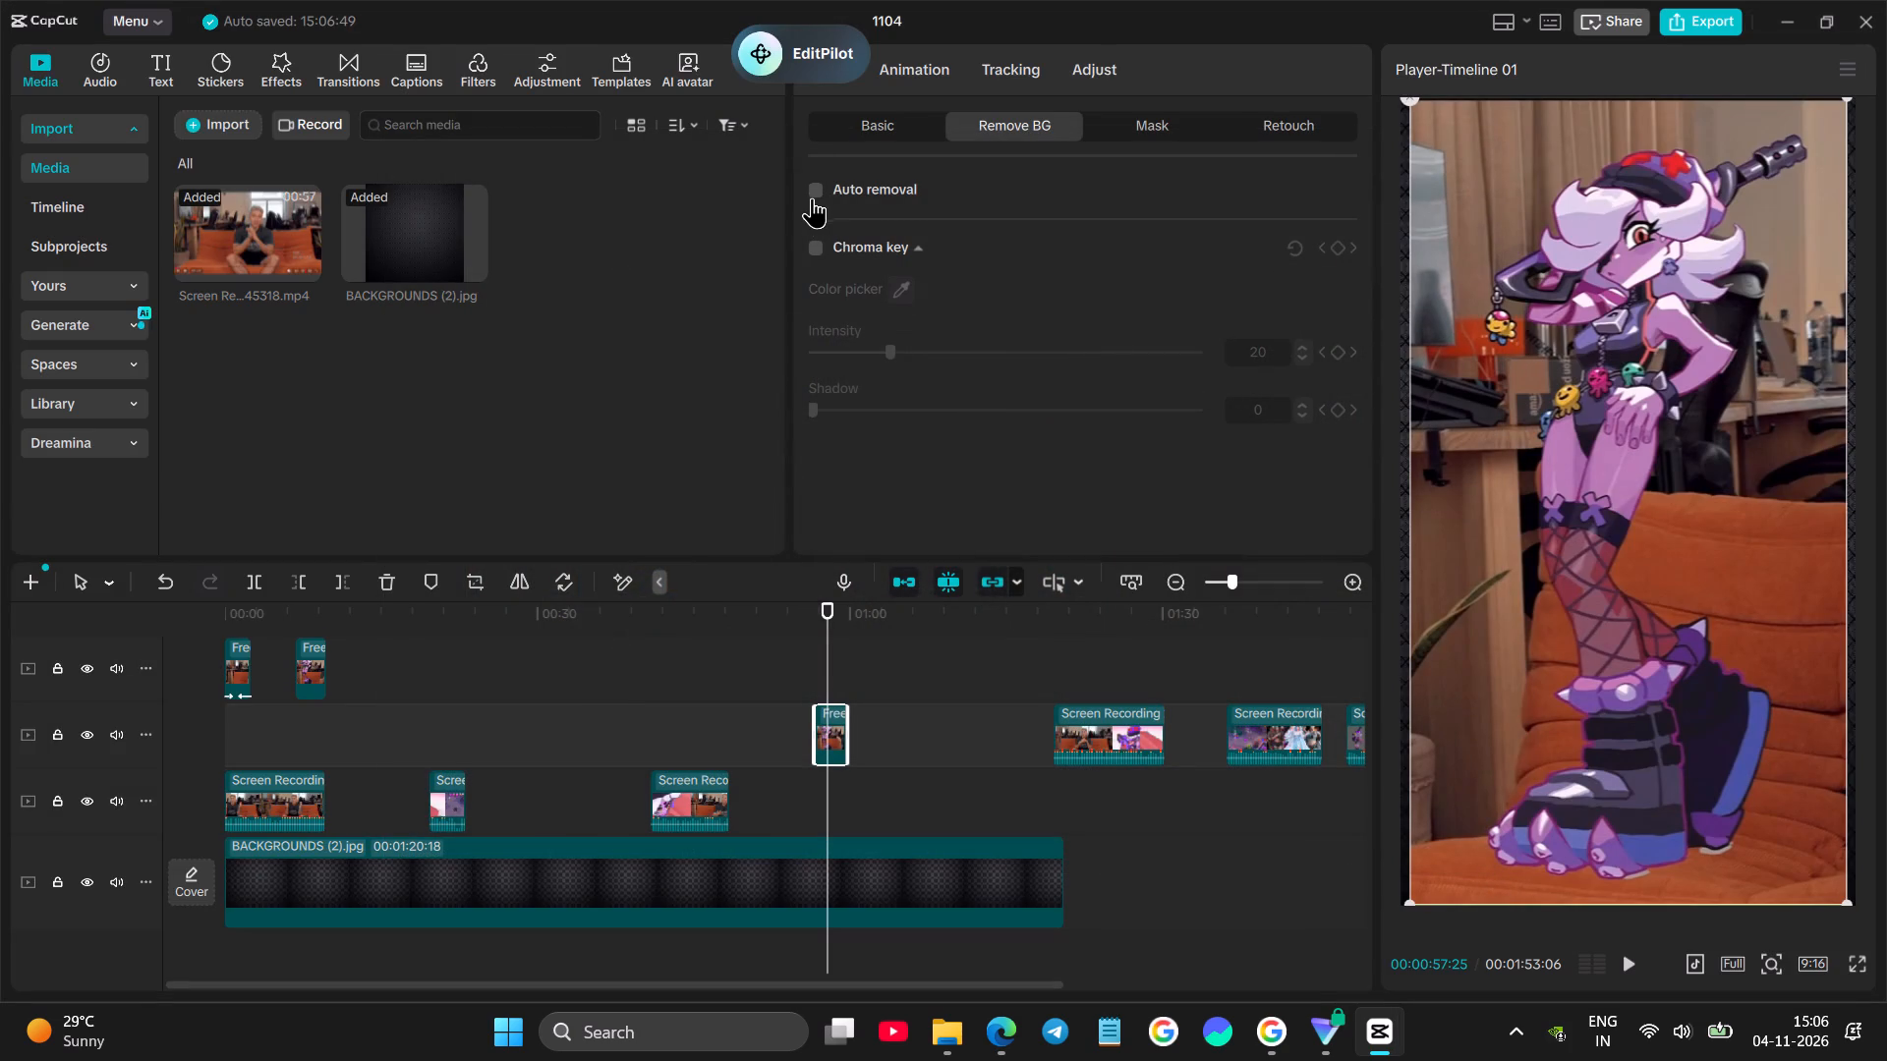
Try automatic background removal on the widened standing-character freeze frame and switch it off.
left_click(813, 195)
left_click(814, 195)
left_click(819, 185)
Crop the standing-character freeze frame tightly around the character, trimming all four sides with free aspect and no rotation.
left_click(829, 724)
left_click(478, 588)
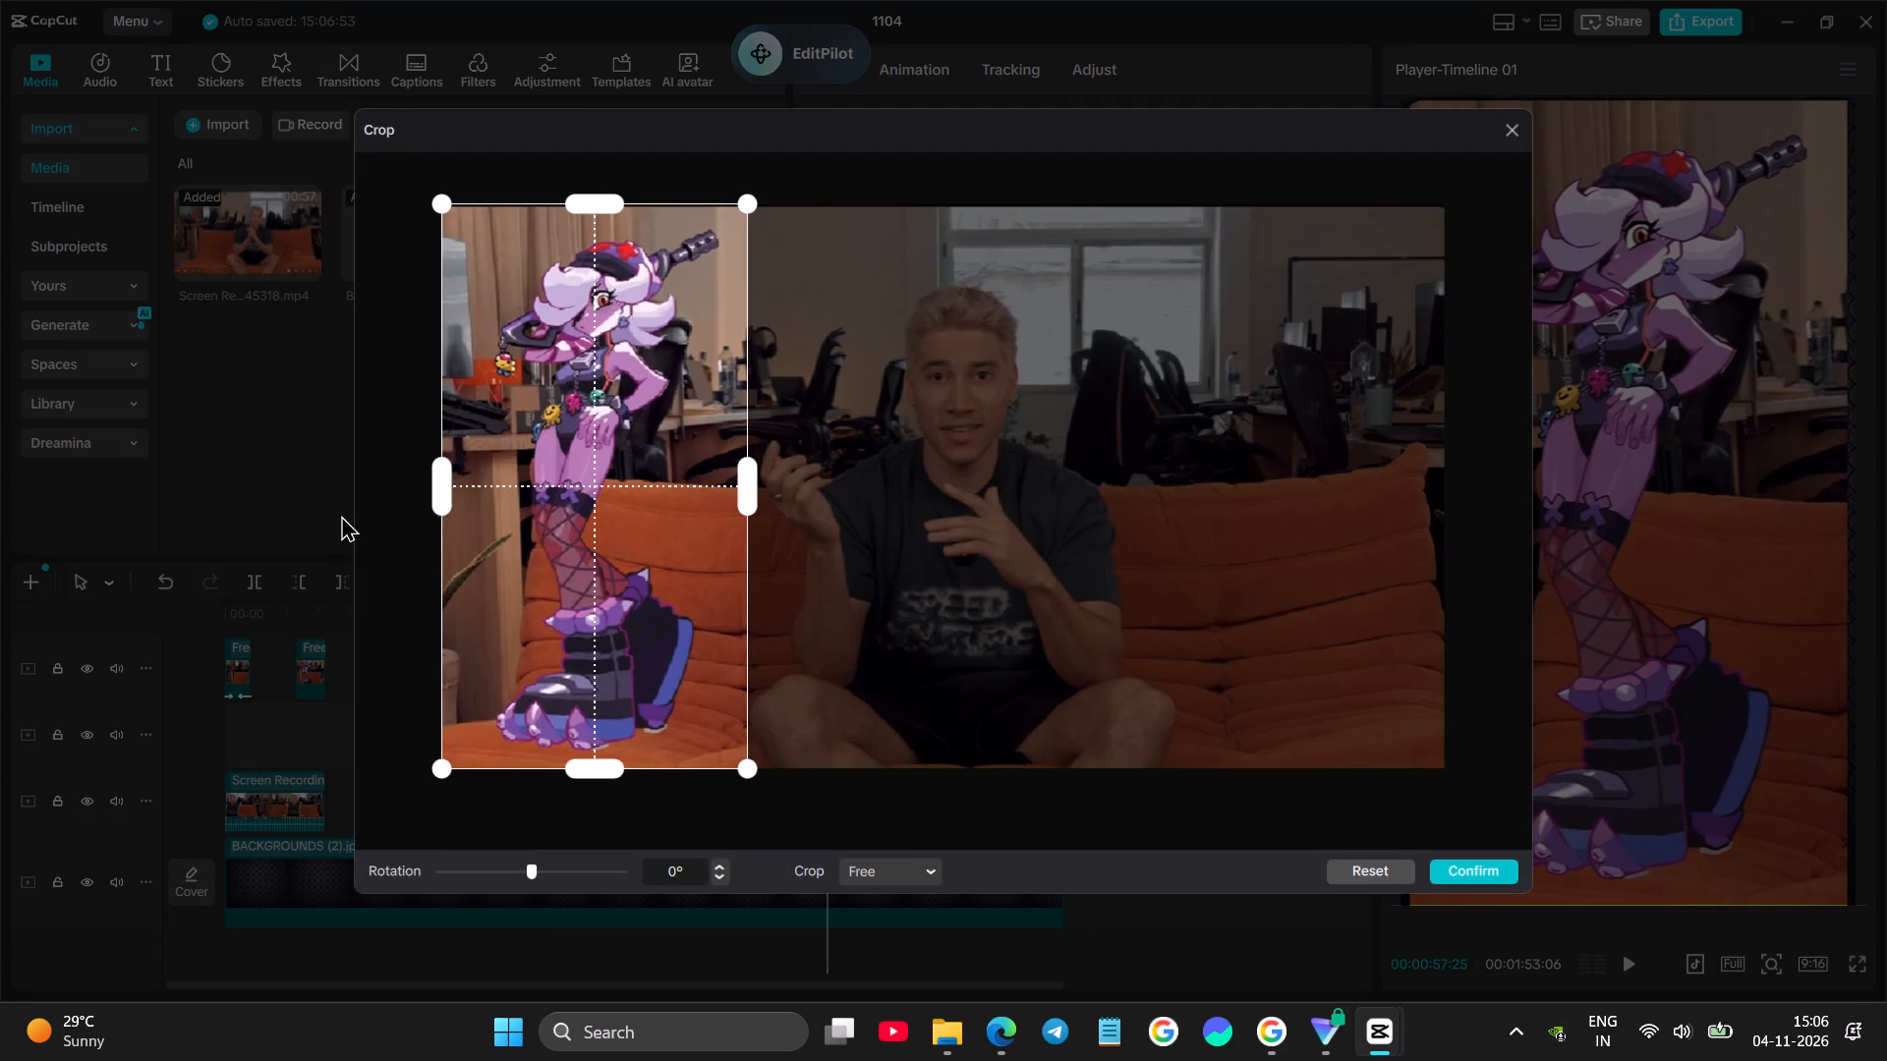
left_click_drag(430, 478, 501, 445)
left_click_drag(442, 486, 503, 465)
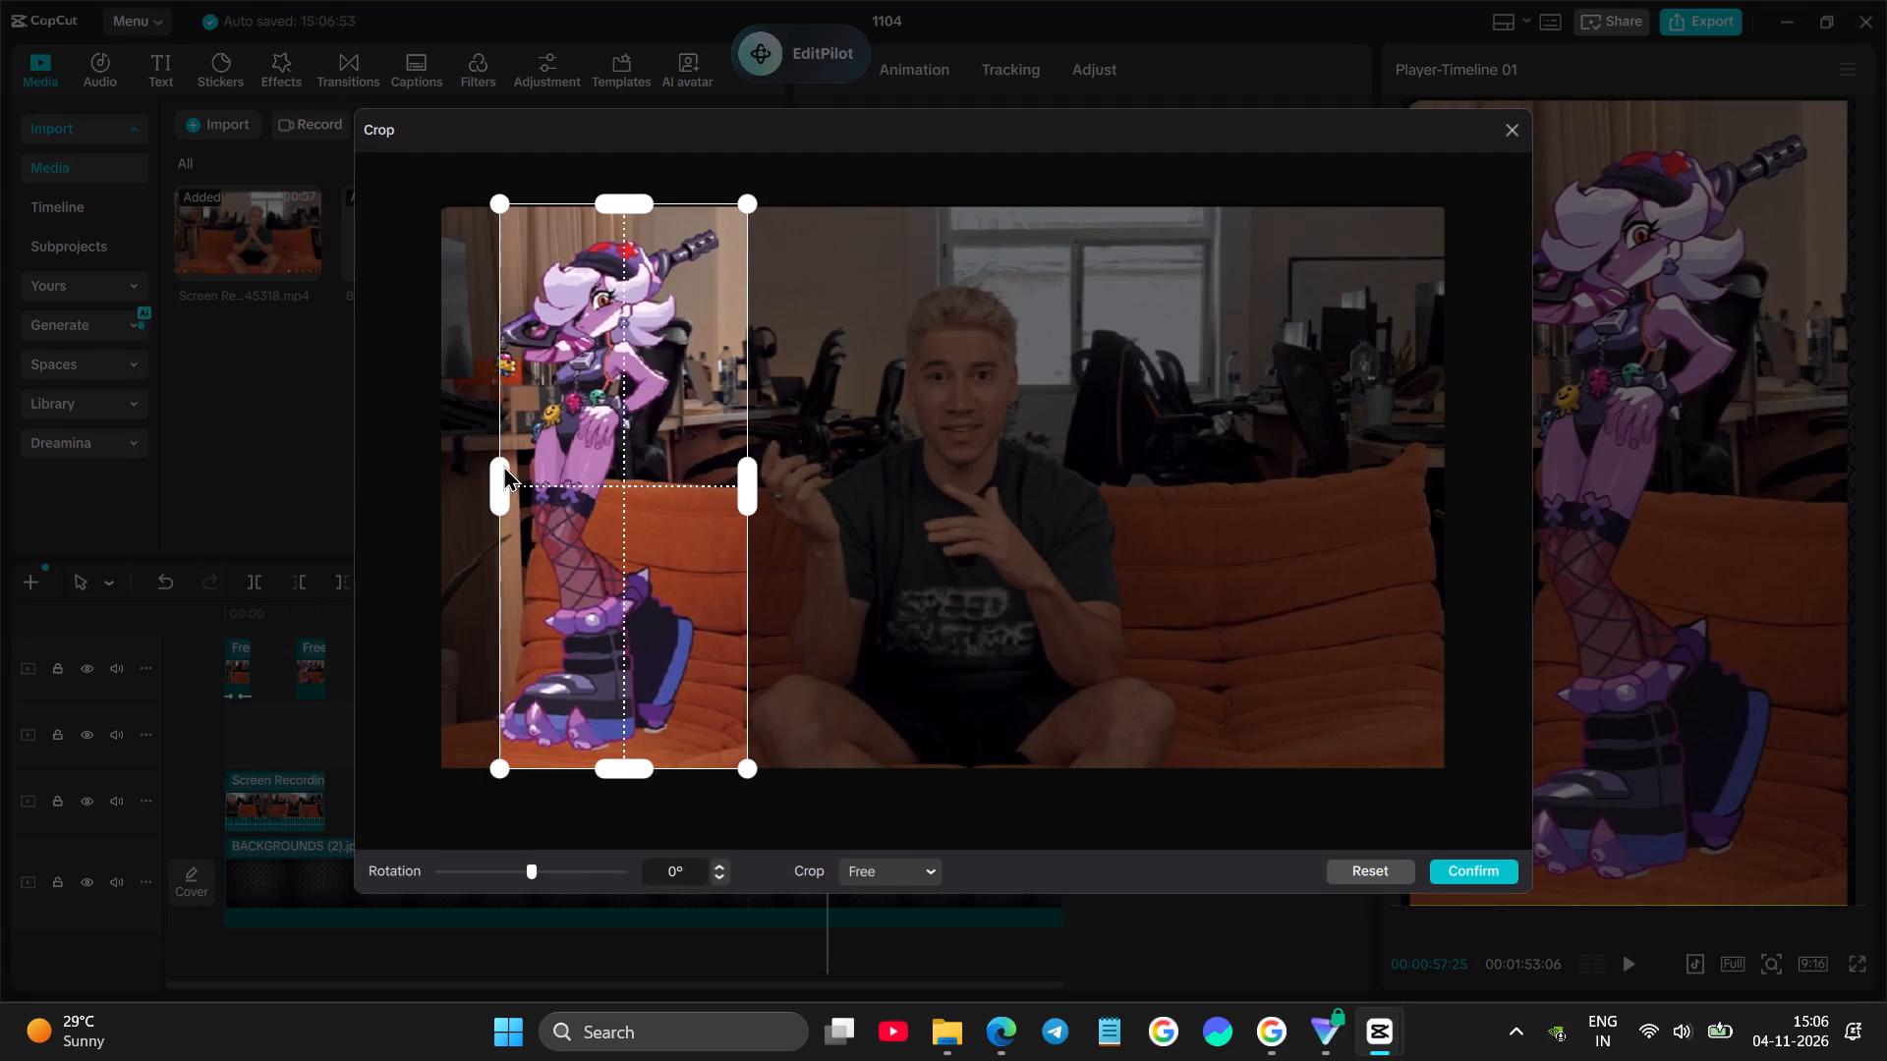
left_click_drag(503, 465, 494, 468)
left_click_drag(753, 492, 728, 500)
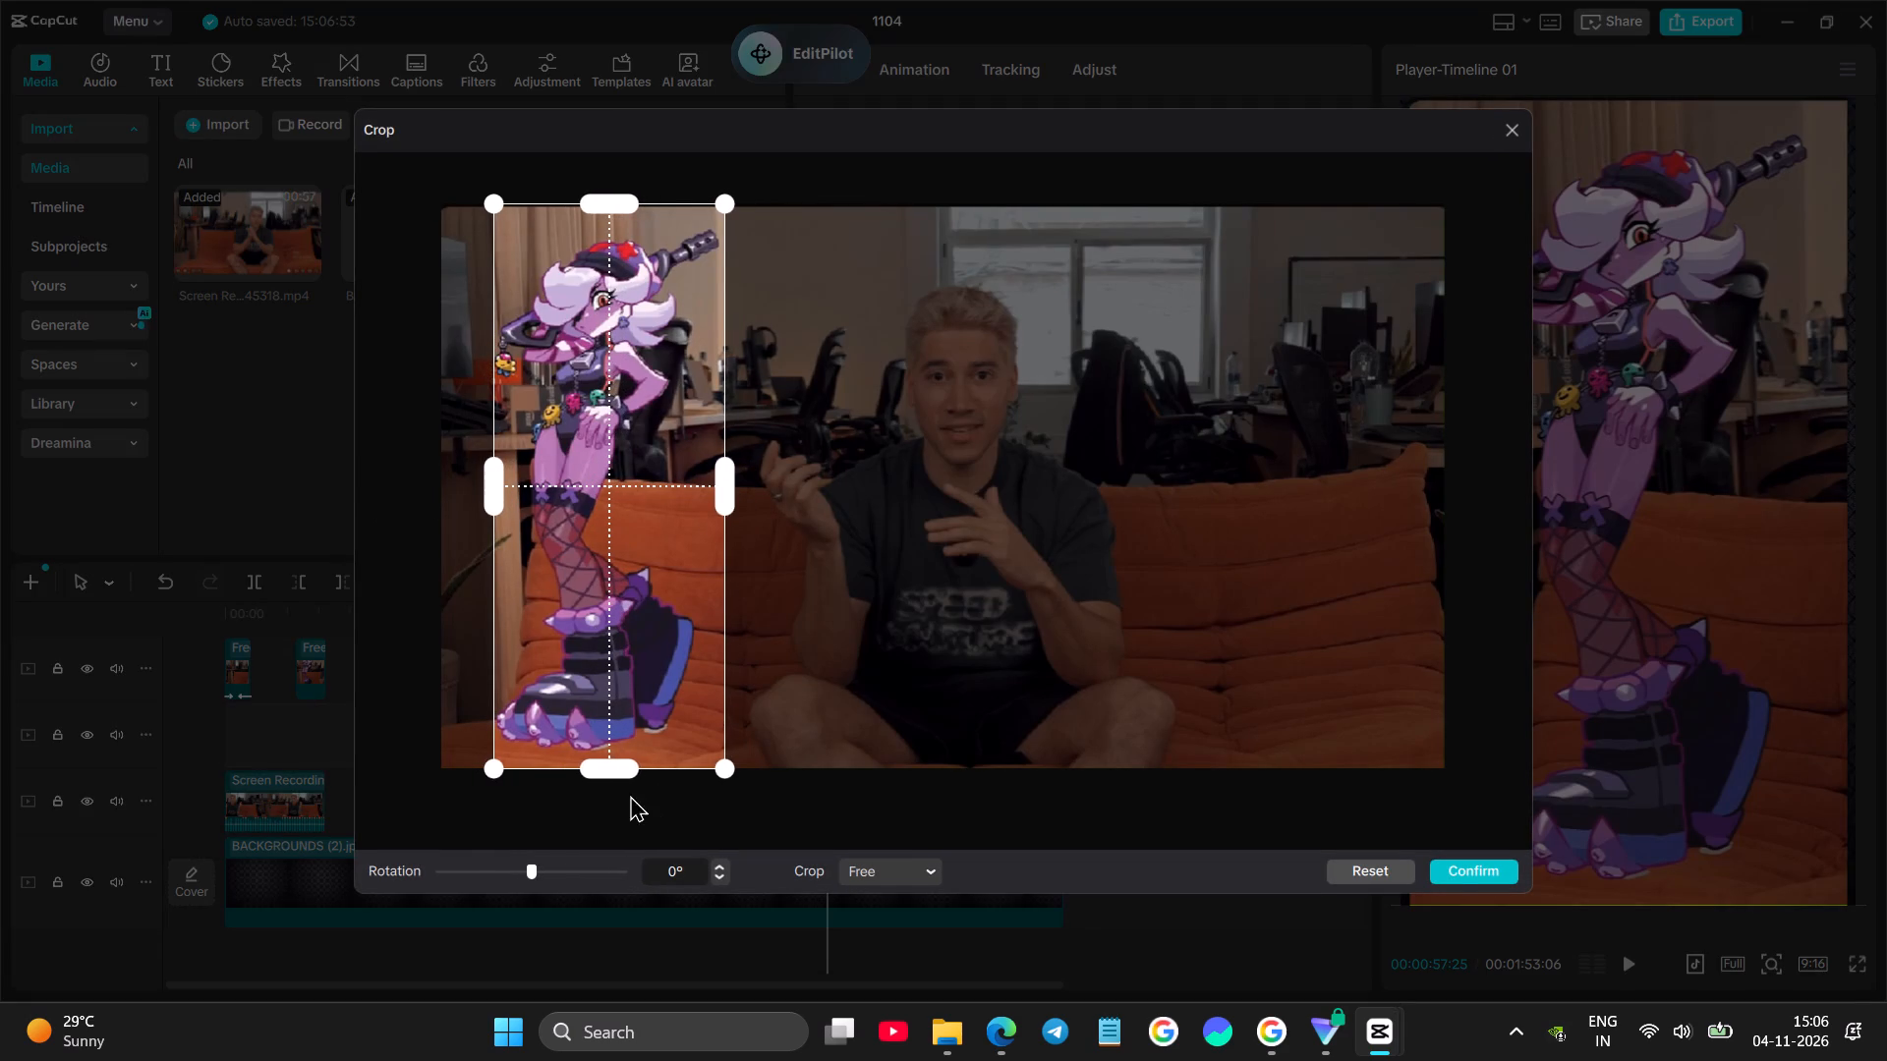
left_click_drag(607, 774, 608, 755)
left_click_drag(604, 196, 608, 206)
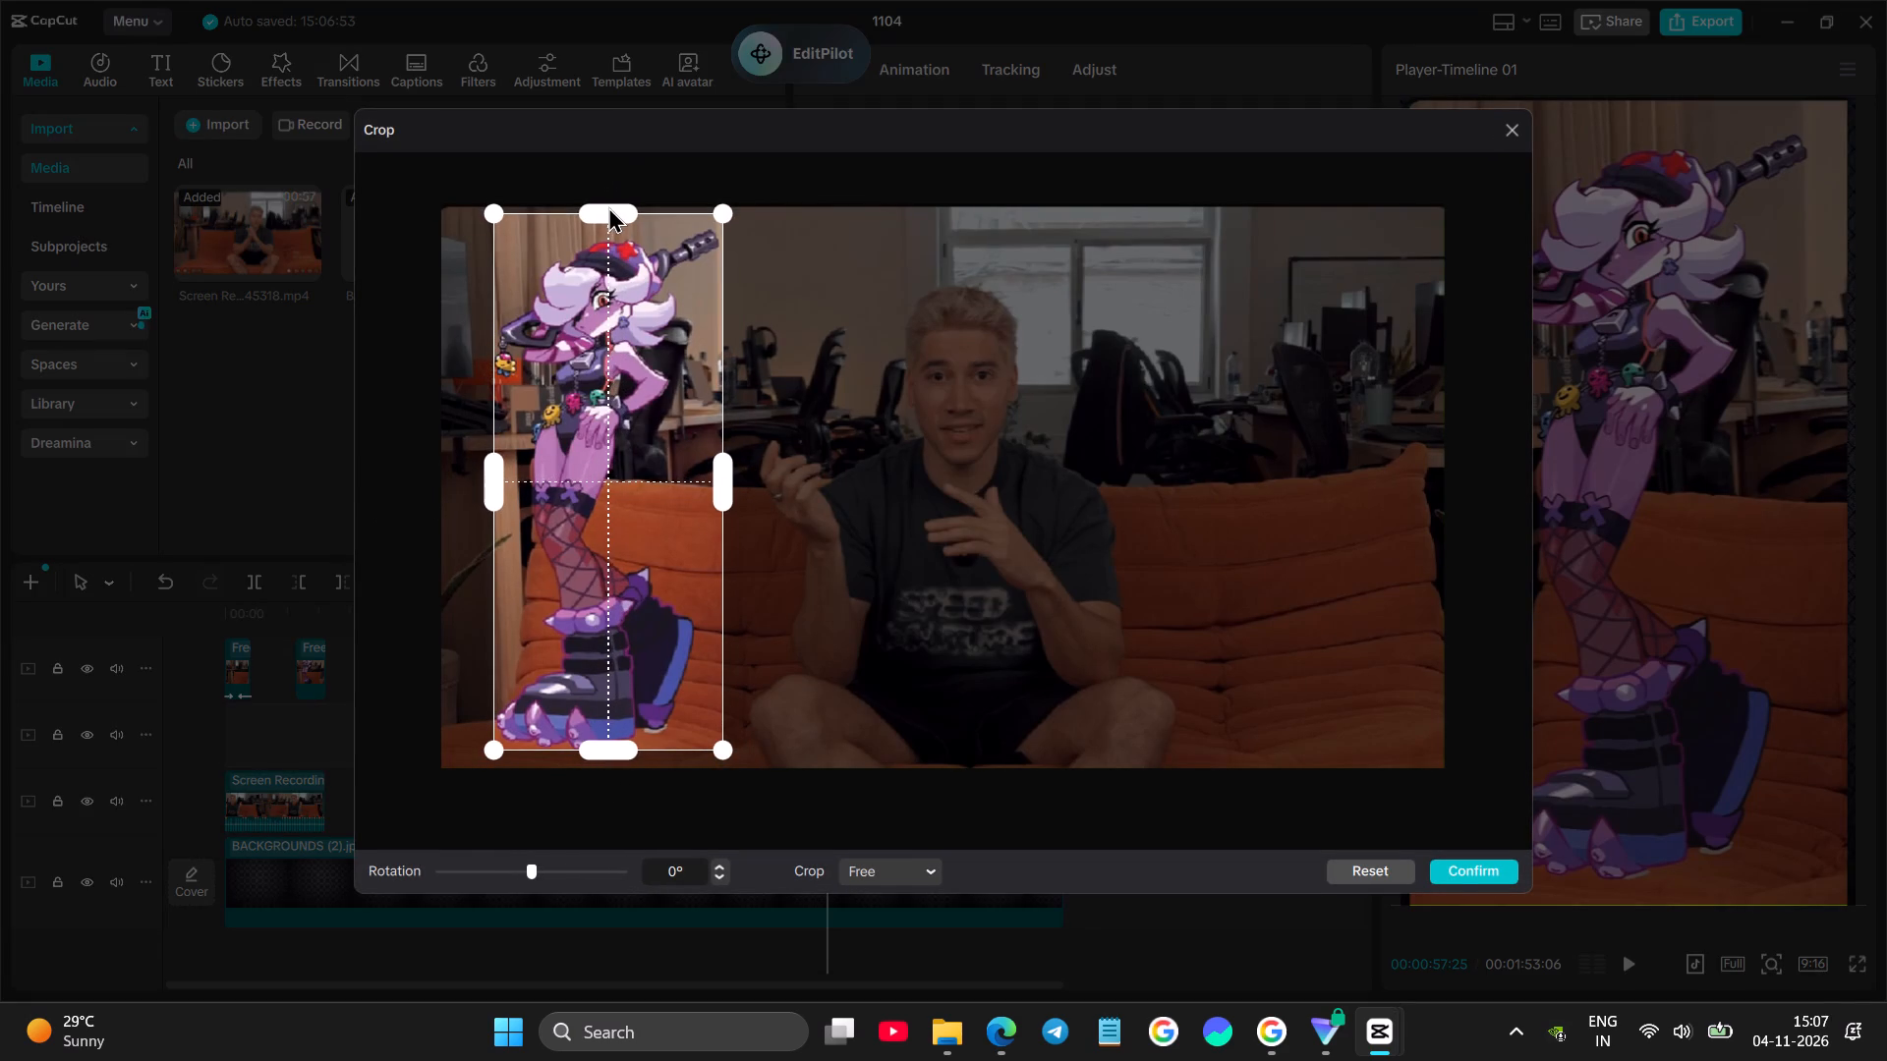
left_click_drag(608, 206, 610, 213)
left_click(1470, 873)
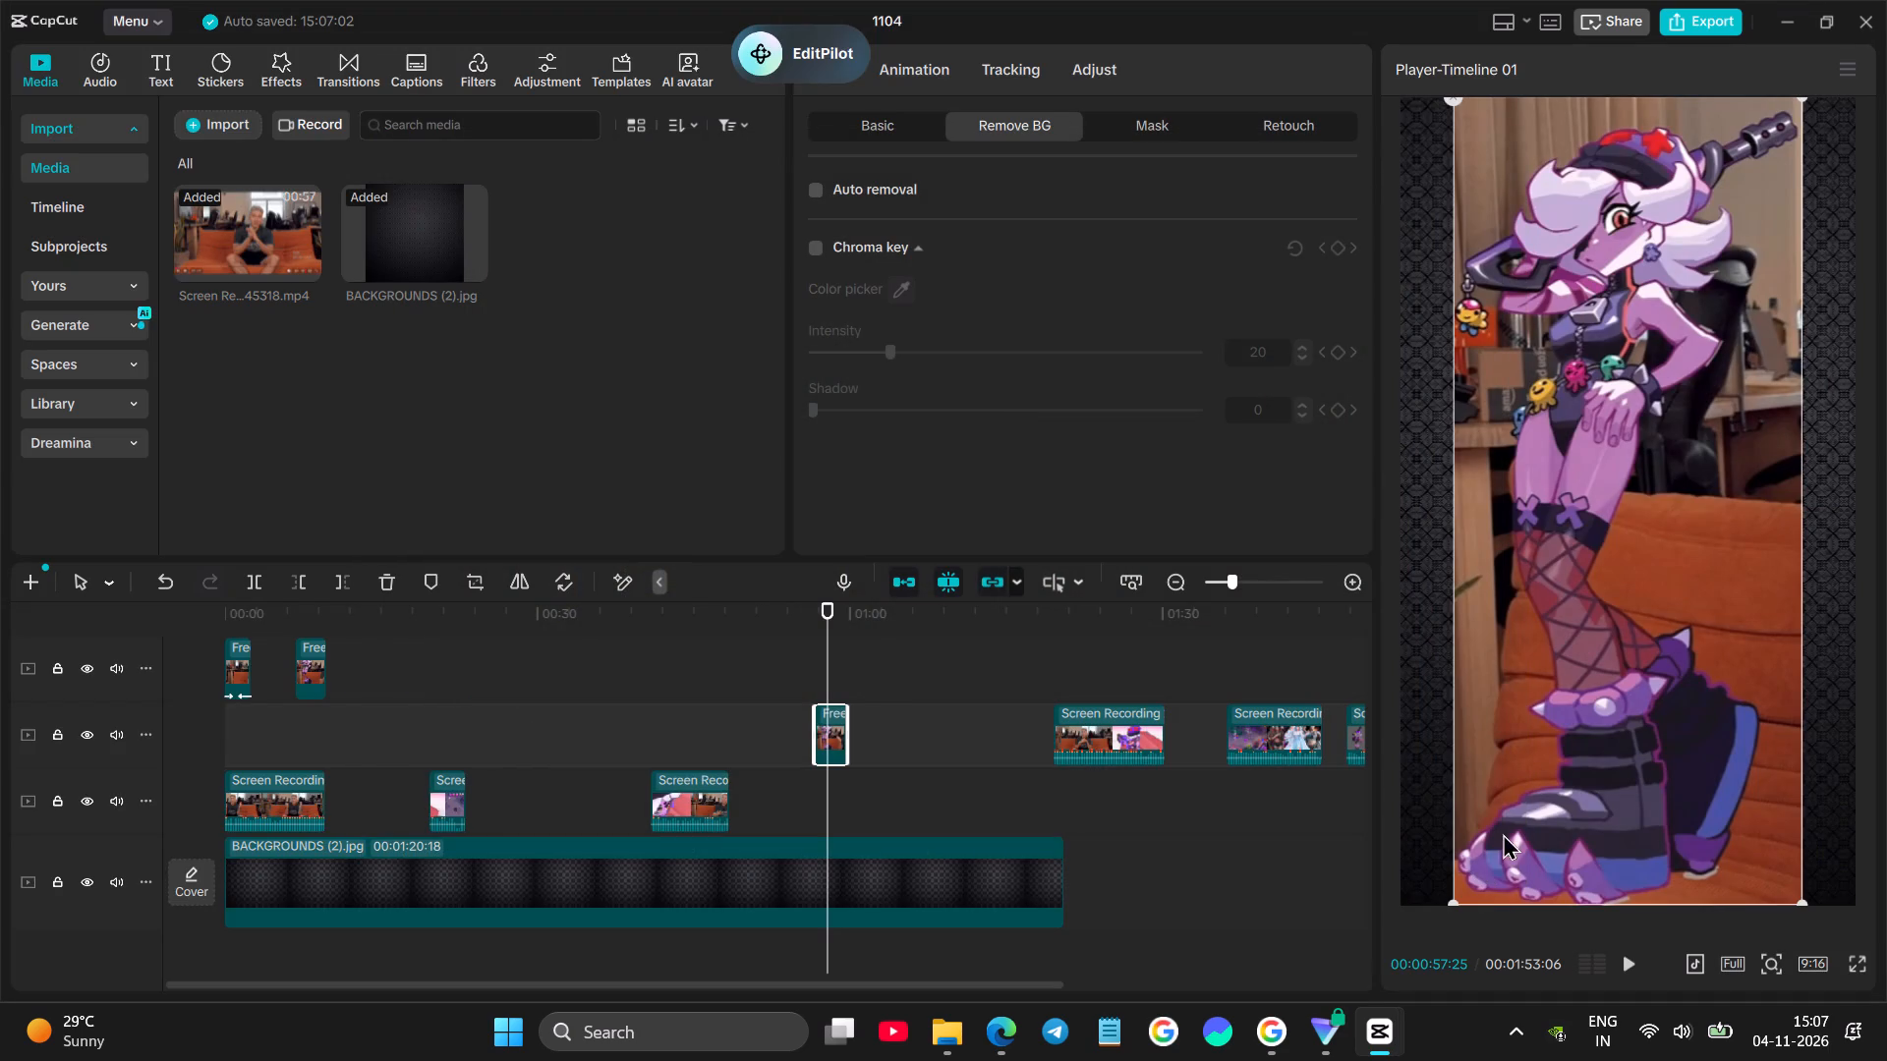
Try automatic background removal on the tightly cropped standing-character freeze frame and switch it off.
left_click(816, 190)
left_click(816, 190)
Close the 1104 project, quit CapCut completely and relaunch it through the Windows search.
left_click(1854, 20)
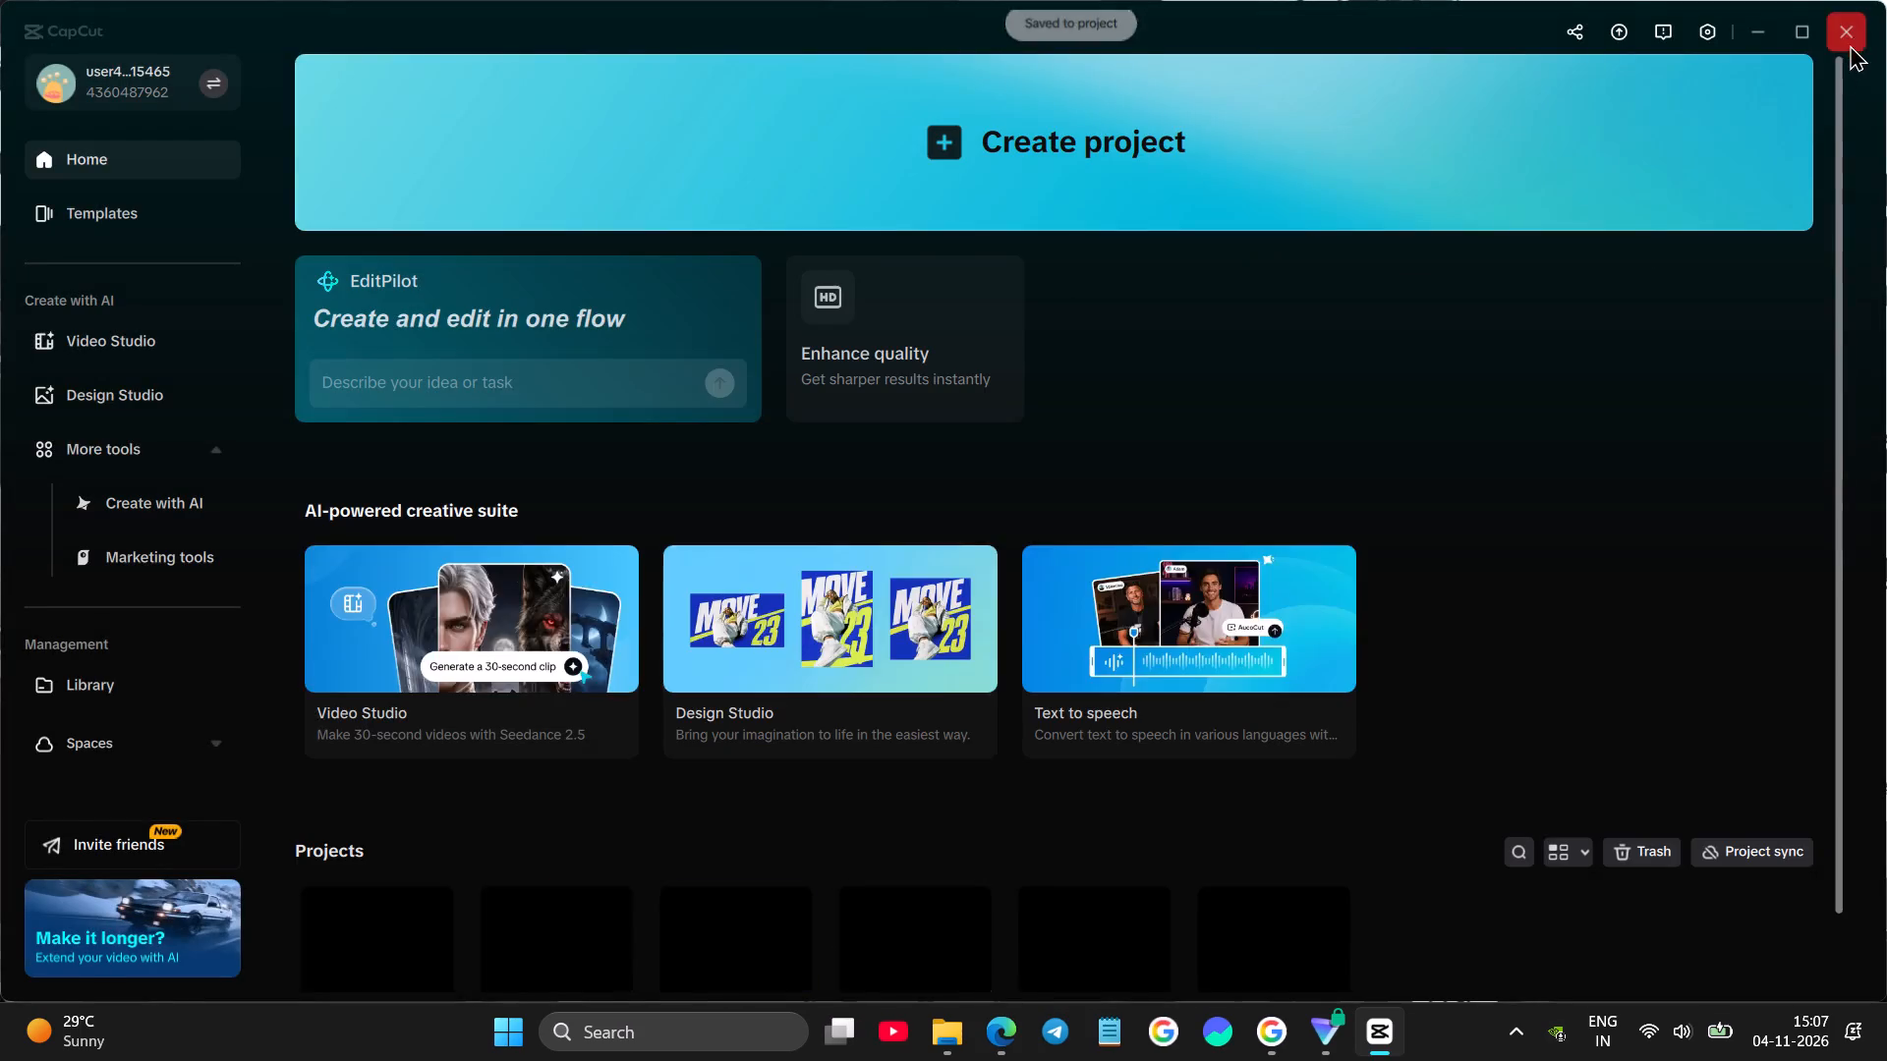
left_click(1854, 36)
left_click(1801, 106)
left_click(776, 1033)
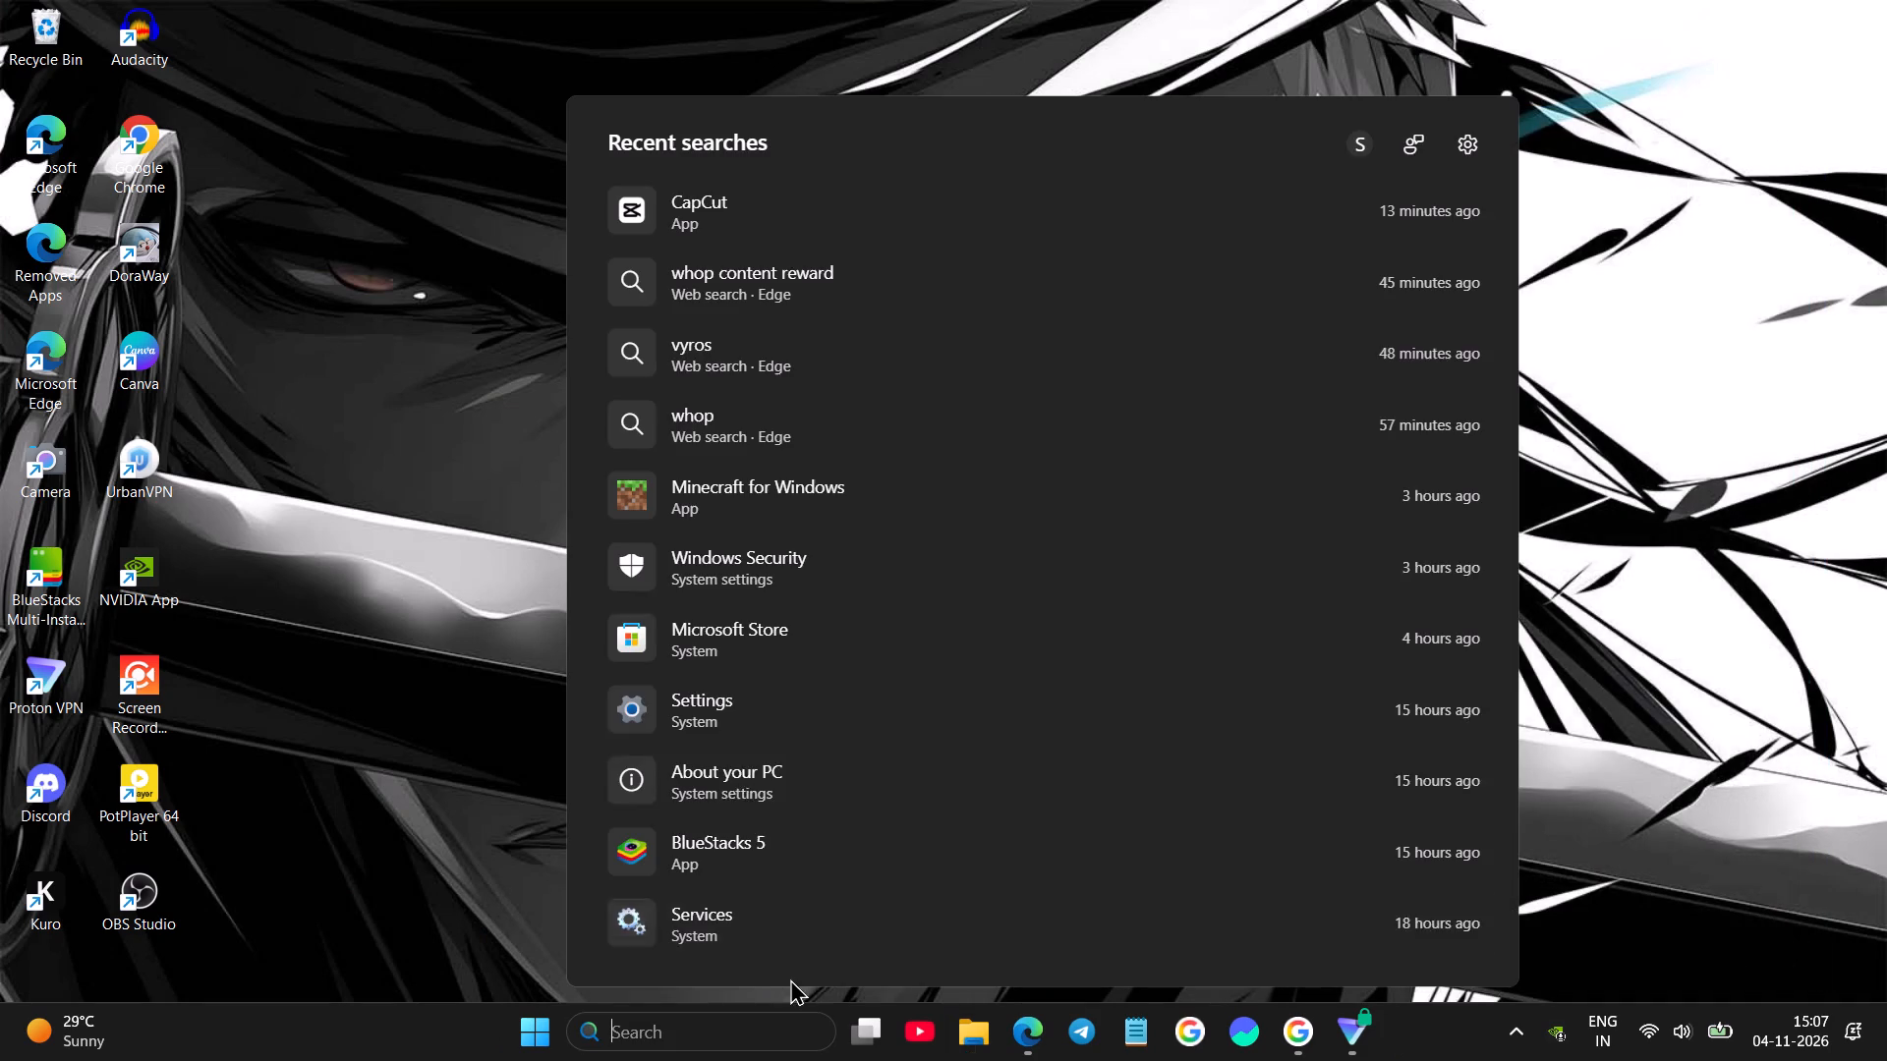
left_click(706, 197)
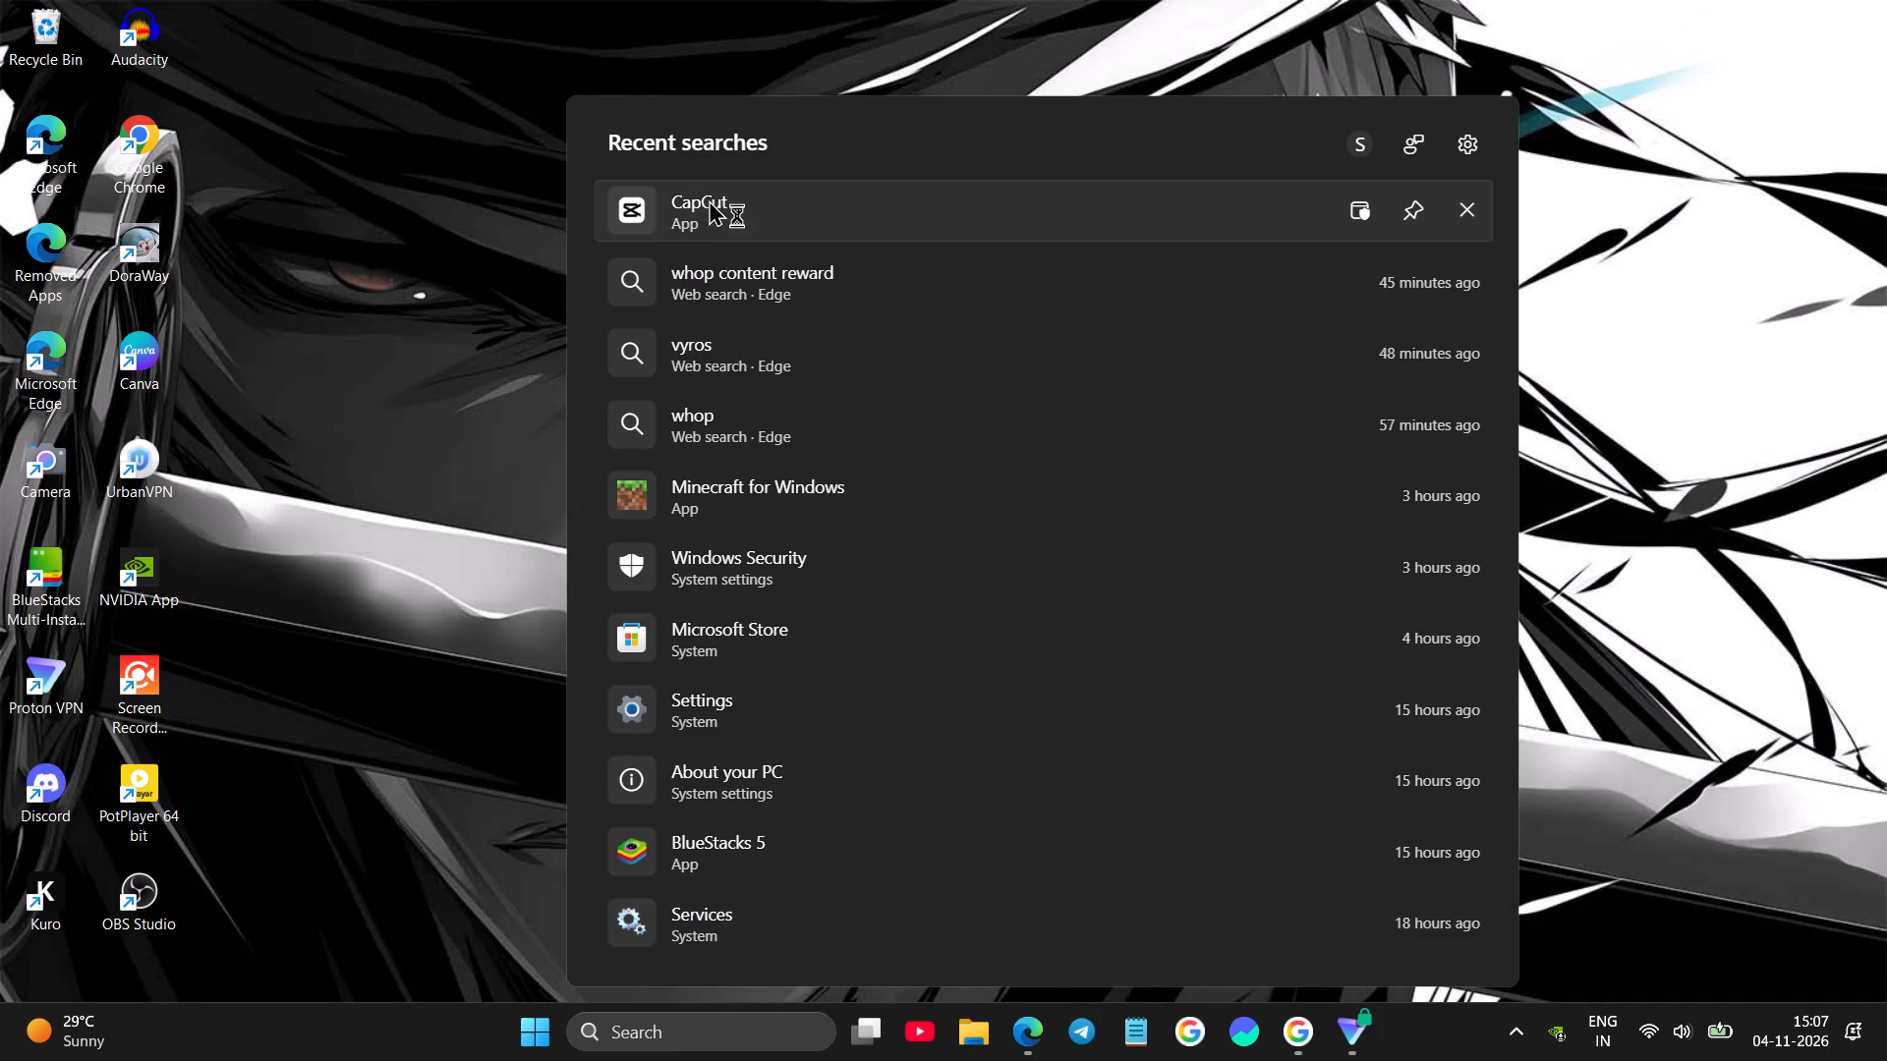
Minimise CapCut and open Kuro from the desktop.
double_click(39, 921)
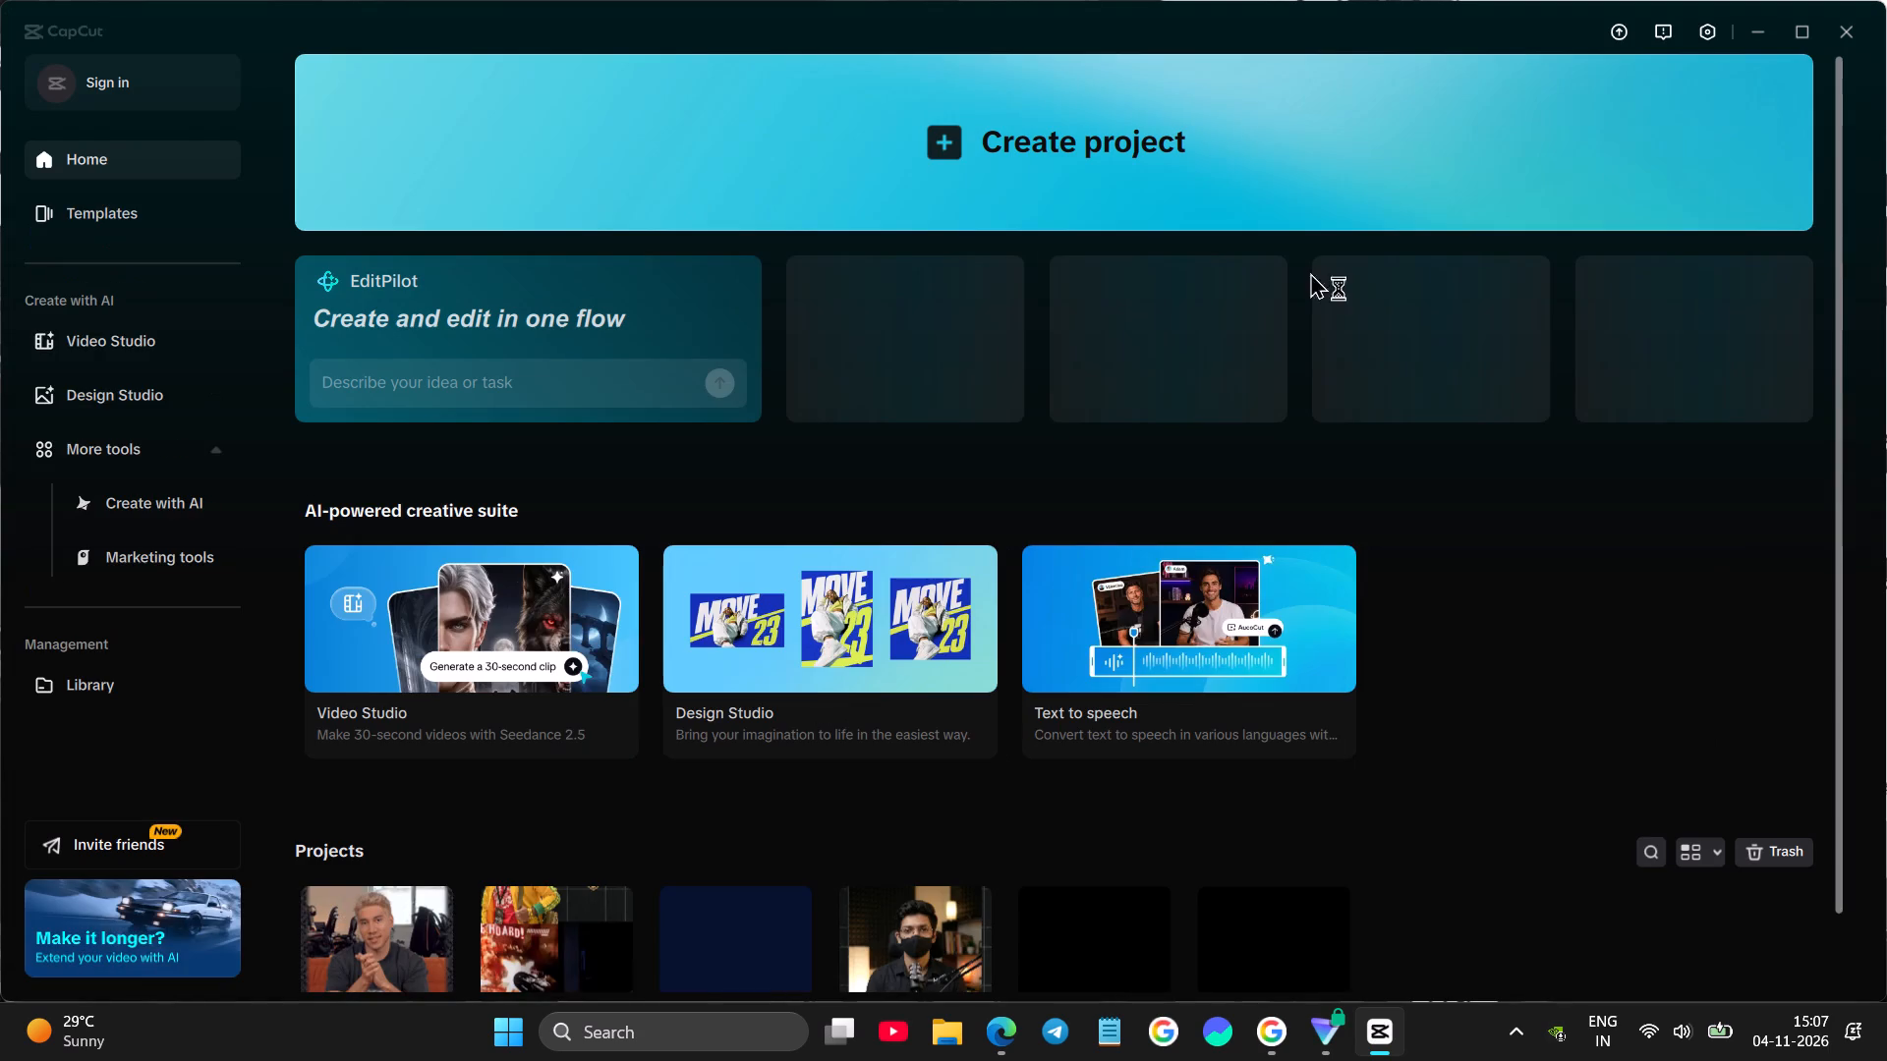
left_click(1764, 30)
left_click(32, 892)
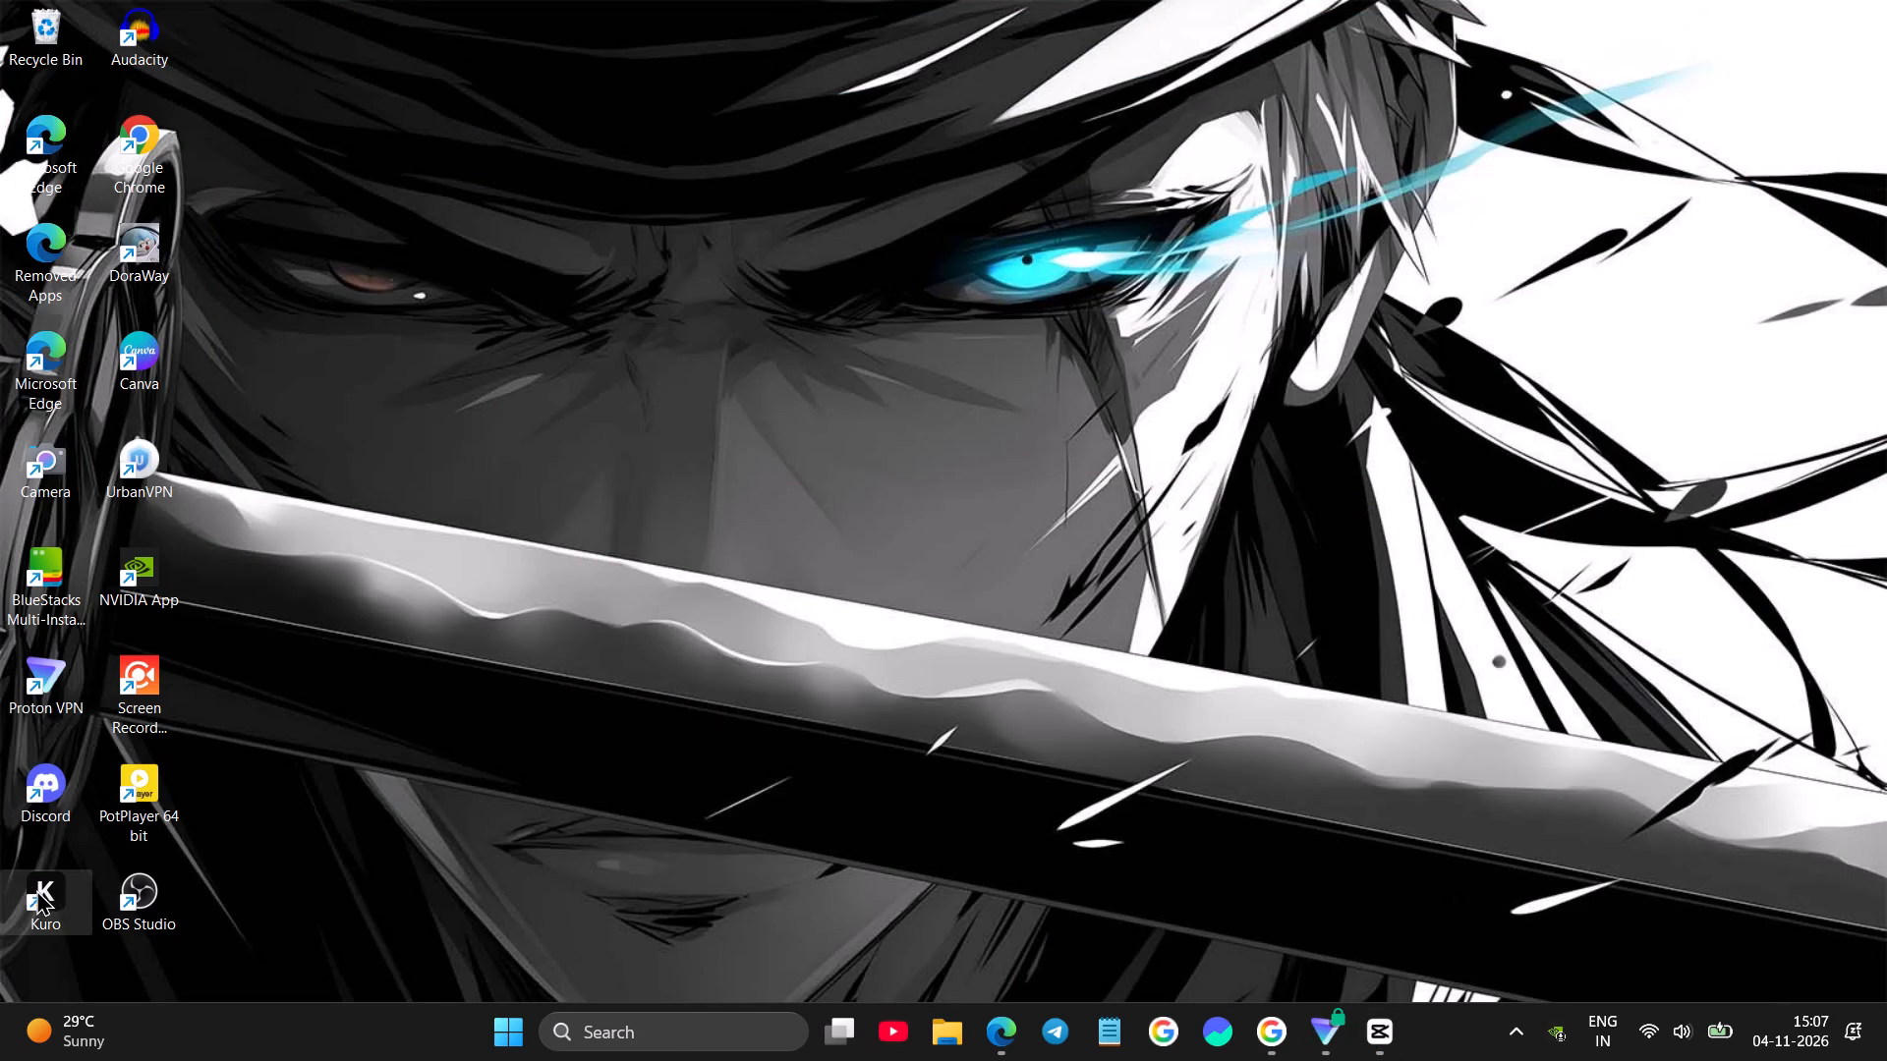
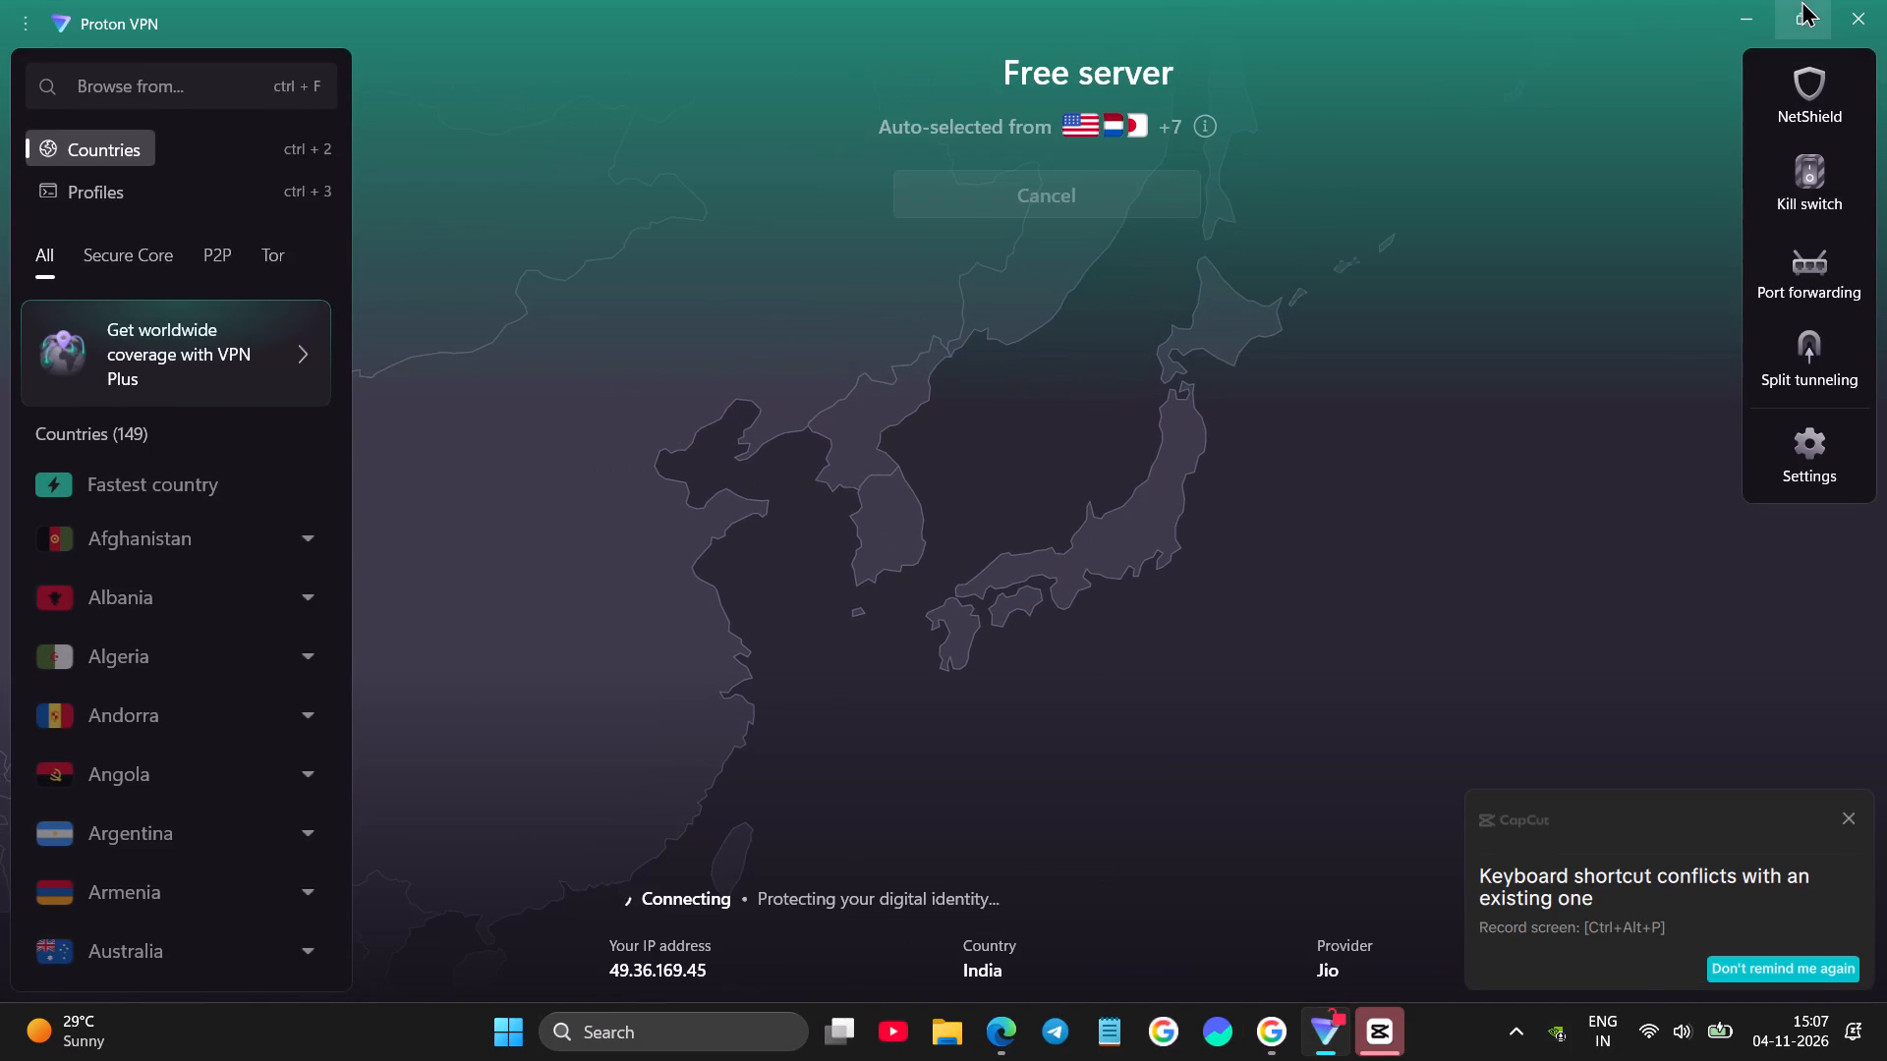
Minimise Proton VPN to return to the 1104 project in CapCut.
left_click(1749, 2)
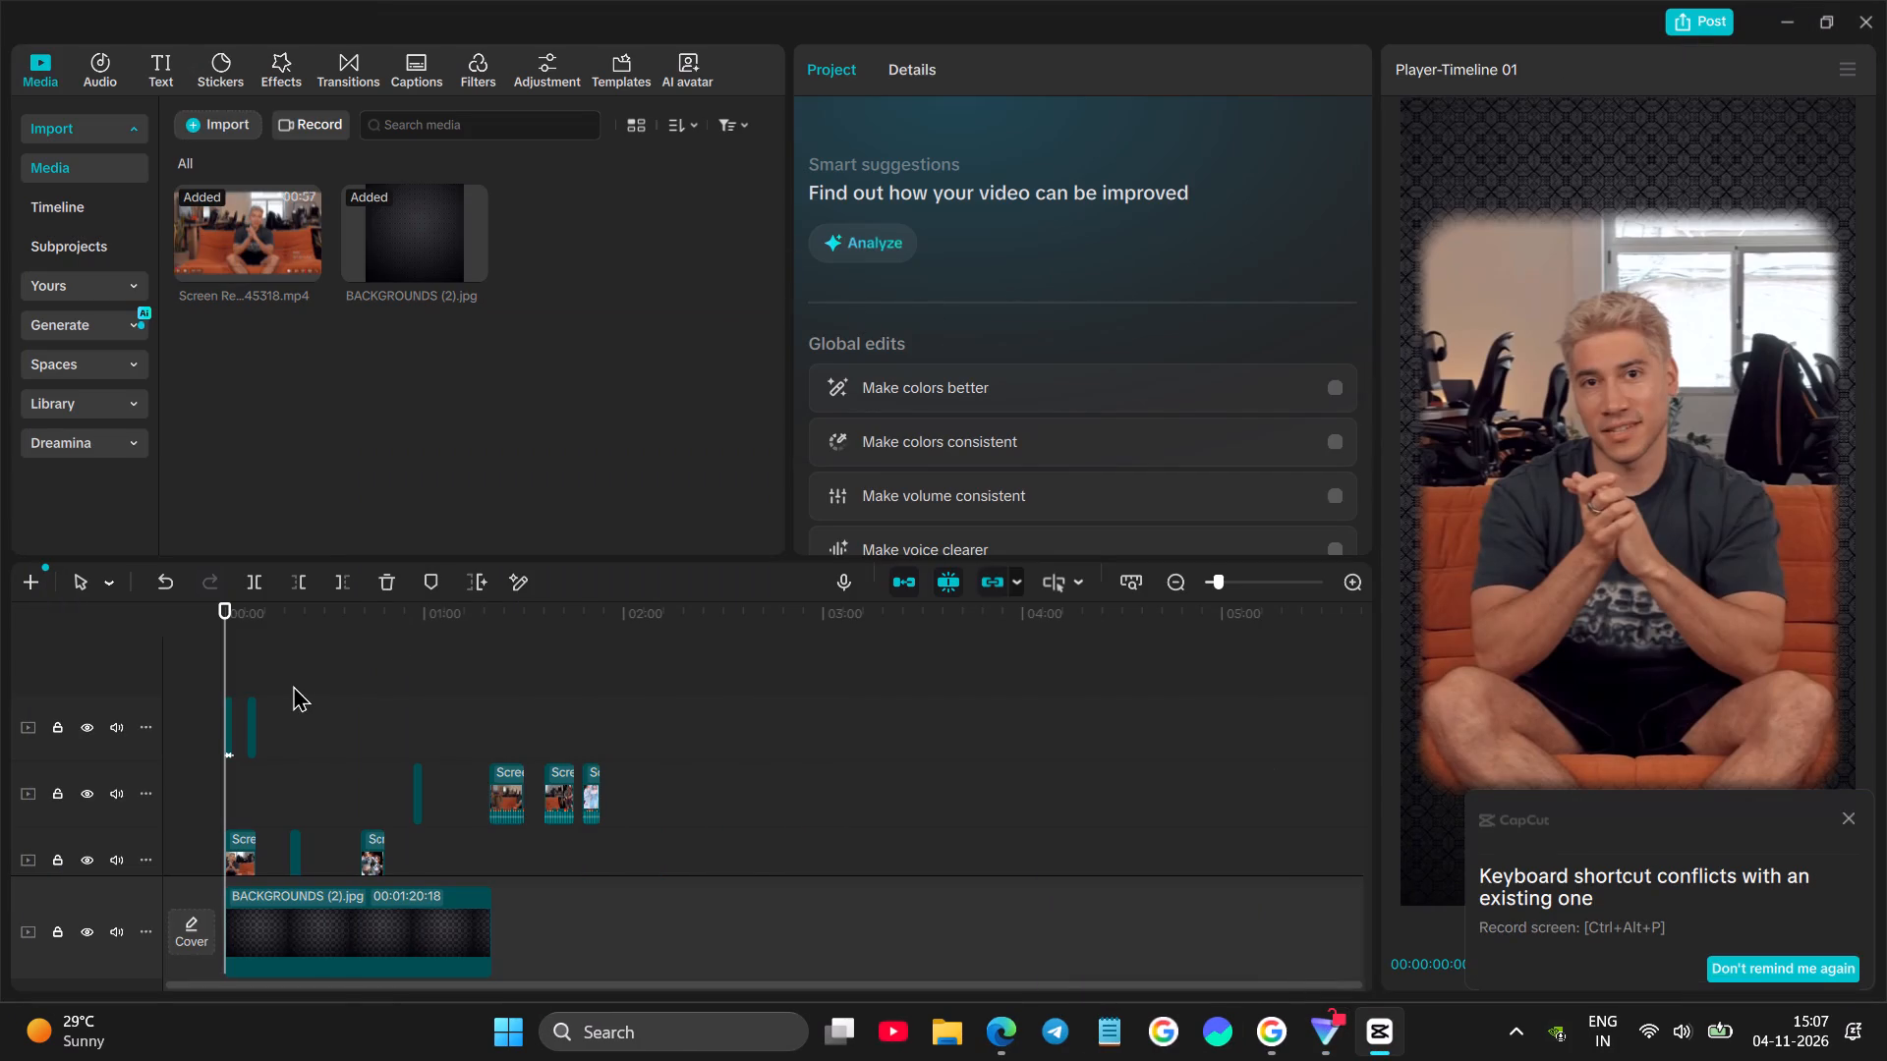
Play the timeline at several points, from the opening clips through to the standing-character freeze frame.
scroll(283, 665, "up", 8, "ctrl")
scroll(372, 646, "up", 14, "ctrl")
left_click(483, 632)
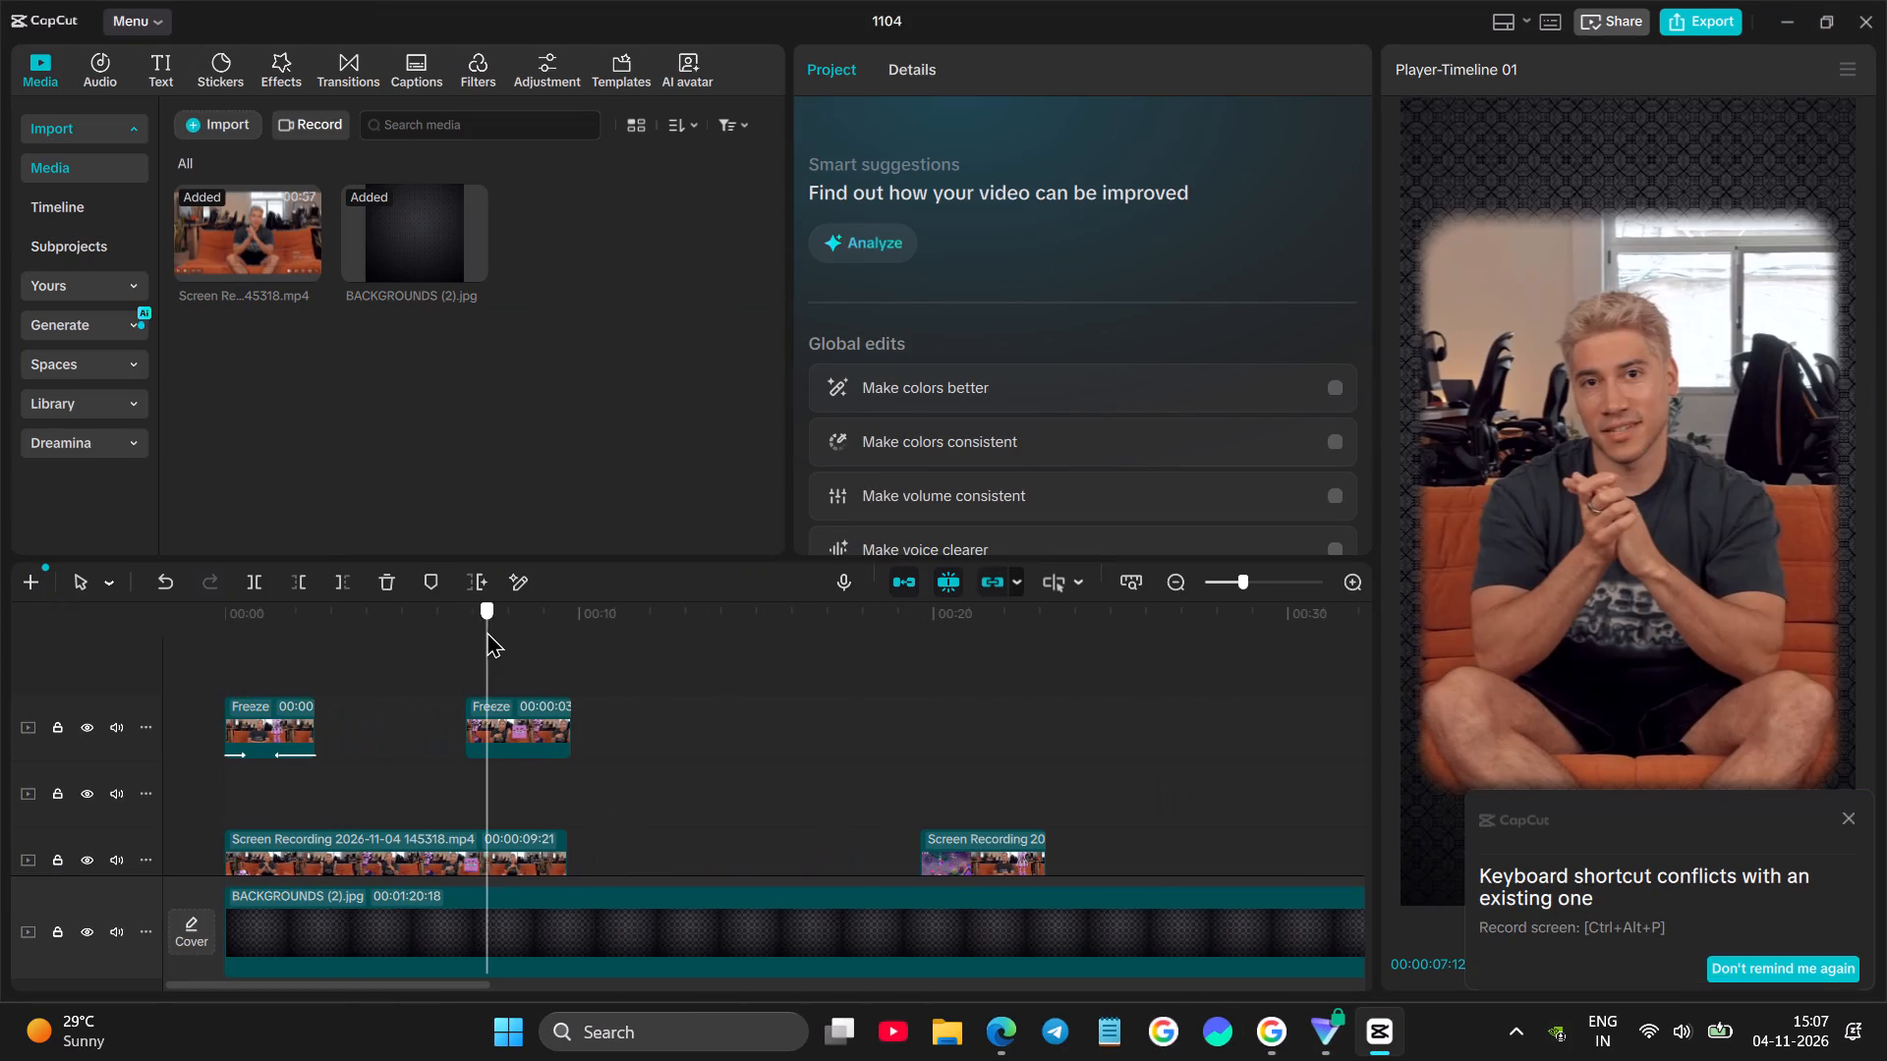
key("space")
left_click(941, 742)
key("space")
scroll(985, 758, "down", 4)
key("space")
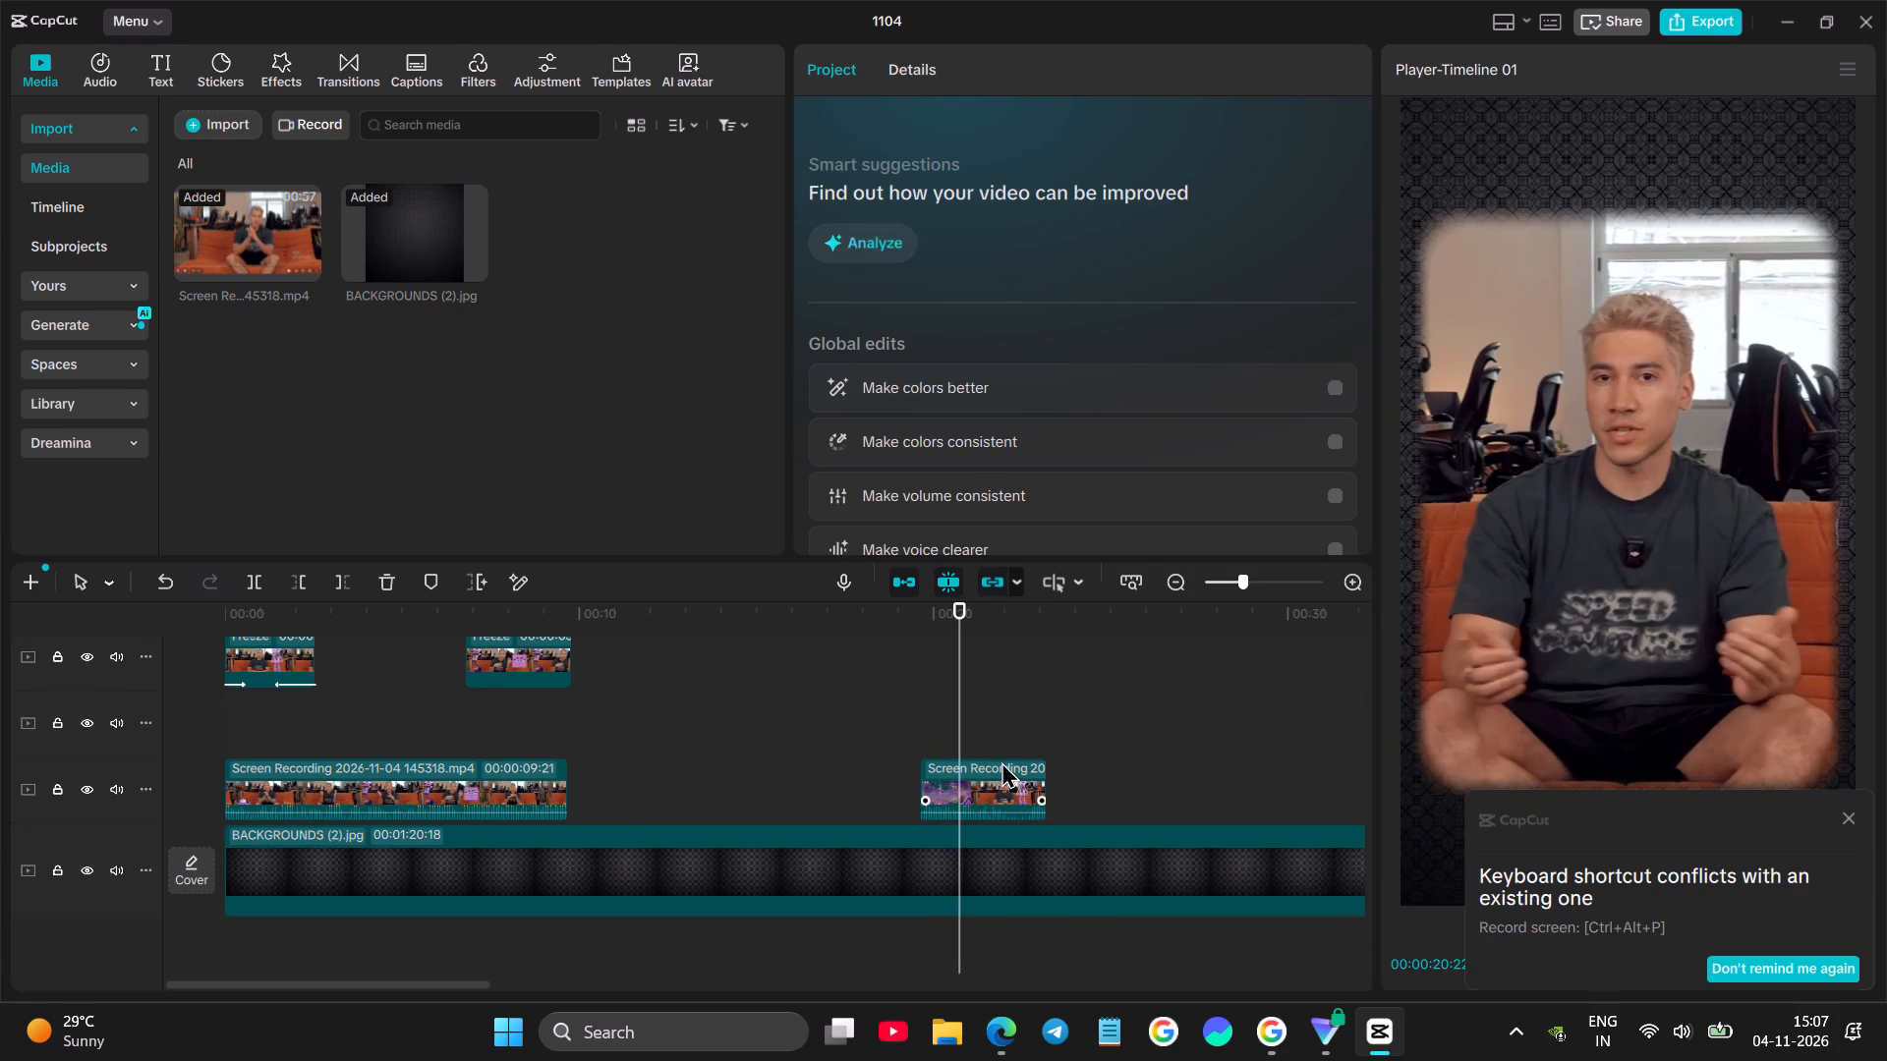
scroll(912, 741, "down", 7, "ctrl")
left_click(810, 707)
key("space")
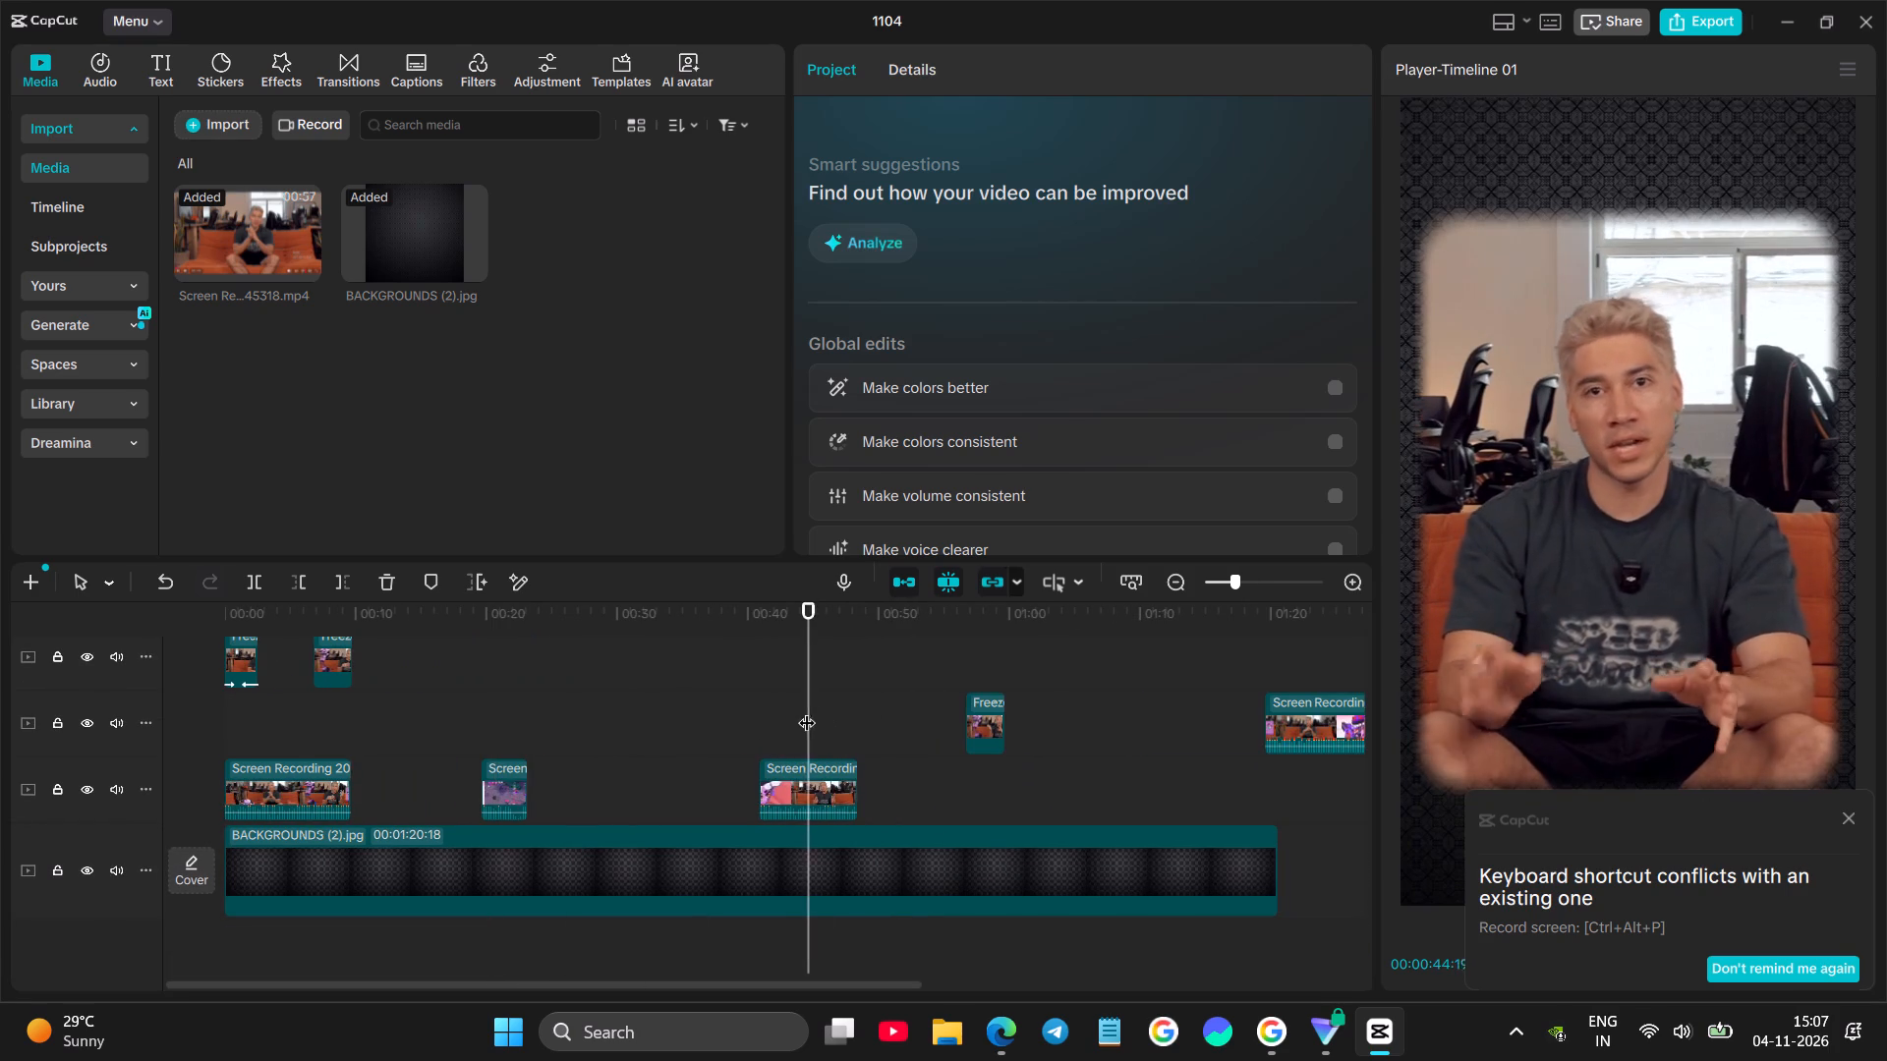
left_click(974, 658)
key("space")
key("space")
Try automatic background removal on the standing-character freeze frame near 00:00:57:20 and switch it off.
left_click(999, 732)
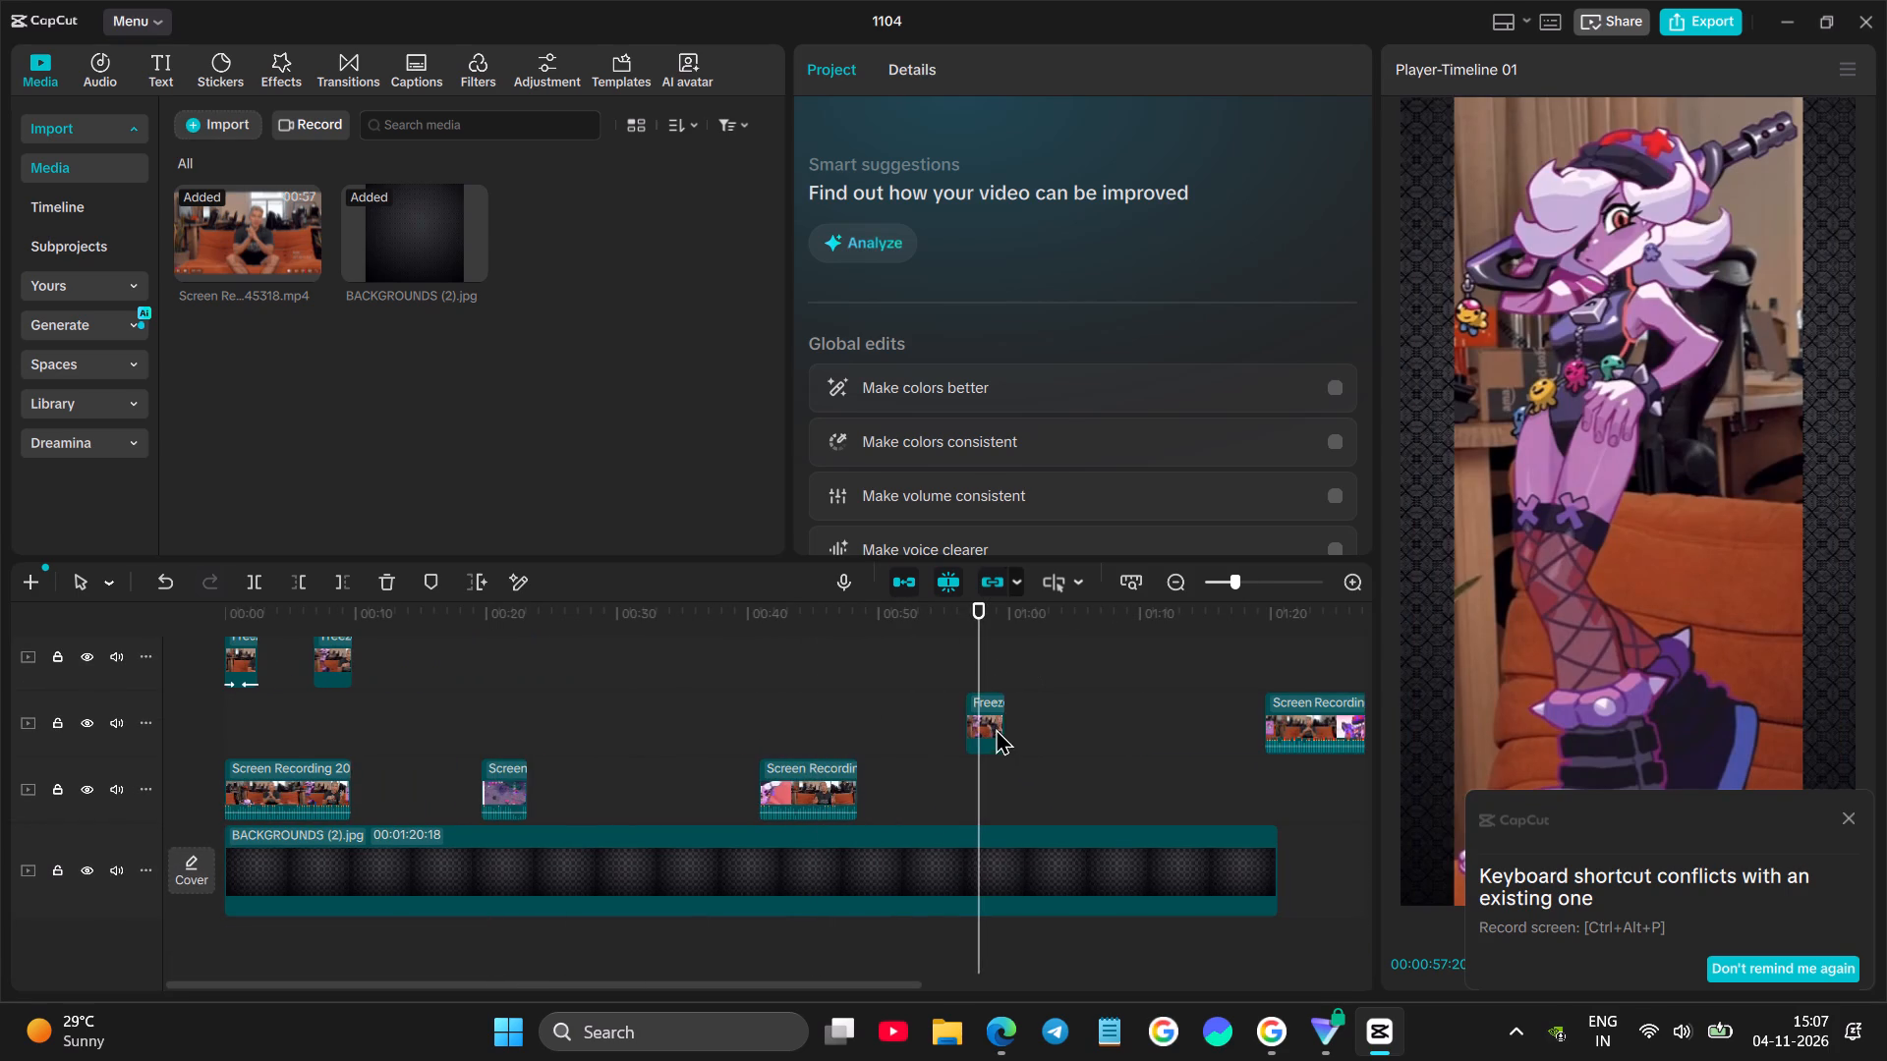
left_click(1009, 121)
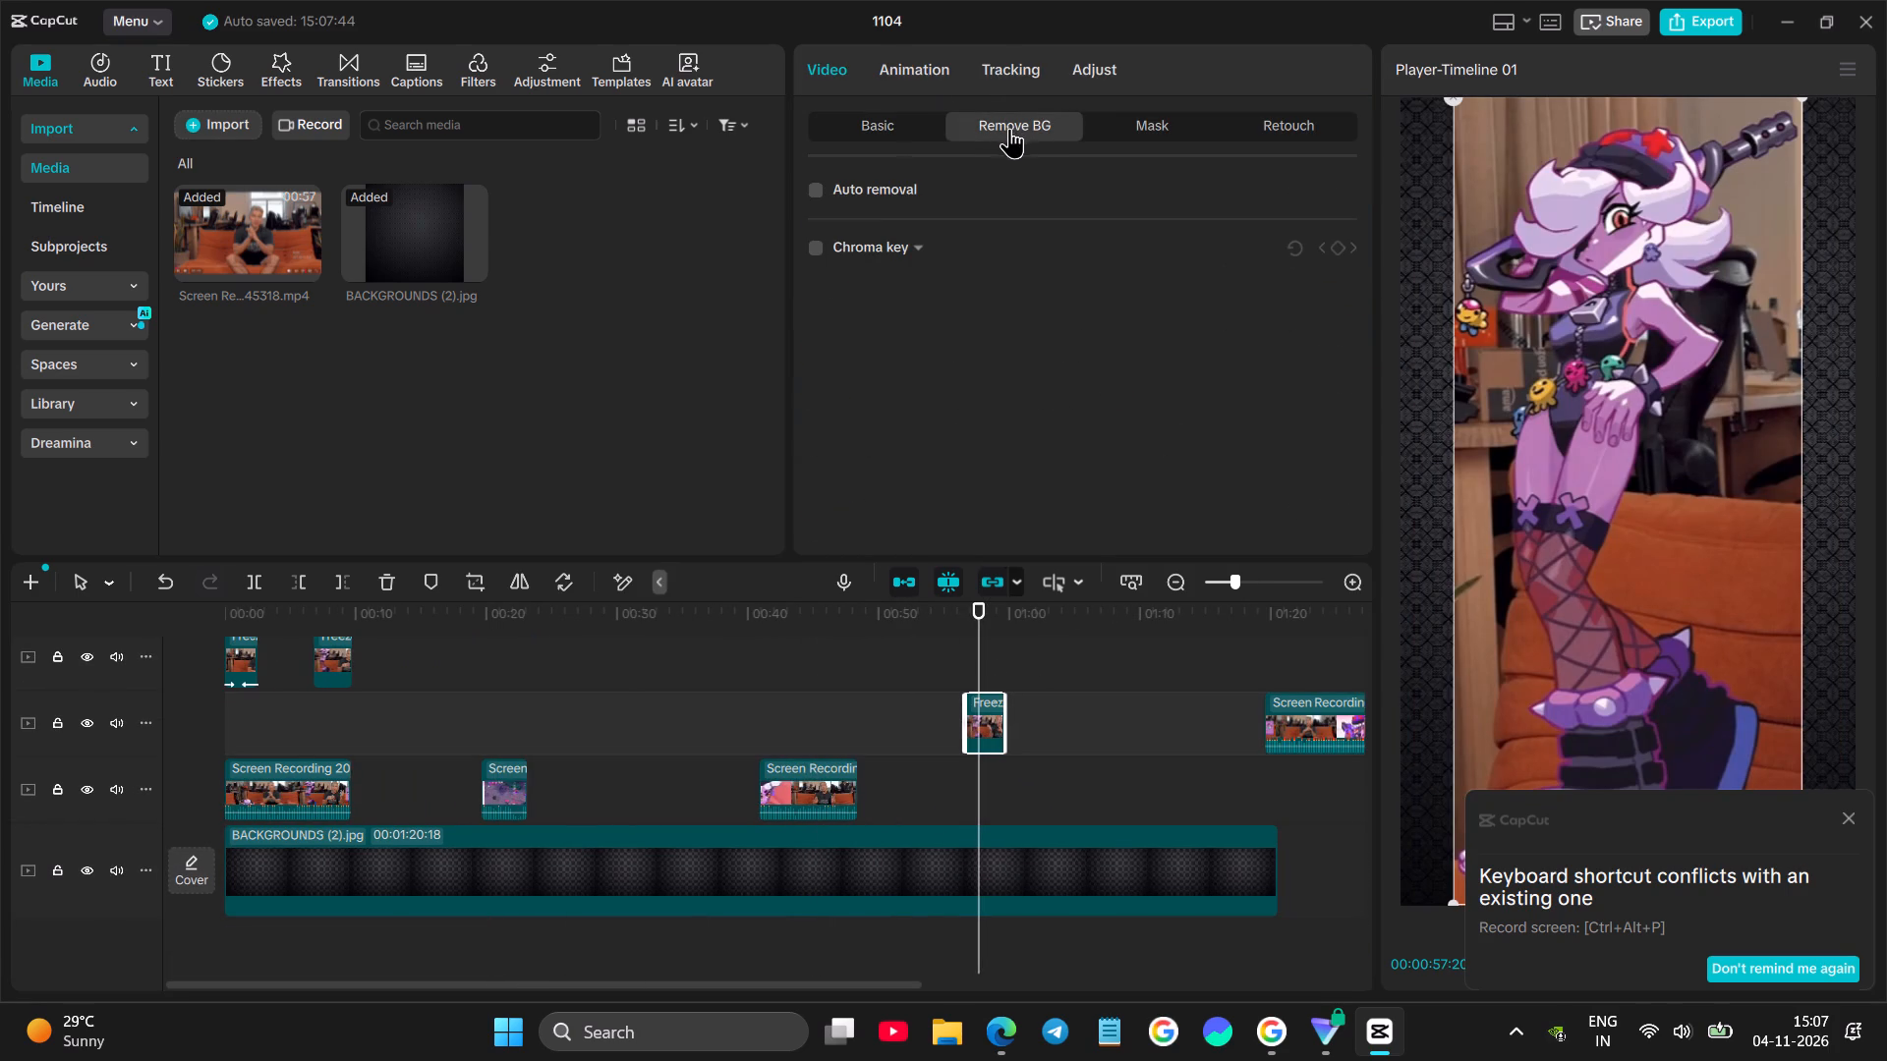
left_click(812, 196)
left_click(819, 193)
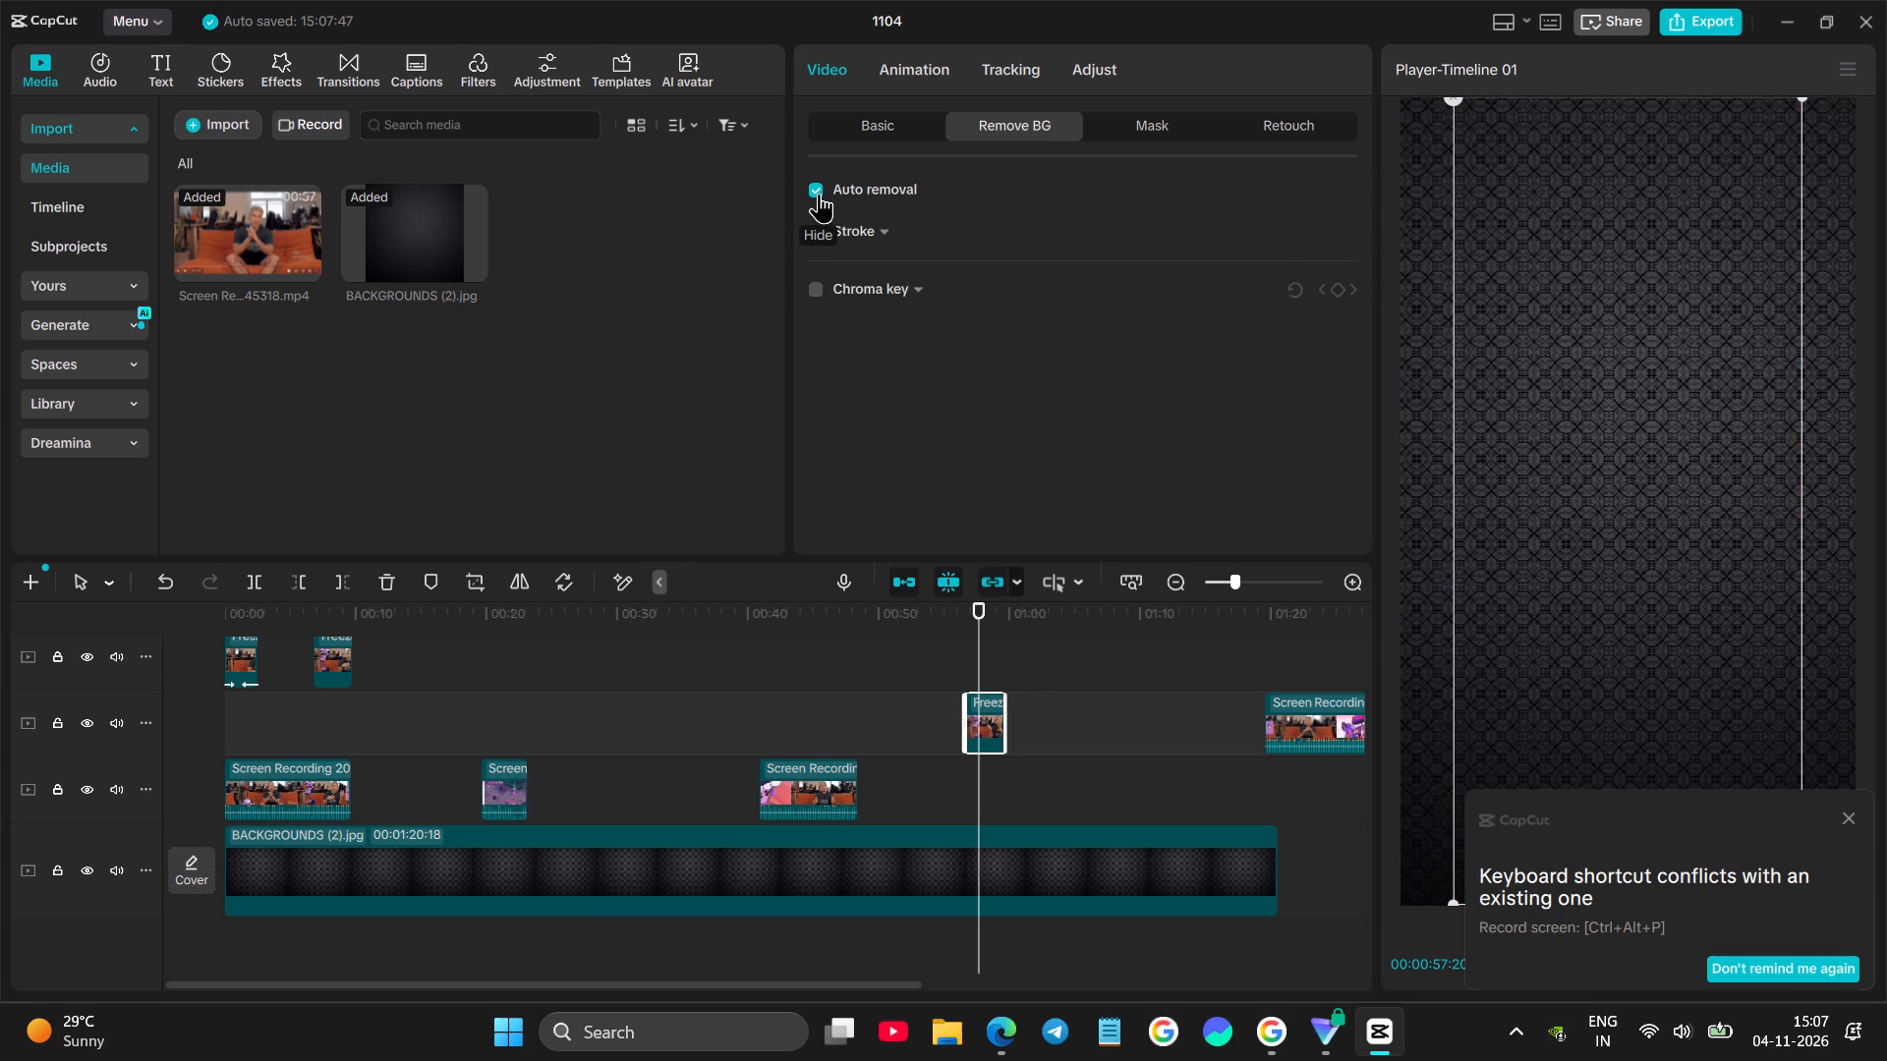
Dismiss the keyboard shortcut conflict notification.
left_click(1858, 815)
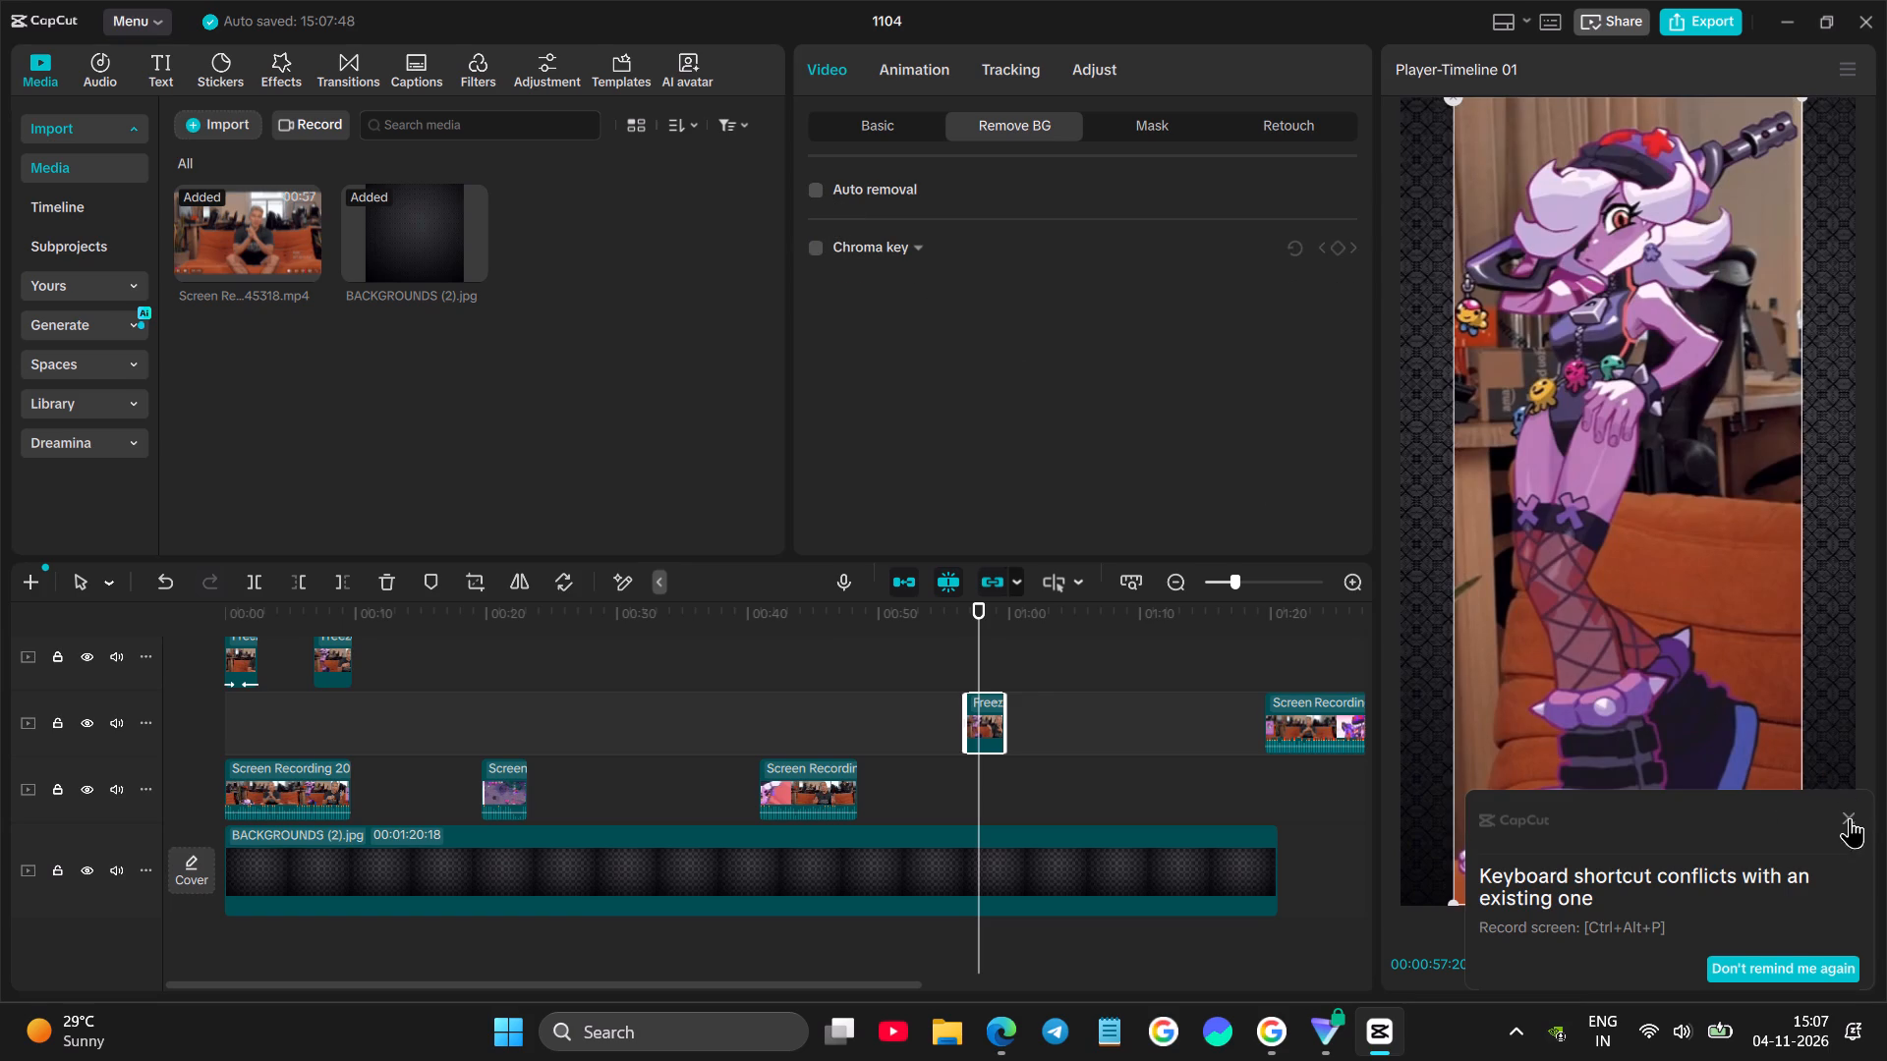
left_click(1849, 818)
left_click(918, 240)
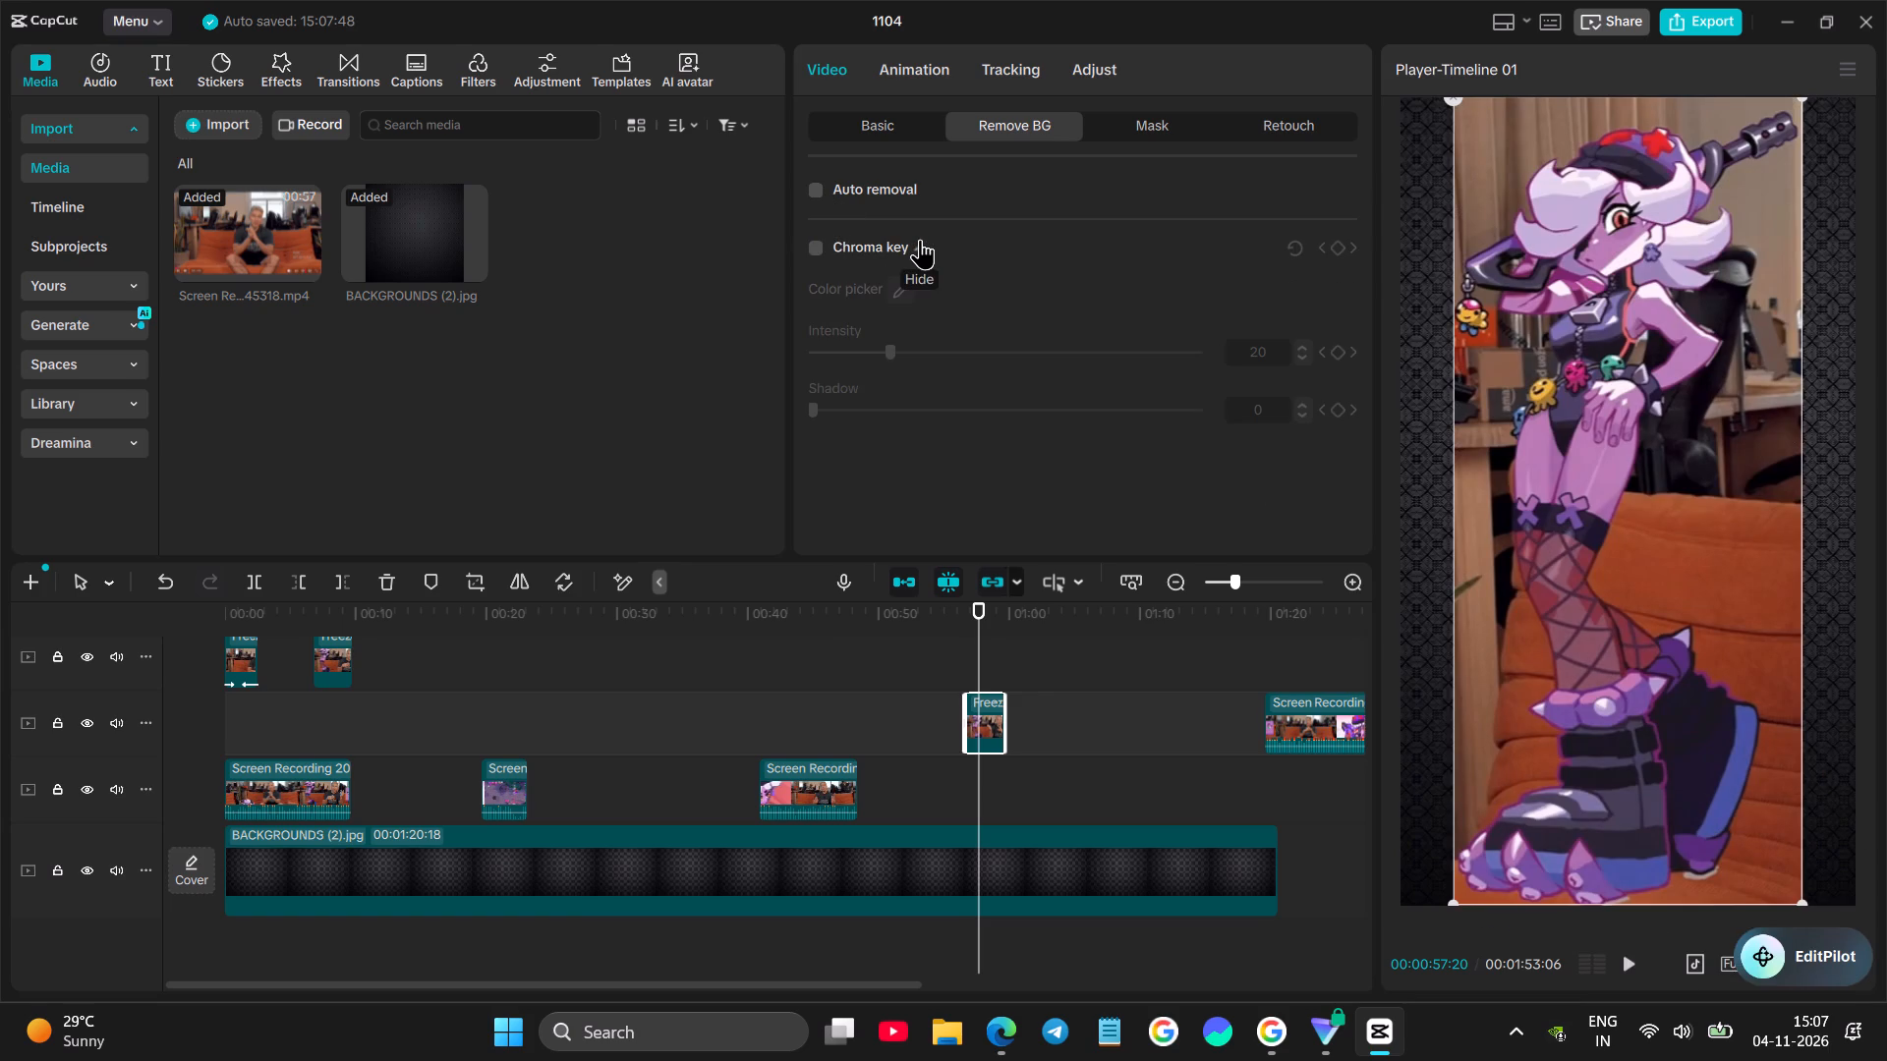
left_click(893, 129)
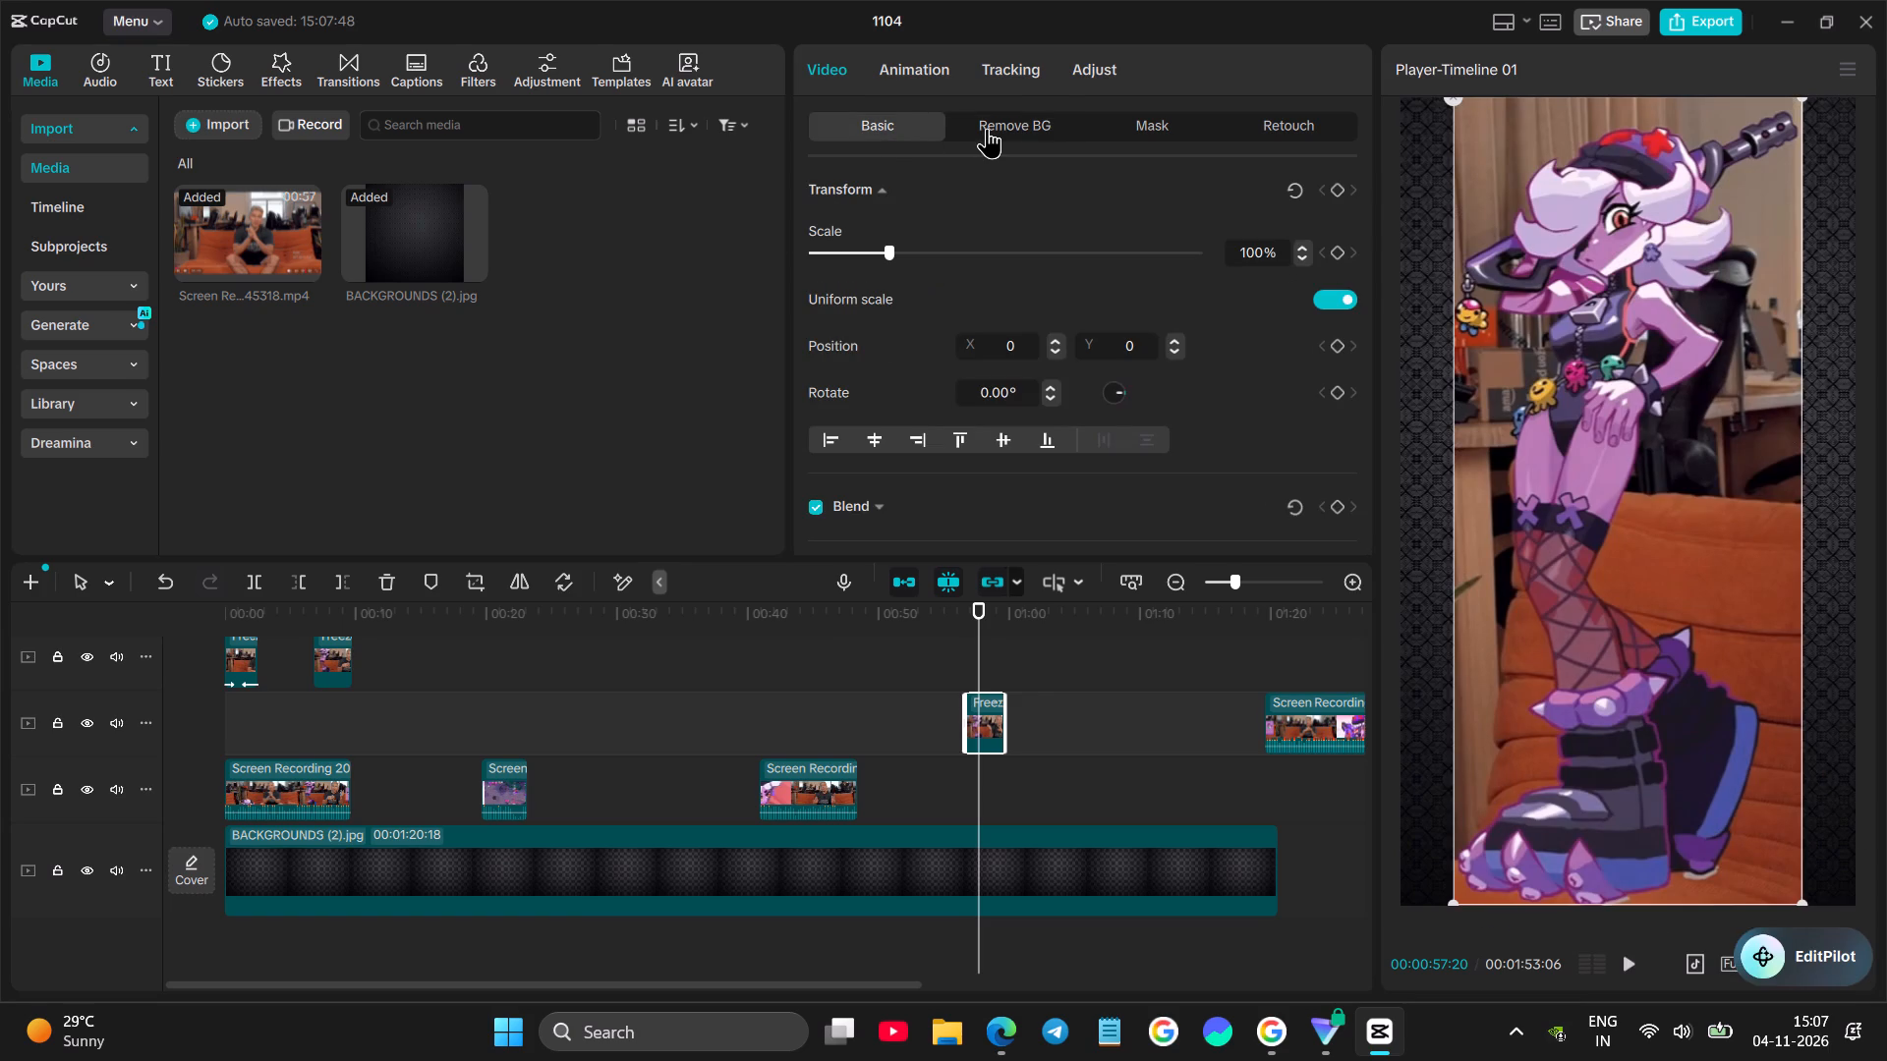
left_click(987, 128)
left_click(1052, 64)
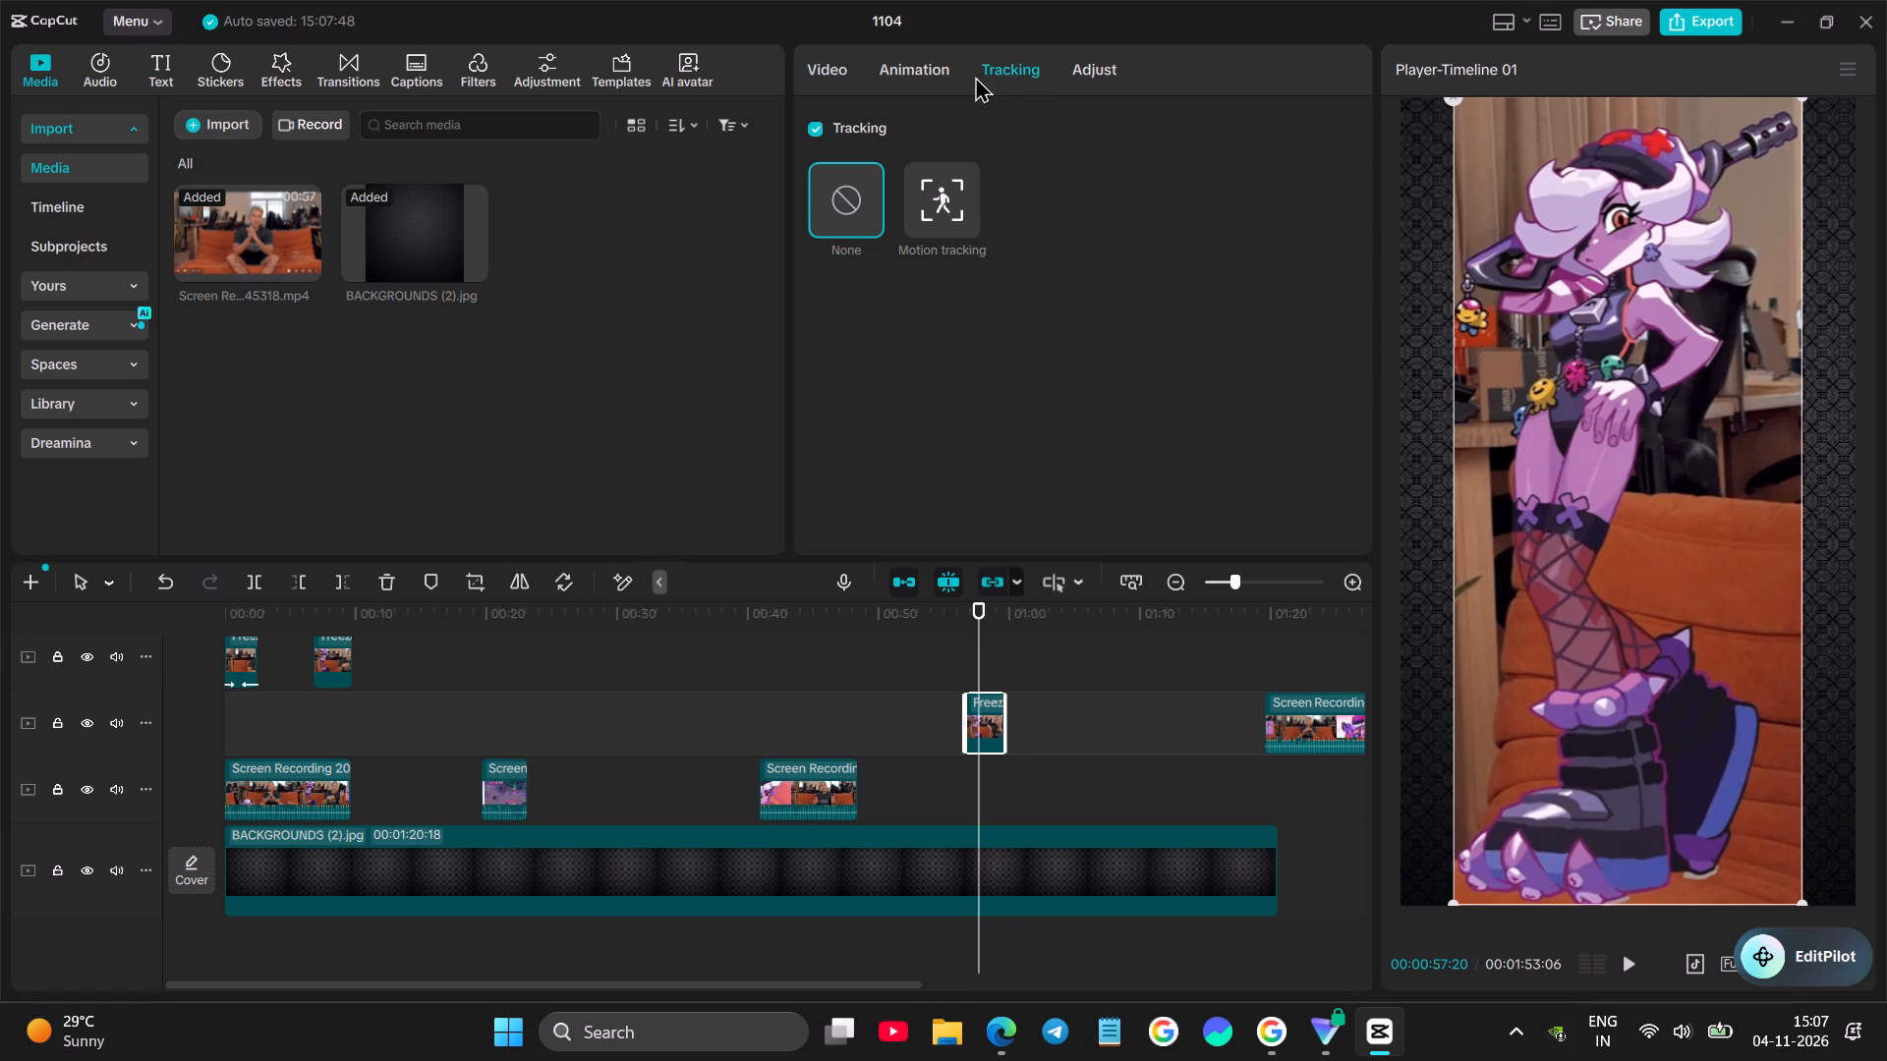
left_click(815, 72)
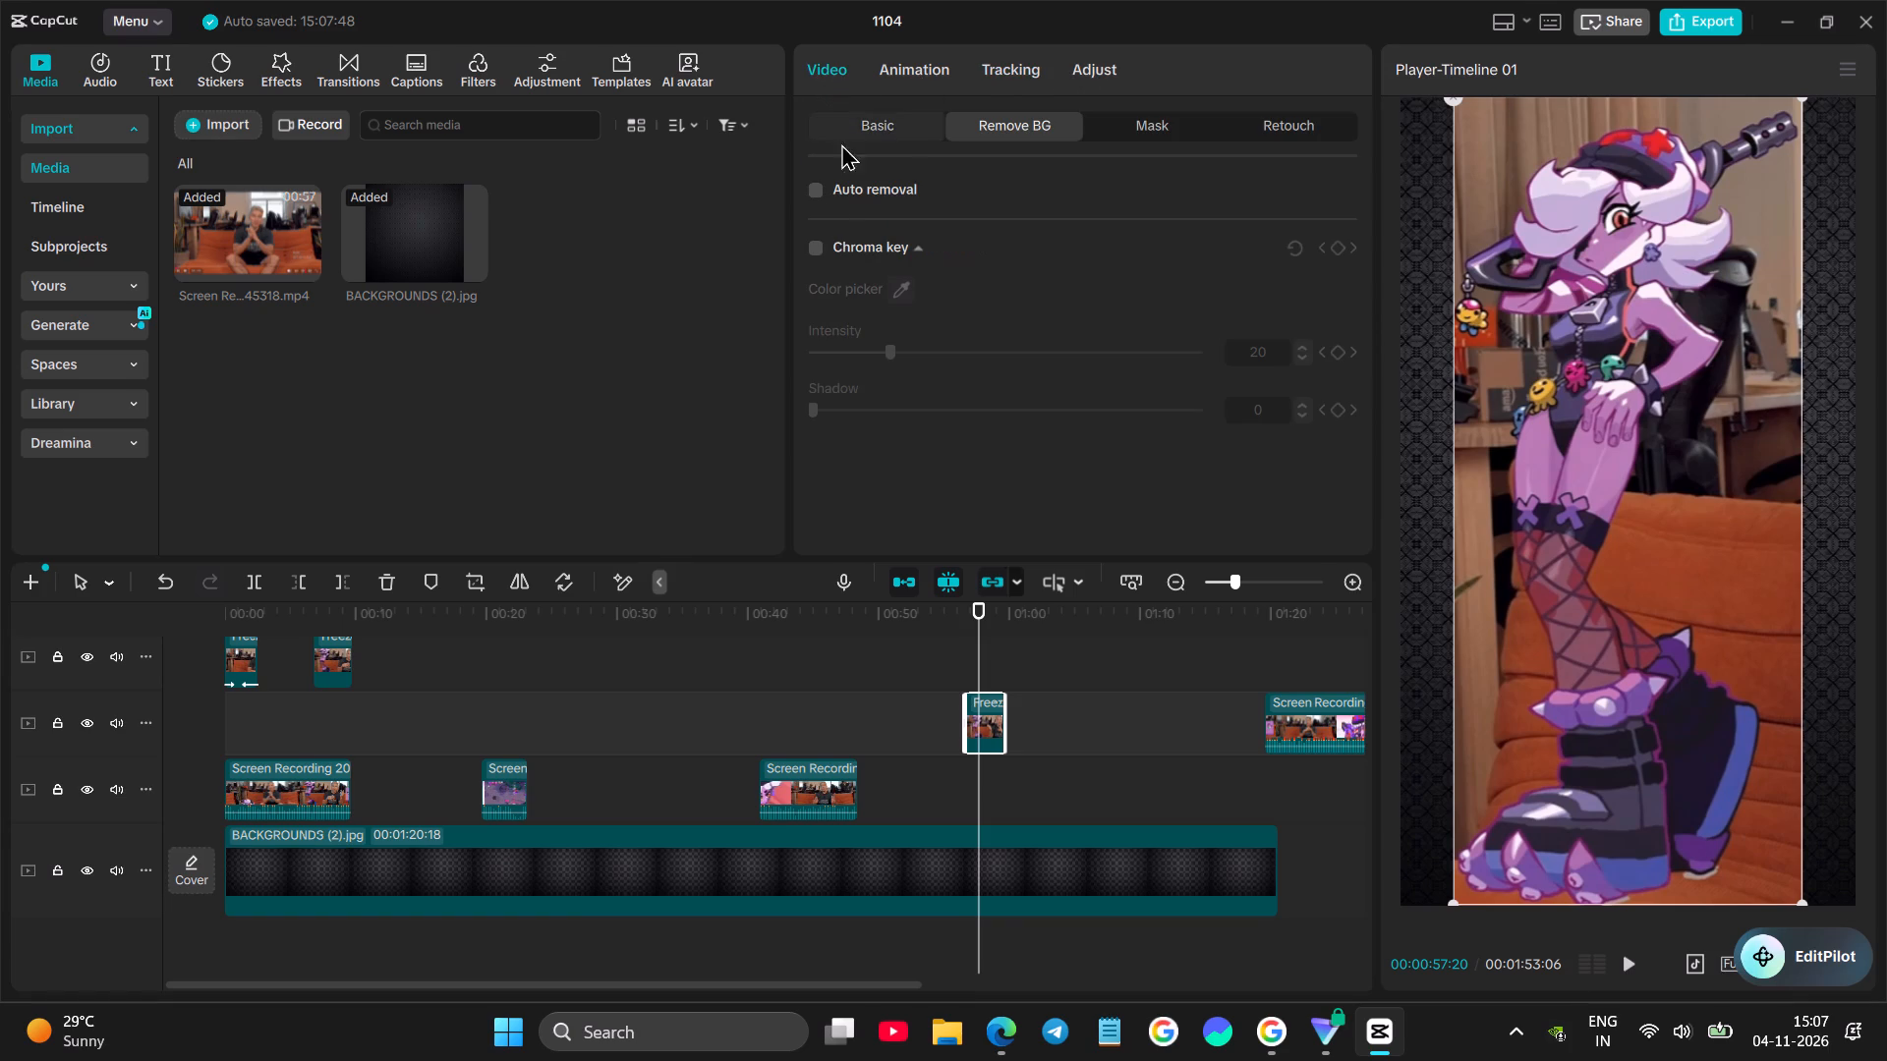
Move the standing-character freeze frame to the top track, directly before the second freeze frame, starting at about 4 s, and preview it.
left_click_drag(979, 722, 868, 722)
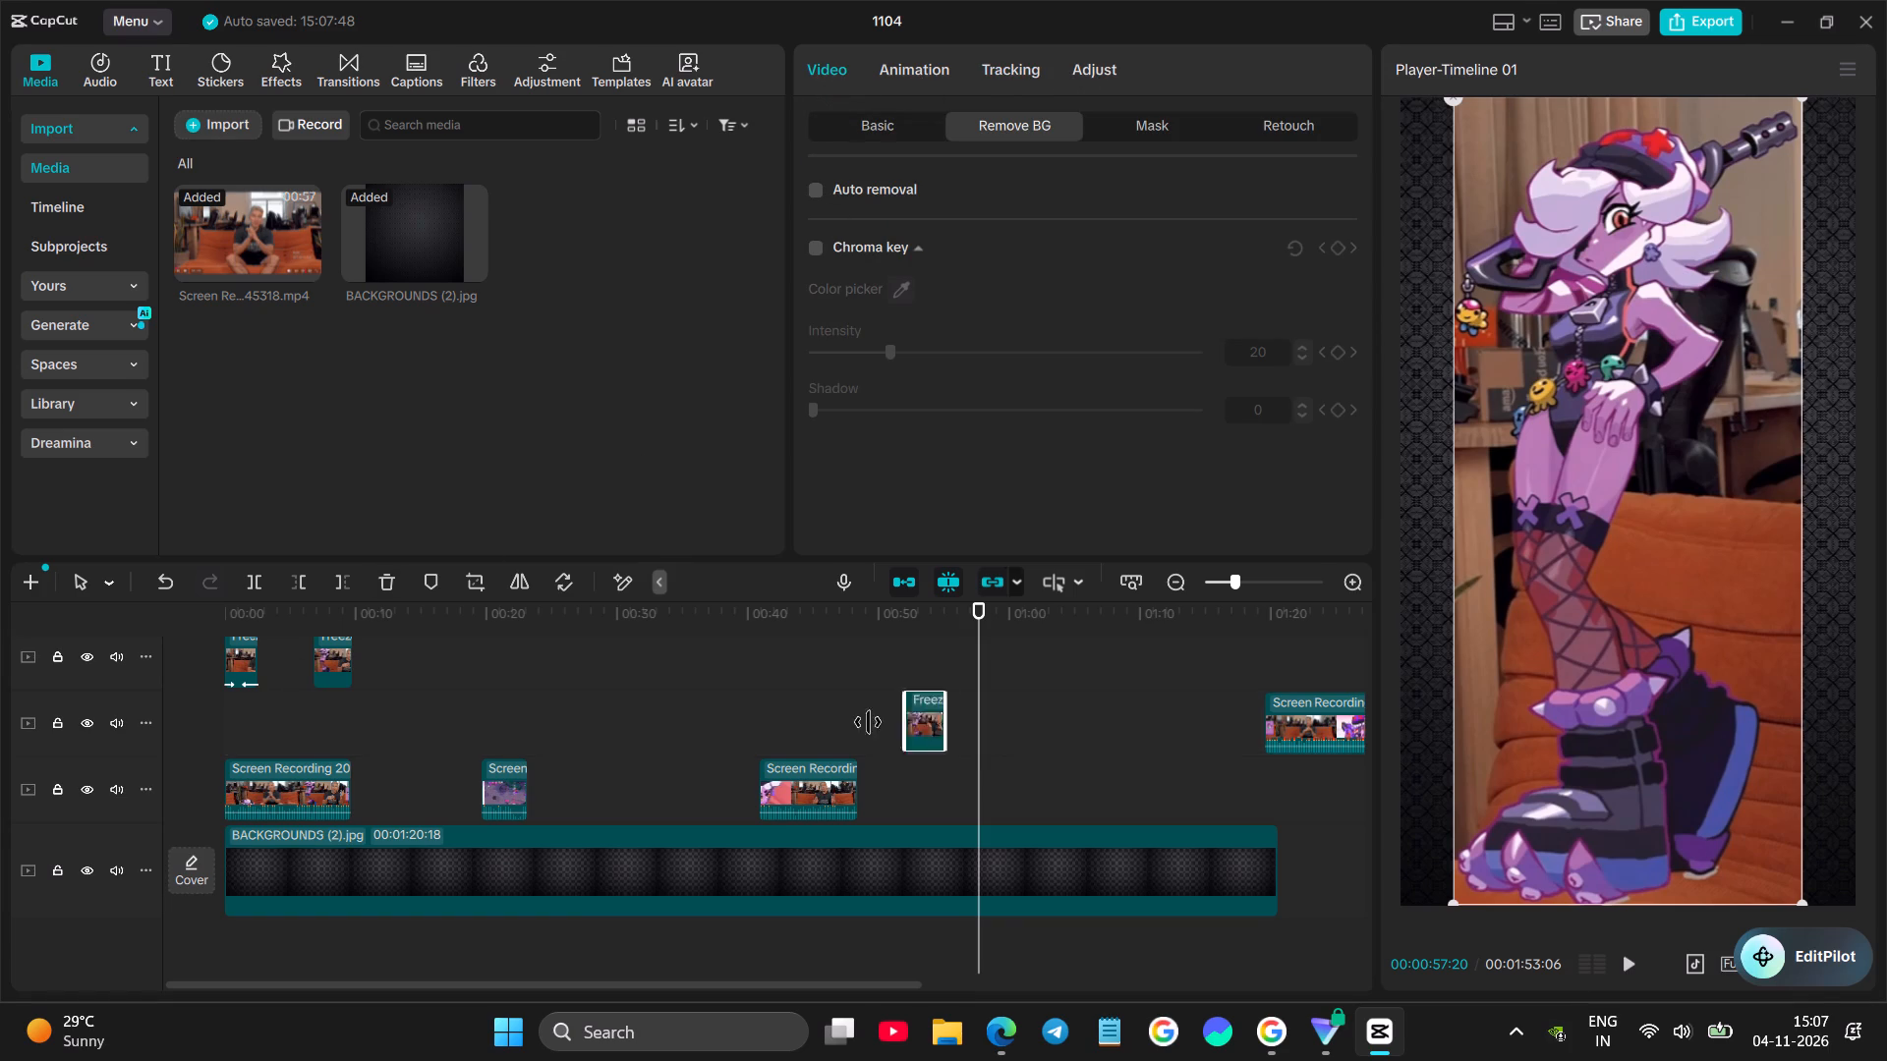
left_click_drag(868, 722, 295, 659)
left_click(259, 714)
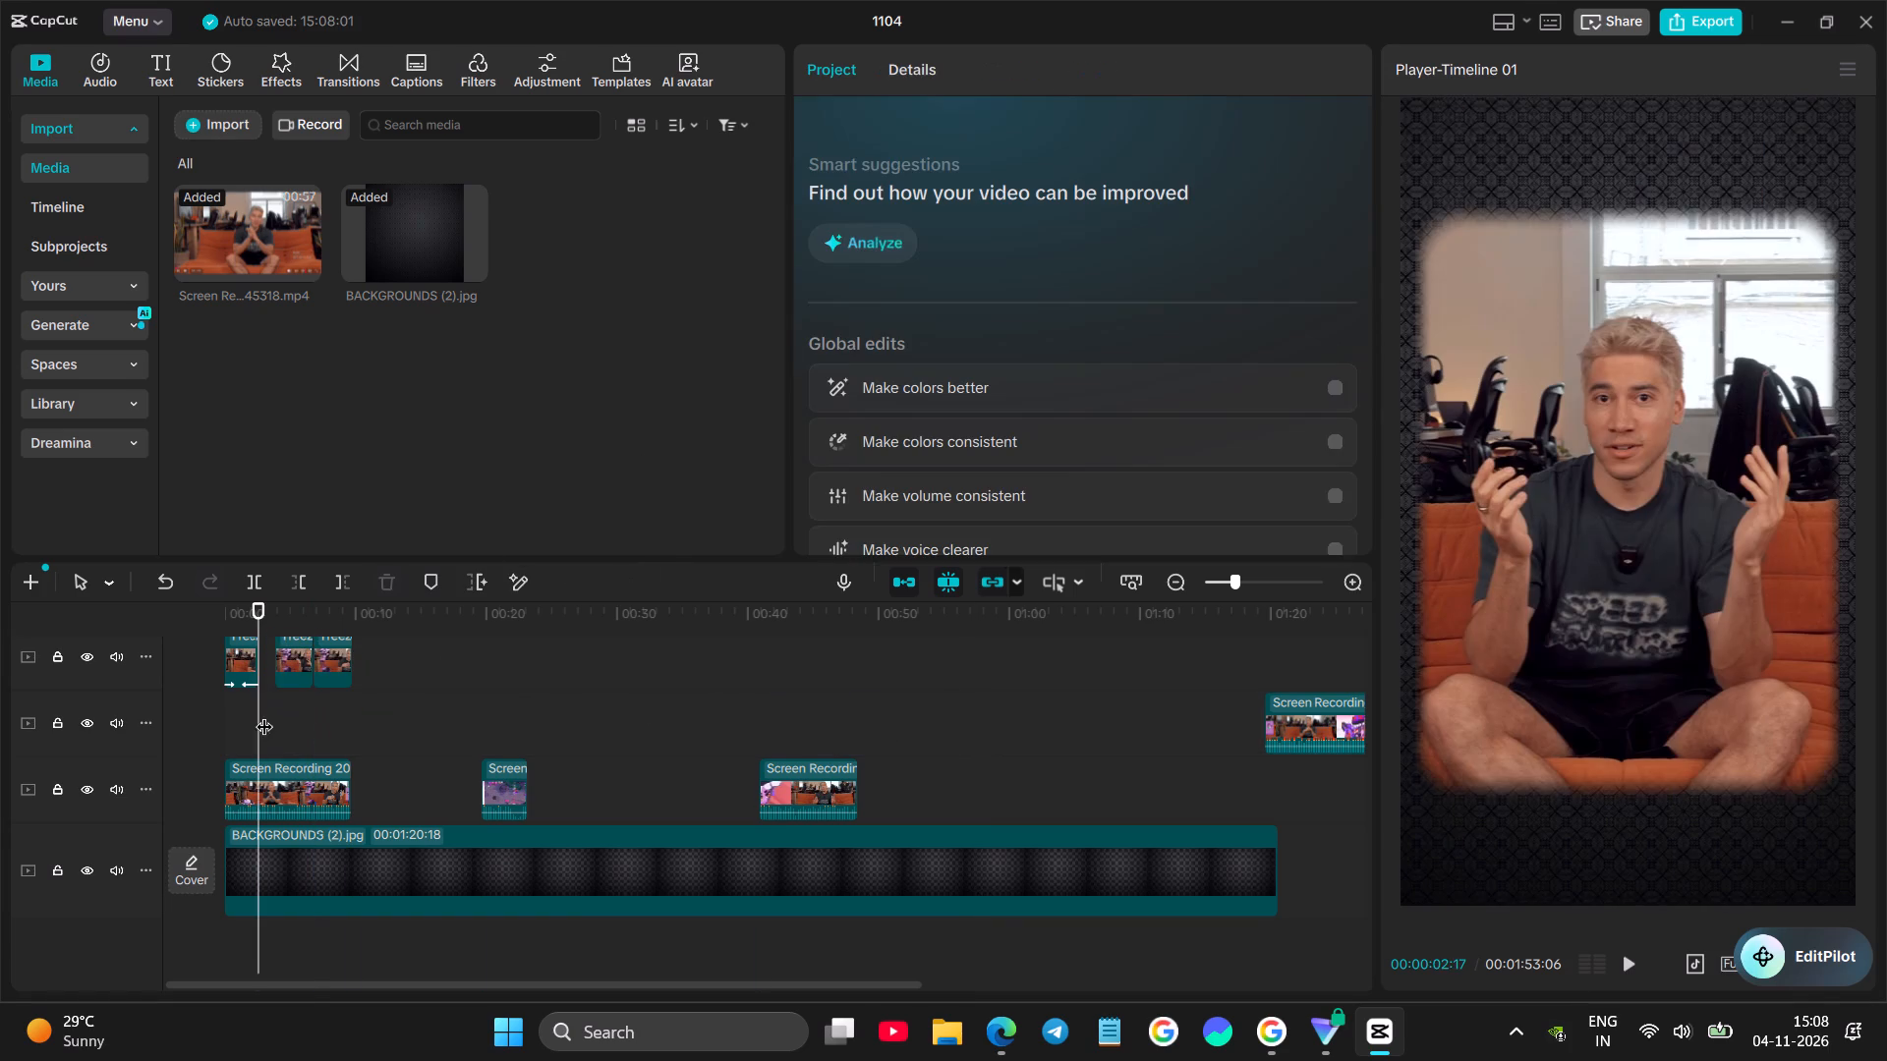
key("space")
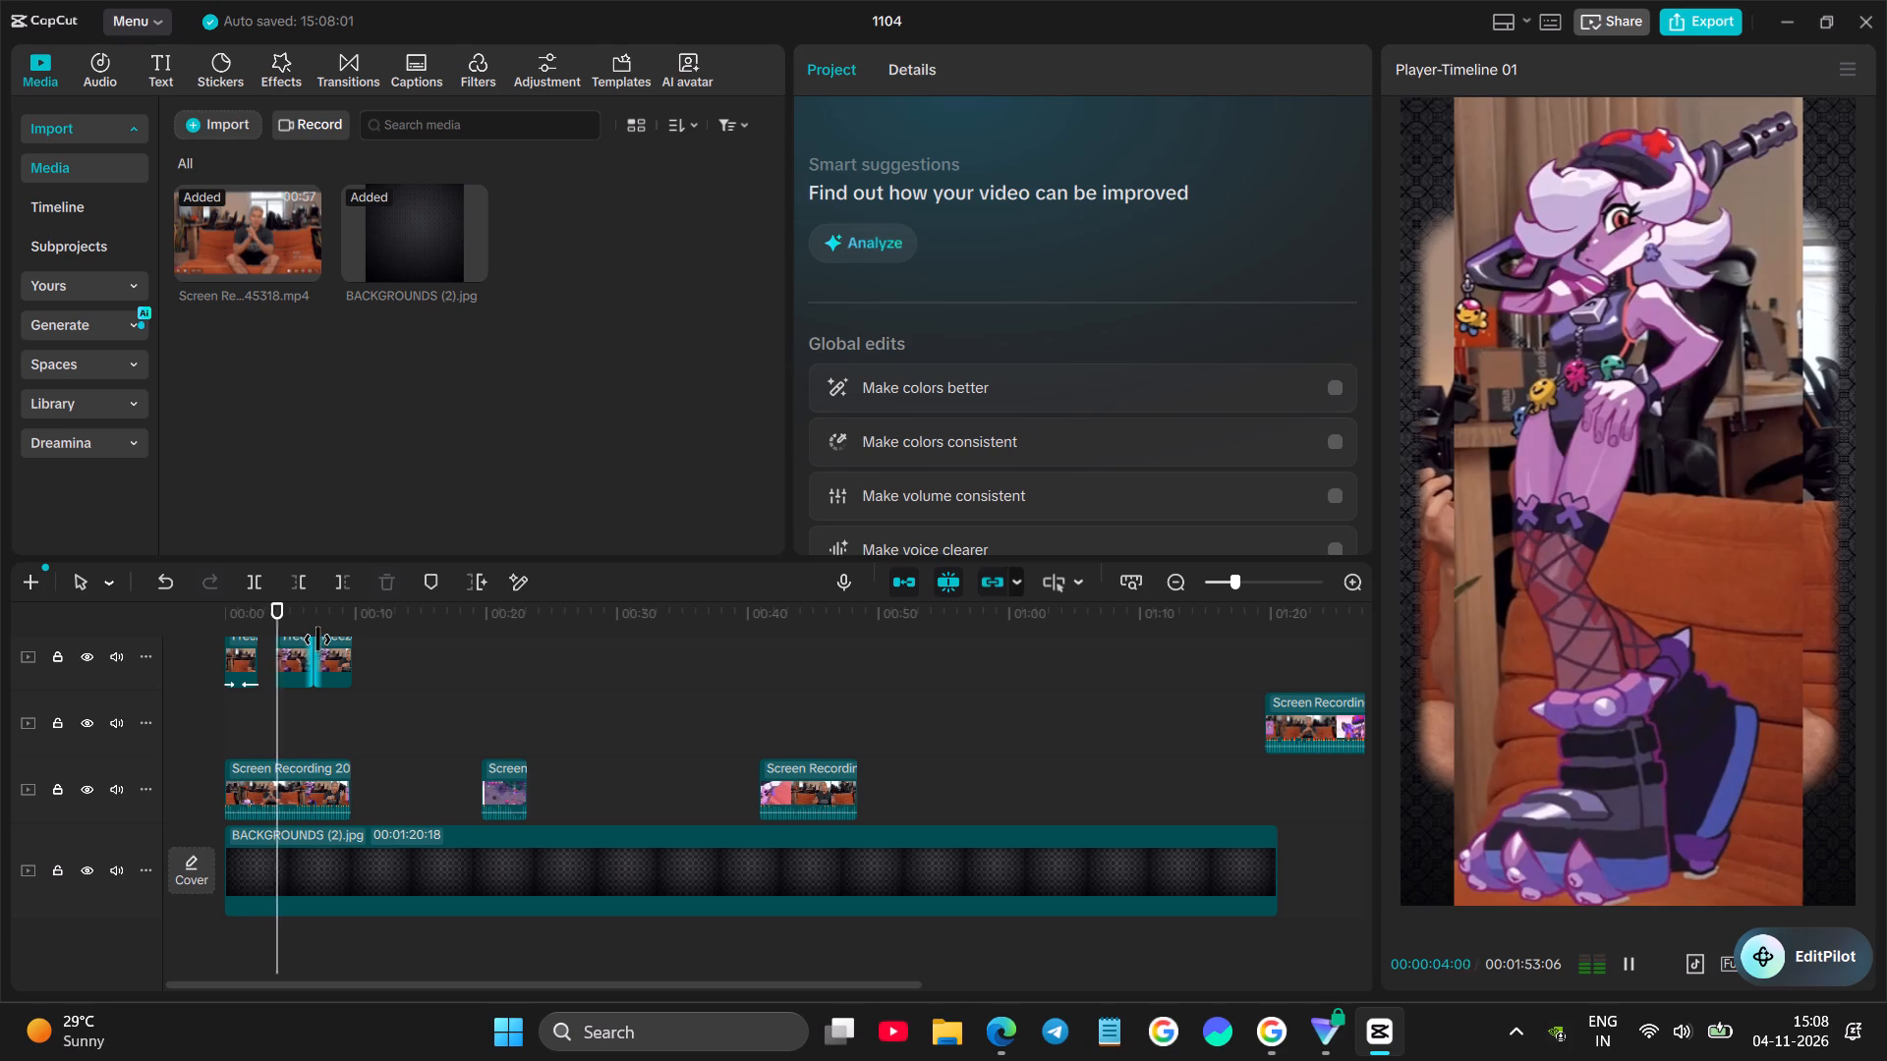
key("space")
Shrink the standing-character freeze frame to about half size and place it in the bottom-left corner of the video frame.
left_click(286, 660)
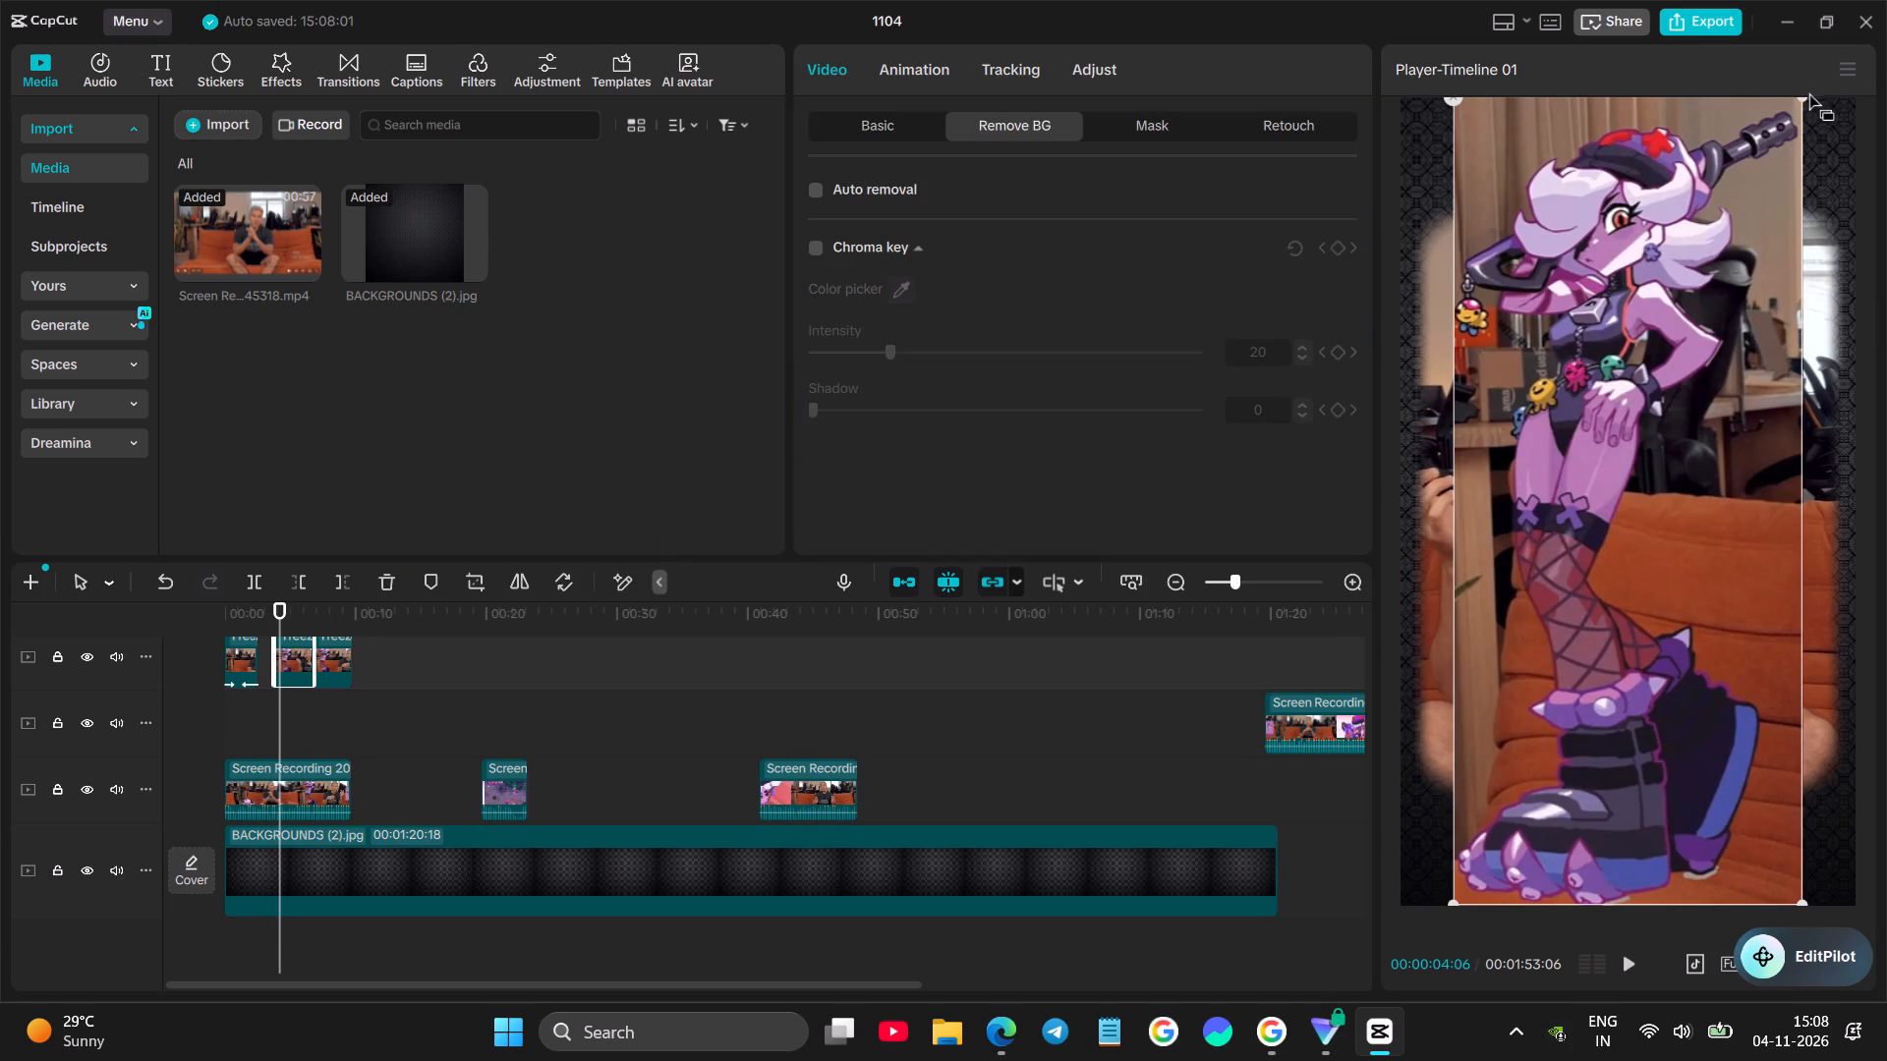
left_click_drag(1801, 103, 1684, 434)
left_click_drag(1653, 529, 1761, 671)
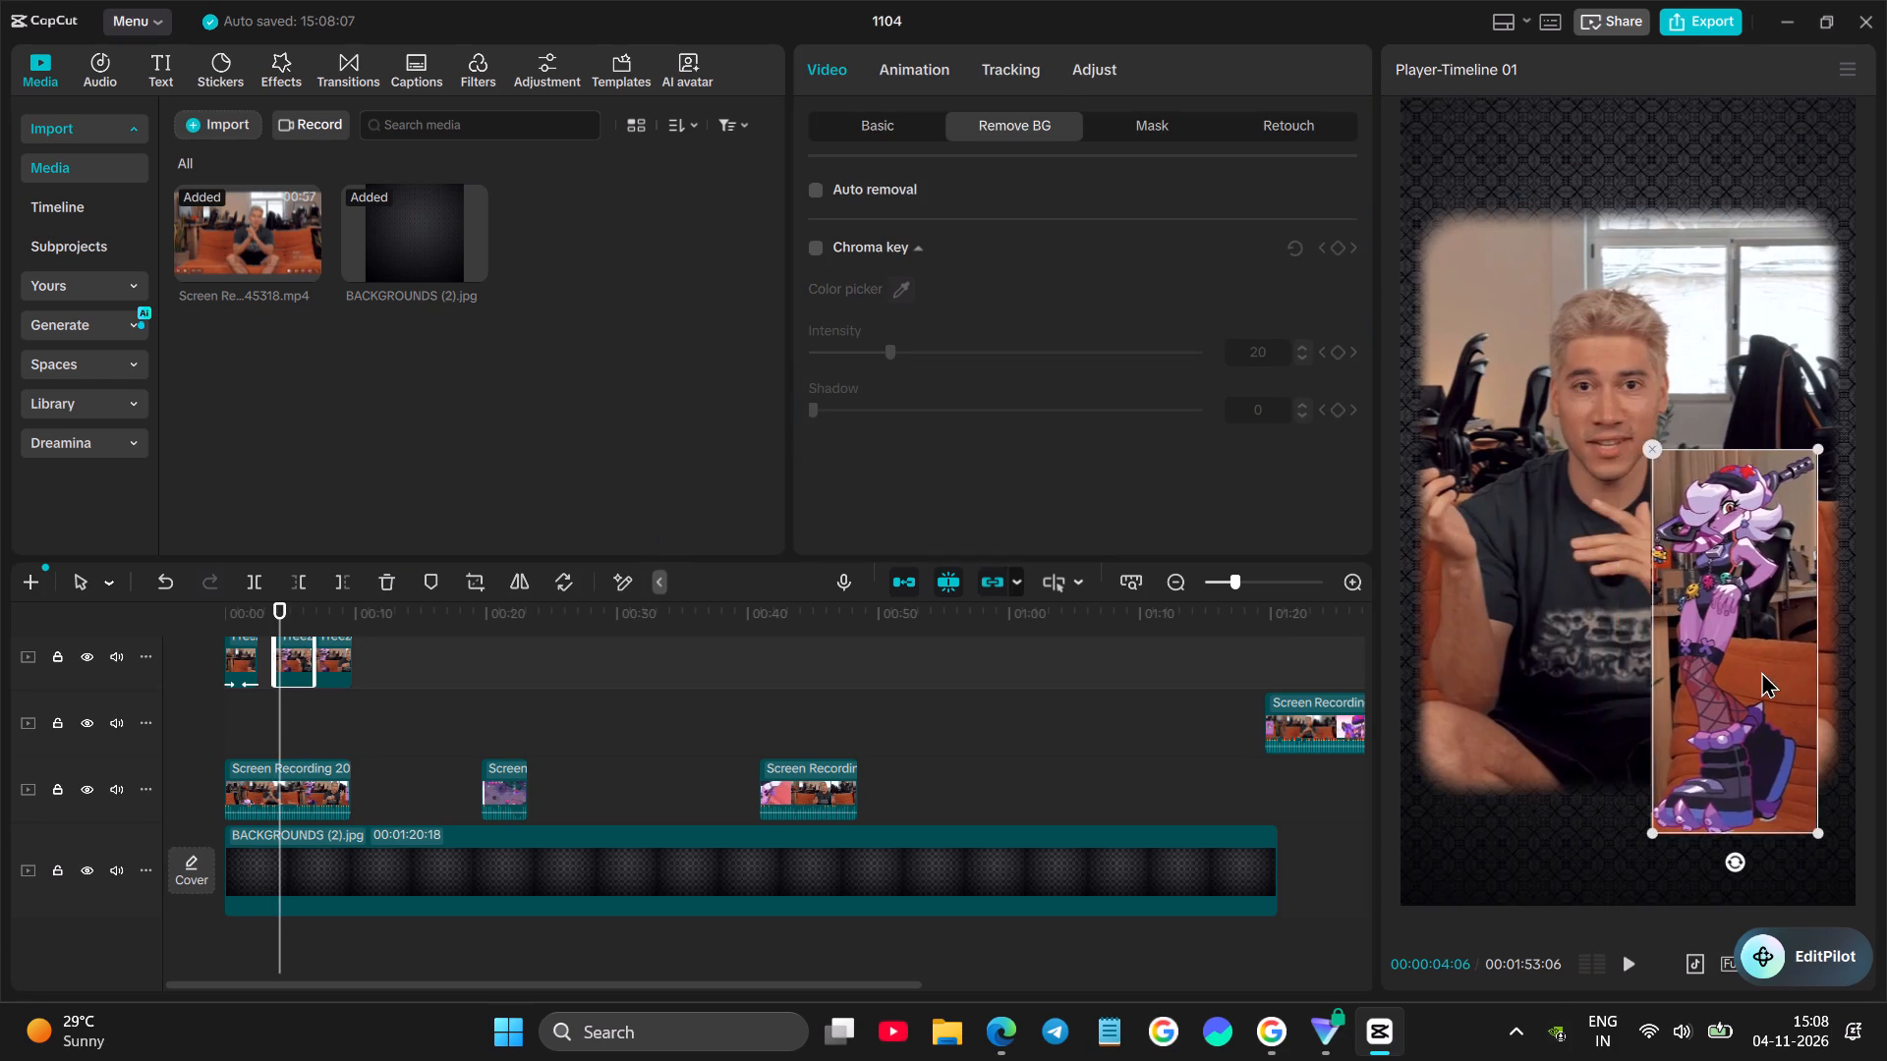
left_click_drag(1761, 671, 1514, 277)
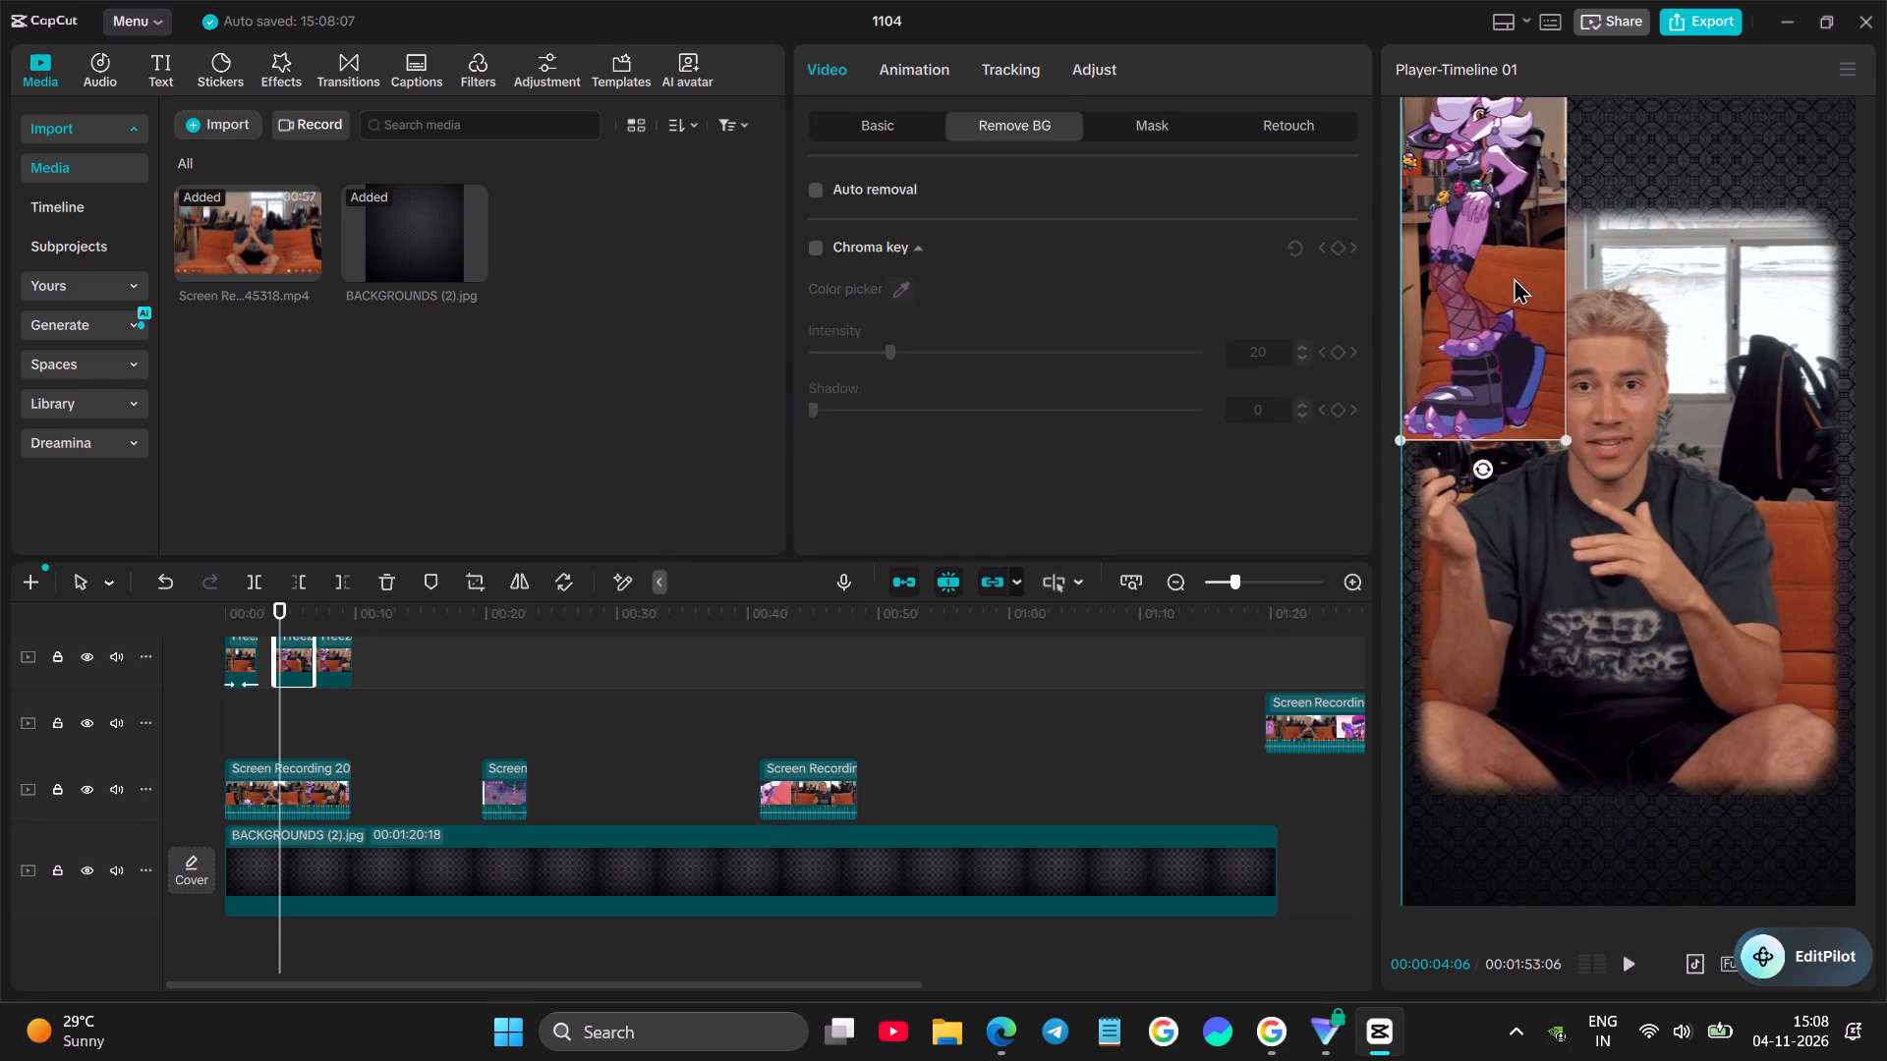
left_click_drag(1514, 277, 1515, 745)
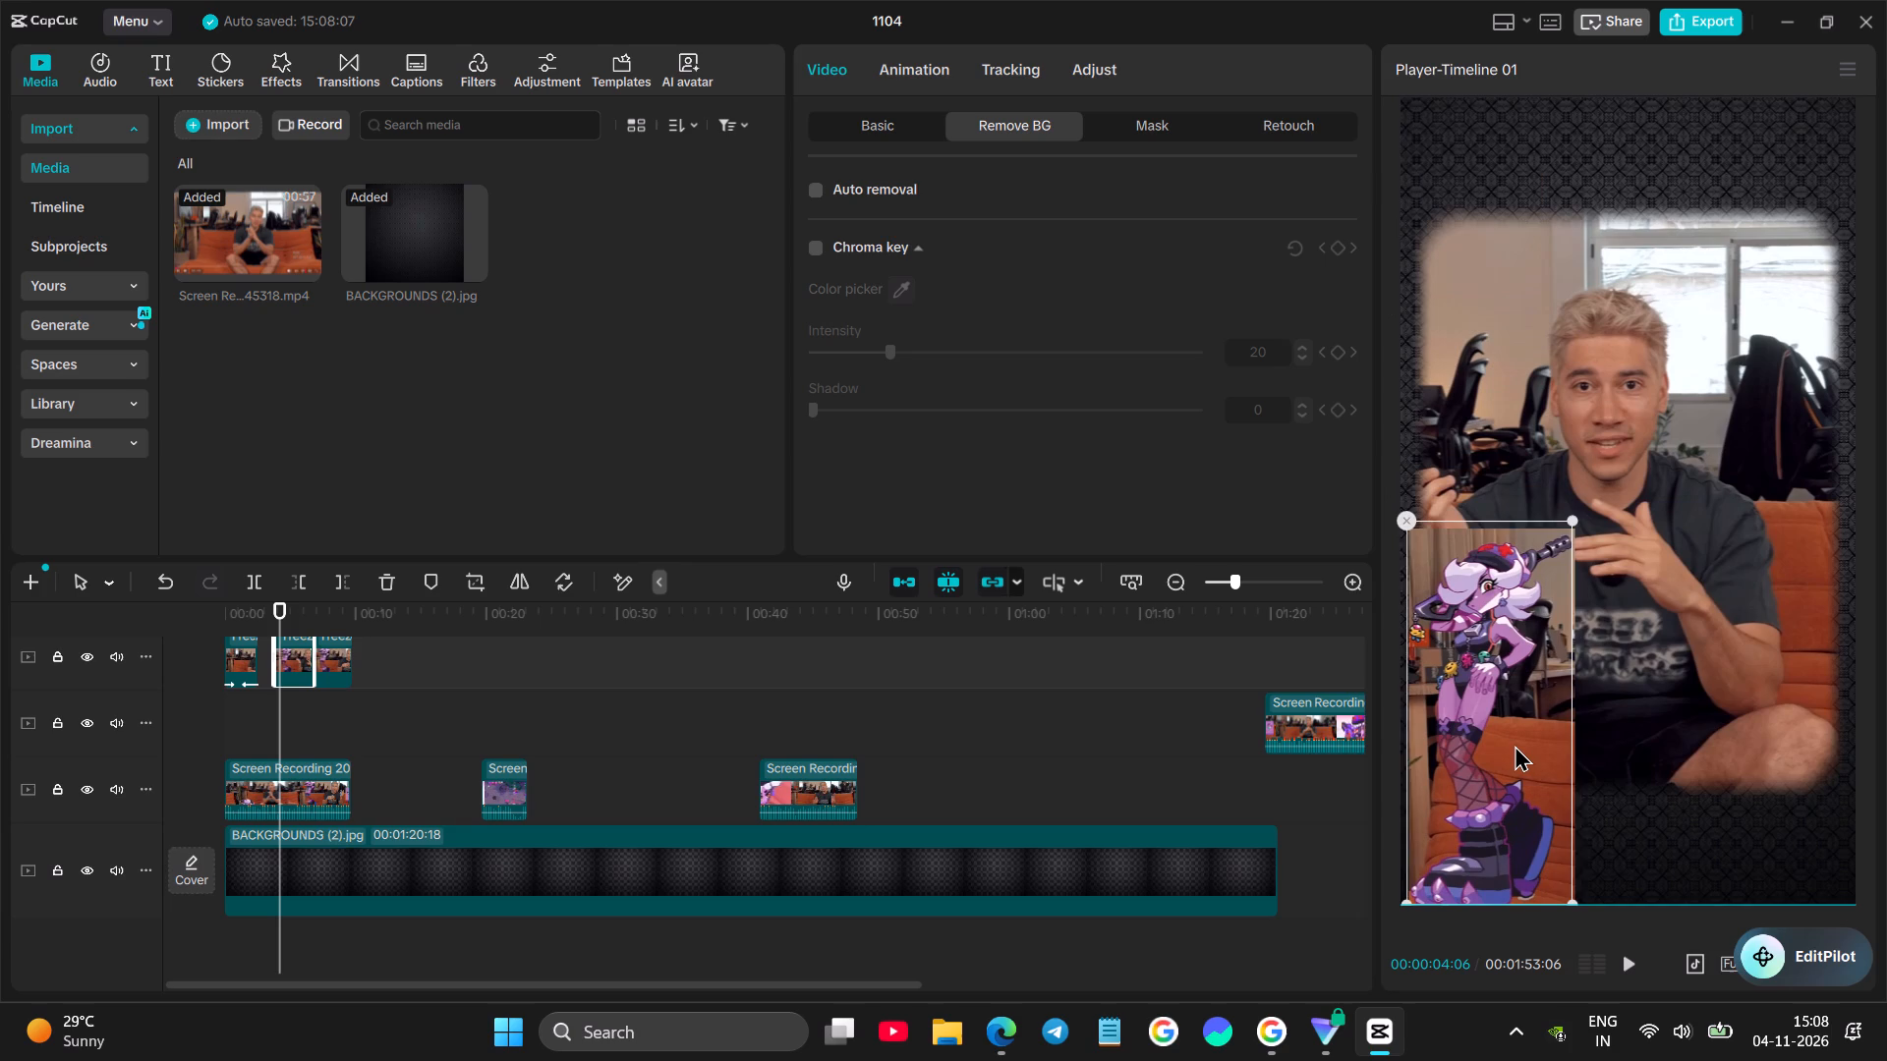
left_click_drag(1515, 745, 1514, 744)
Play the opening seconds to review the standing character's timing and find where the face square should come in.
left_click(280, 738)
key("space")
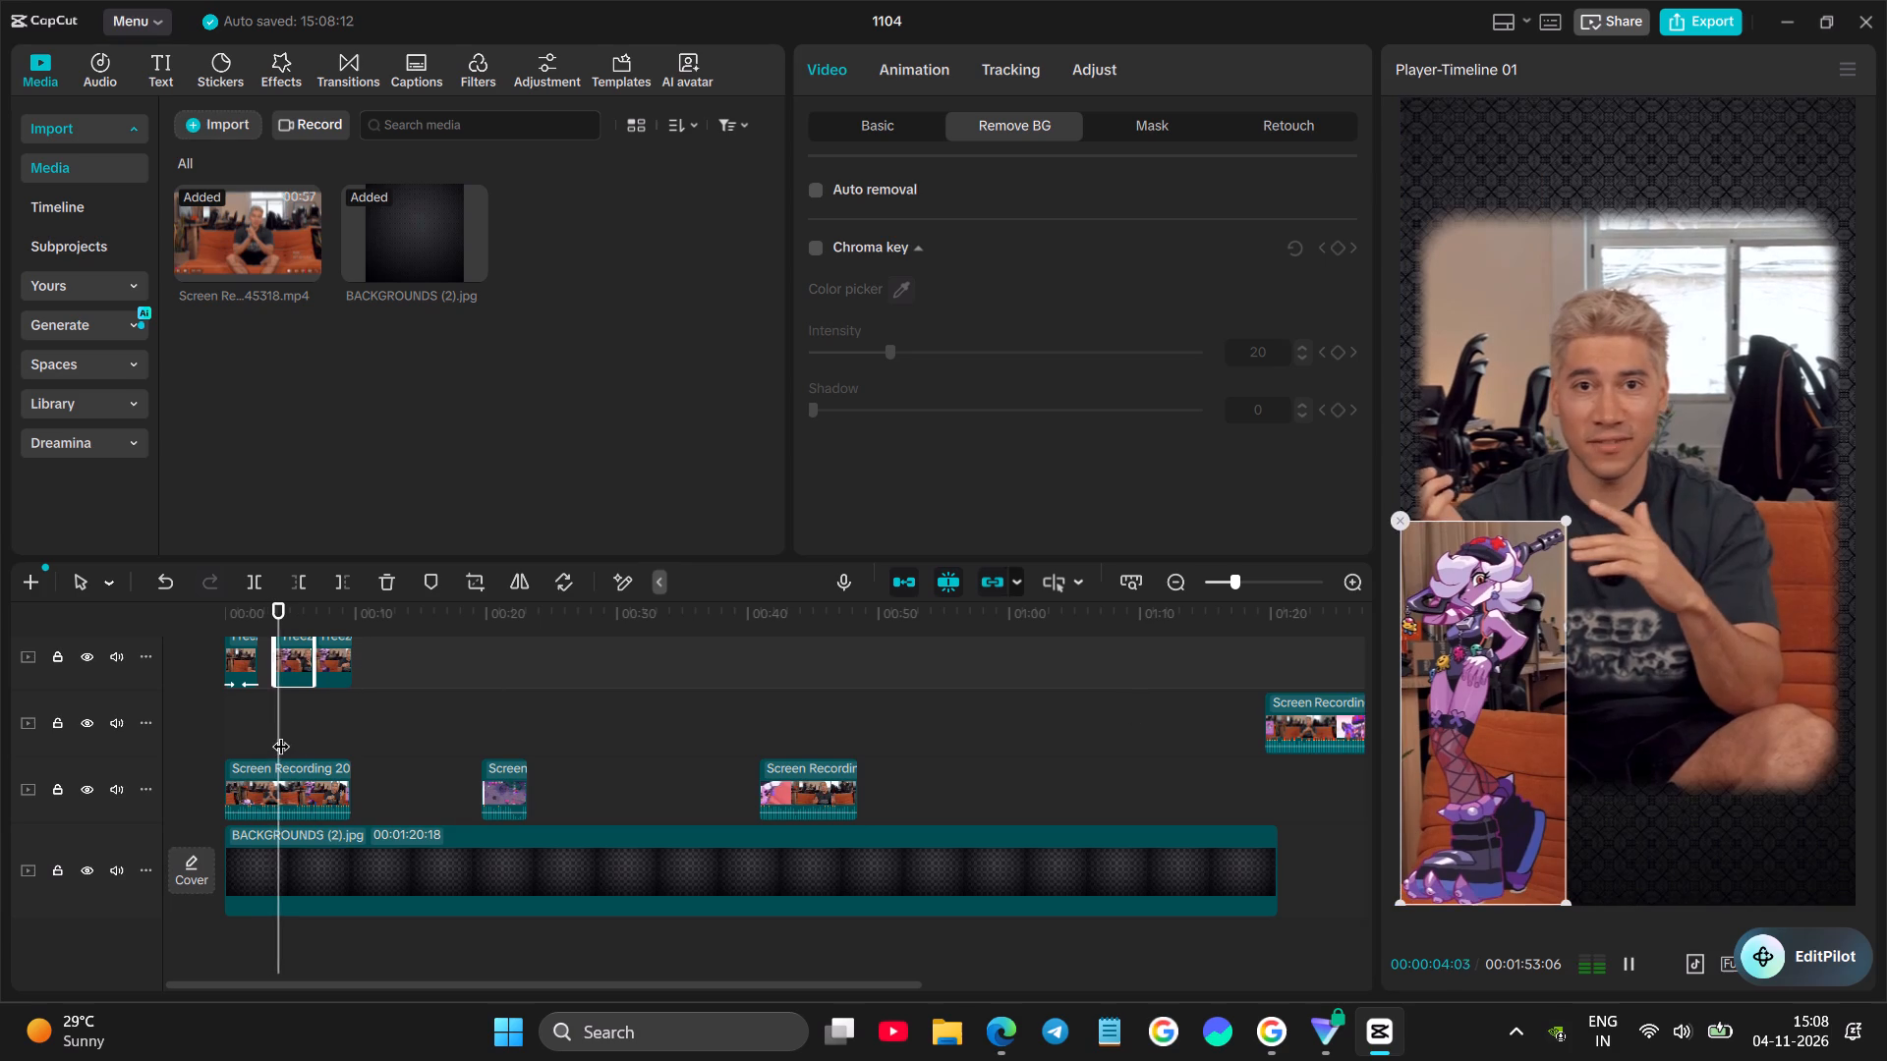
left_click(232, 711)
key("space")
left_click(261, 705)
key("space")
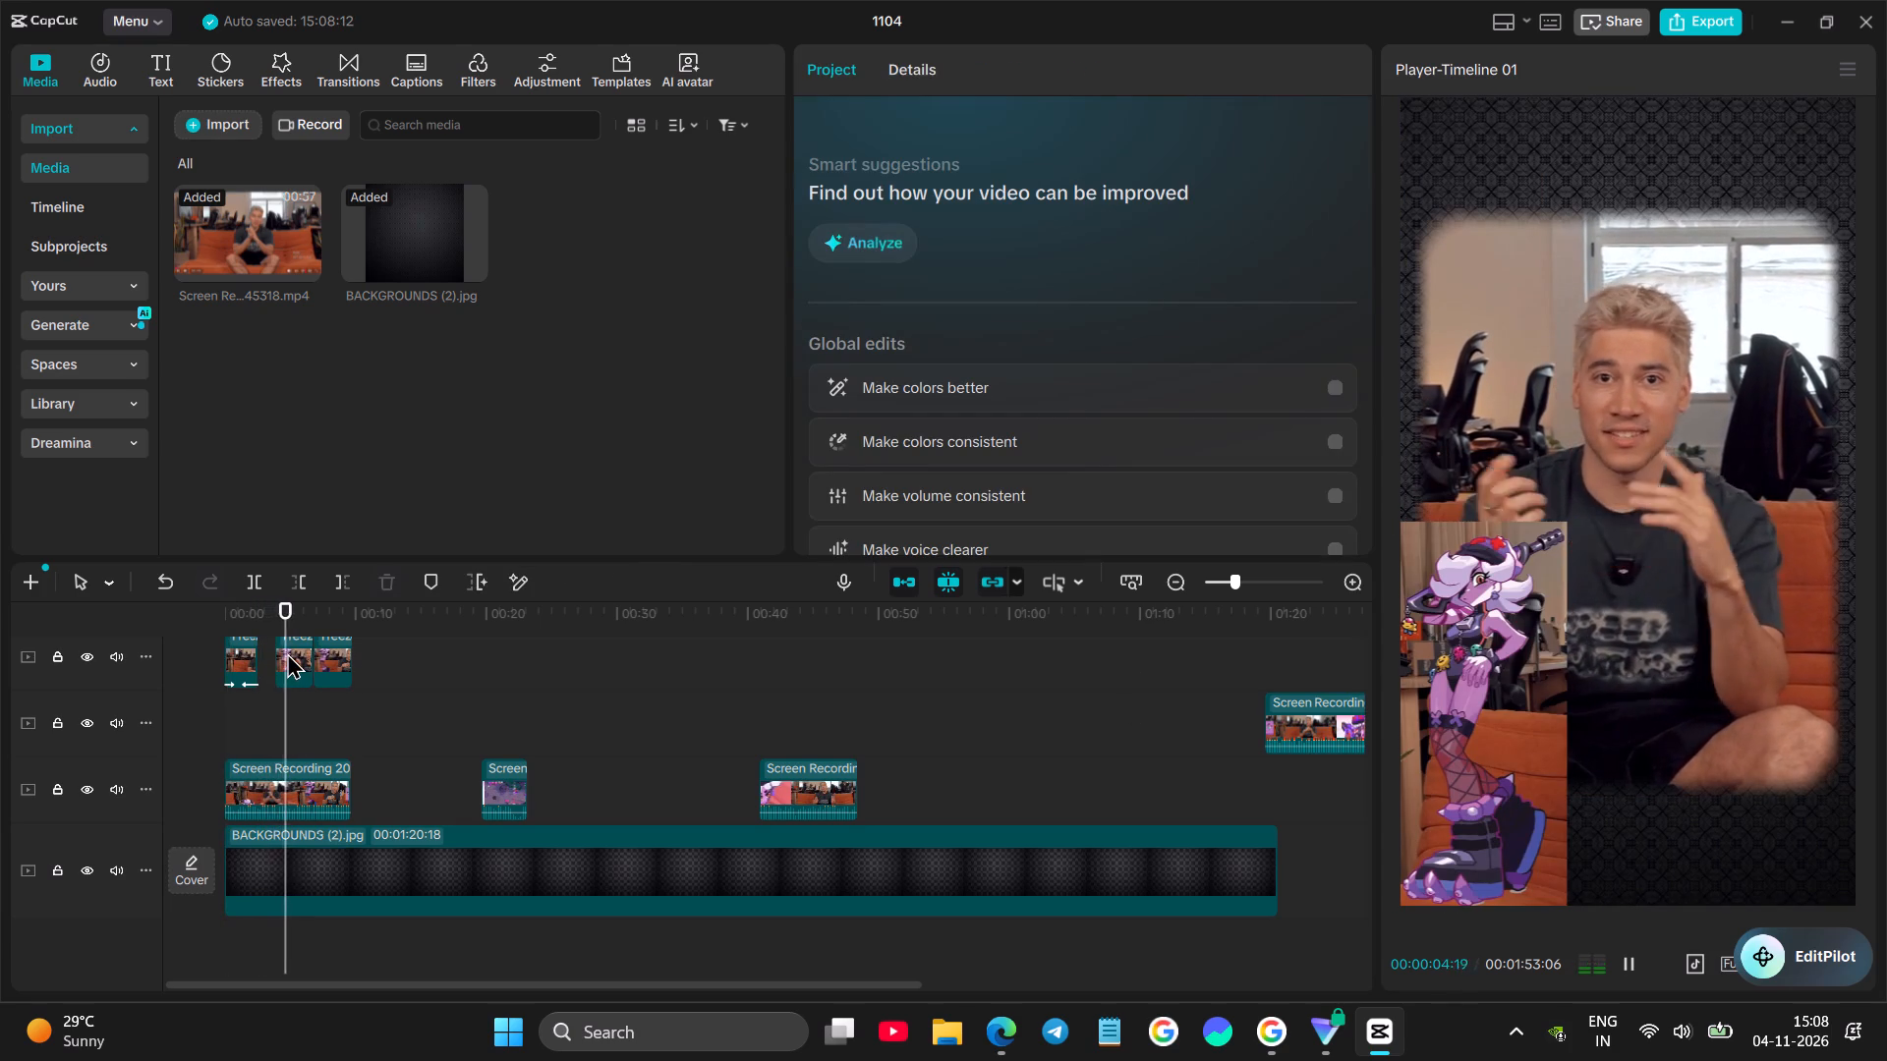
key("space")
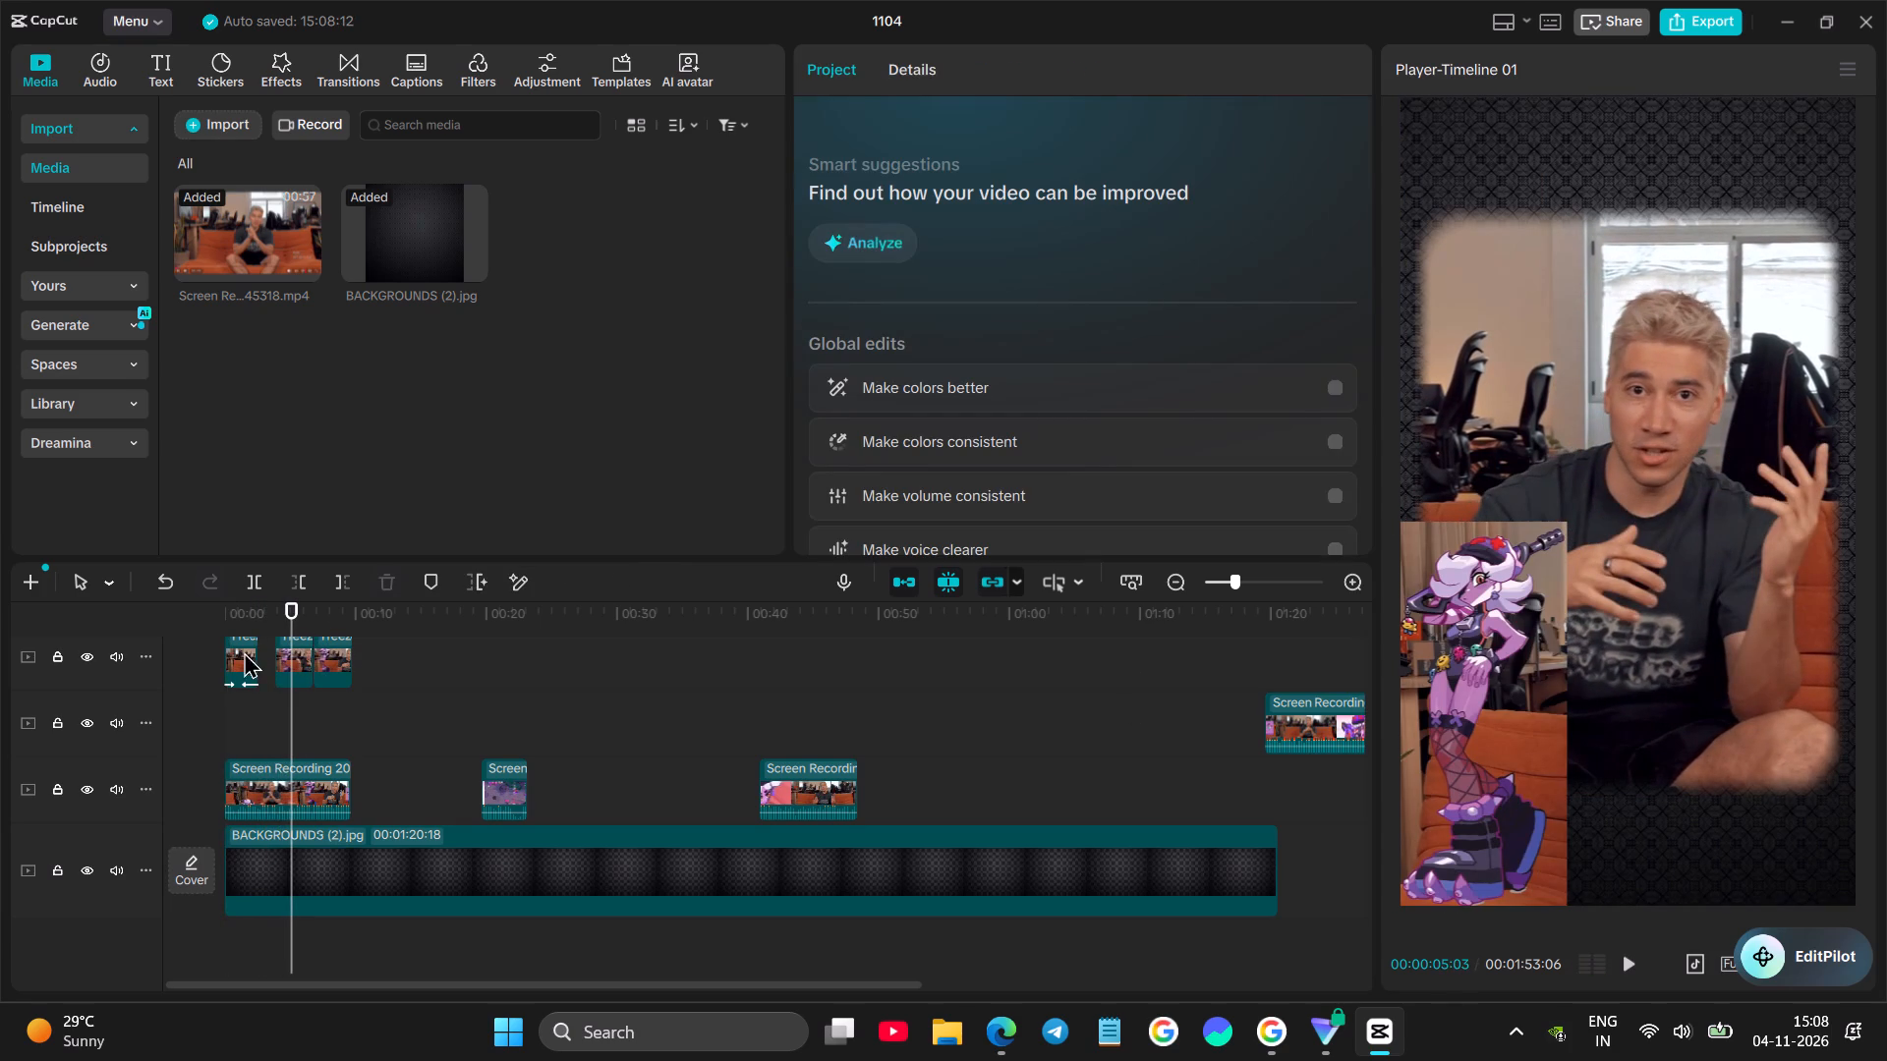
key("space")
key("space")
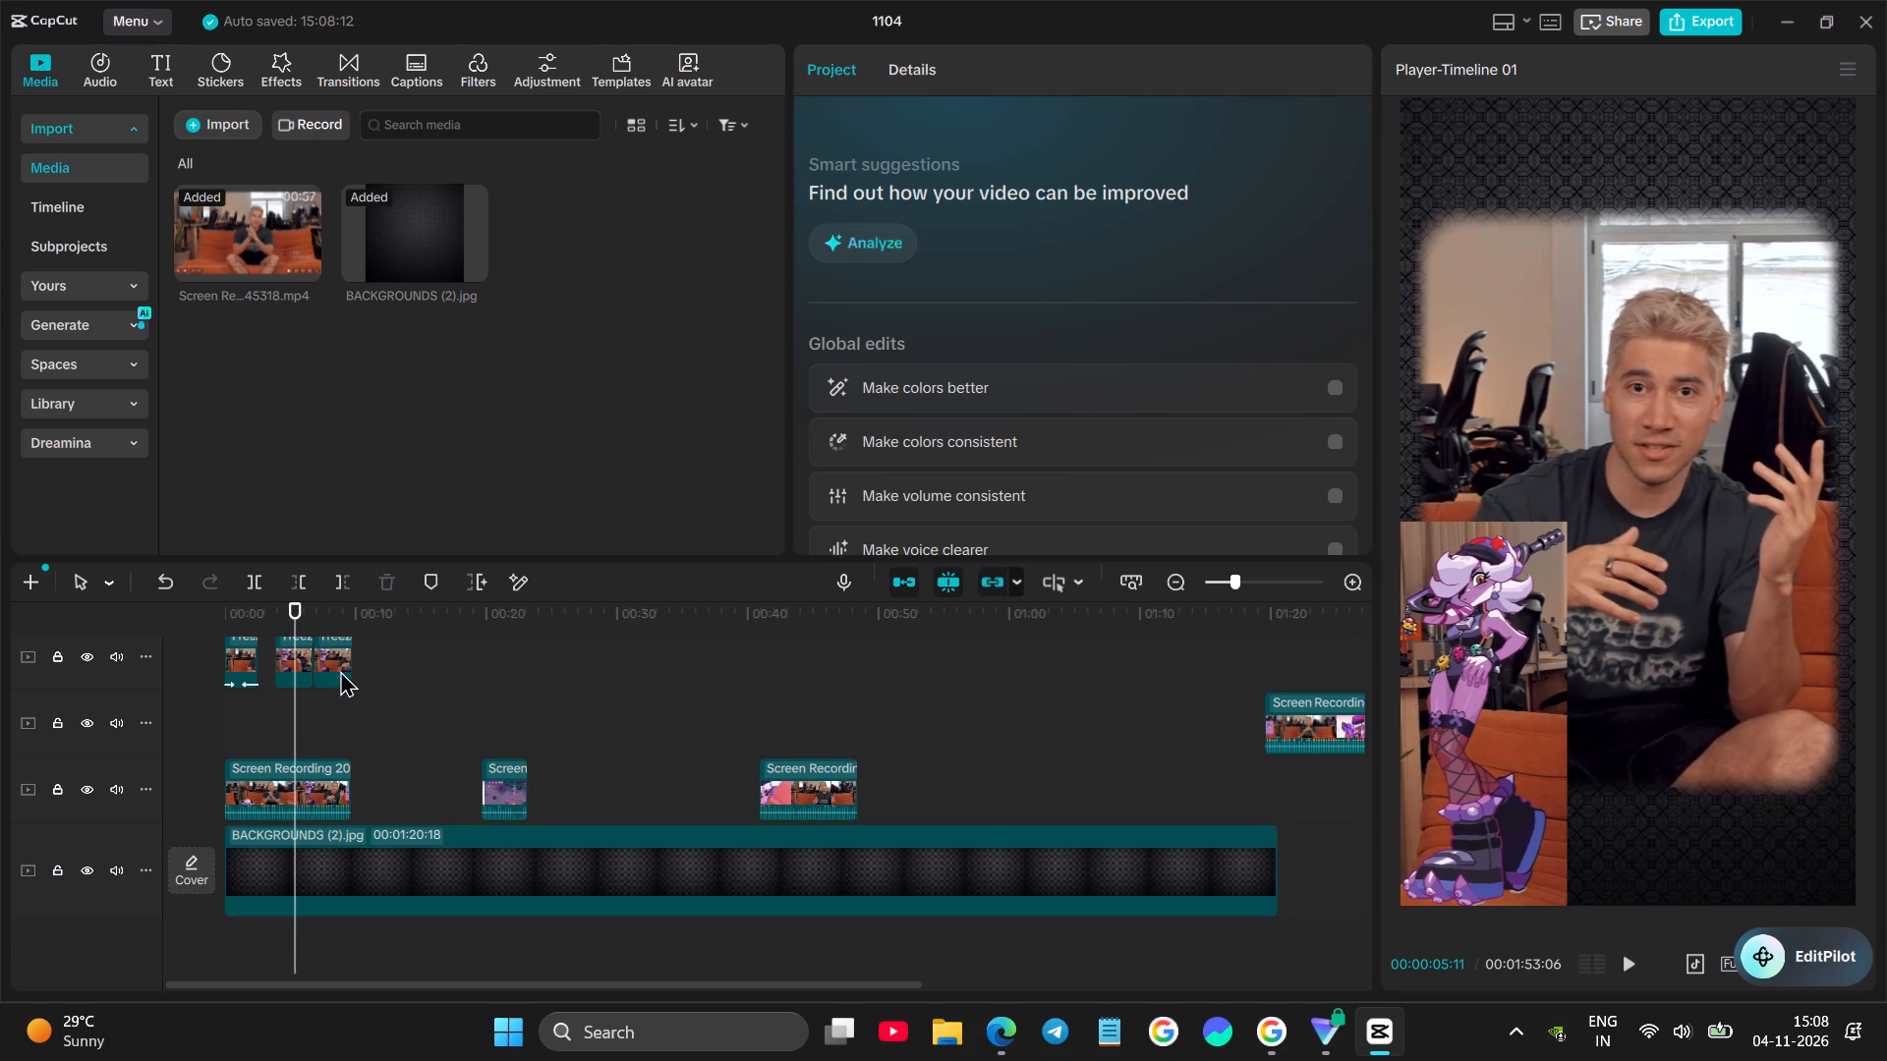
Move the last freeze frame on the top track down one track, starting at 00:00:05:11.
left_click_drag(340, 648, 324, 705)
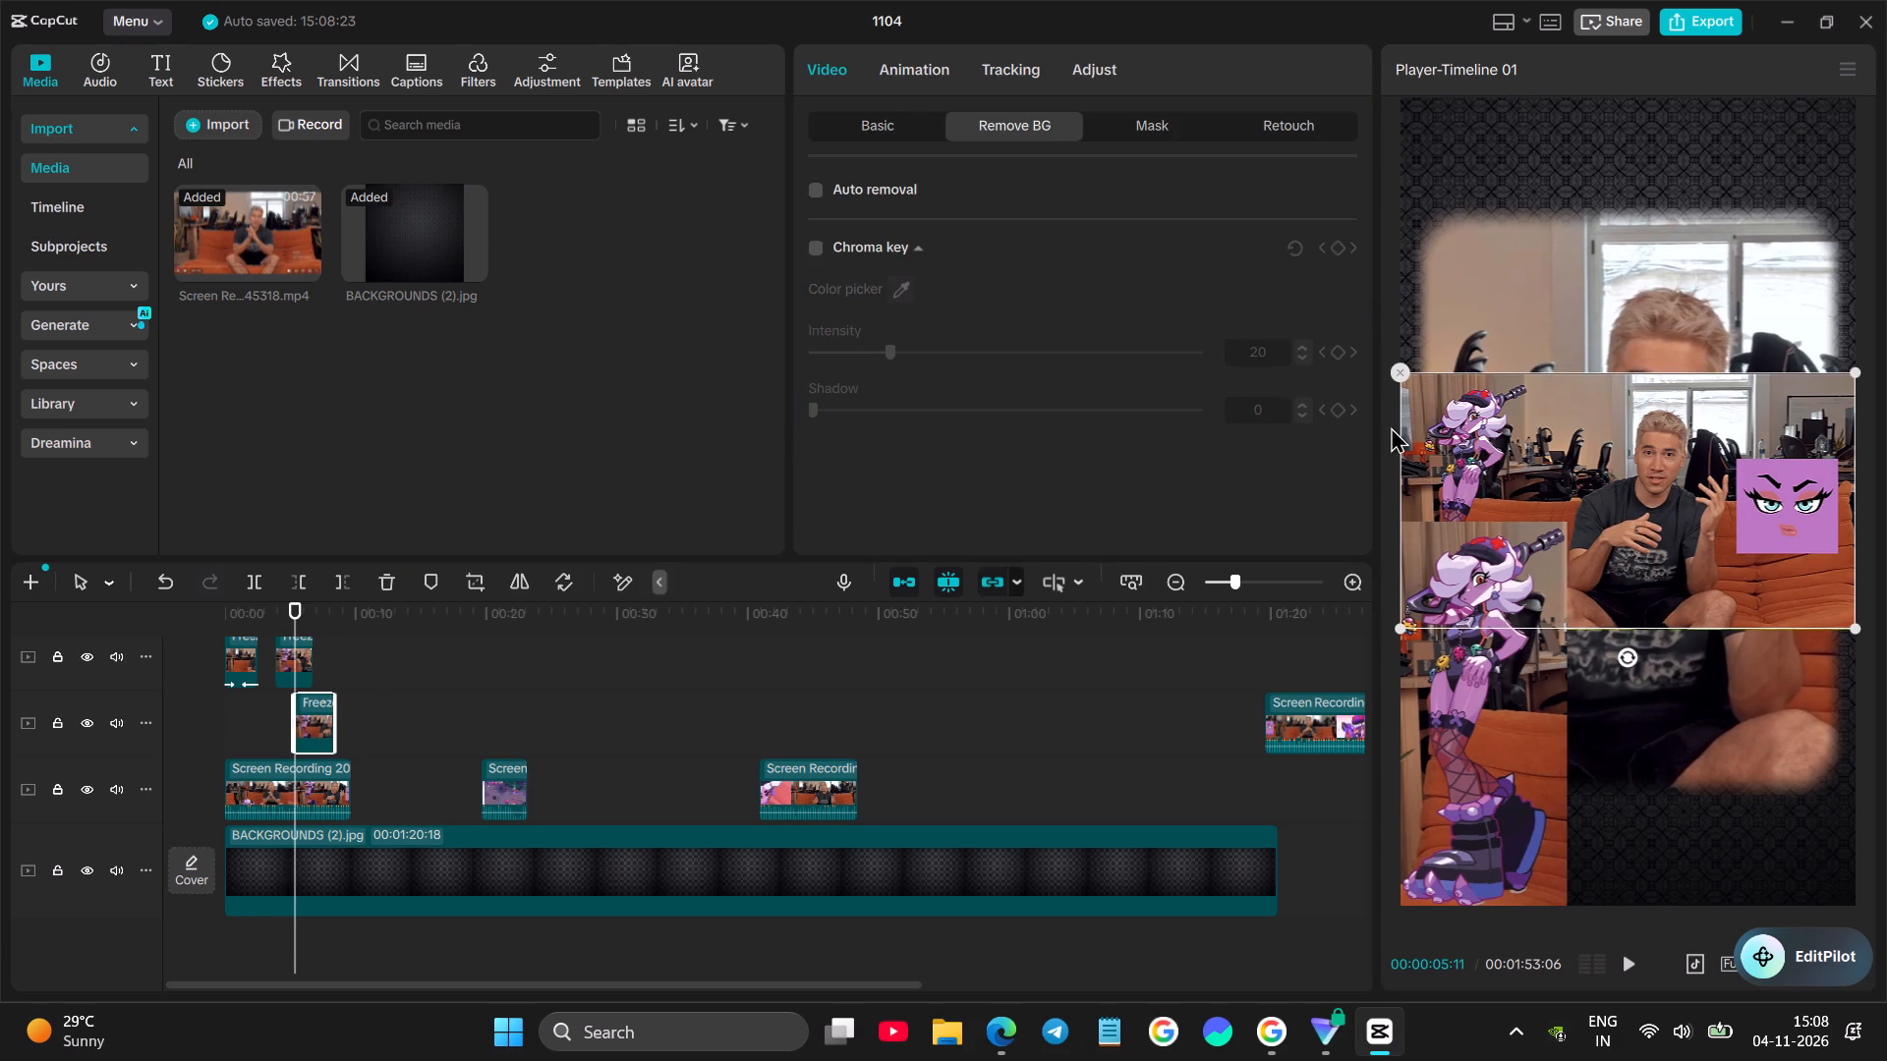
Crop that freeze frame around the purple face square, trimming its left, top and bottom sides with free aspect and no rotation.
left_click(481, 590)
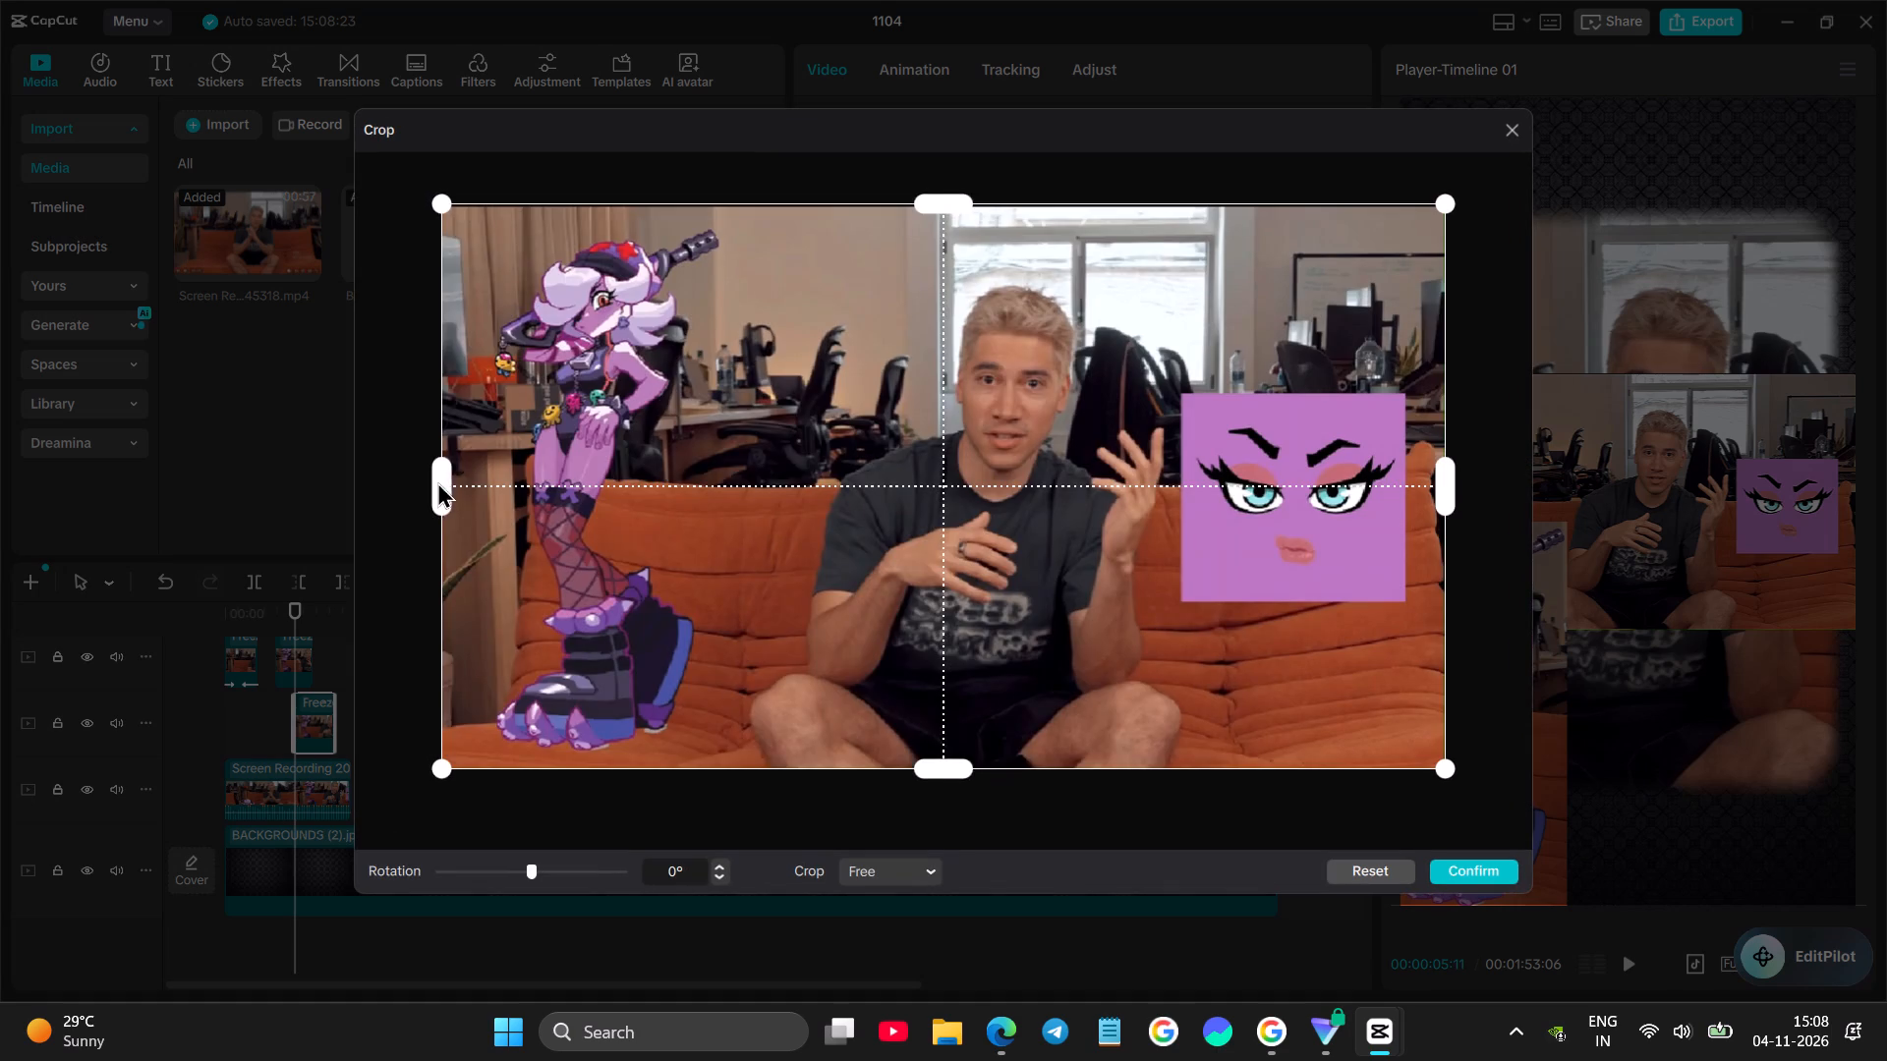
left_click_drag(437, 484, 1158, 447)
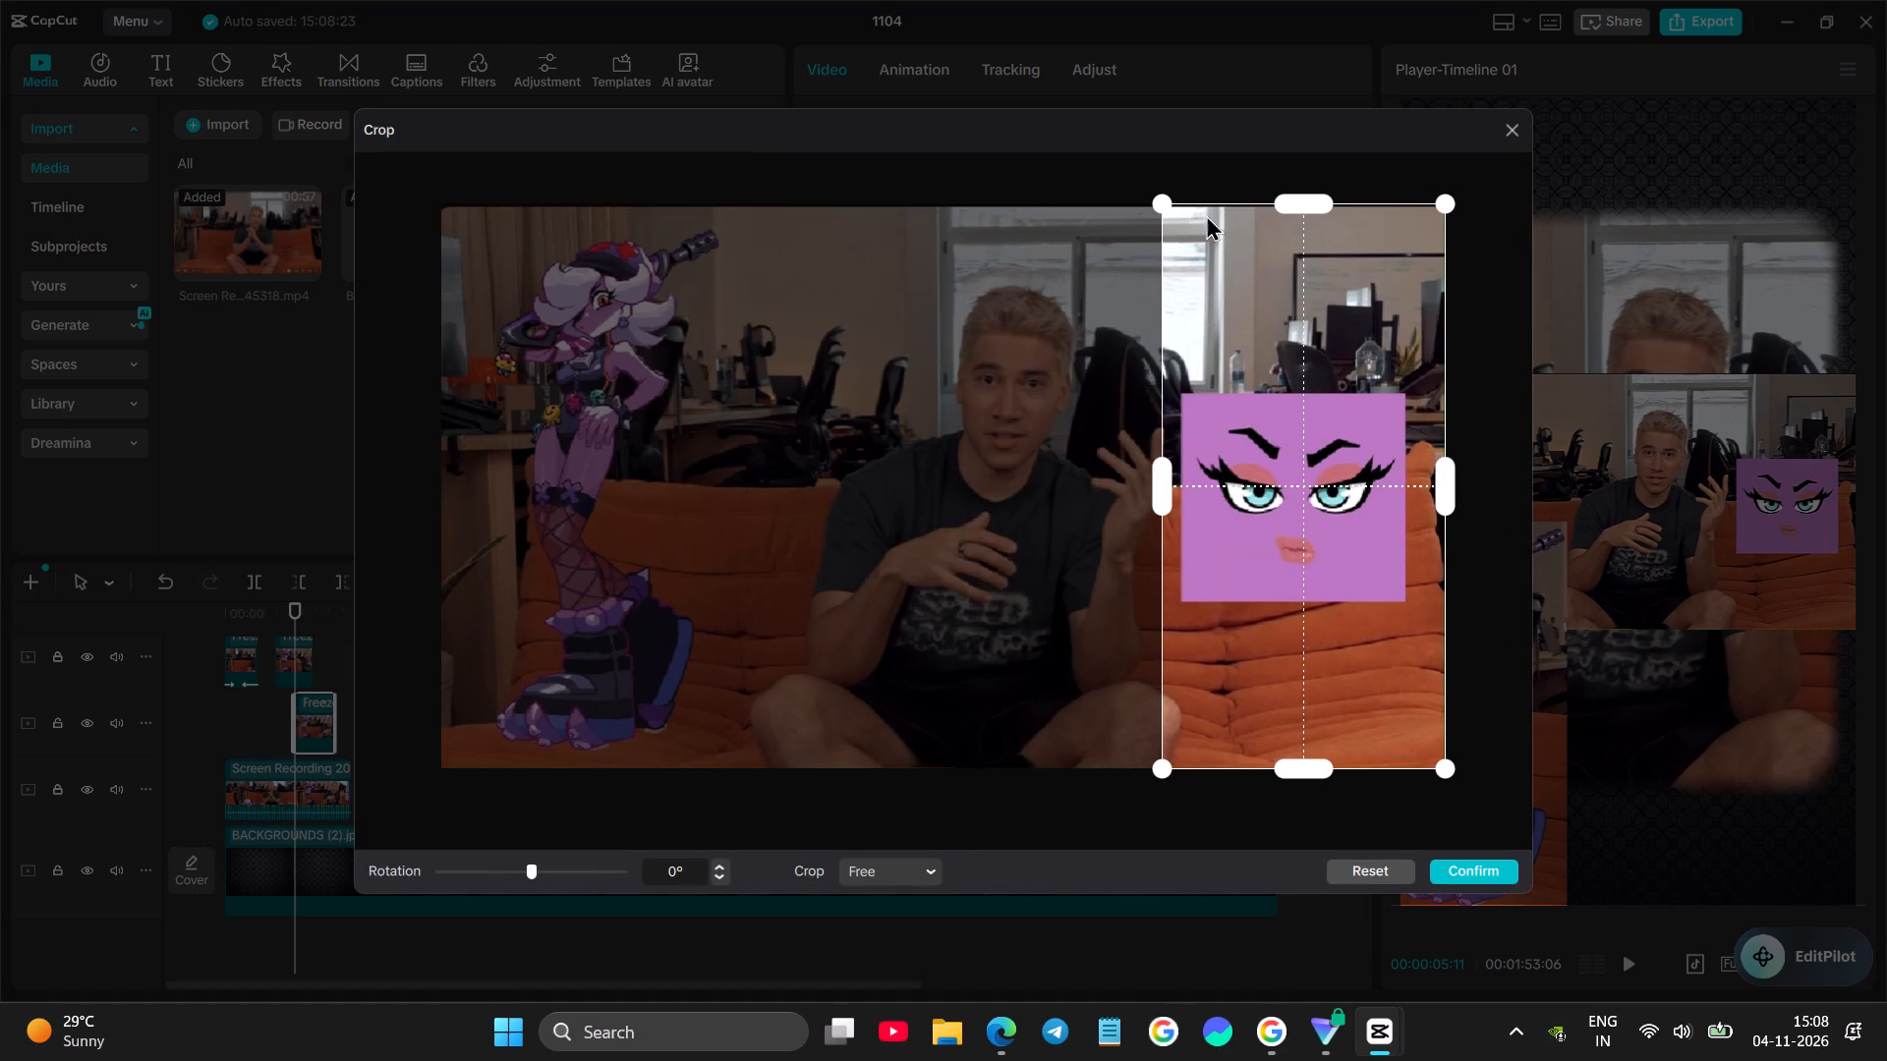
left_click_drag(1326, 184, 1339, 333)
left_click_drag(1306, 192, 1303, 339)
left_click_drag(1303, 339, 1300, 339)
left_click_drag(1296, 204, 1309, 367)
left_click_drag(1303, 765, 1304, 746)
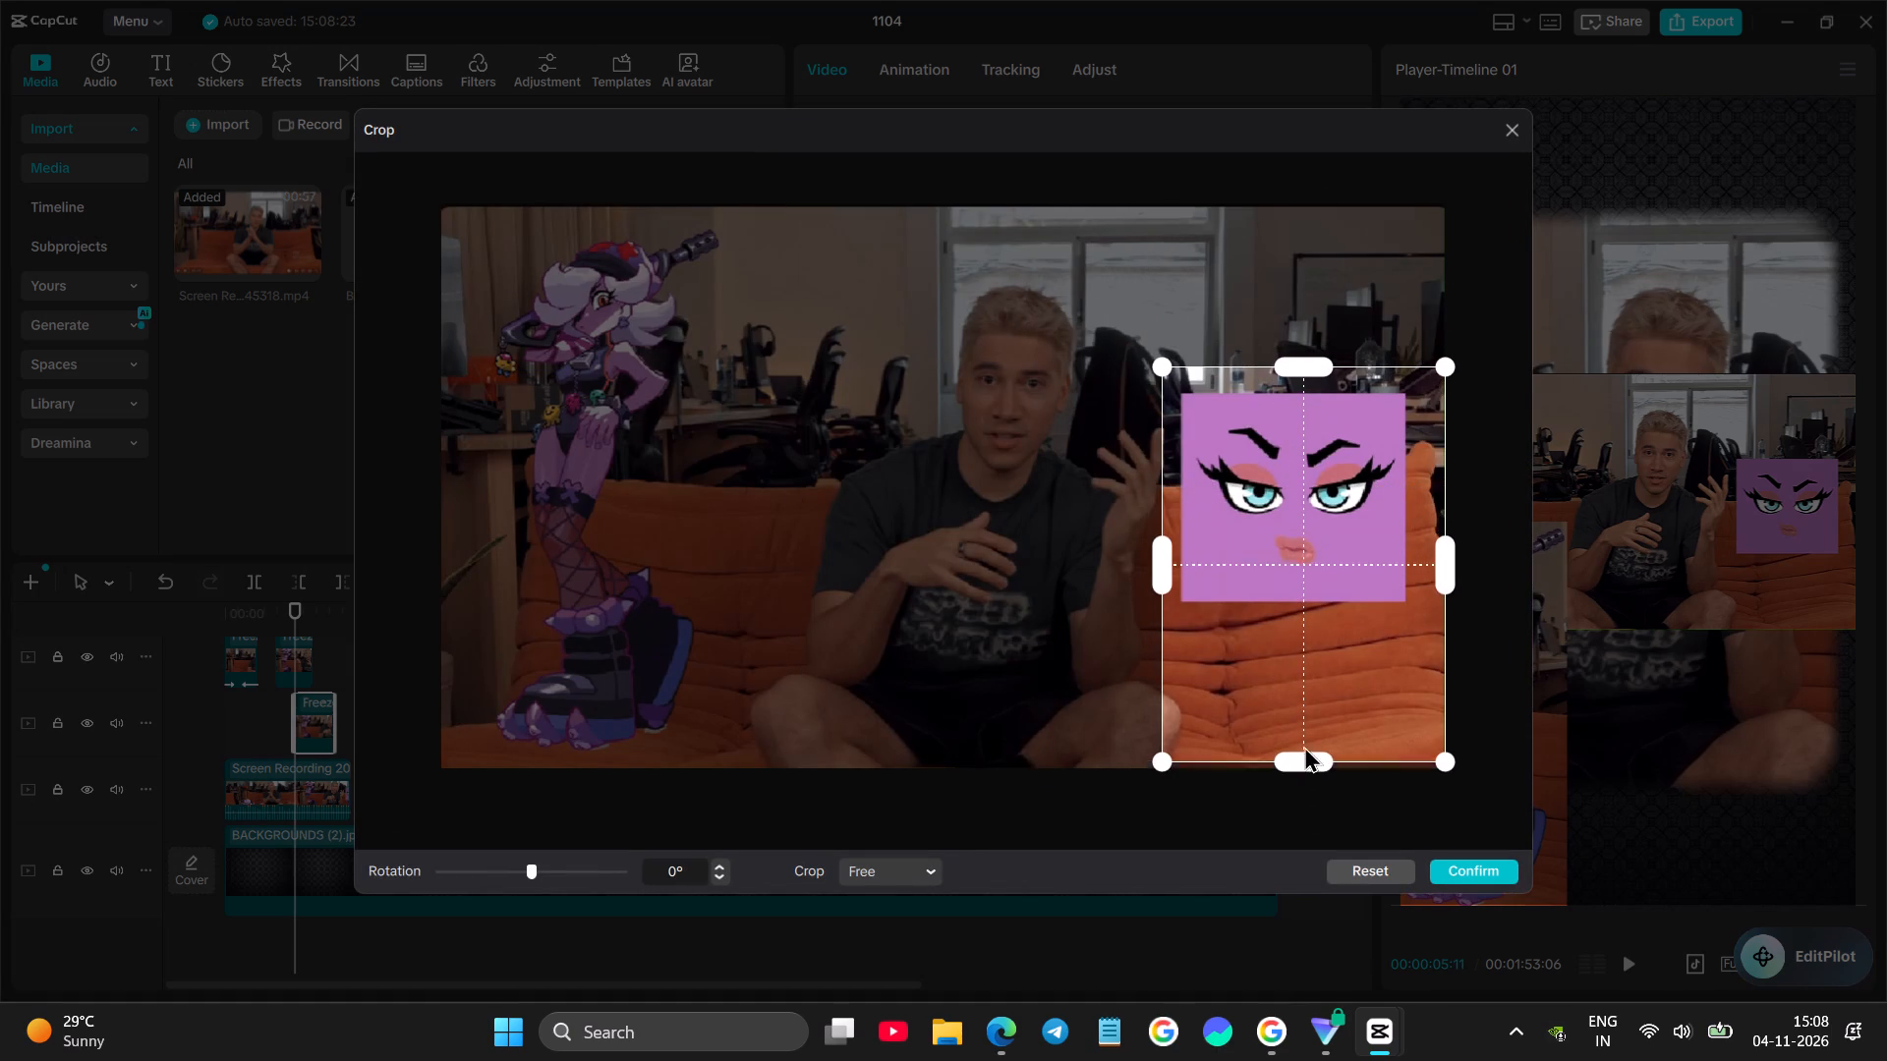
left_click_drag(1304, 746, 1305, 628)
left_click(1479, 876)
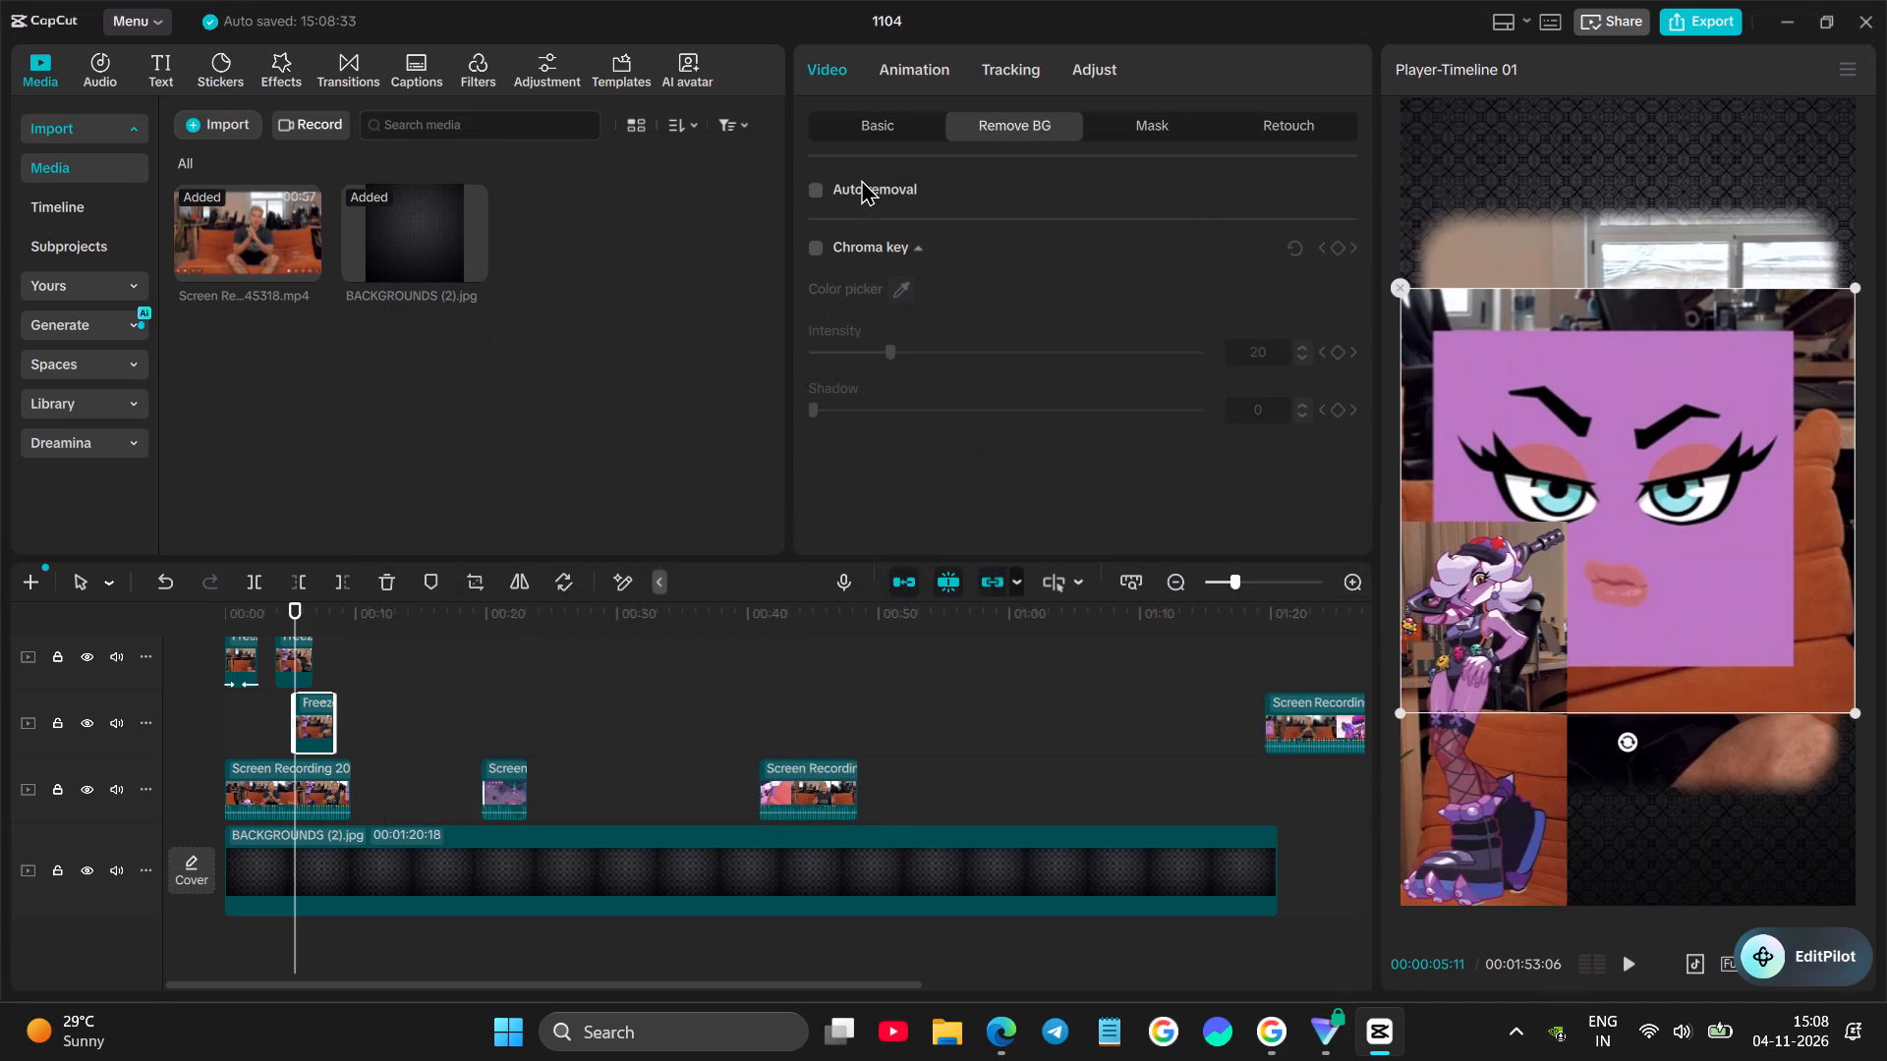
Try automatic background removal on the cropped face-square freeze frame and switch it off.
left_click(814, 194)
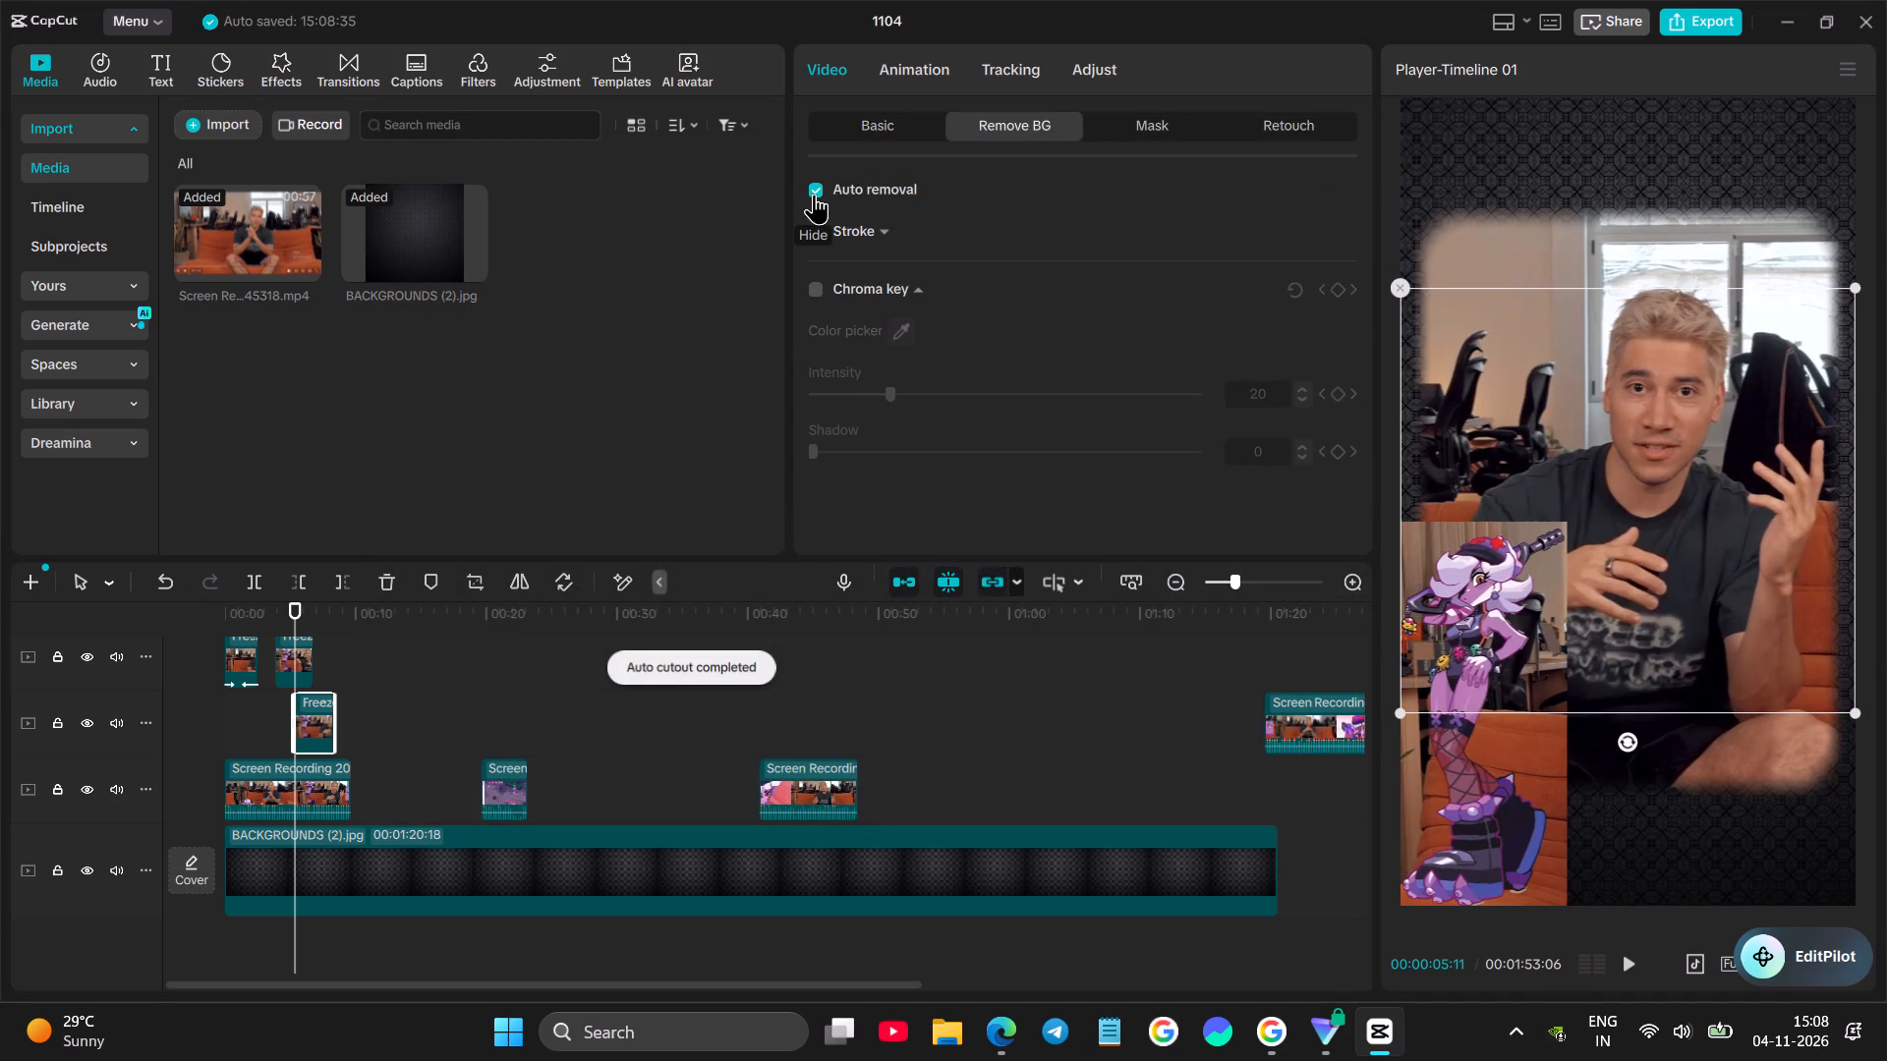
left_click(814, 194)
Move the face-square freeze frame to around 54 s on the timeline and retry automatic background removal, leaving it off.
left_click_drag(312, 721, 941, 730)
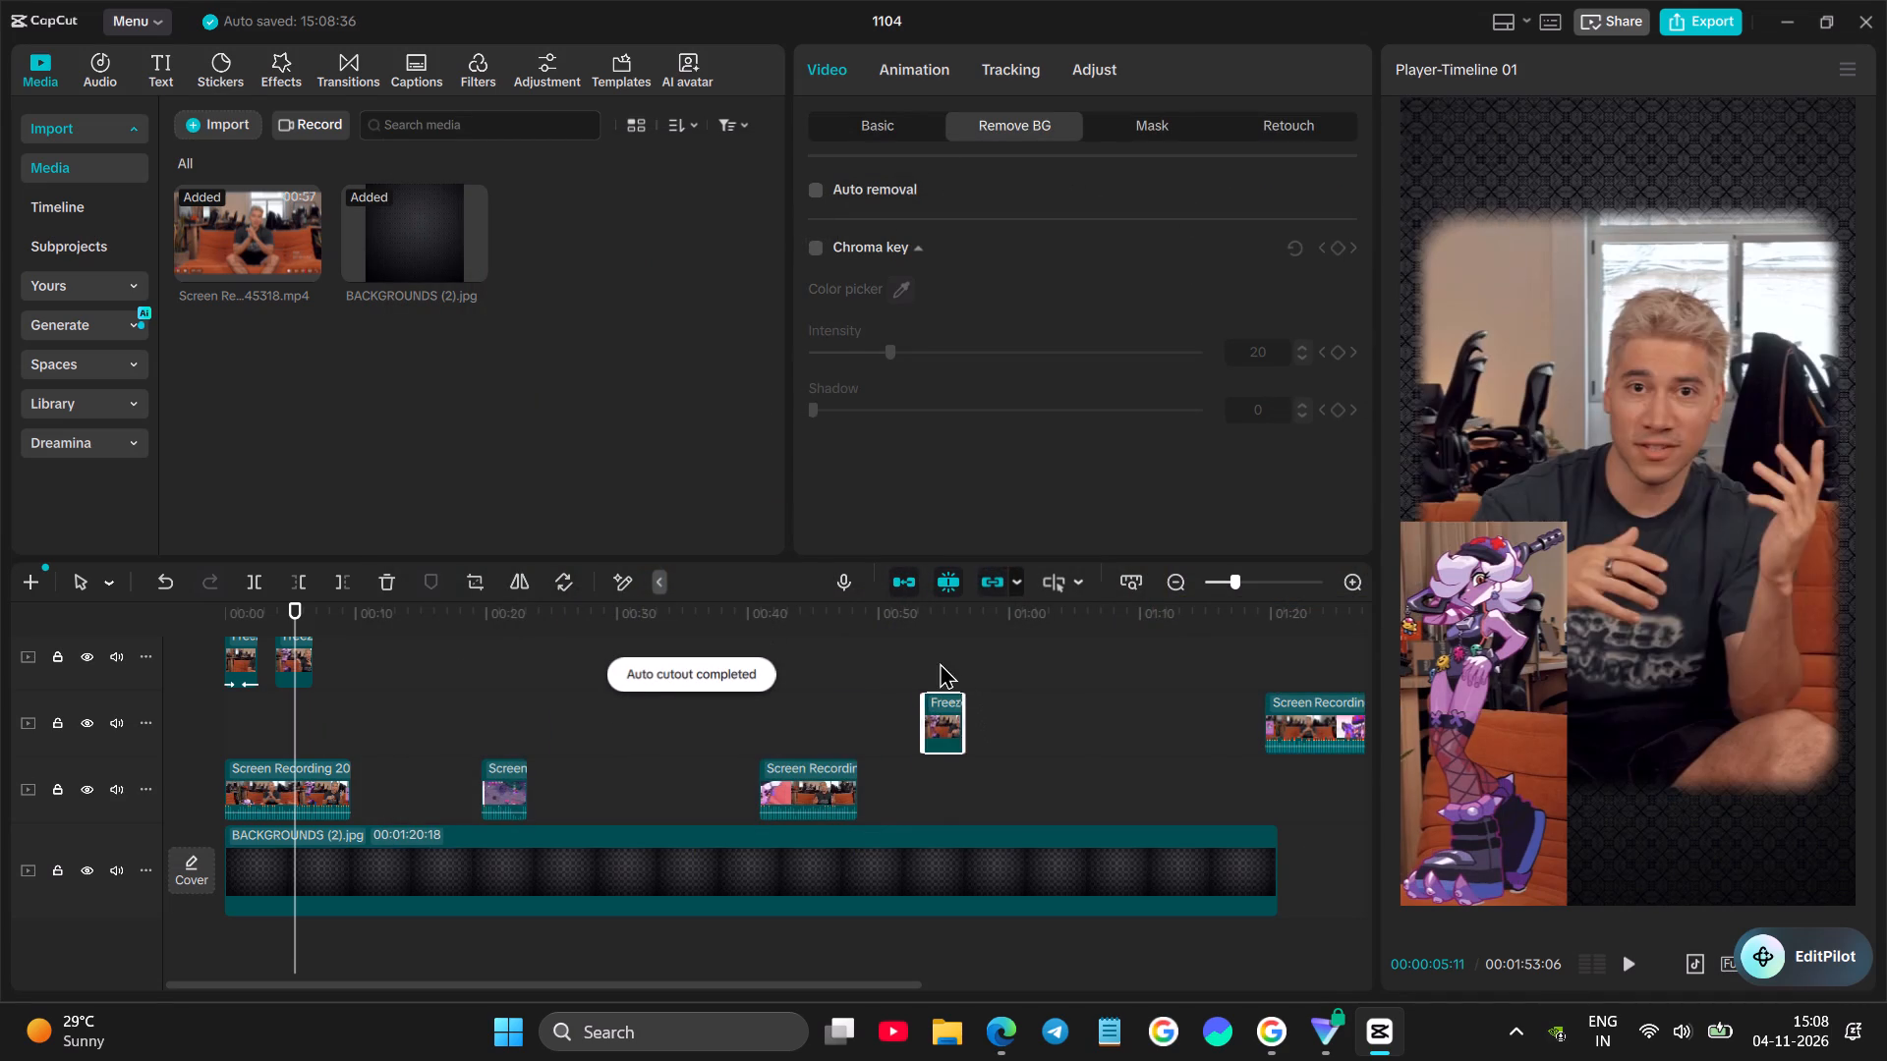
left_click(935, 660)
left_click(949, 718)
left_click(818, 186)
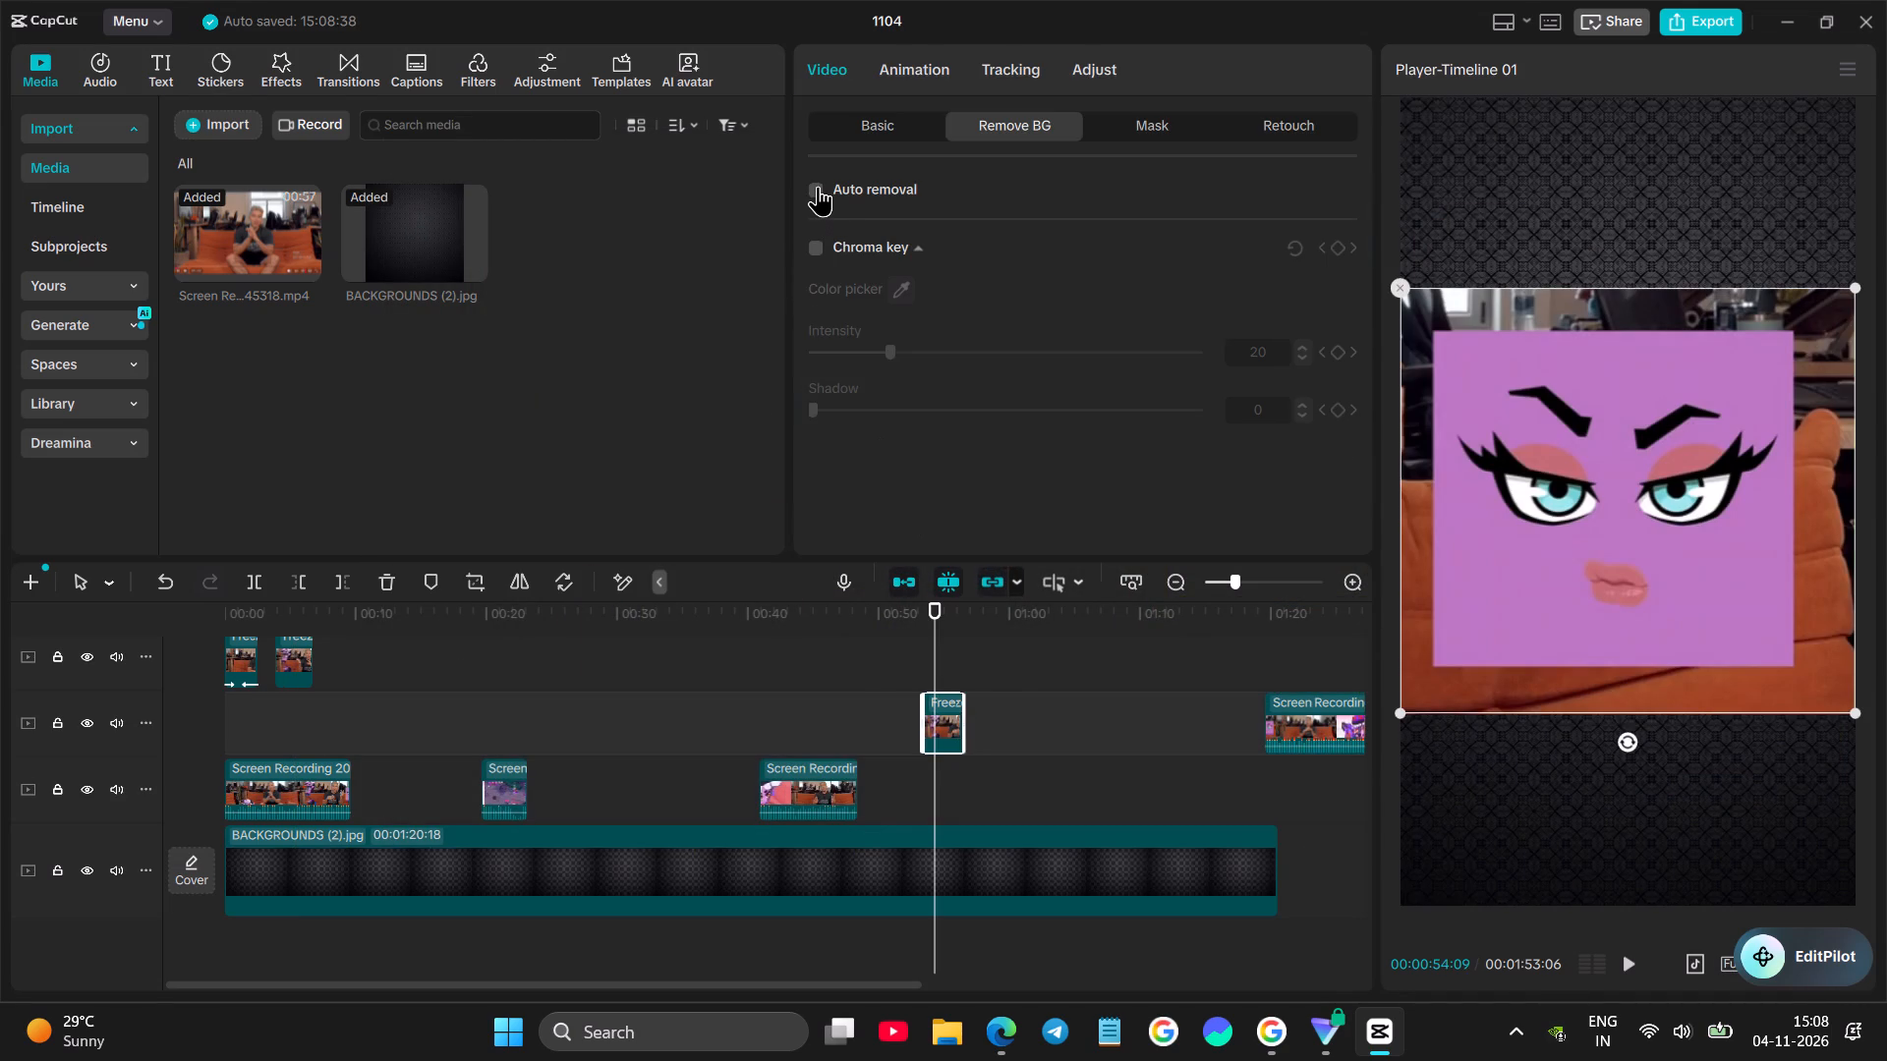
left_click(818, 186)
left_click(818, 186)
Move the face-square freeze frame one track down to around 00:01:33, past the end of the background, and select it there.
scroll(909, 688, "down", 1)
scroll(909, 690, "left", 1)
left_click_drag(752, 714, 1252, 812)
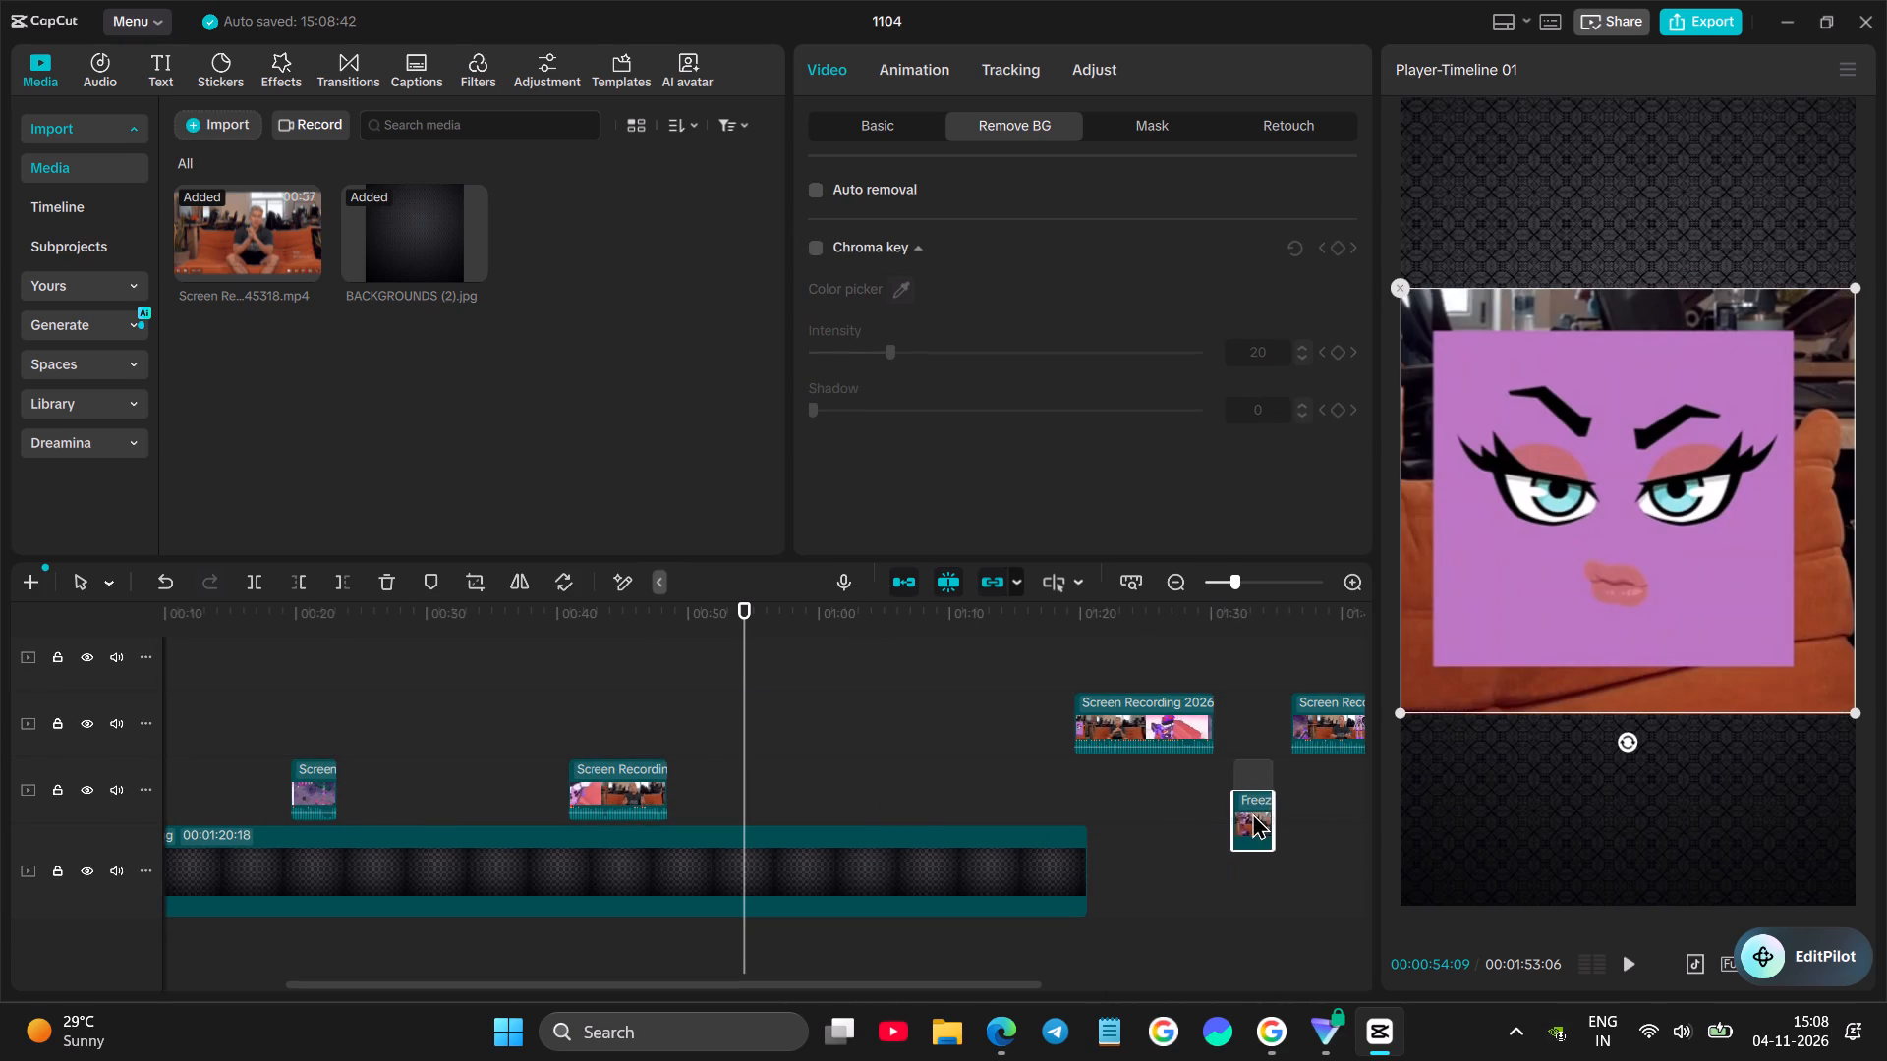
left_click_drag(1252, 812, 1253, 812)
left_click(1264, 727)
left_click(1251, 734)
left_click(1250, 790)
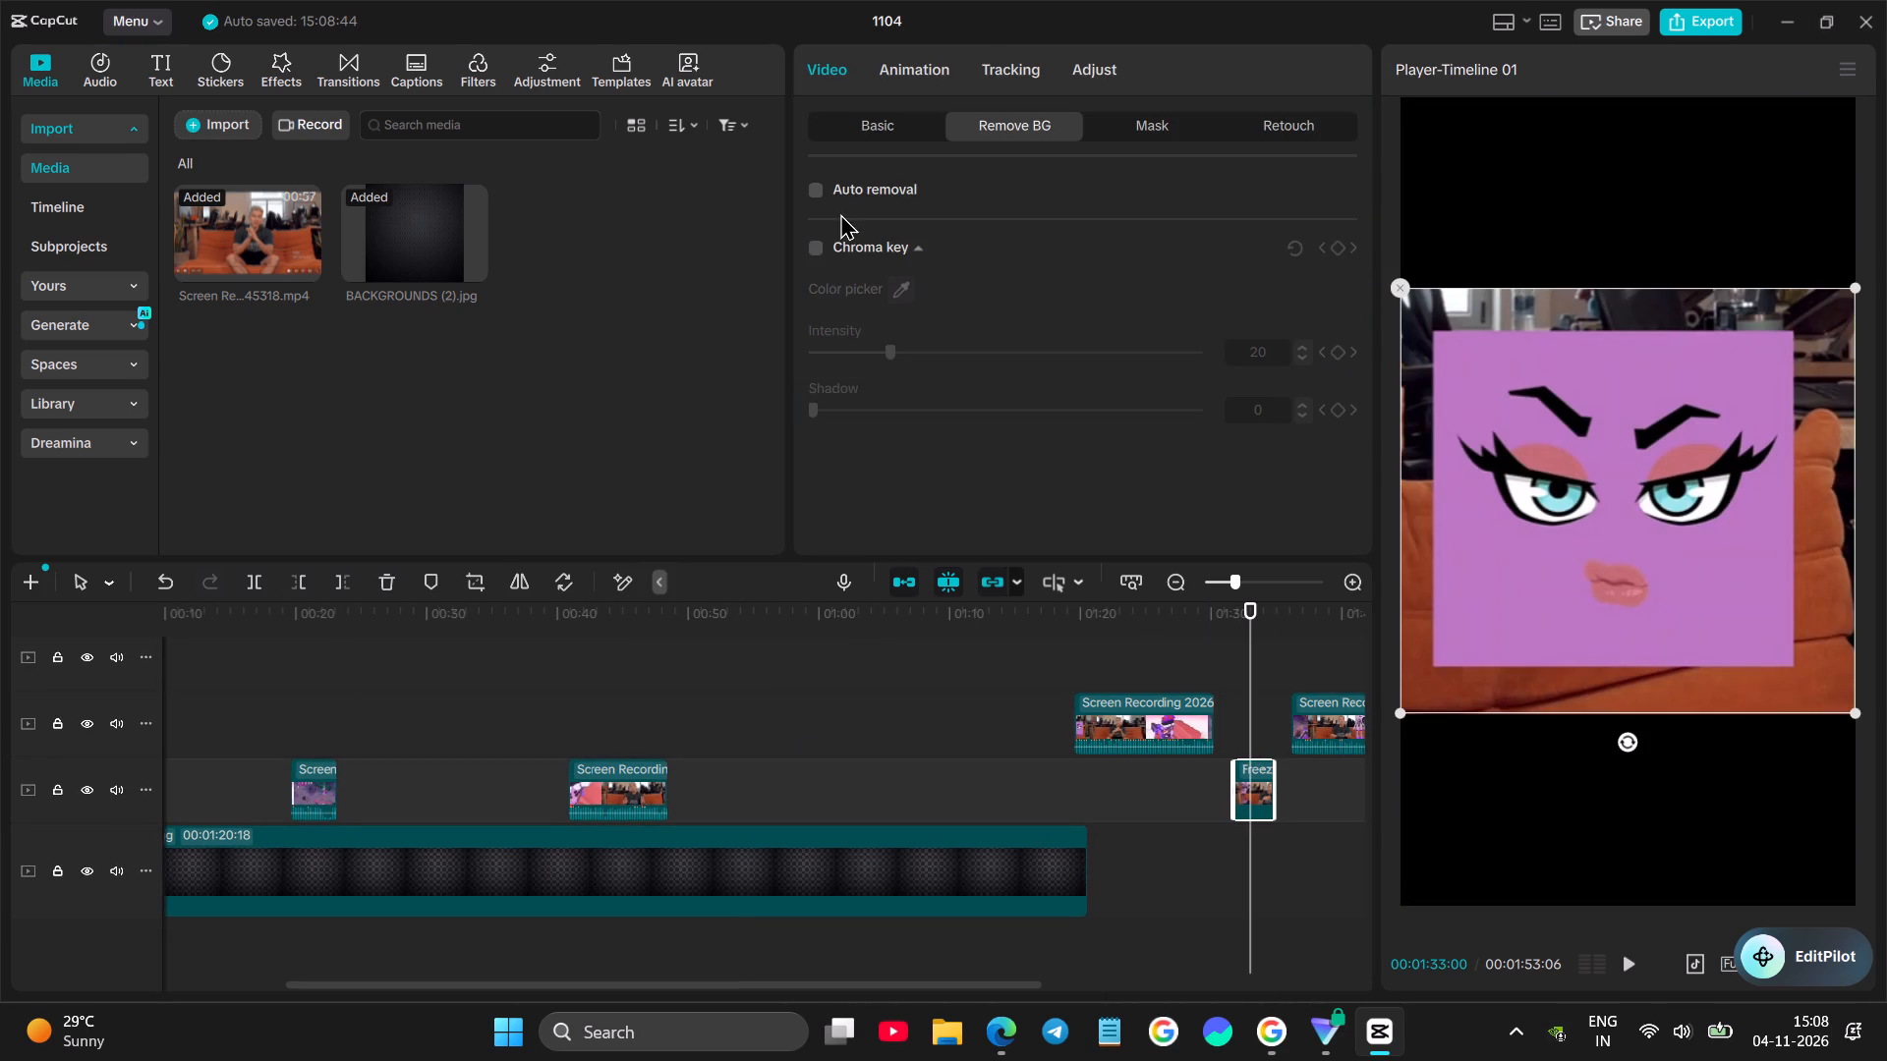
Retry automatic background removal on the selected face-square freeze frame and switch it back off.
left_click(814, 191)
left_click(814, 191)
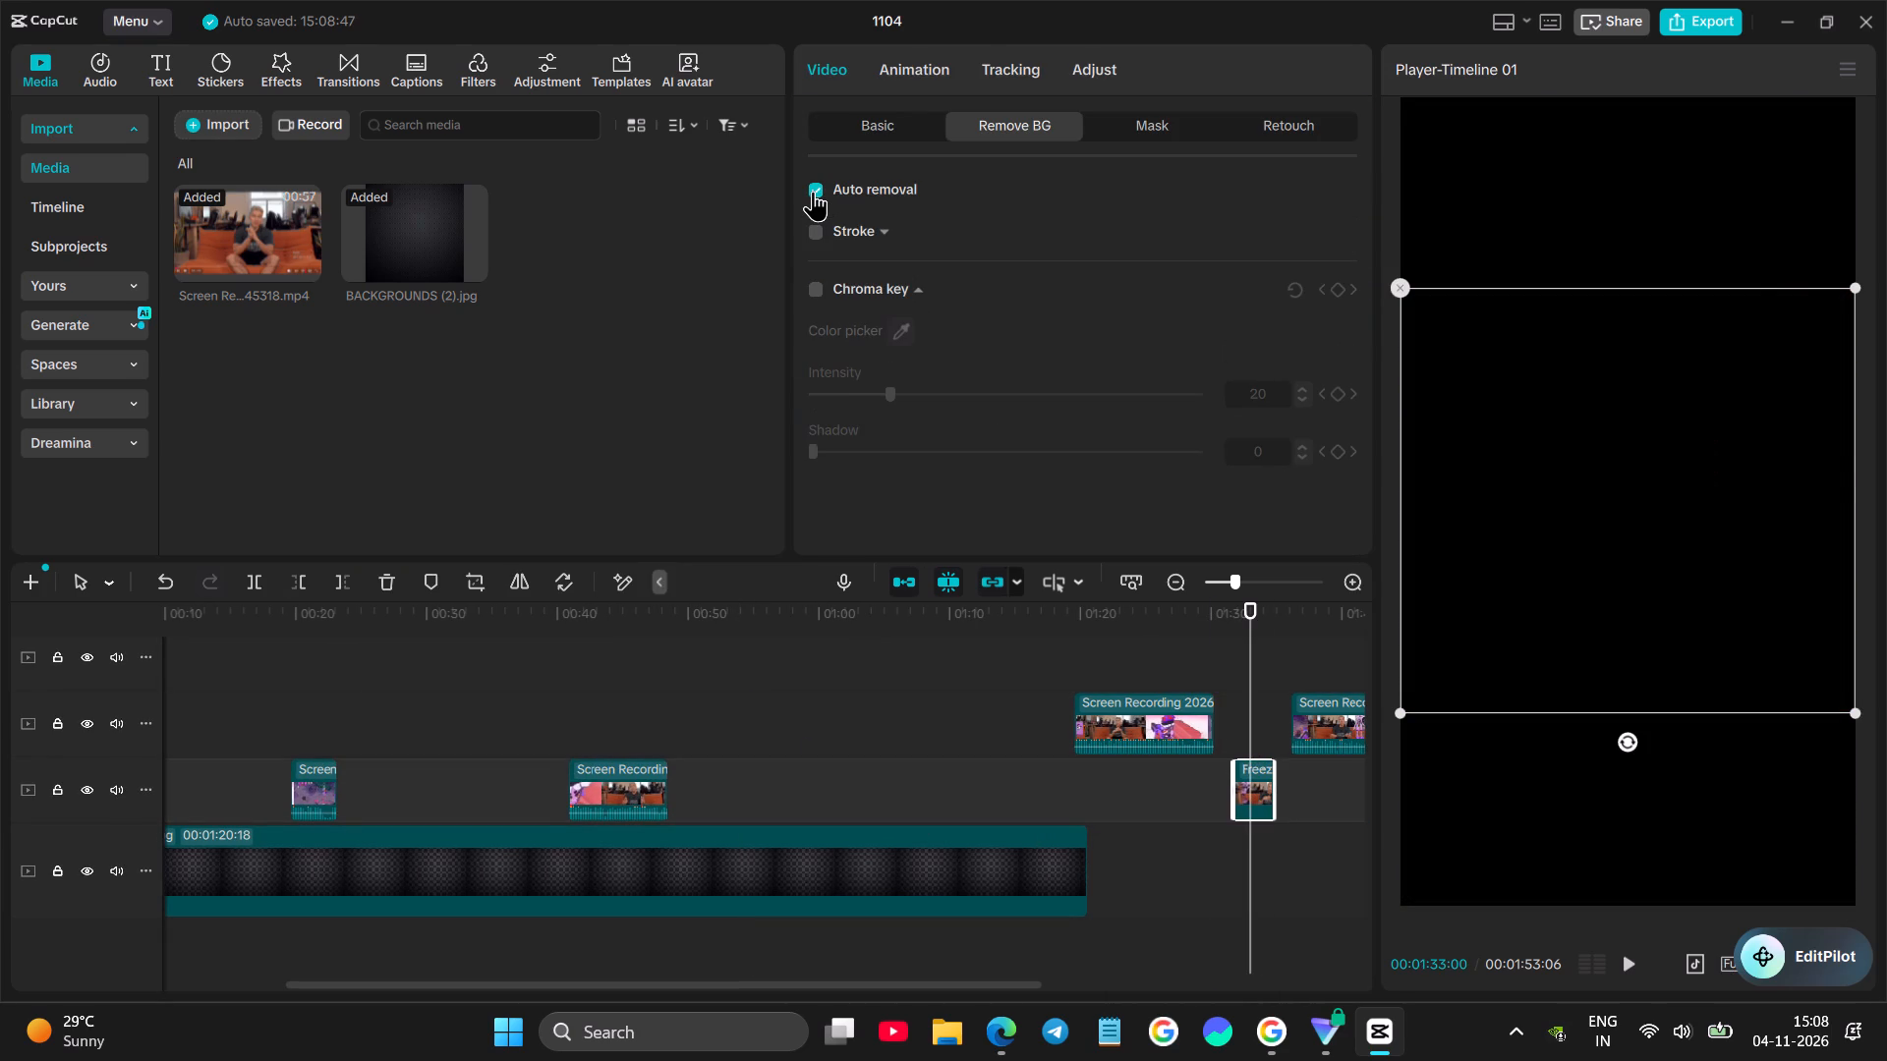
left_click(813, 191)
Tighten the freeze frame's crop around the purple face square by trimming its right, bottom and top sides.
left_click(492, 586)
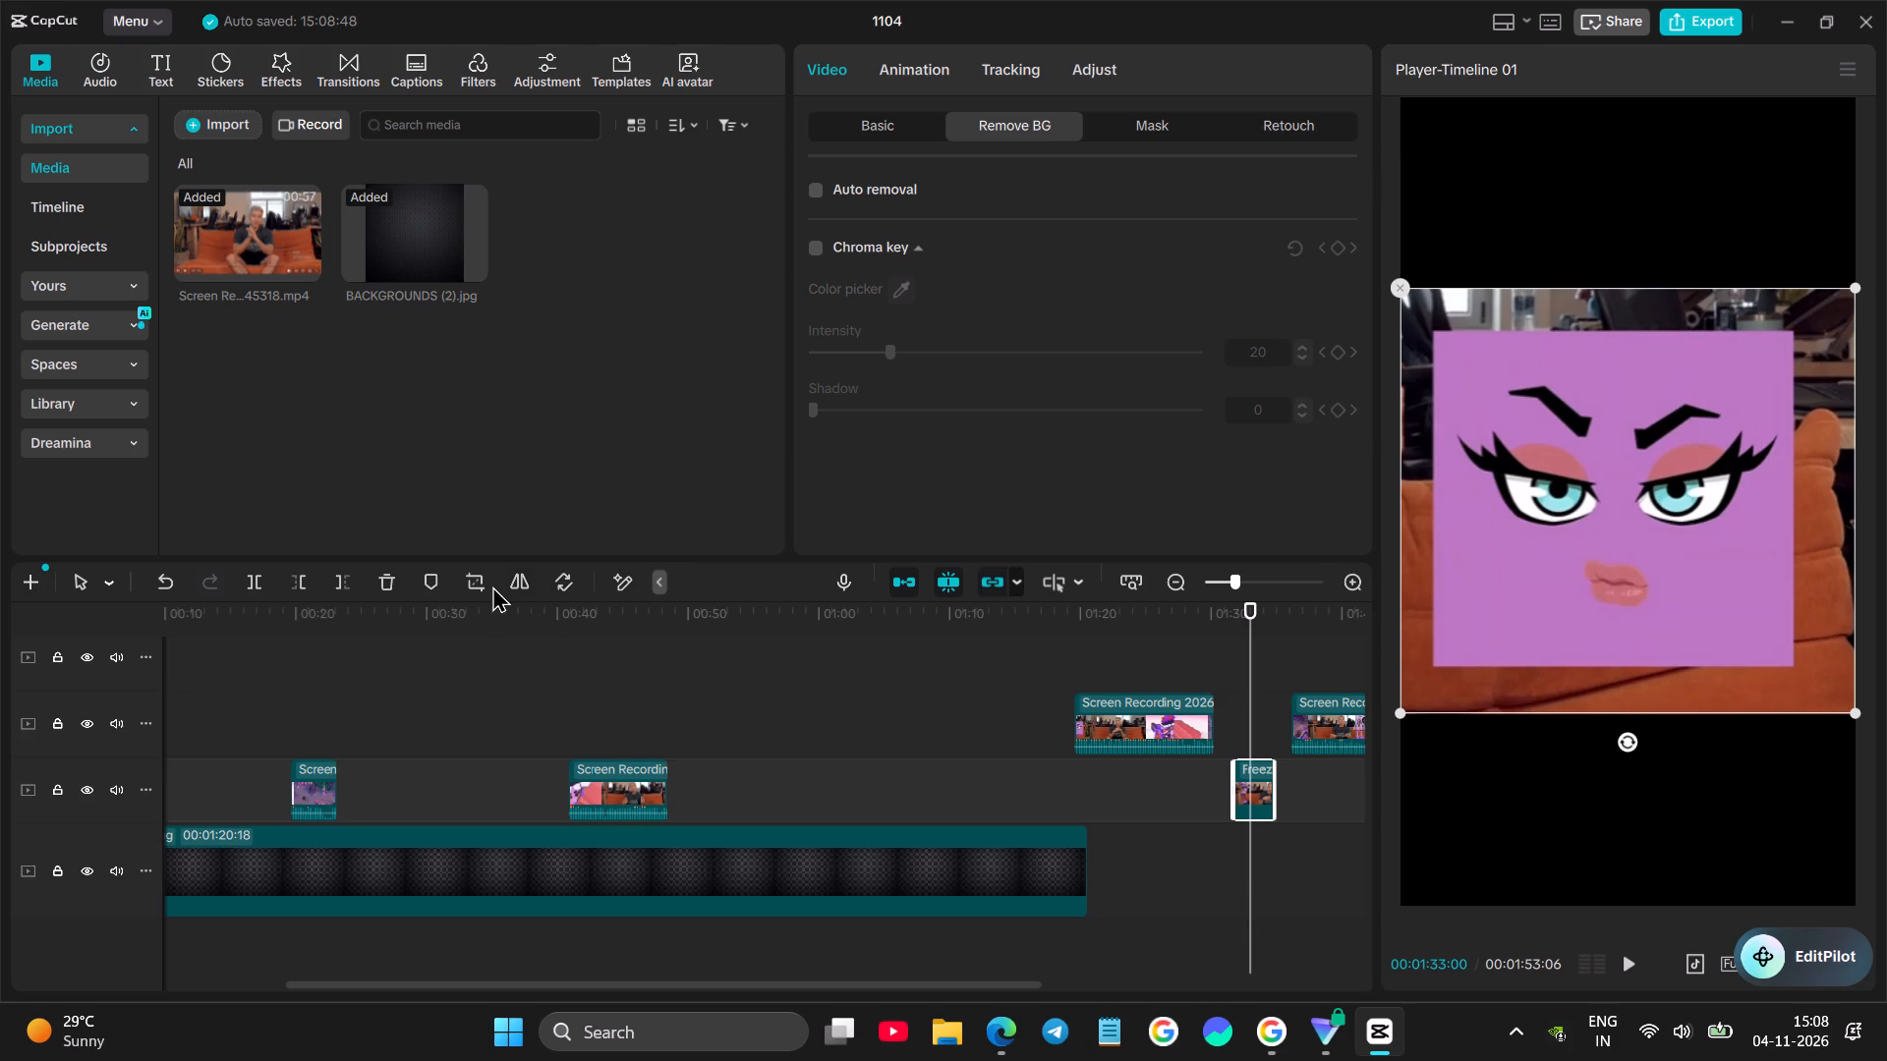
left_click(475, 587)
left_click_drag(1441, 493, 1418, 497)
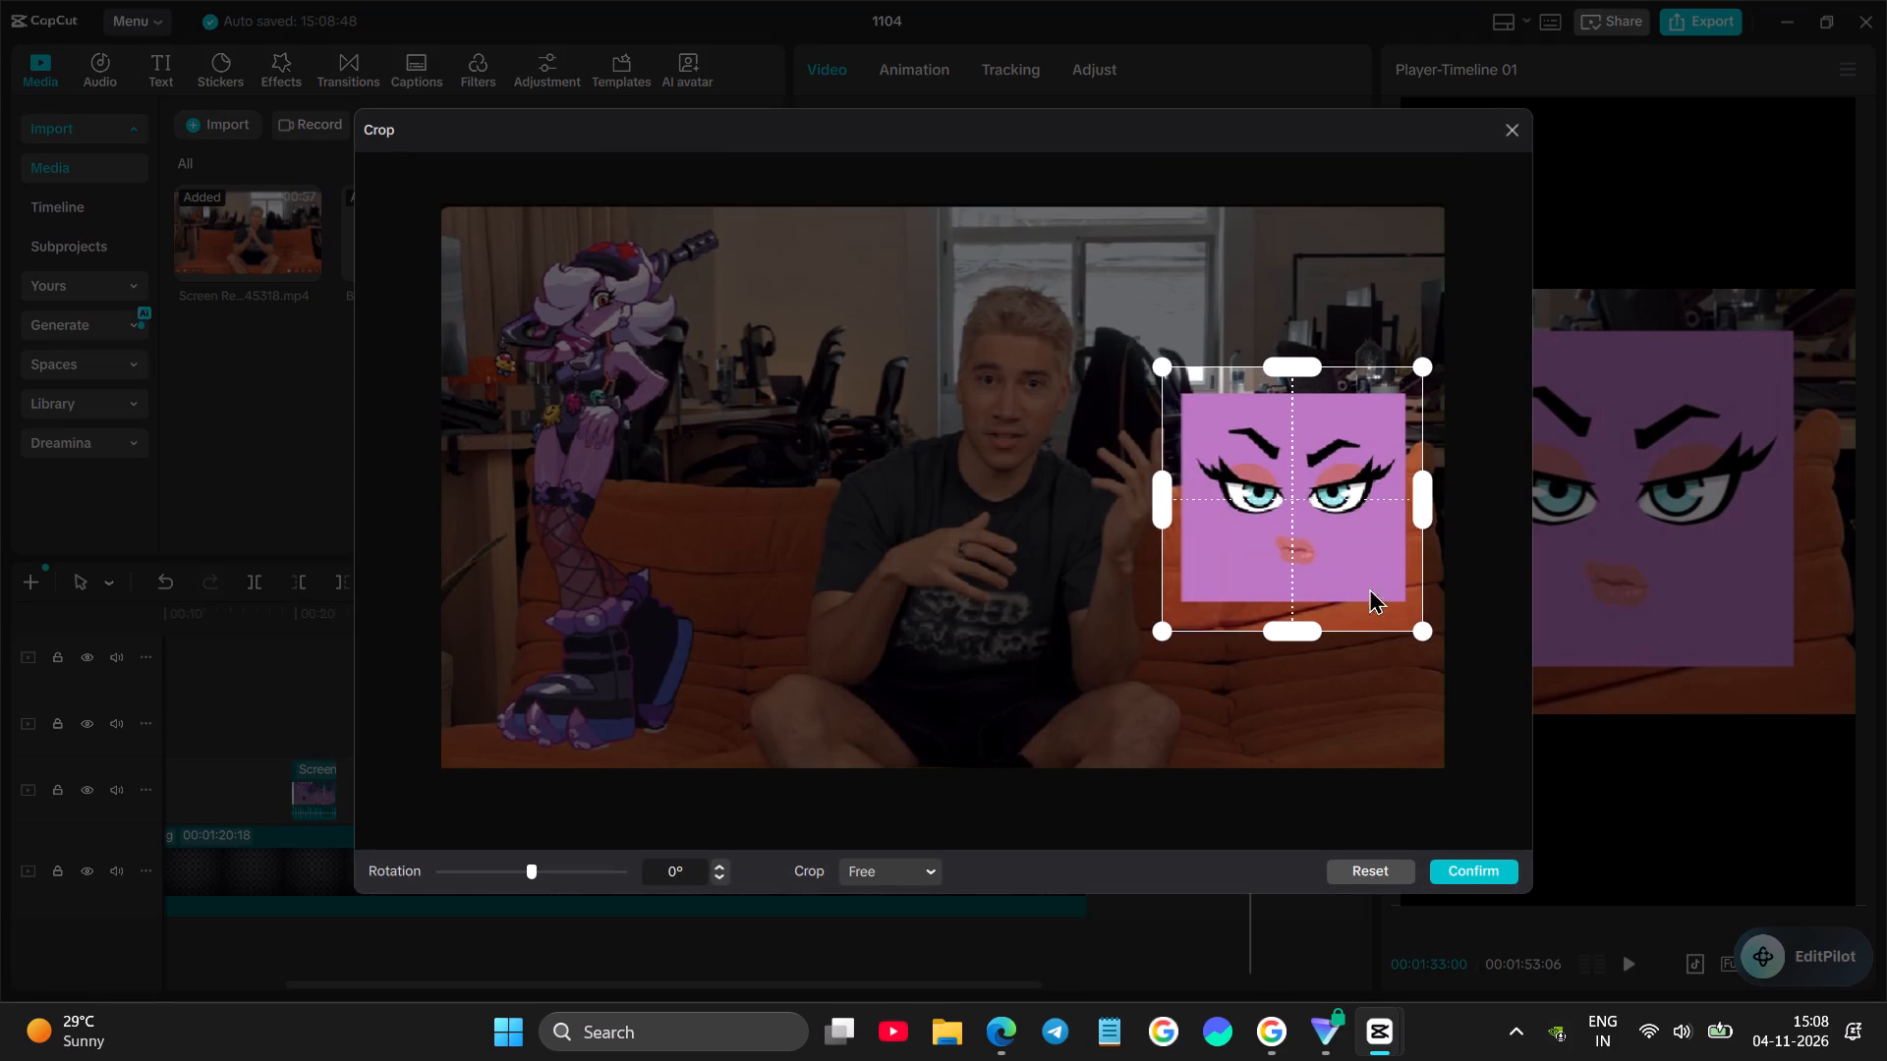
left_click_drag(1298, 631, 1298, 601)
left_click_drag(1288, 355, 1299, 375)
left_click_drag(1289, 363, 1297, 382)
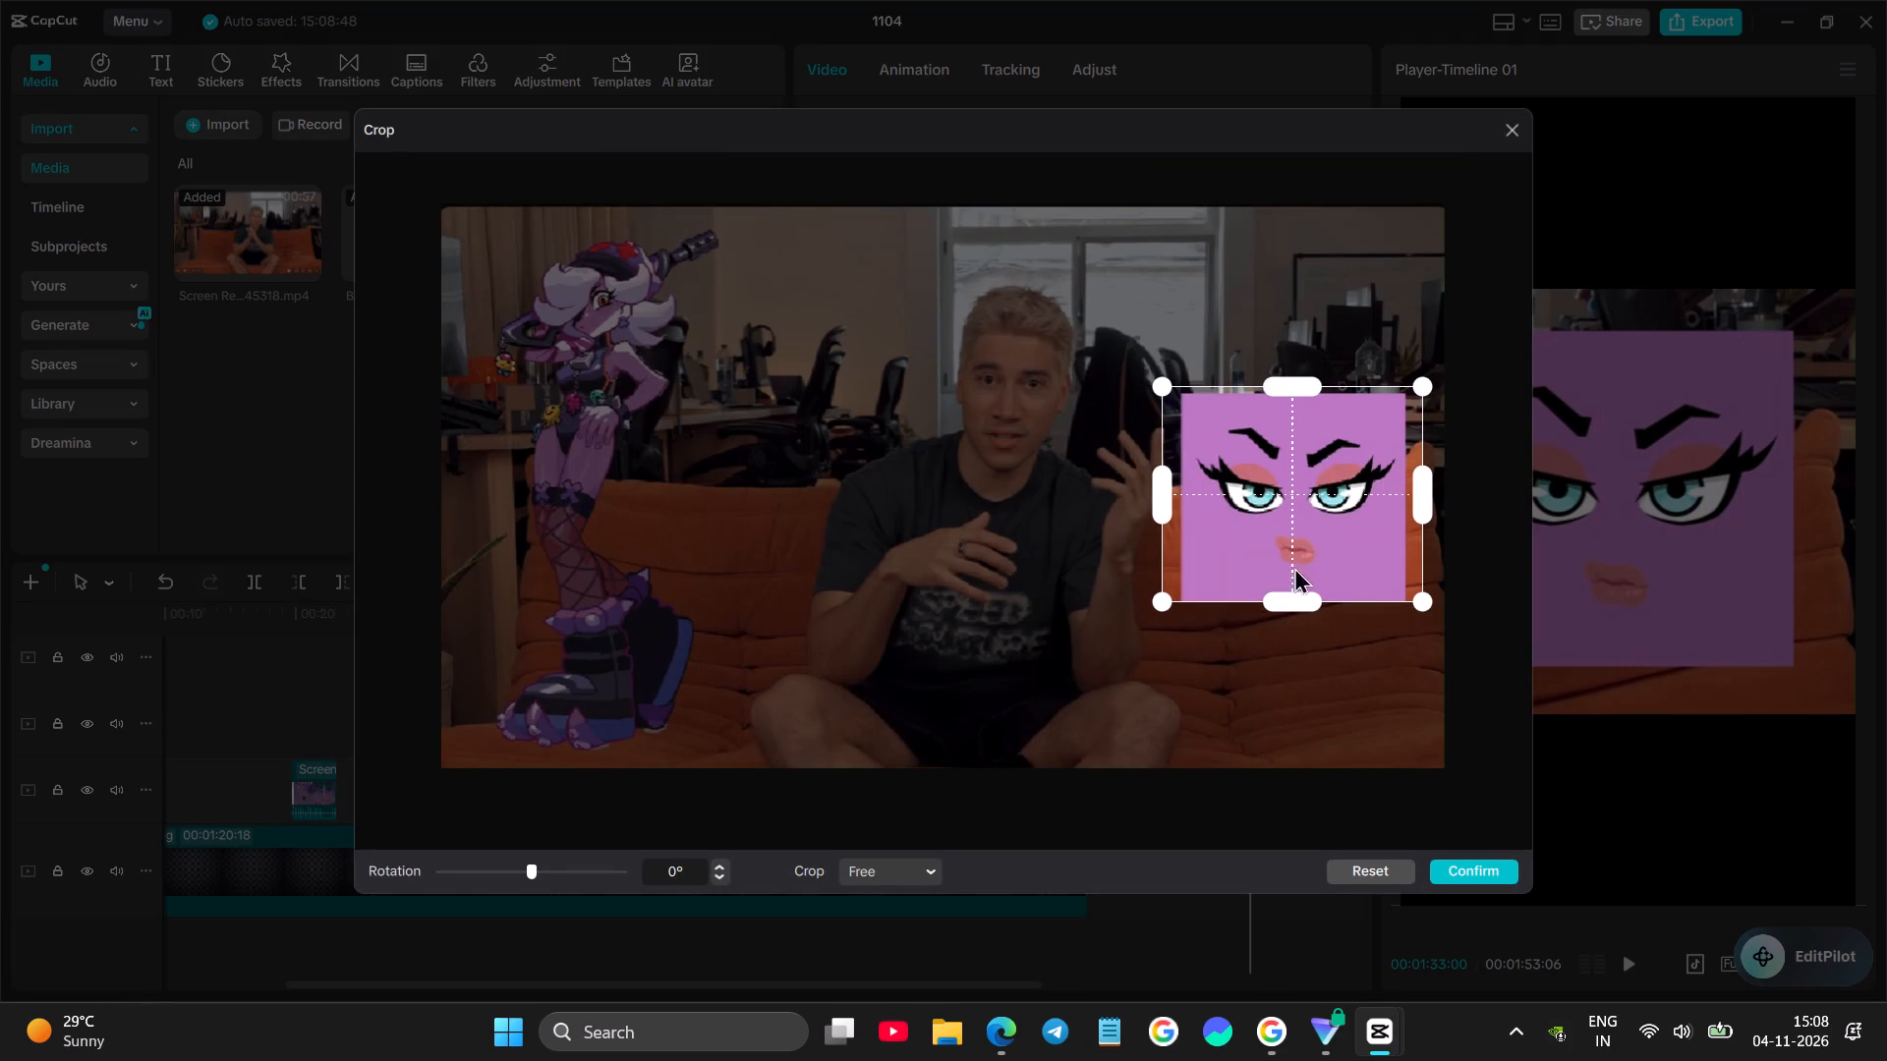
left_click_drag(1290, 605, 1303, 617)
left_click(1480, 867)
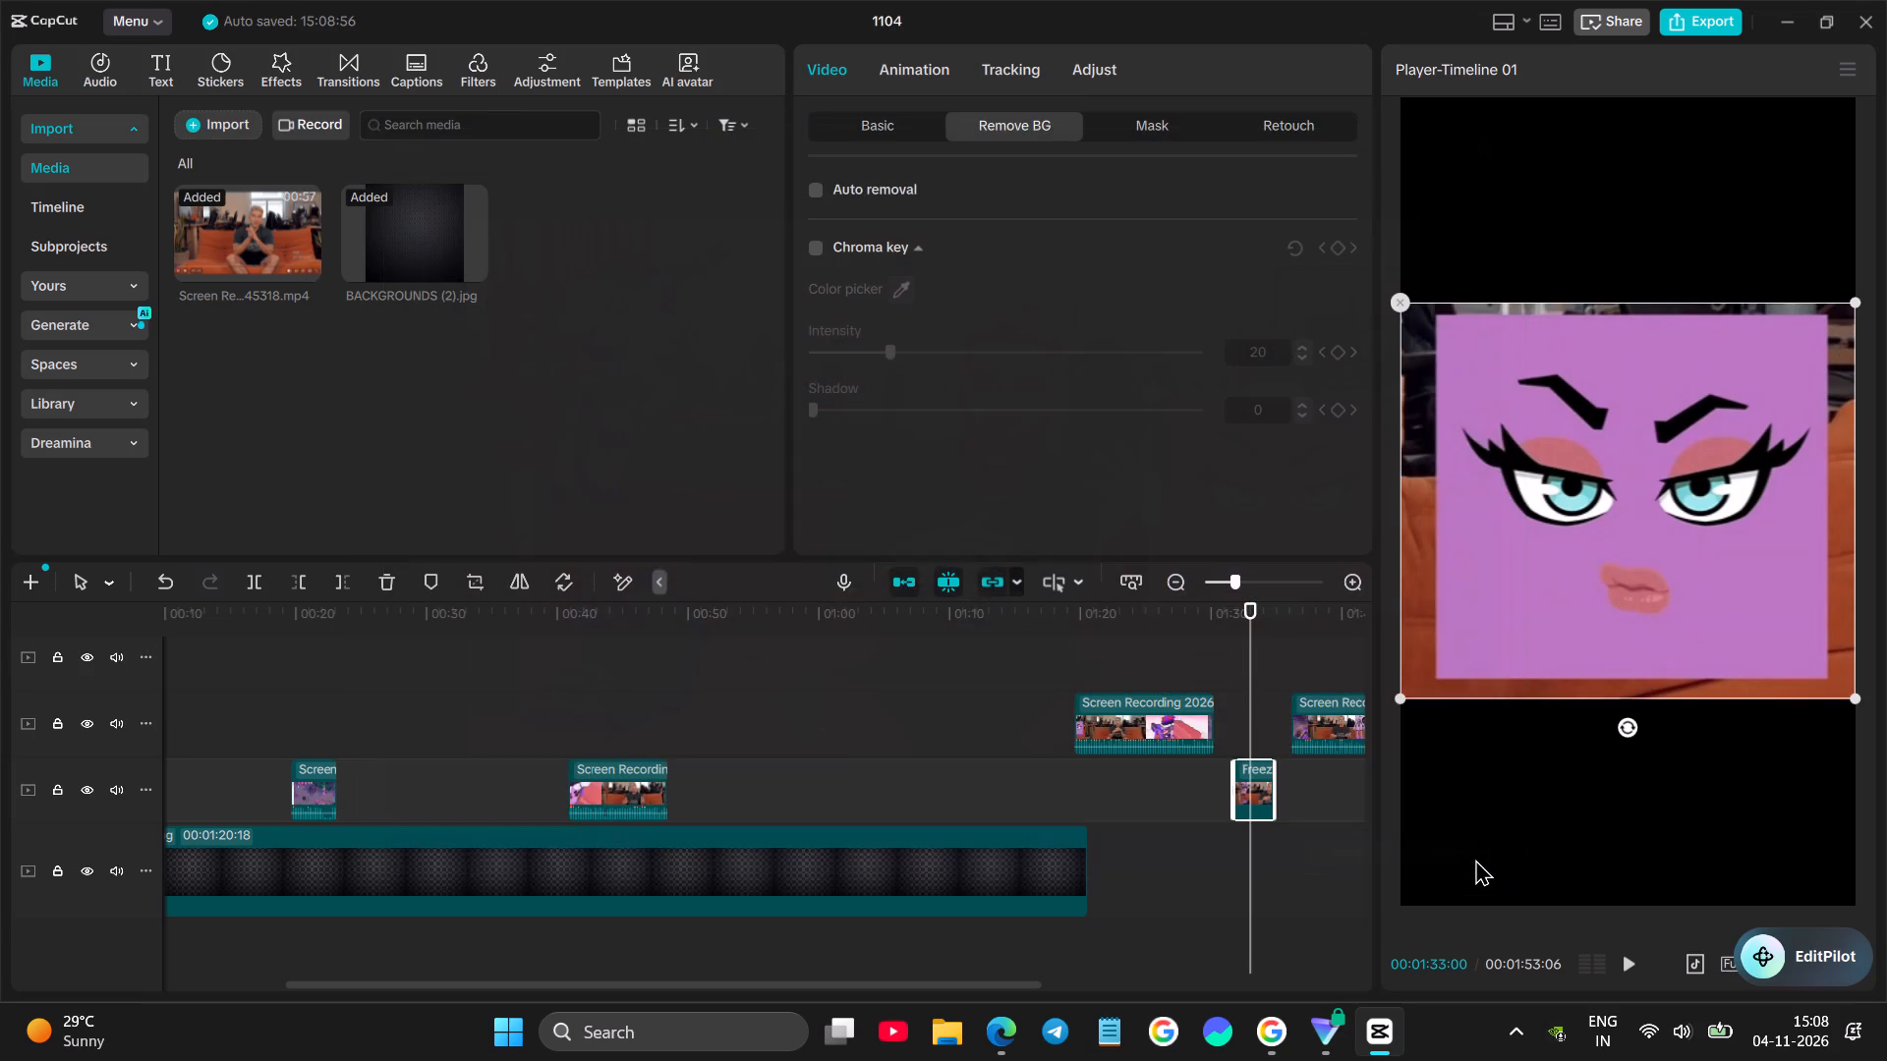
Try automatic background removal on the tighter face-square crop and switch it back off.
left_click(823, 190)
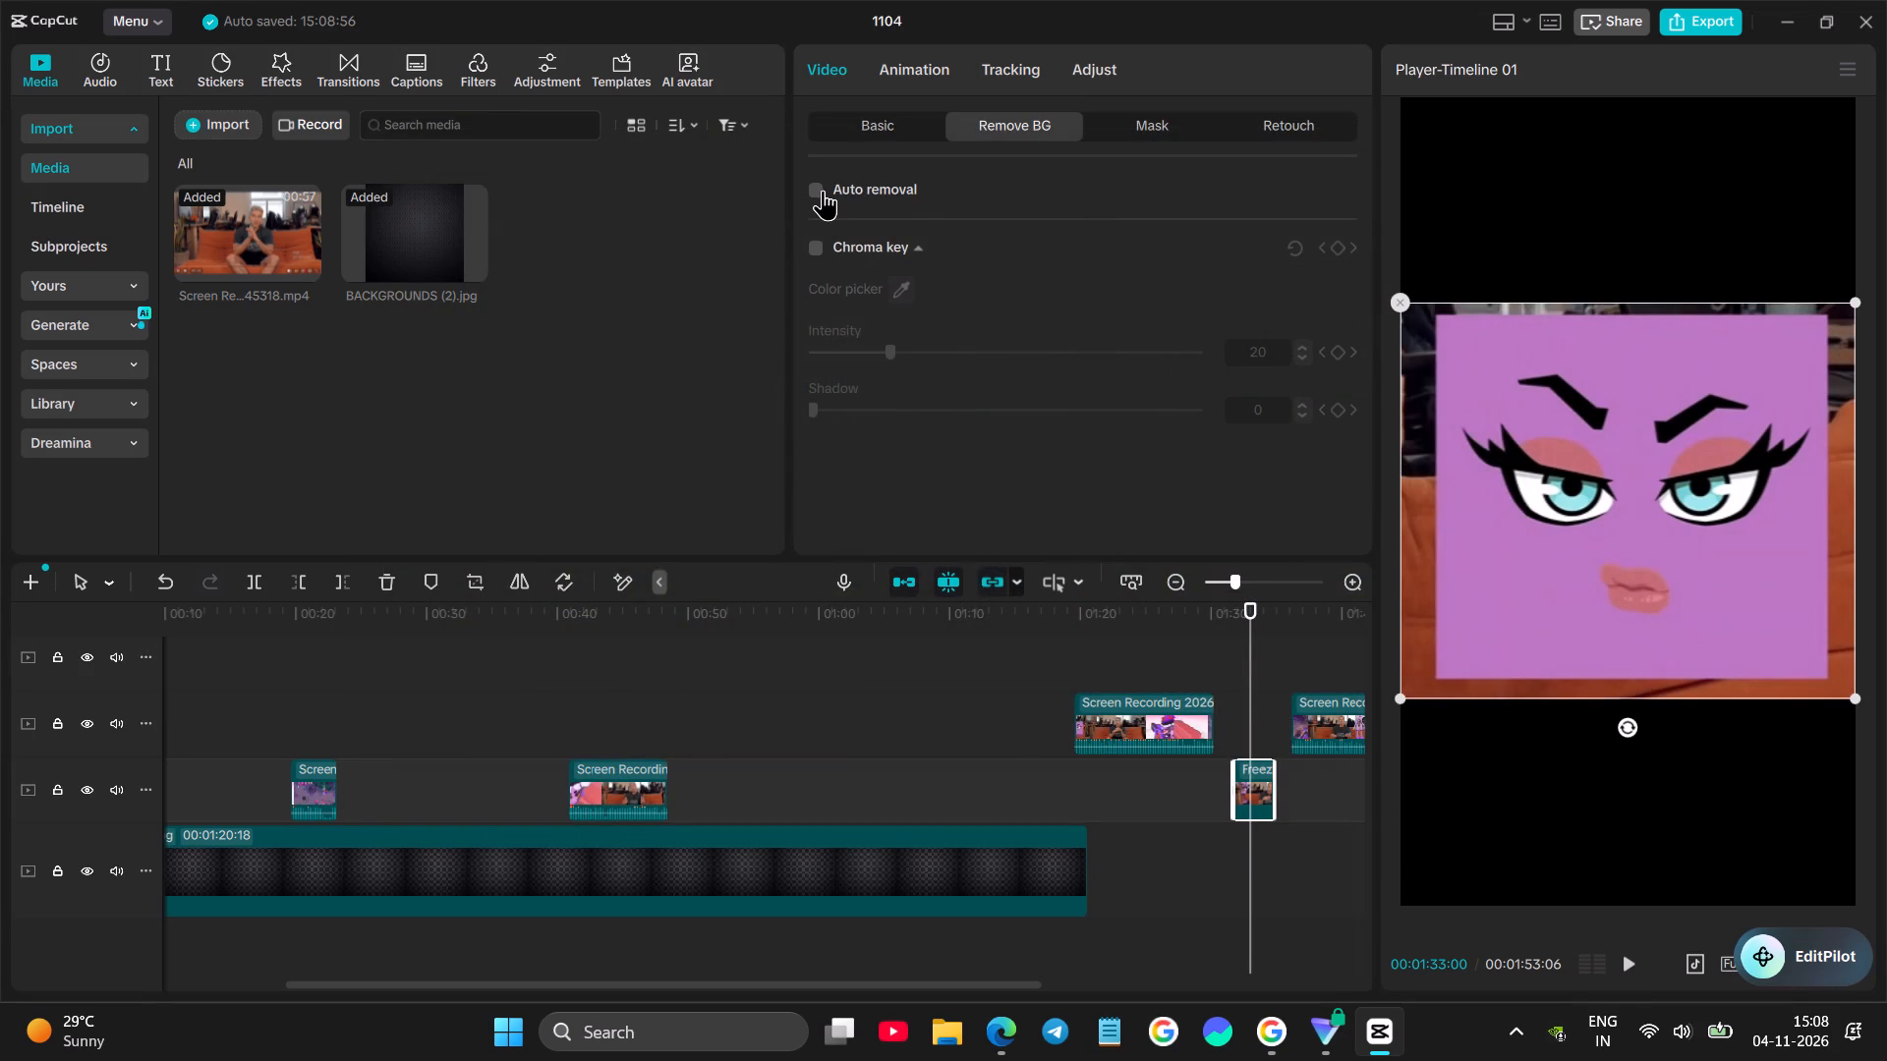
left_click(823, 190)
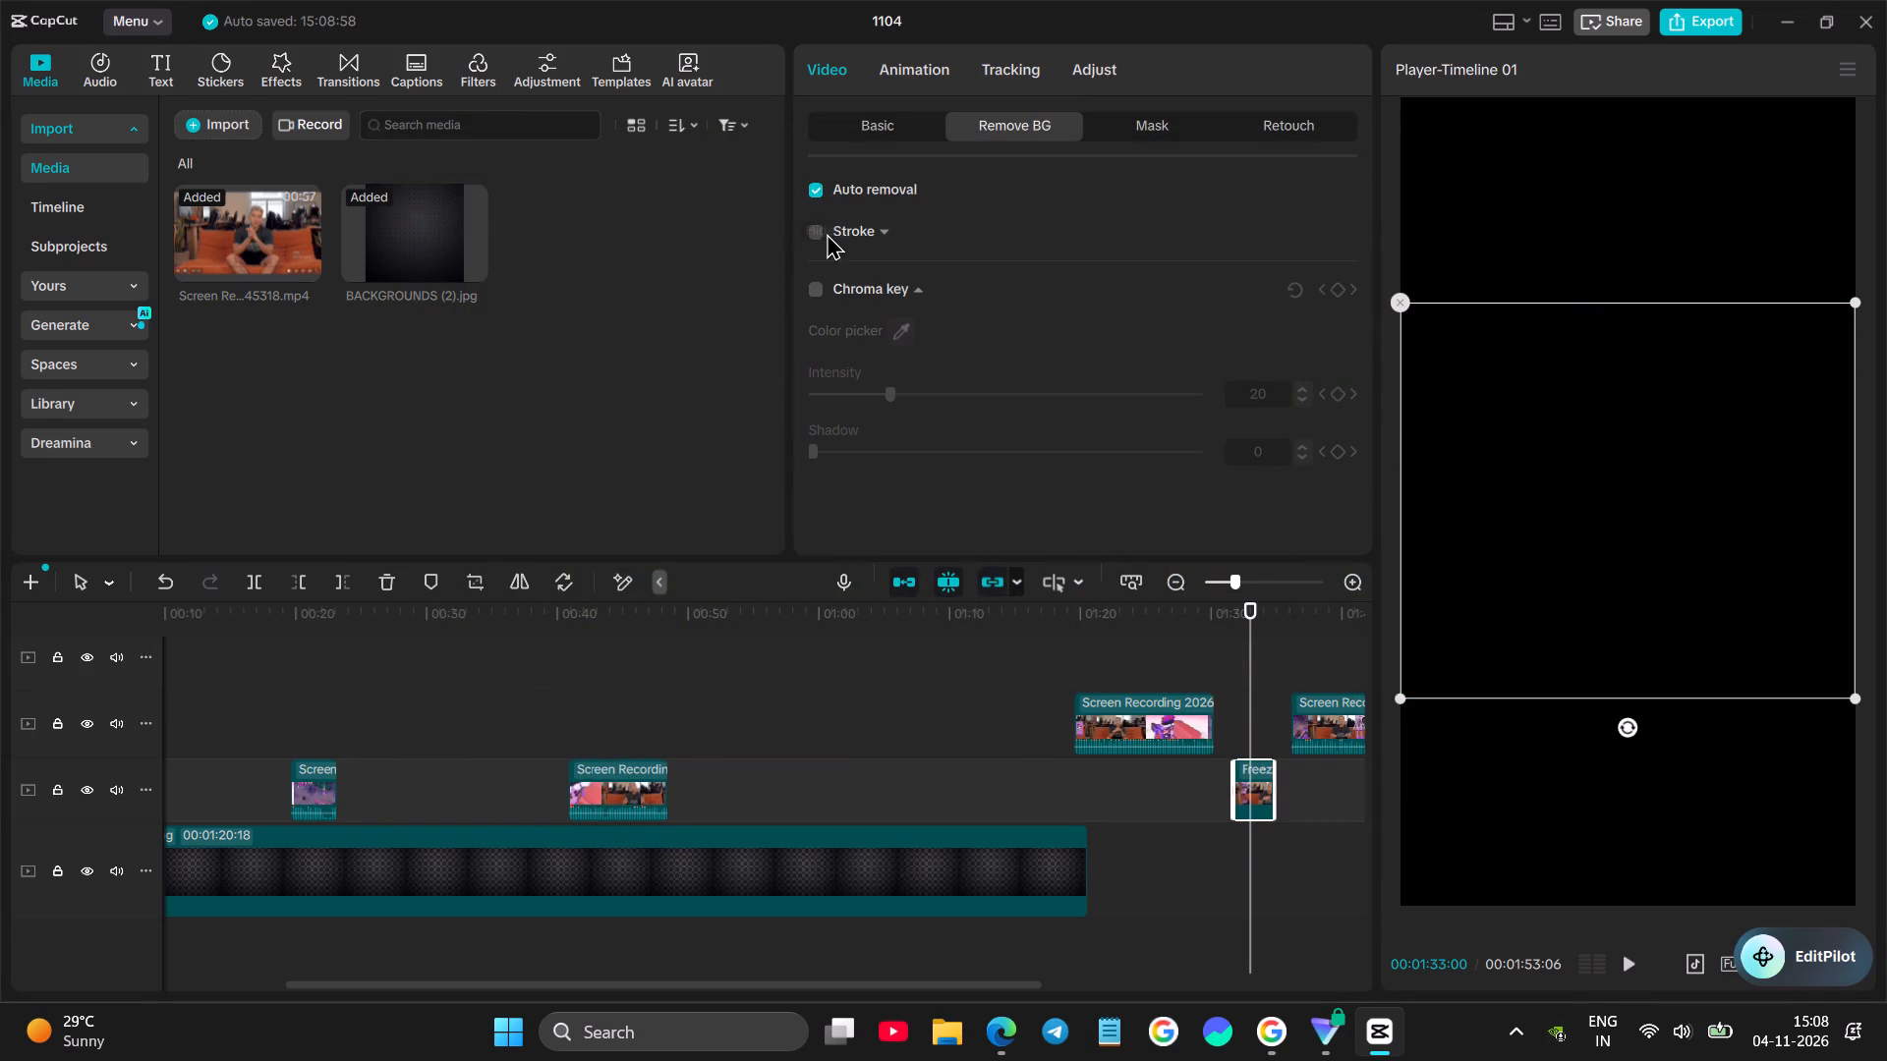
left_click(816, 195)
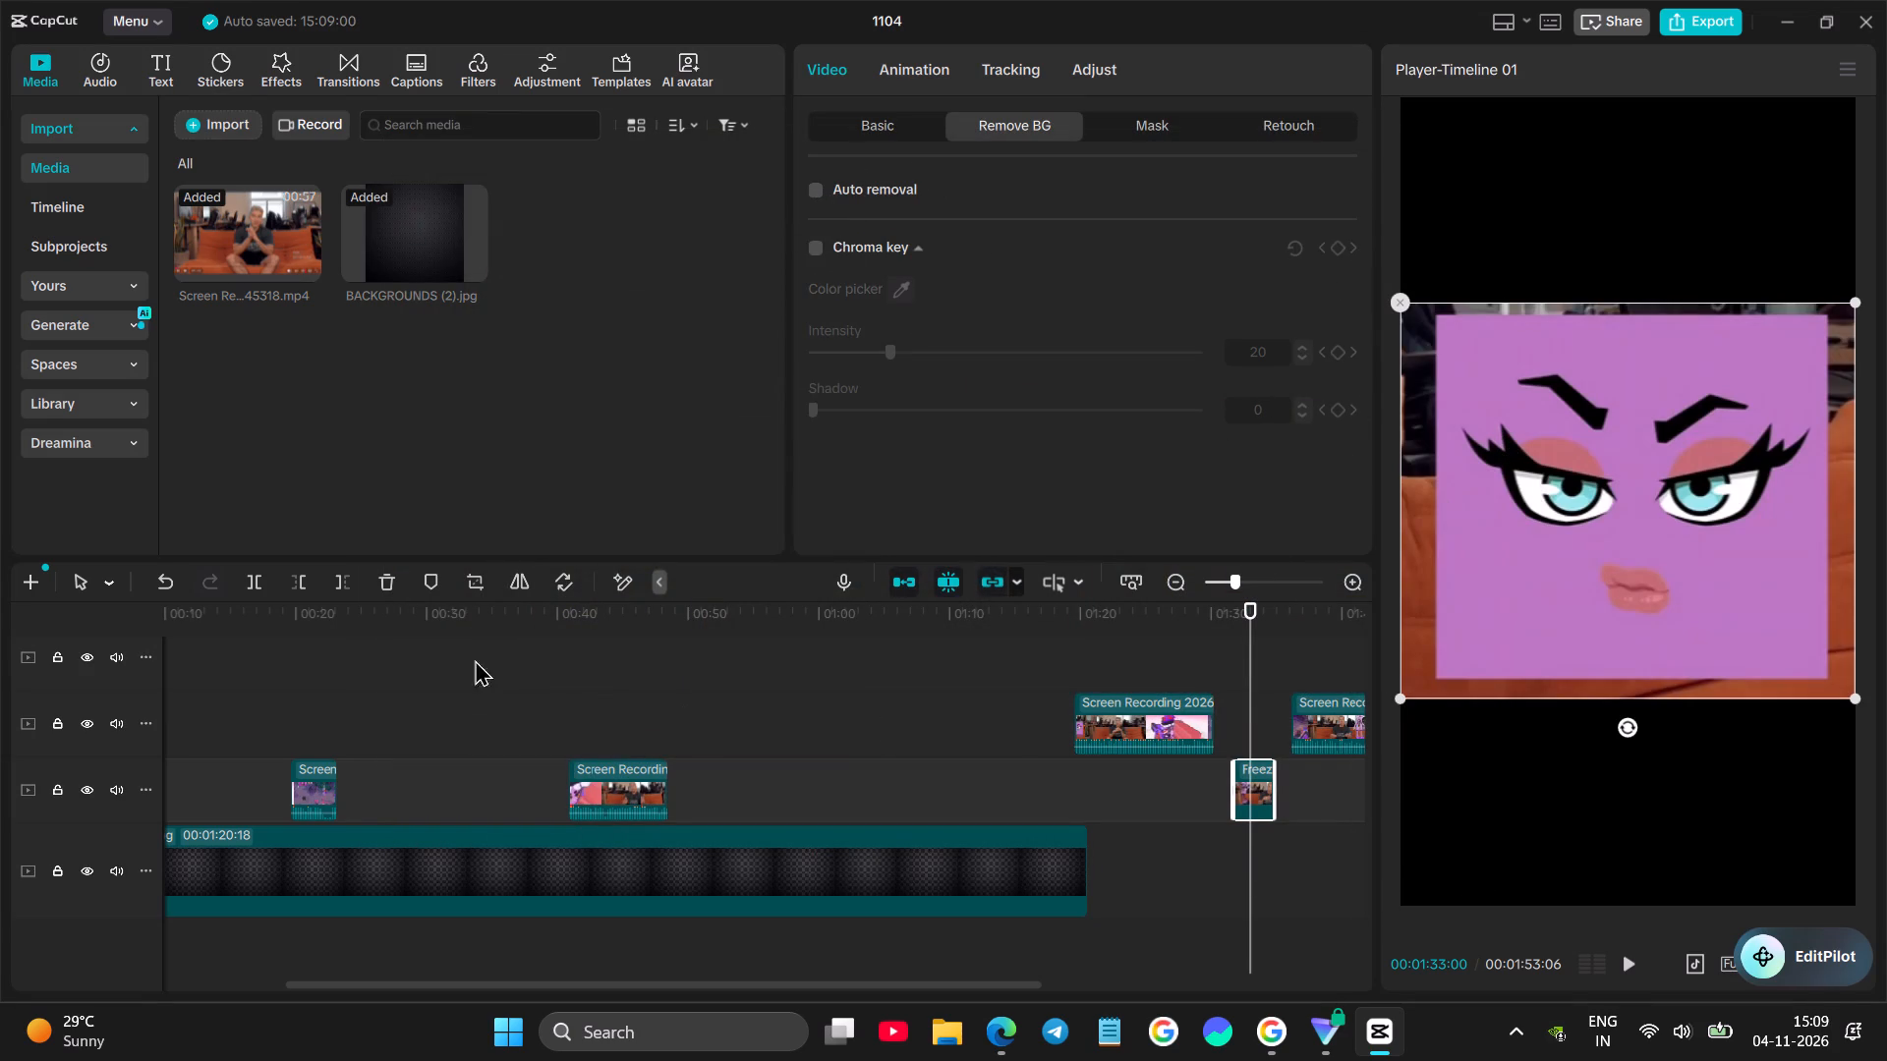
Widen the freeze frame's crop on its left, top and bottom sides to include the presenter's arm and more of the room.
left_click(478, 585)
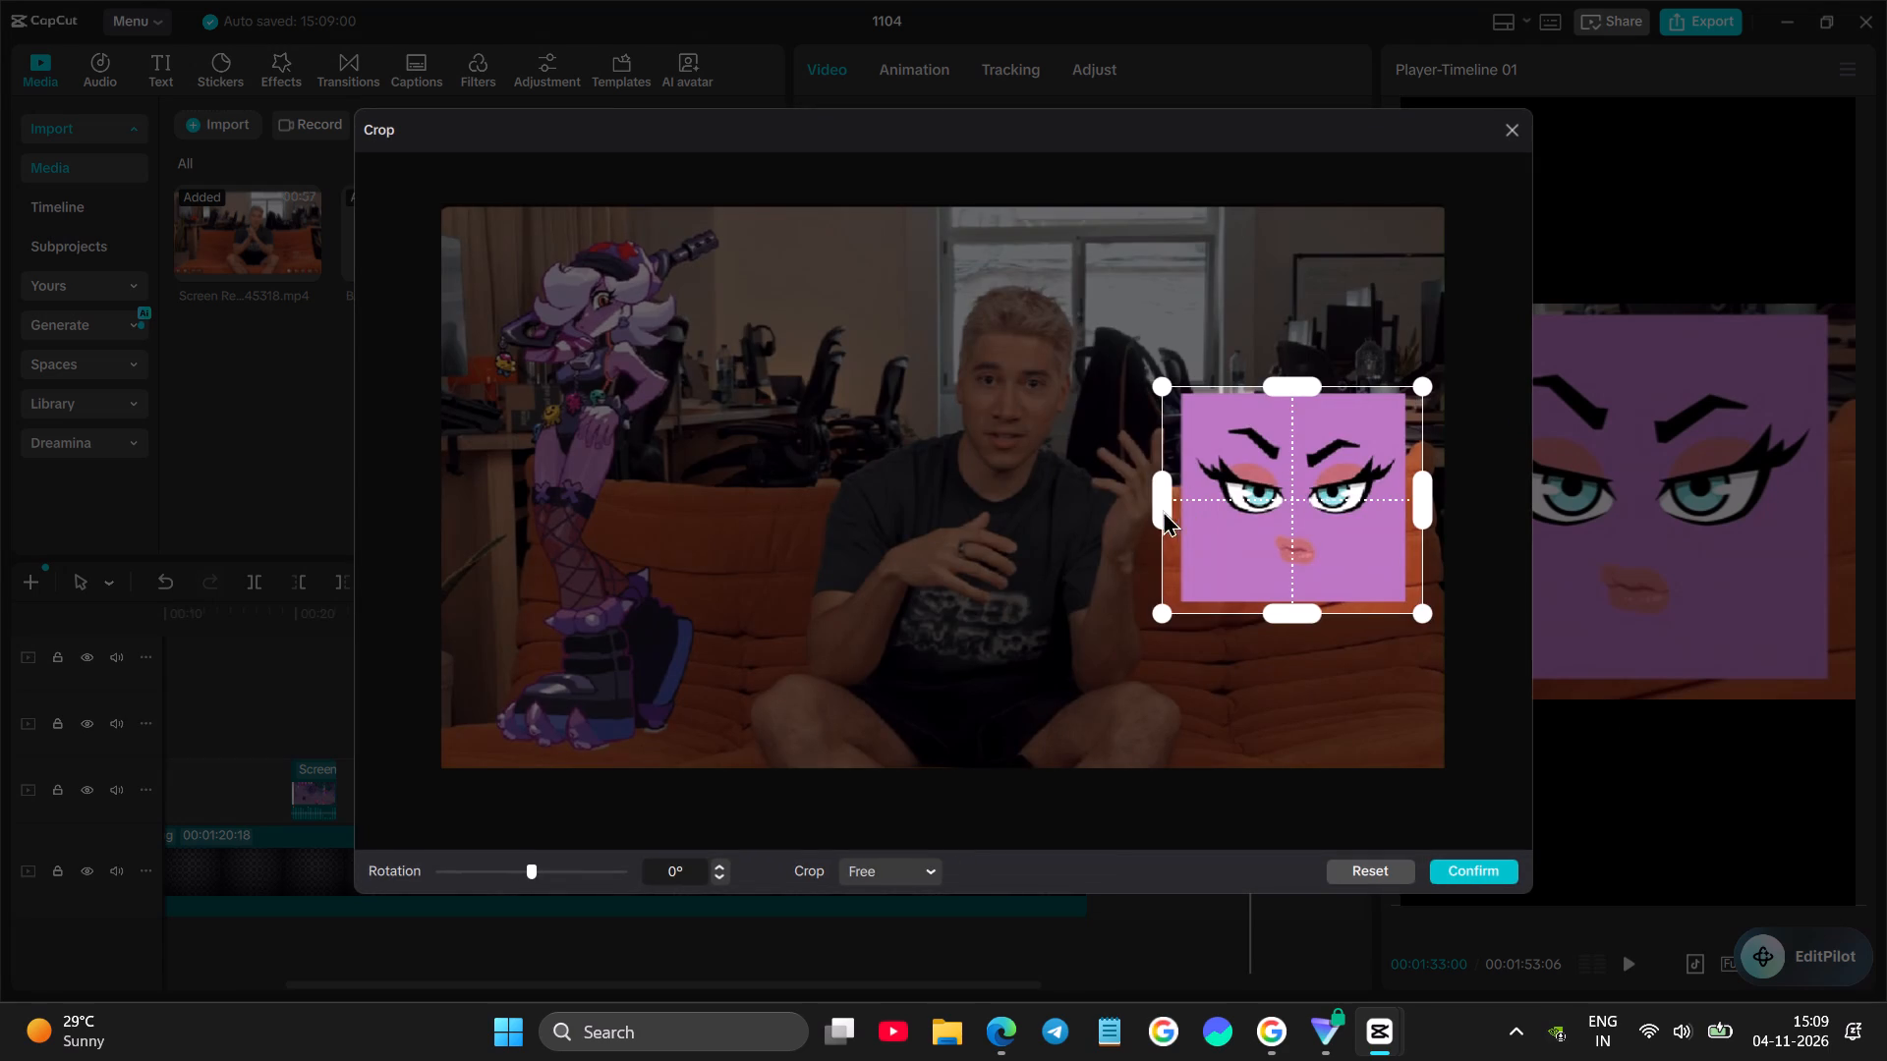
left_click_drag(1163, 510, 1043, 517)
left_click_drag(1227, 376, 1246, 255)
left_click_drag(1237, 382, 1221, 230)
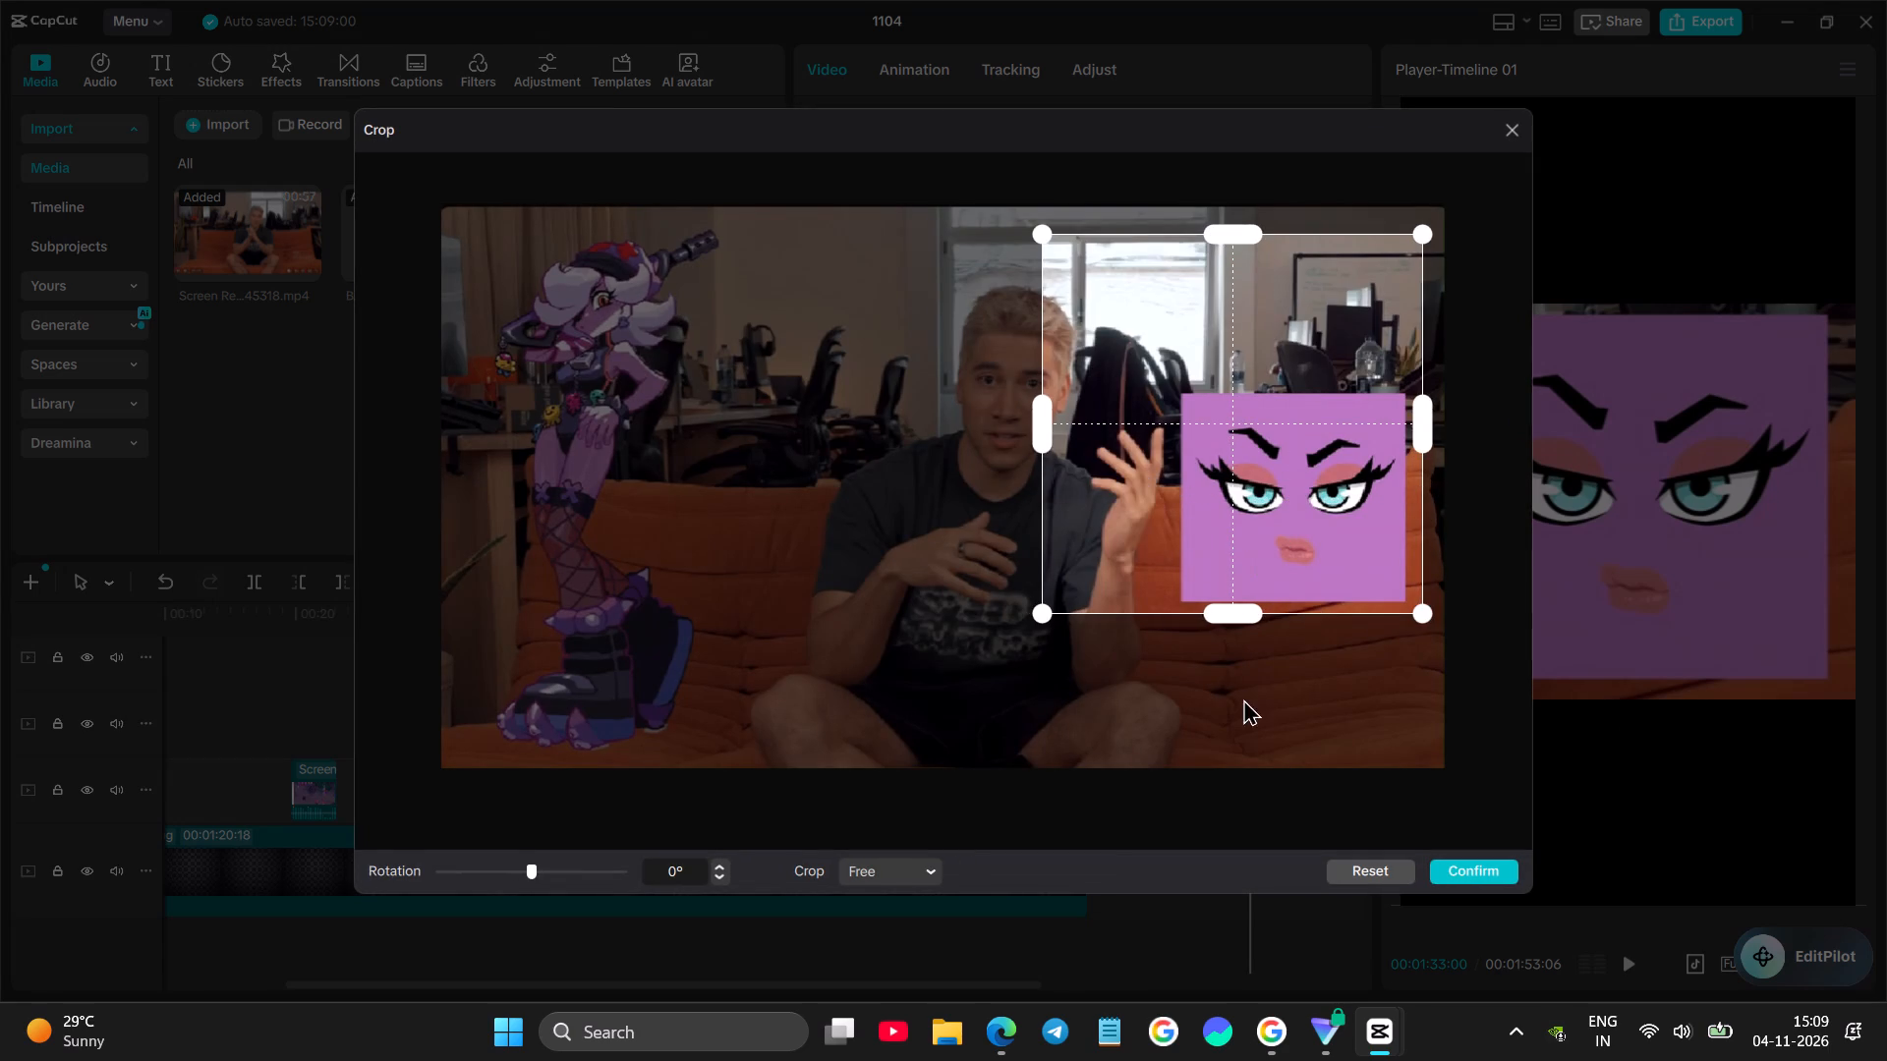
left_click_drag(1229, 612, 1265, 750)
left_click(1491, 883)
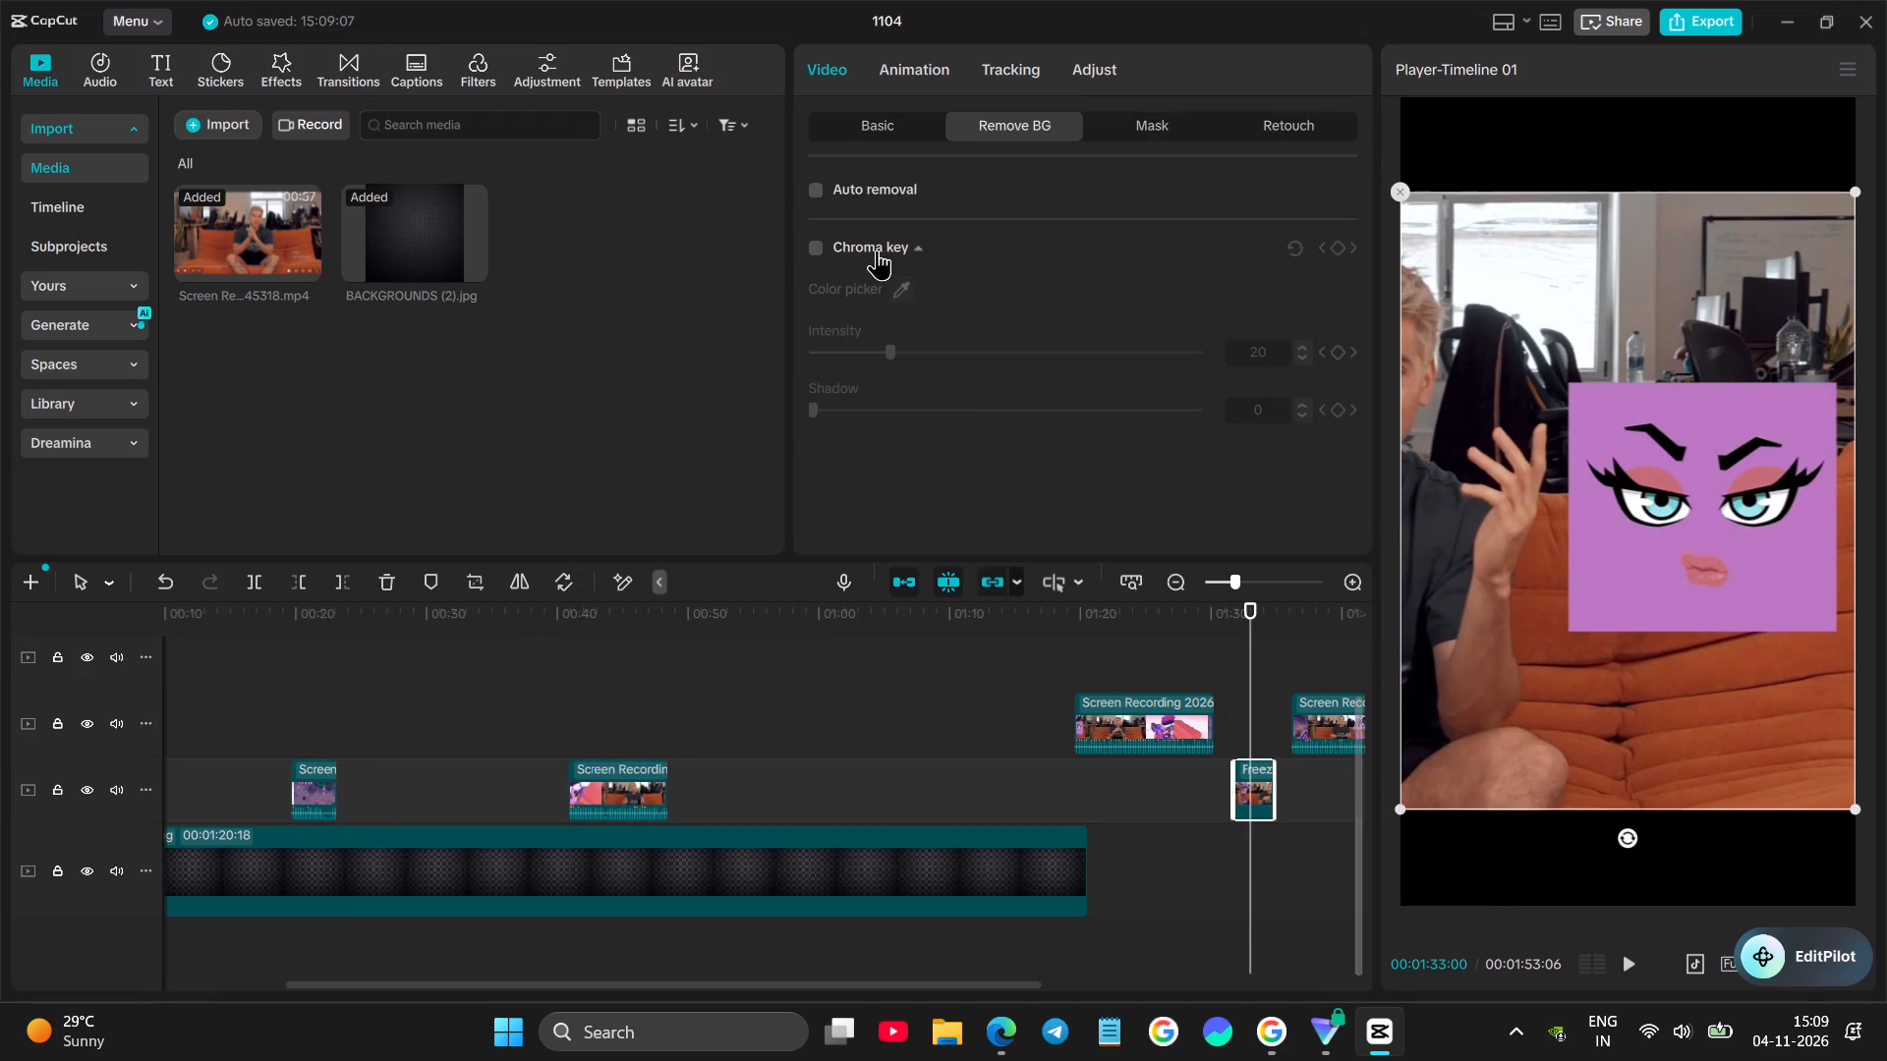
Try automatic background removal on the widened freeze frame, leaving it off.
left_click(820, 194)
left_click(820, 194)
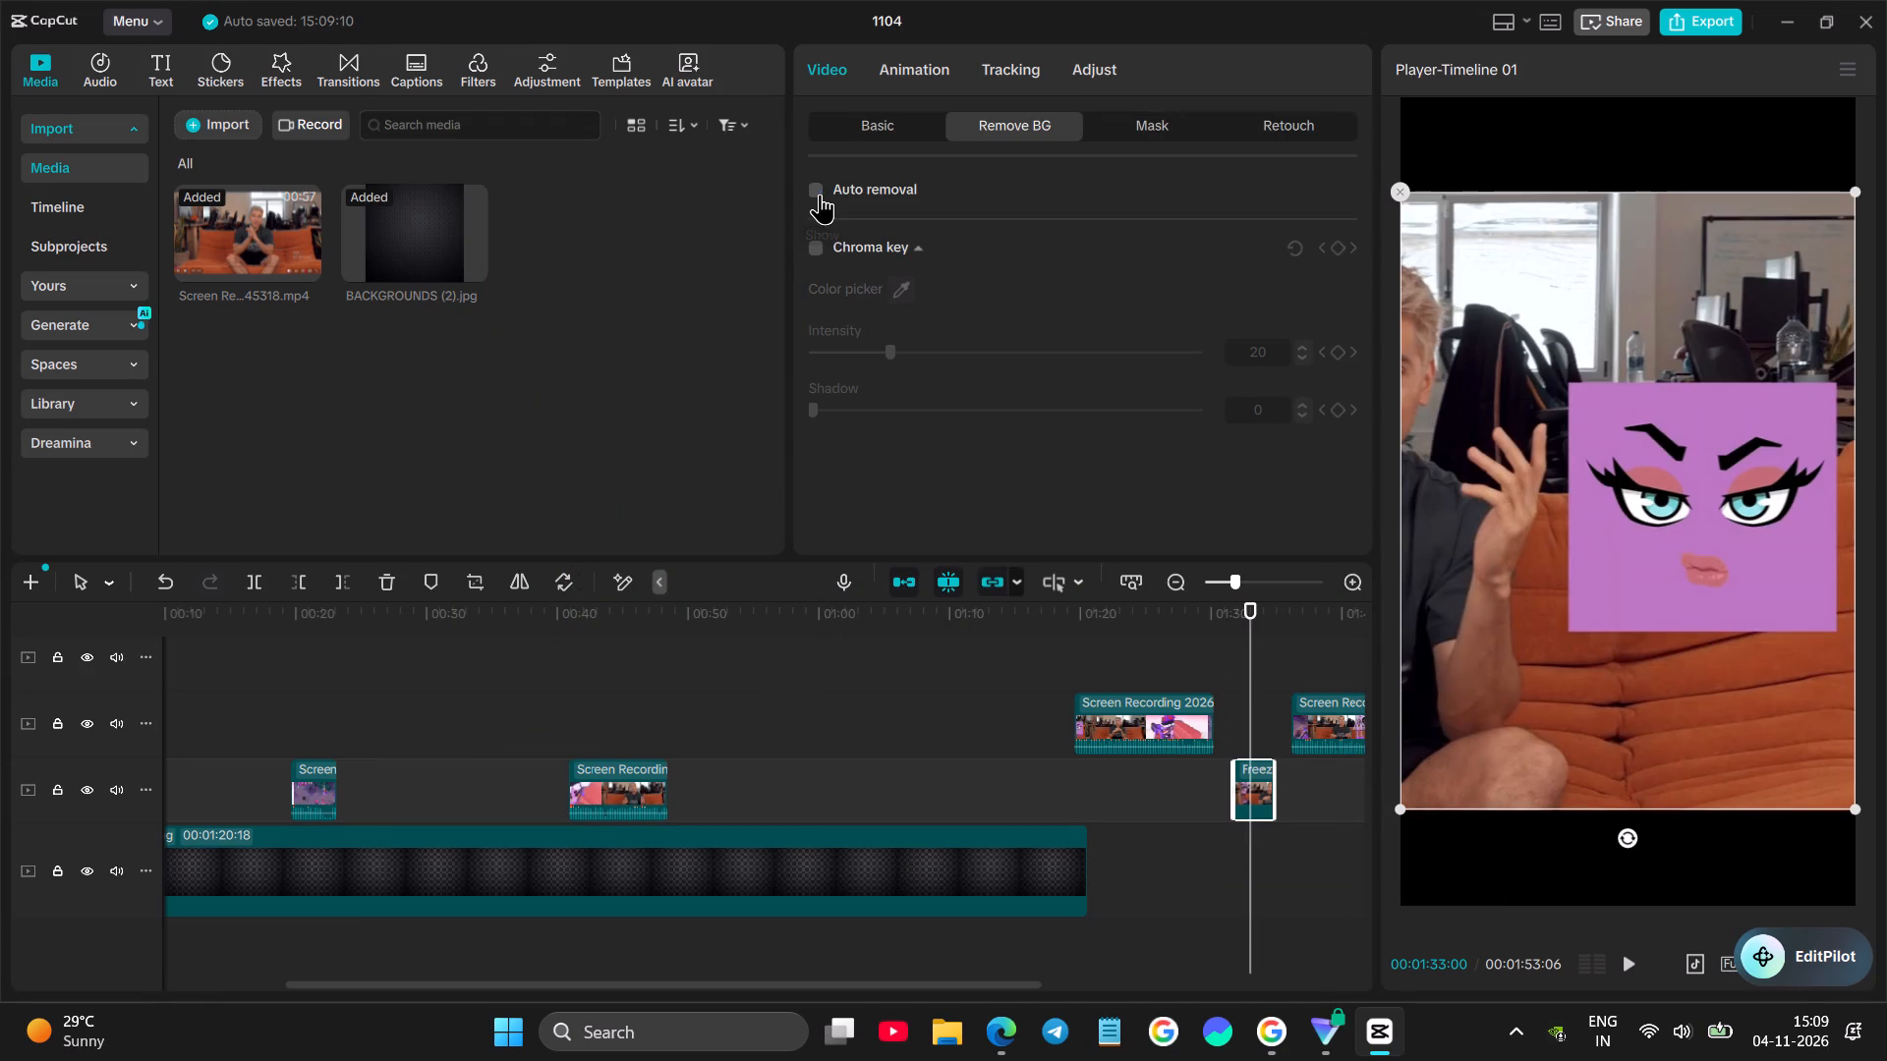
Move the face-square freeze frame to about 5.5 s, on the track directly above the first Screen Recording clip.
left_click(1255, 796)
left_click_drag(1254, 792, 367, 698)
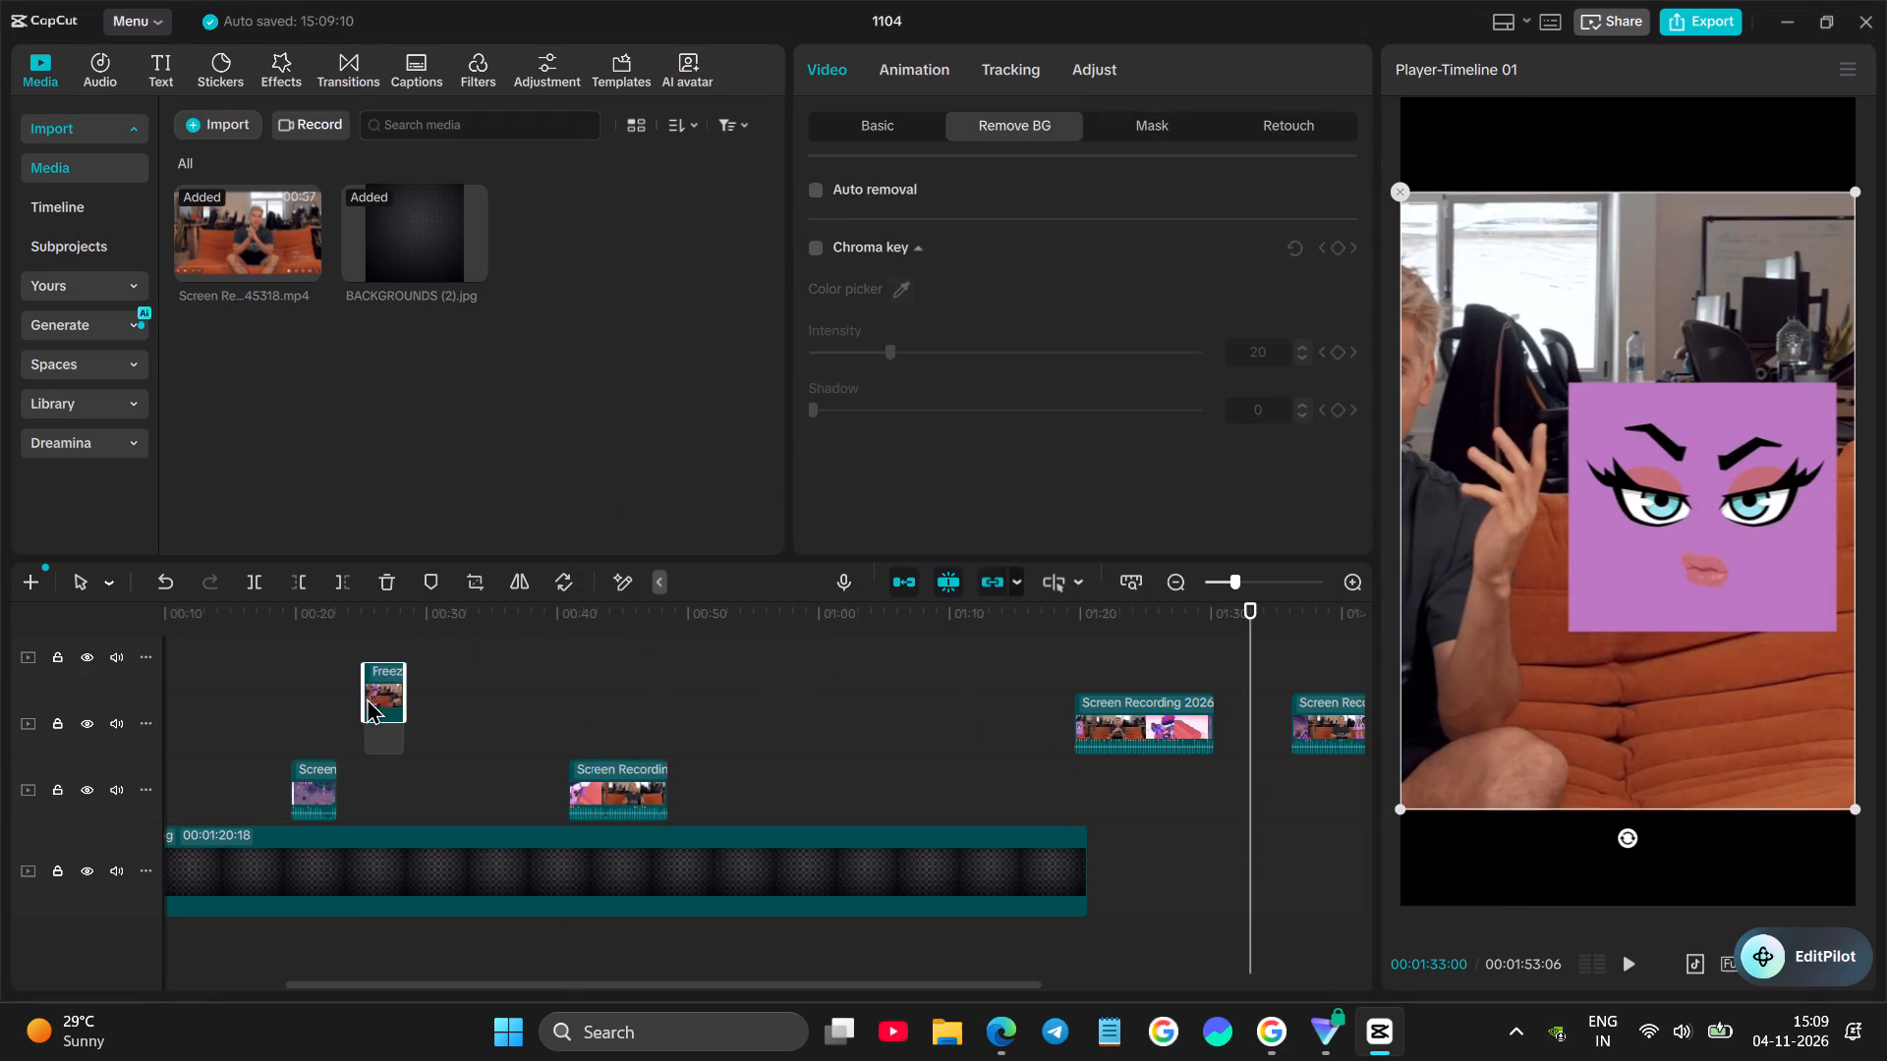
left_click_drag(367, 698, 316, 730)
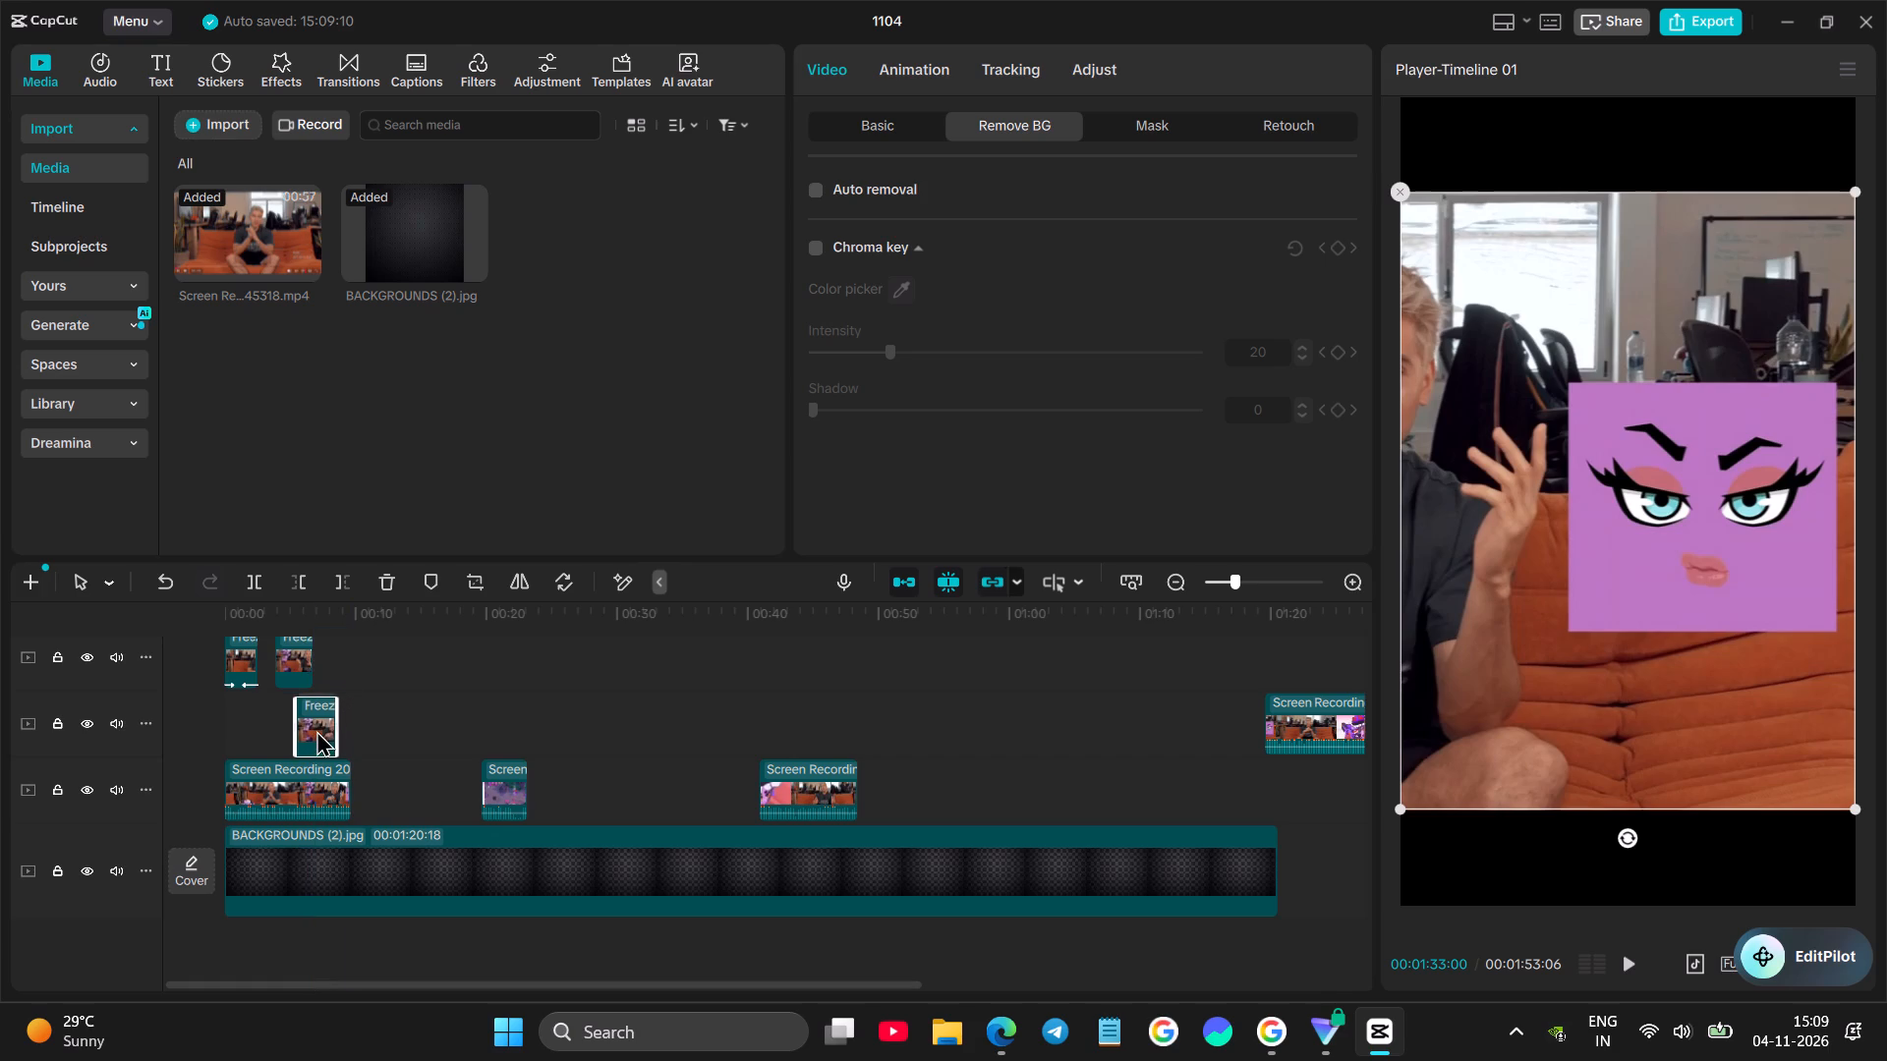
left_click_drag(316, 730, 317, 730)
Crop the face-square freeze frame on all four sides close to the purple square's edges, with free aspect and no rotation.
left_click(471, 588)
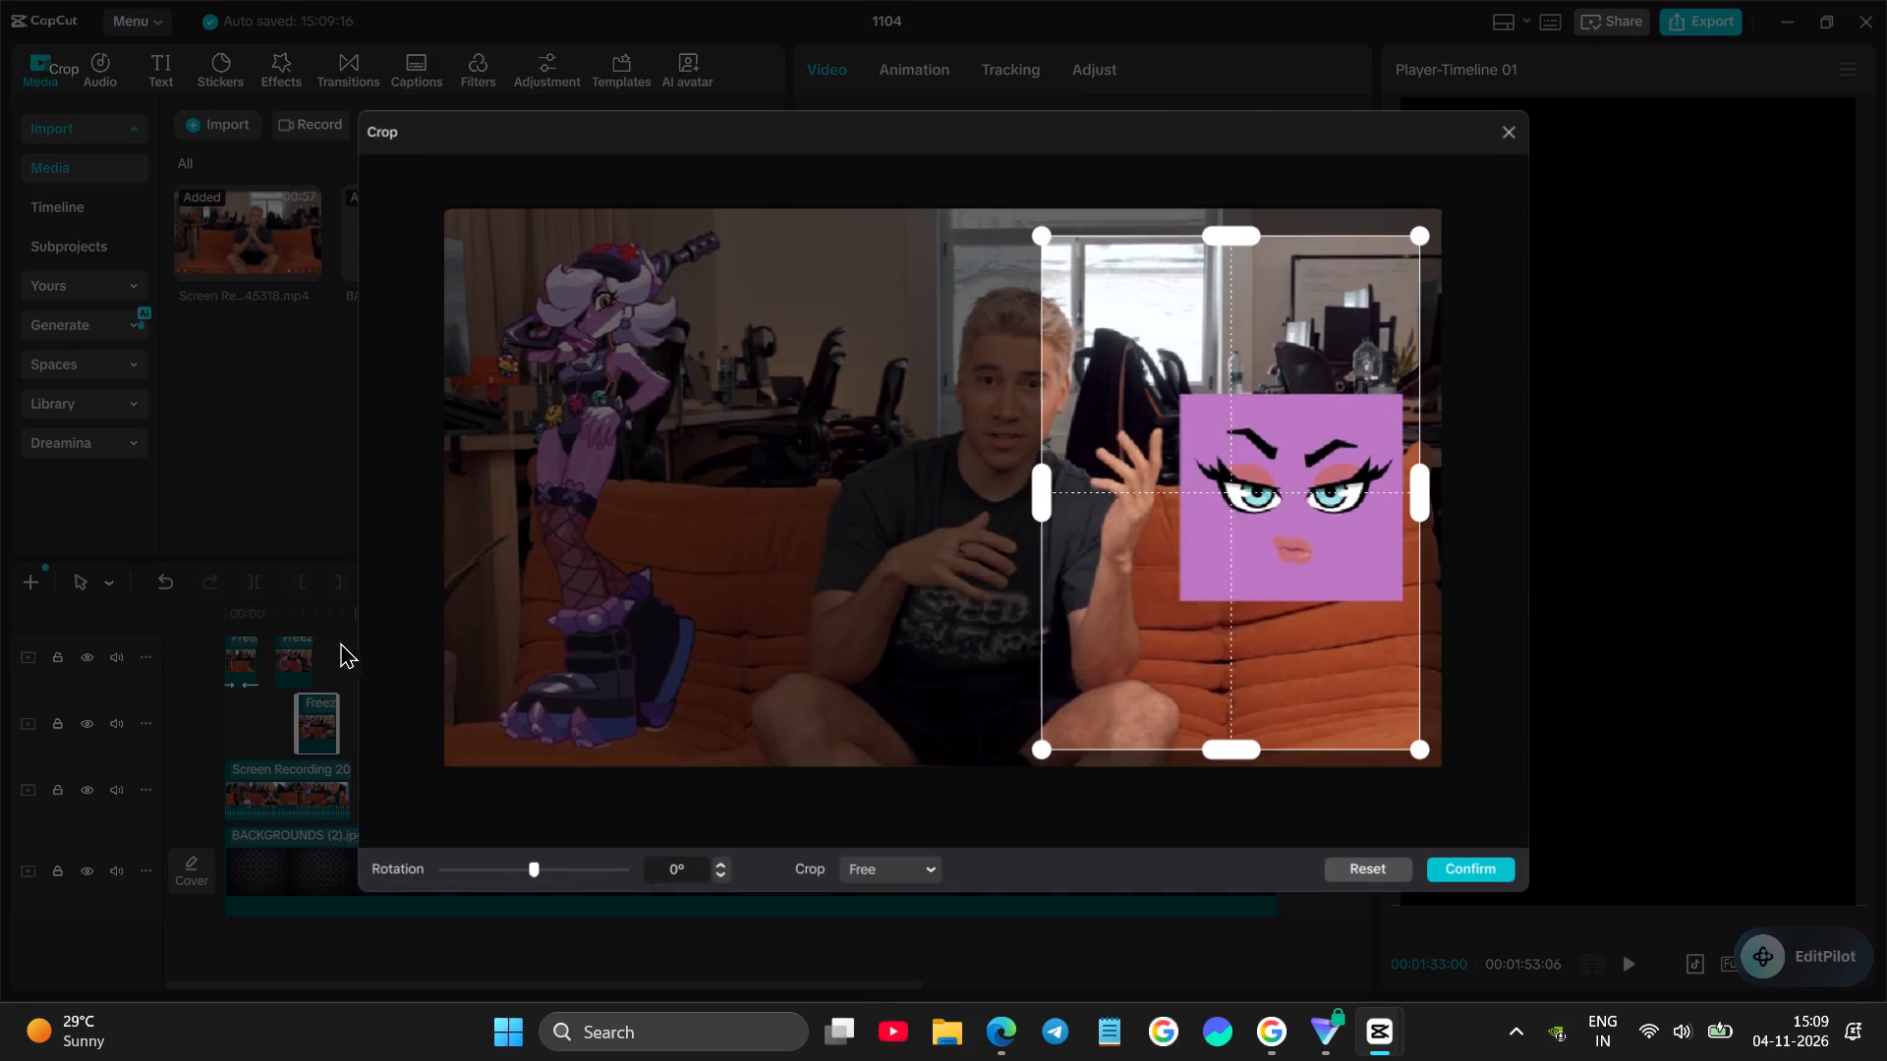
left_click_drag(1215, 739, 1216, 611)
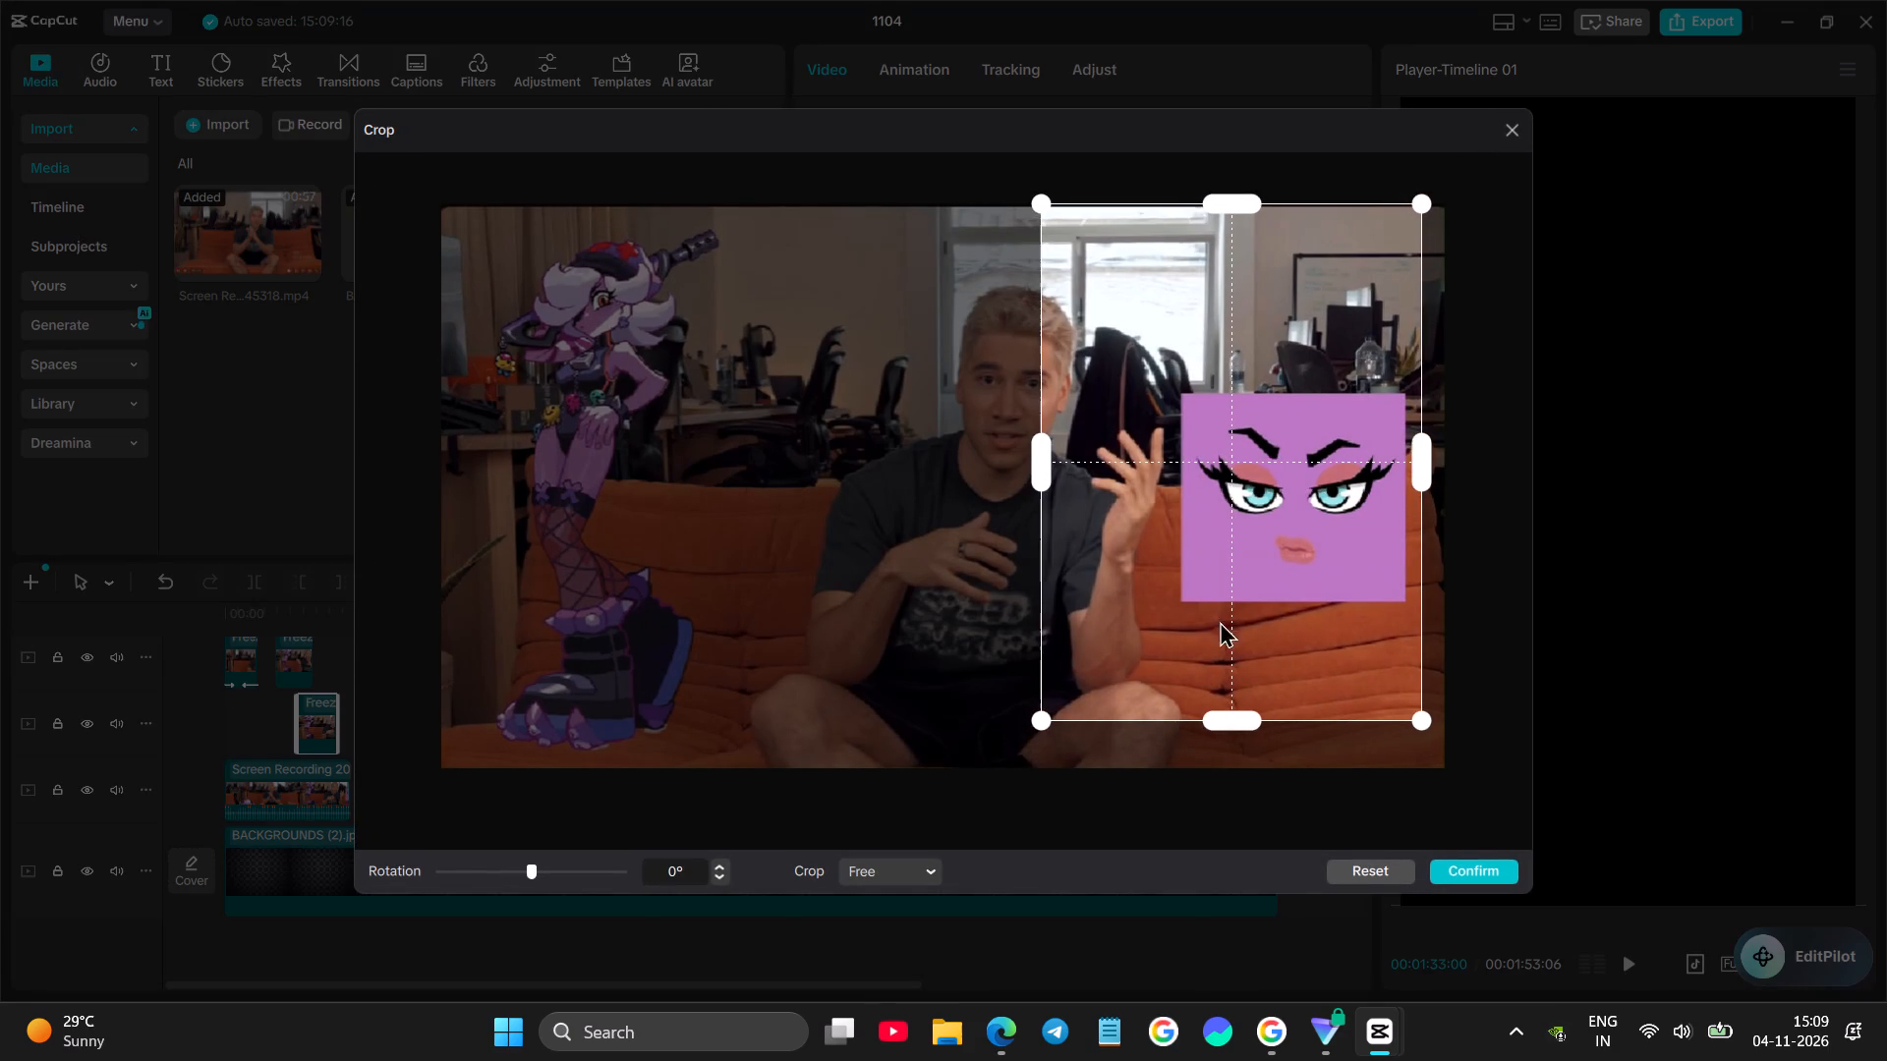
left_click_drag(1230, 729, 1248, 611)
left_click_drag(1234, 465, 1245, 509)
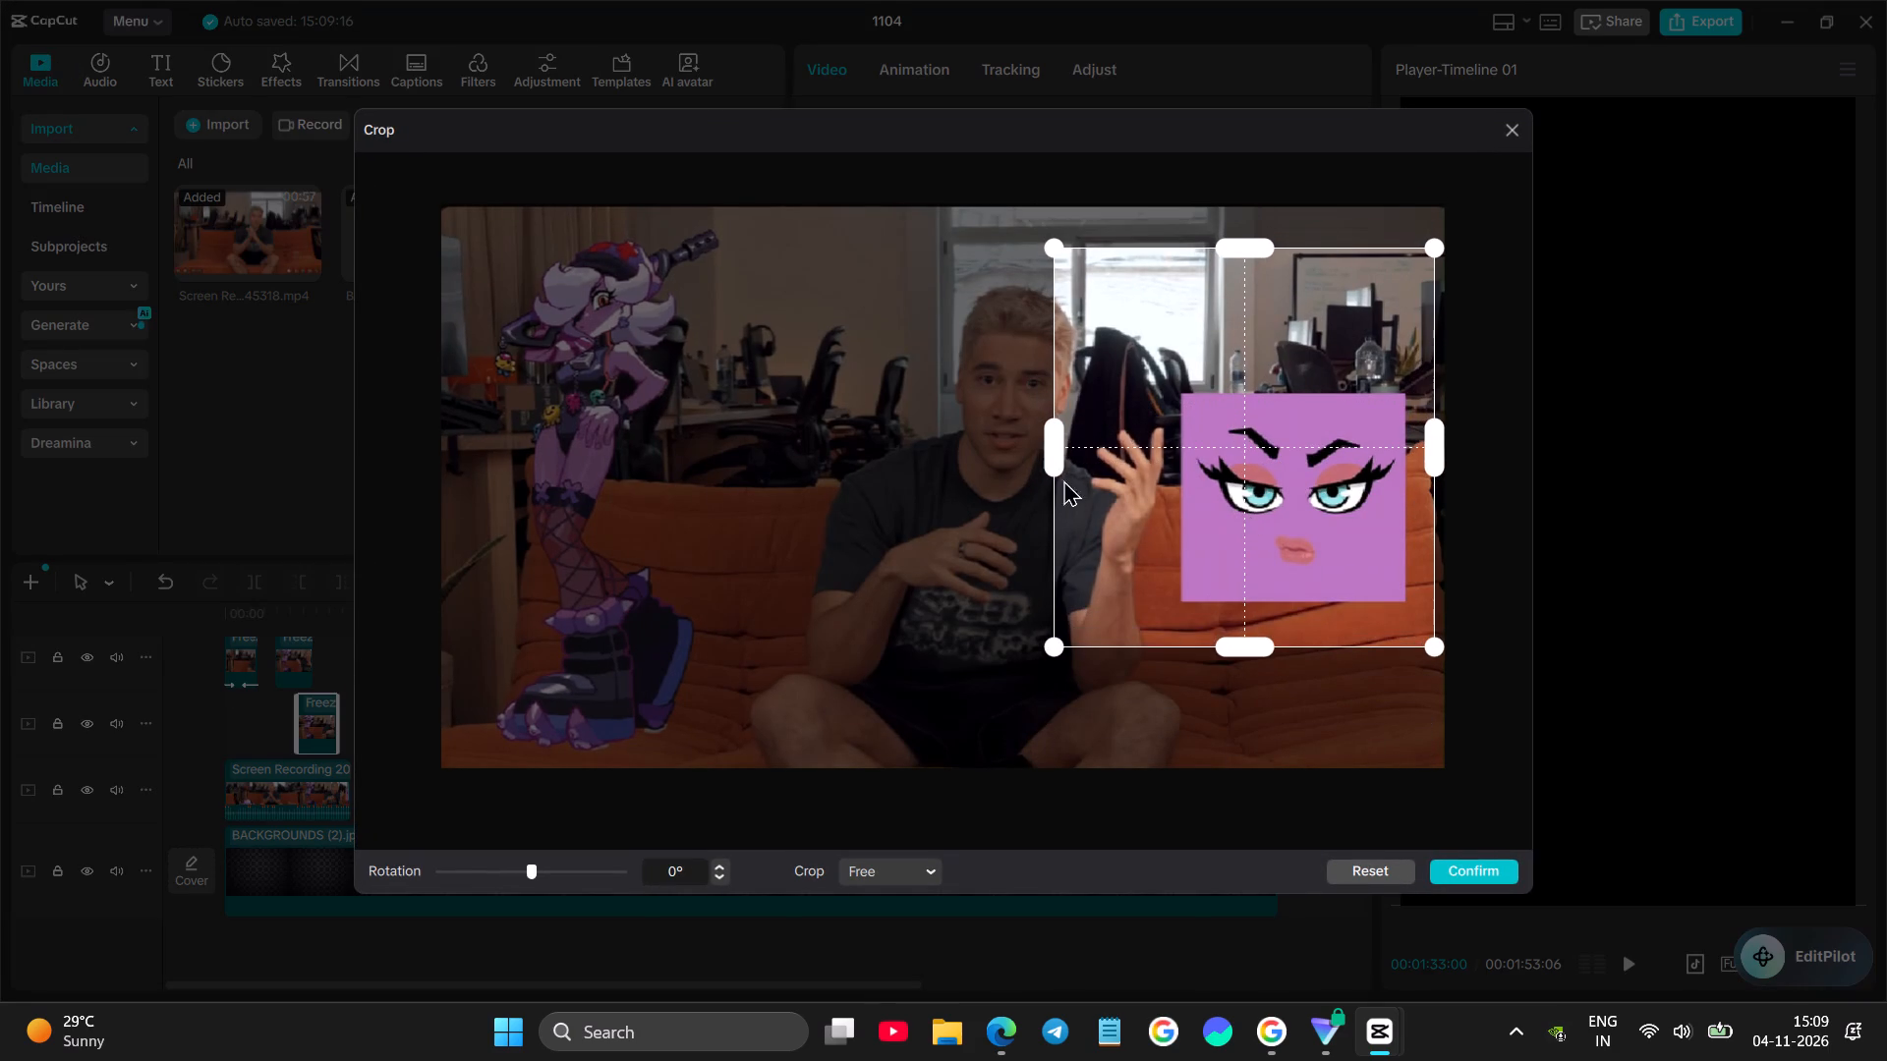
left_click_drag(1052, 456, 1175, 415)
left_click_drag(1301, 242, 1329, 373)
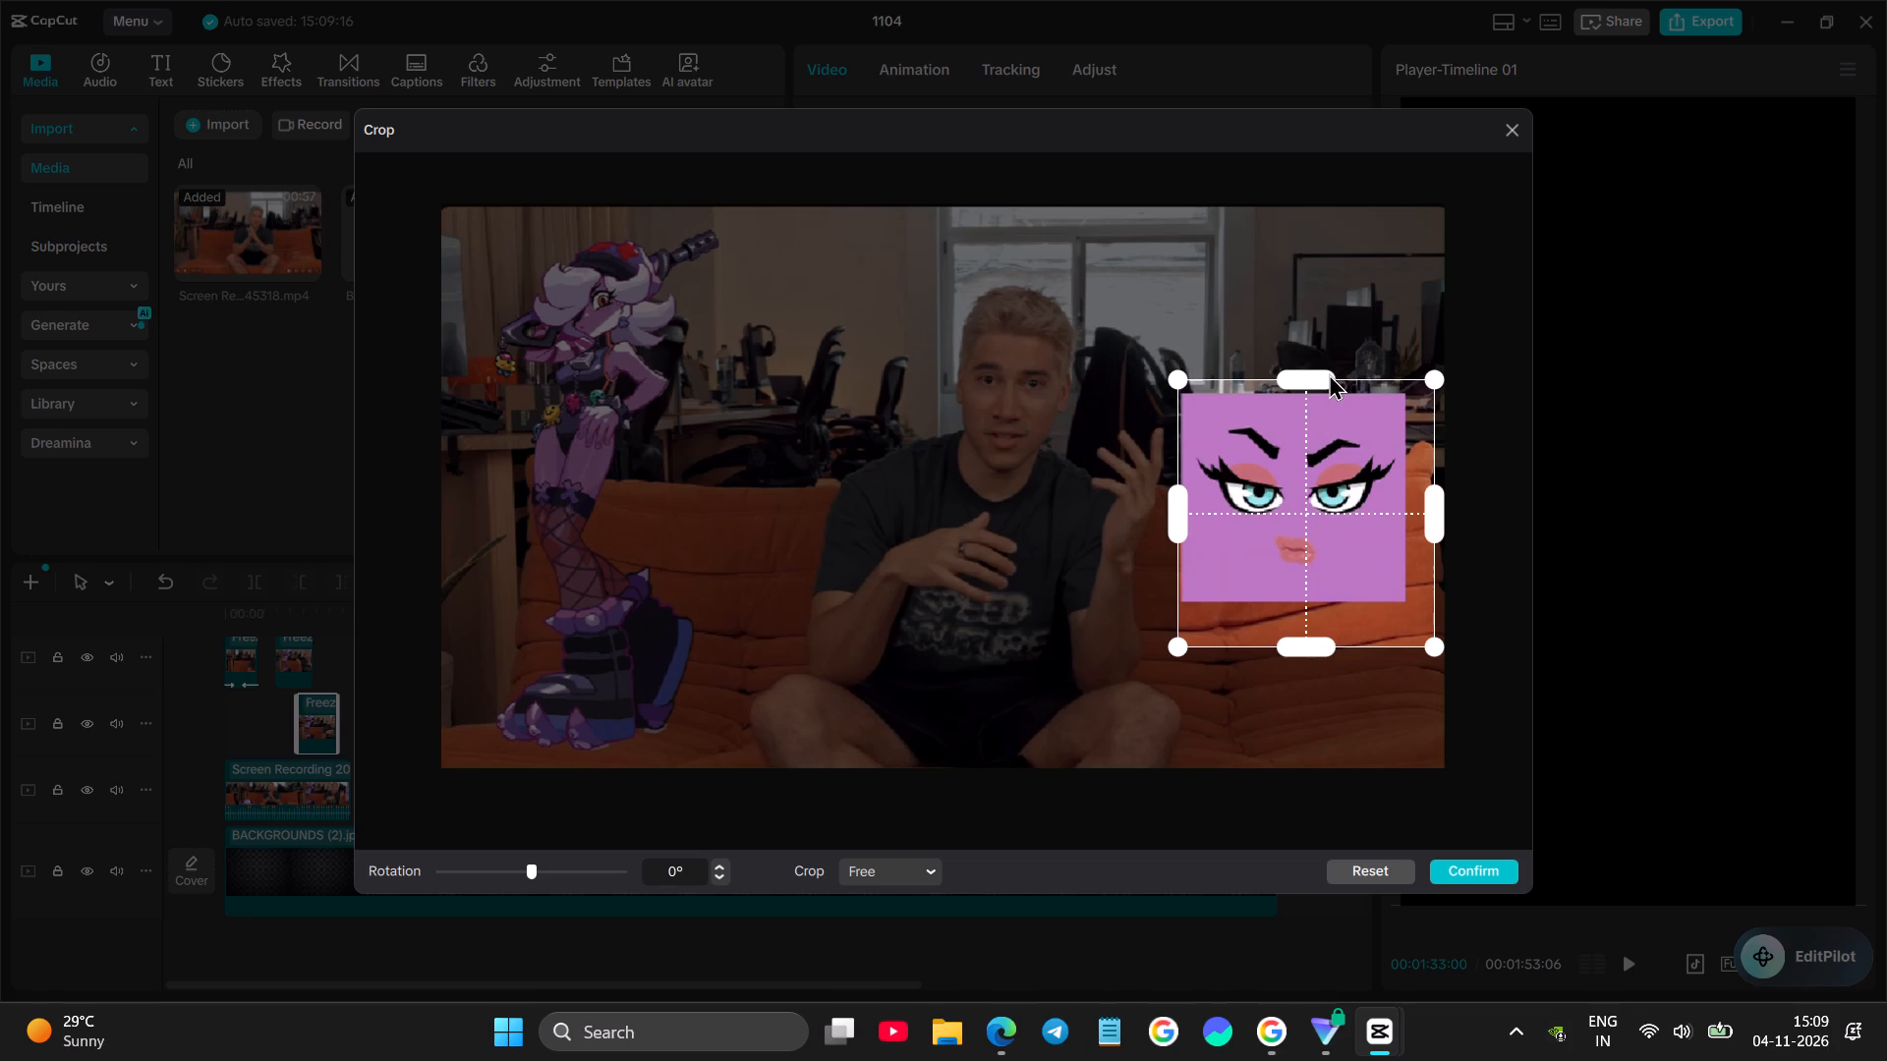
left_click_drag(1329, 373, 1329, 384)
left_click_drag(1436, 525, 1411, 533)
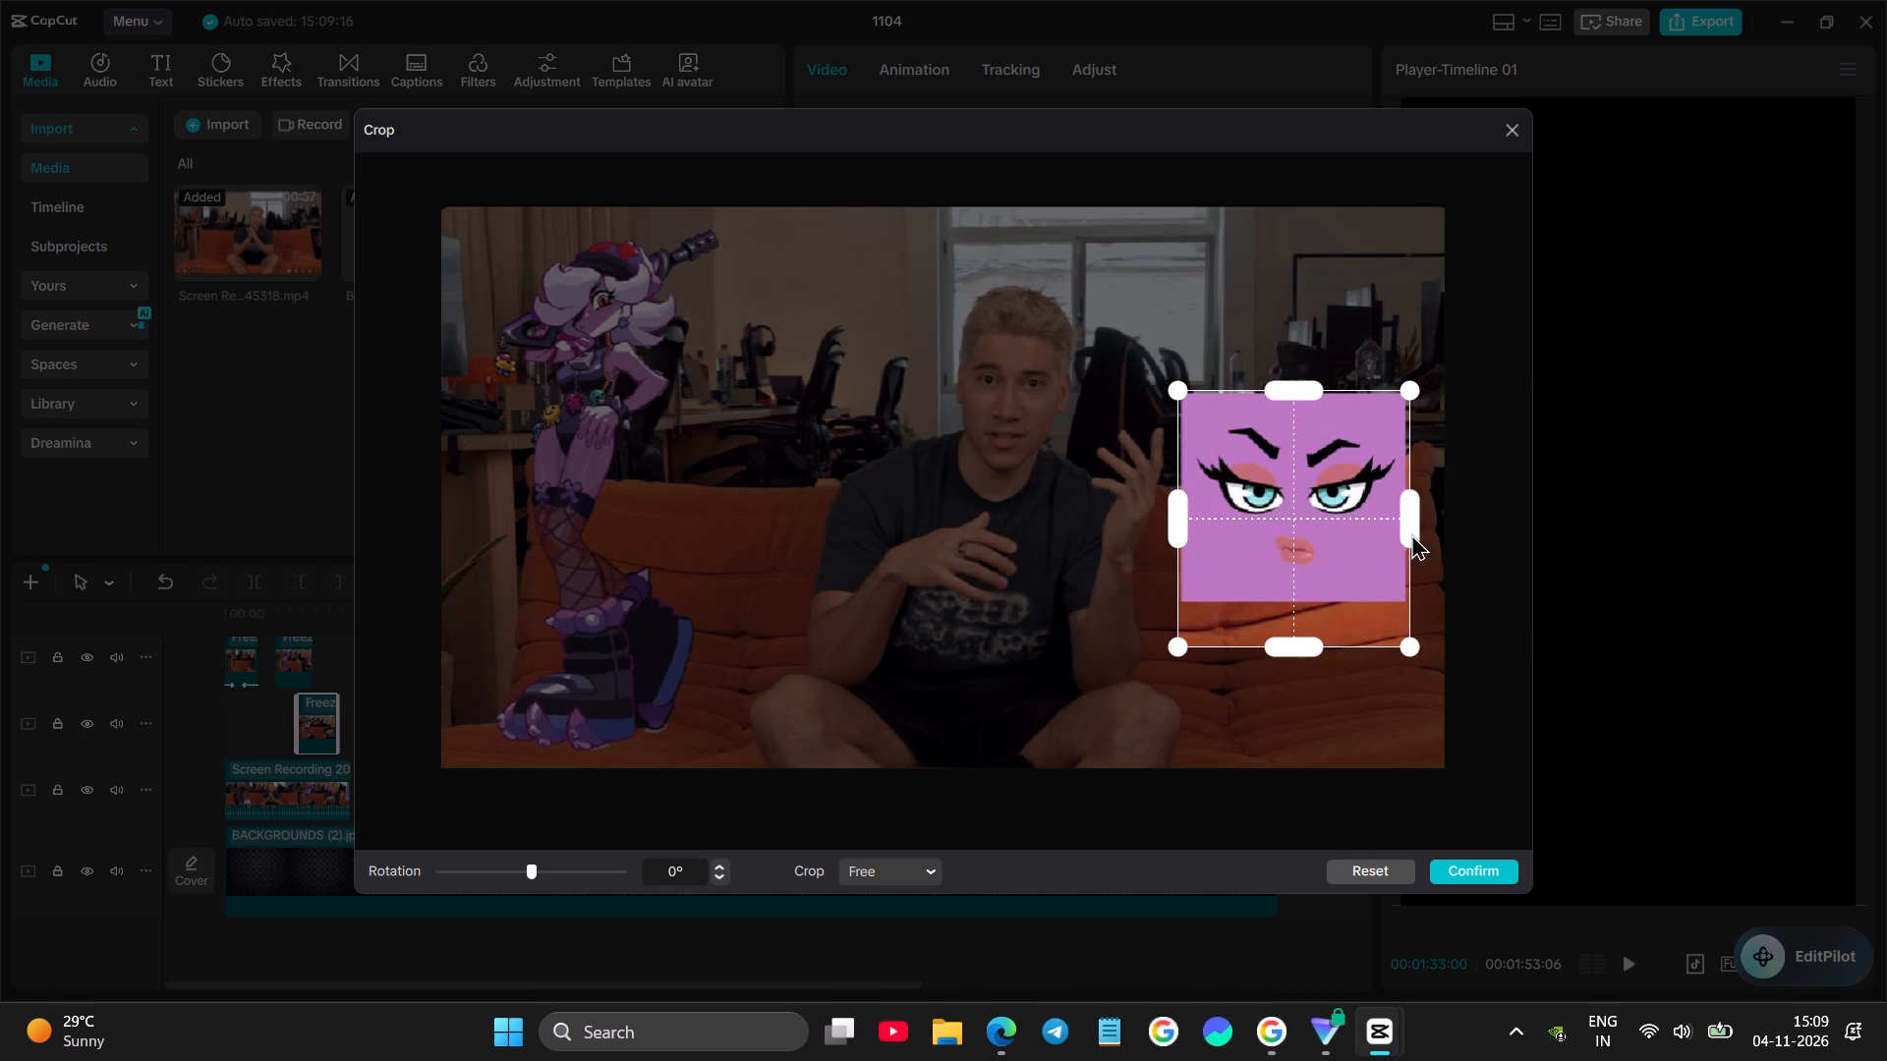
left_click_drag(1411, 533, 1409, 534)
left_click_drag(1303, 651, 1303, 608)
left_click(1476, 866)
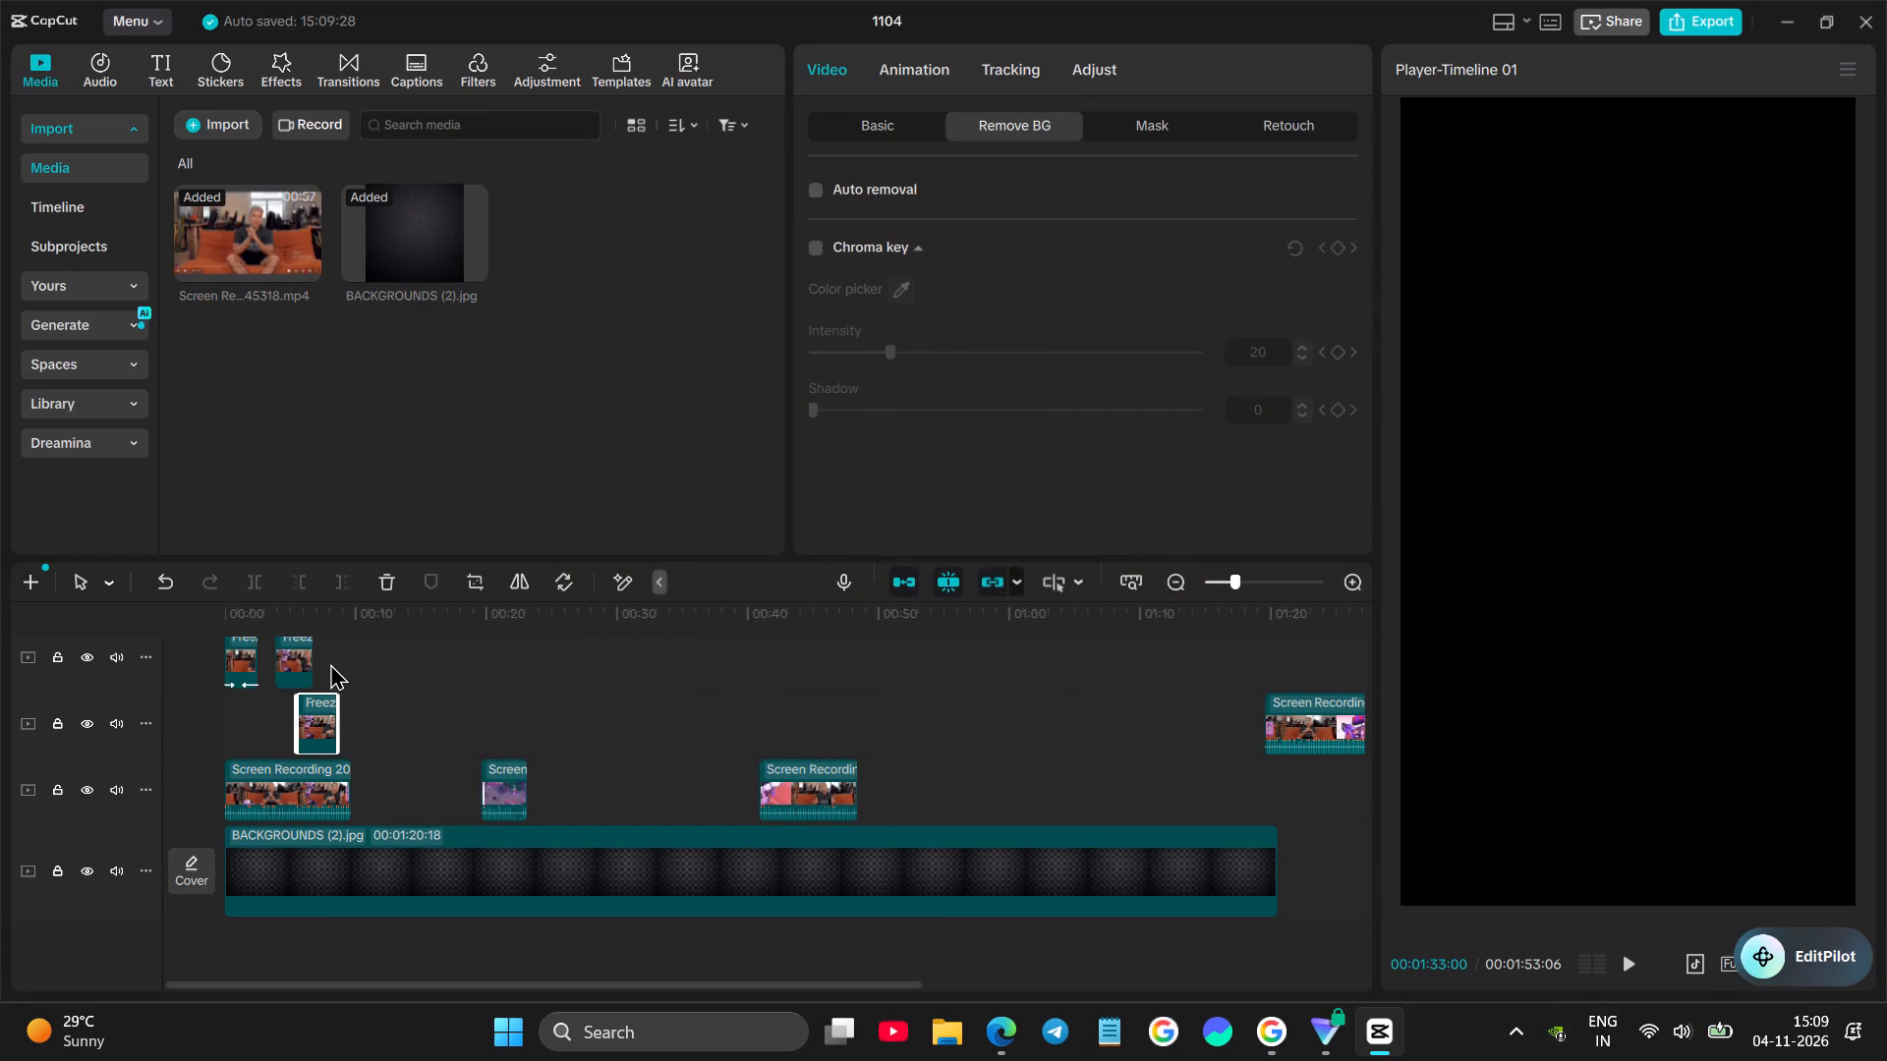
With the playhead at 00:00:07:21, shrink the face-square freeze frame to about half size and place it in the frame's lower-right corner.
left_click(324, 659)
left_click(329, 721)
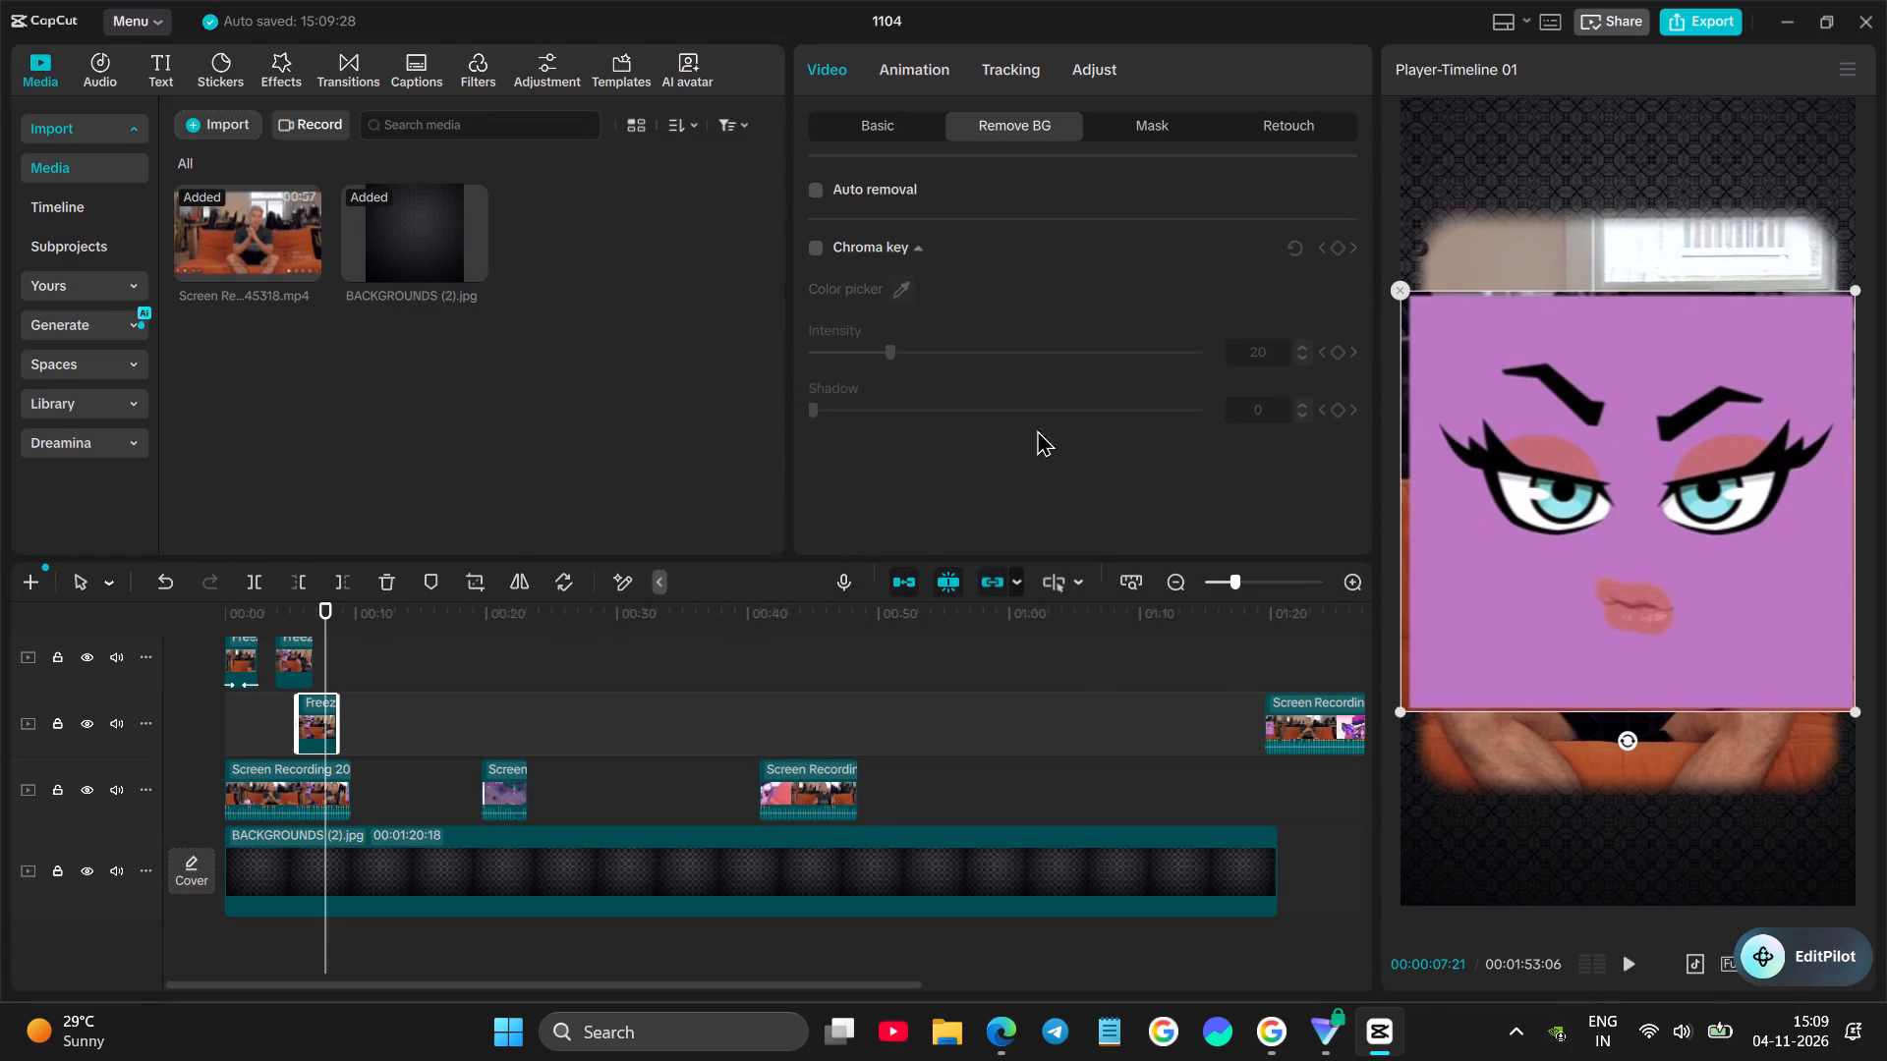
left_click(291, 717)
left_click_drag(1858, 285, 1737, 470)
left_click_drag(1690, 521, 1723, 740)
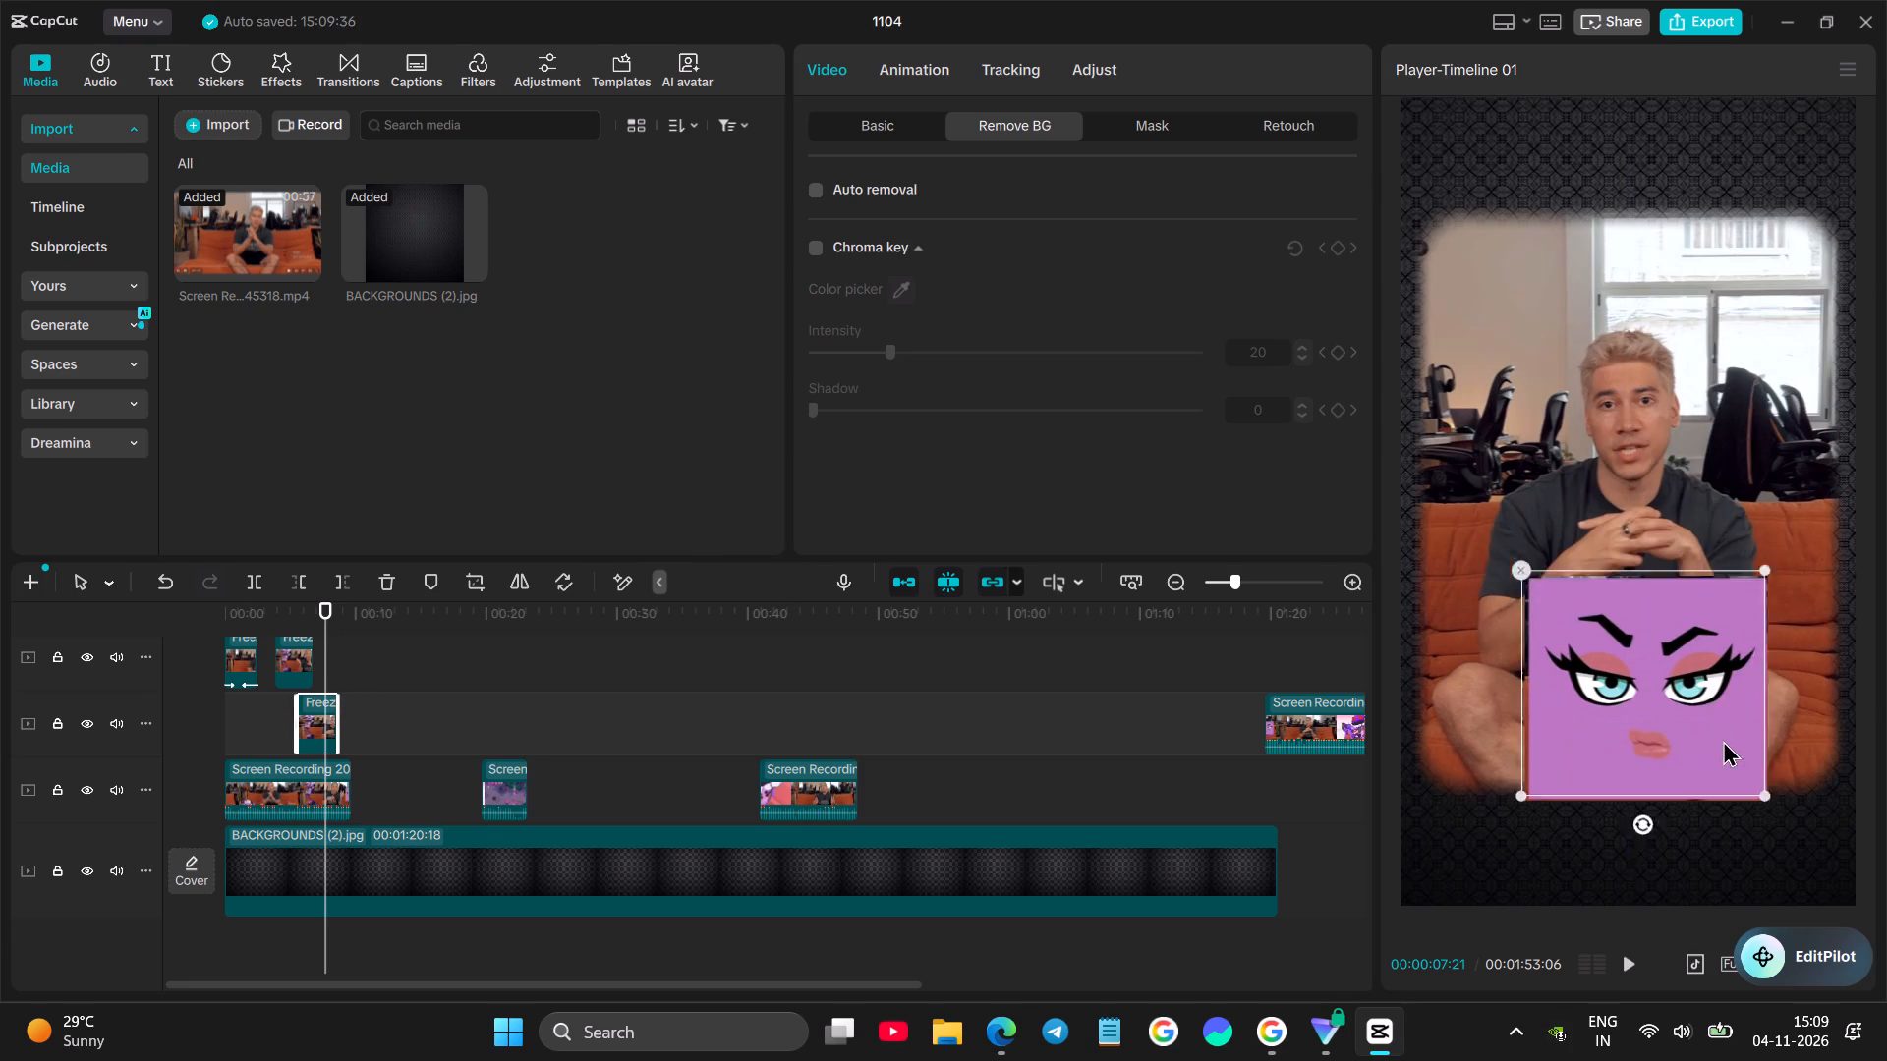
left_click_drag(1723, 740, 1791, 809)
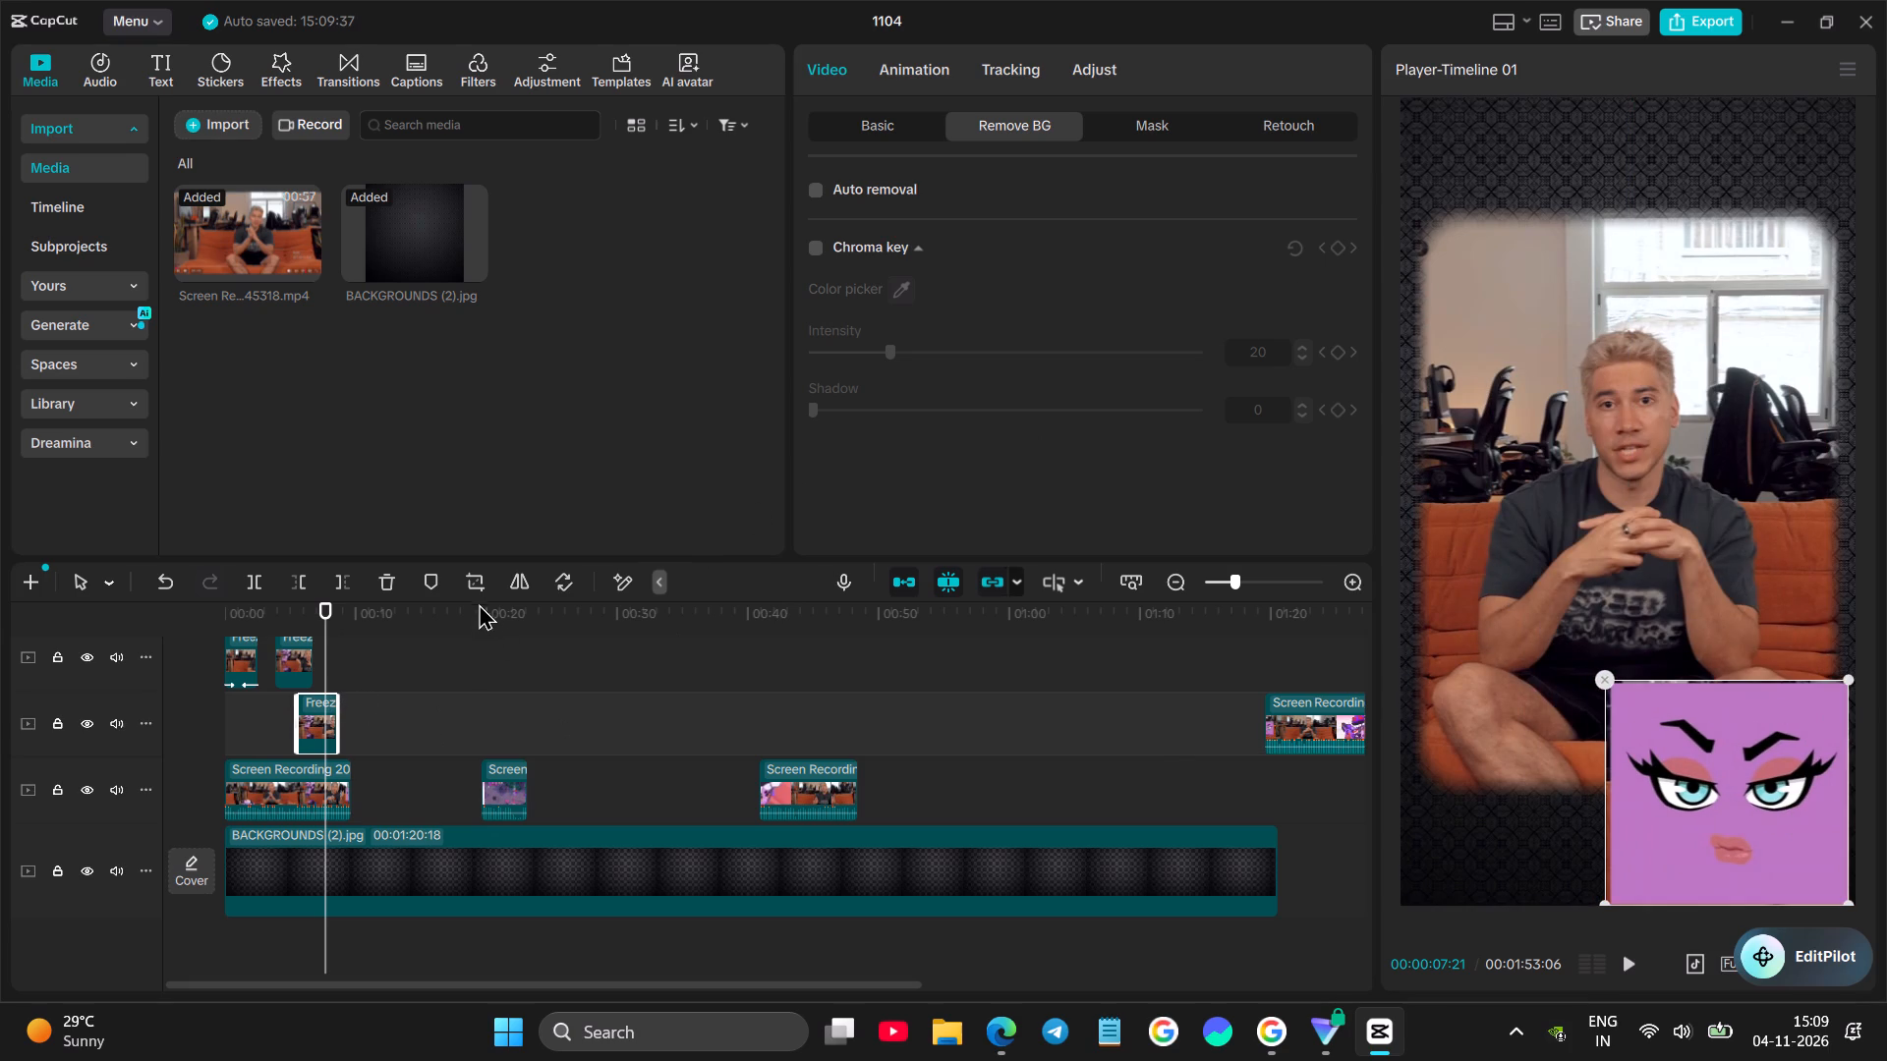
Fine-trim the face-square freeze frame's crop to remove the thin strips of room around the purple square.
double_click(476, 598)
left_click(1178, 508)
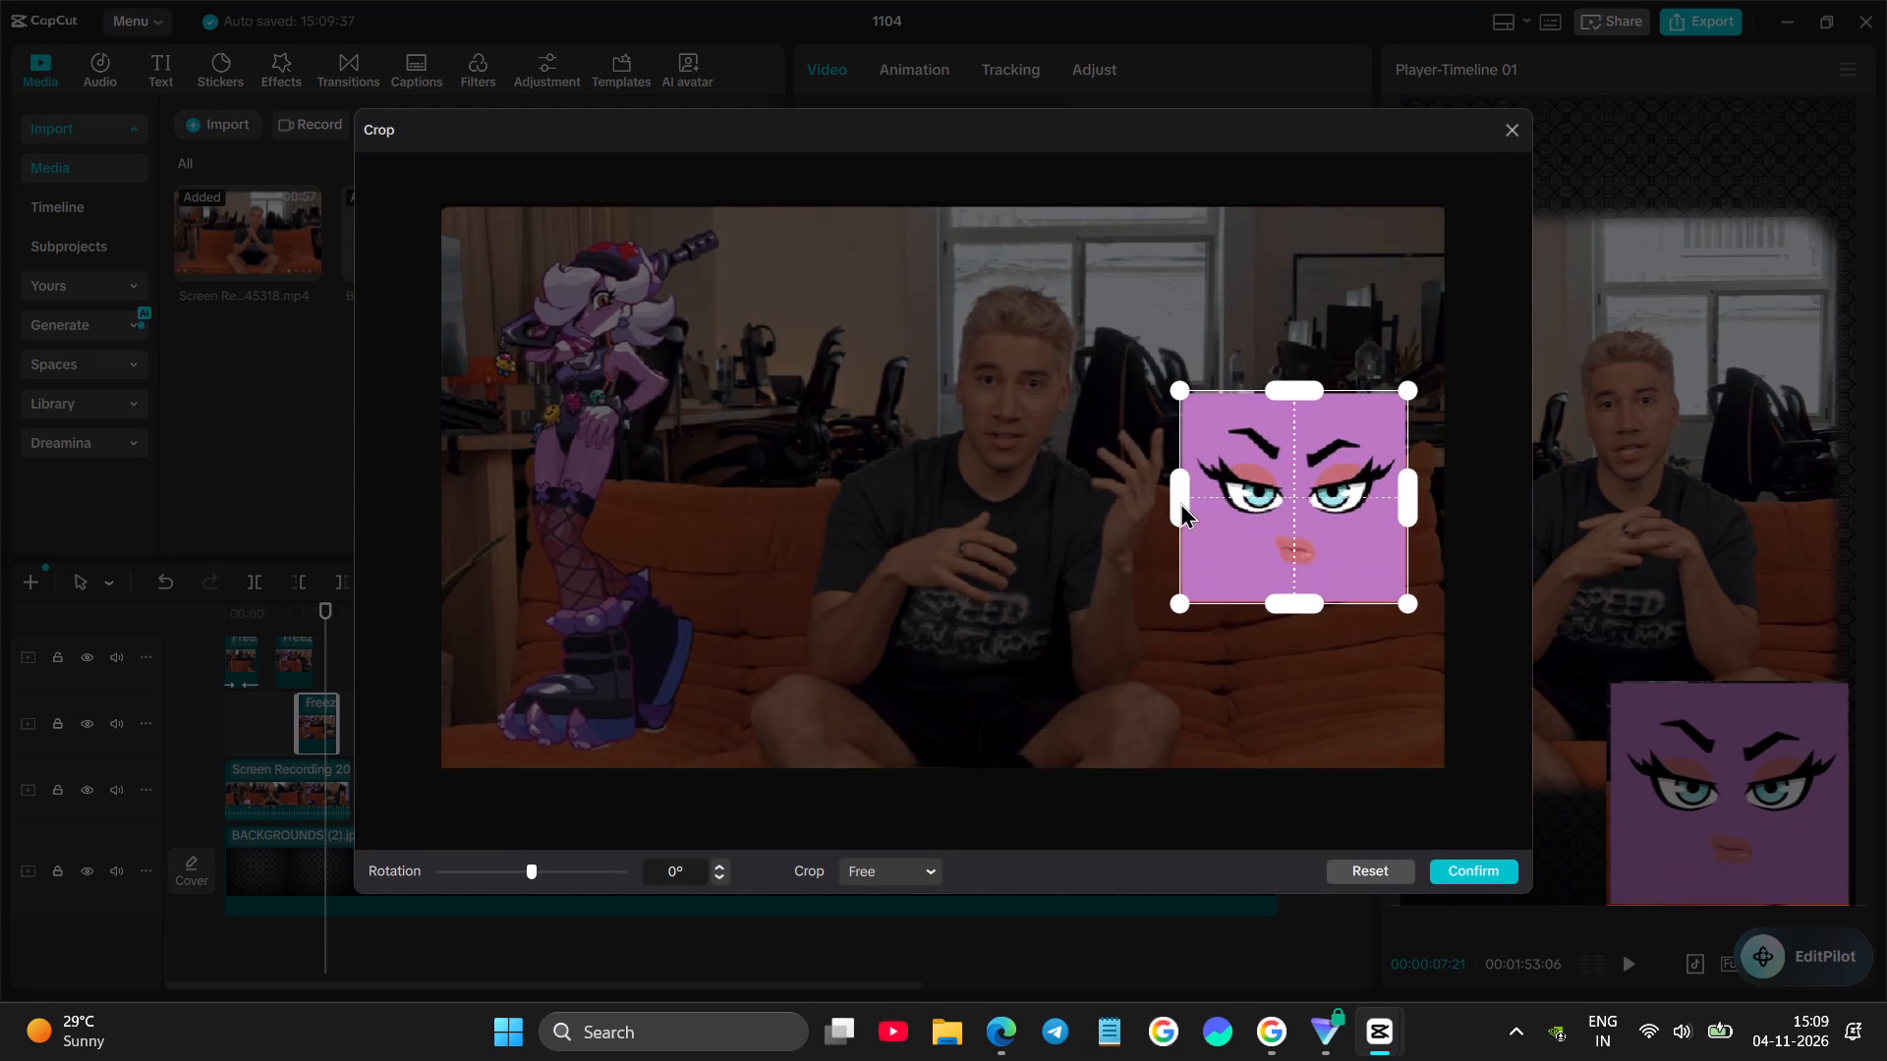
left_click(1304, 395)
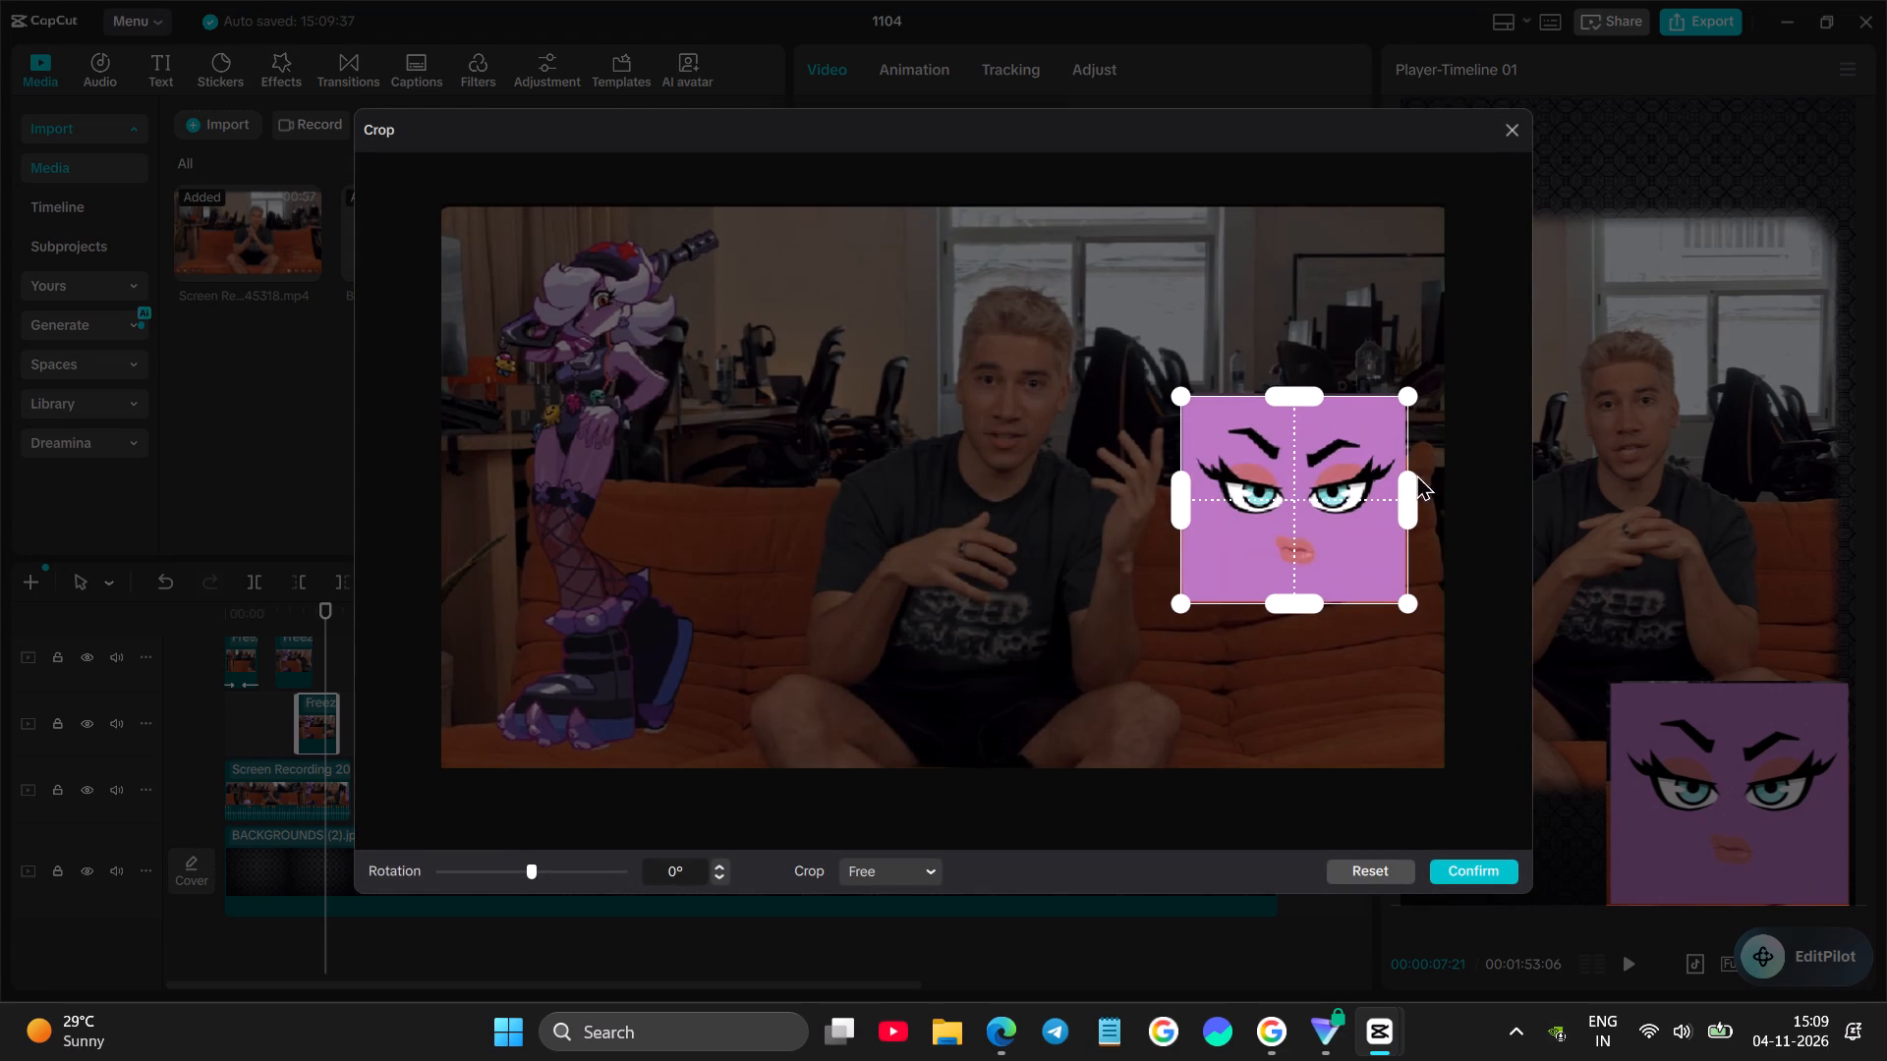
left_click(1415, 484)
left_click(1480, 863)
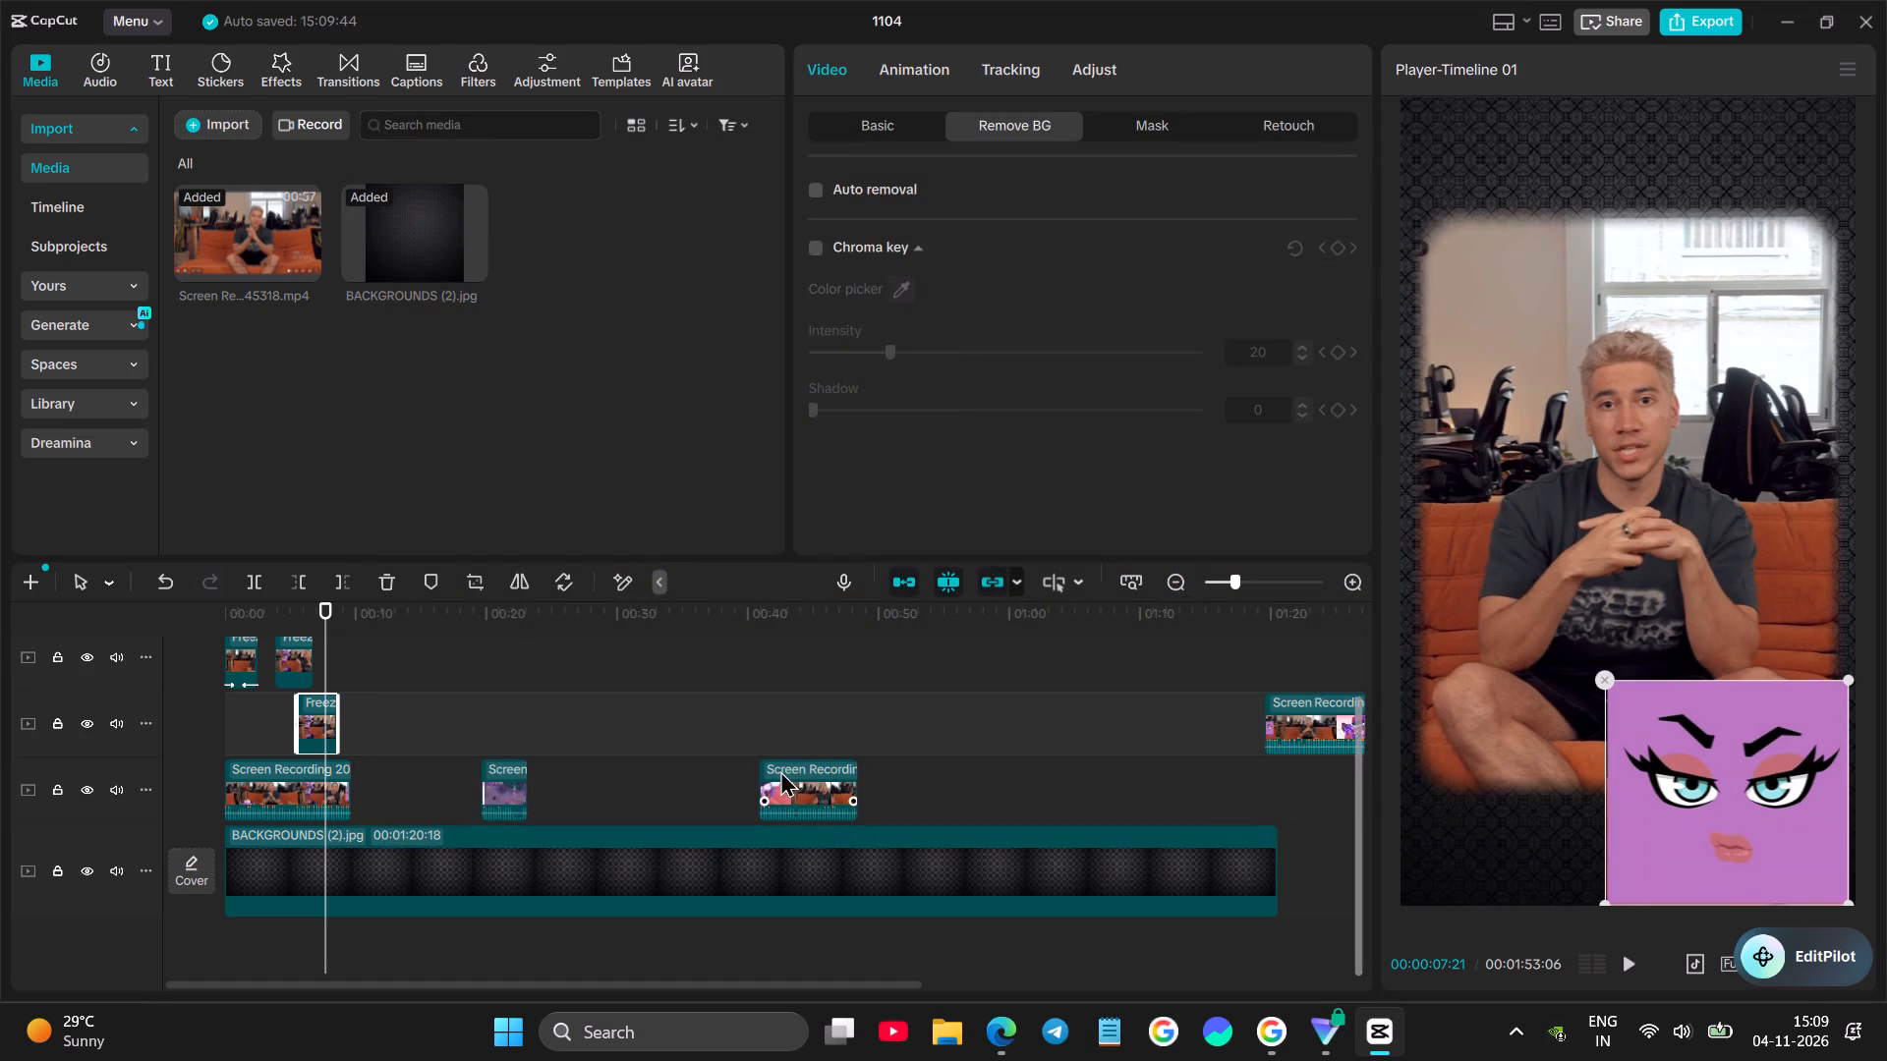
Play the section from about 4 s, and extend the character freeze frame's end to about 8.5 s, level with the face-square freeze frame's end.
left_click(292, 708)
left_click(272, 709)
key("space")
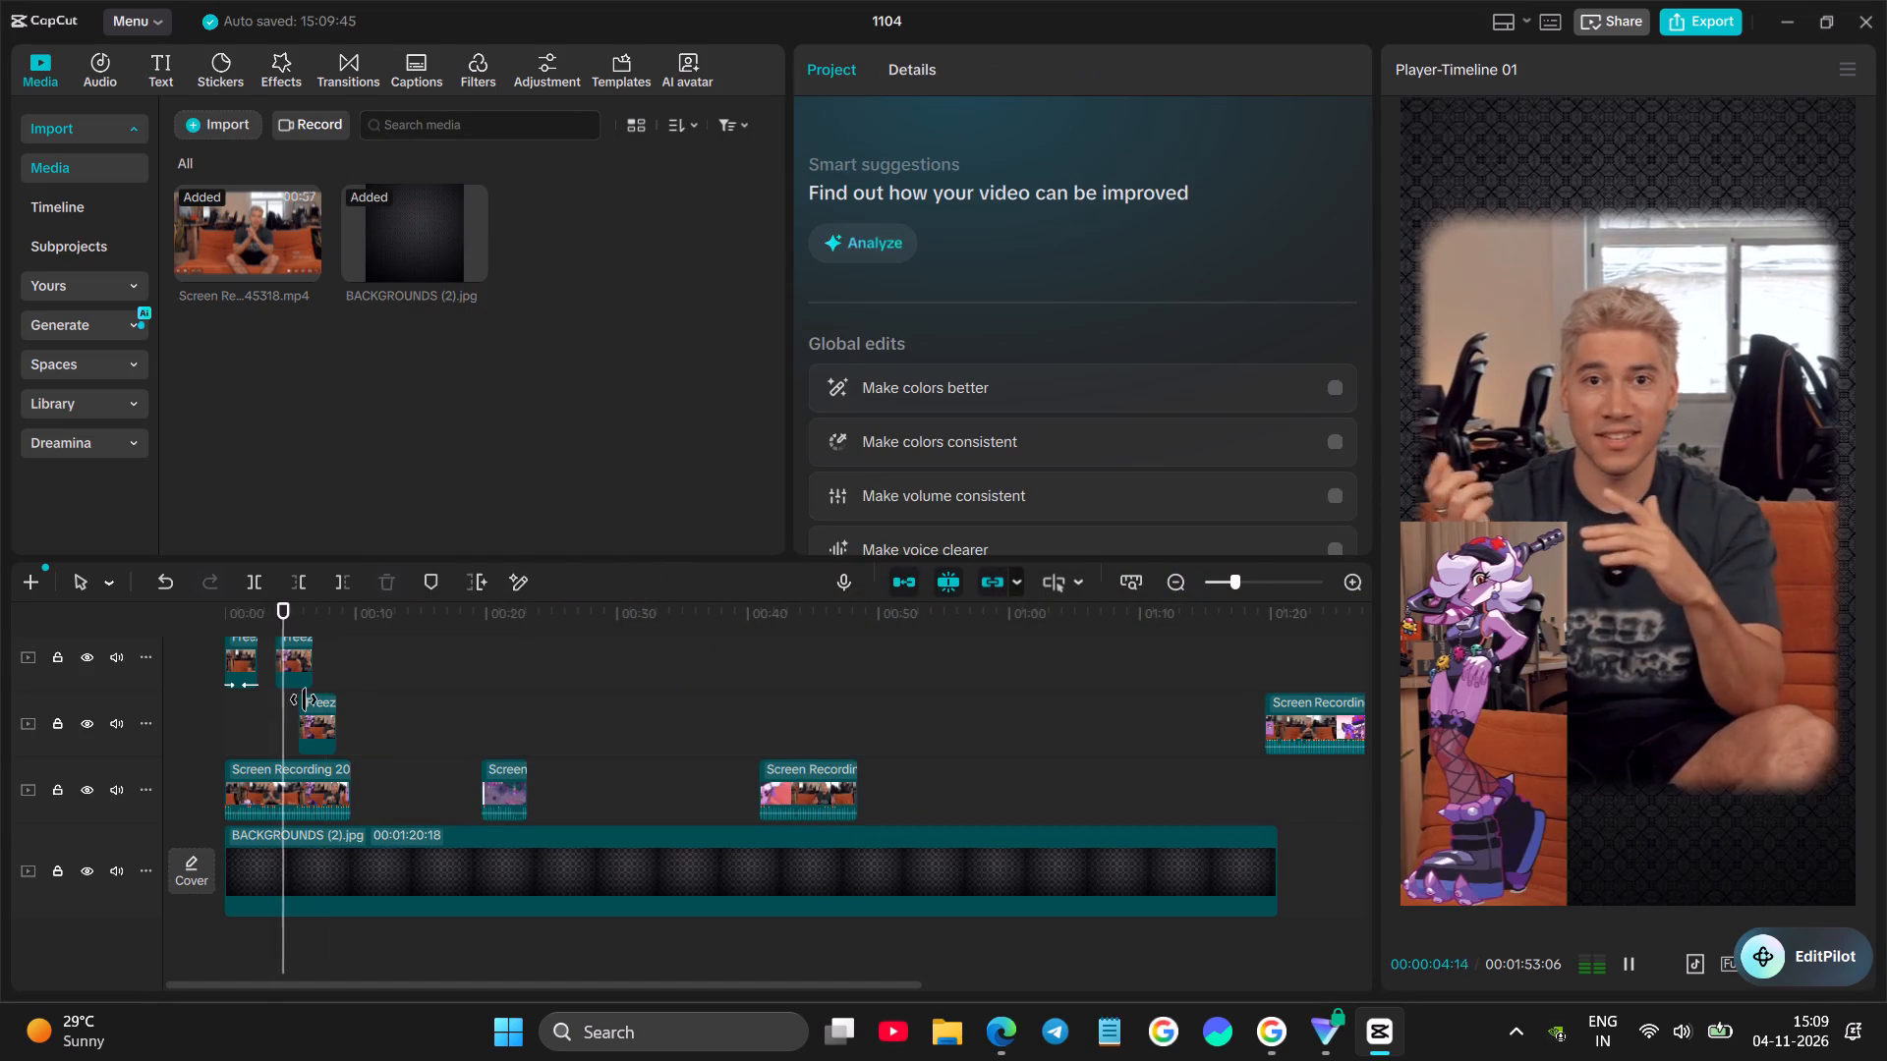
key("space")
left_click(296, 662)
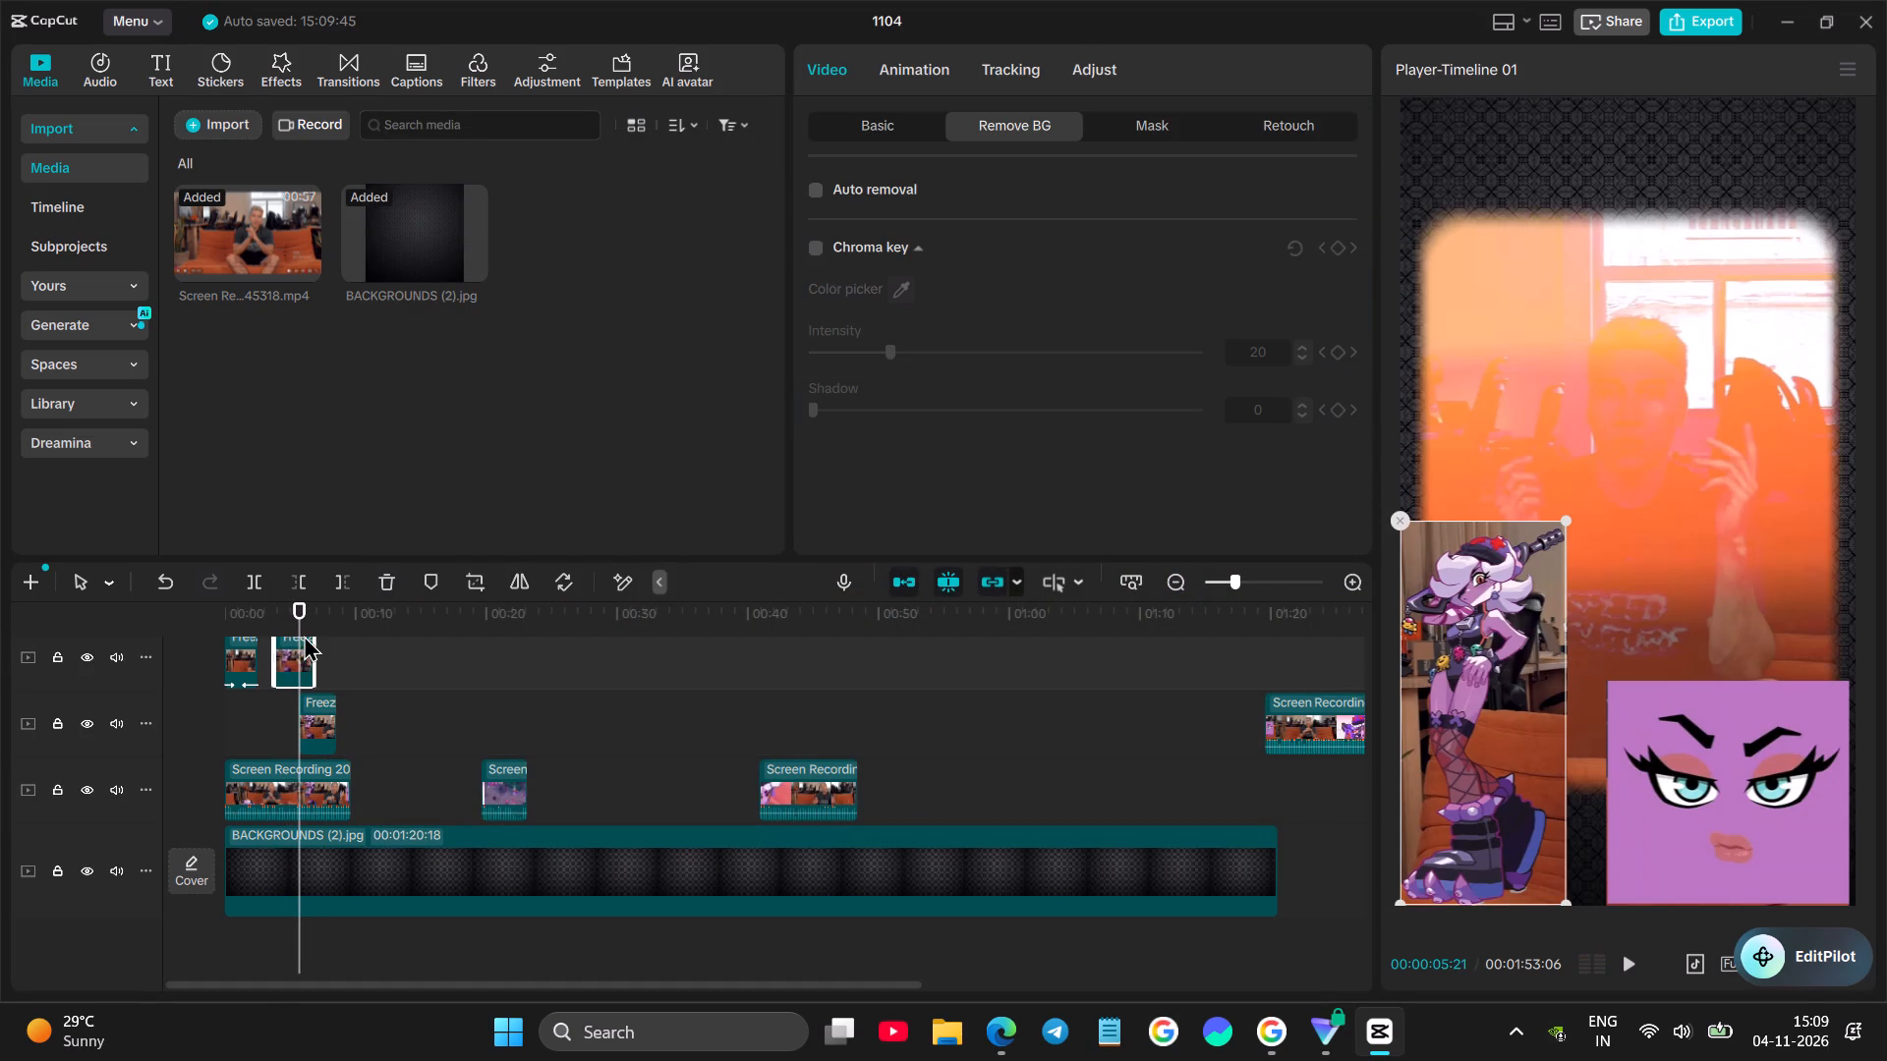
left_click(312, 636)
left_click_drag(310, 657, 332, 655)
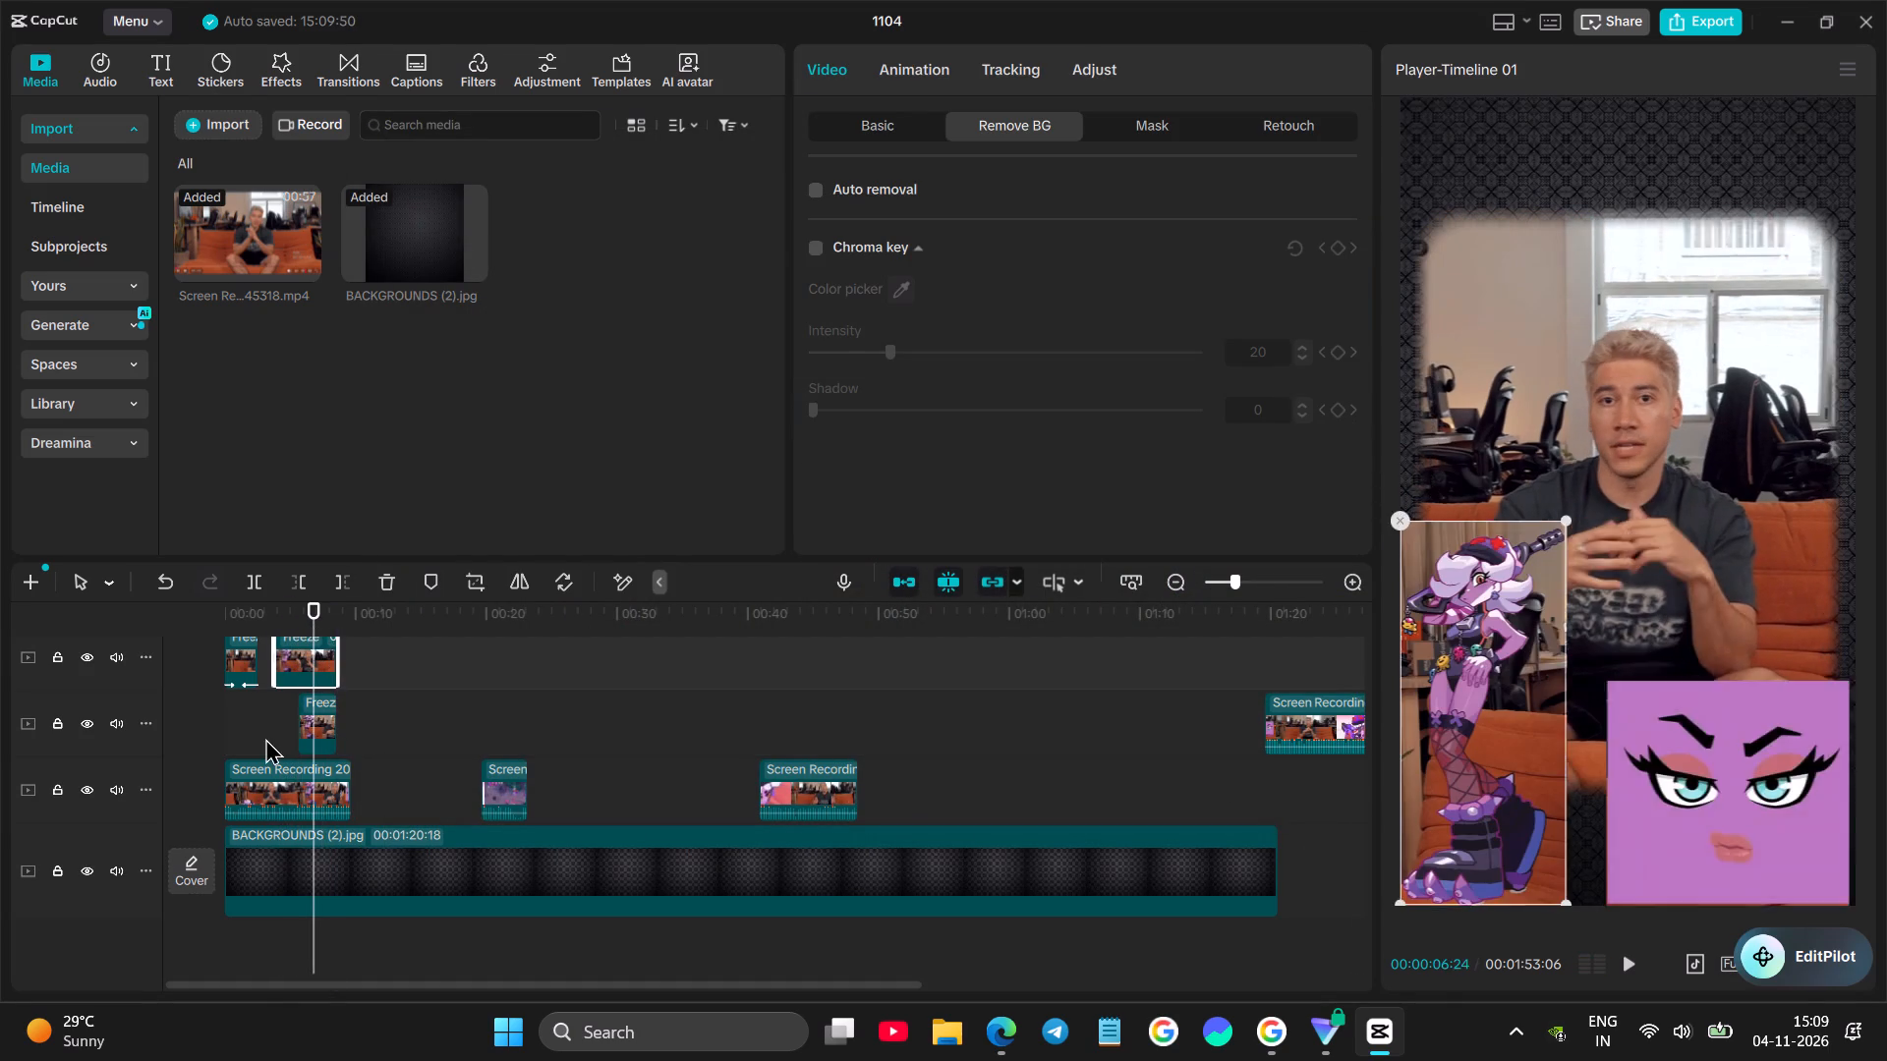
left_click(265, 738)
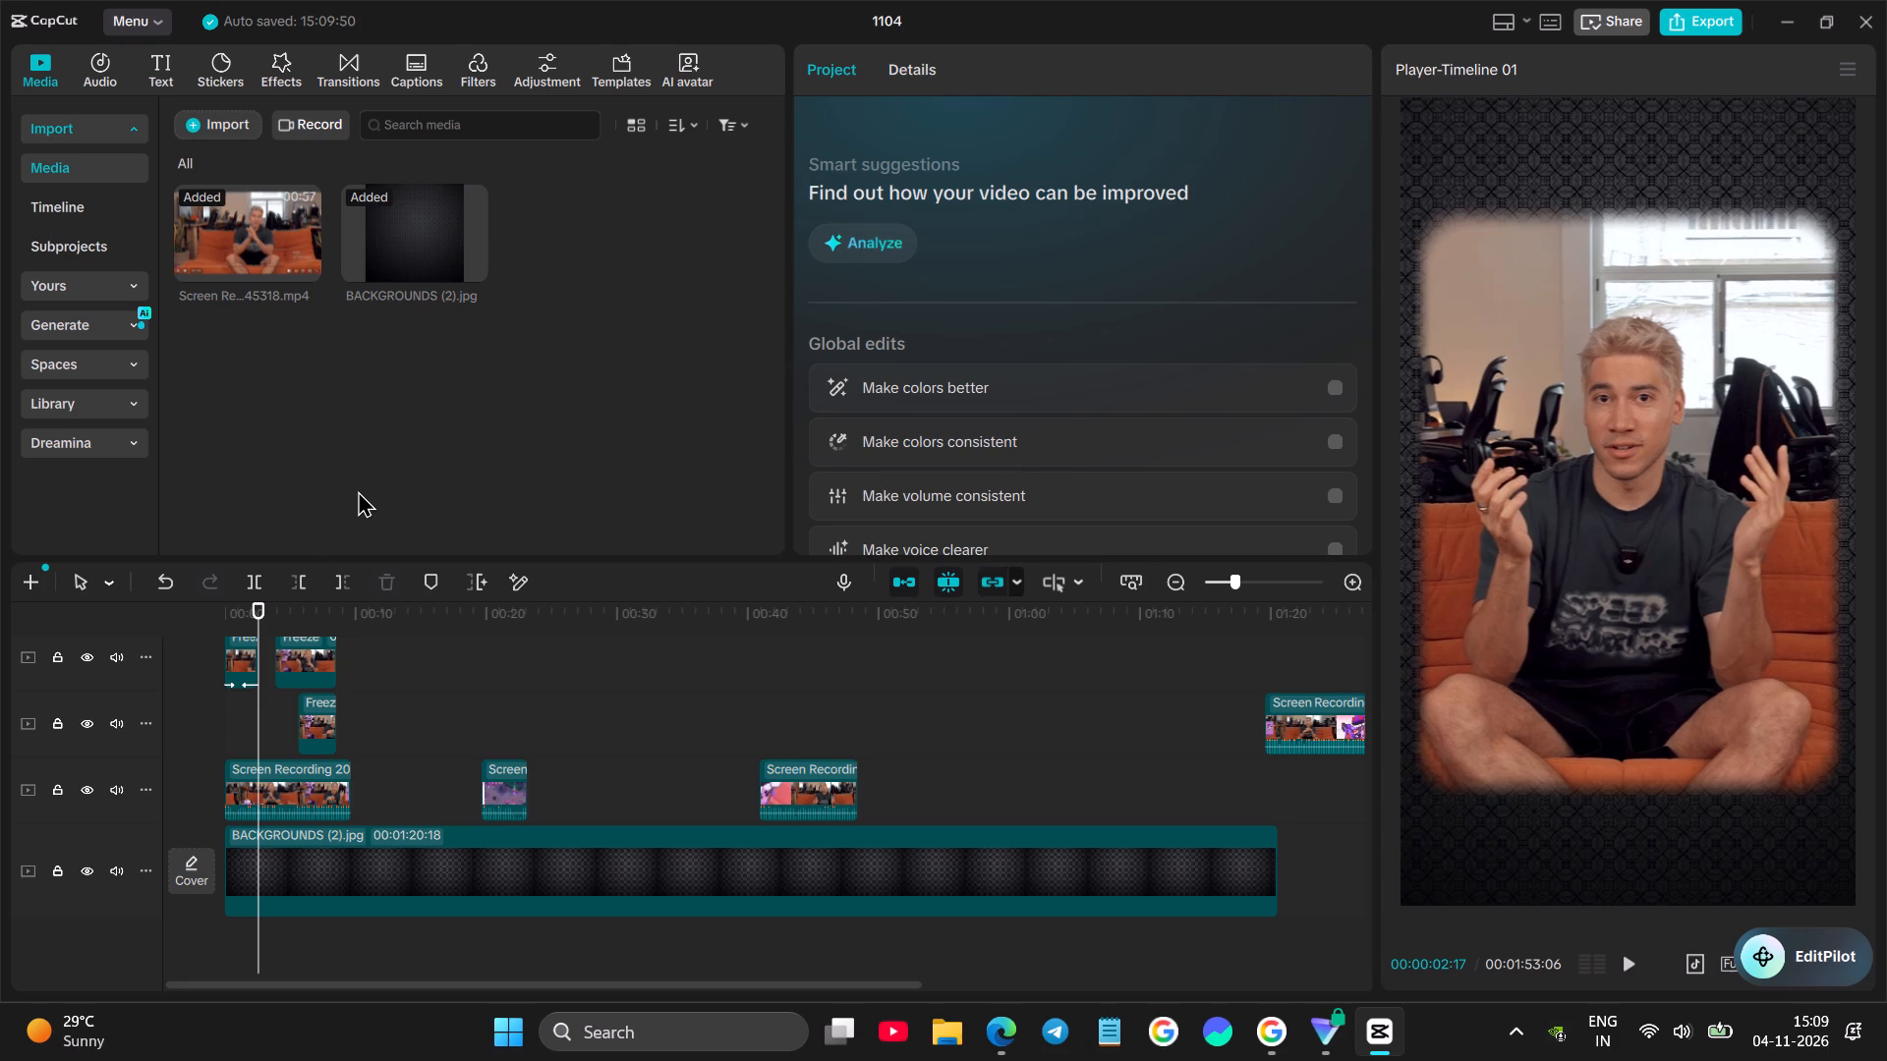
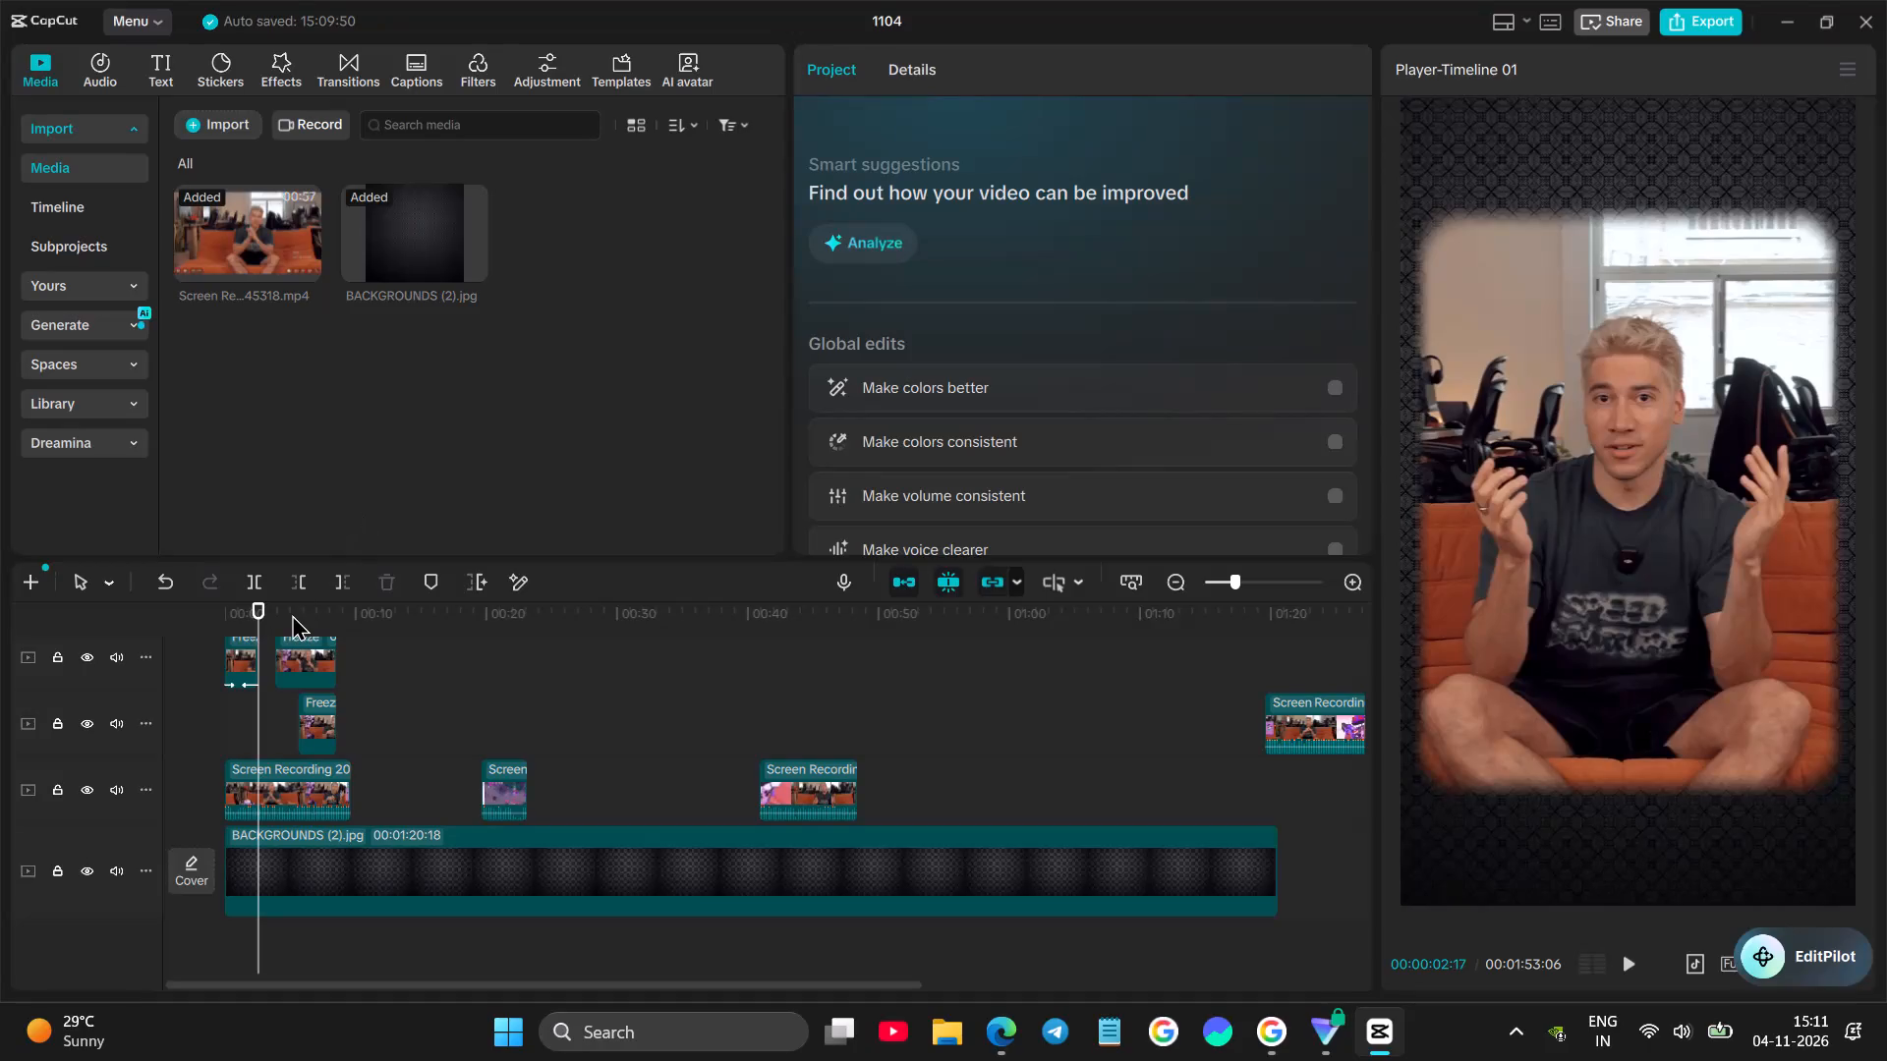
Play from about 2.5 s and move the face-square freeze frame earlier, to start at about 4.5 s.
key("space")
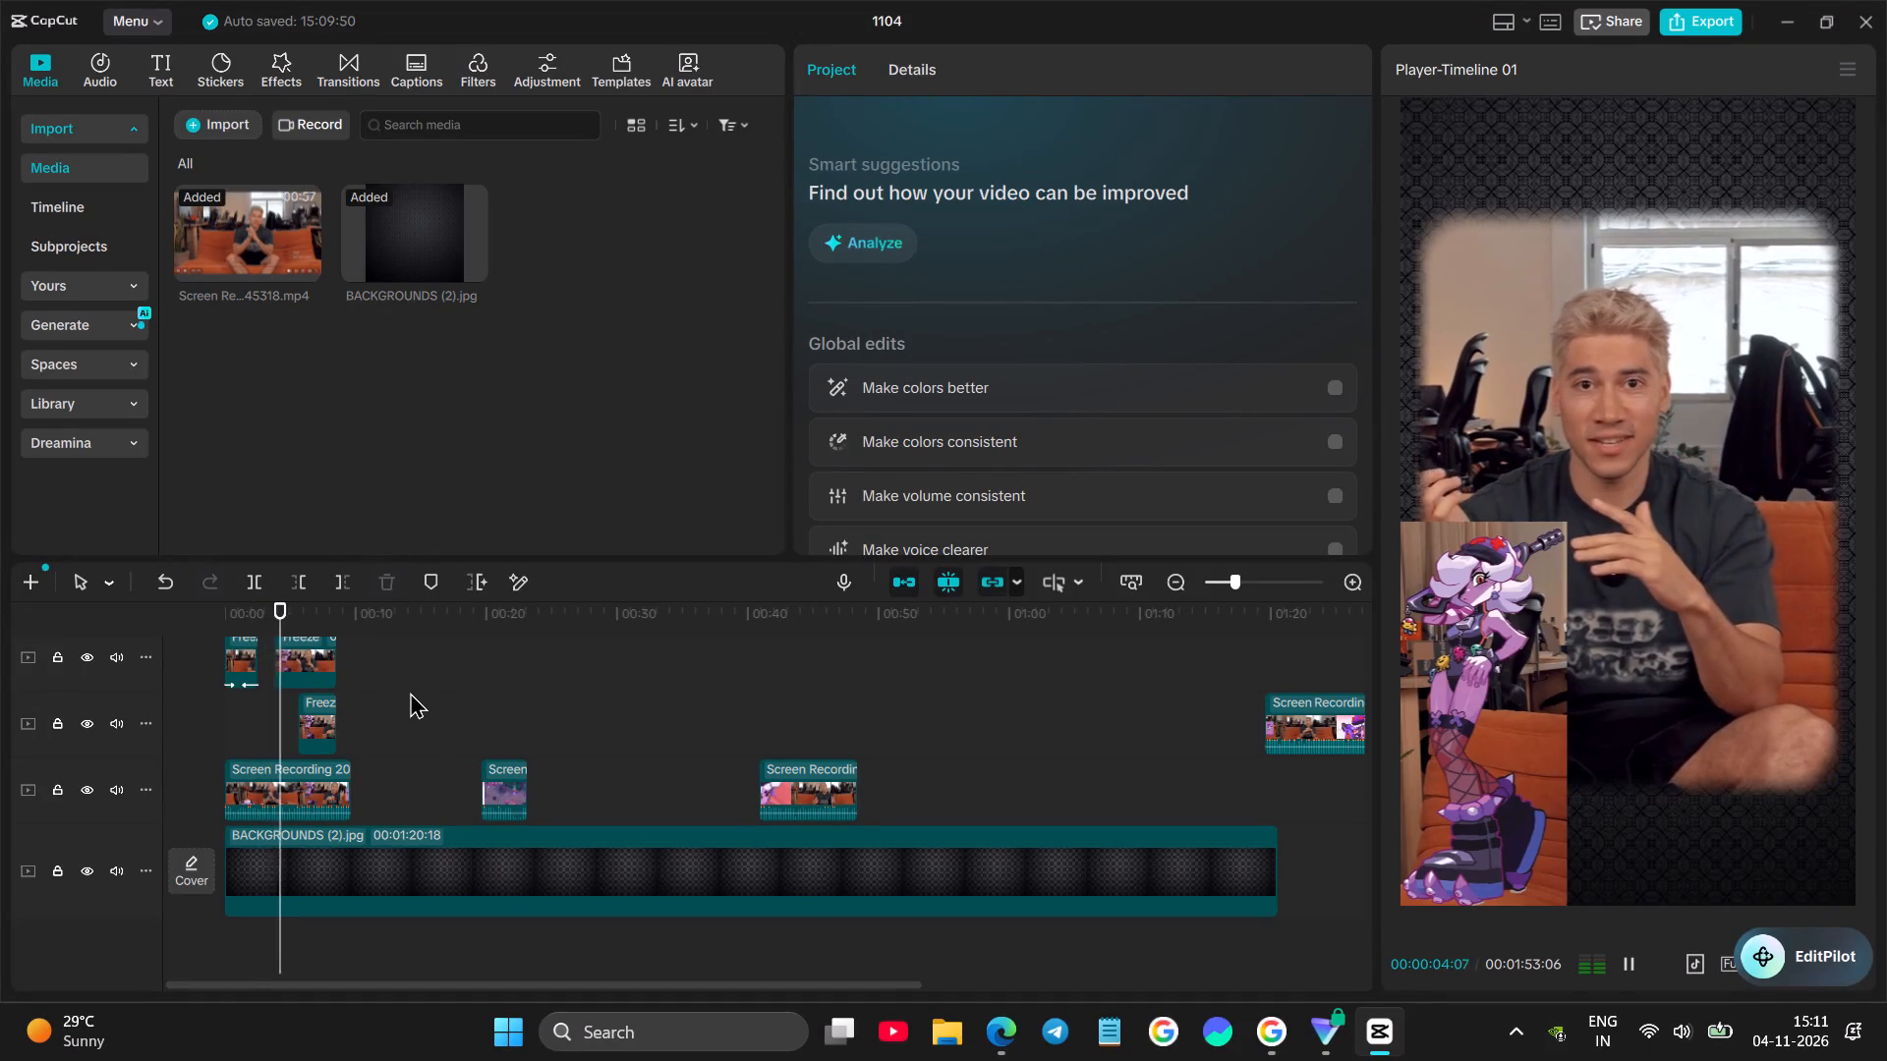
key("space")
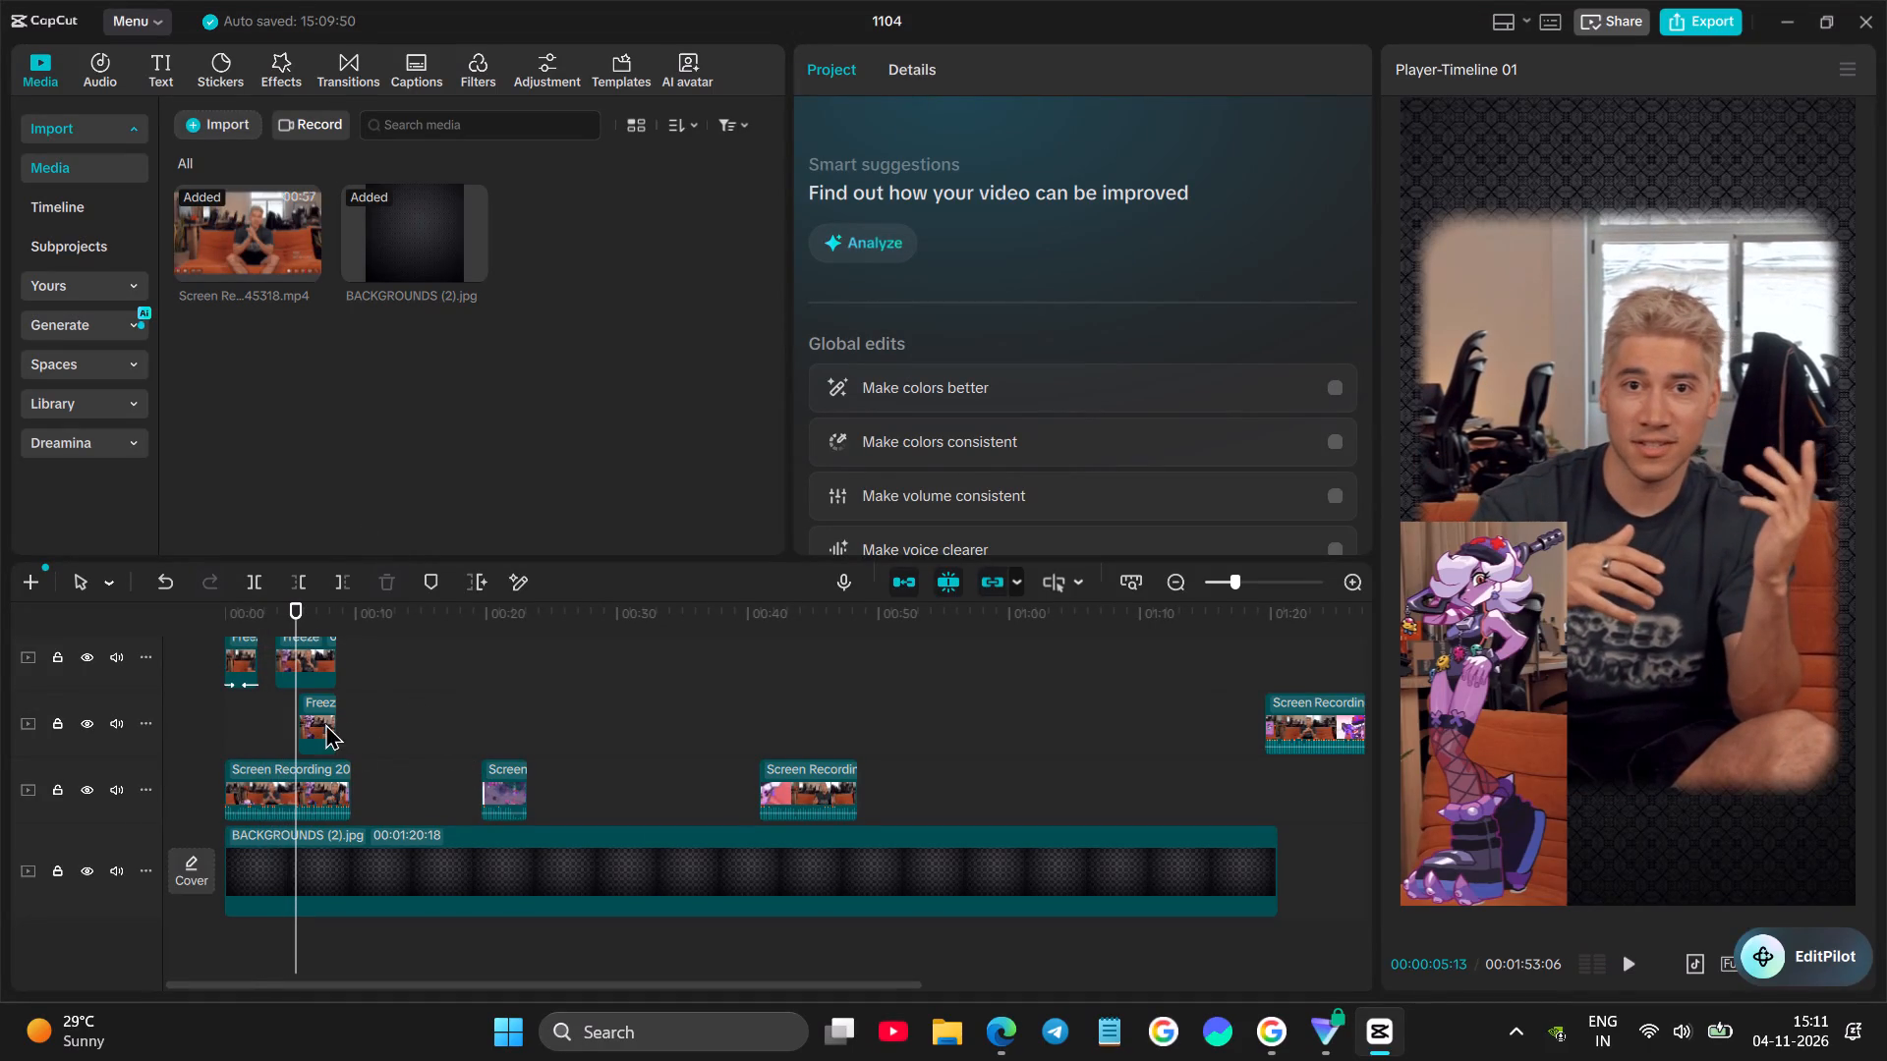
left_click_drag(314, 715, 301, 707)
Shrink the face-square freeze frame to about two-thirds of its size and place it against the frame's right edge, over the footage's lower-right corner.
left_click(258, 720)
key("space")
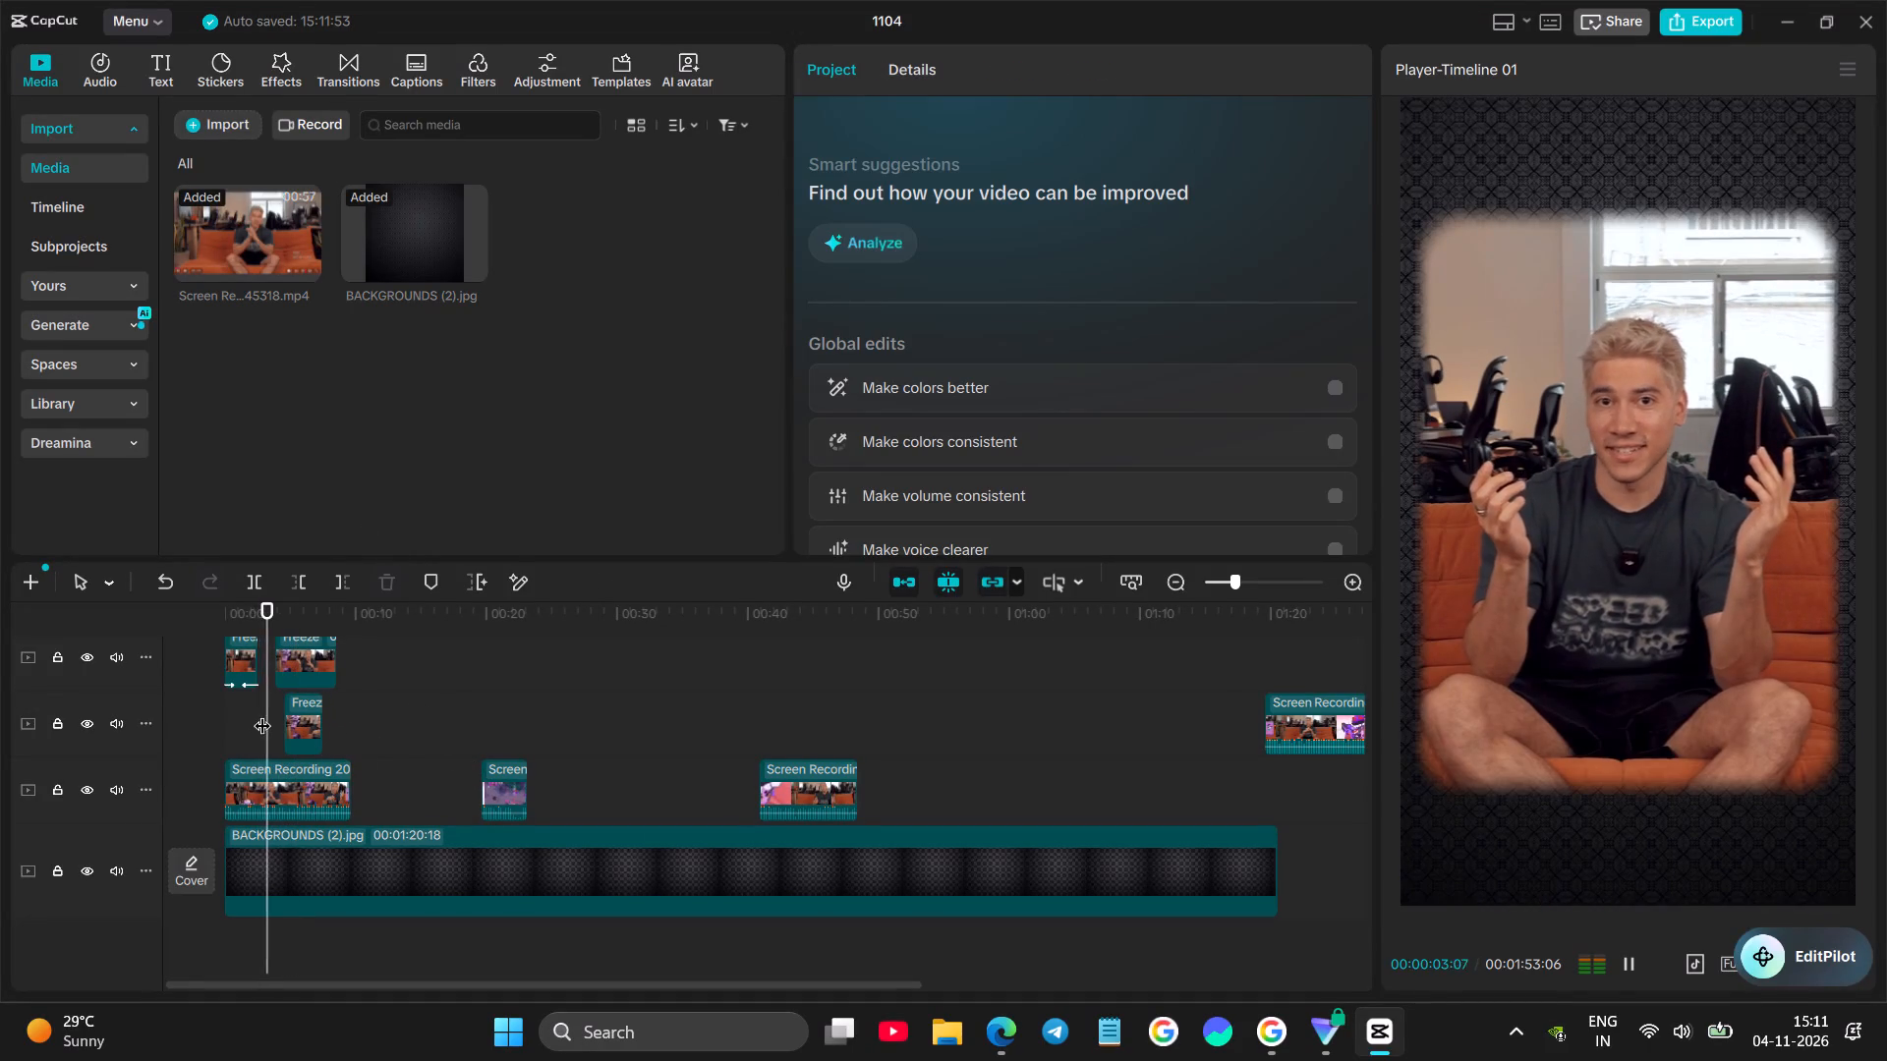
scroll(272, 704, "up", 7, "ctrl")
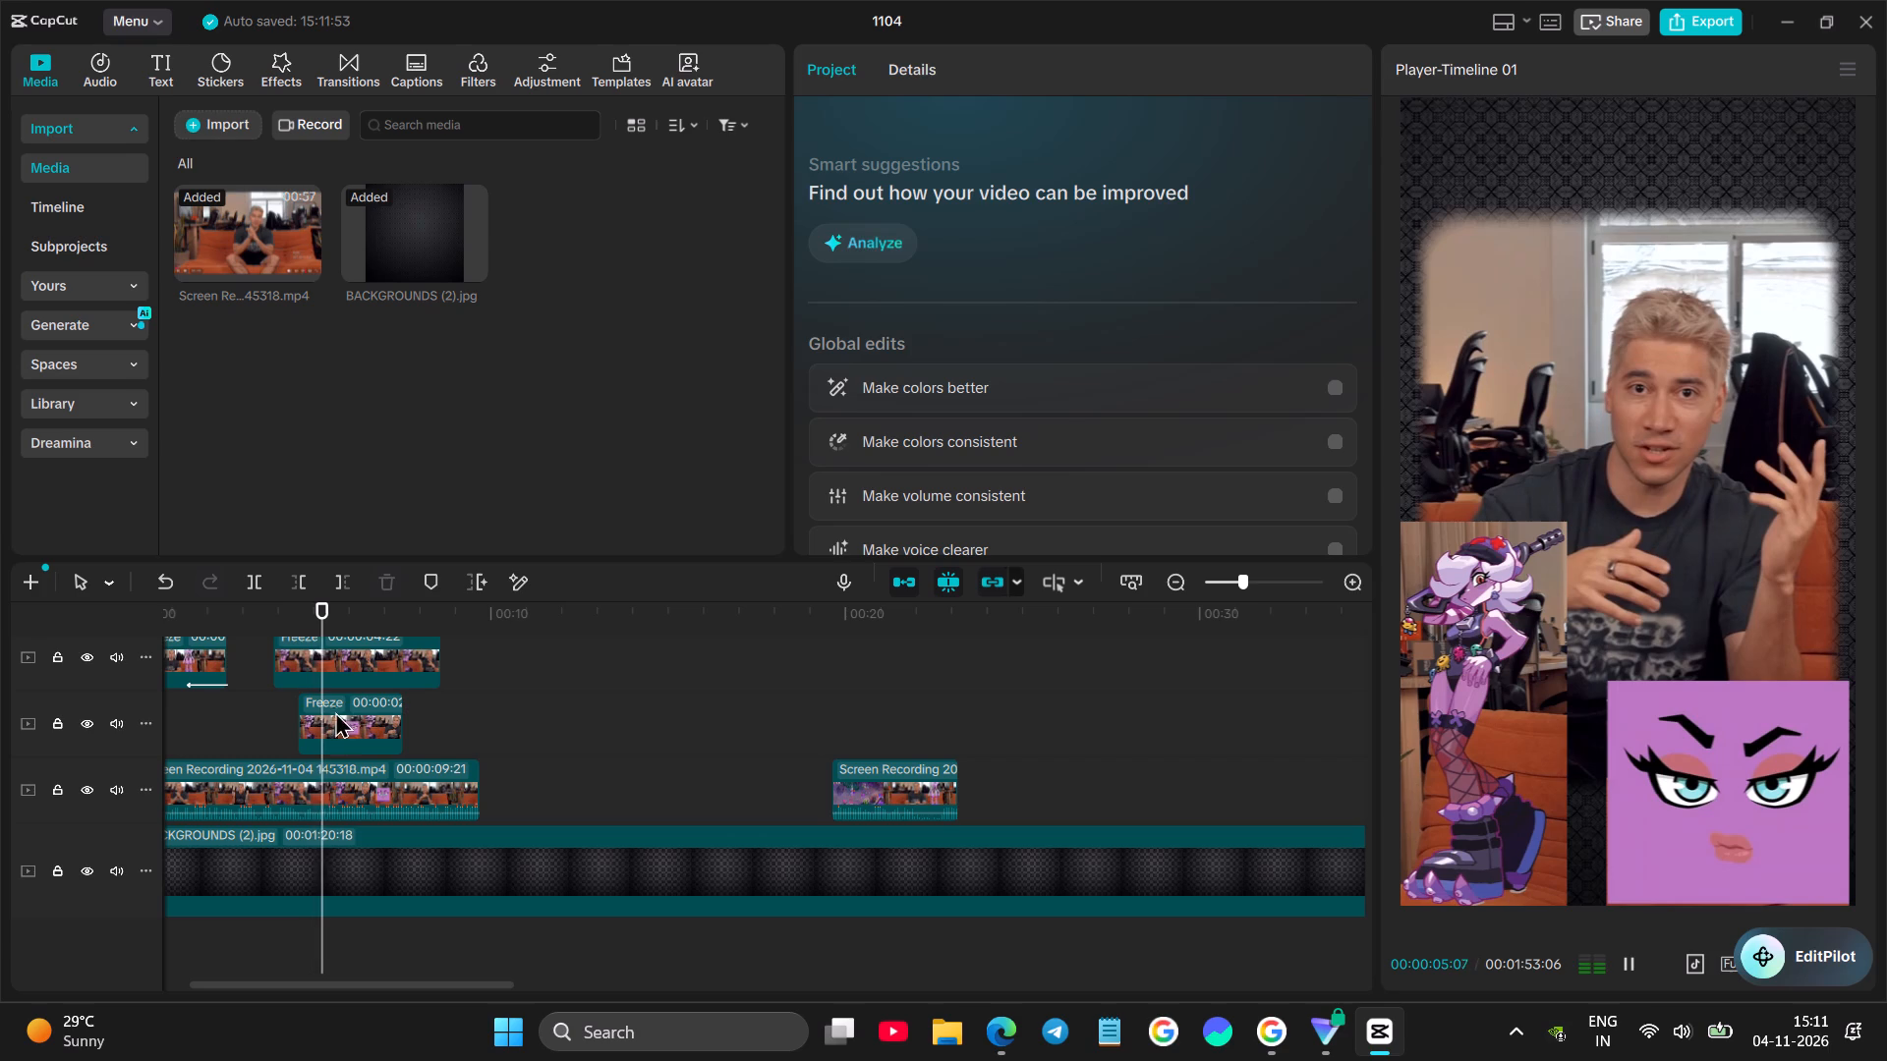
key("space")
left_click(1714, 744)
left_click_drag(1852, 679, 1818, 738)
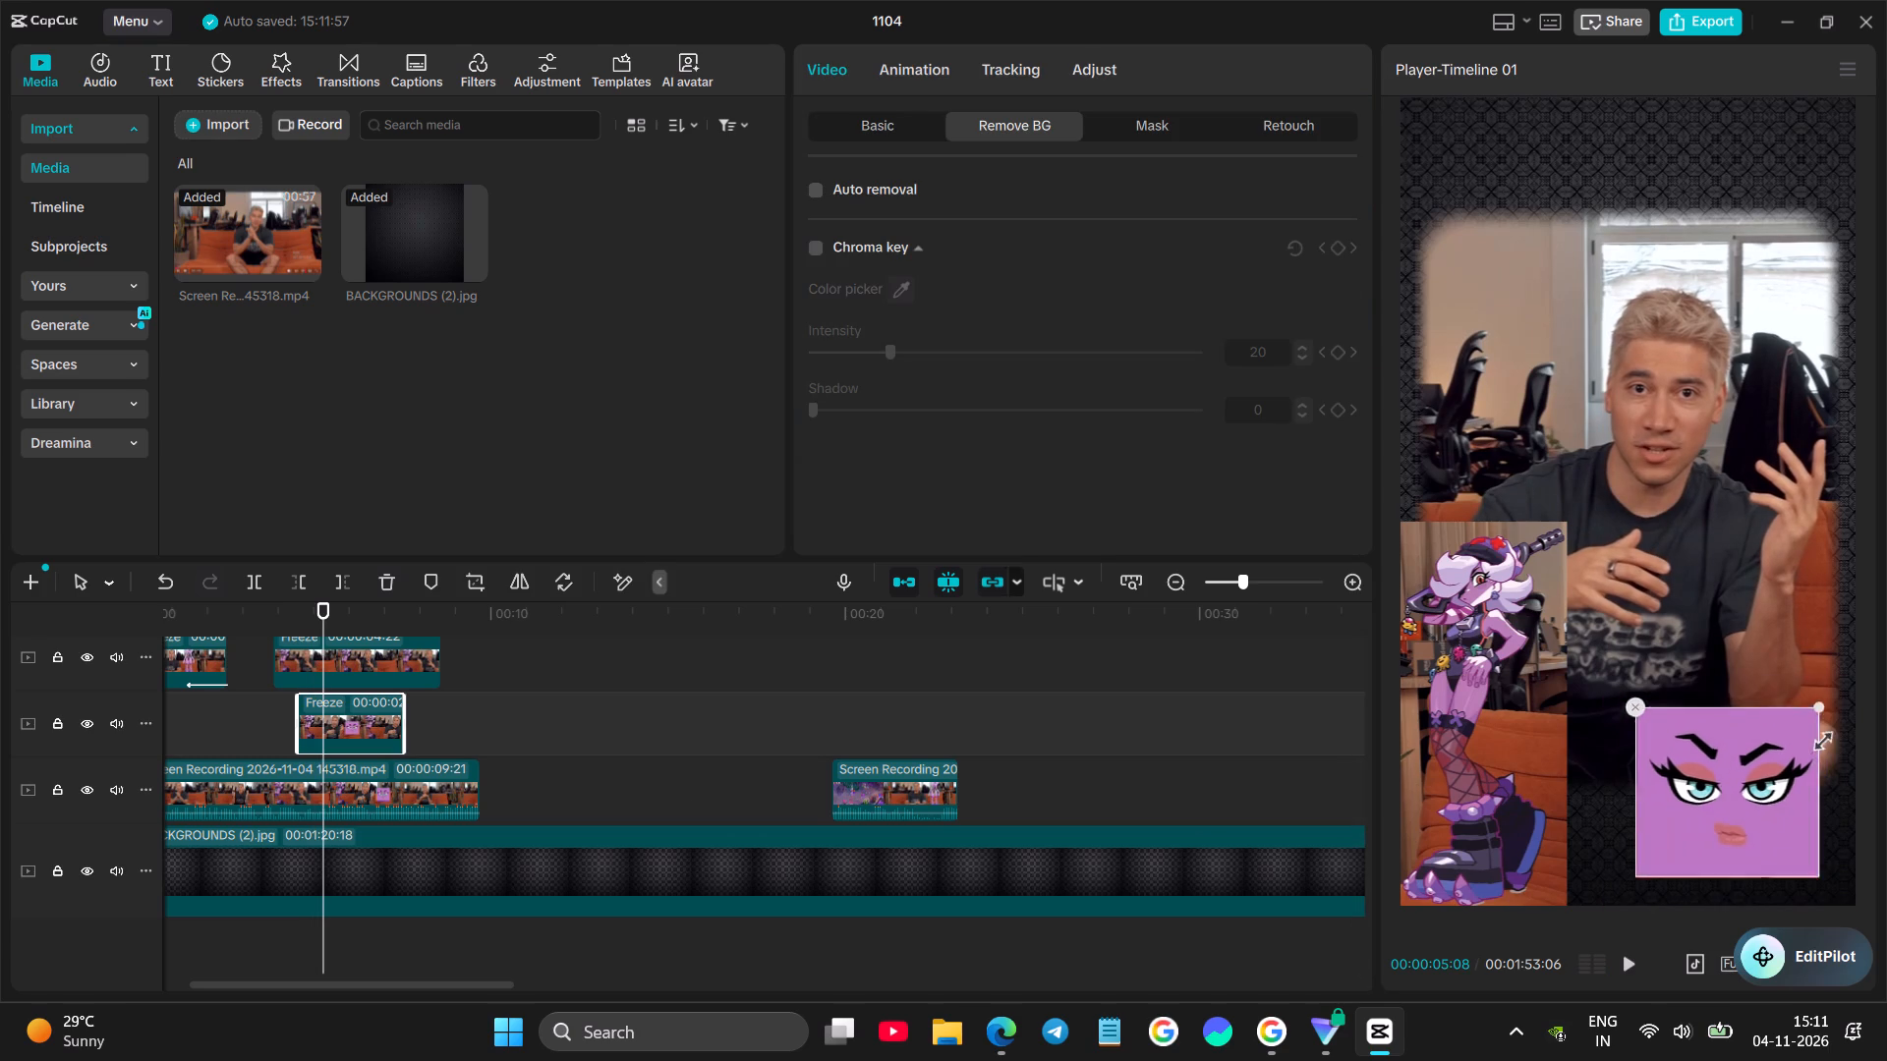
left_click_drag(1818, 738, 1805, 770)
left_click_drag(1762, 782, 1802, 702)
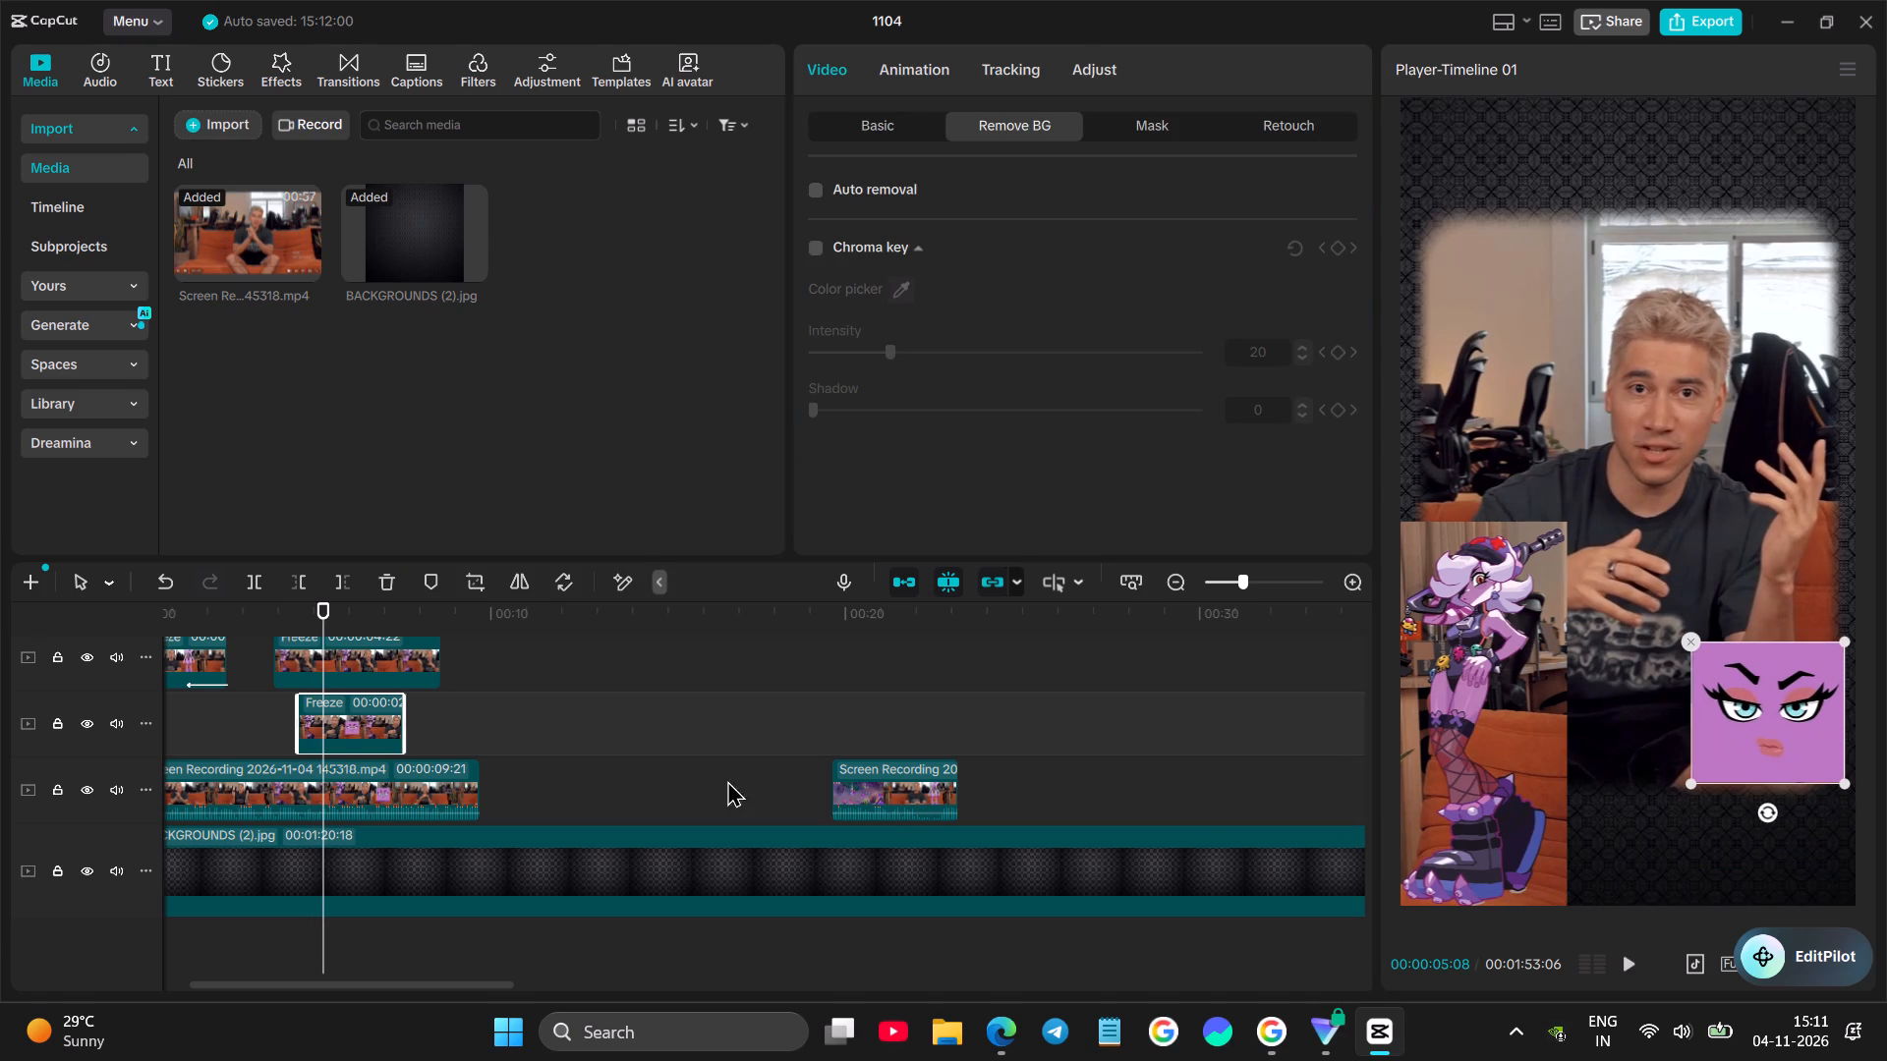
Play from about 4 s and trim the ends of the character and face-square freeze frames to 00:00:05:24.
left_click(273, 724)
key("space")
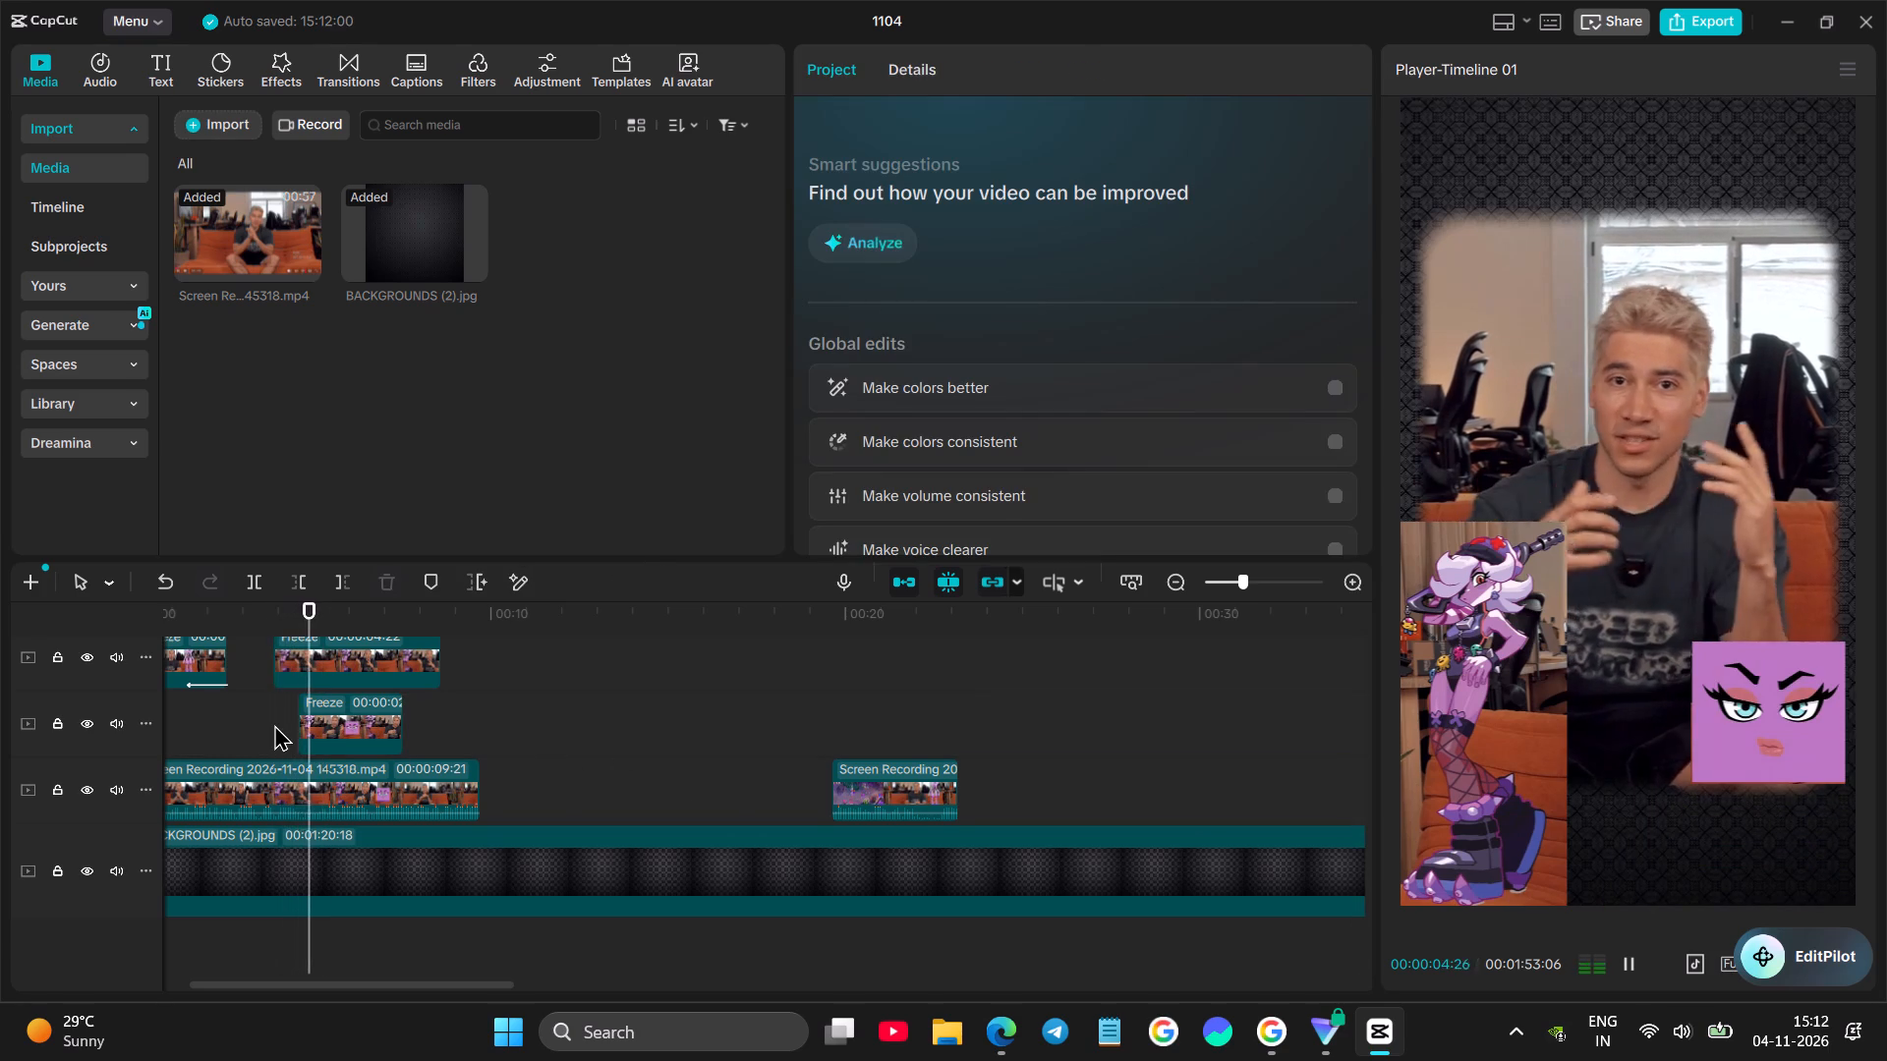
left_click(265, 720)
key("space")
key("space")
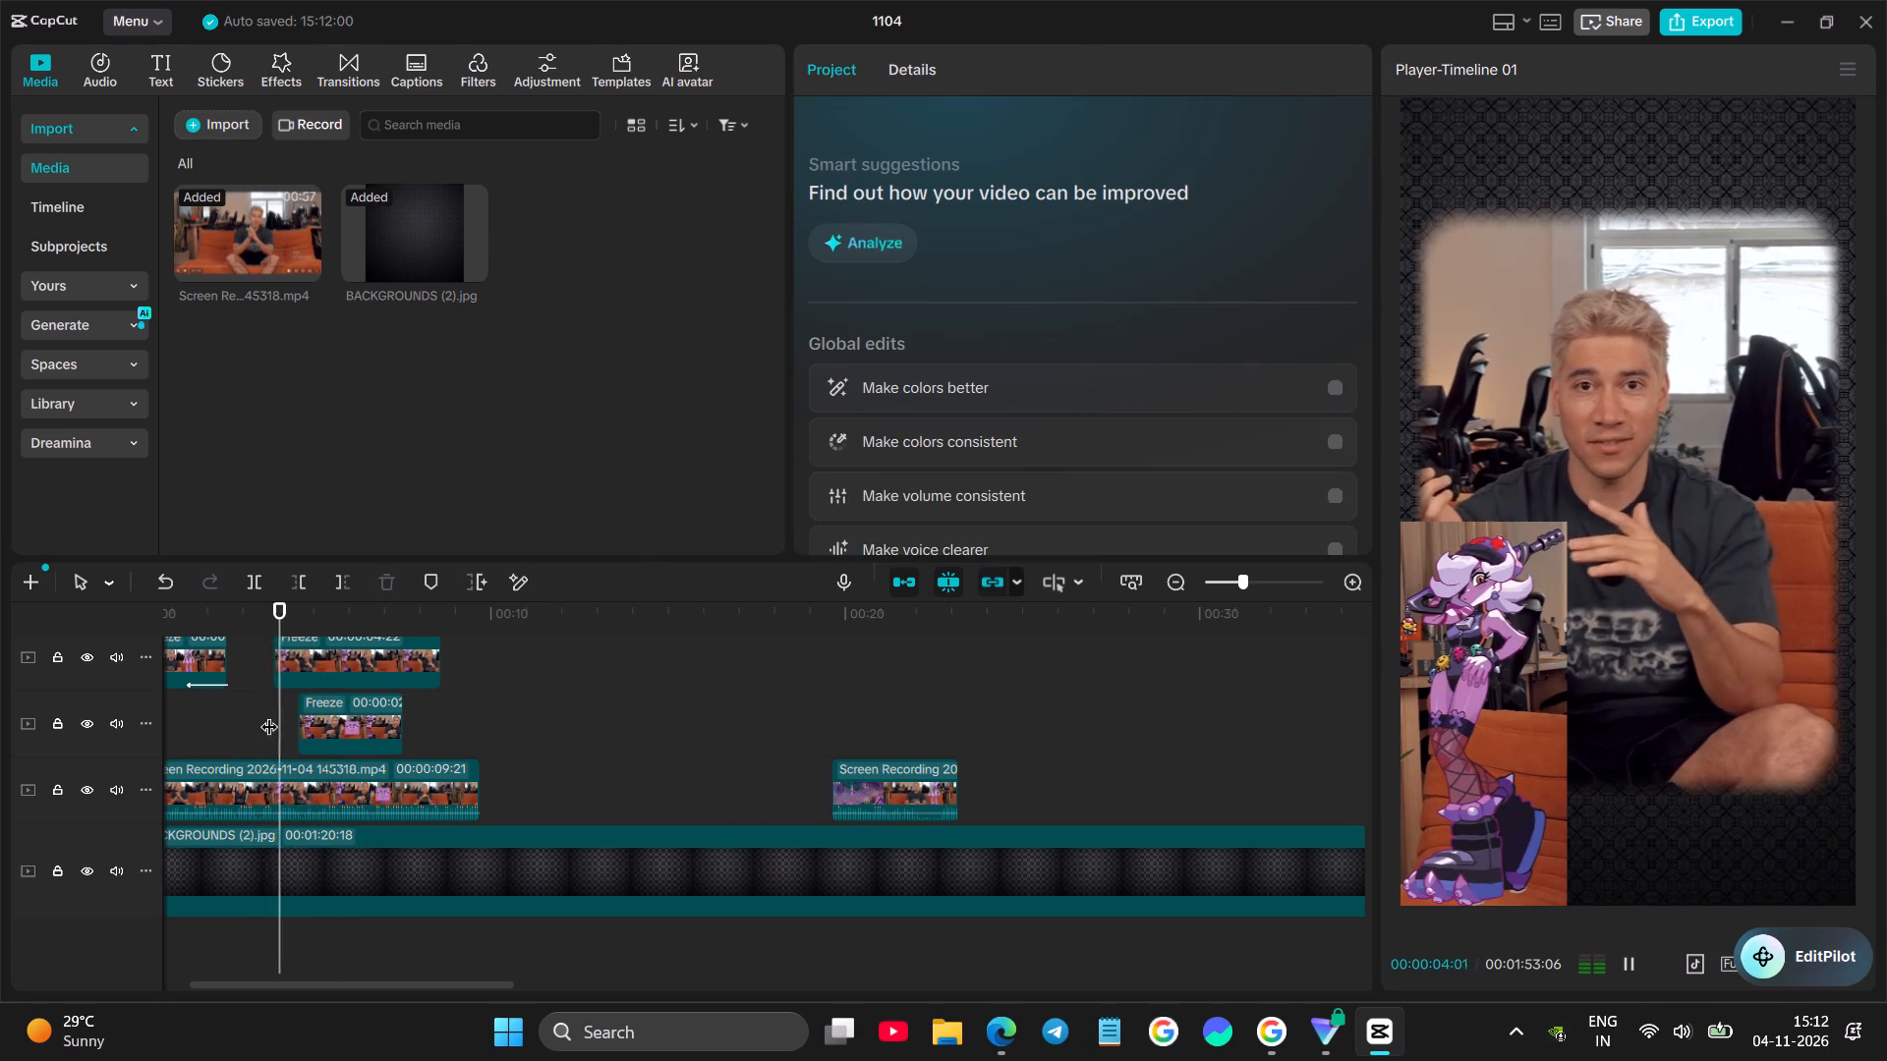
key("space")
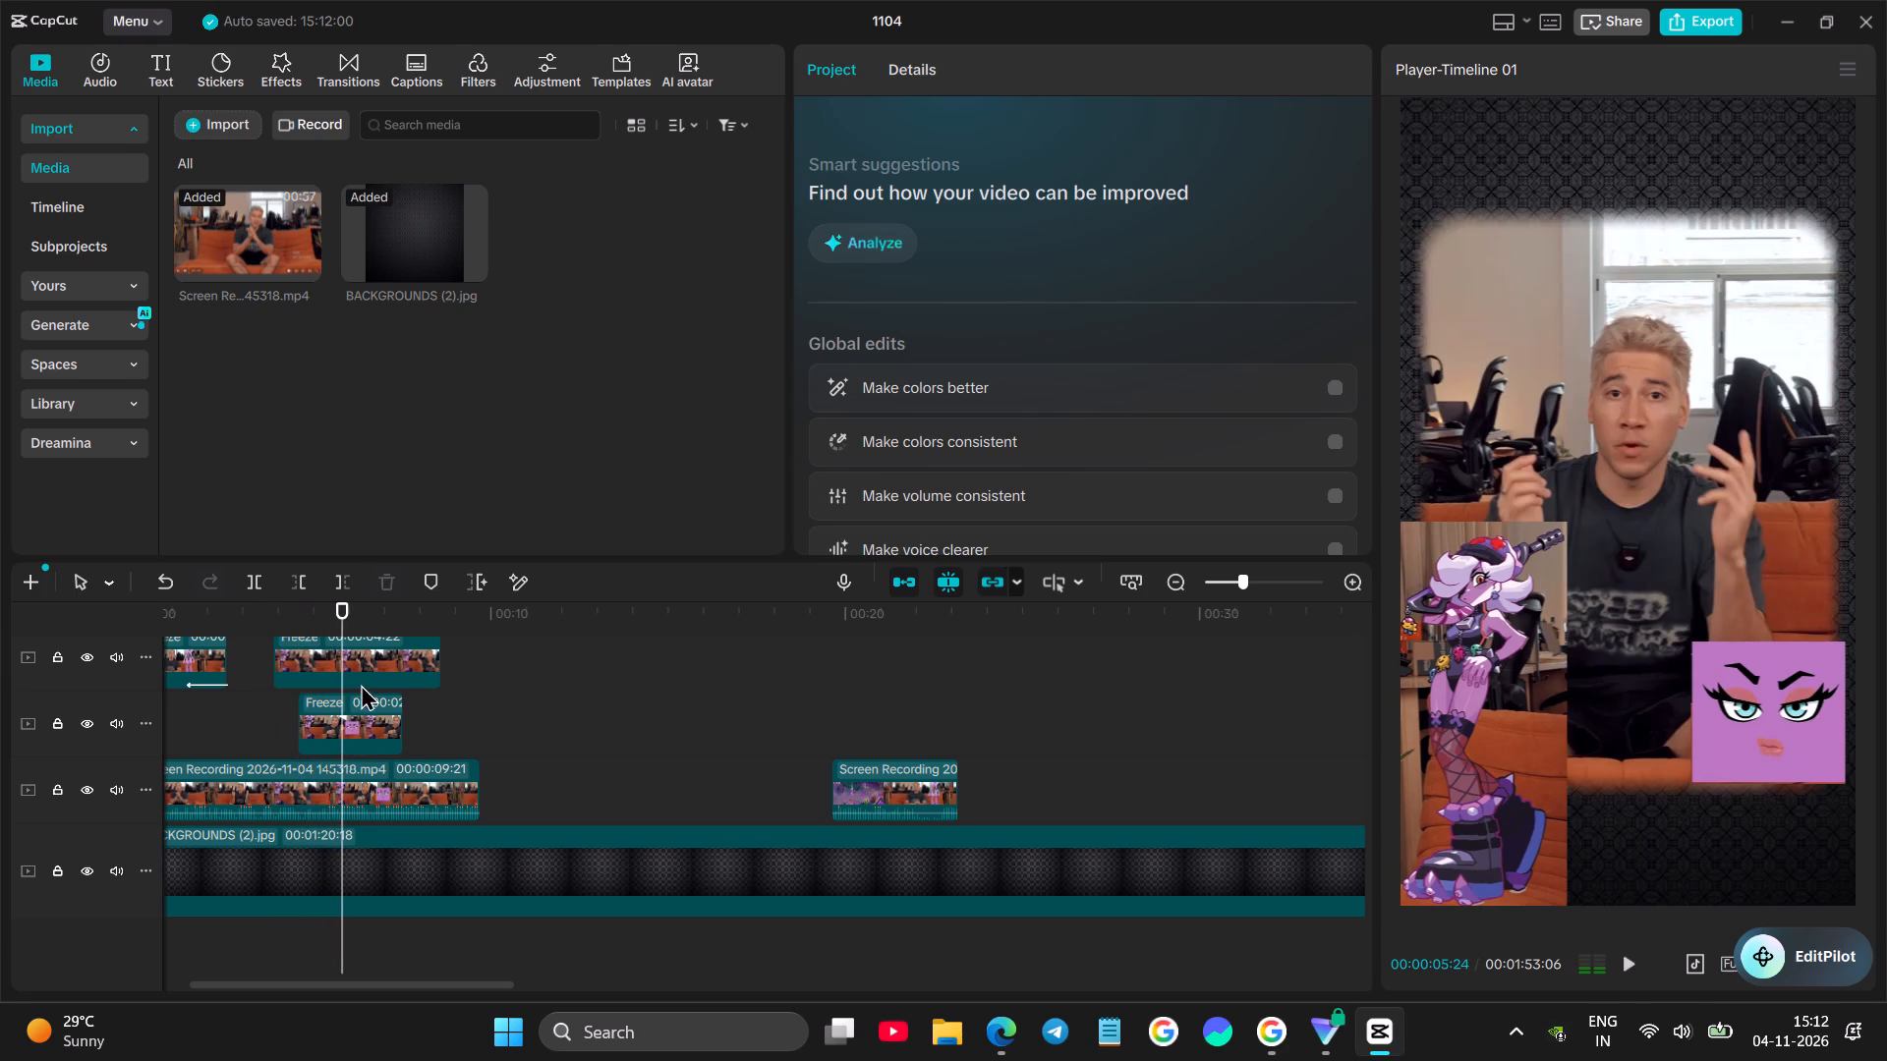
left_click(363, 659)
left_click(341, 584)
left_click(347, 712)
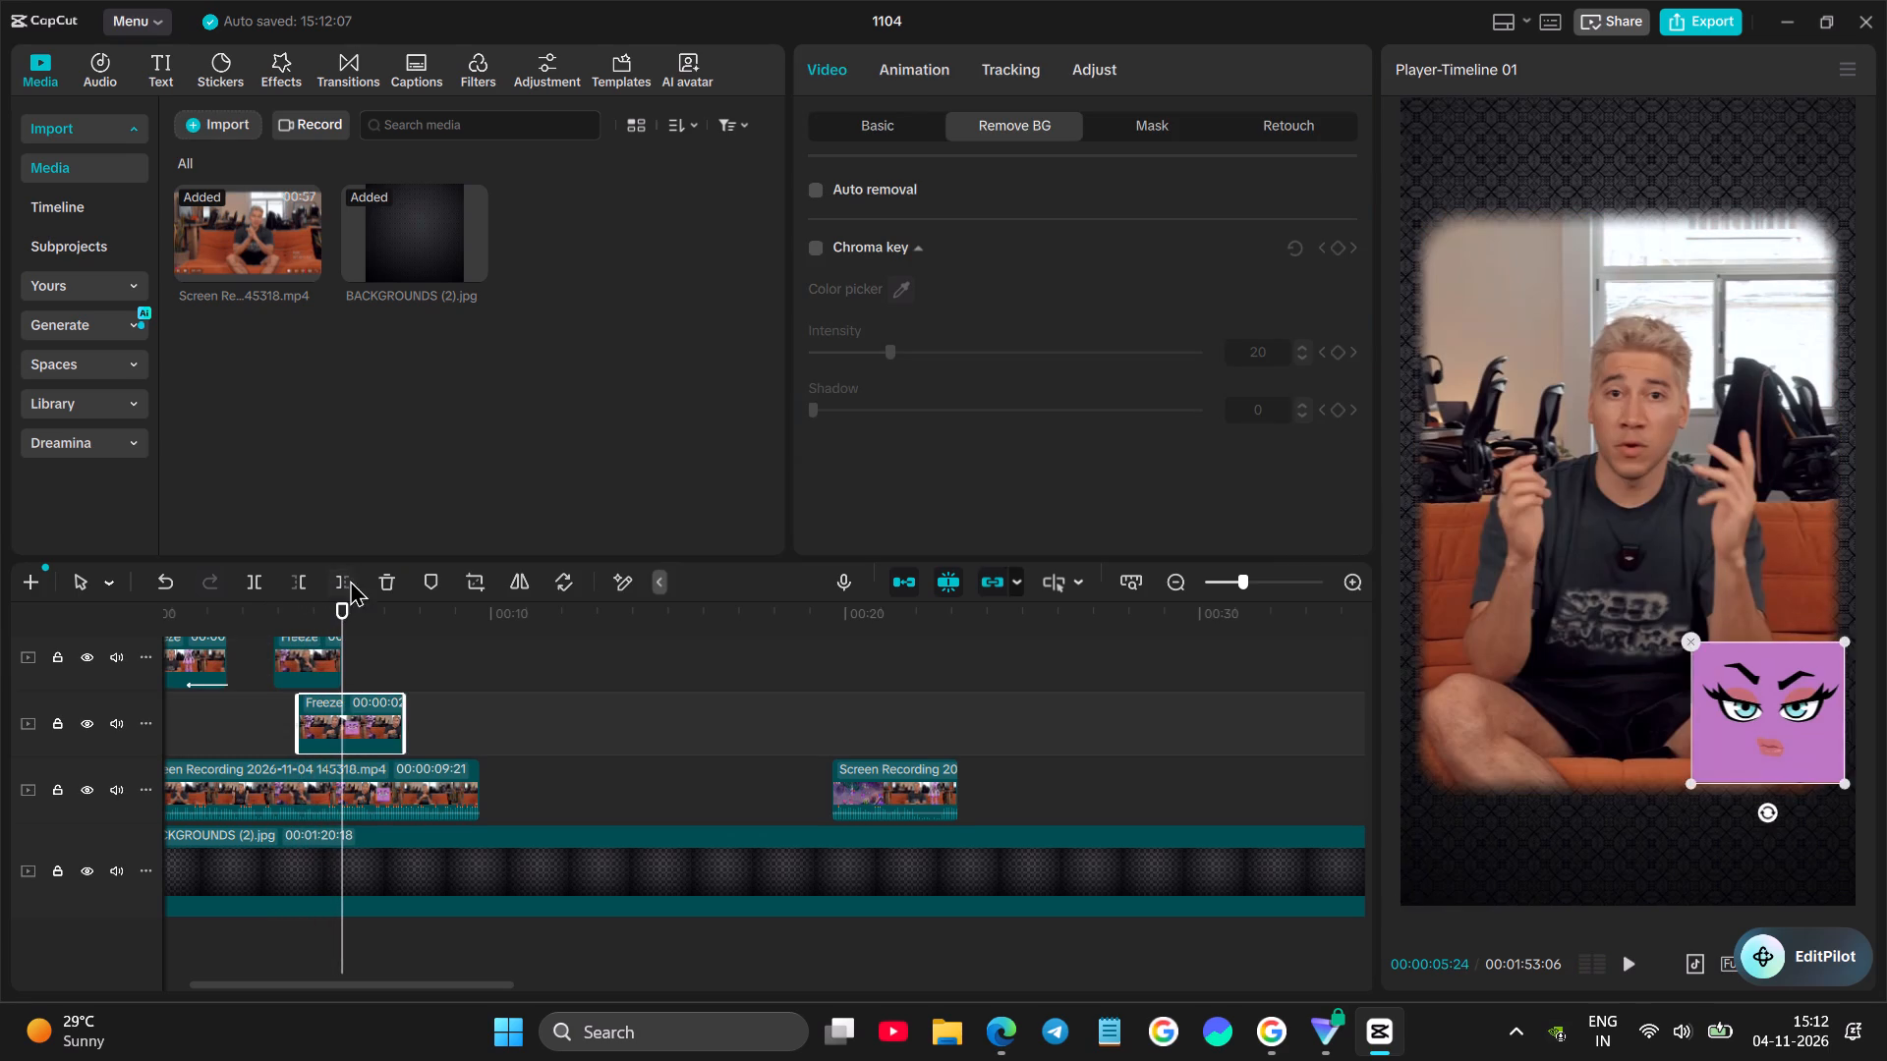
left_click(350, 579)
Apply the Fade In animation to the second character freeze frame, and try to apply it to the face-square freeze frame.
left_click(285, 659)
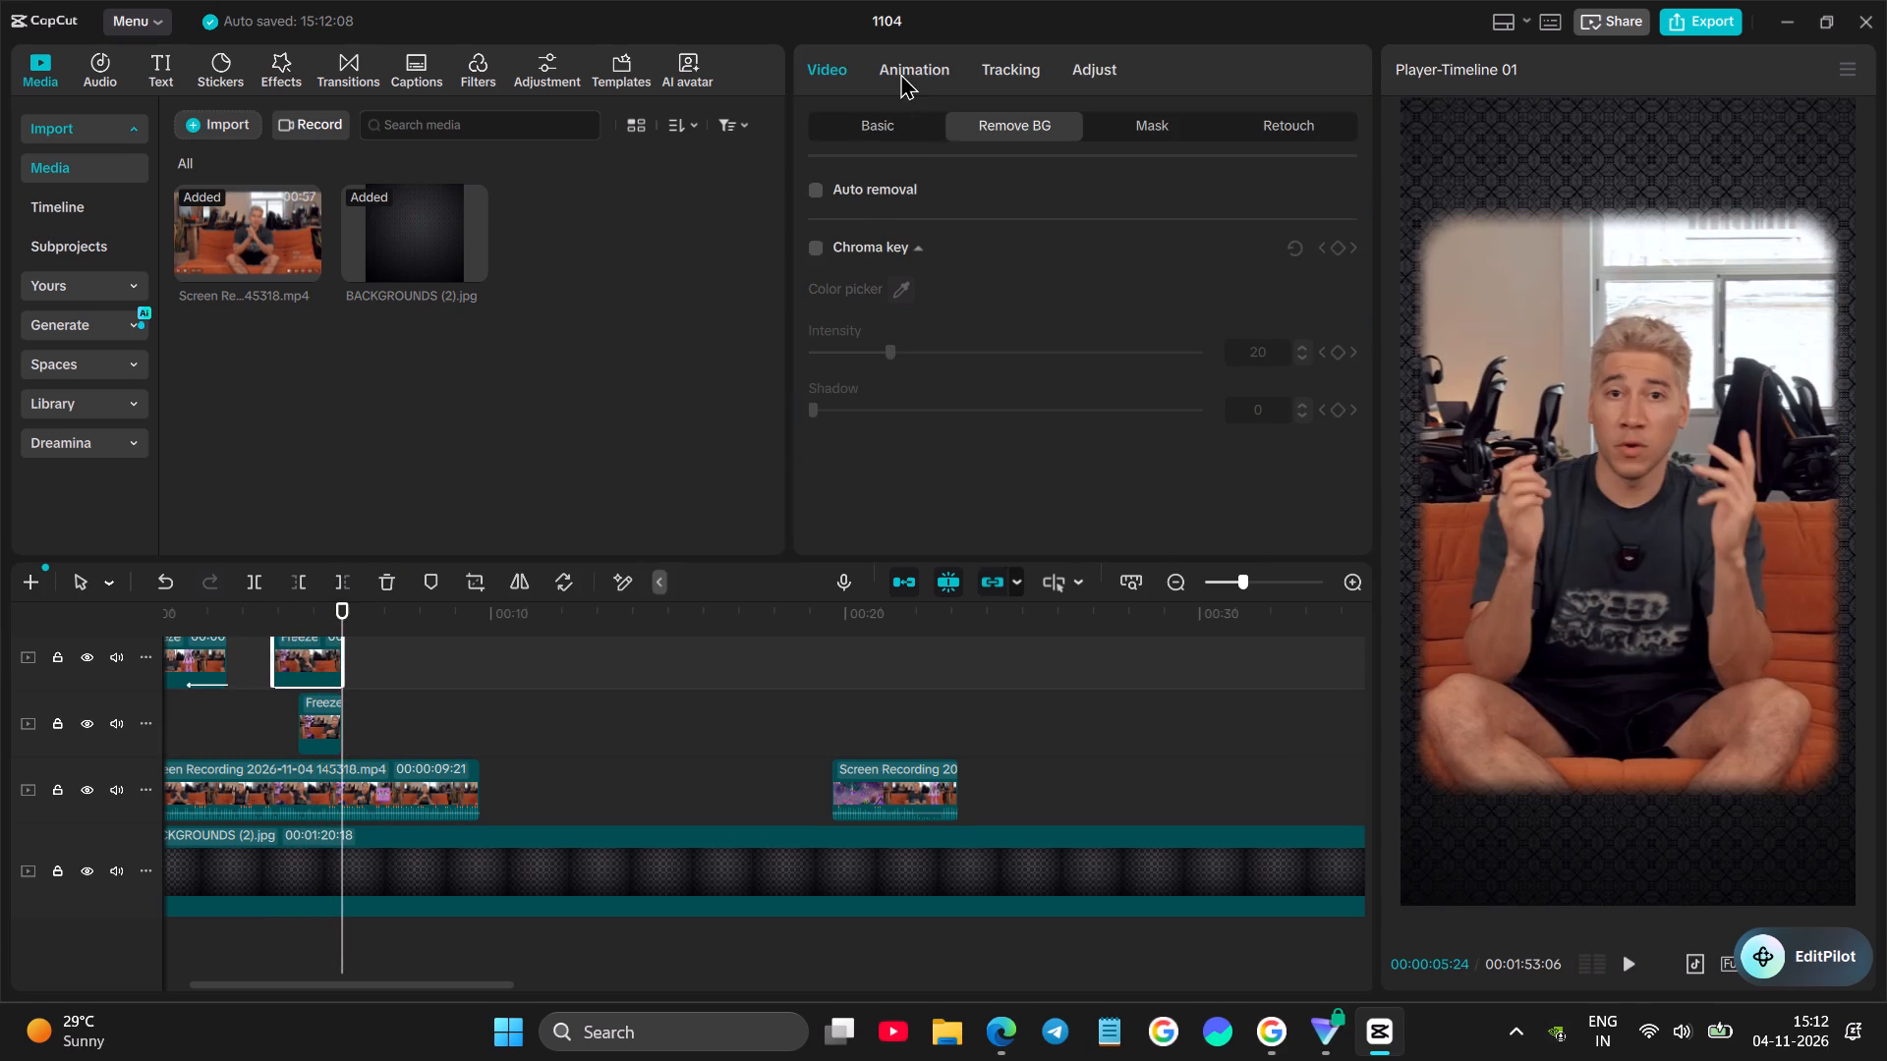
left_click(900, 73)
left_click(939, 275)
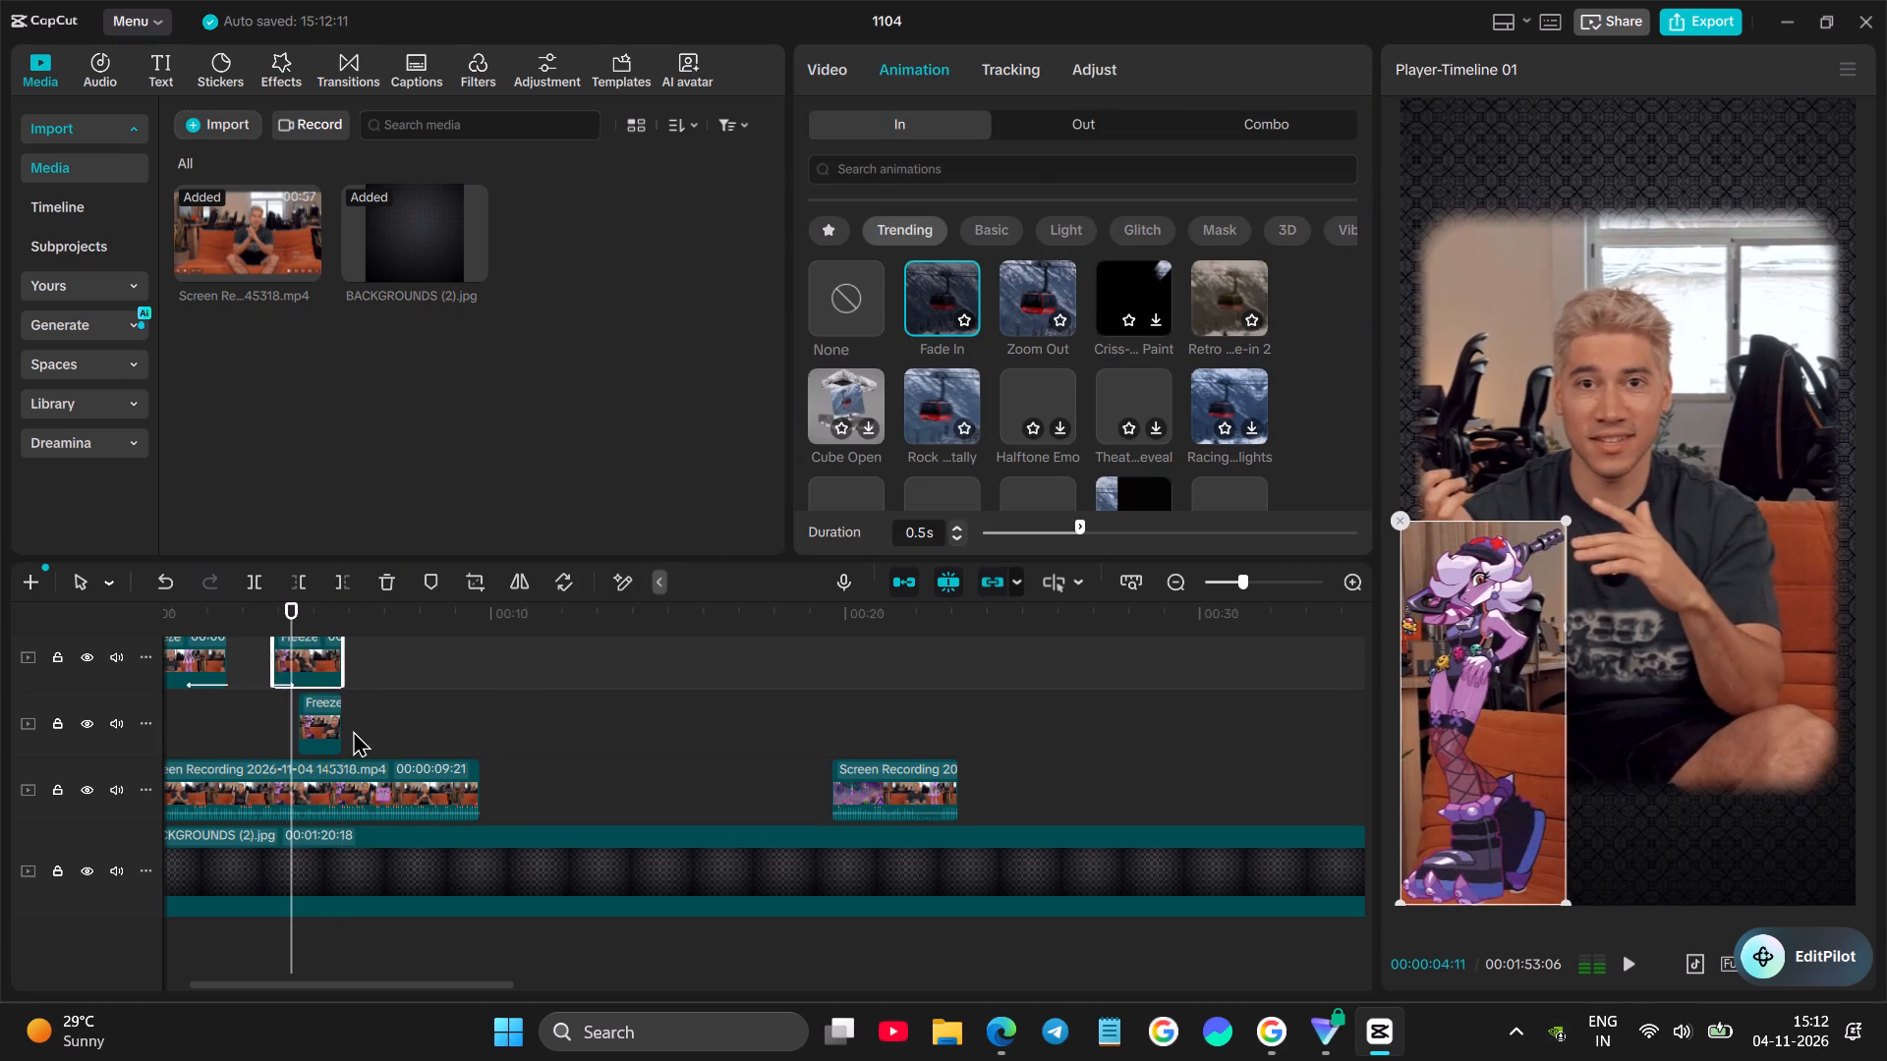
left_click(325, 715)
left_click(929, 318)
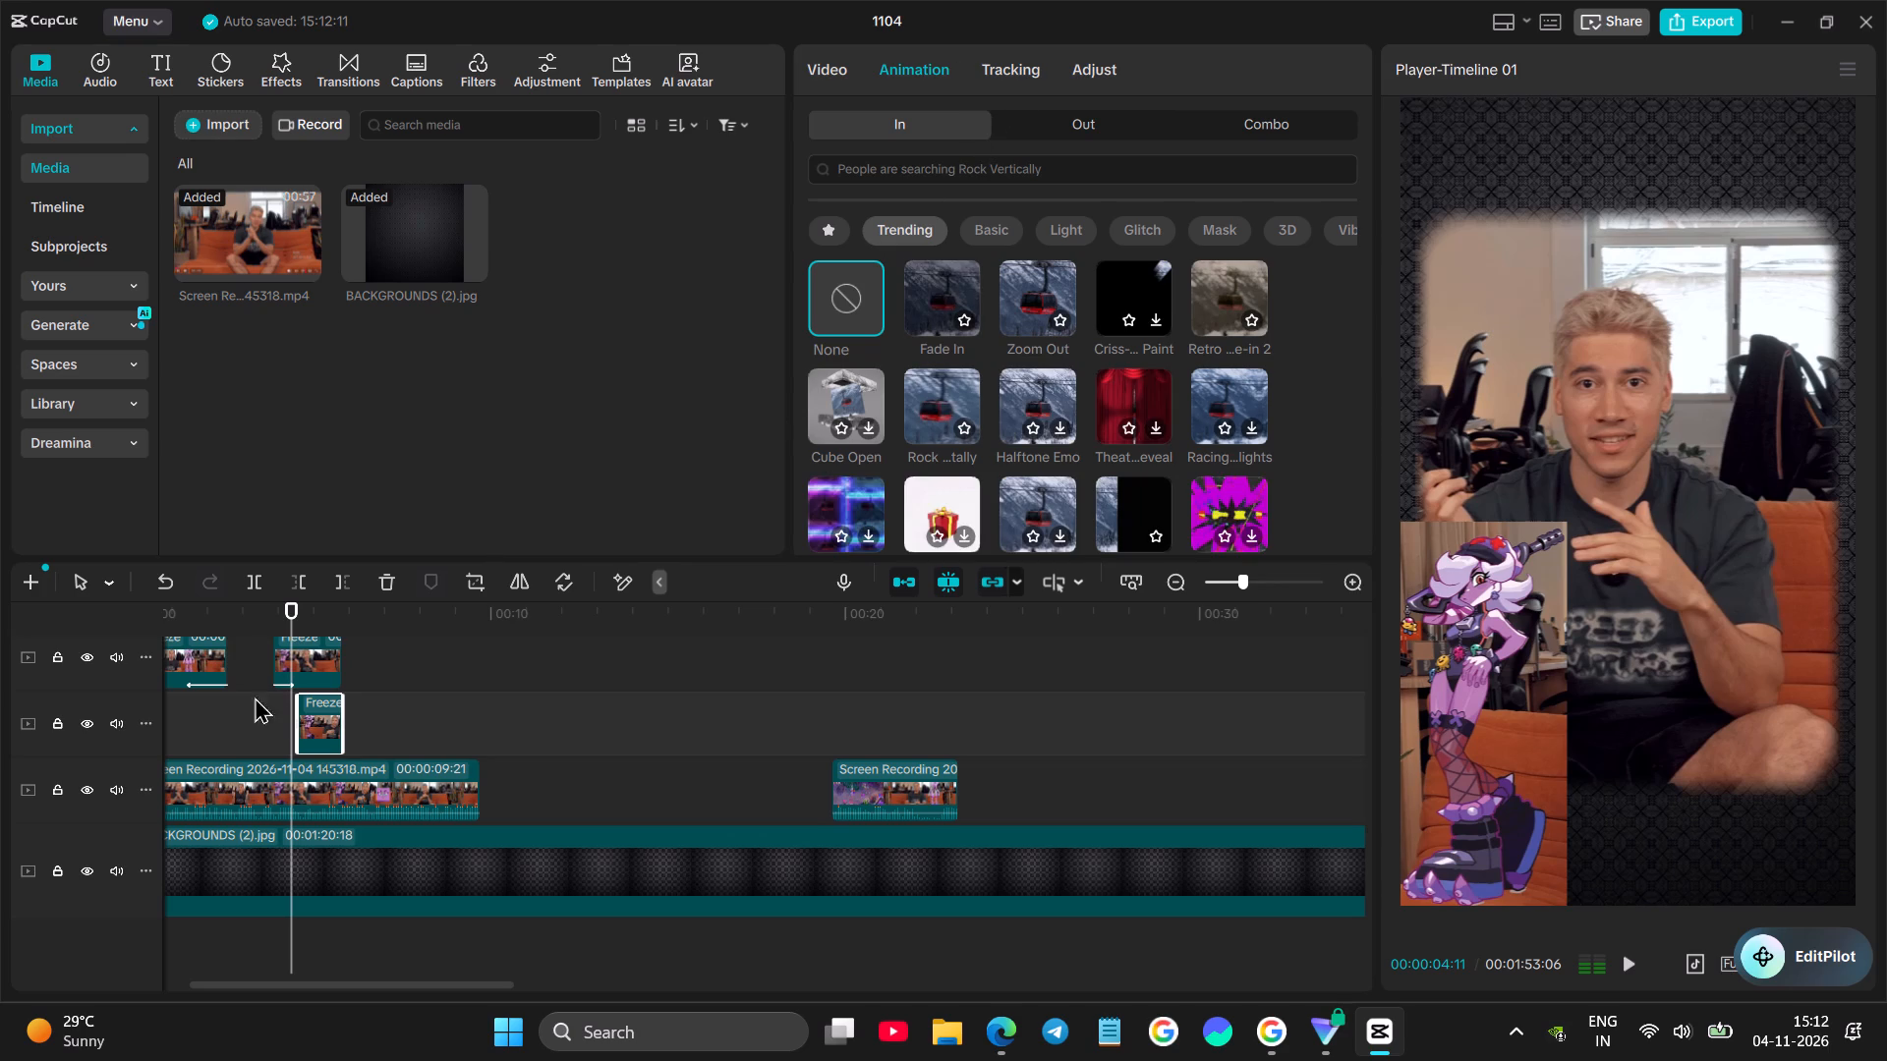
Replay the freeze-frame section and trim the ends of the character and face-square freeze frames to 00:00:05:19.
left_click(271, 716)
key("space")
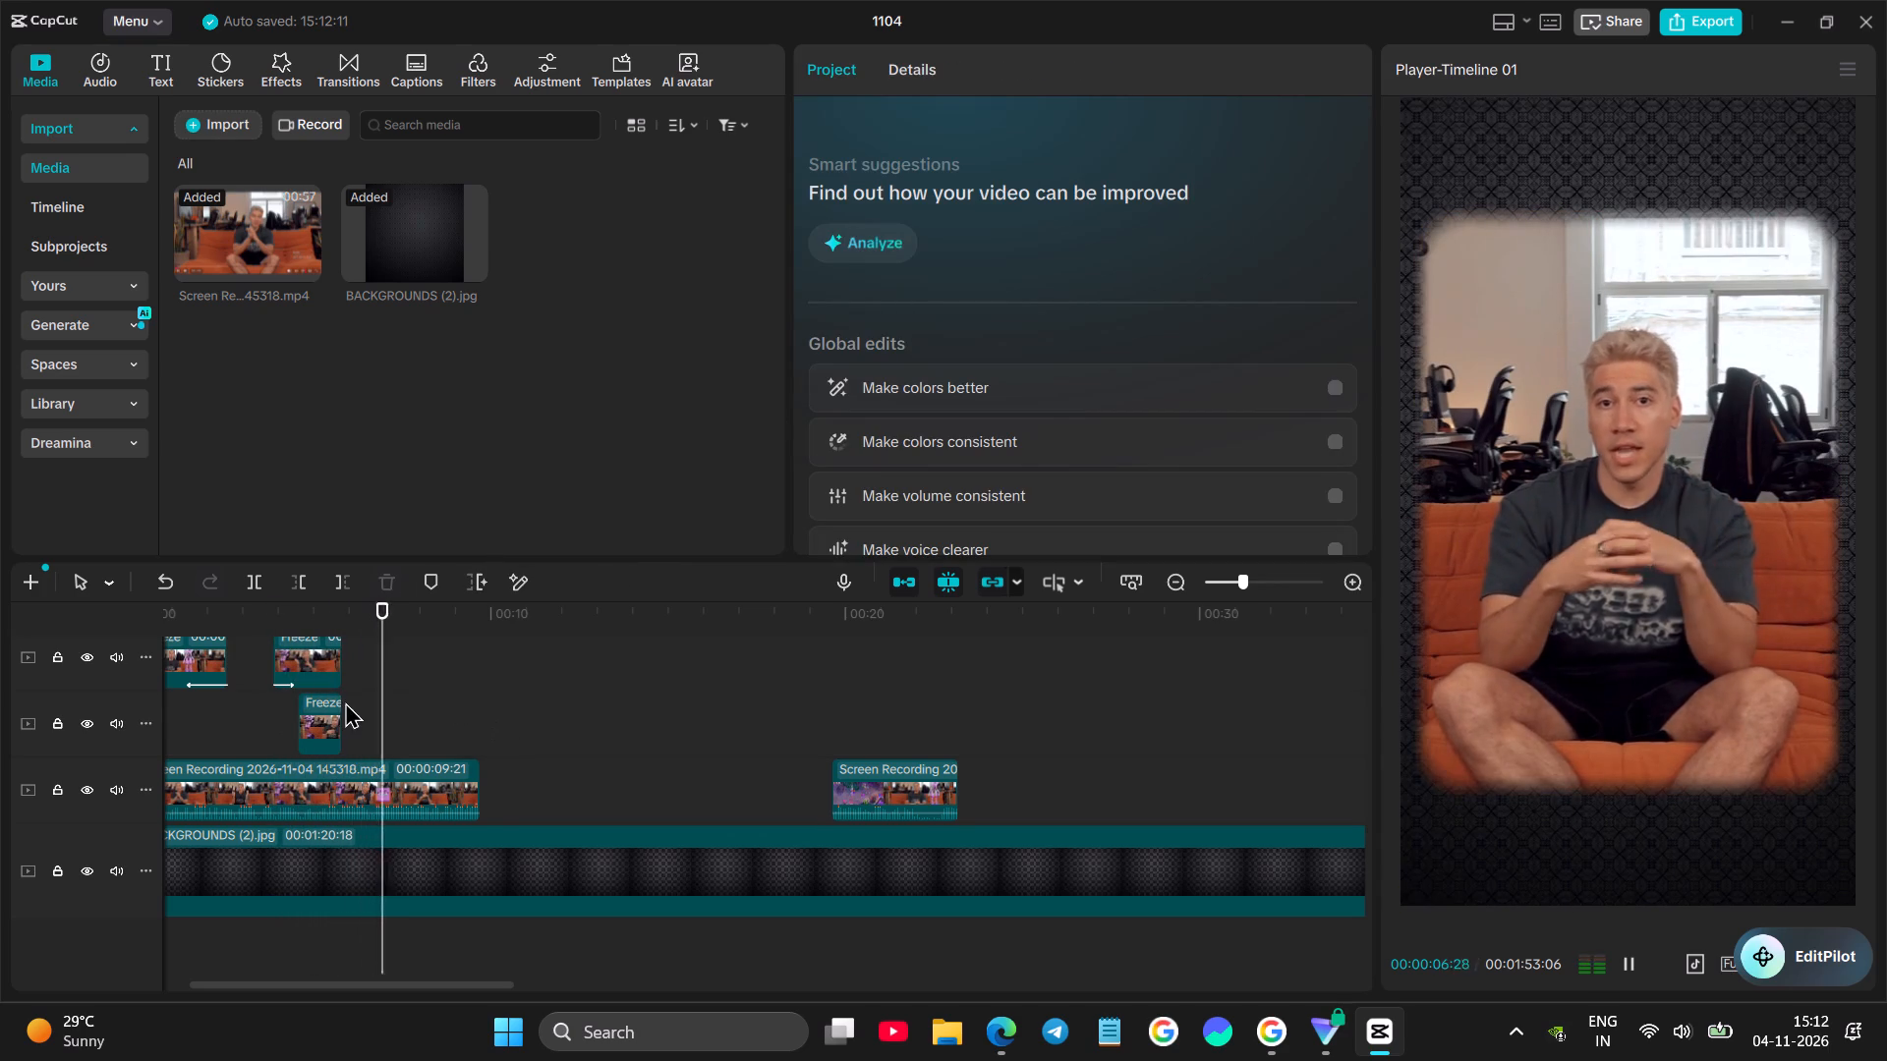
left_click(295, 722)
key("space")
key("space")
key("space")
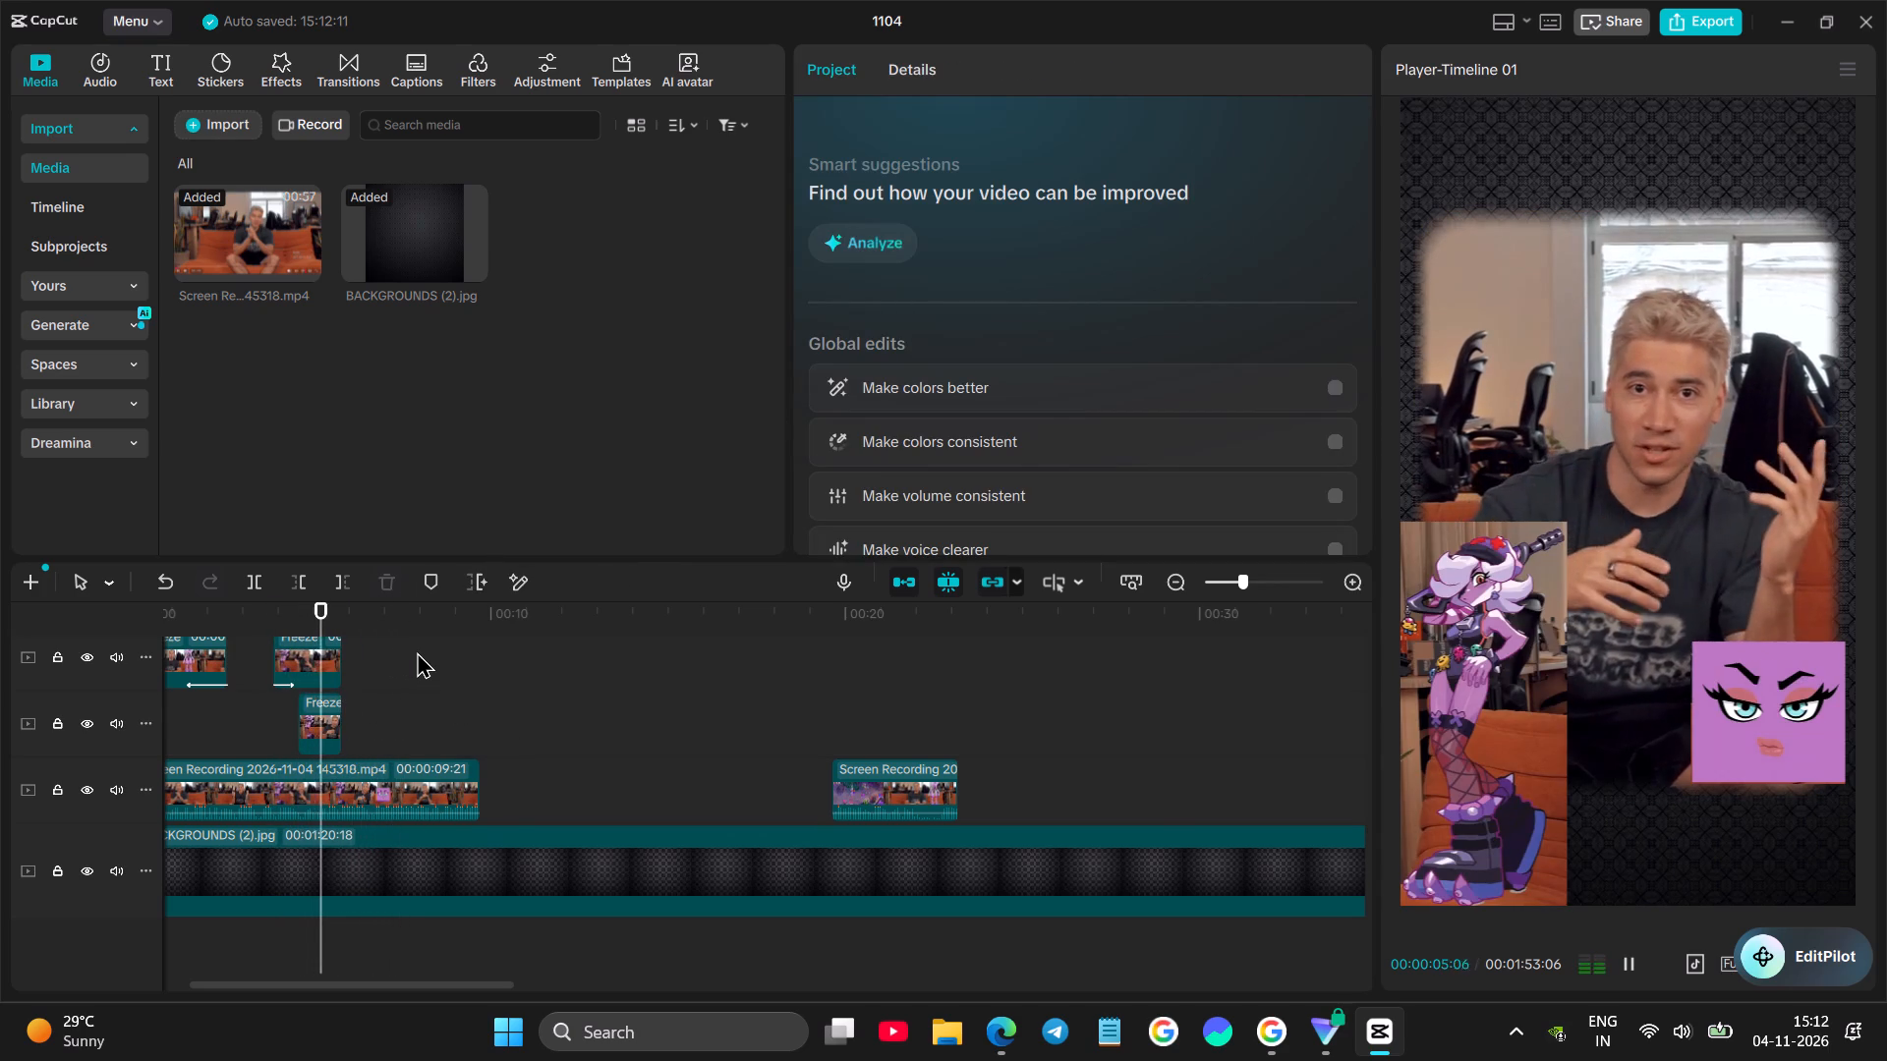
key("space")
left_click(329, 663)
left_click(335, 580)
left_click(324, 728)
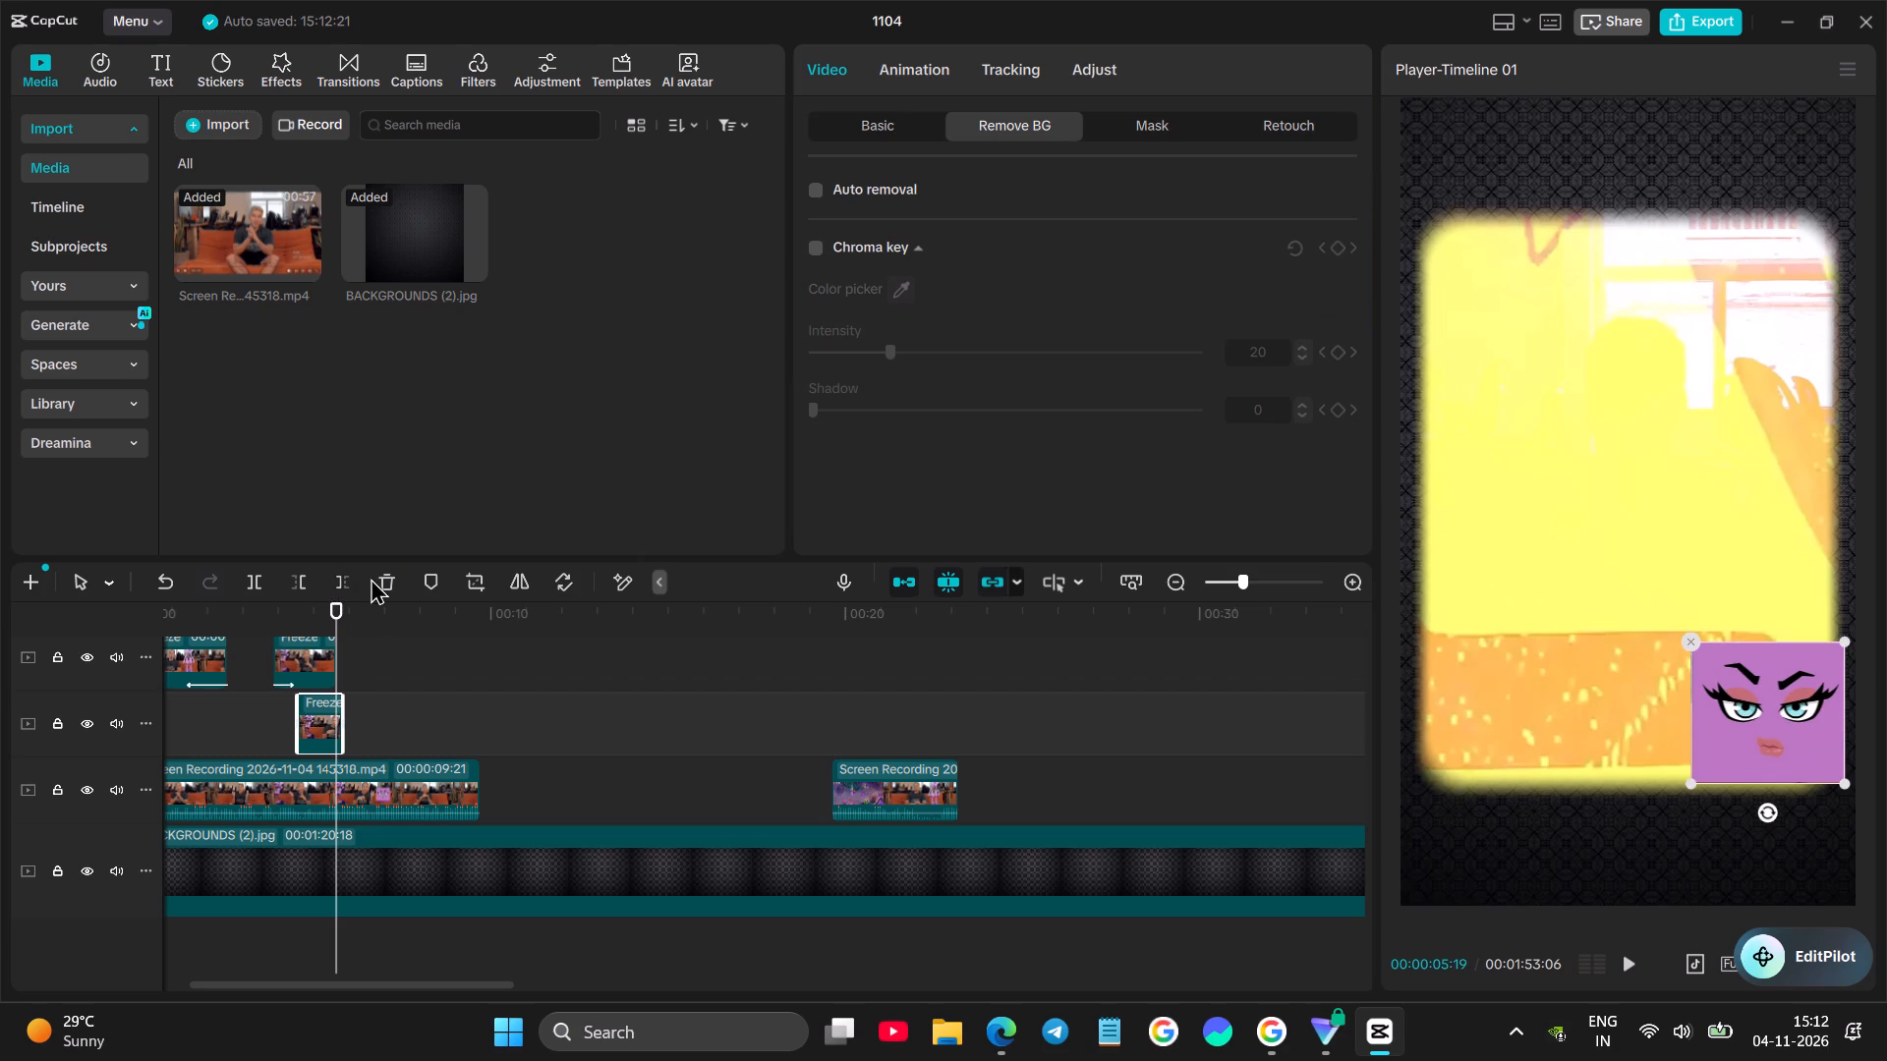
left_click(345, 580)
Play the footage after the freeze frames to the first clip's end, and check the recording clips at about 19 s and 40 s.
key("space")
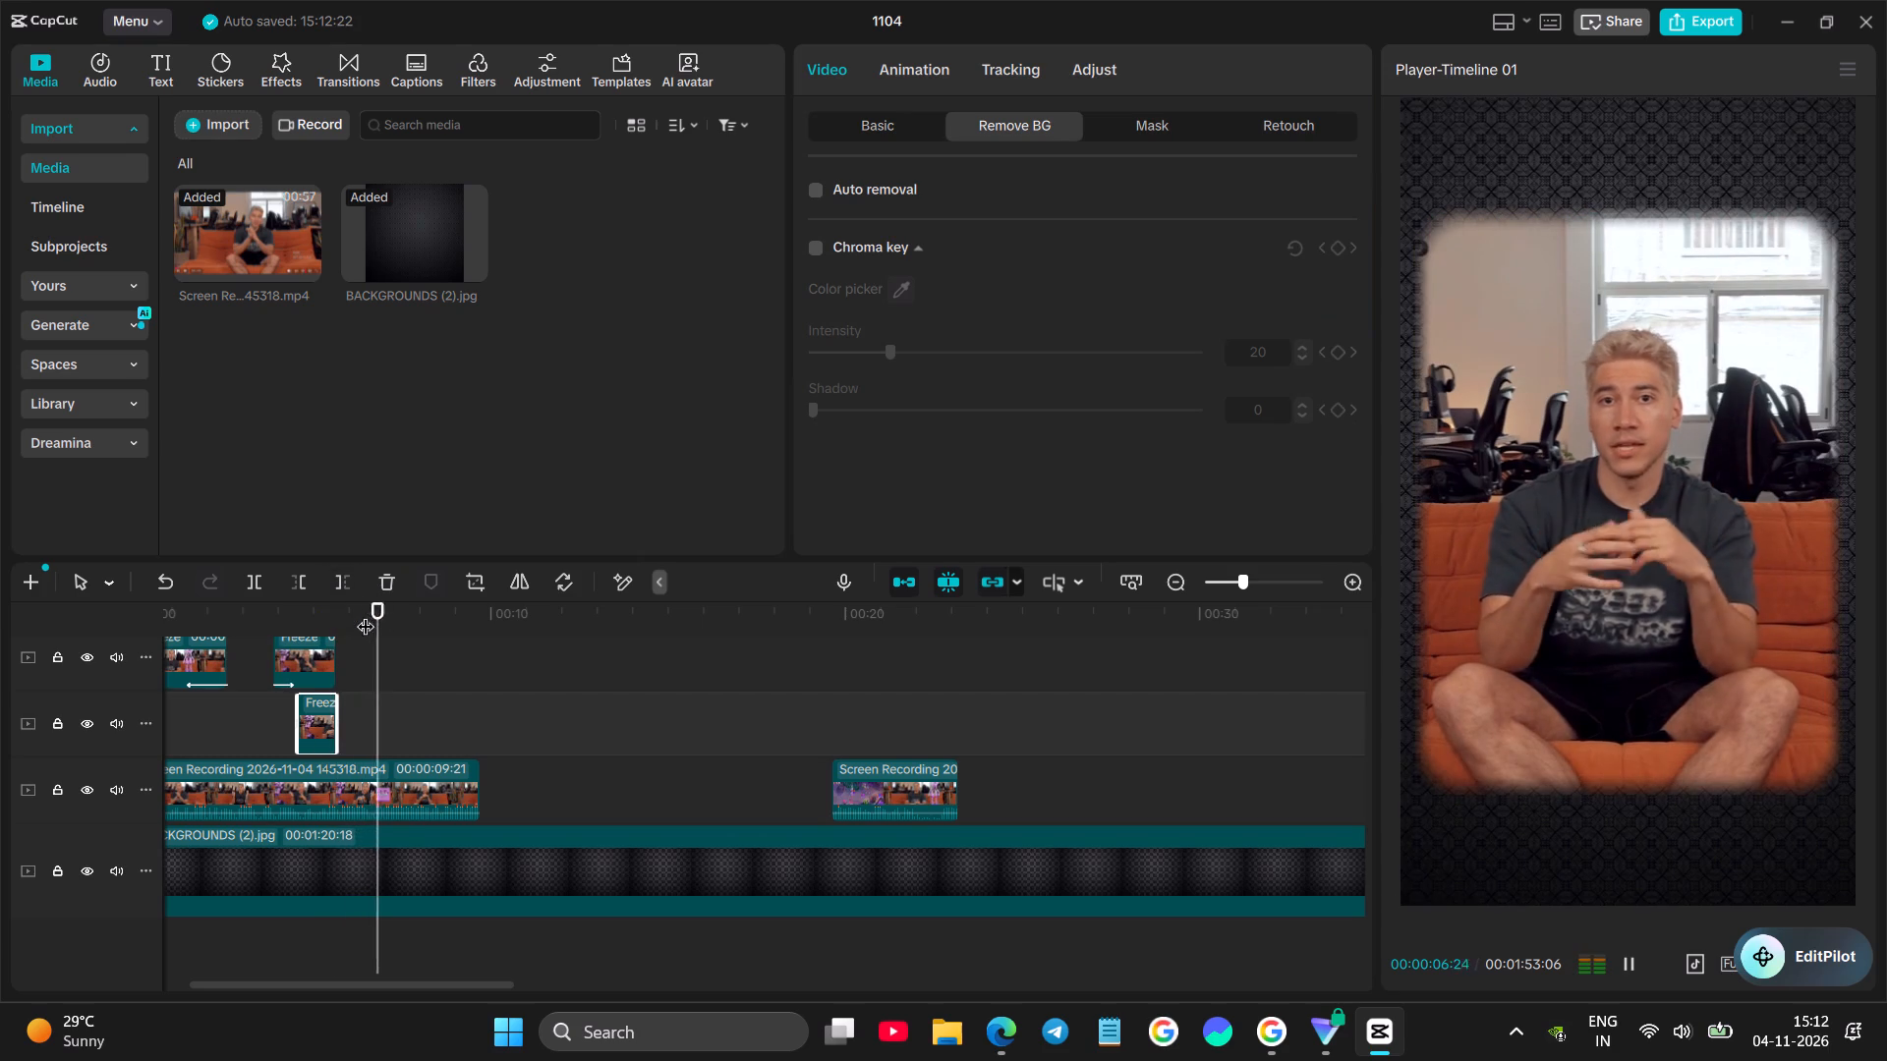
key("space")
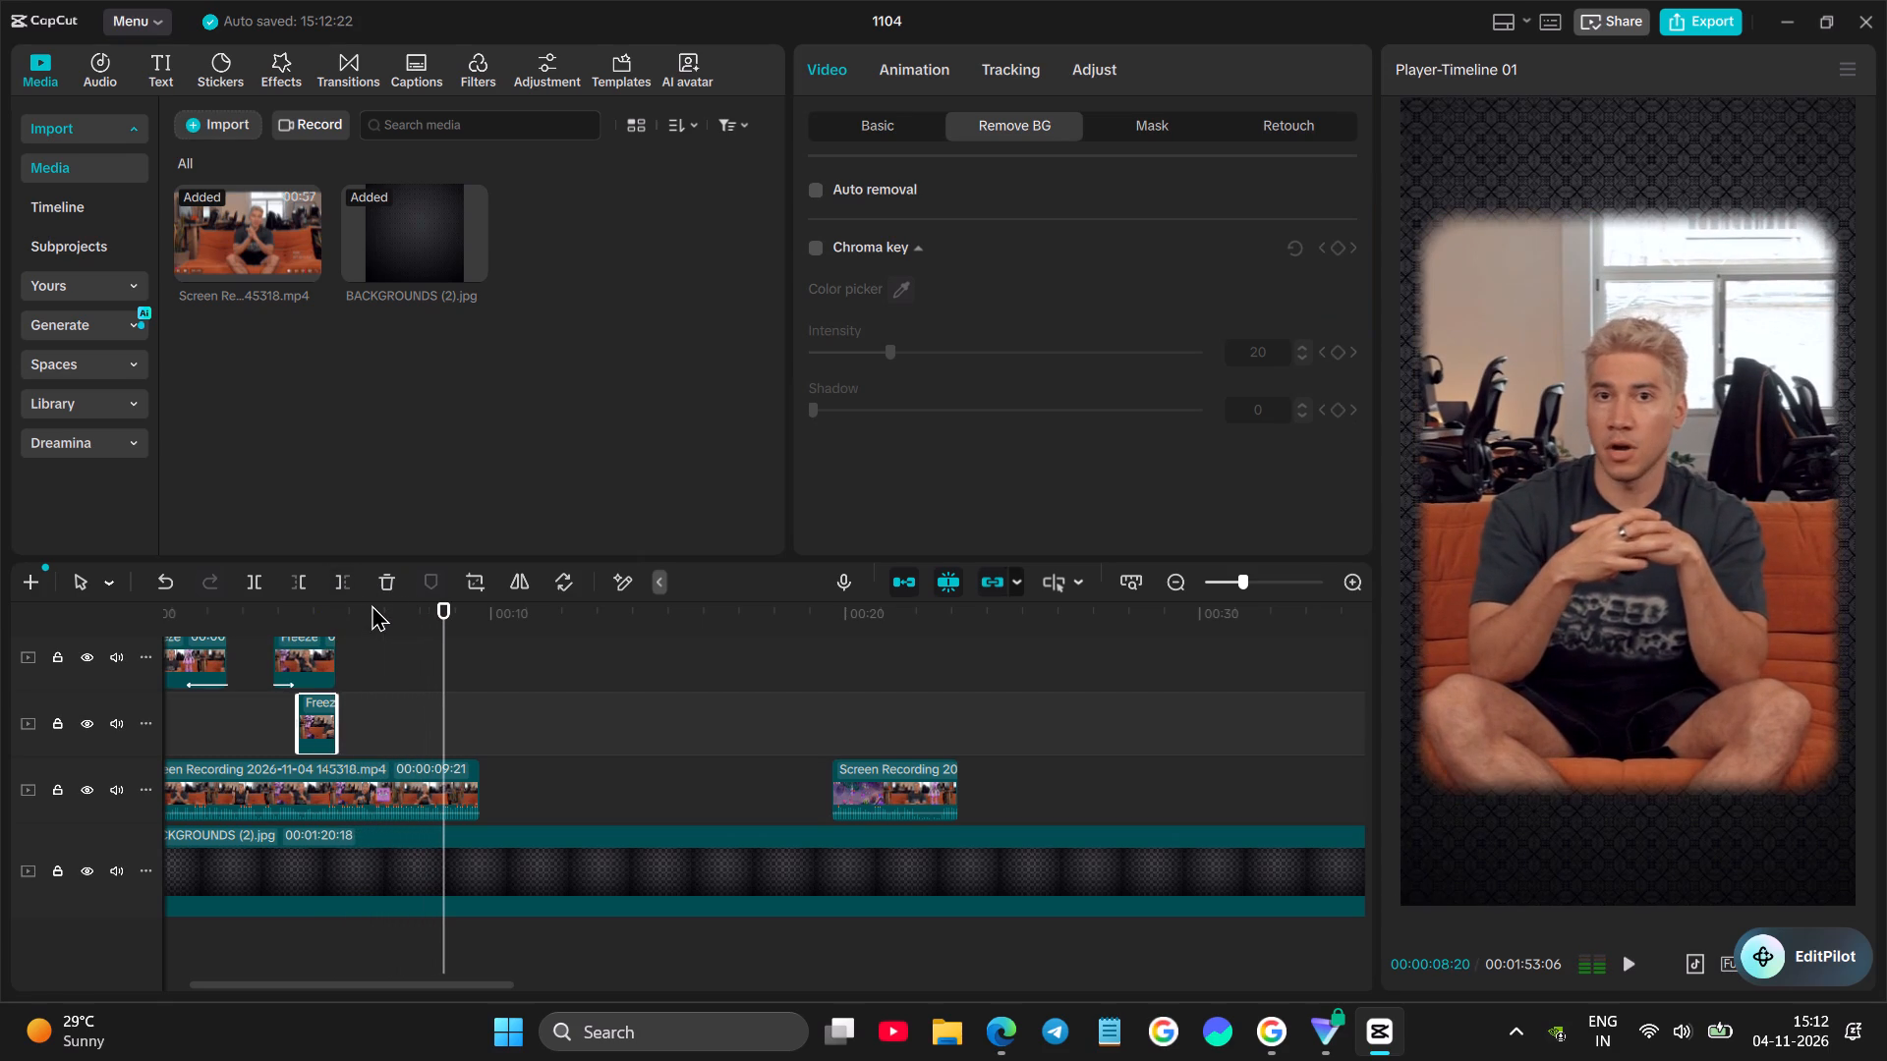
key("space")
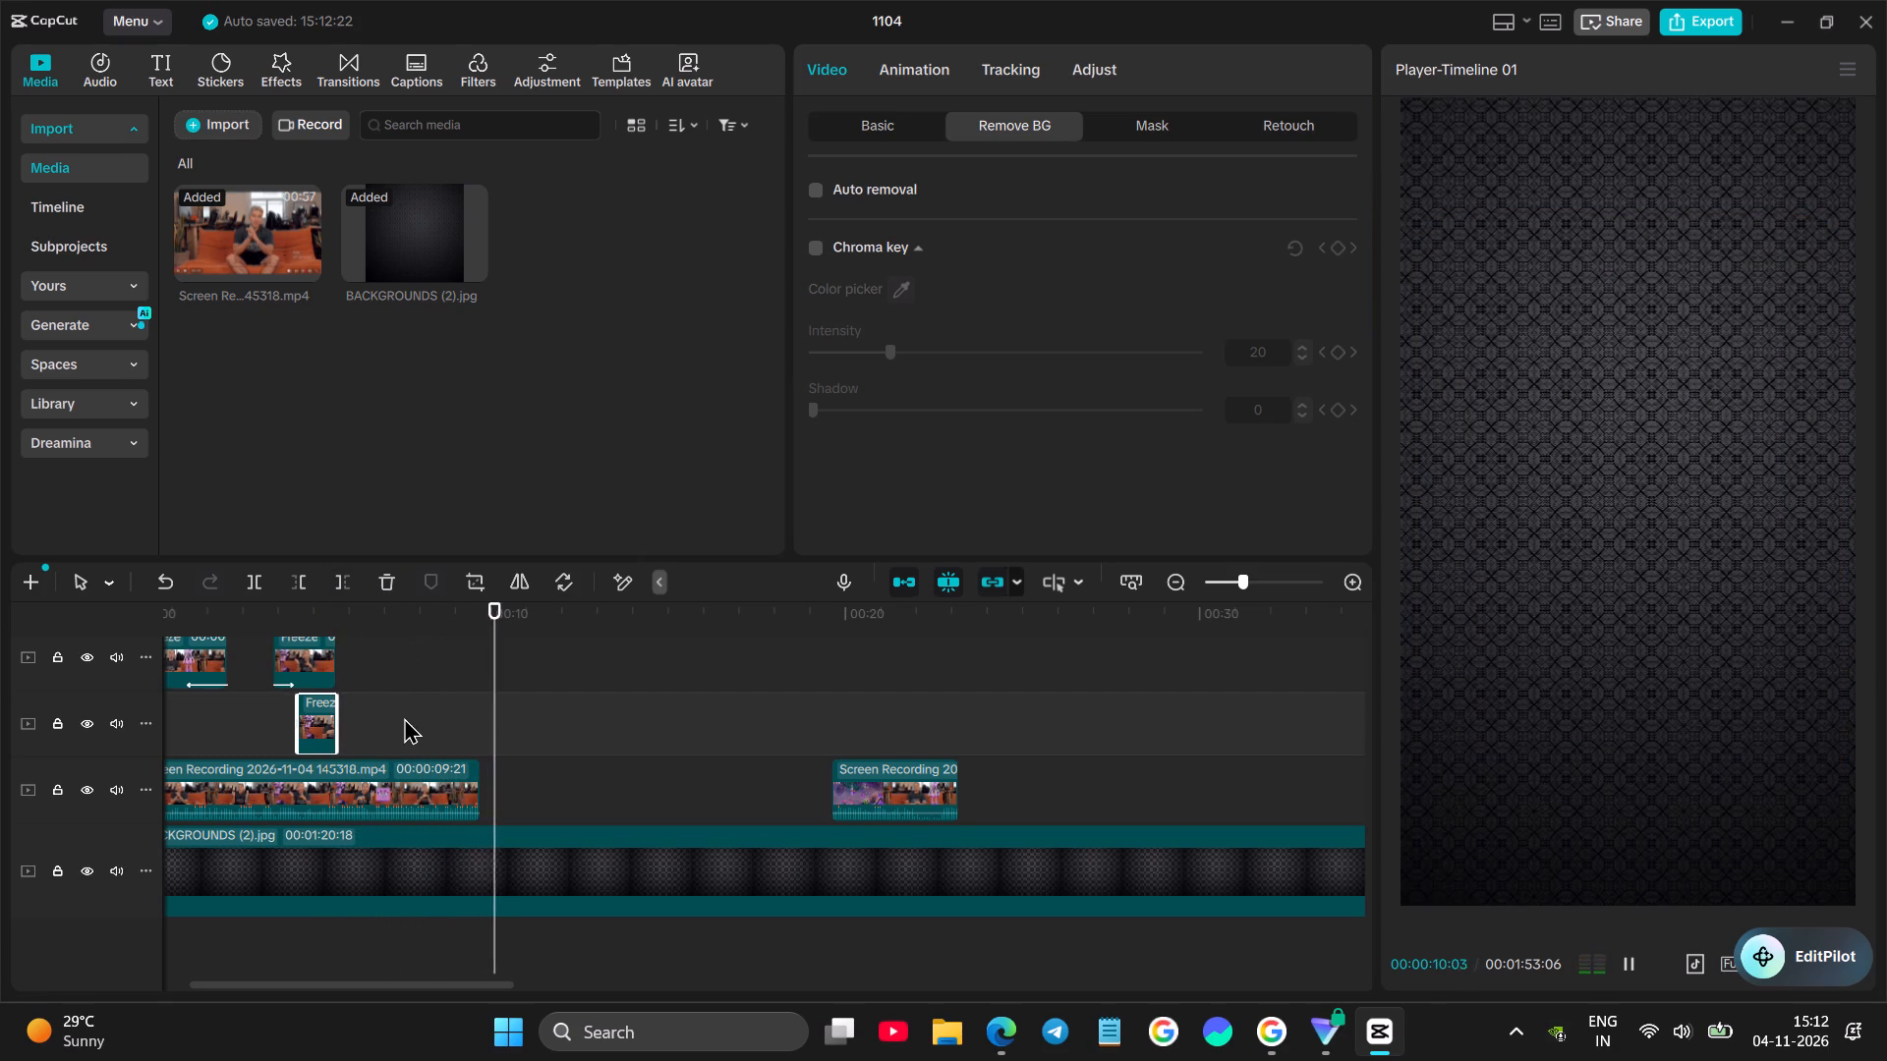
left_click(403, 717)
key("space")
key("space")
scroll(989, 724, "down", 3, "ctrl")
left_click(729, 721)
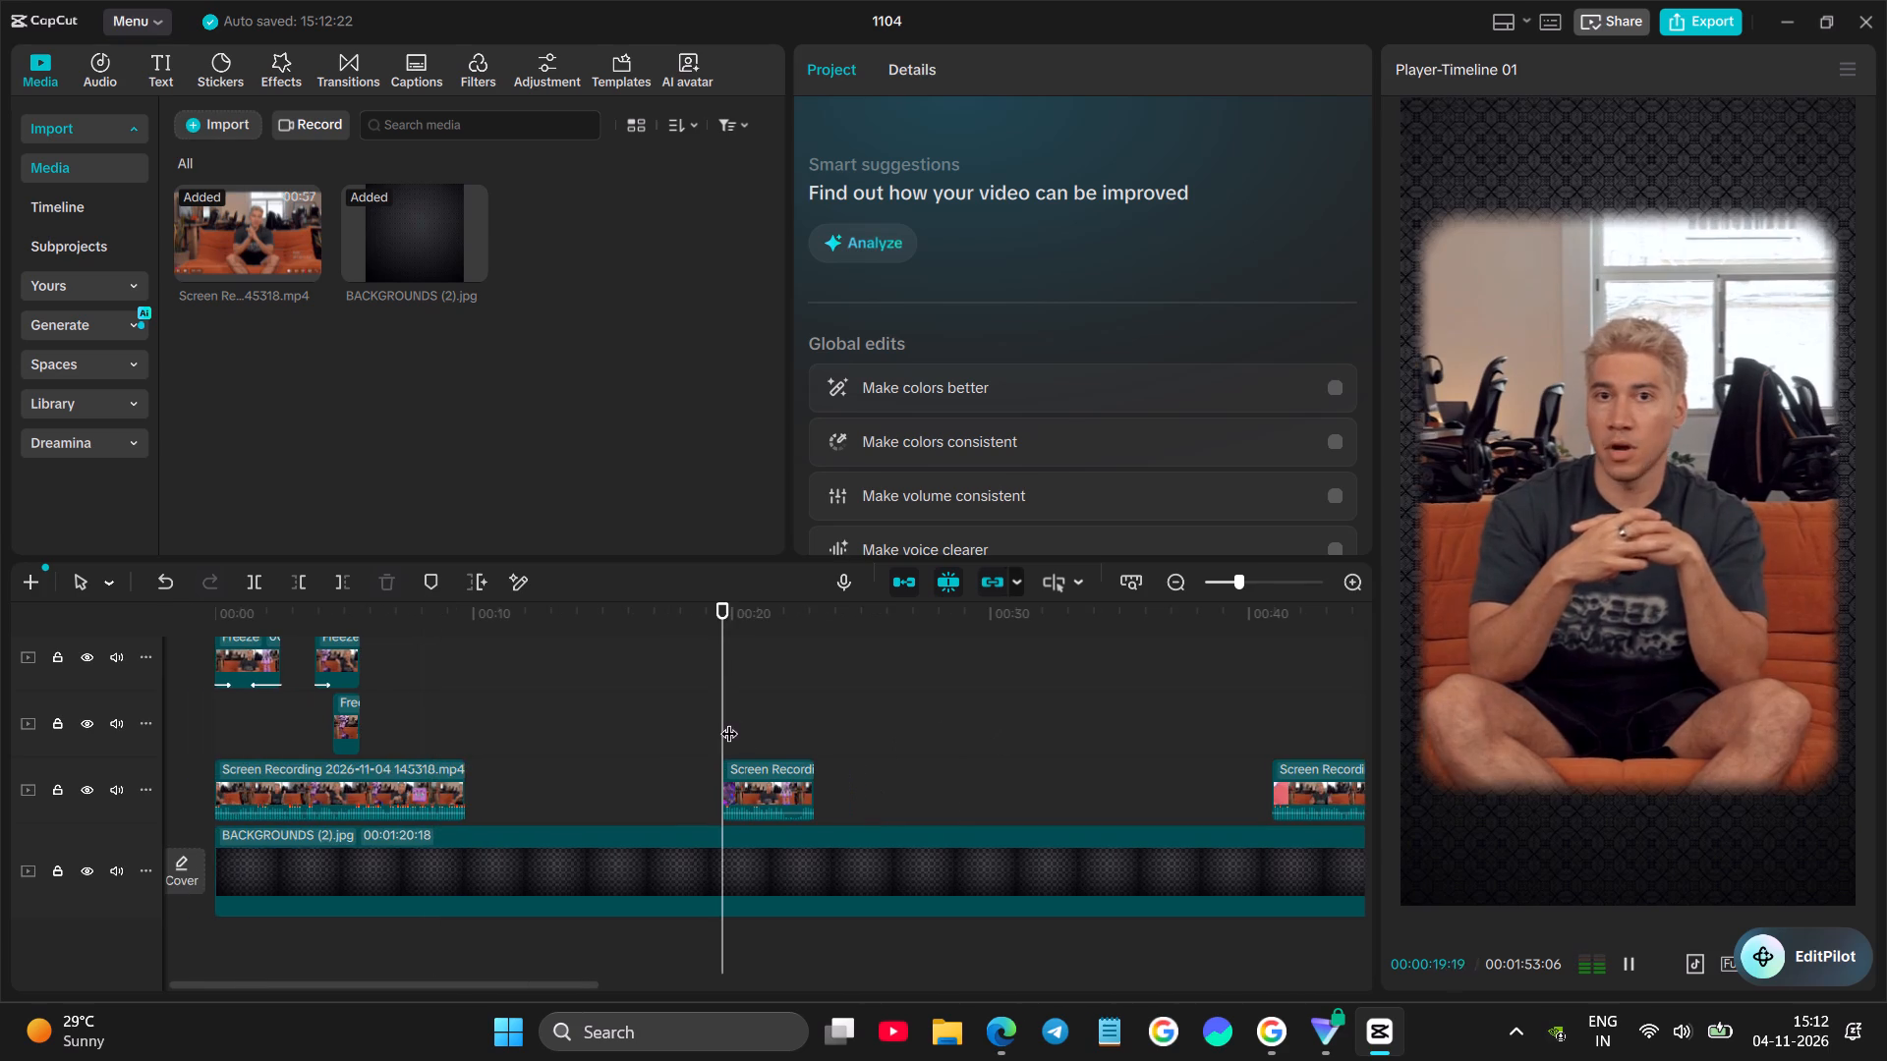
key("space")
scroll(1016, 756, "left", 1)
left_click(1100, 709)
Move the Blender and gameplay recording clip from about 1:19 to the gap at the first recording clip's end, on the track above.
scroll(1100, 709, "left", 1)
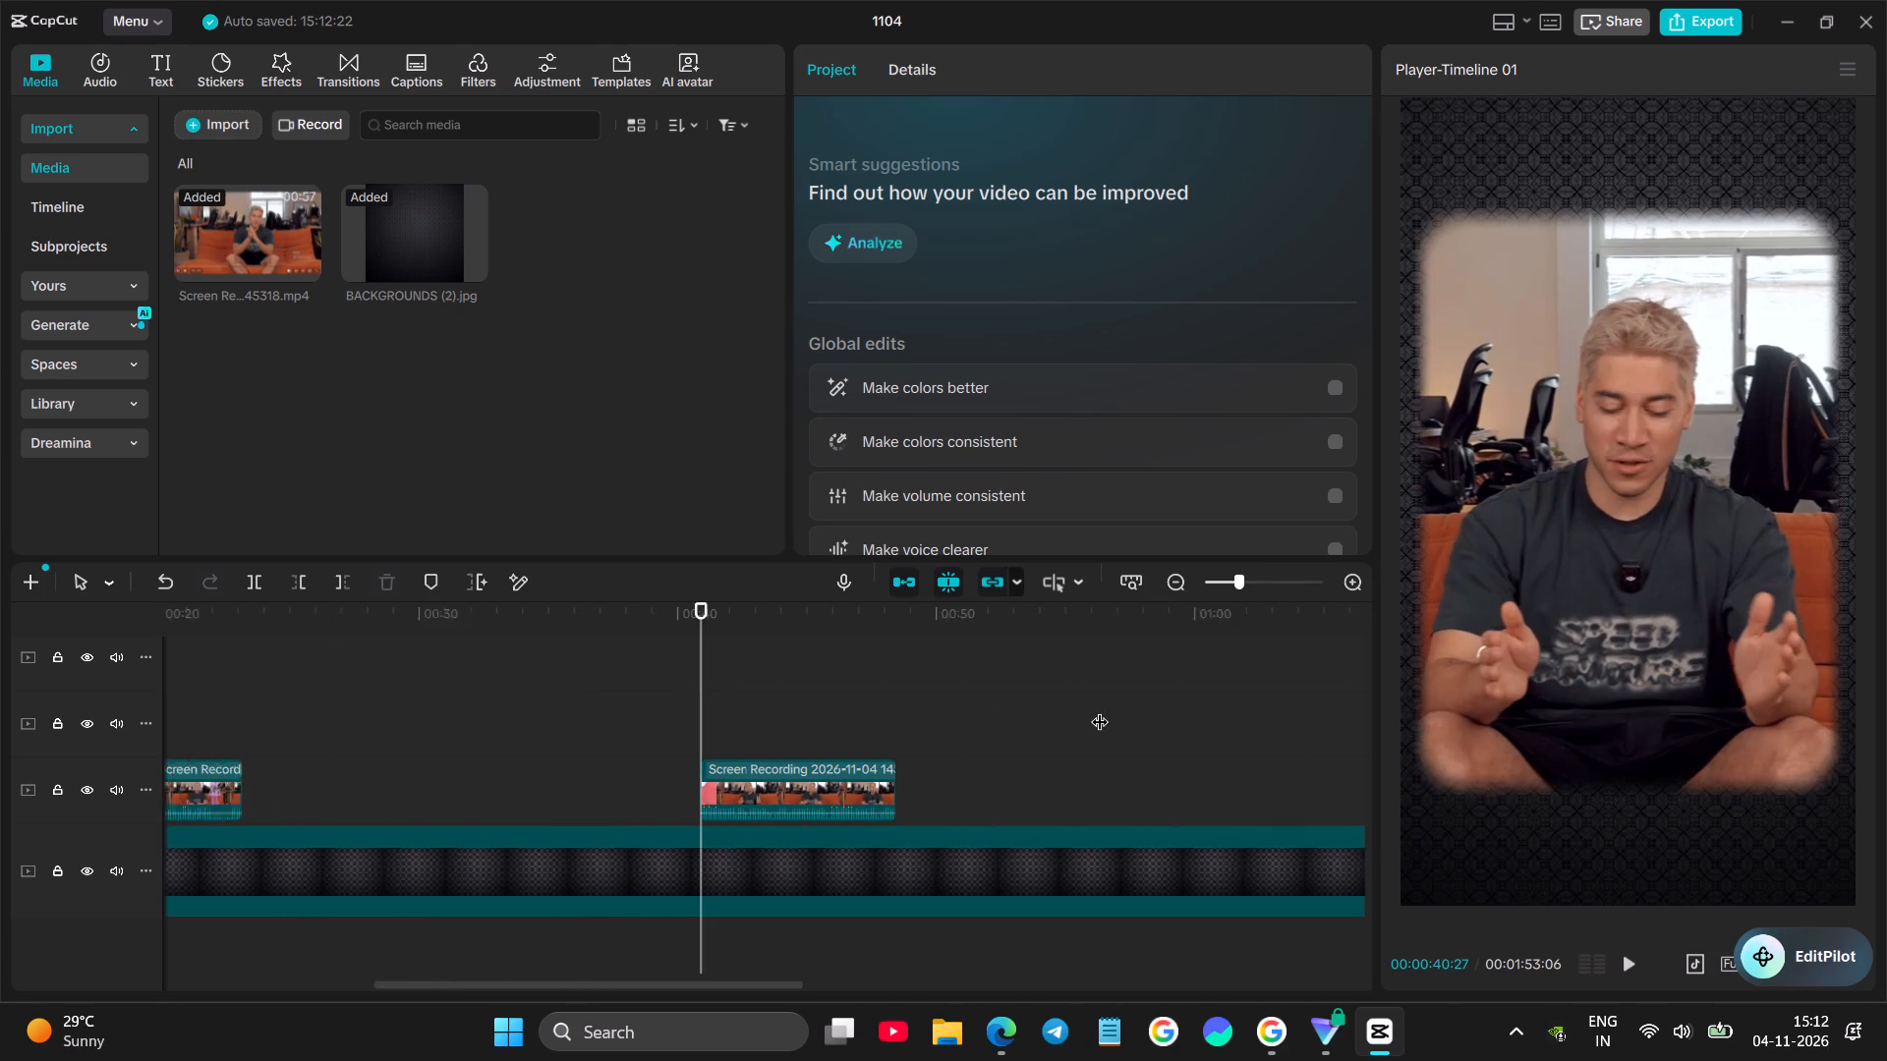
scroll(1100, 709, "left", 2)
left_click(836, 764)
left_click_drag(931, 711, 717, 709)
scroll(825, 709, "right", 1)
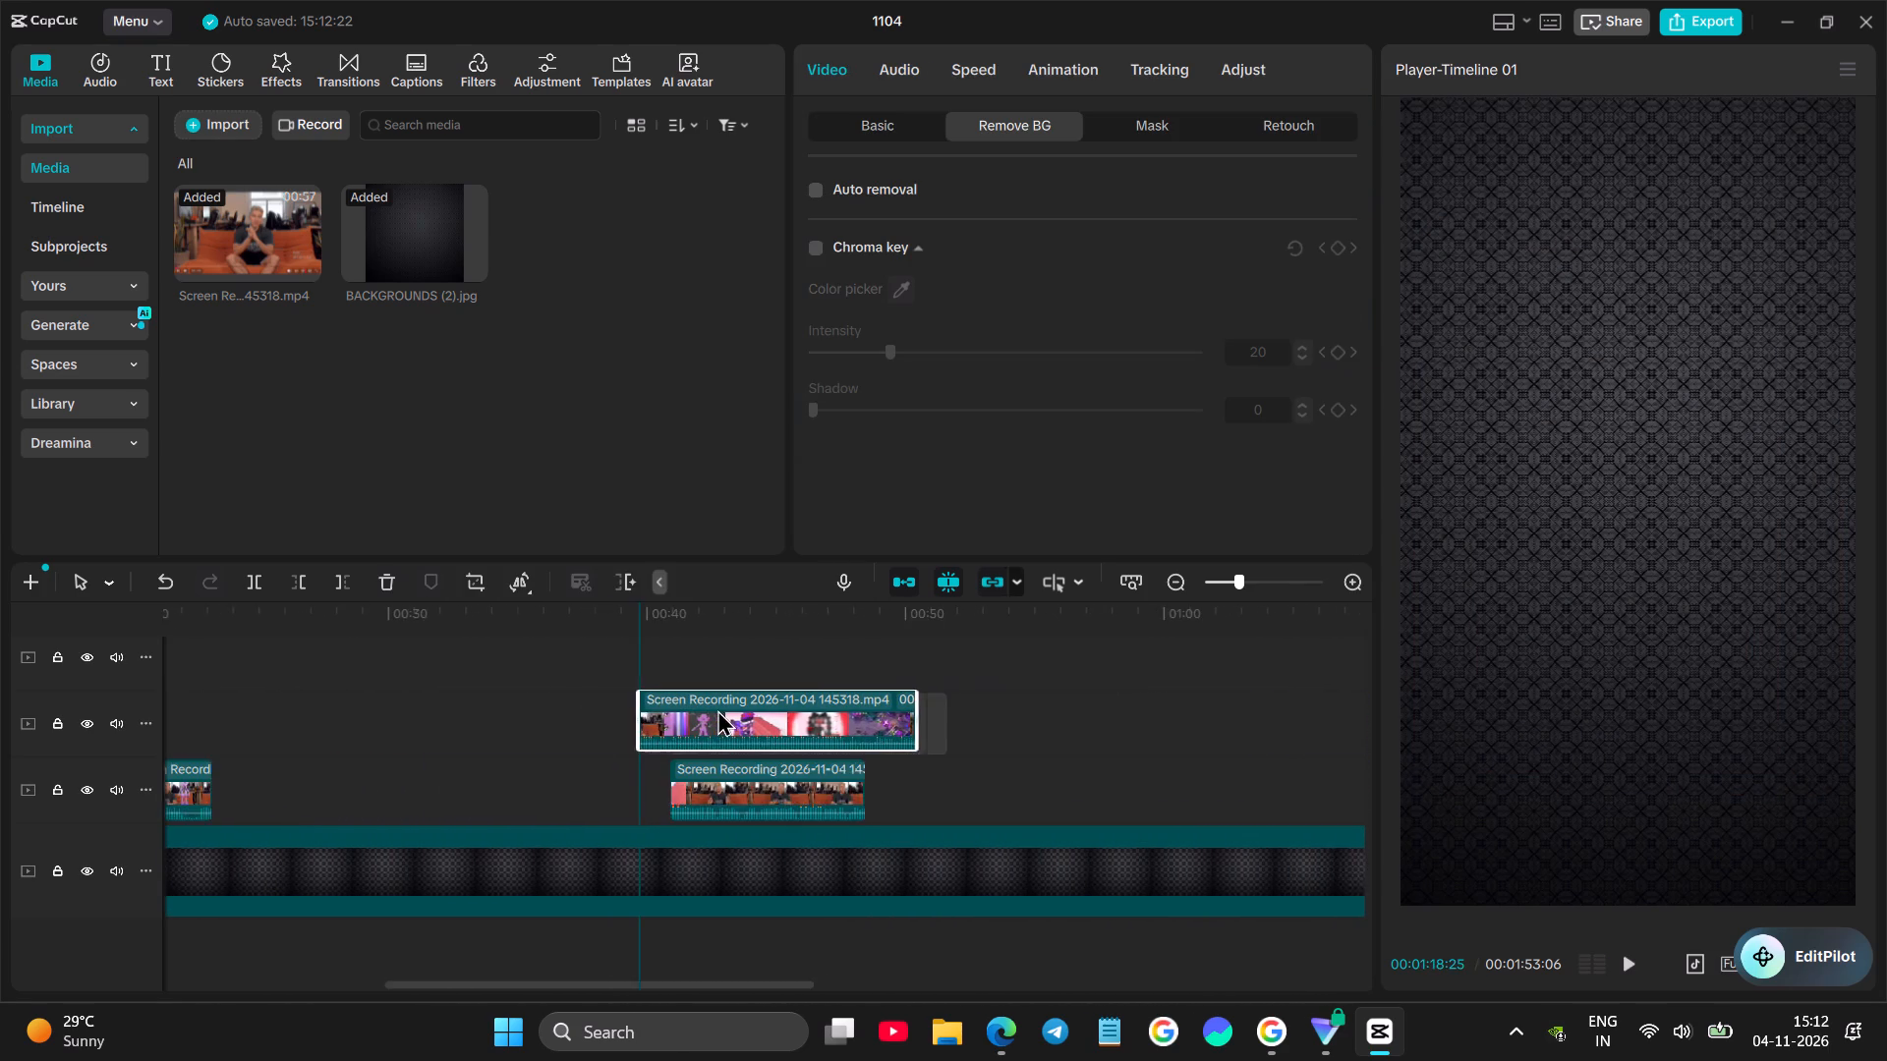
scroll(717, 709, "right", 1)
left_click_drag(717, 709, 341, 698)
scroll(458, 704, "right", 1)
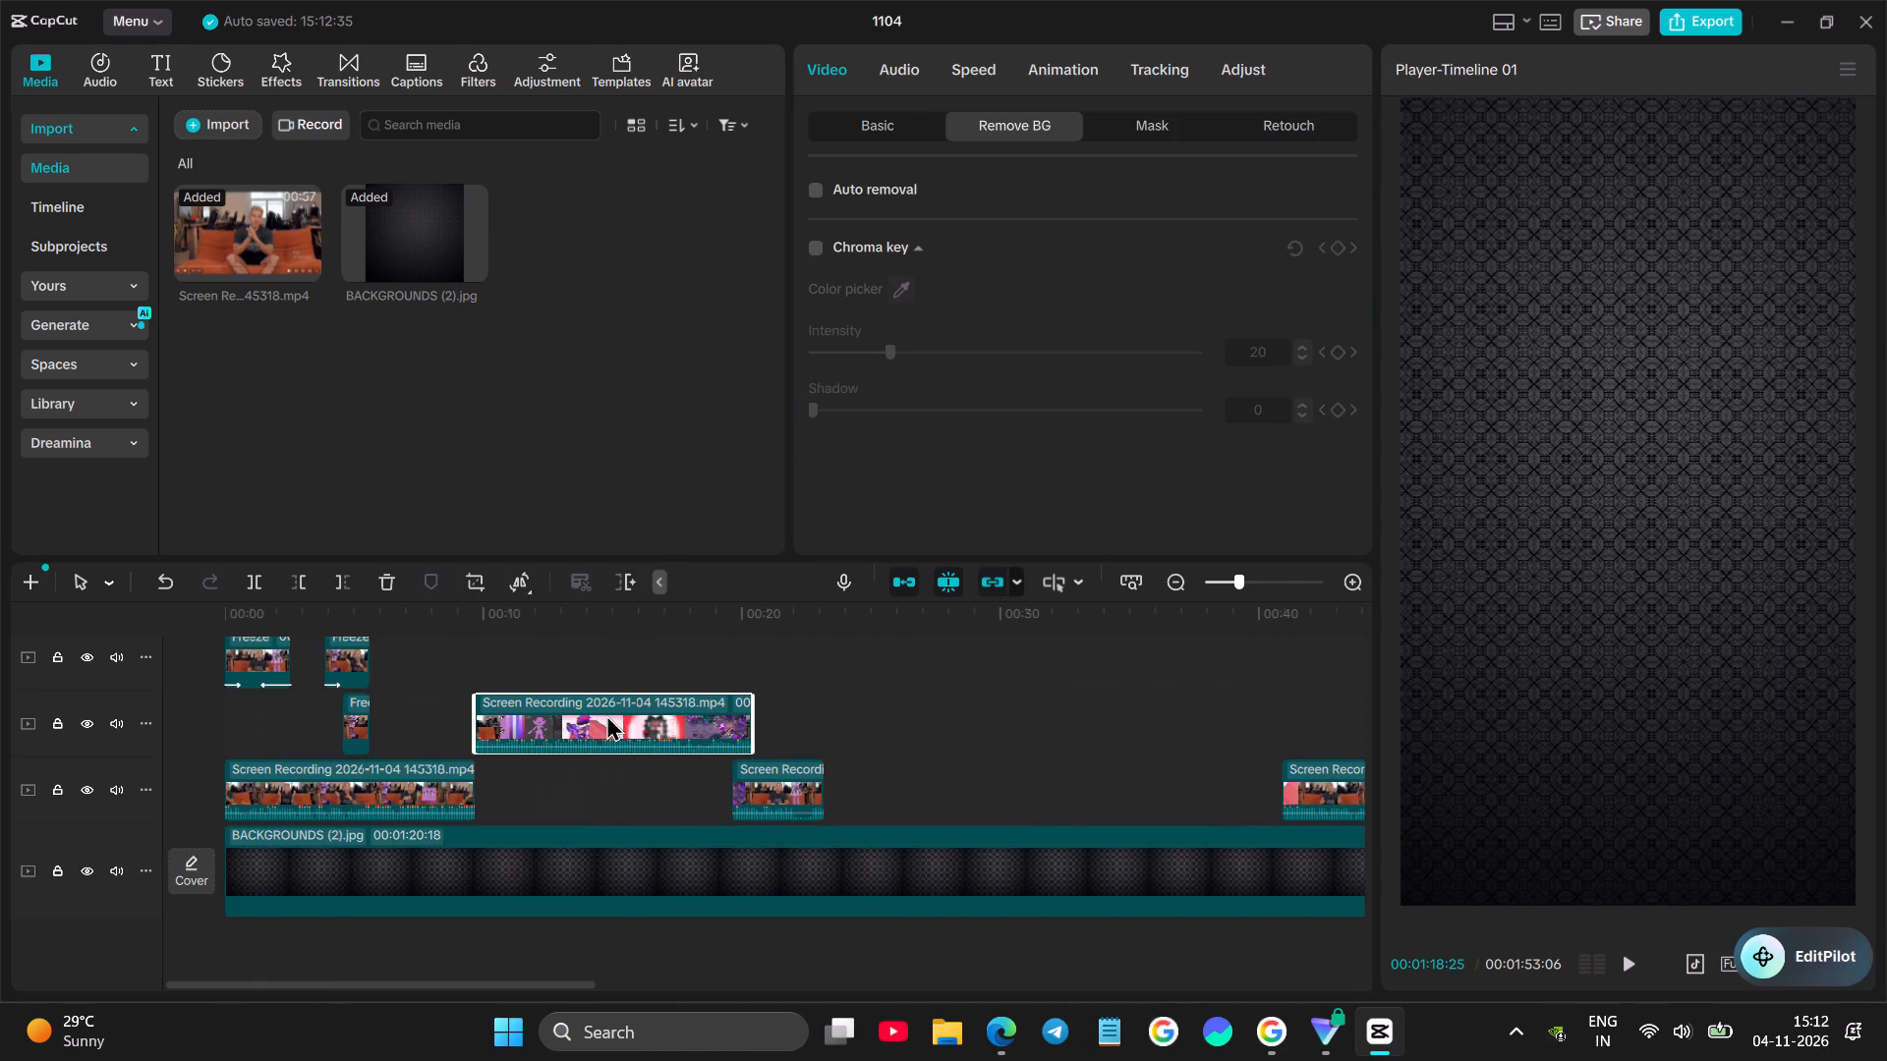
scroll(606, 714, "right", 1)
Play the join and shift the Blender and gameplay clip slightly earlier, to start at about 9.4 s, overlapping the first clip's end.
left_click(428, 714)
key("space")
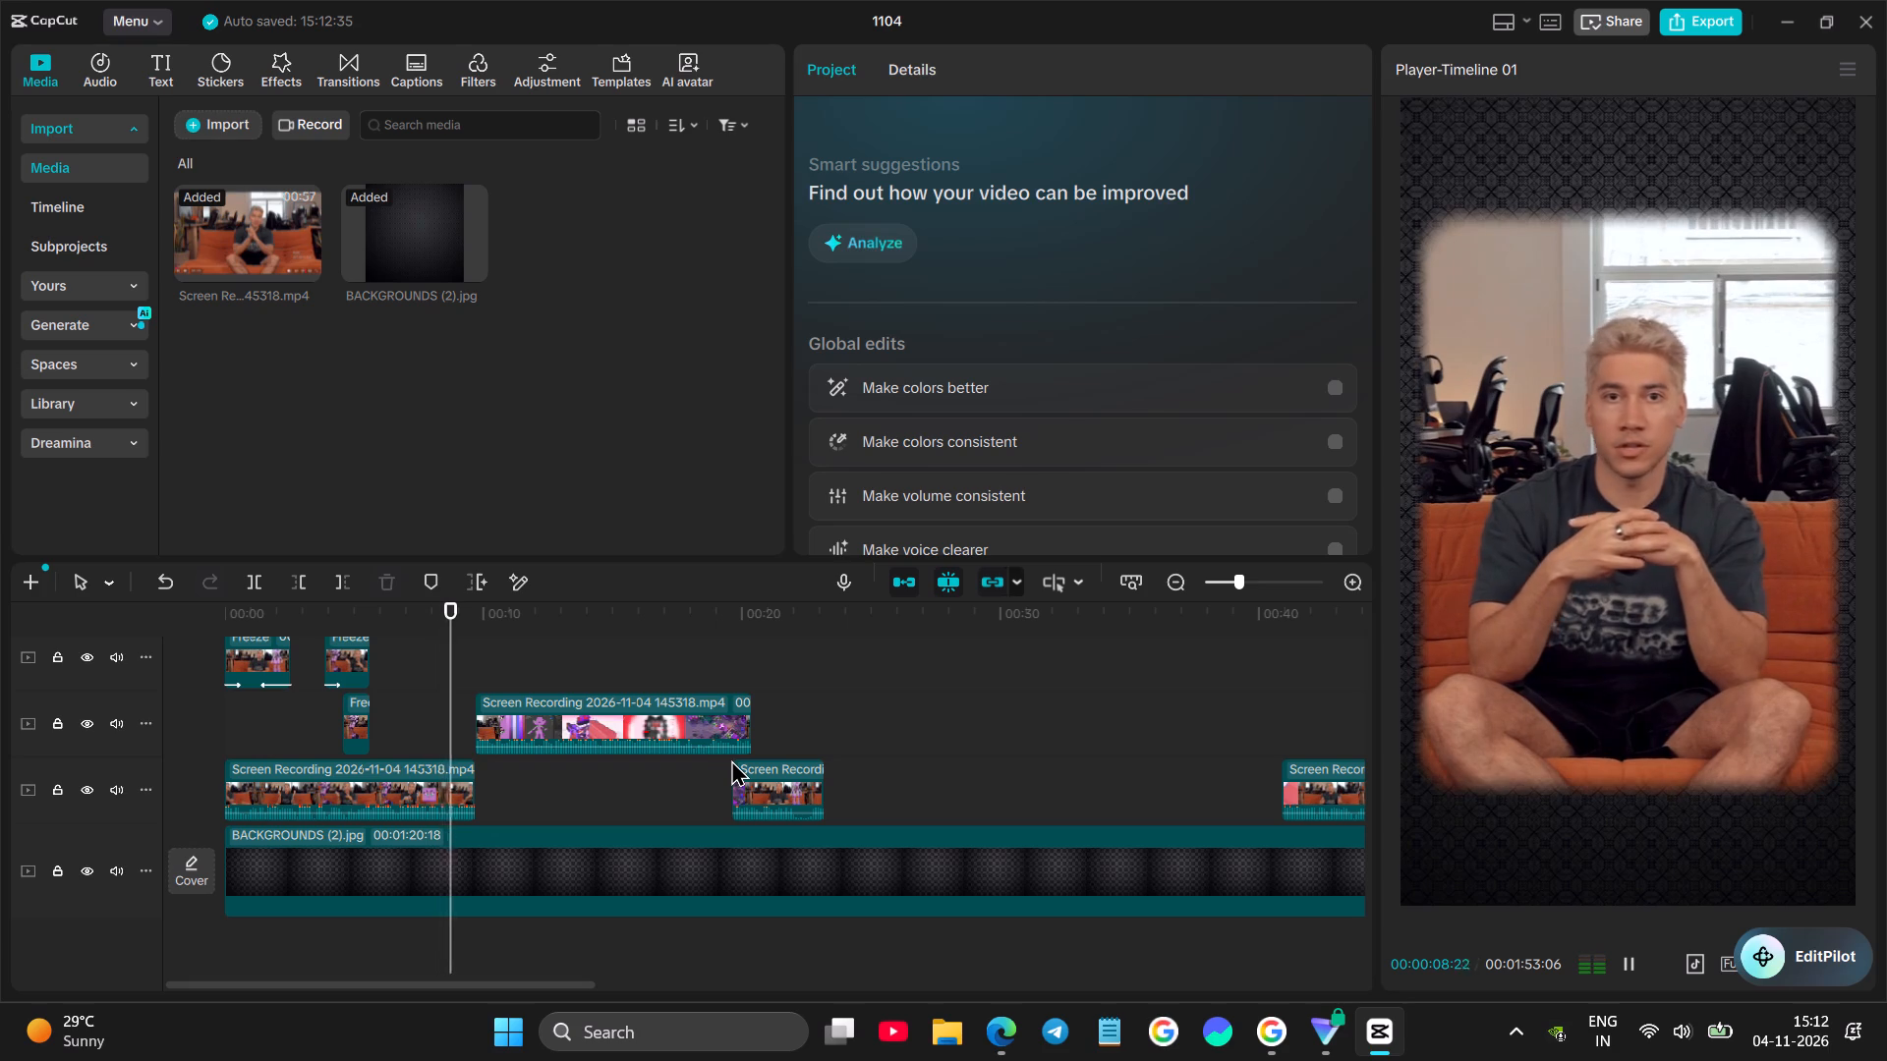
key("space")
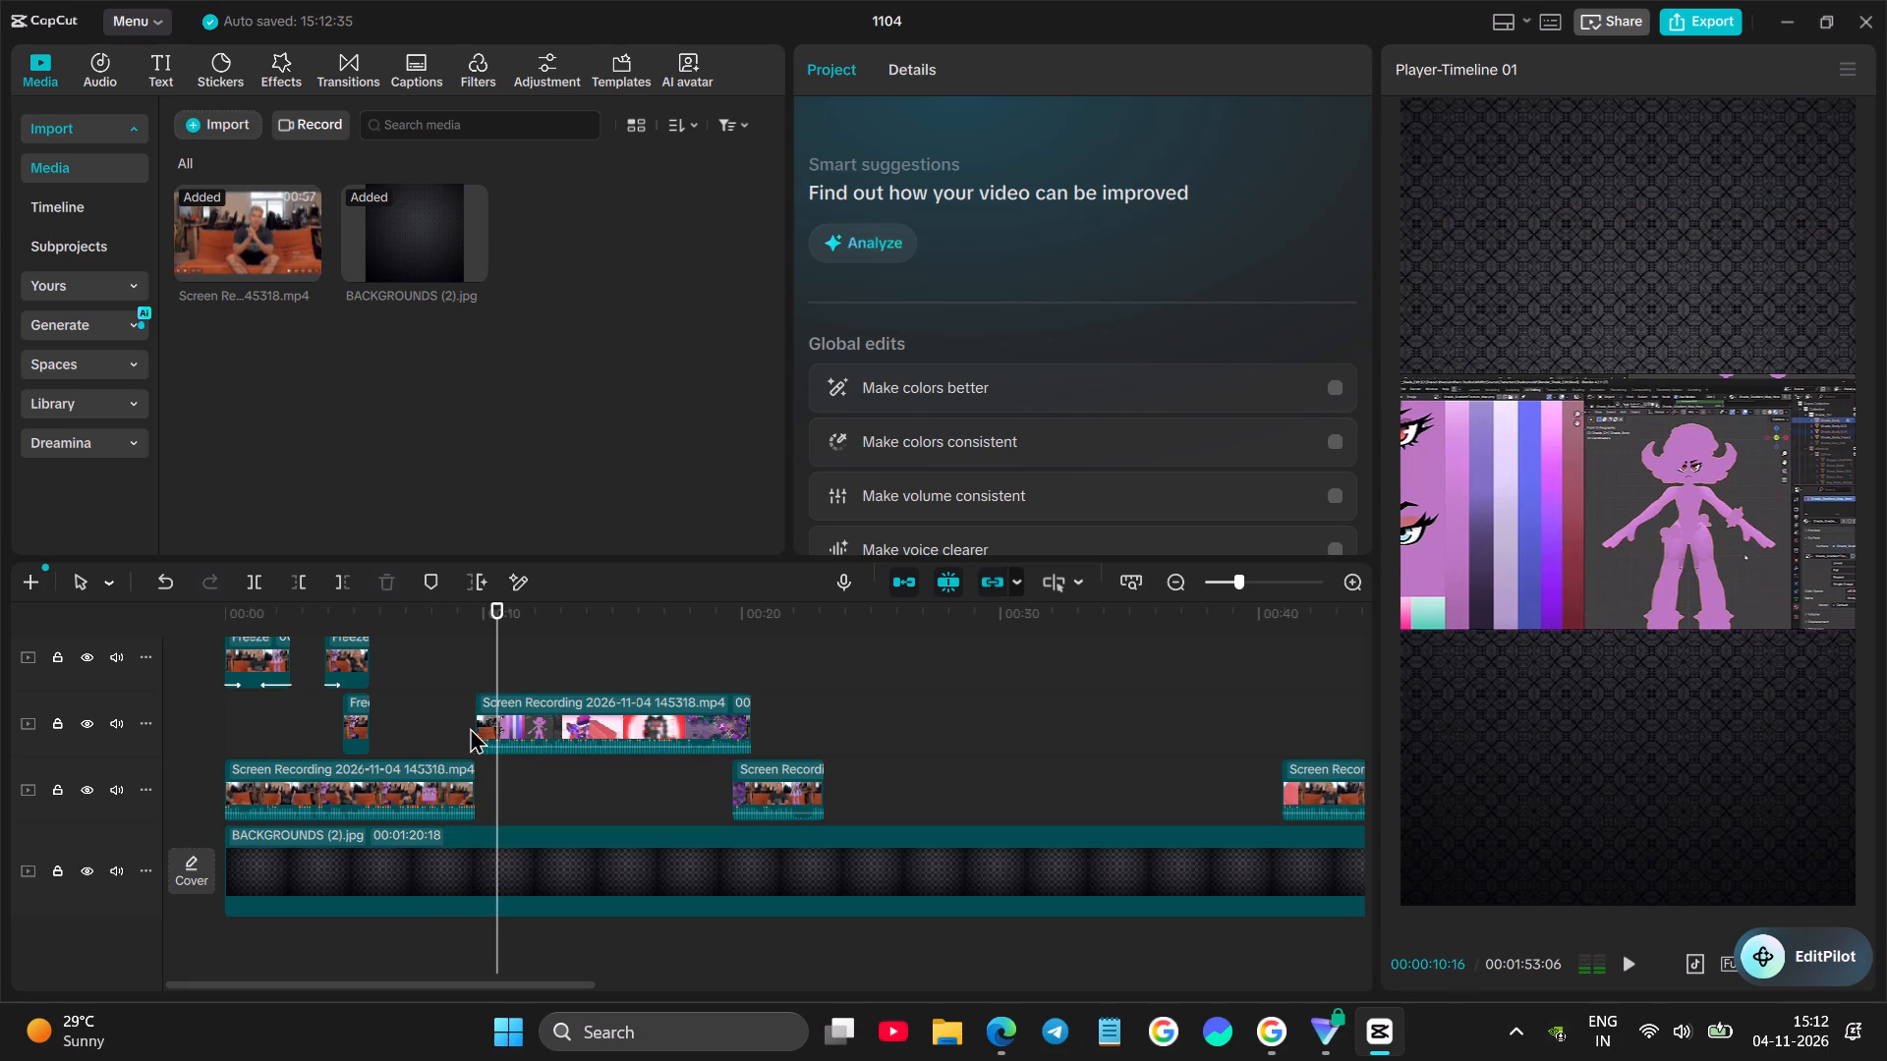
left_click(516, 714)
left_click(413, 669)
key("space")
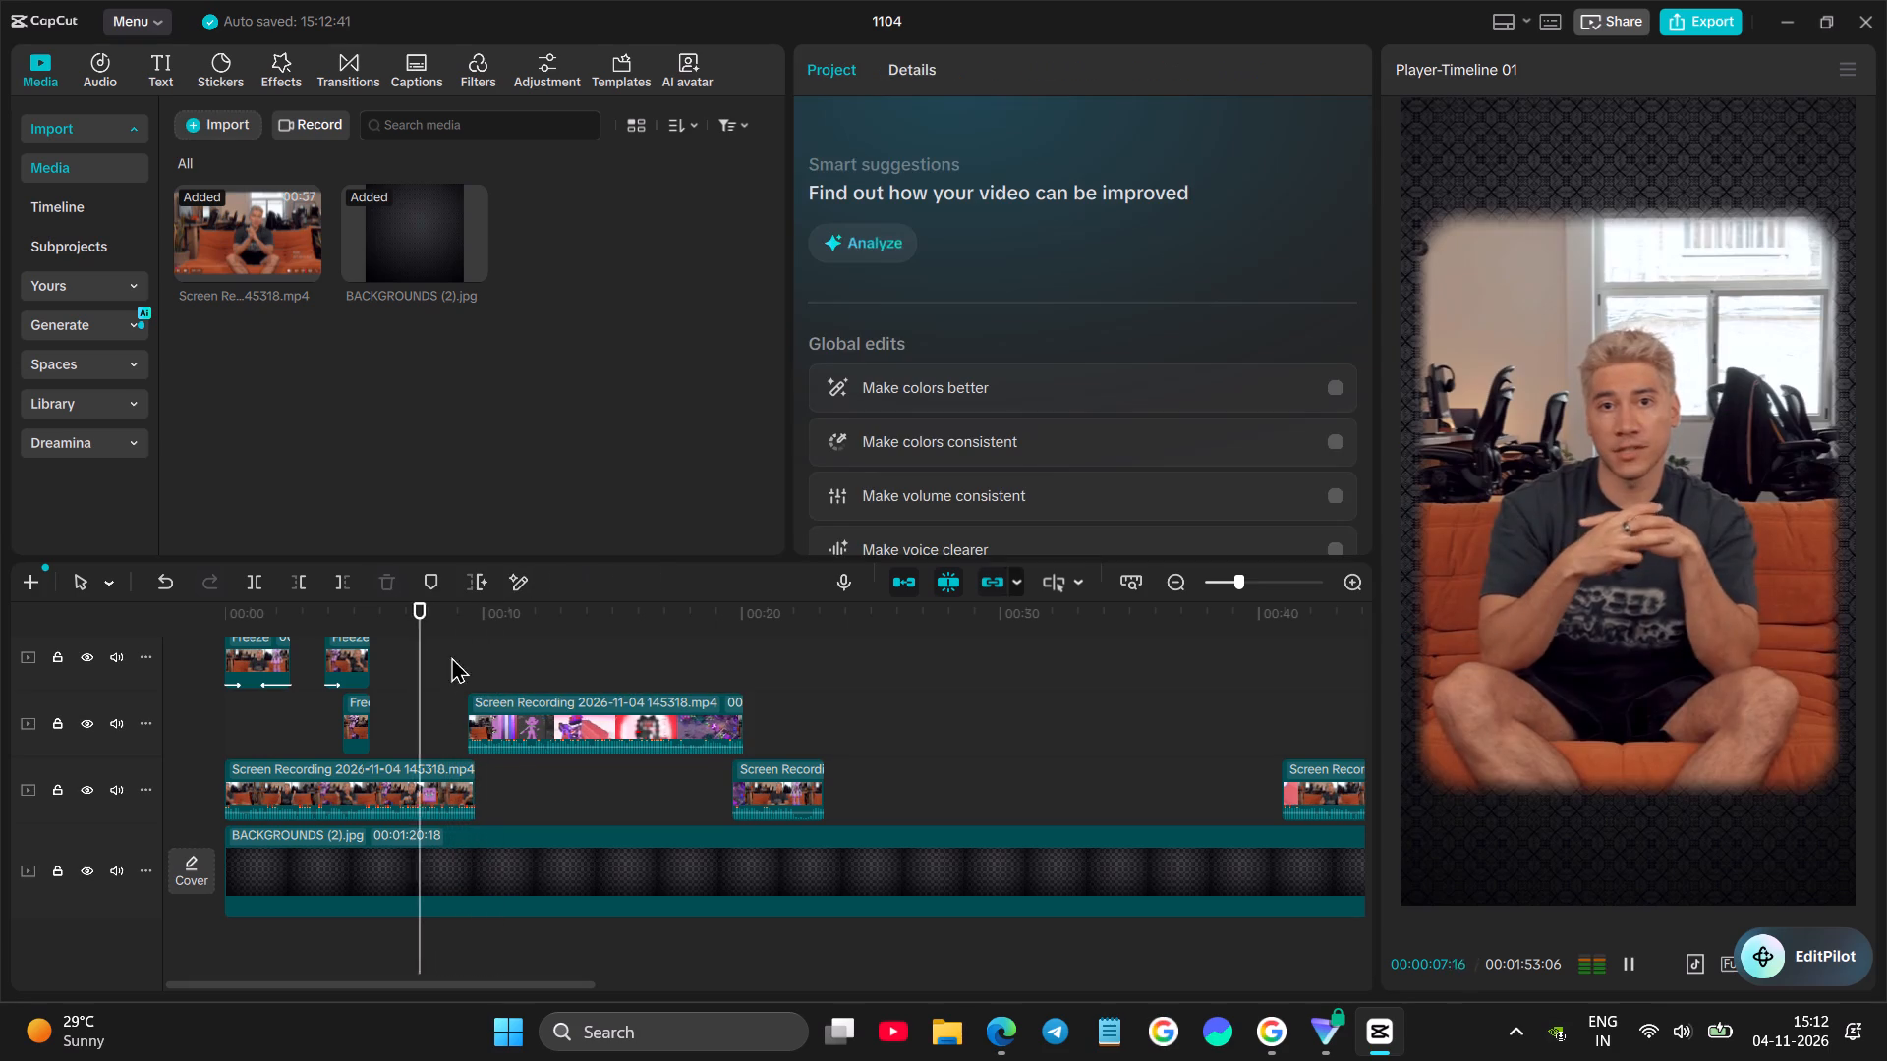
key("space")
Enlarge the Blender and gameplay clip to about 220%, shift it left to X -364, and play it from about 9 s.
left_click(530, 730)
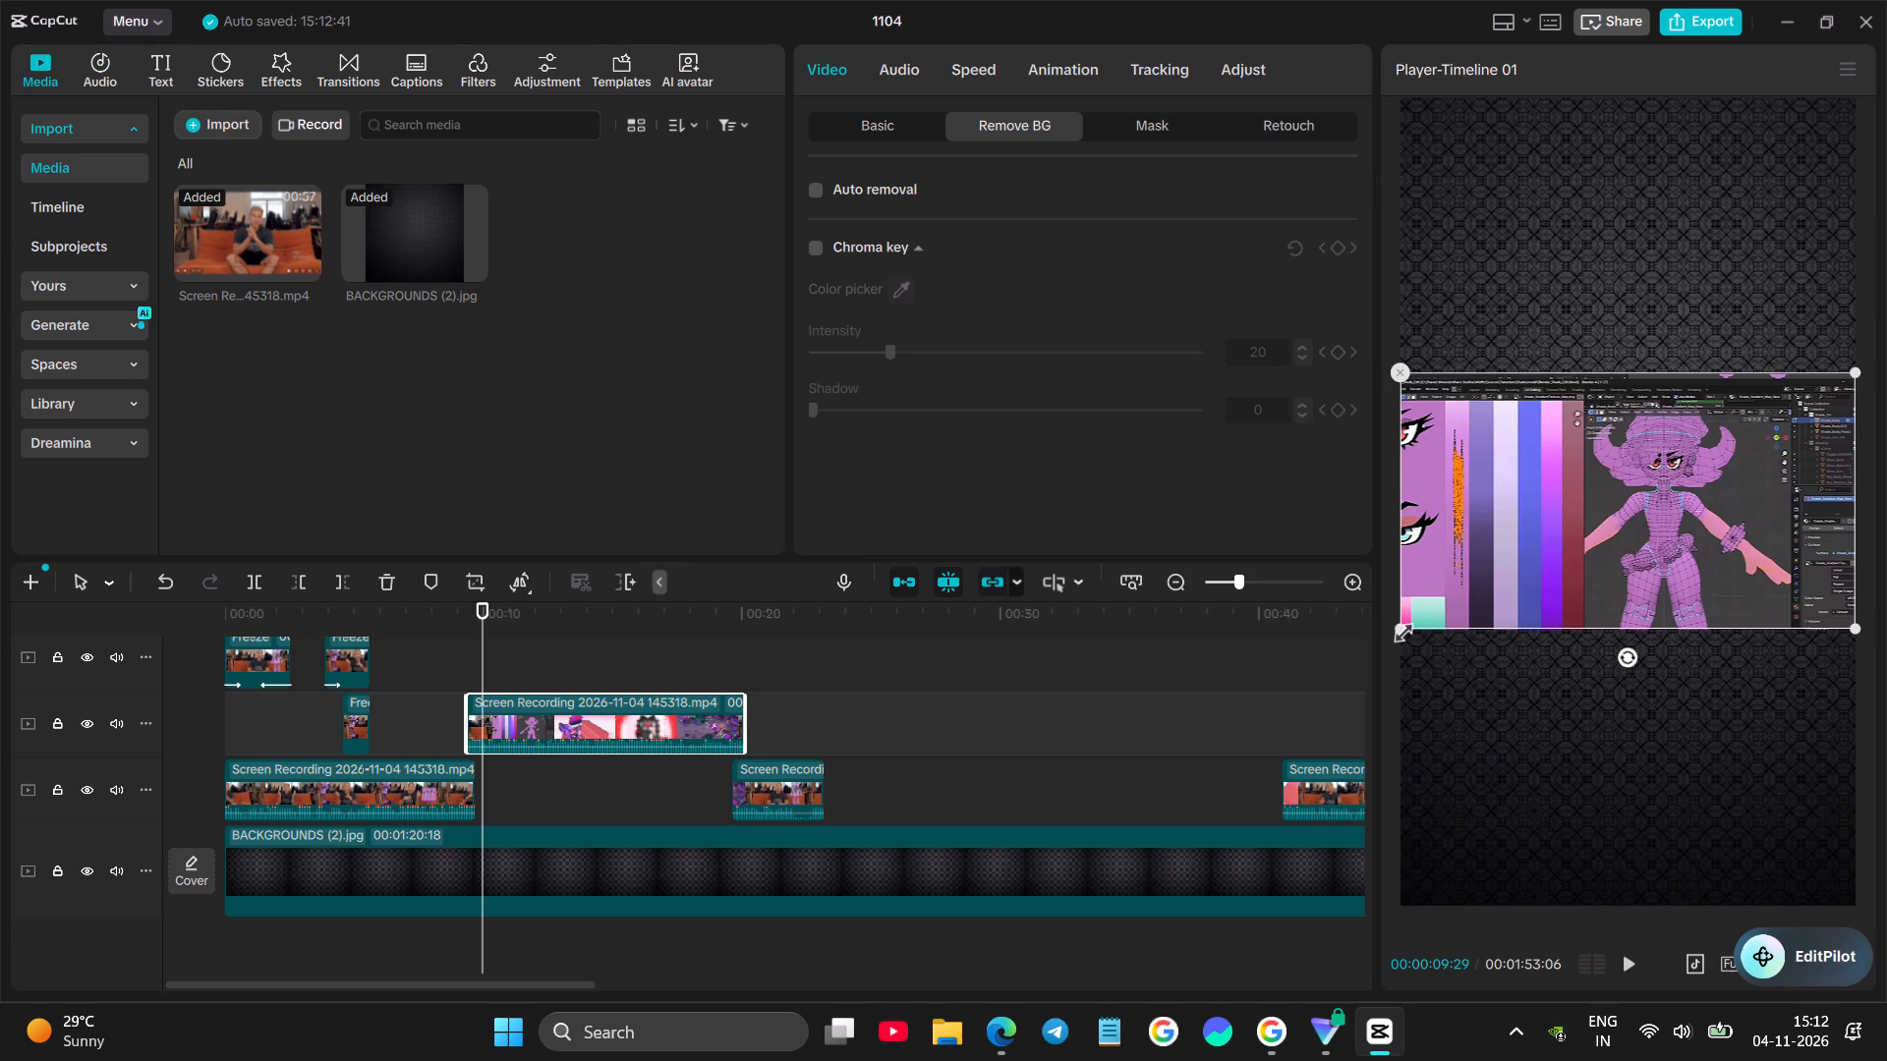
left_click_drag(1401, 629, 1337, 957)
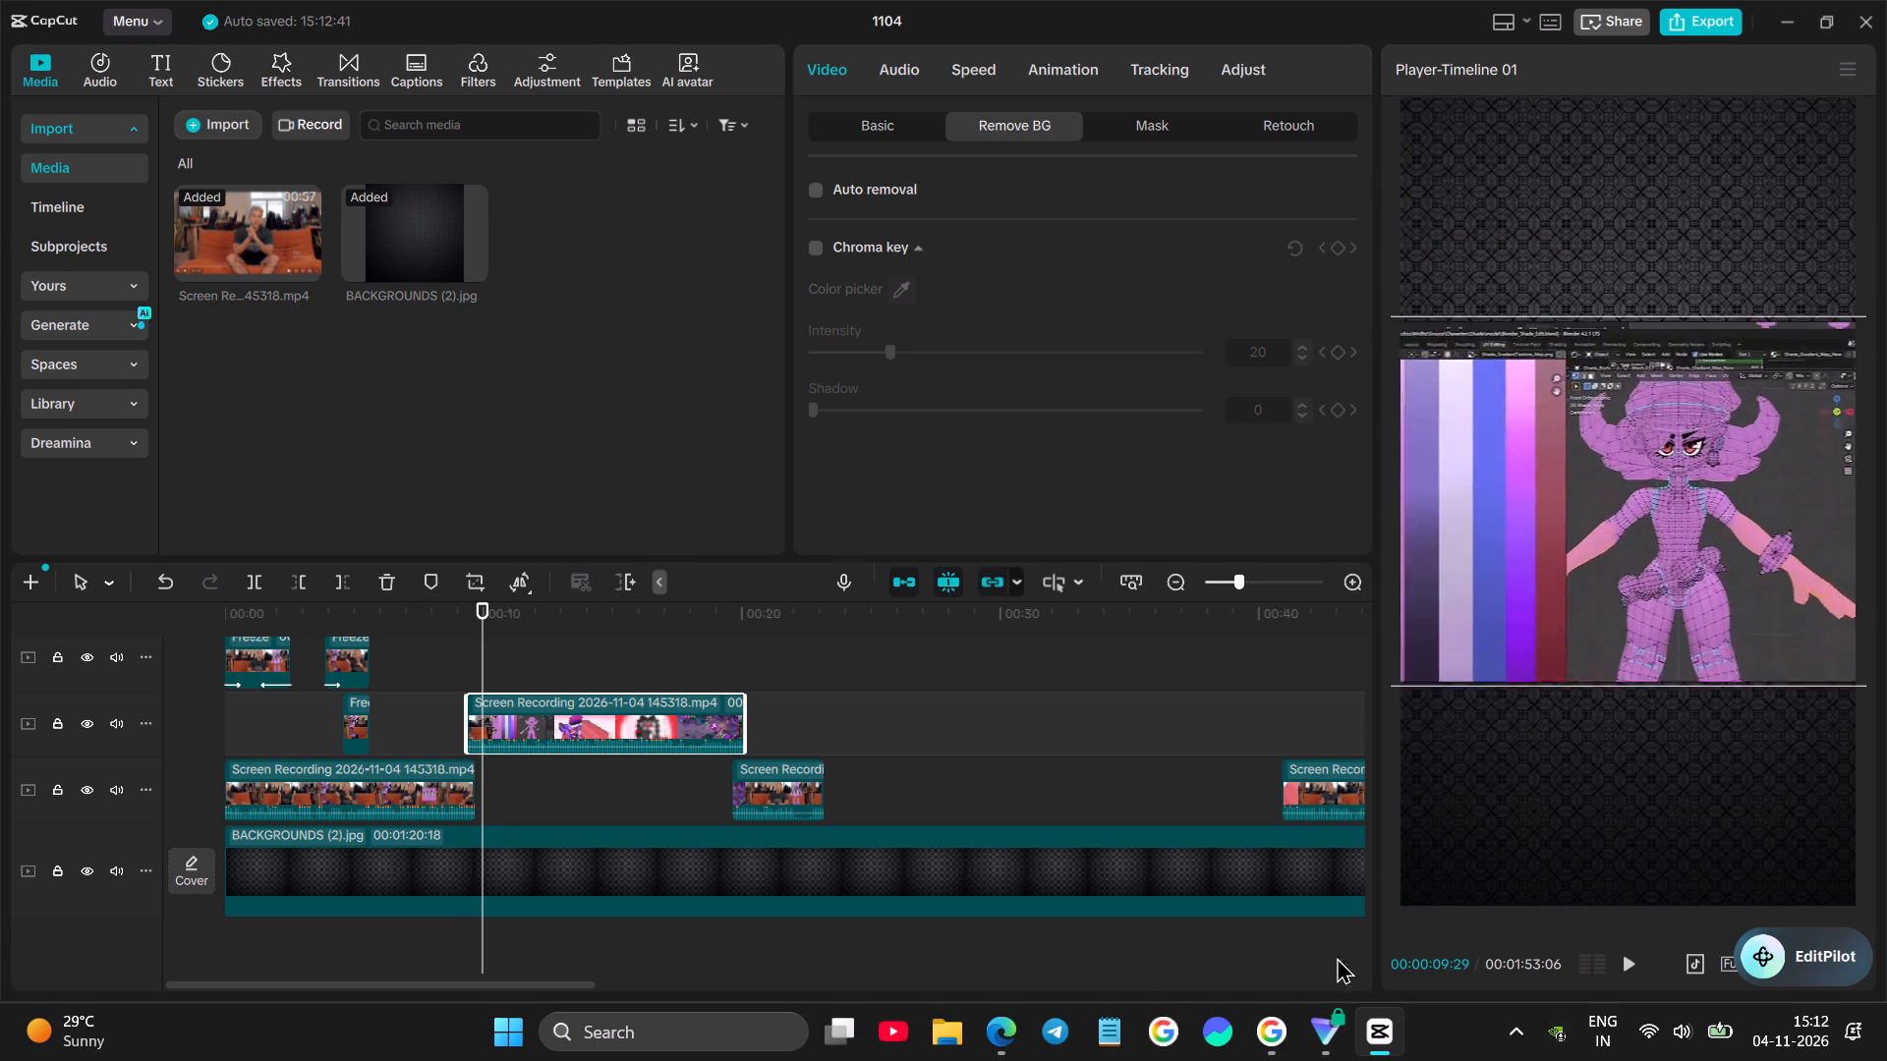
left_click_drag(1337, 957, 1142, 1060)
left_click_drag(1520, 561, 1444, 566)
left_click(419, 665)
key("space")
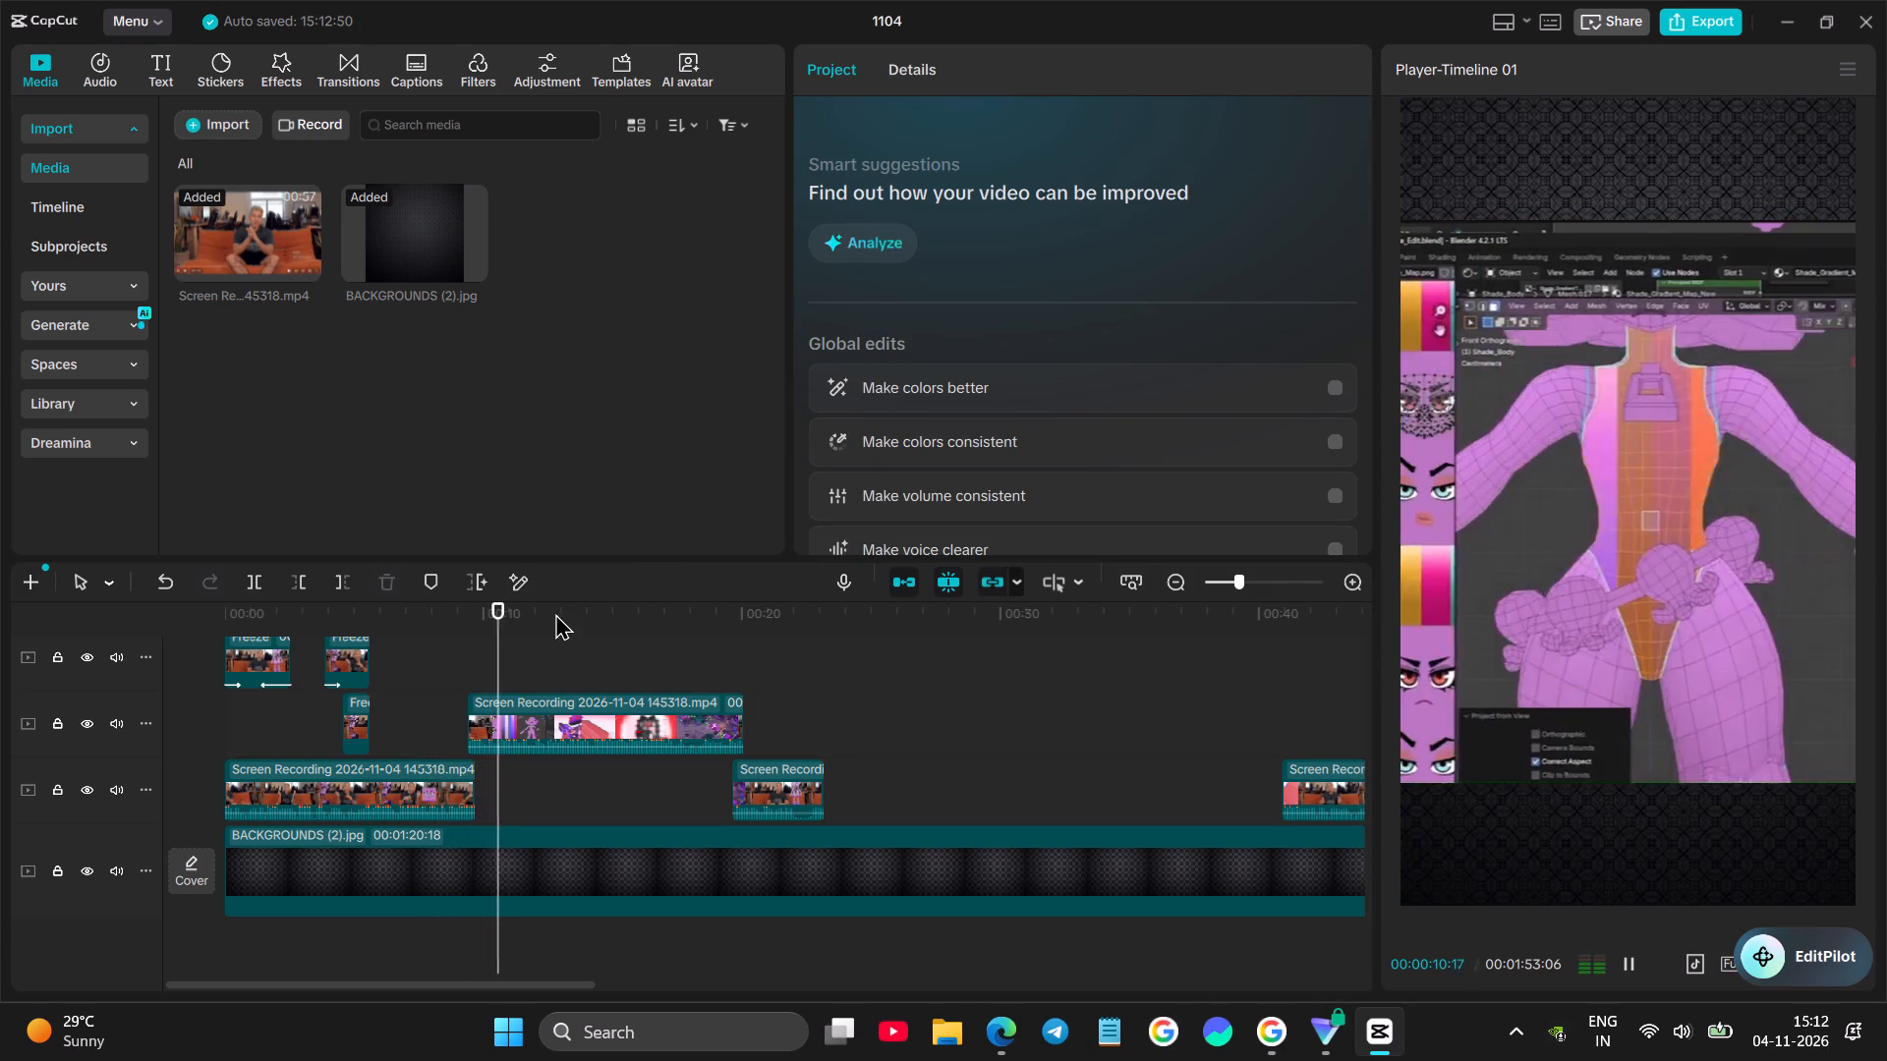
Try the Blender and gameplay clip's scale at 225%, settle on 110%, and shift the clip right to X -155.
left_click(497, 718)
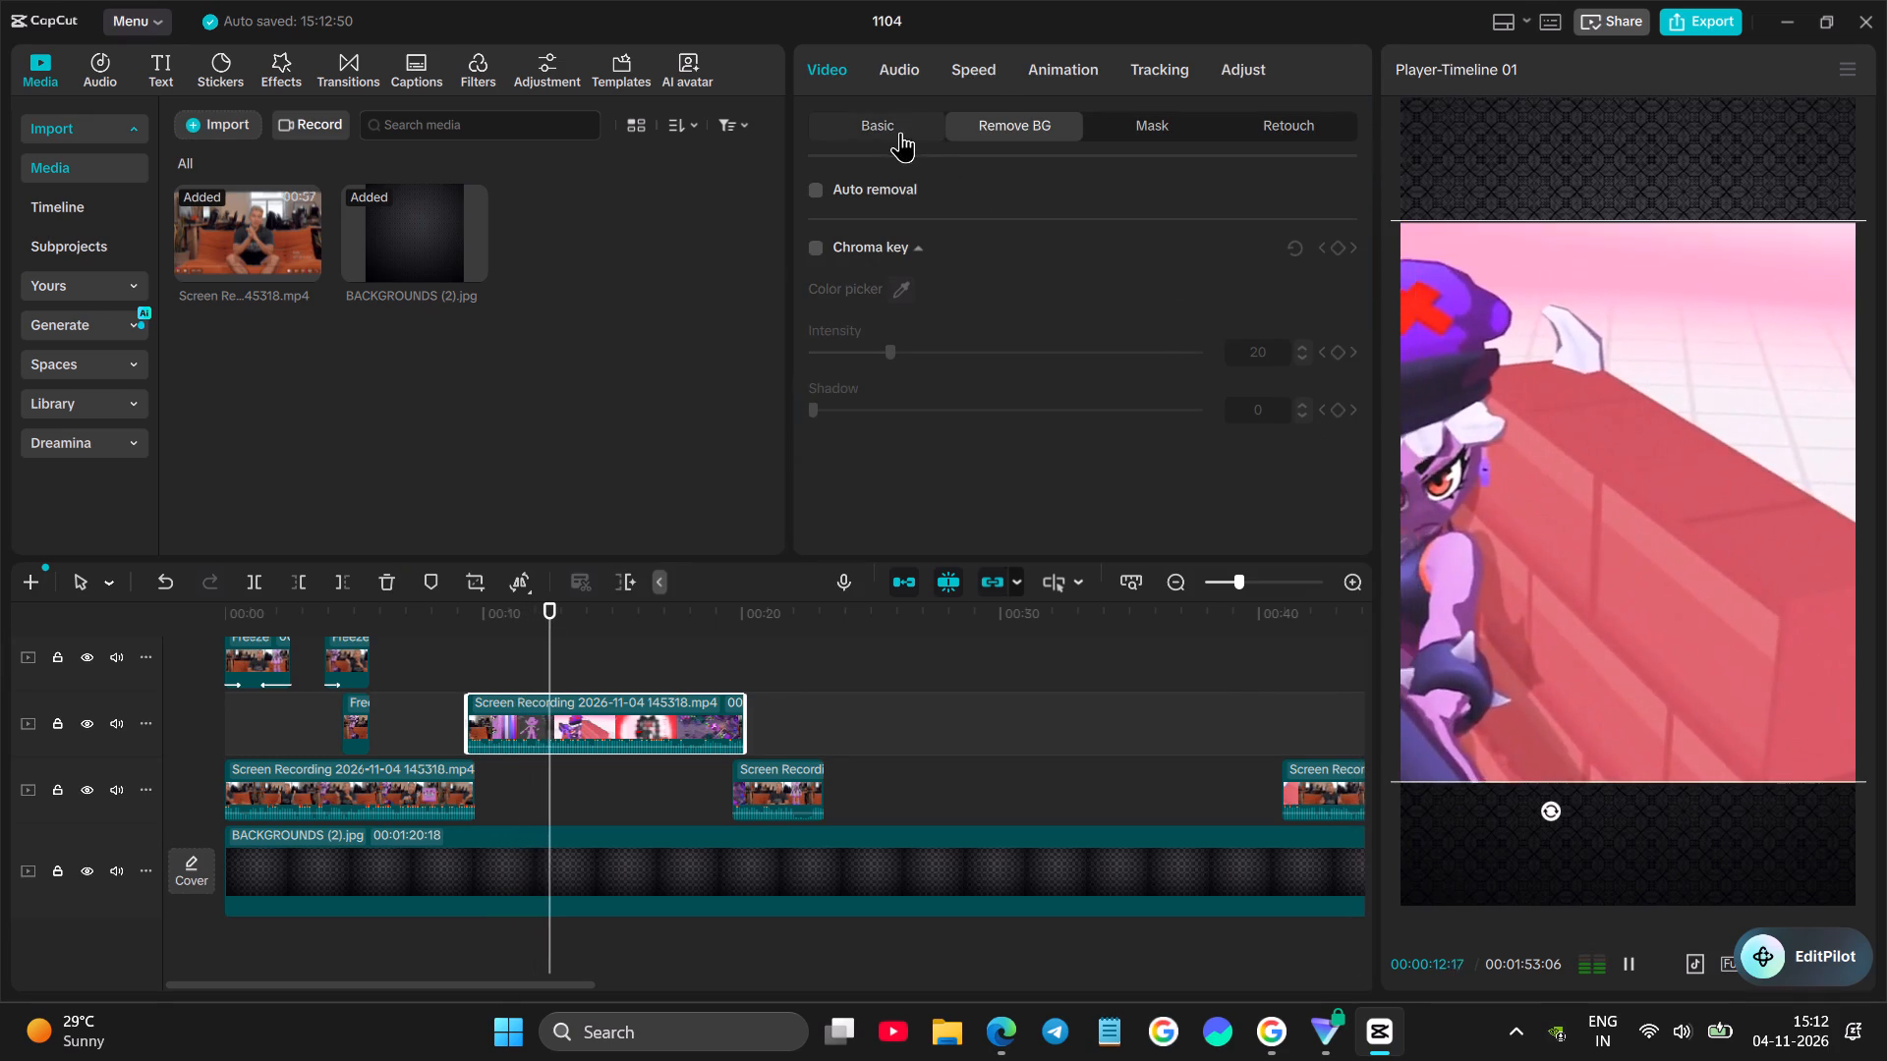
left_click(899, 131)
triple_click(1300, 248)
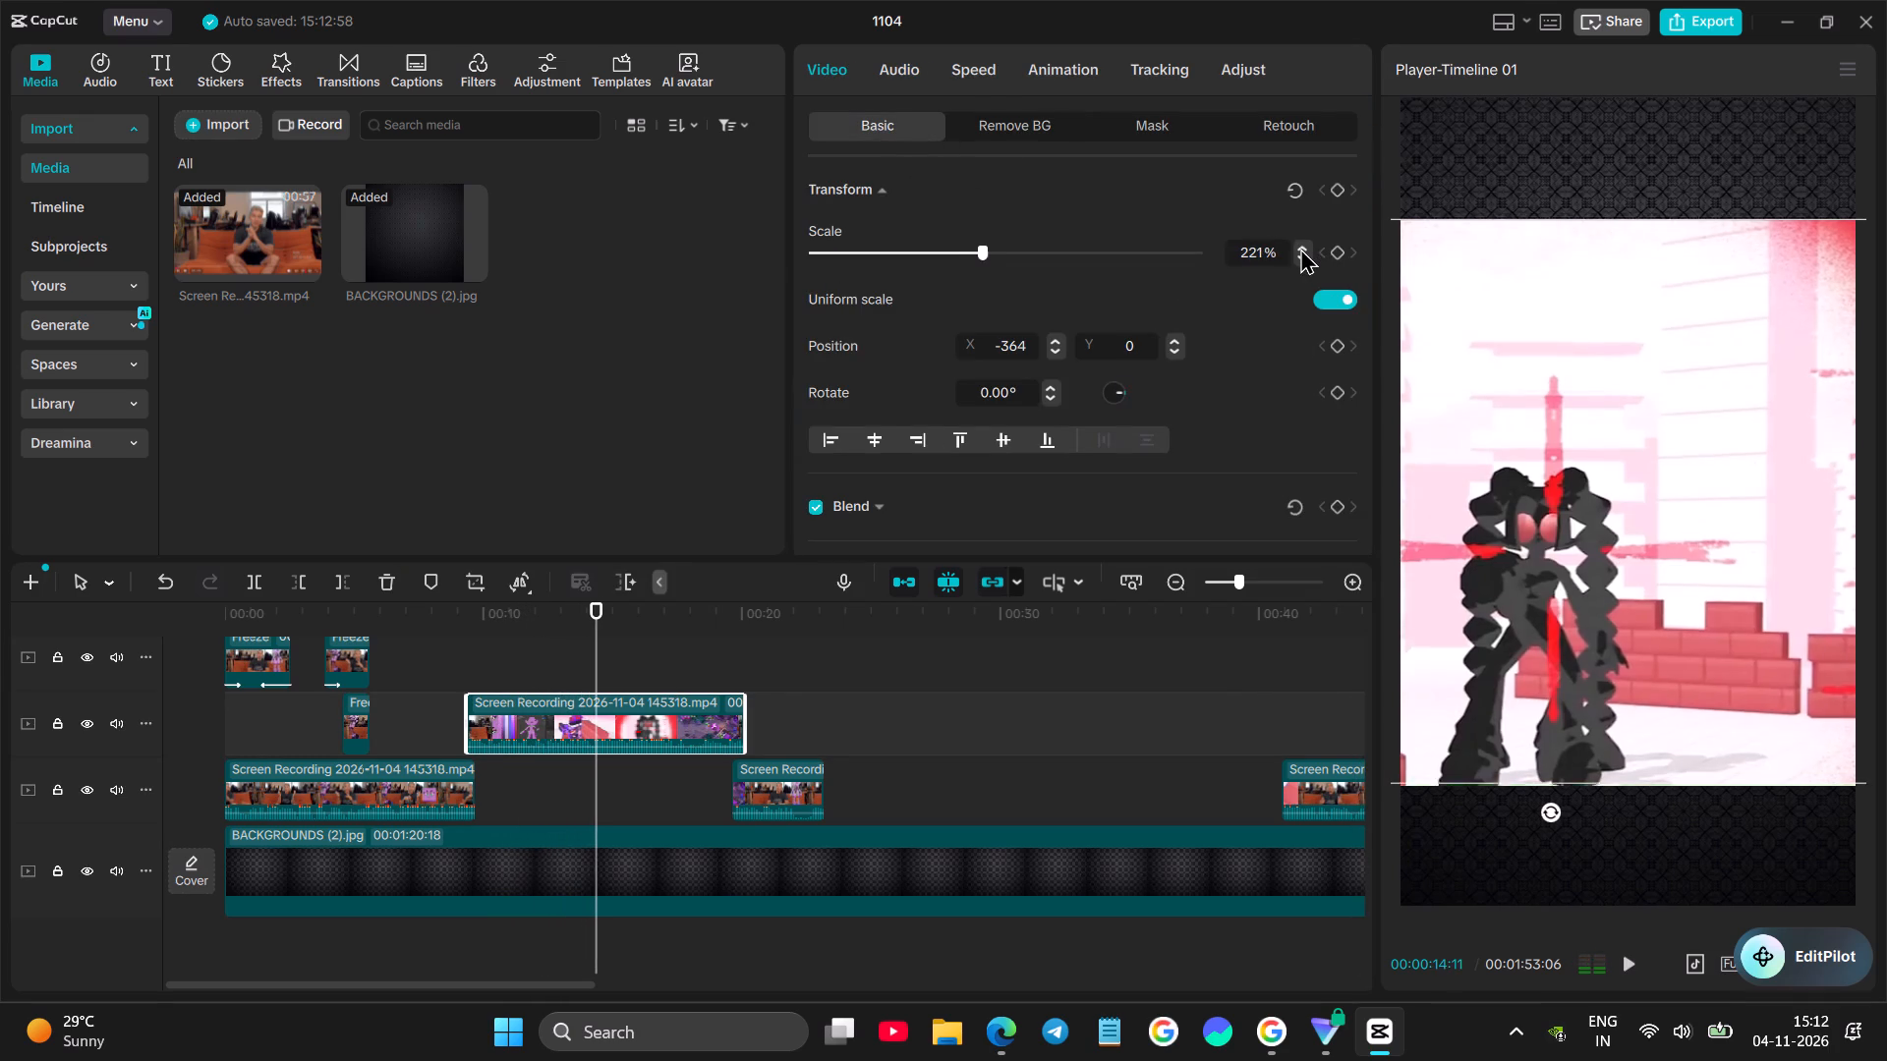
left_click(1298, 248)
double_click(1298, 248)
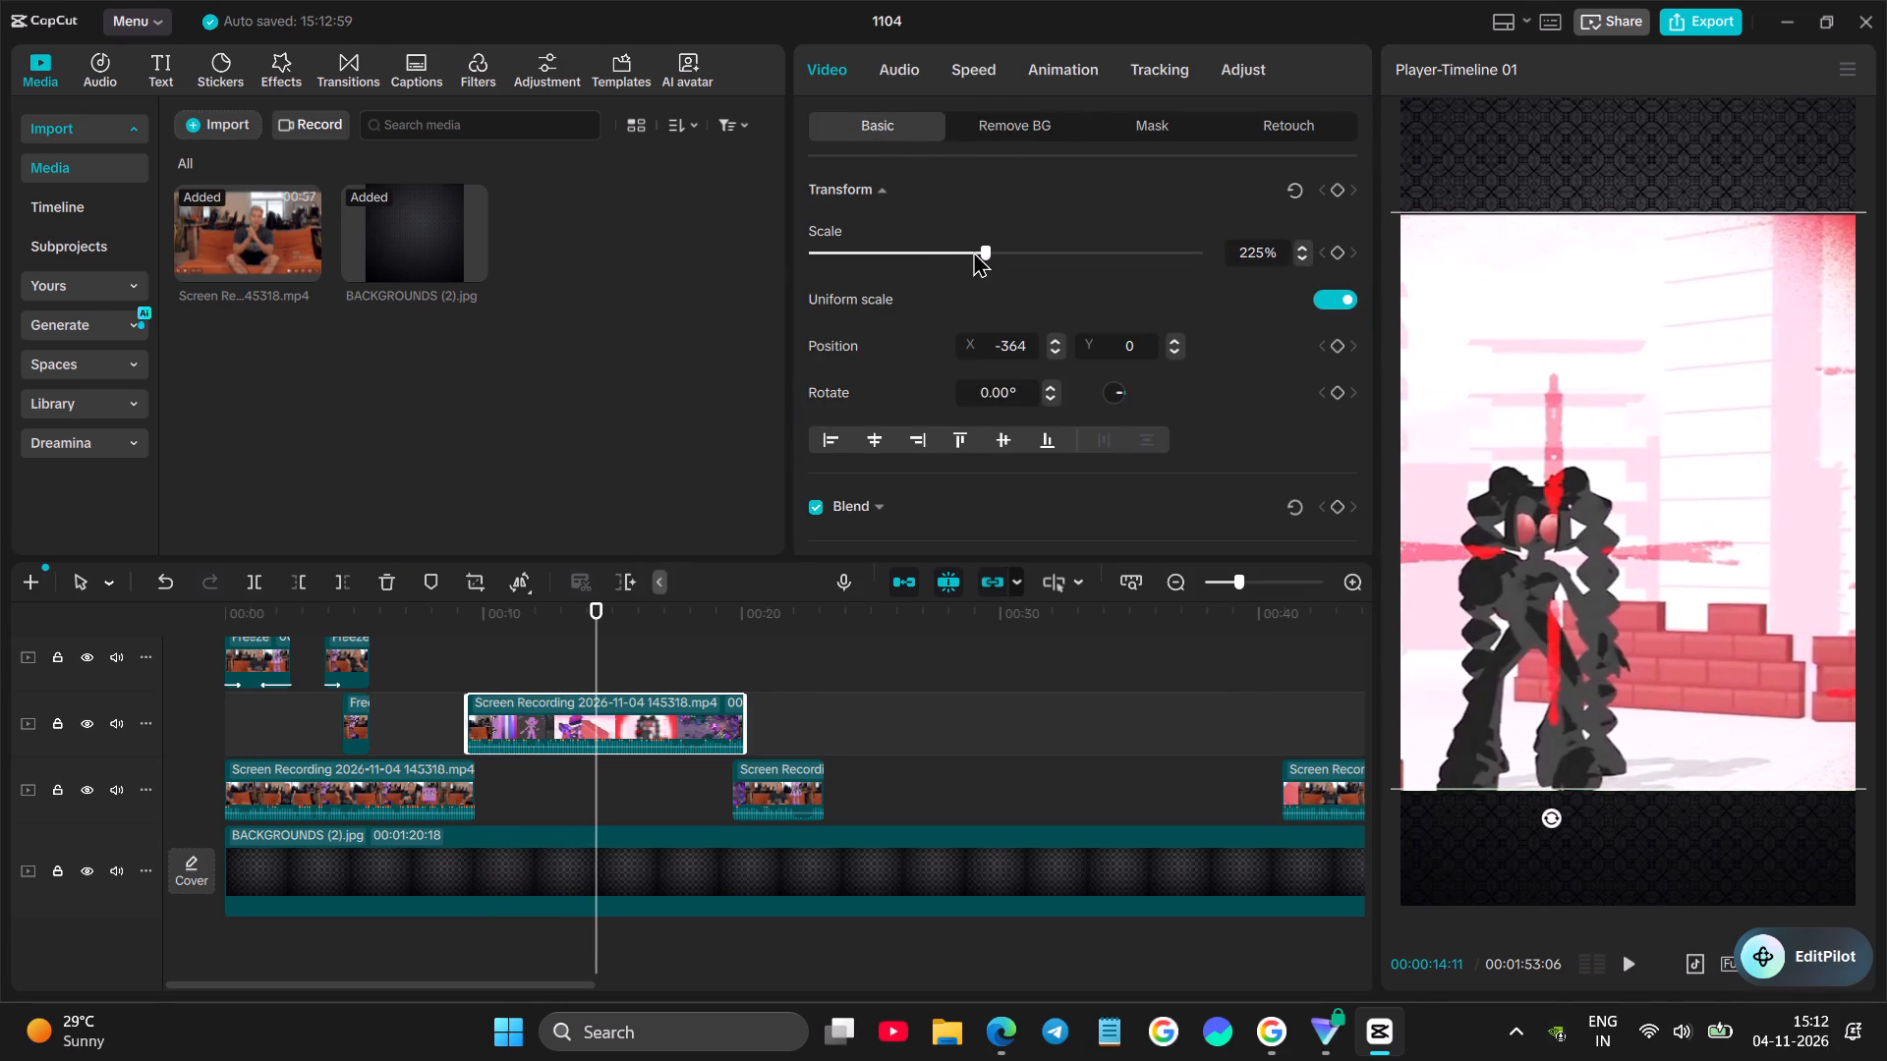
left_click_drag(974, 251, 897, 259)
key("space")
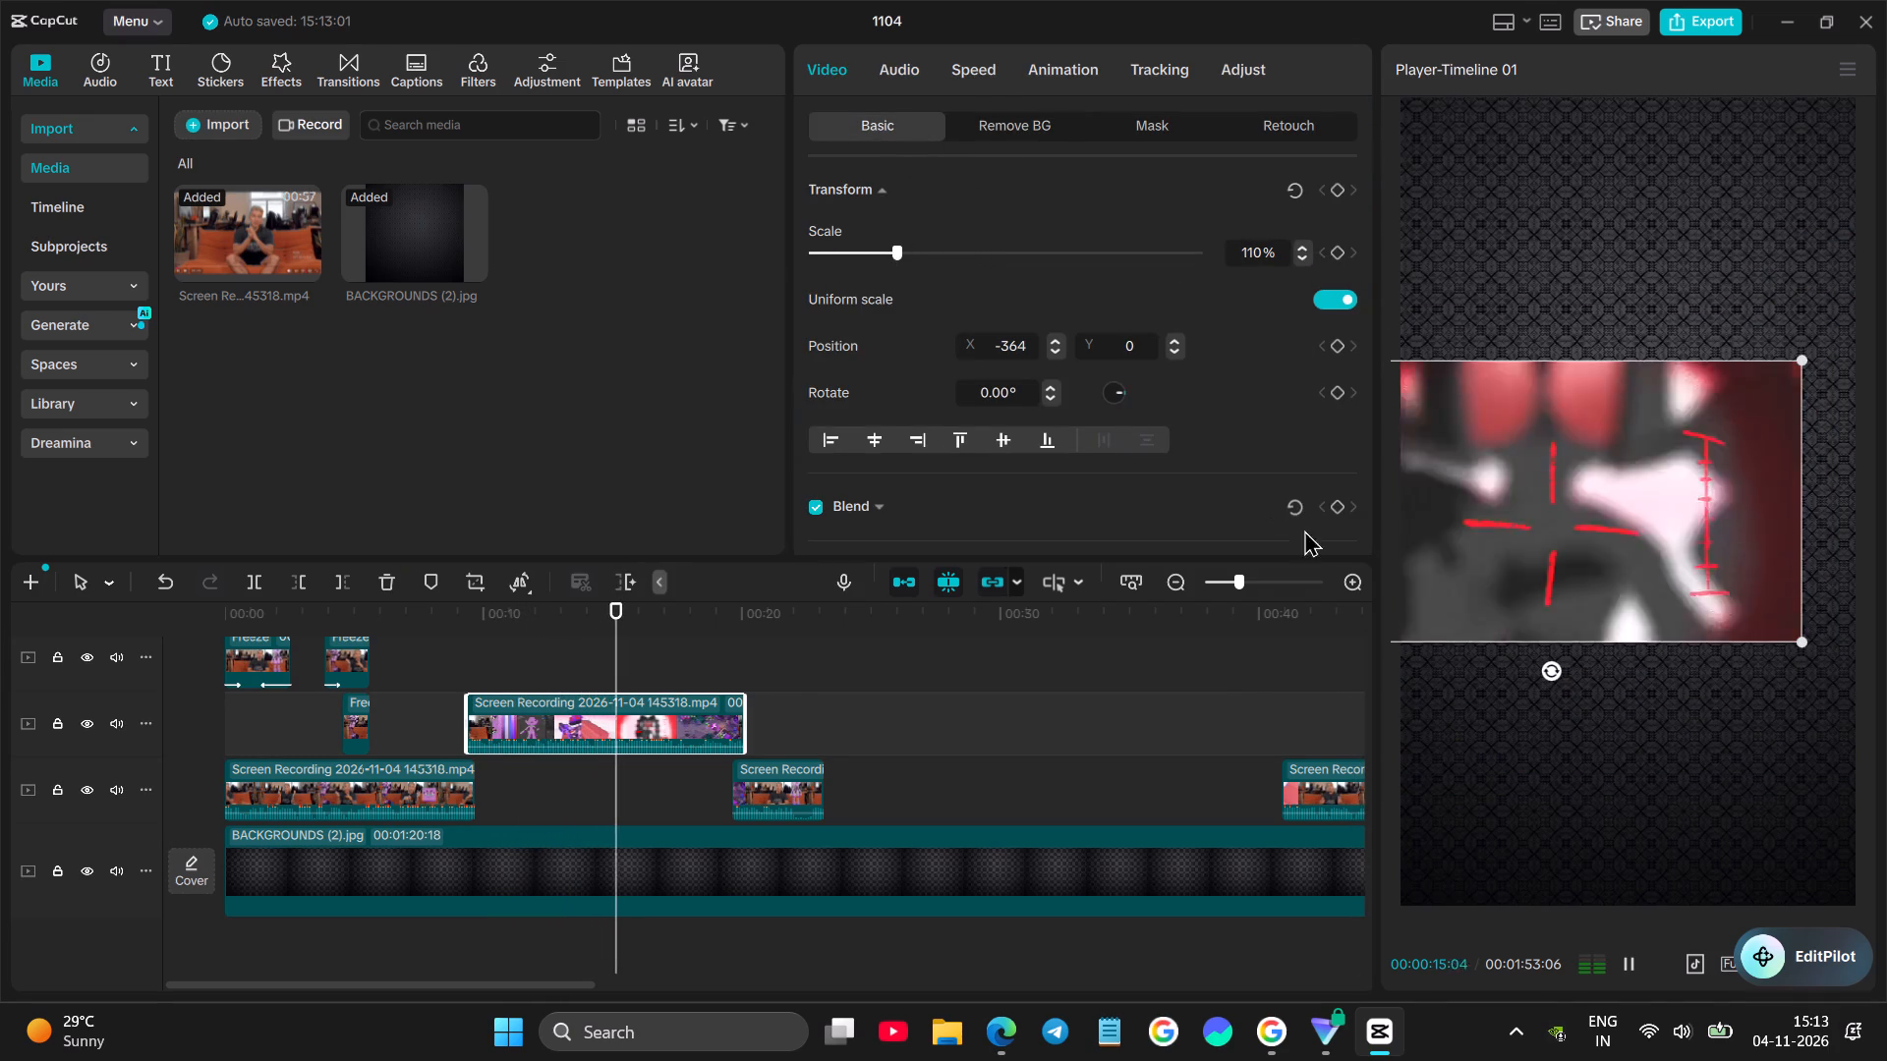
left_click_drag(1511, 552, 1555, 546)
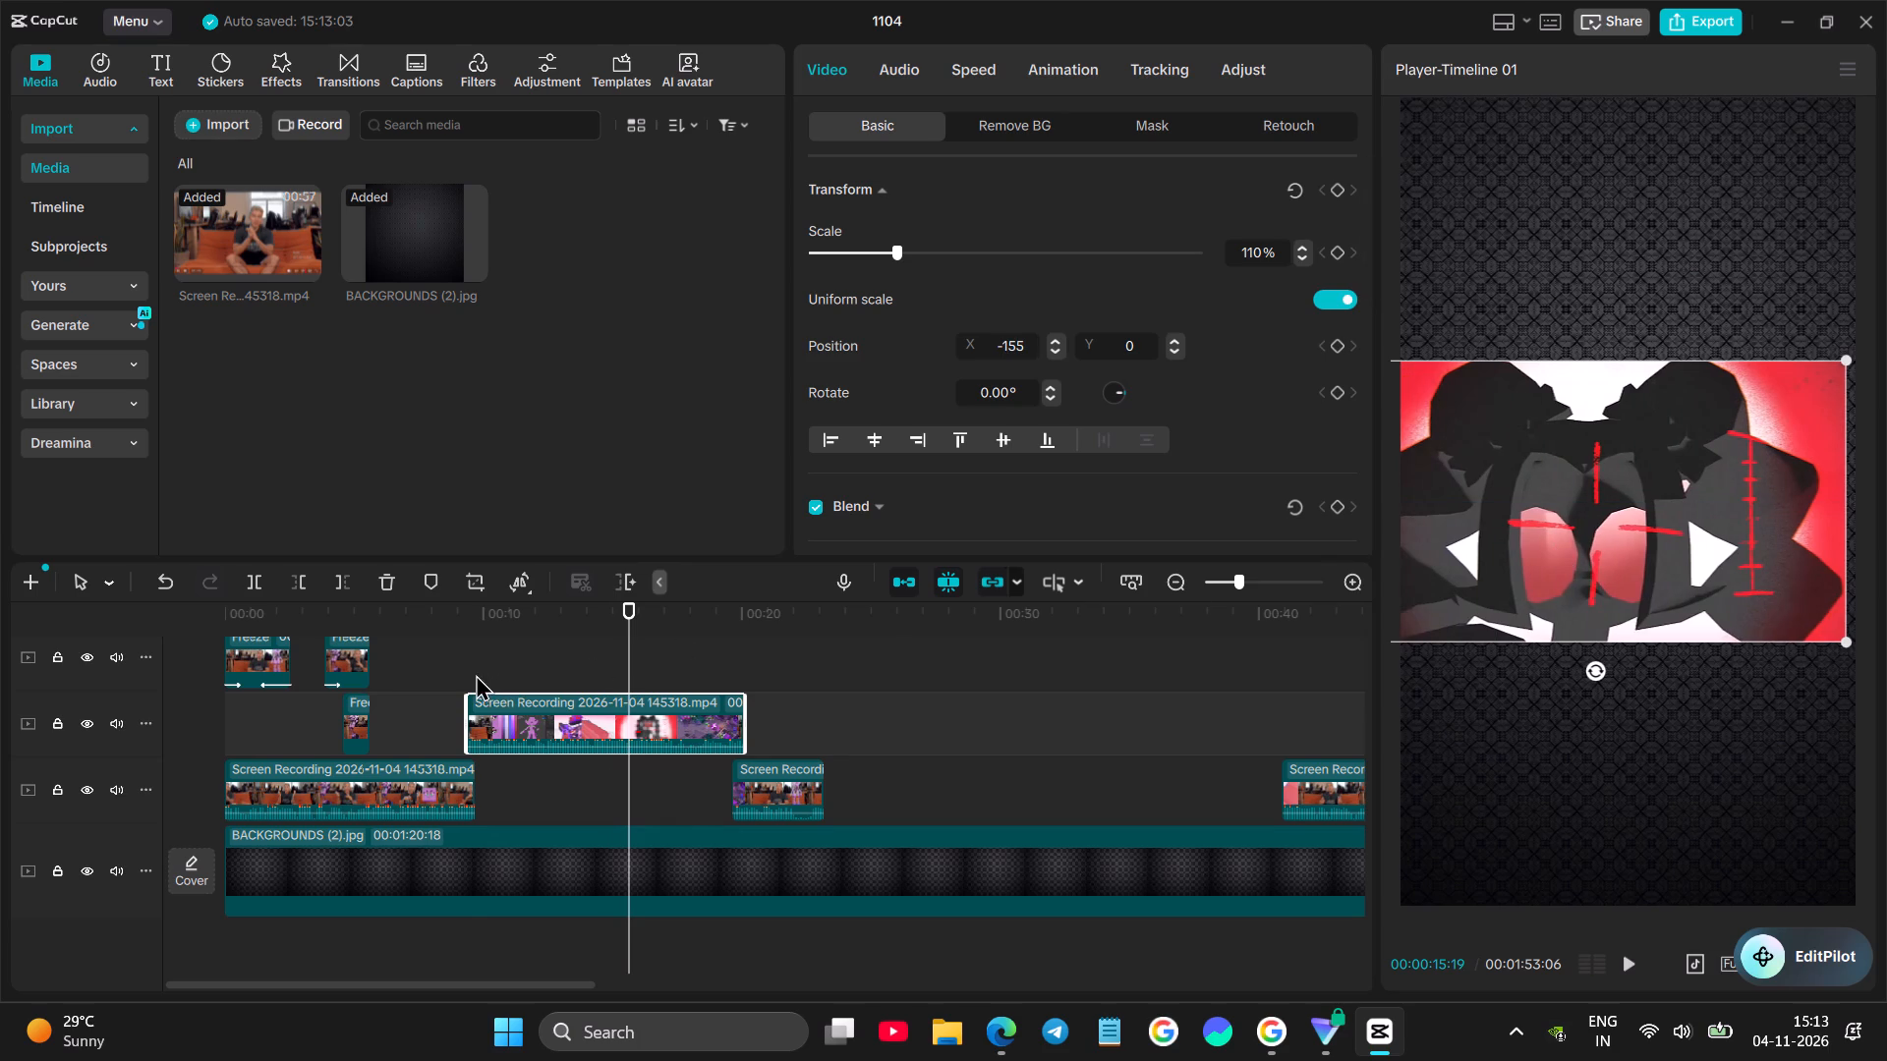
Play the start of the Blender and gameplay clip and split it at about 11 s.
left_click(476, 674)
left_click(470, 668)
key("space")
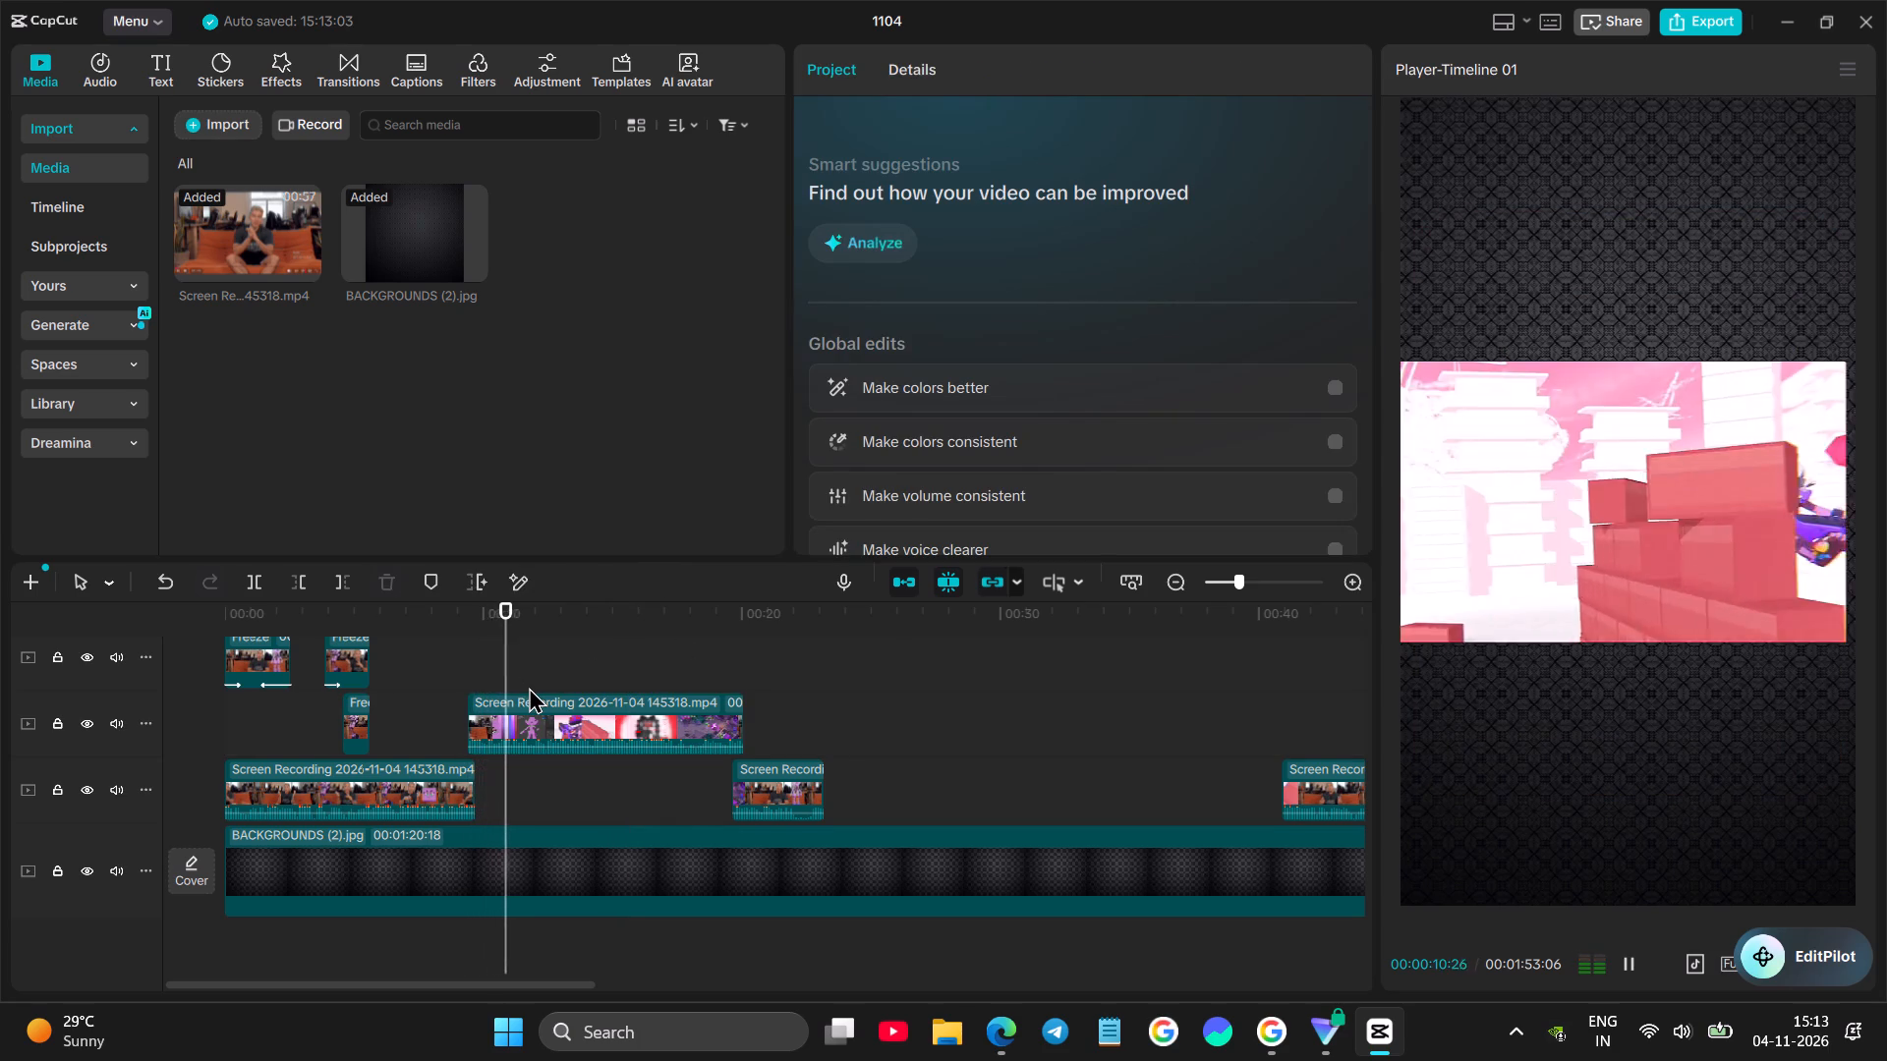
key("space")
left_click(484, 680)
key("space")
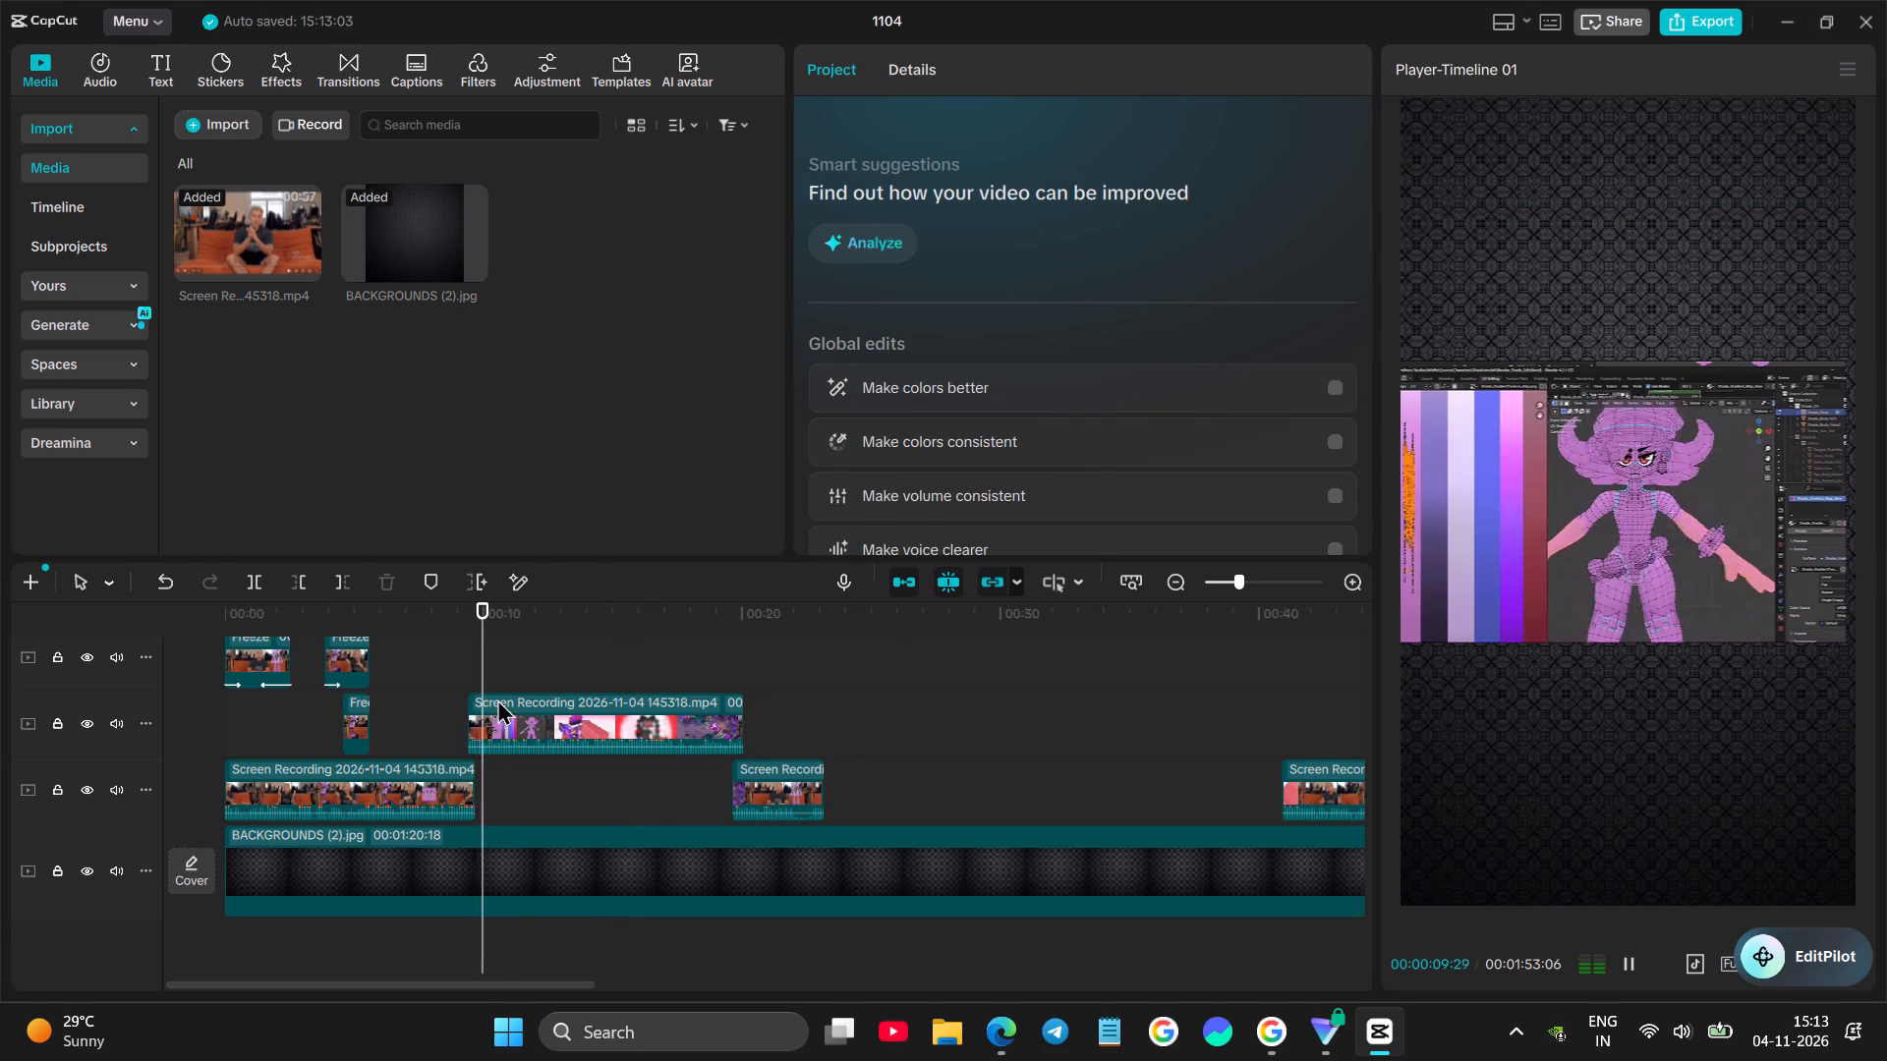
key("space")
left_click(523, 742)
left_click(243, 582)
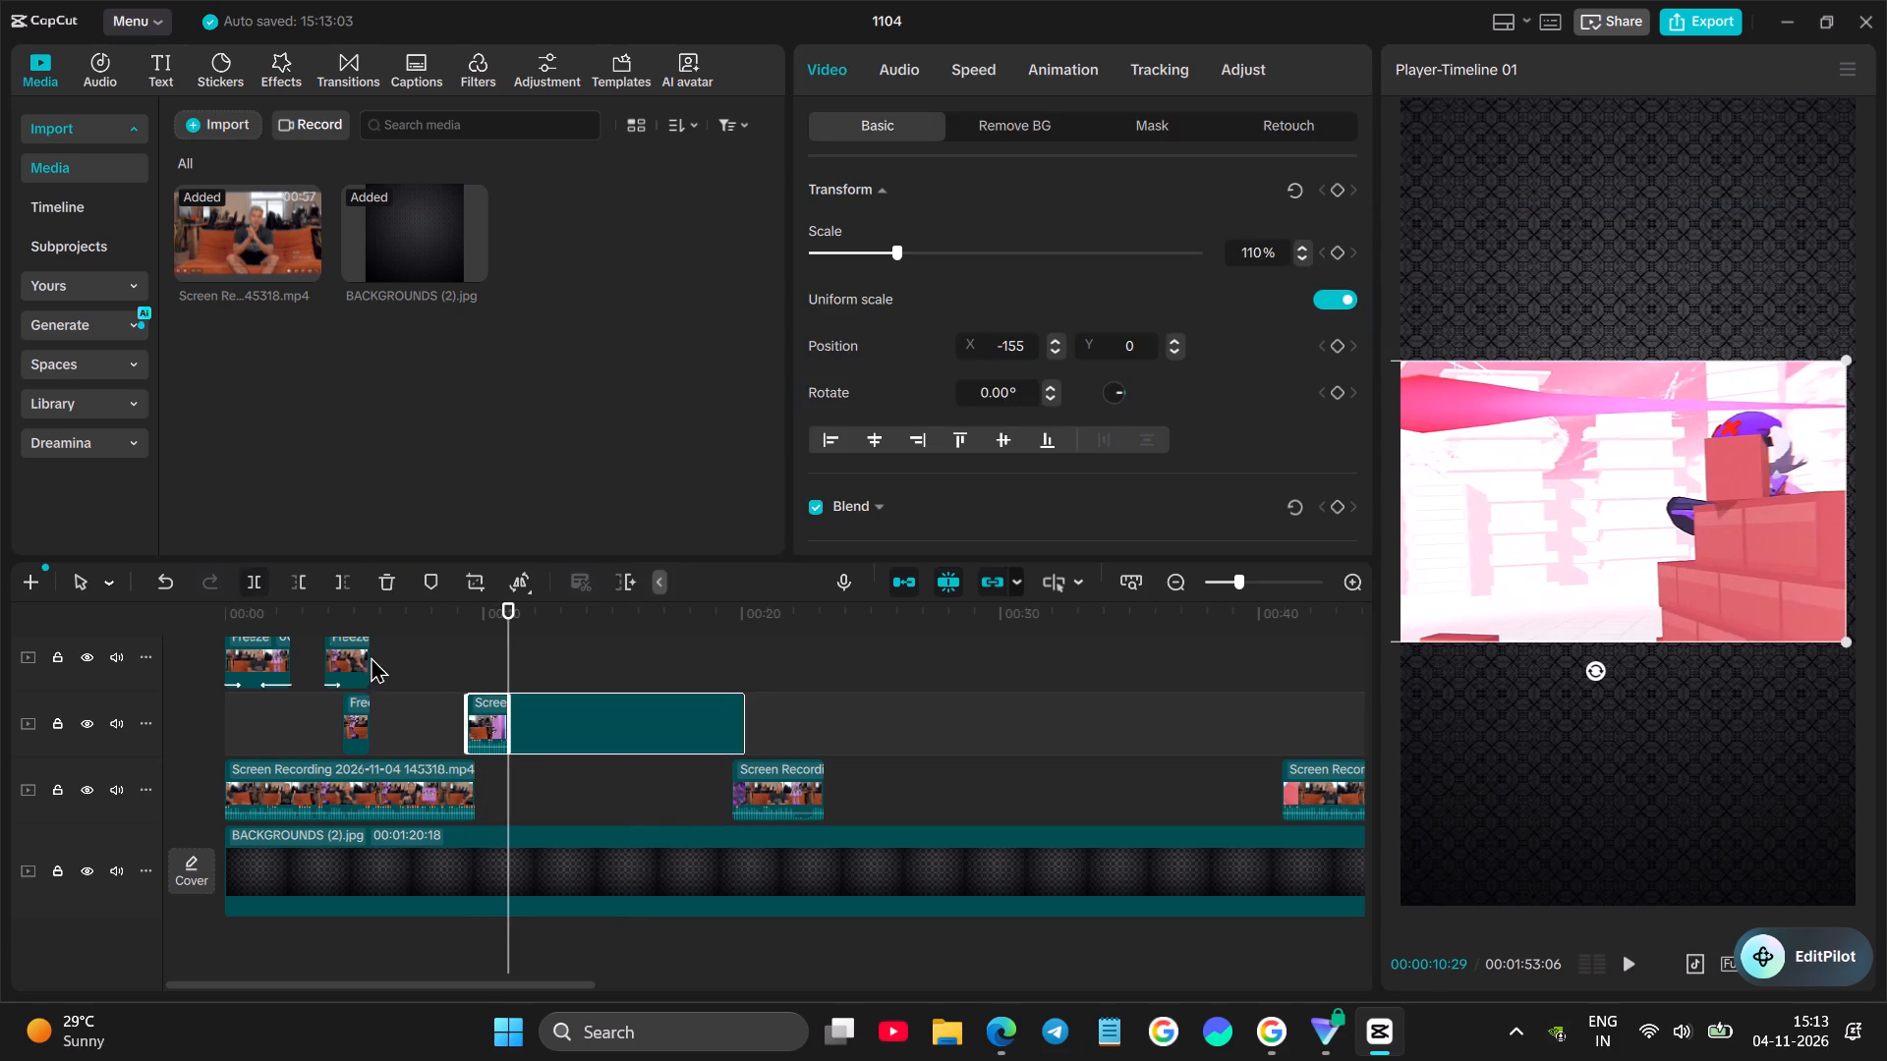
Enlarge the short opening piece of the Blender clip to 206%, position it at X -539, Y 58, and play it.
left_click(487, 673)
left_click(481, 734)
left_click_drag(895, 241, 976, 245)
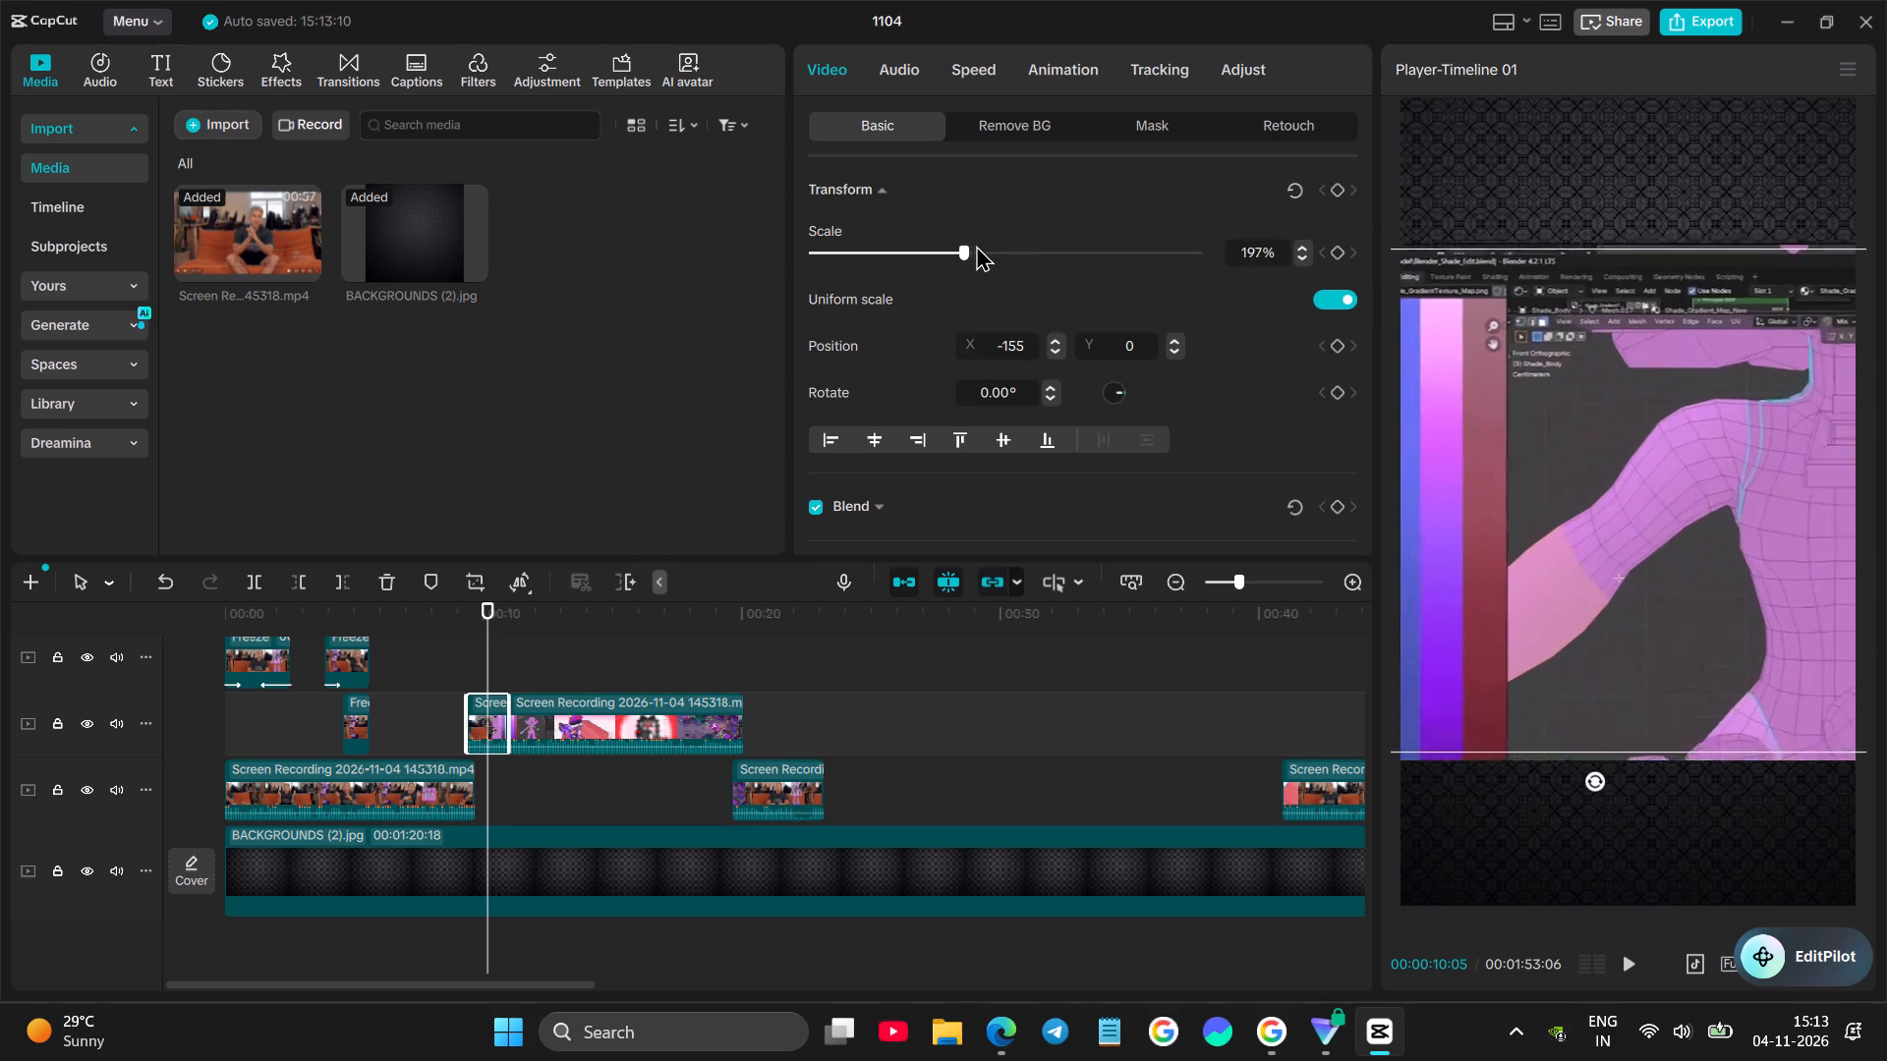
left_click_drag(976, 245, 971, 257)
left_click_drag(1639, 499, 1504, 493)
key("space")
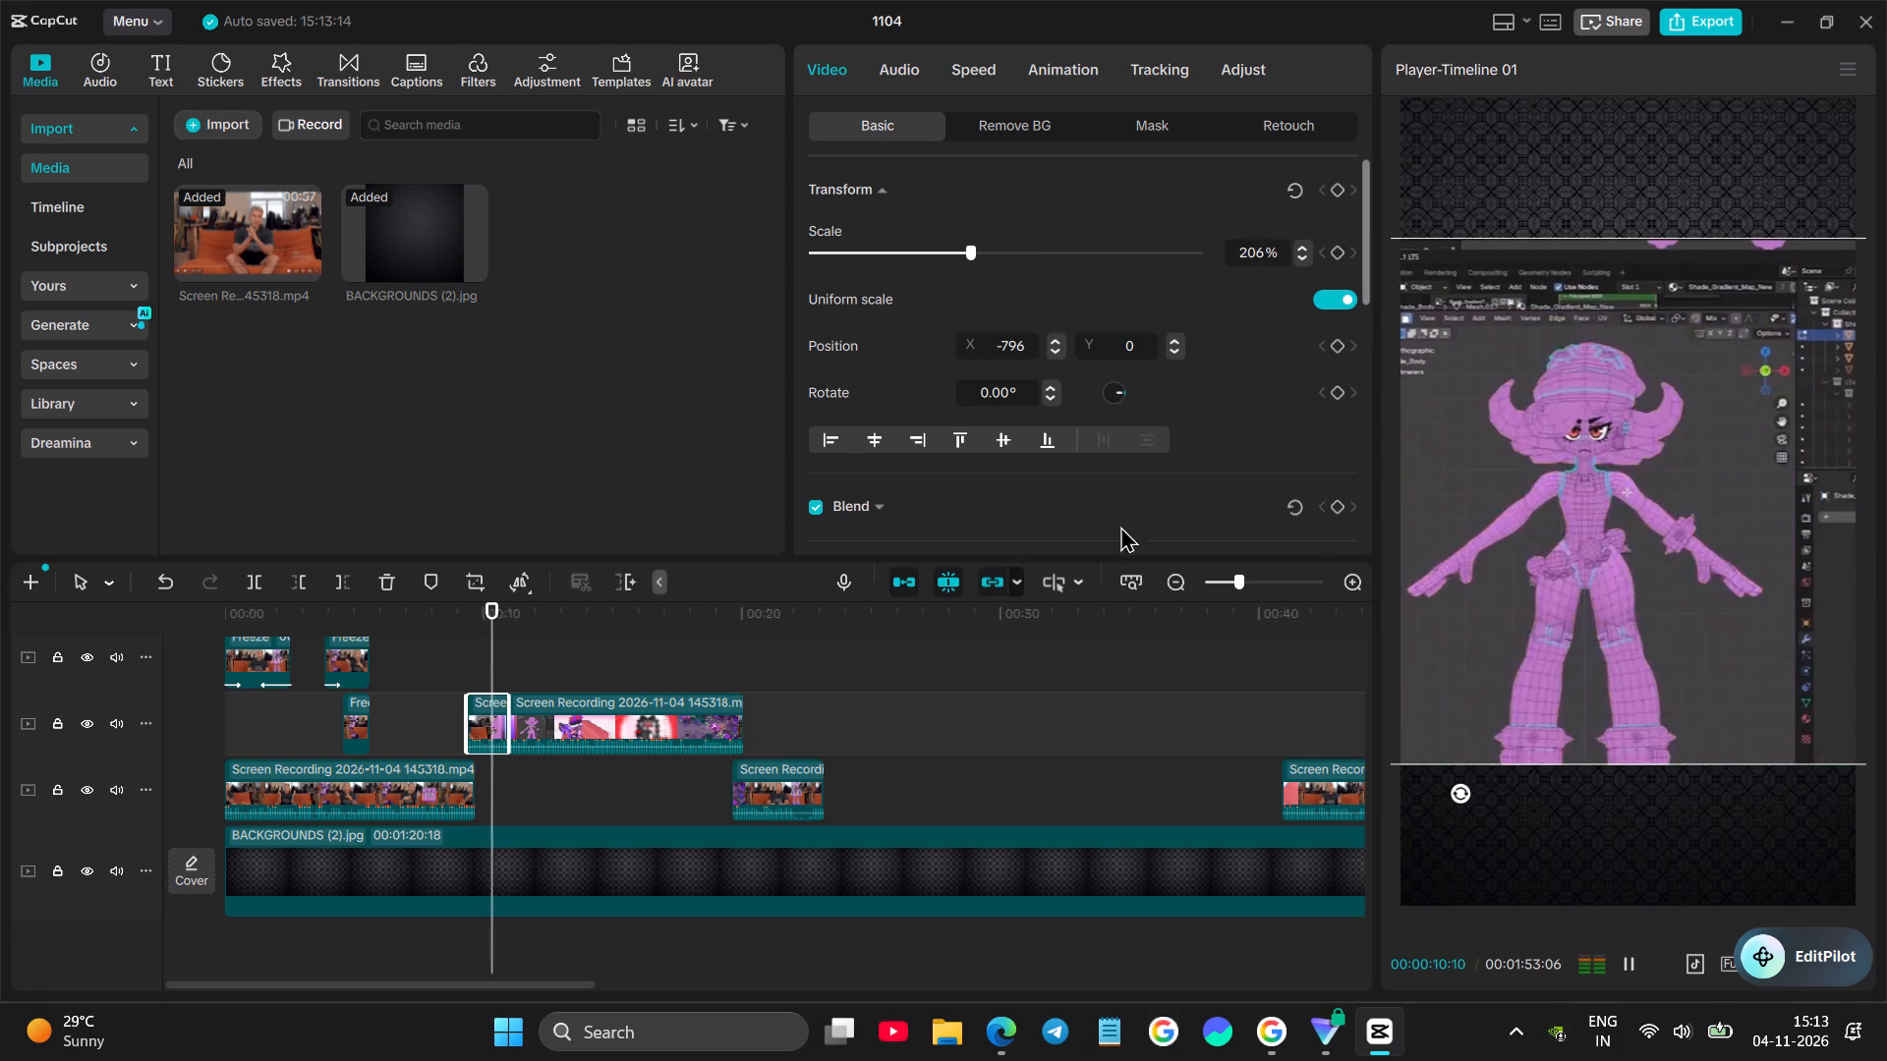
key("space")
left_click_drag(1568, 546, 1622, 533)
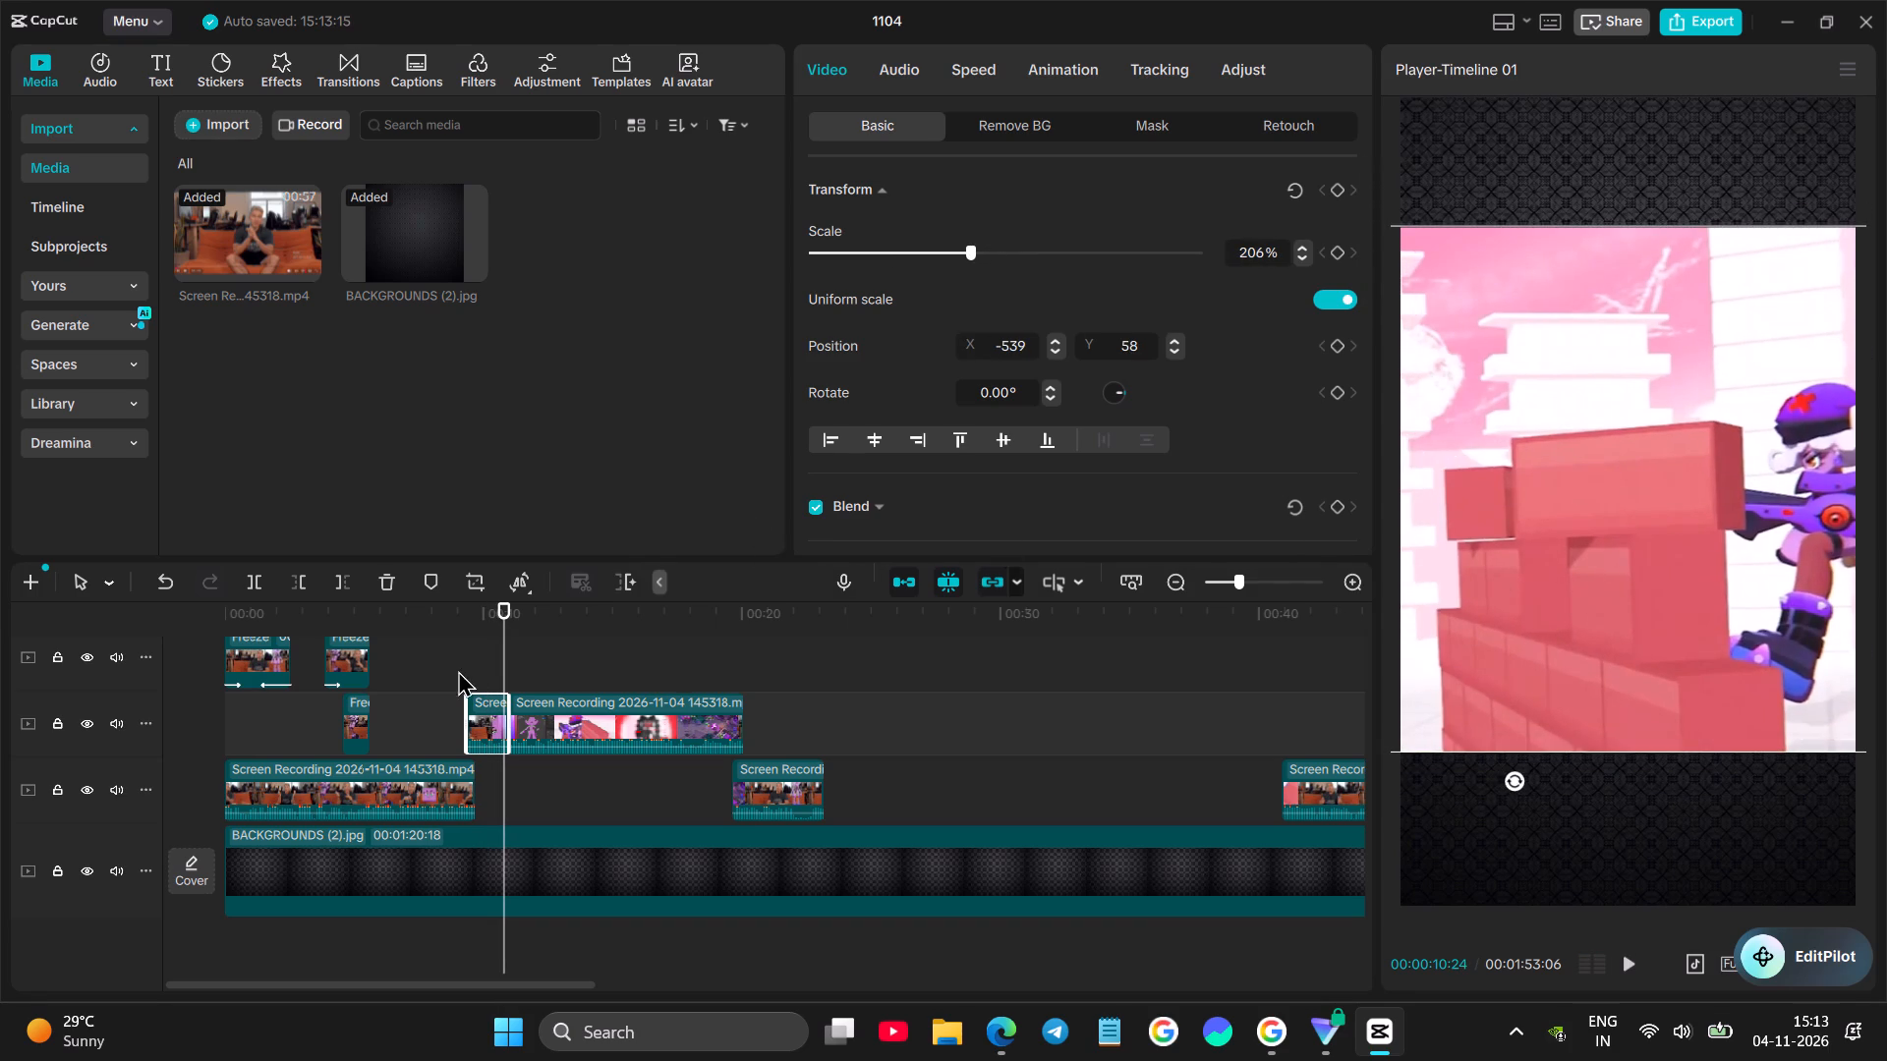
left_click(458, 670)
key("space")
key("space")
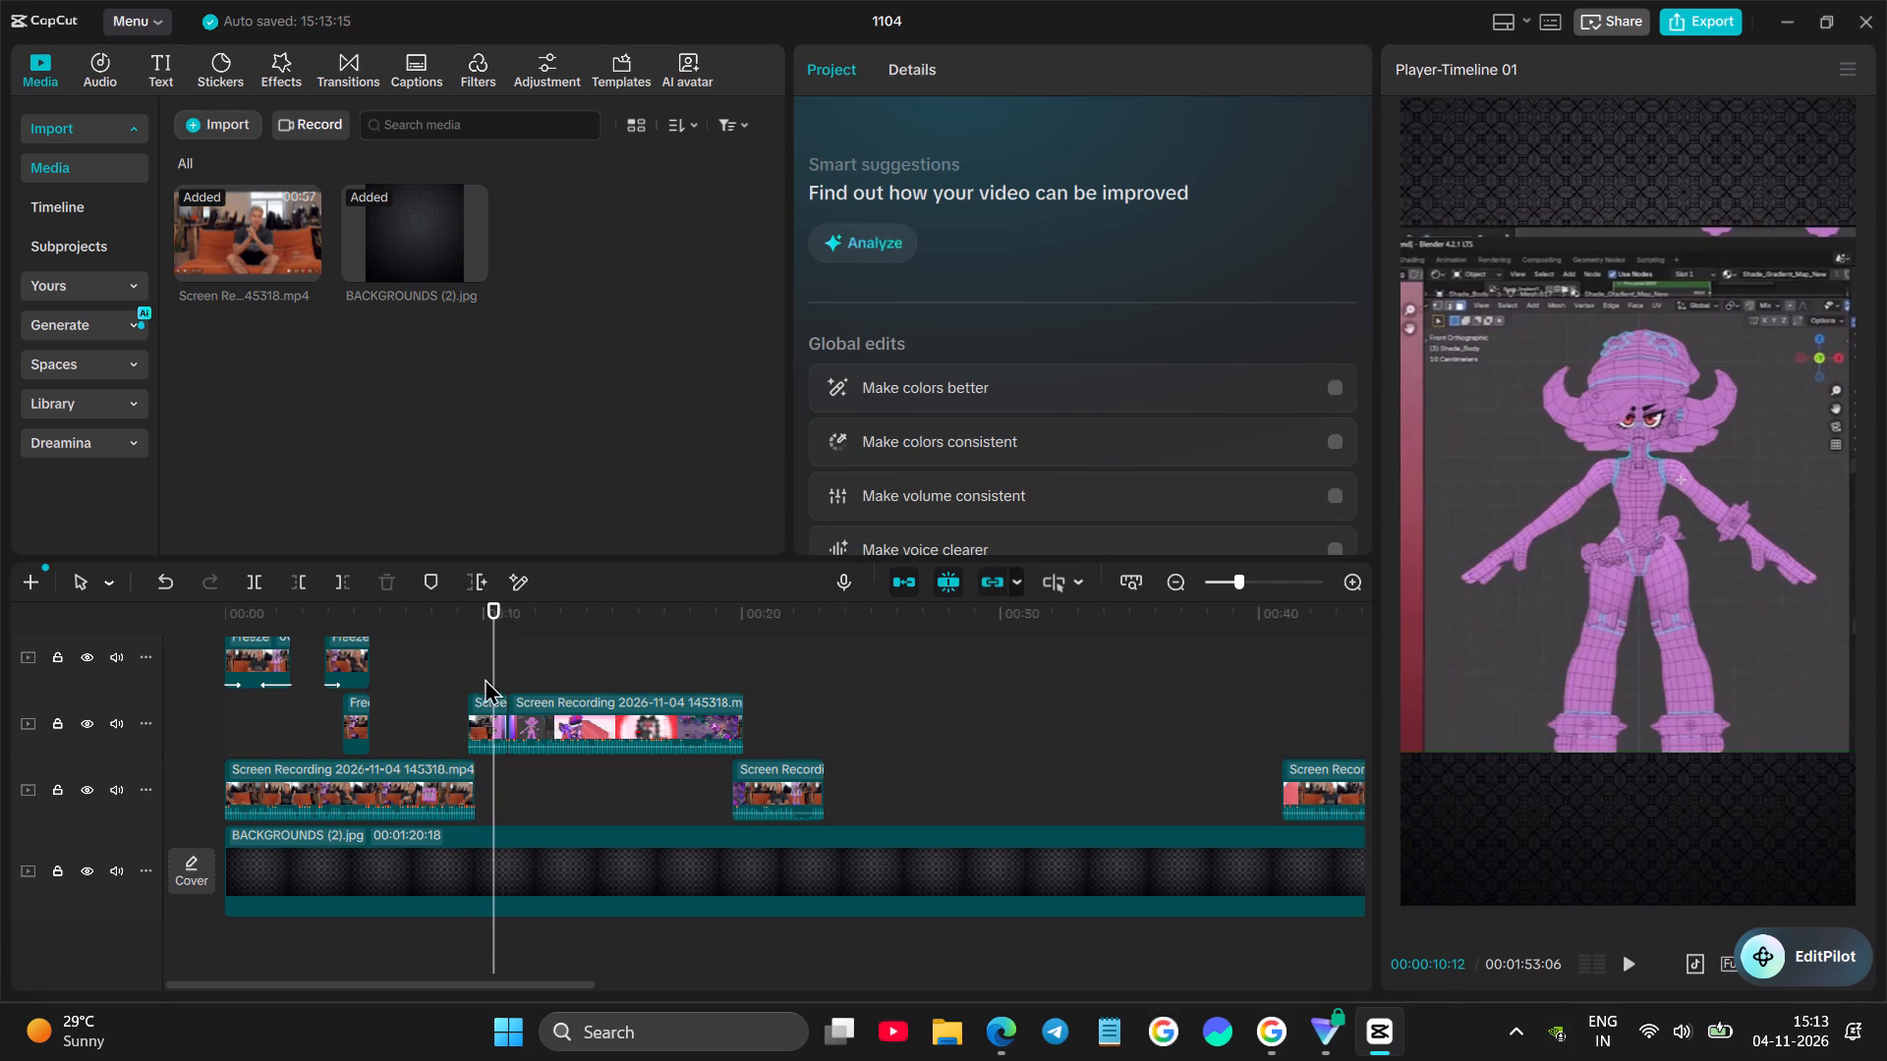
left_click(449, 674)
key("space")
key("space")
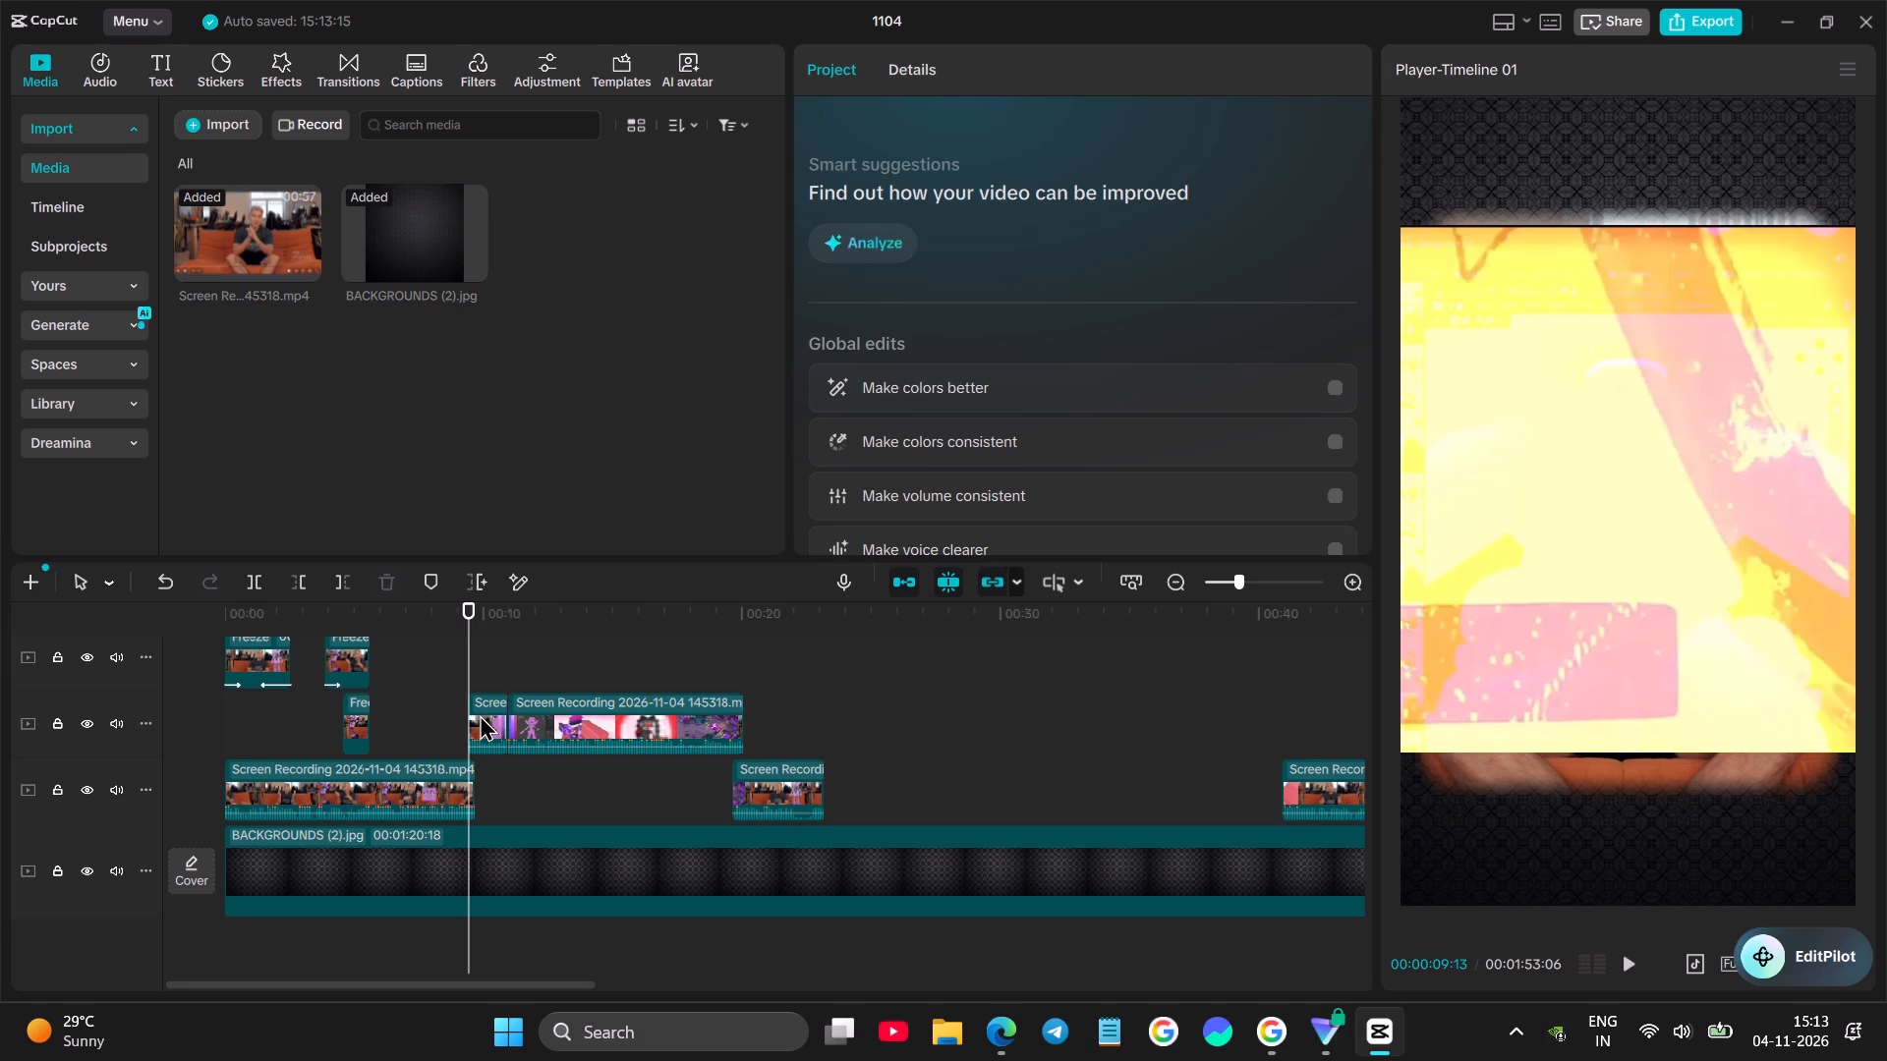
Set the short opening Blender piece to 225% scale and position it at X -650, Y 0, playing to check the framing.
left_click(480, 714)
left_click(982, 255)
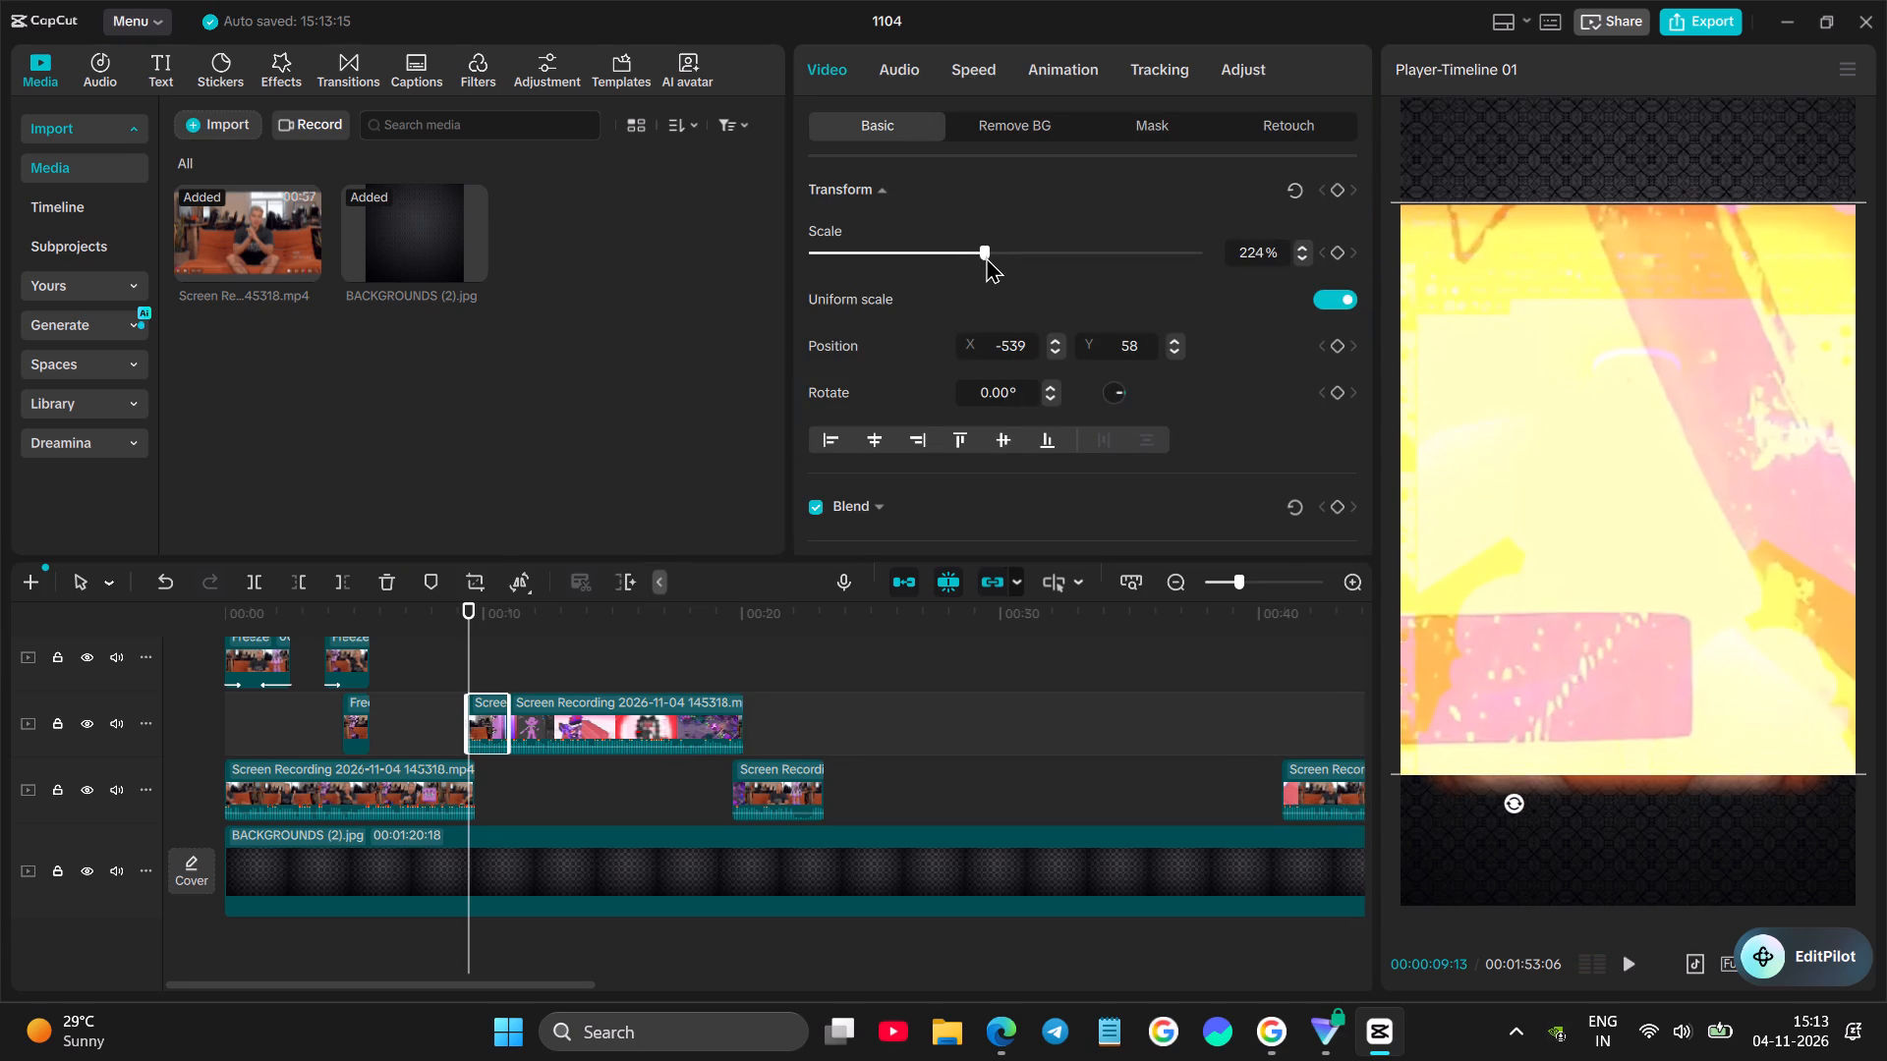
left_click(1579, 482)
key("space")
key("space")
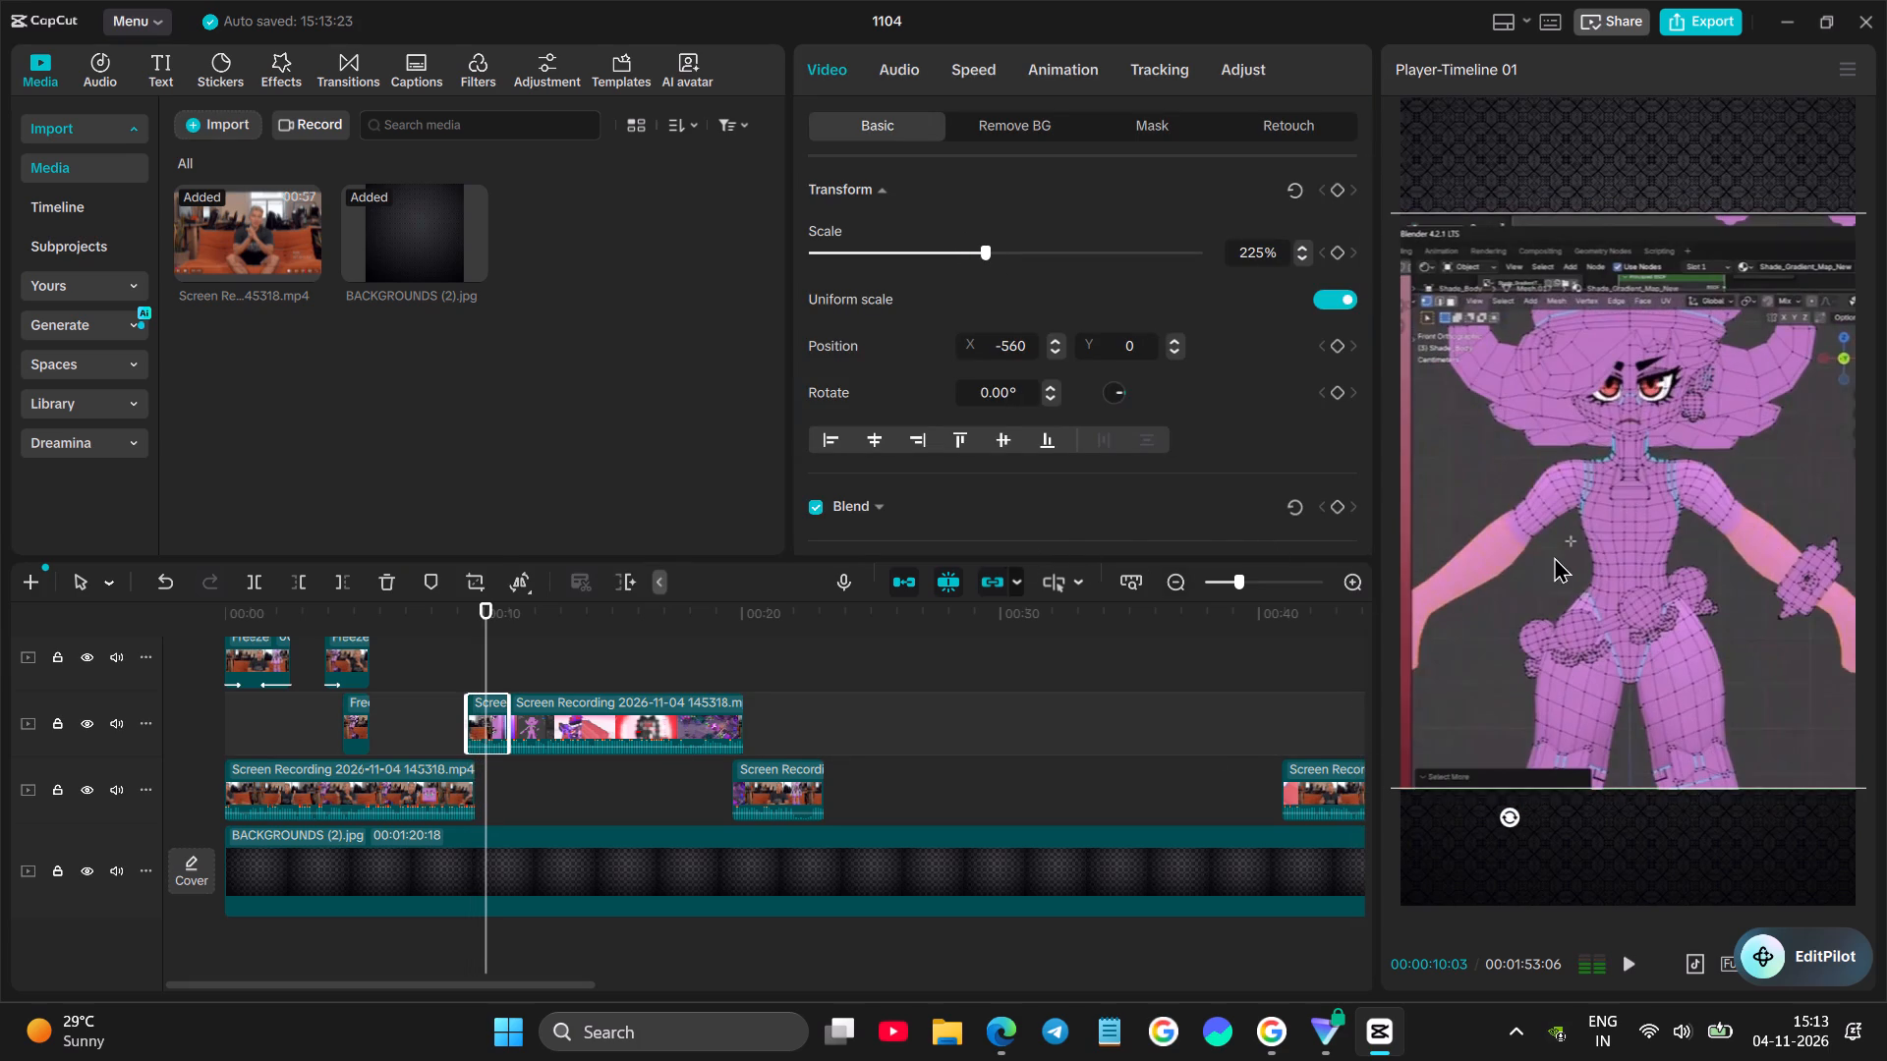
left_click_drag(1554, 556, 1535, 560)
key("space")
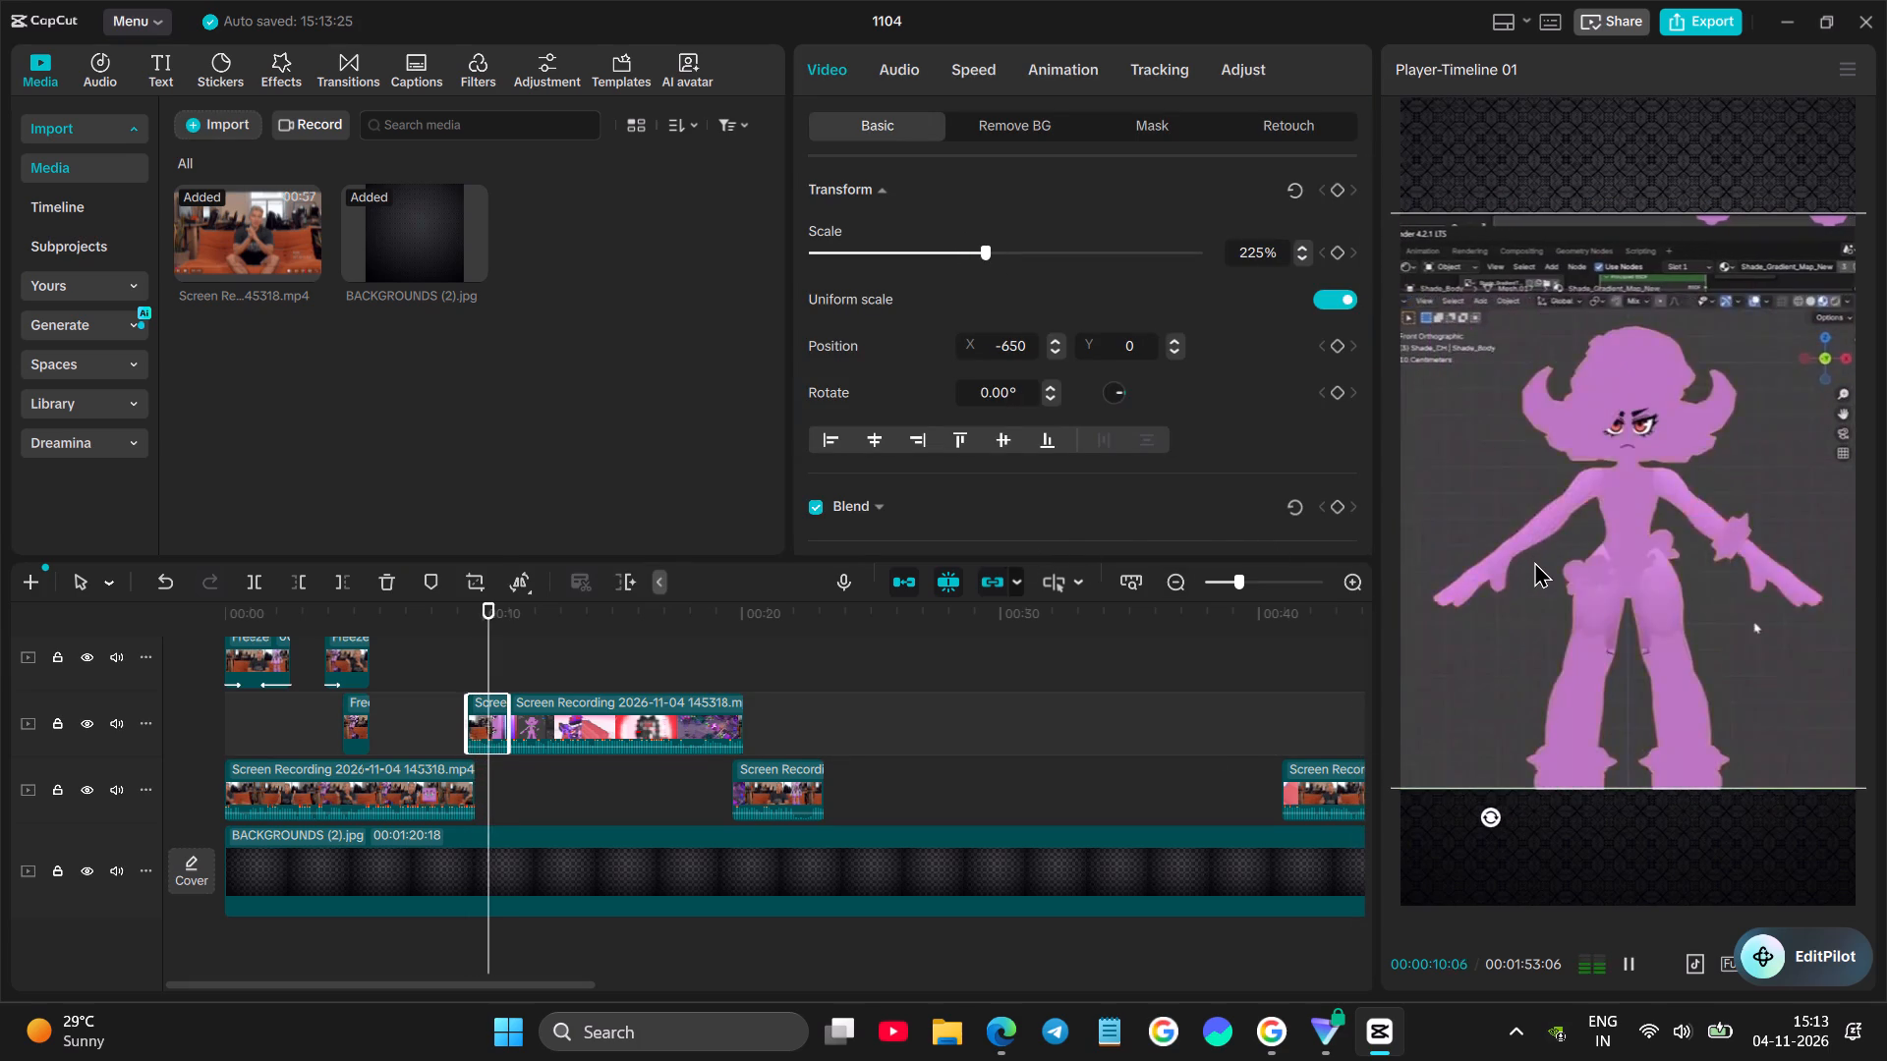
key("space")
Move the remaining piece of the Blender and gameplay clip one track up, starting at about 11 s, and play the join.
left_click_drag(554, 722, 552, 654)
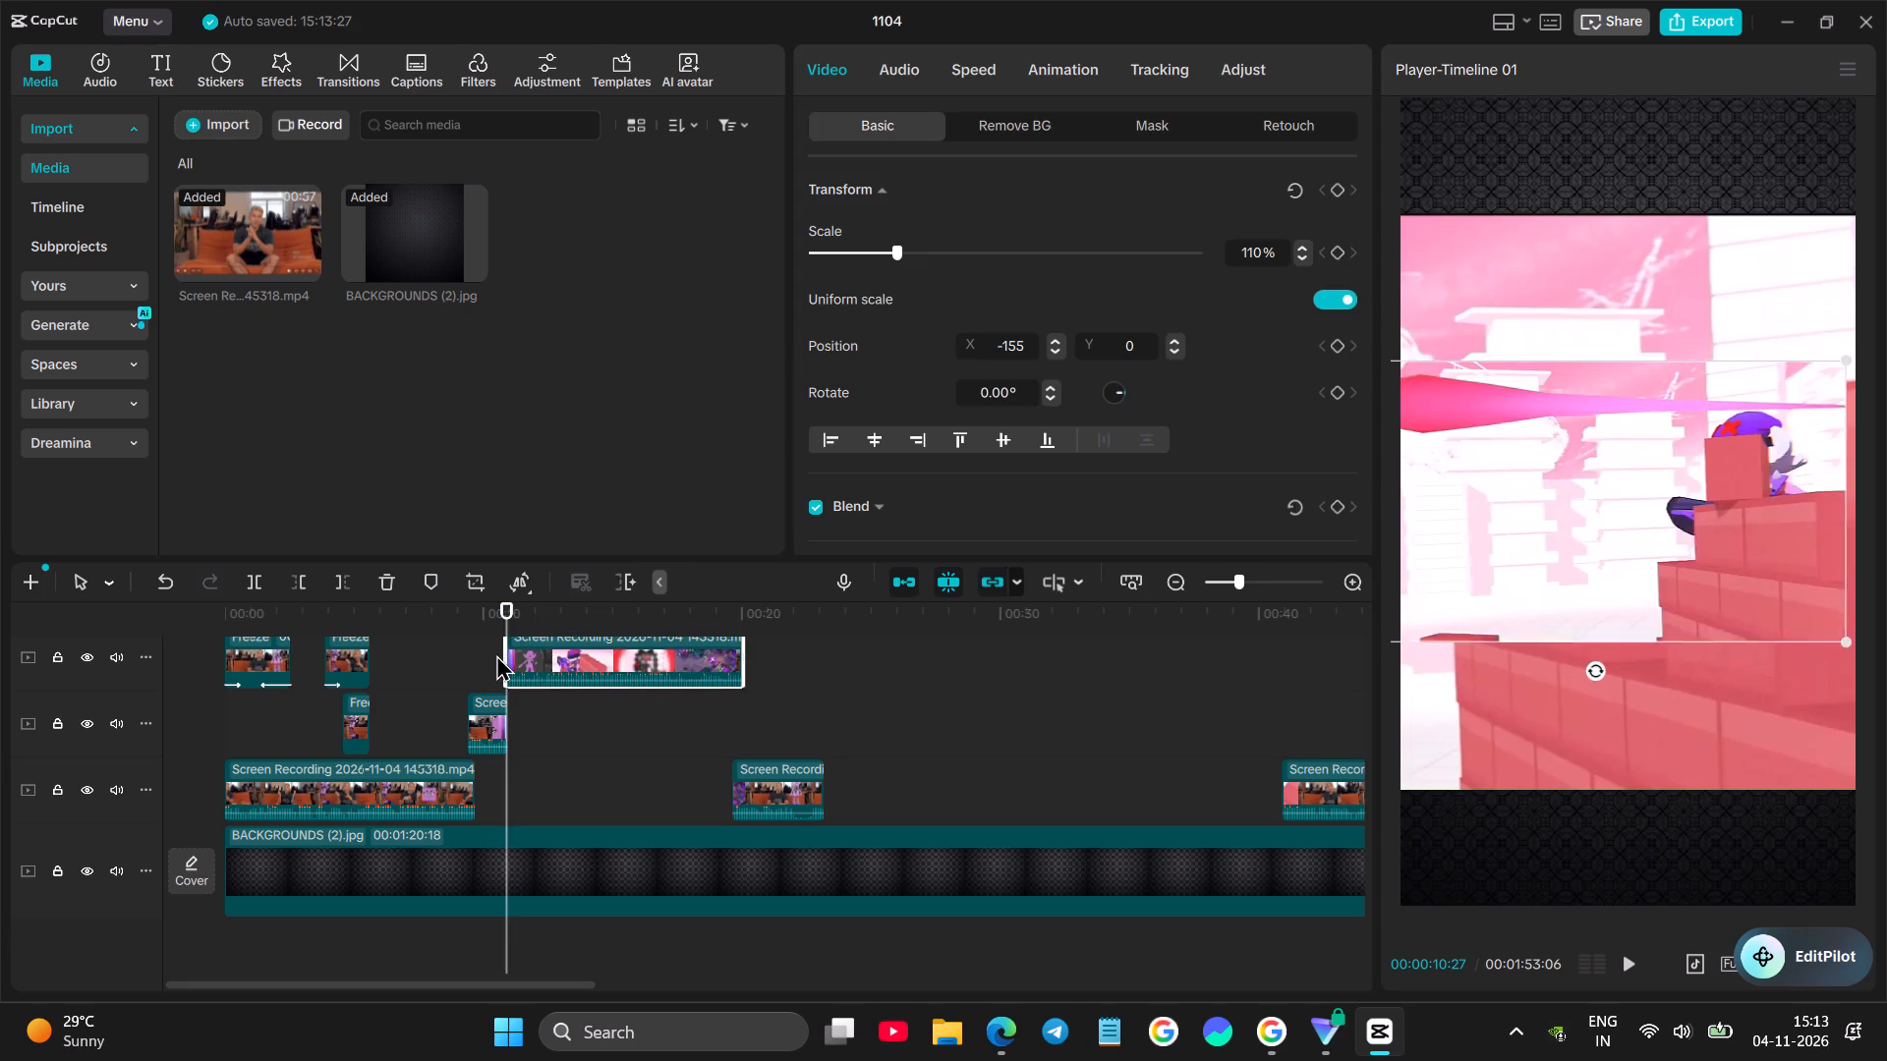
left_click(496, 654)
key("space")
key("space")
Enlarge the remaining Blender and gameplay piece to 140%, shift it right to X 73, and play it through.
left_click(544, 655)
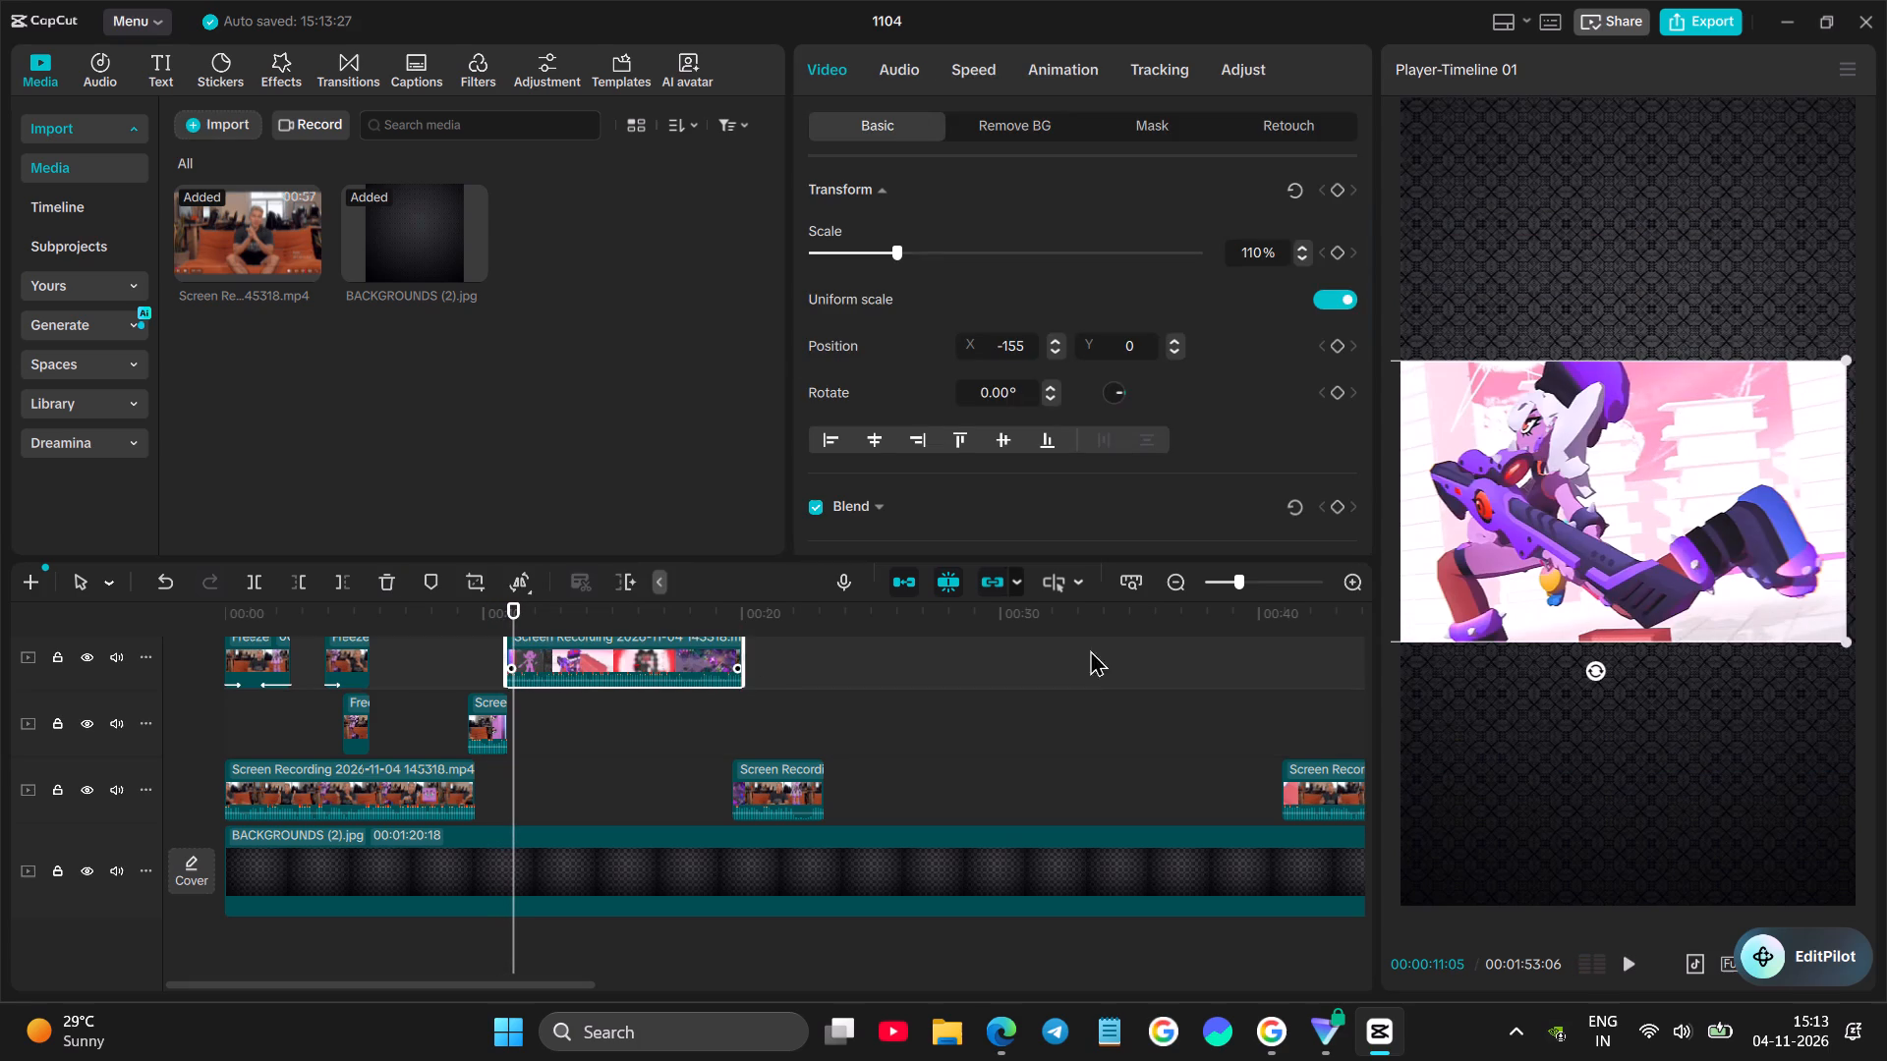
left_click_drag(1848, 648, 1886, 802)
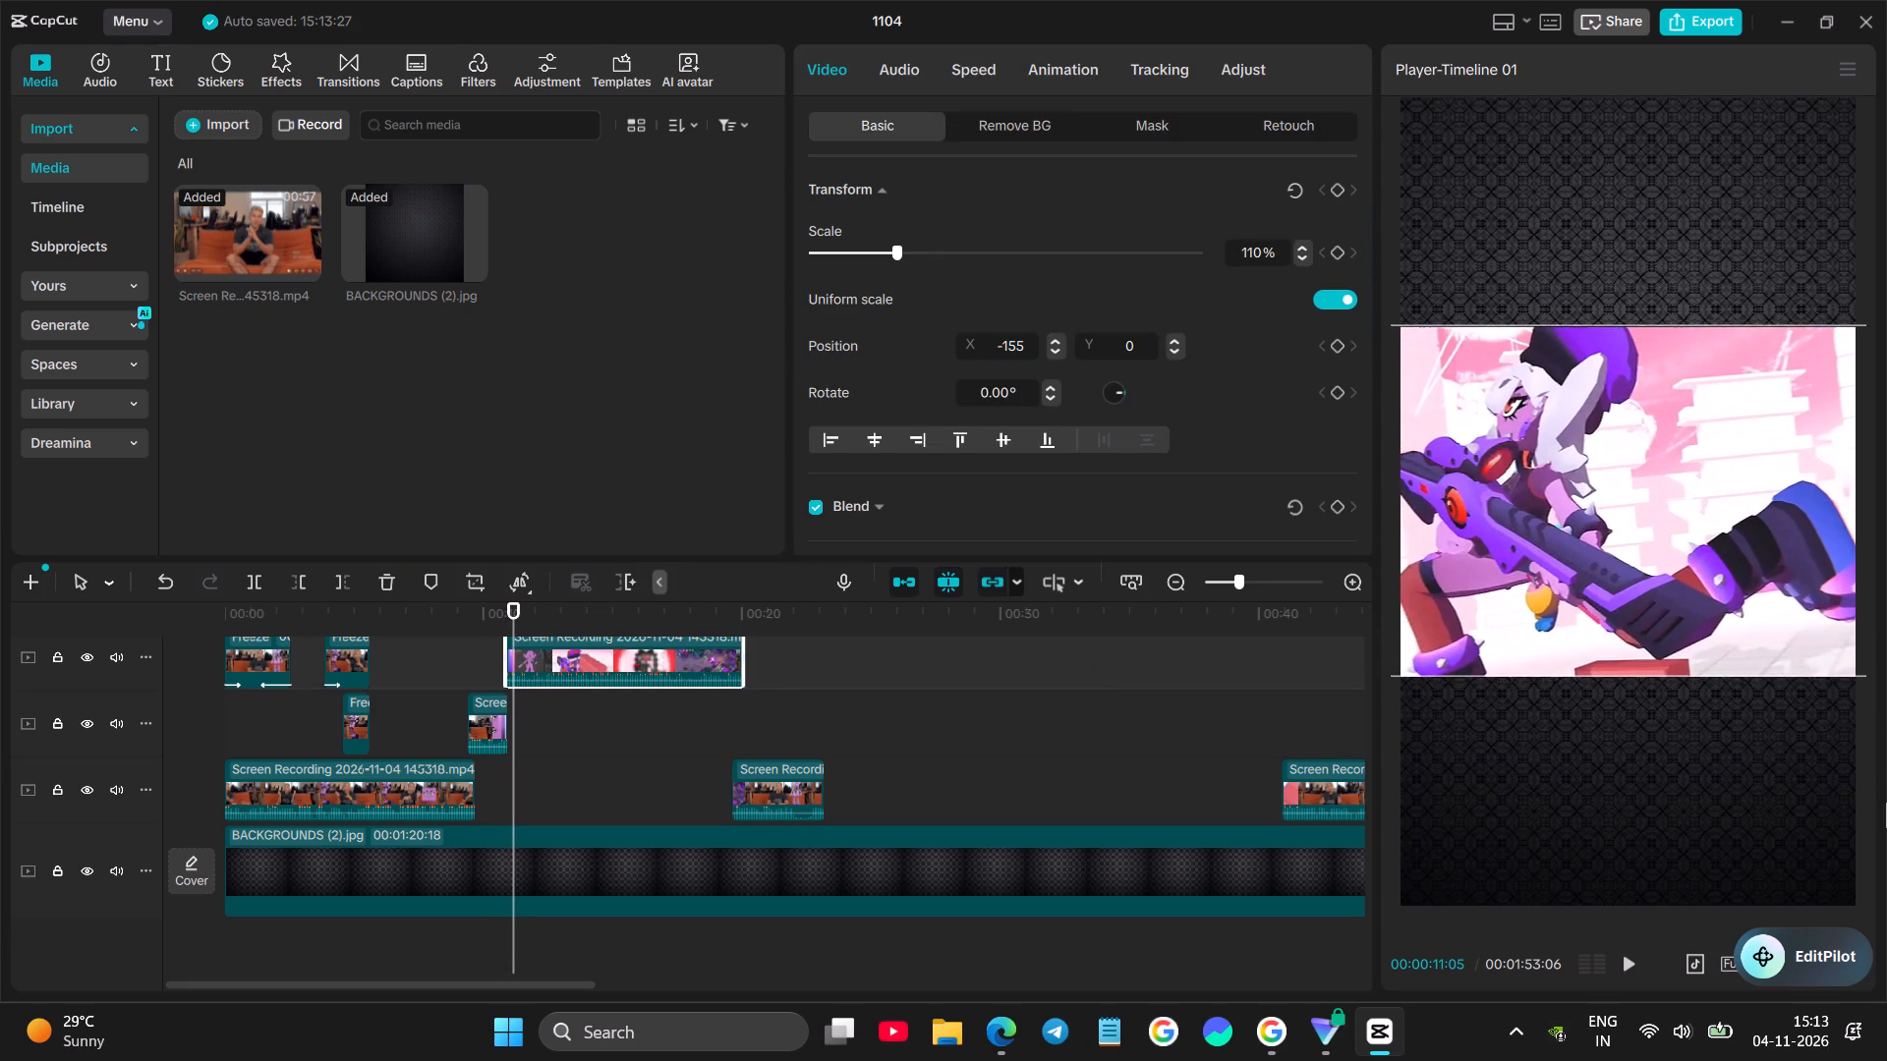
left_click_drag(1886, 802, 1886, 812)
left_click_drag(1599, 623, 1647, 625)
key("space")
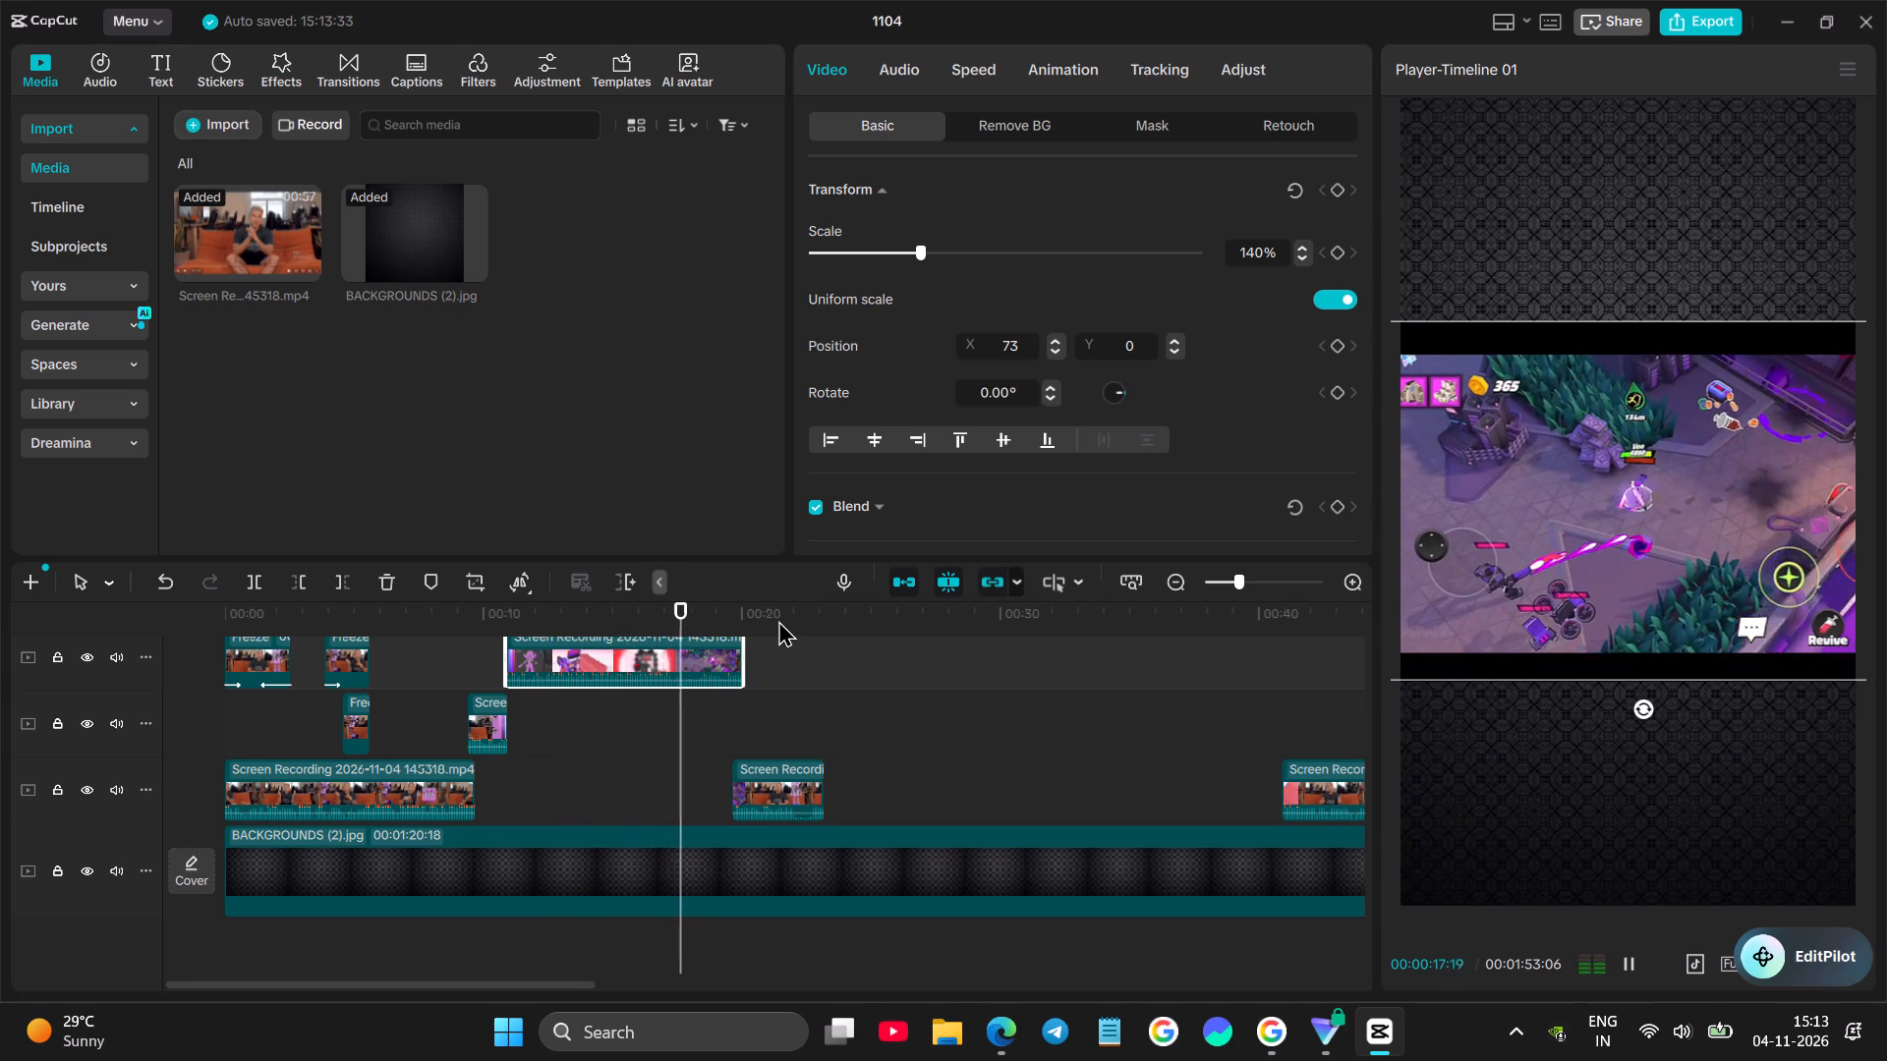
key("space")
Find the change from the animation to the gameplay footage and split the upper-track clip there, at about 16 s.
left_click(623, 698)
key("space")
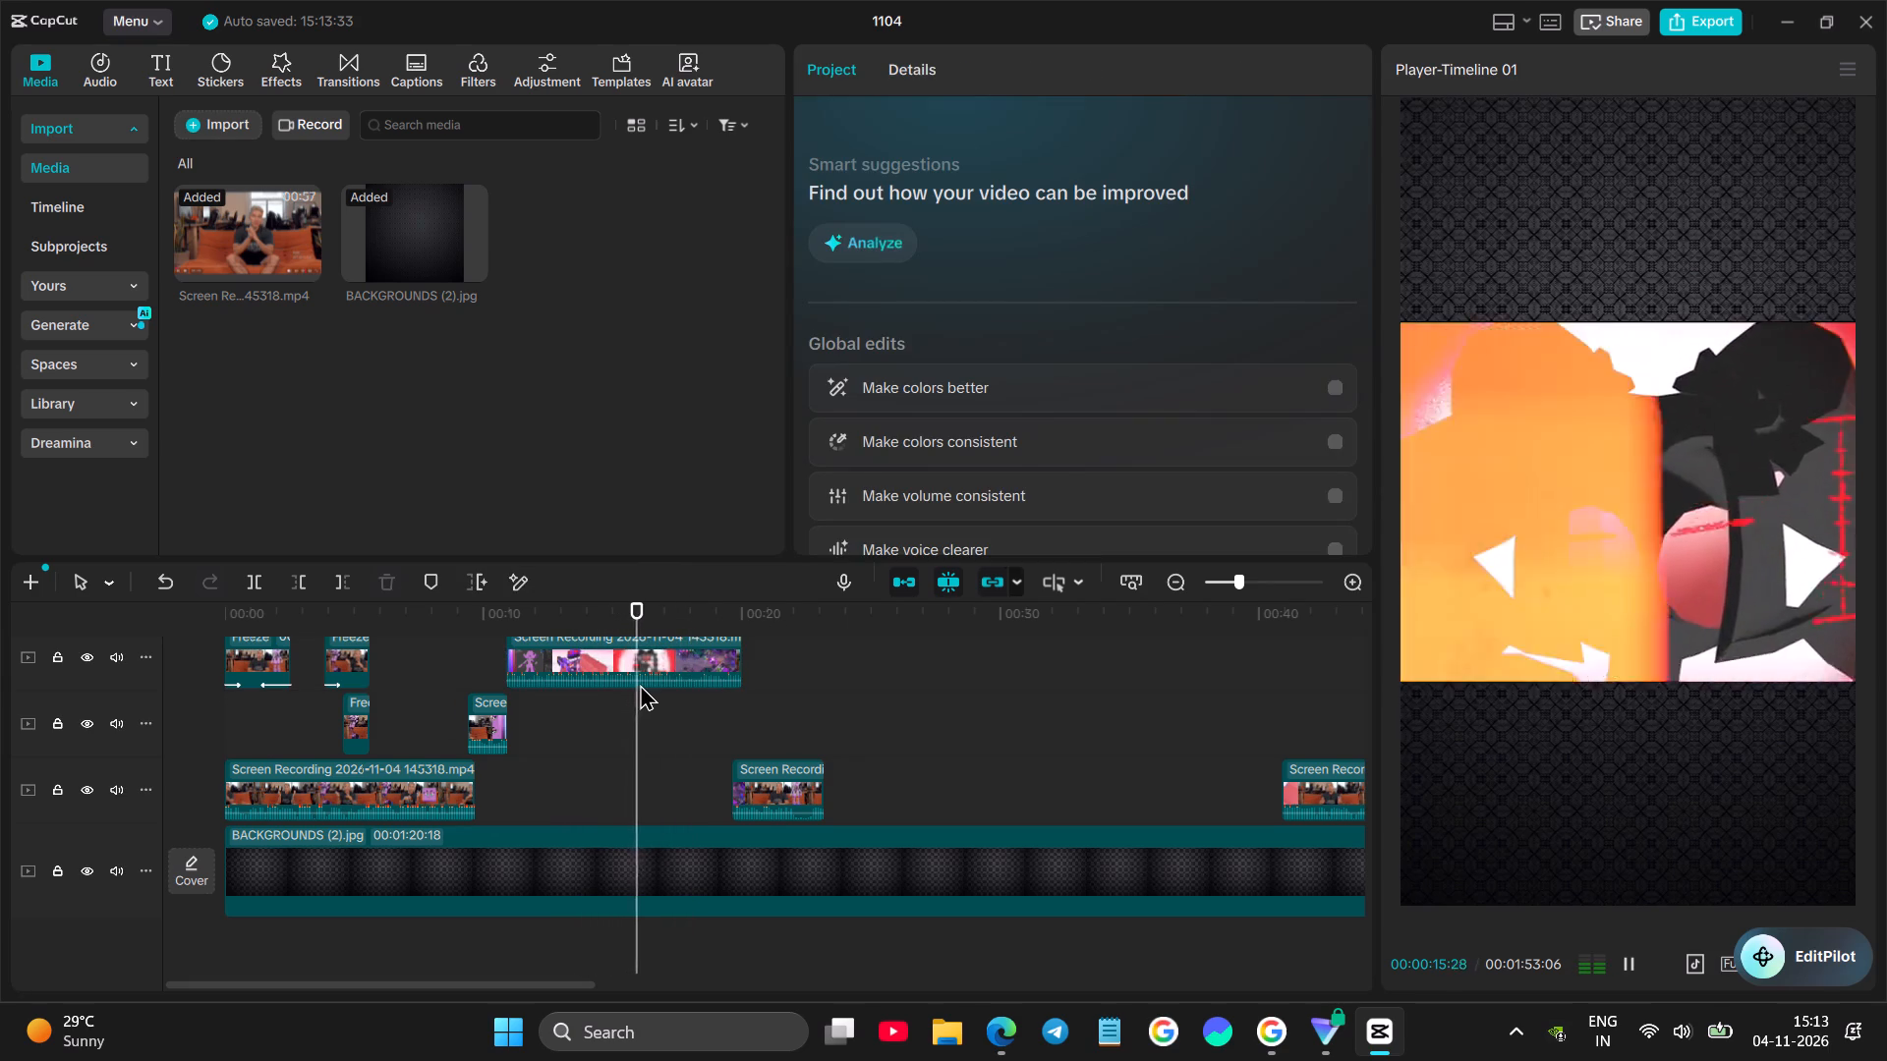
key("space")
left_click(632, 695)
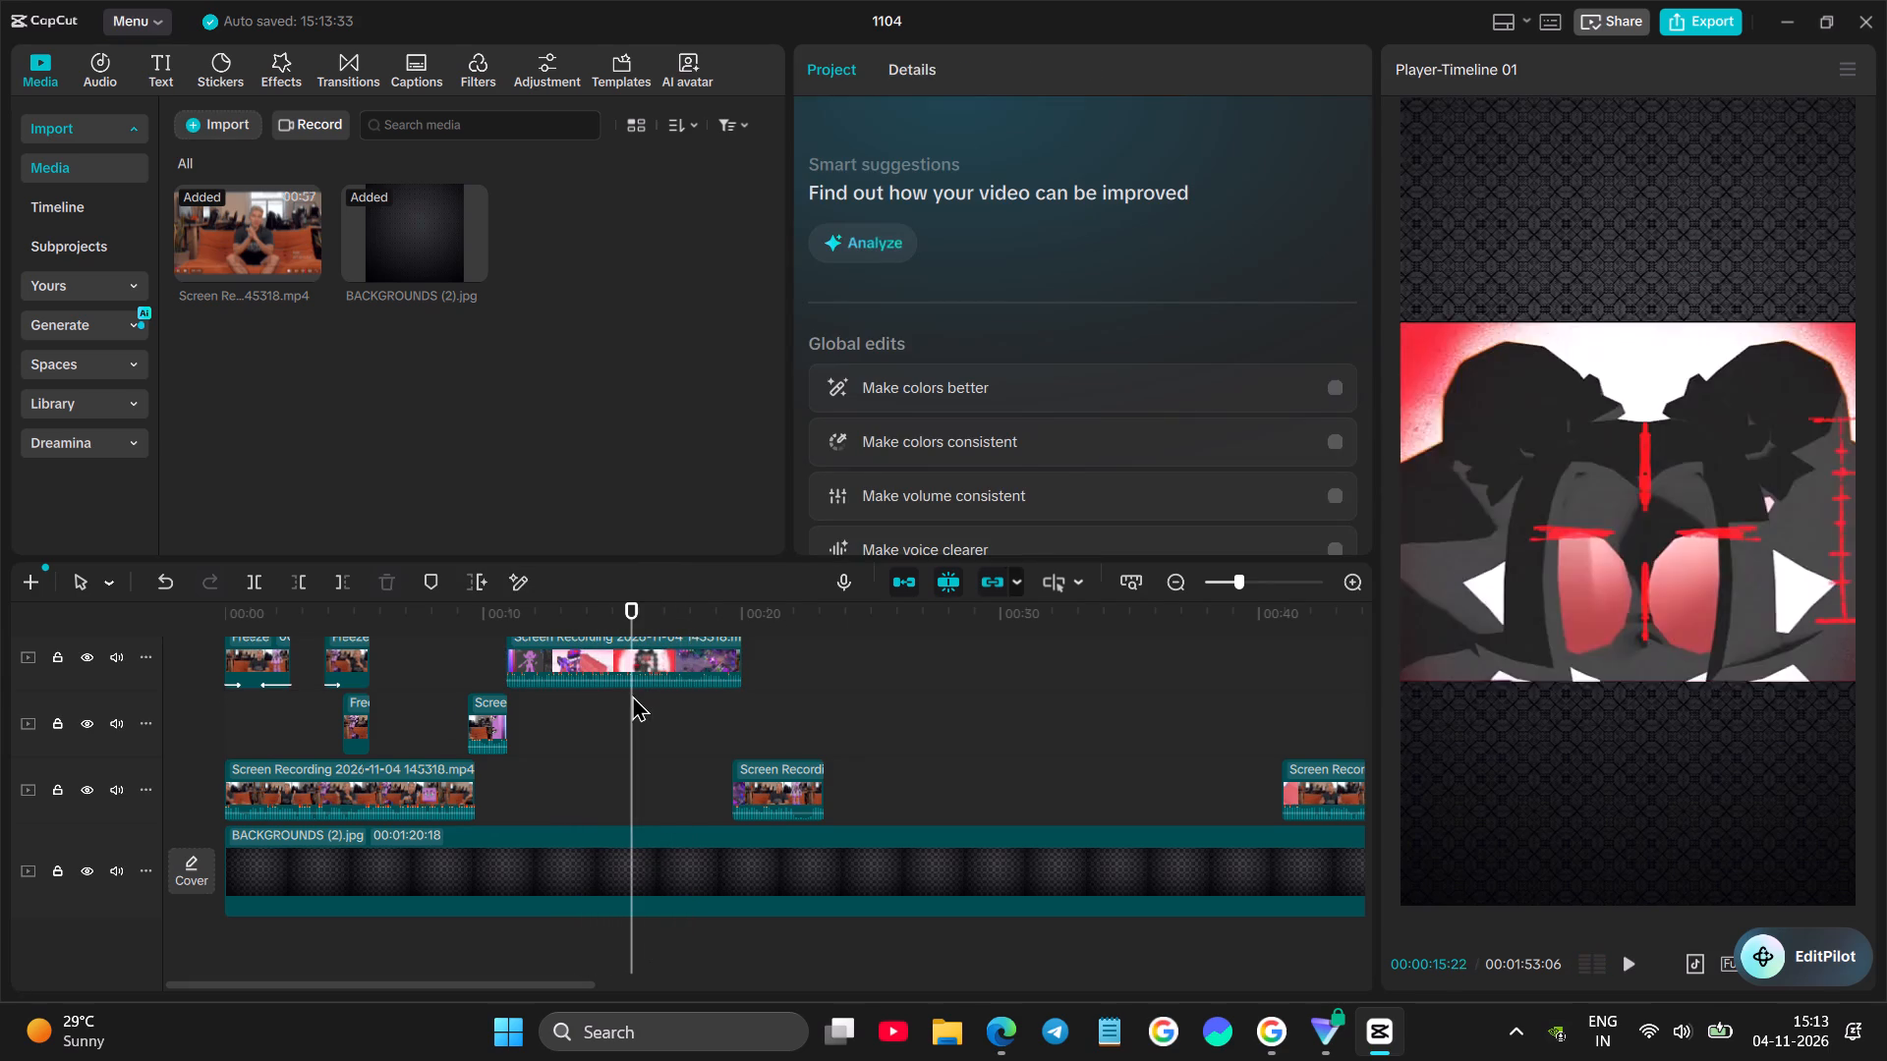
key("space")
key("space")
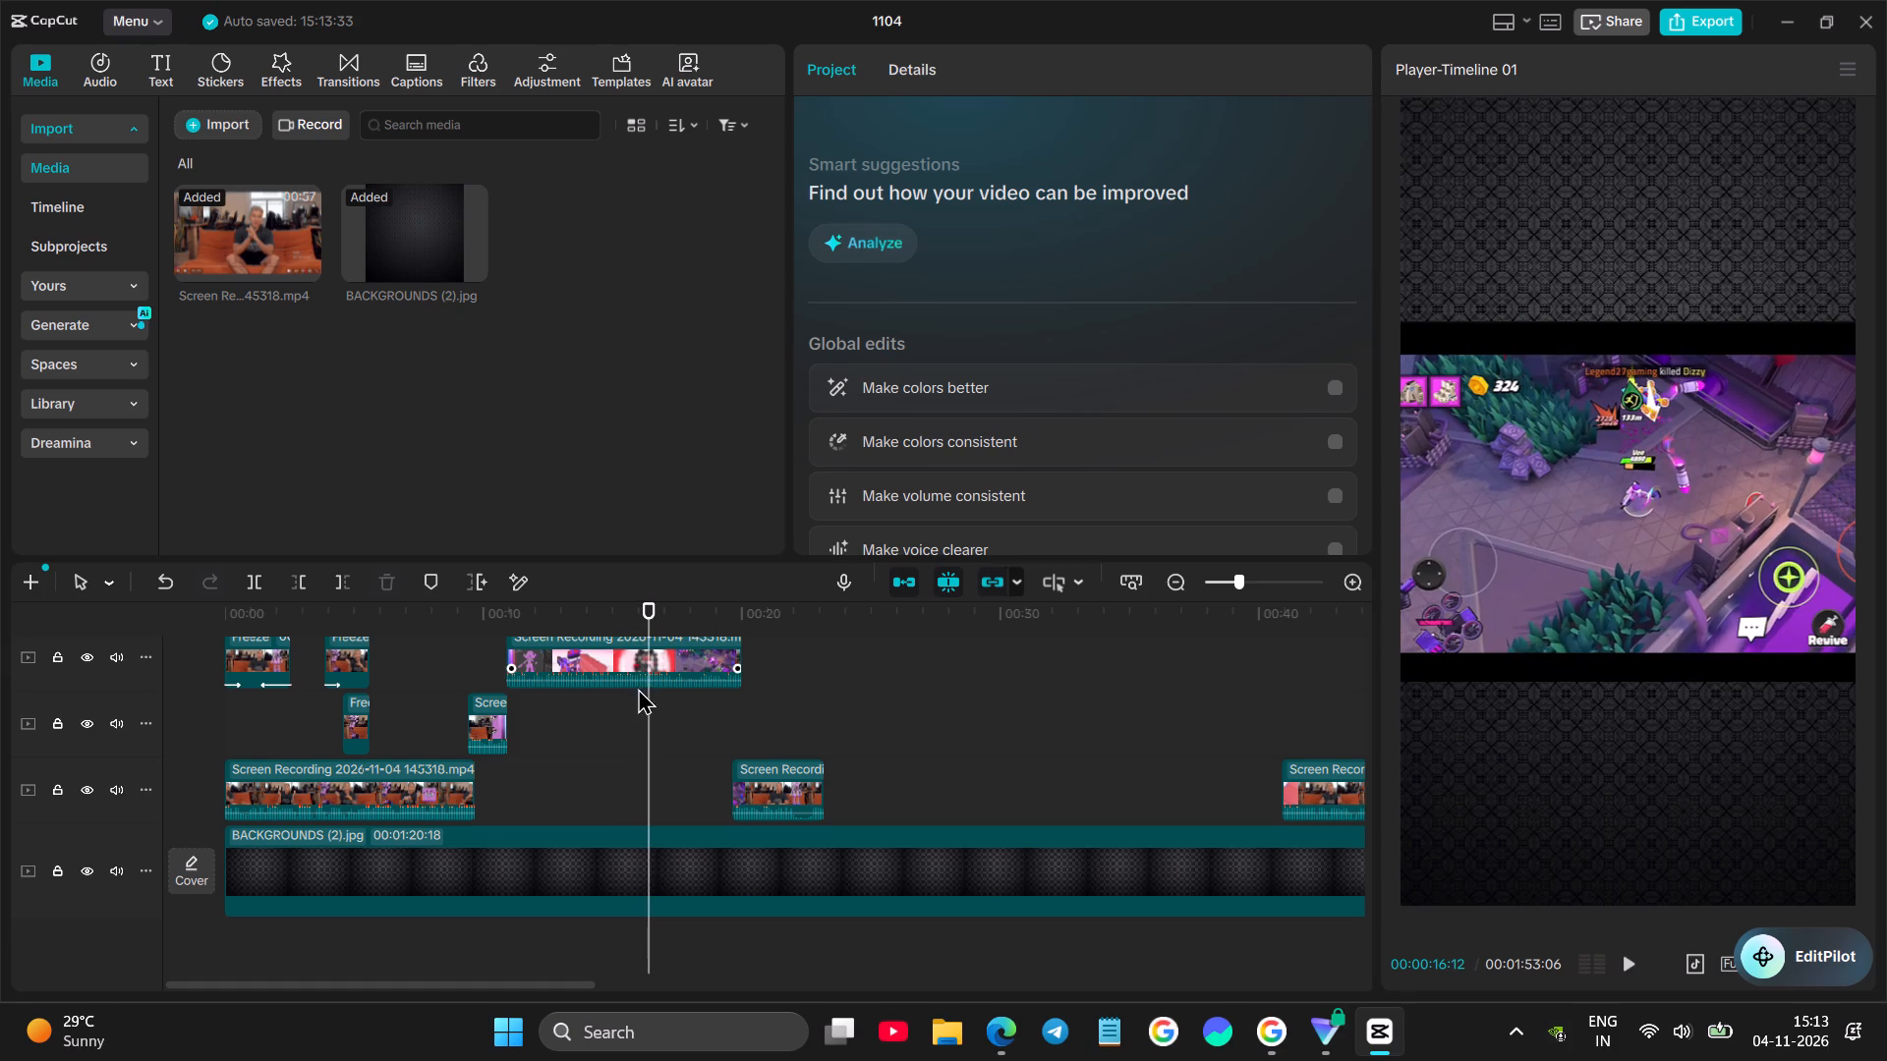
left_click(632, 699)
key("space")
key("space")
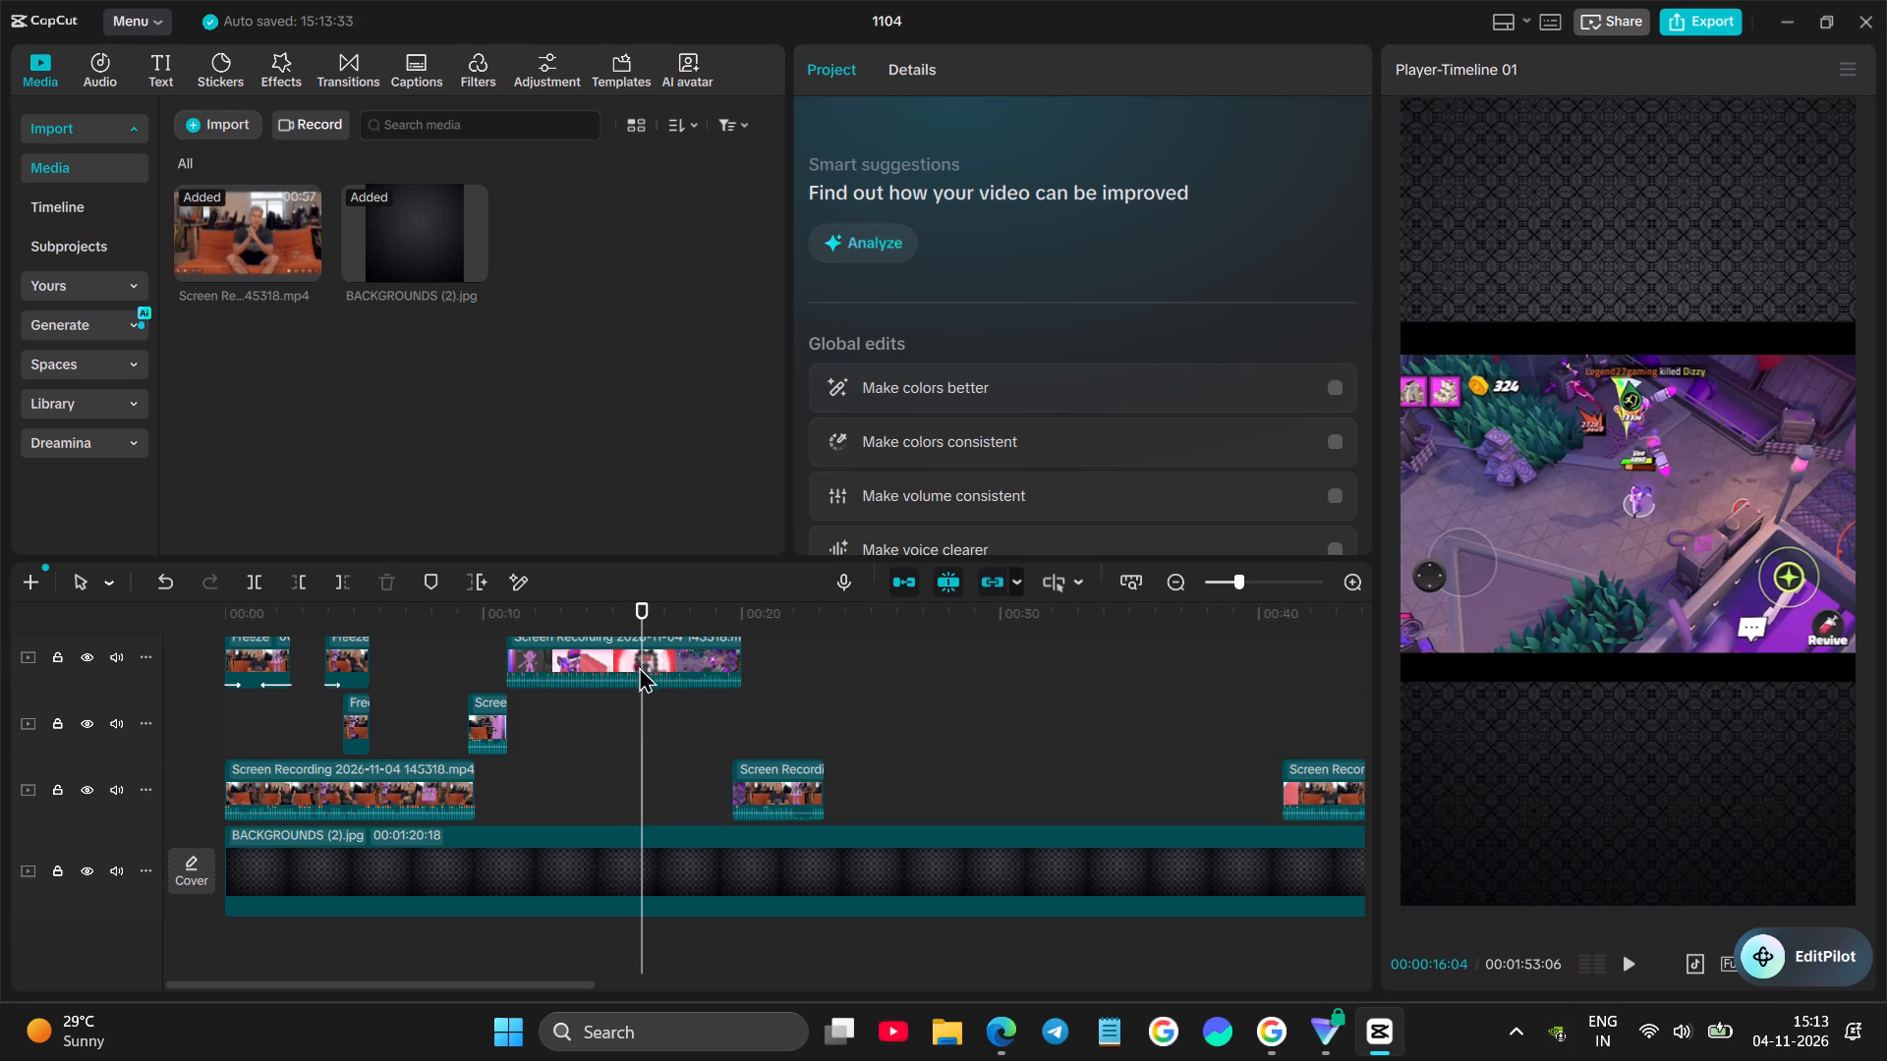
left_click(635, 703)
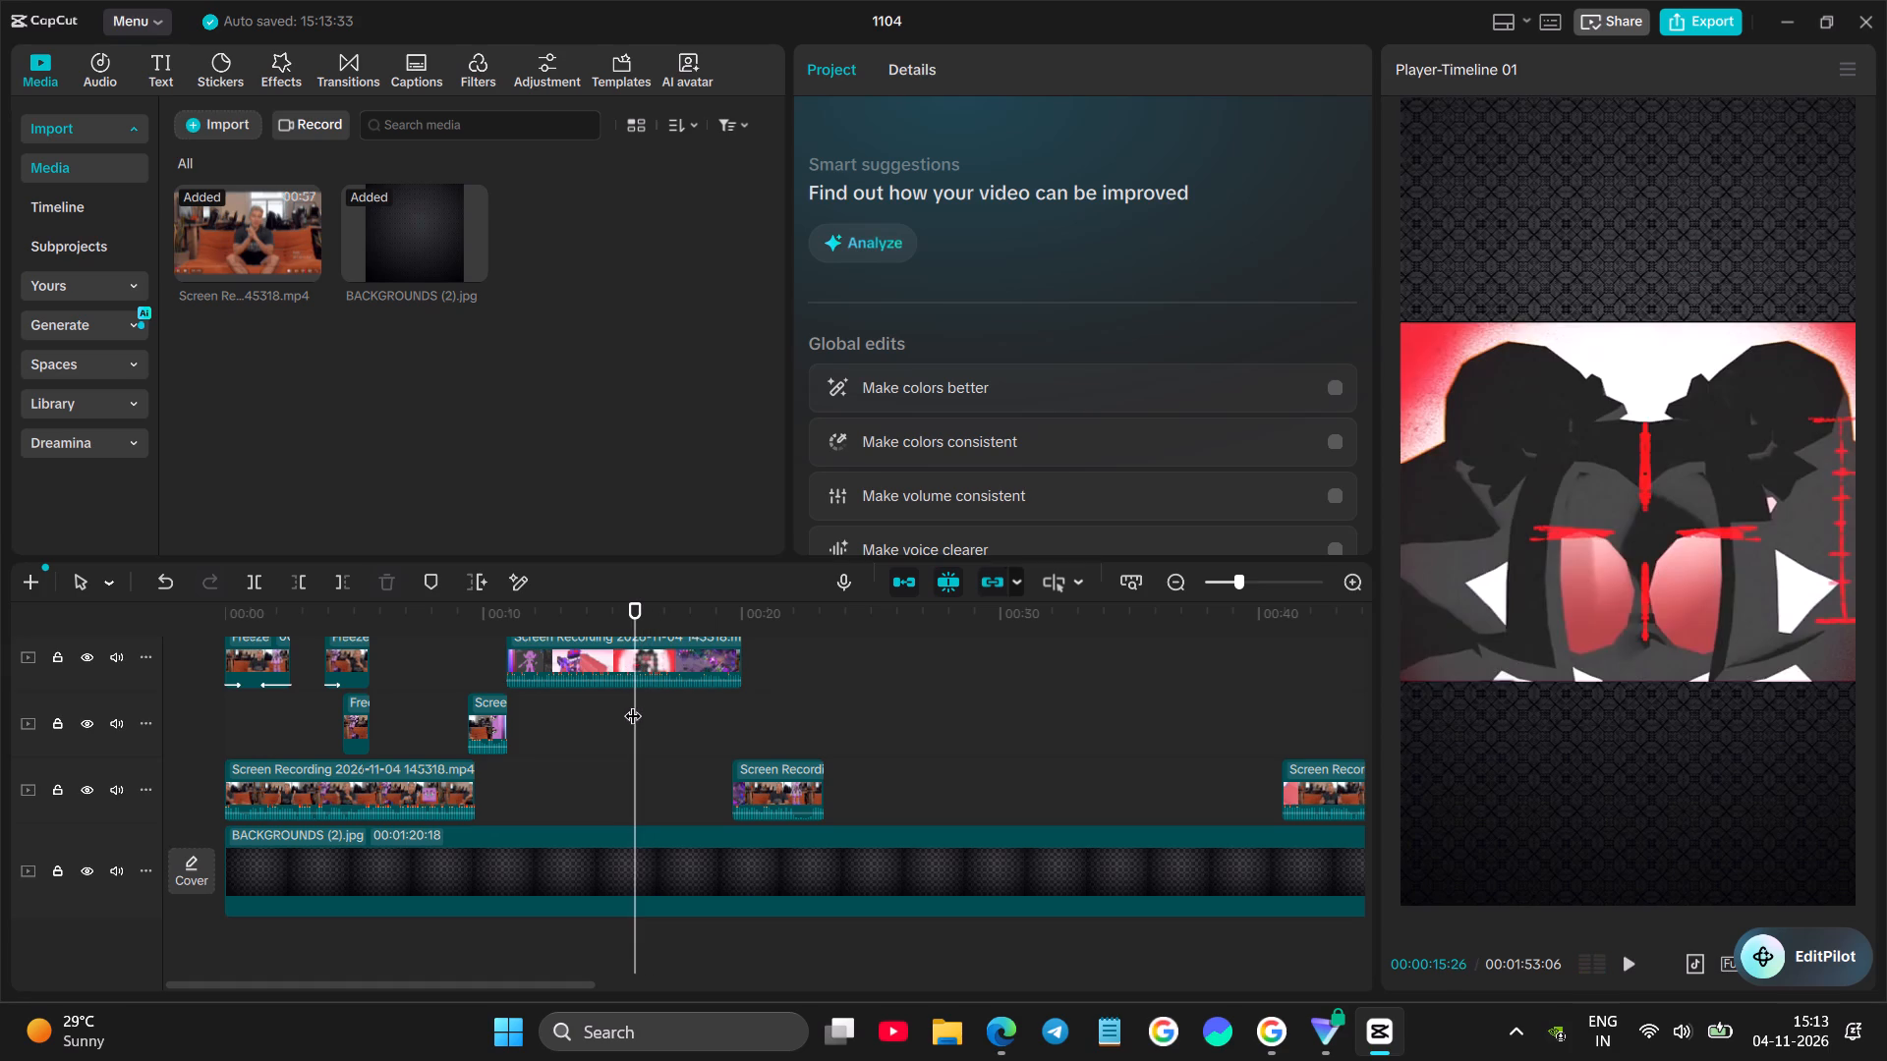
key("space")
key("space")
left_click(643, 668)
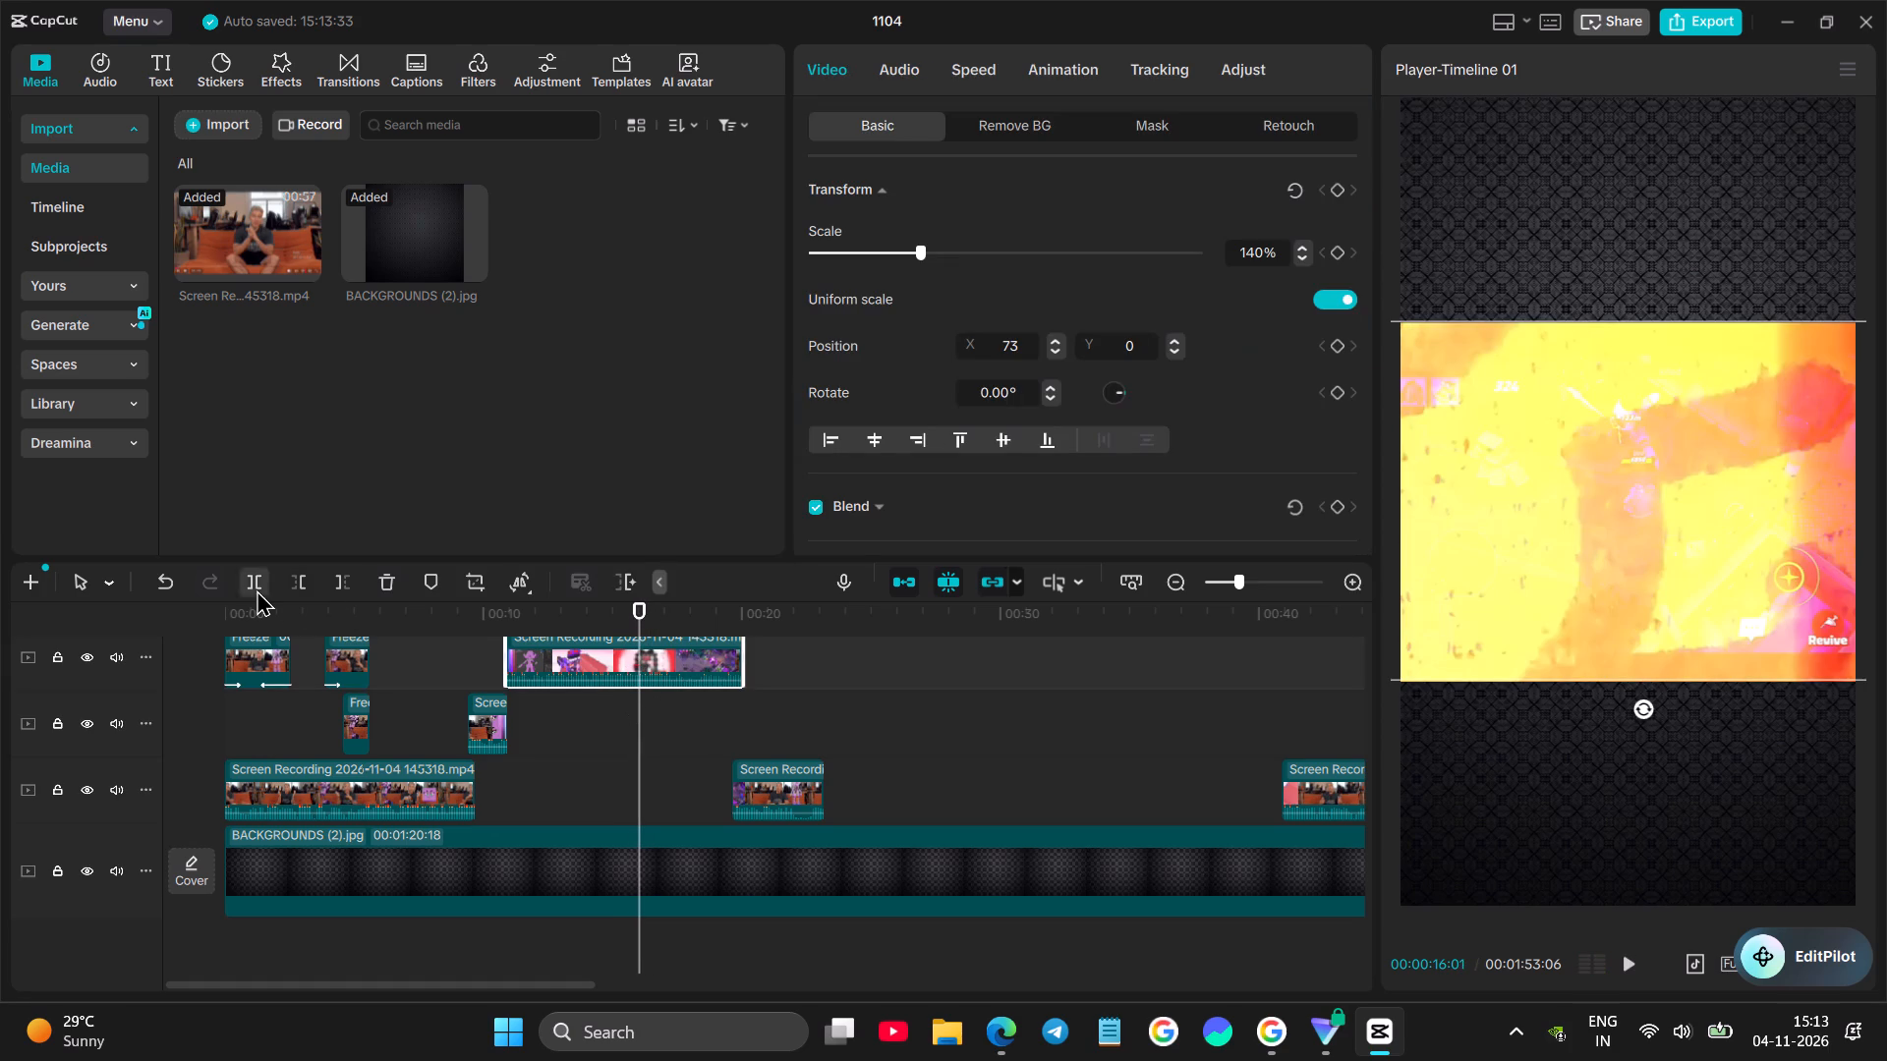
left_click(257, 589)
Enlarge the split-off gameplay piece to 159% and crop the black bars off its top and bottom edges.
key("space")
key("space")
left_click(672, 658)
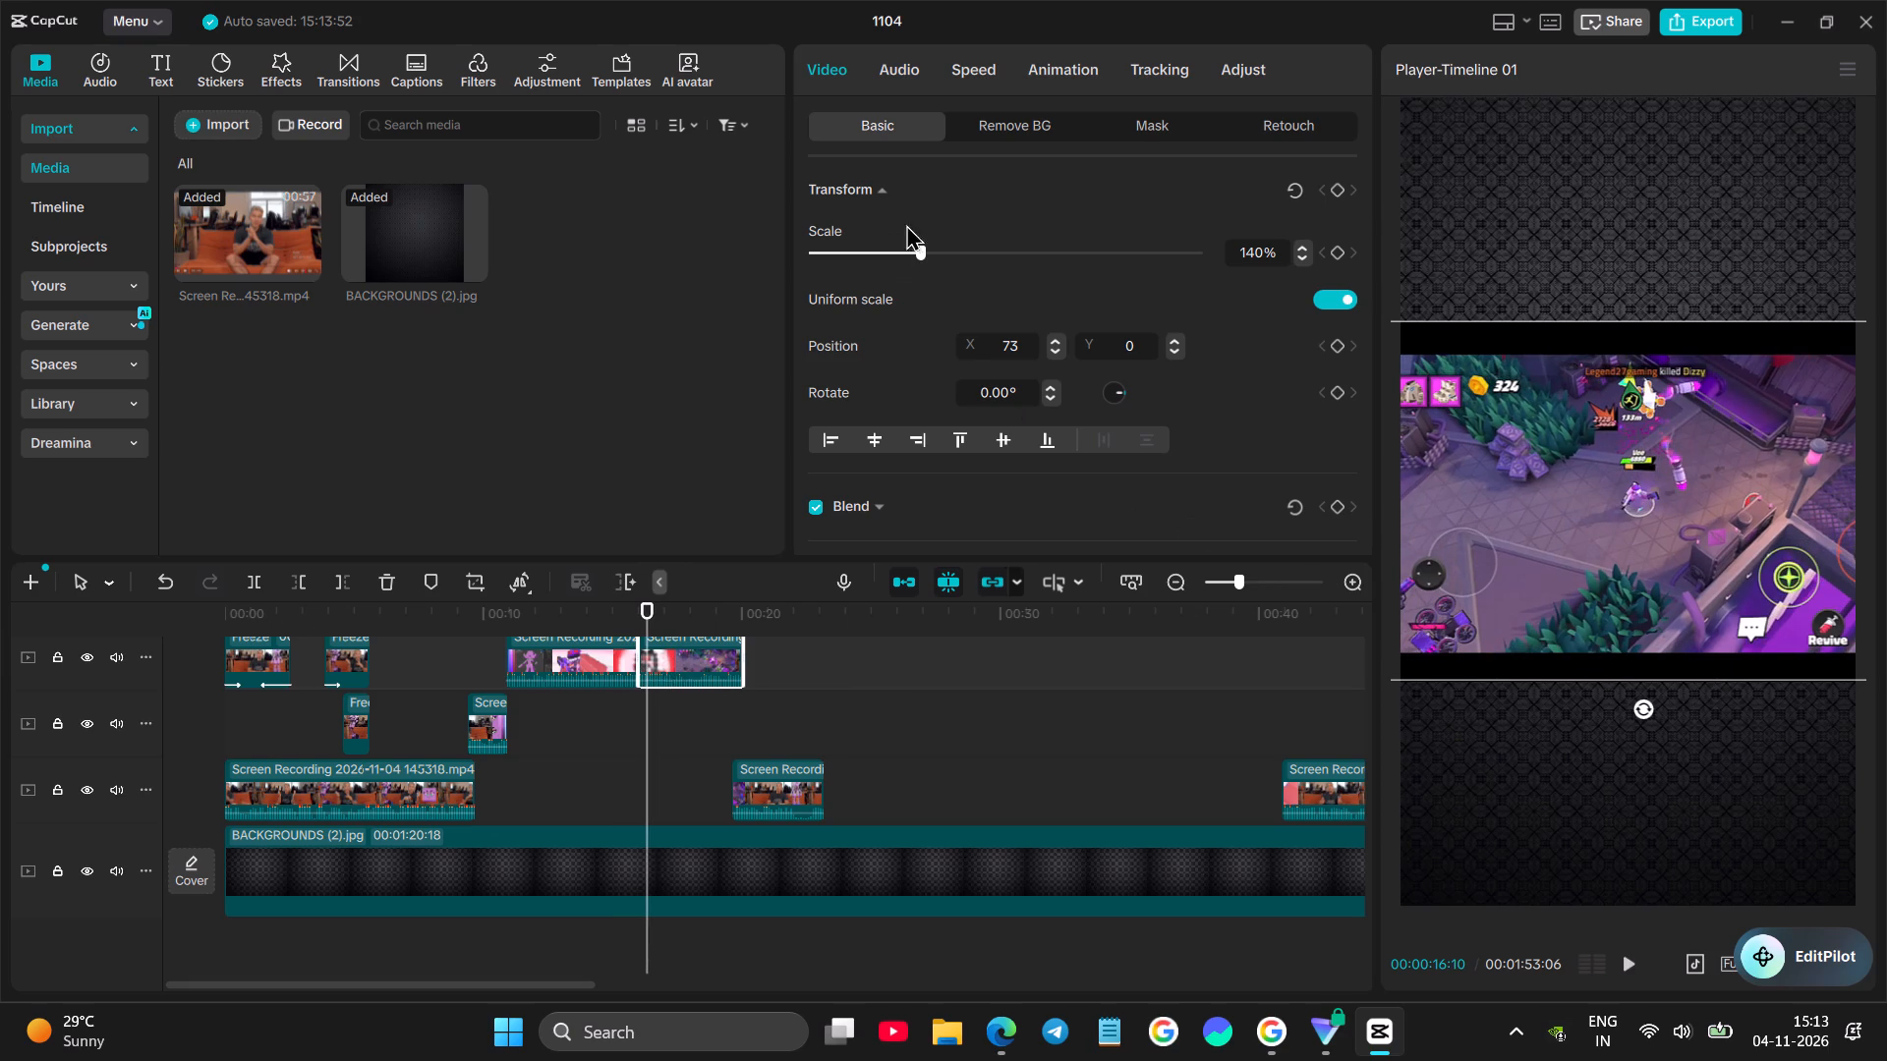
left_click_drag(920, 248, 935, 251)
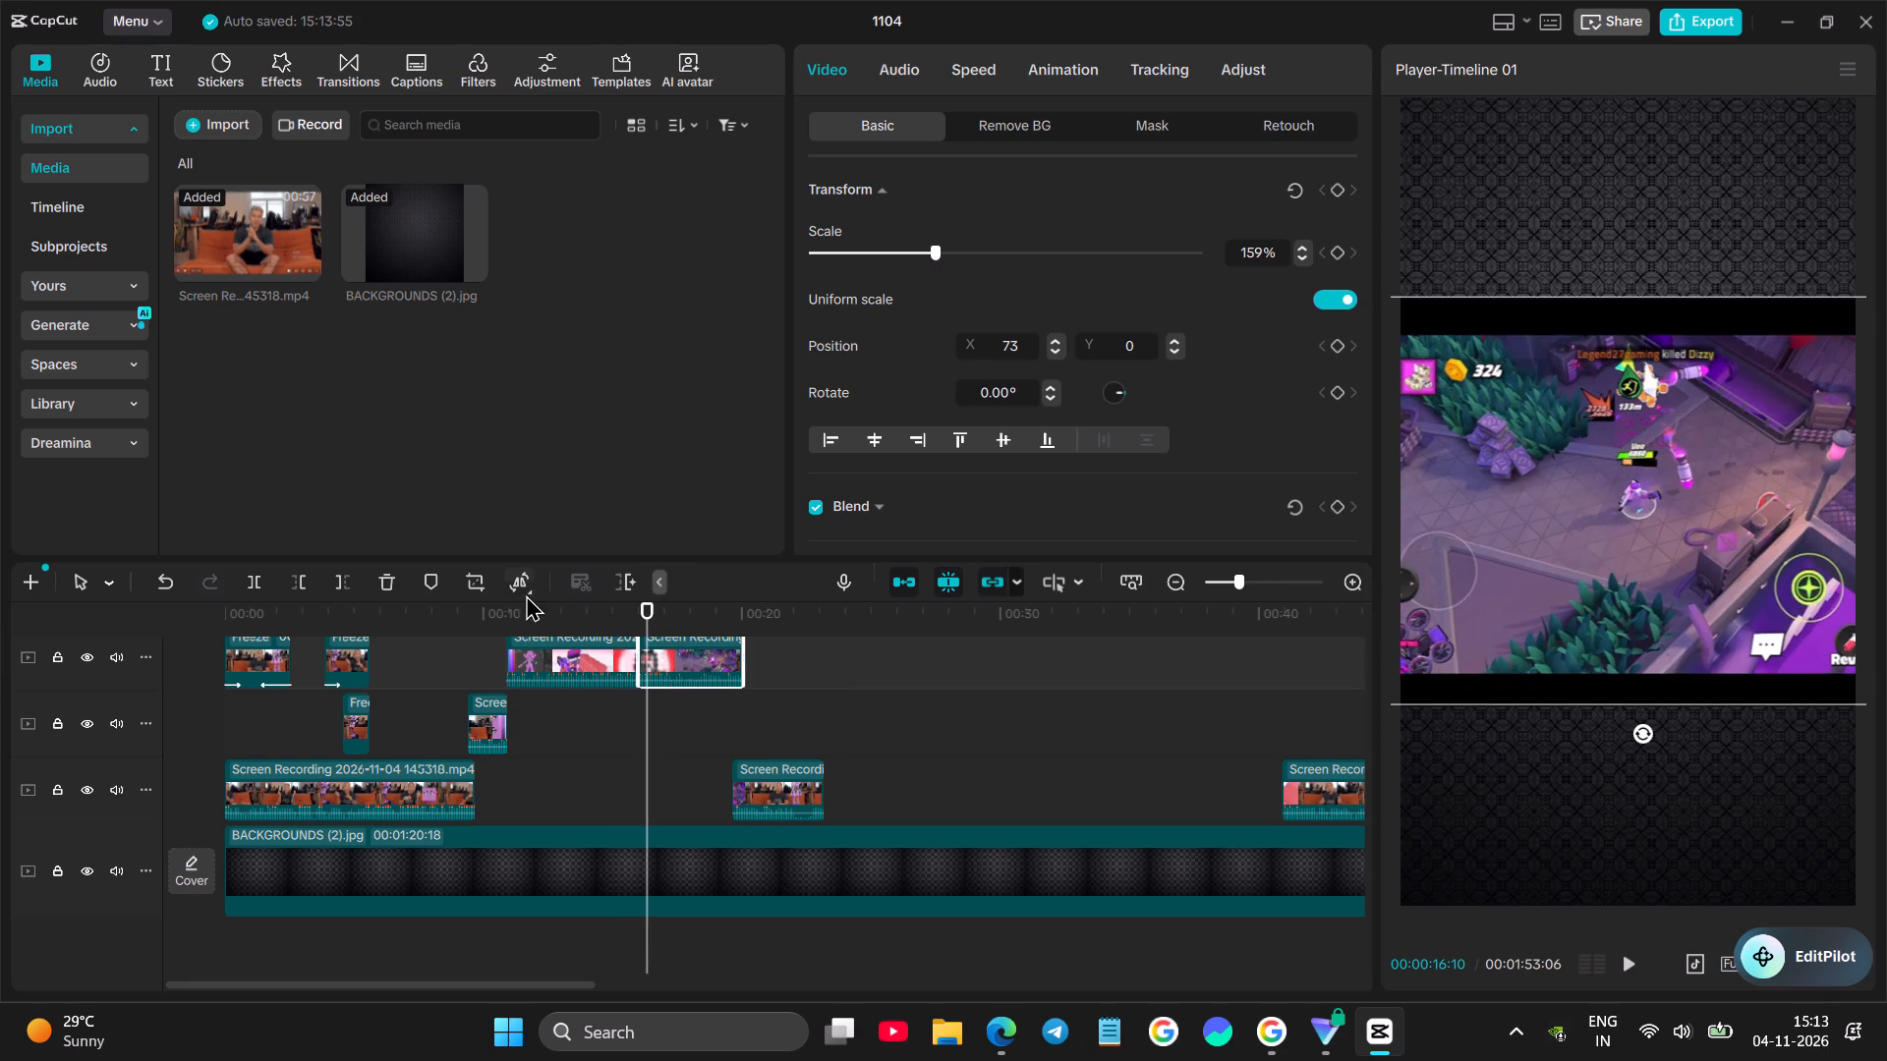
left_click(480, 586)
left_click_drag(934, 205, 937, 252)
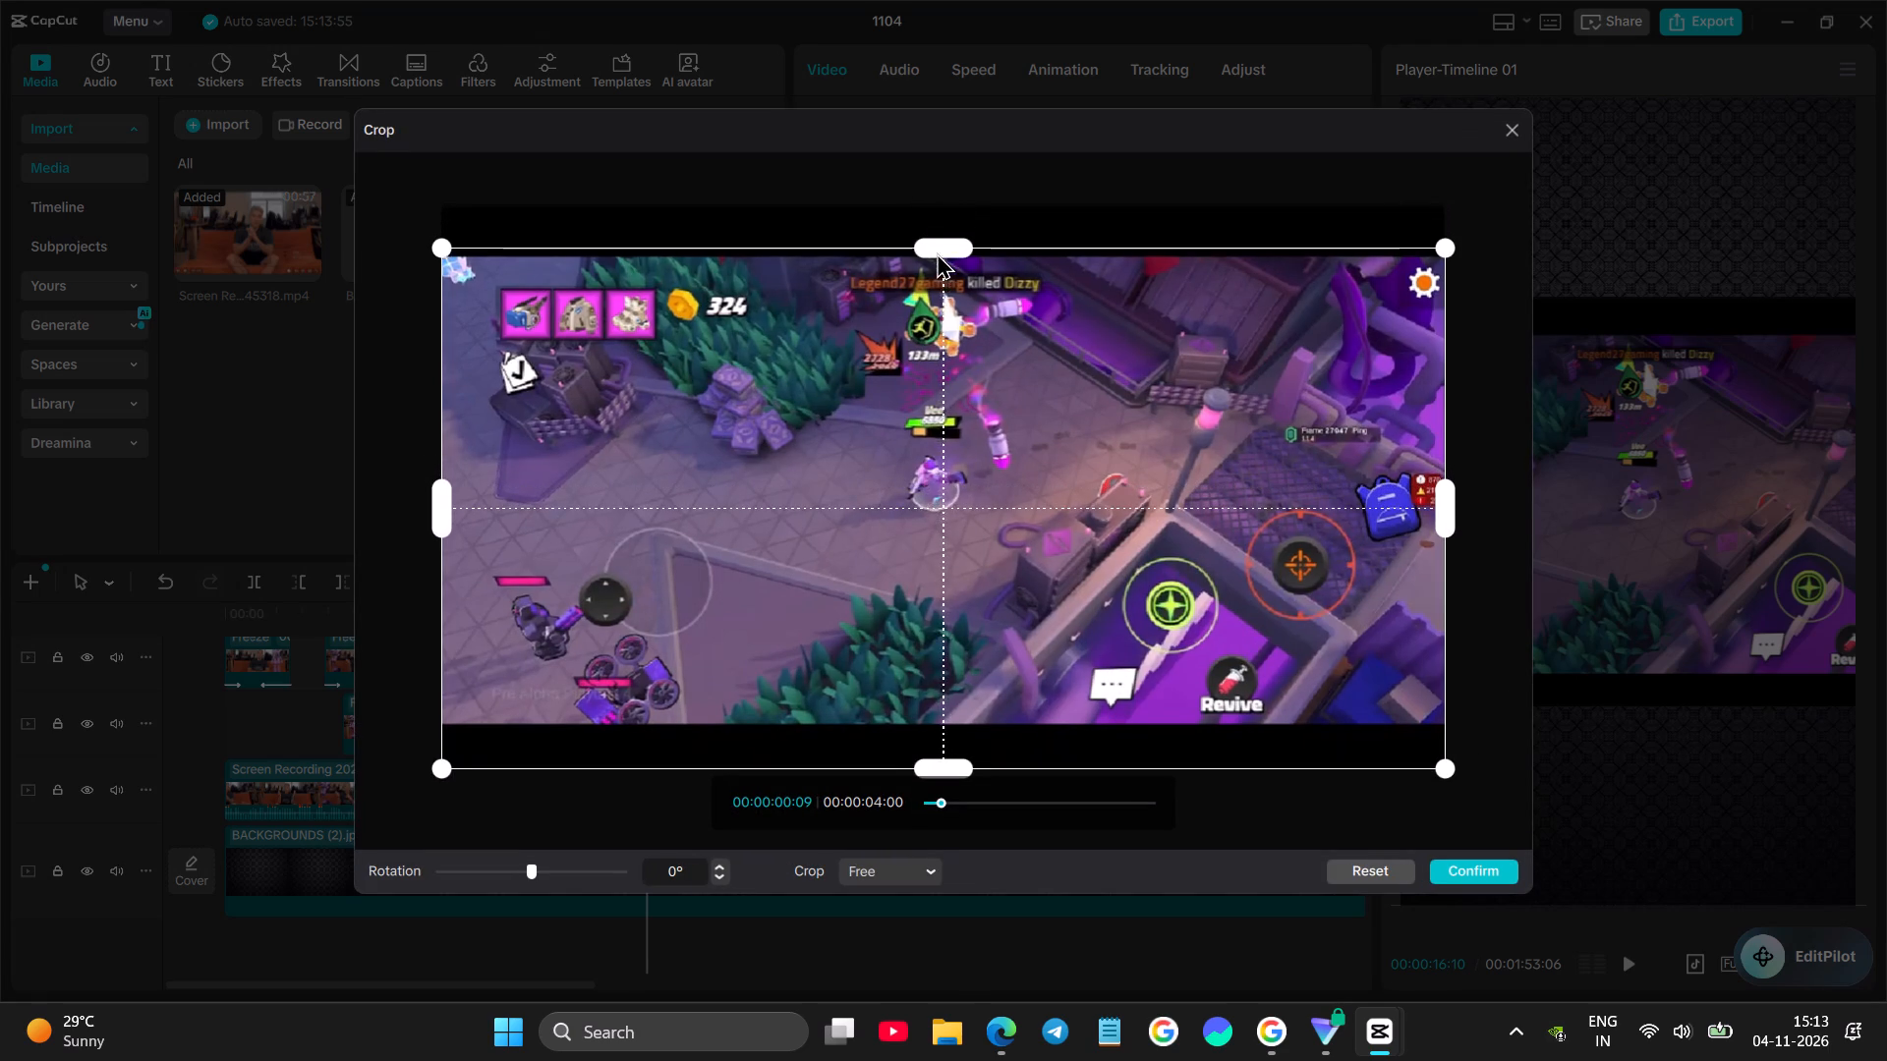
left_click_drag(937, 252, 937, 254)
left_click_drag(940, 772, 947, 736)
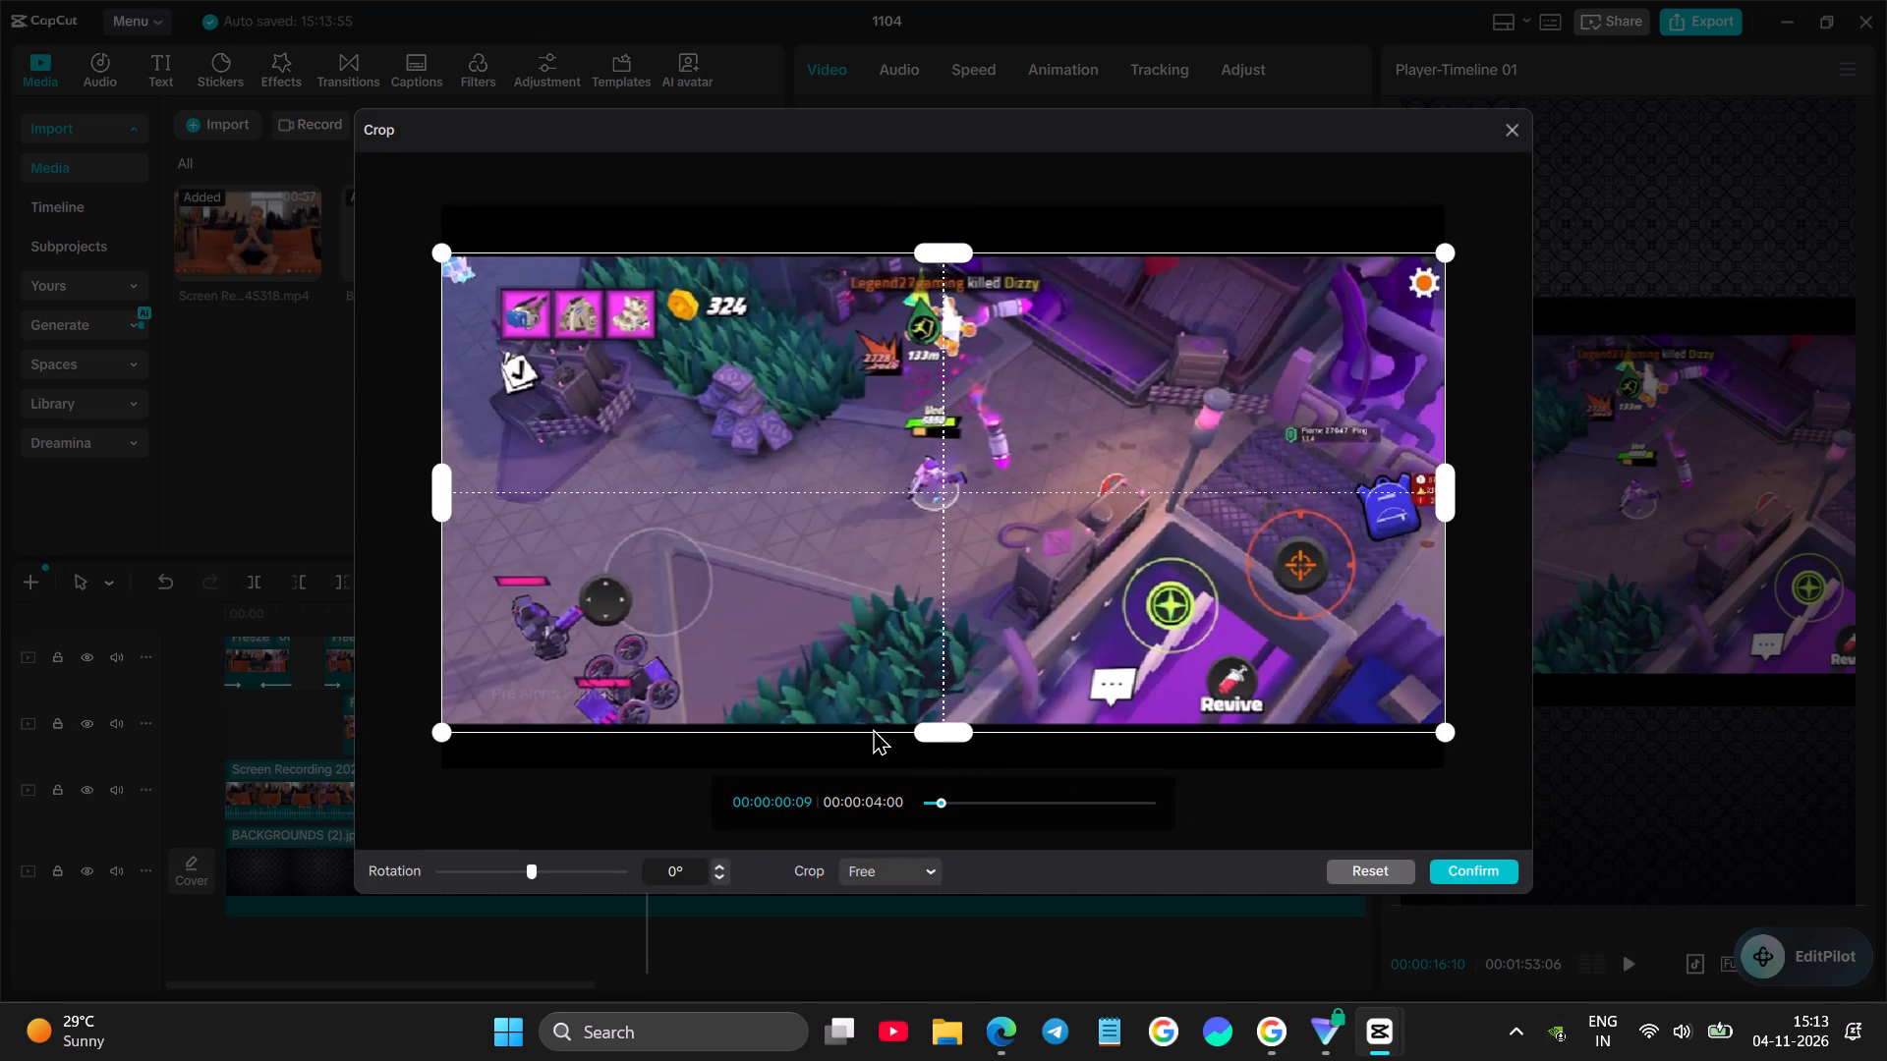
left_click_drag(940, 730, 944, 721)
left_click(1454, 868)
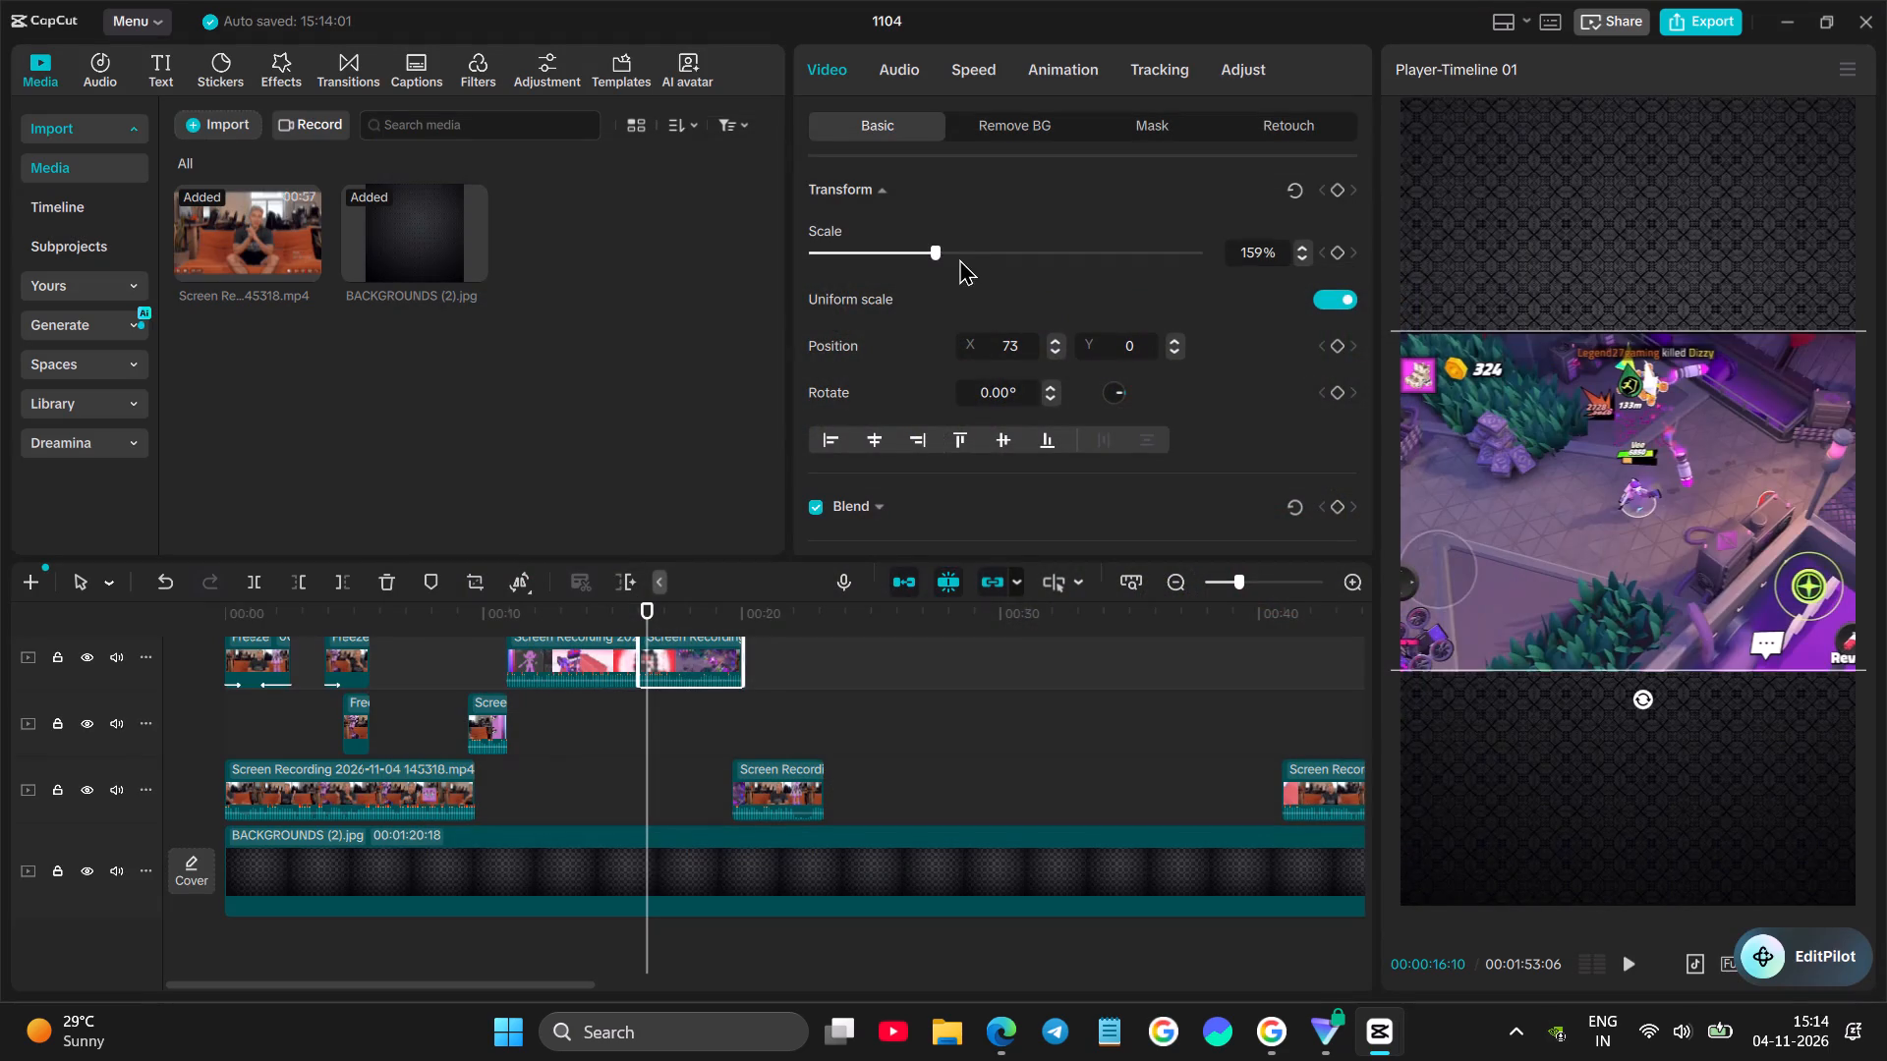
Enlarge the cropped gameplay piece to 319% and play it to about 19 s.
left_click_drag(930, 249, 1058, 270)
key("space")
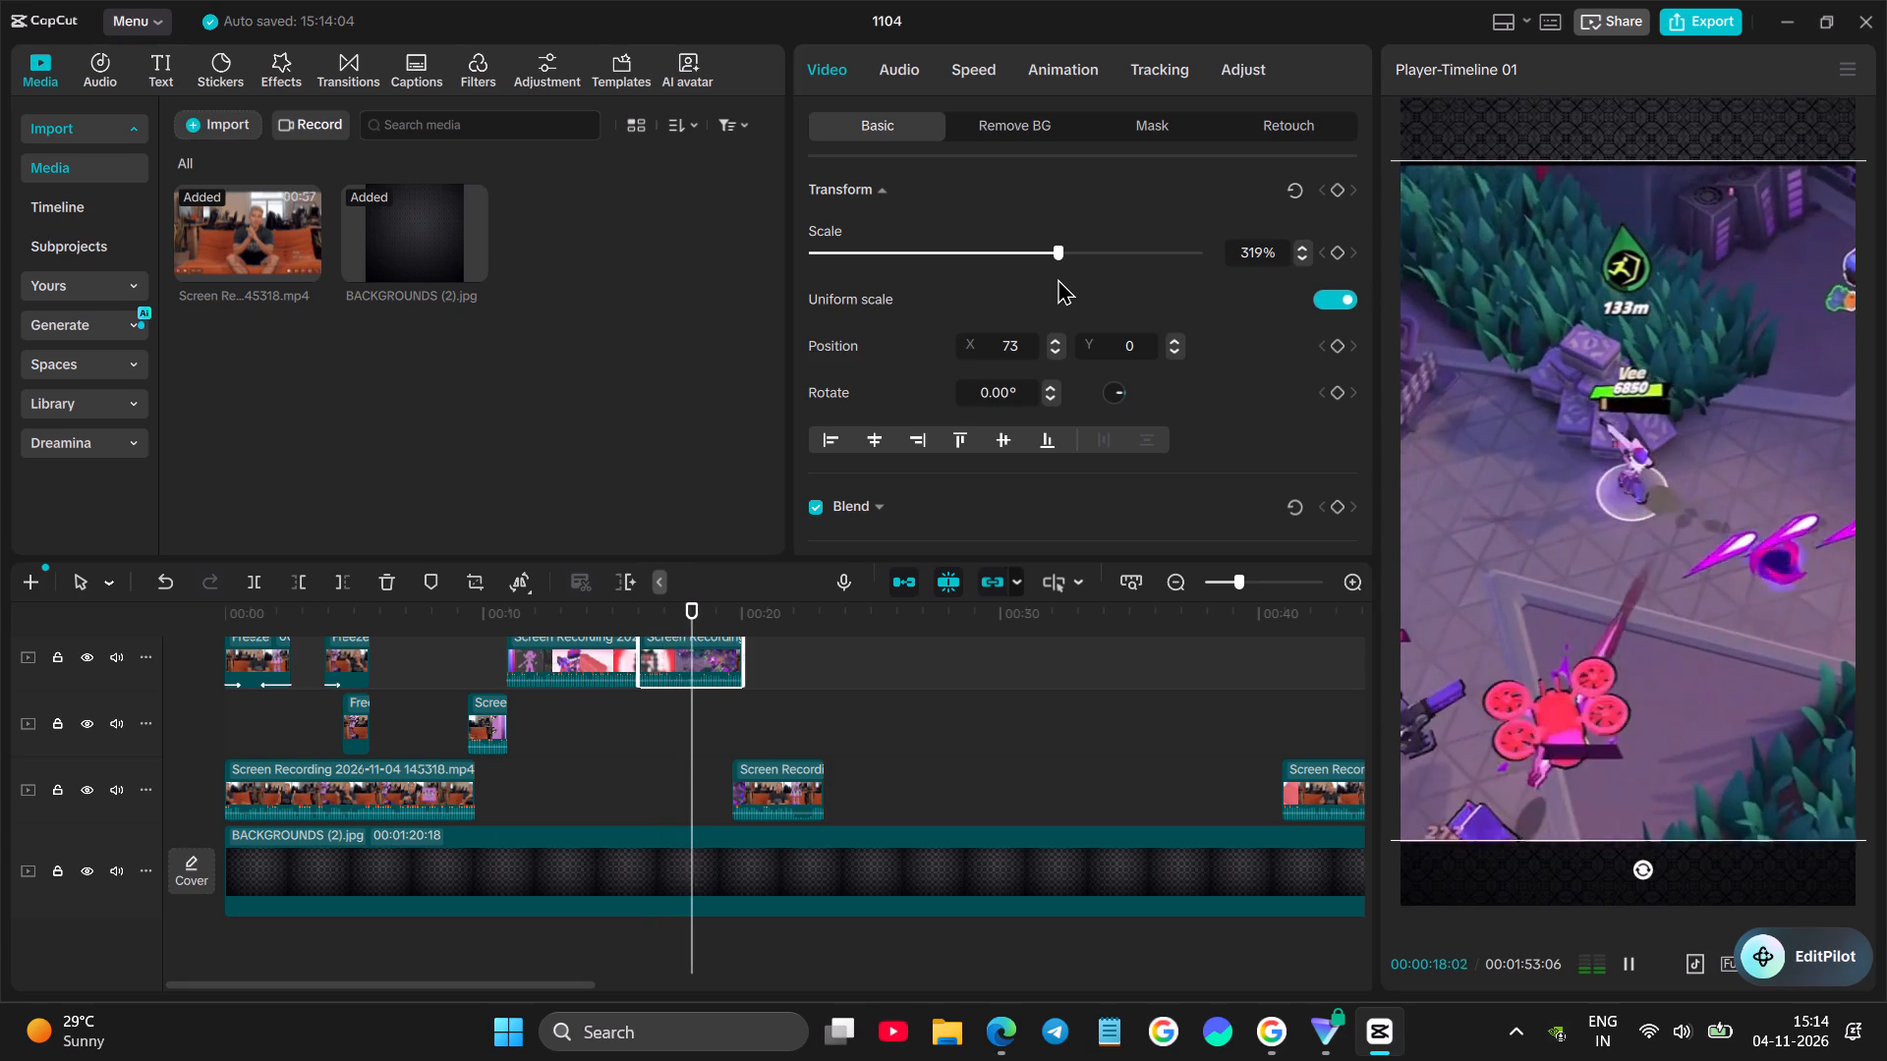
key("space")
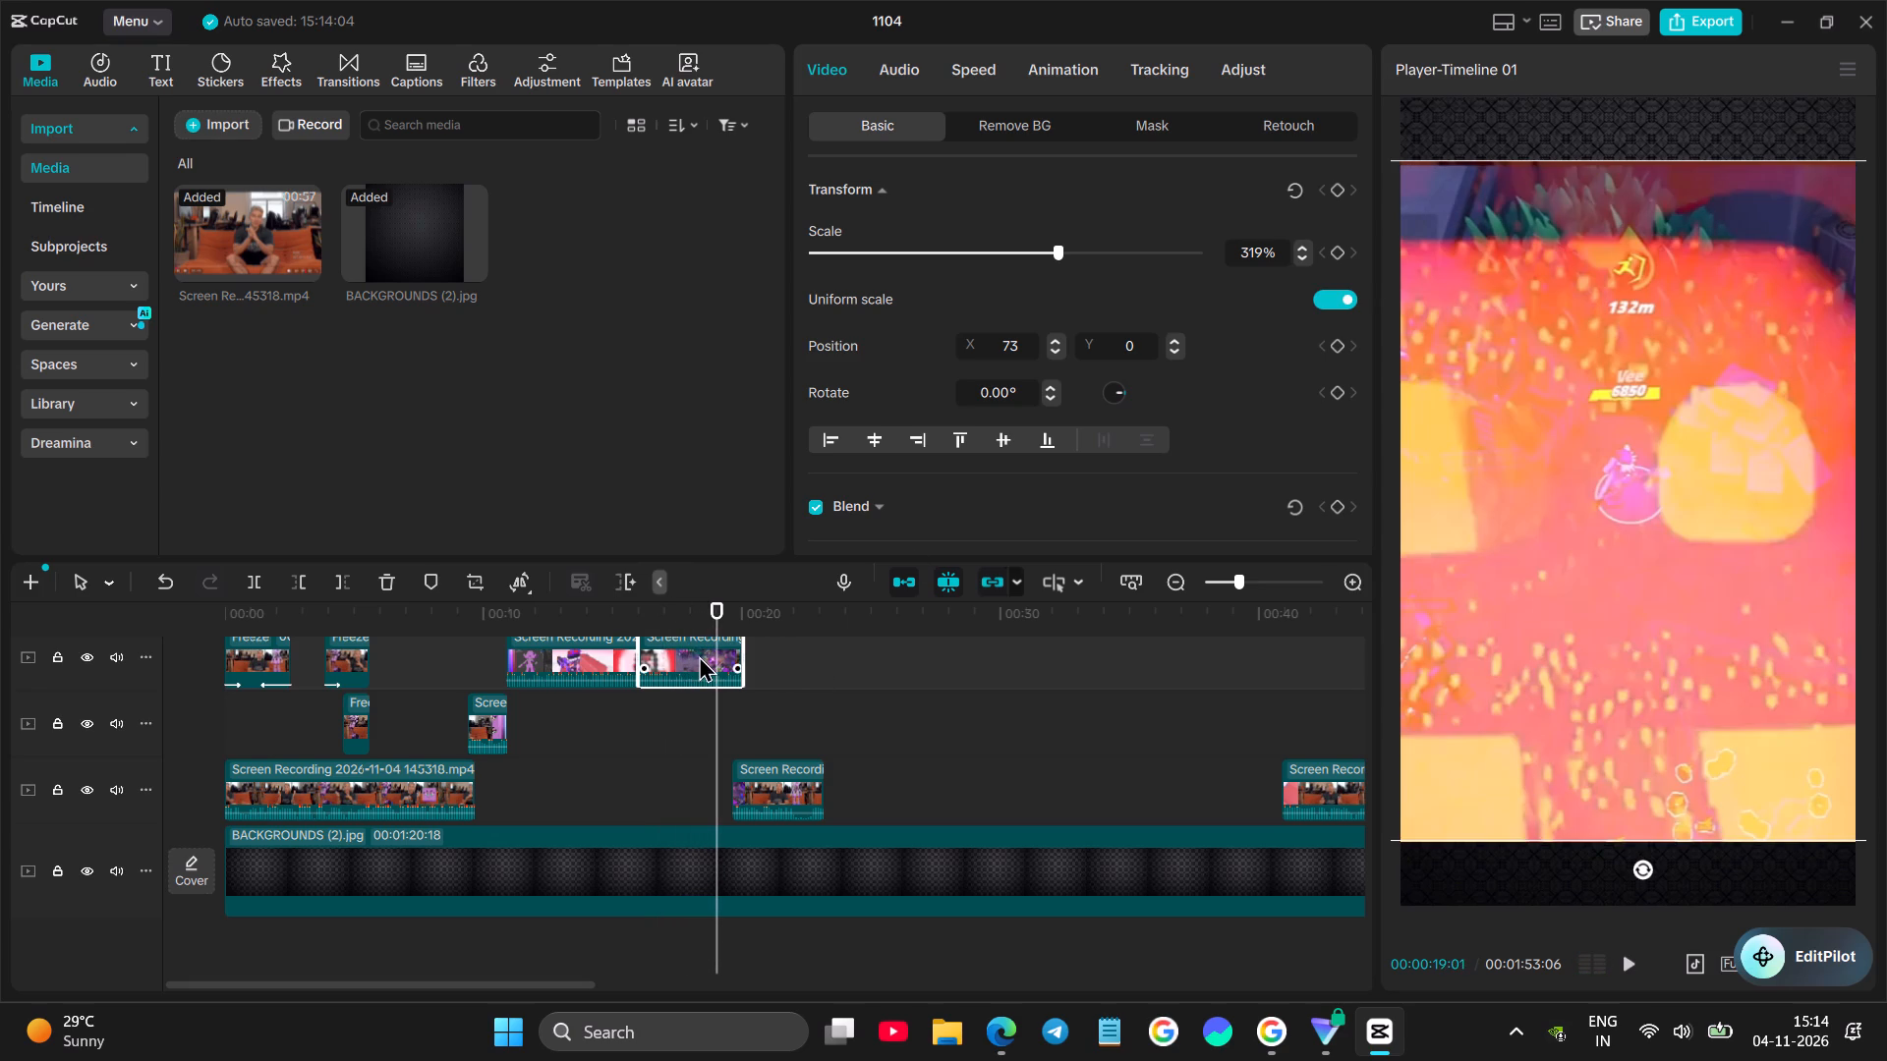
Trim off the end of the gameplay piece after about 19 s.
left_click(699, 655)
left_click(333, 578)
Move the next speaker clip earlier to start at about 19 s, where the gameplay piece ends, and play the join.
left_click_drag(772, 782, 765, 771)
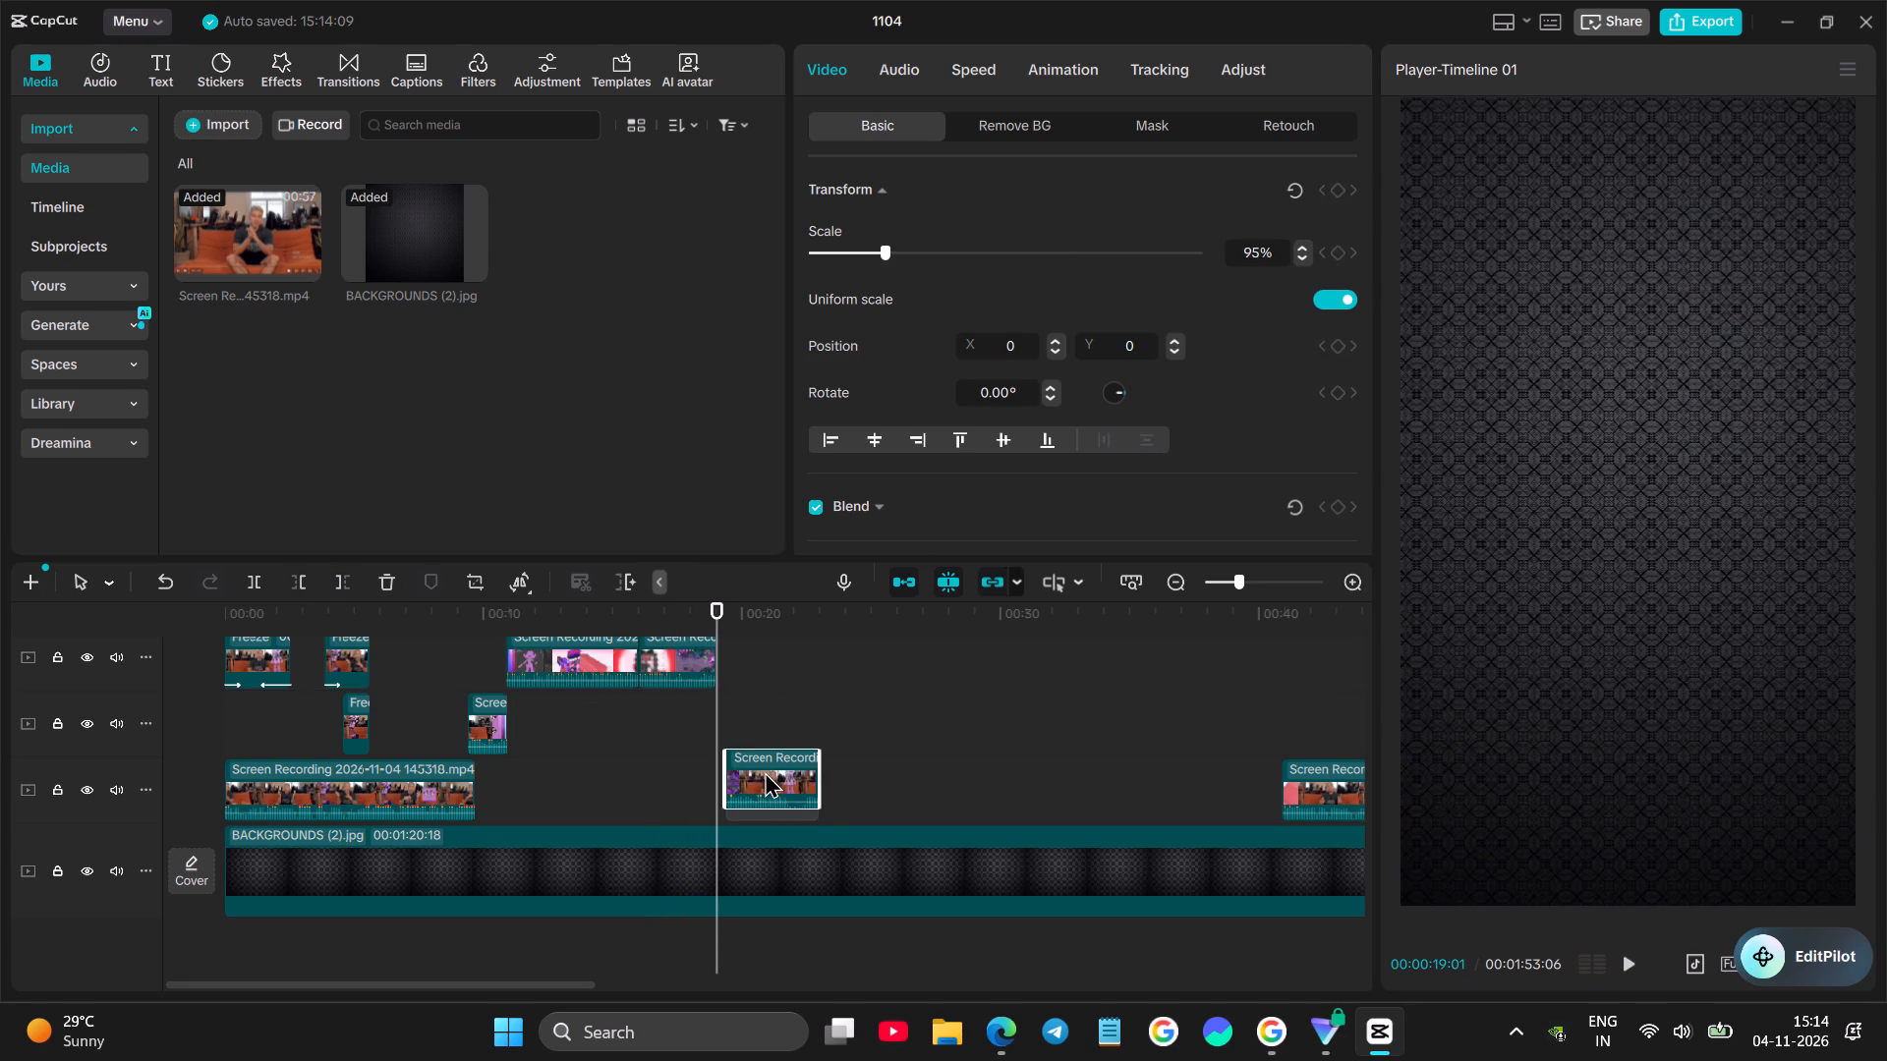
left_click_drag(765, 771, 760, 766)
left_click(684, 752)
key("space")
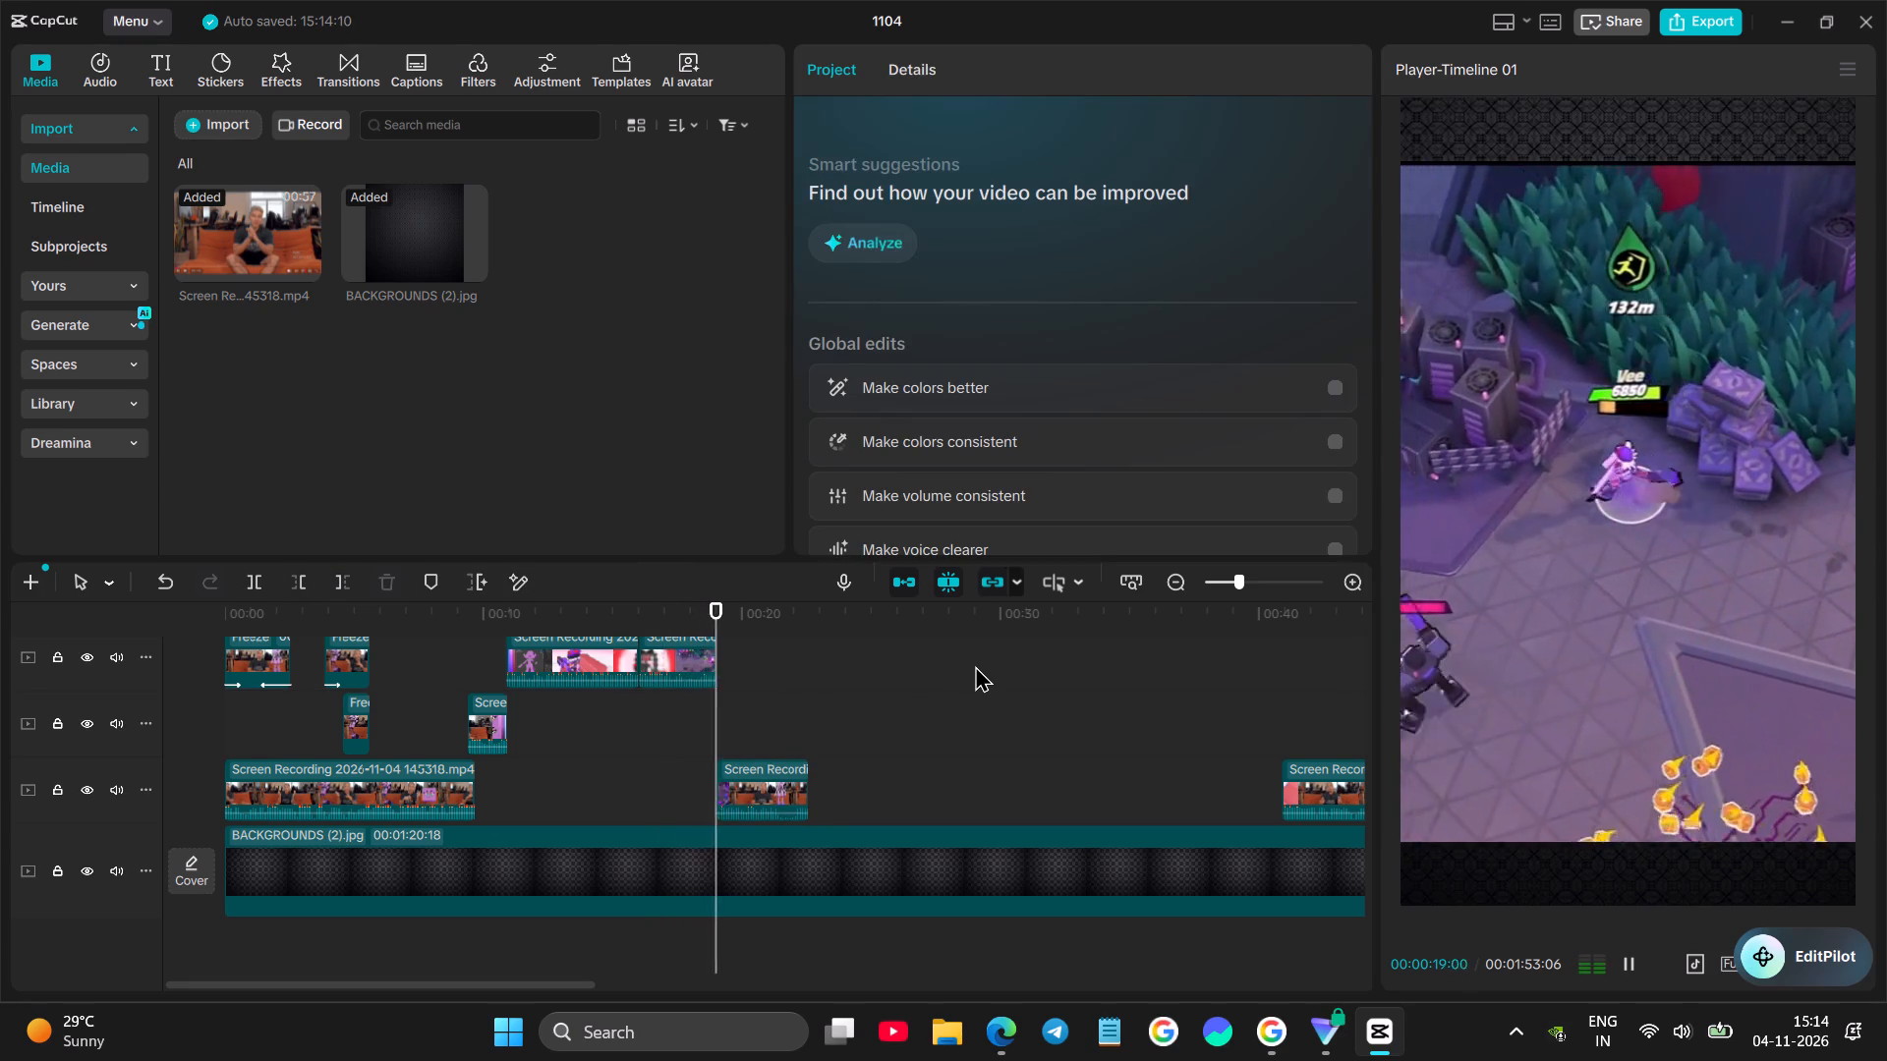
scroll(975, 665, "down", 6)
scroll(600, 778, "down", 3)
left_click(677, 702)
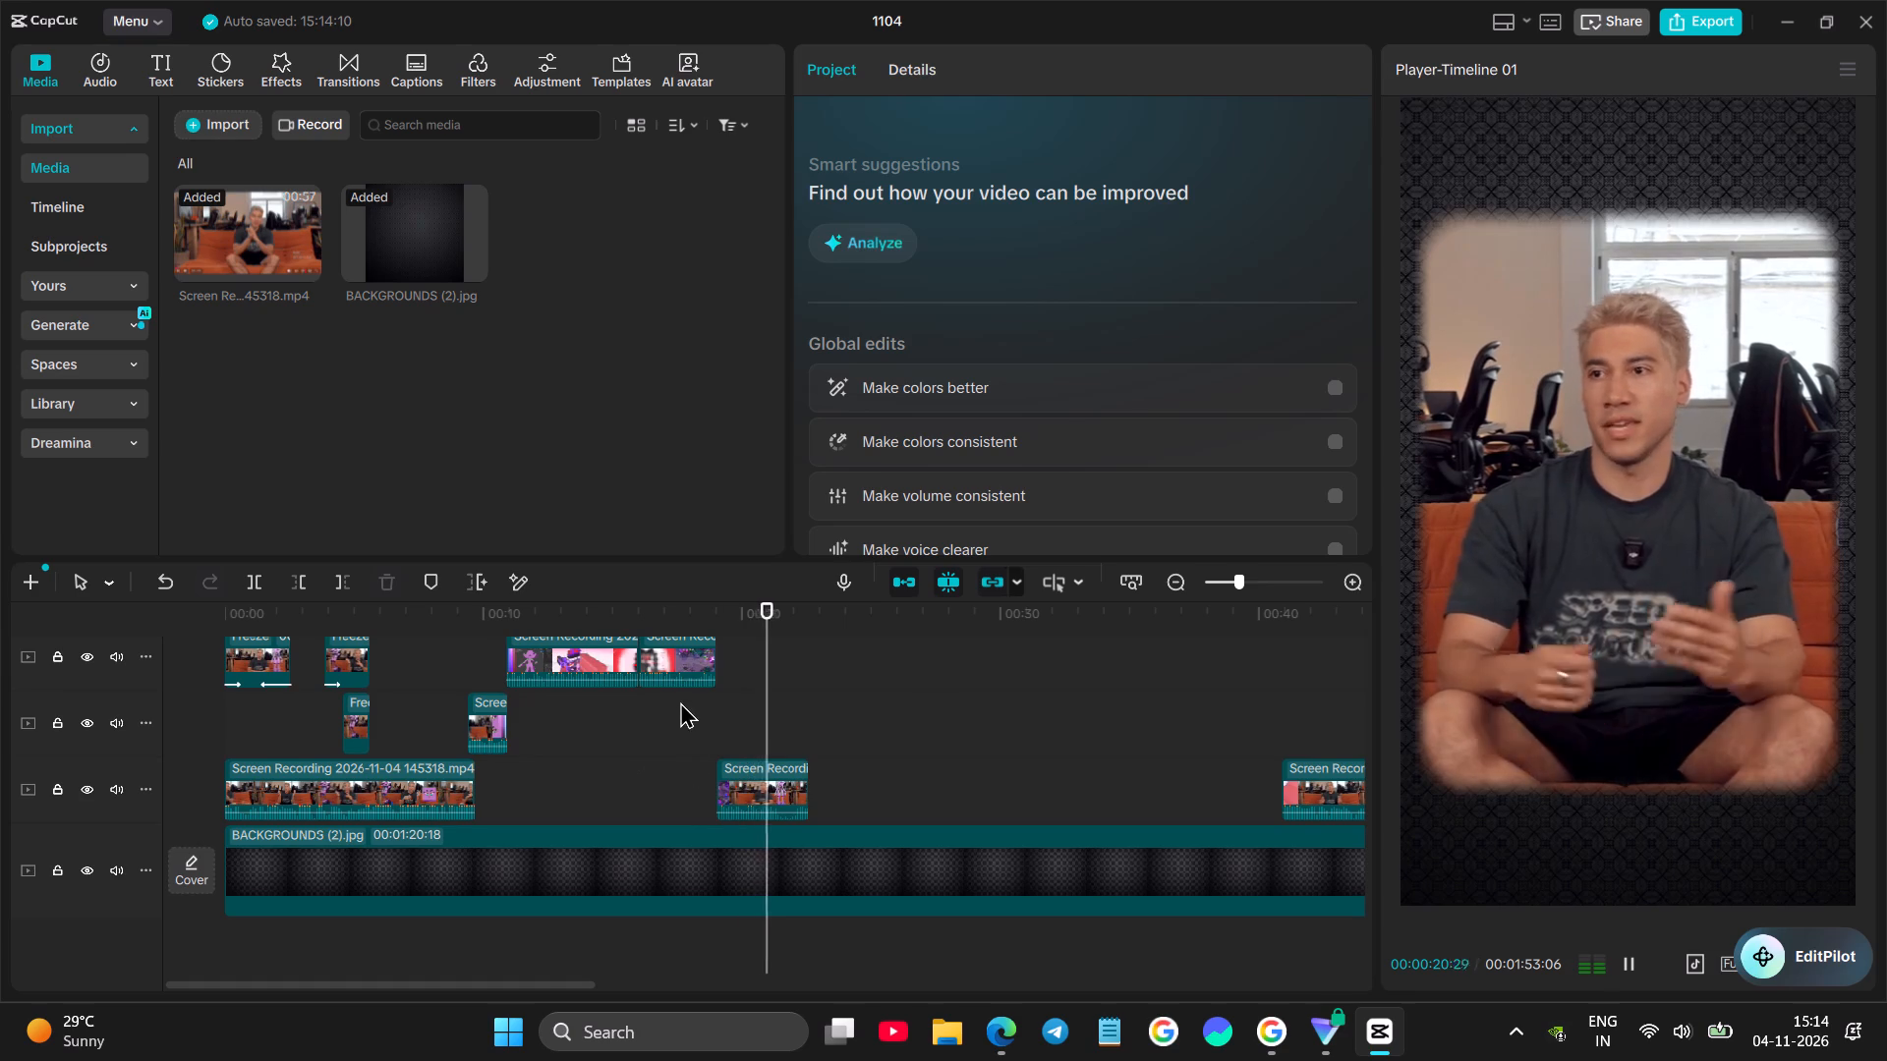
key("space")
key("space")
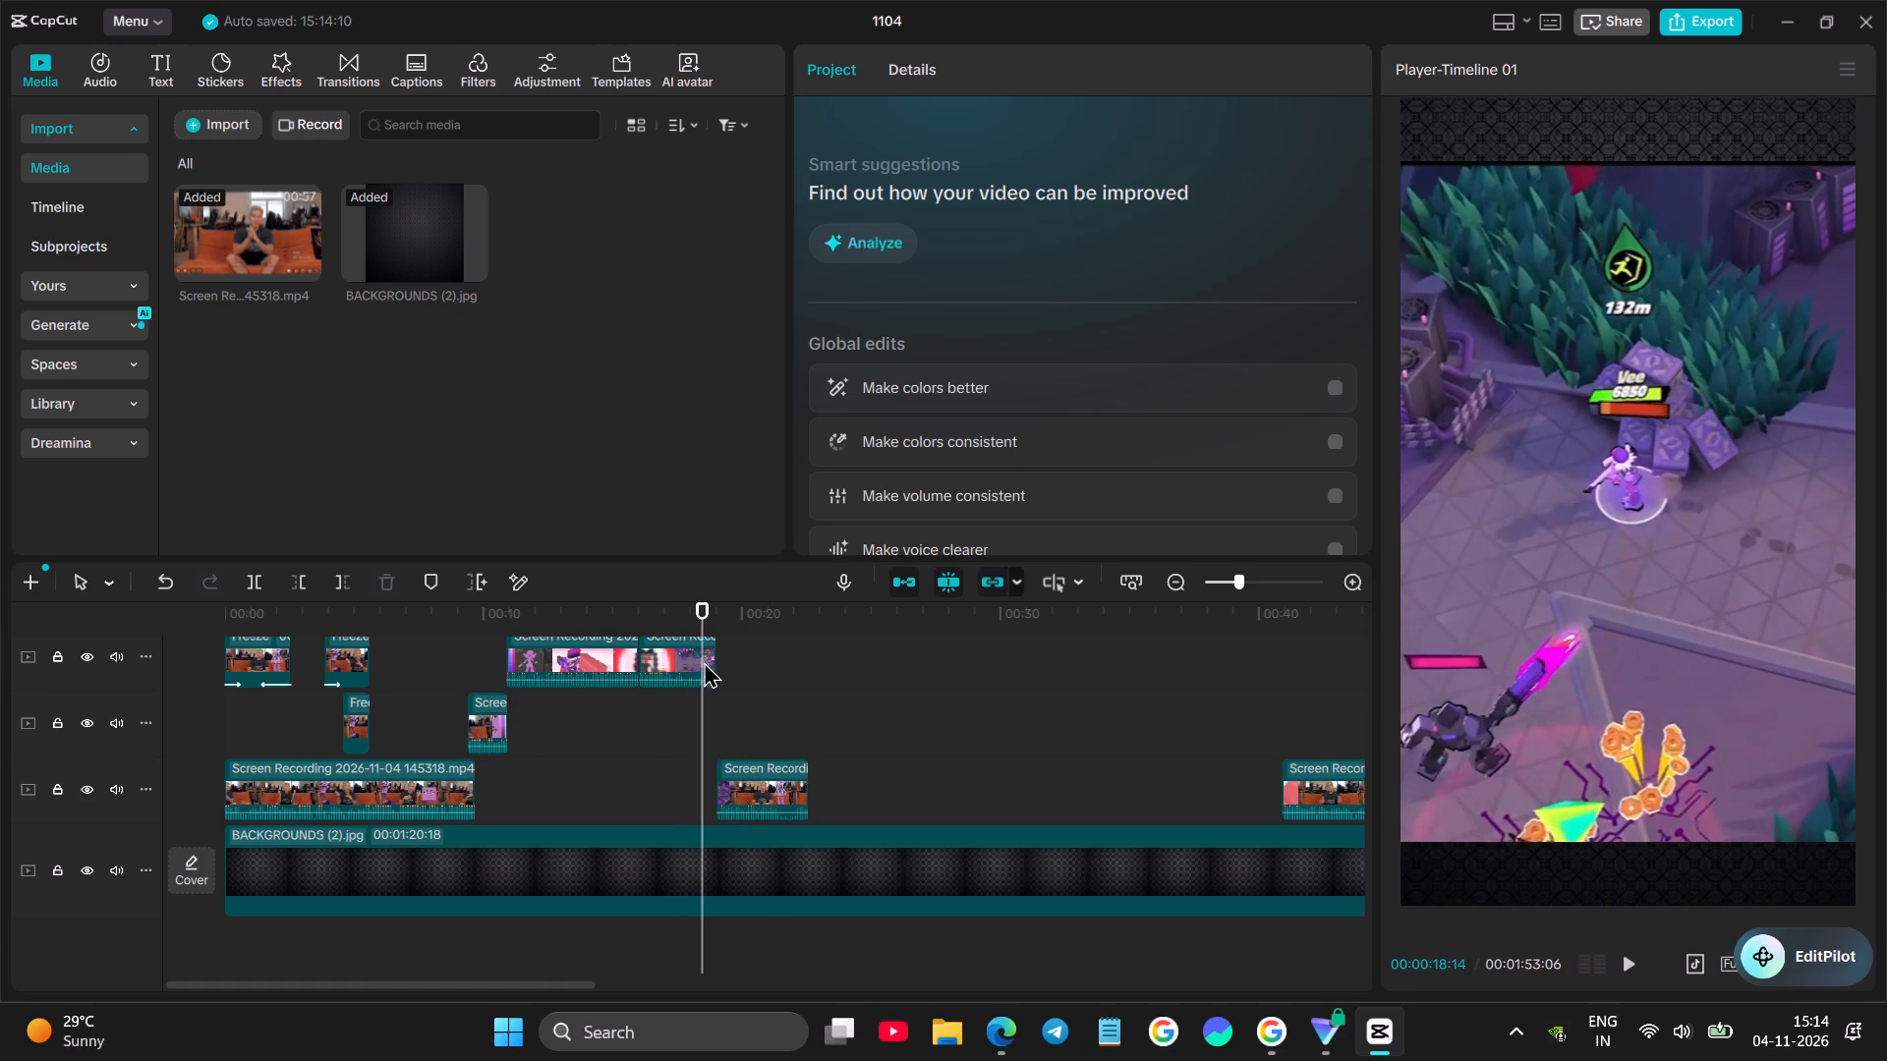
Add an audio fade-out of about 0.9 s to the gameplay piece's end and play on through the next speaker clip.
left_click(701, 656)
left_click_drag(713, 670, 689, 671)
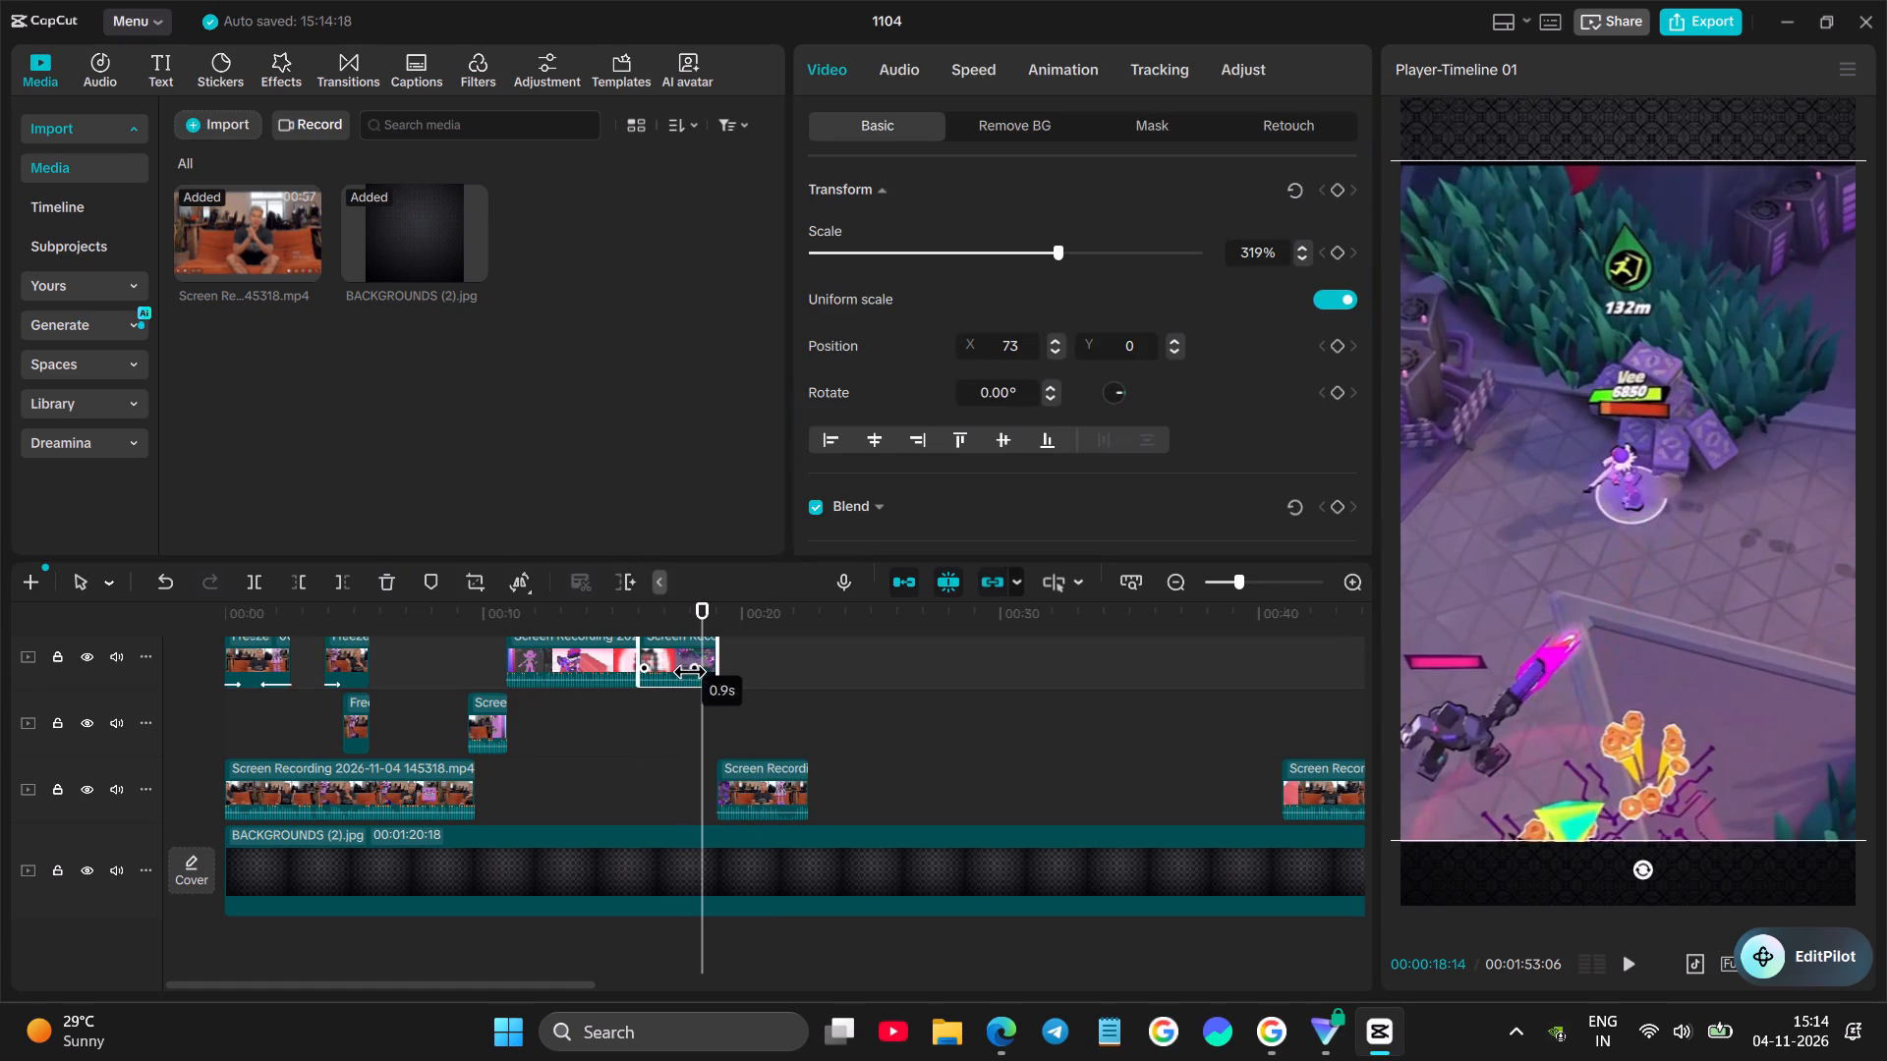
left_click_drag(689, 671, 689, 673)
left_click(680, 736)
key("space")
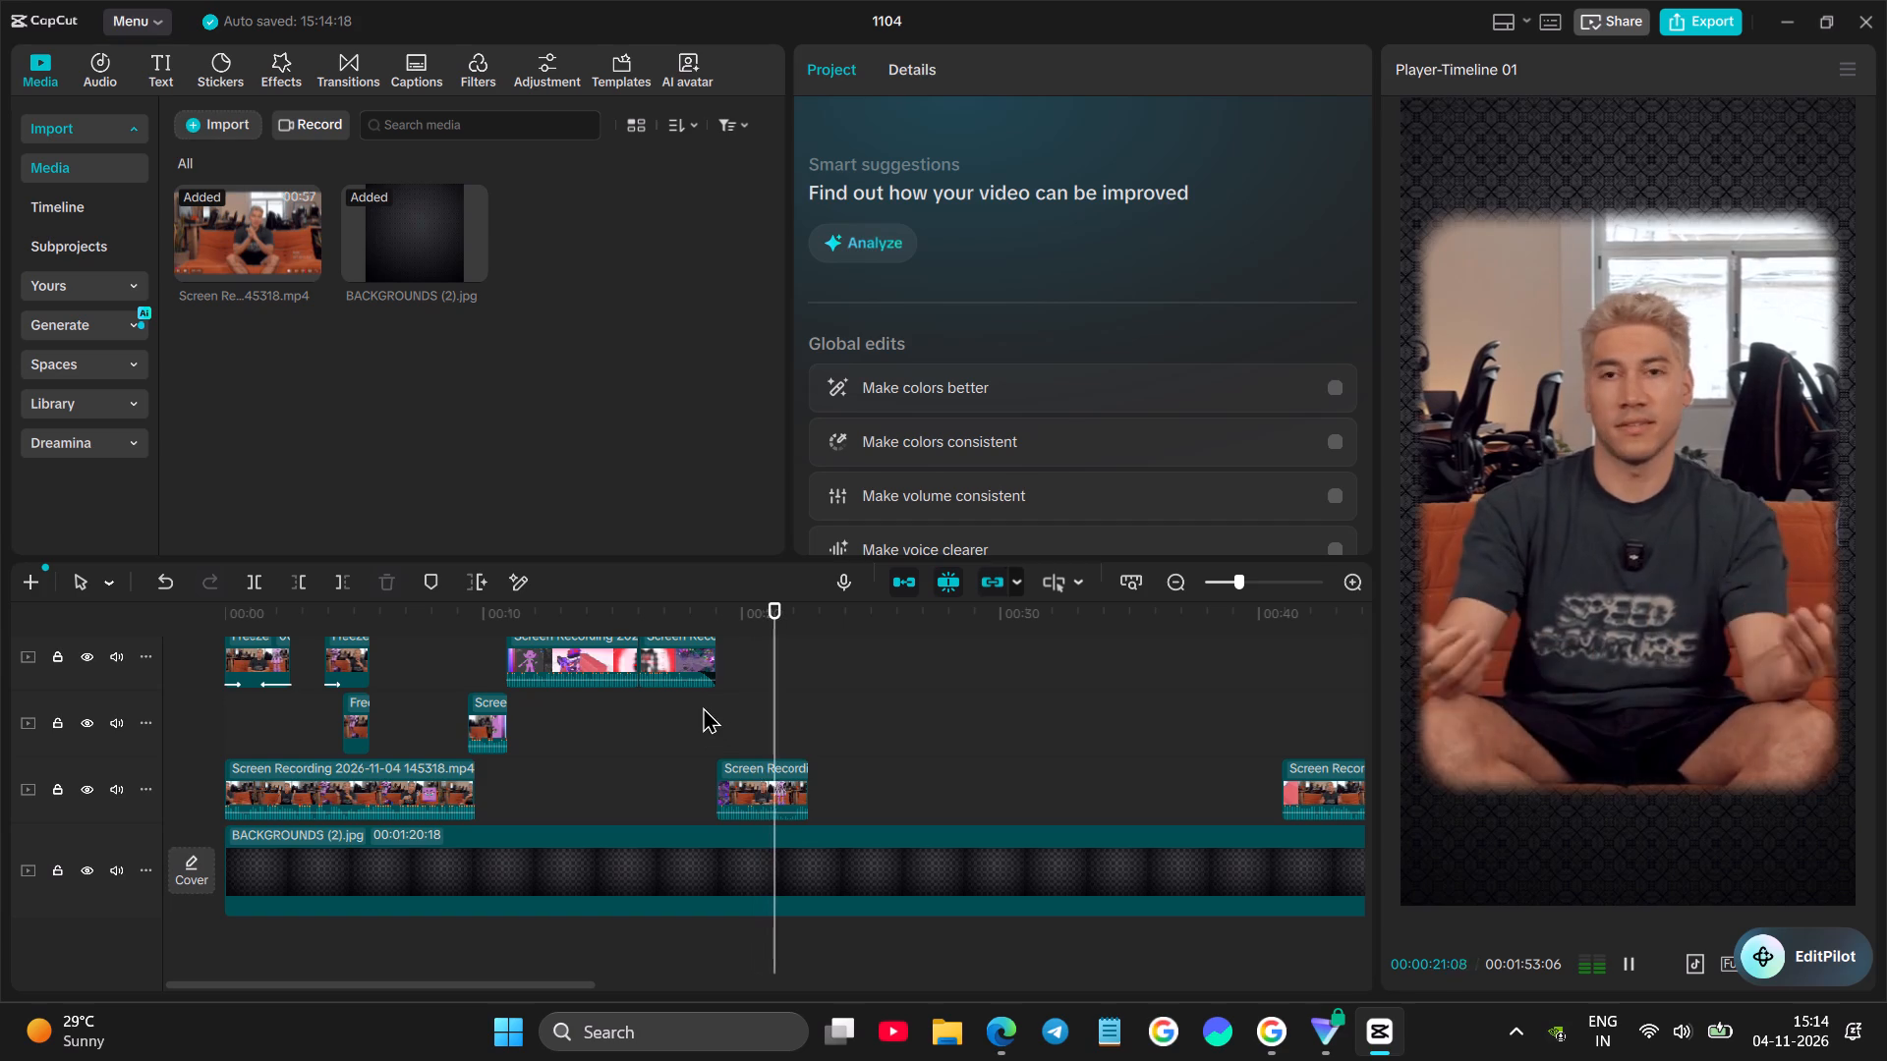
key("space")
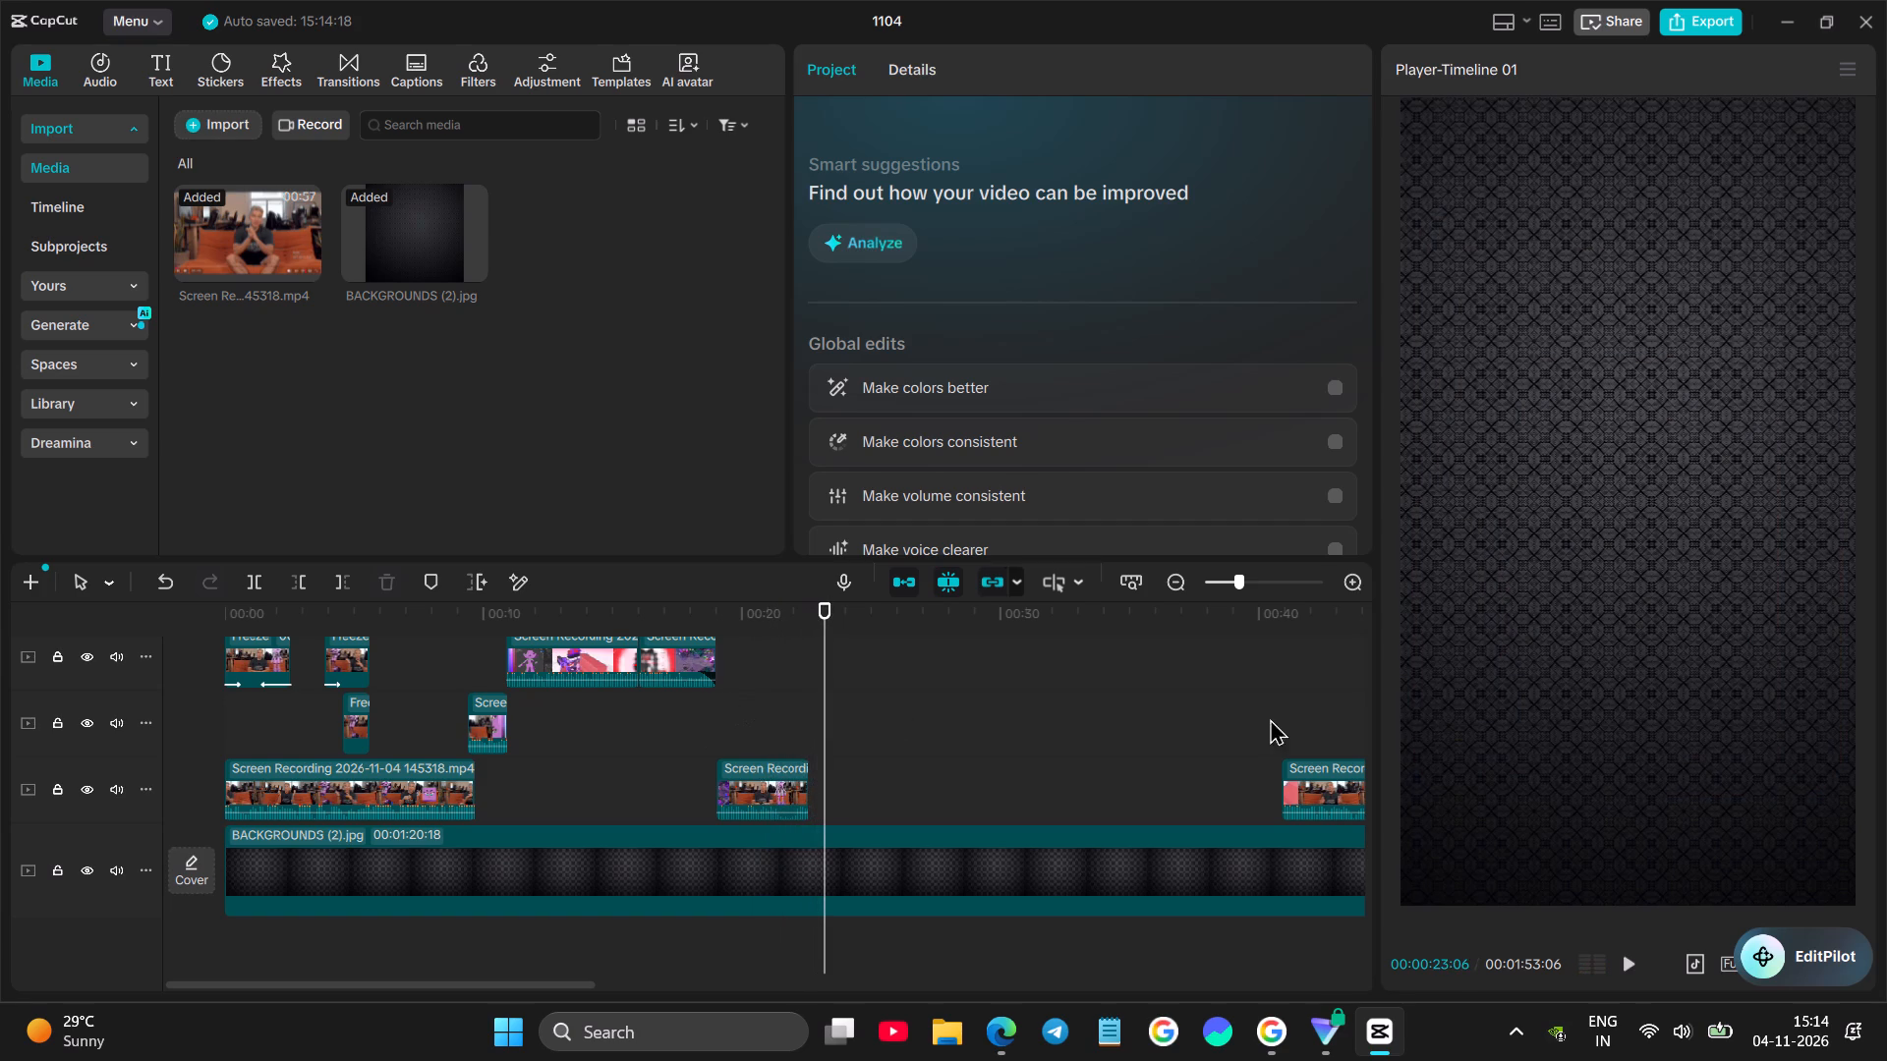
Move the next character artwork clip from late in the timeline to directly after the speaker clip at about 22.5 s, same track, and play the join.
scroll(1285, 714, "left", 3)
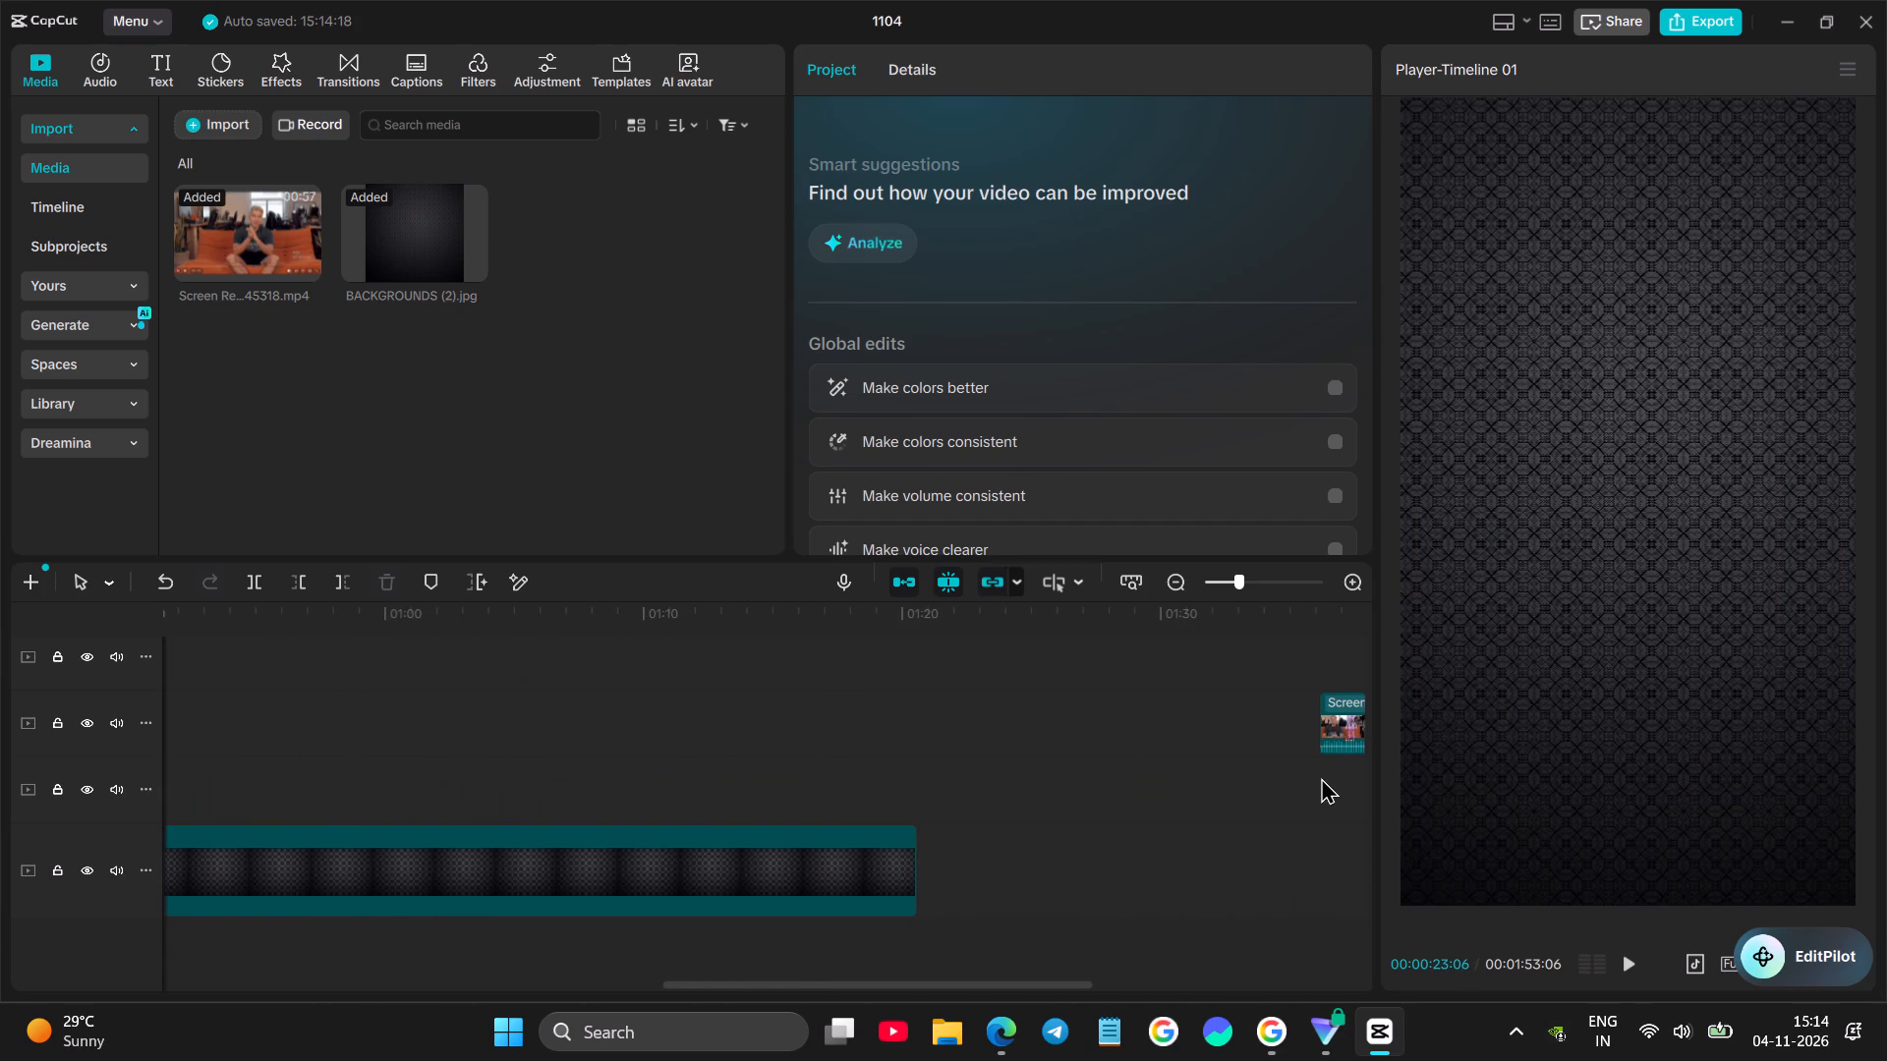
left_click(1322, 777)
key("space")
key("space")
left_click_drag(1330, 715, 983, 703)
scroll(1085, 707, "right", 1)
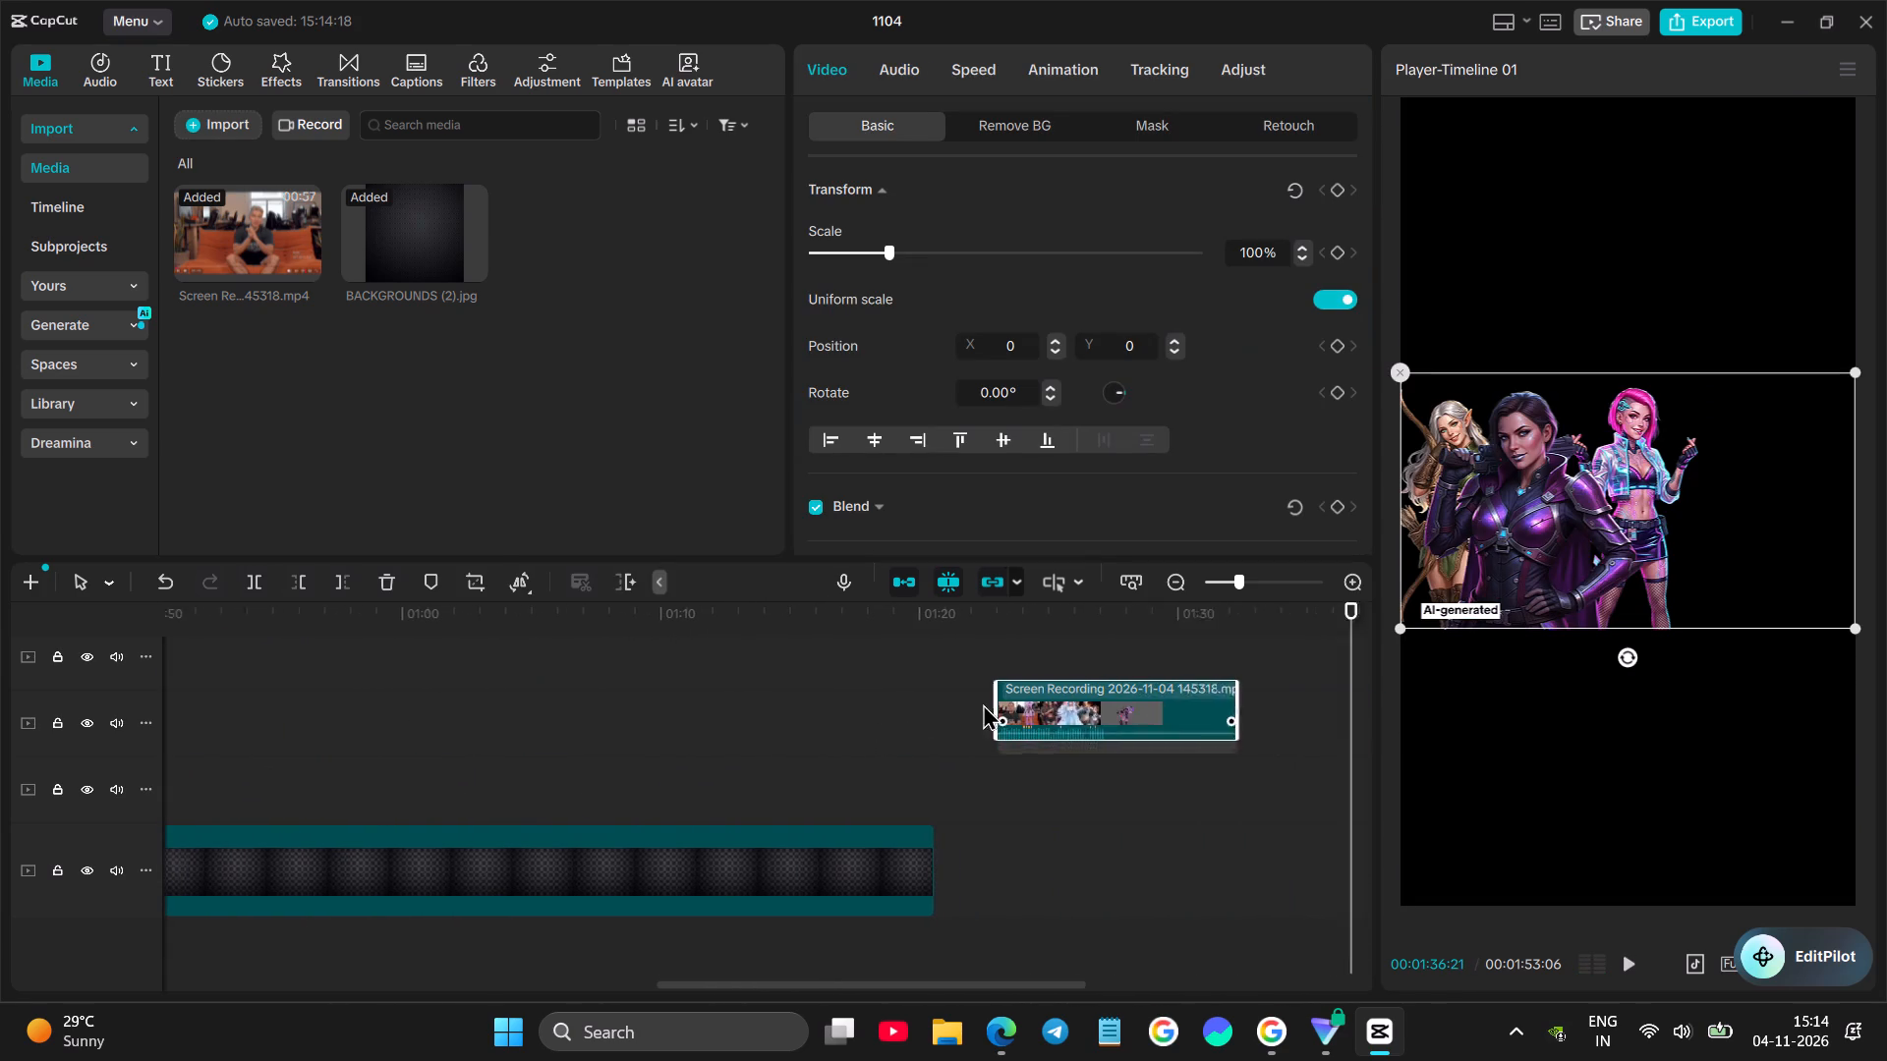
scroll(983, 703, "right", 2)
left_click_drag(983, 703, 822, 746)
left_click(770, 701)
key("space")
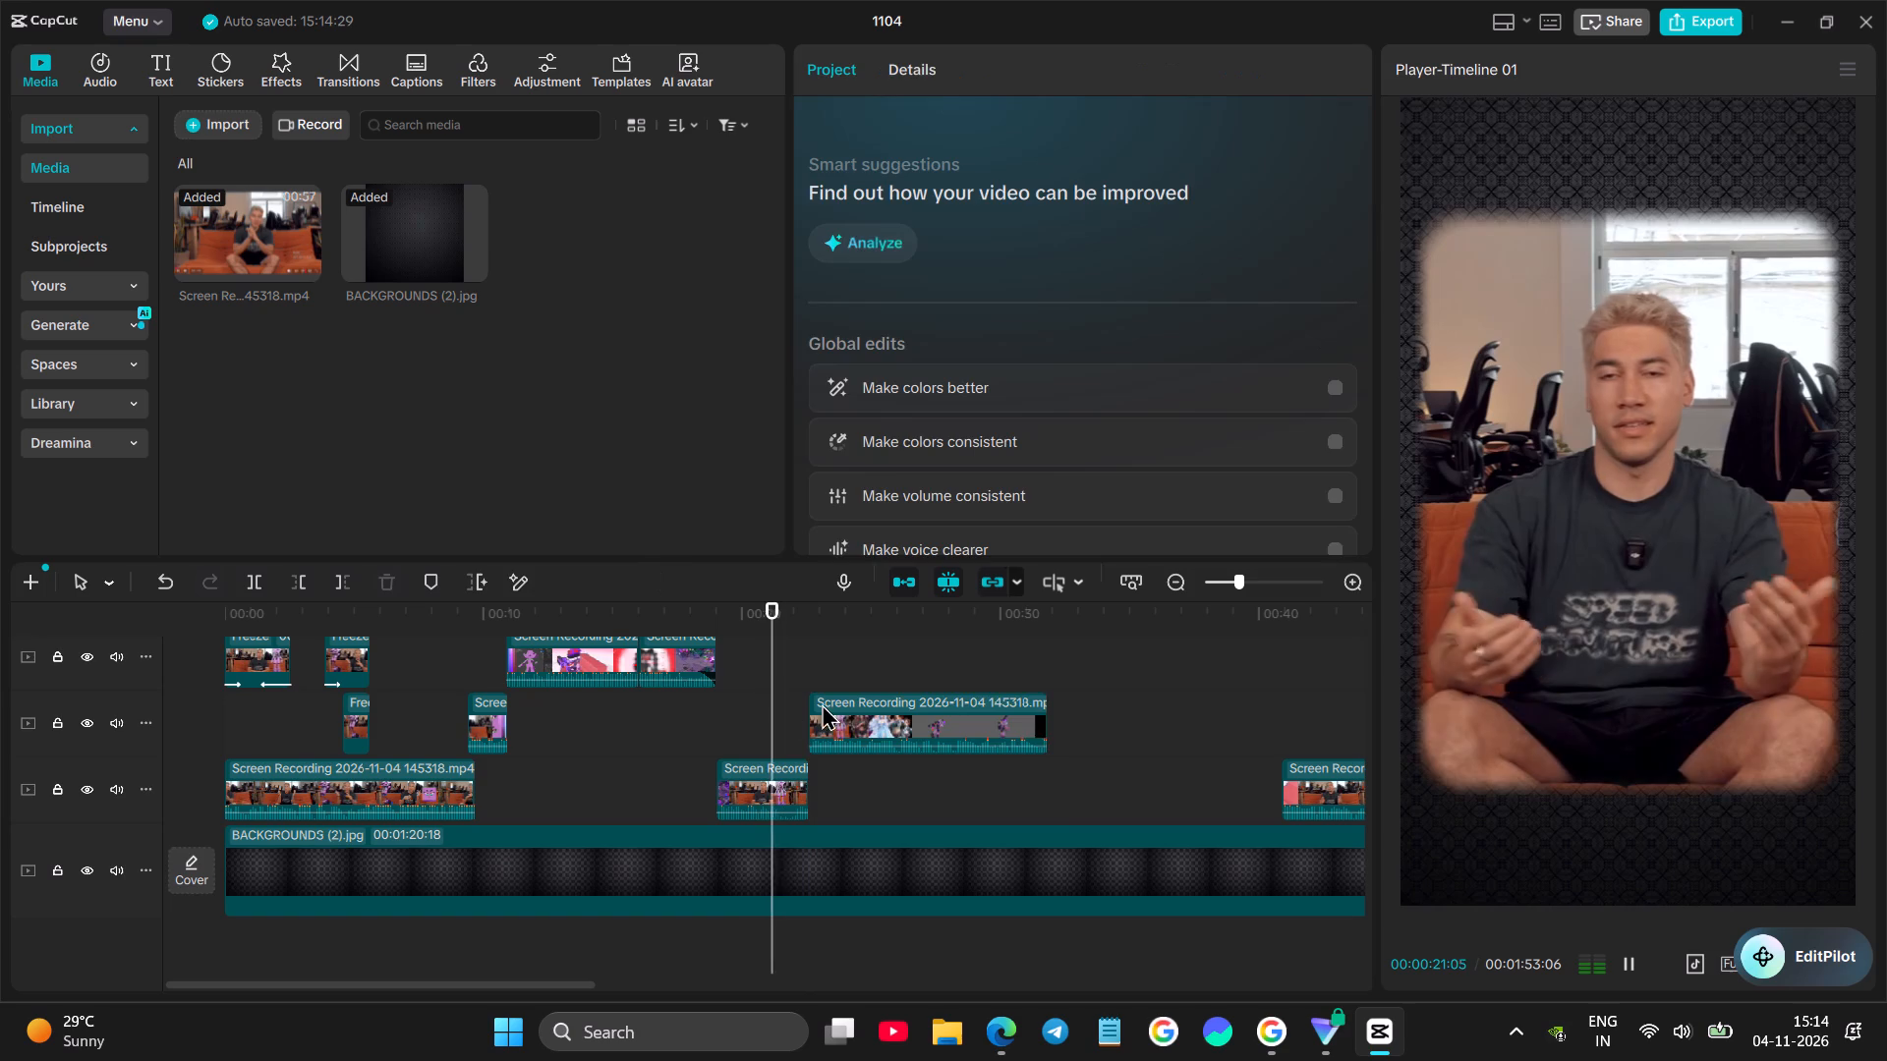
left_click_drag(844, 708, 850, 774)
key("space")
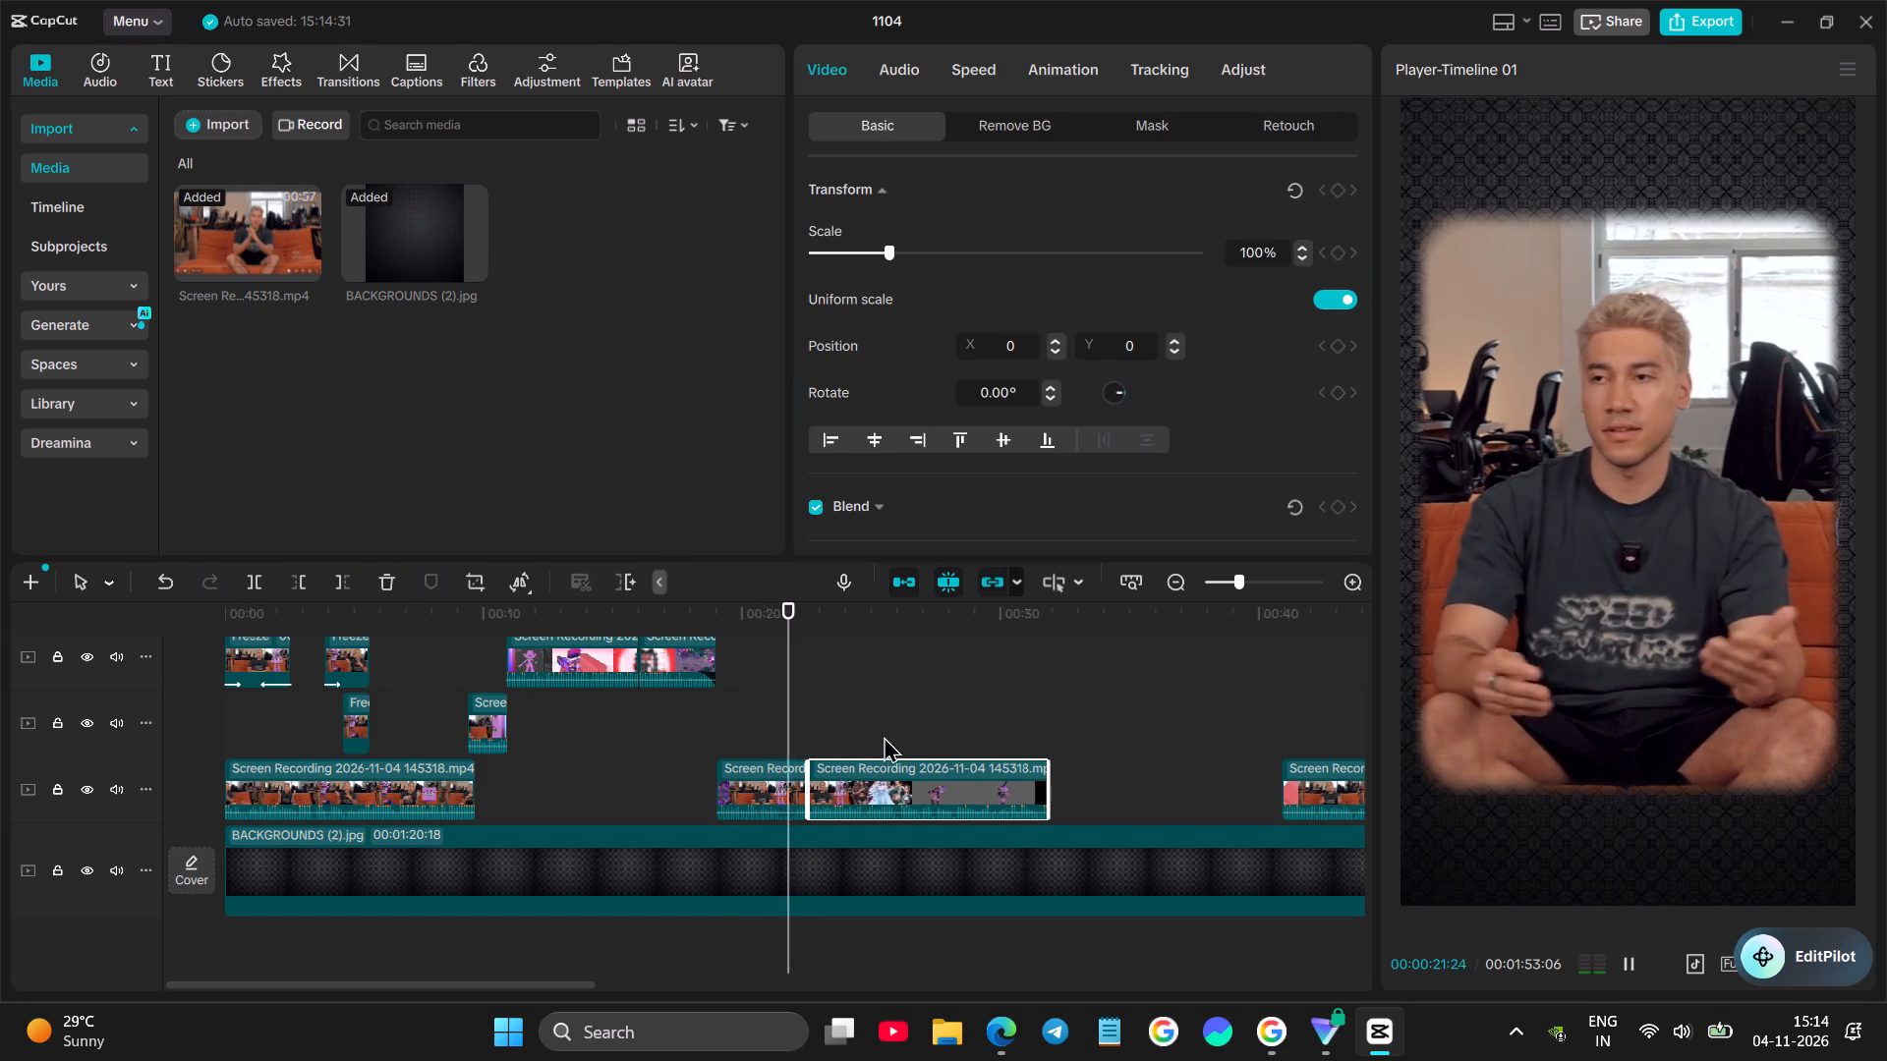
key("space")
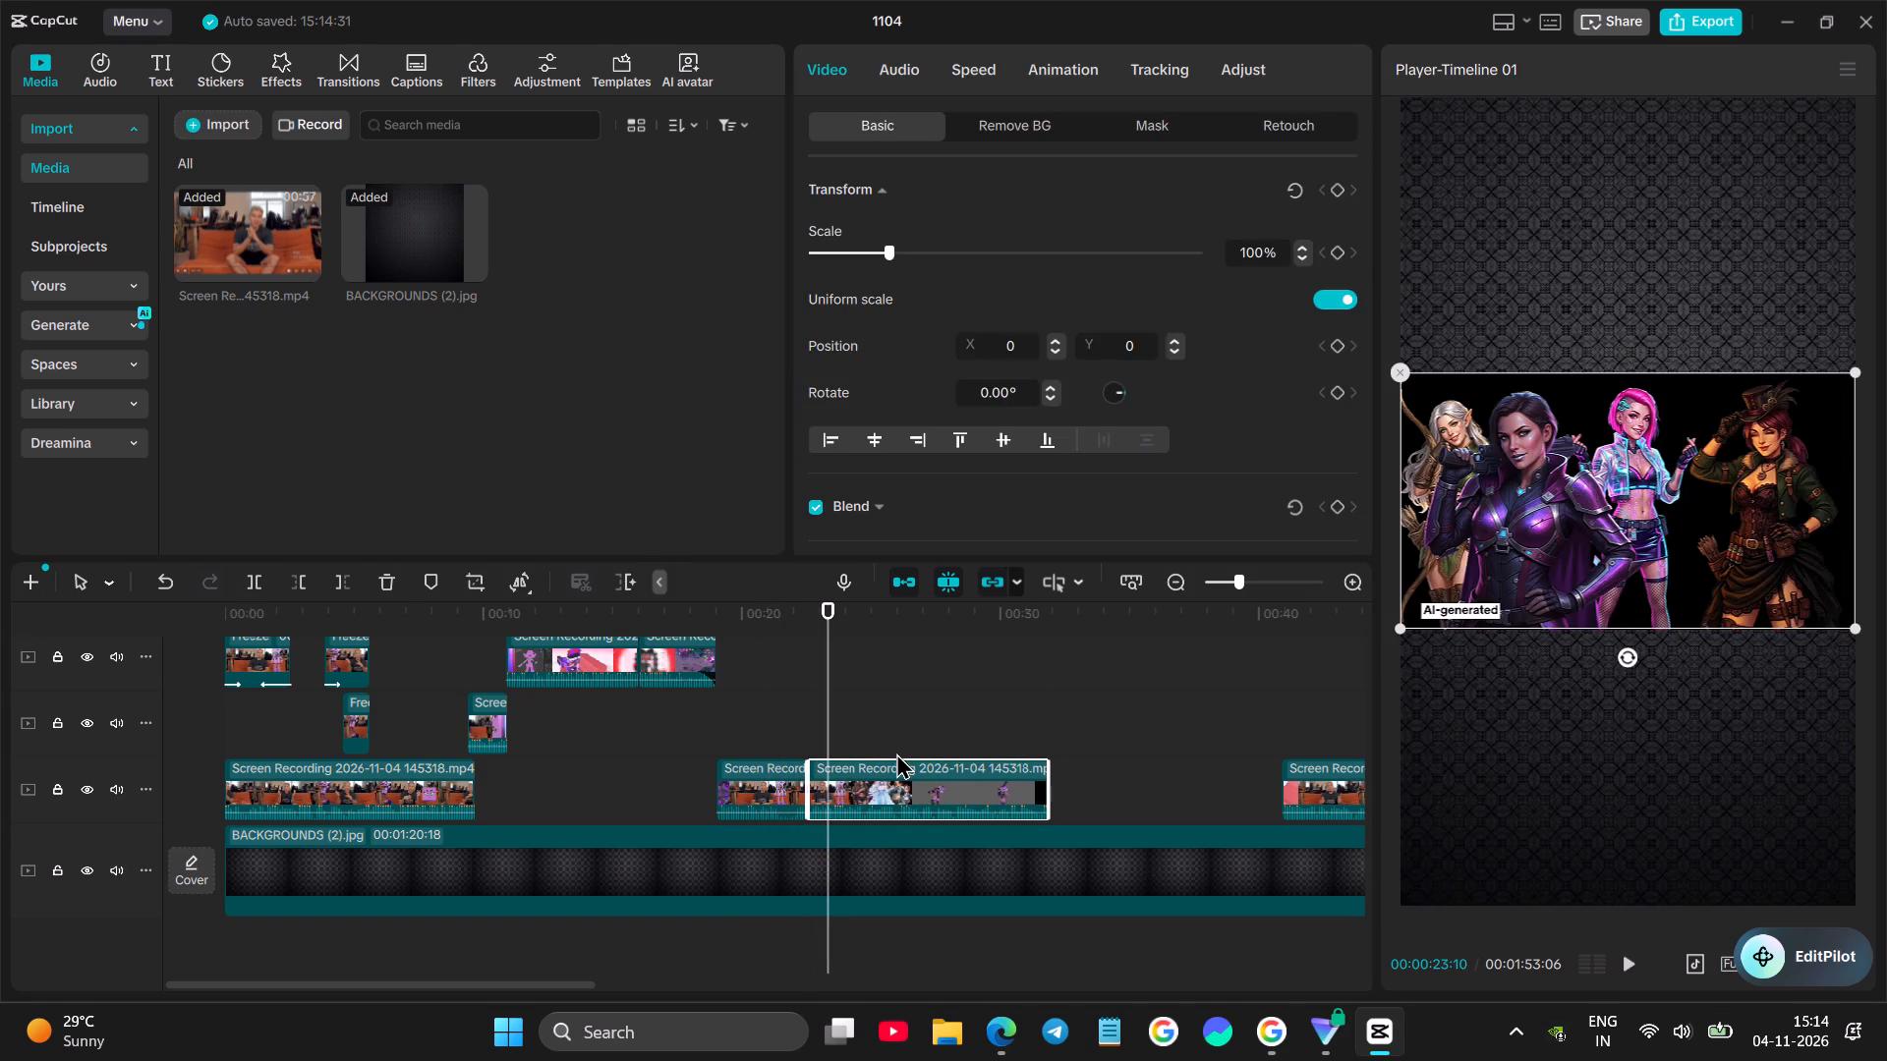
Enlarge the character artwork clip to 197% and play it to about 27 s.
left_click(898, 773)
left_click_drag(1400, 625, 1141, 898)
key("space")
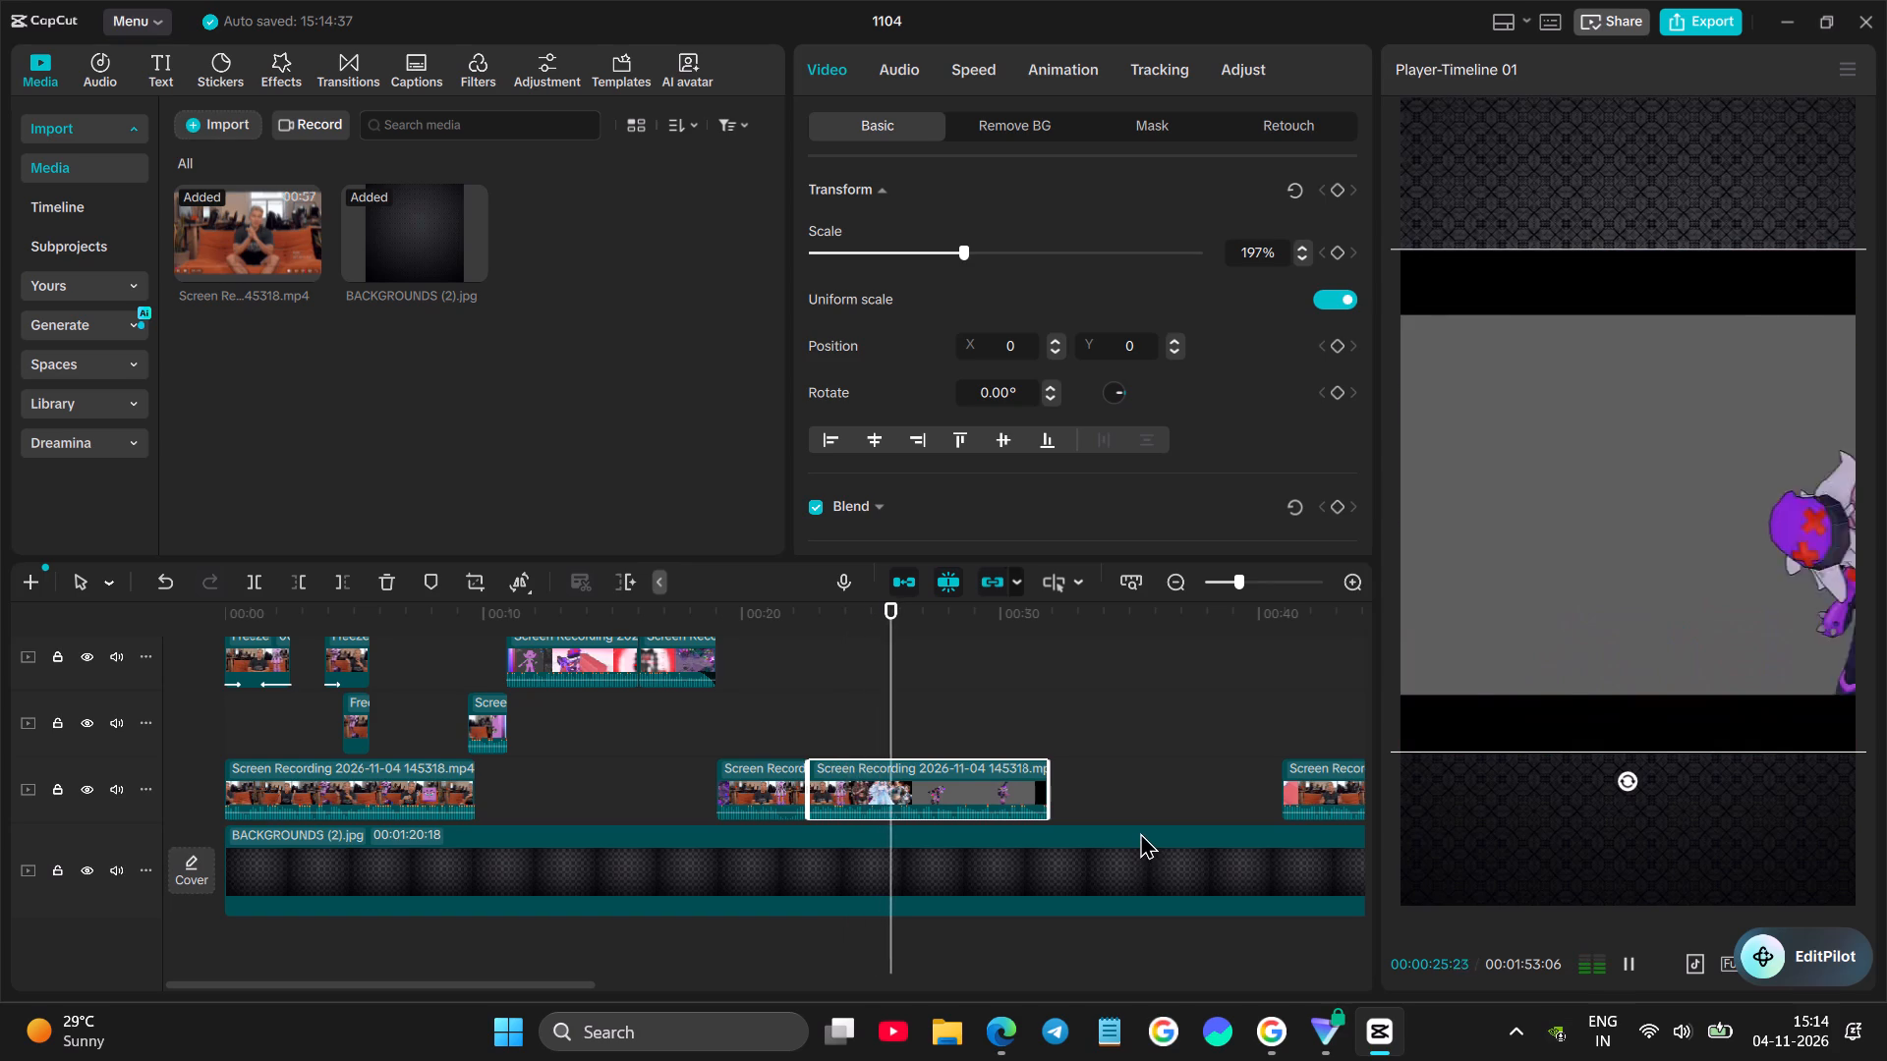
key("space")
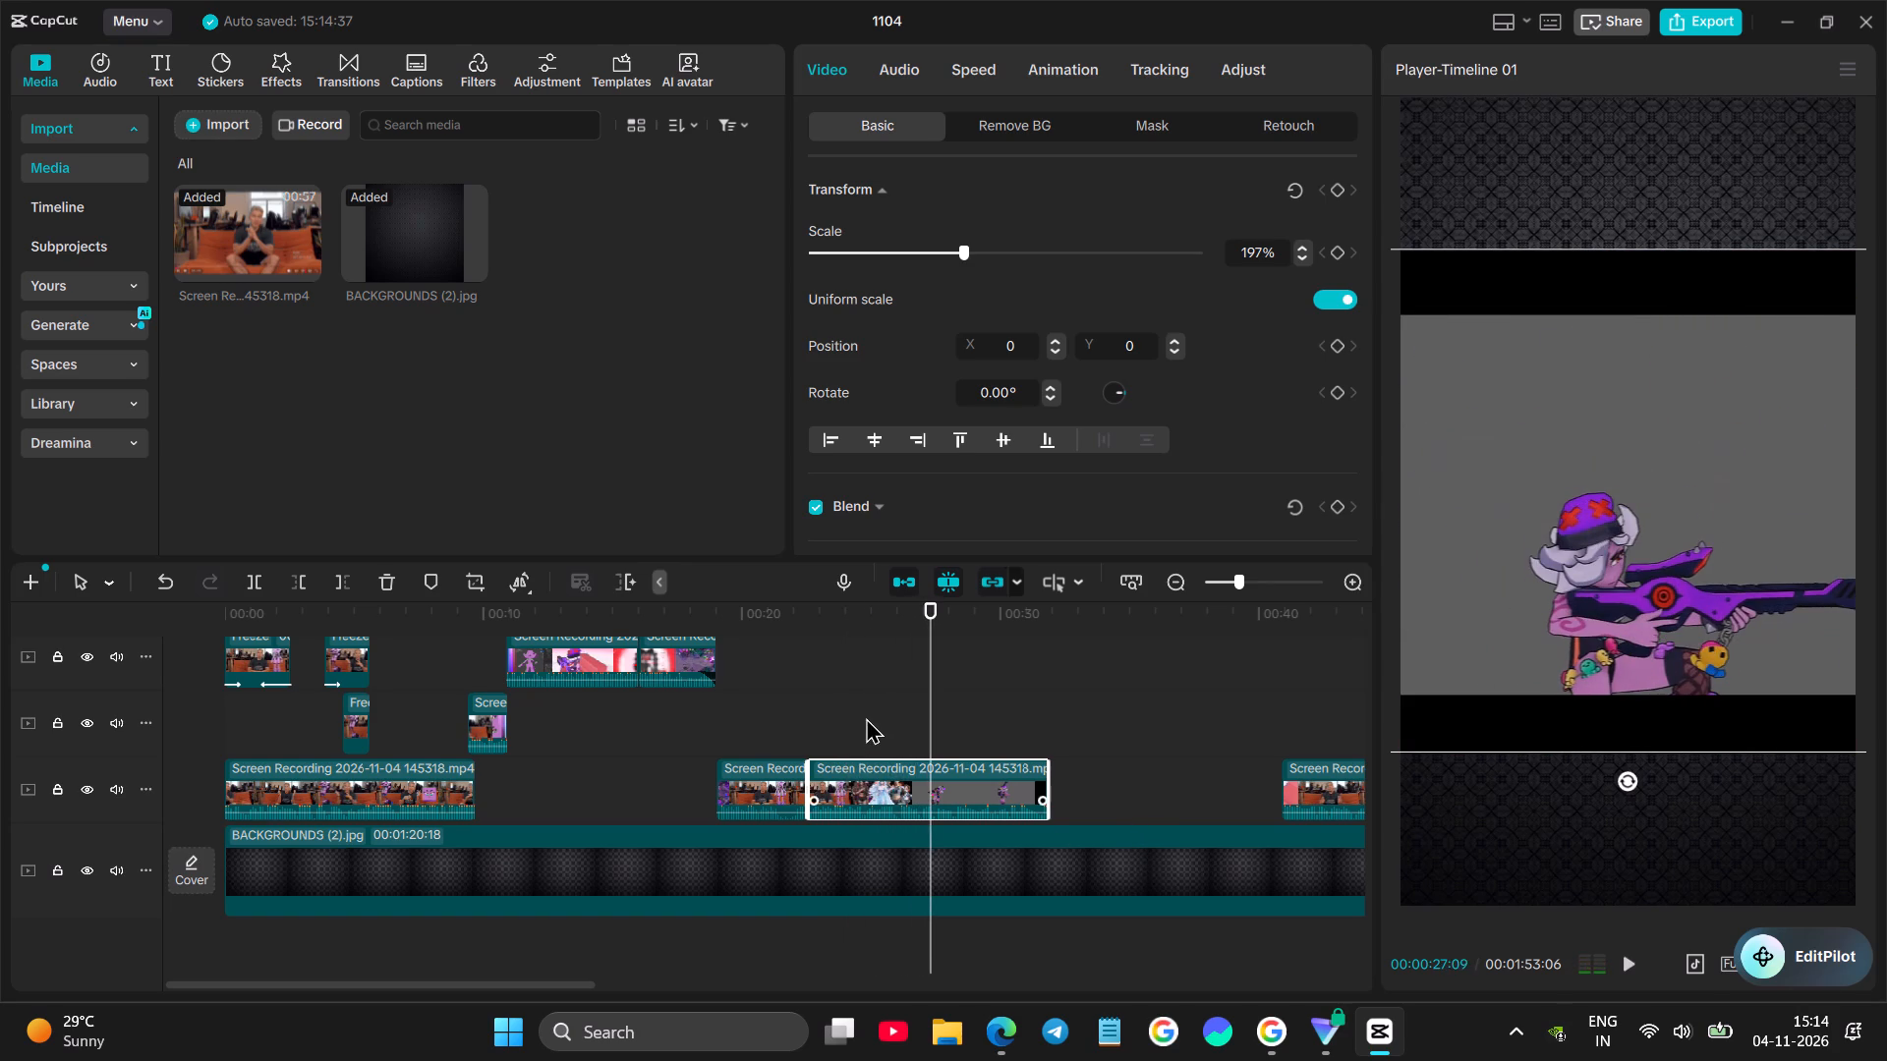
Split the character artwork clip at about 25.4 s, at the X graphic before the grey-background animation, and check the cut.
left_click(866, 717)
key("space")
key("space")
left_click_drag(895, 705, 890, 707)
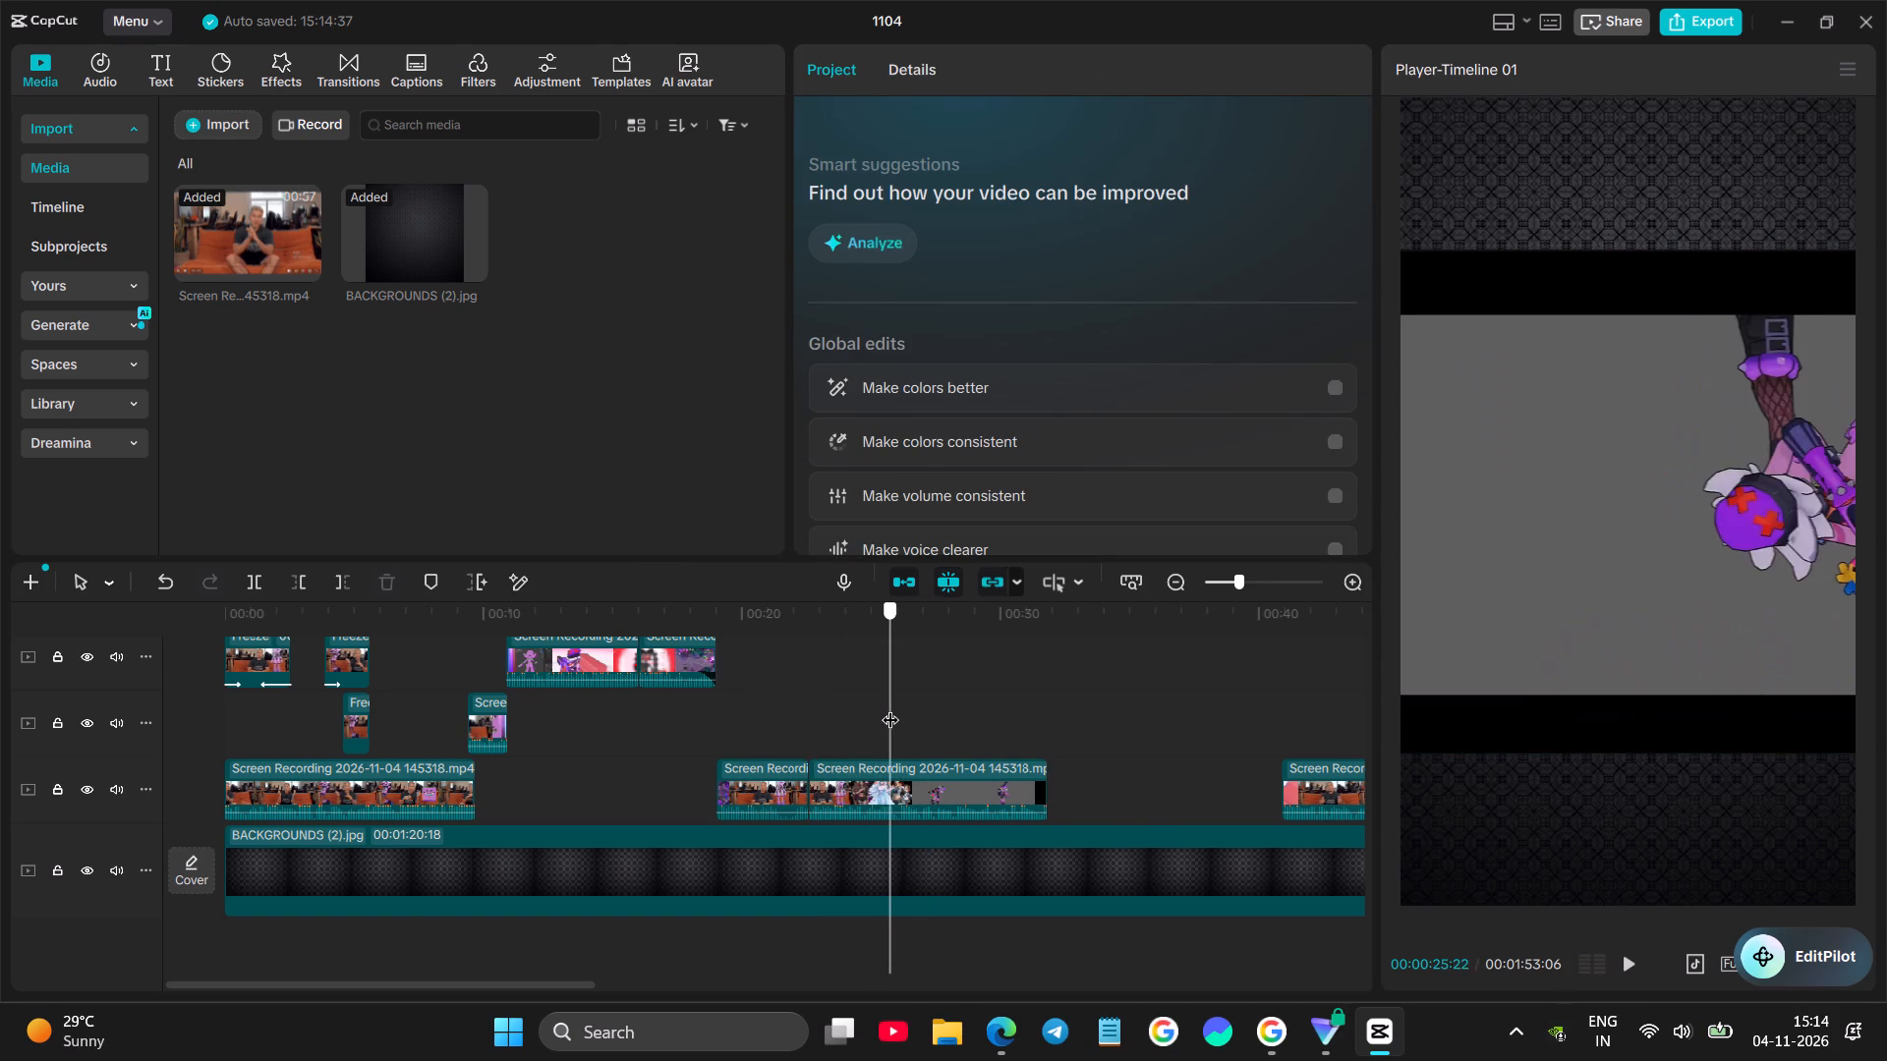
left_click_drag(890, 707, 883, 733)
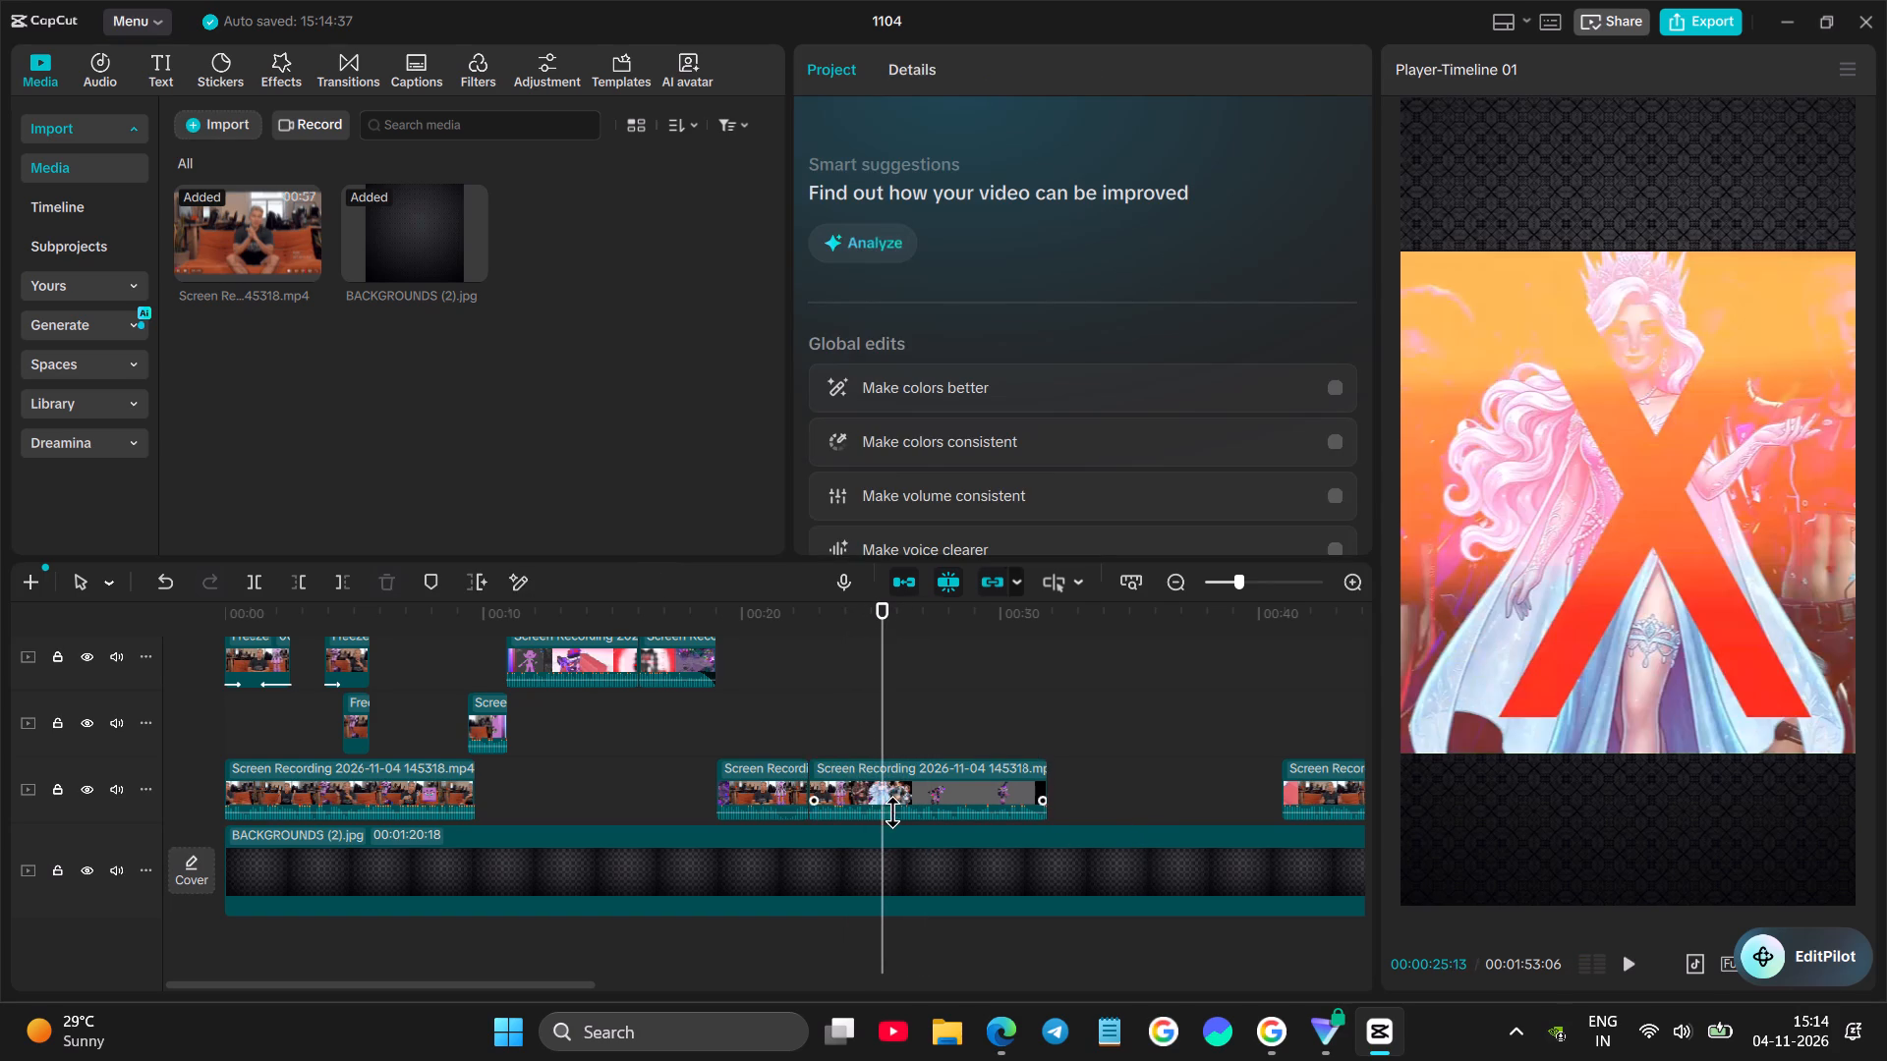
left_click(892, 811)
left_click(248, 587)
key("space")
key("space")
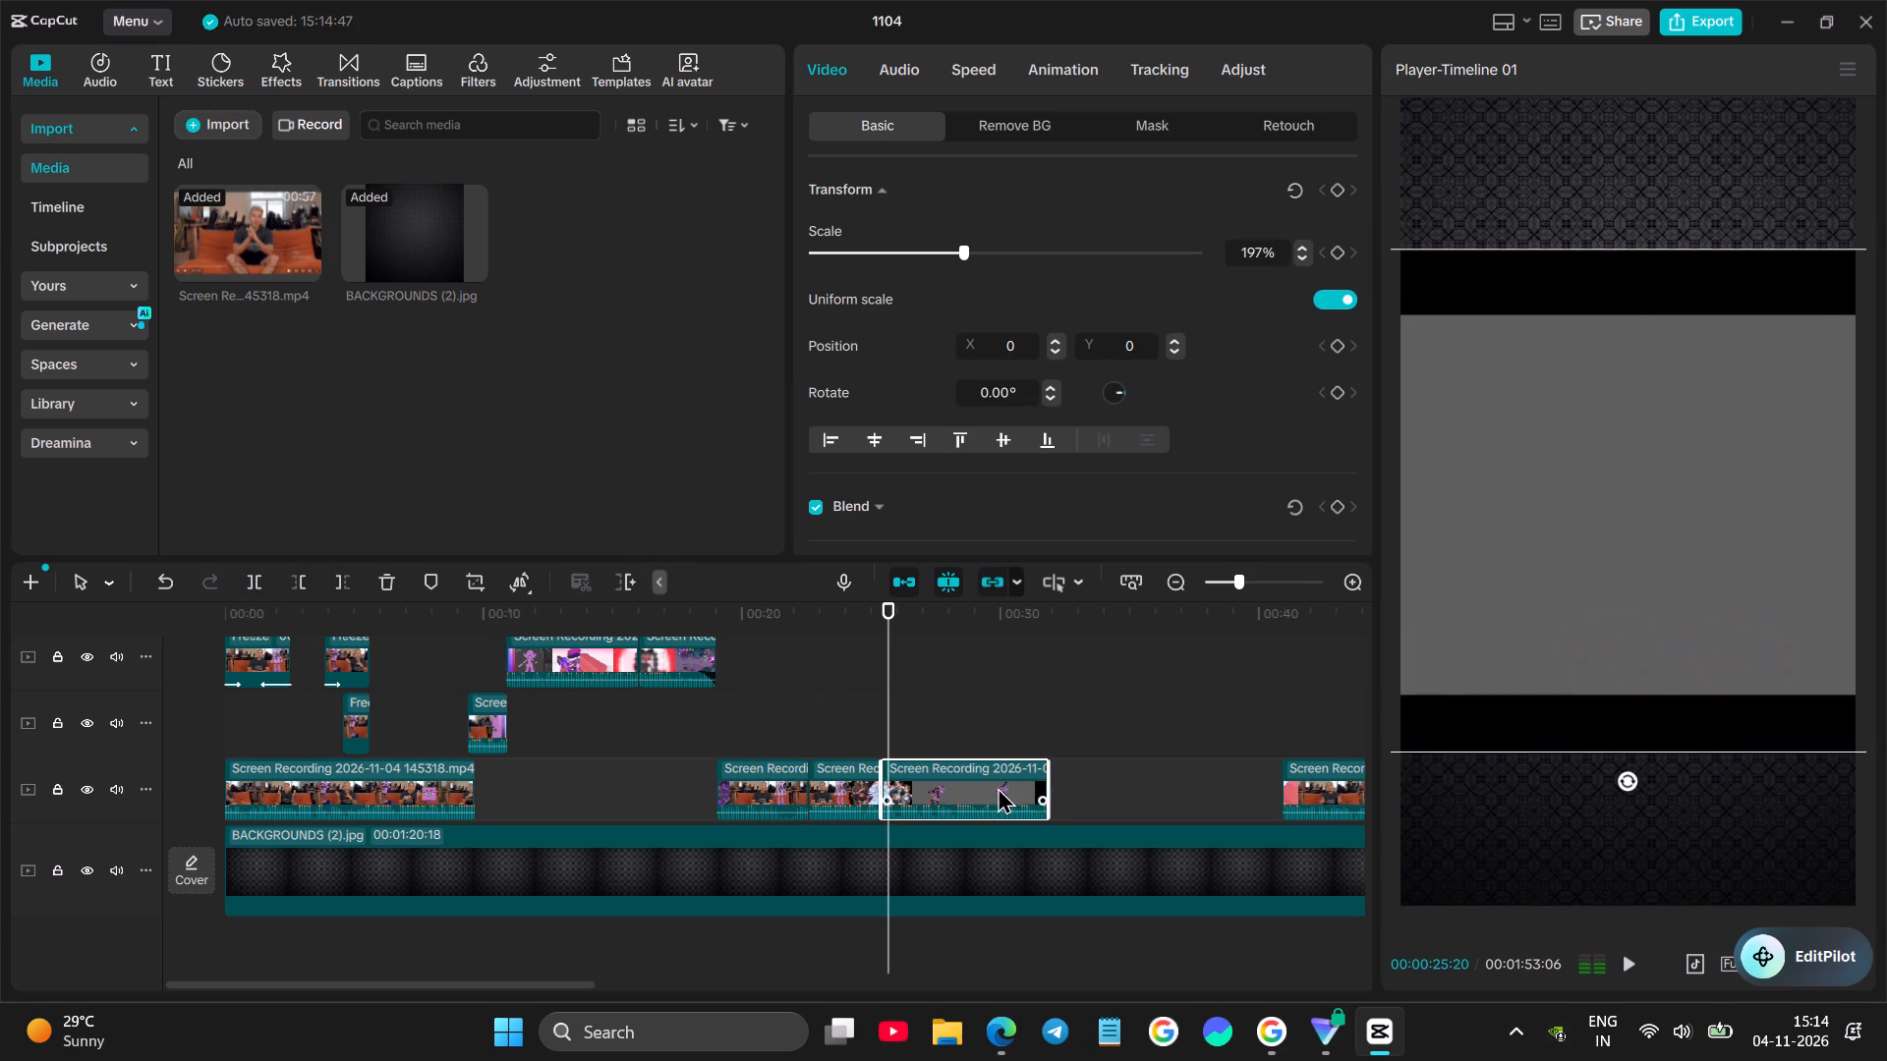
Crop the black bars off the top and bottom of the second piece with the grey-background animation.
left_click_drag(998, 787, 988, 784)
left_click(475, 578)
left_click_drag(943, 212, 928, 296)
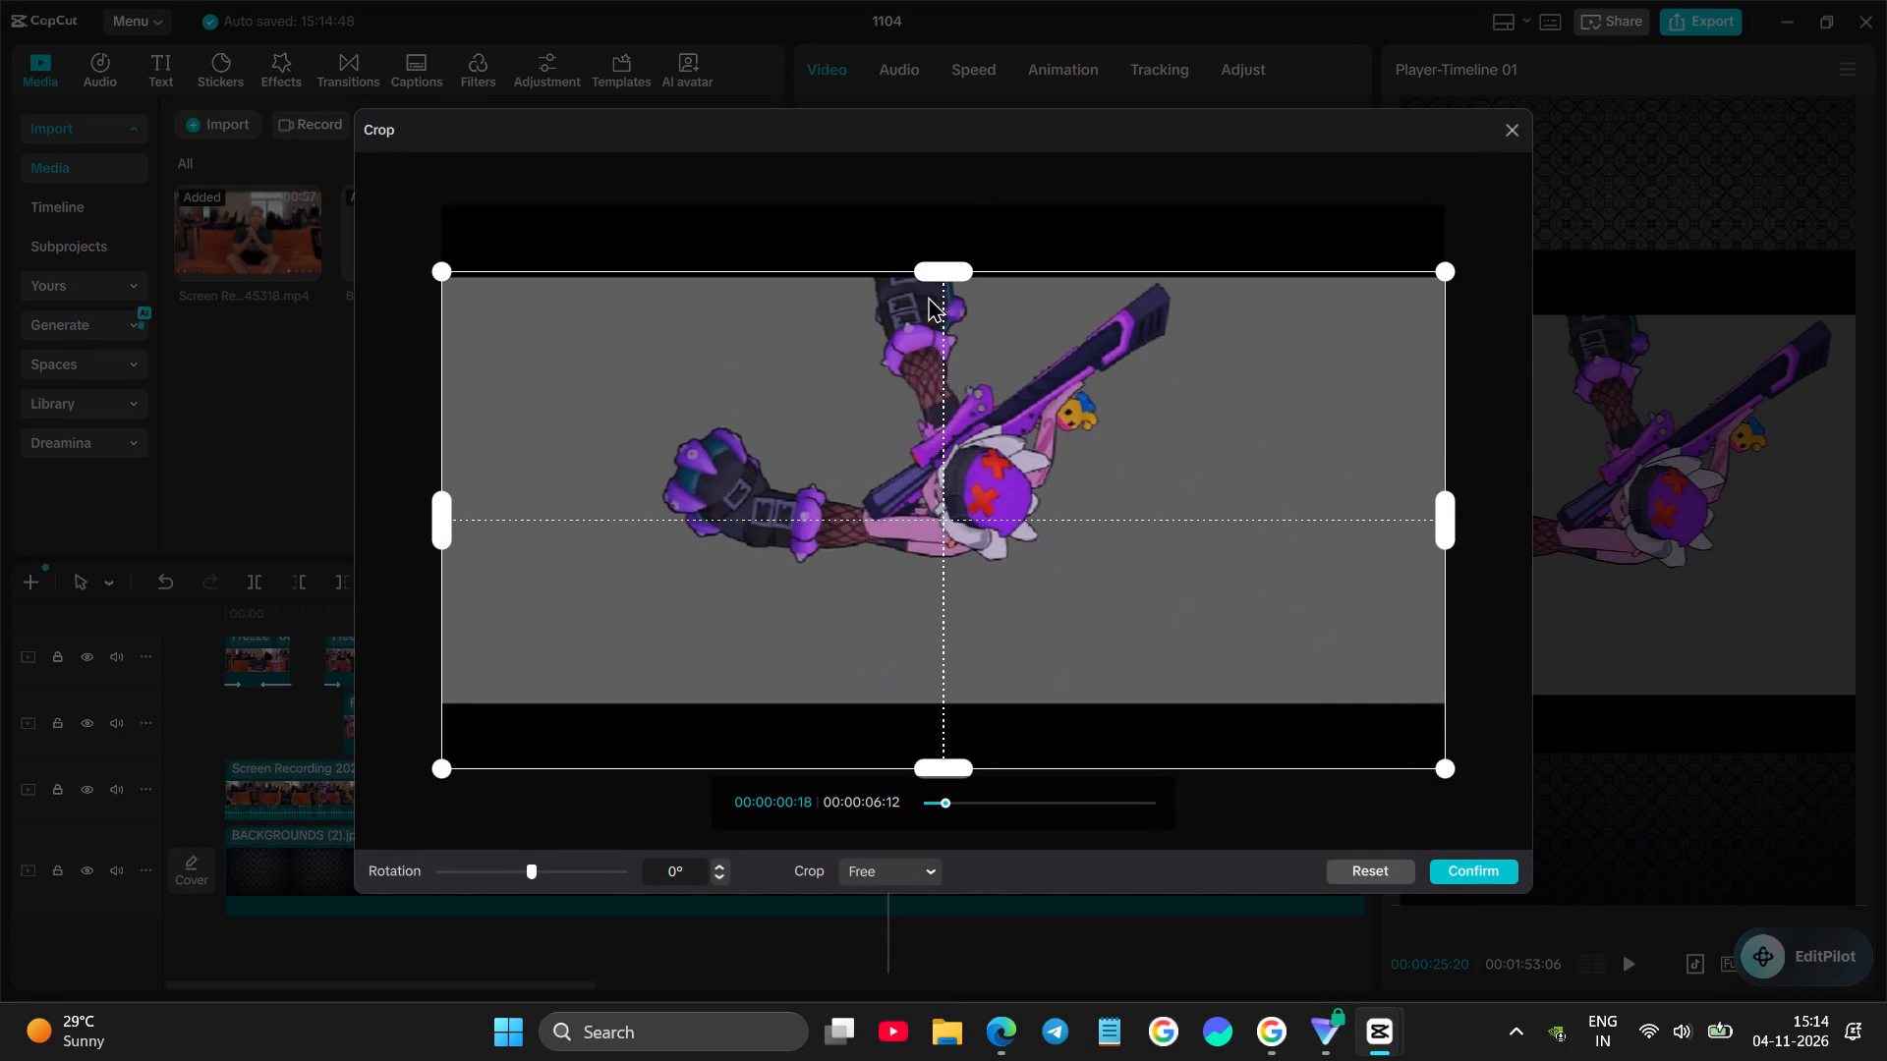
left_click_drag(928, 296, 933, 280)
left_click_drag(942, 763, 944, 696)
left_click(1462, 855)
left_click(1469, 874)
Enlarge the cropped animation piece to 315%.
key("space")
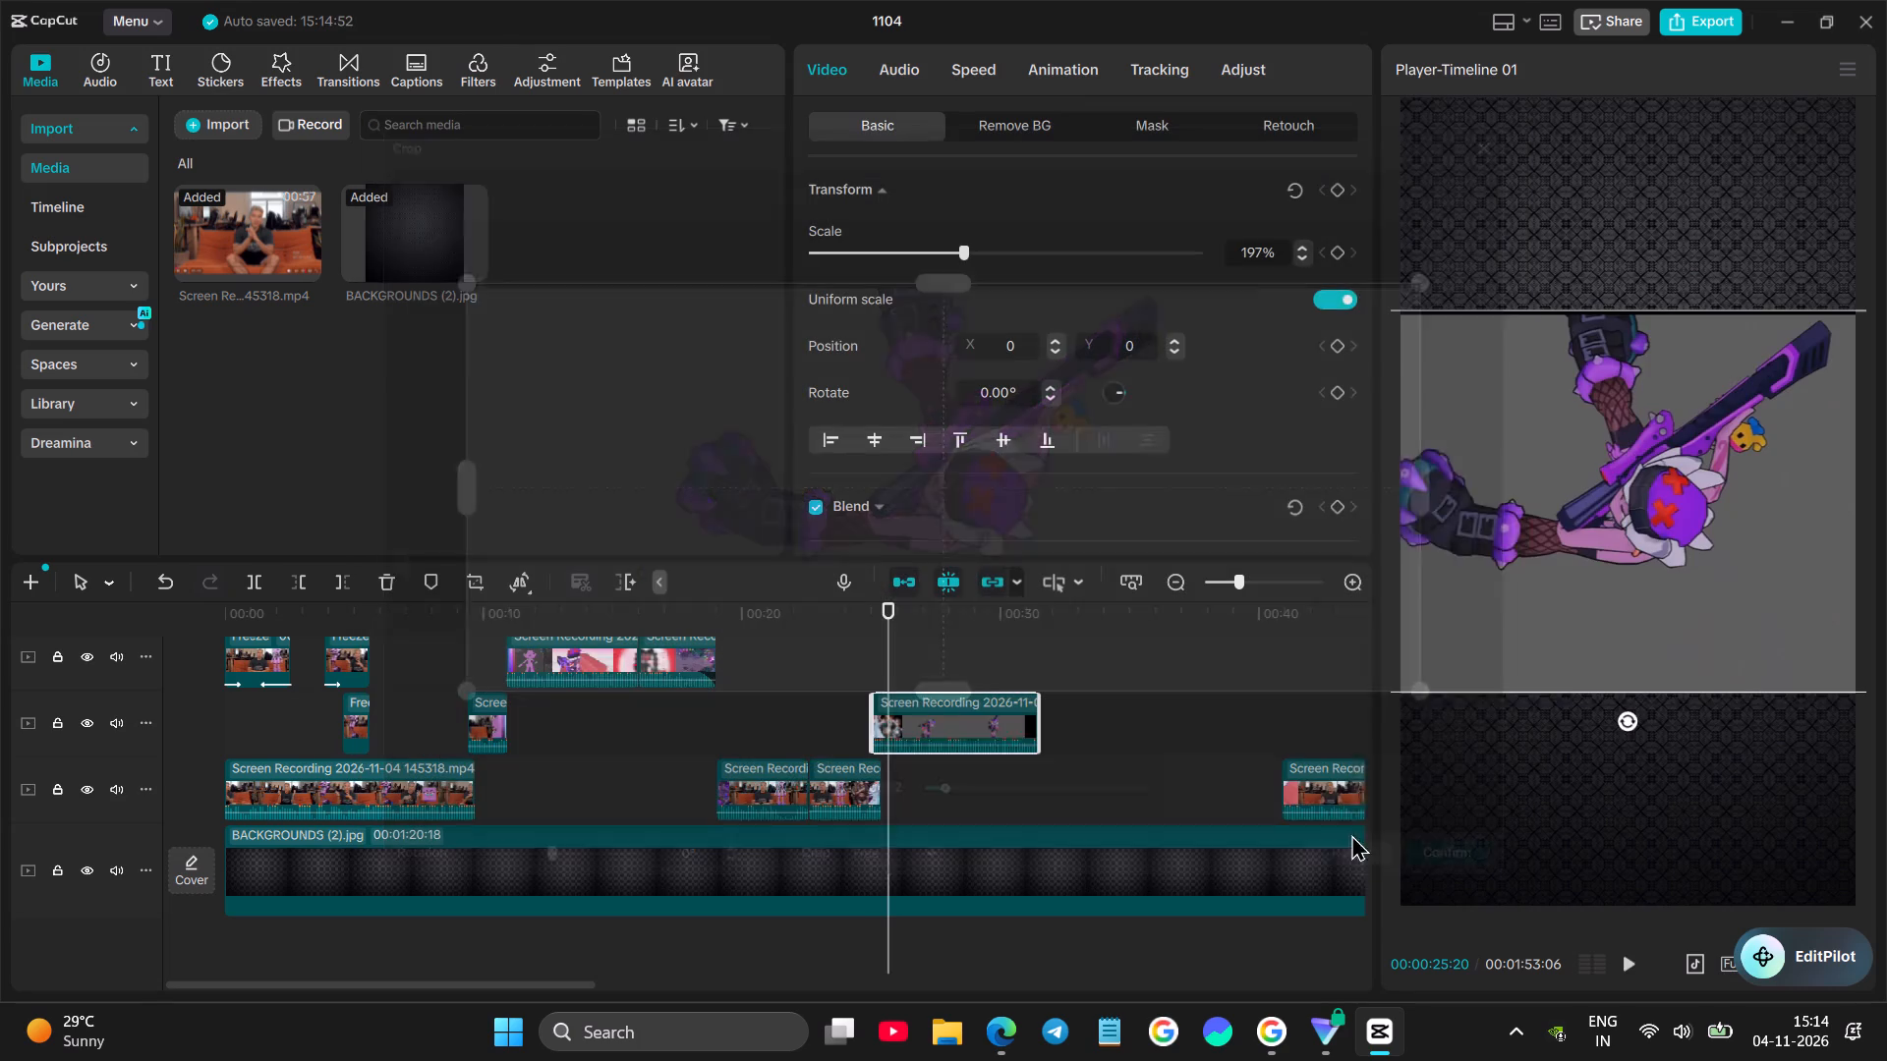
key("space")
left_click_drag(956, 244, 1056, 263)
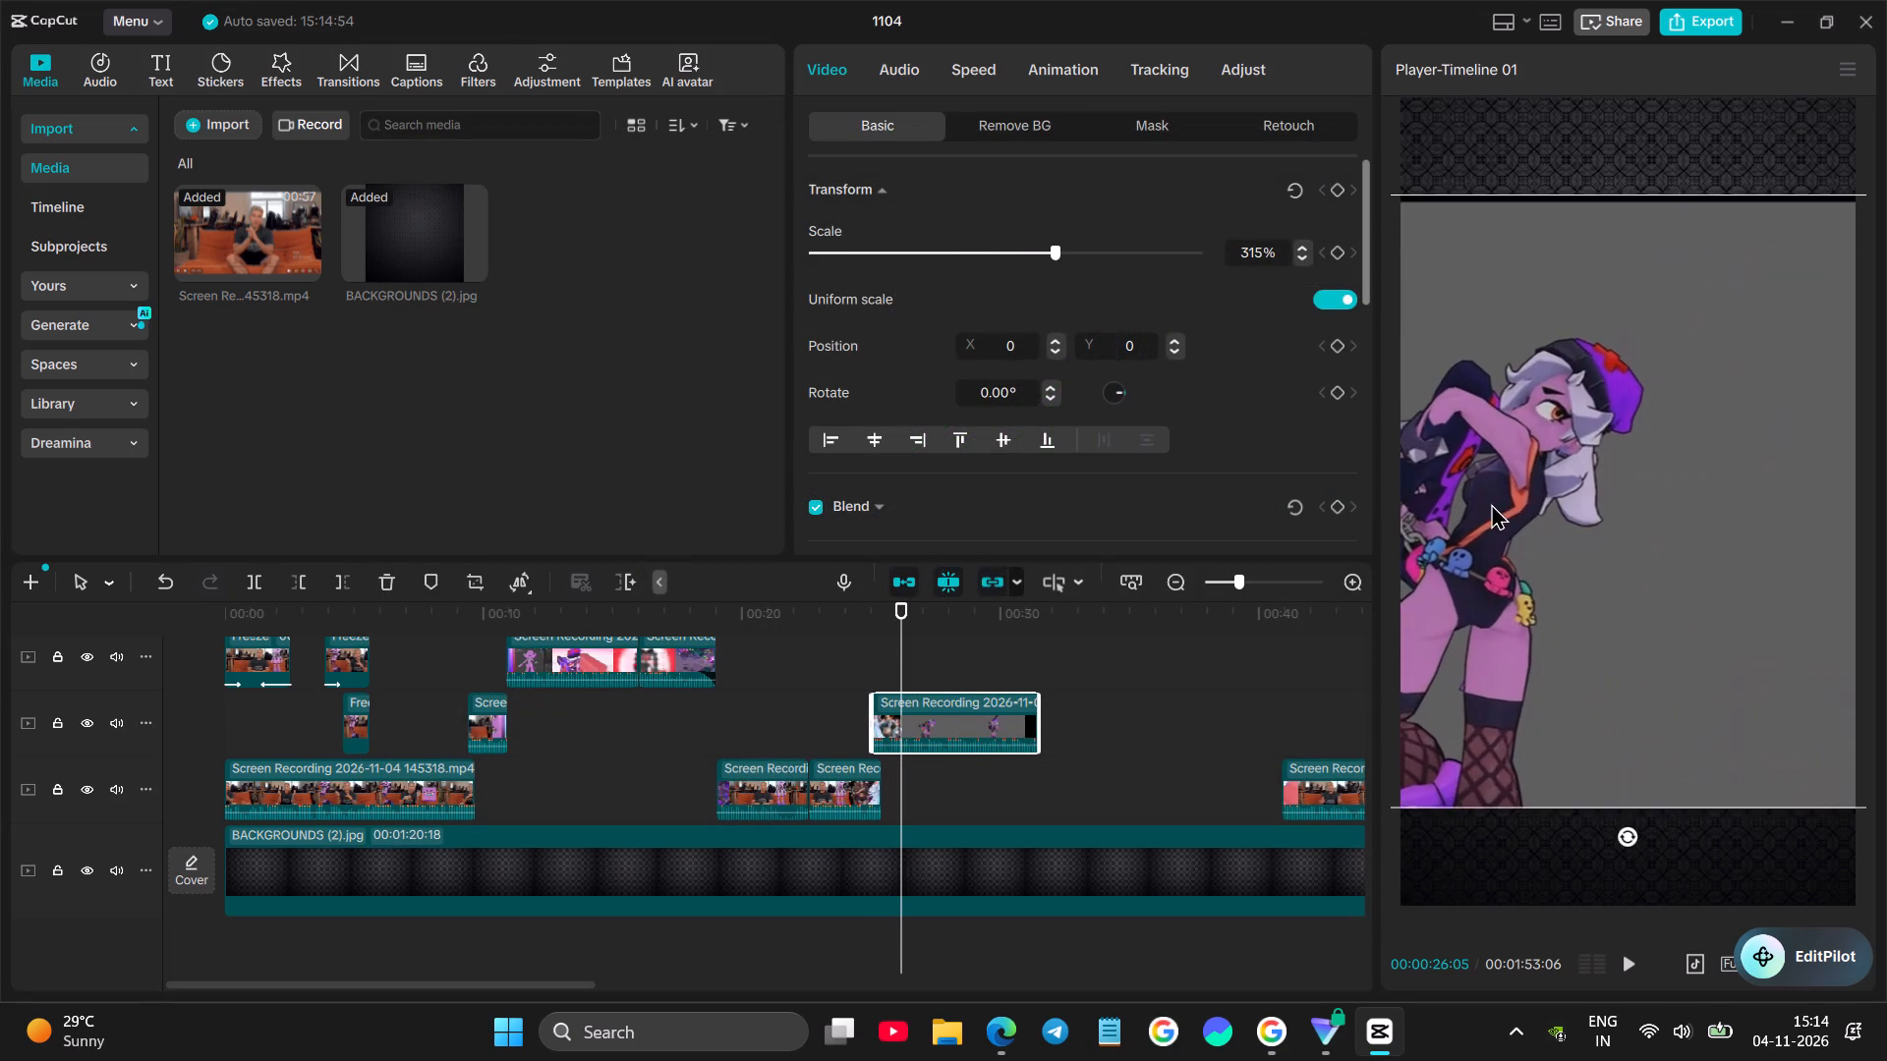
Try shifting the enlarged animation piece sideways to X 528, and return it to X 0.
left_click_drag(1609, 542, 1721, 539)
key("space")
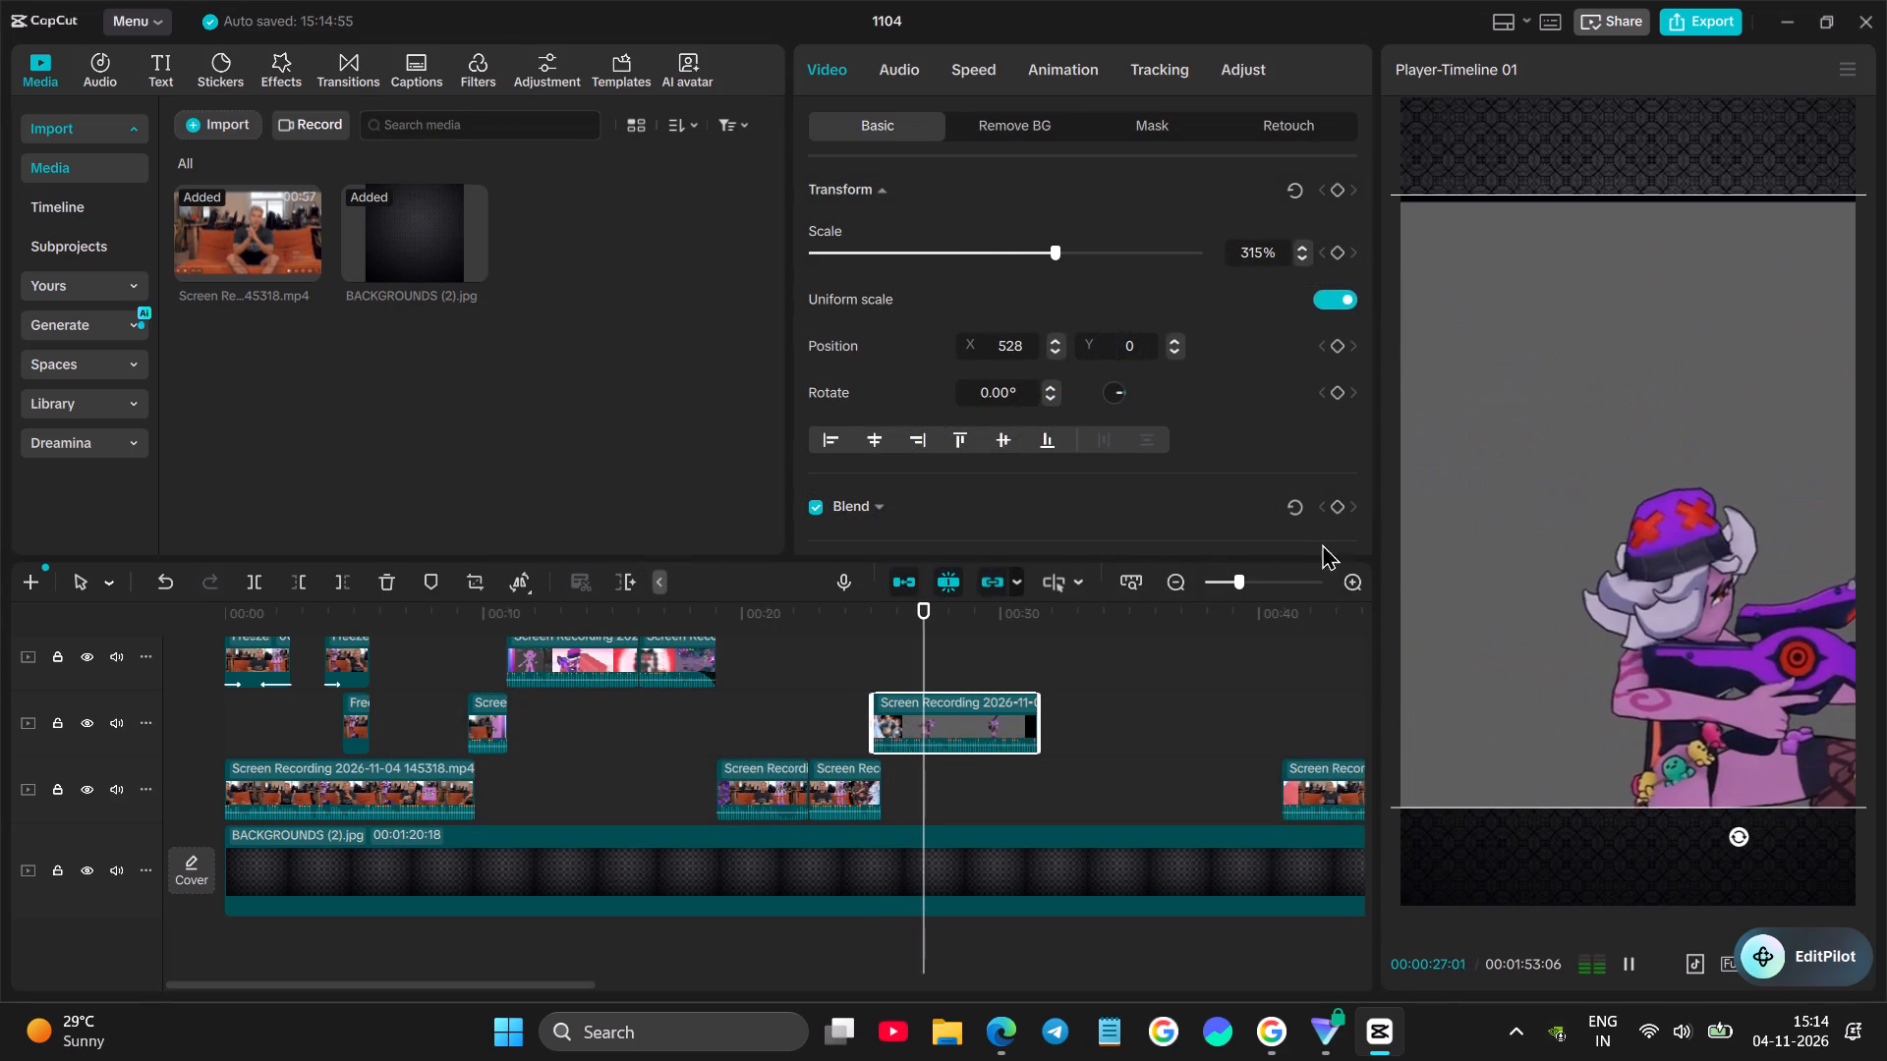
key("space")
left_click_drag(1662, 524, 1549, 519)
Play the enlarged animation piece from just before its start to past its end.
key("space")
left_click(862, 678)
key("space")
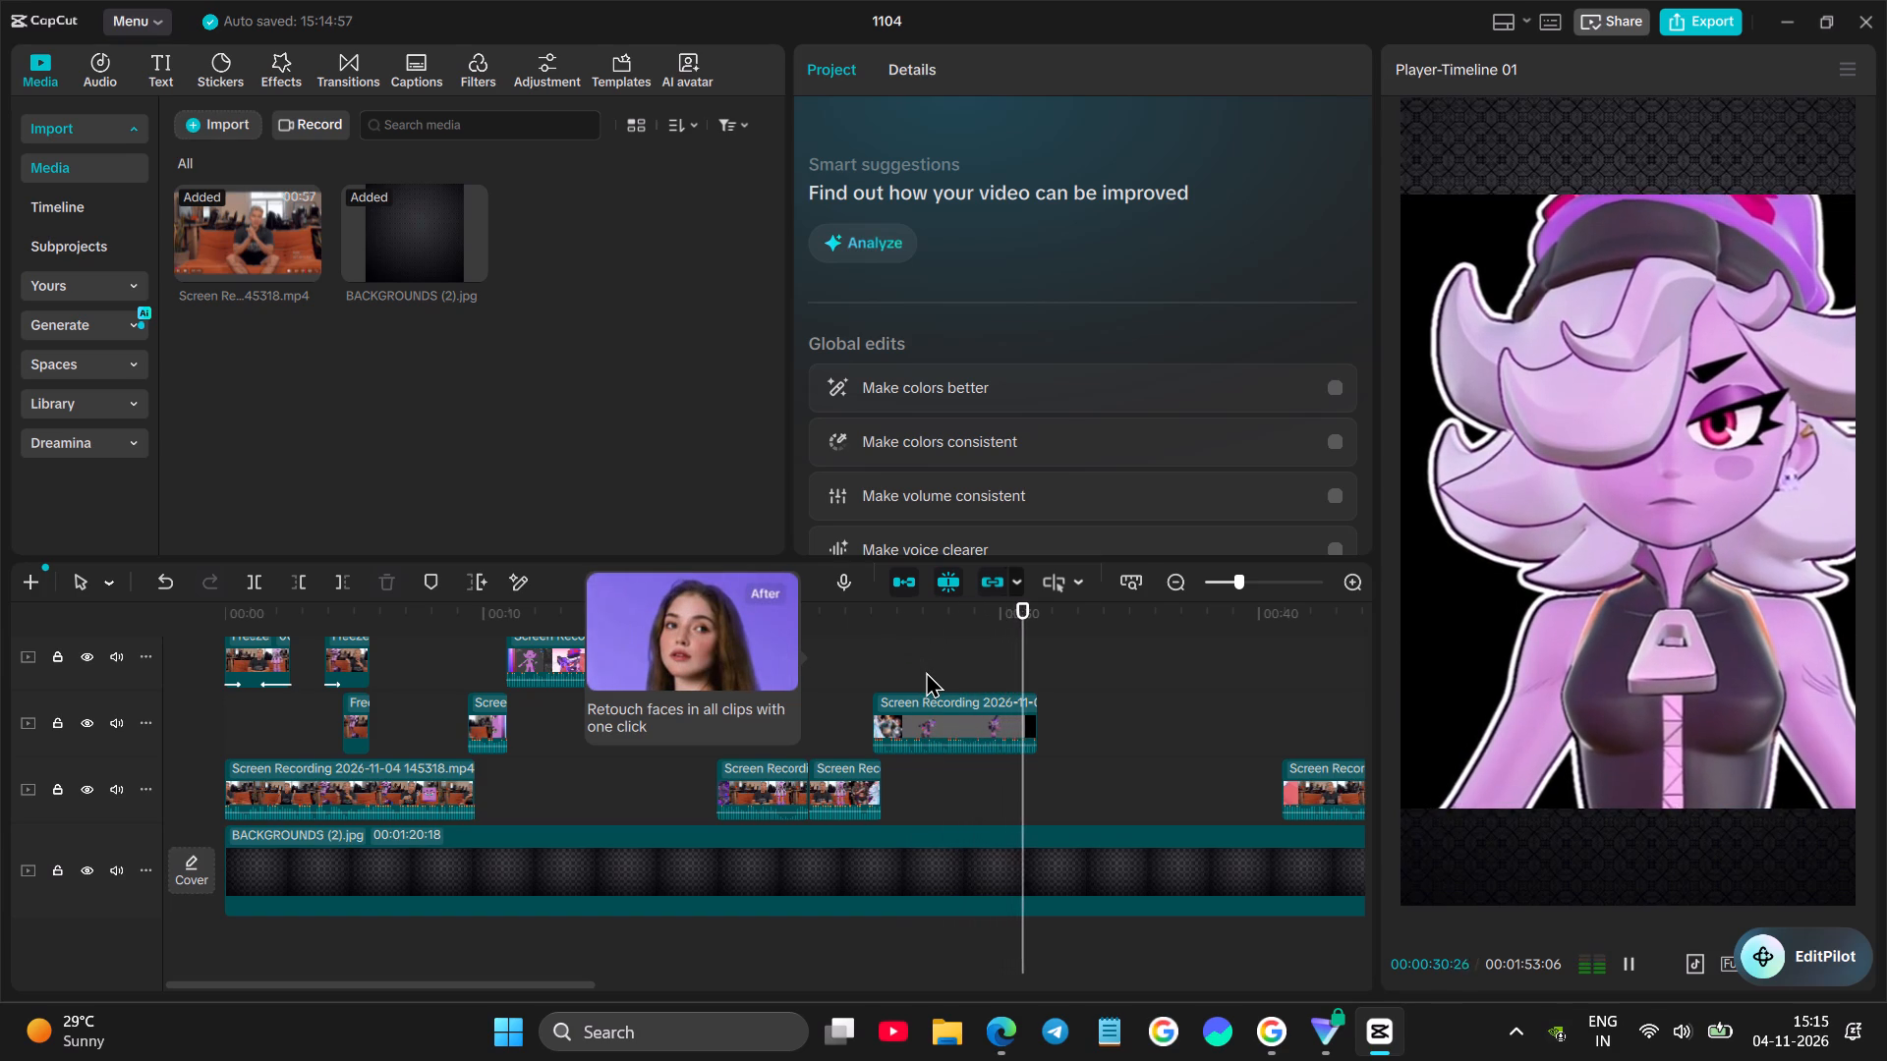
key("space")
key("space")
key("space")
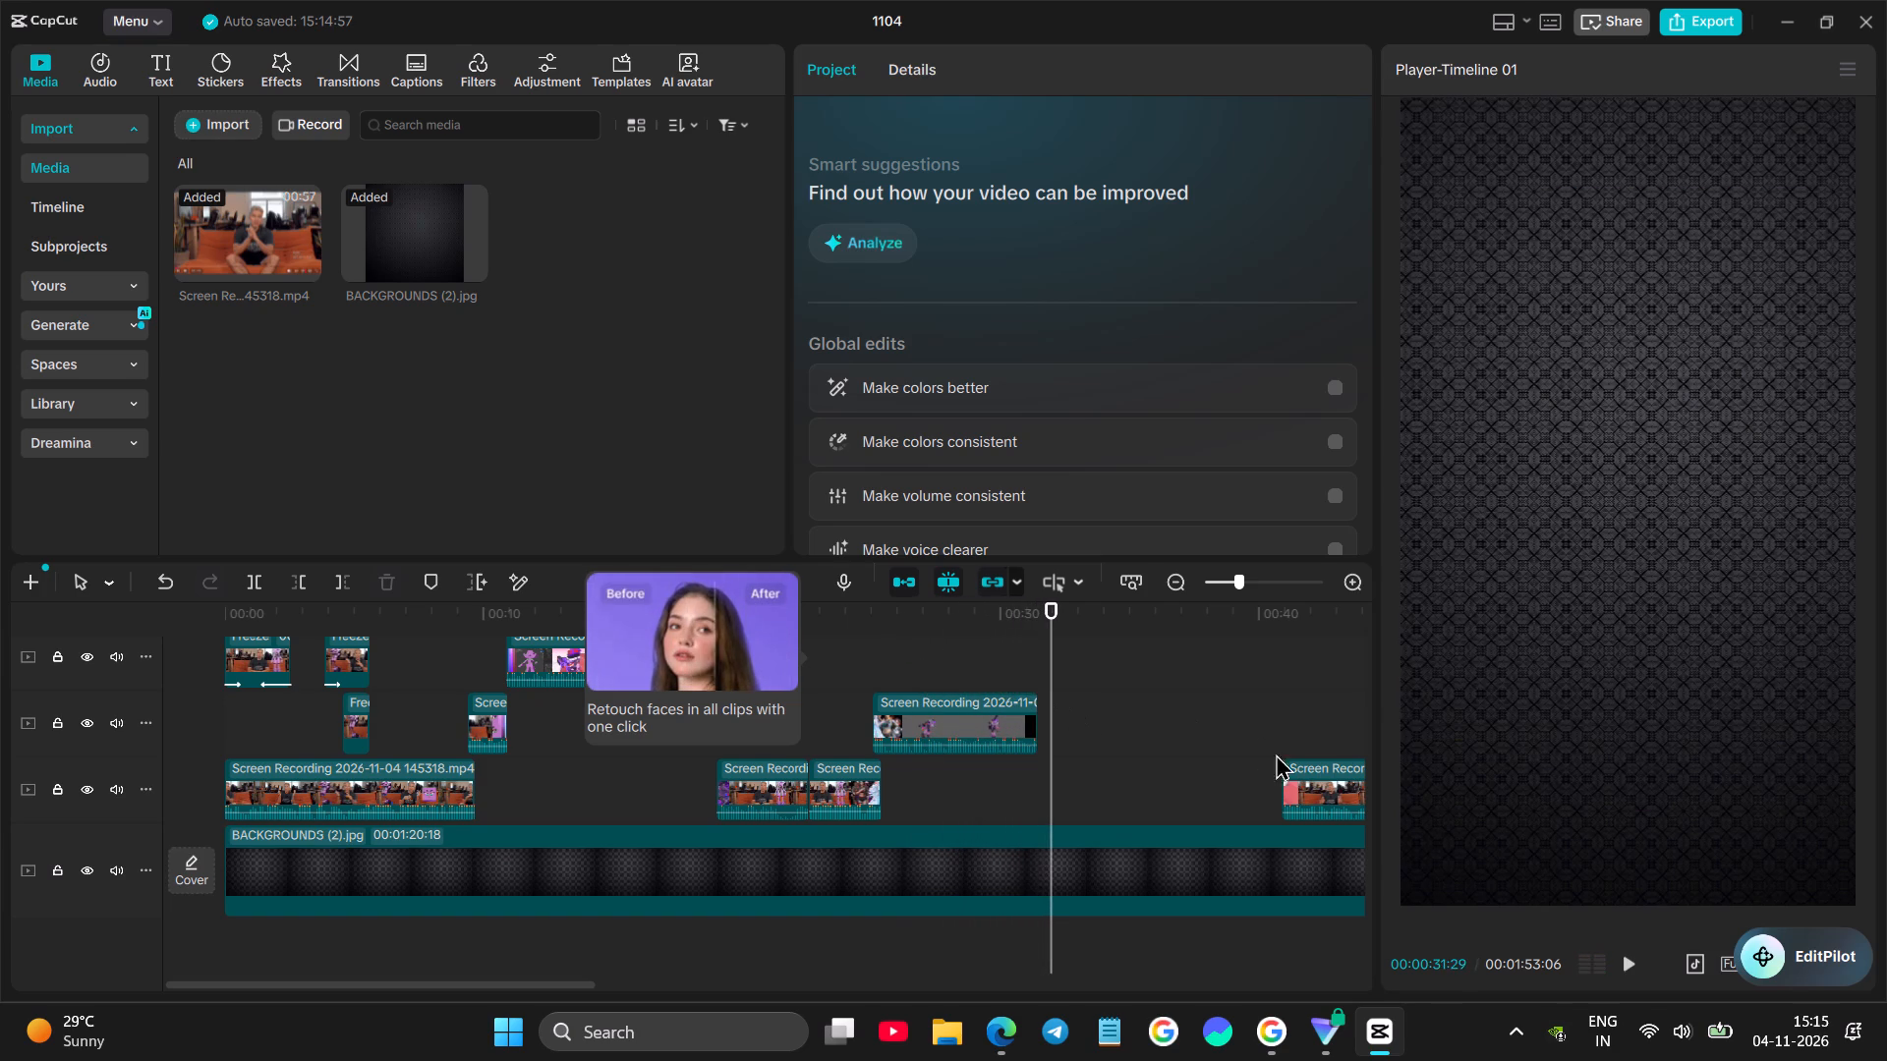
Move the next speaker clip earlier to start at about 31.5 s, where the animation piece ends, and play the join.
left_click_drag(1303, 778, 1059, 742)
left_click(1010, 787)
key("space")
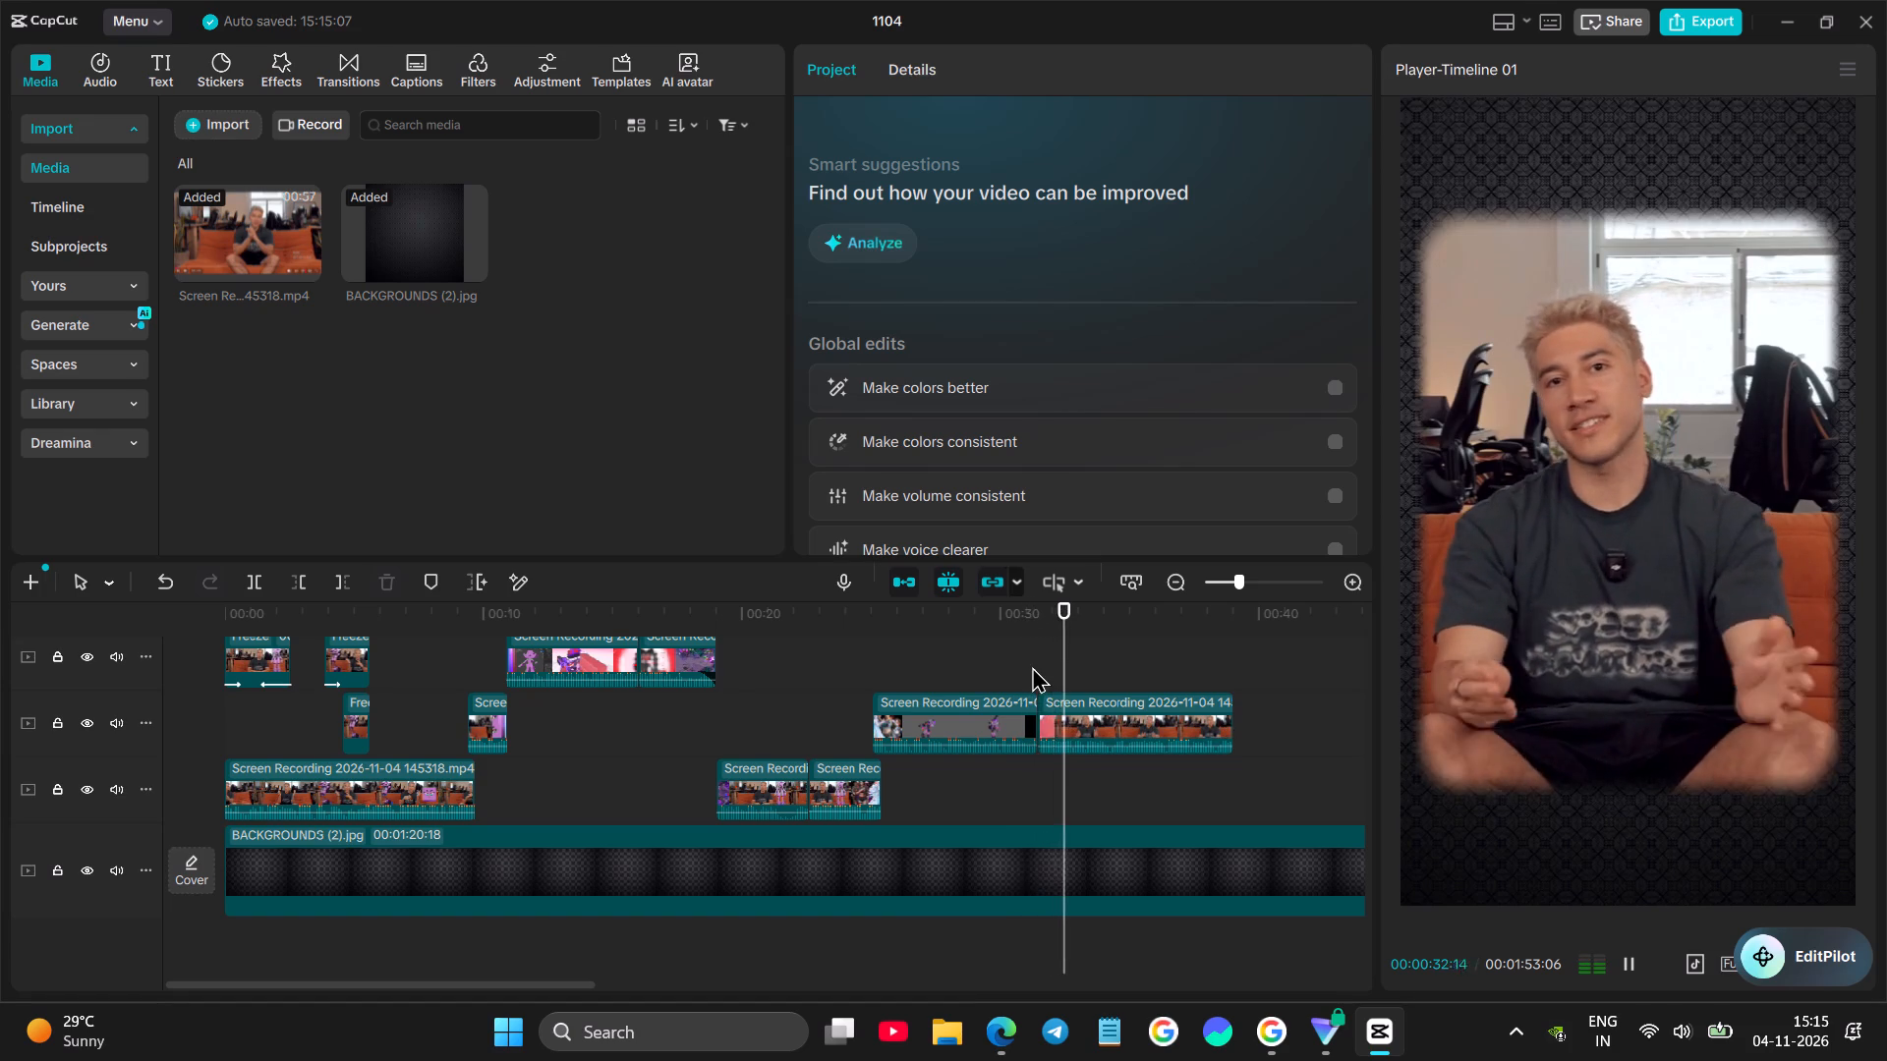
left_click(1031, 664)
left_click(1061, 699)
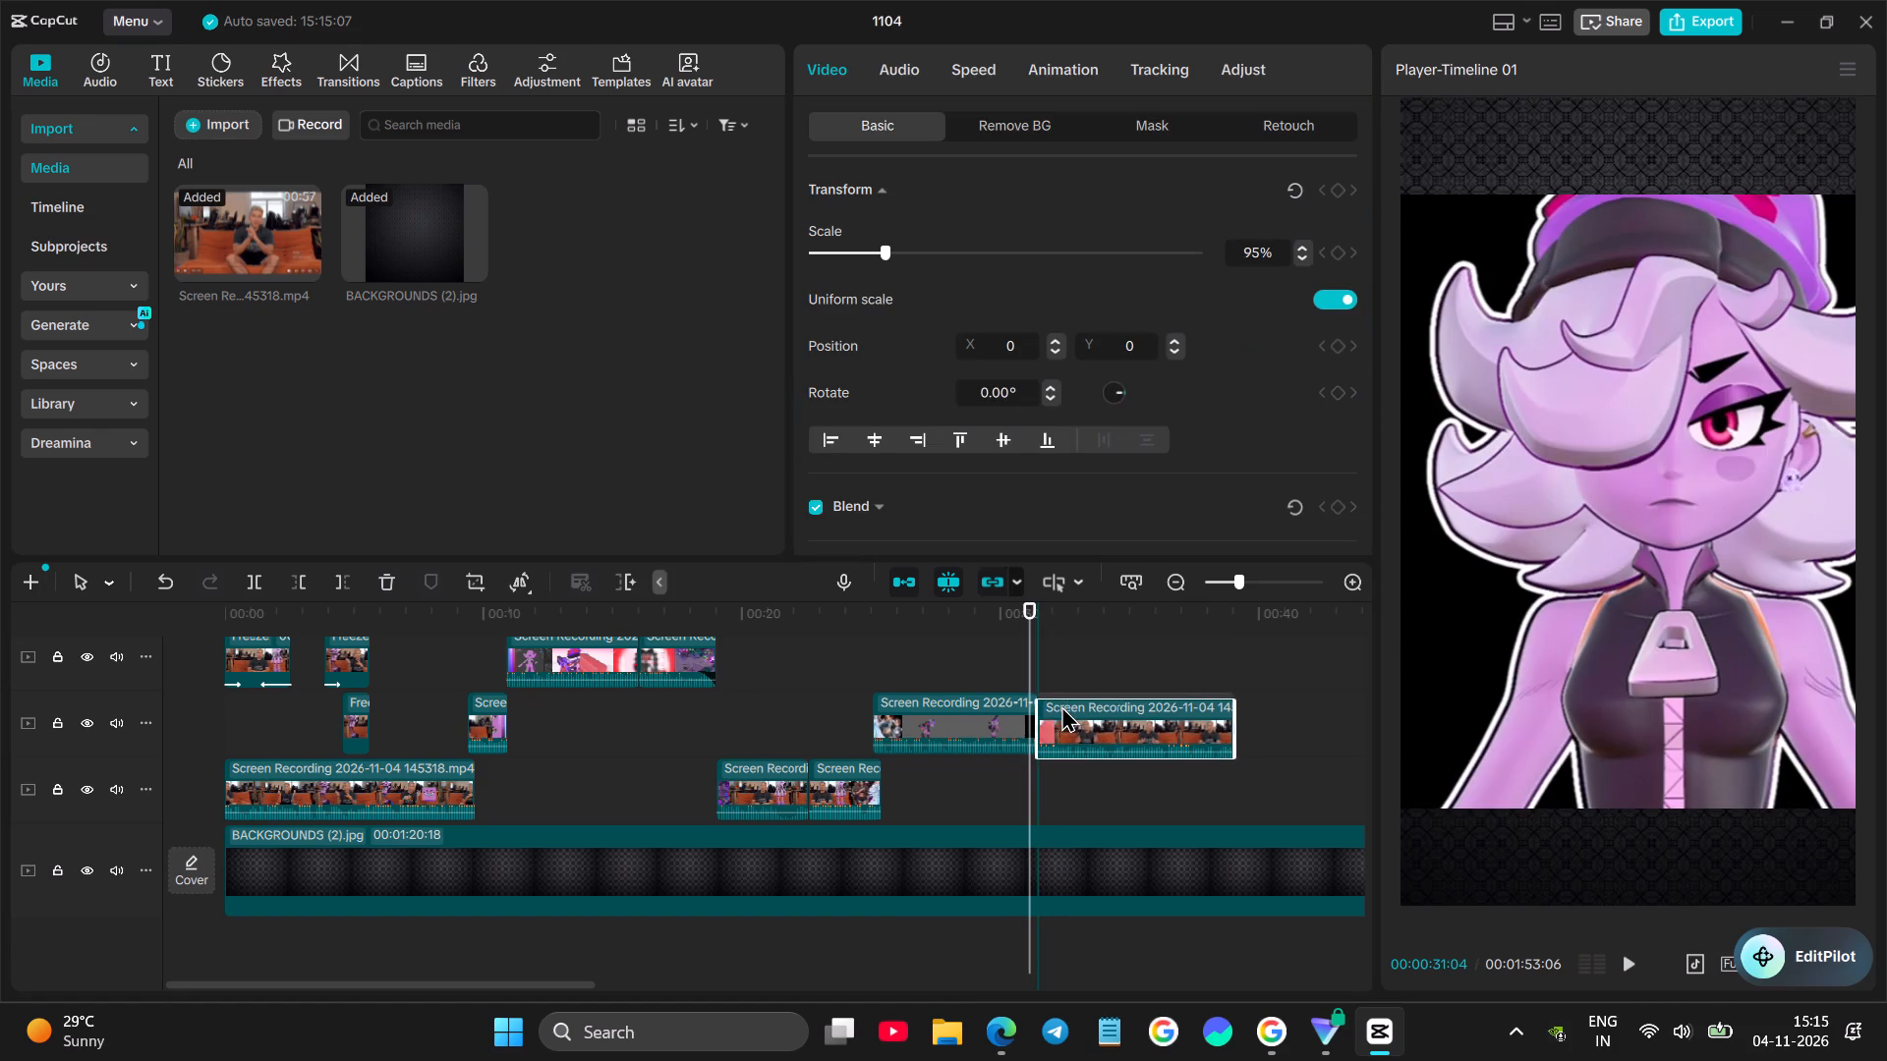
Add an audio fade-out to the end of the animation piece and play on through the following speaker clip.
left_click(1004, 724)
left_click(1013, 727)
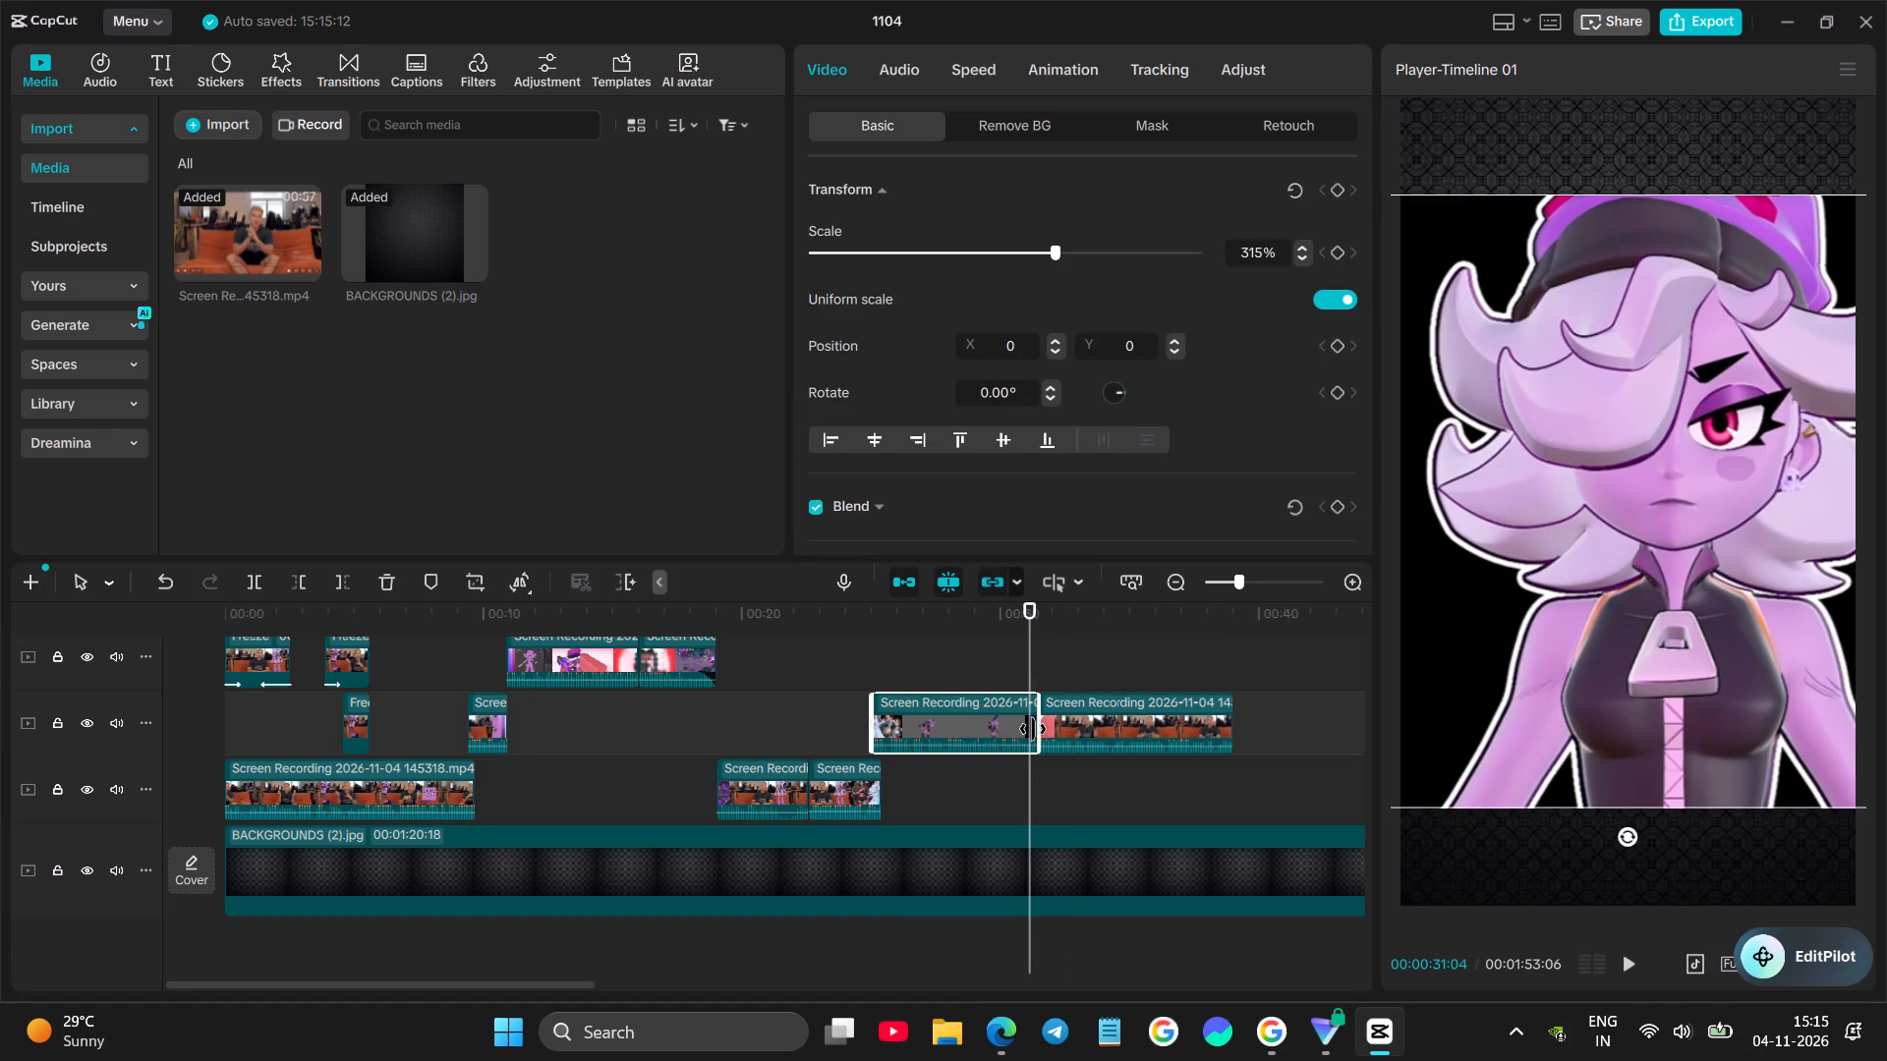
left_click(1008, 775)
left_click(1017, 726)
left_click_drag(1035, 735, 1020, 735)
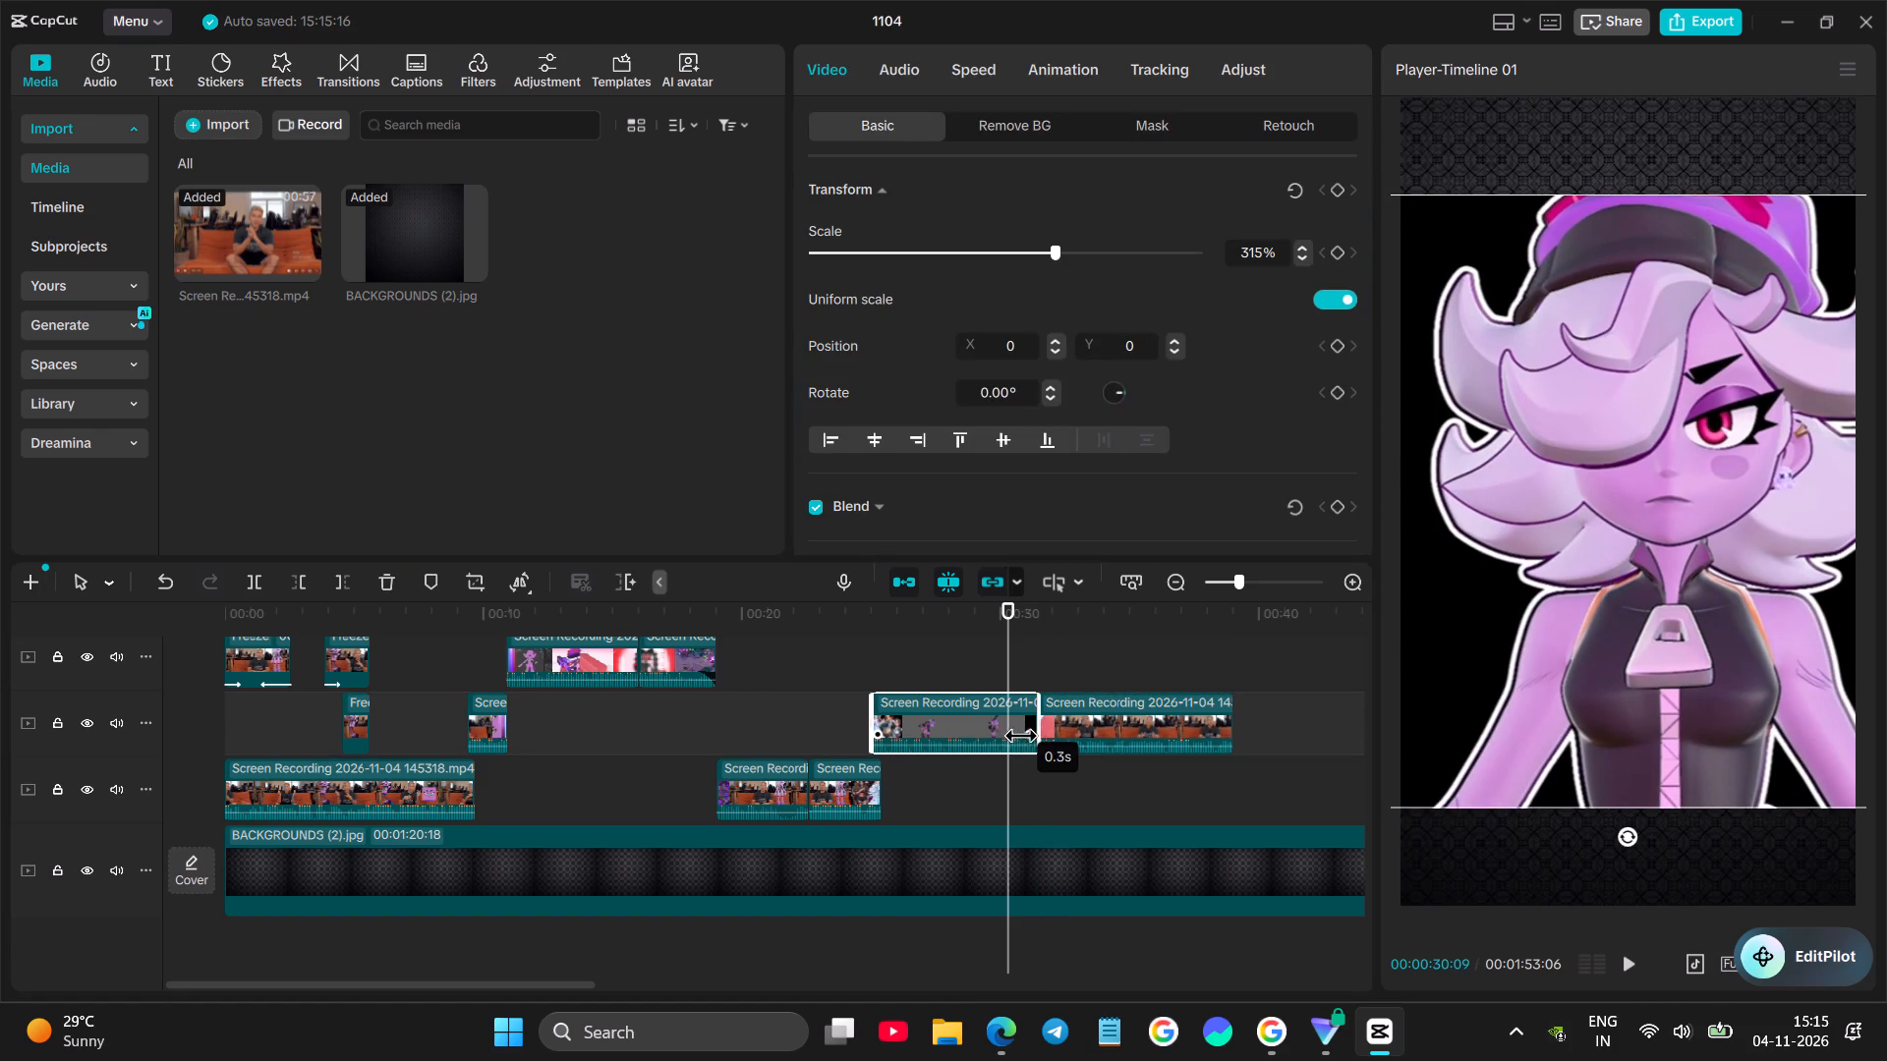
left_click_drag(1020, 735, 998, 738)
key("space")
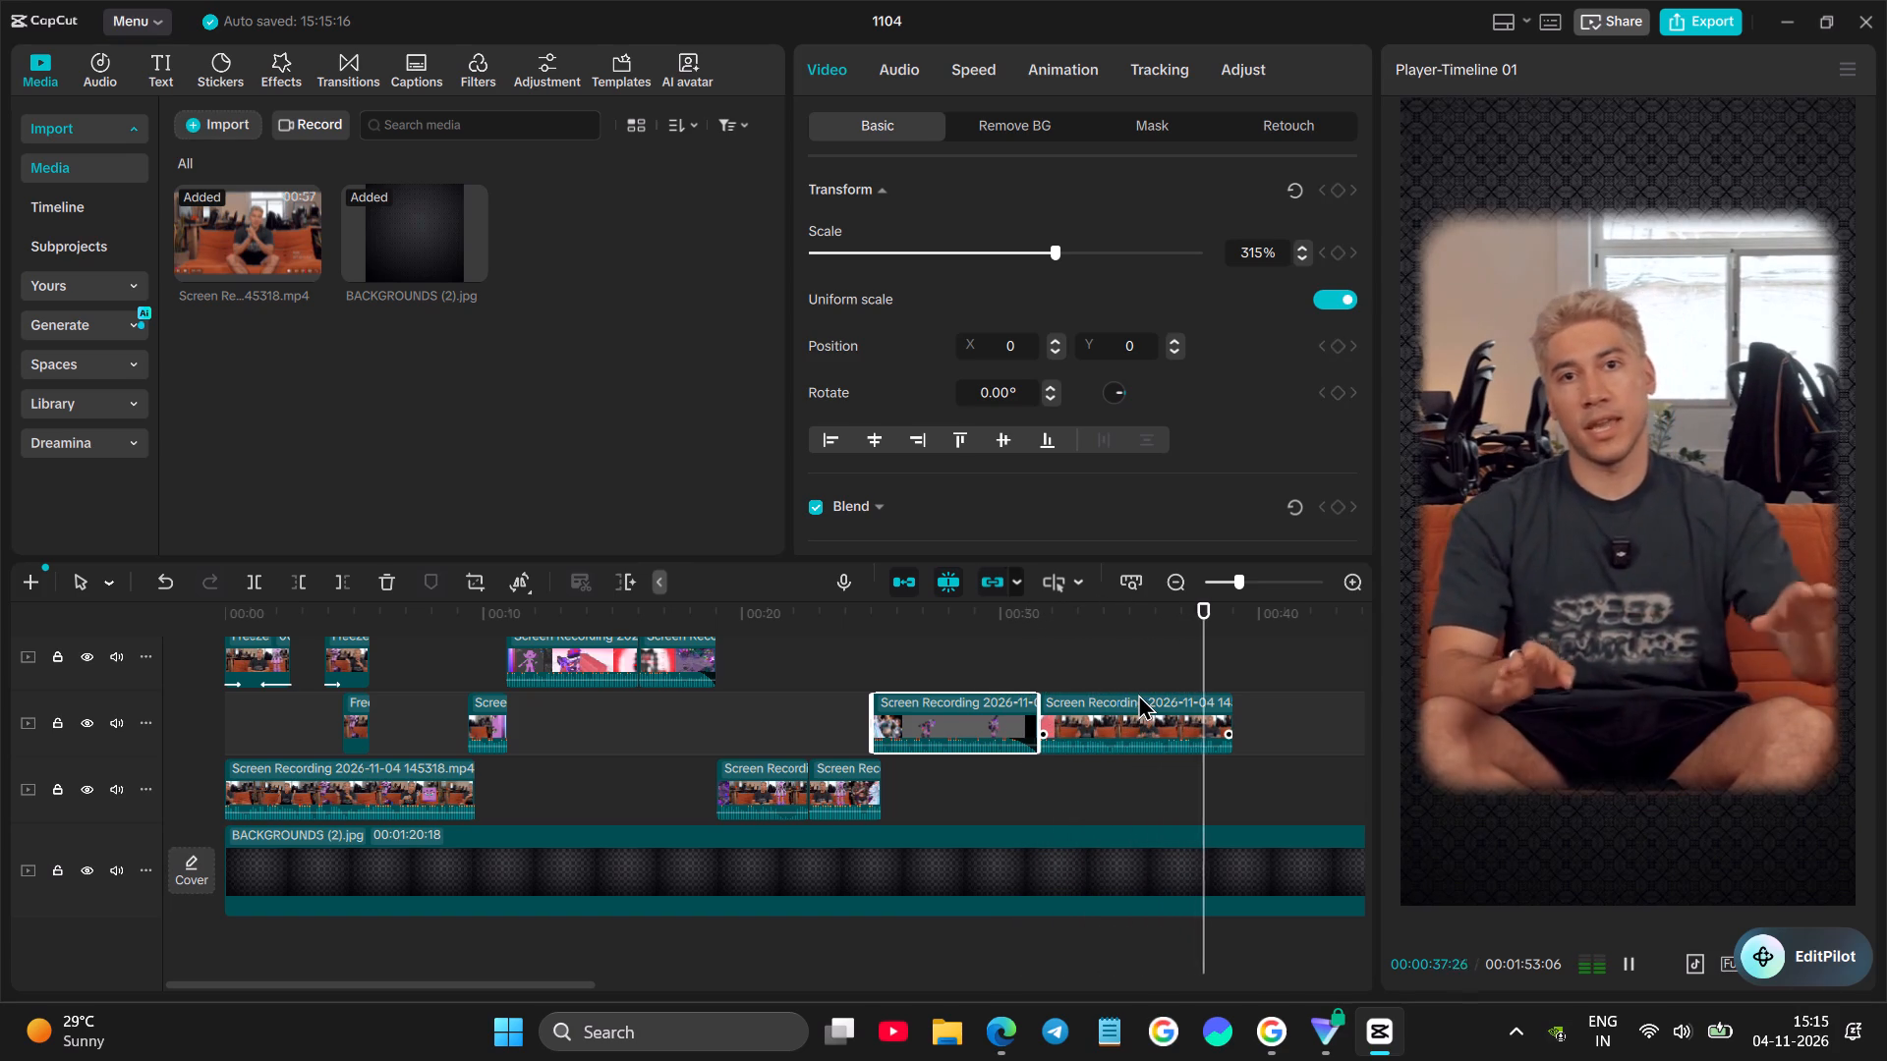
key("space")
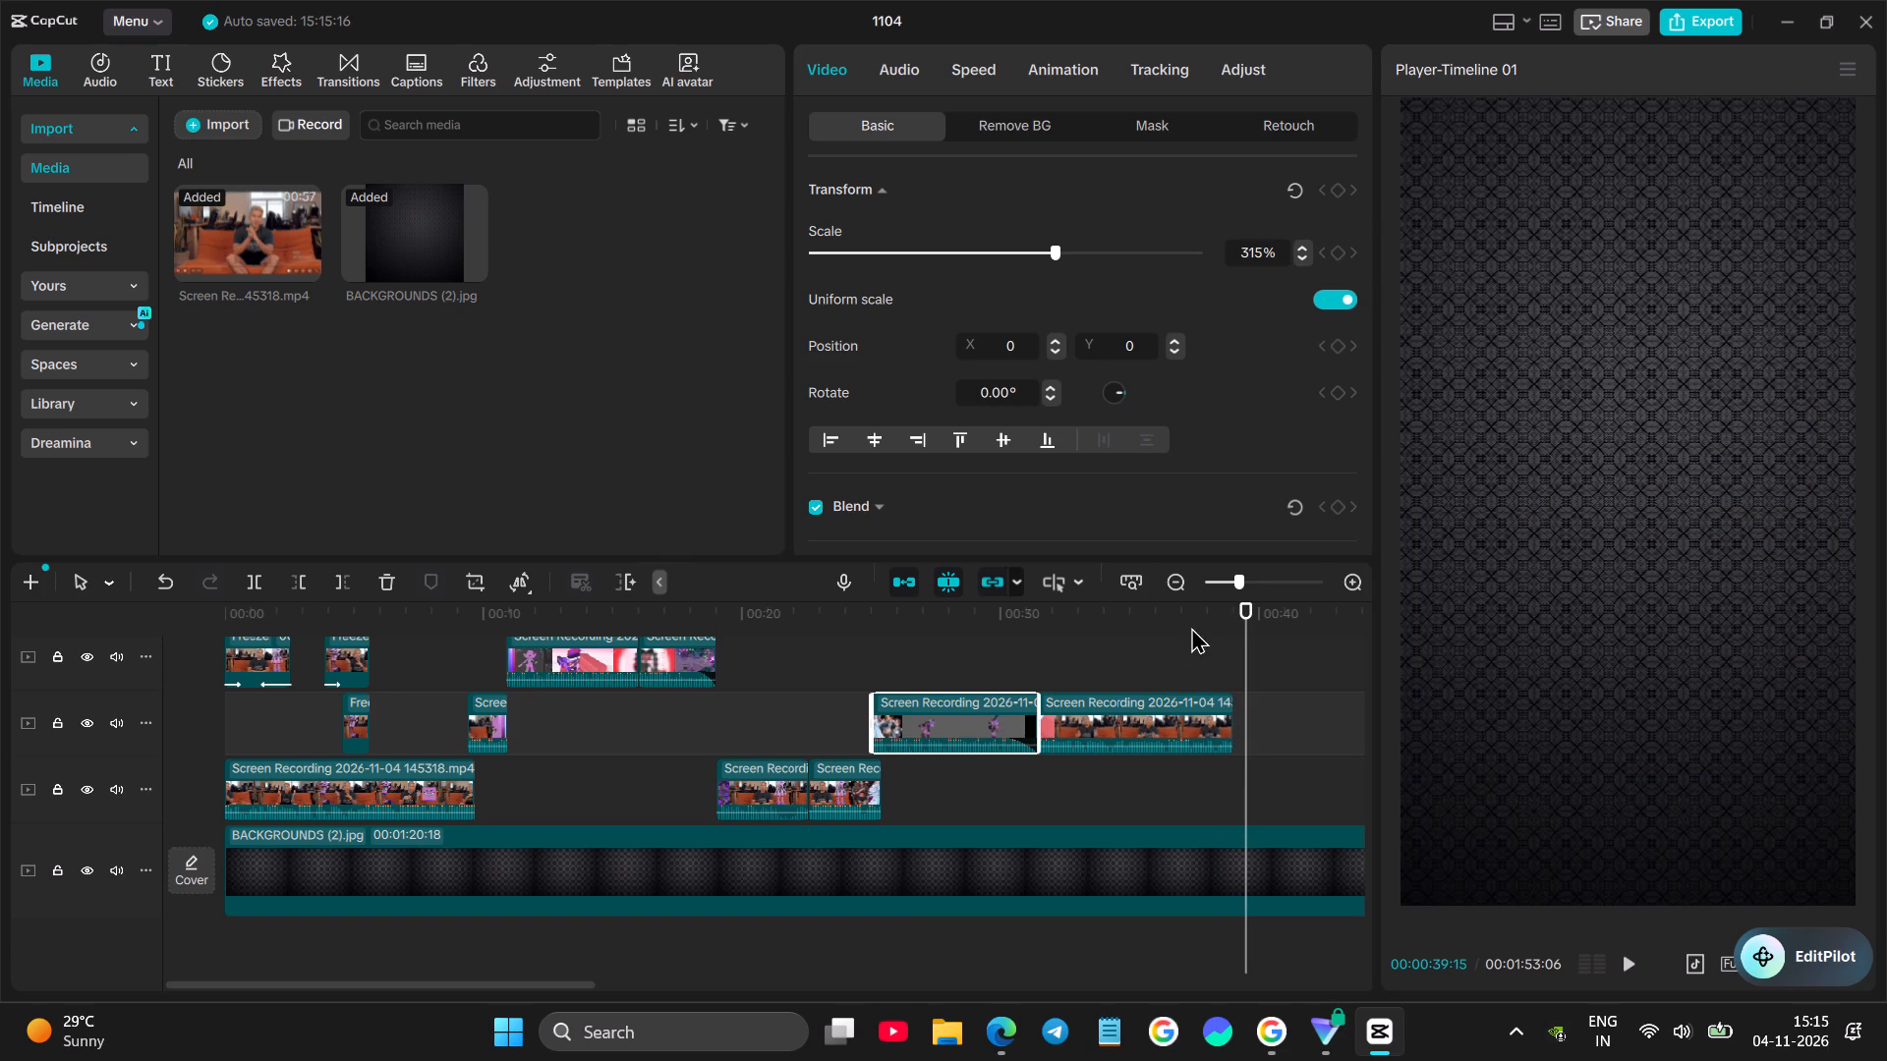
Replay the sequence from about 8 s to about 25 s to review the cuts.
key("space")
left_click(1028, 658)
key("space")
left_click(443, 658)
key("space")
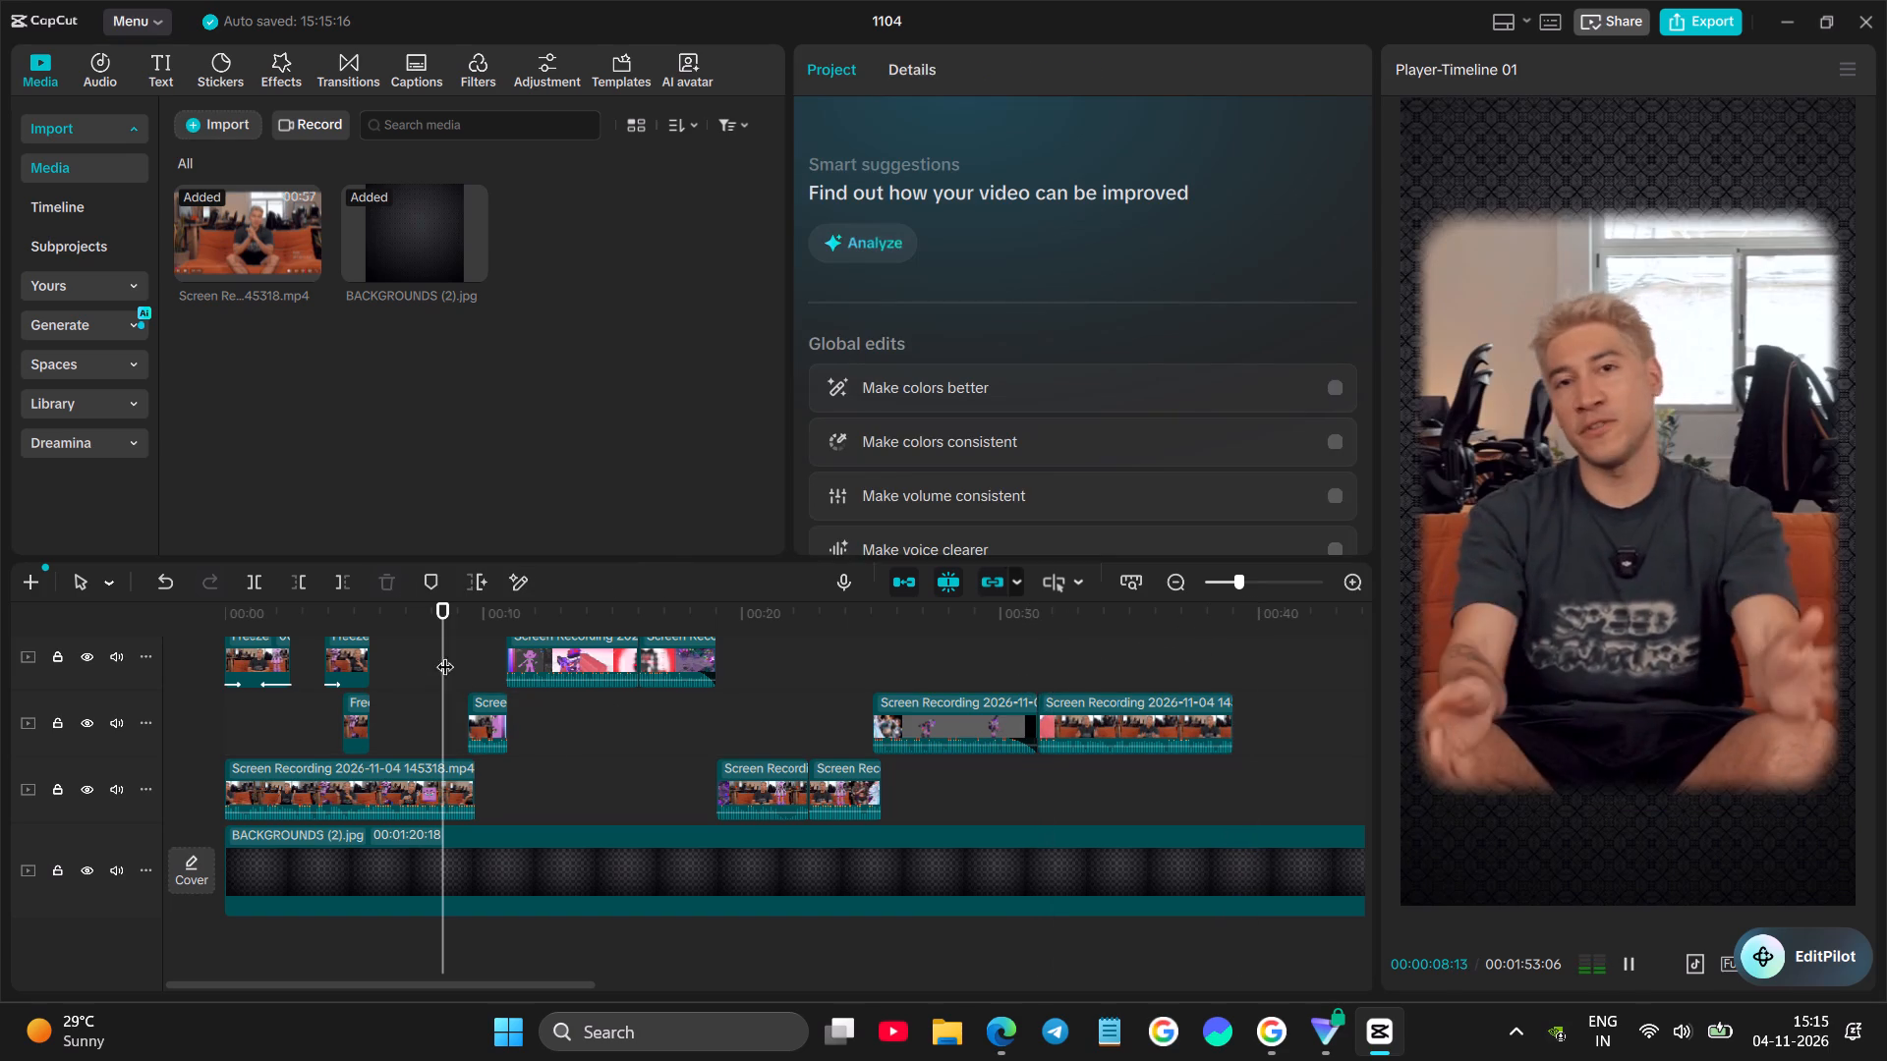
key("space")
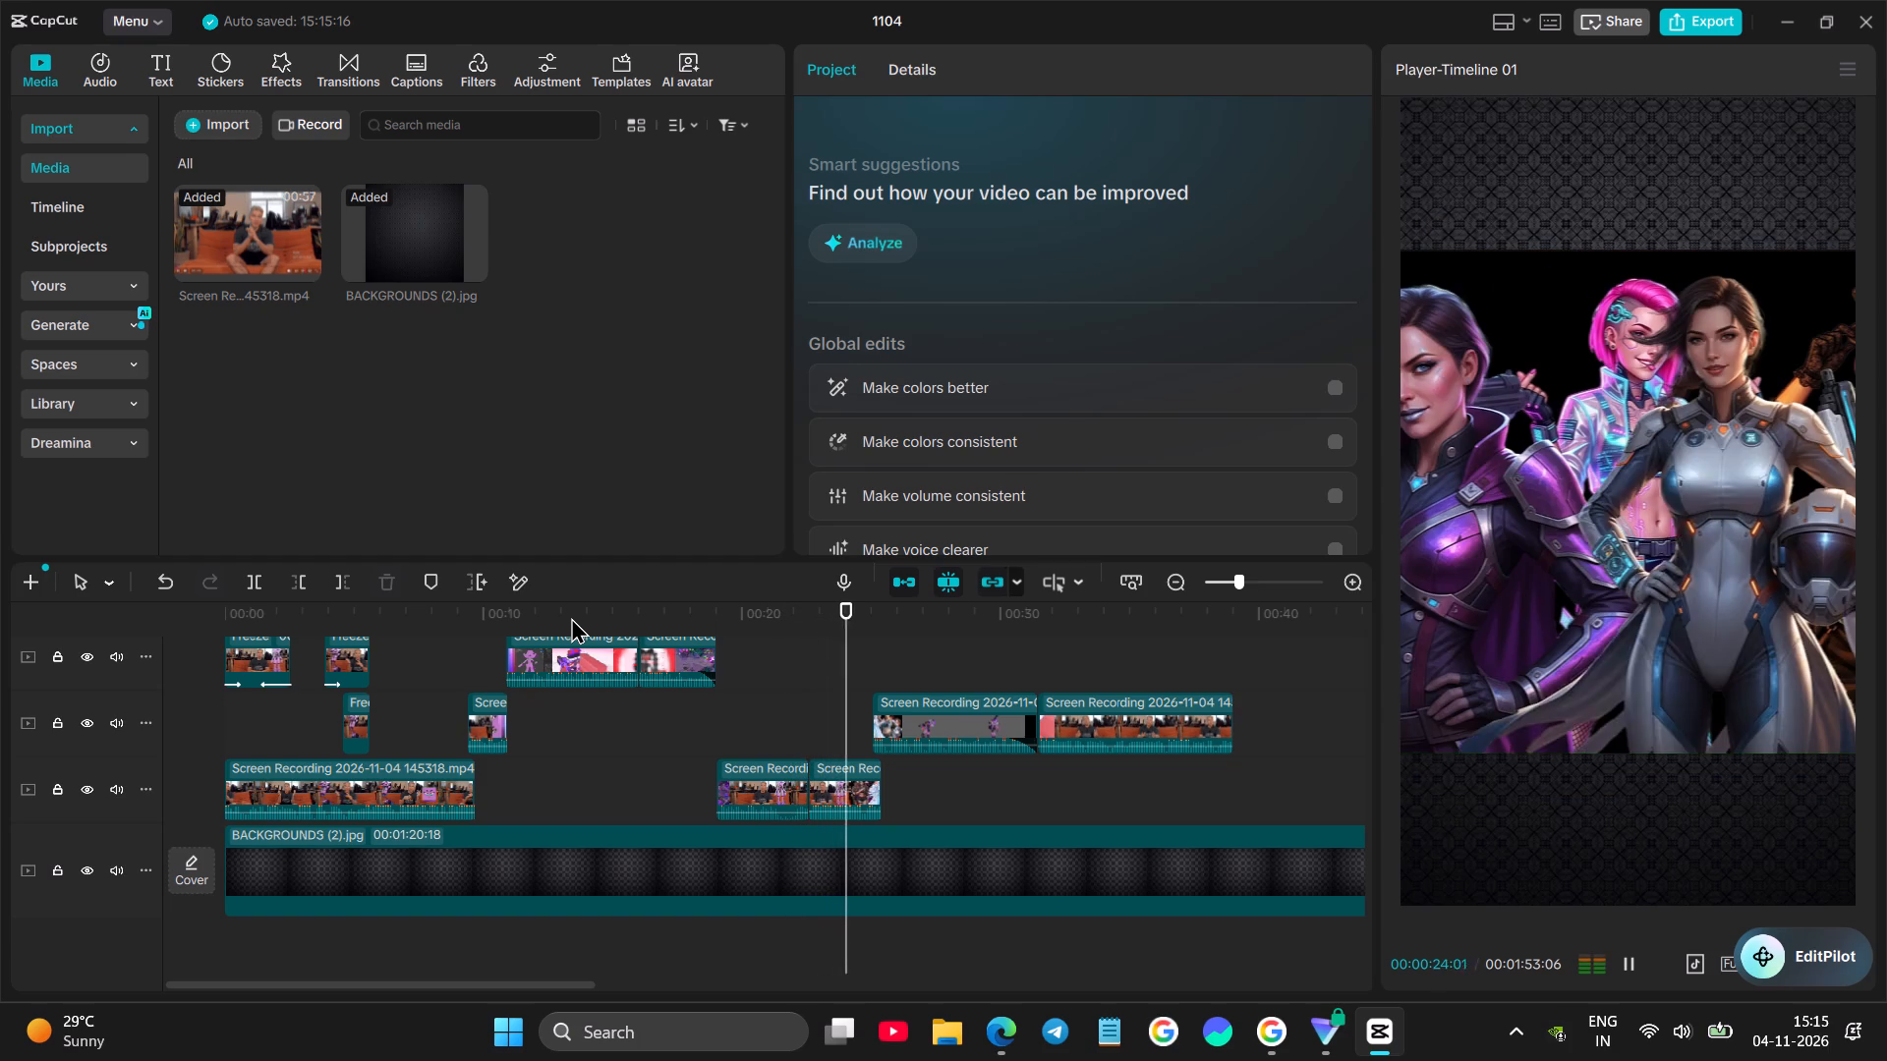
key("space")
Delete the speaker clip between about 19 s and 22.5 s.
left_click(764, 775)
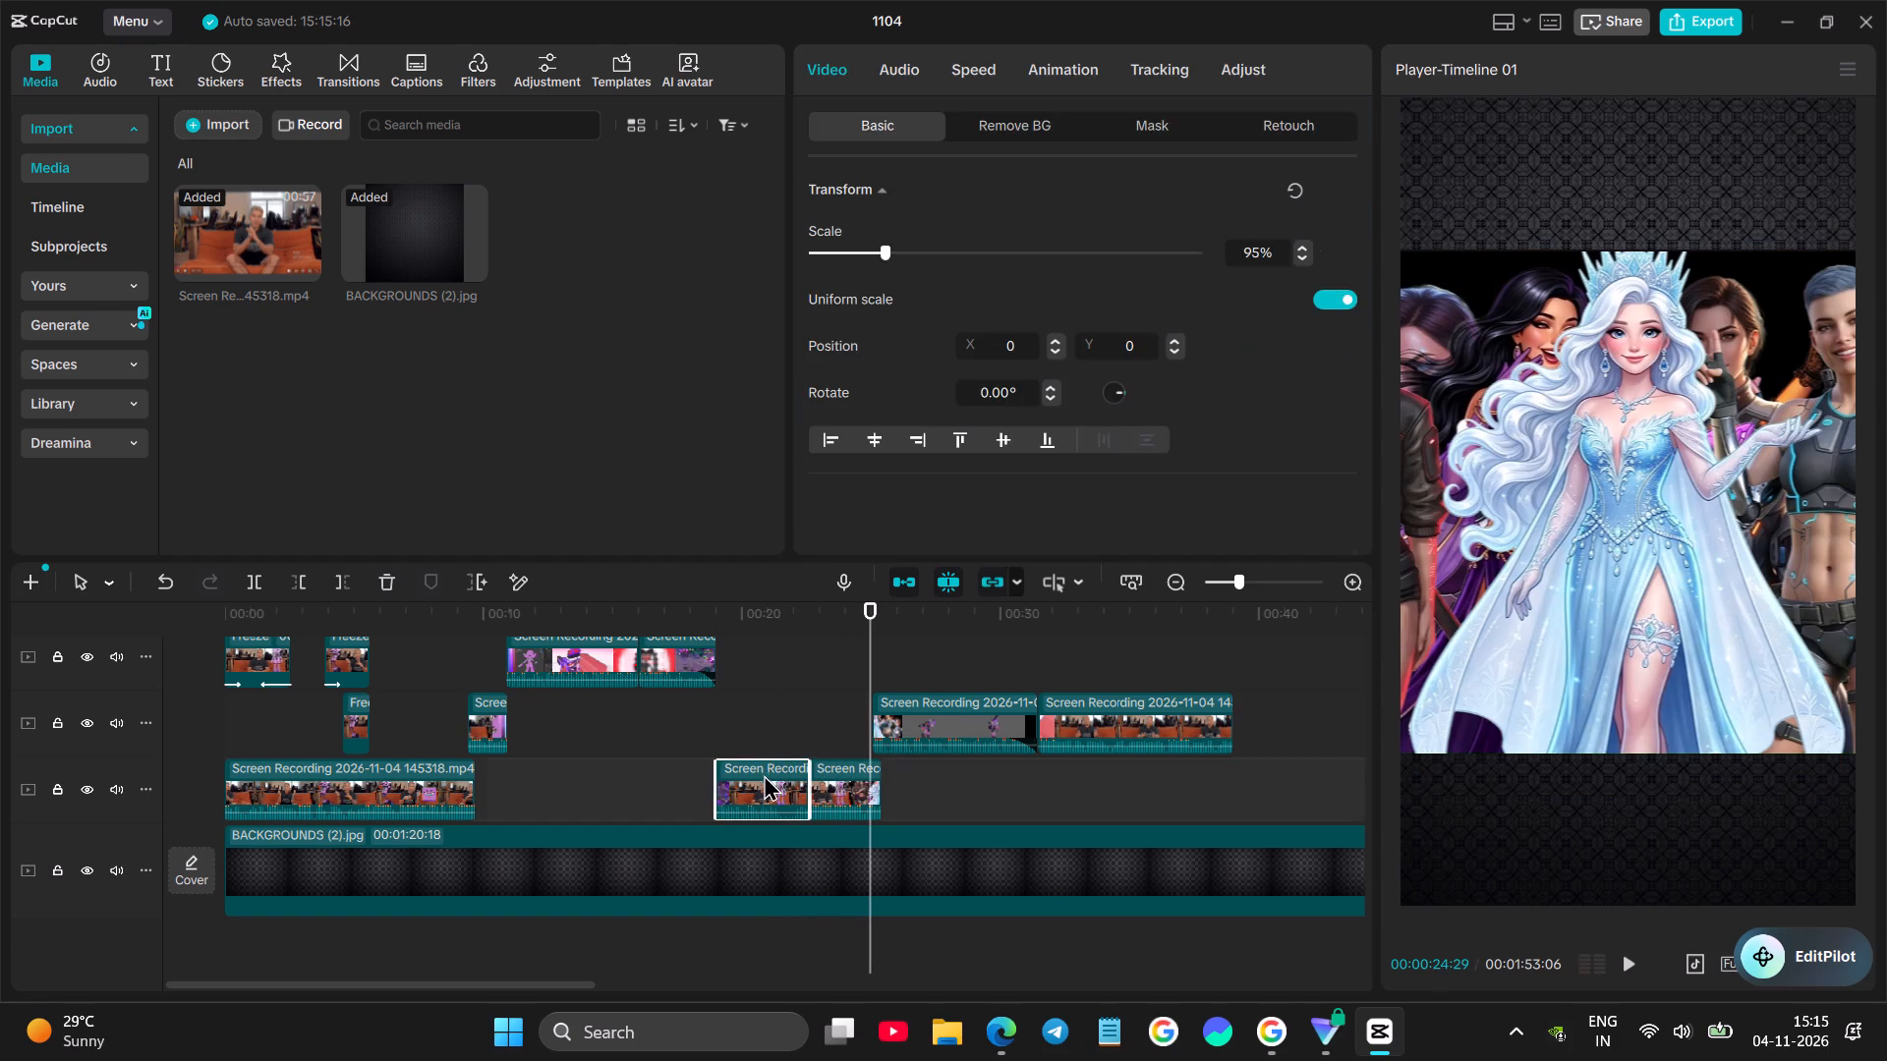
key("BackSpace")
Review the character line-up piece, move it to start at about 19 s directly after the gameplay piece on its track, and play the join.
left_click(856, 730)
key("space")
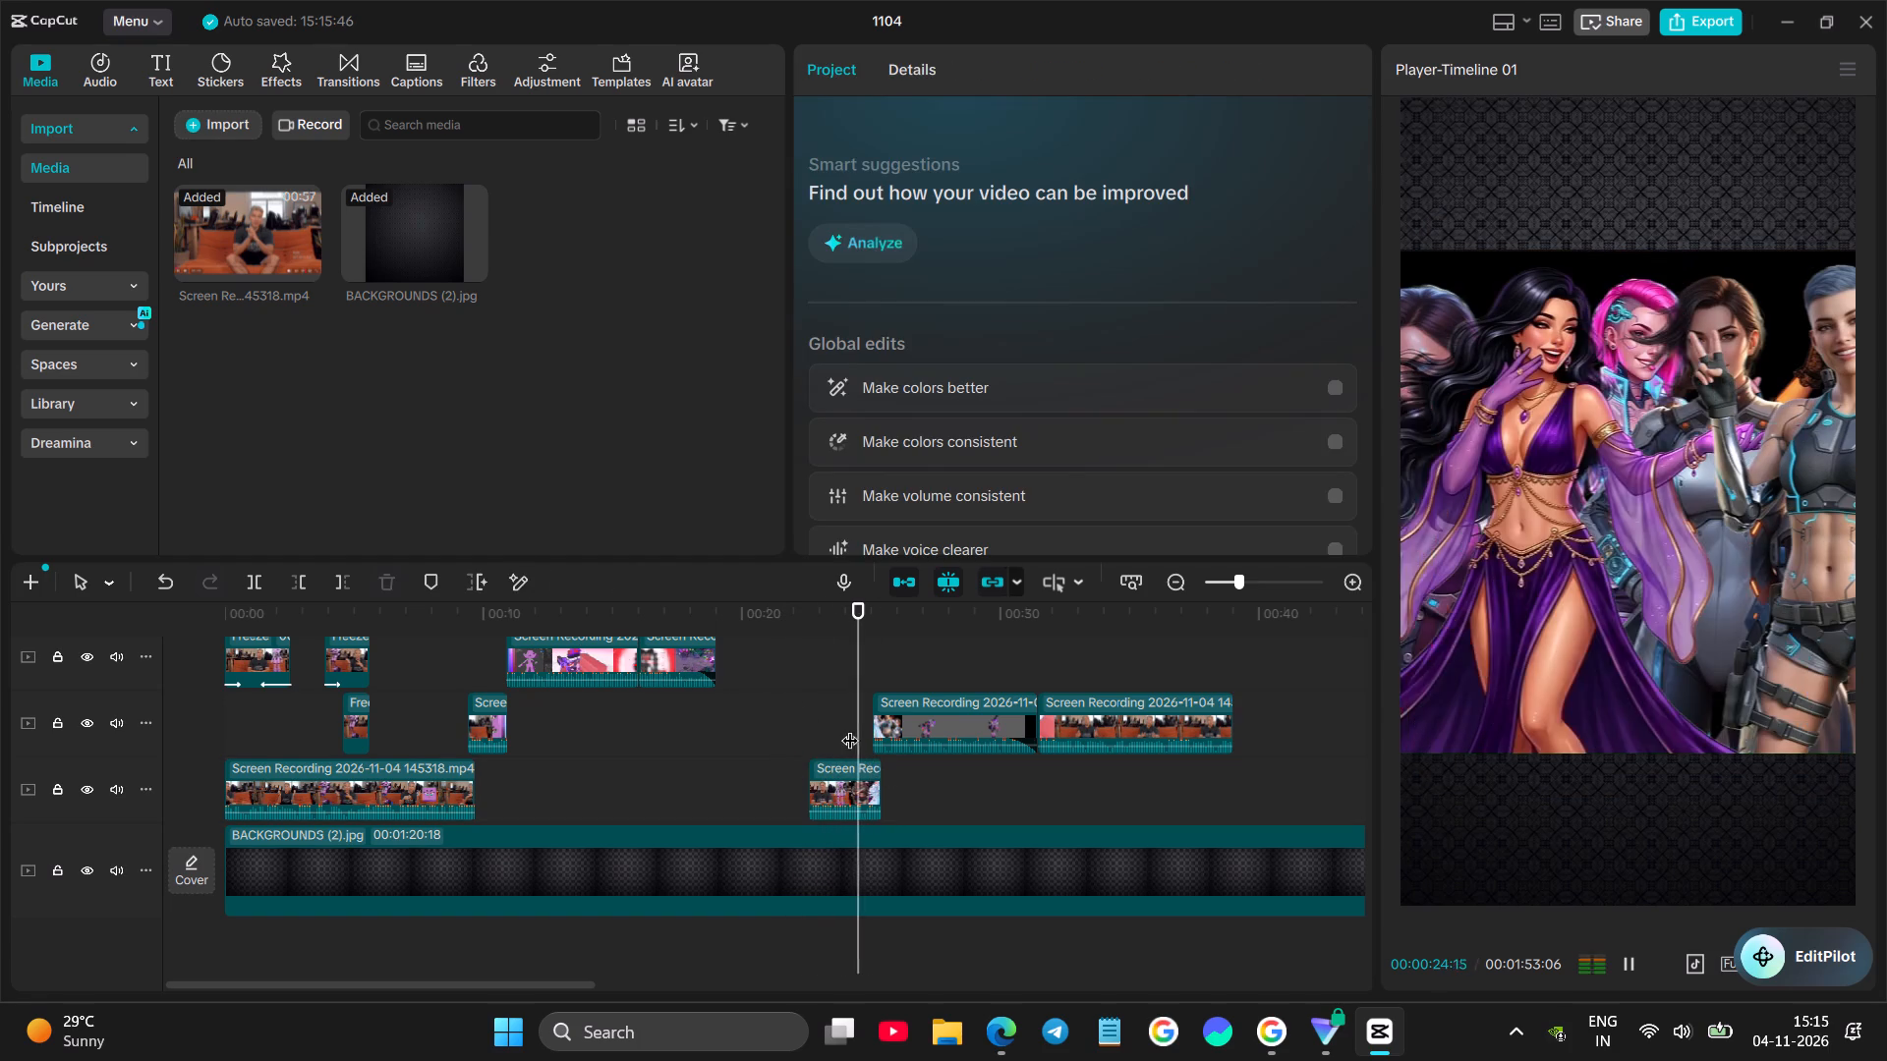
left_click(778, 717)
key("space")
left_click(873, 668)
key("space")
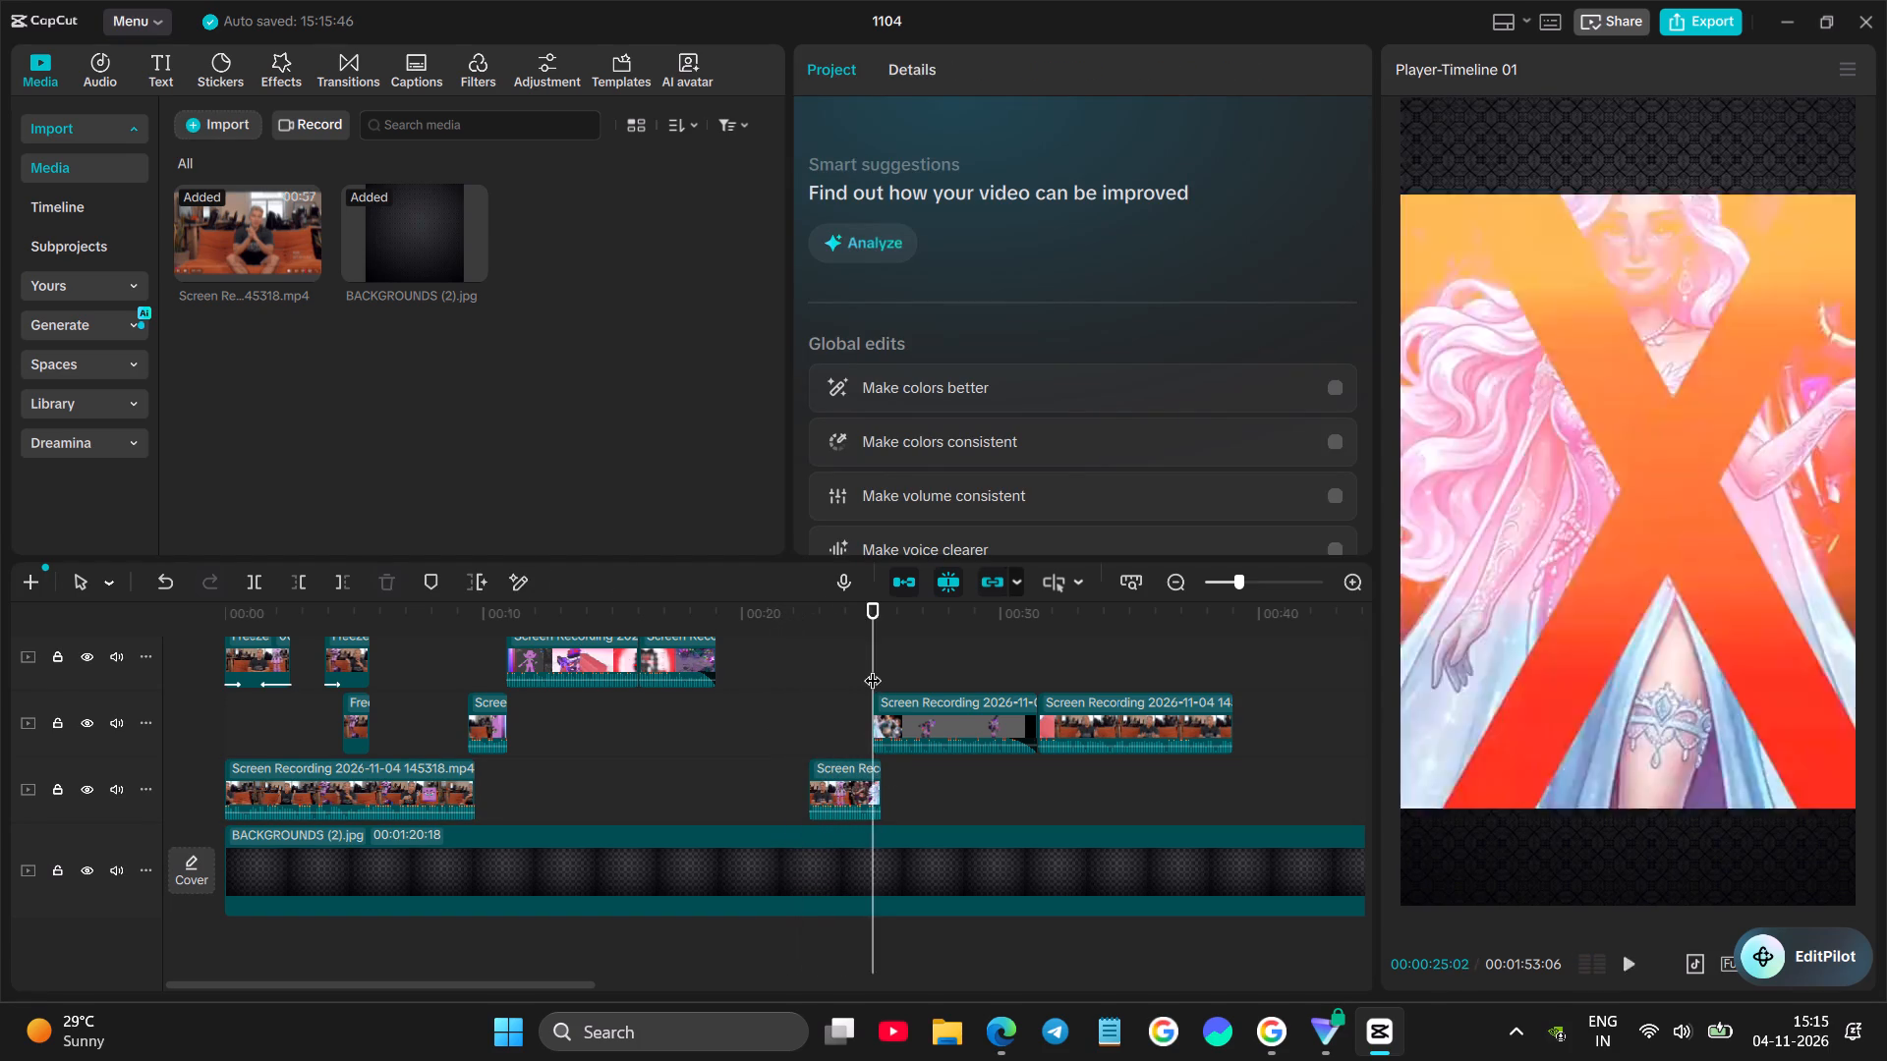
left_click(797, 689)
key("space")
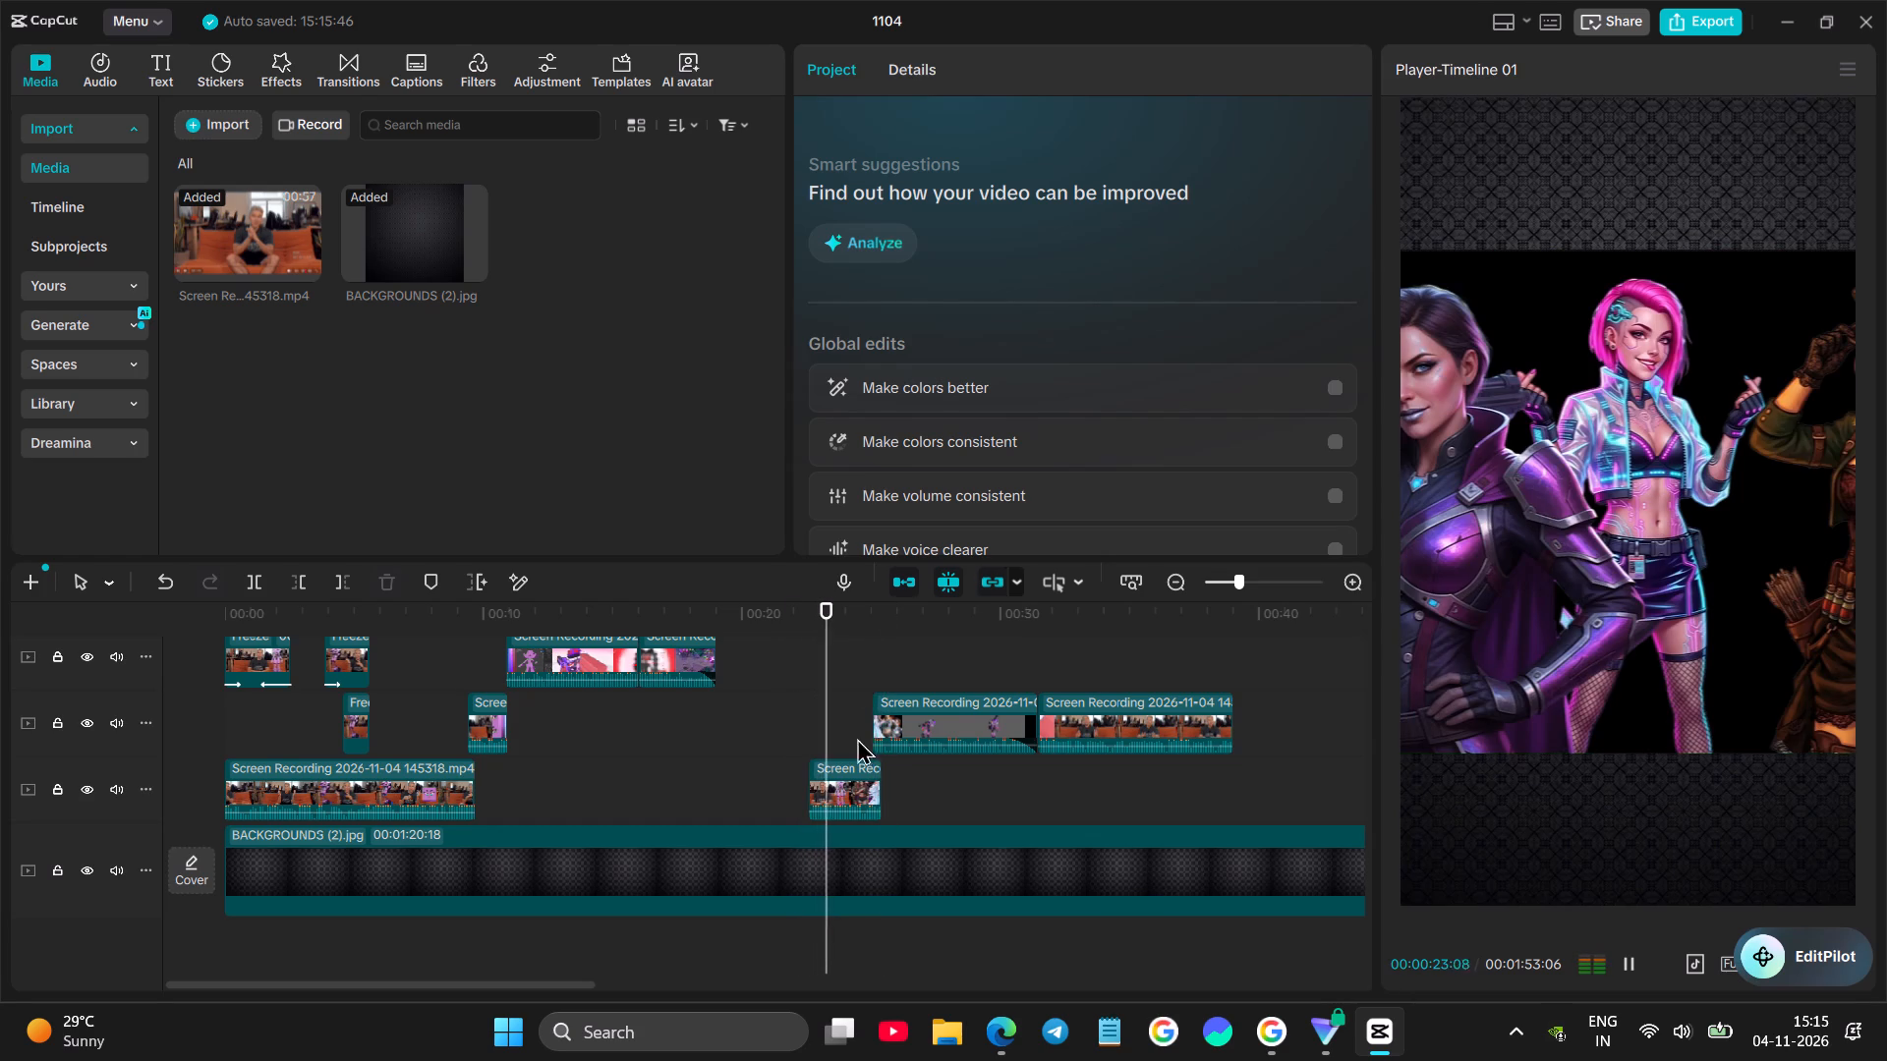
key("space")
left_click_drag(854, 789, 766, 670)
left_click(715, 736)
key("space")
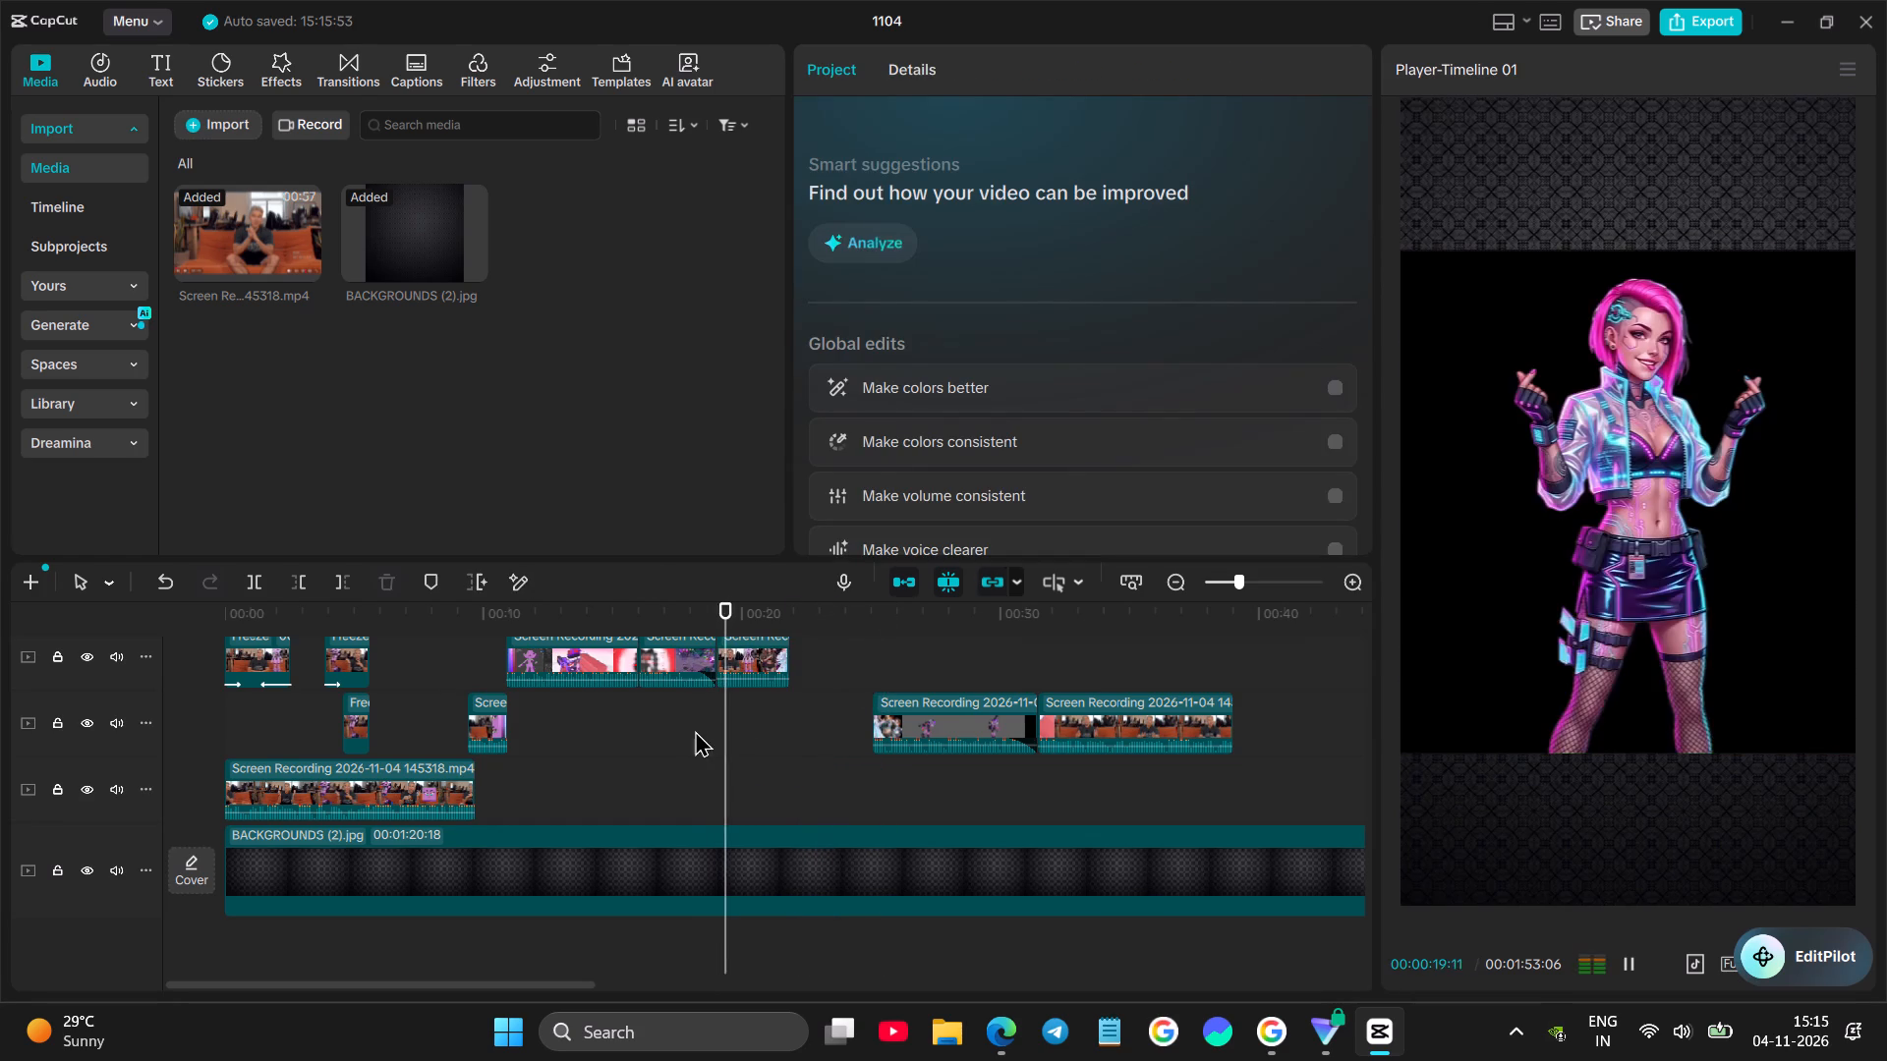
left_click(687, 728)
key("space")
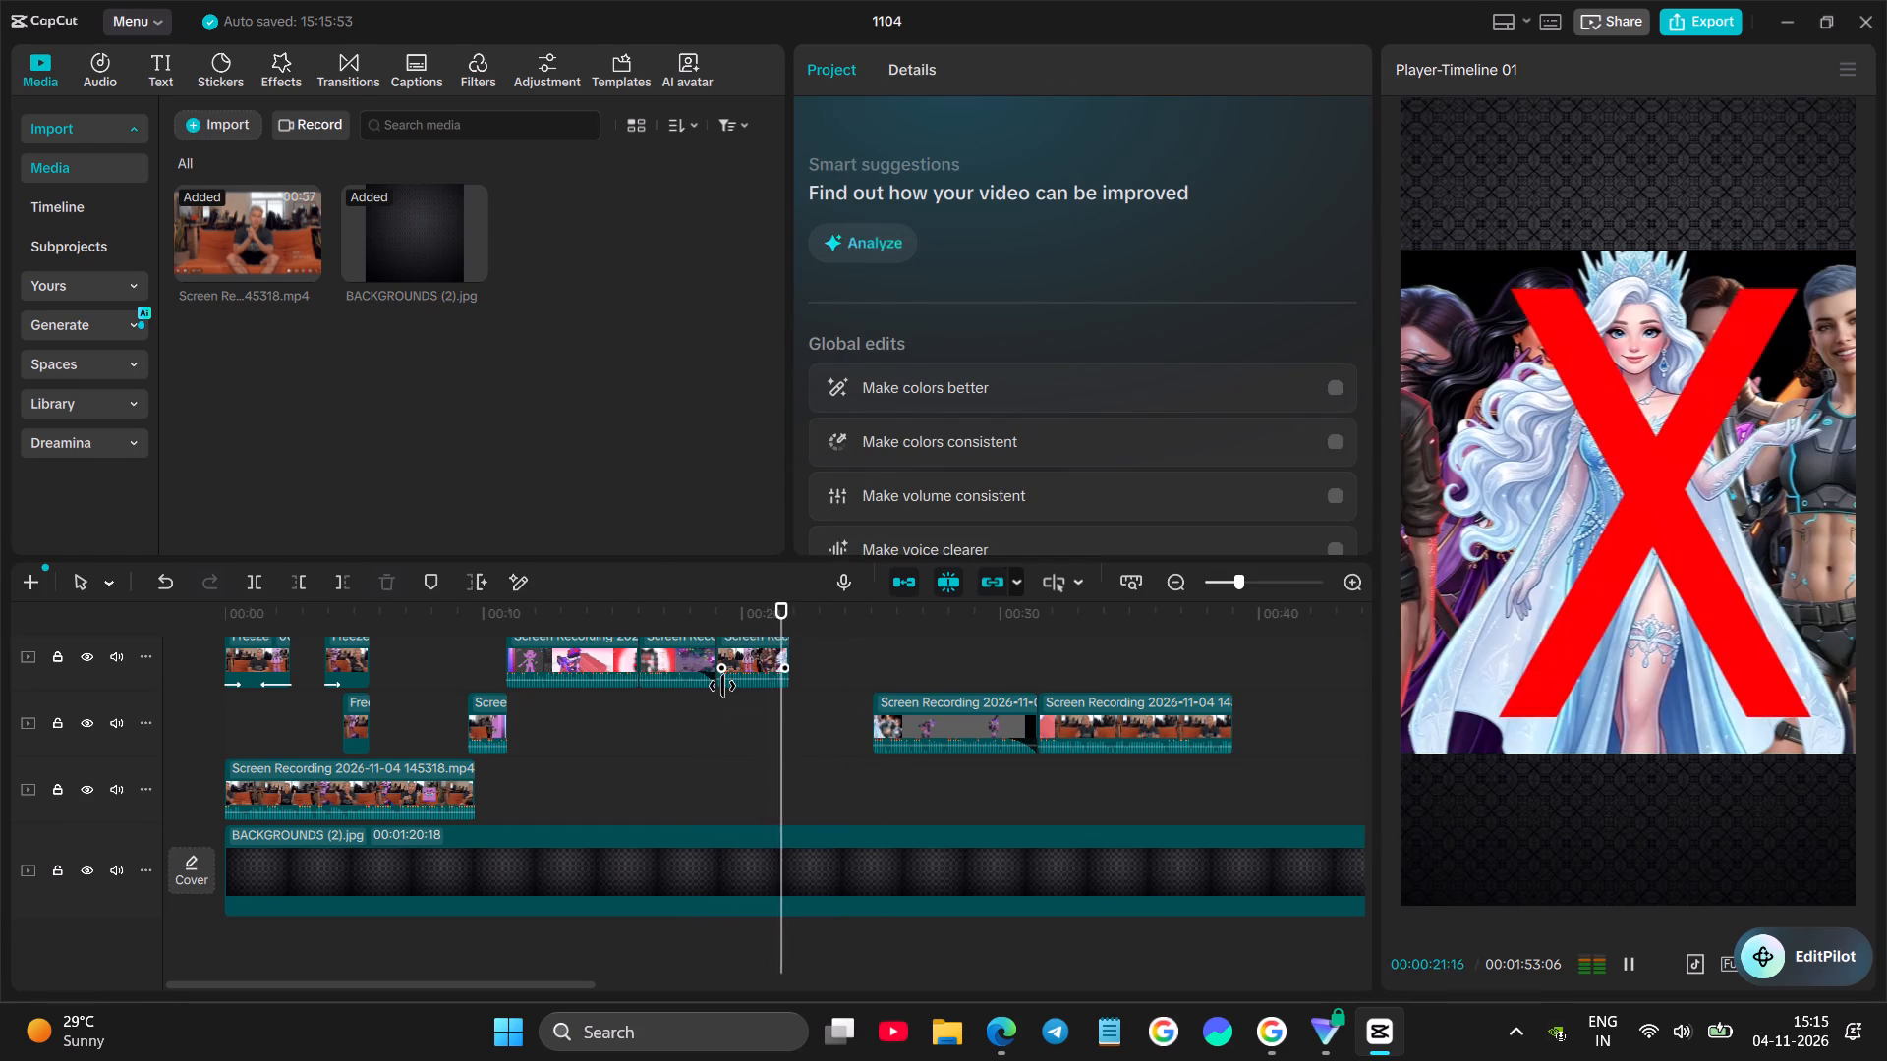
Move the cropped animation piece to start at about 22 s, directly after the line-up piece on the same track, and play across the join.
left_click(866, 664)
key("space")
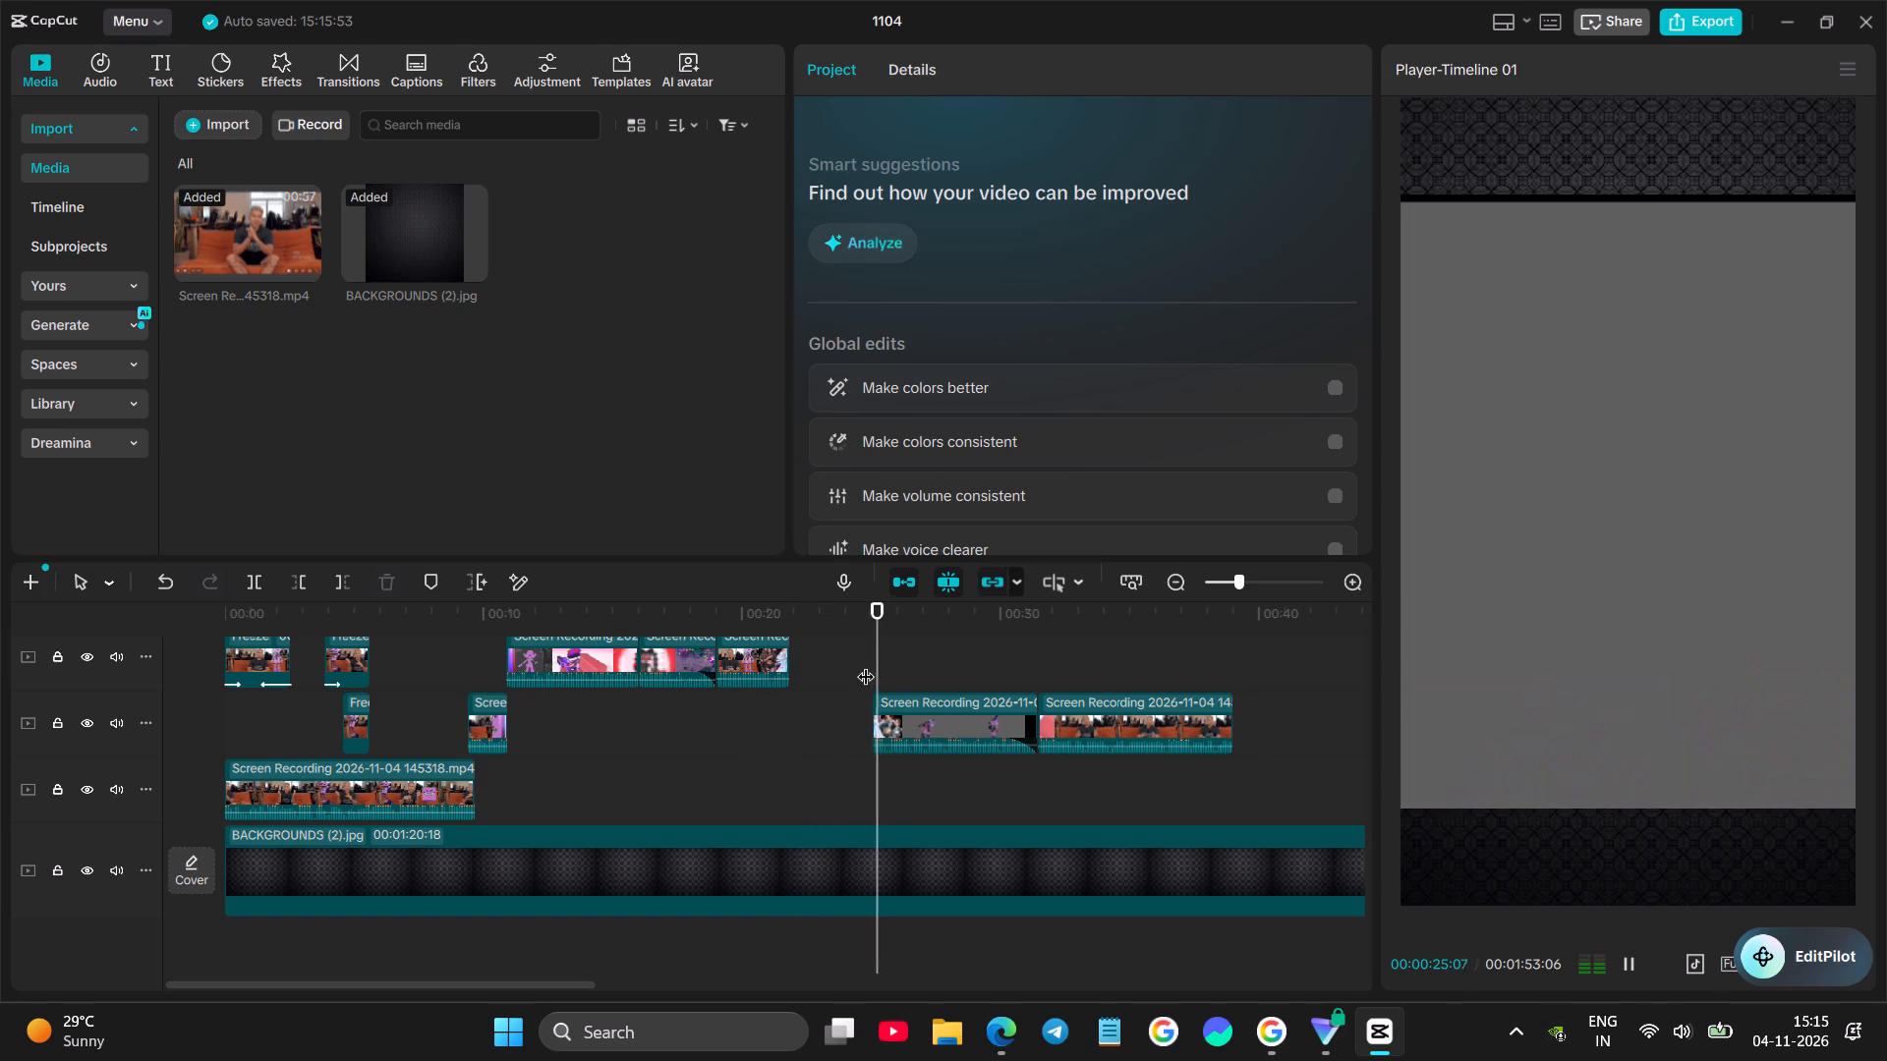
left_click_drag(901, 709, 822, 643)
left_click(725, 711)
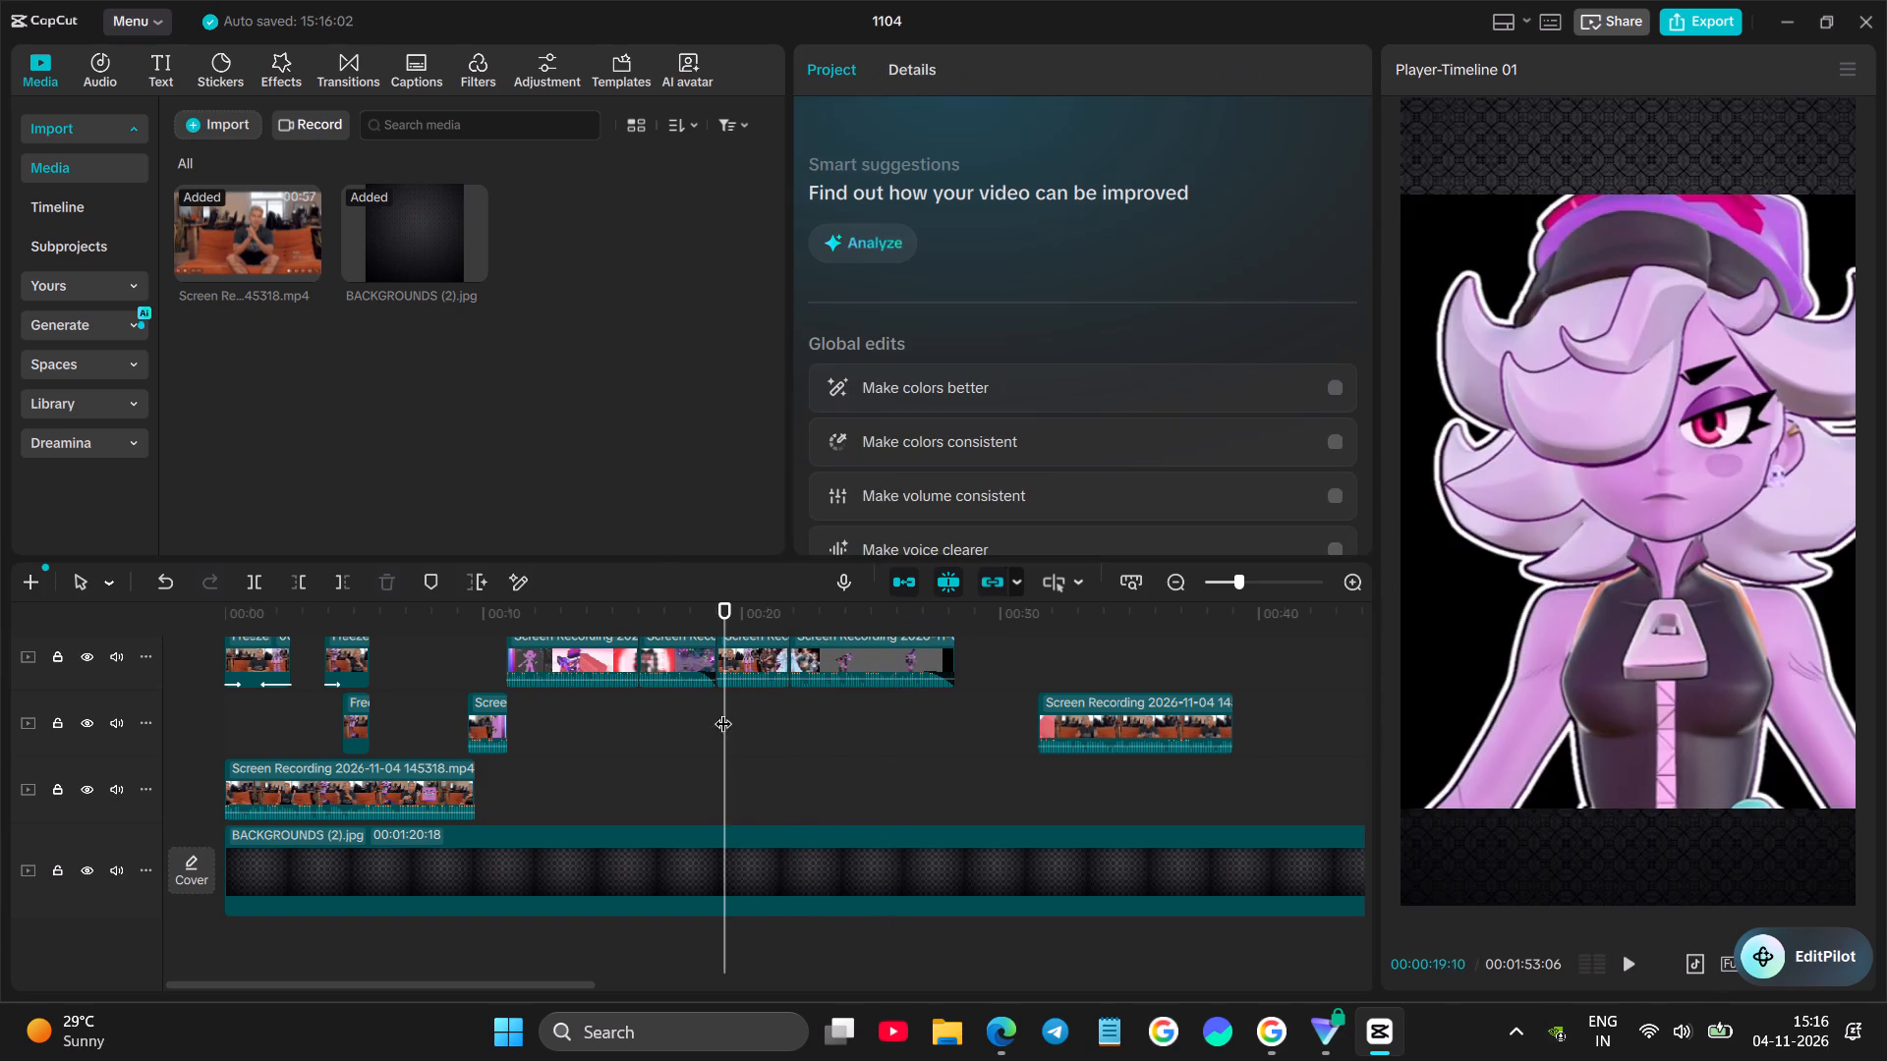
key("space")
left_click(777, 715)
key("space")
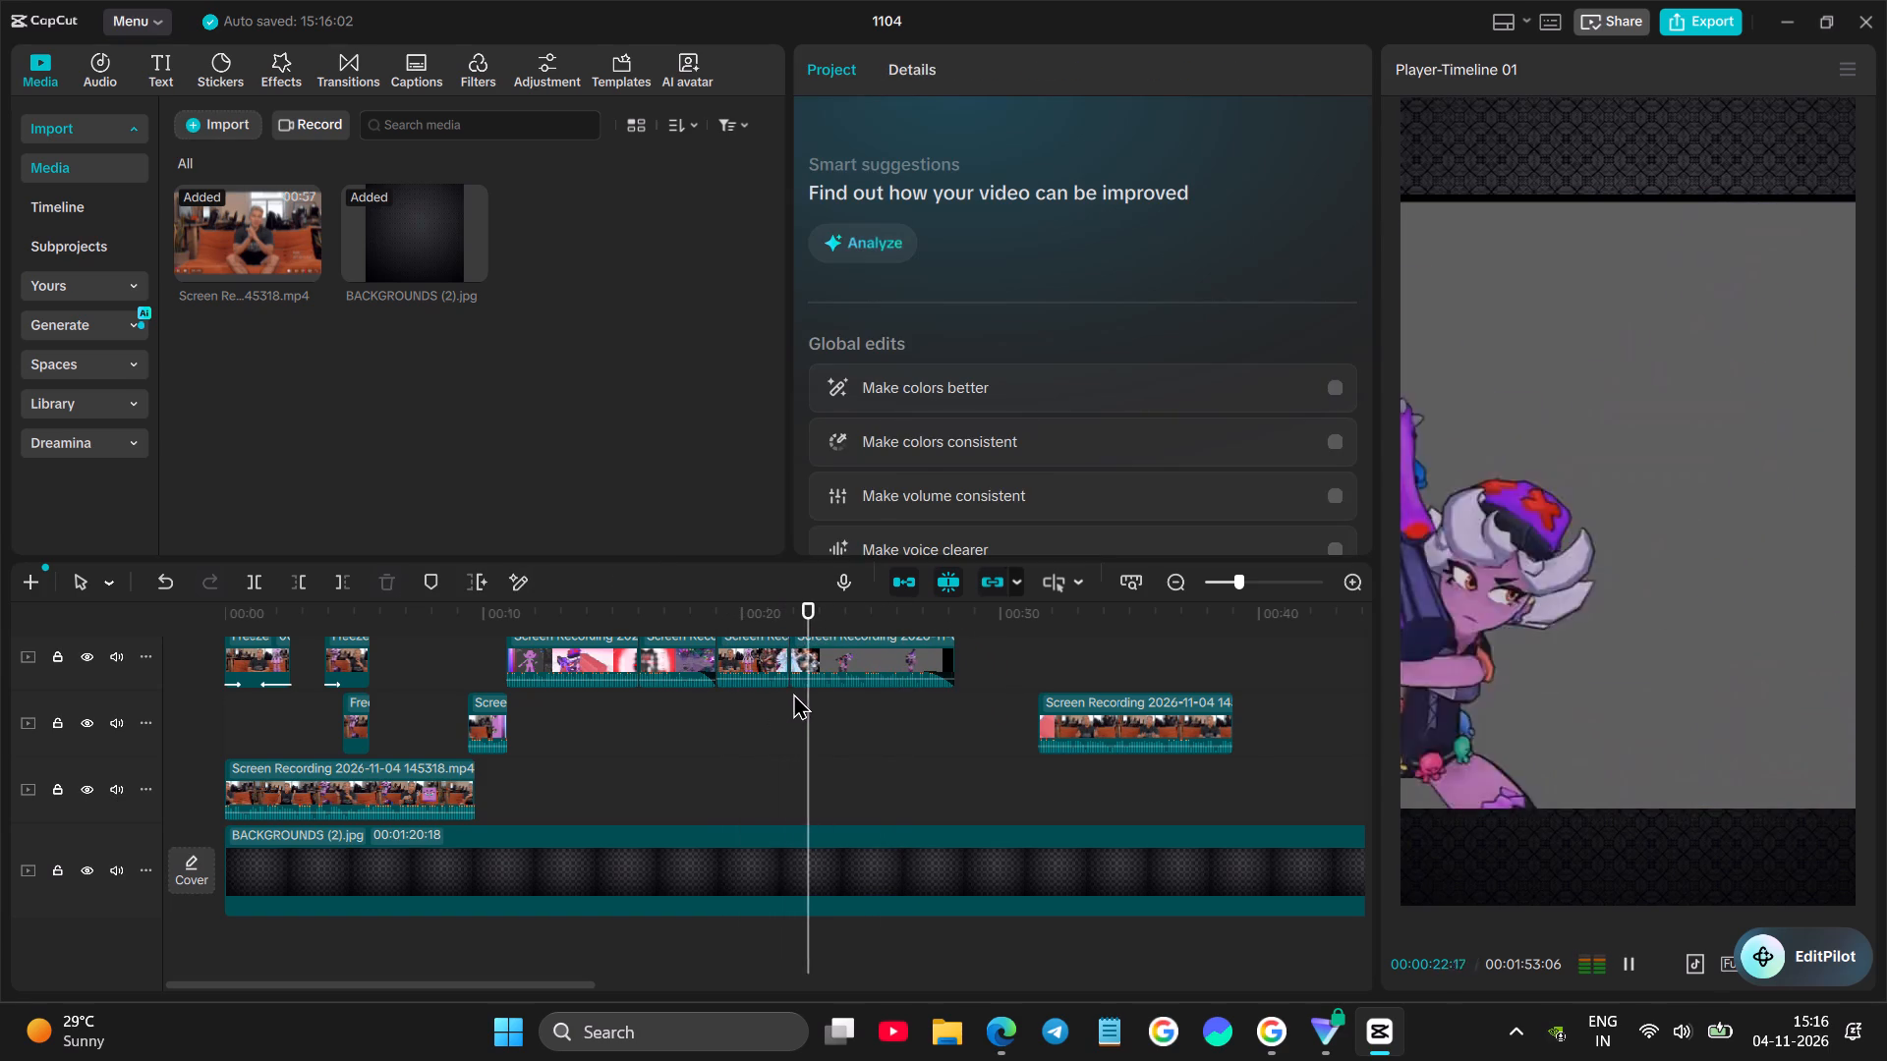
Trim off the end of the animation piece after about 24.8 s.
key("space")
left_click(861, 661)
left_click(342, 574)
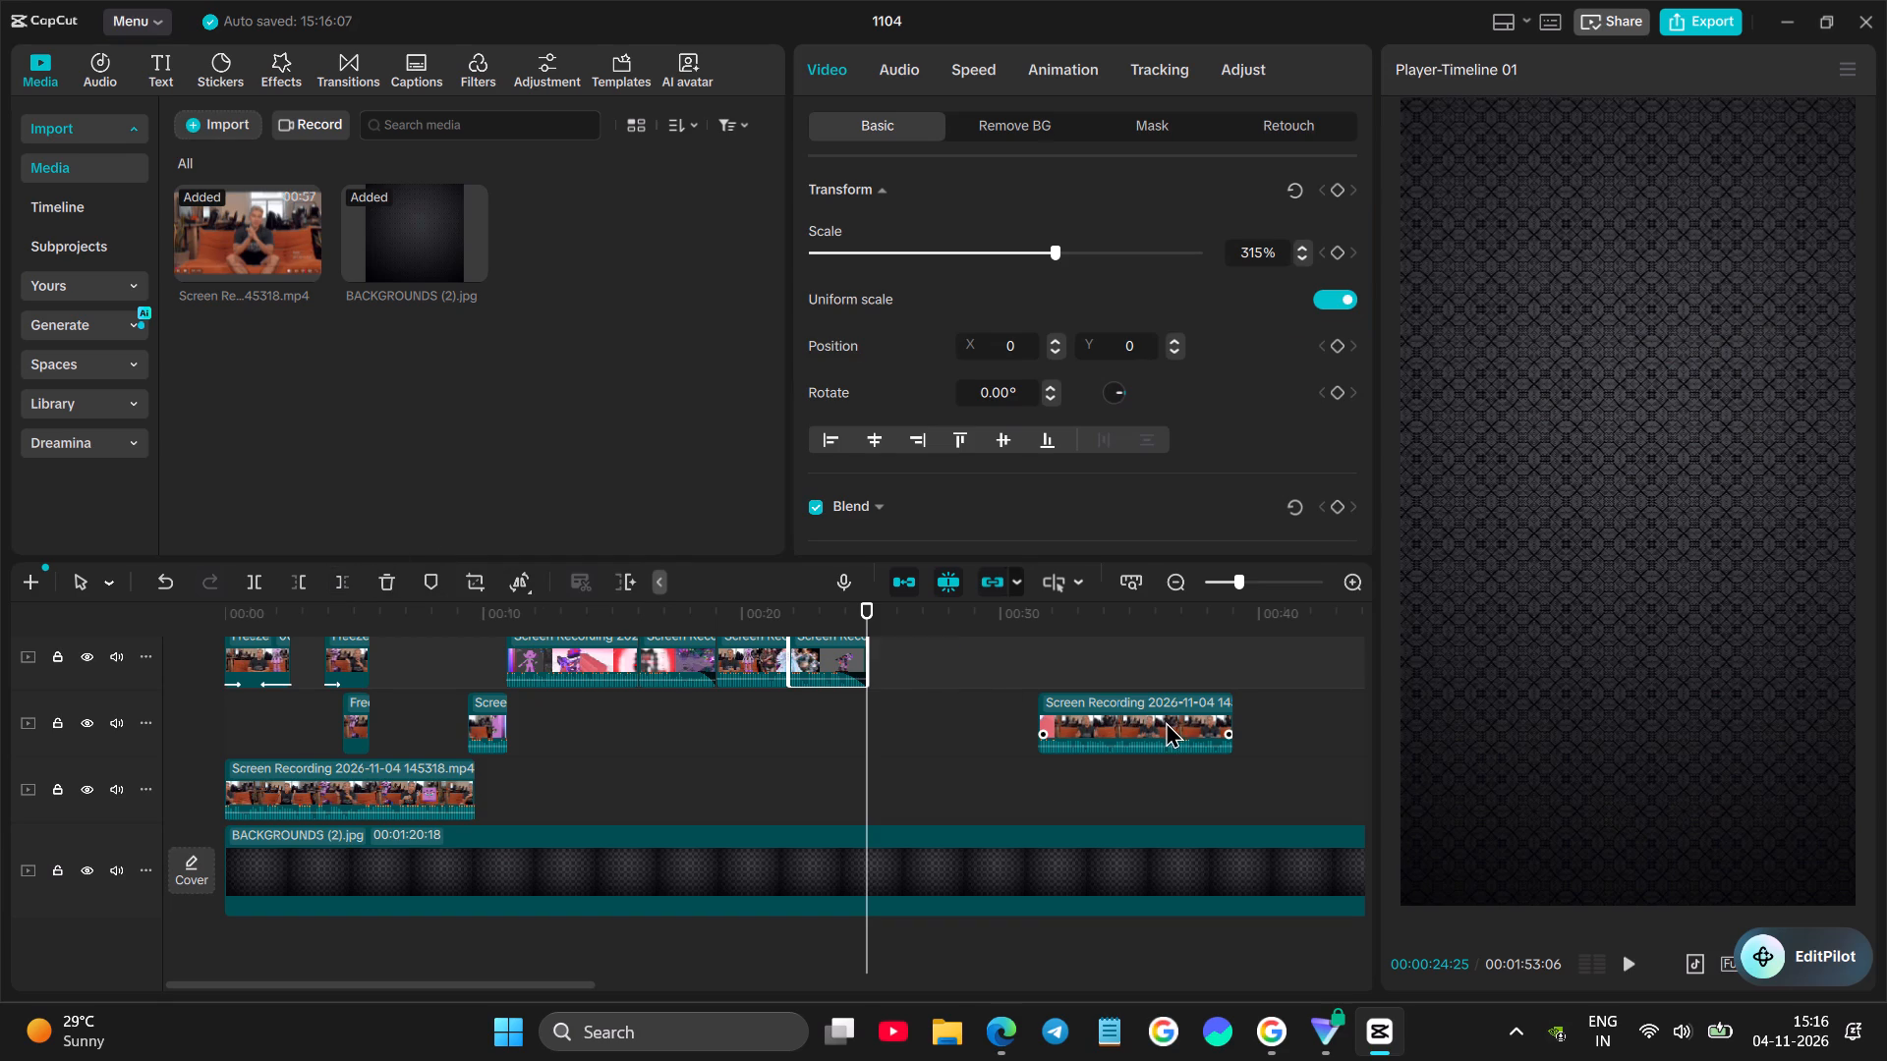
Delete the leftover speaker clip between about 31.5 s and 39 s.
left_click(1165, 721)
key("BackSpace")
Trim the end of the background image to about 24.8 s, where the animation piece finishes.
left_click(920, 829)
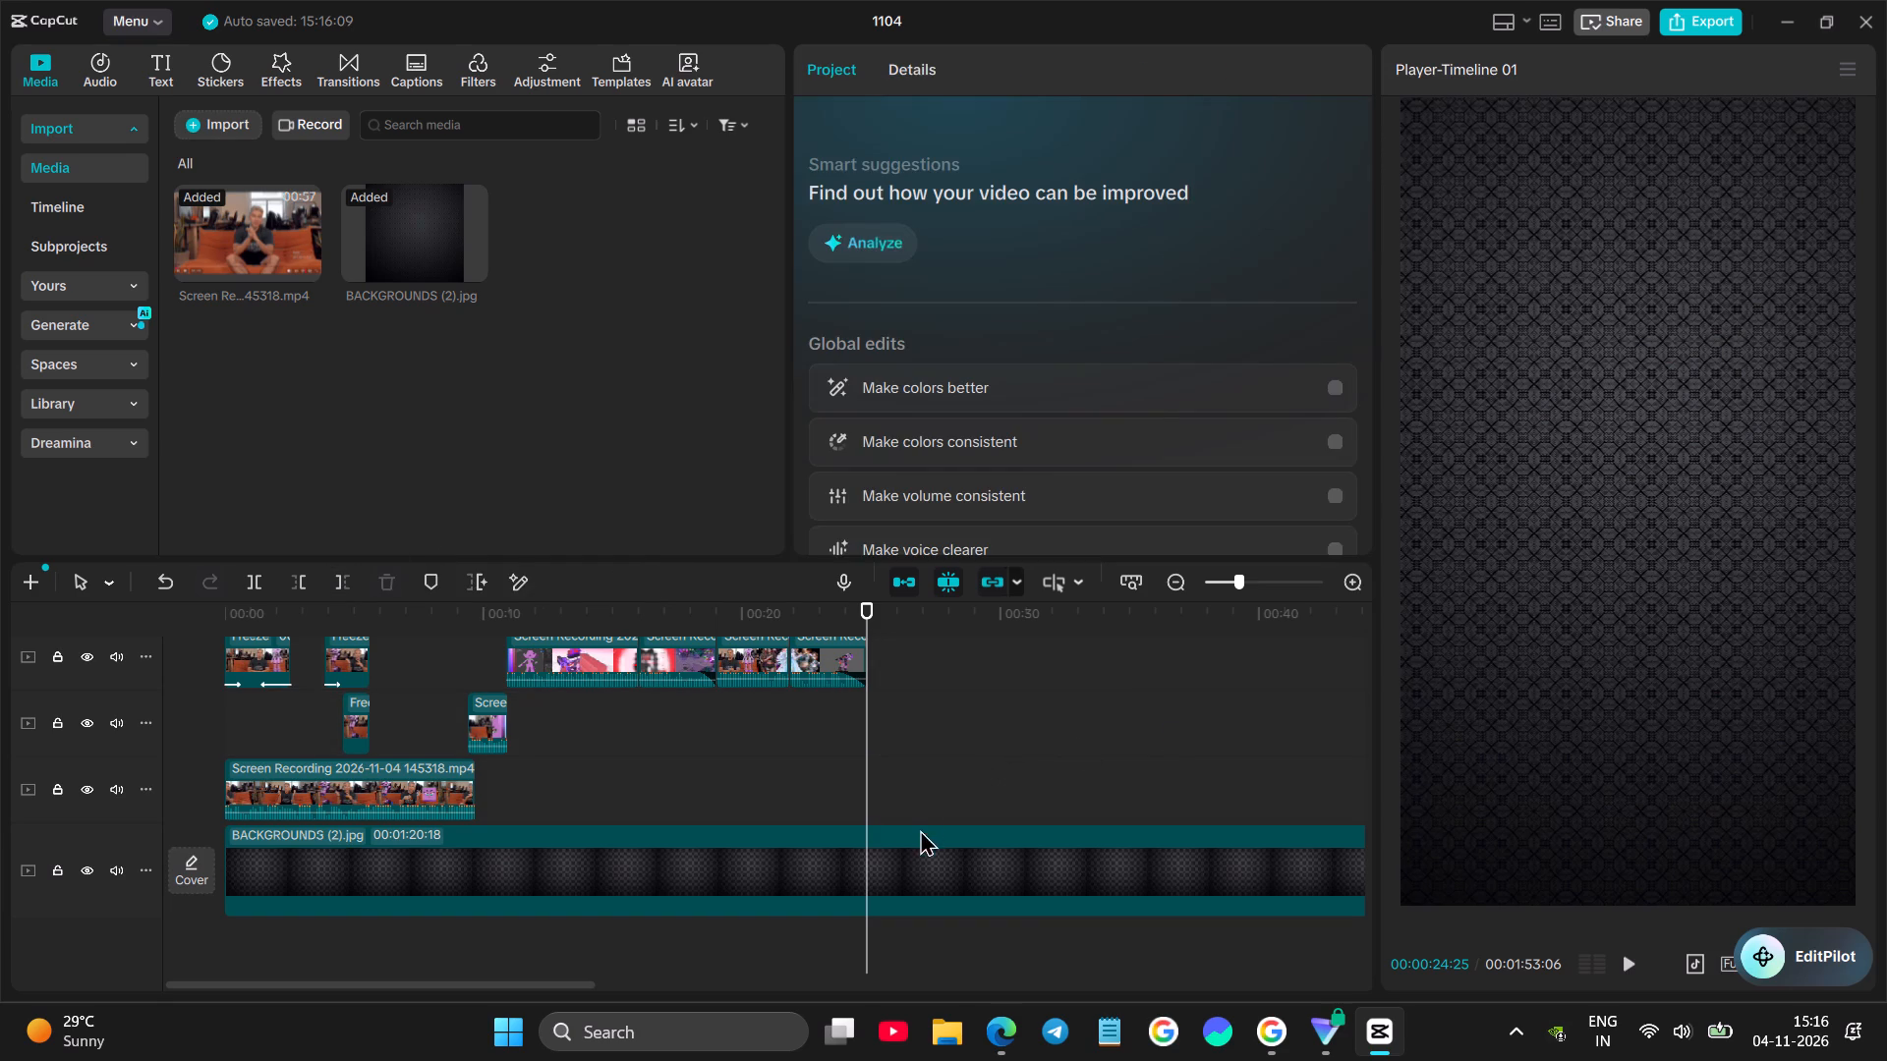
left_click(340, 581)
Play the end of the edit, review the opening from the start, and return the playhead to 0 s.
left_click(820, 745)
key("space")
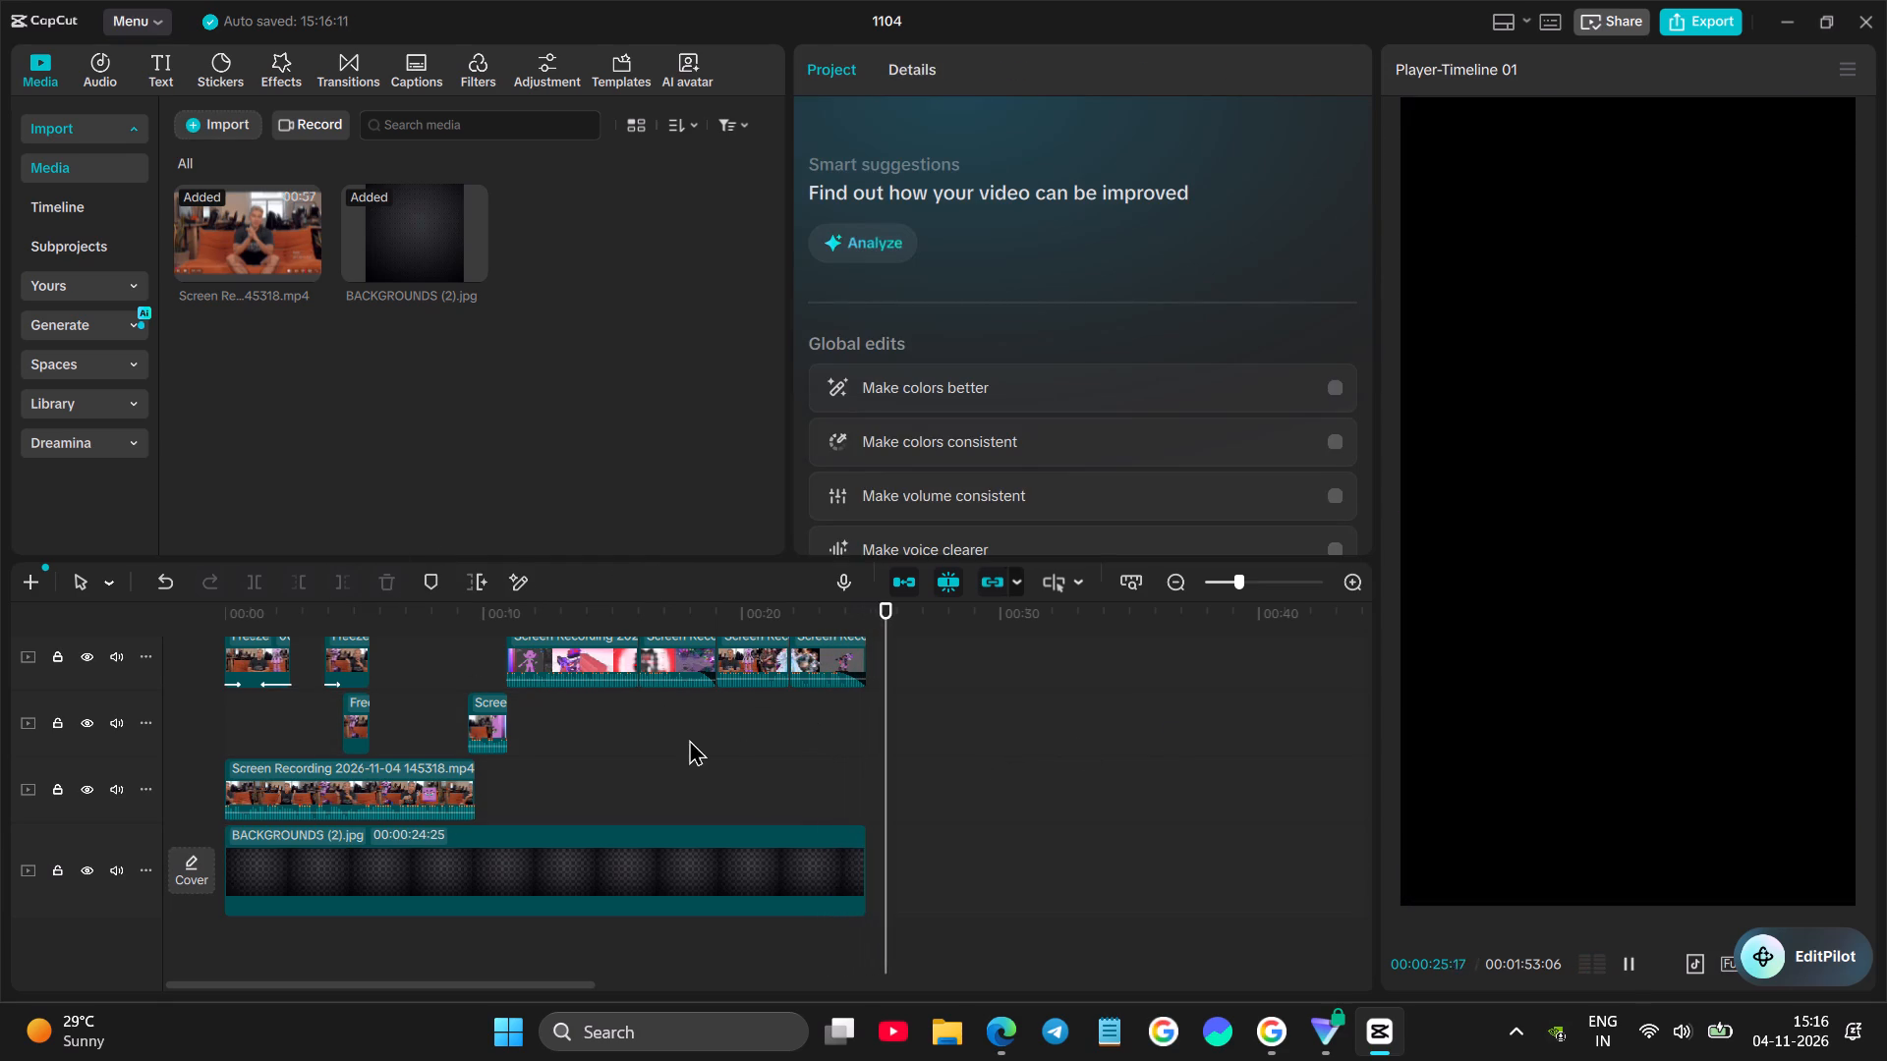
left_click(684, 741)
left_click_drag(684, 741, 39, 757)
key("space")
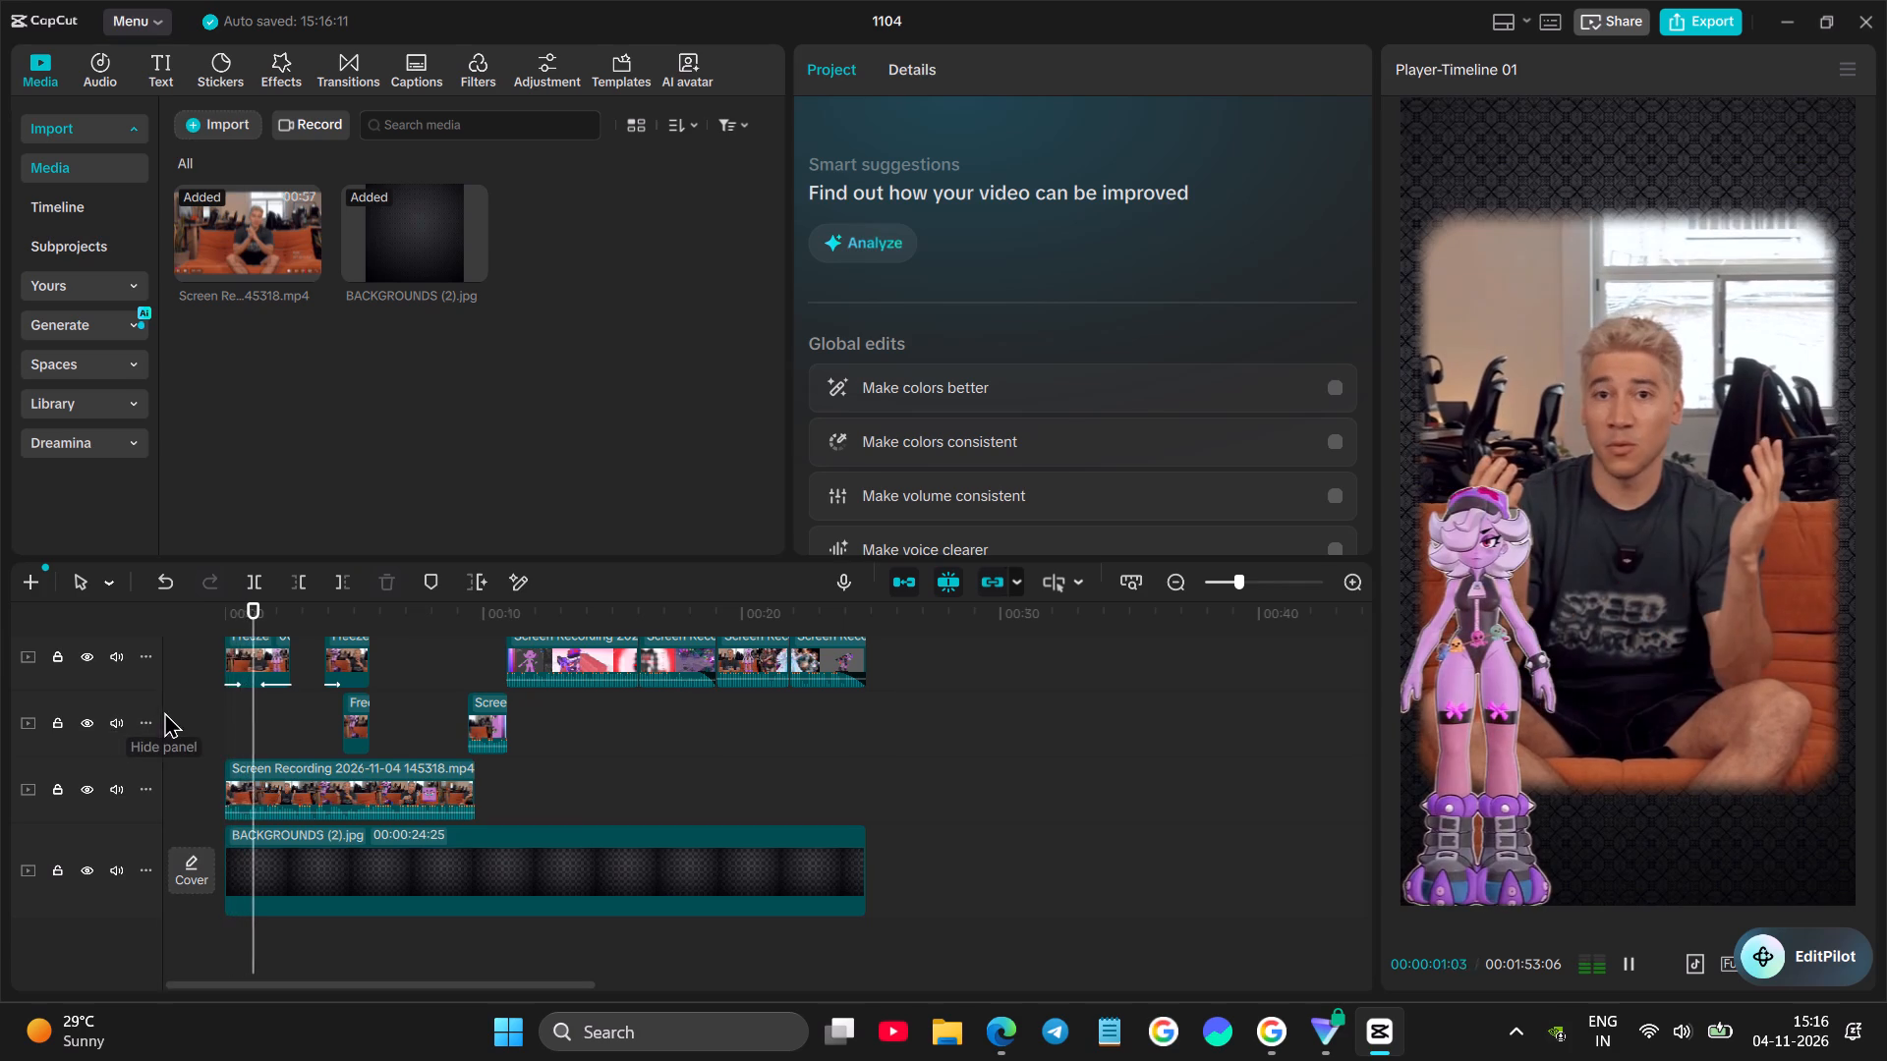
left_click(250, 705)
left_click_drag(250, 705, 178, 718)
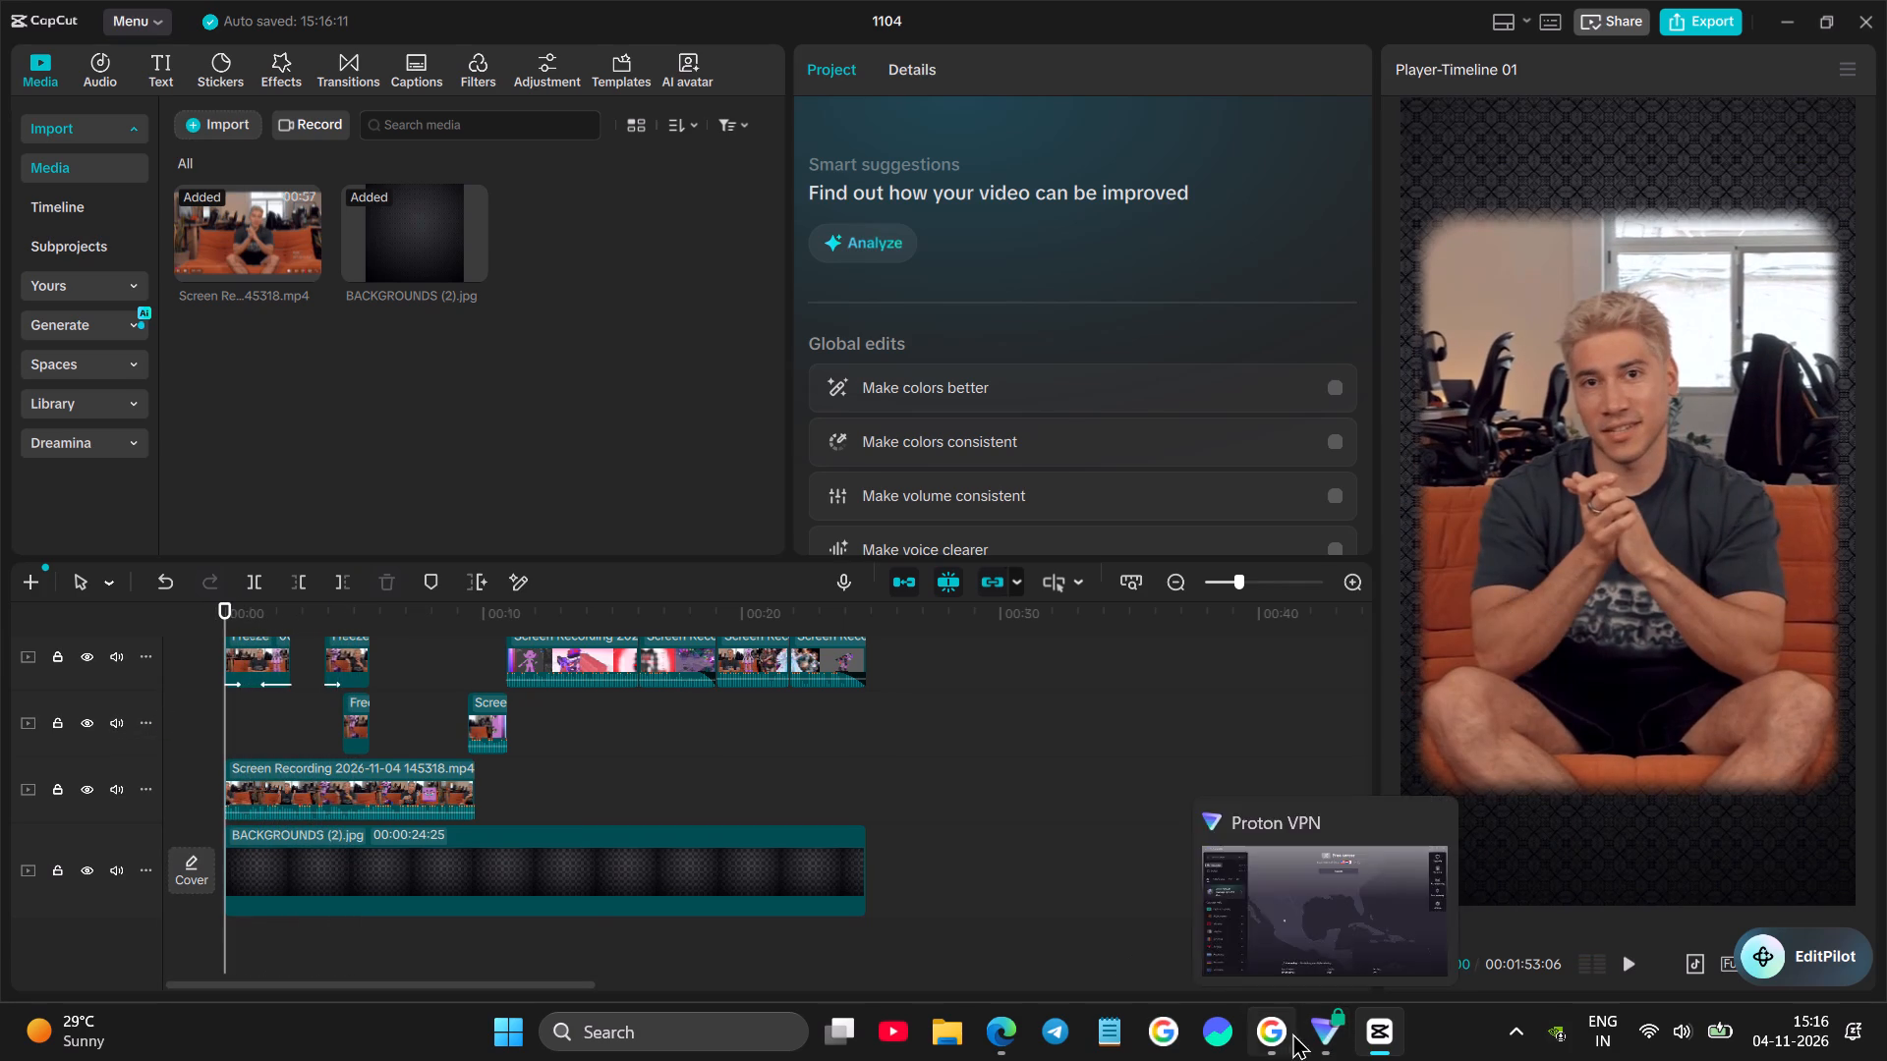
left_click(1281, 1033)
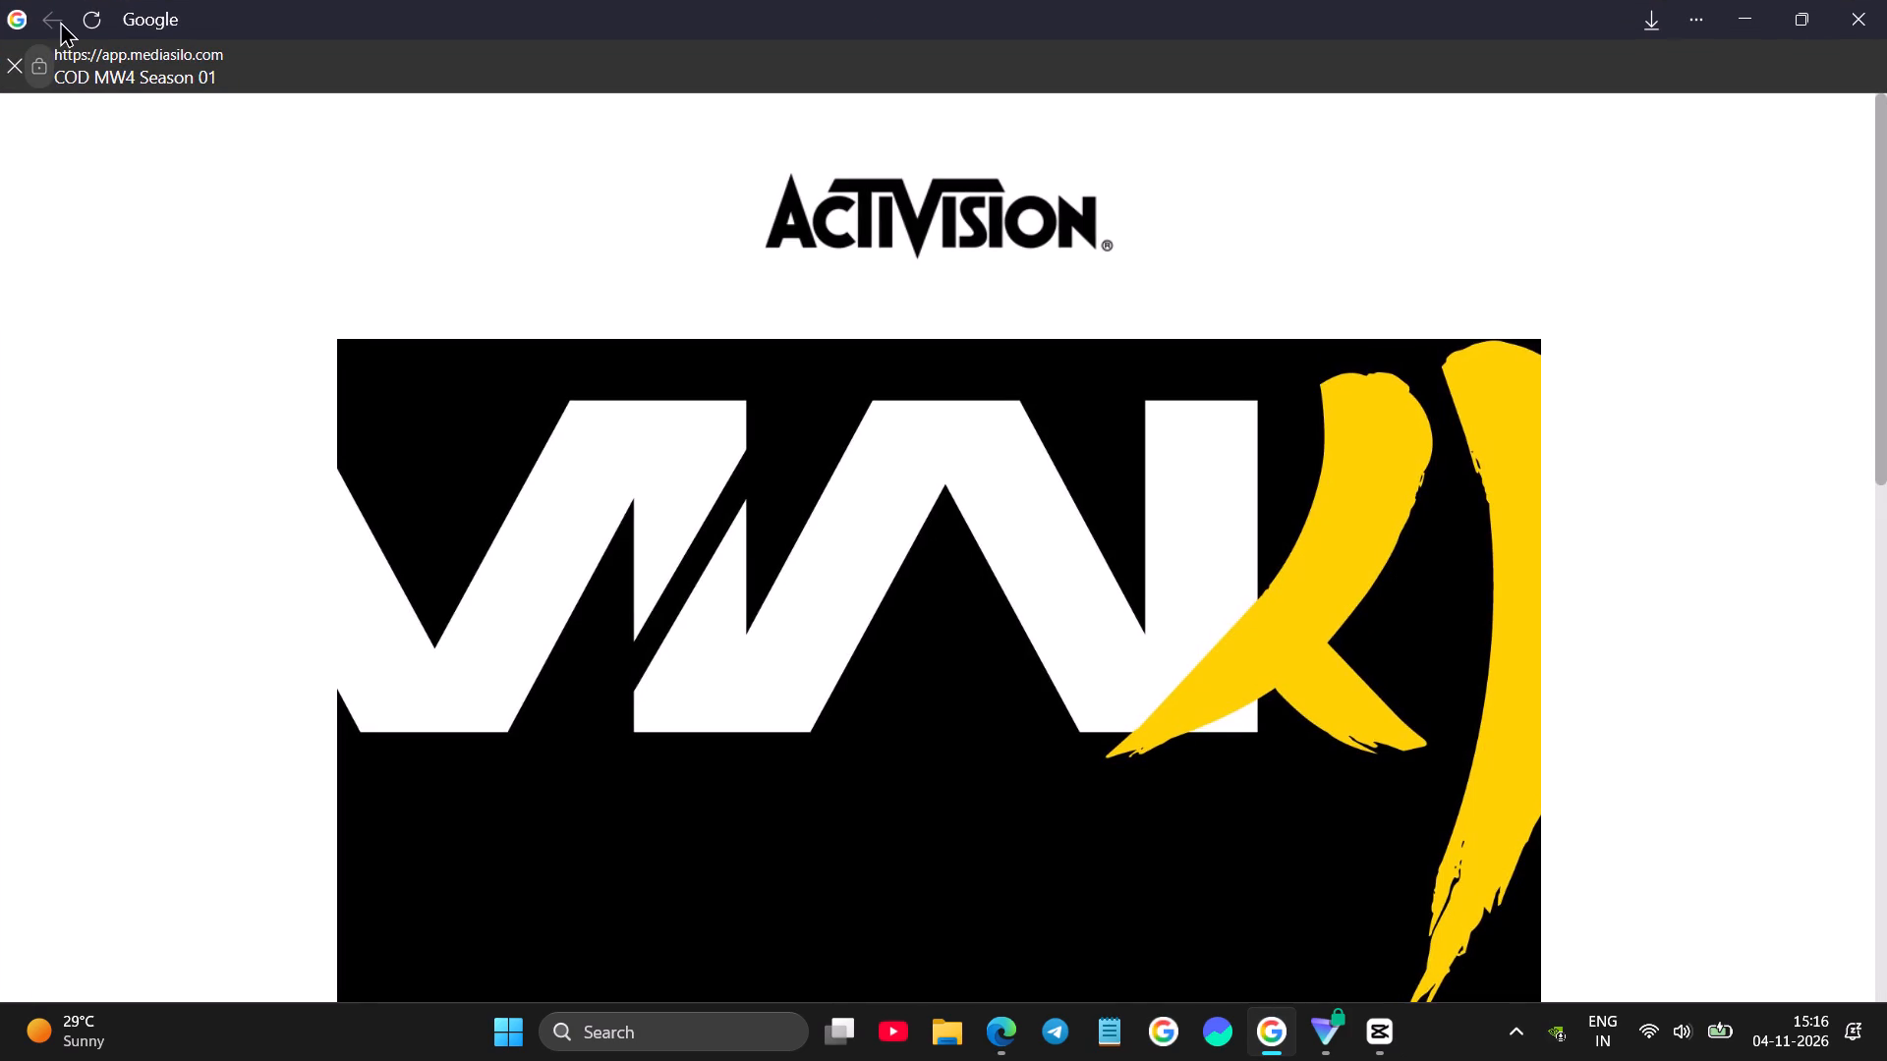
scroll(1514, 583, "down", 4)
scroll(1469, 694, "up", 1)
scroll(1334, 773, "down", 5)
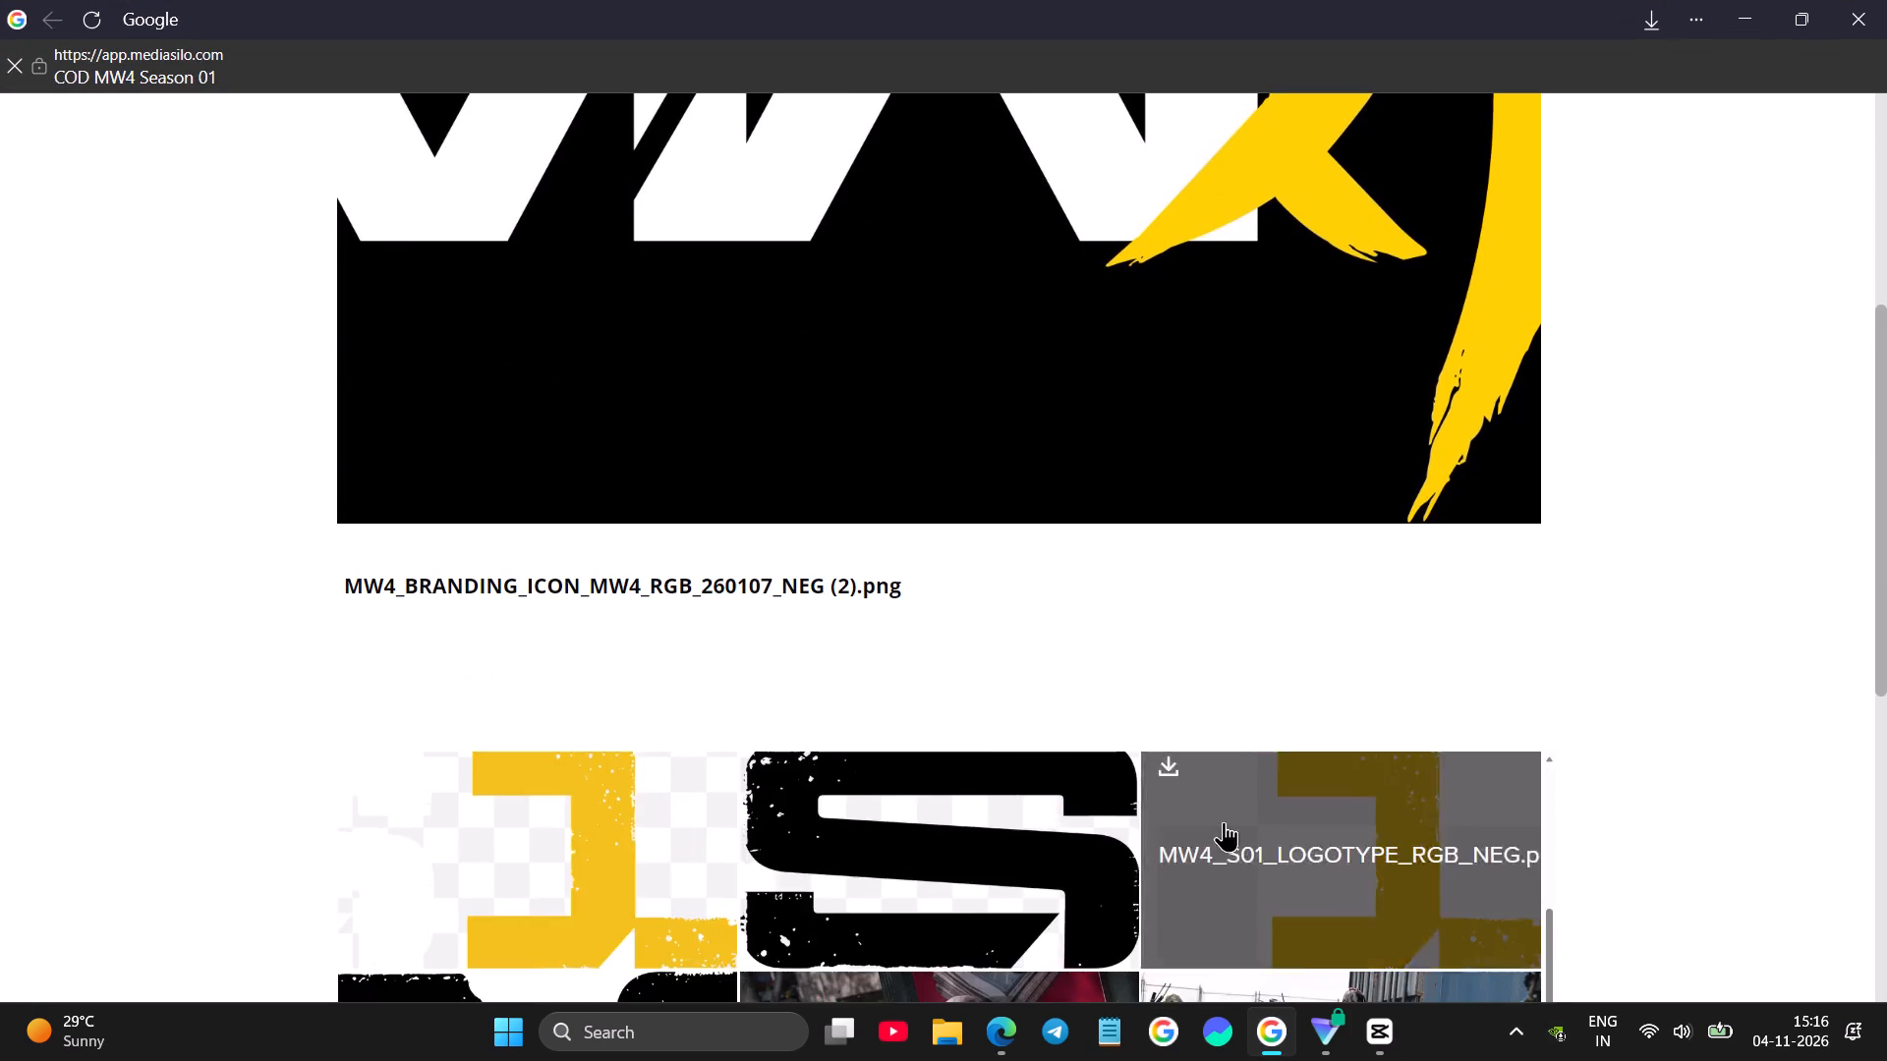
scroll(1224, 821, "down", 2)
Switch to Microsoft Edge and read the MISFITZ clipper rules on footage, credit, logo, audio, tags, caption, ad disclosure and video requirements.
left_click(1004, 1037)
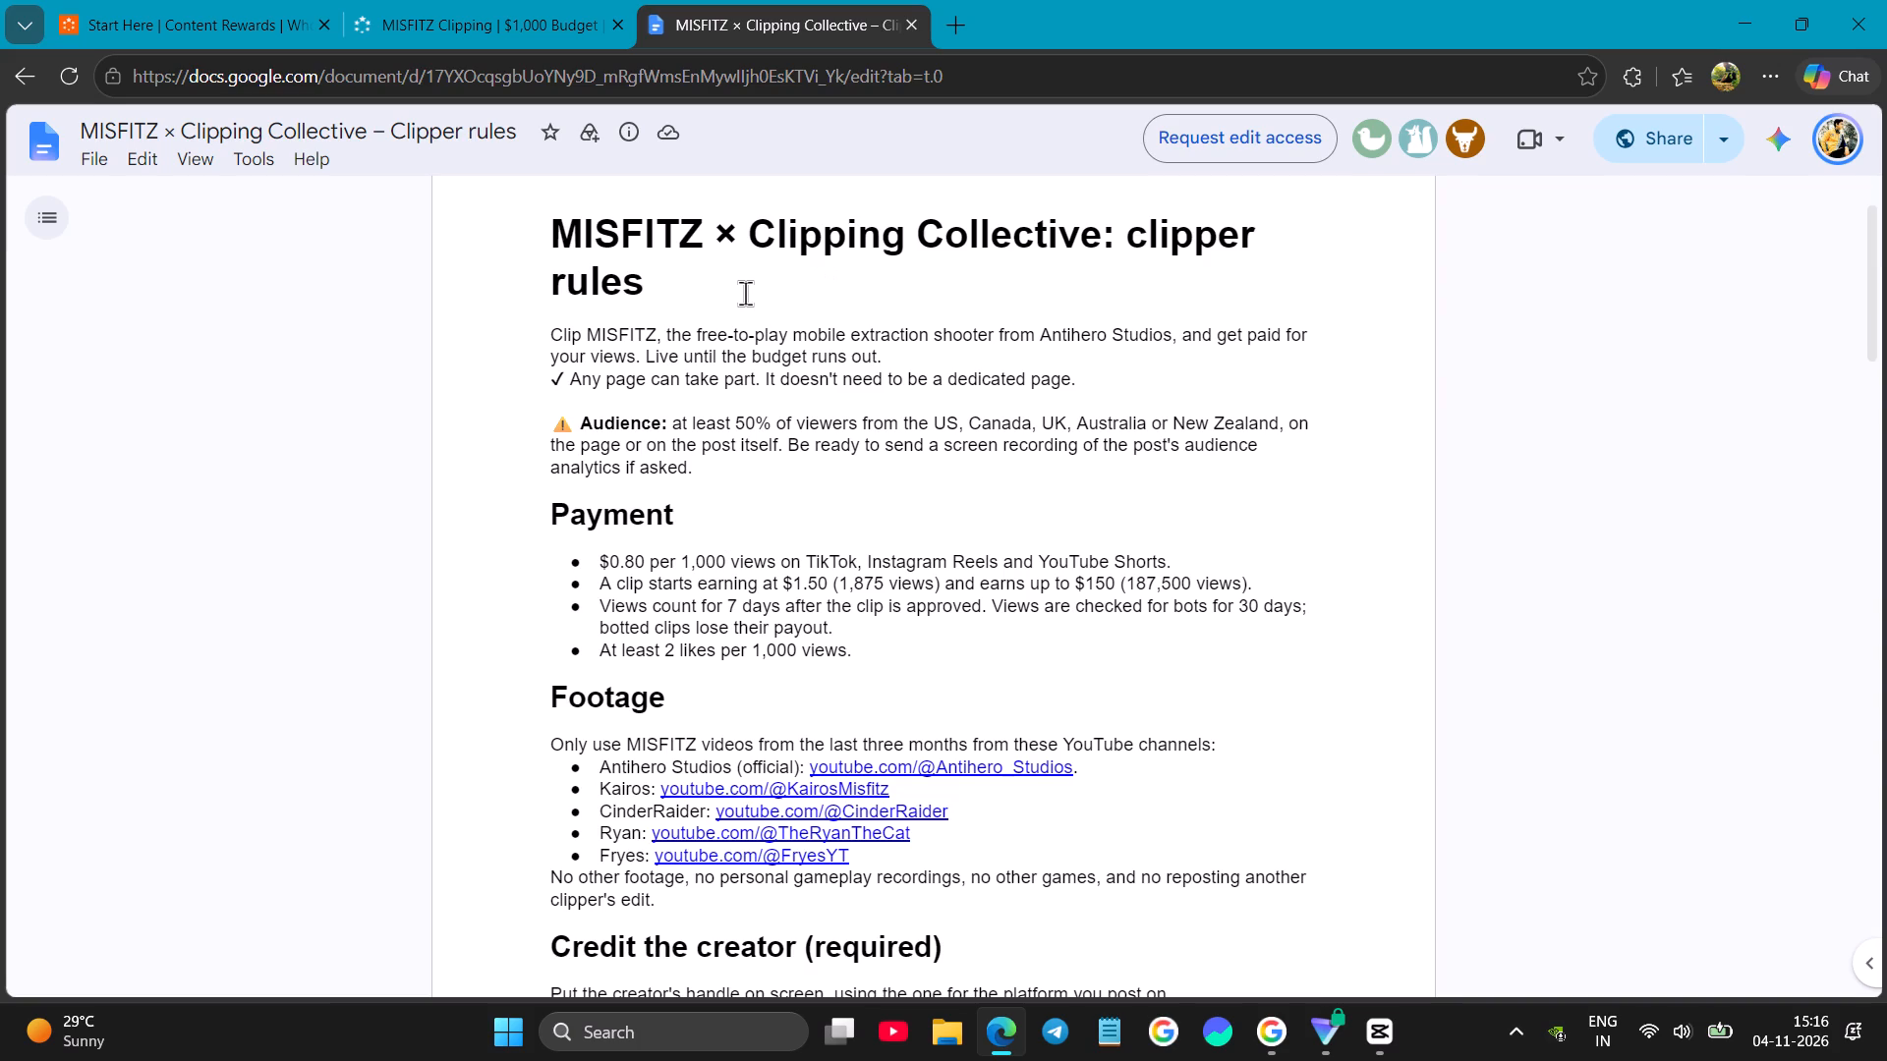
scroll(739, 296, "down", 4)
scroll(819, 354, "down", 6)
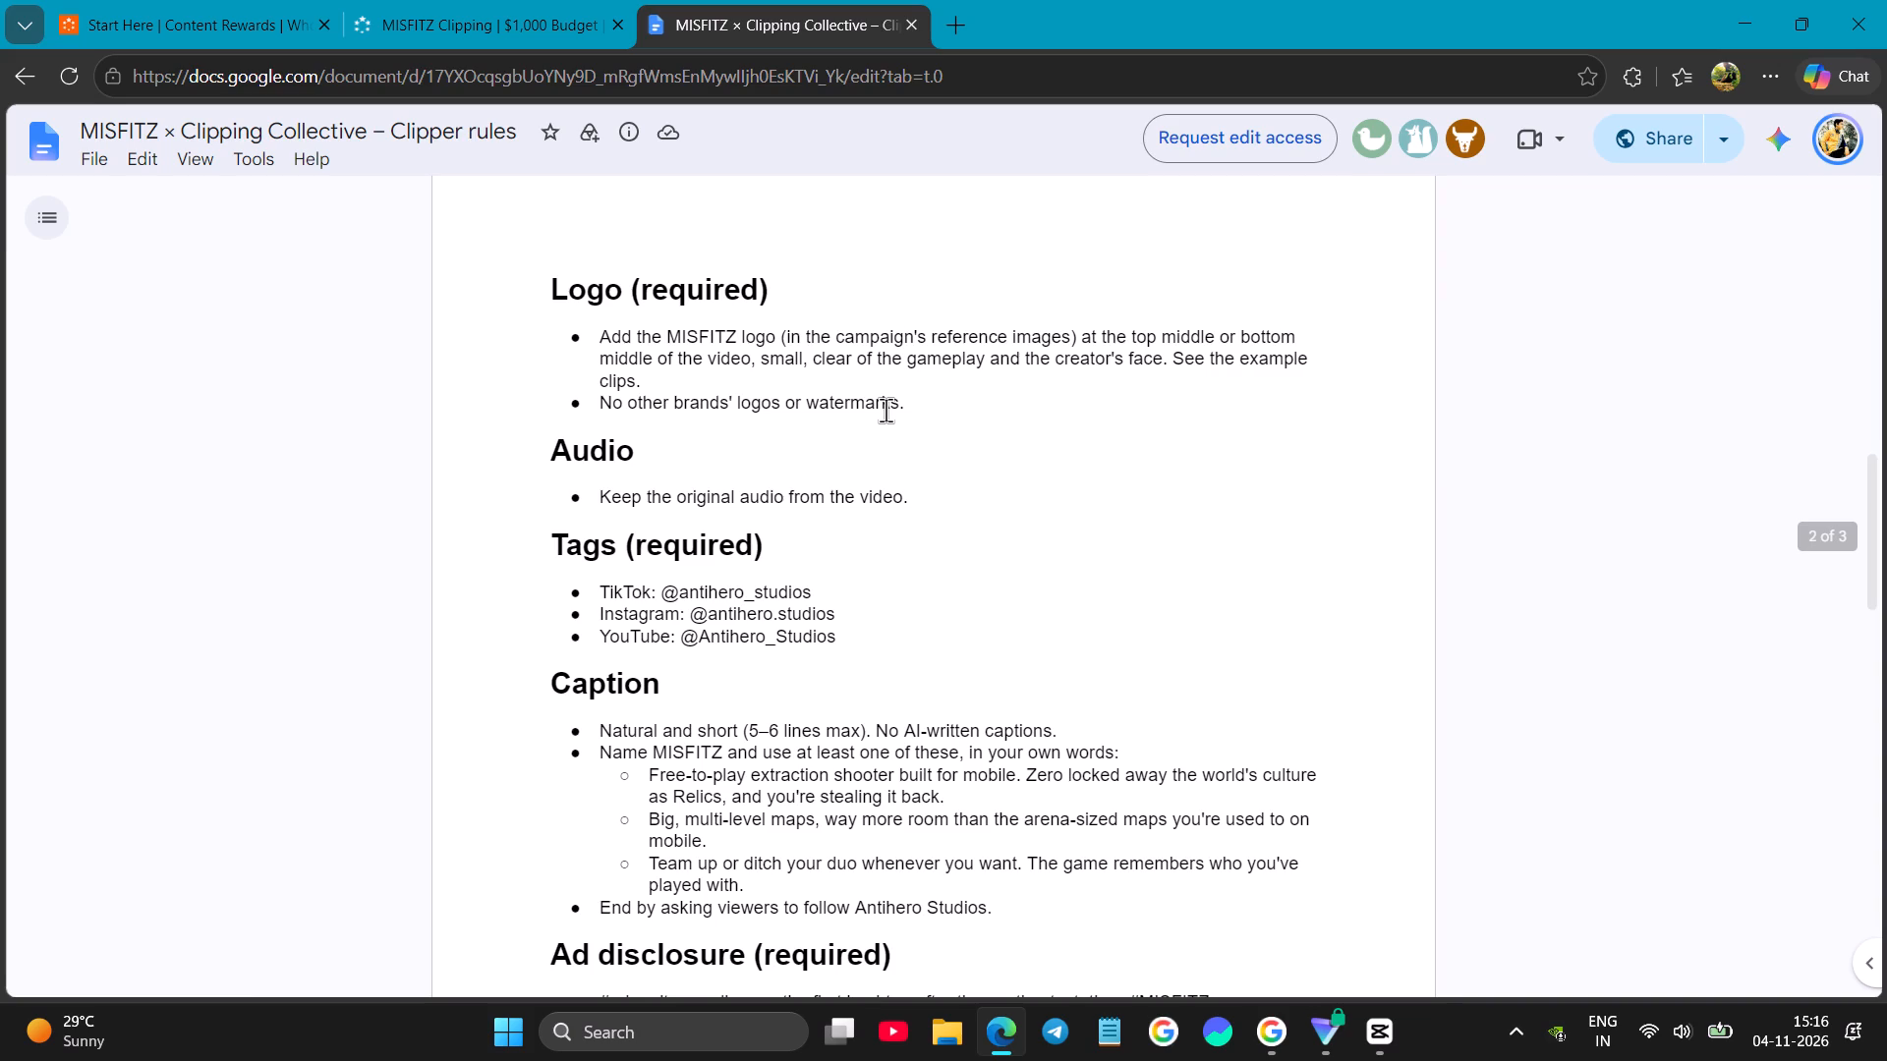
scroll(886, 410, "down", 4)
scroll(886, 410, "up", 20)
scroll(886, 410, "up", 2)
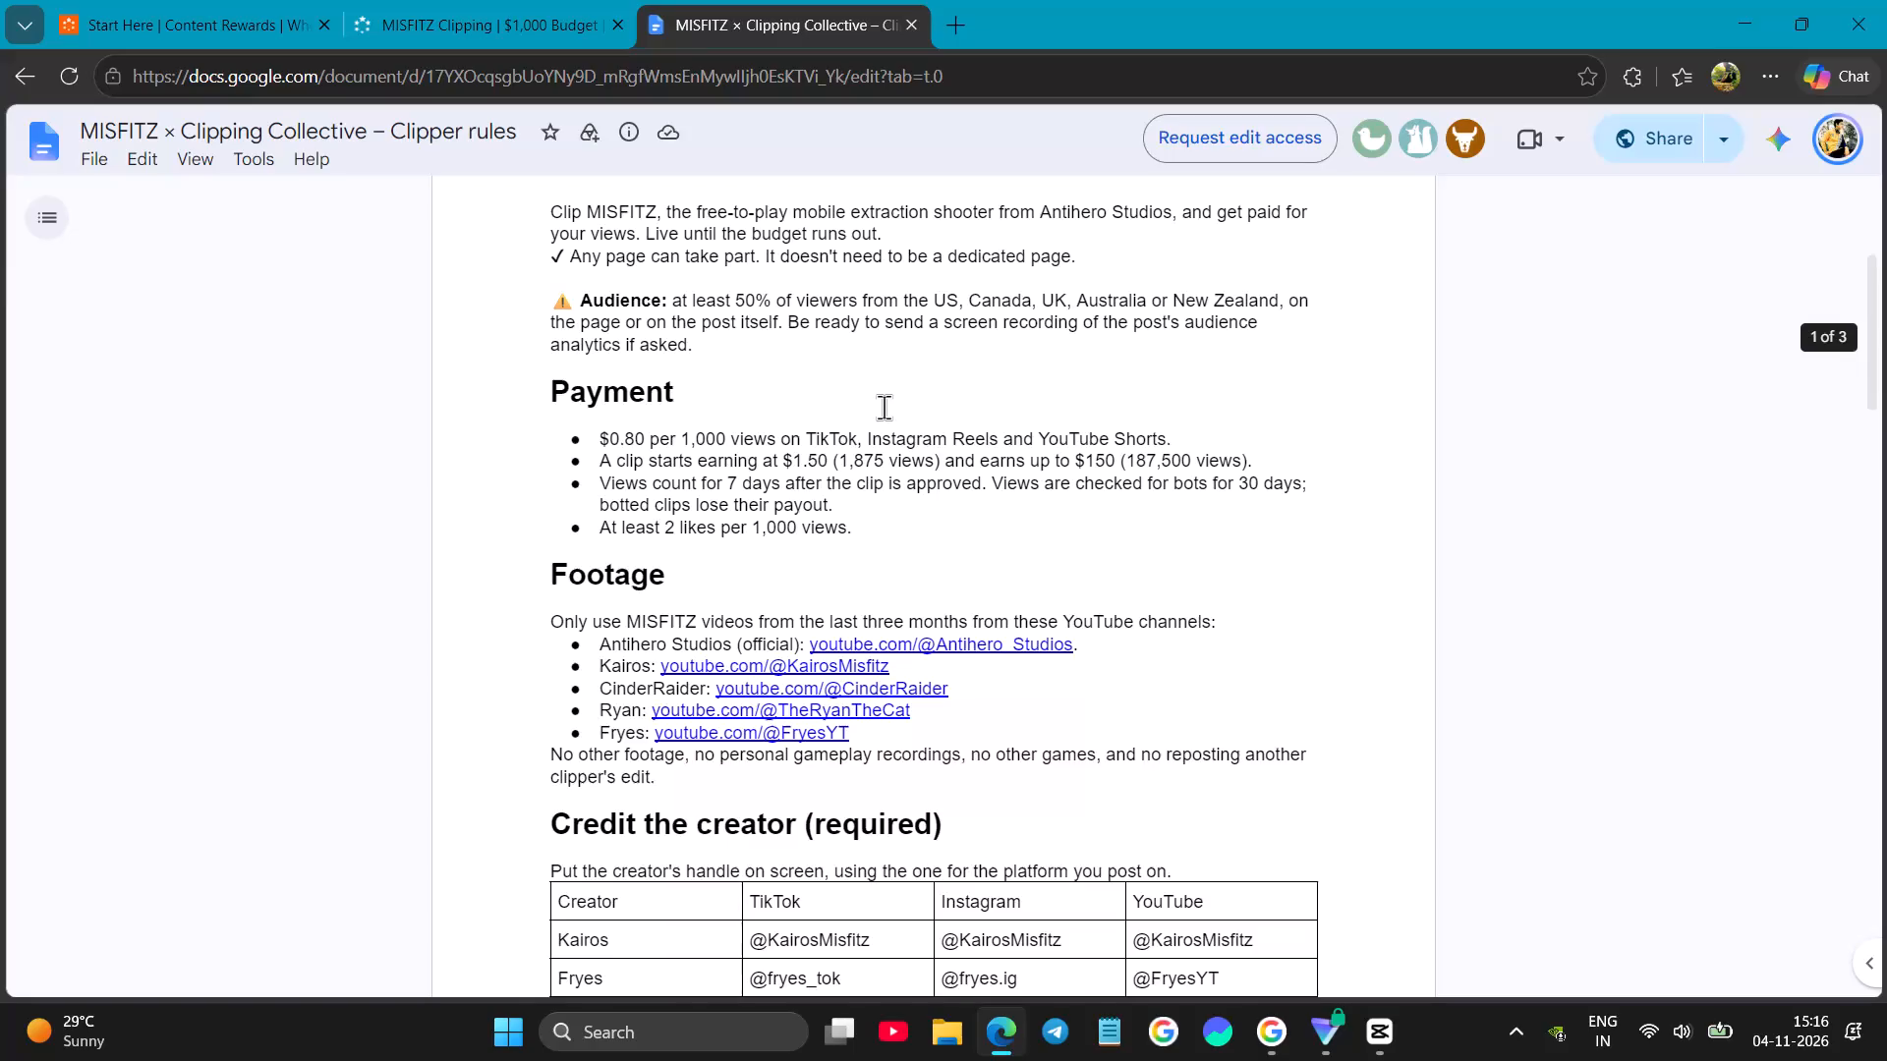
scroll(759, 378, "down", 6)
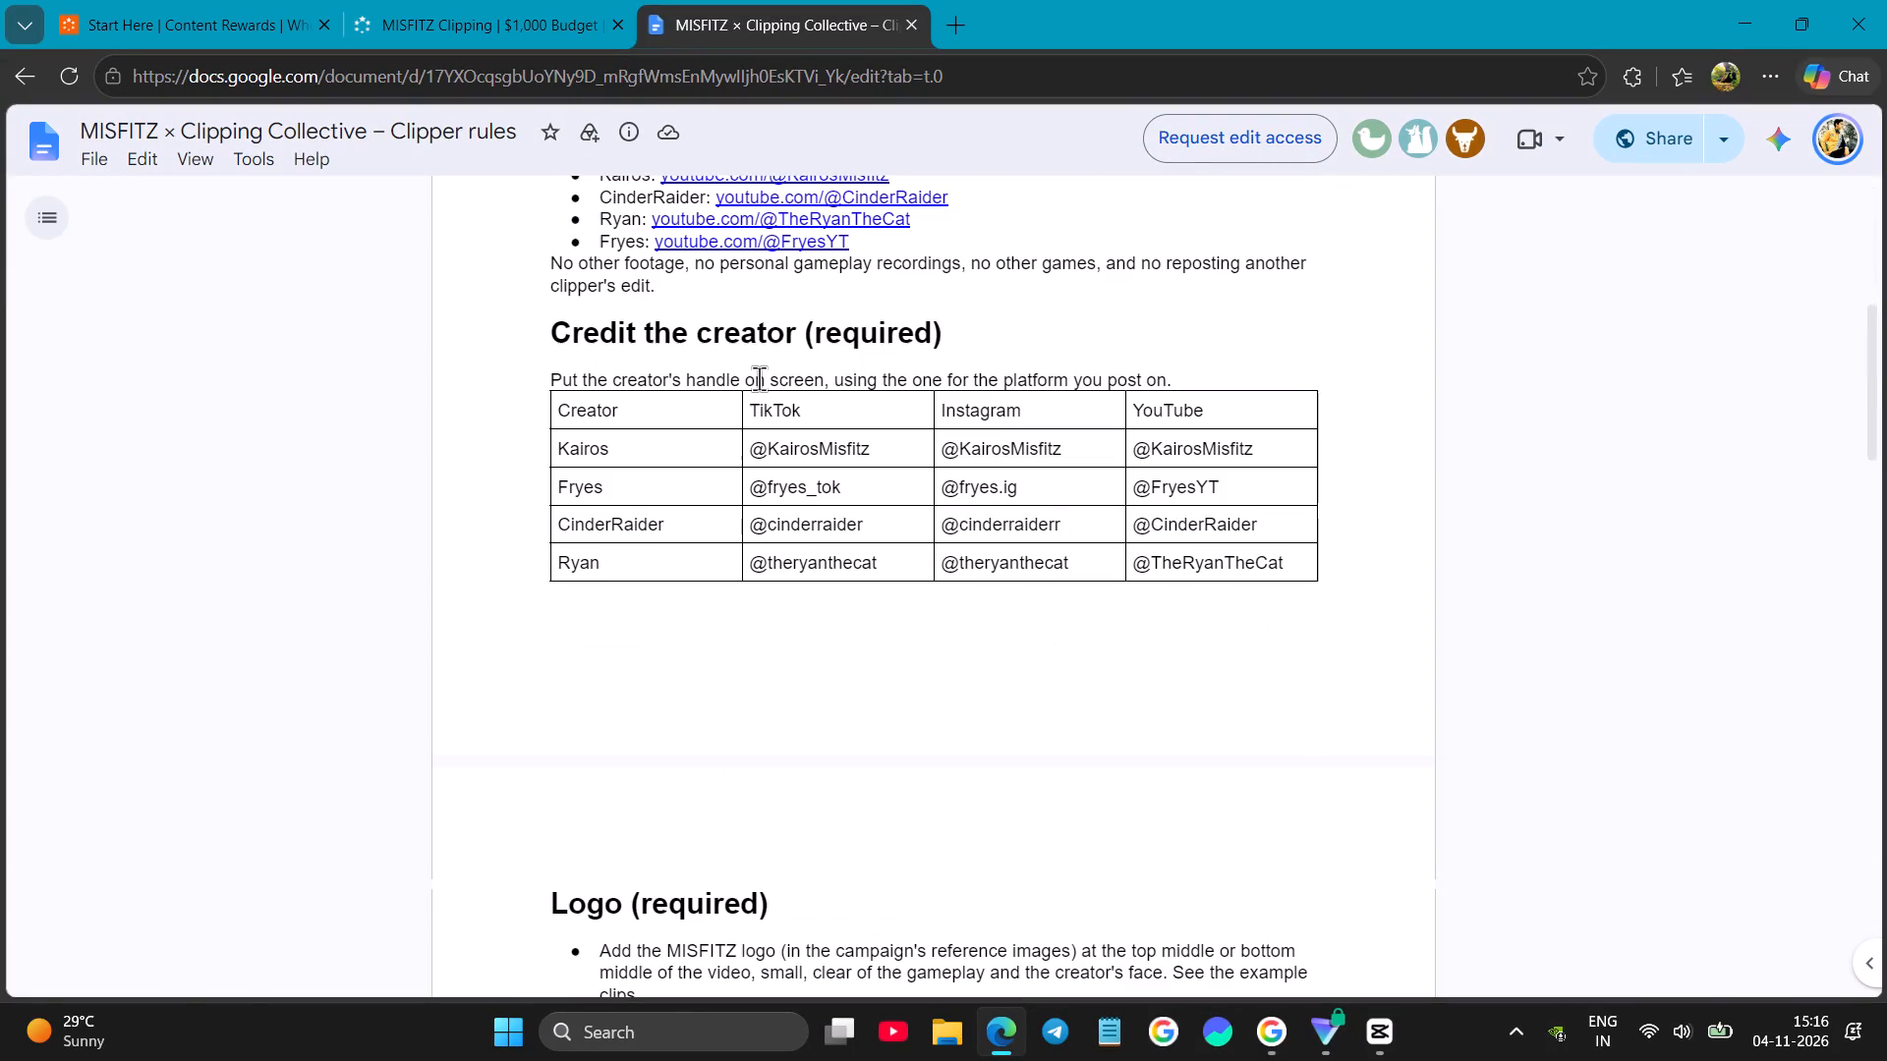
scroll(827, 363, "up", 4)
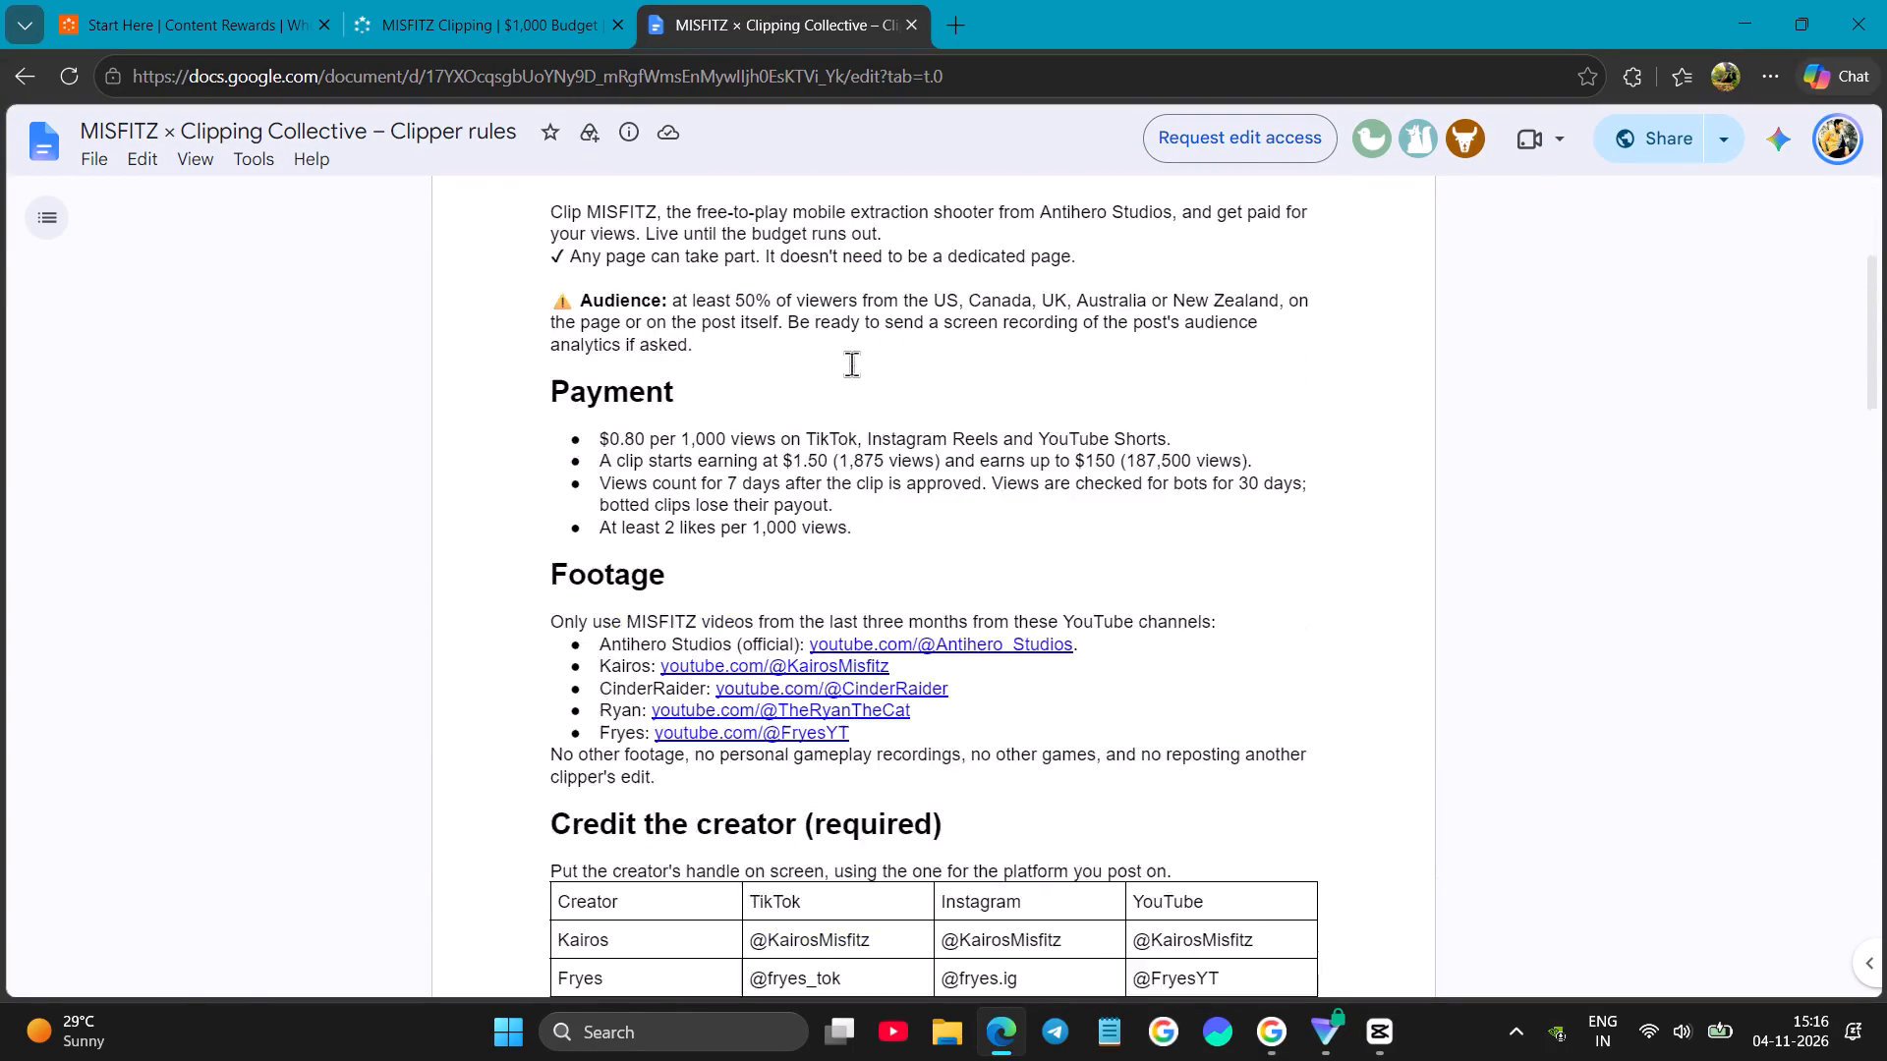
scroll(851, 363, "up", 2)
scroll(851, 363, "down", 5)
scroll(854, 363, "up", 1)
scroll(856, 363, "down", 5)
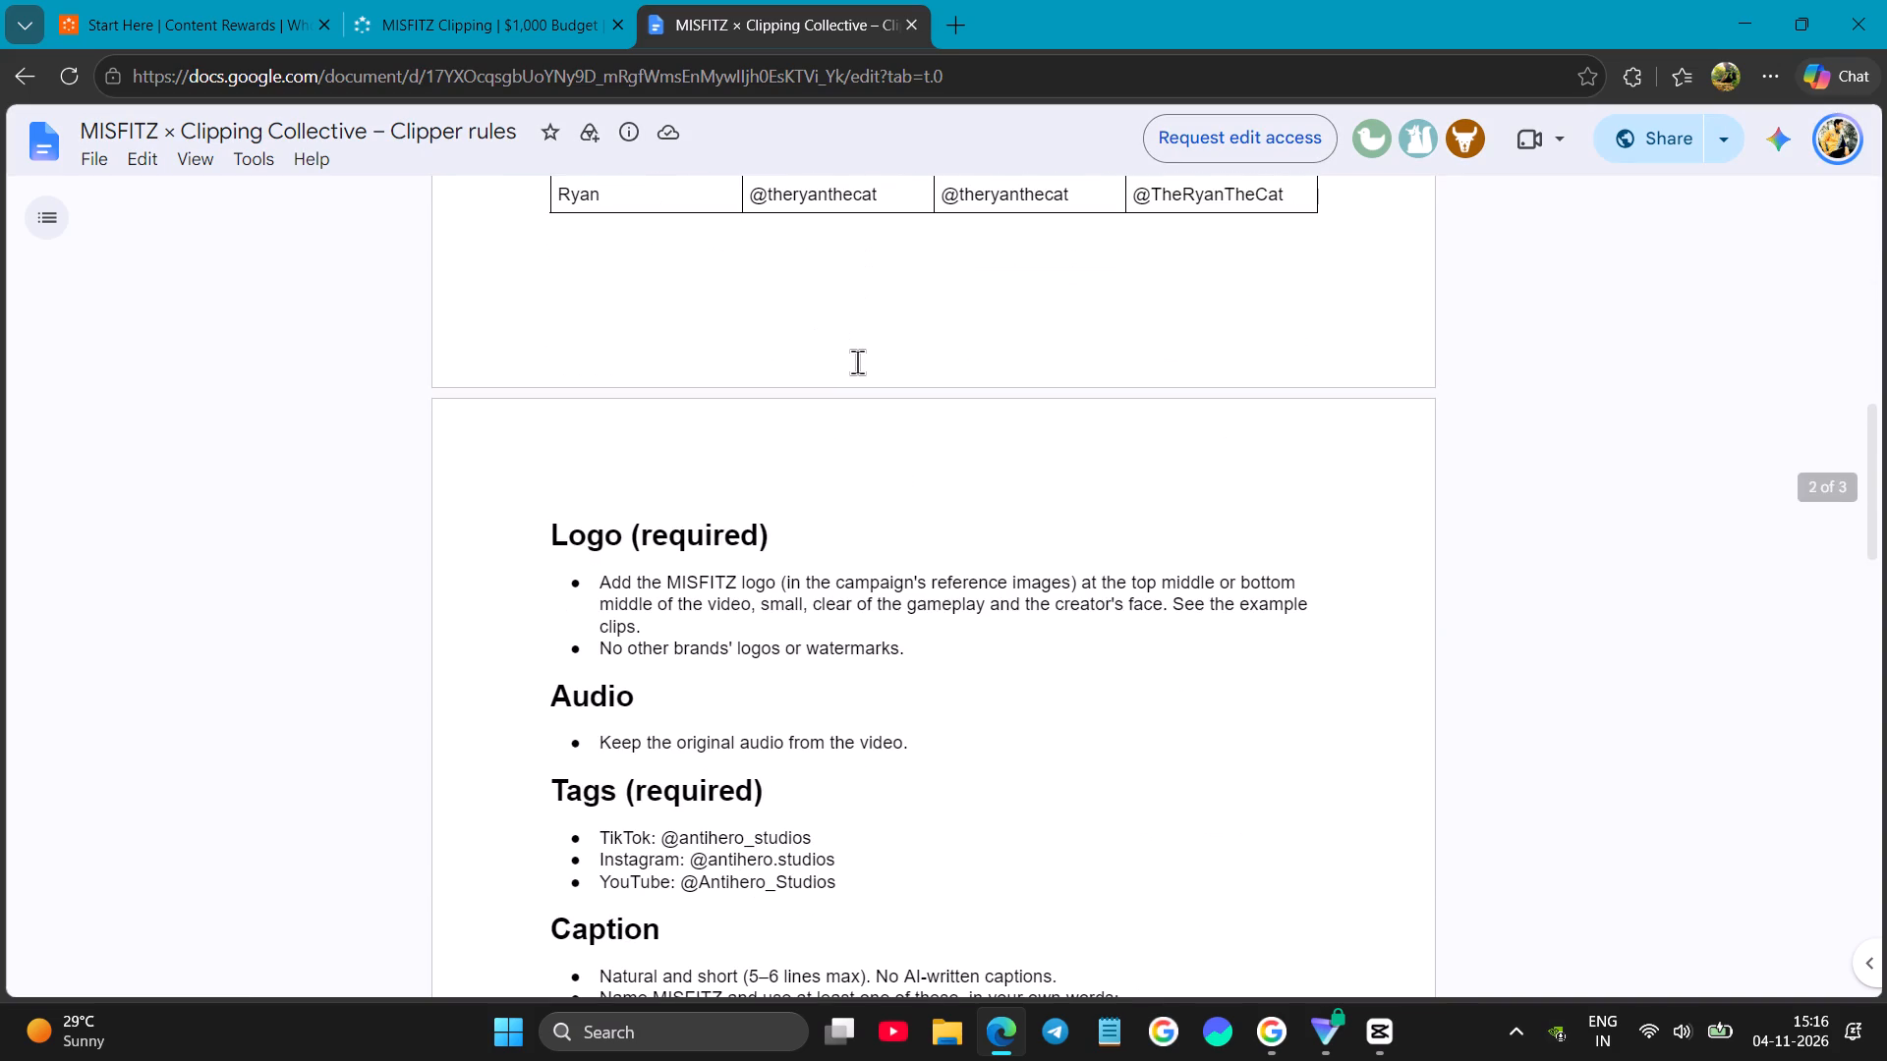
scroll(857, 362, "down", 2)
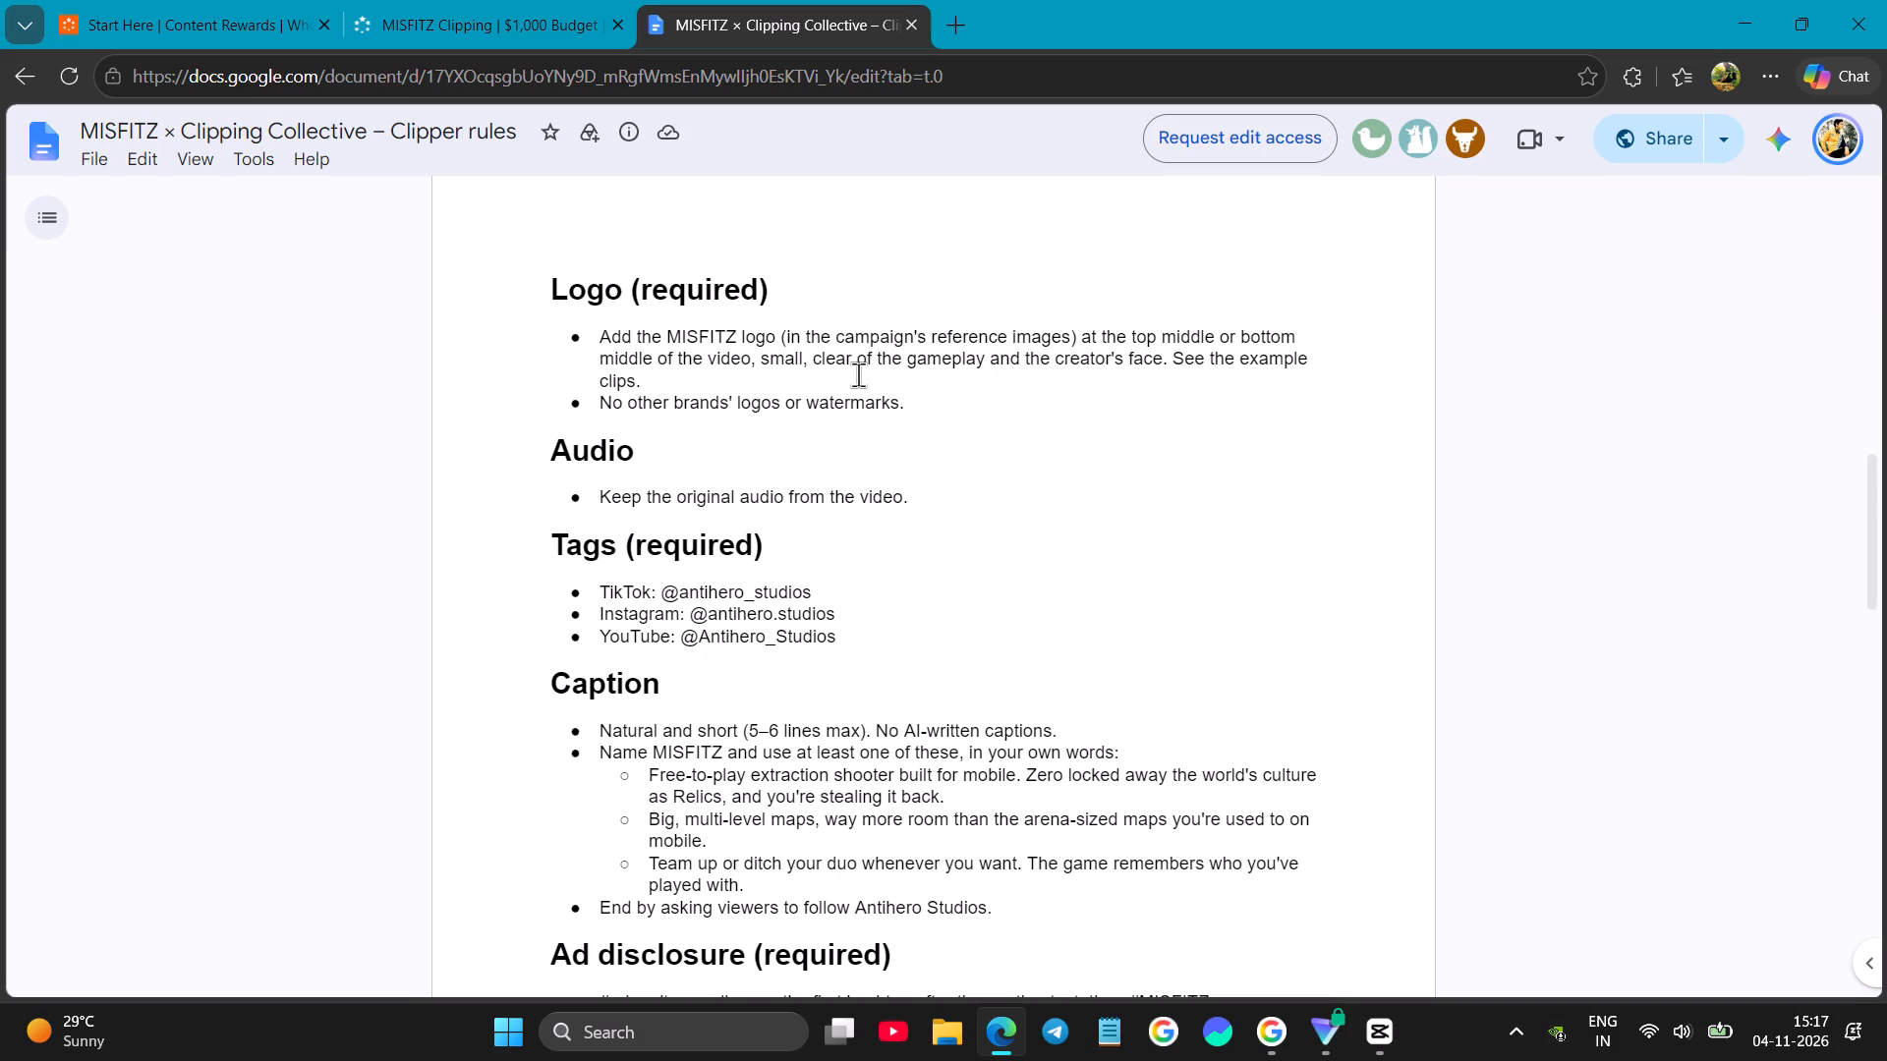
scroll(858, 379, "down", 3)
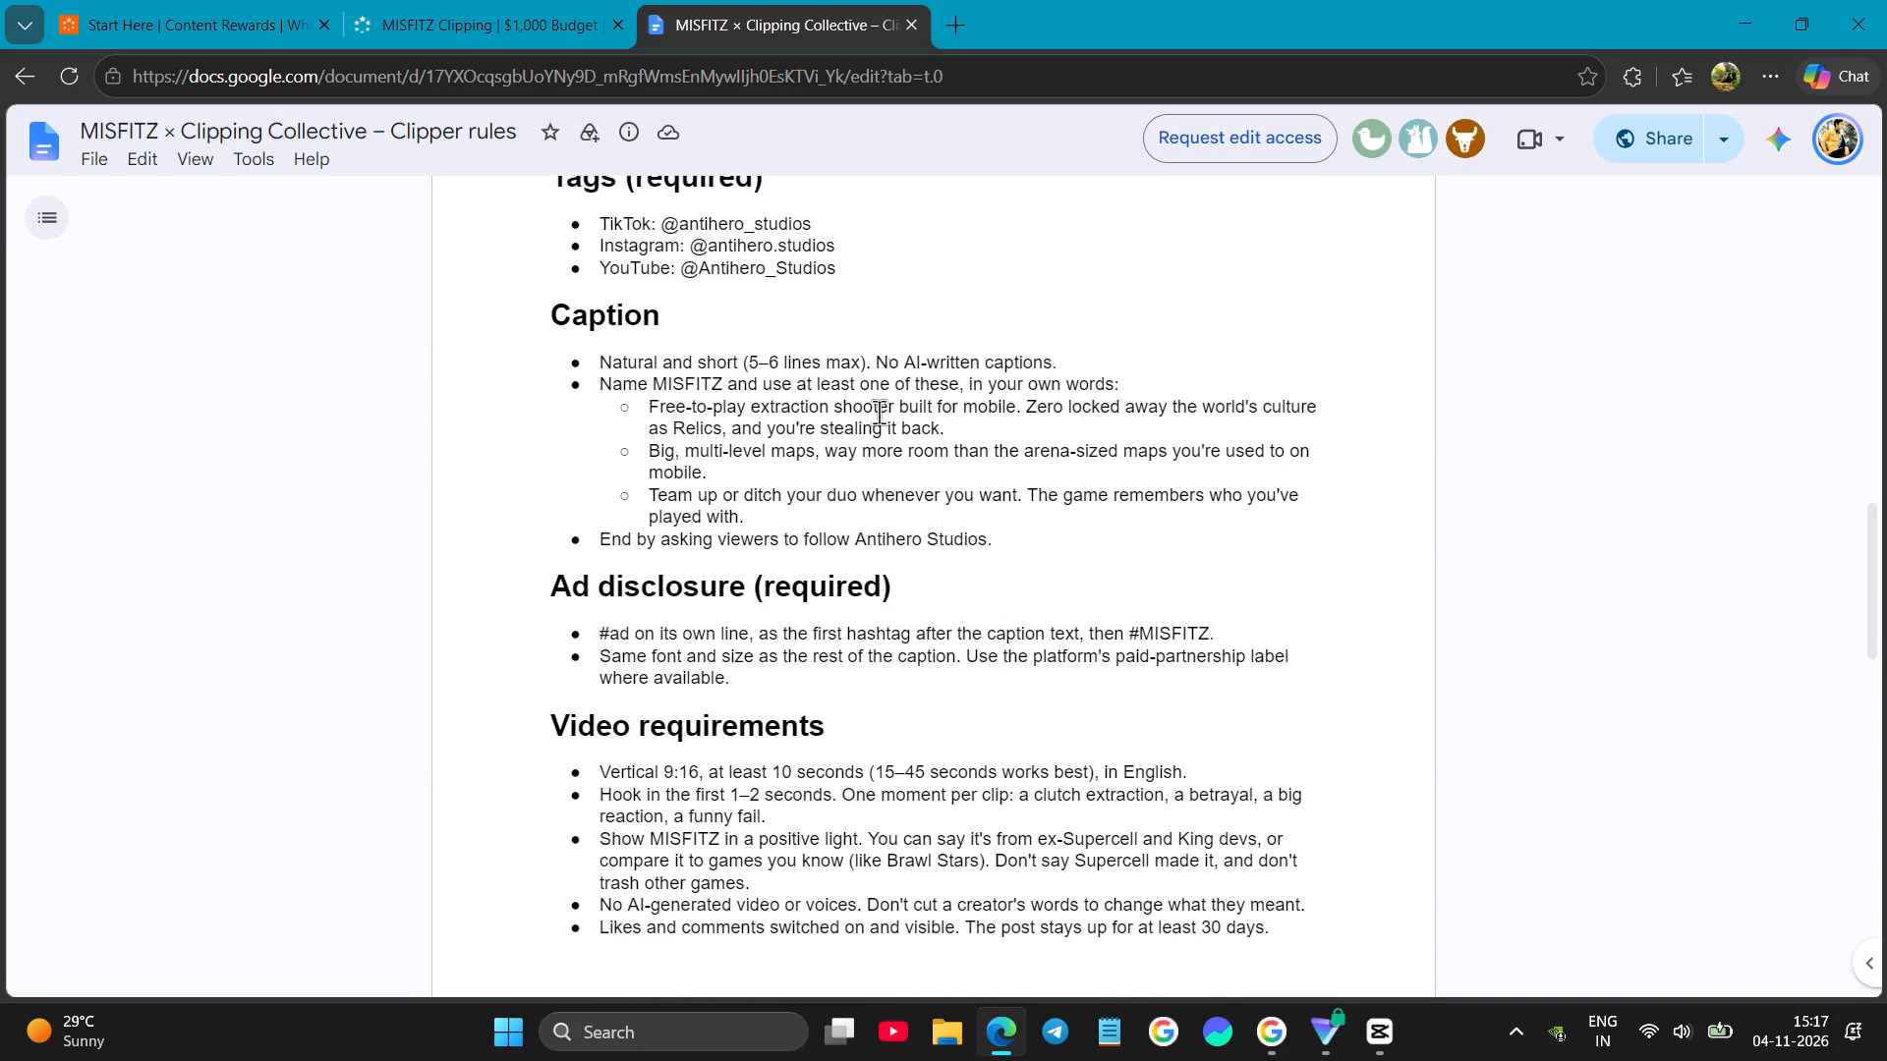
scroll(881, 416, "down", 2)
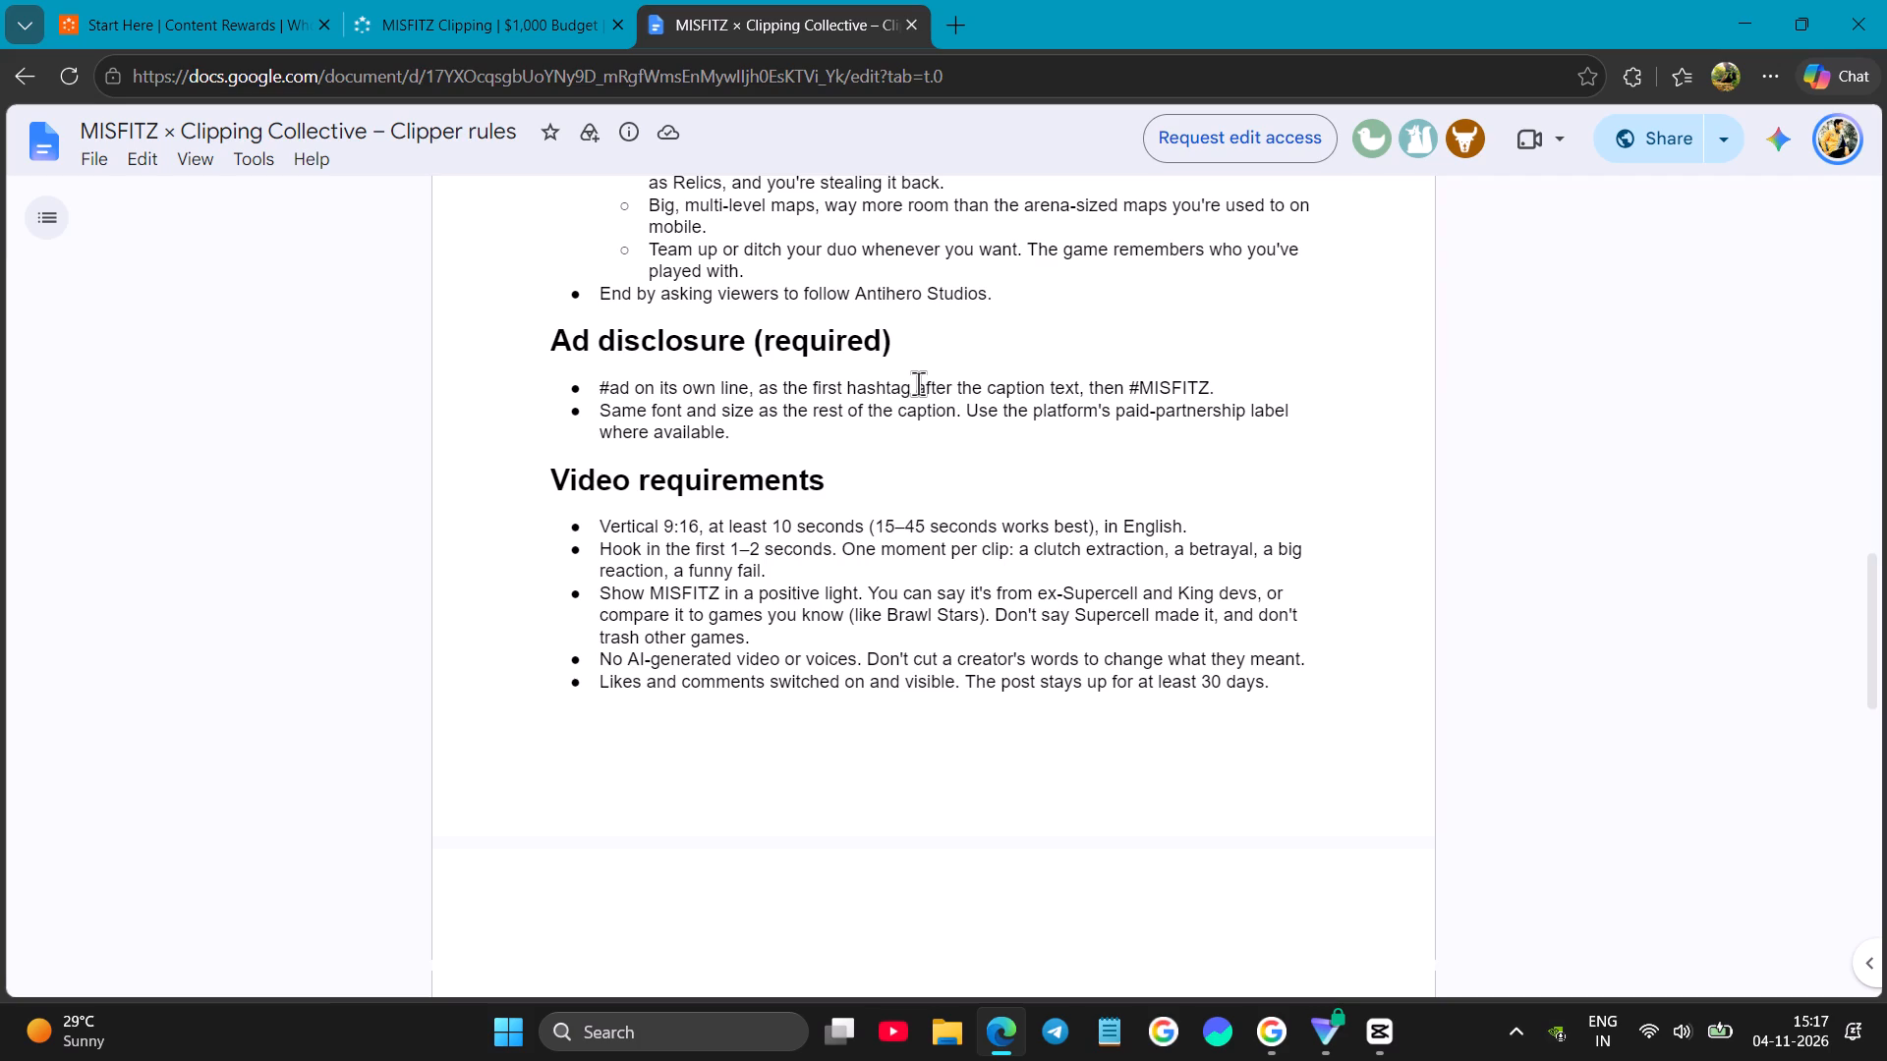
scroll(886, 471, "up", 19)
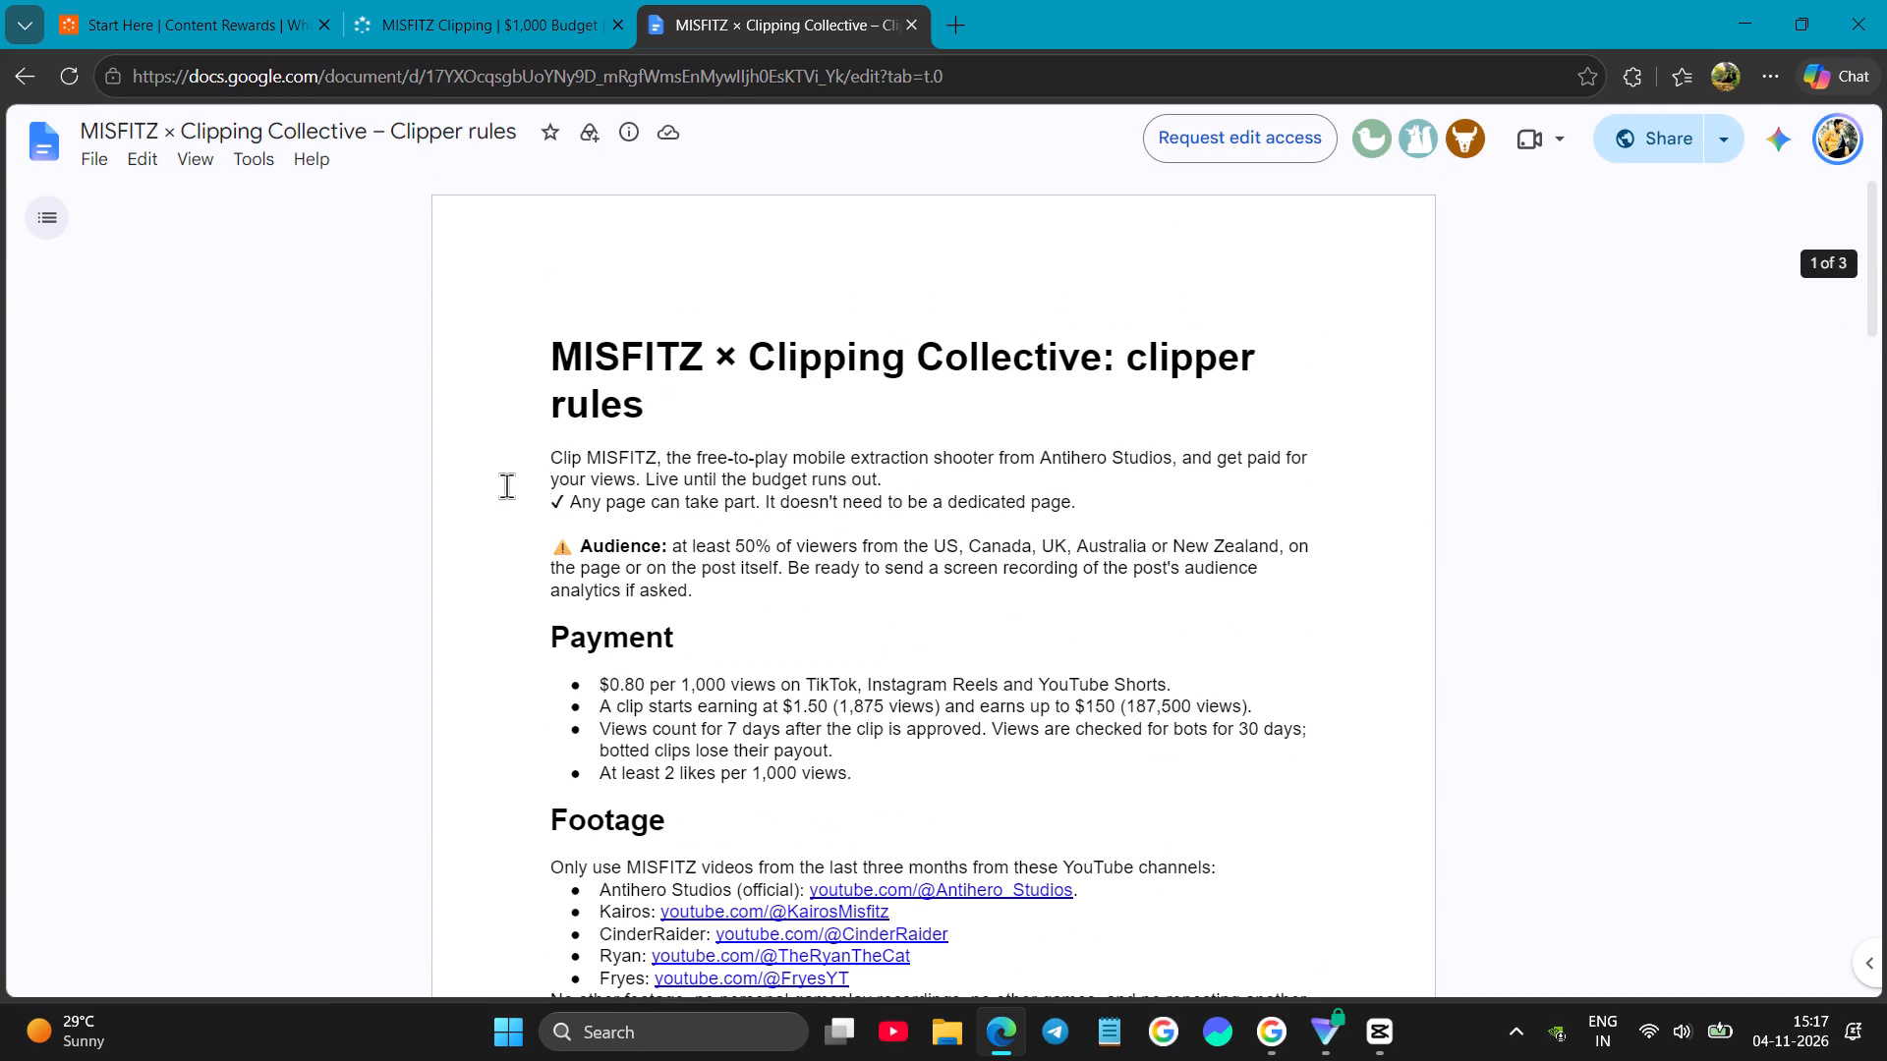
scroll(506, 485, "up", 10)
Return to the MISFITZ campaign page and copy "MISFITZ", with its quotation marks, from the brief's line about the last 2 seconds.
left_click(8, 77)
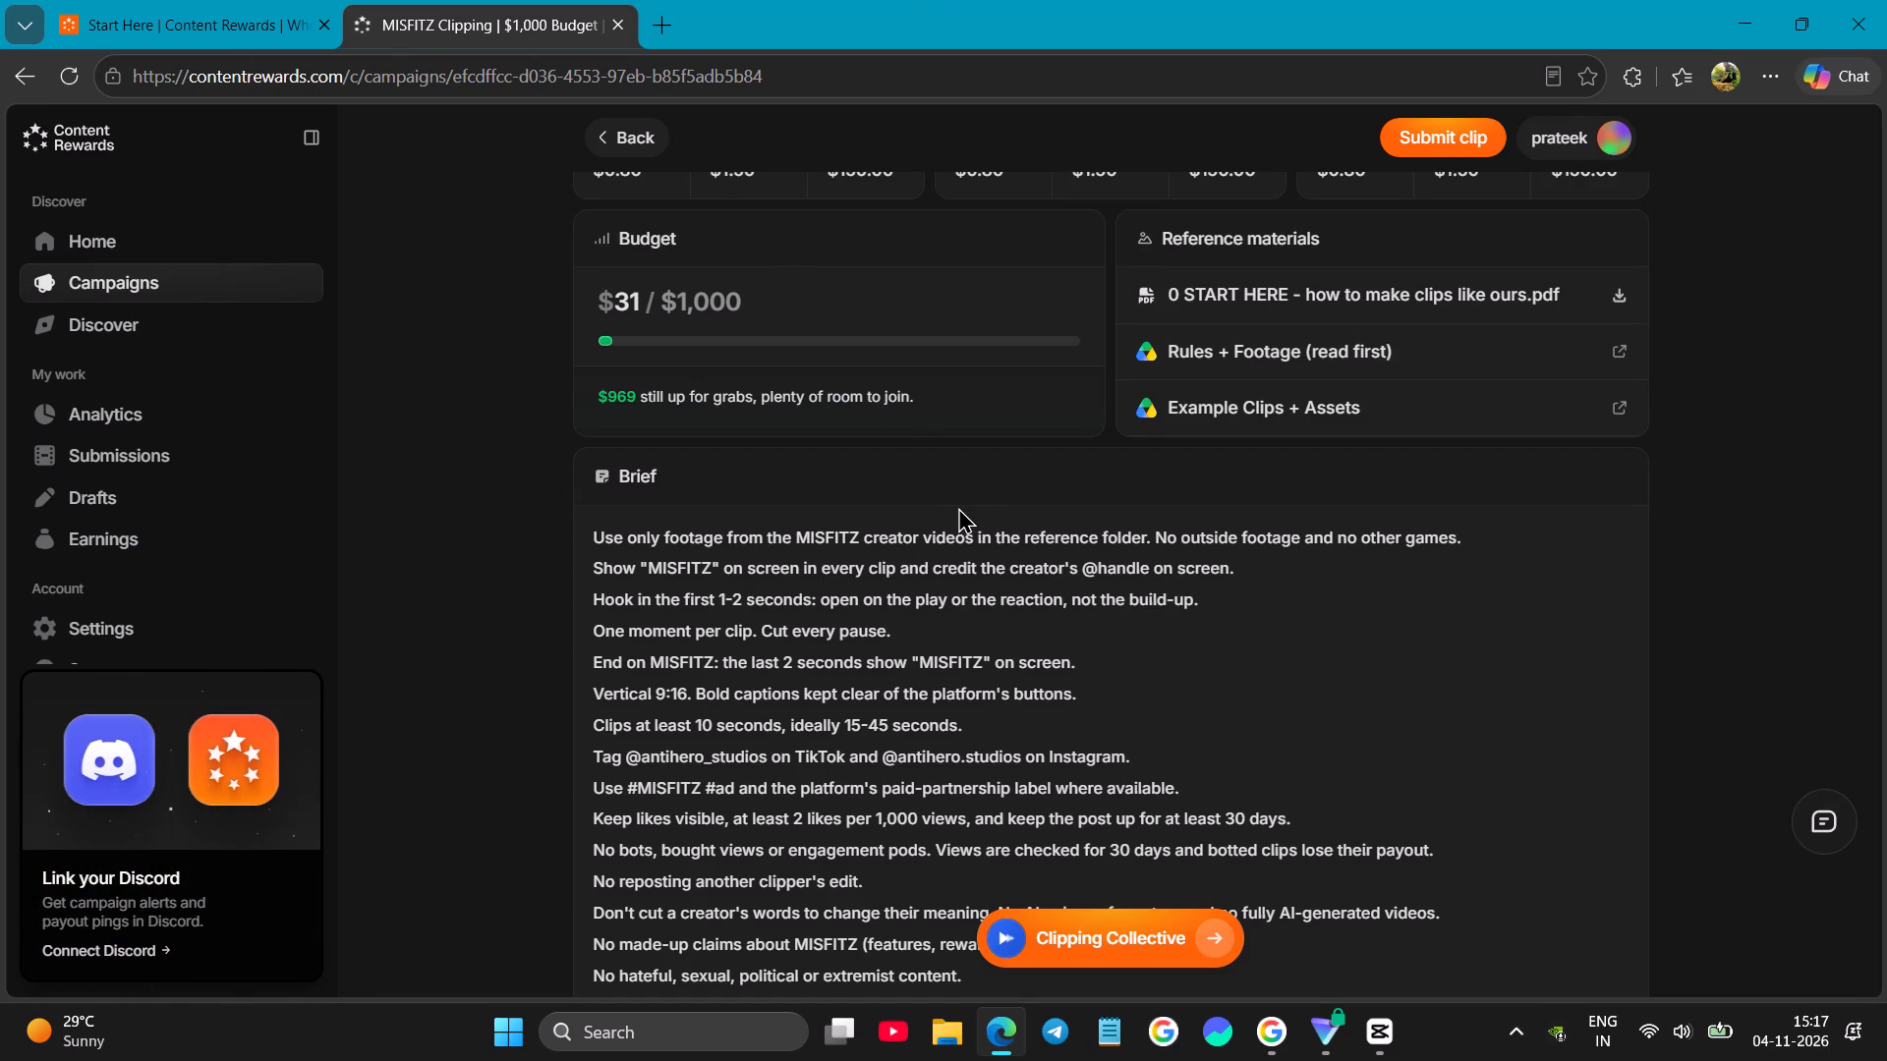
left_click(985, 654)
left_click_drag(992, 660, 928, 662)
left_click_drag(928, 662, 912, 667)
left_click(972, 574)
Switch back to CapCut and extend the end of the background image to about 25.4 s.
left_click(1379, 1044)
left_click(843, 862)
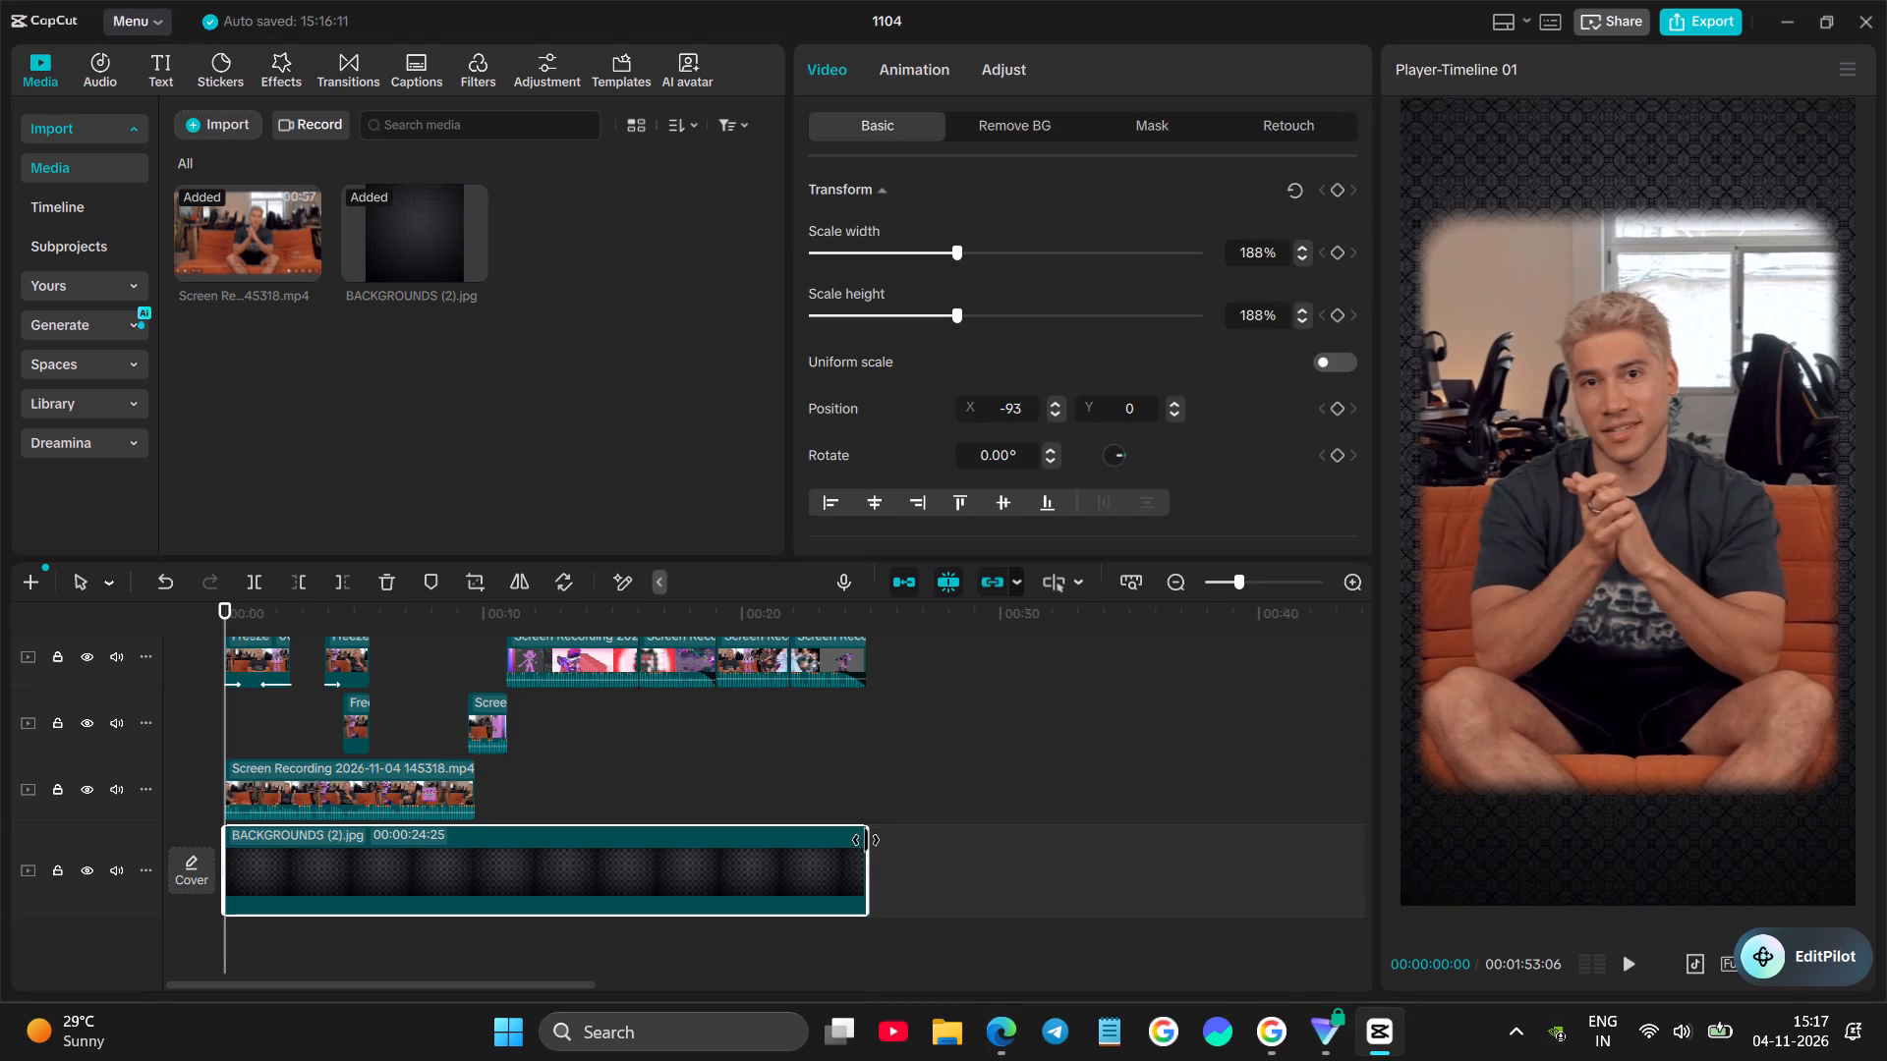
left_click_drag(866, 840, 875, 831)
Add a default text at about 24.8 s, after the animation piece, and replace its wording with the copied "MISFITZ".
left_click(864, 769)
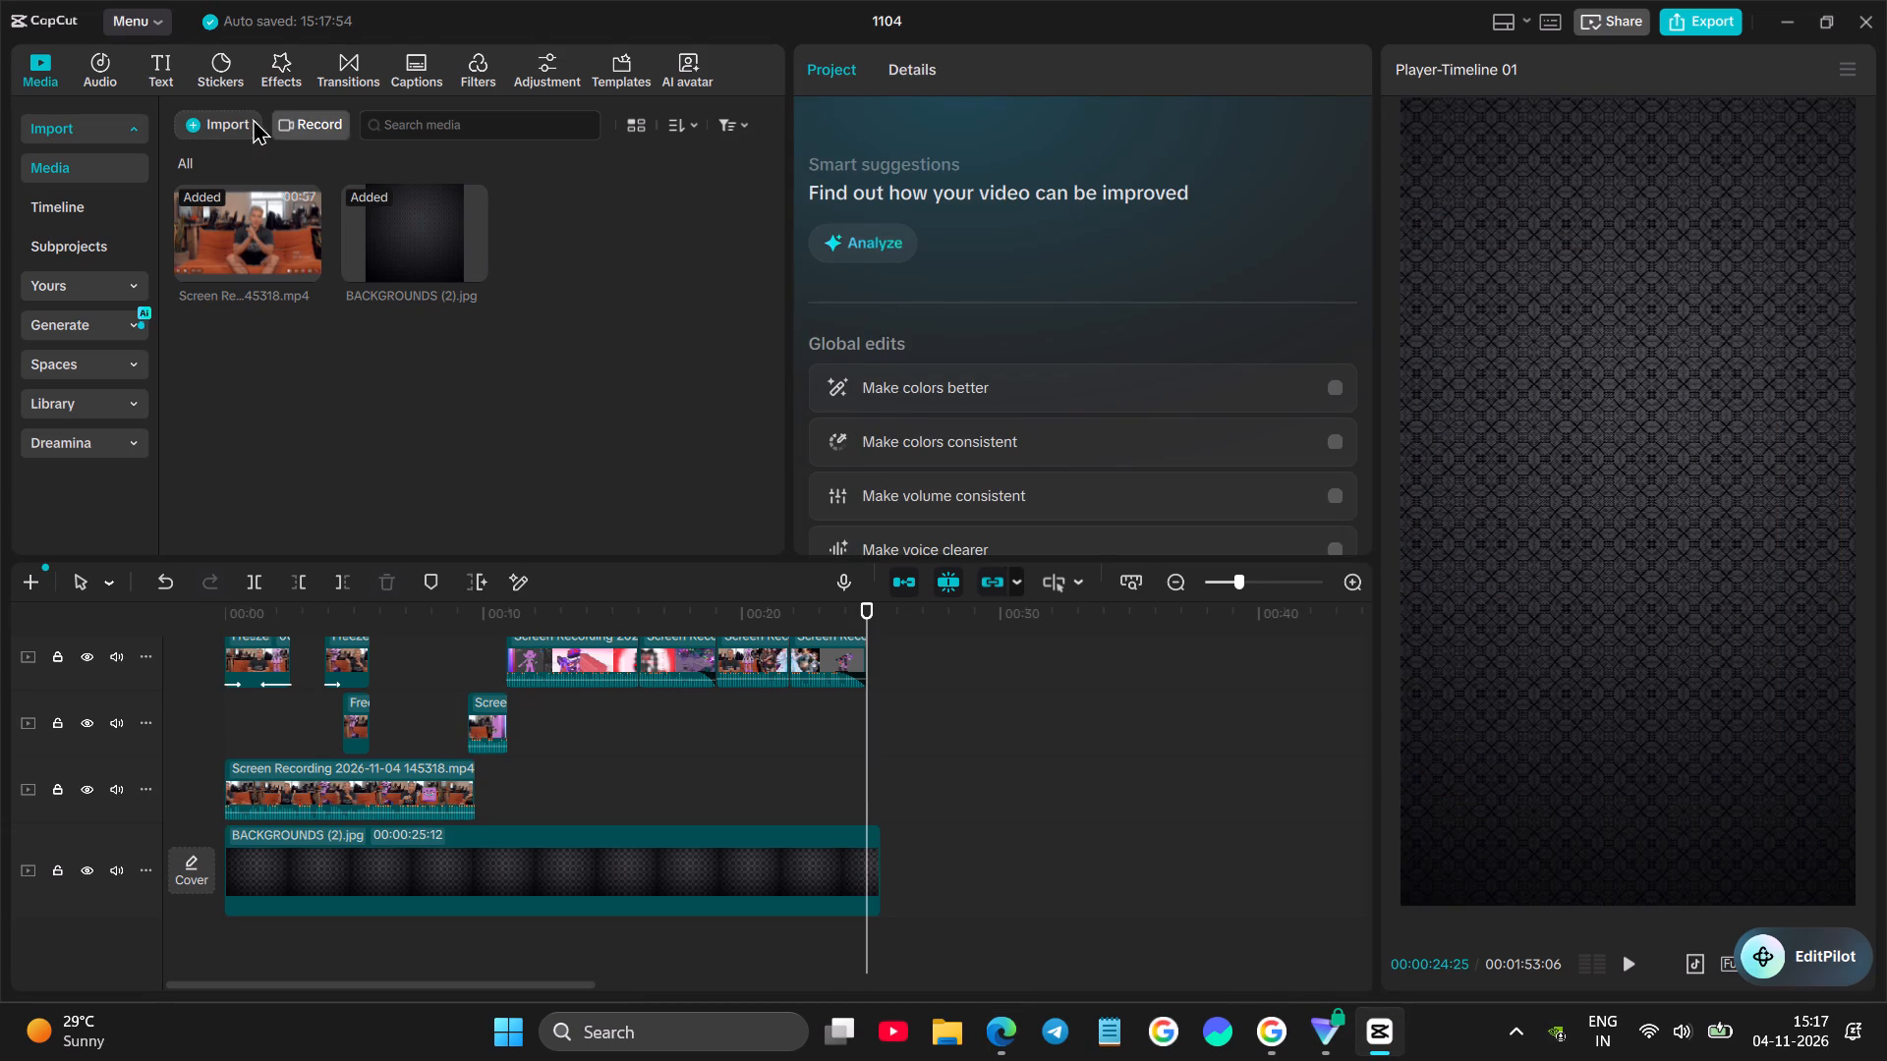
left_click(164, 66)
left_click_drag(220, 161, 859, 719)
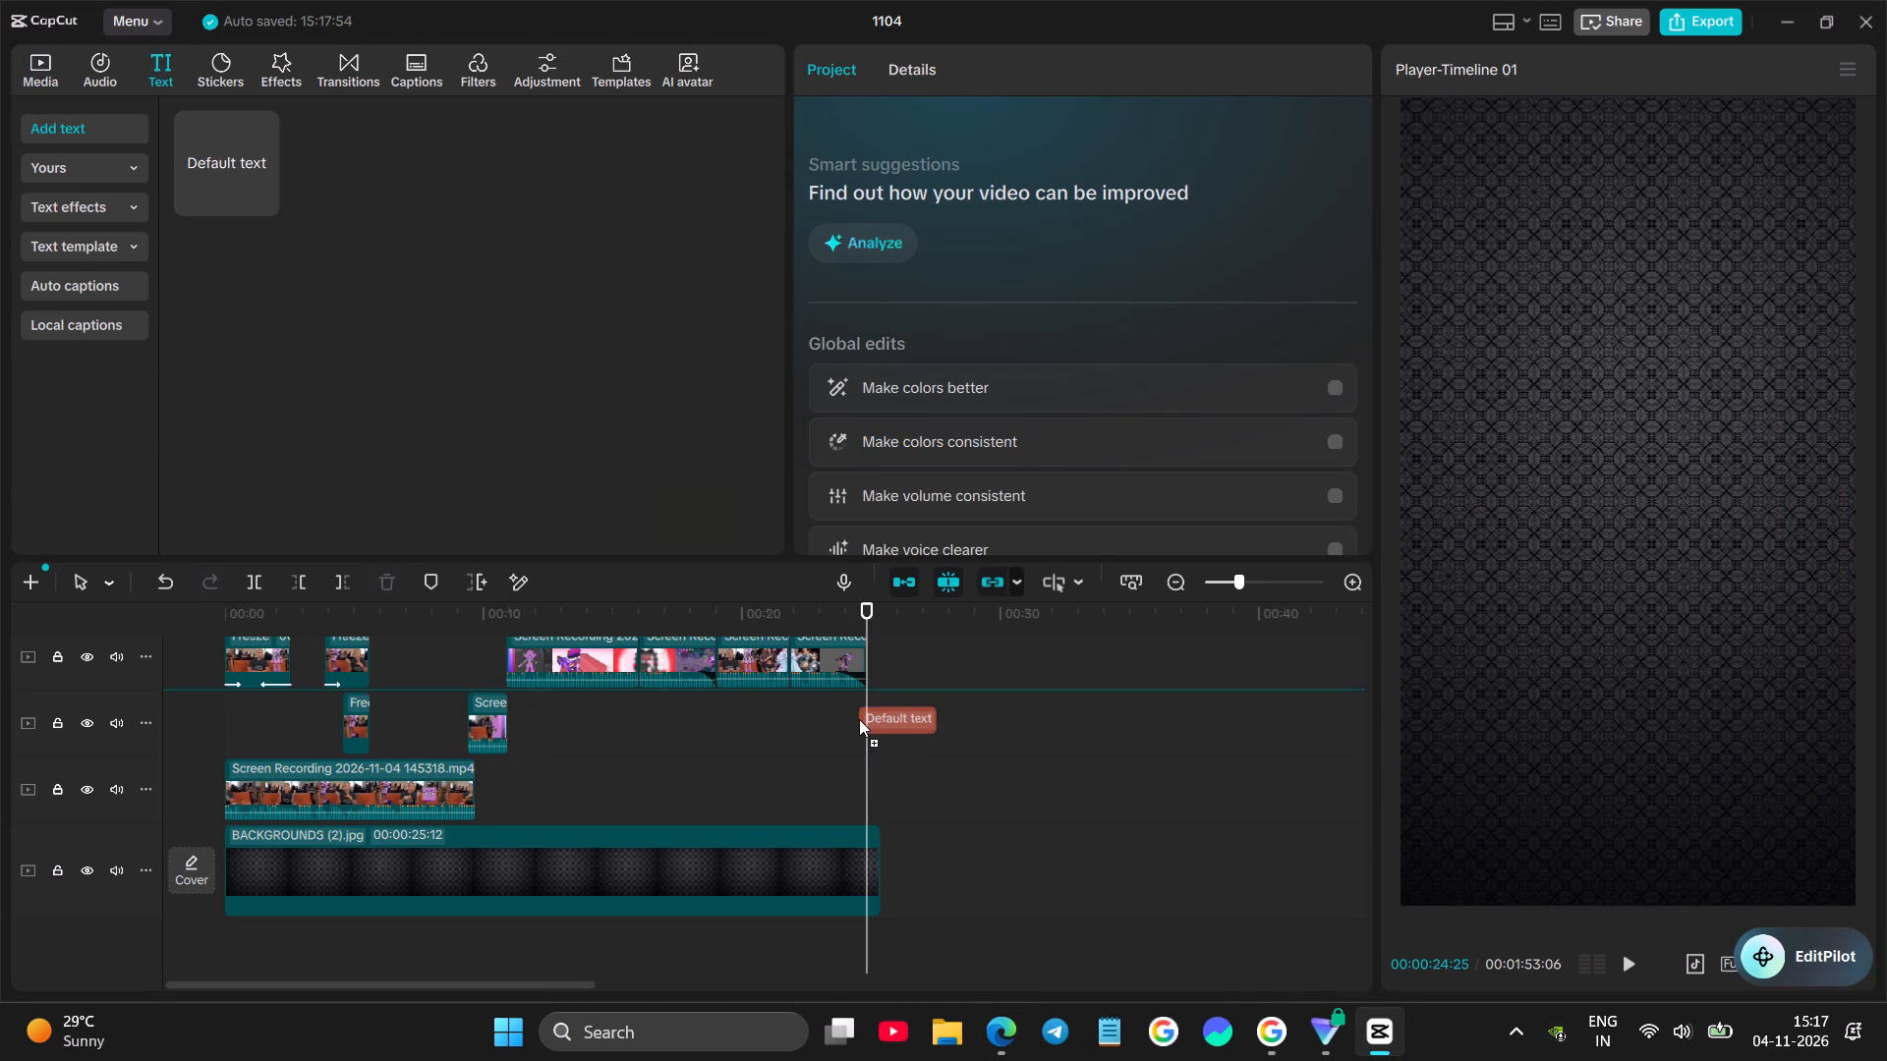
left_click_drag(859, 719, 864, 724)
left_click_drag(1132, 207, 690, 168)
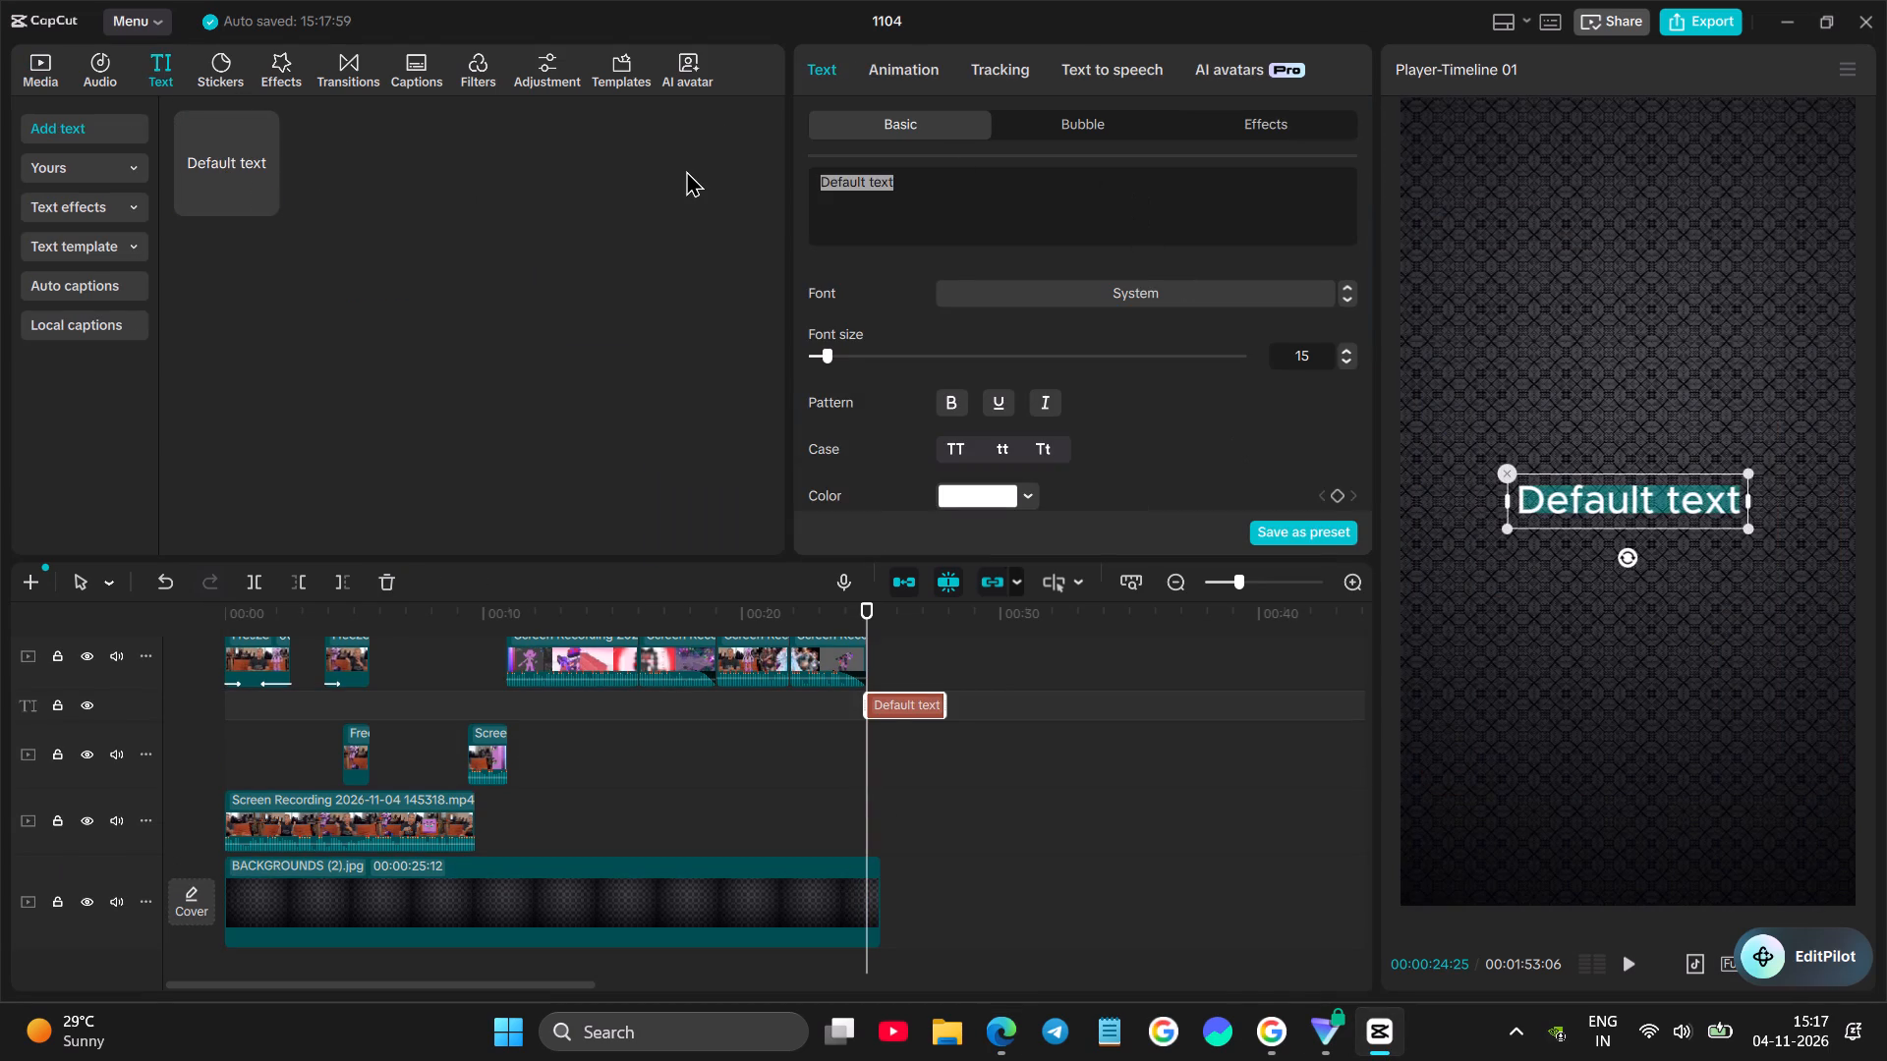
key("BackSpace")
key("ctrl+v")
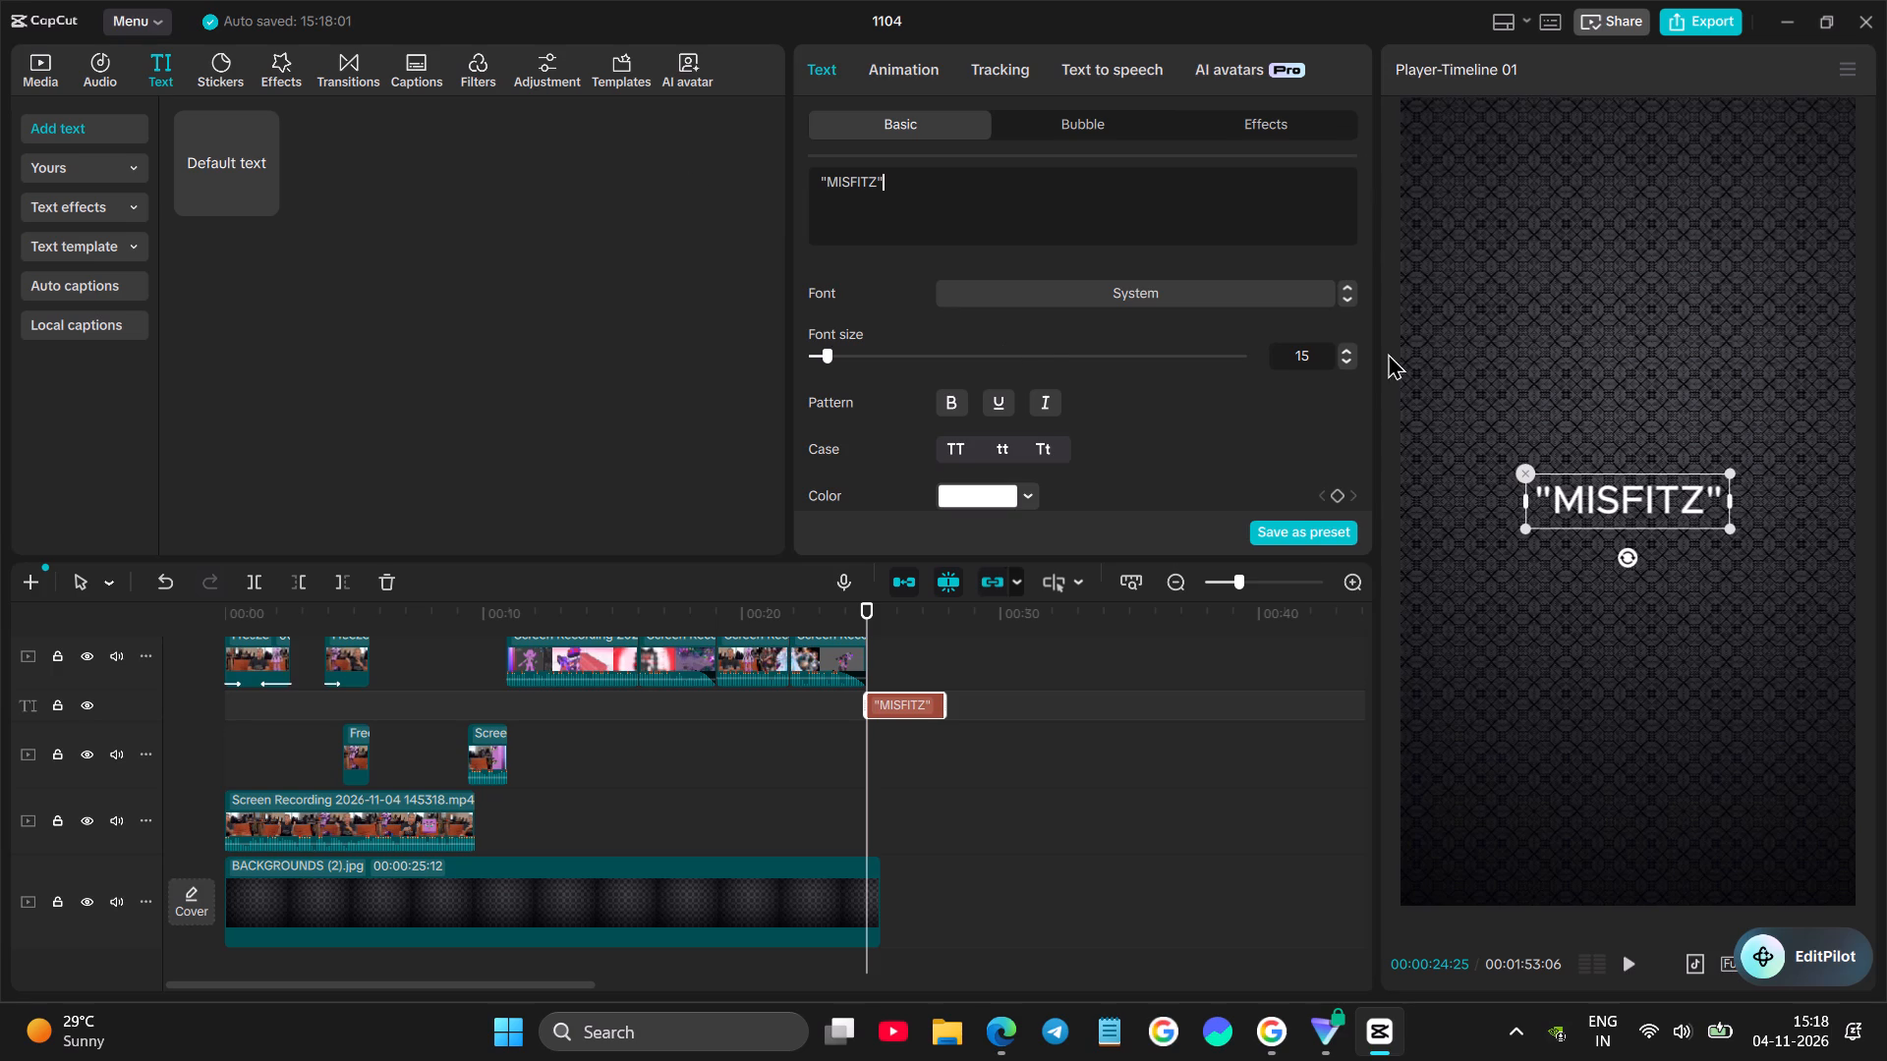
Enlarge the "MISFITZ" text to 159% and apply the preset style with green letters and a black outline.
left_click_drag(1532, 532, 1487, 619)
scroll(983, 337, "down", 4)
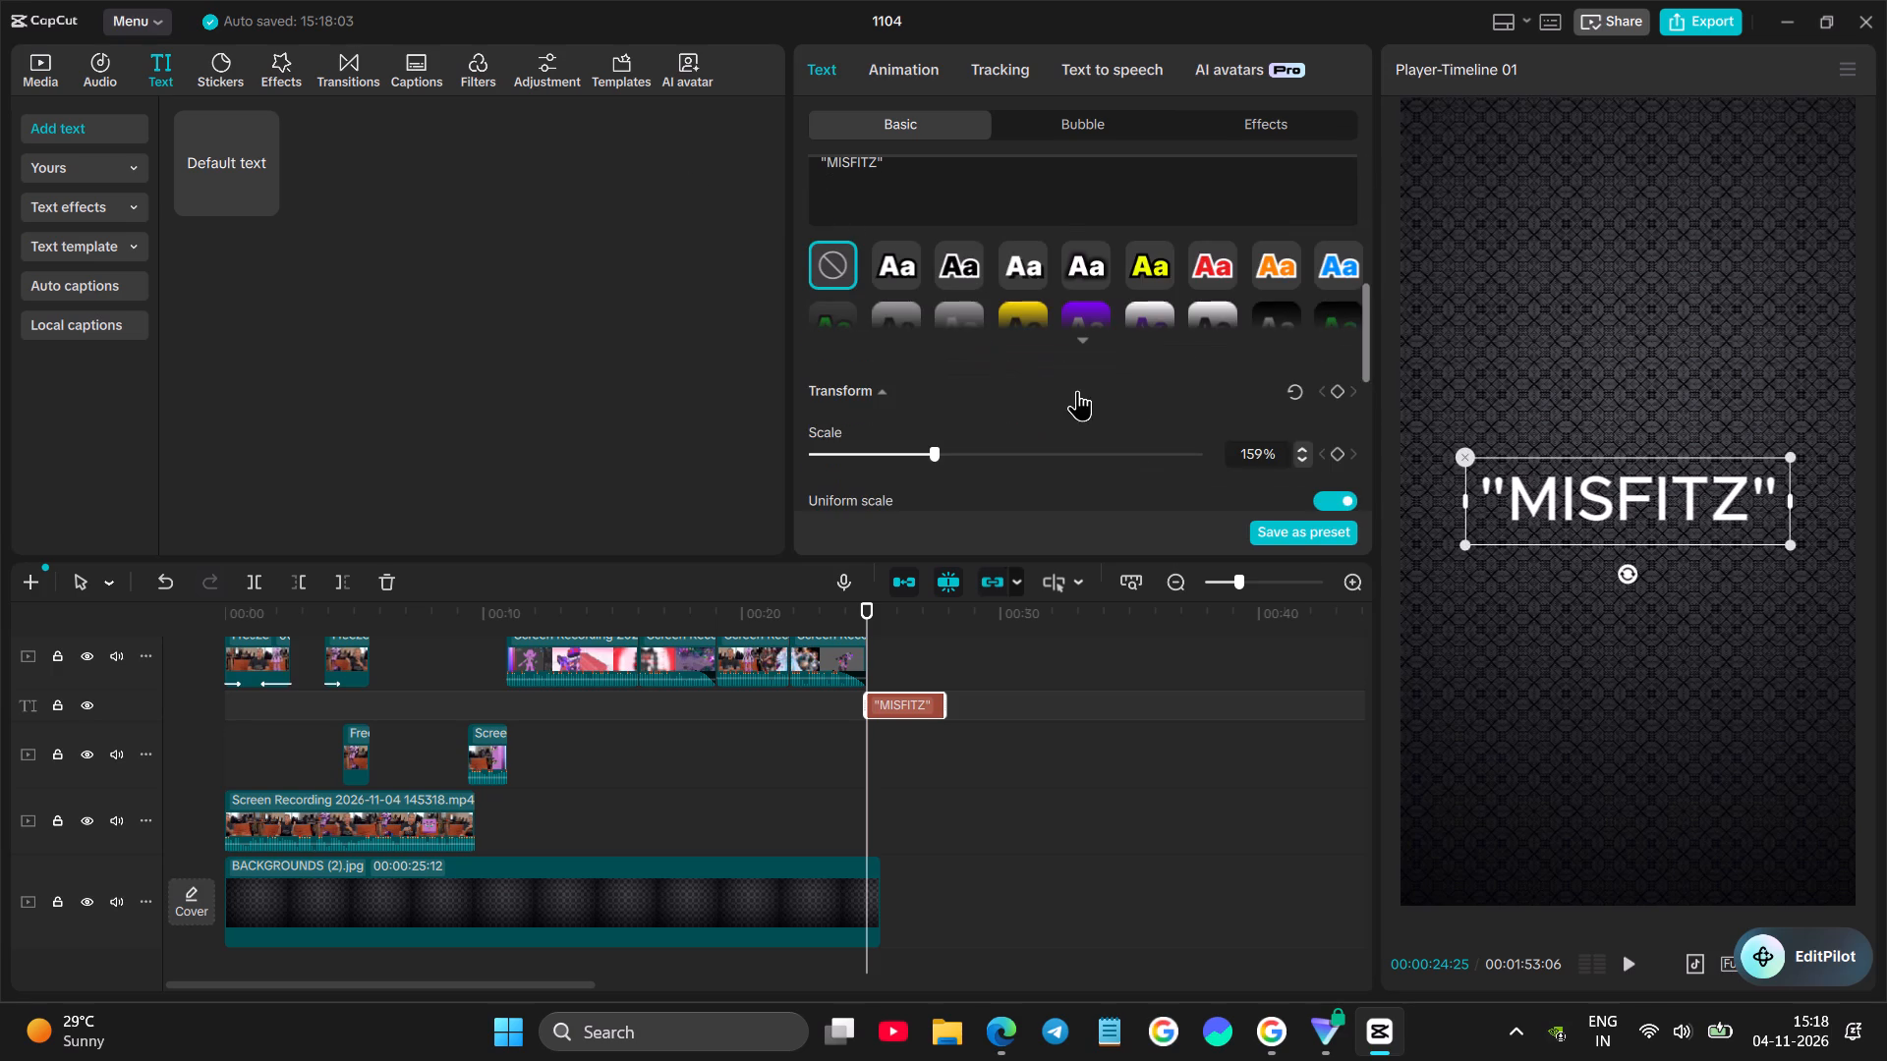
left_click(1073, 346)
left_click(823, 322)
scroll(1086, 294, "down", 1)
scroll(1086, 294, "up", 2)
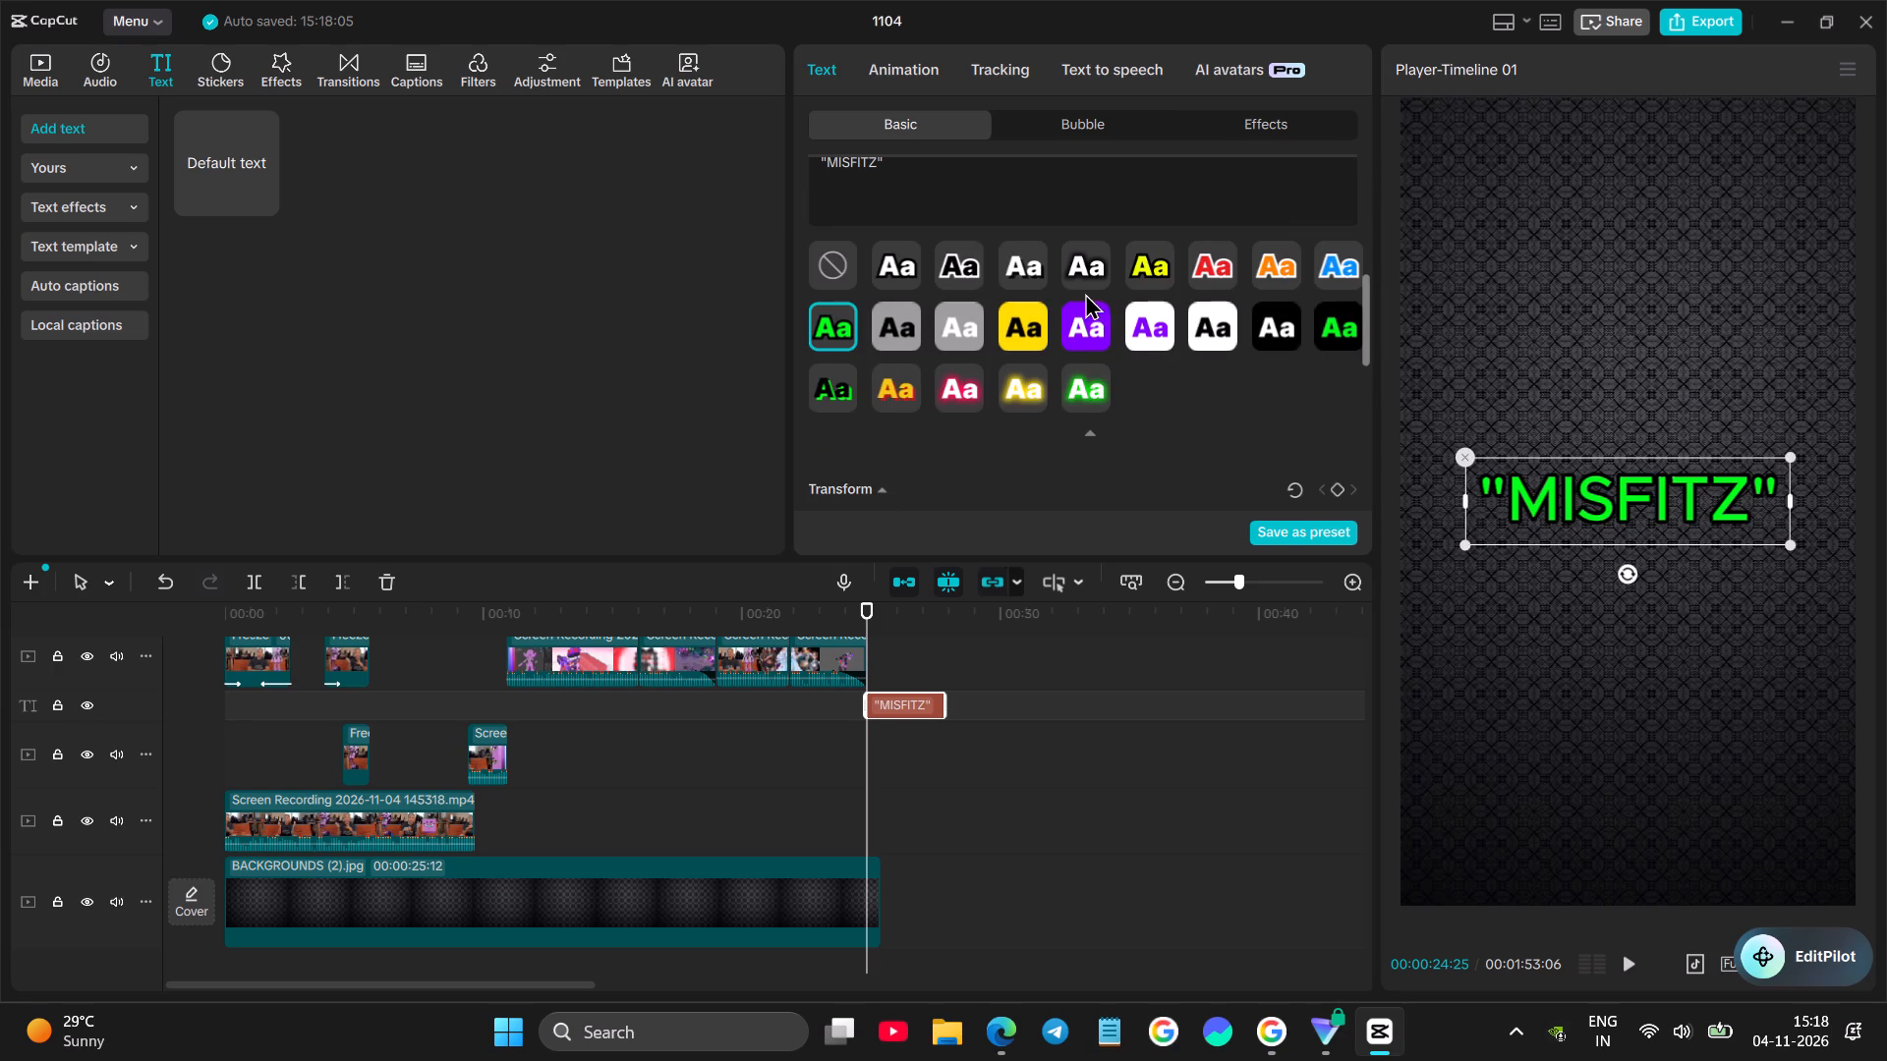
Set the "MISFITZ" text's font to 카페24 단정해, keeping the text centred in the frame.
scroll(1085, 293, "up", 5)
left_click(1069, 291)
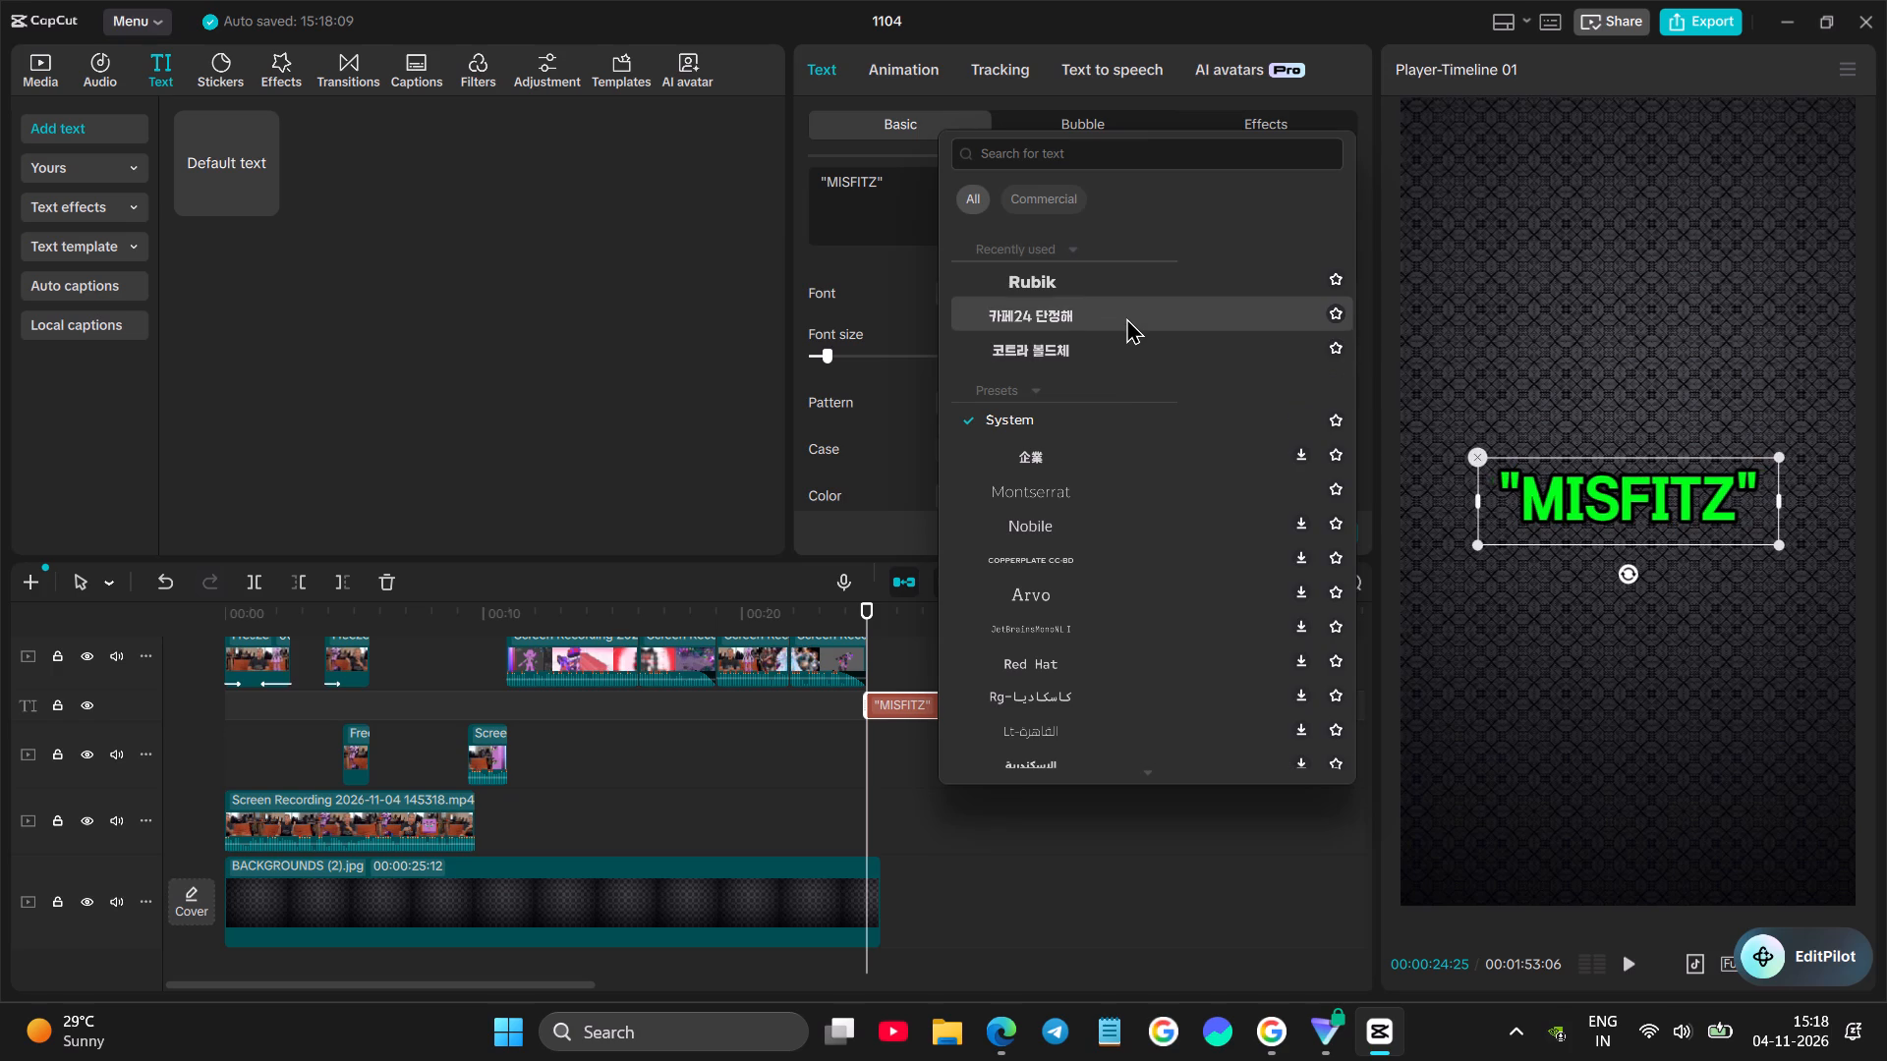
left_click(1129, 298)
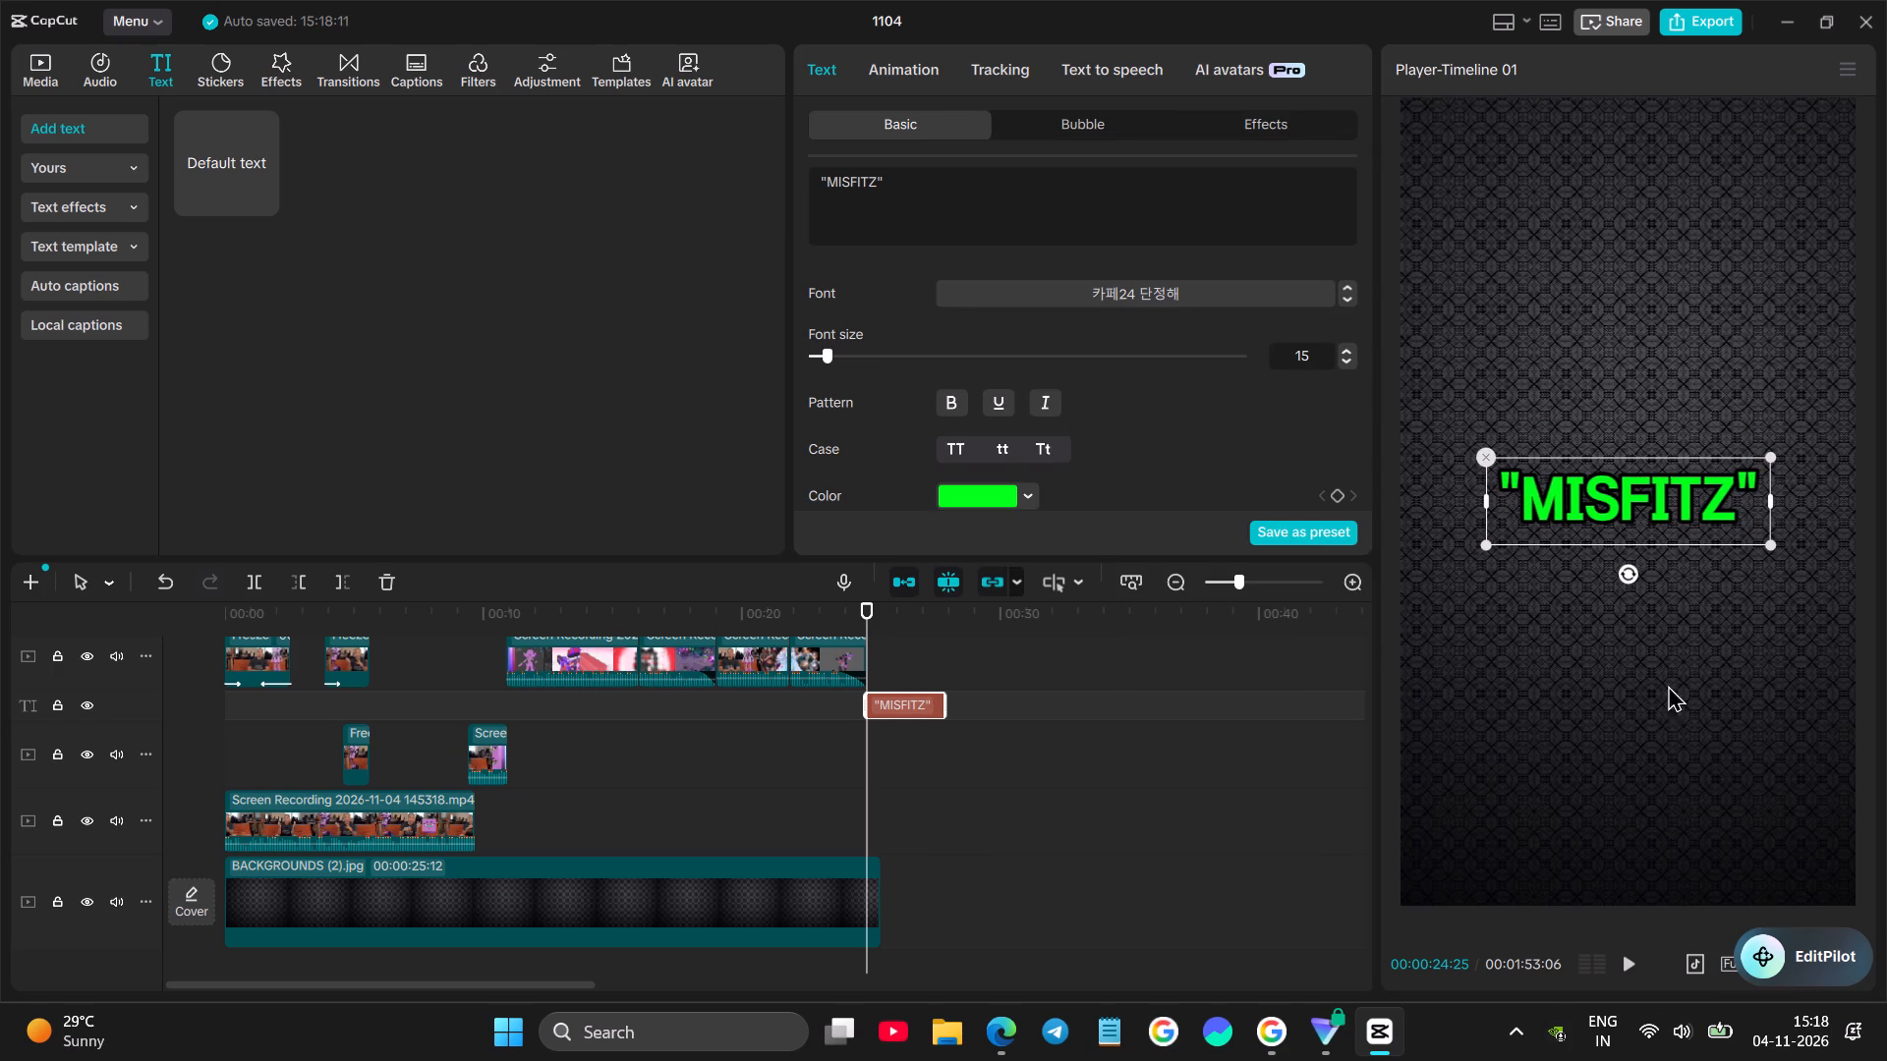
left_click(1658, 532)
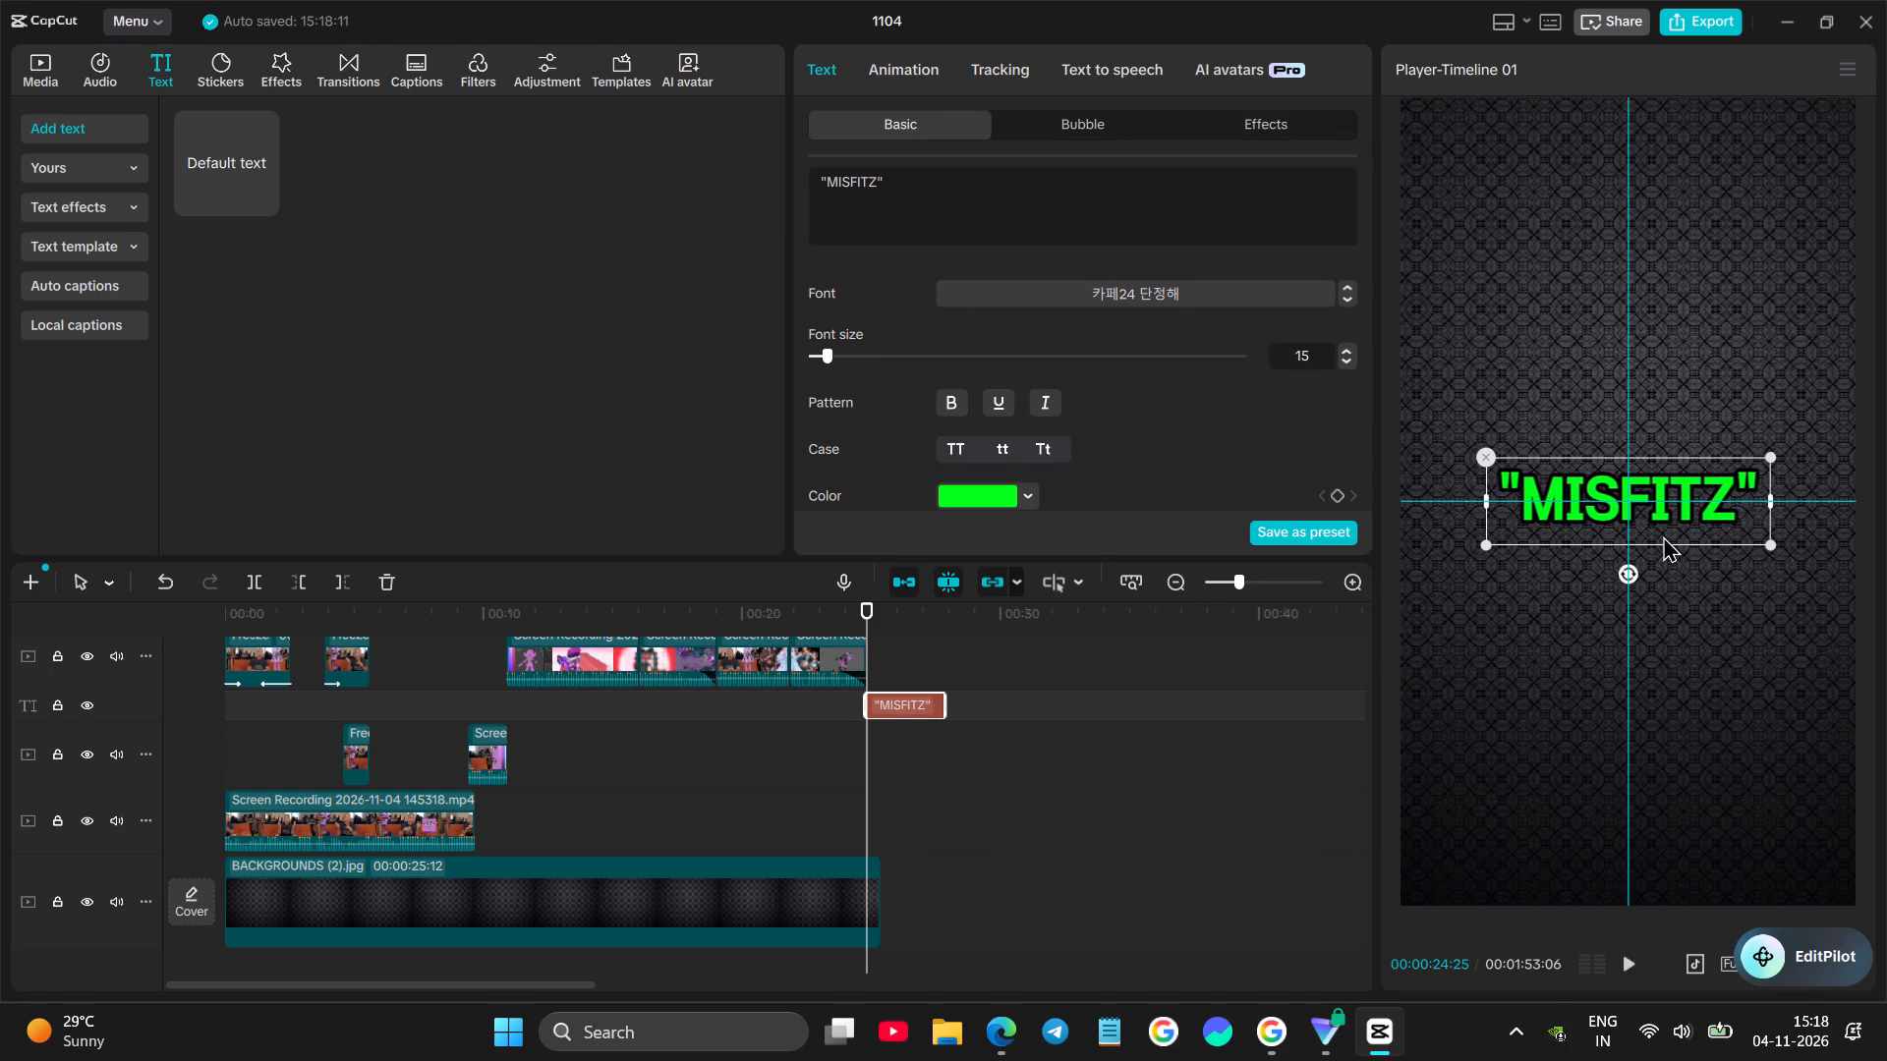
Play into the "MISFITZ" text, trim its end to about 26.7 s, and play it again from about 24.8 s.
left_click(829, 730)
key("space")
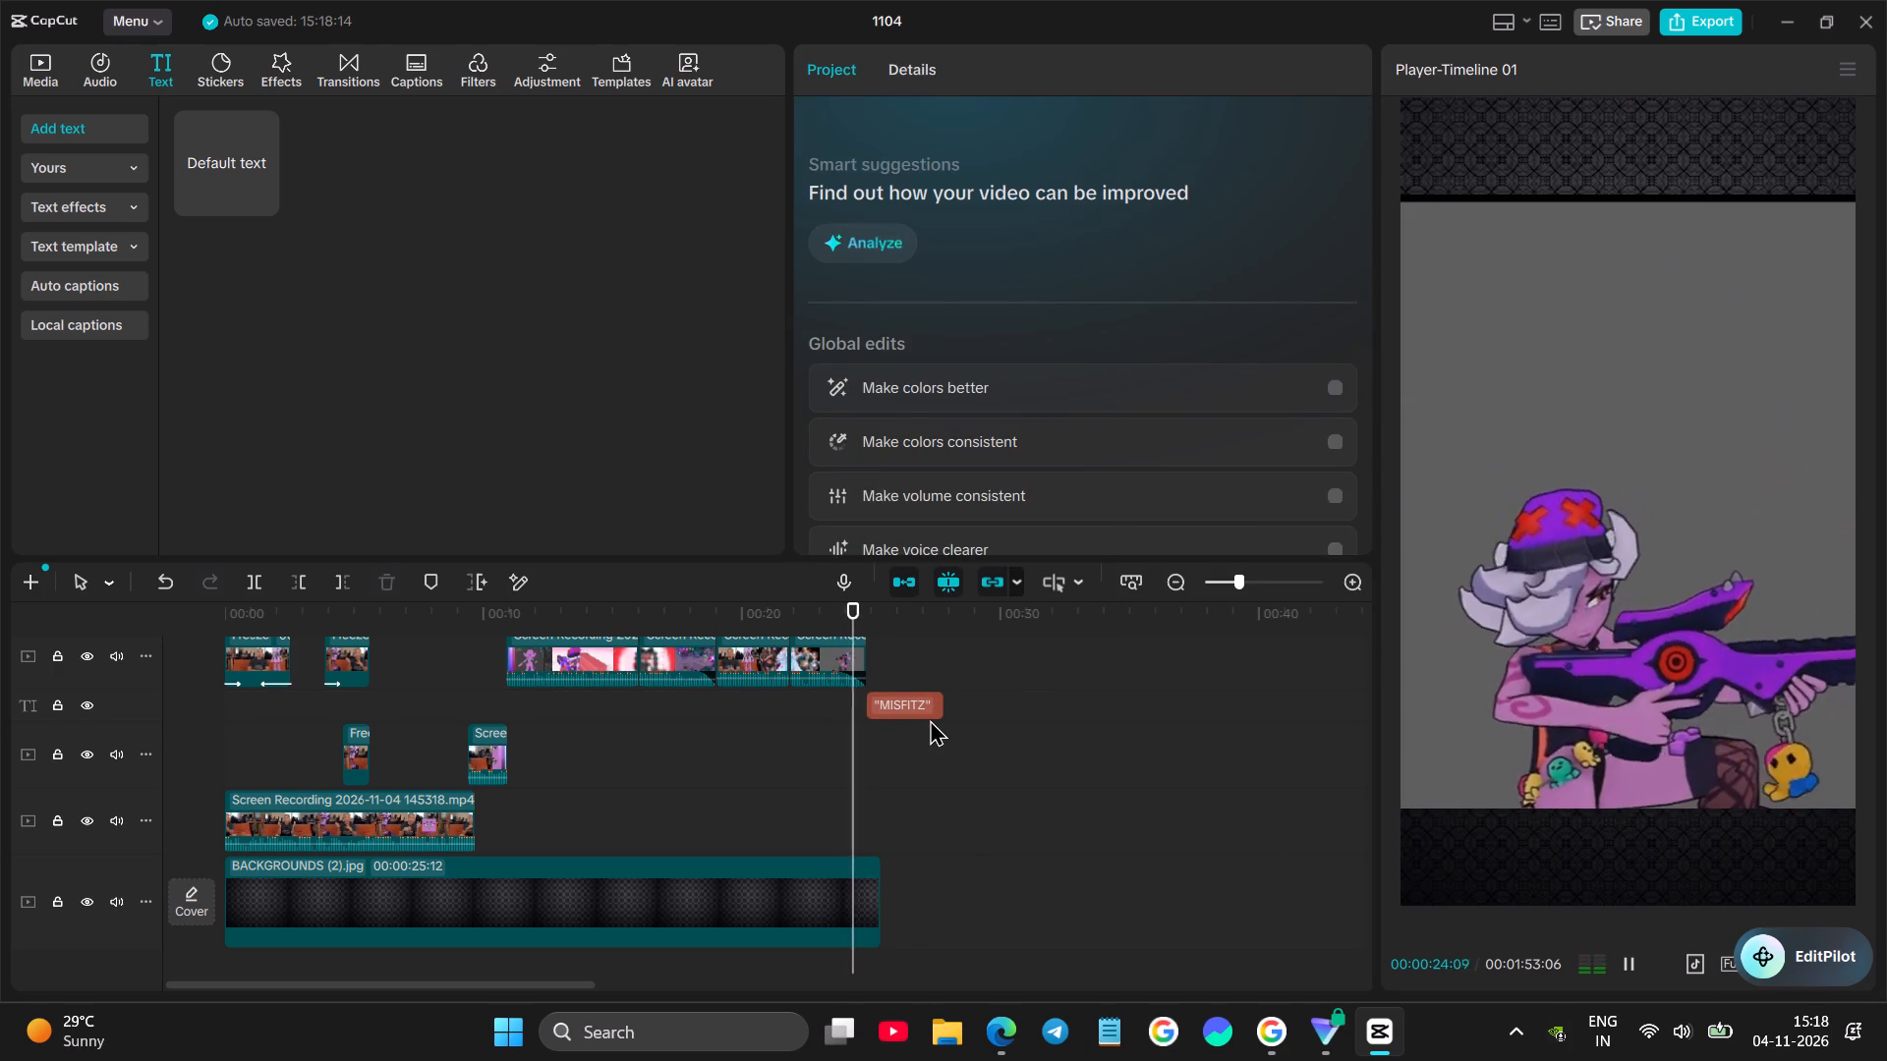
key("space")
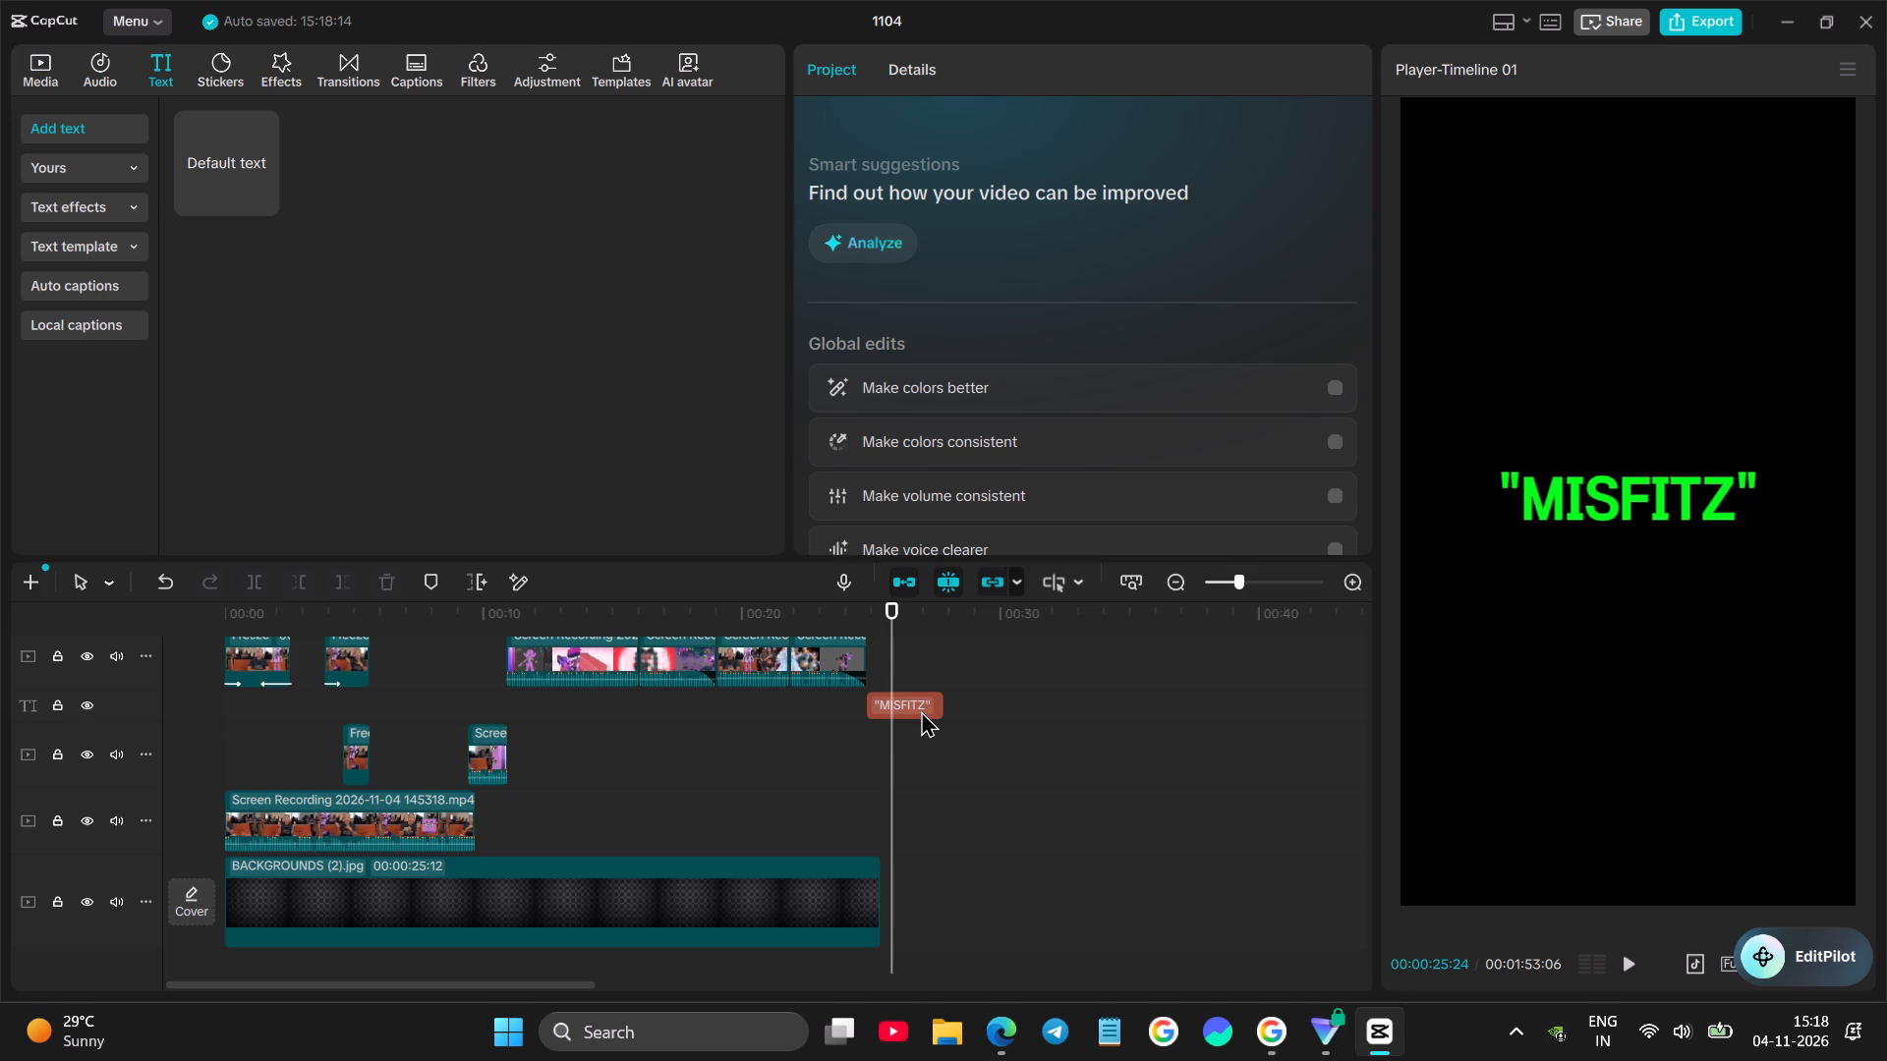
left_click(904, 704)
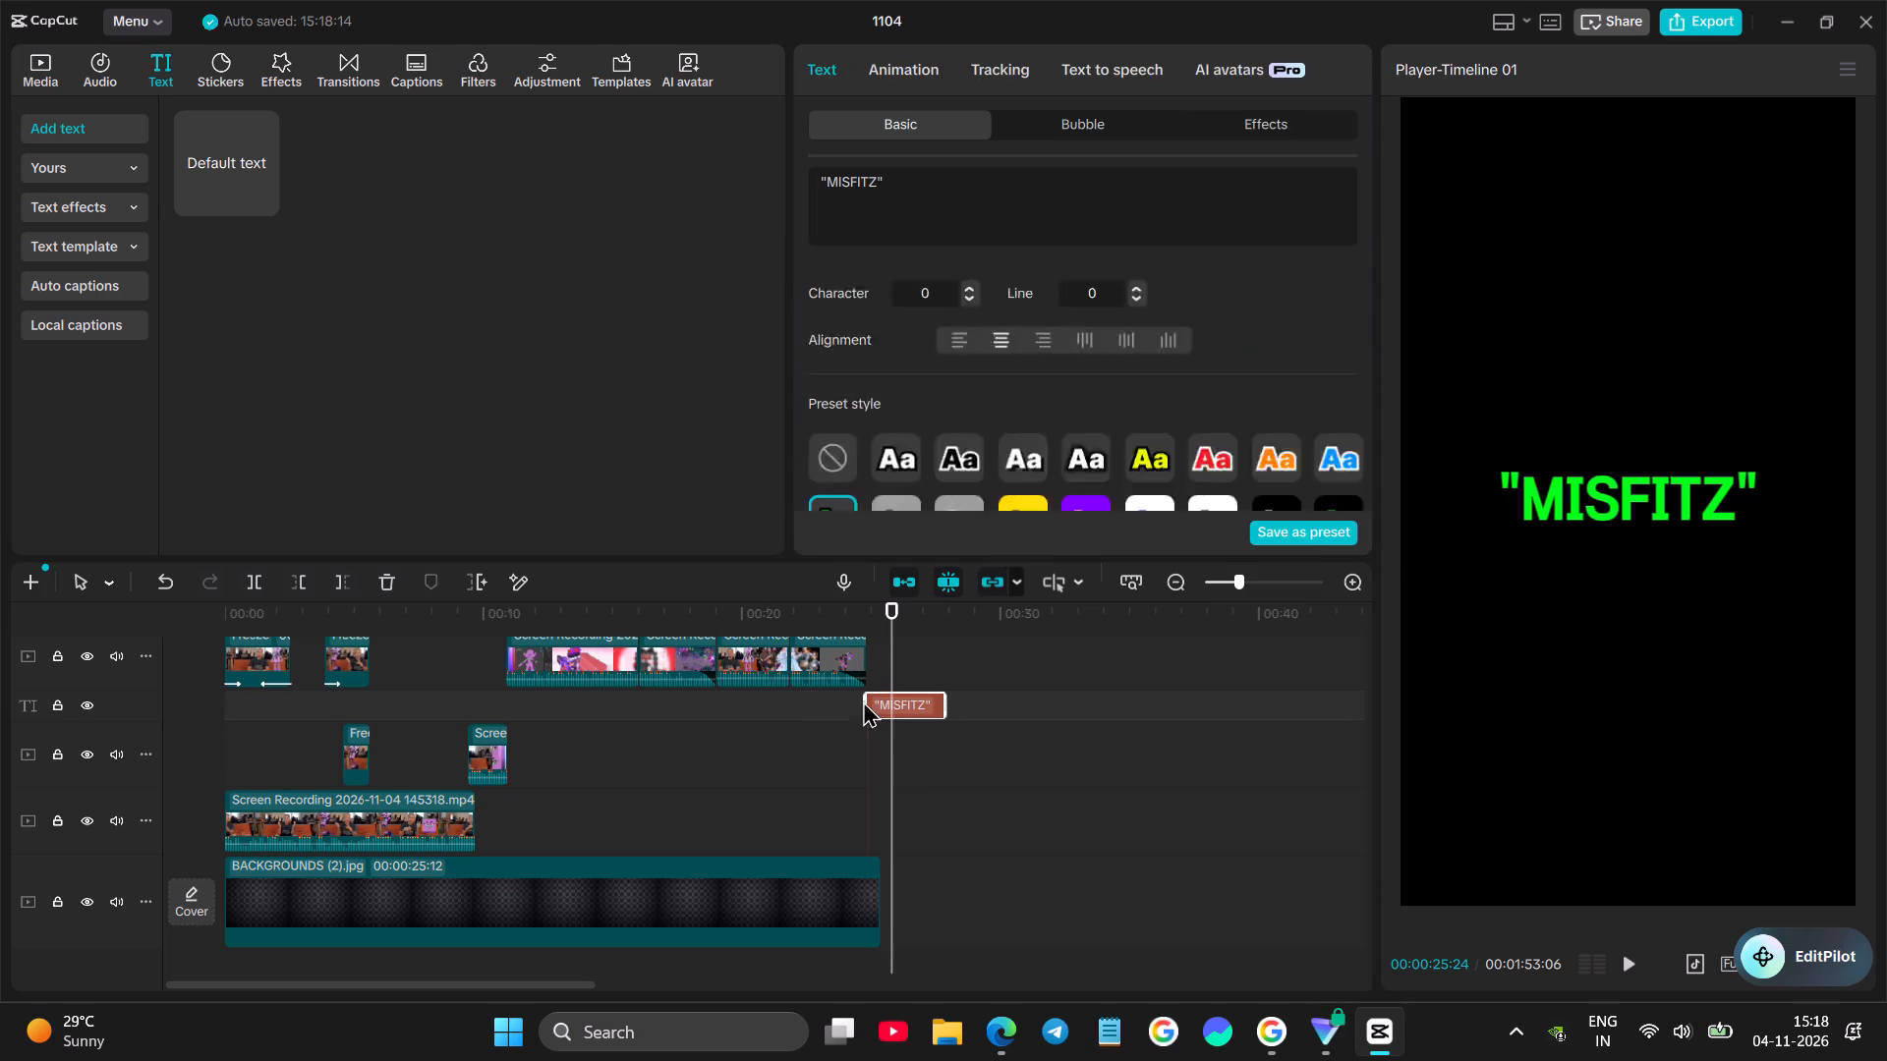
key("space")
left_click(346, 584)
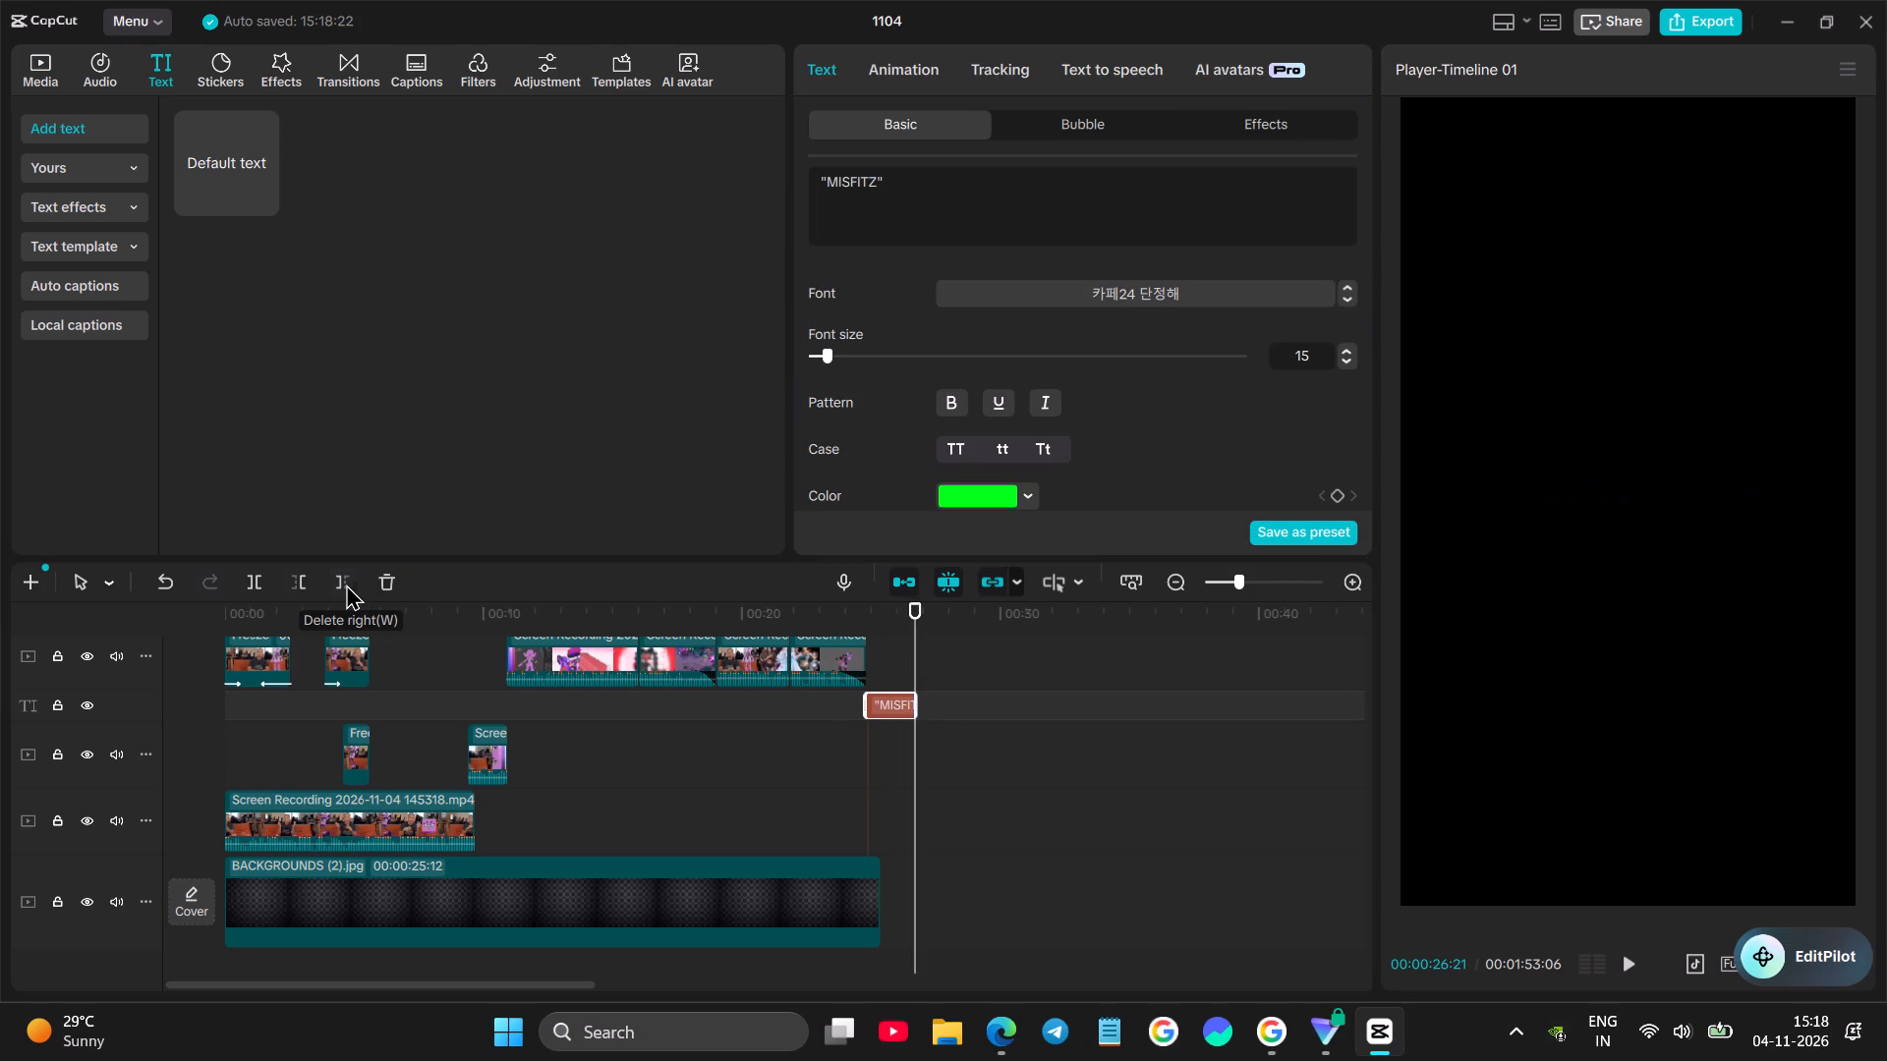
left_click(870, 742)
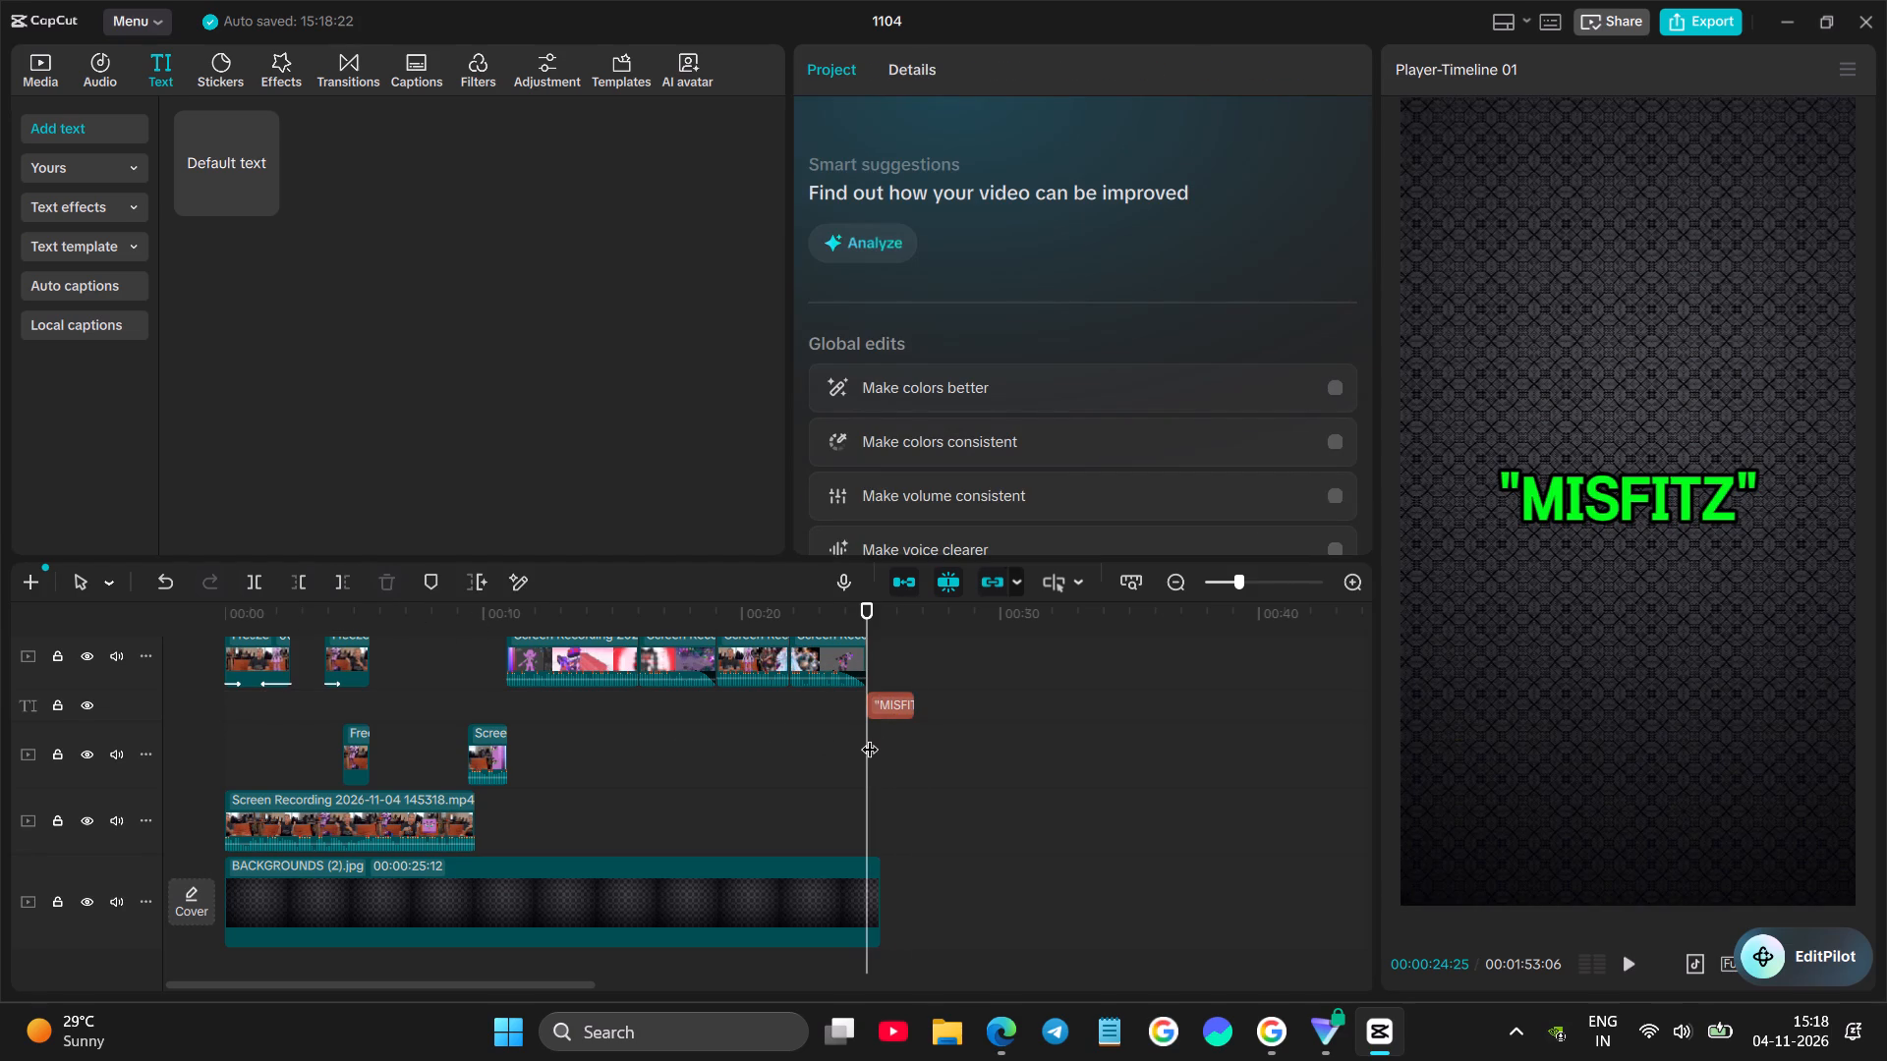
key("space")
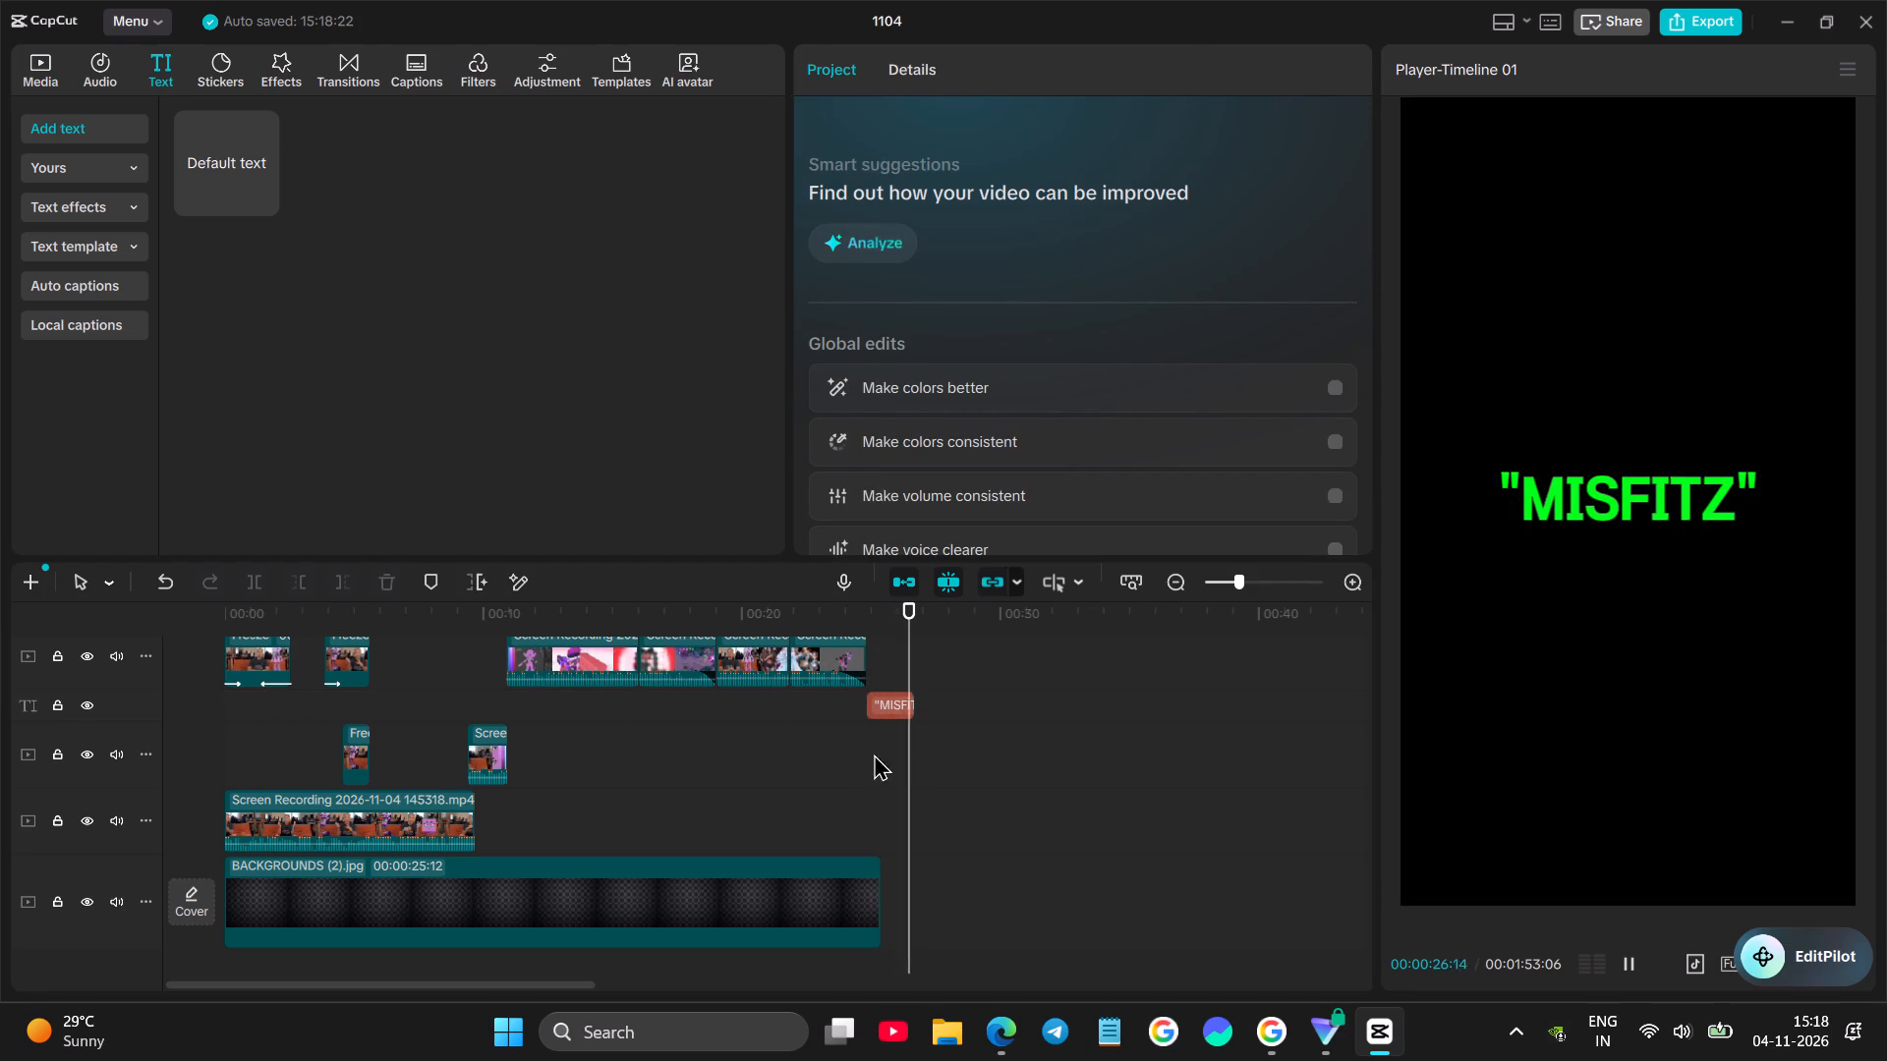
Stop playback and extend the end of the BACKGROUNDS (2).jpg clip to about 26.7 s, level with the "MISFITZ" text's end.
key("space")
left_click(851, 868)
left_click_drag(882, 865, 902, 852)
left_click(844, 816)
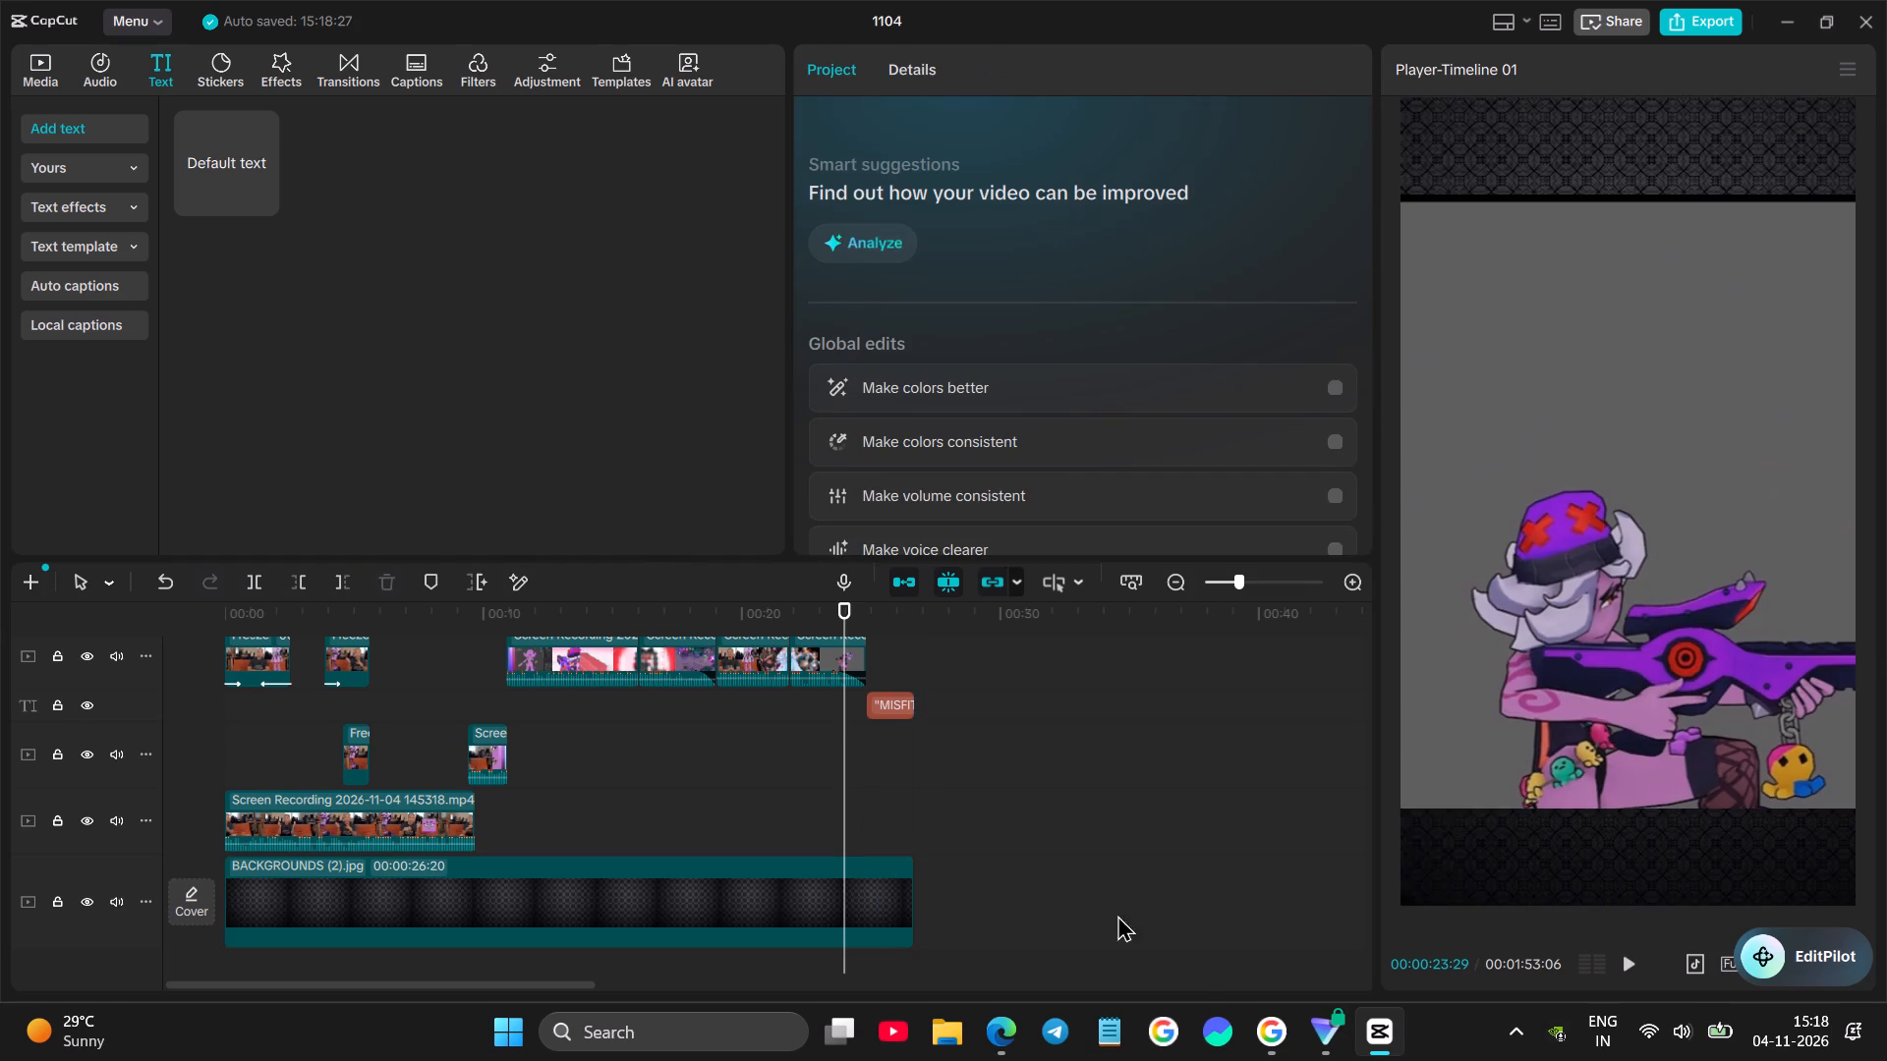
Switch to the MISFITZ campaign page in Edge, reread the full brief, and return to CapCut.
left_click(1158, 1035)
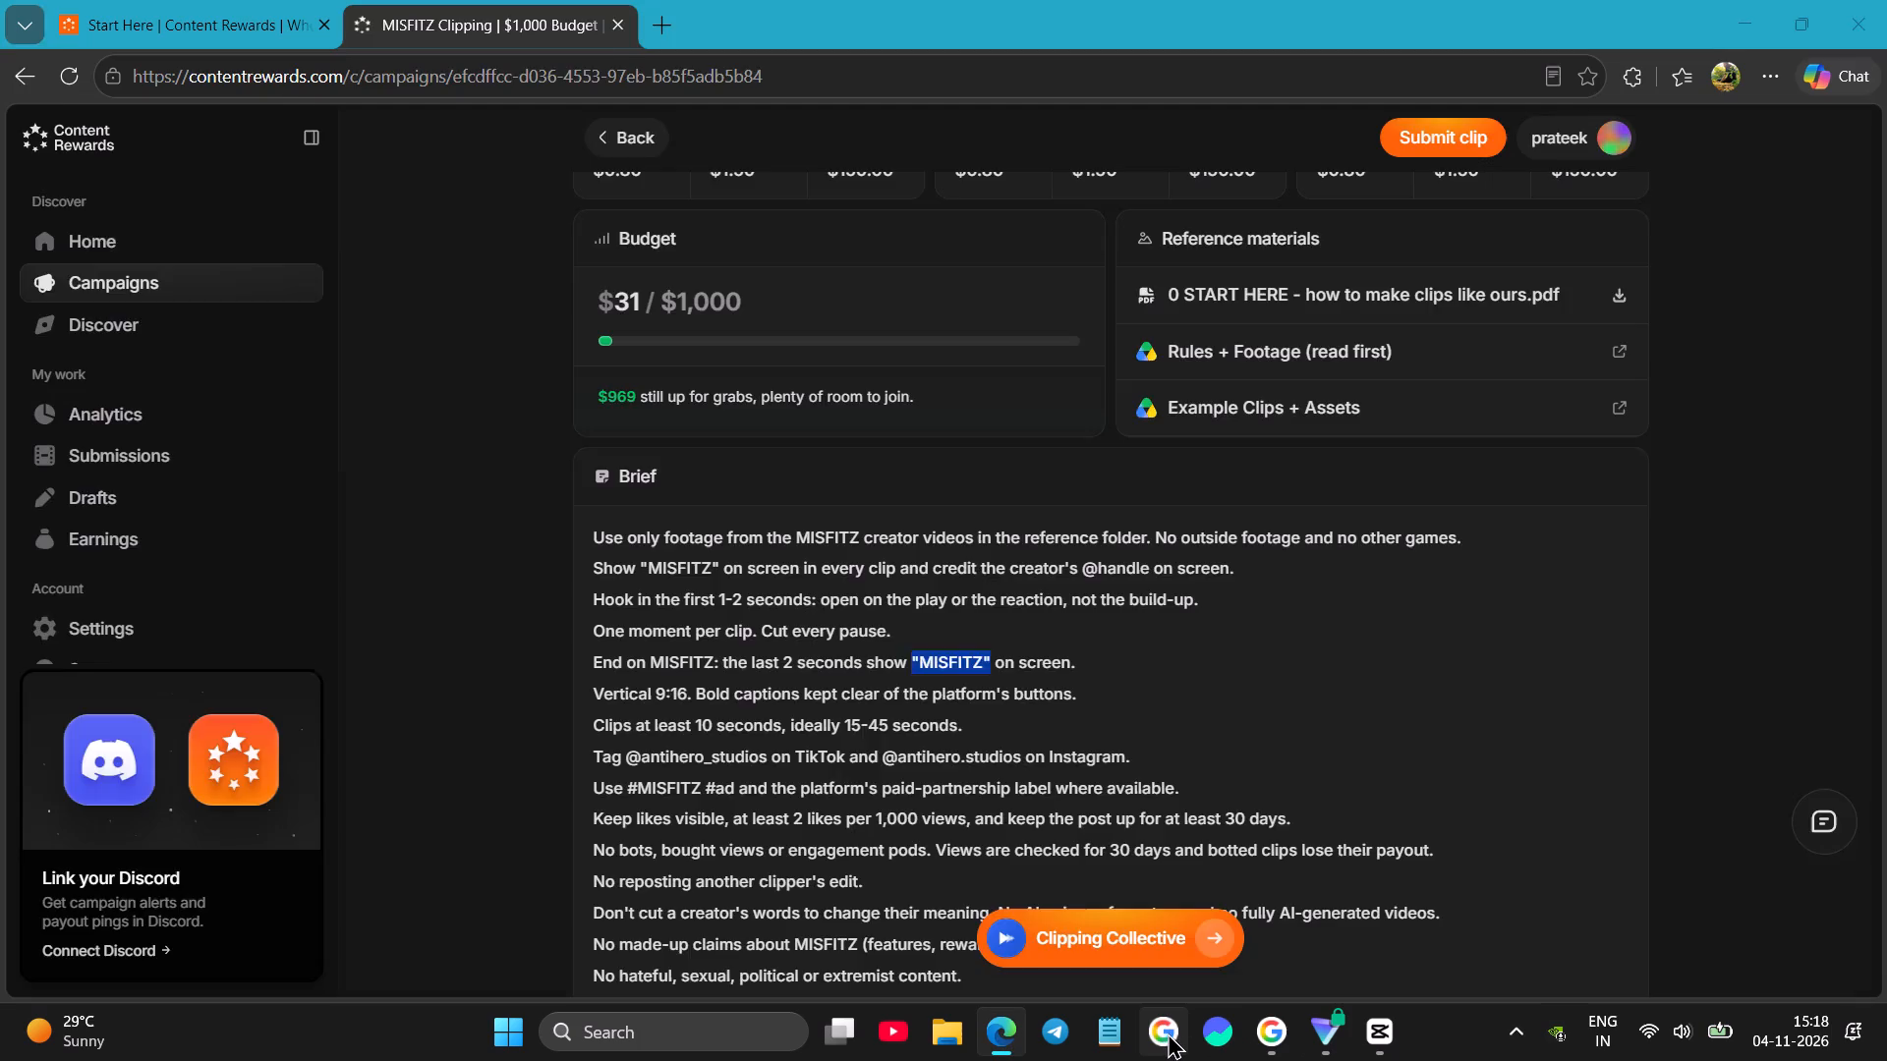
left_click(502, 0)
left_click(911, 21)
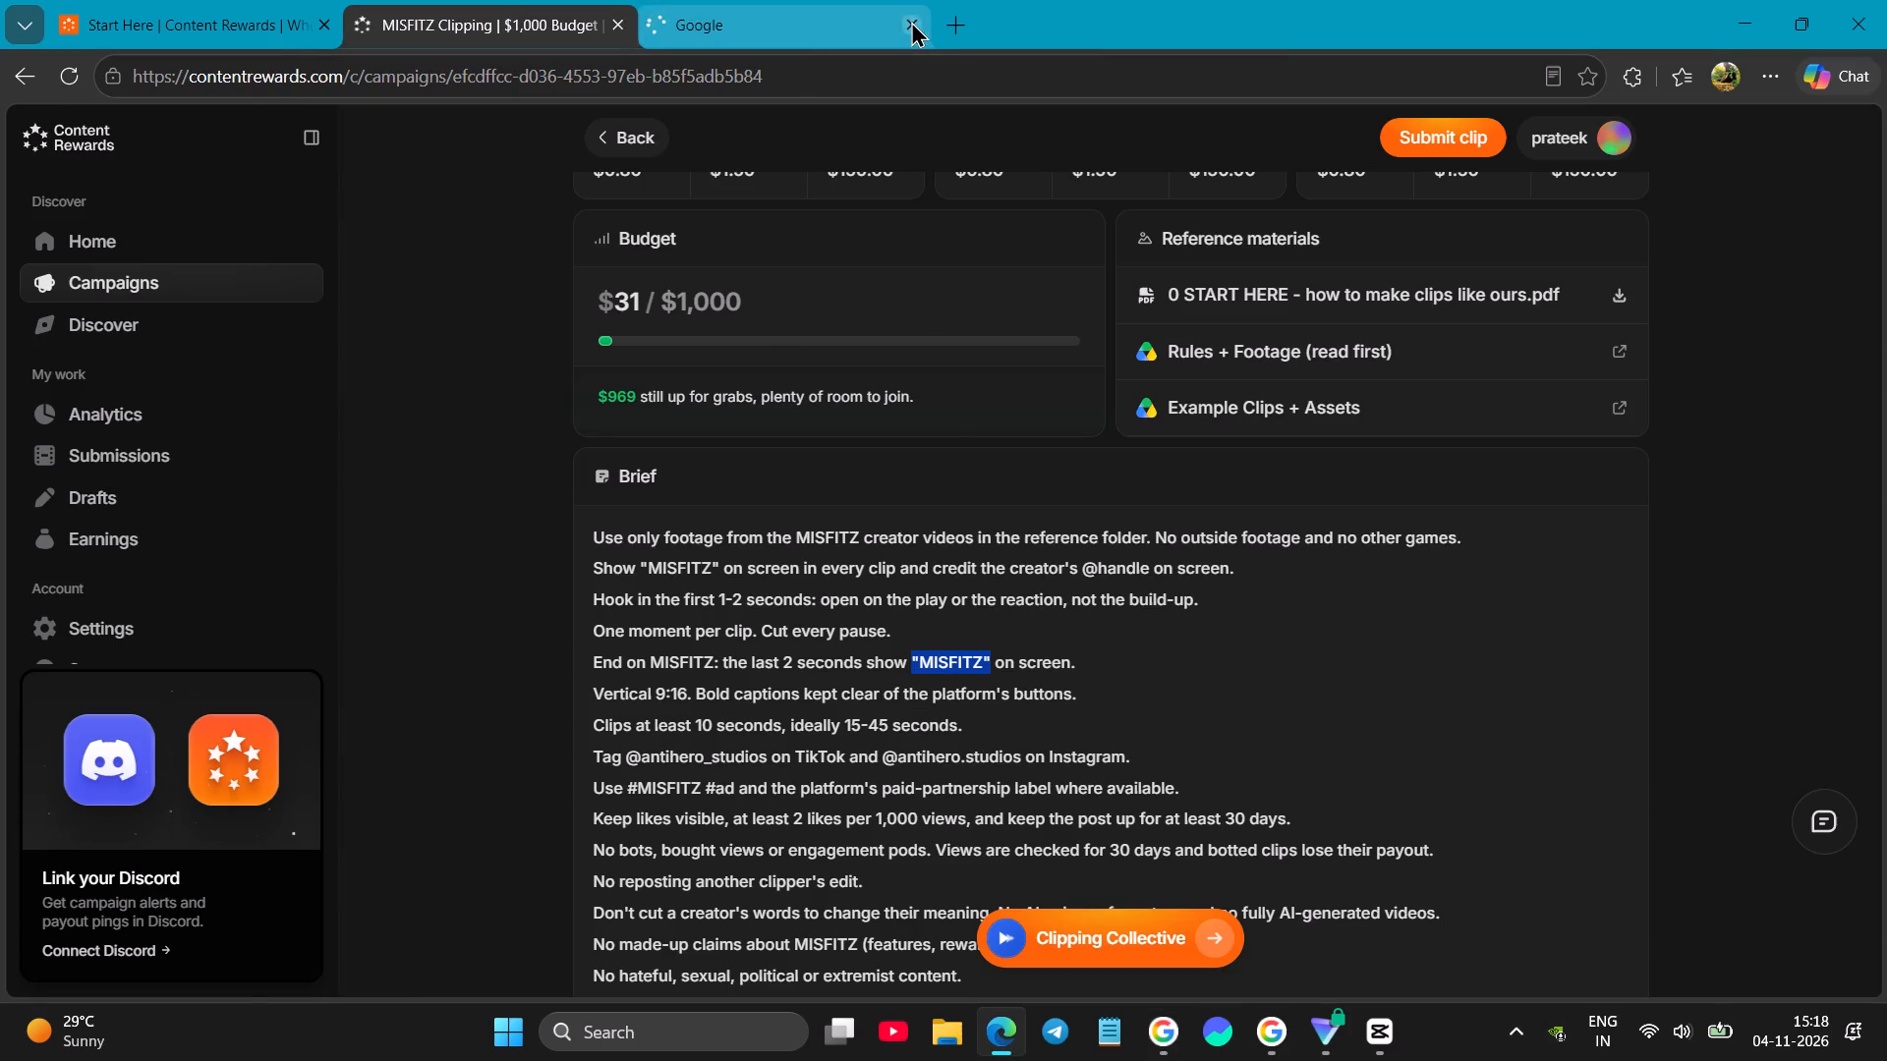
scroll(943, 475, "down", 1)
left_click(1369, 514)
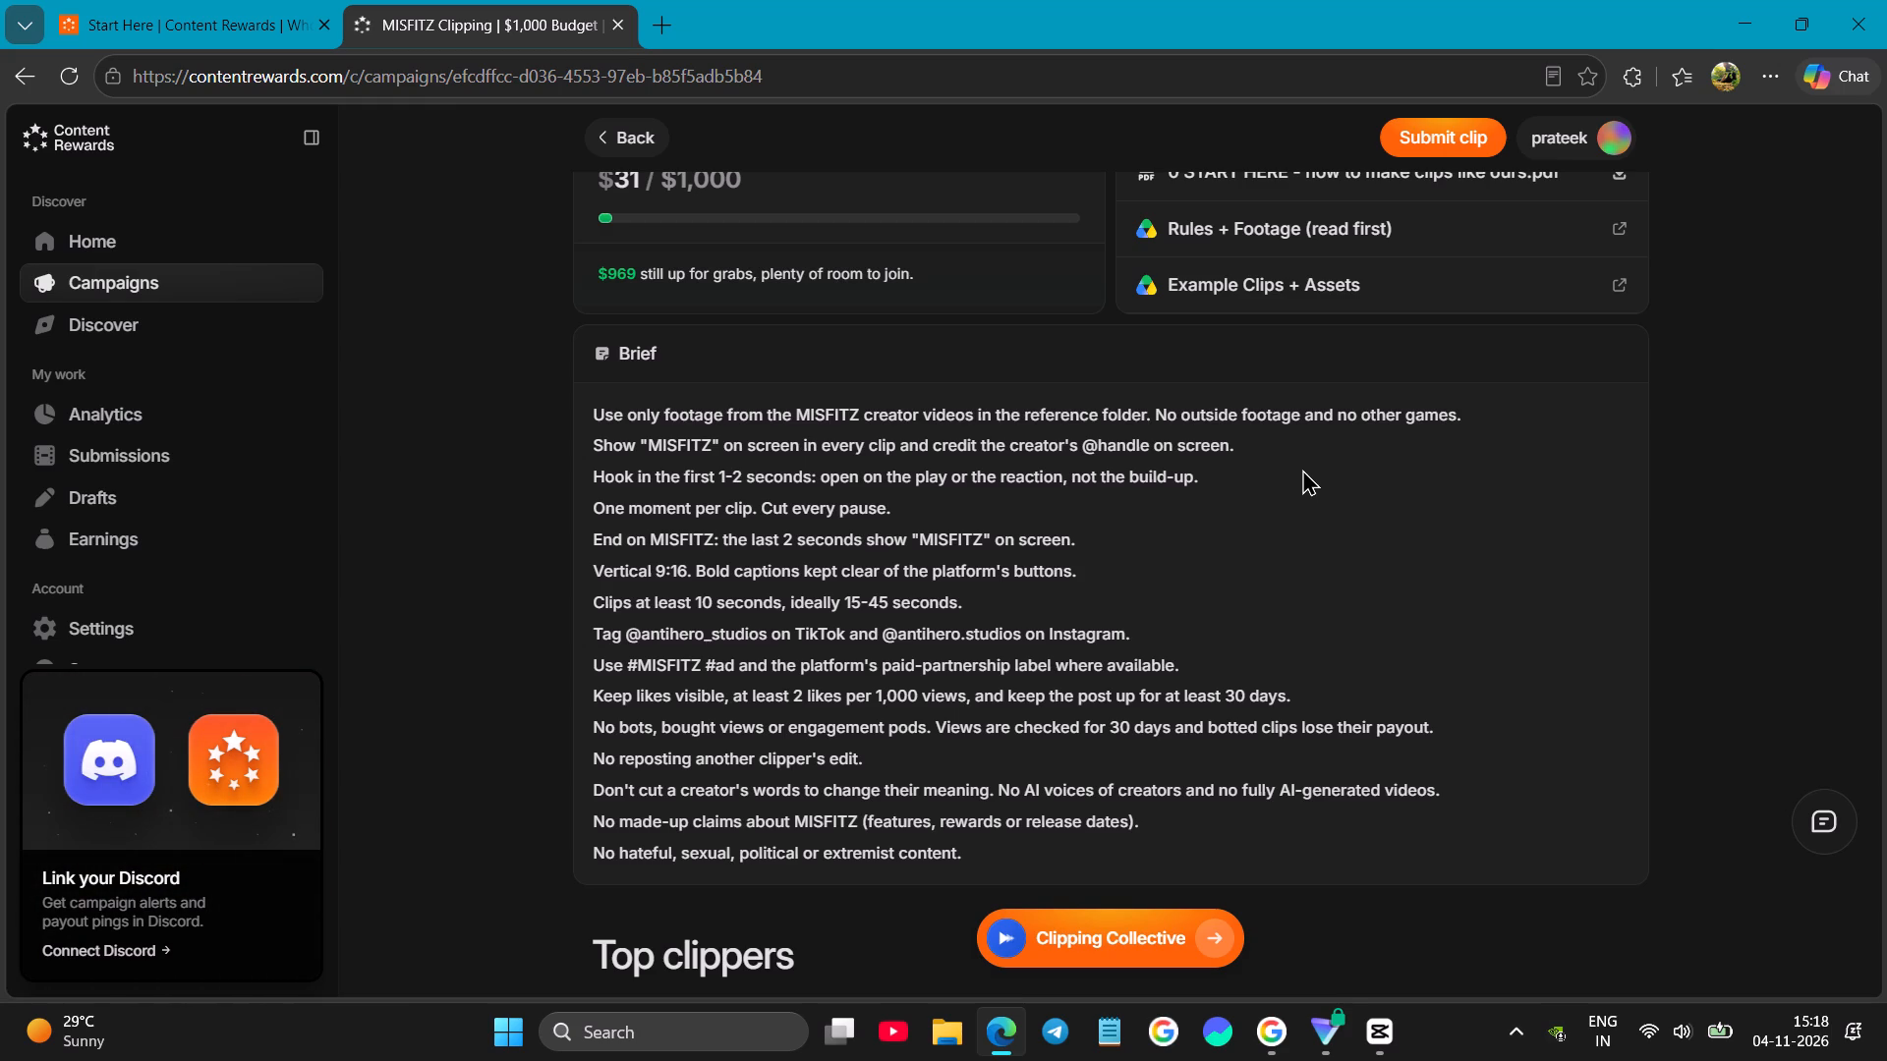
left_click(1387, 1040)
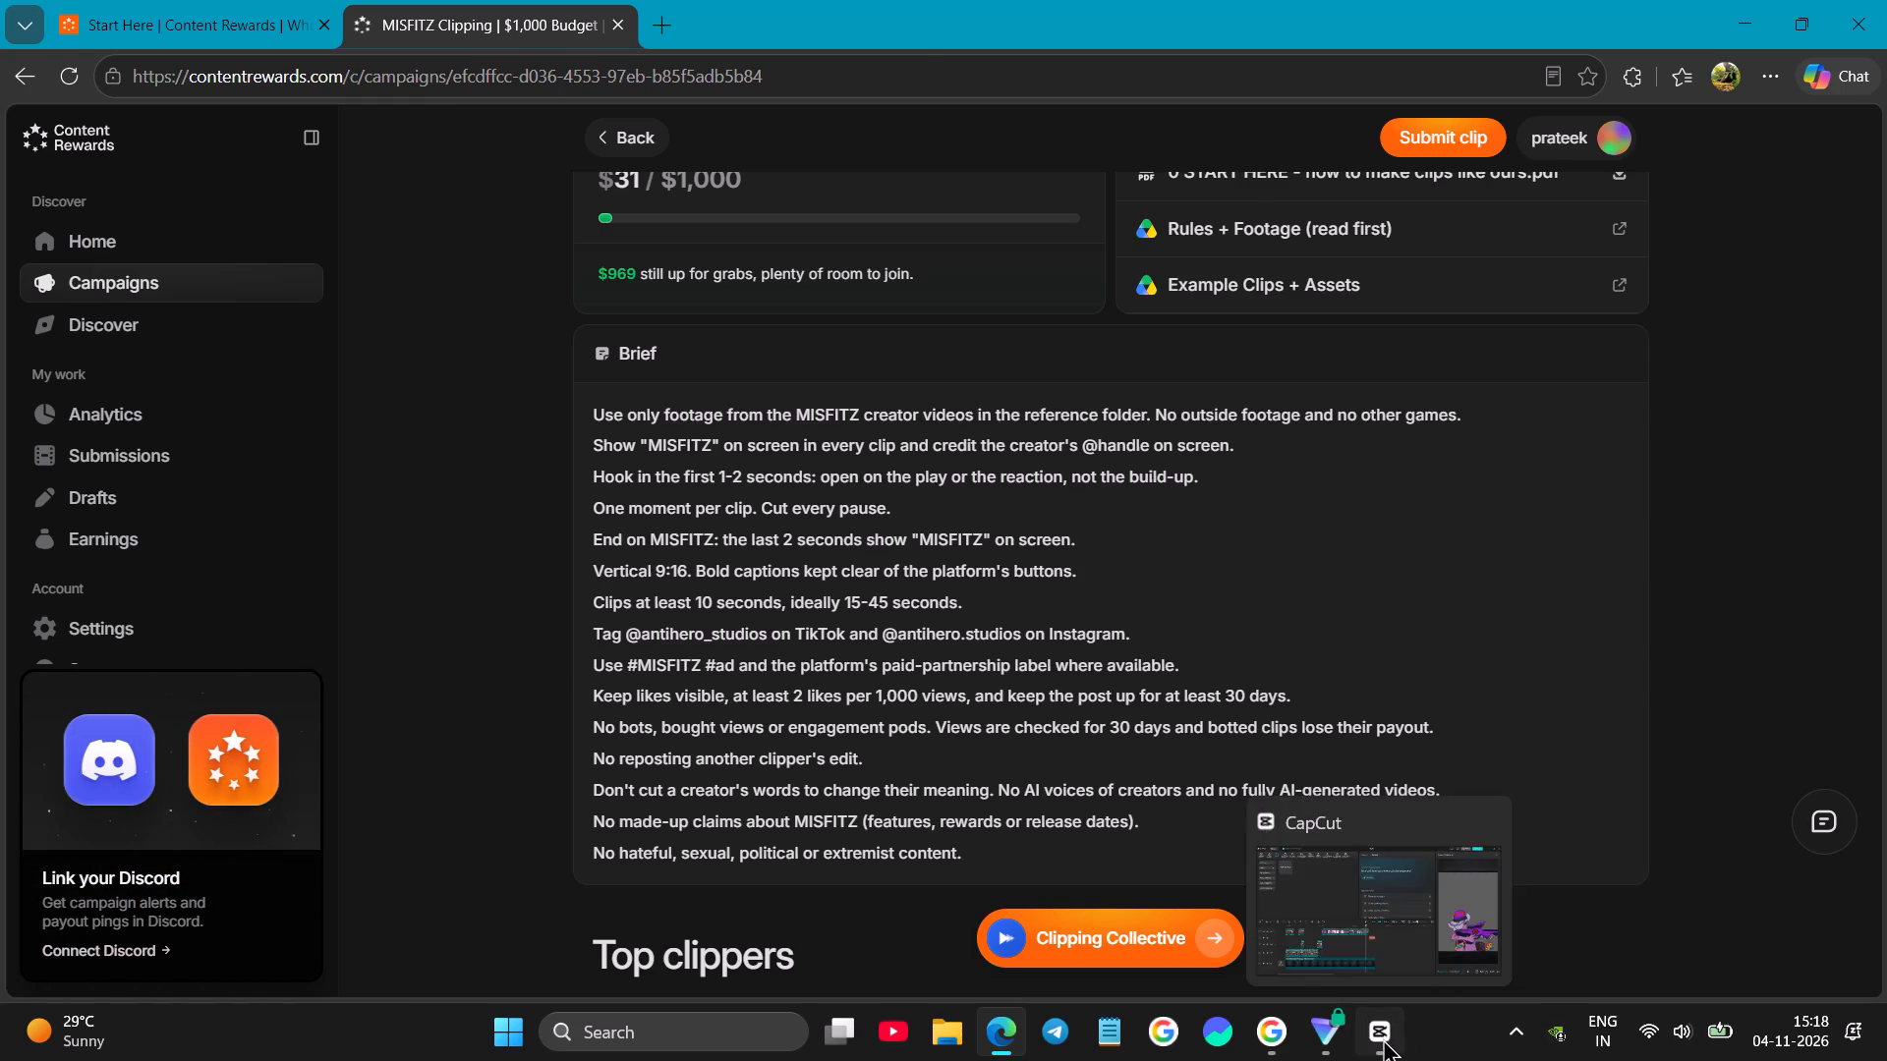
Move the second keyframe of the gameplay piece at about 16–19 s to that piece's end, replay from about 18.4 s, and return to the start.
left_click(426, 695)
key("space")
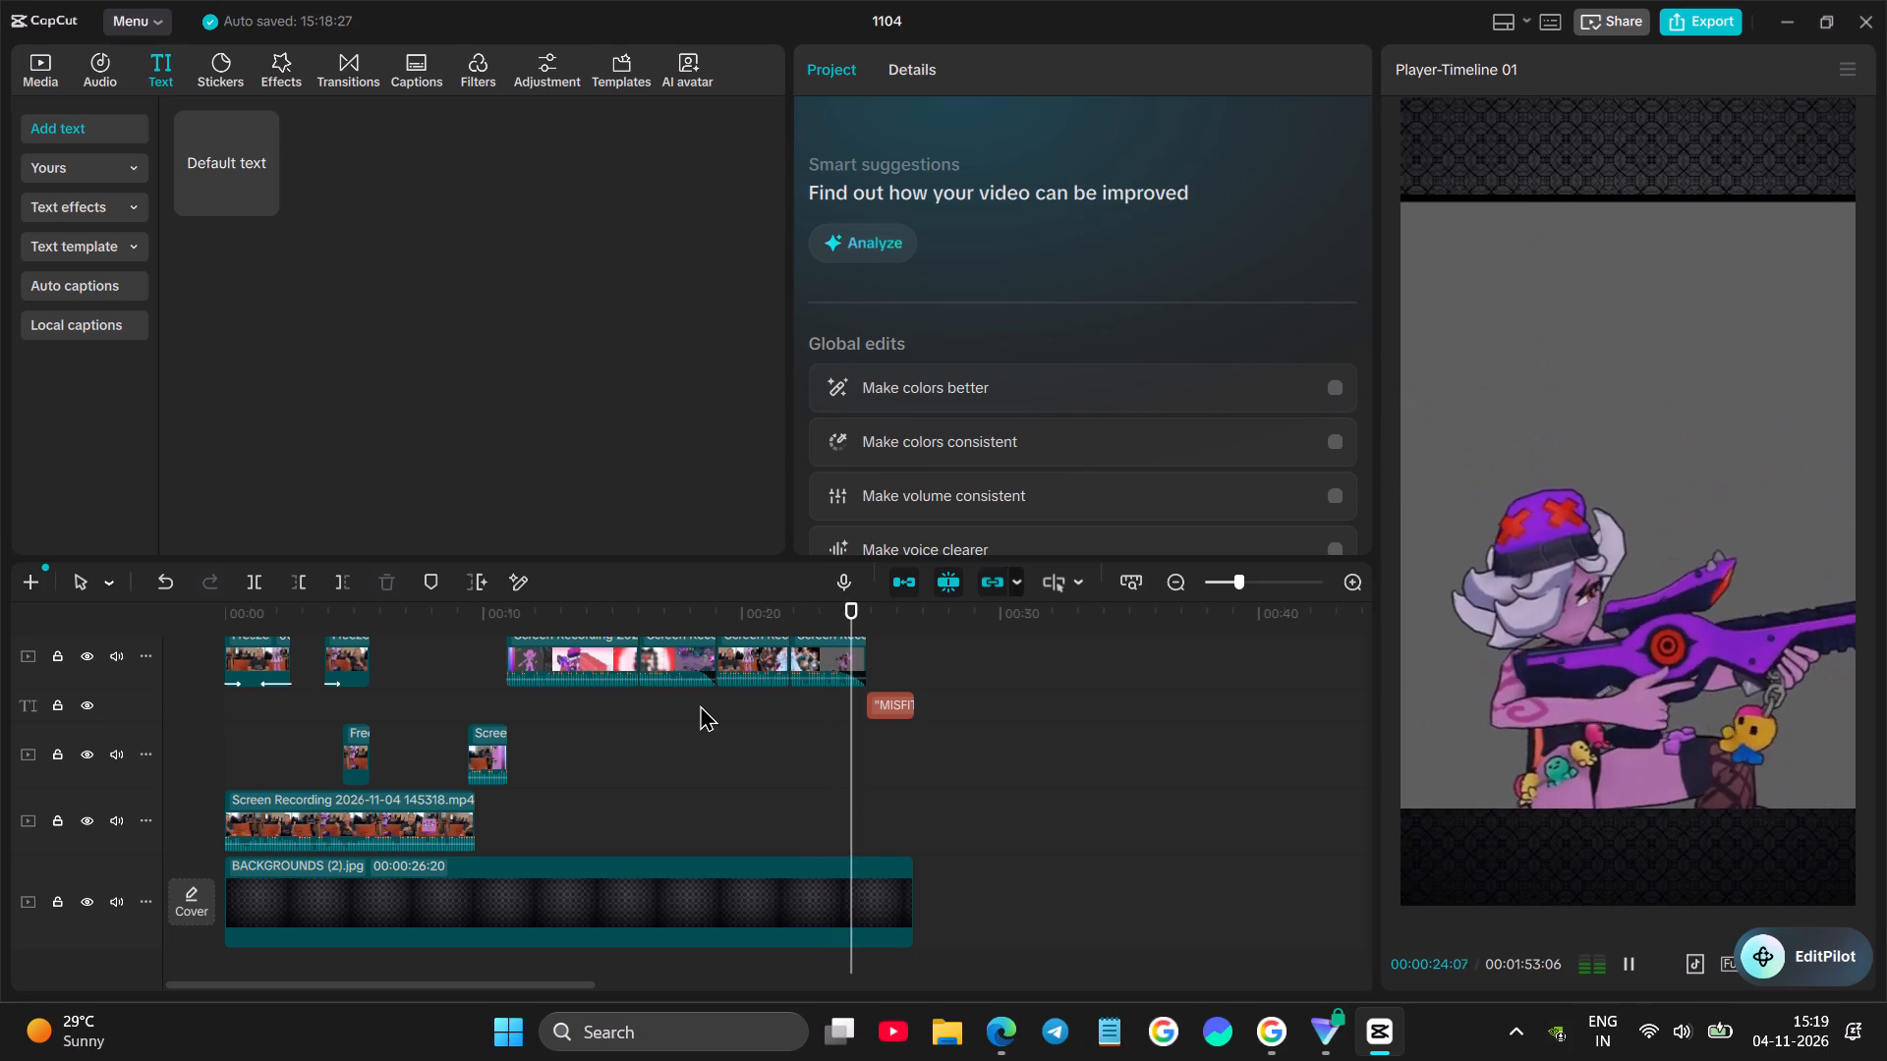
left_click(700, 704)
key("space")
key("space")
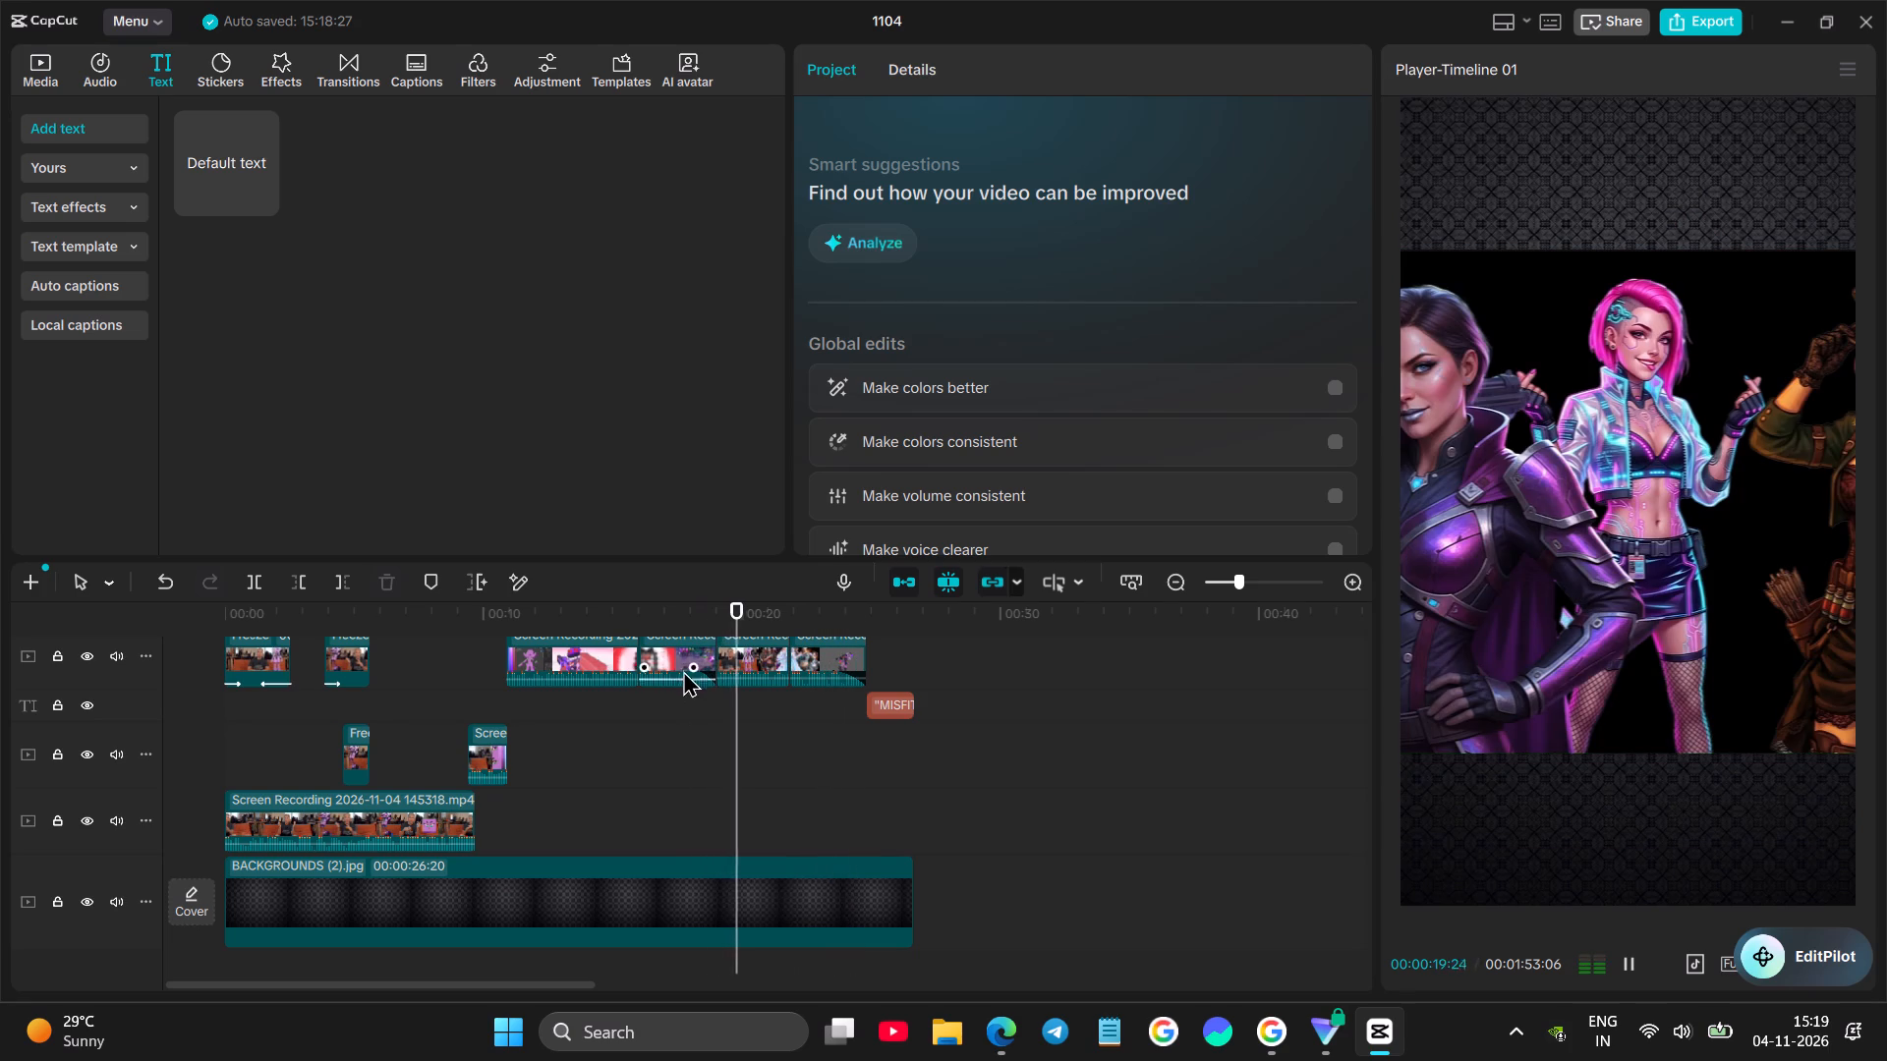
left_click(683, 668)
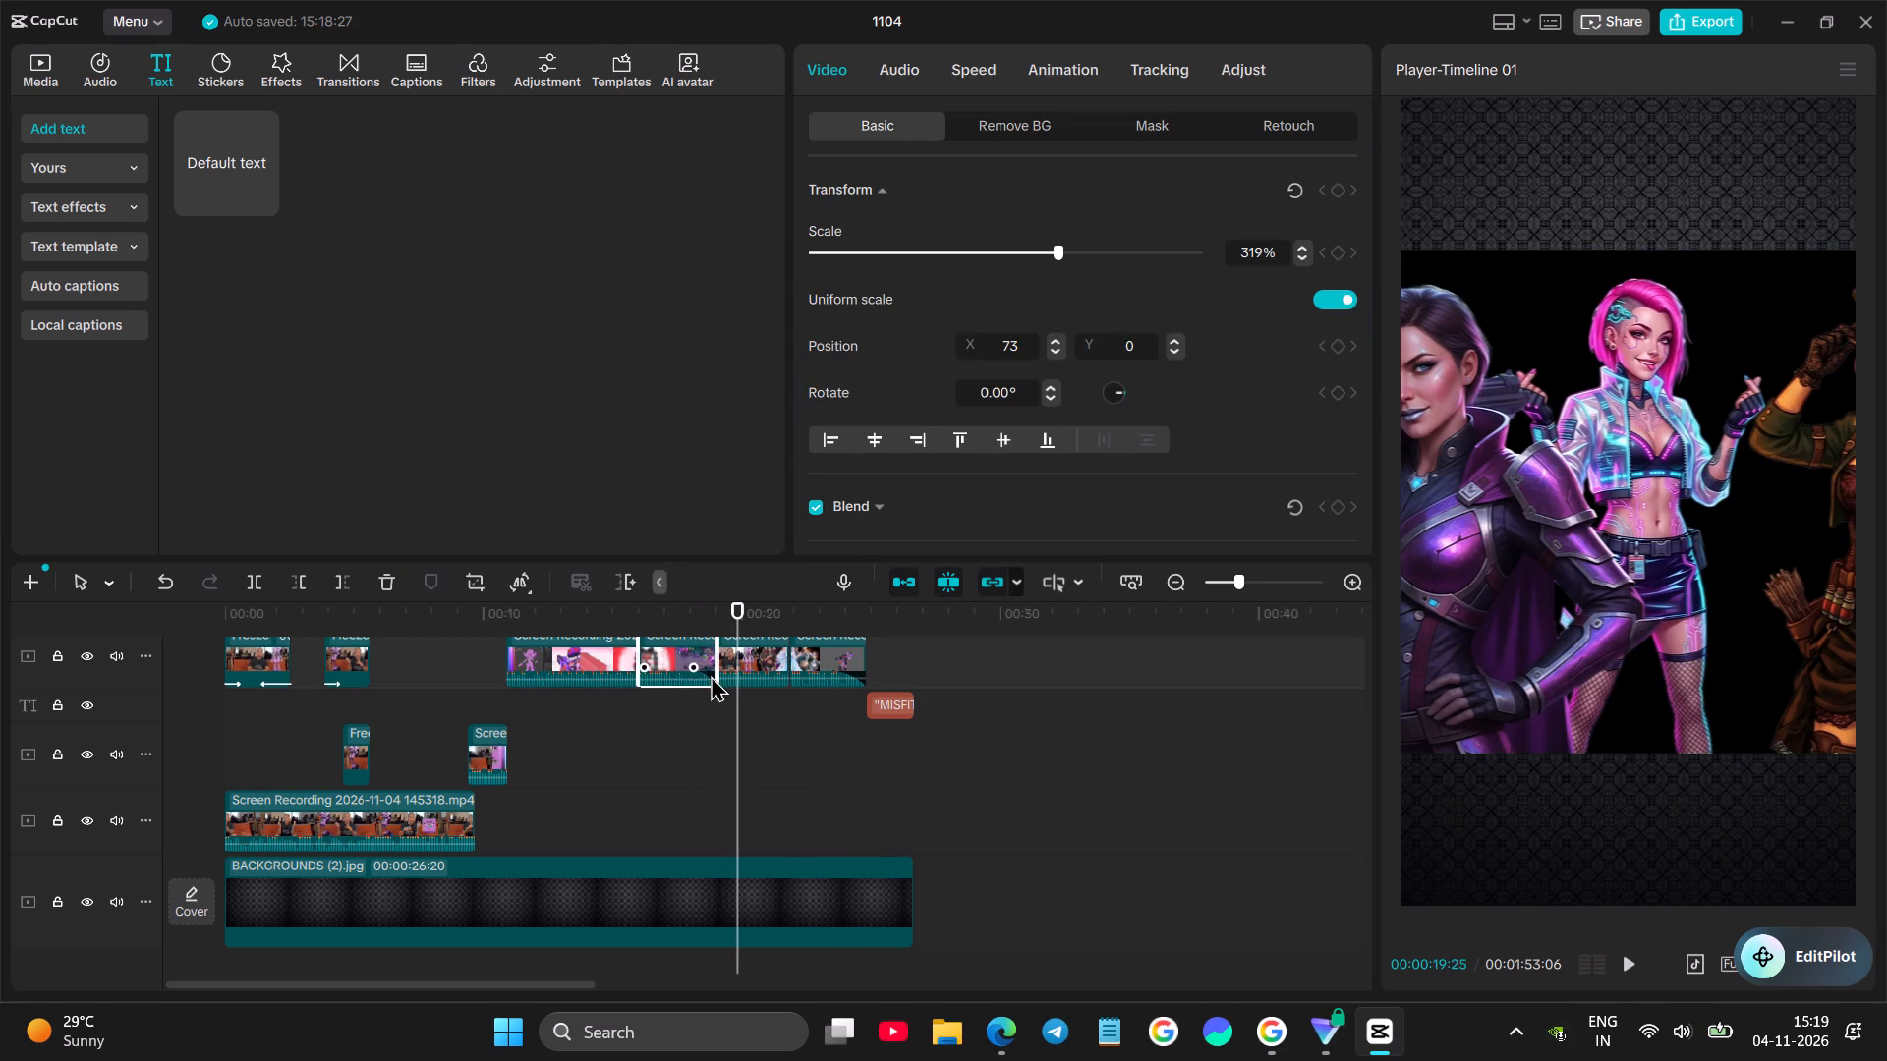
left_click_drag(693, 667, 725, 649)
left_click(720, 714)
left_click(702, 719)
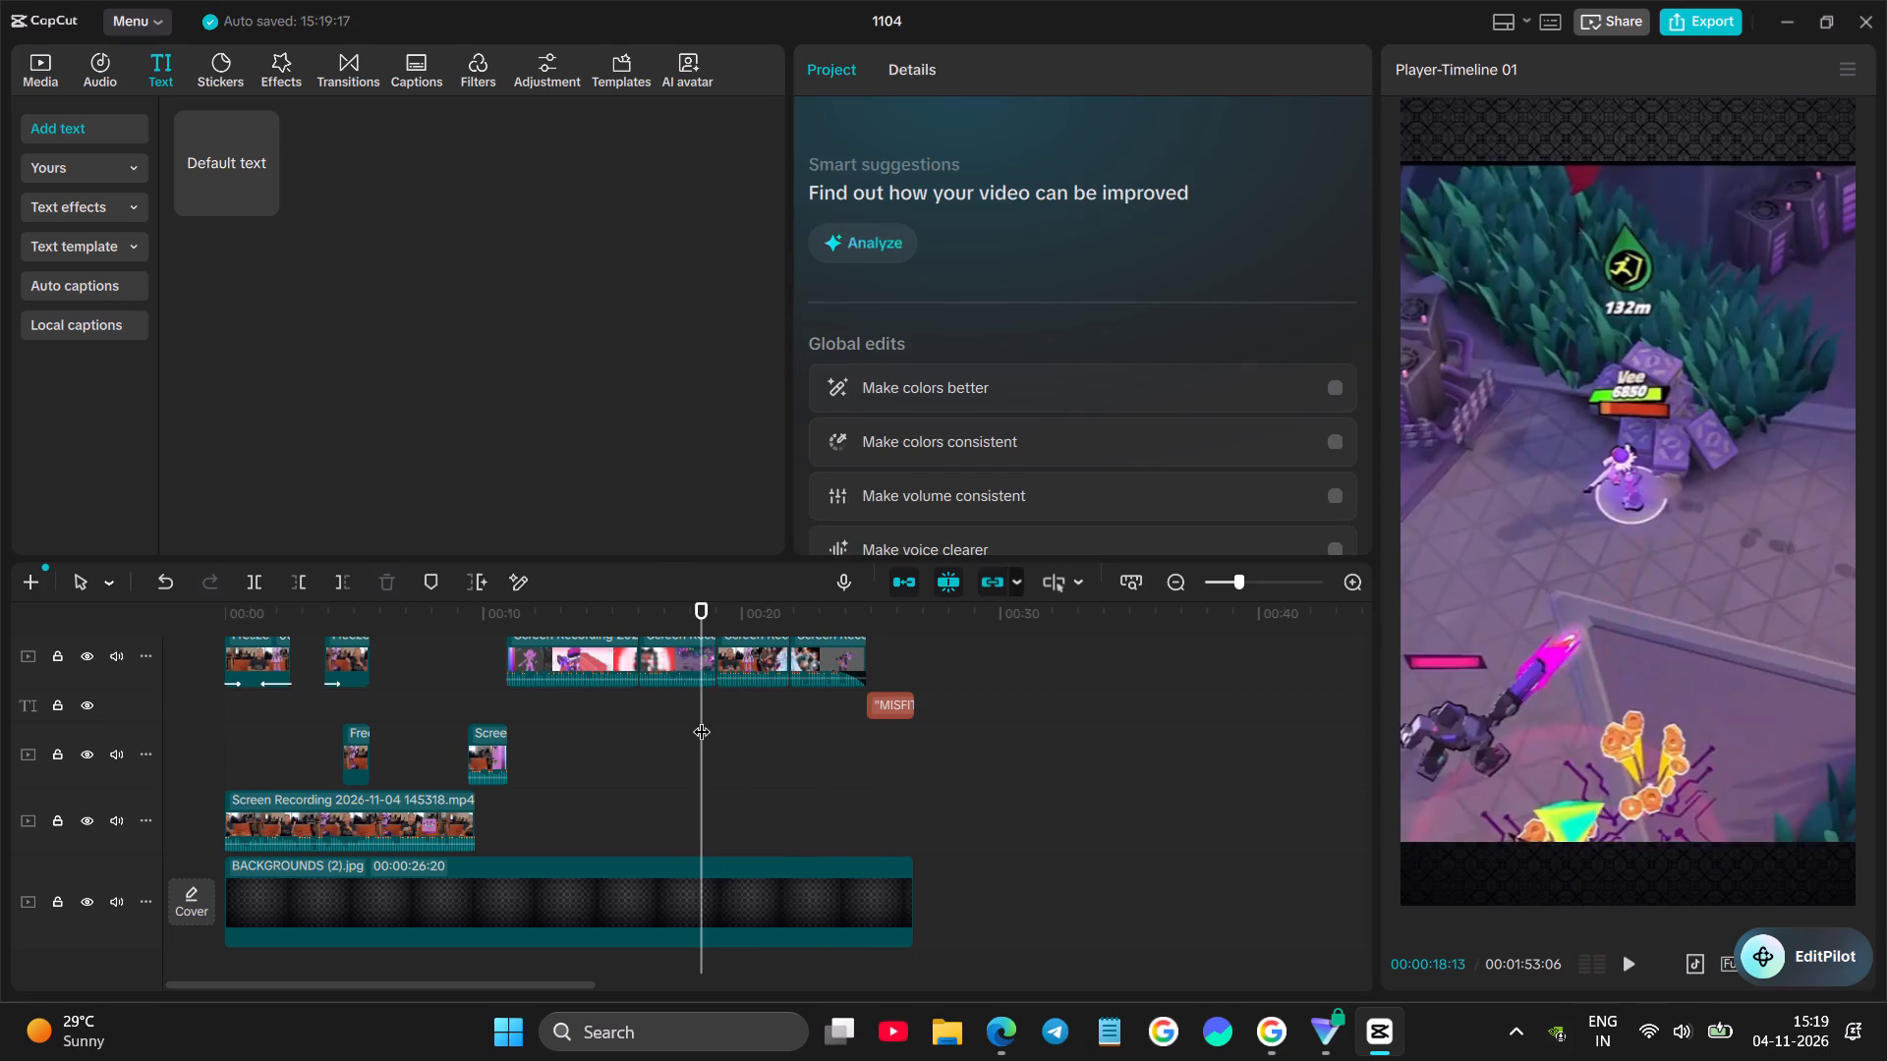
key("space")
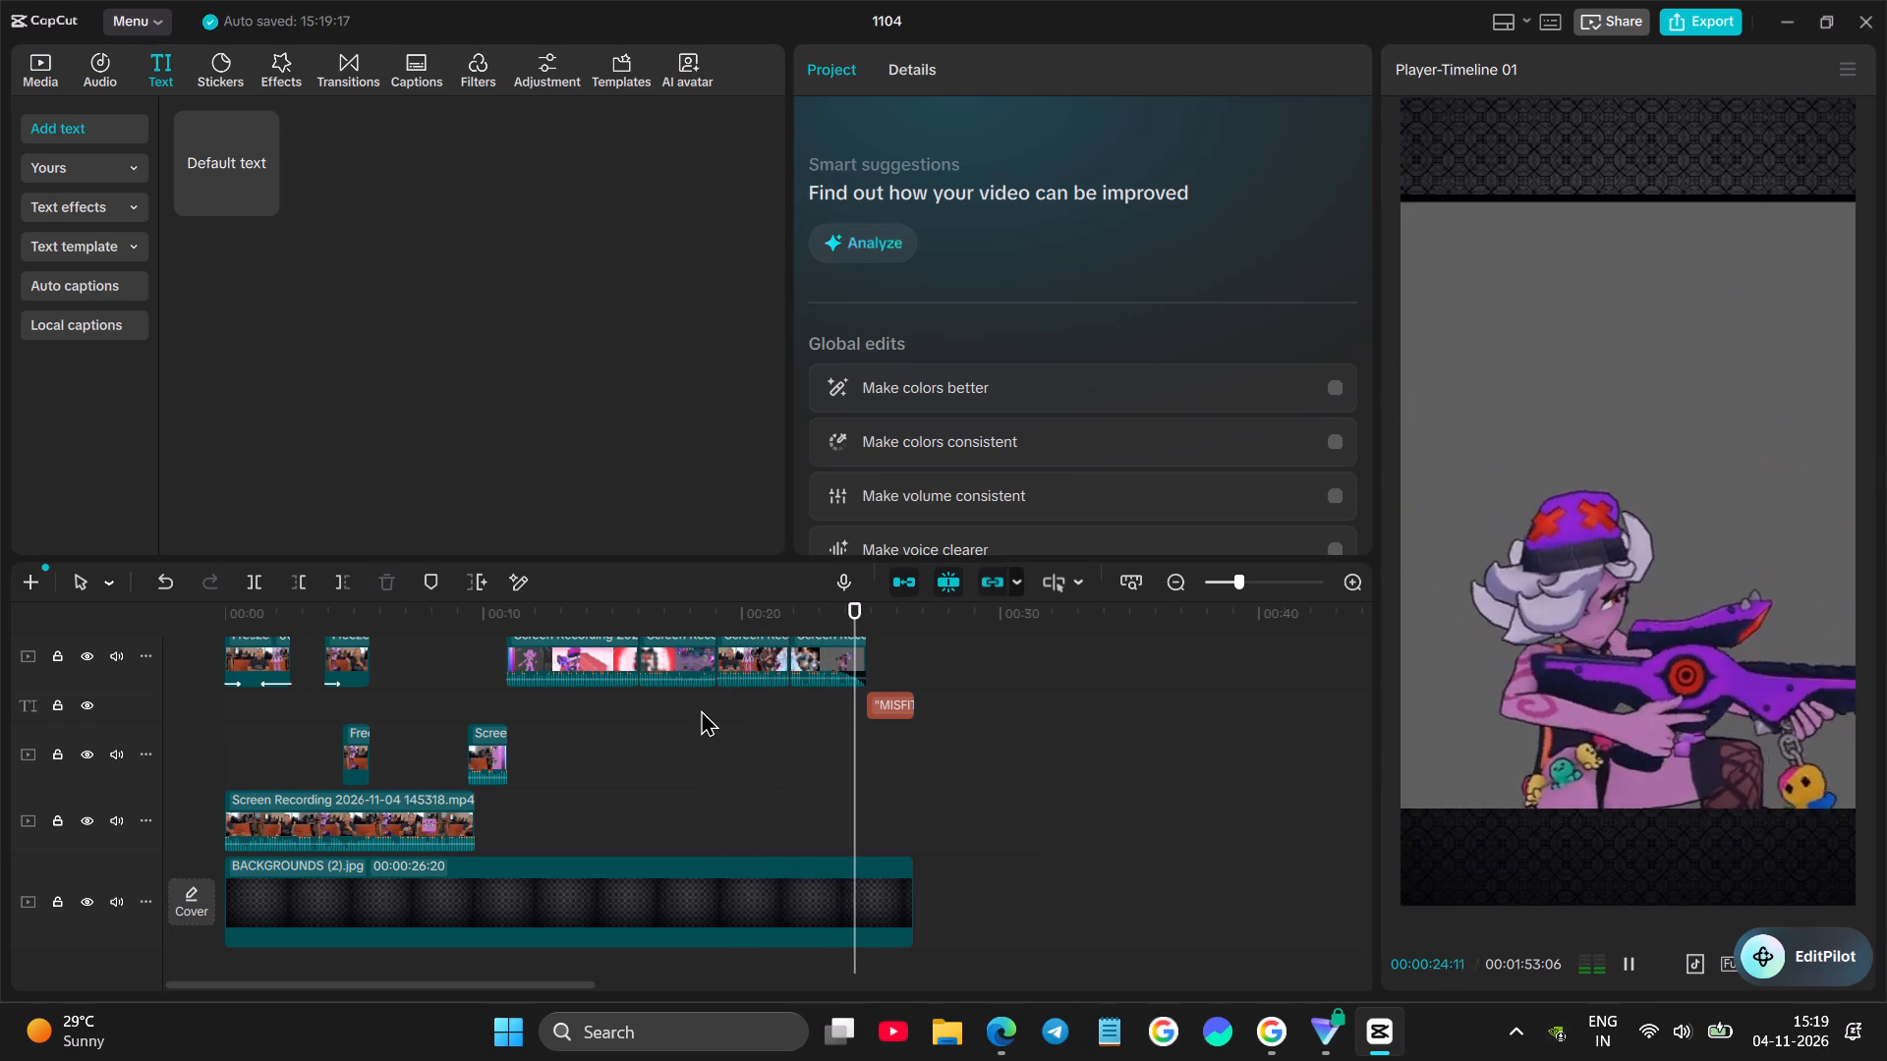
left_click(701, 709)
left_click_drag(701, 709, 0, 733)
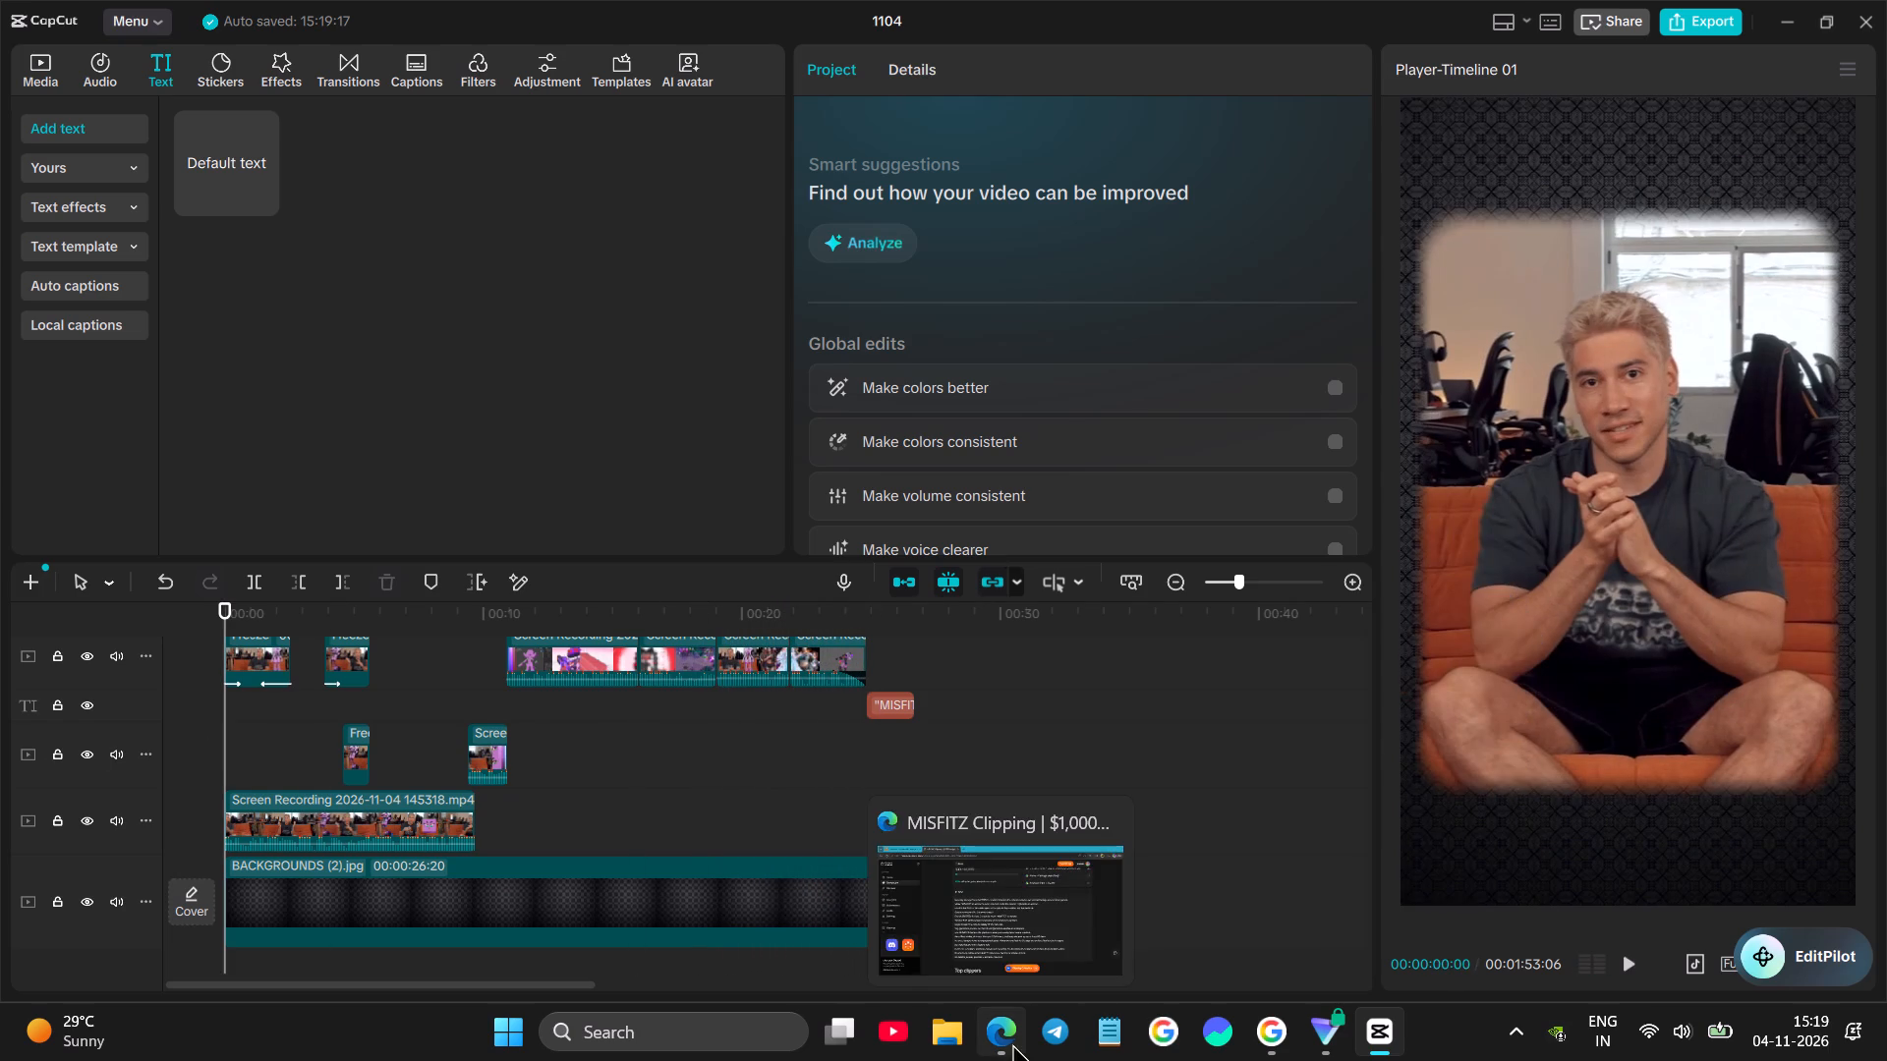
Switch to the campaign page in Edge and examine its MISFITZ banner, brief, top clippers and reference materials.
left_click(1004, 1039)
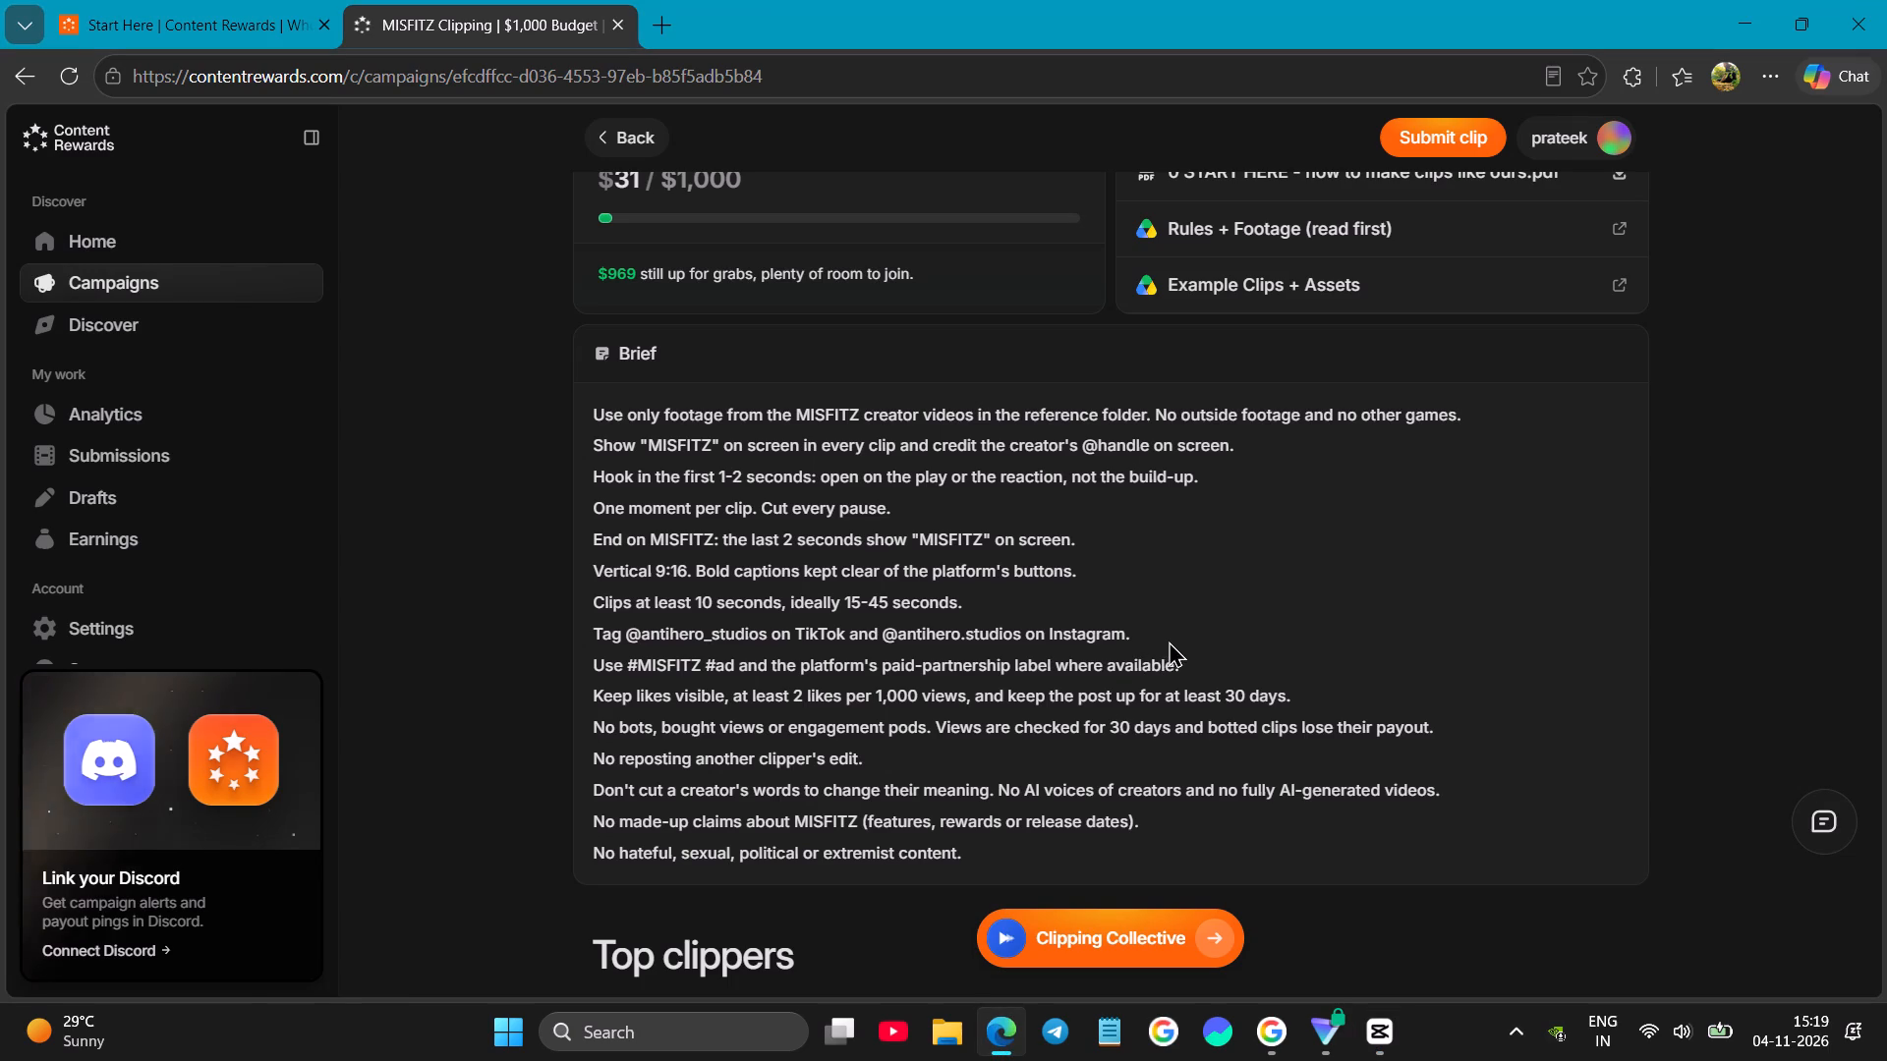
scroll(1207, 615, "up", 9)
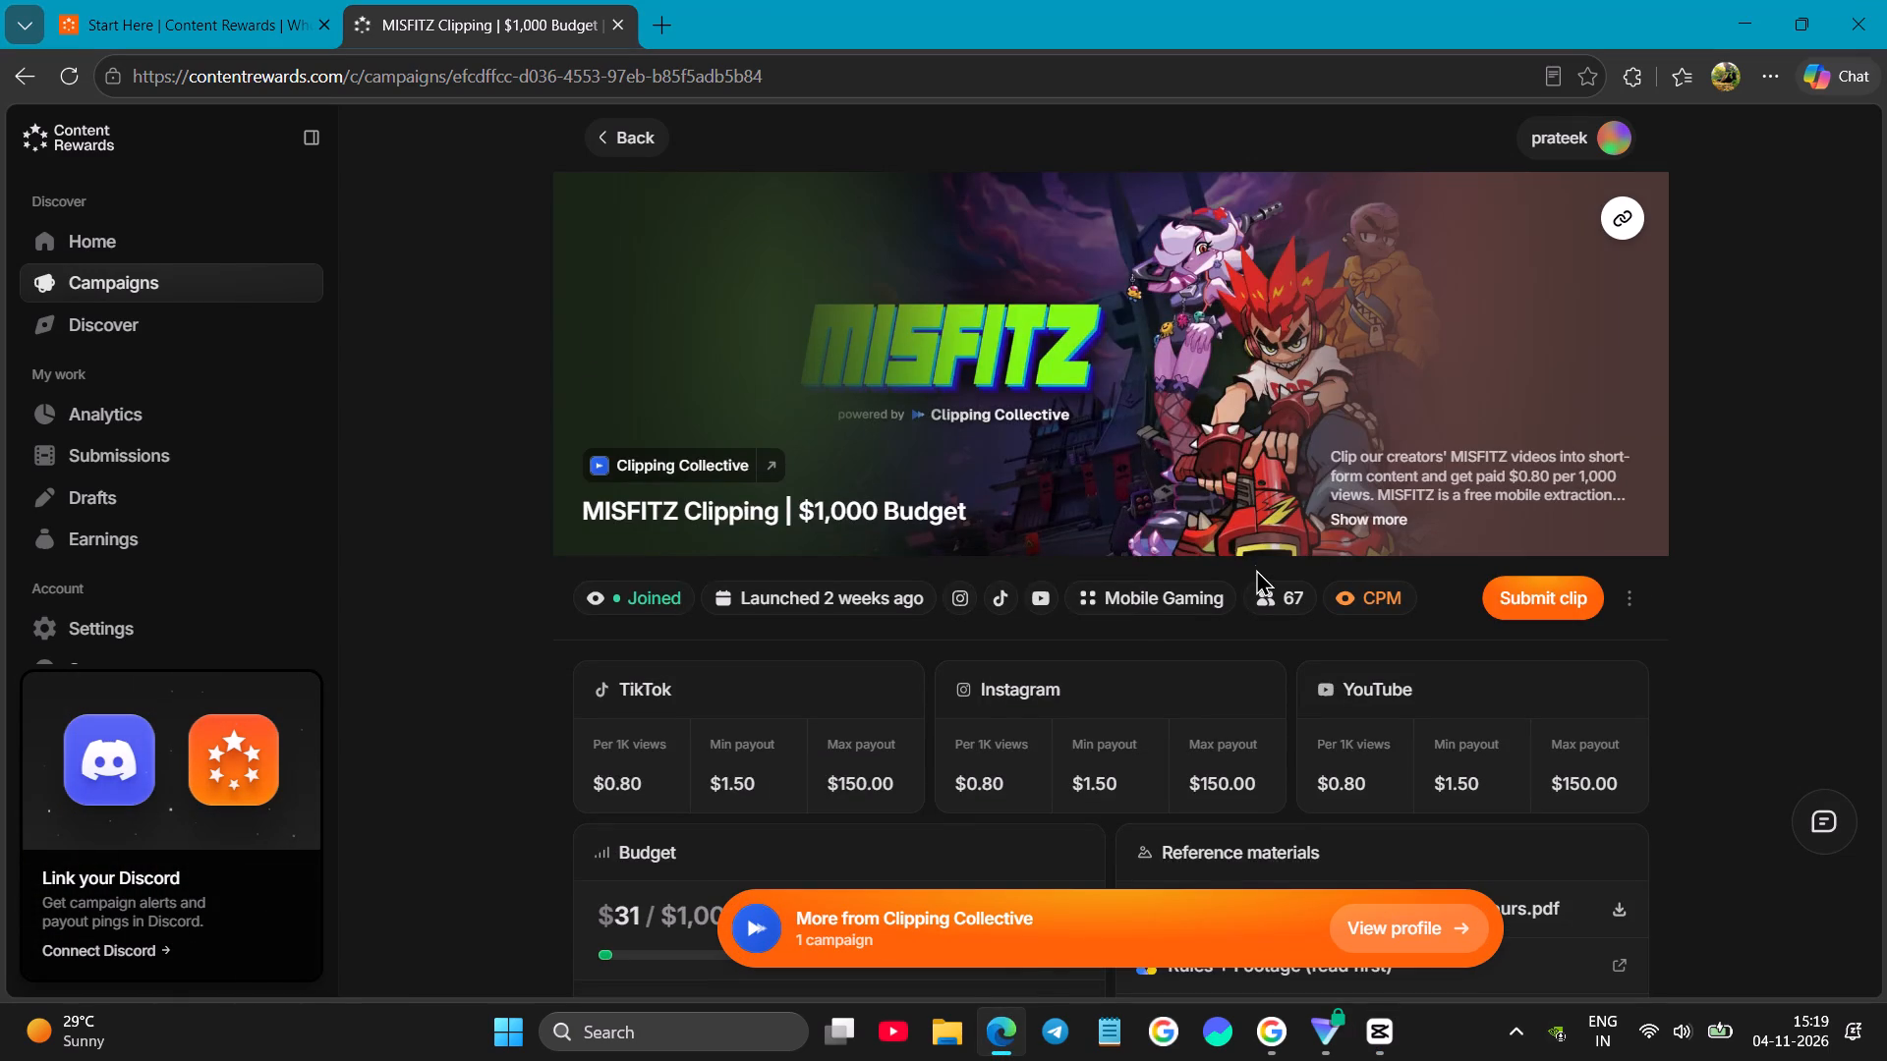
left_click(1012, 368)
scroll(1012, 368, "down", 3)
scroll(1064, 389, "up", 4)
scroll(1064, 389, "down", 5)
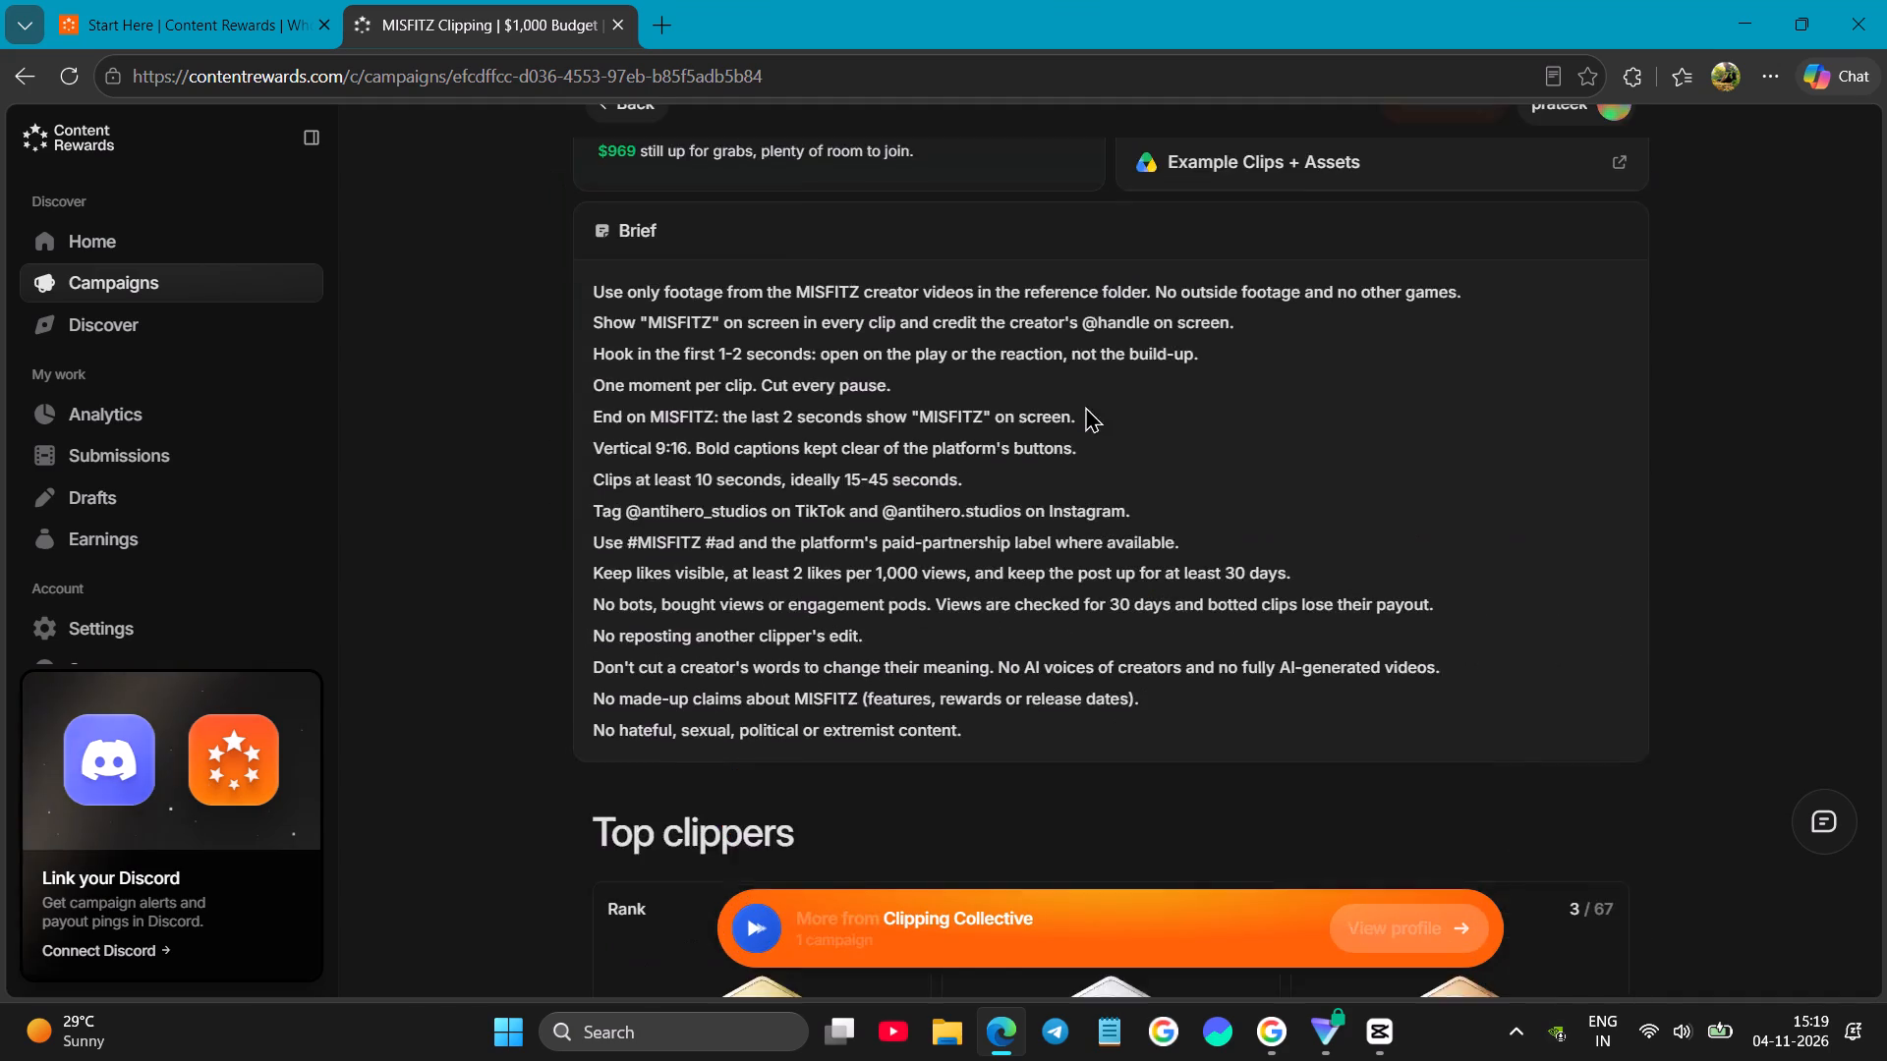
scroll(1085, 406, "down", 16)
scroll(1140, 475, "up", 1)
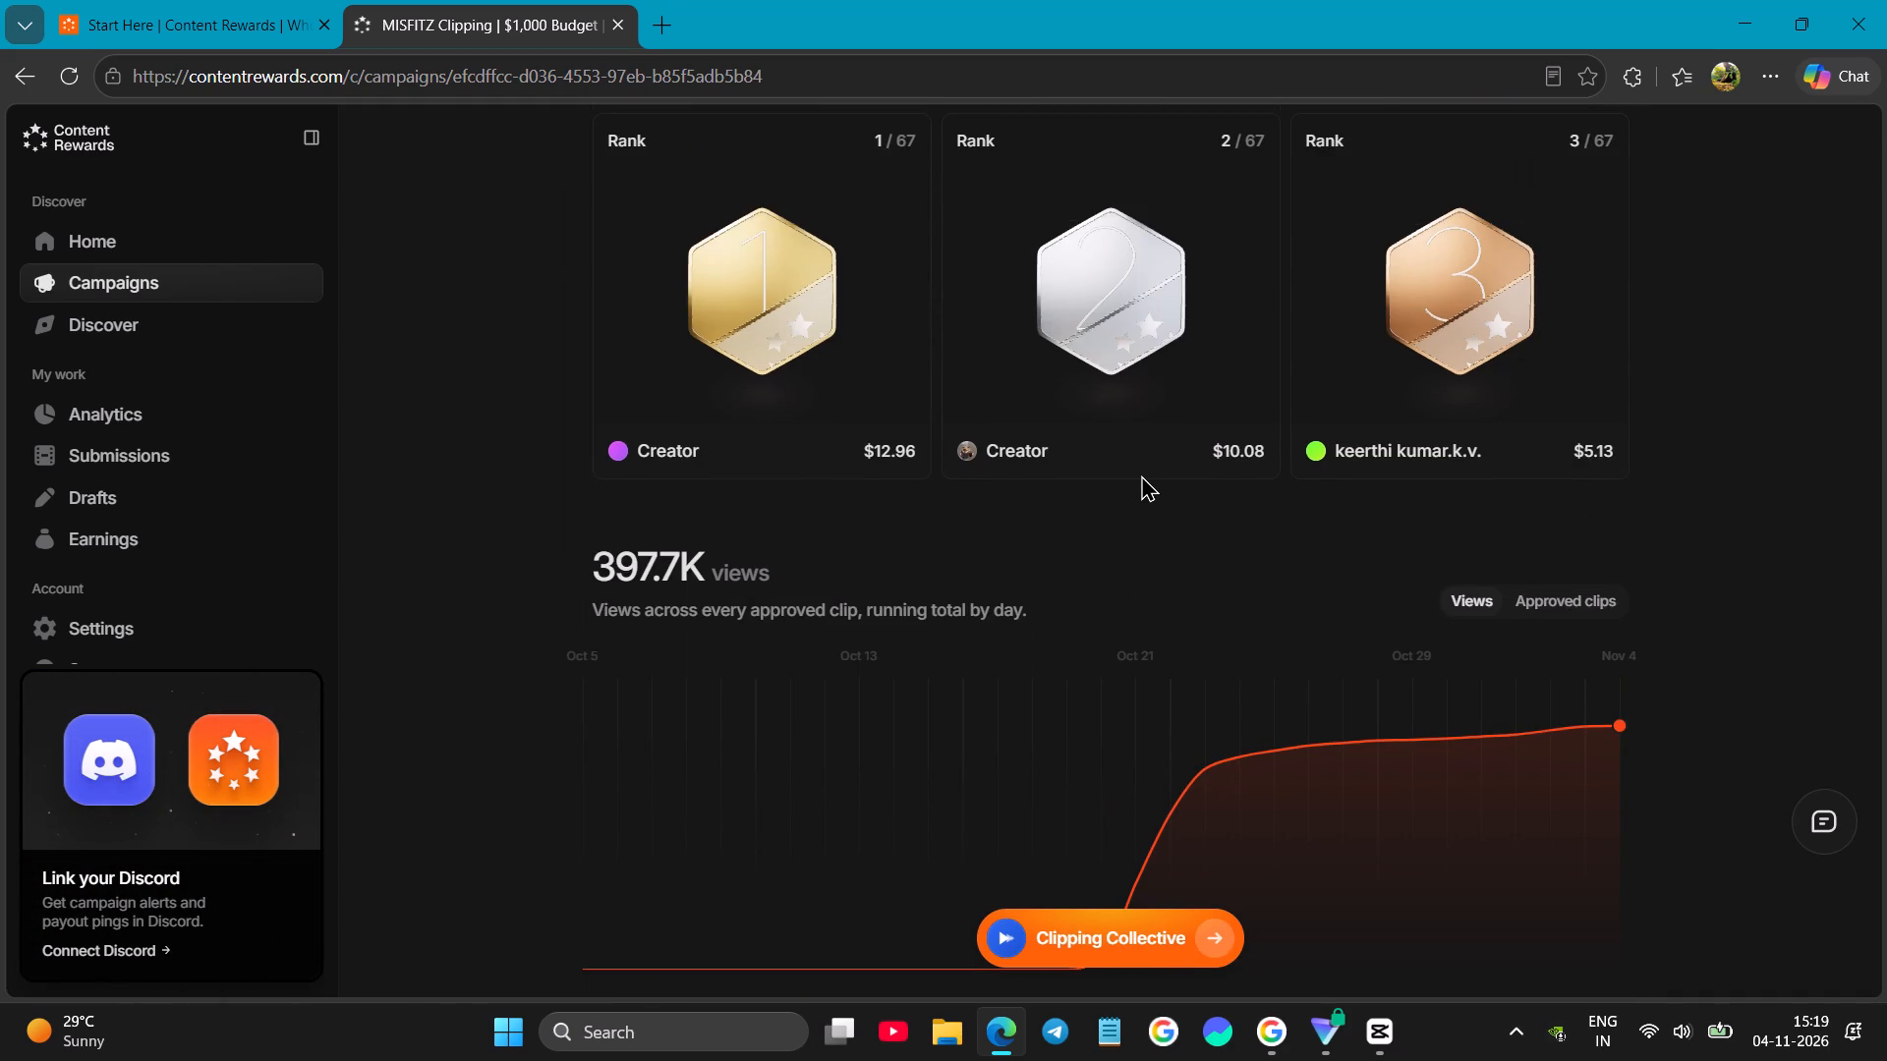
scroll(1141, 475, "up", 13)
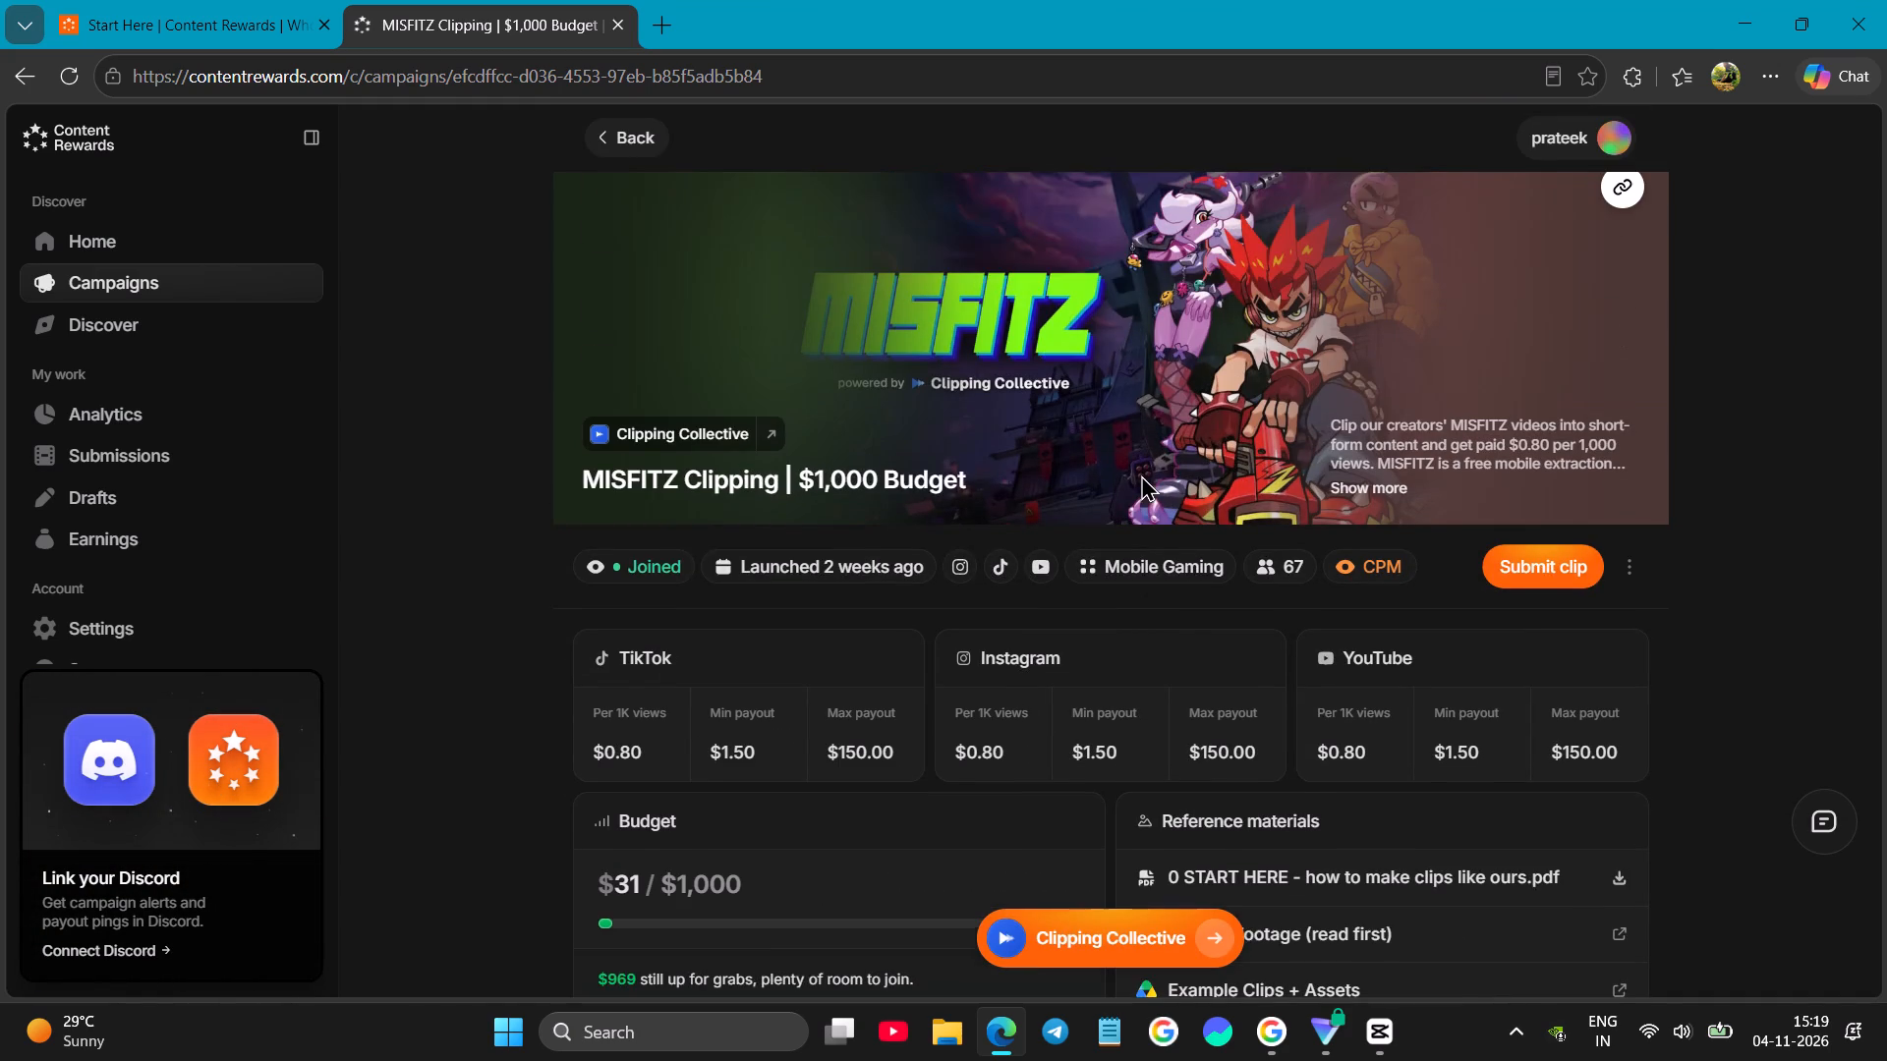
scroll(1141, 475, "up", 6)
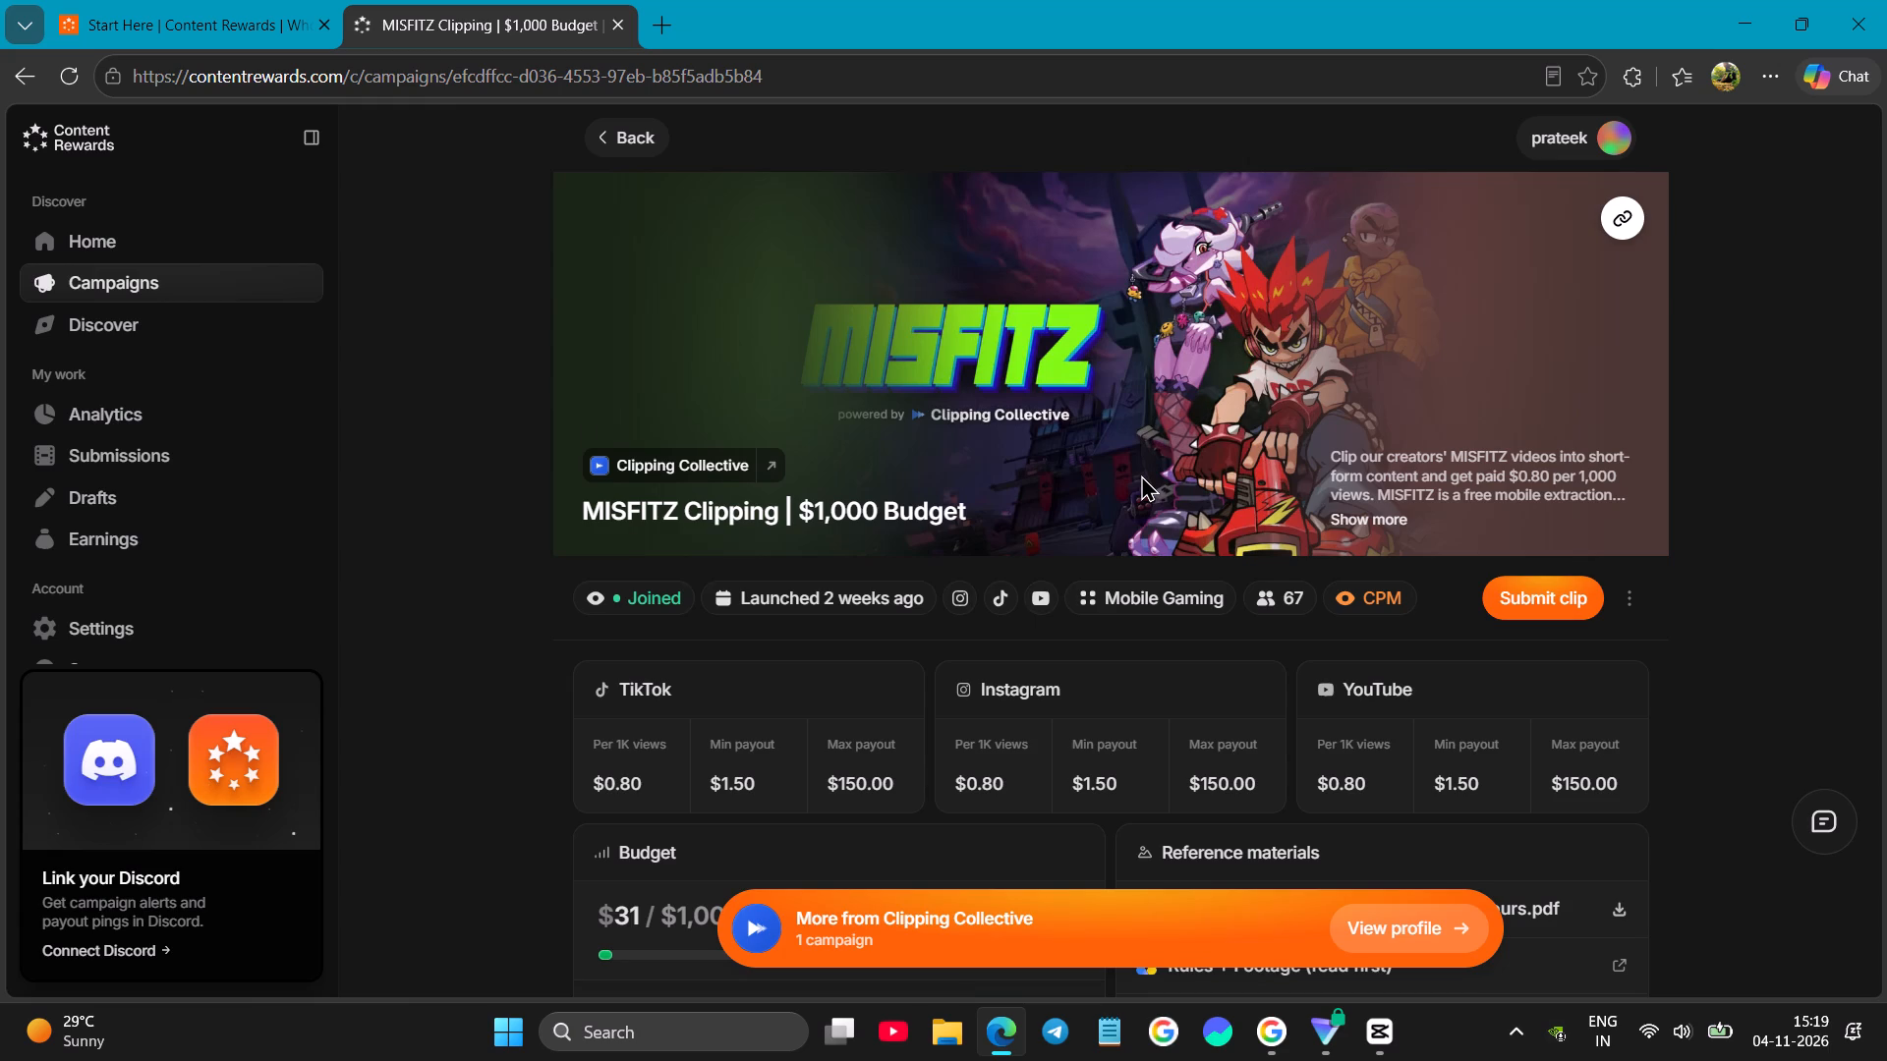
scroll(1141, 475, "down", 1)
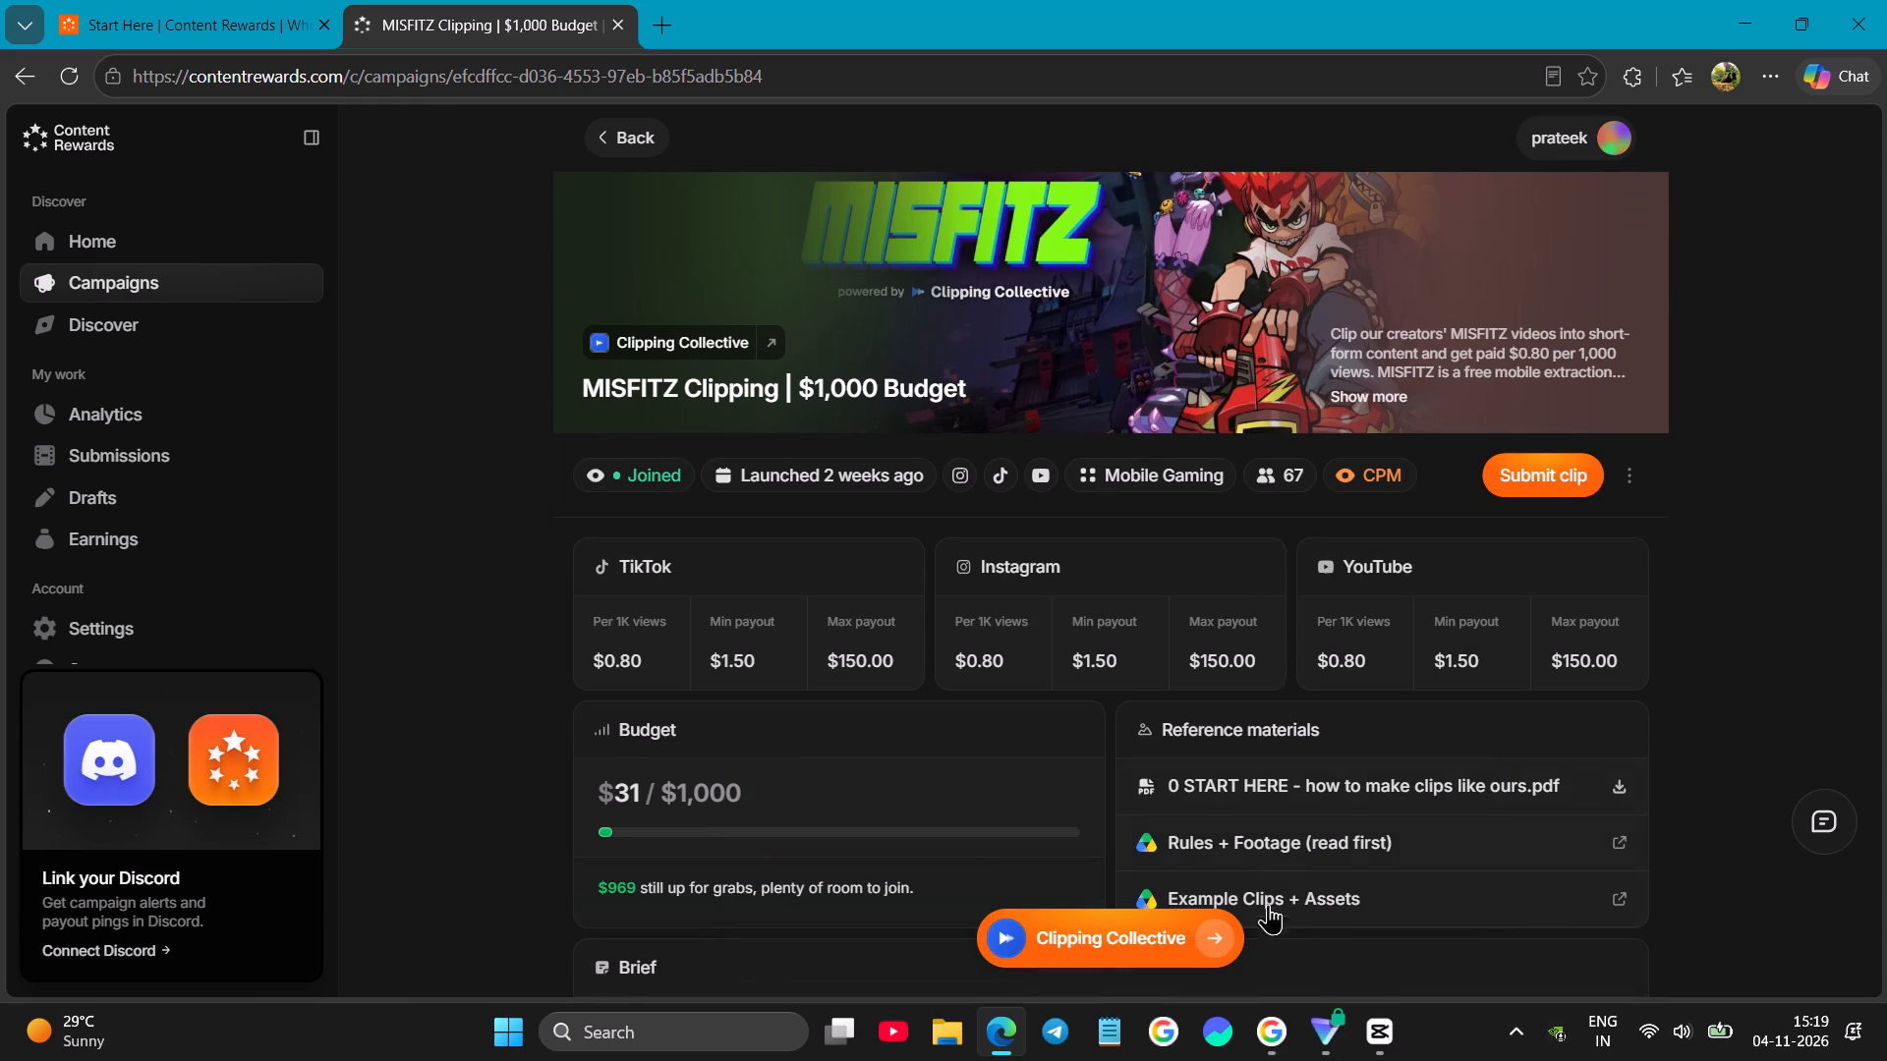
View the Clipping Collective profile and its MISFITZ campaign, and go back to the original campaign page.
left_click(1224, 931)
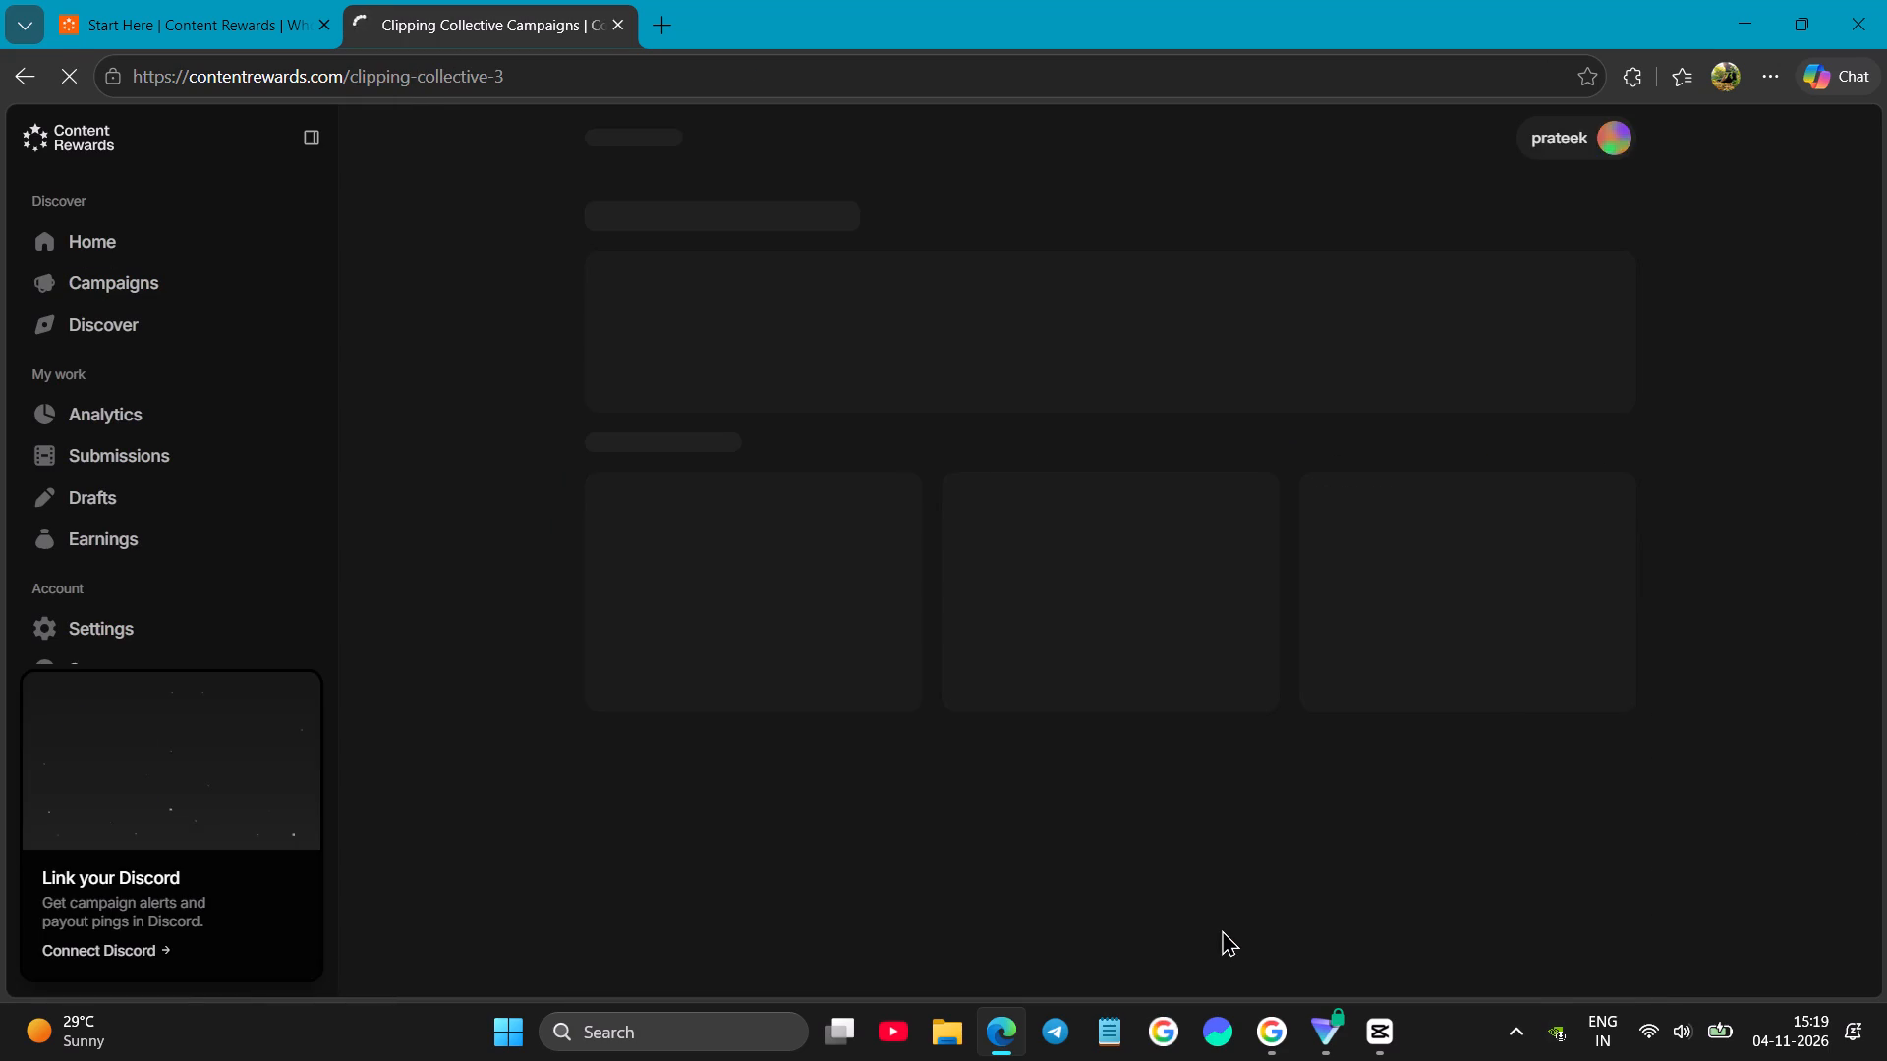
scroll(709, 565, "down", 2)
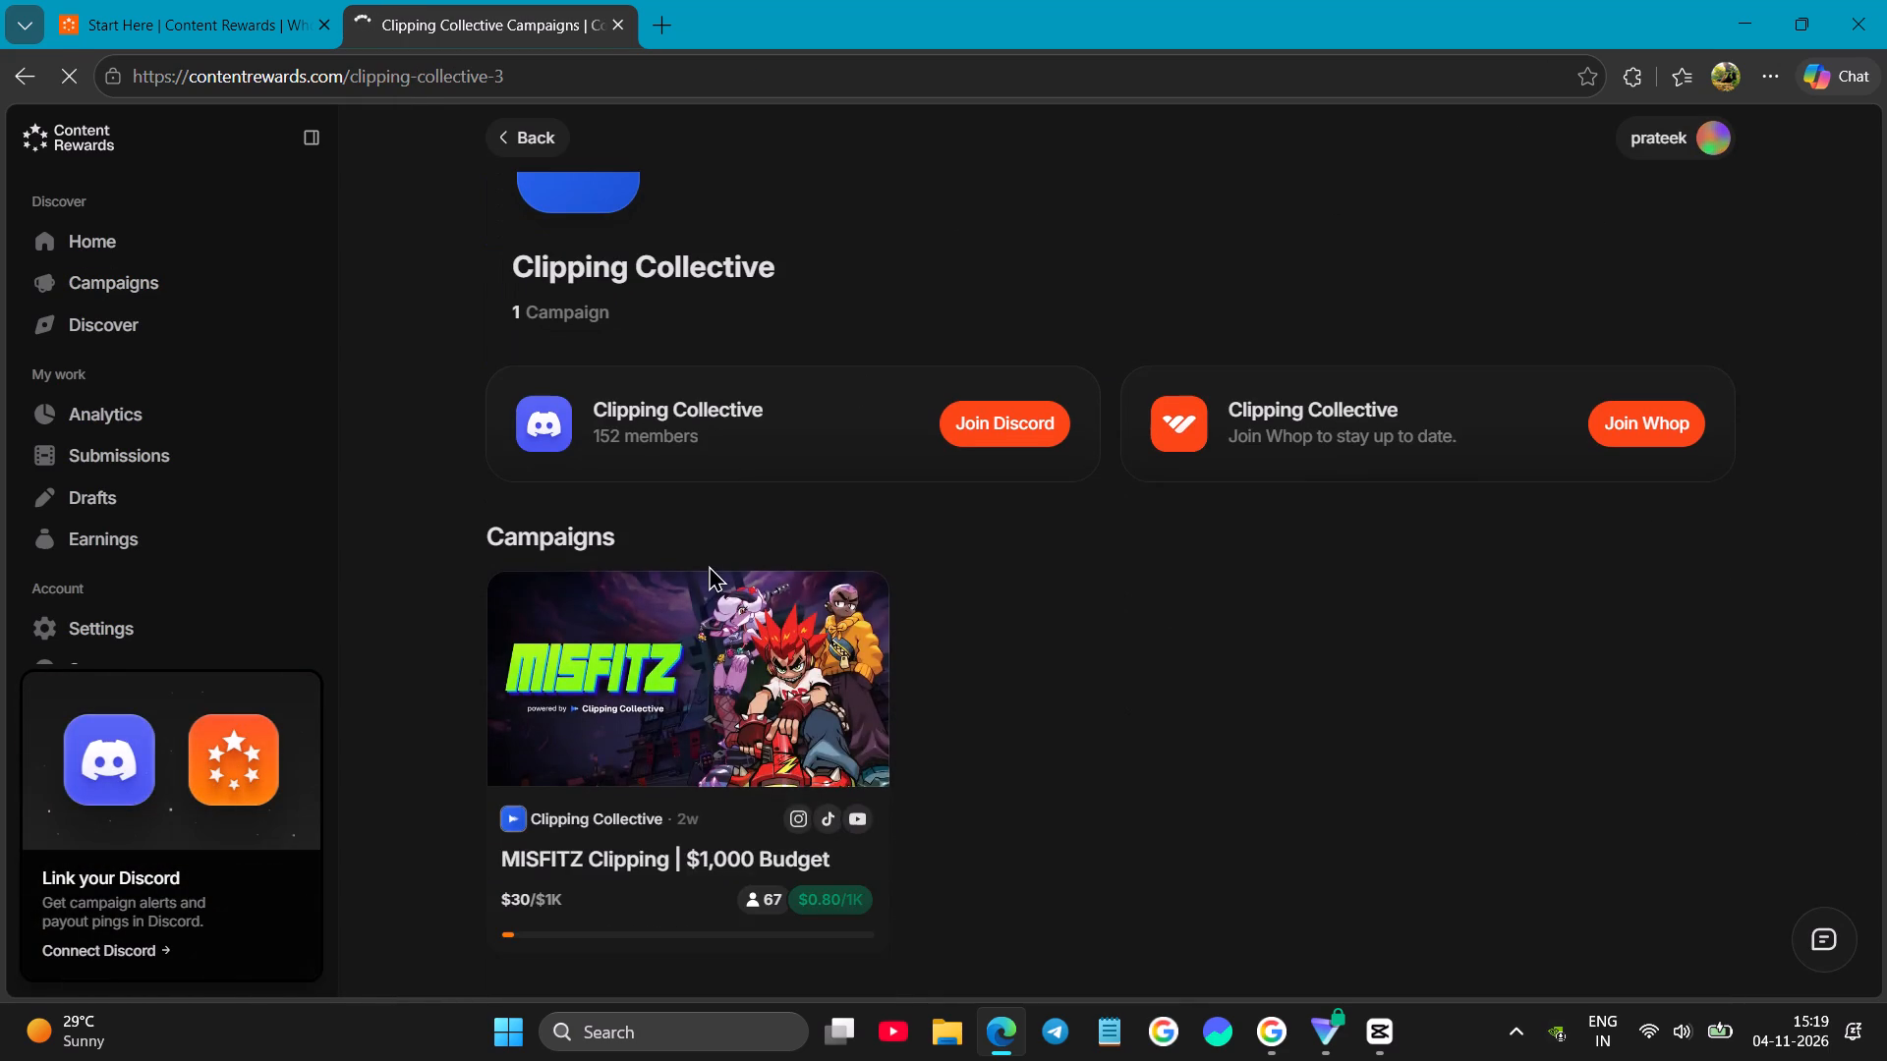
left_click(678, 653)
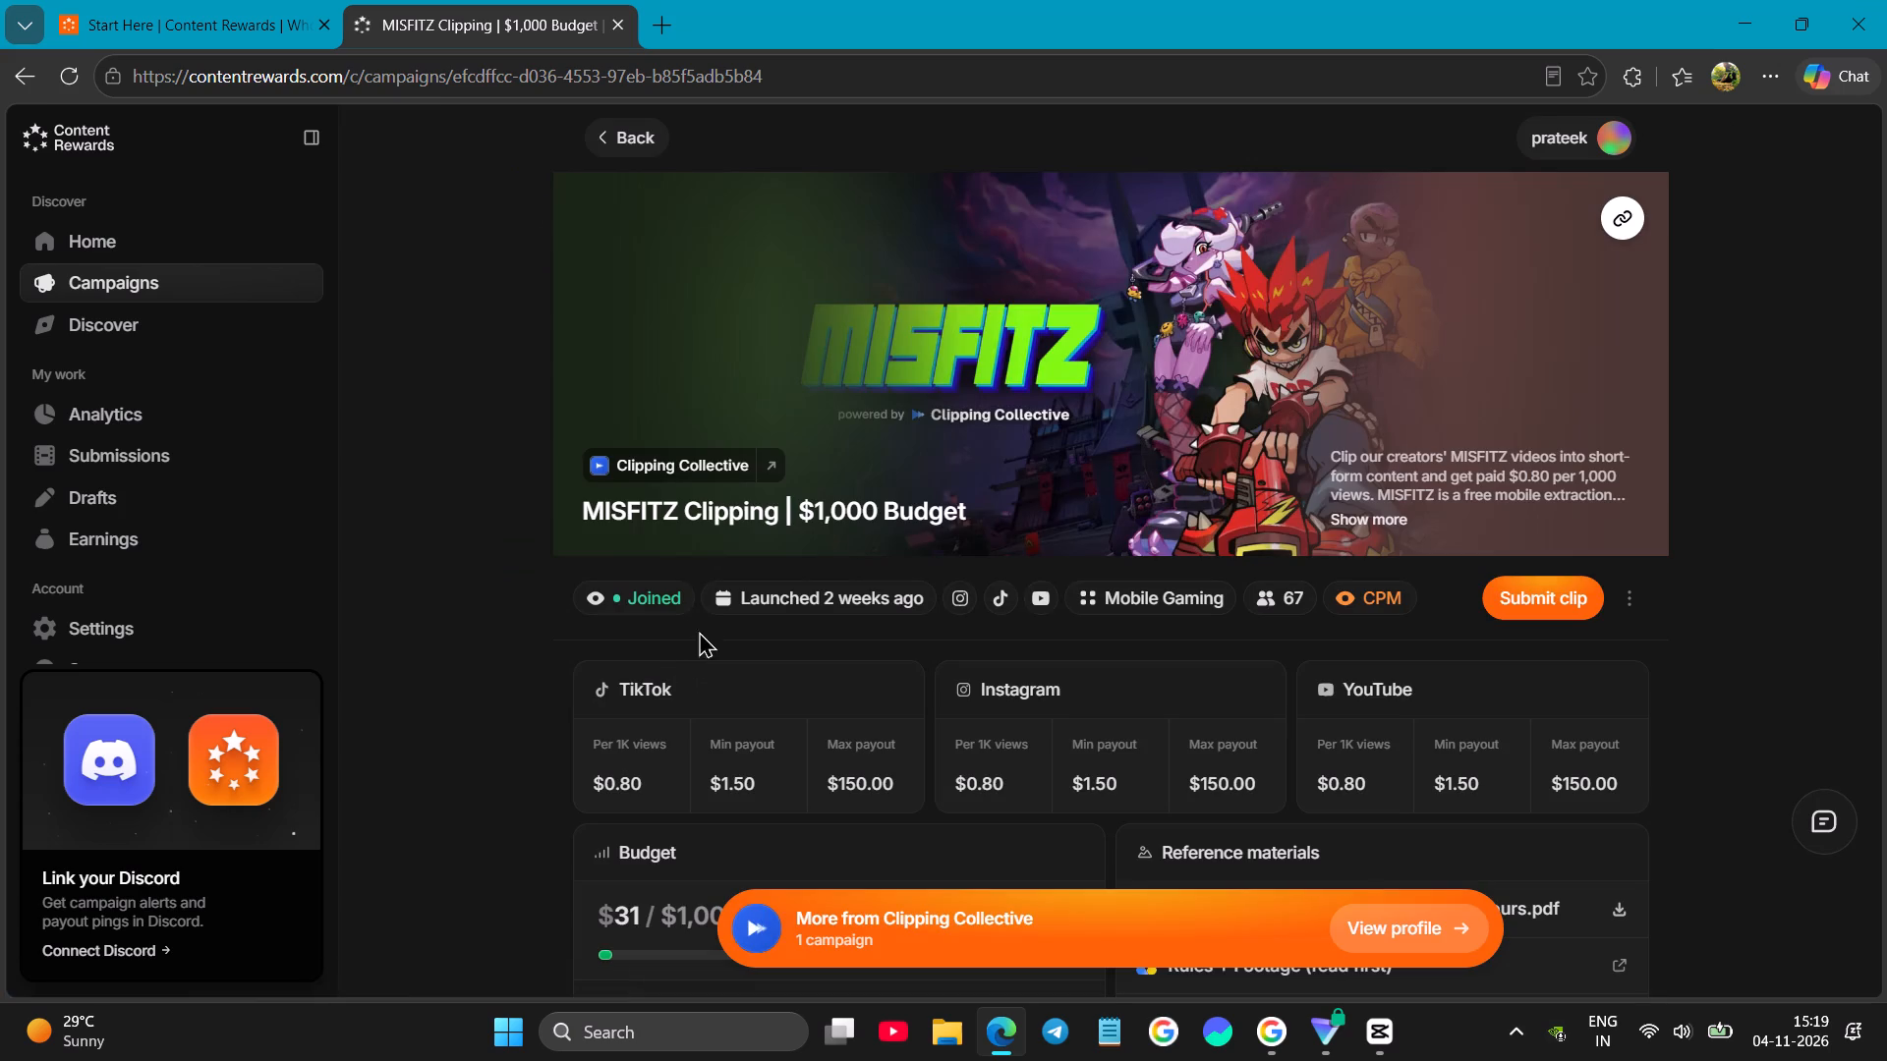
left_click(22, 79)
left_click(22, 79)
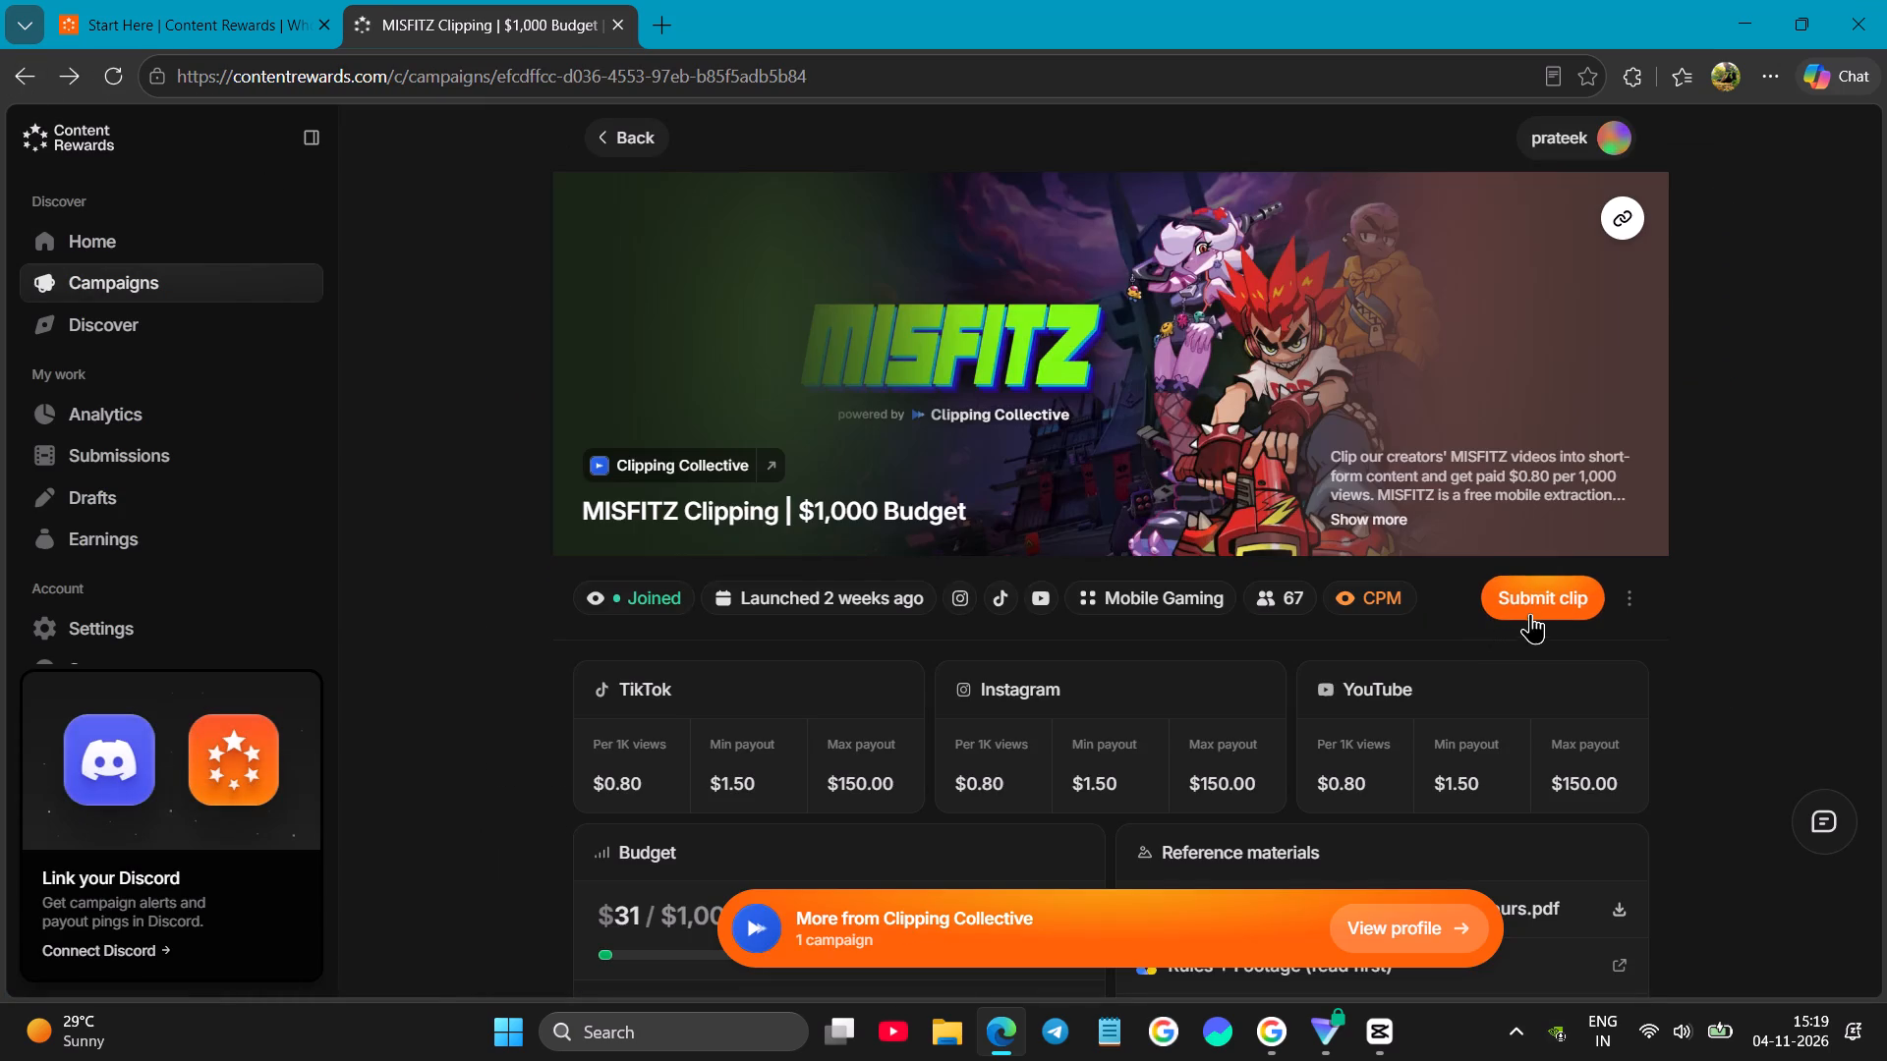
Open the reference PDF "0 START HERE - how to make clips like ours" and examine its layouts, caption rules and MISFITZ logo placement.
scroll(1561, 675, "down", 1)
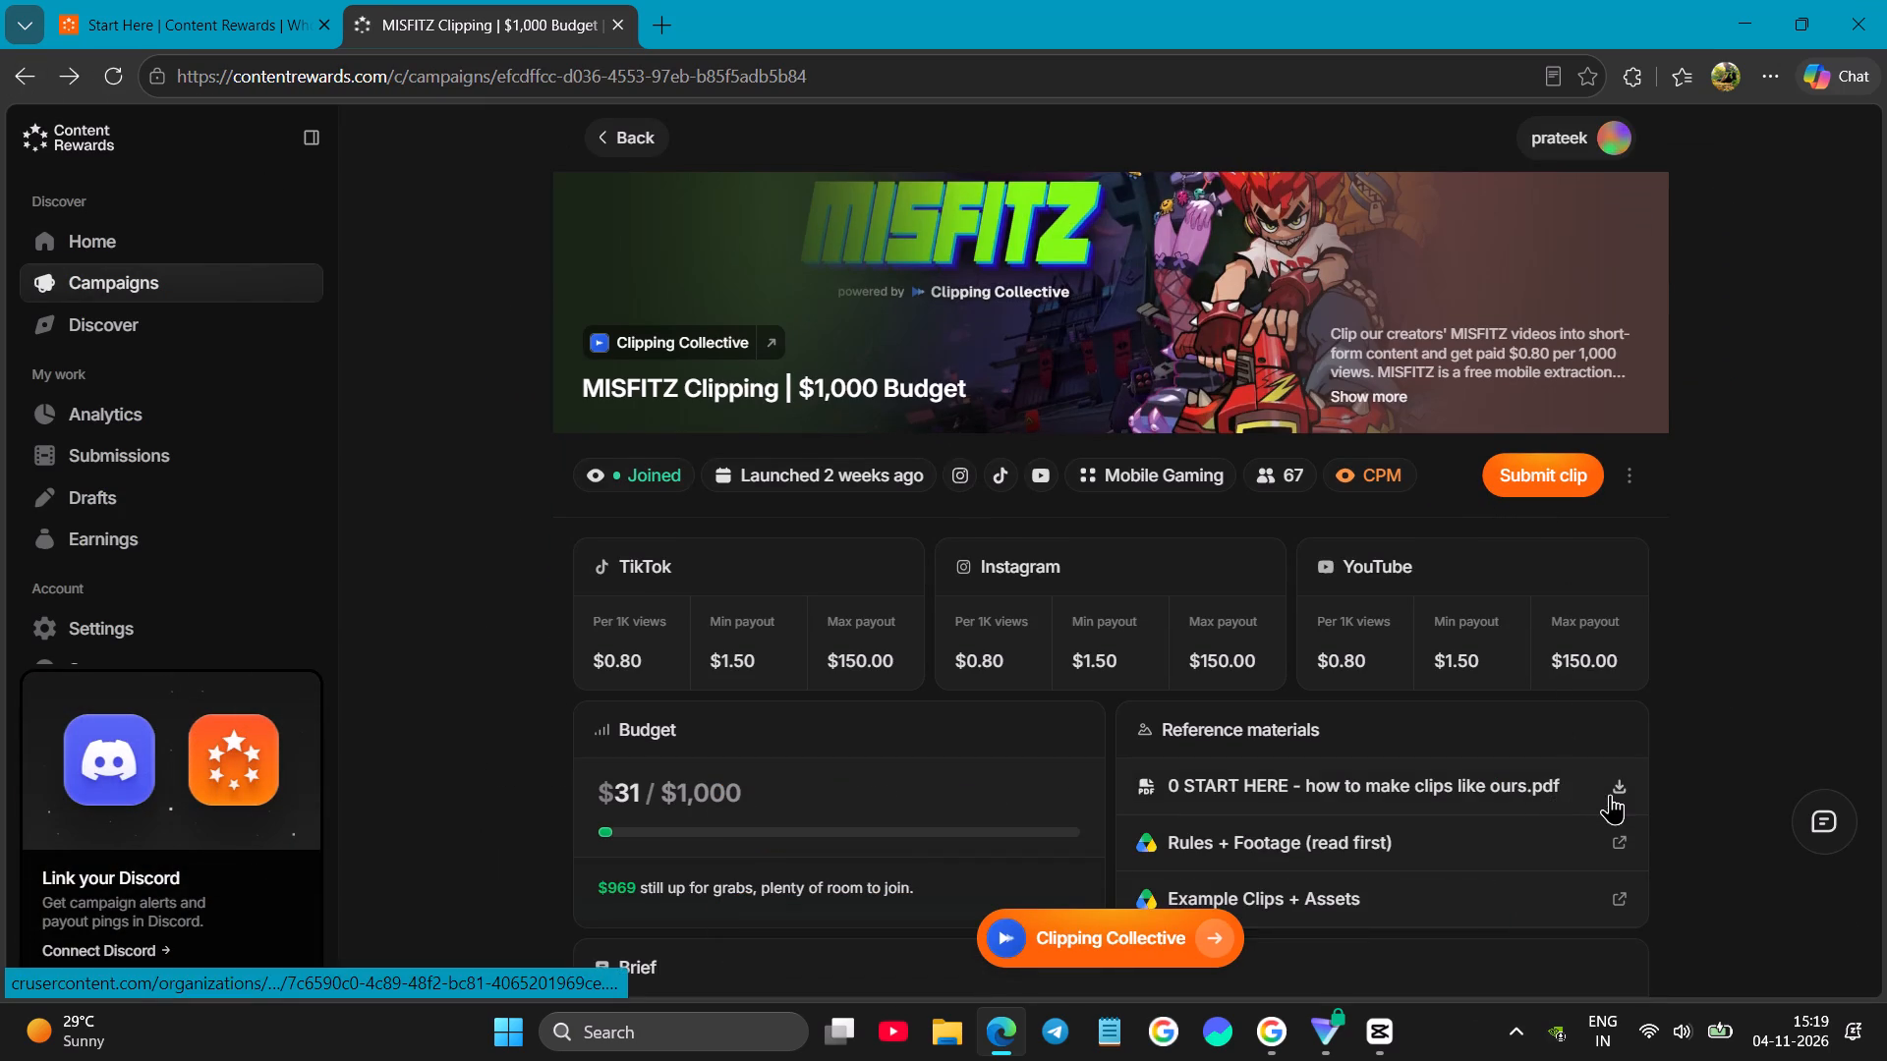
left_click(1613, 794)
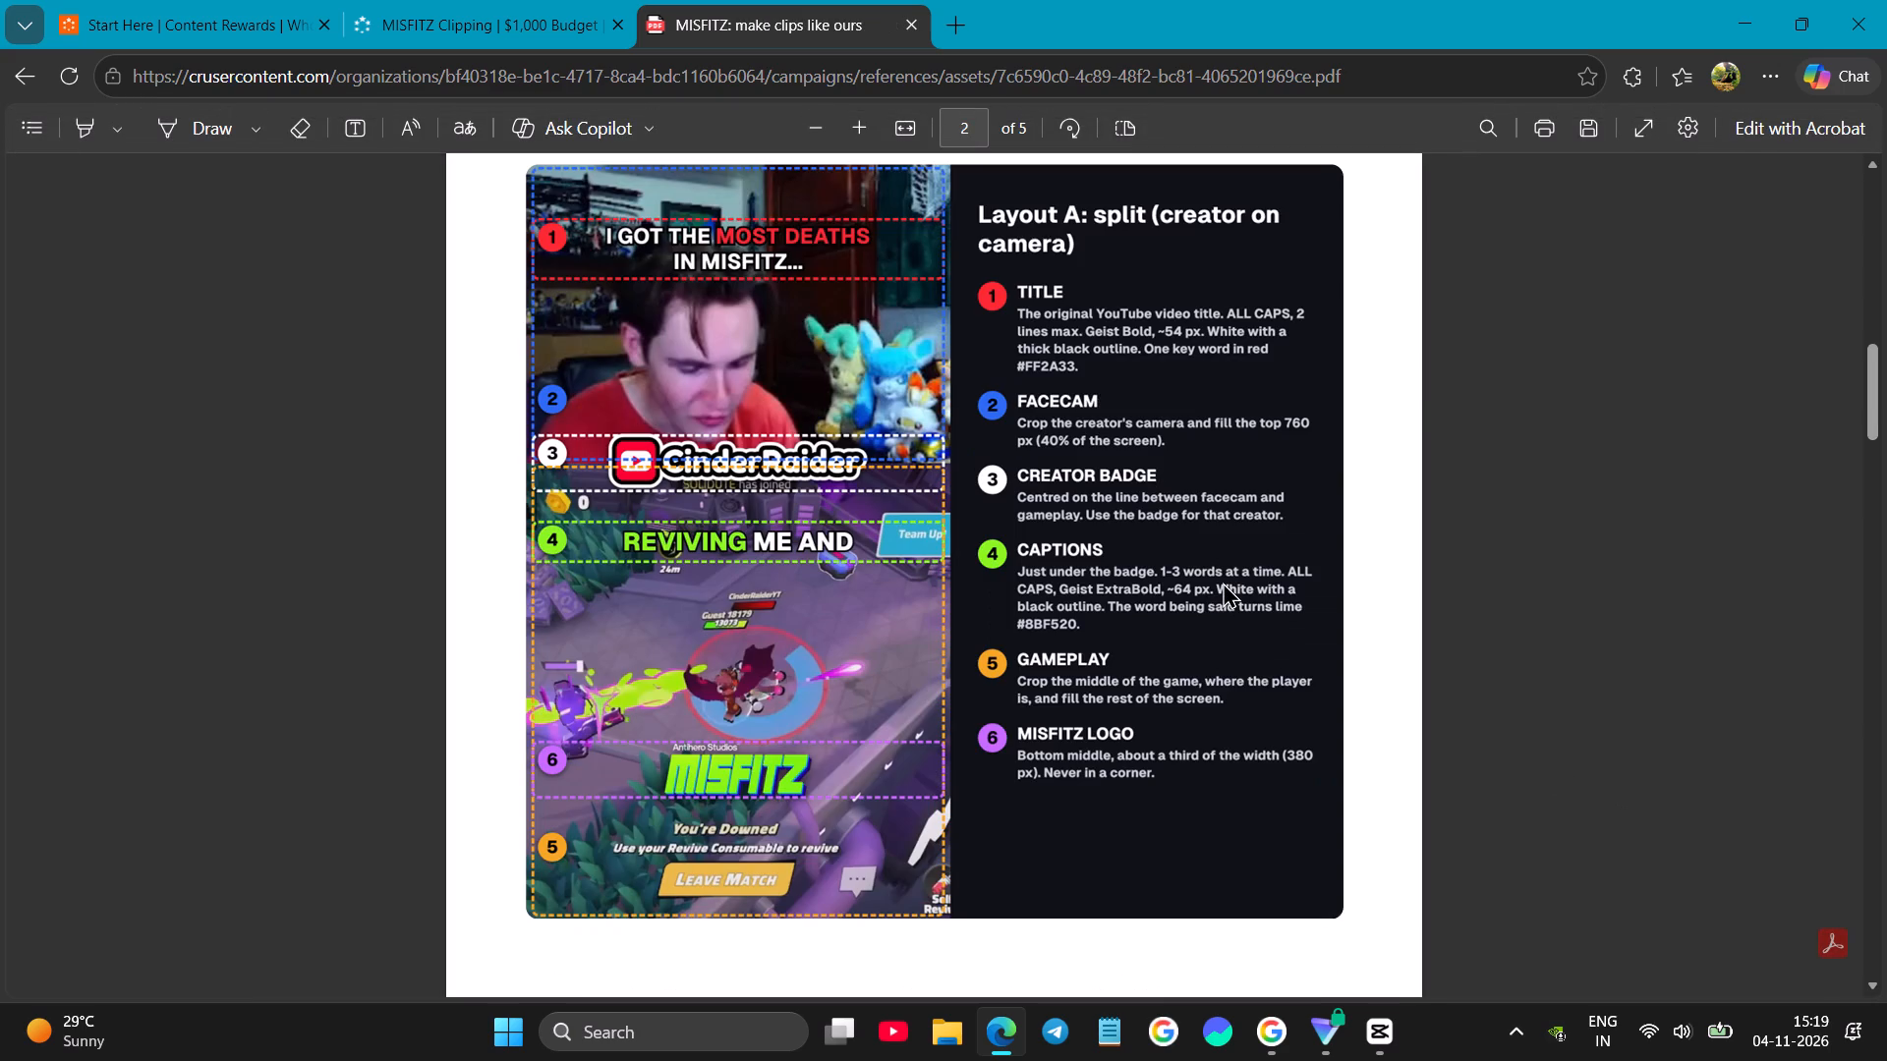
scroll(1223, 582, "down", 15)
scroll(1222, 625, "down", 13)
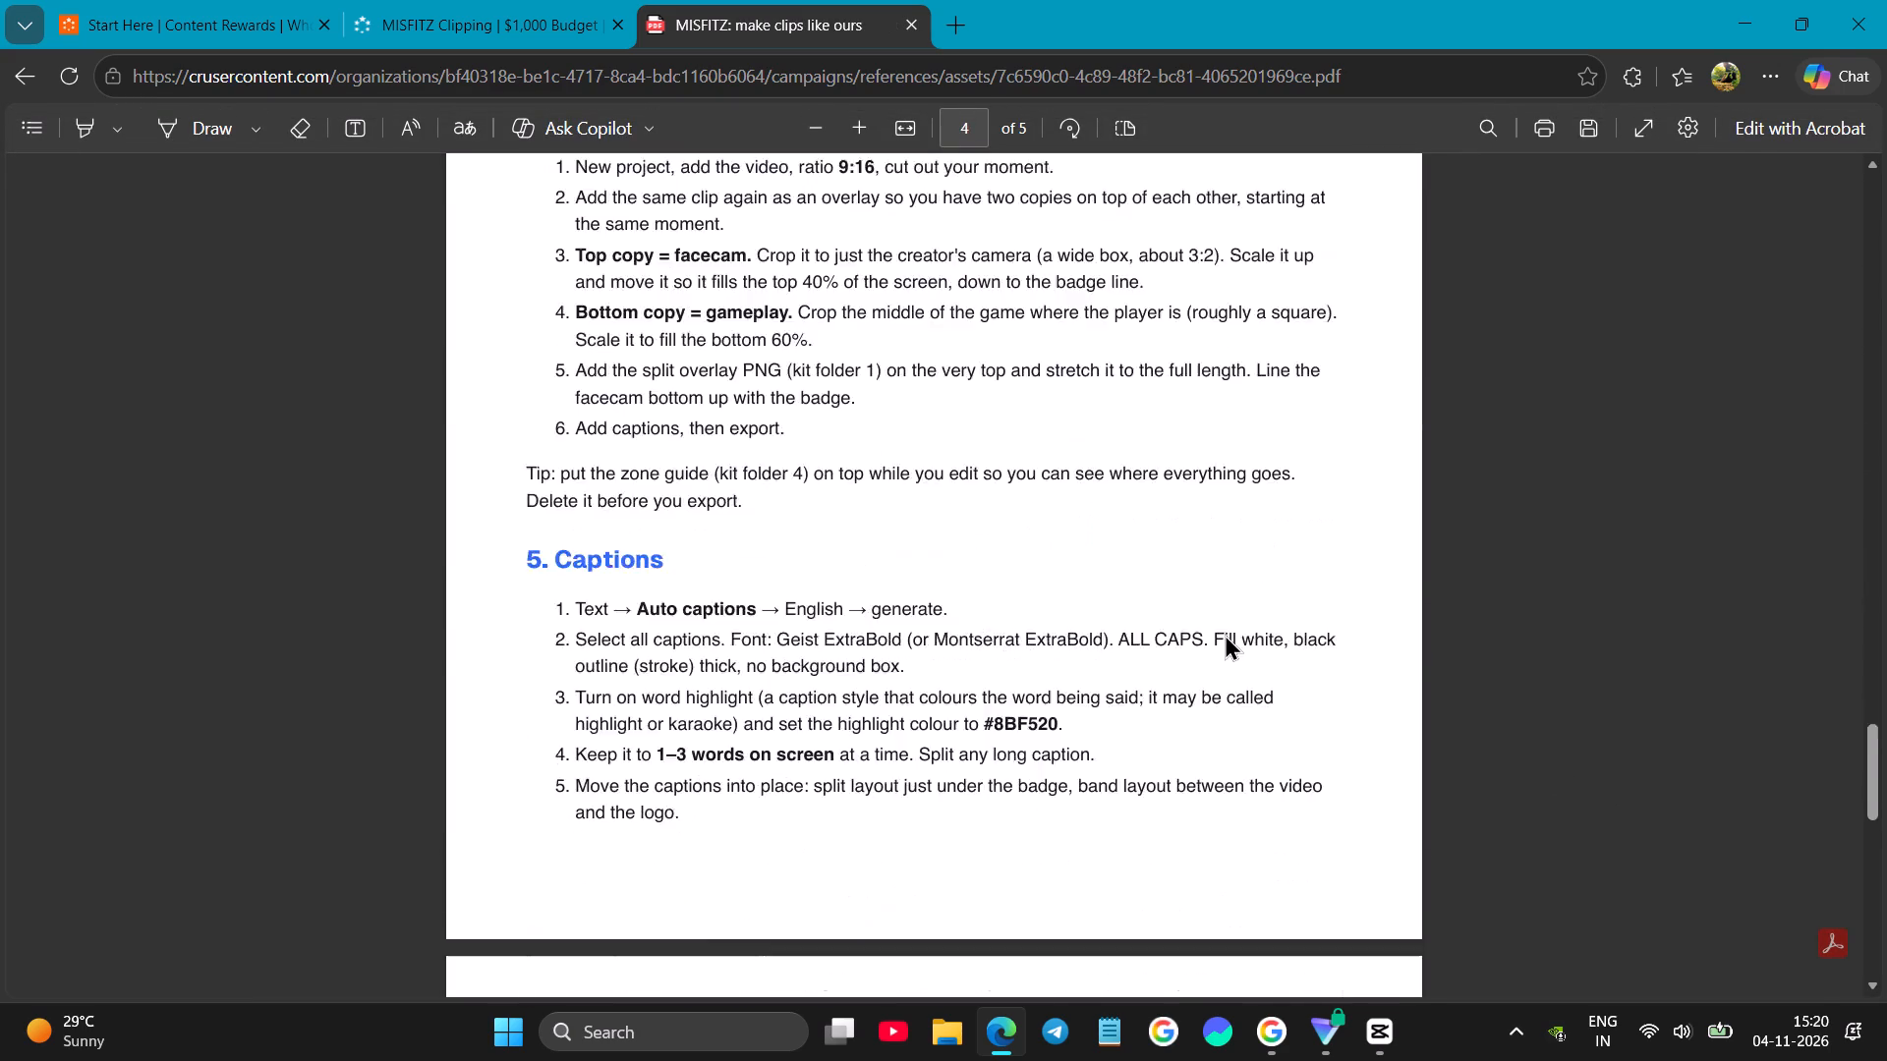
scroll(1225, 634, "down", 19)
scroll(1239, 668, "up", 3)
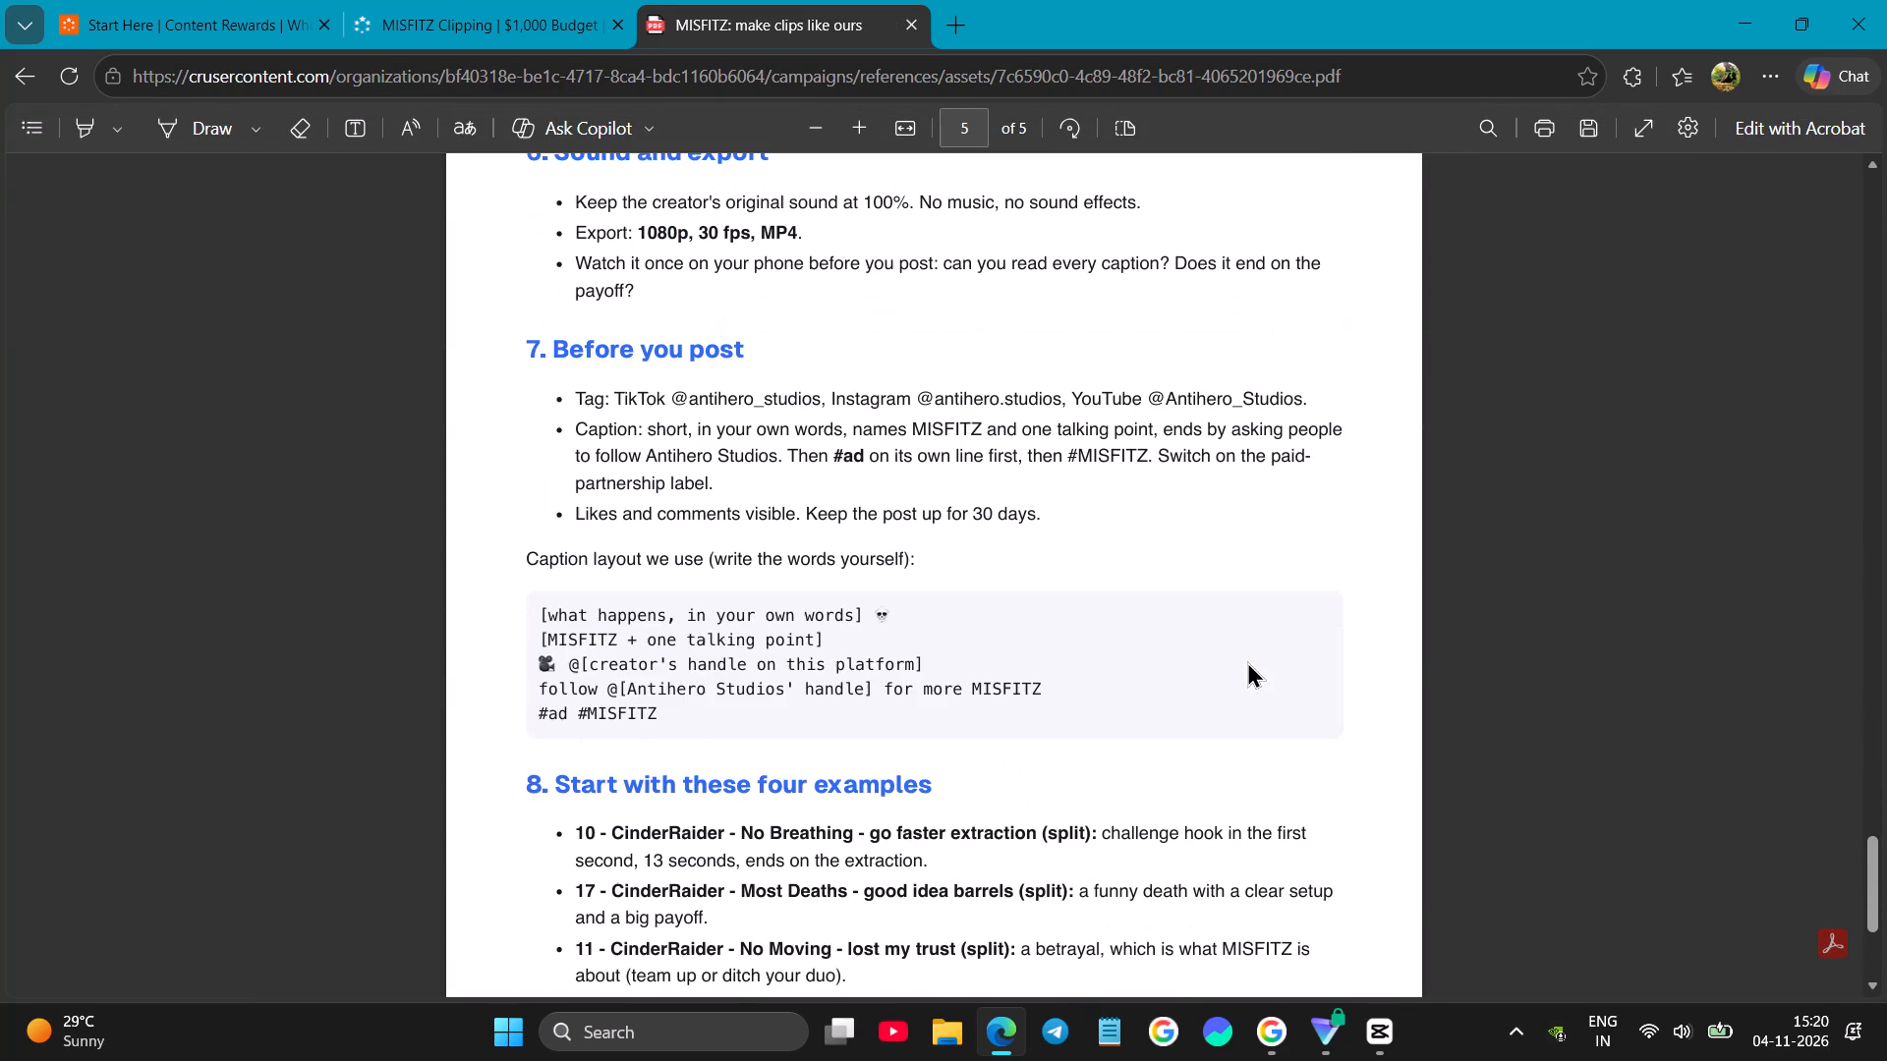
scroll(1247, 661, "up", 20)
scroll(1247, 661, "up", 2)
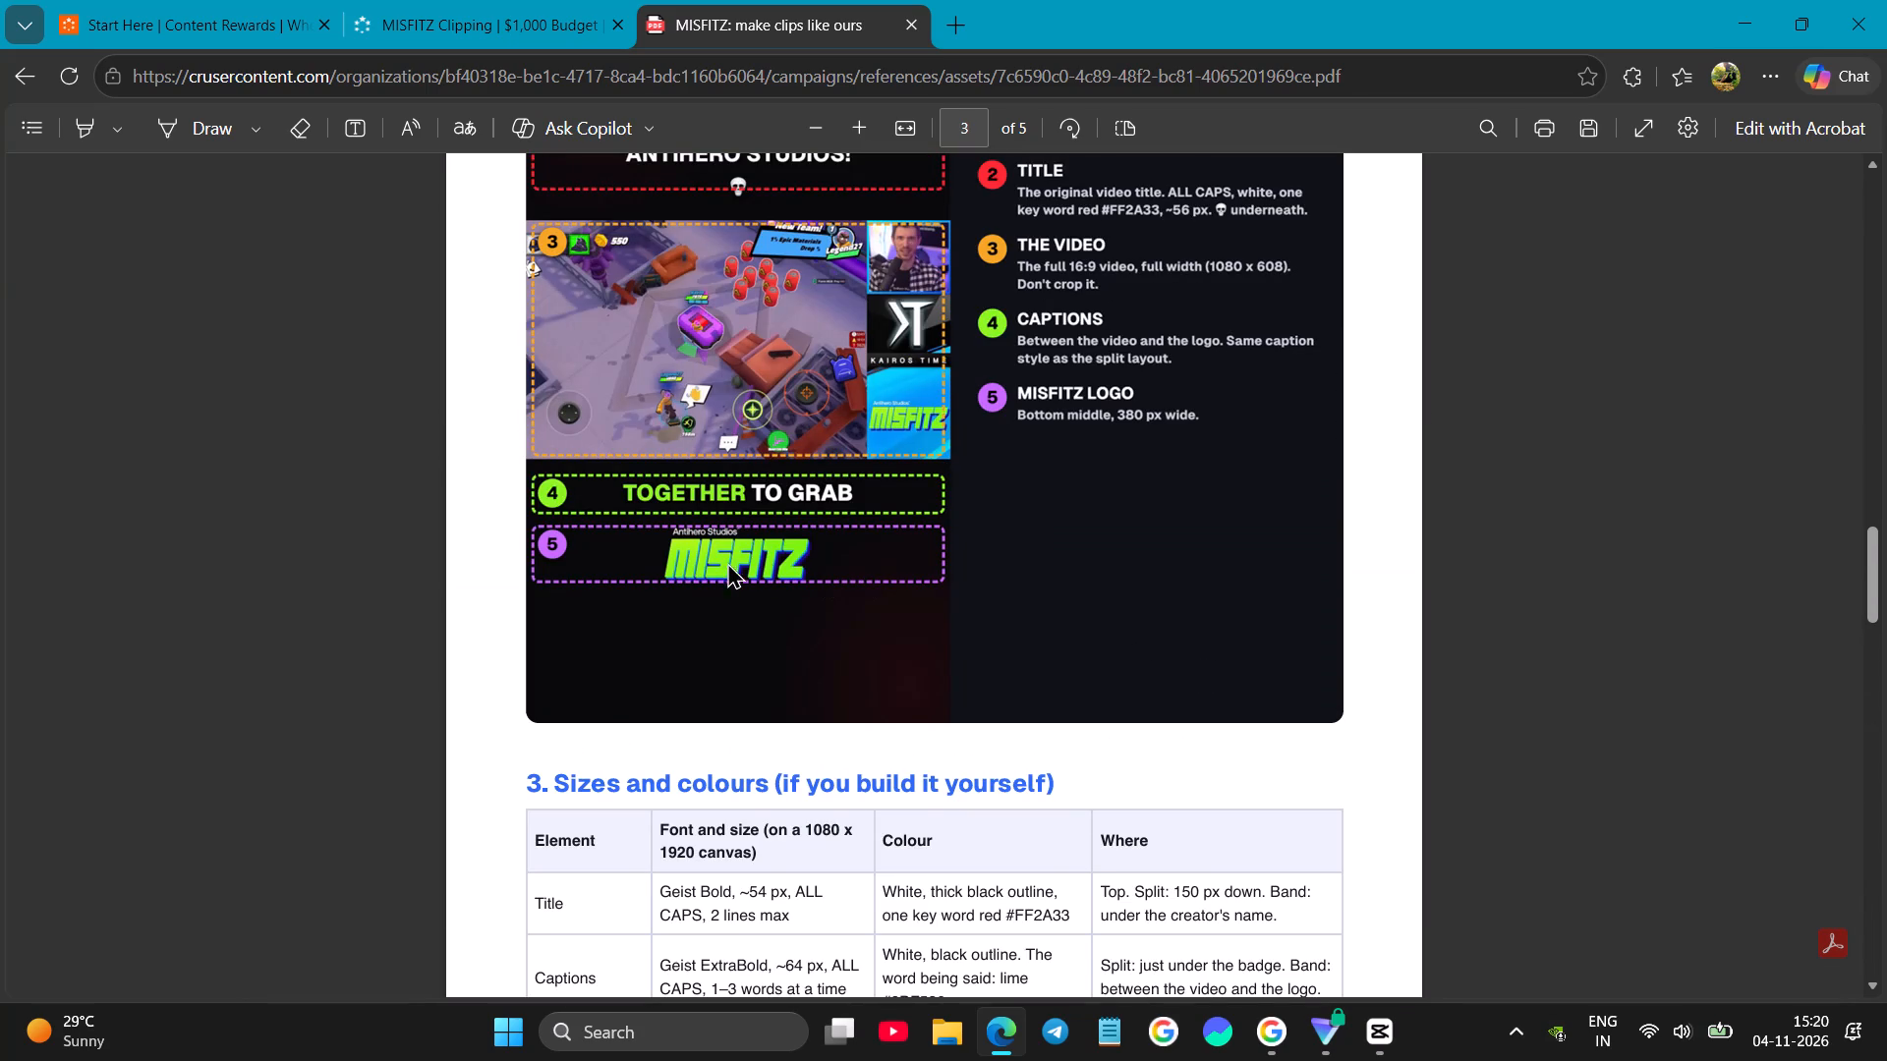
Take a rectangular screen snip of the green MISFITZ logo beneath the captions in the example layout on page 3.
key("shift+super+s")
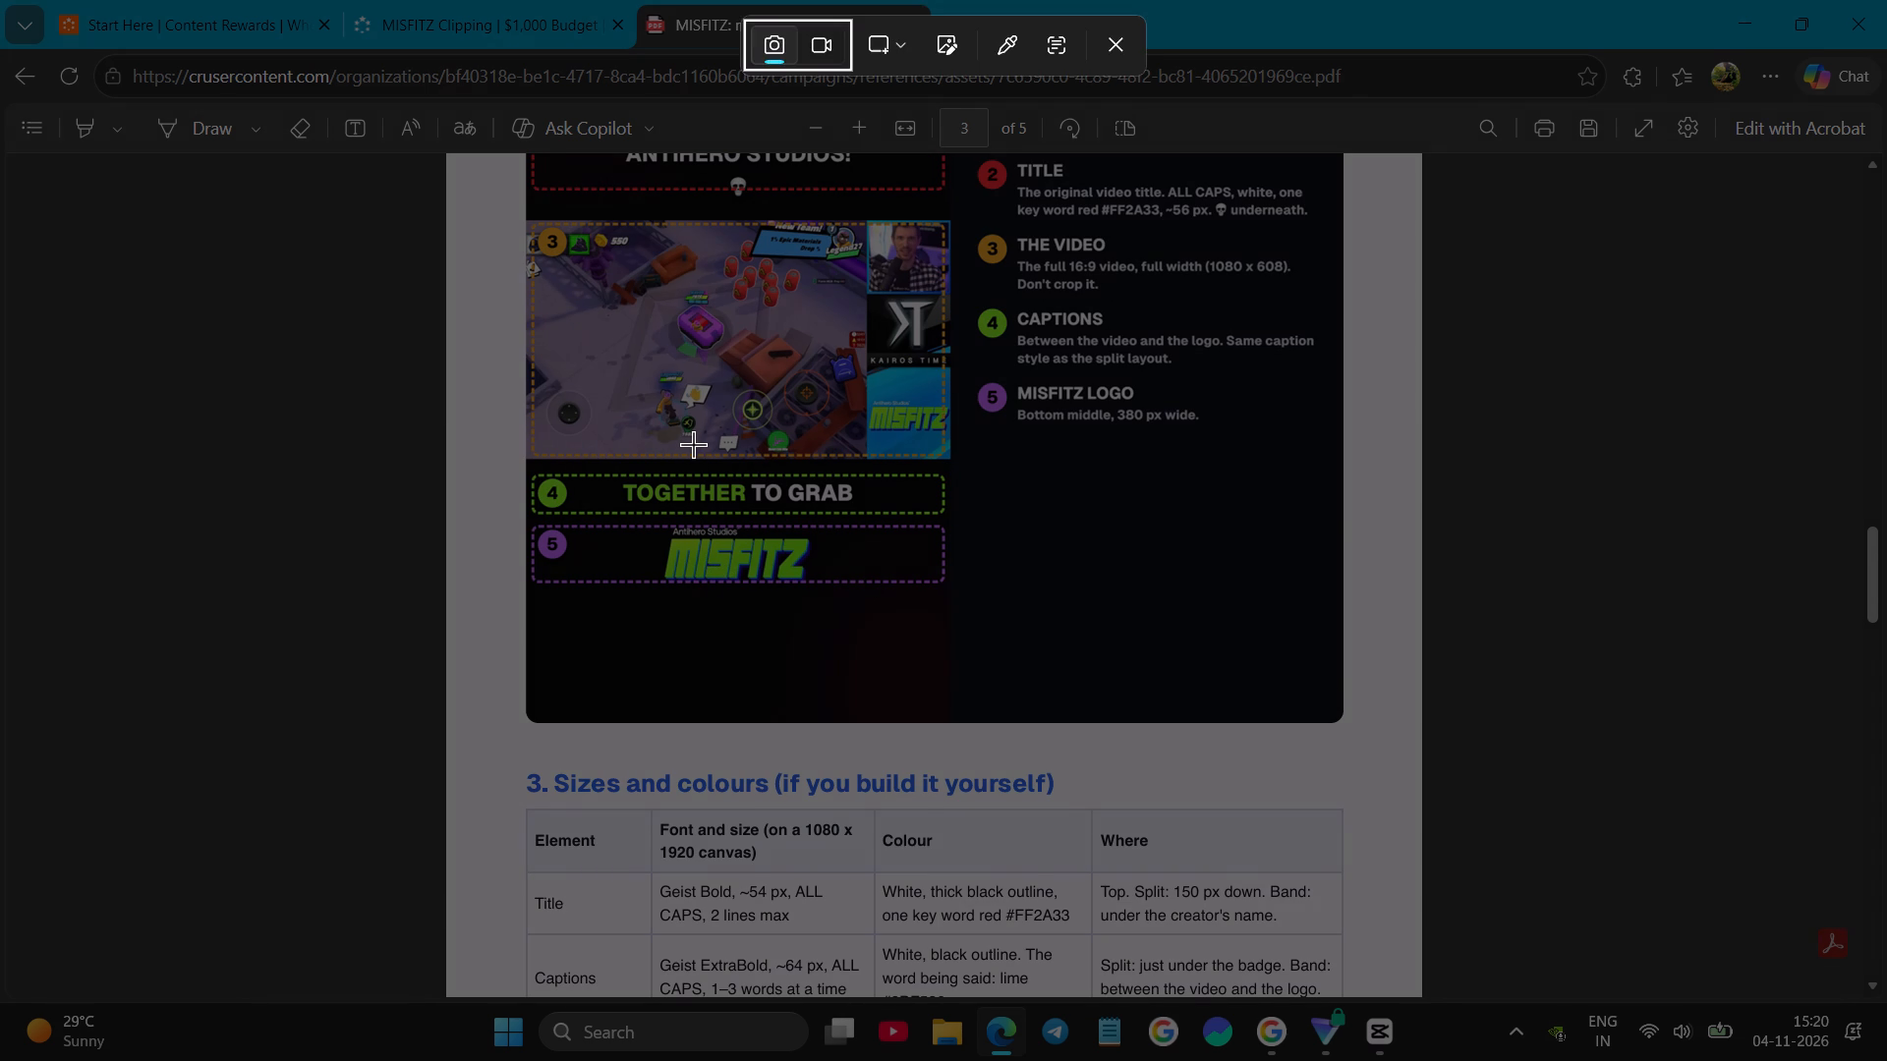
left_click_drag(647, 525, 828, 589)
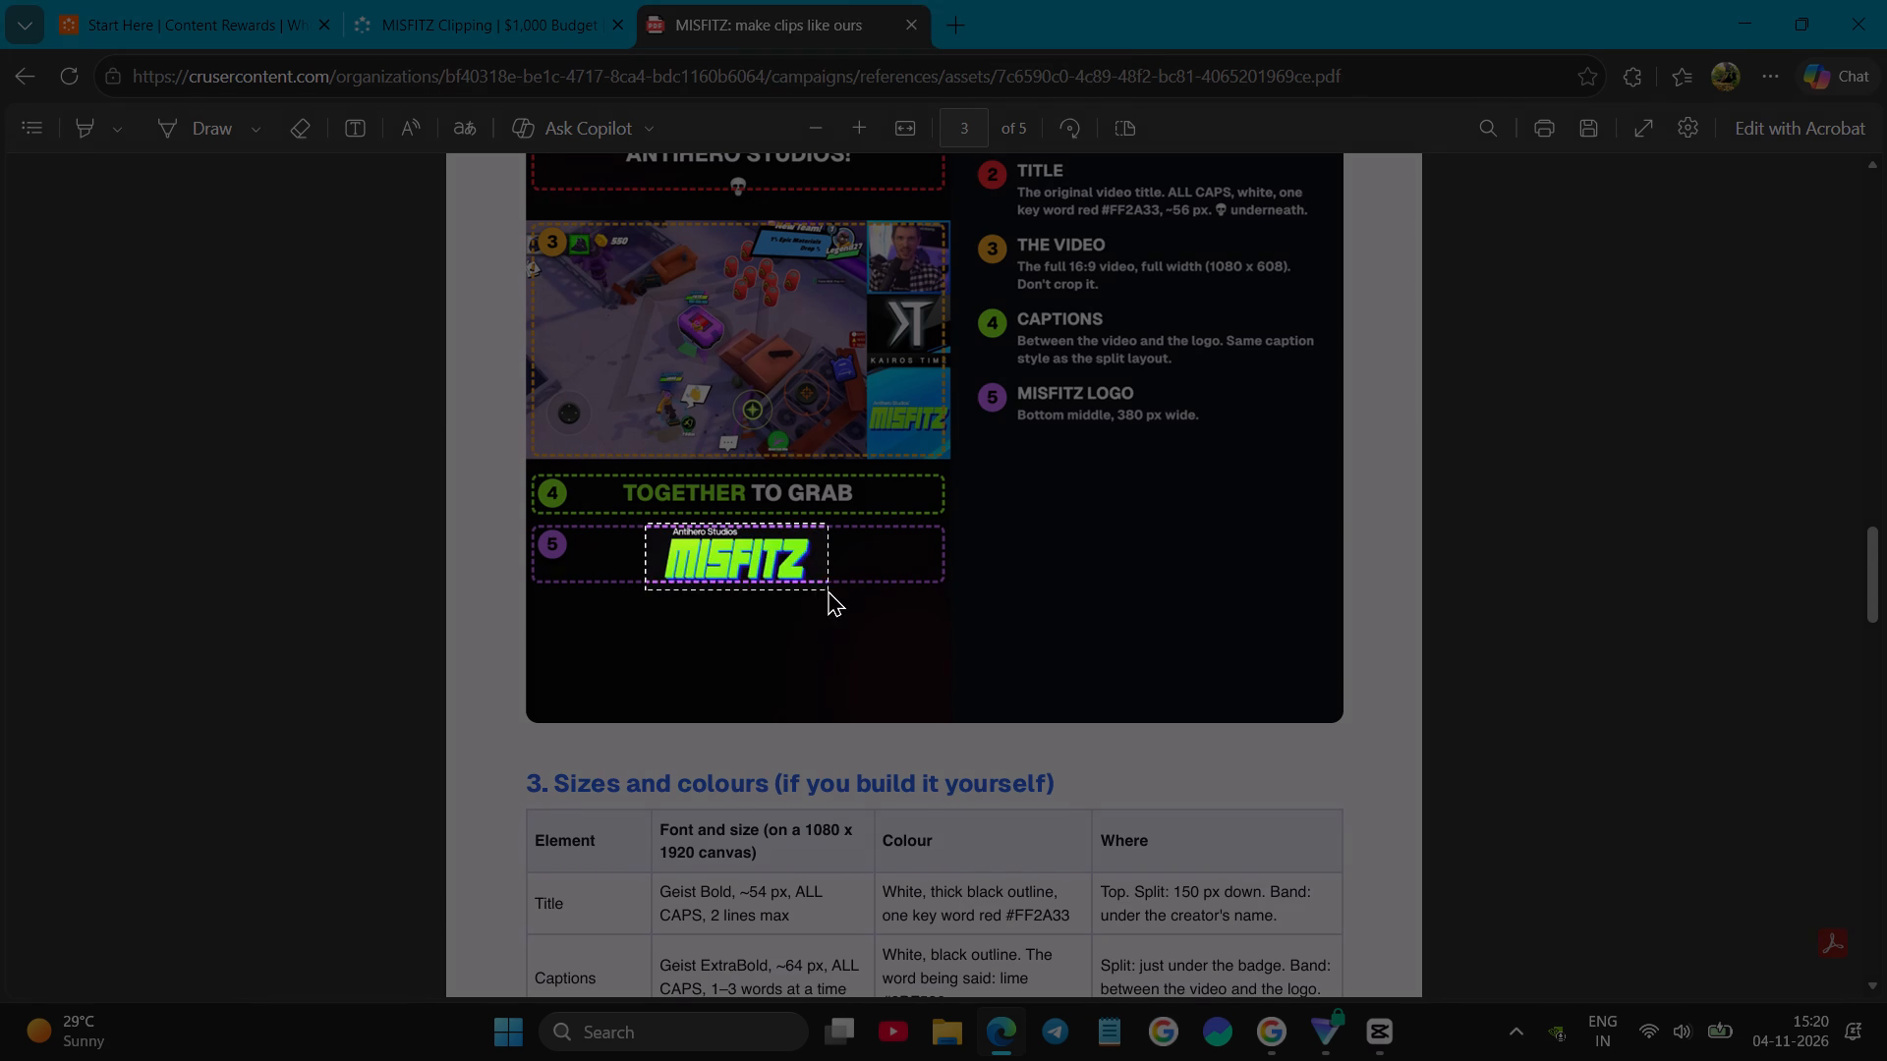
left_click_drag(828, 589, 829, 586)
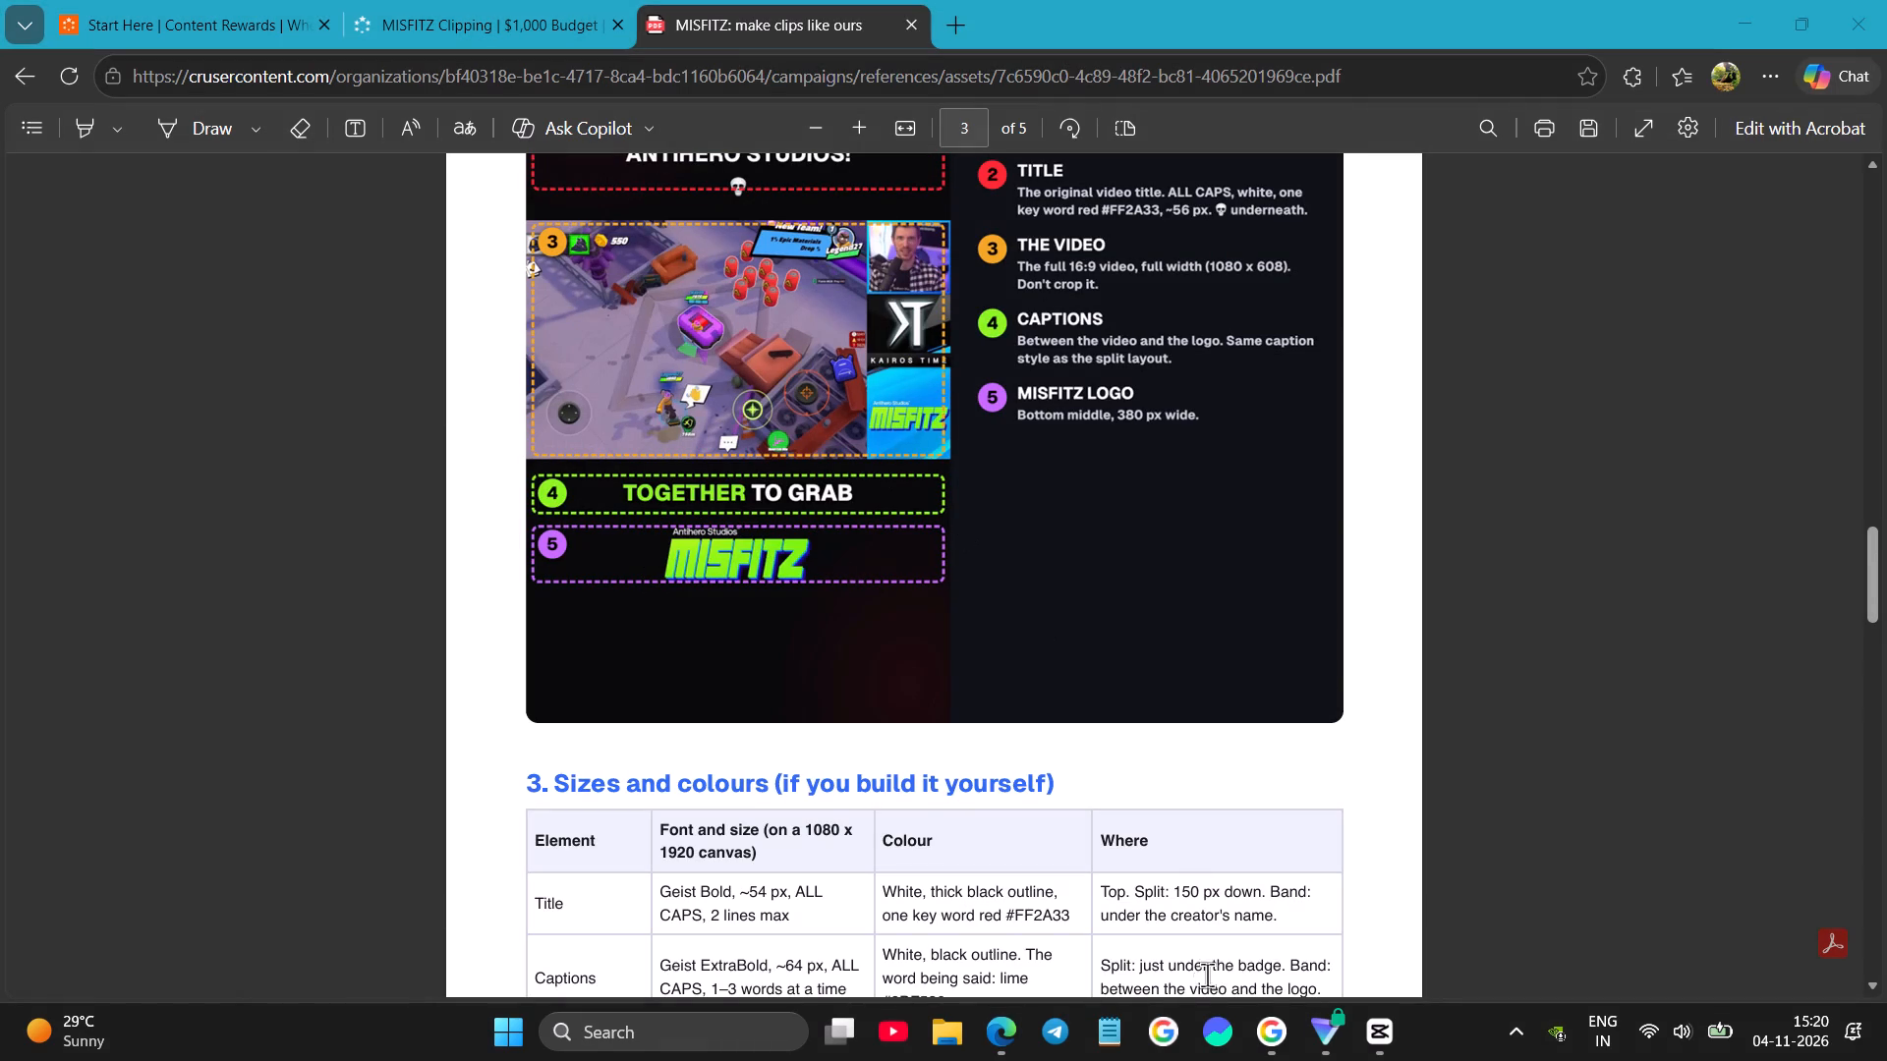
Return to CapCut and open the Gallery in File Explorer over it.
left_click(1370, 1019)
left_click(951, 1019)
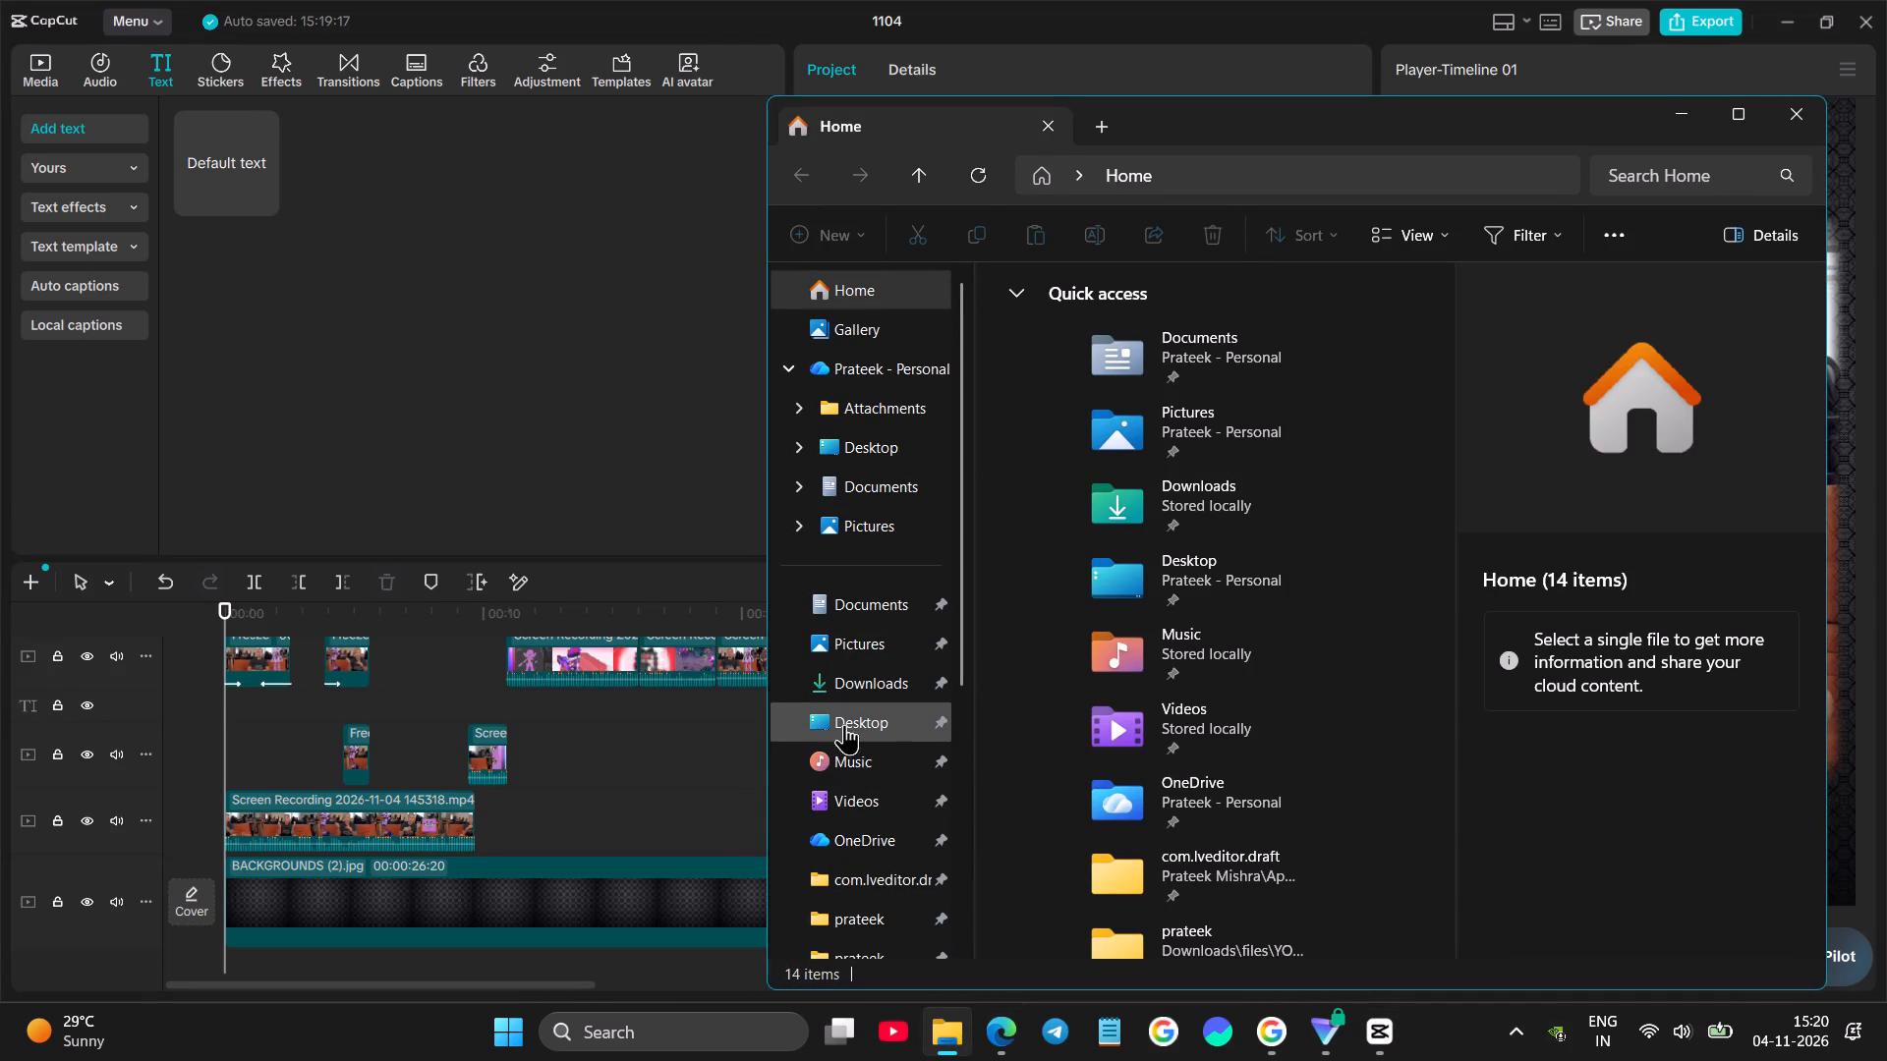
scroll(851, 870, "down", 1)
left_click(859, 914)
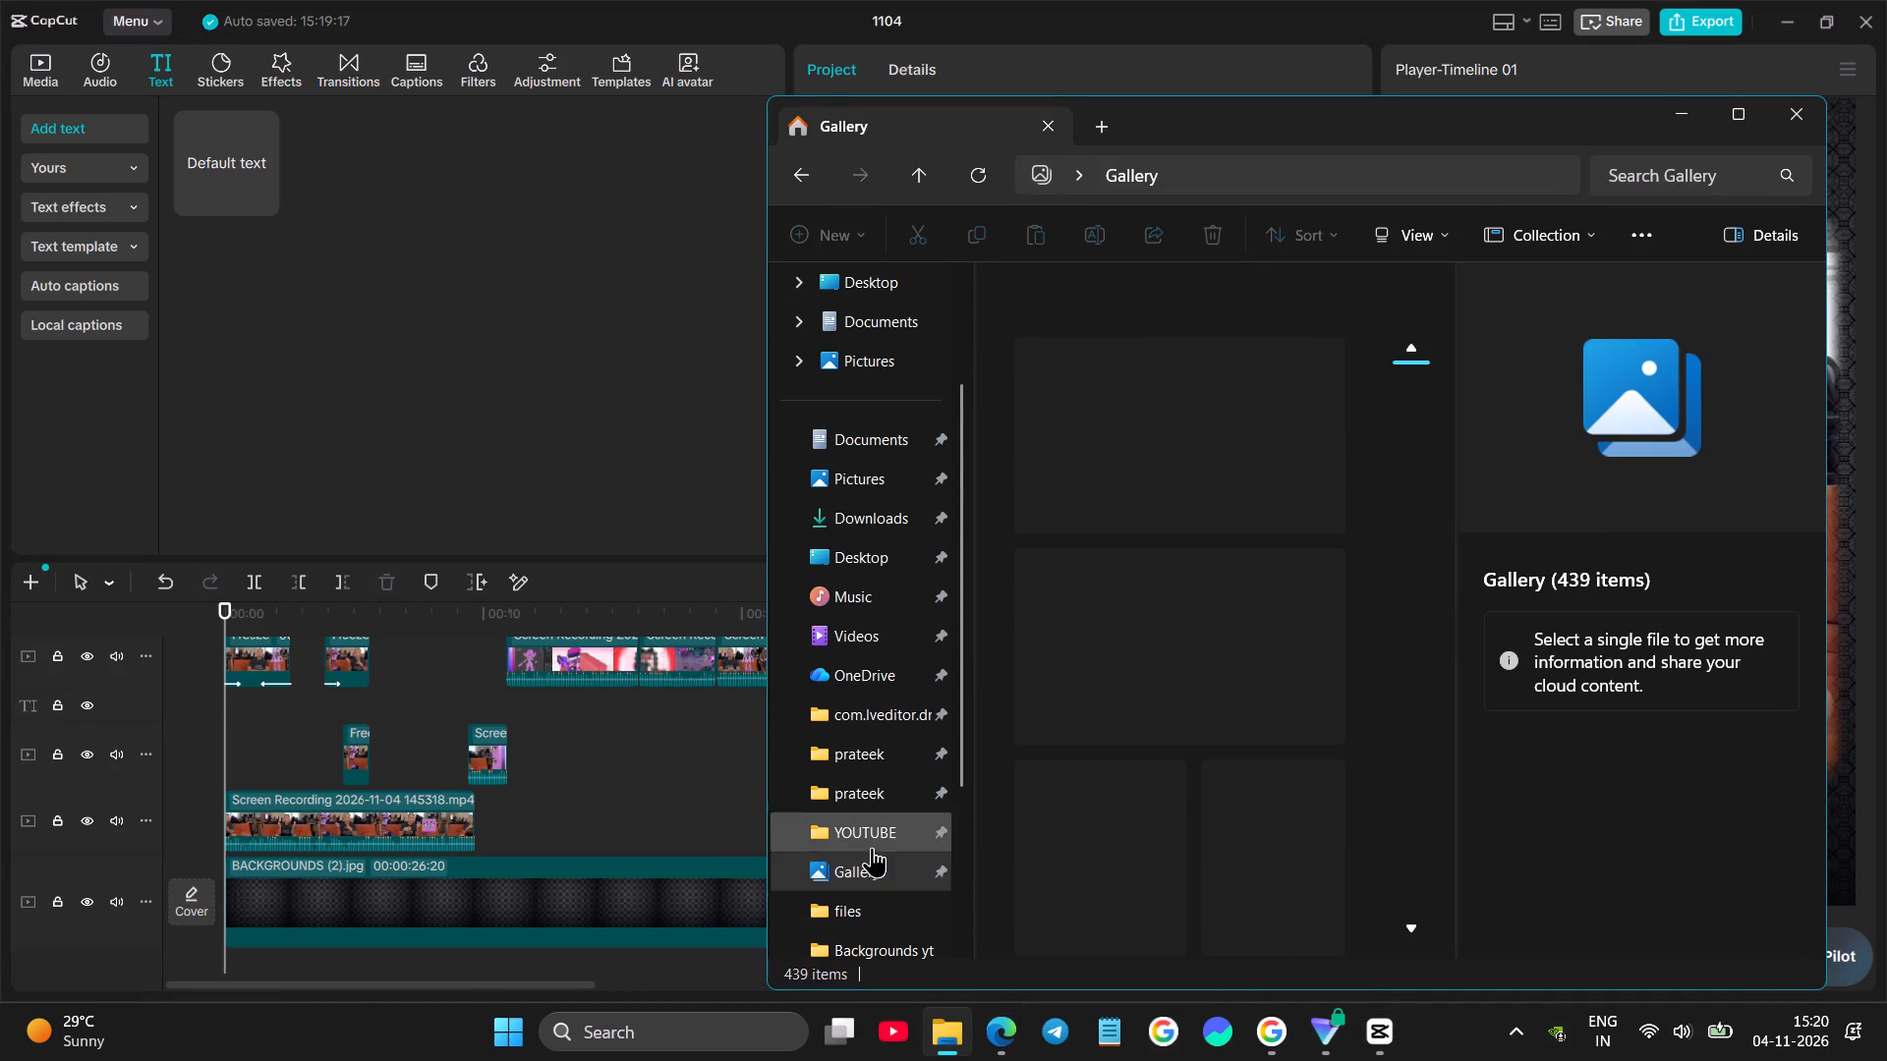
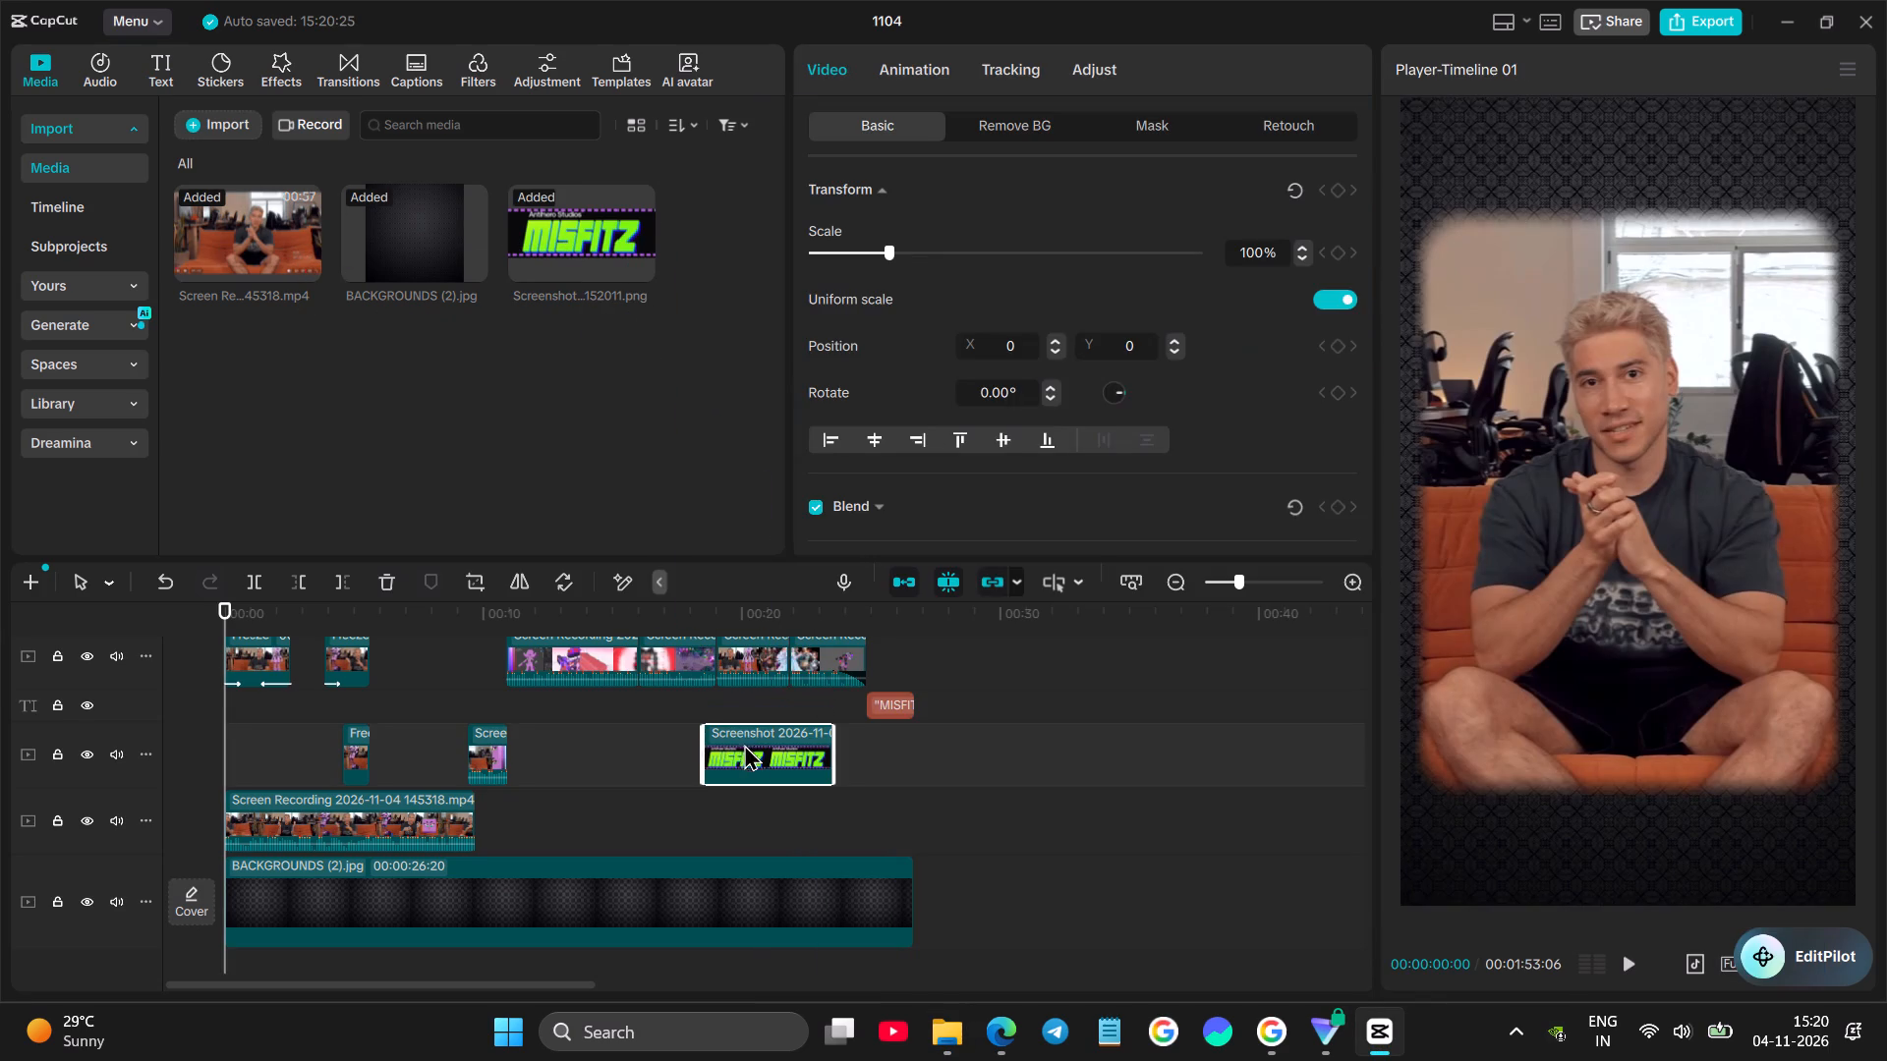
Move the MISFITZ logo screenshot above the recording clips, preview it at about 19 s, and delete it from the timeline.
scroll(751, 744, "up", 3)
left_click_drag(763, 825, 717, 644)
left_click(712, 650)
left_click(719, 725)
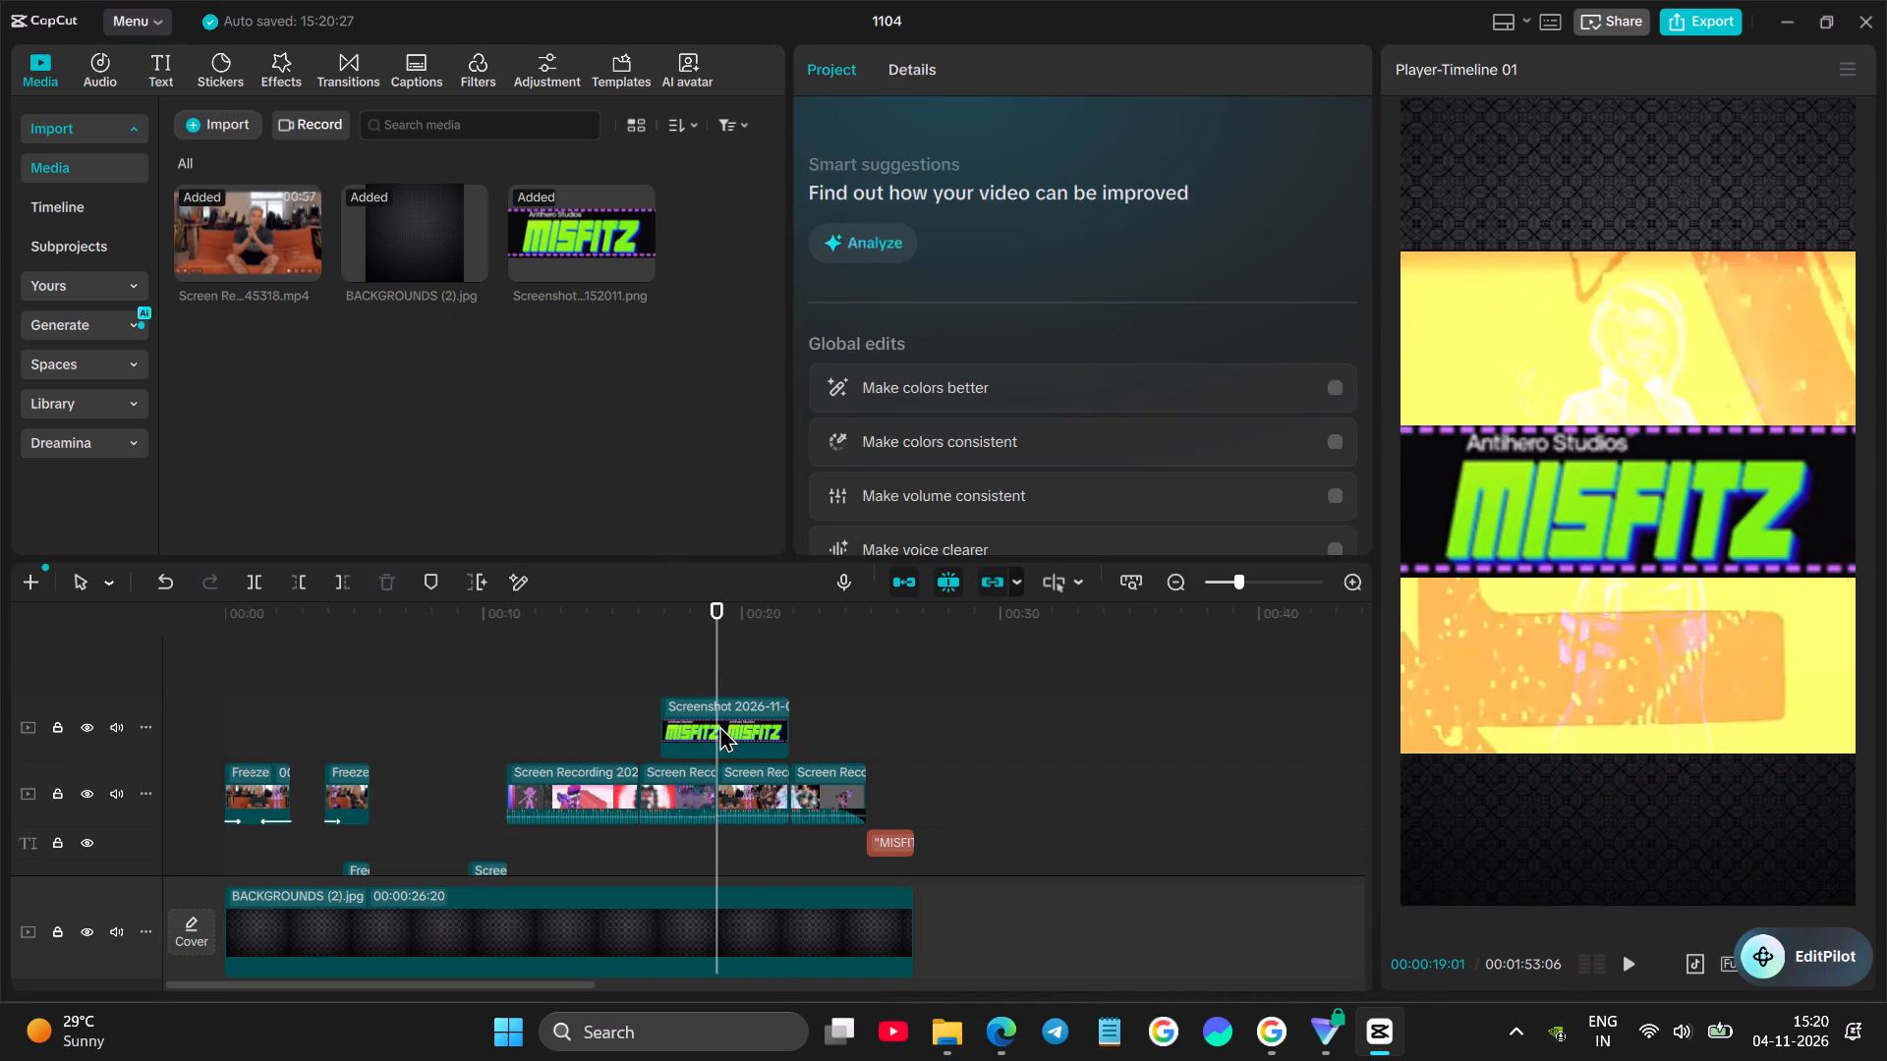
key("BackSpace")
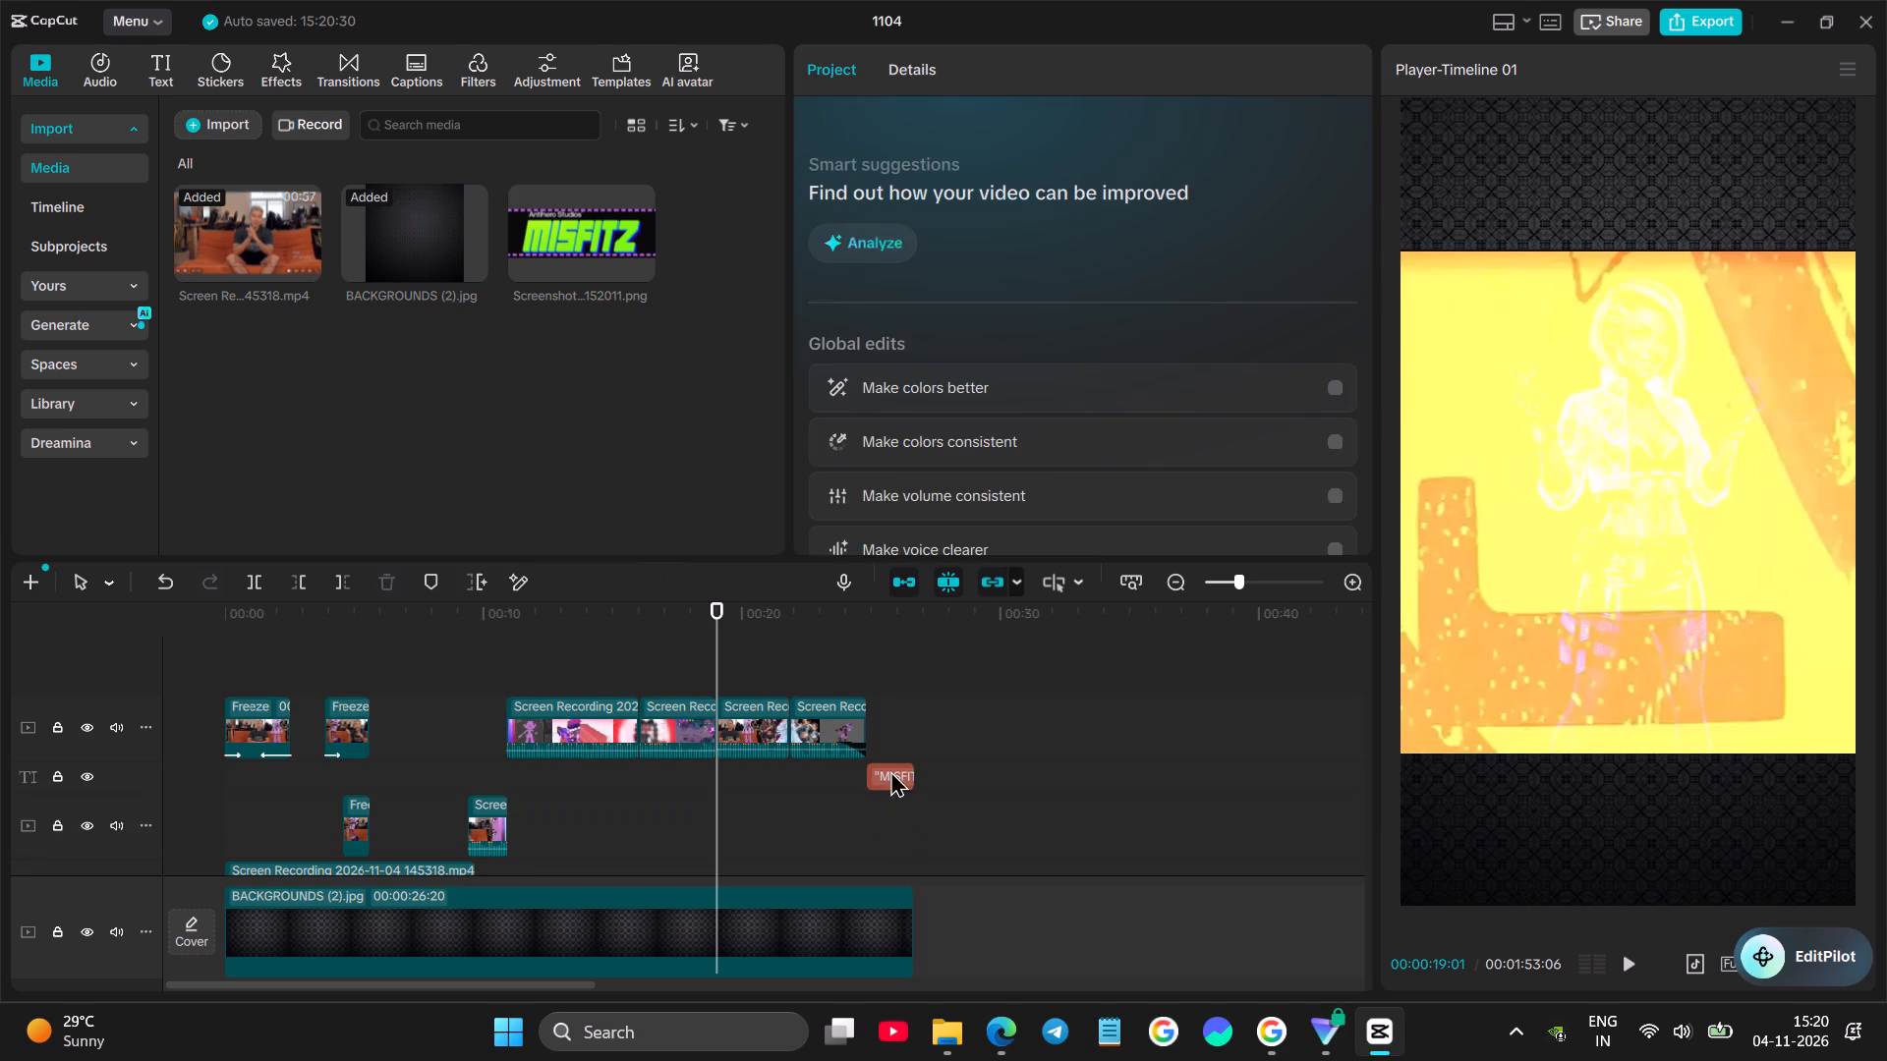
Switch to Microsoft Edge, closing the separate Google window that shows the COD MW4 Season 01 page.
left_click(995, 1031)
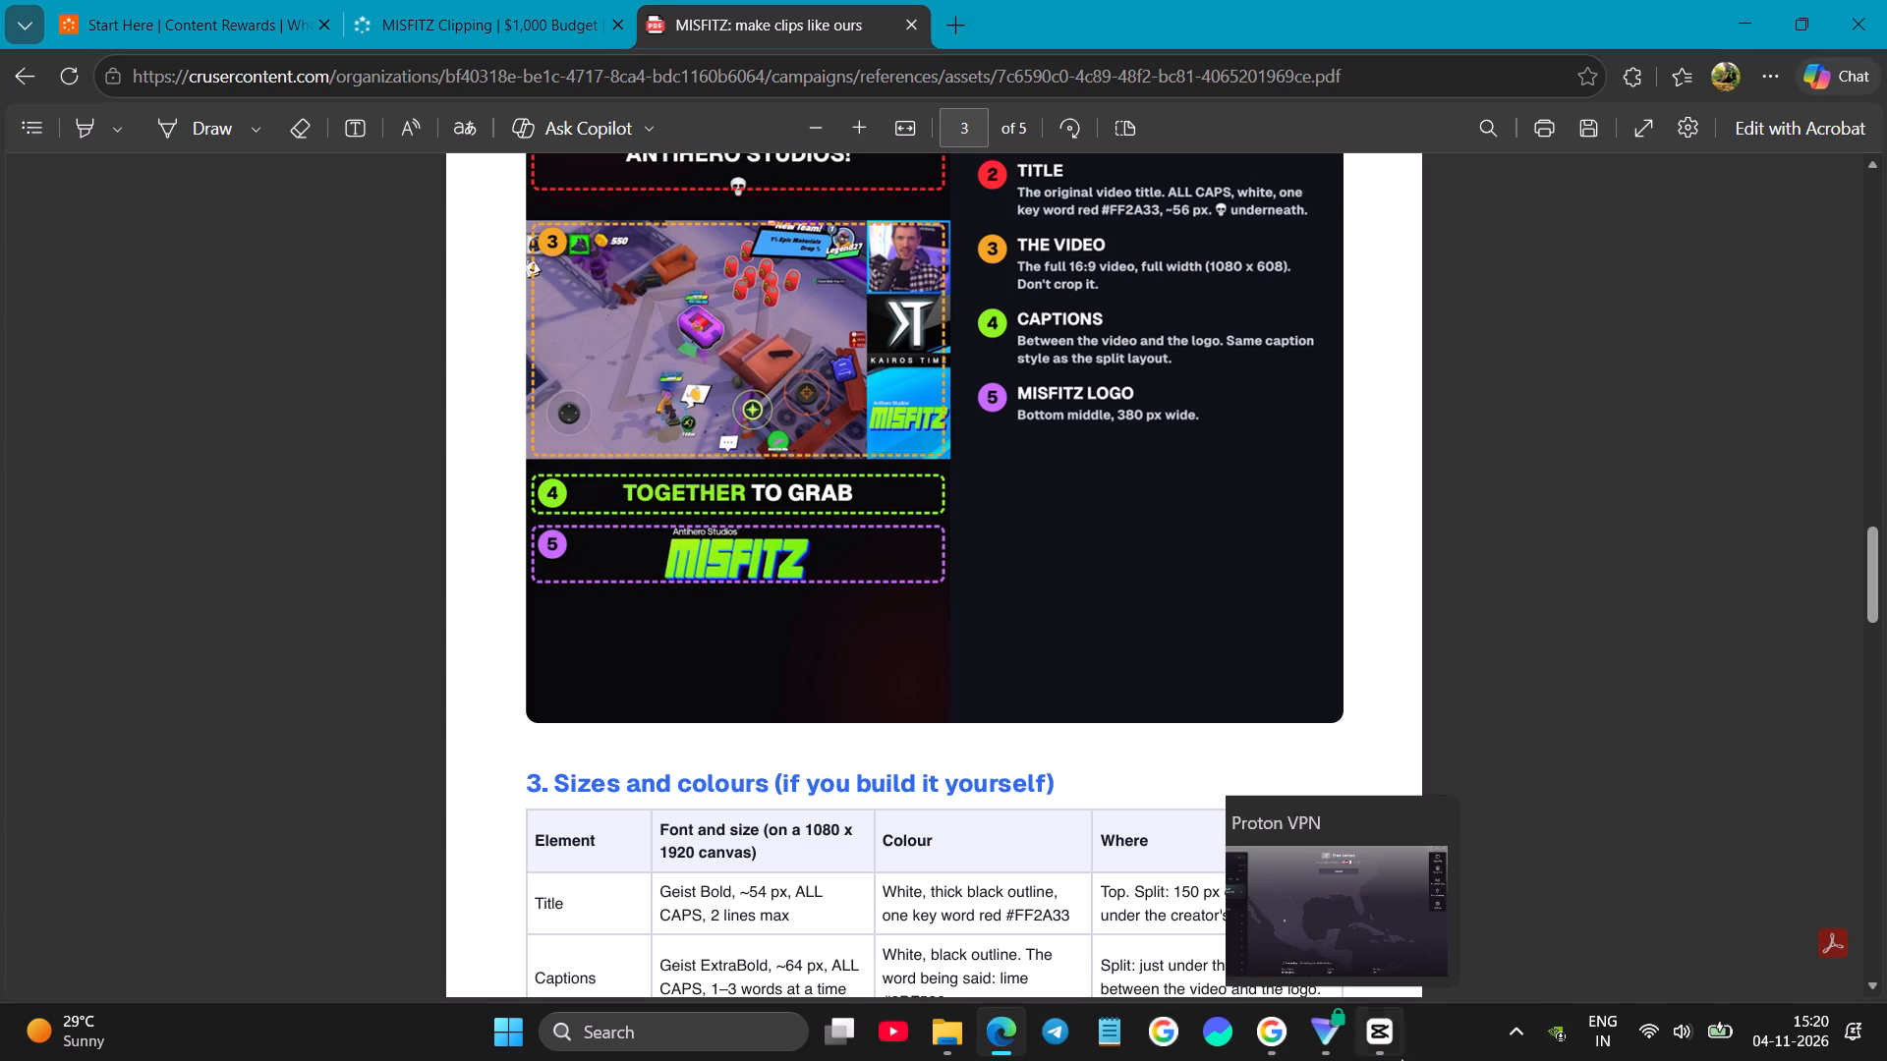
left_click(1265, 1038)
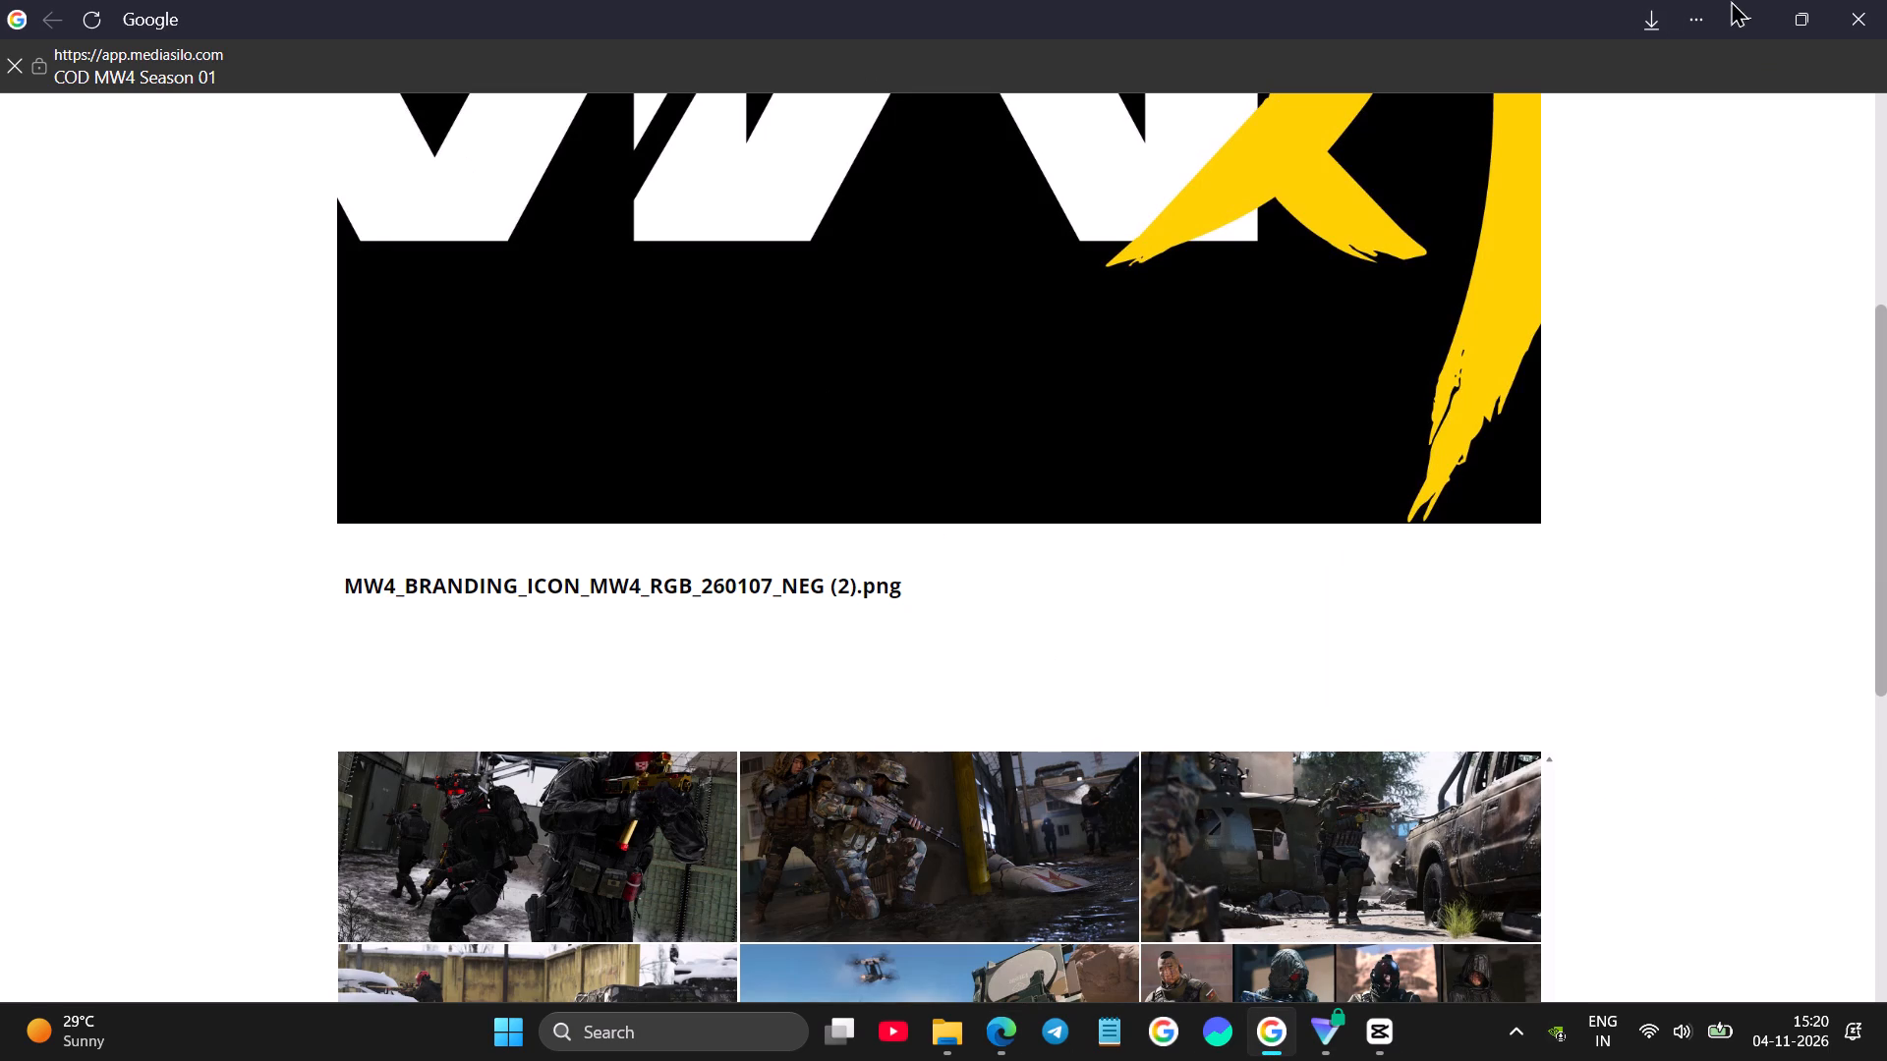
left_click(50, 19)
left_click(0, 66)
left_click(1886, 0)
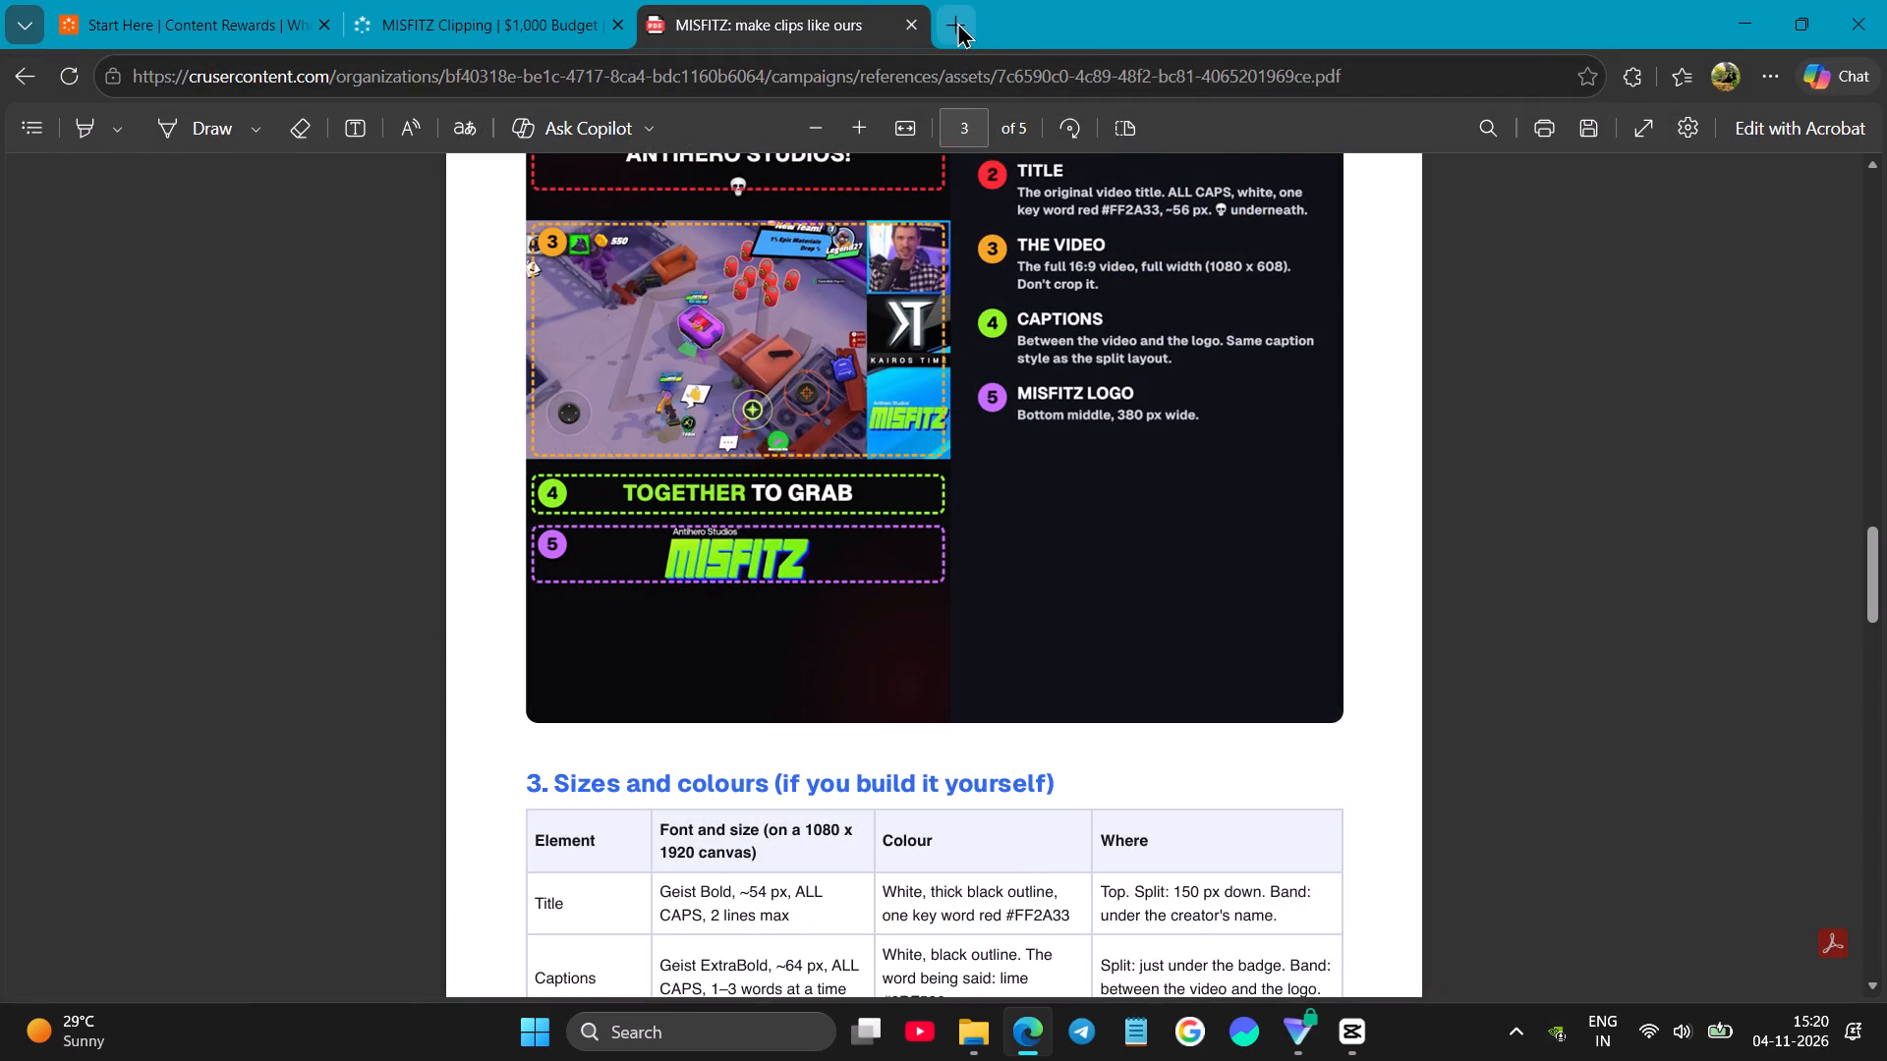
Search the web for "mizfits" in a new tab and examine the image results for a logo matching the reference PDF.
left_click(957, 22)
left_click(986, 311)
left_click(994, 299)
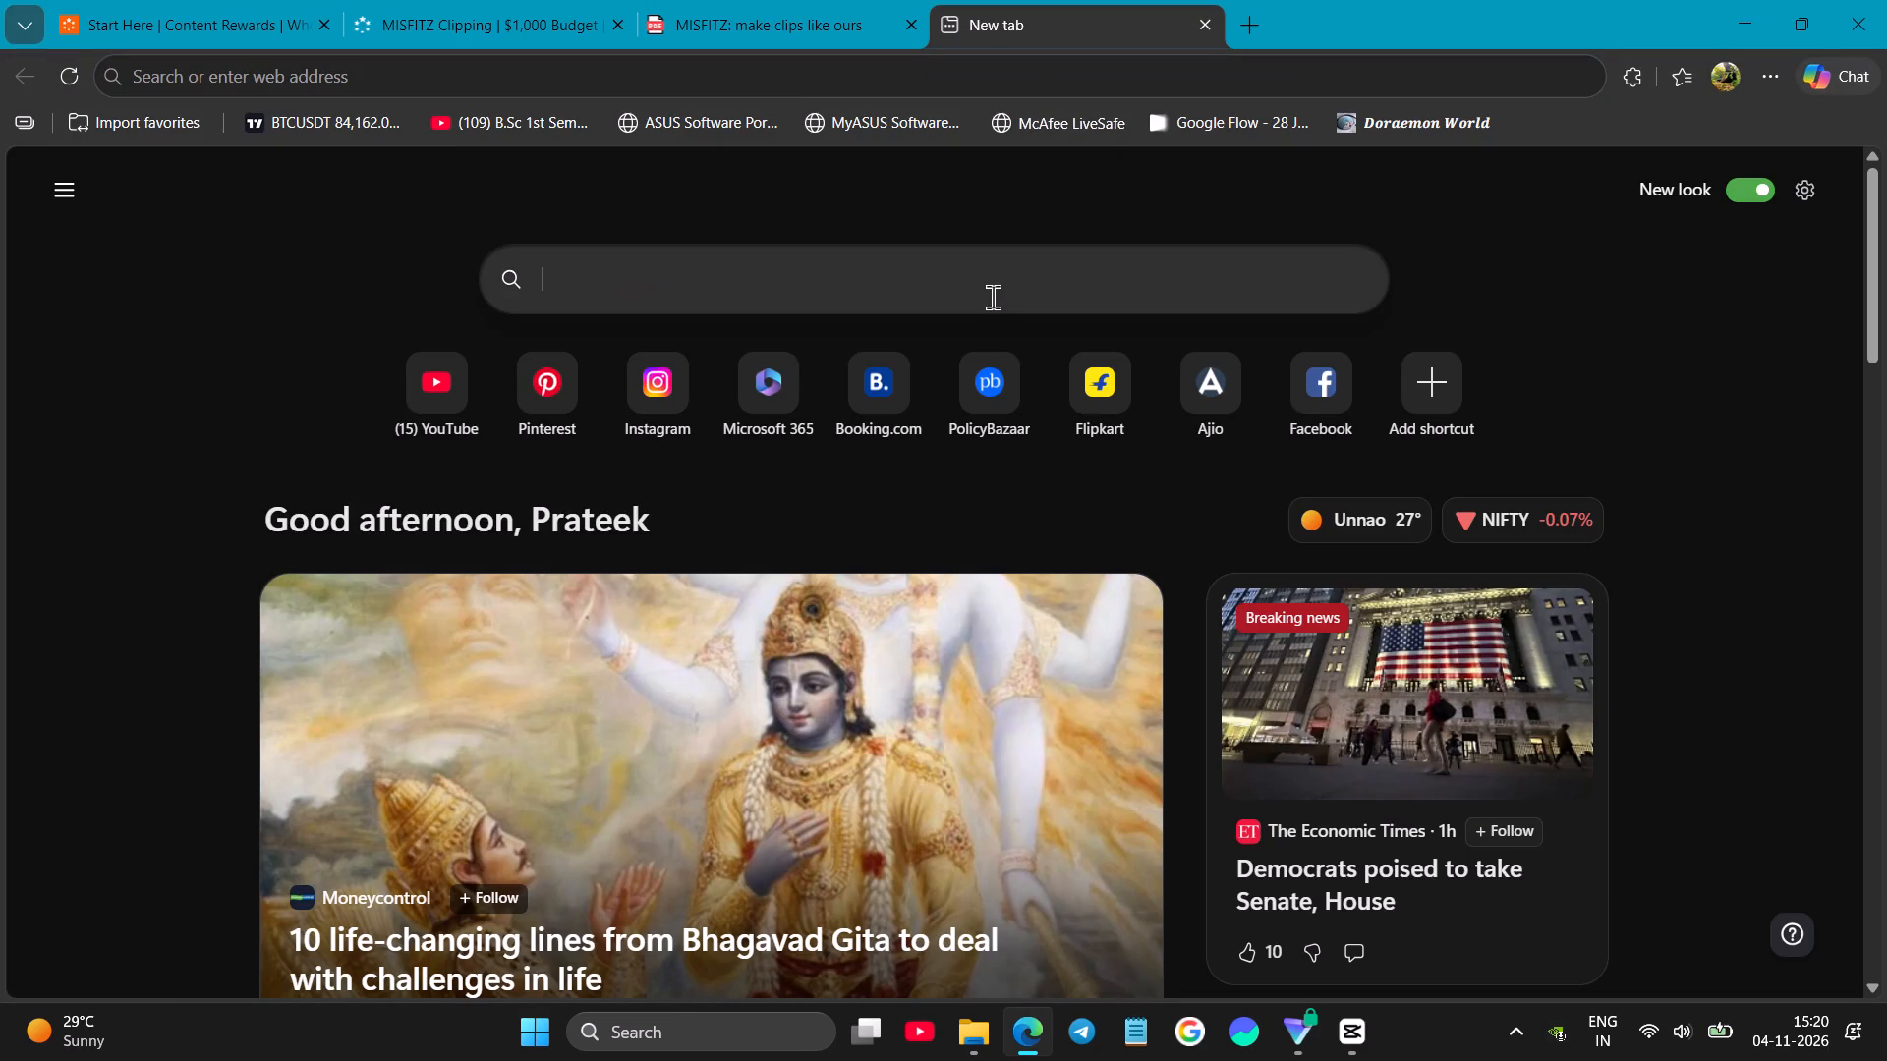
type("miz")
type("fits")
key("Return")
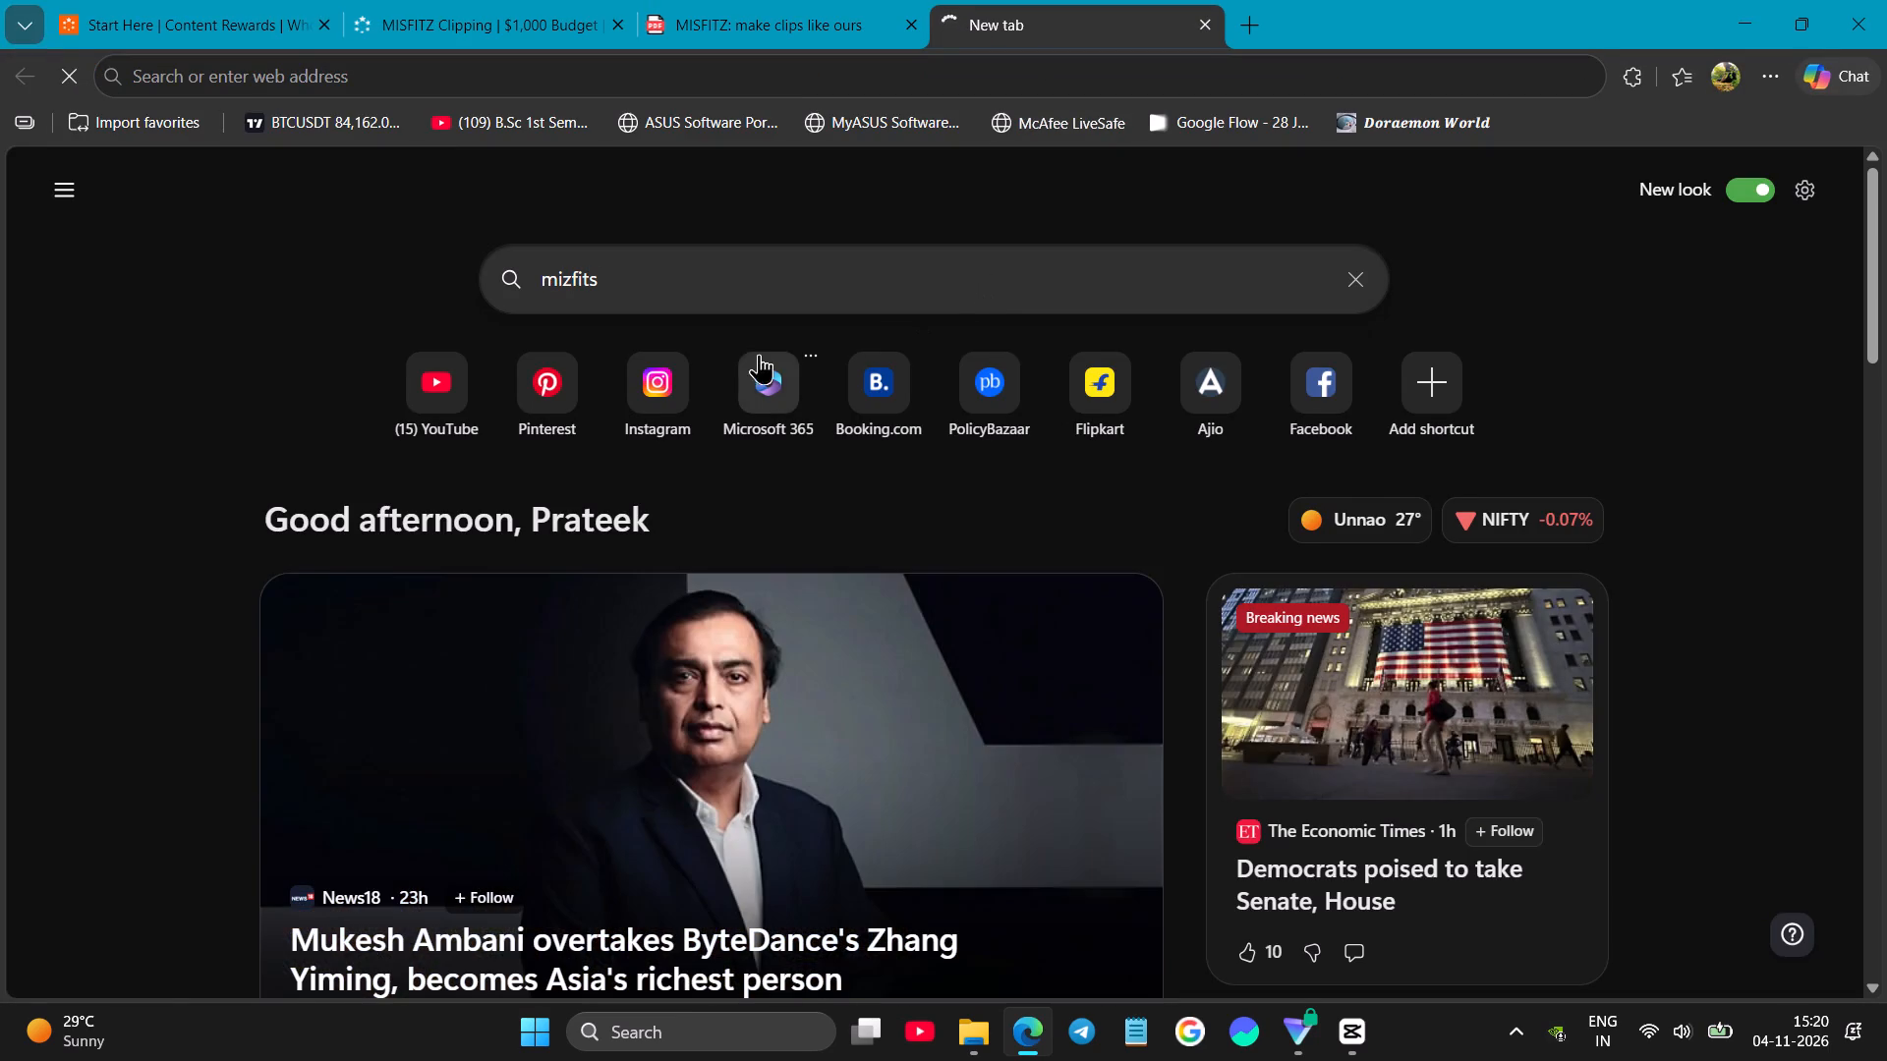
left_click(510, 222)
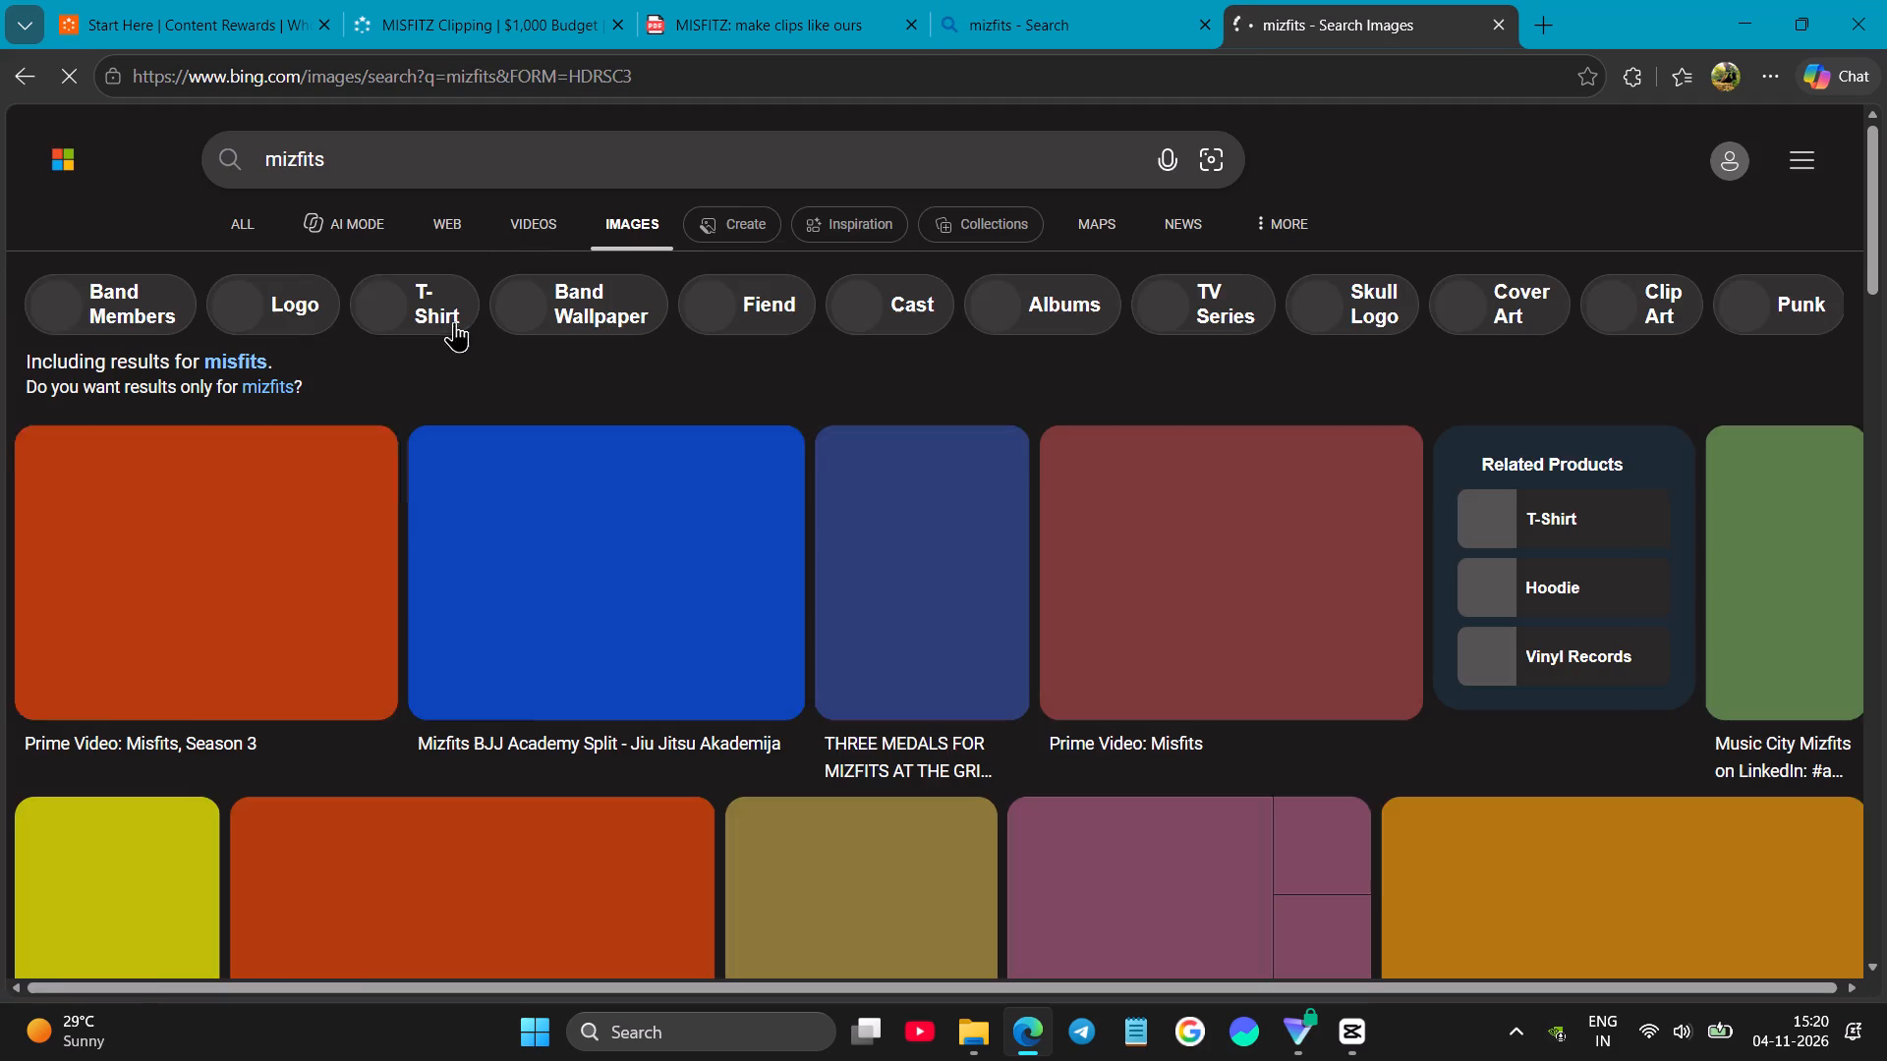
scroll(509, 489, "down", 7)
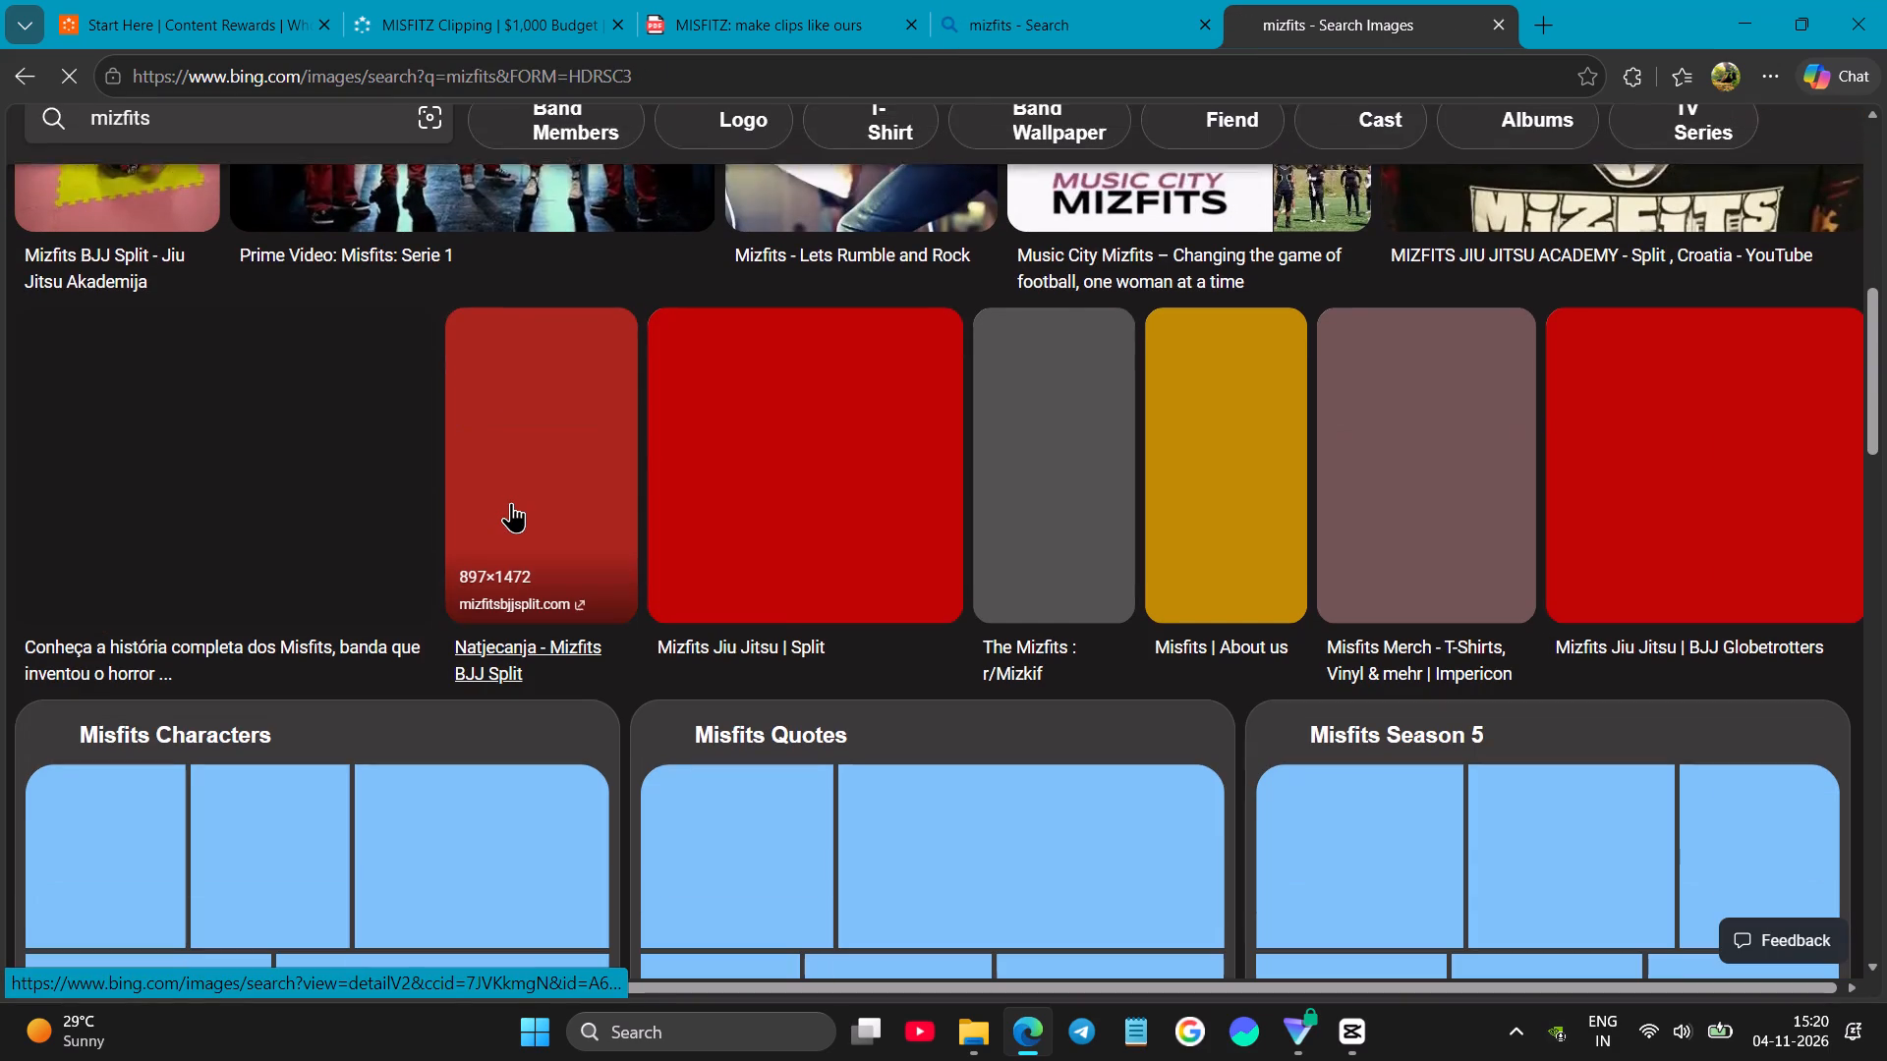
scroll(511, 502, "down", 6)
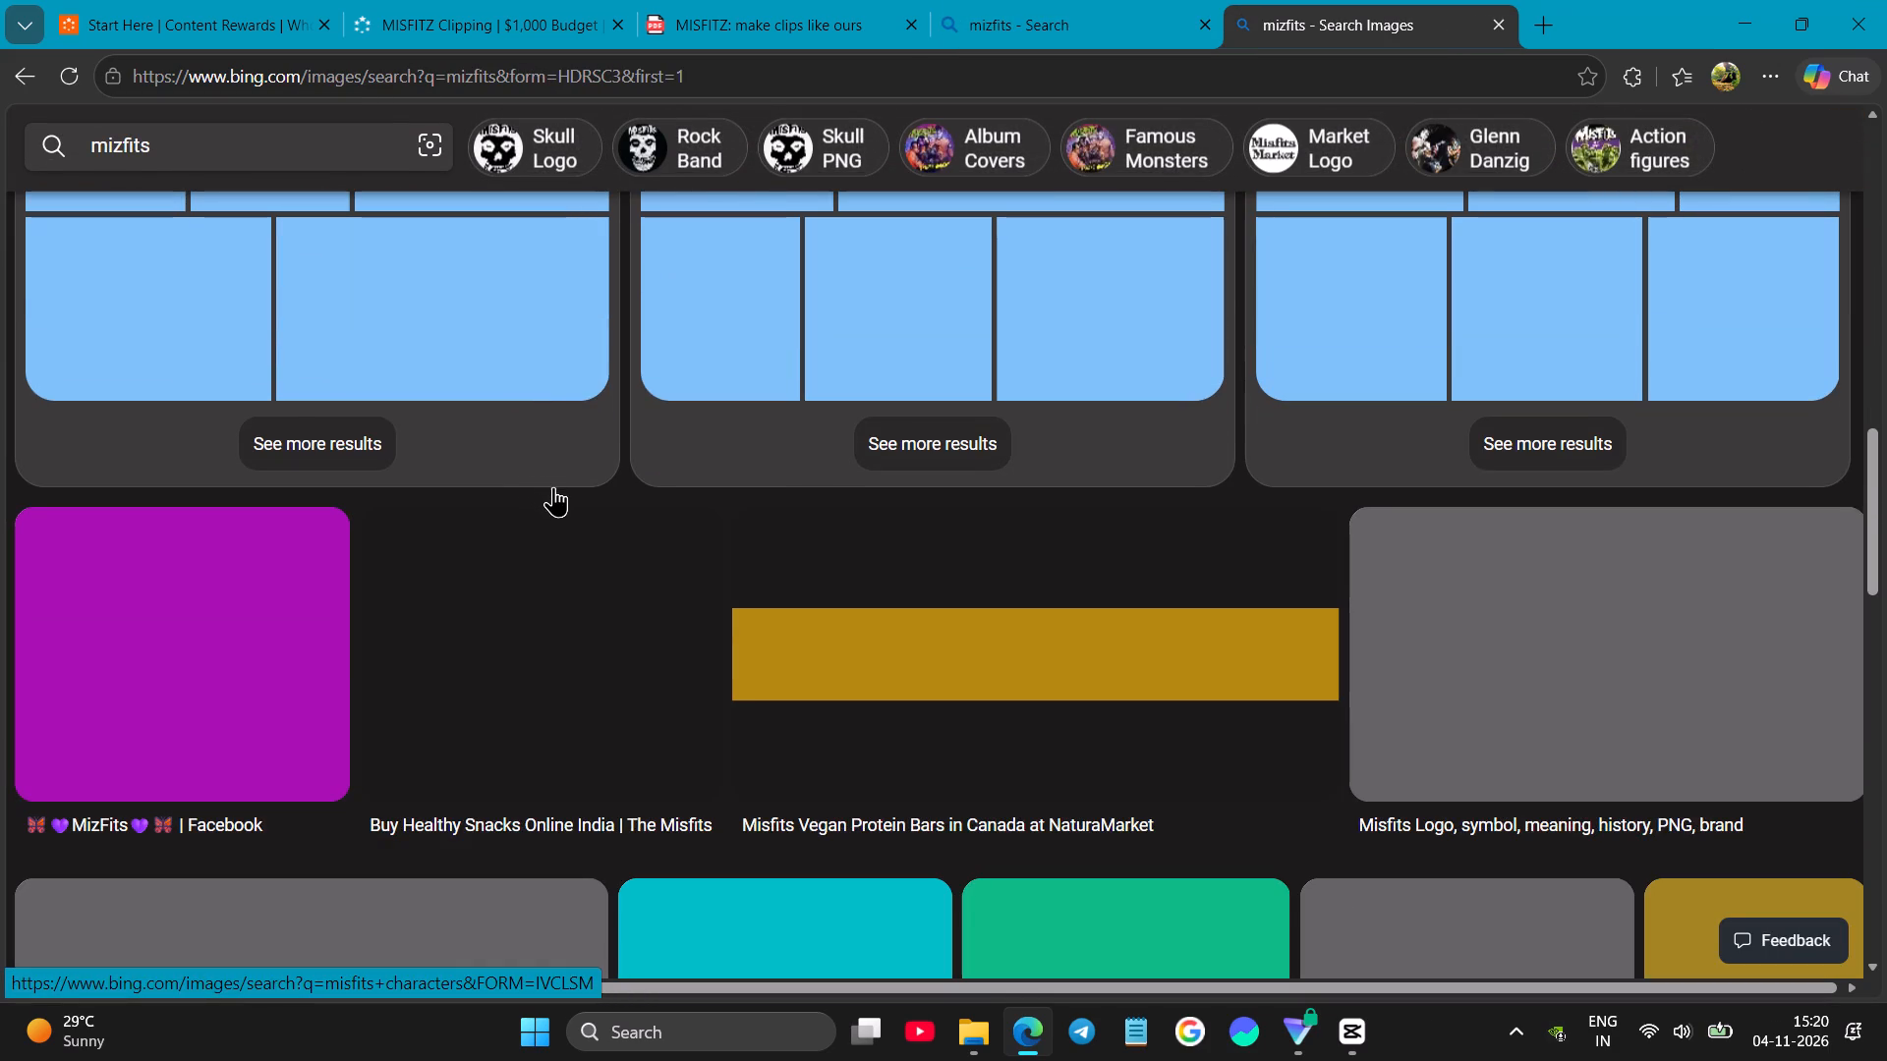
scroll(572, 495, "down", 6)
scroll(589, 510, "up", 8)
left_click(856, 0)
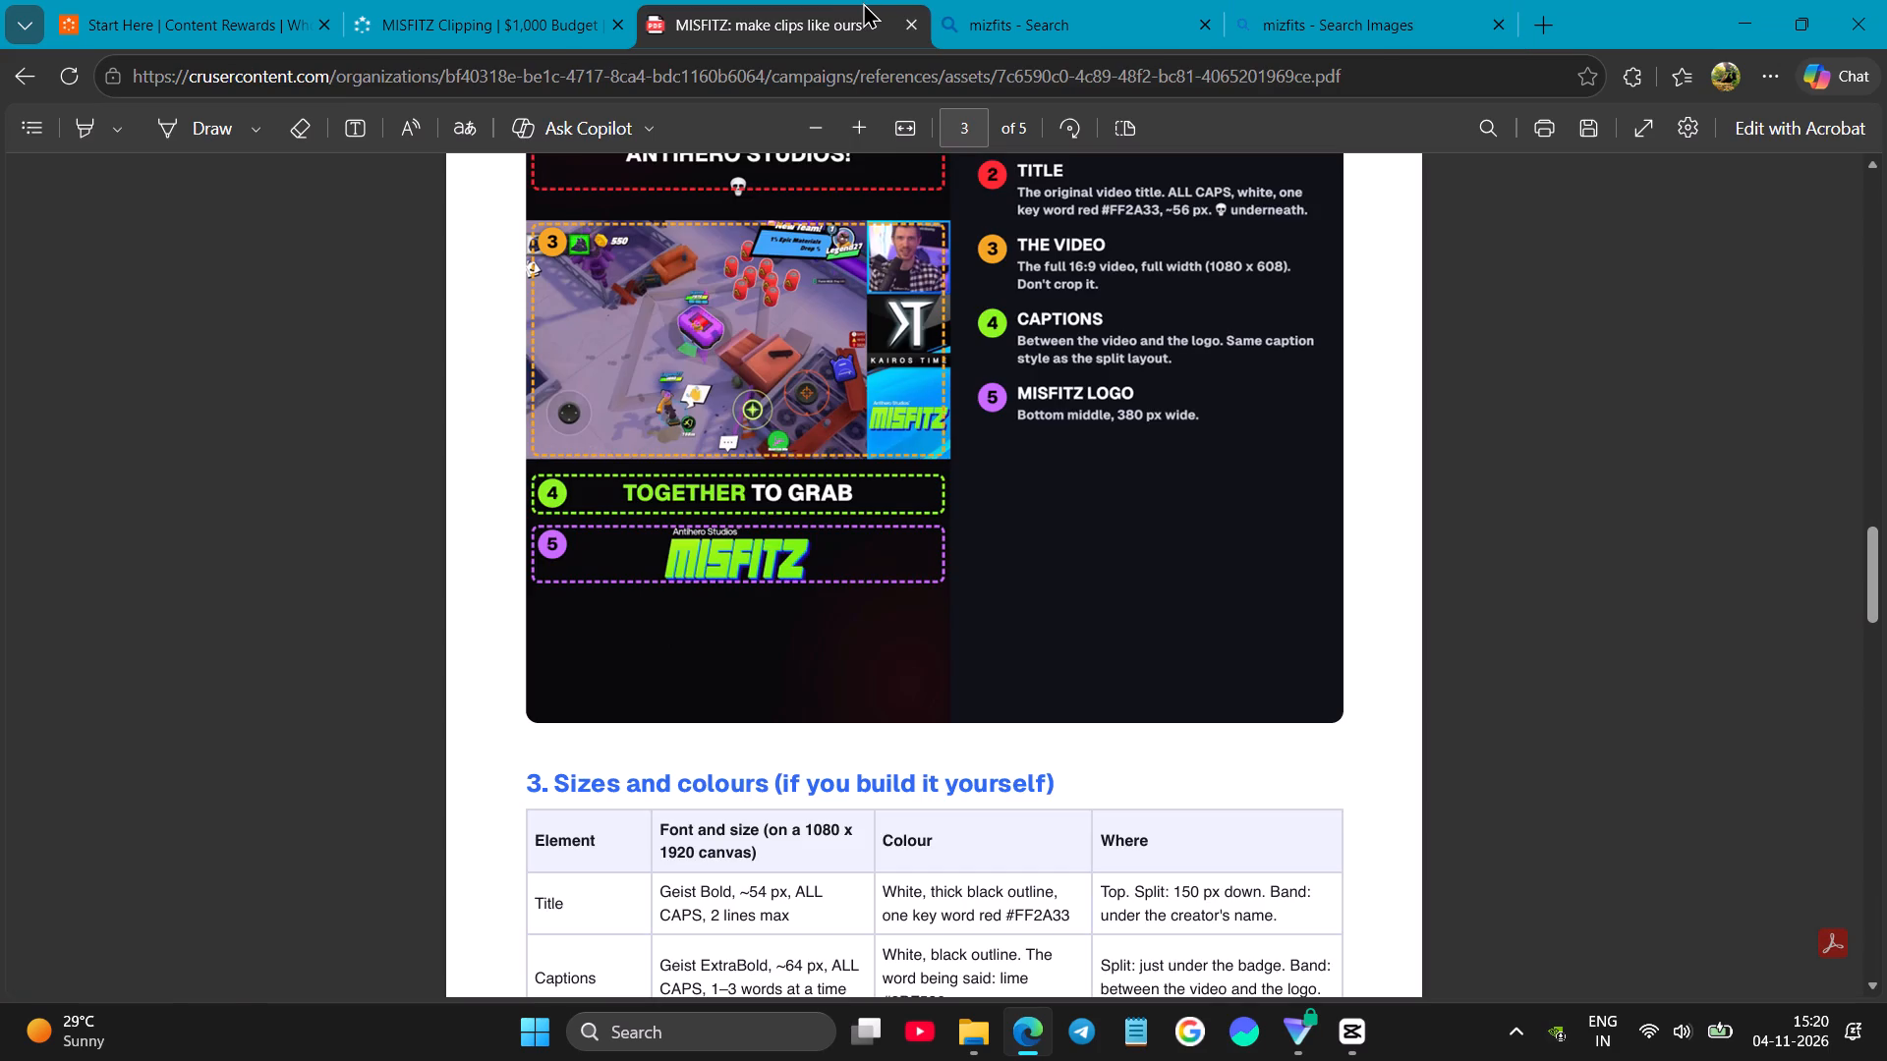
left_click(1306, 0)
scroll(472, 494, "up", 8)
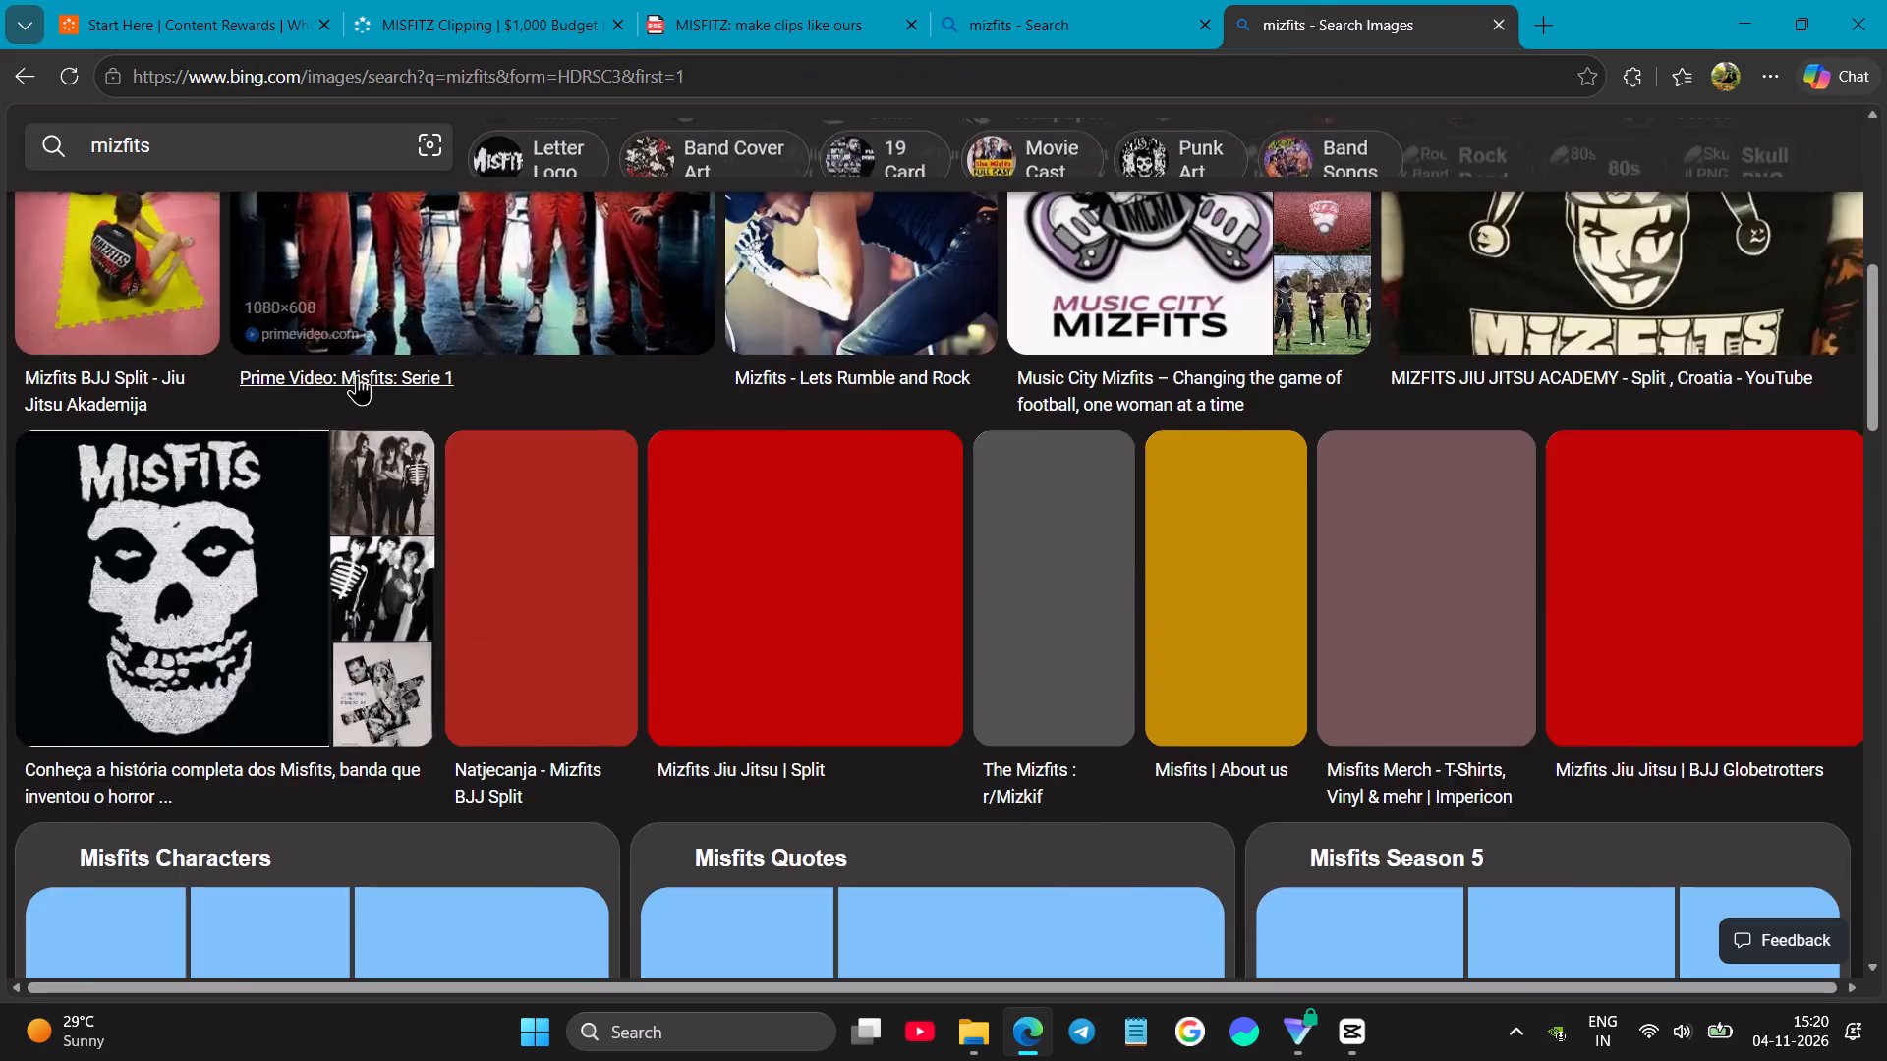
scroll(357, 374, "up", 2)
scroll(247, 255, "up", 11)
Search the images for "misfits", examine the results, close them, and go back to the reference PDF.
left_click(297, 158)
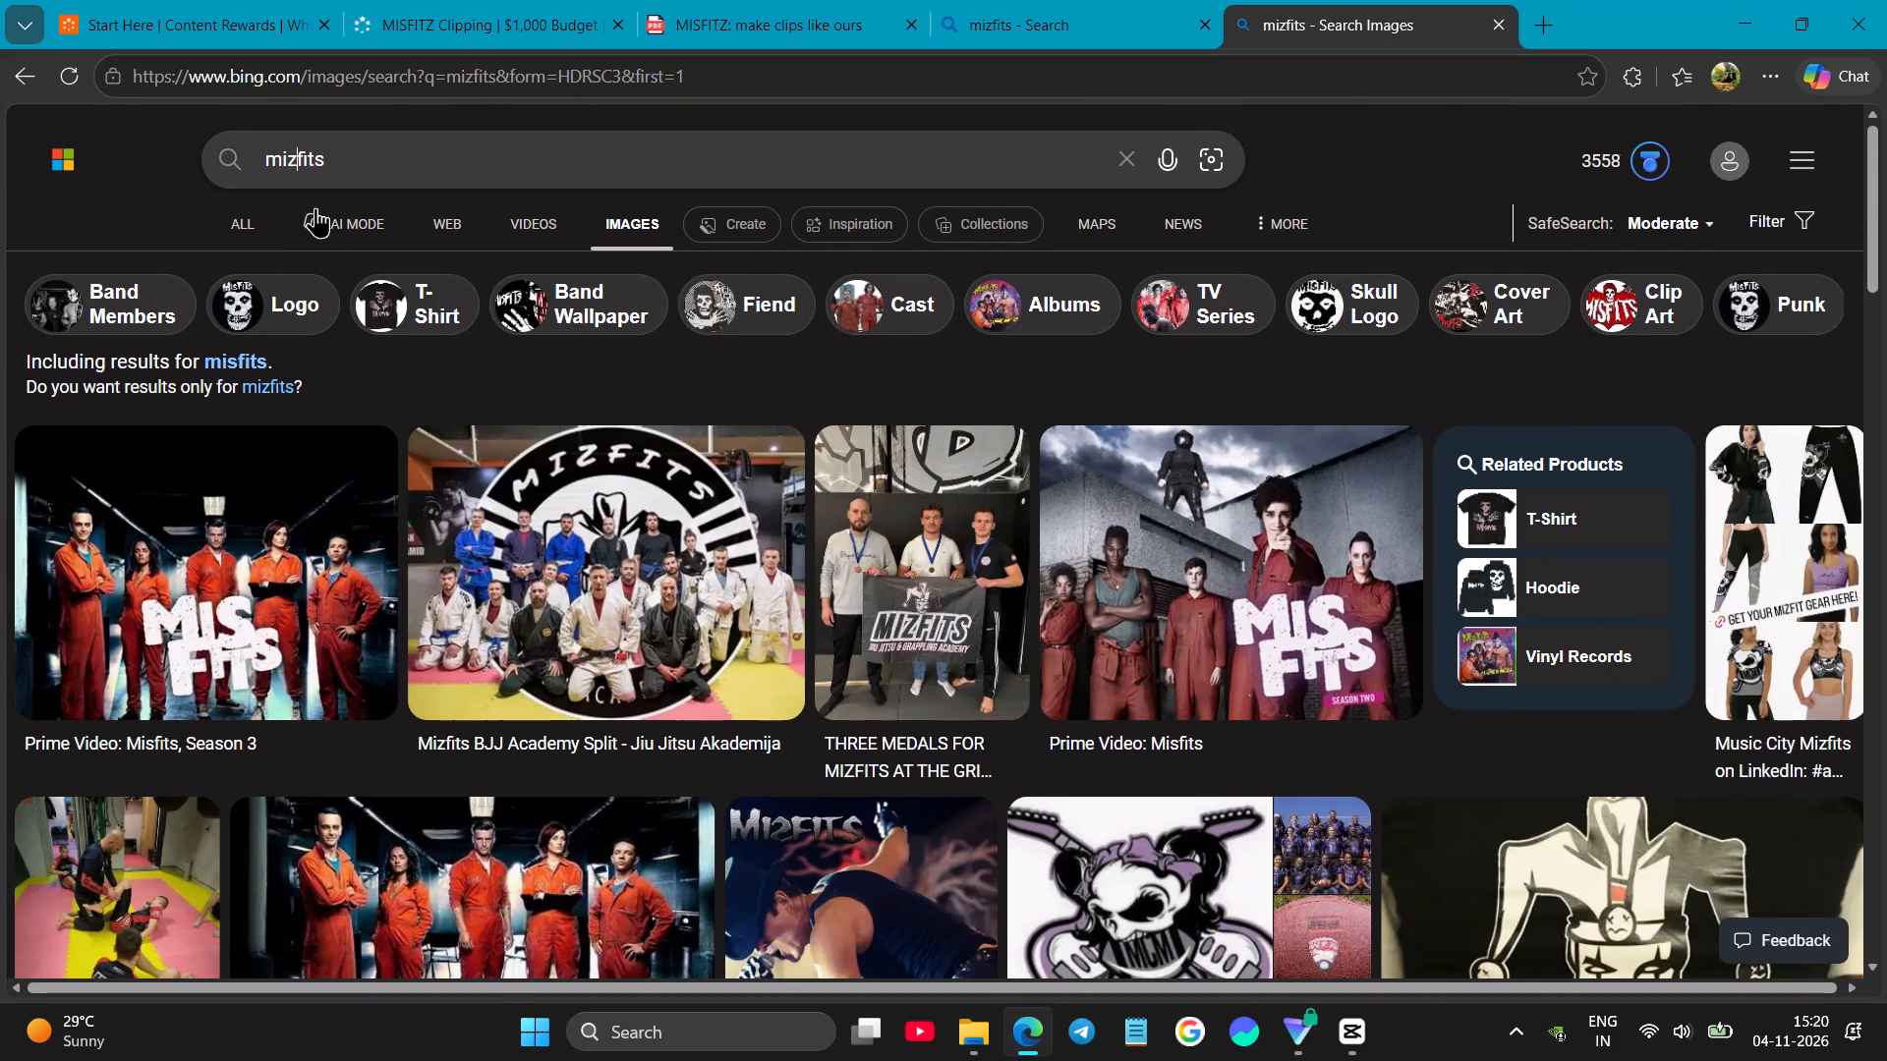
key("BackSpace")
key("s")
key("Return")
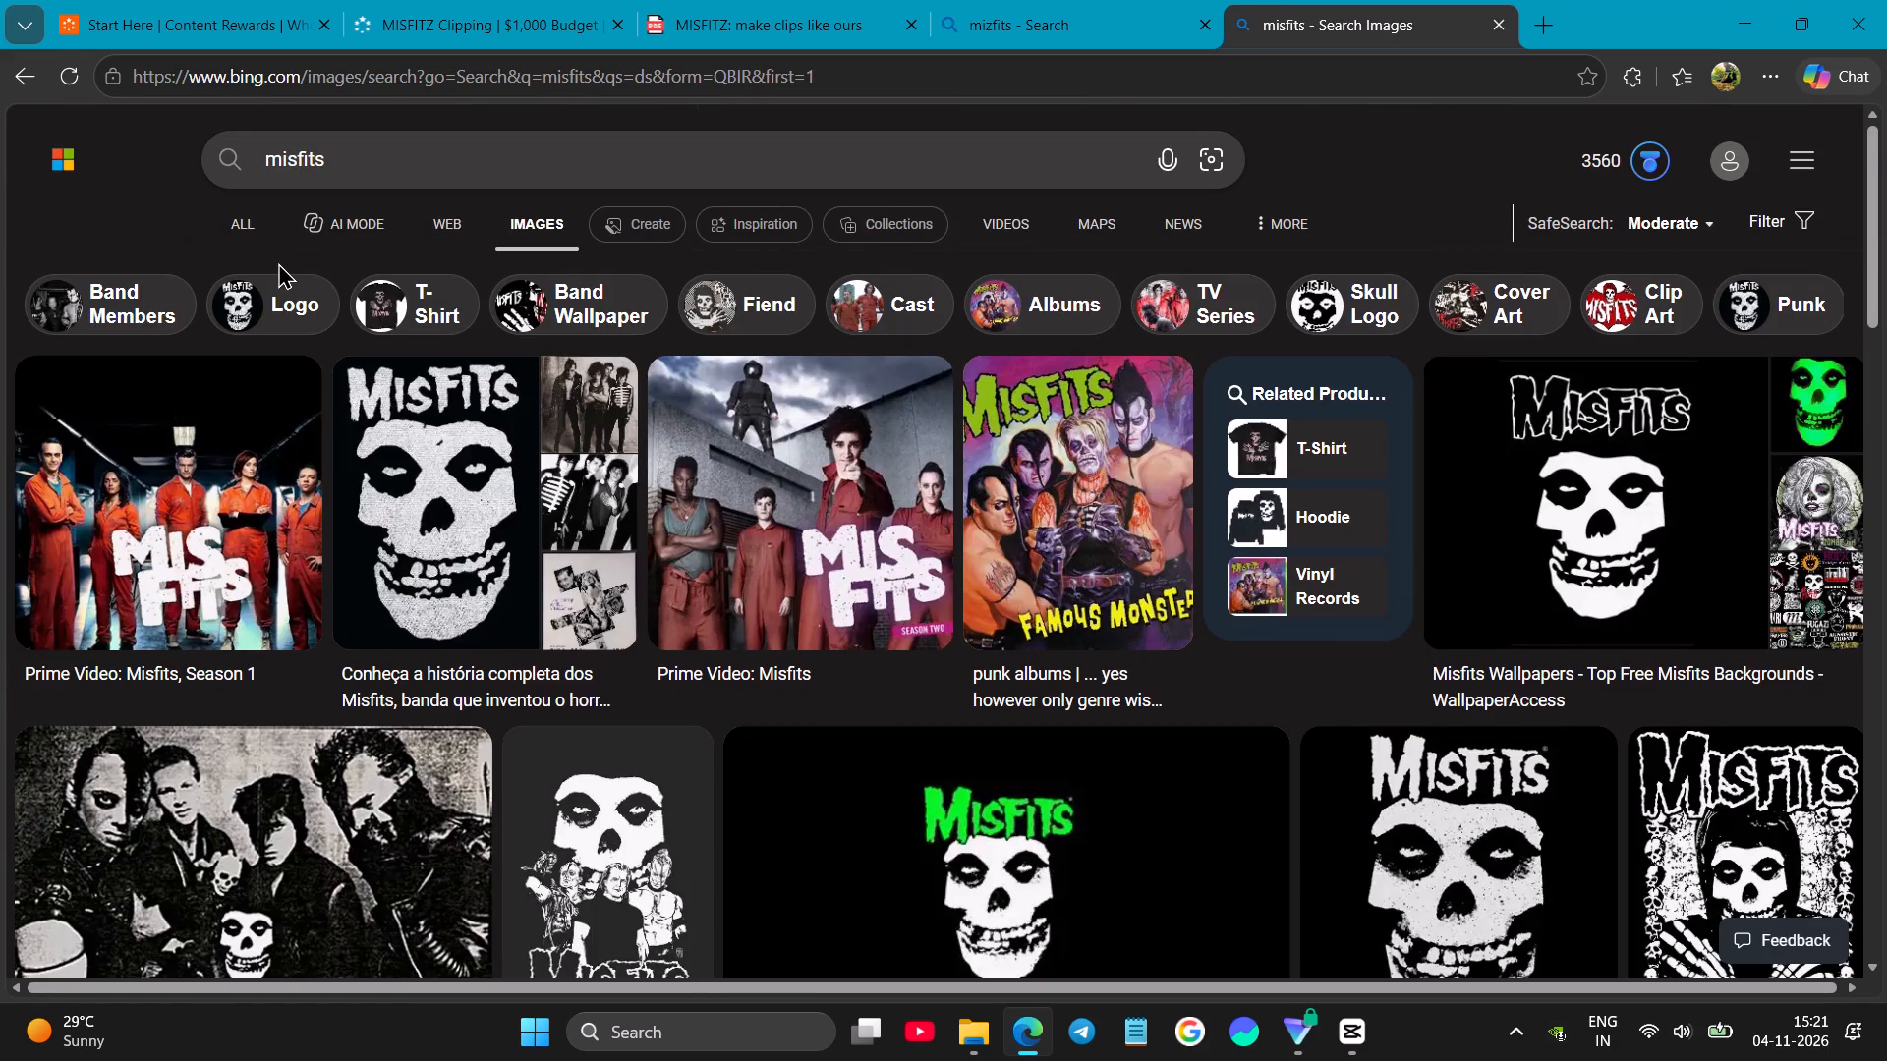
scroll(278, 262, "down", 20)
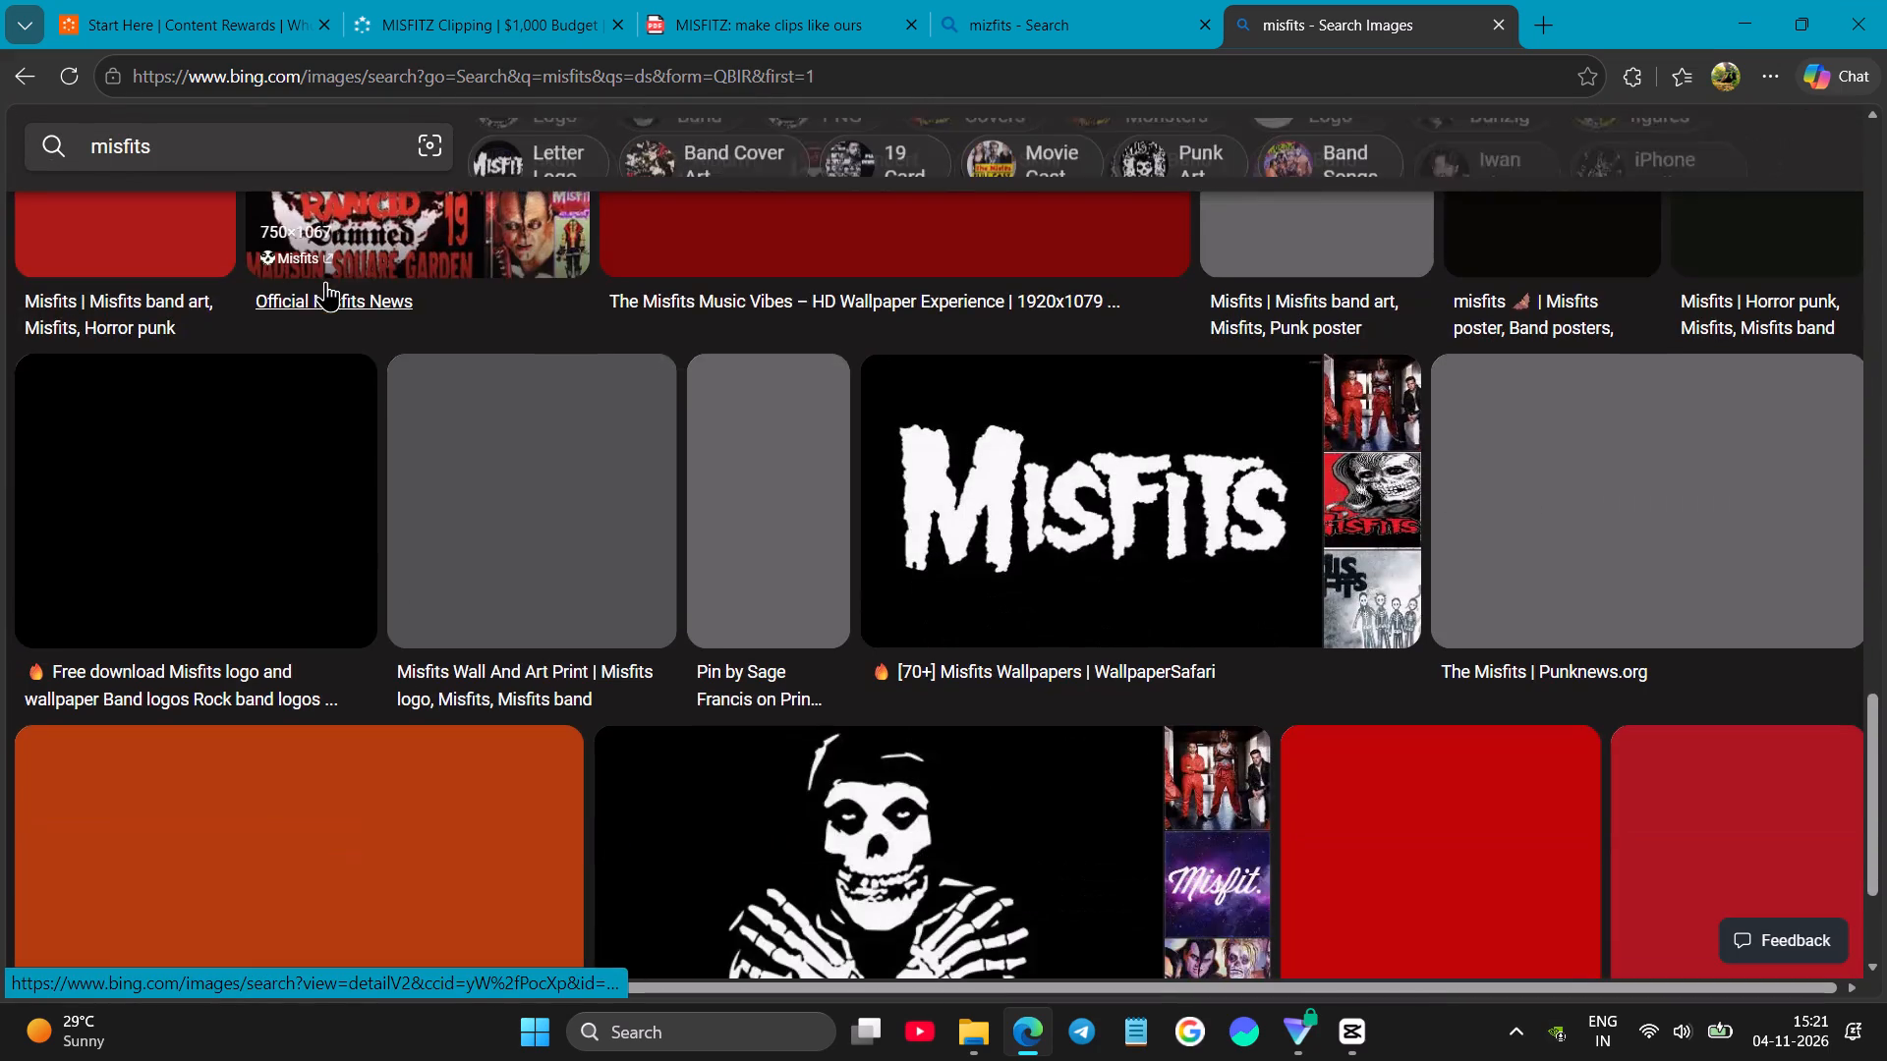
scroll(325, 281, "down", 14)
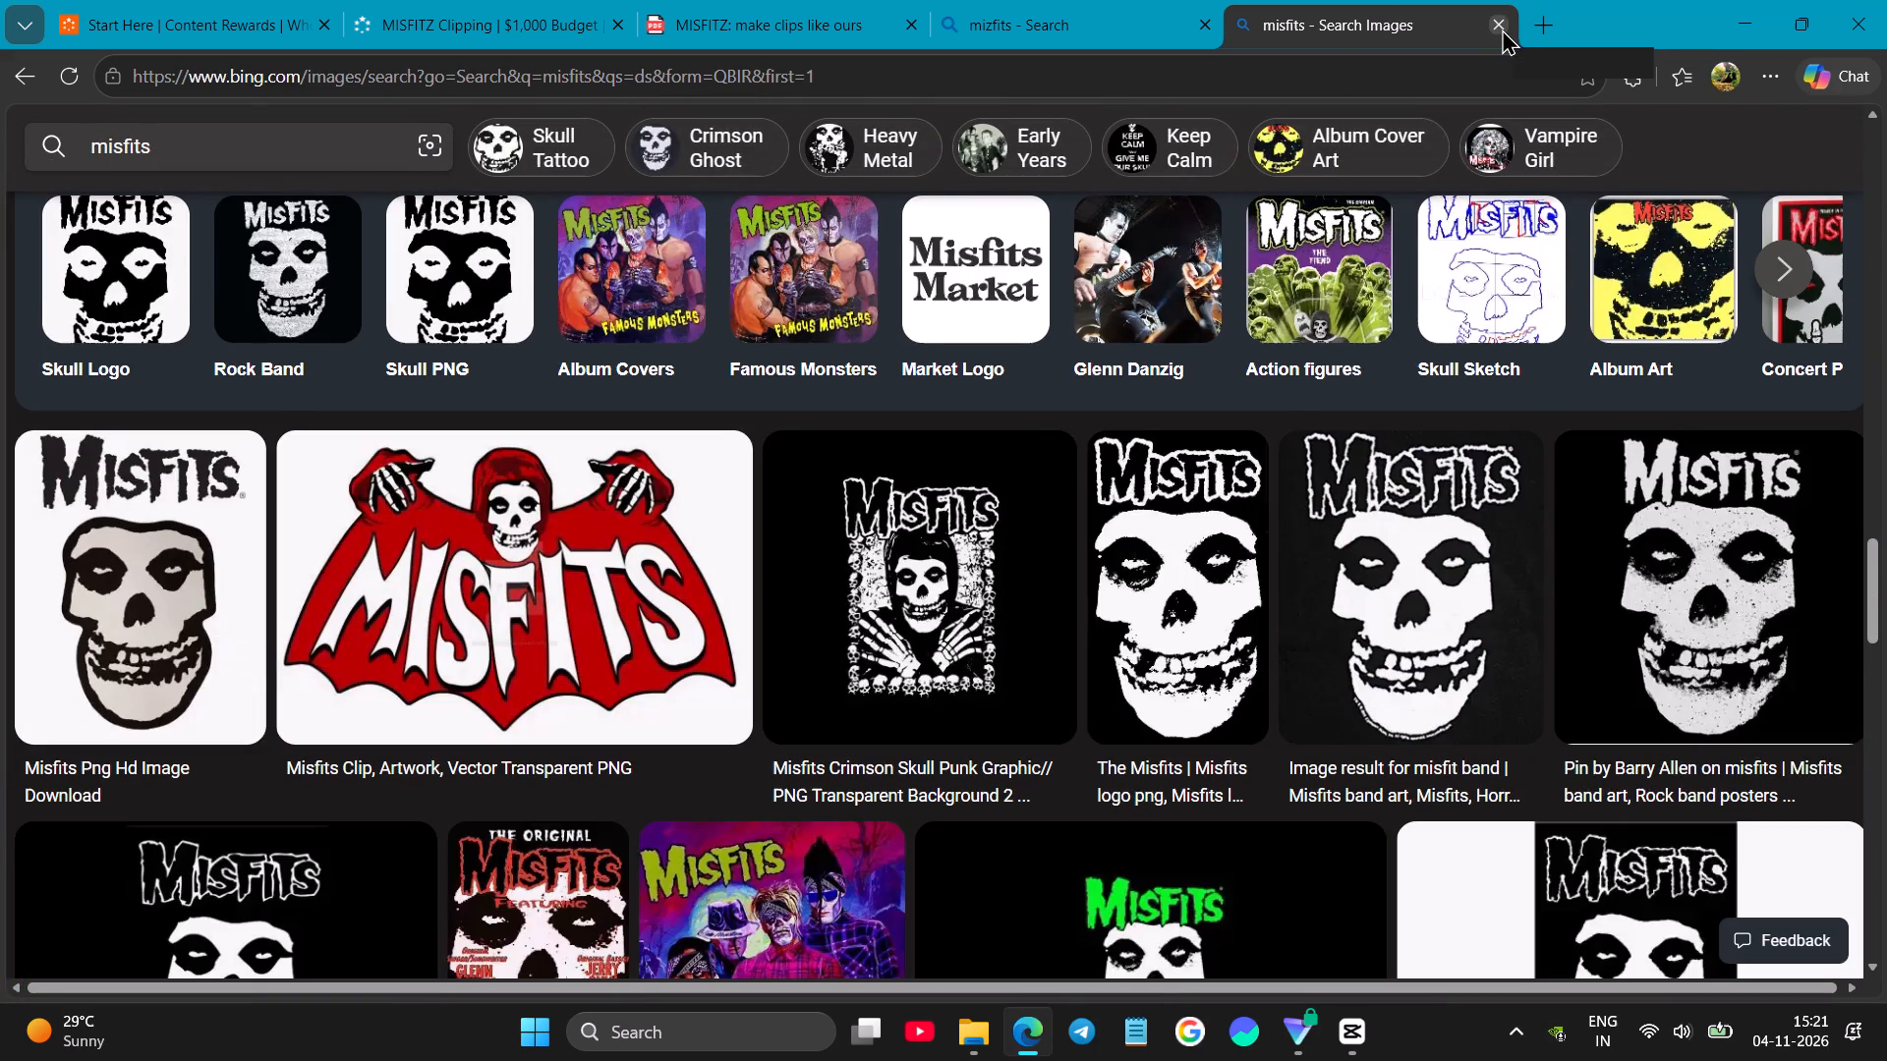
left_click(1502, 28)
left_click(711, 0)
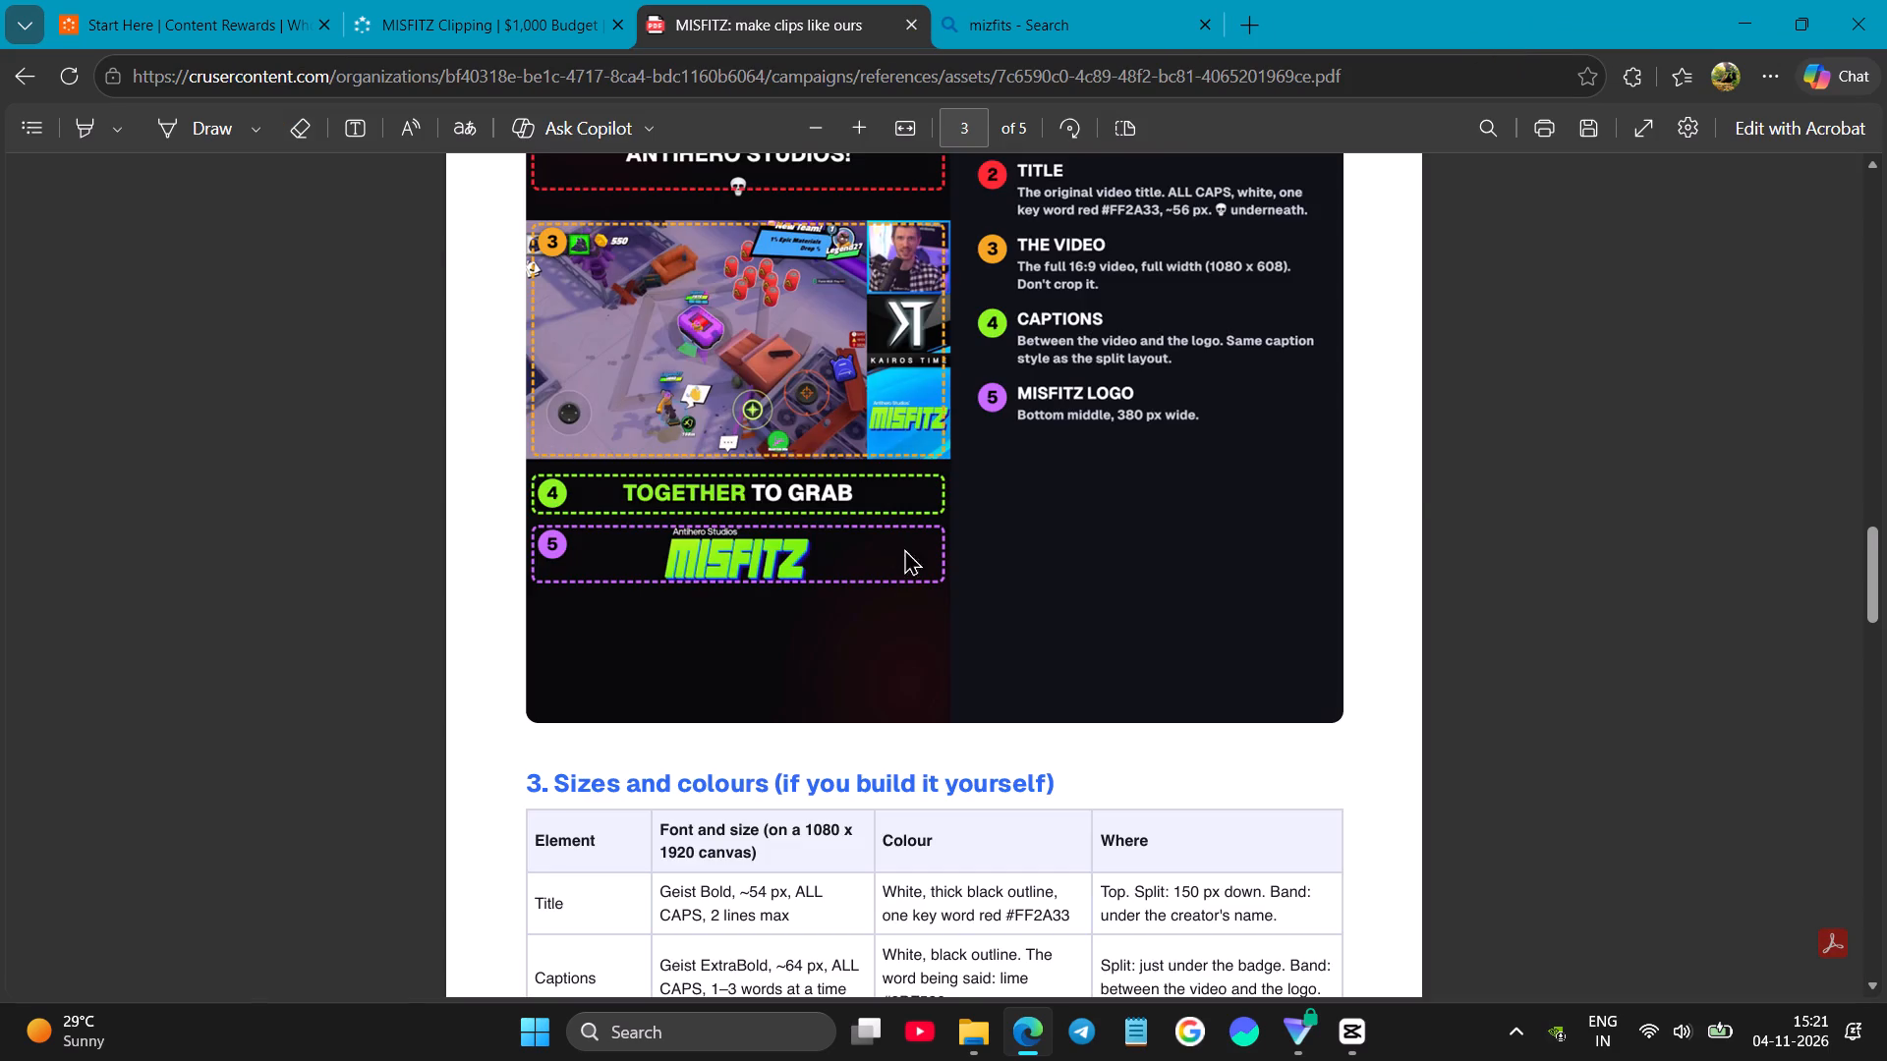
scroll(904, 548, "up", 5)
Search YouTube for "misfitz" and look through the resulting videos and channels.
left_click(916, 1055)
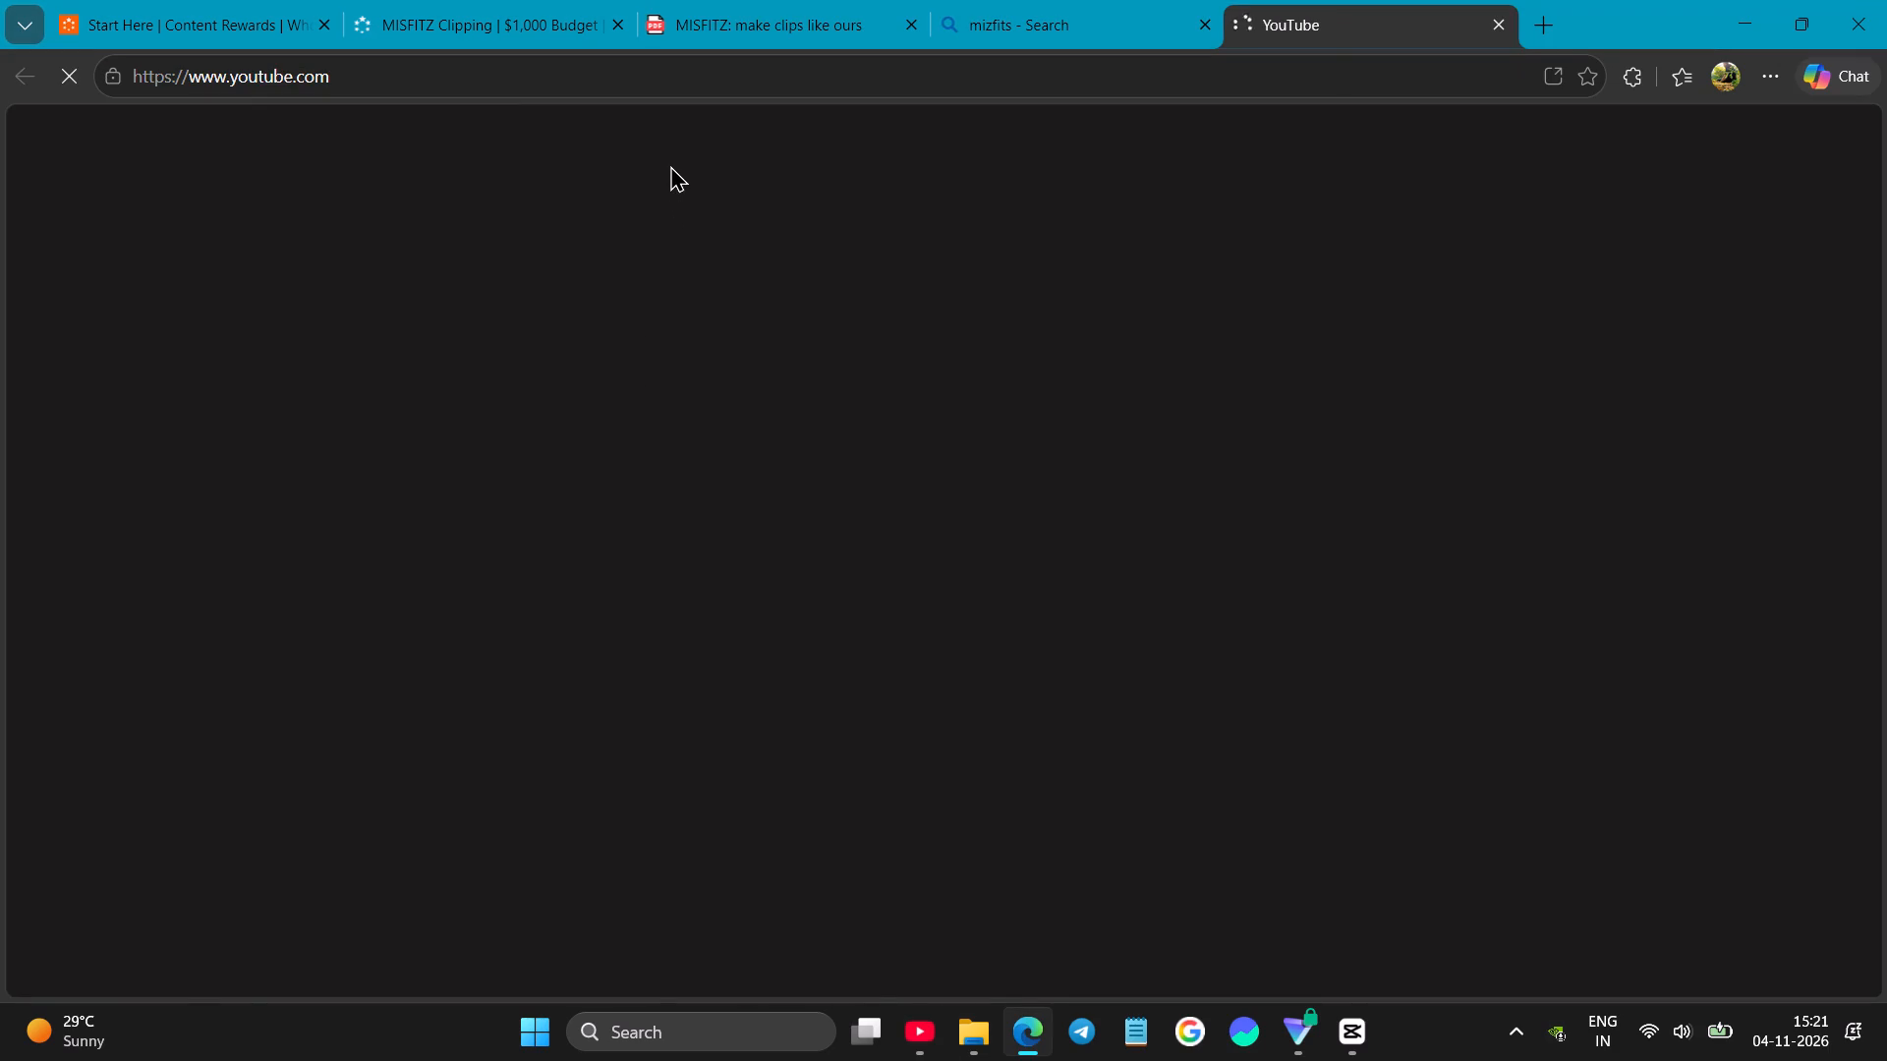
left_click(691, 141)
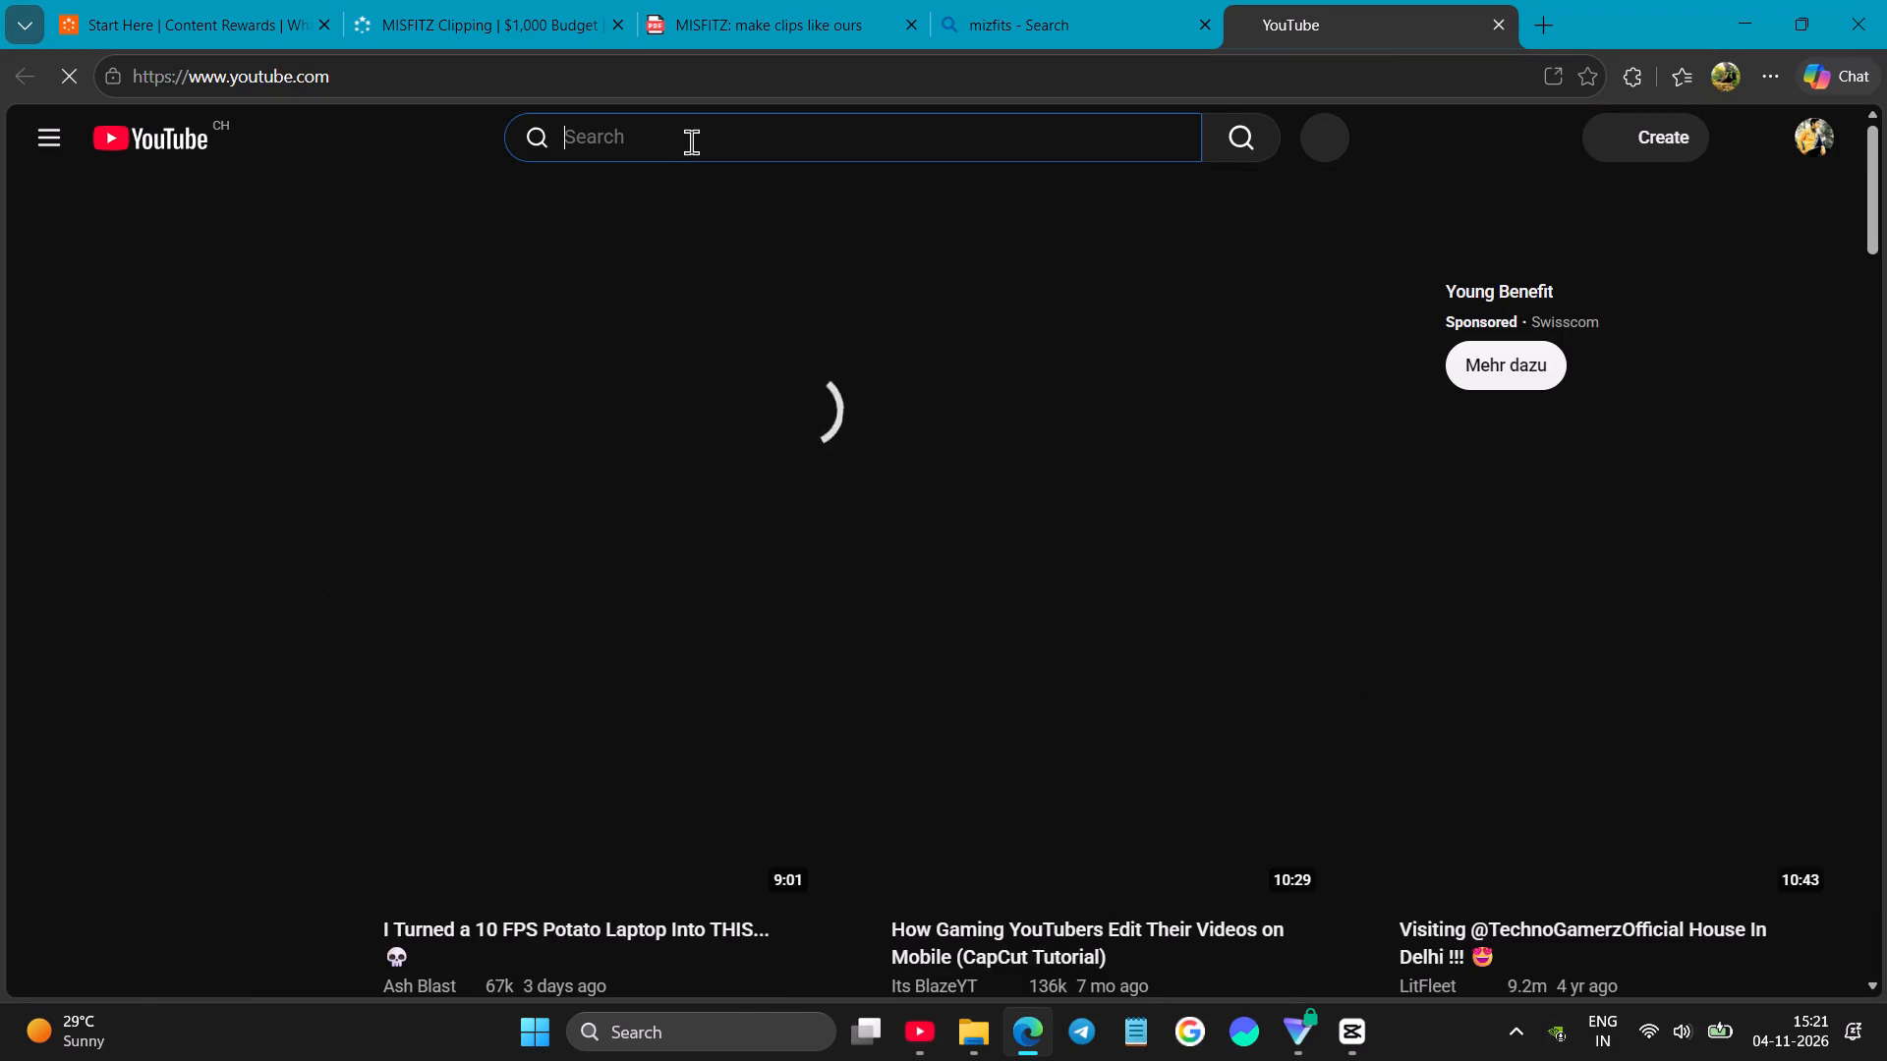
type("misfitz")
key("Return")
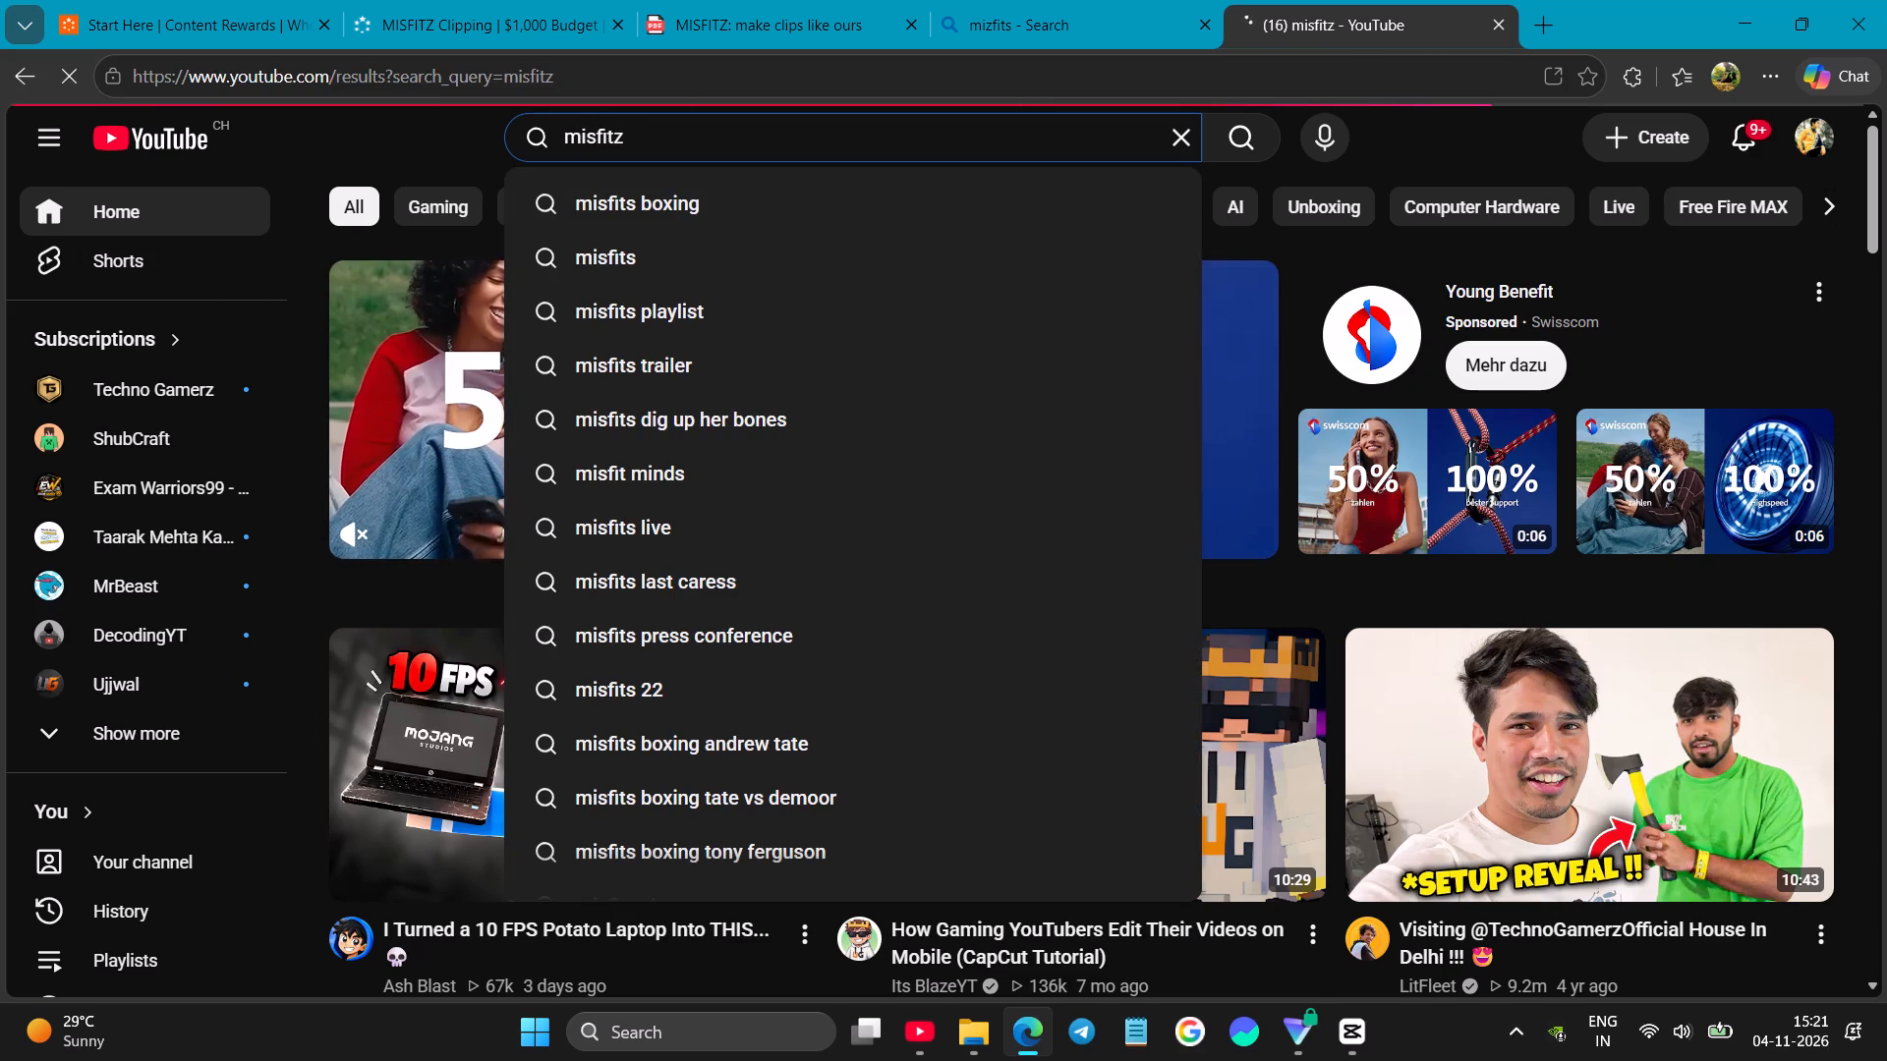
scroll(556, 424, "down", 7)
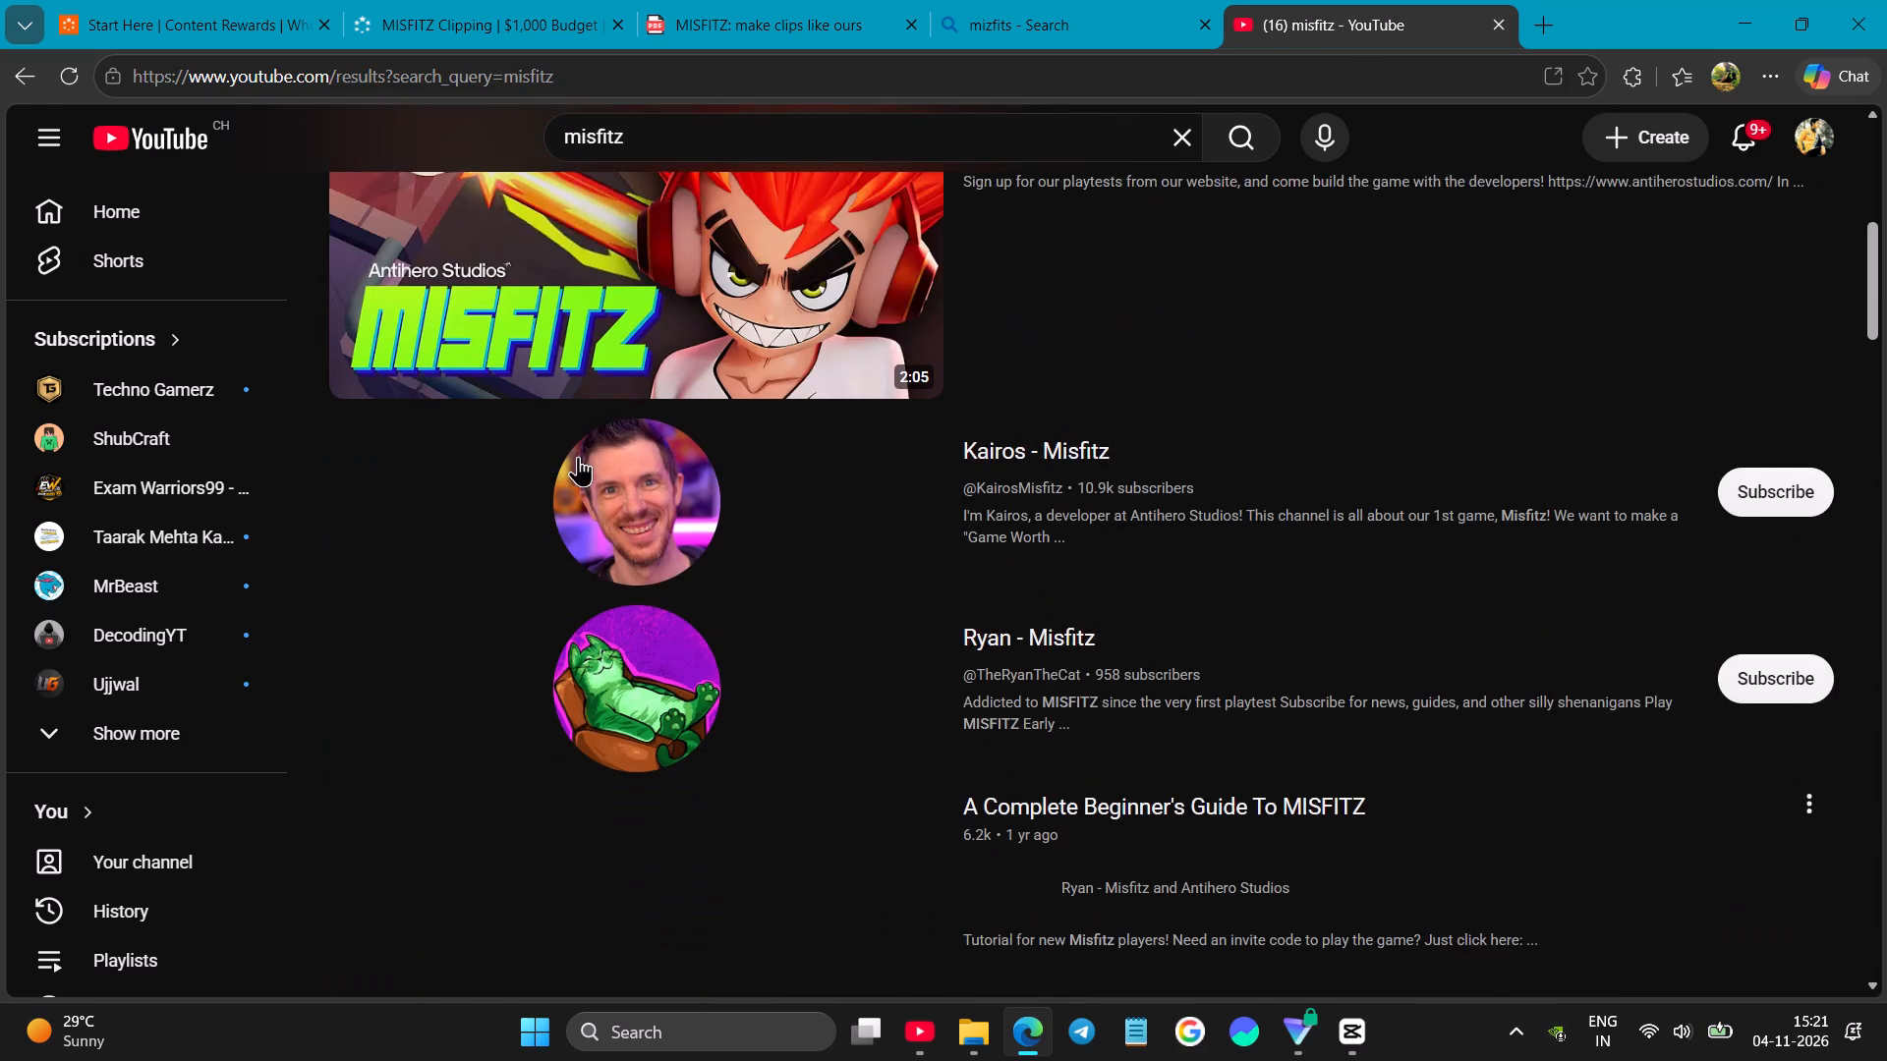
scroll(587, 456, "up", 2)
scroll(582, 416, "down", 6)
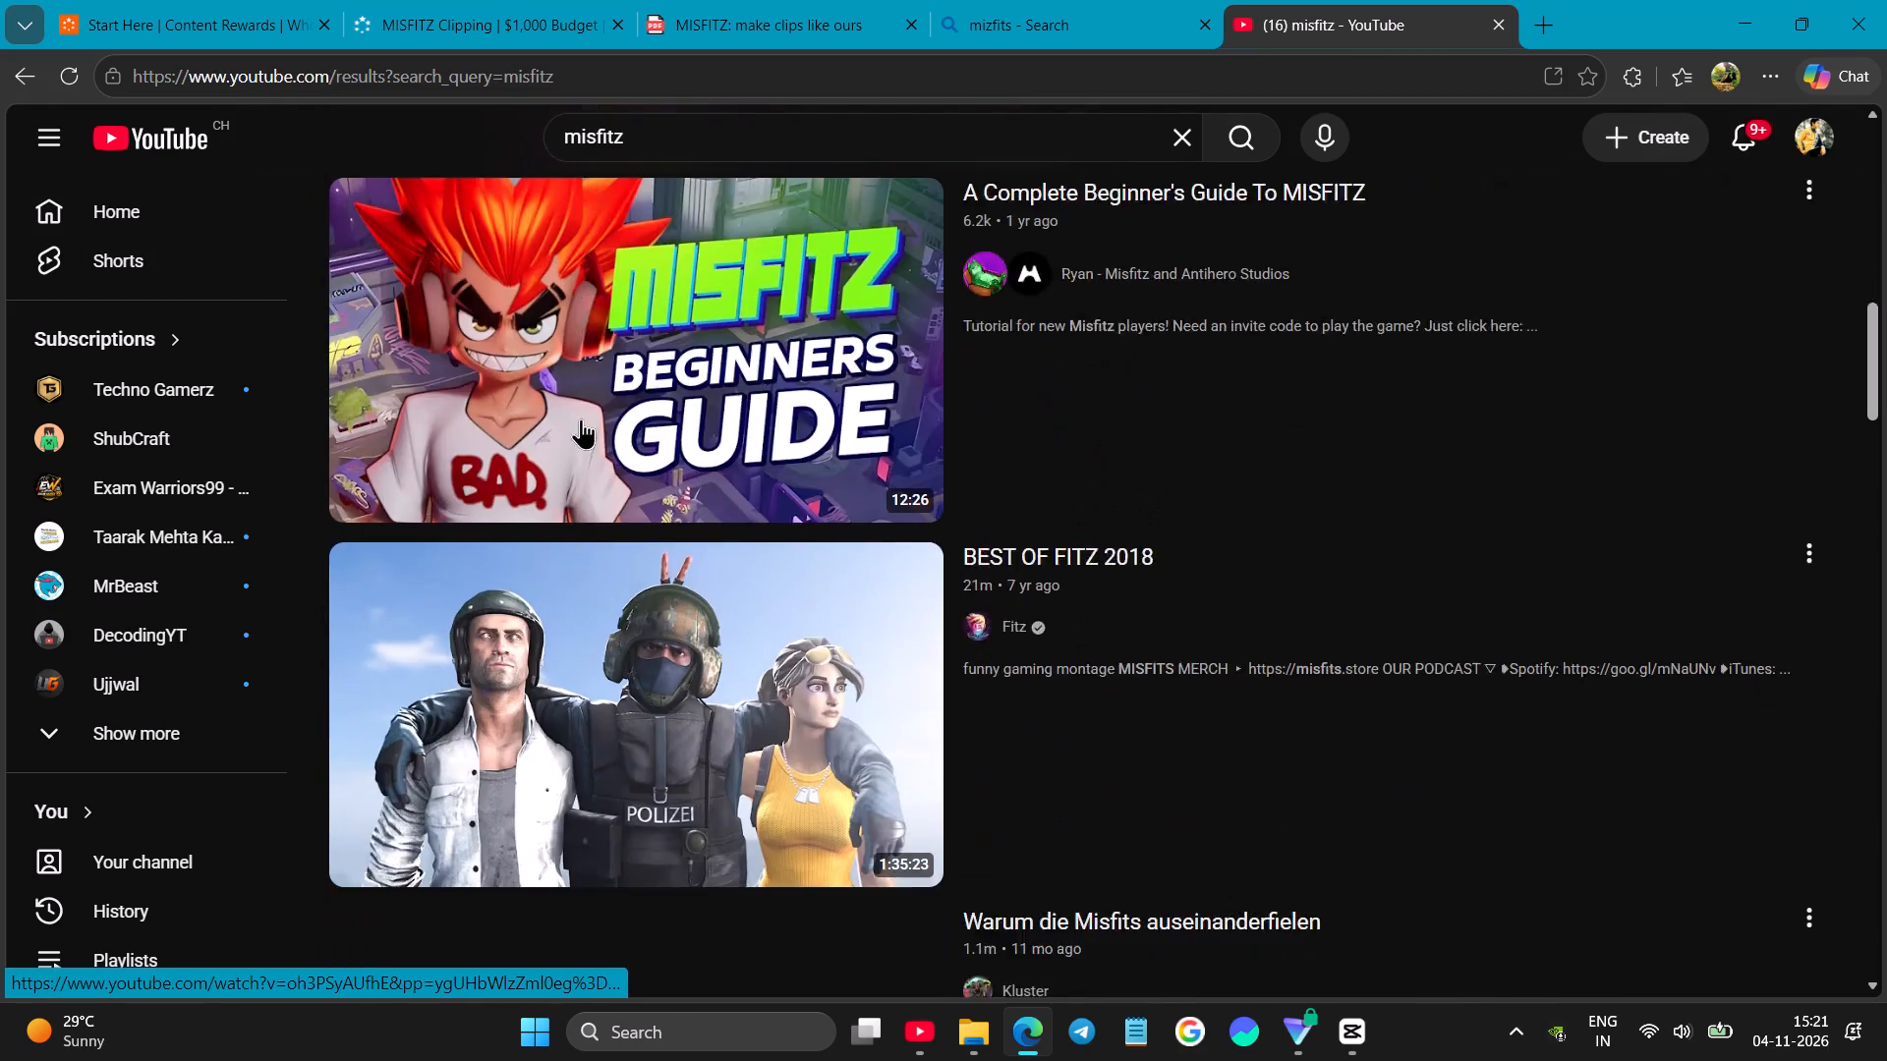
scroll(581, 419, "down", 3)
scroll(584, 416, "up", 9)
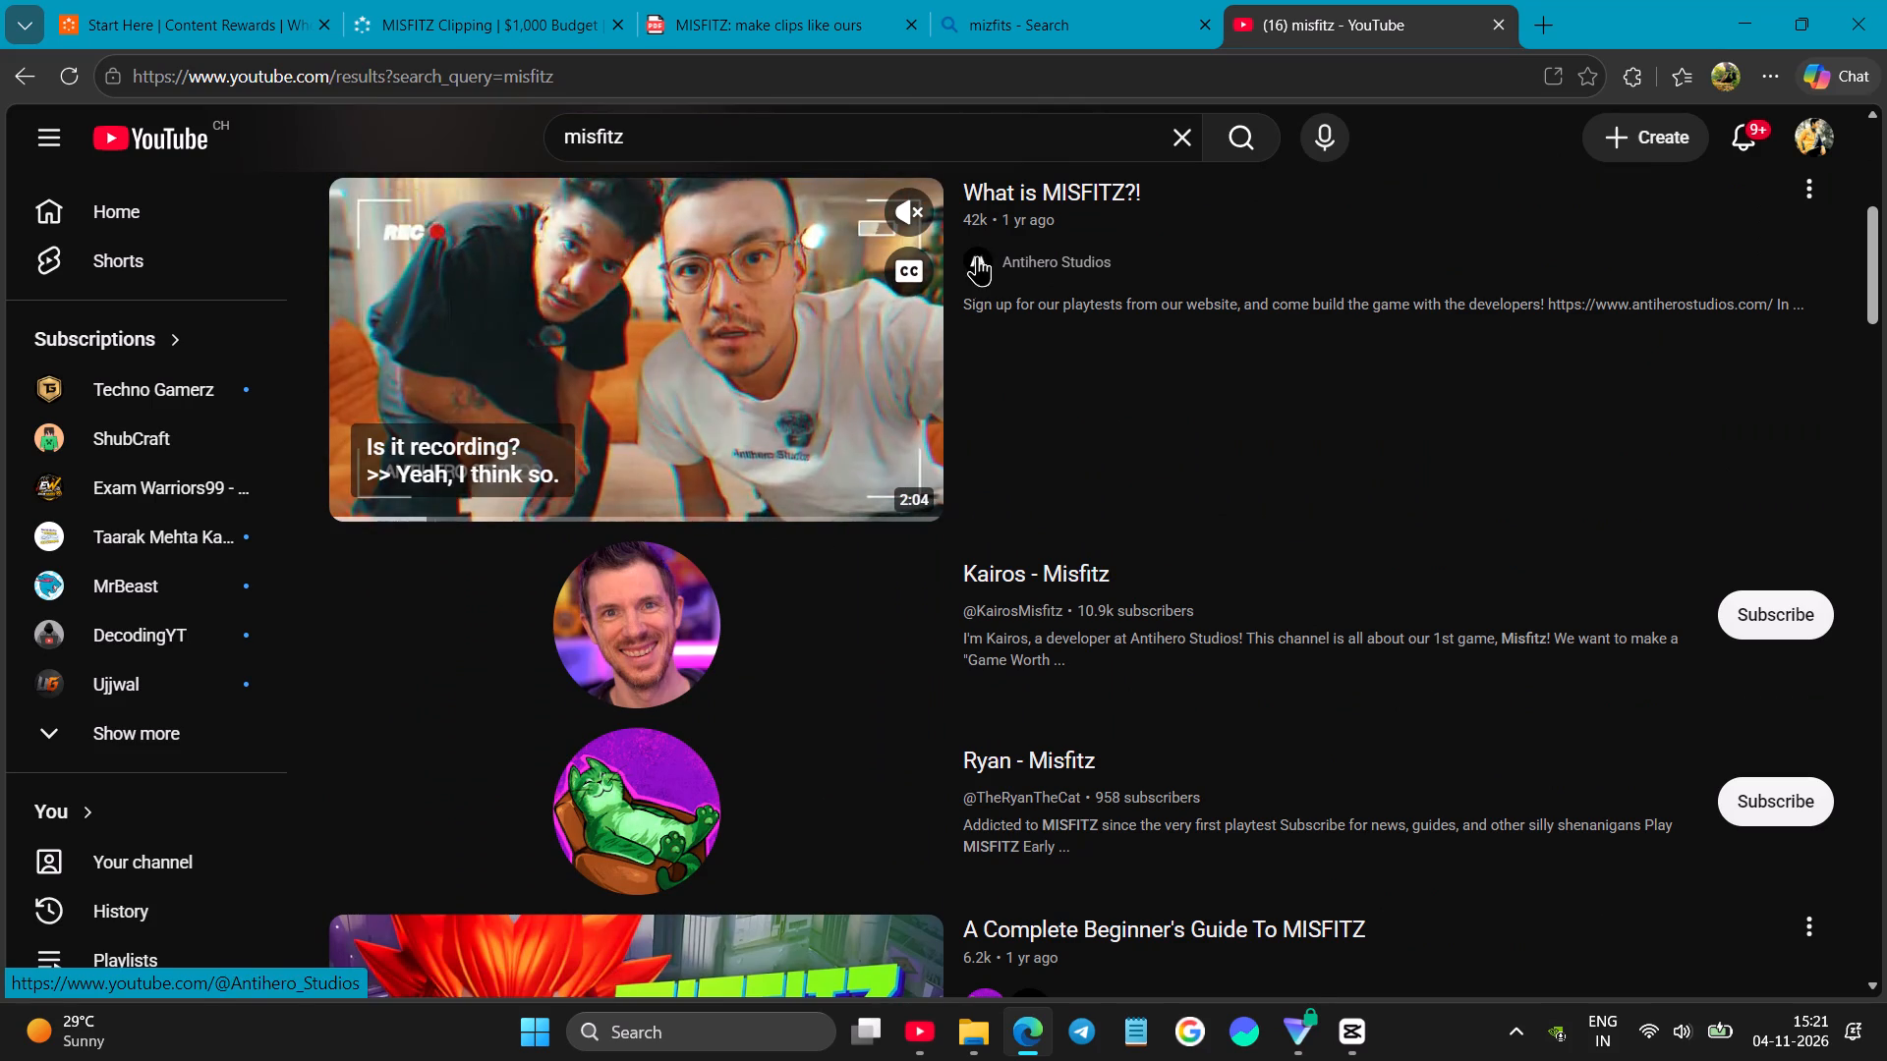
Open the Antihero Studios video "What is MISFITZ?!" and look over its page.
left_click(867, 286)
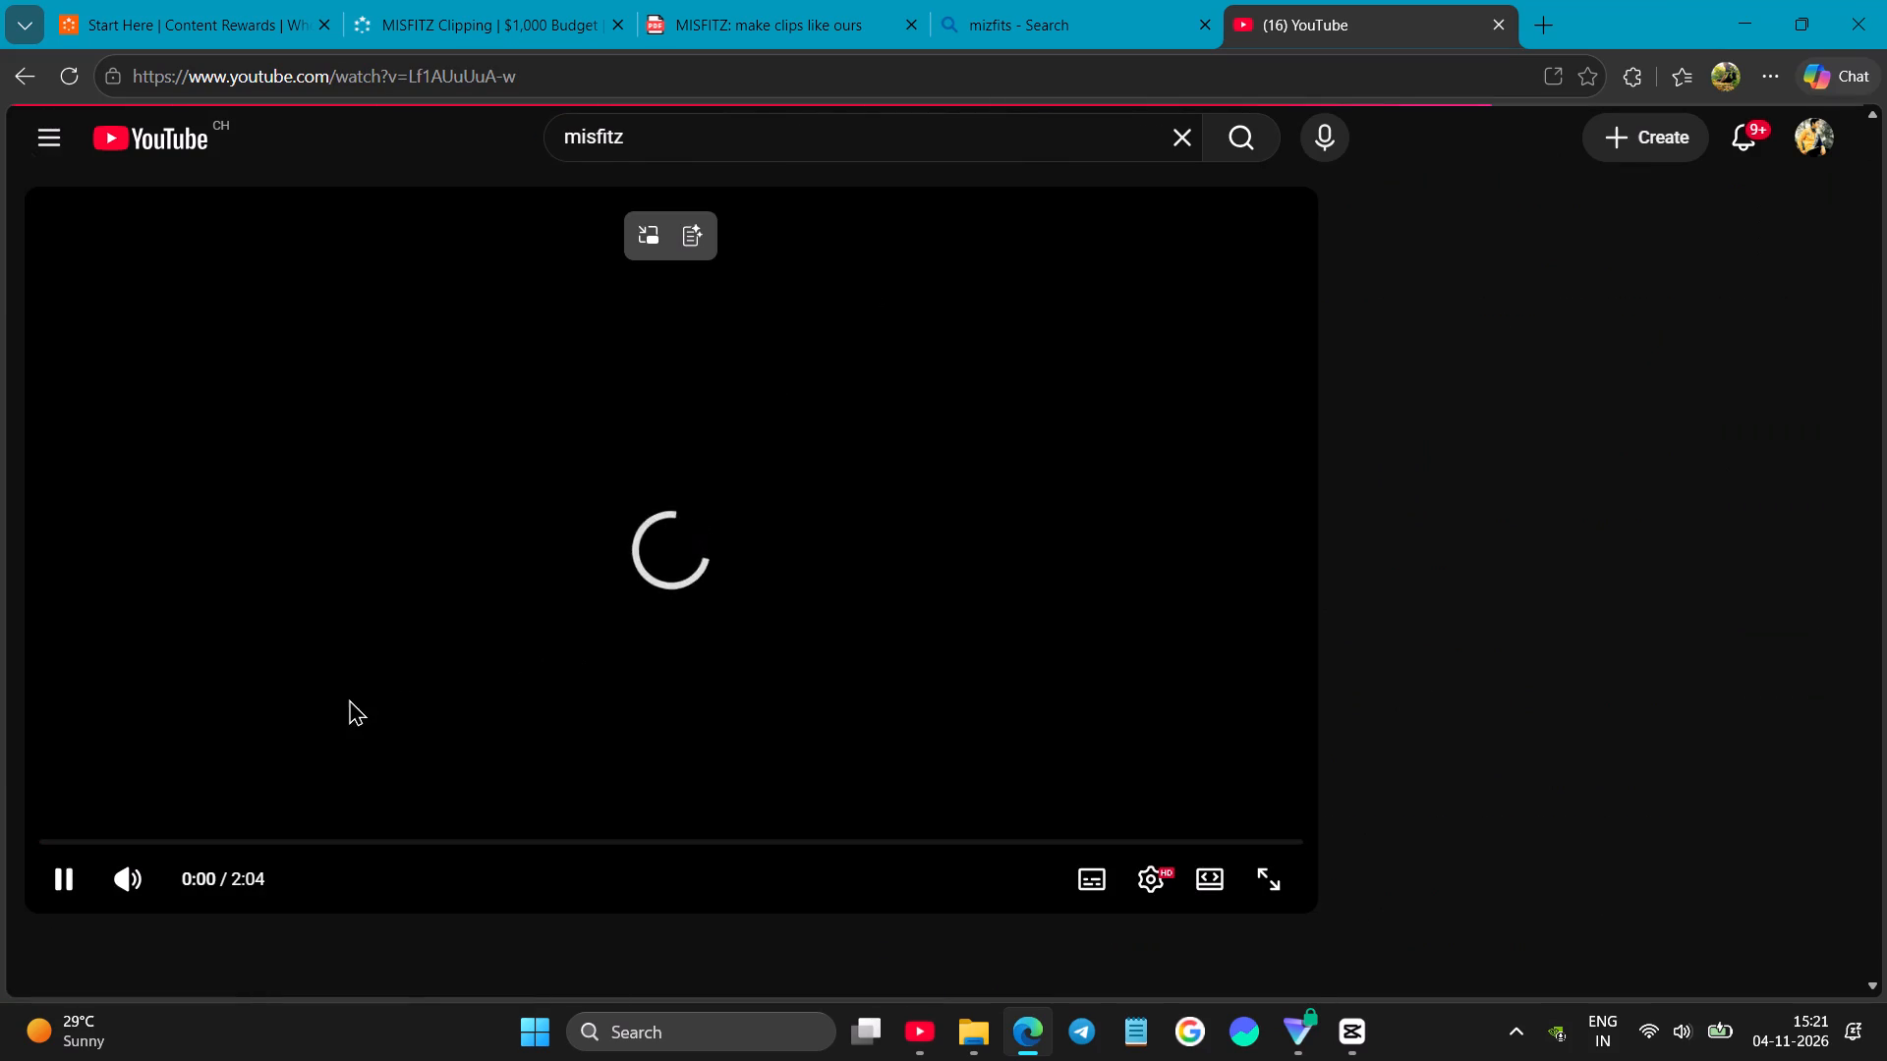
scroll(349, 696, "up", 1)
scroll(351, 657, "down", 4)
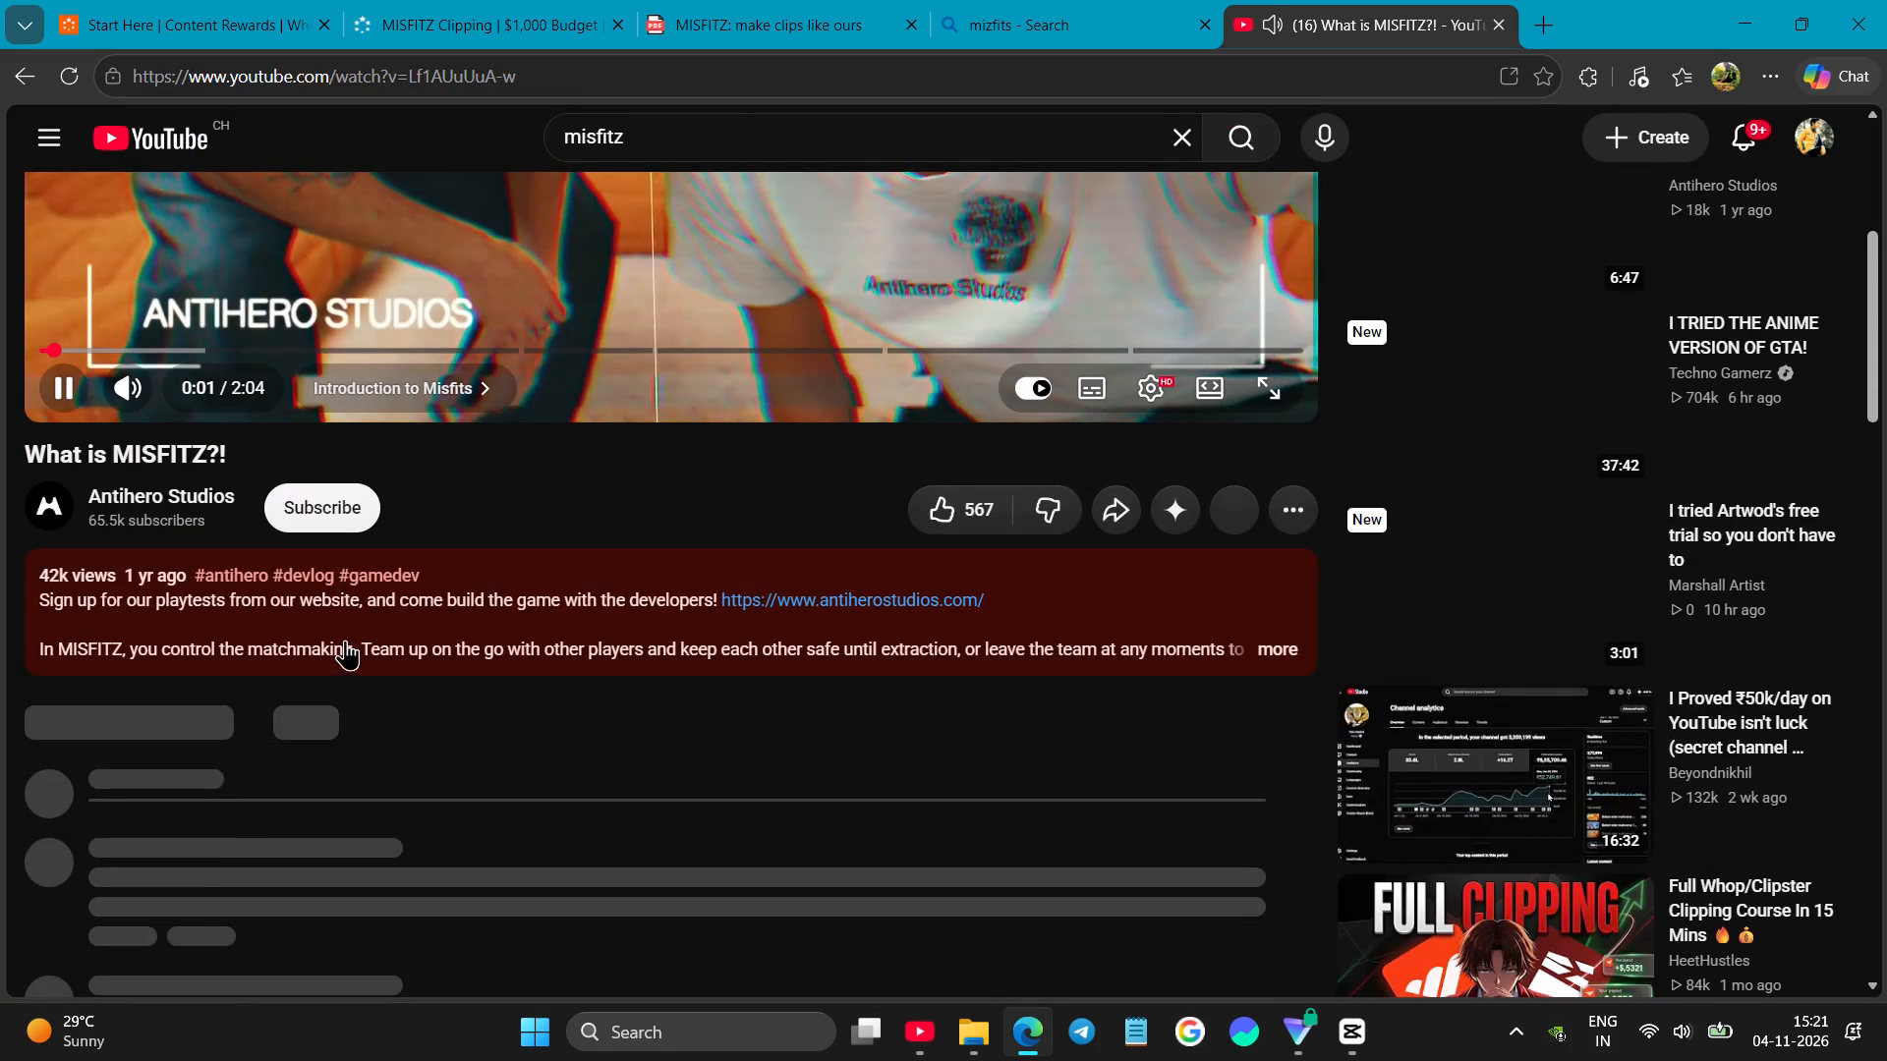
scroll(345, 639, "up", 3)
scroll(744, 568, "up", 1)
scroll(690, 313, "down", 4)
scroll(528, 399, "up", 2)
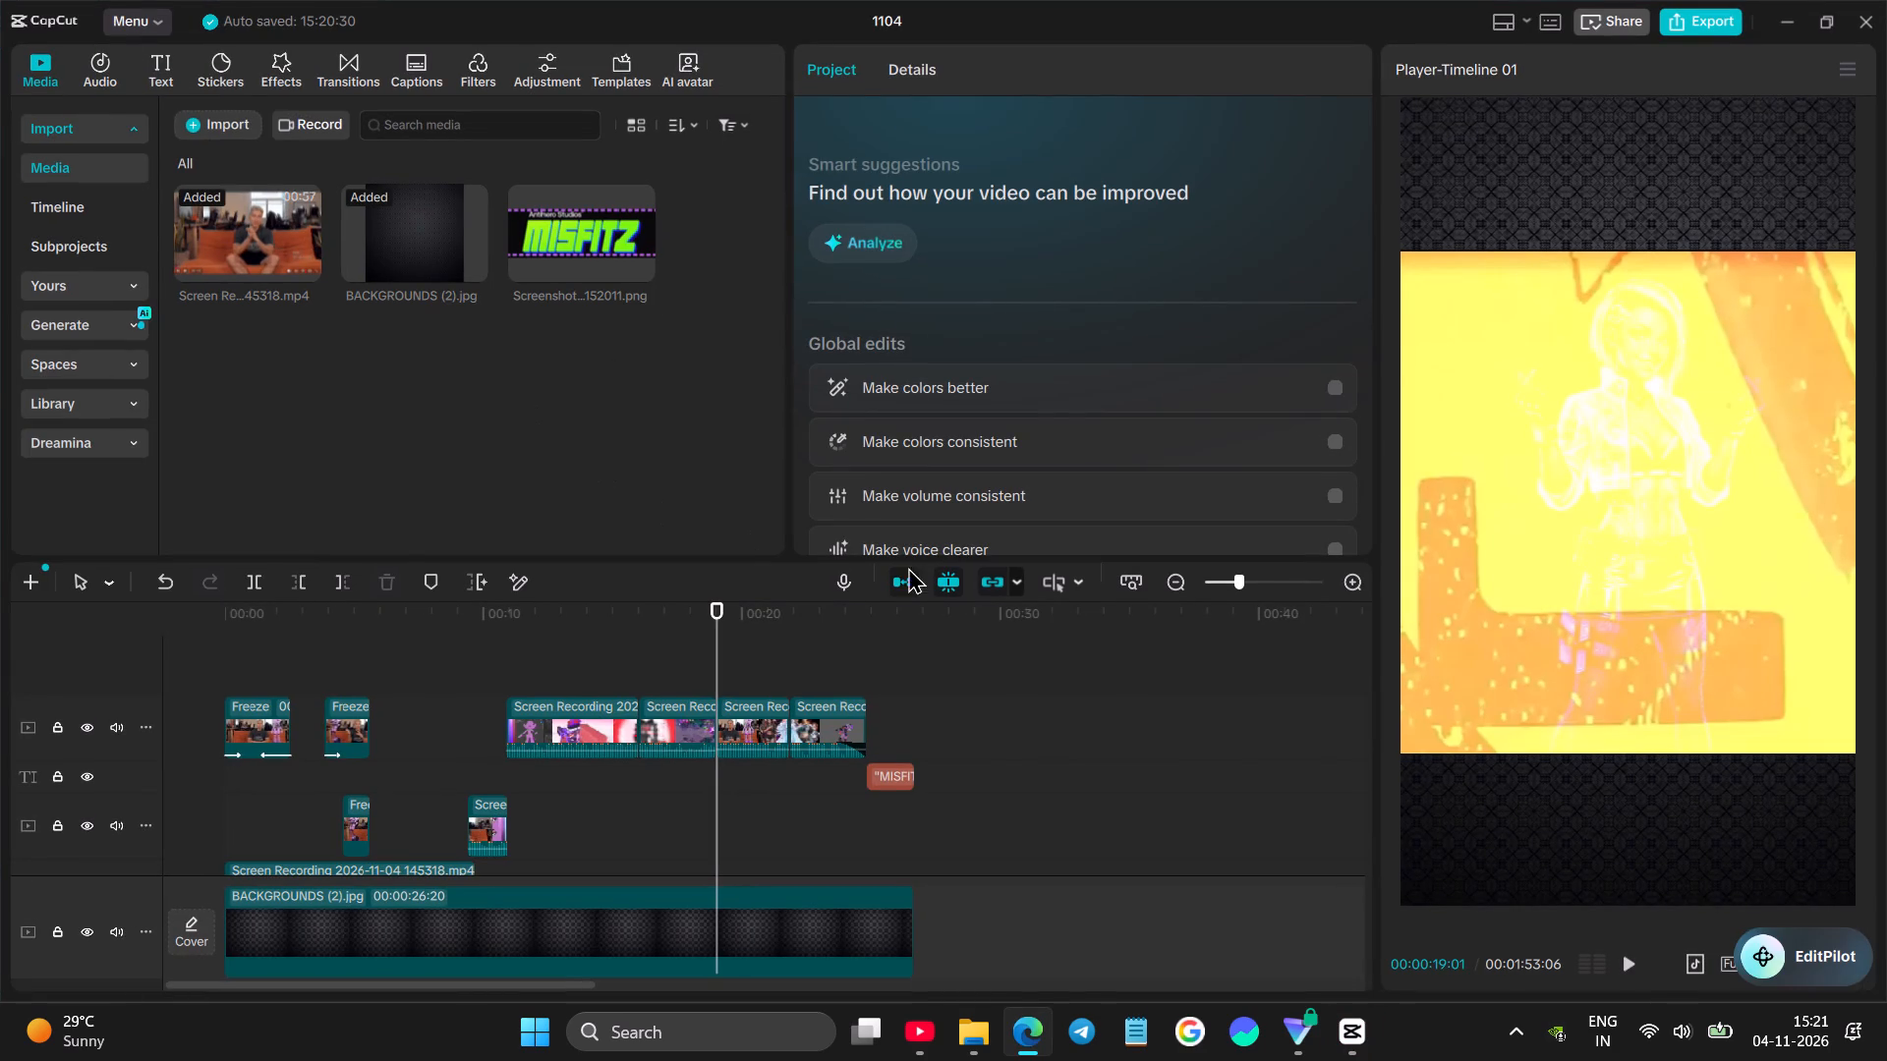
In the browser, scrub through "What is MISFITZ?!" and pause at 1:51 on the MISFITZ "Join the Playtests" title frame.
left_click(931, 1030)
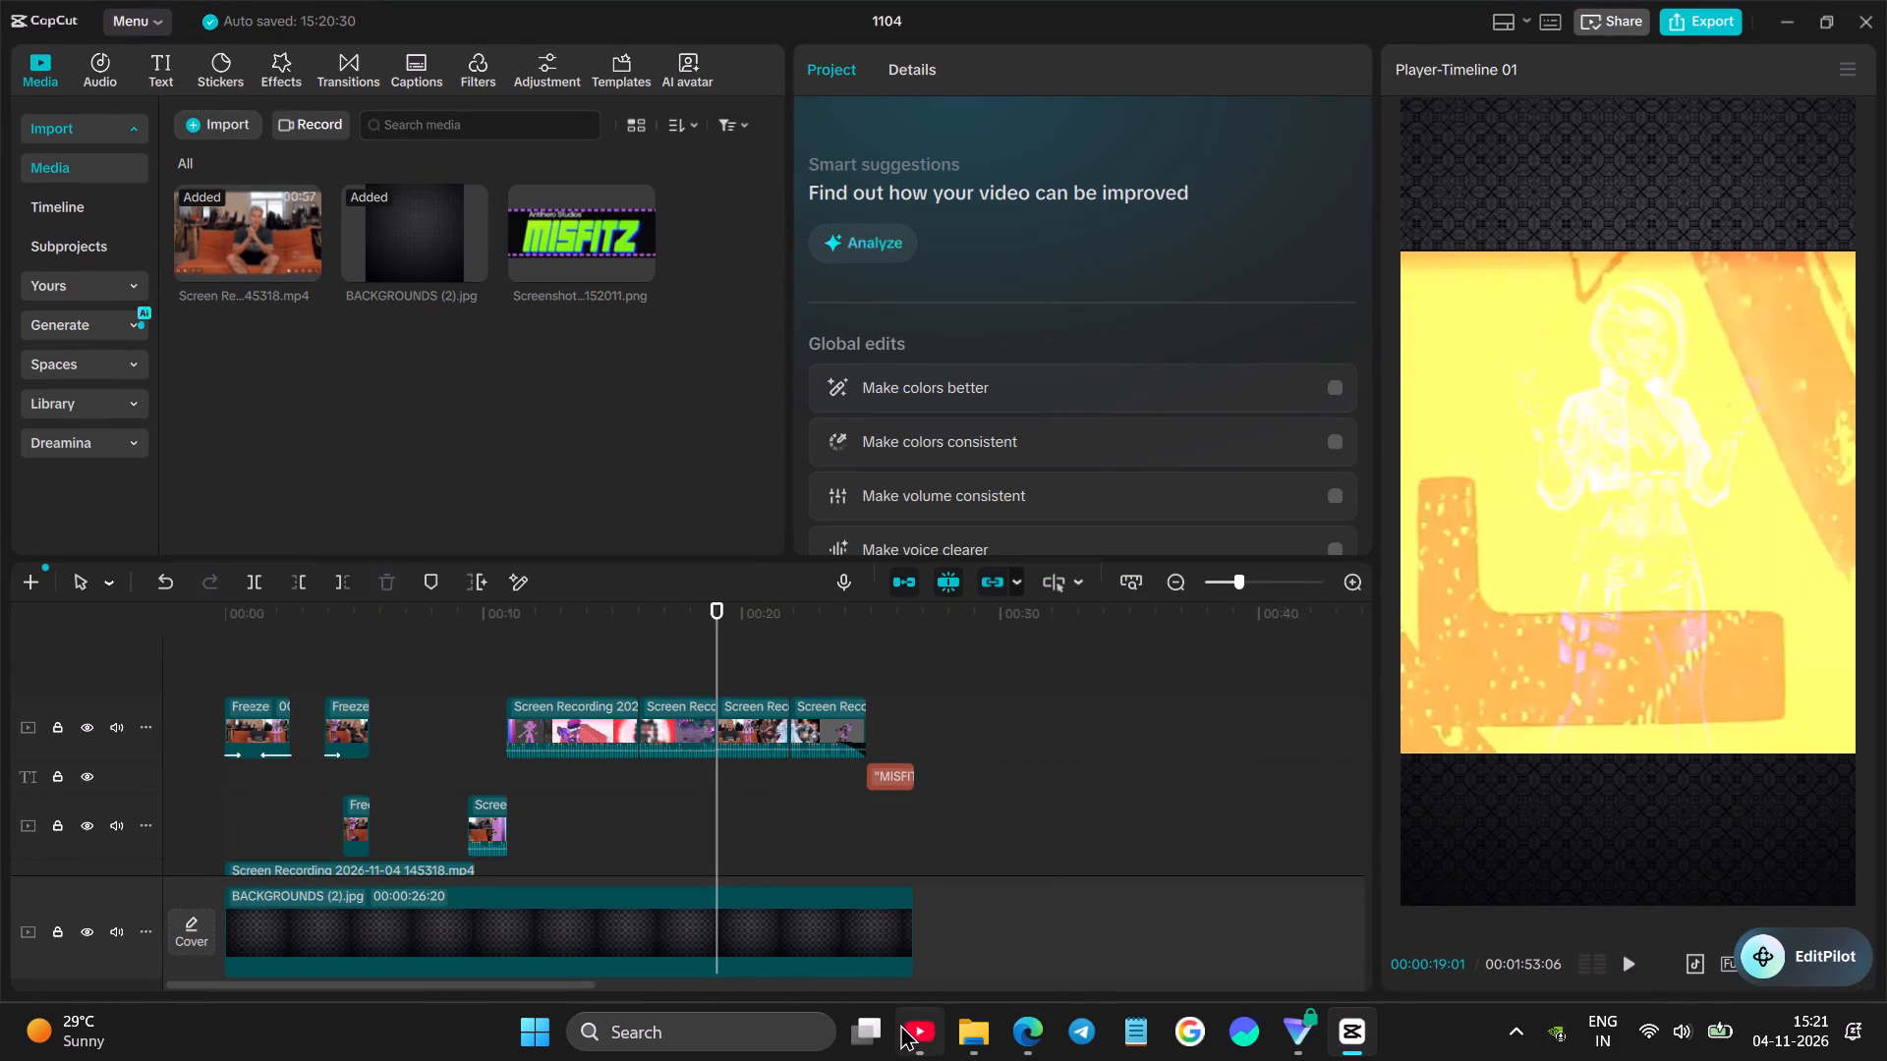
left_click(901, 1024)
left_click_drag(136, 846, 106, 840)
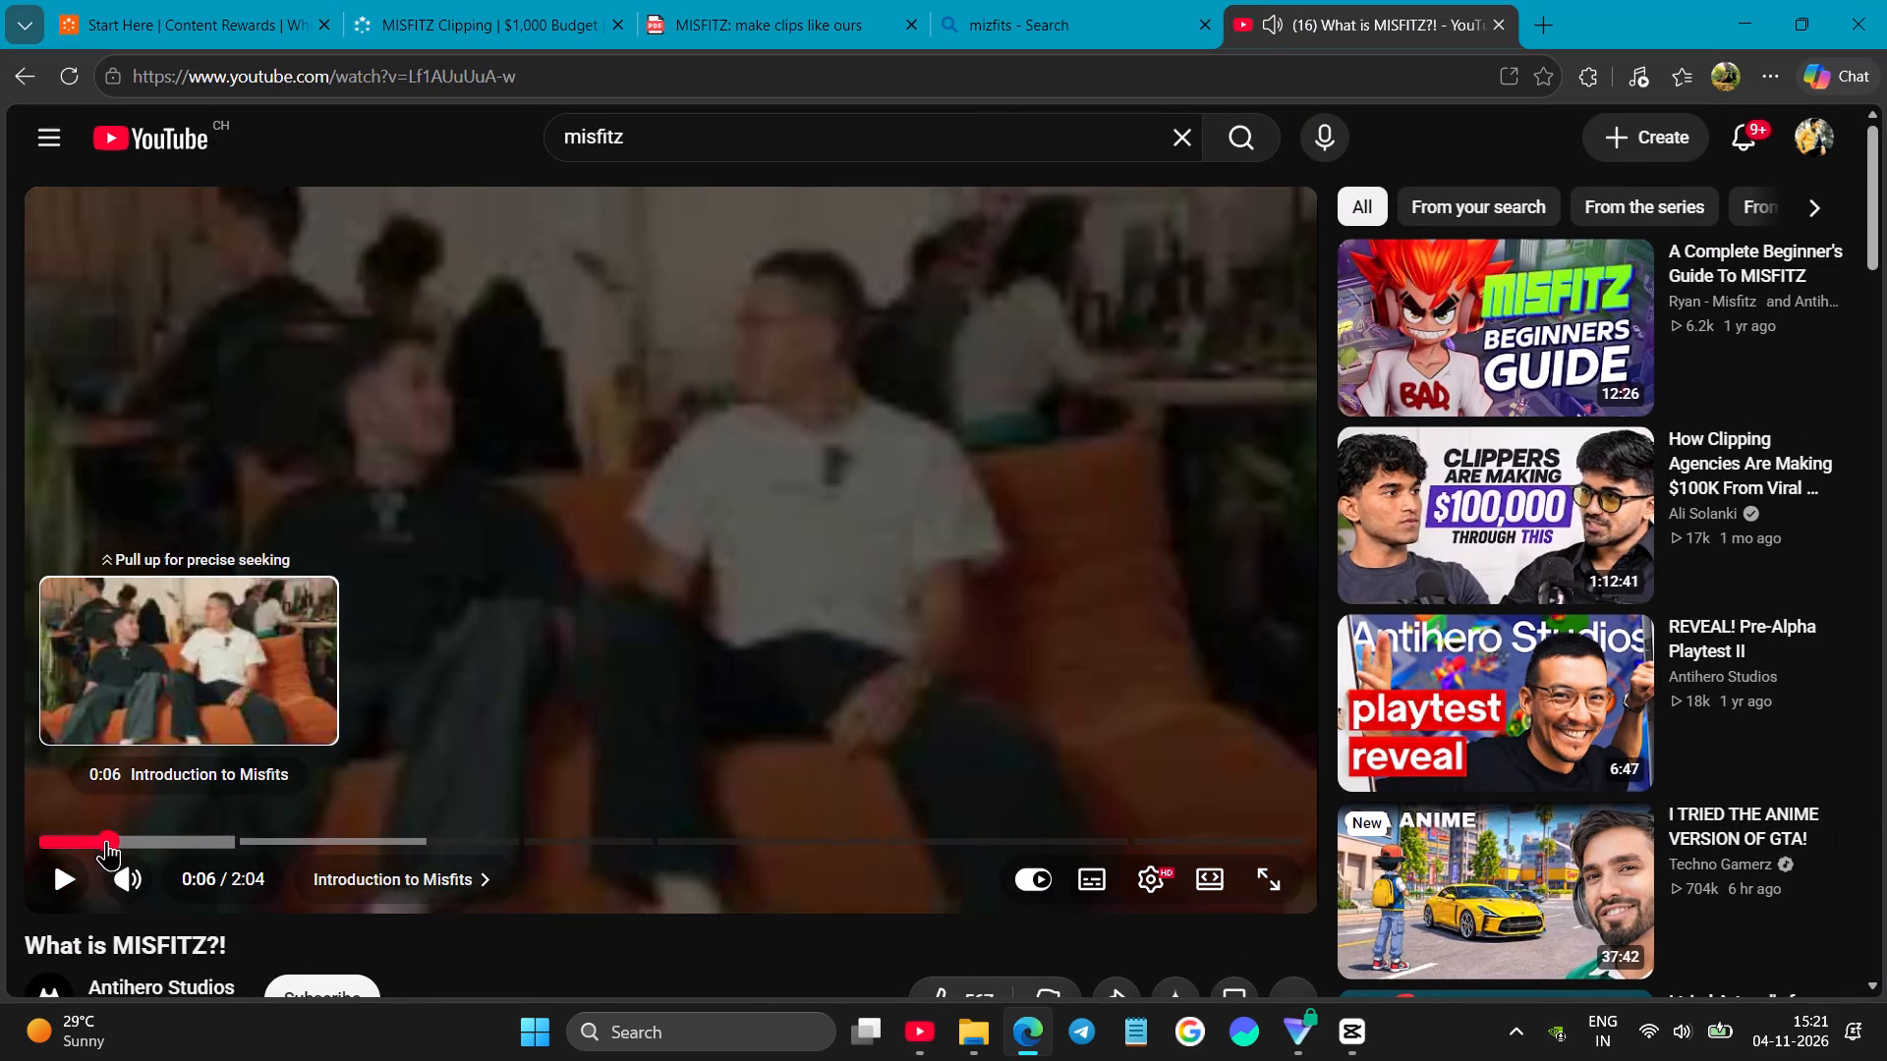
left_click_drag(106, 840, 170, 842)
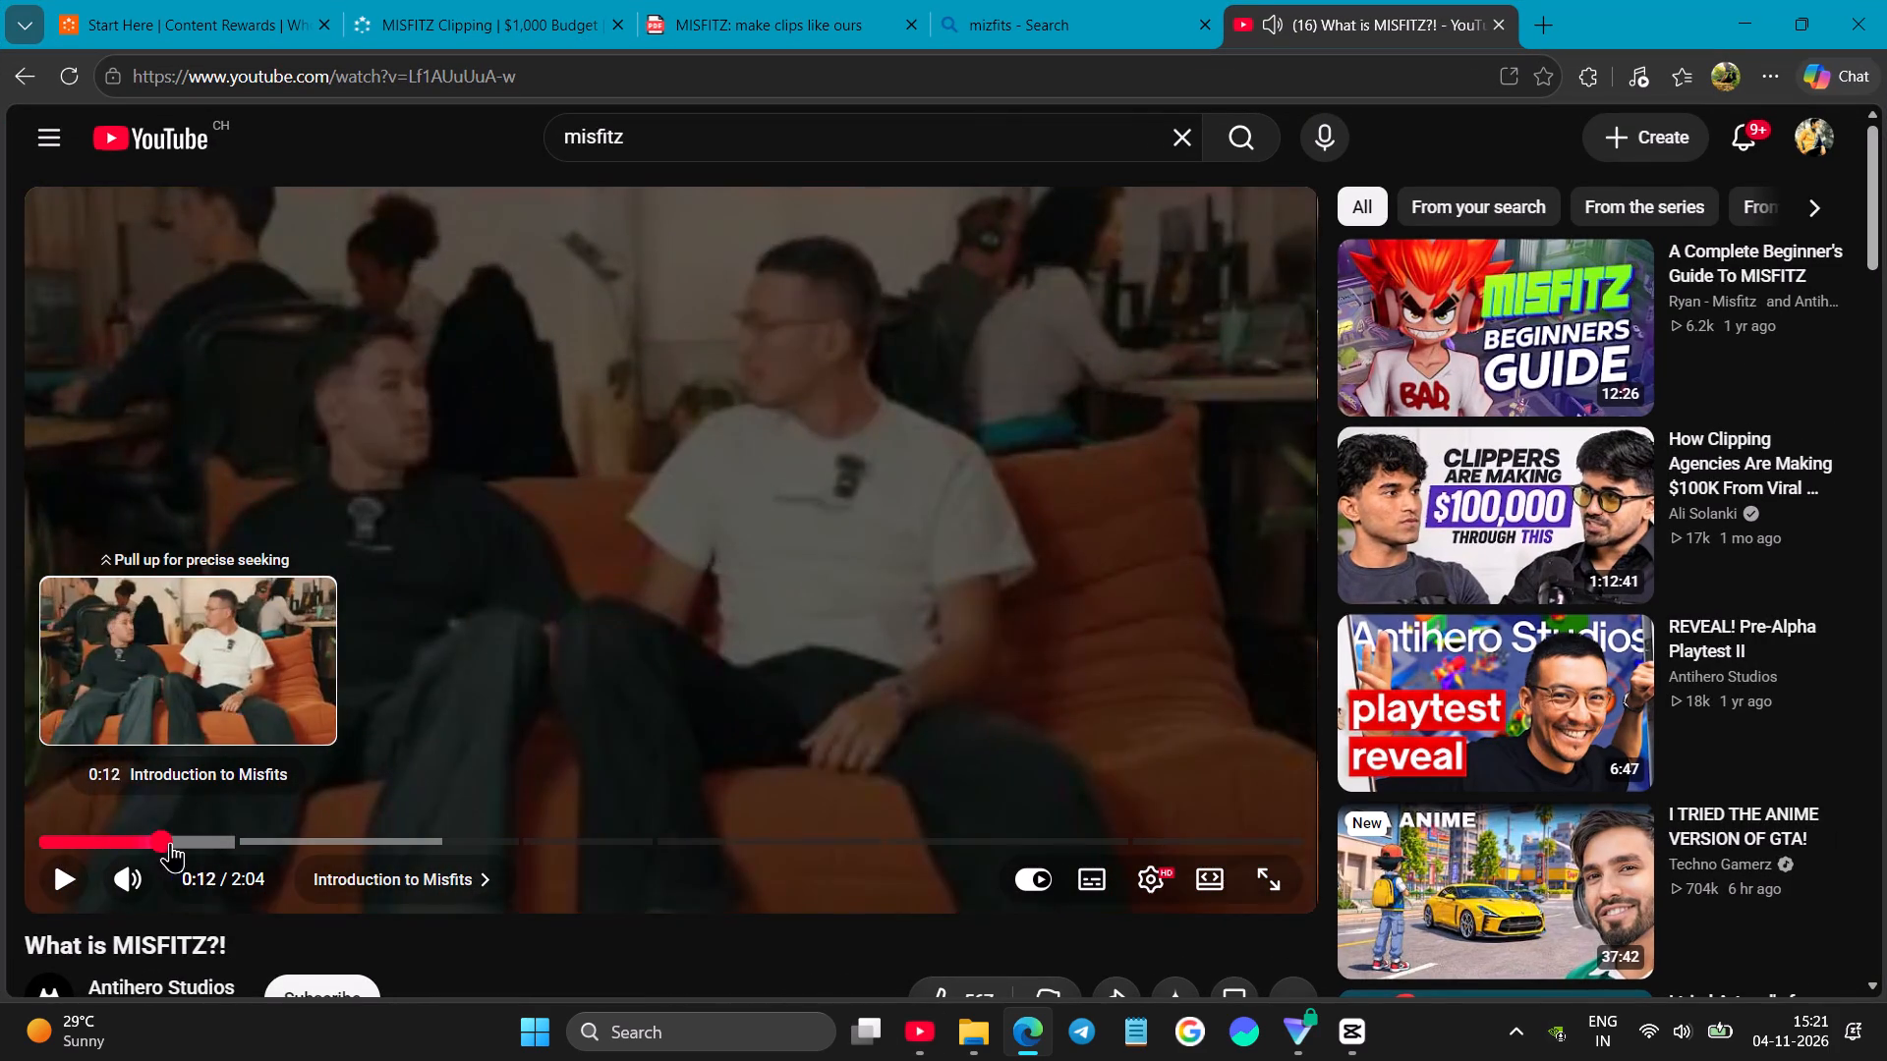
left_click_drag(170, 842, 384, 830)
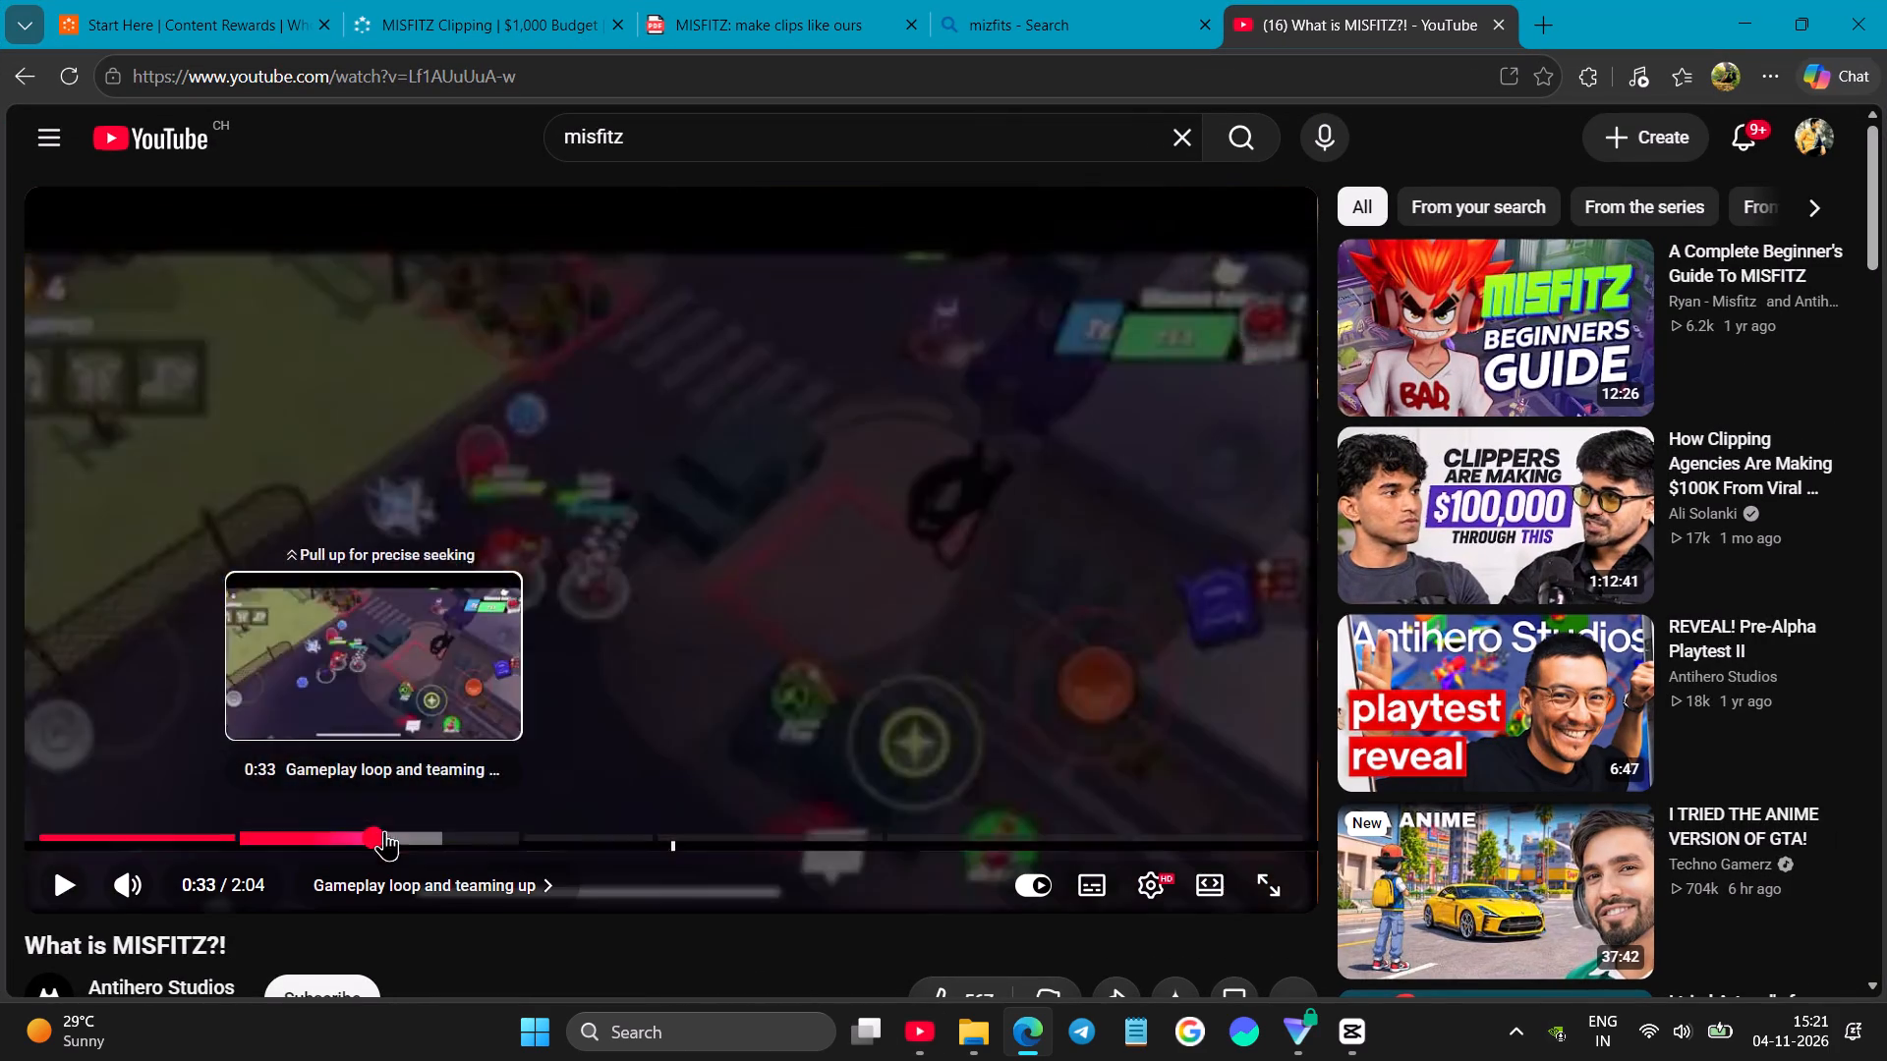
left_click_drag(384, 830, 708, 835)
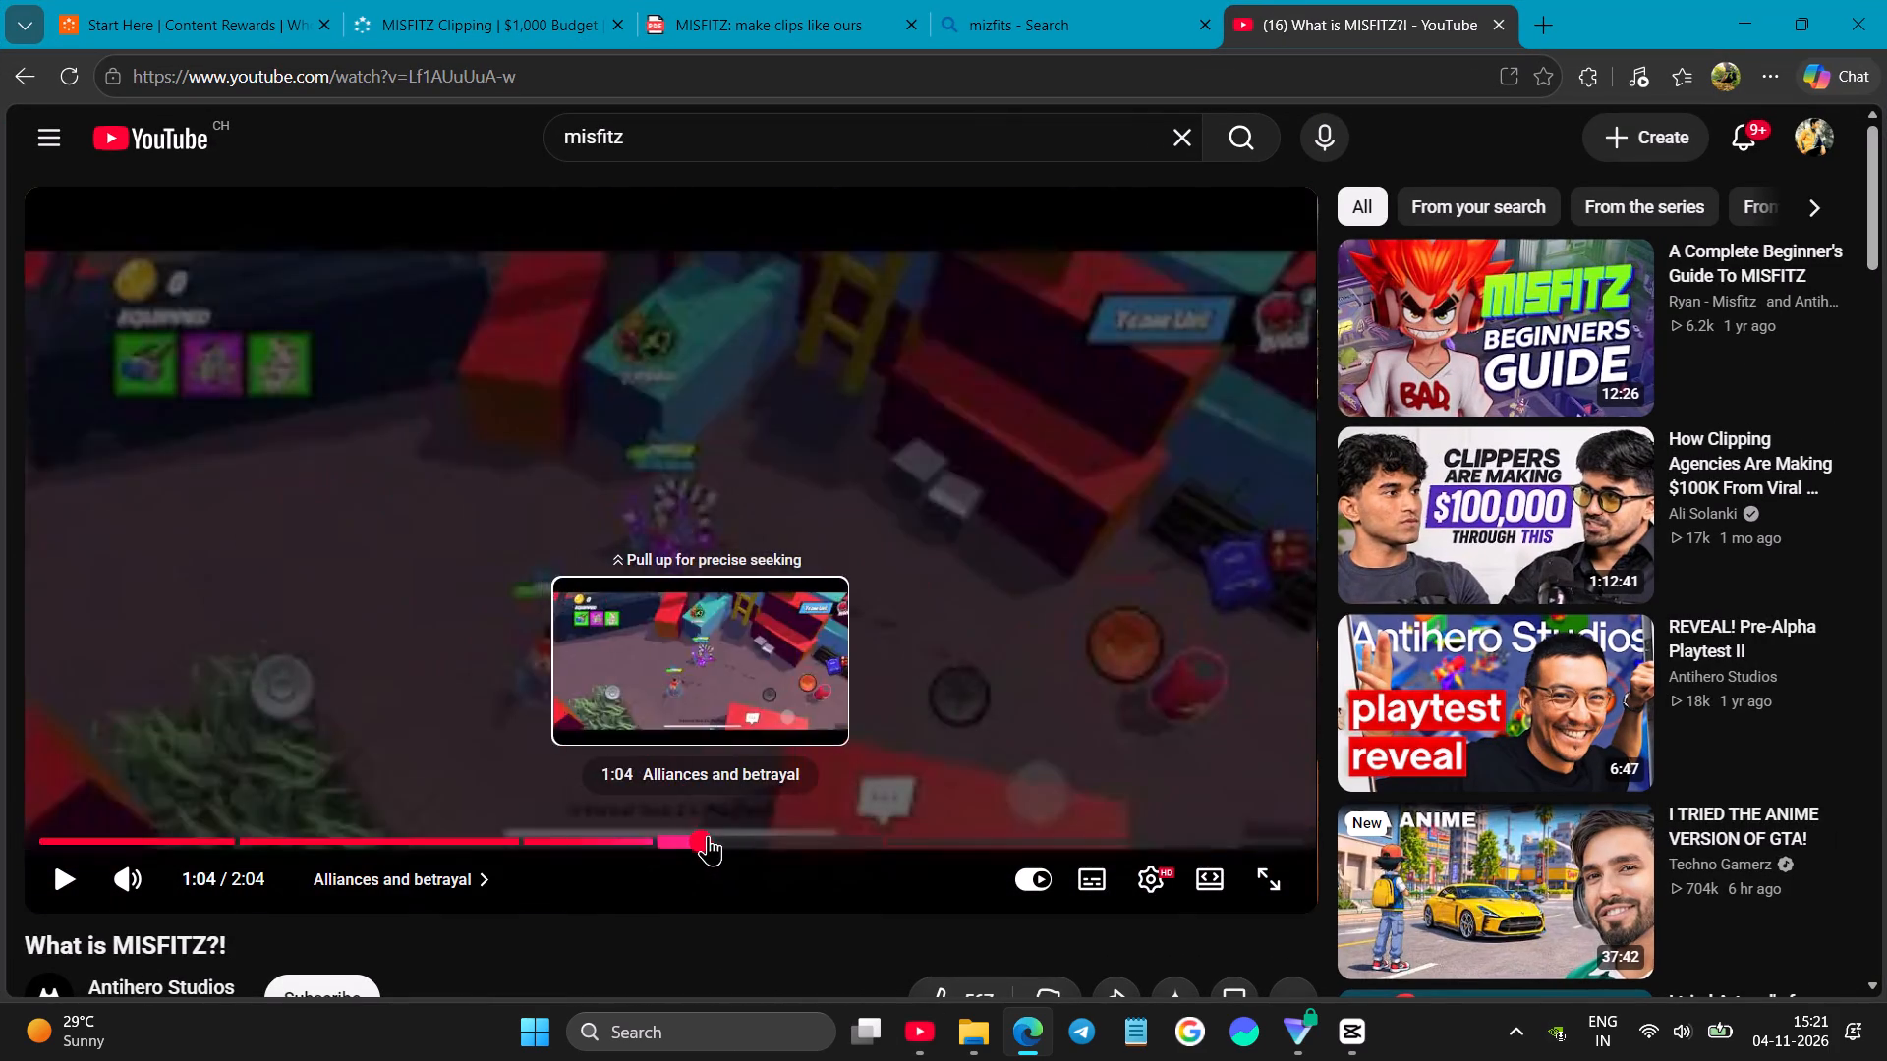
left_click_drag(708, 835, 1041, 837)
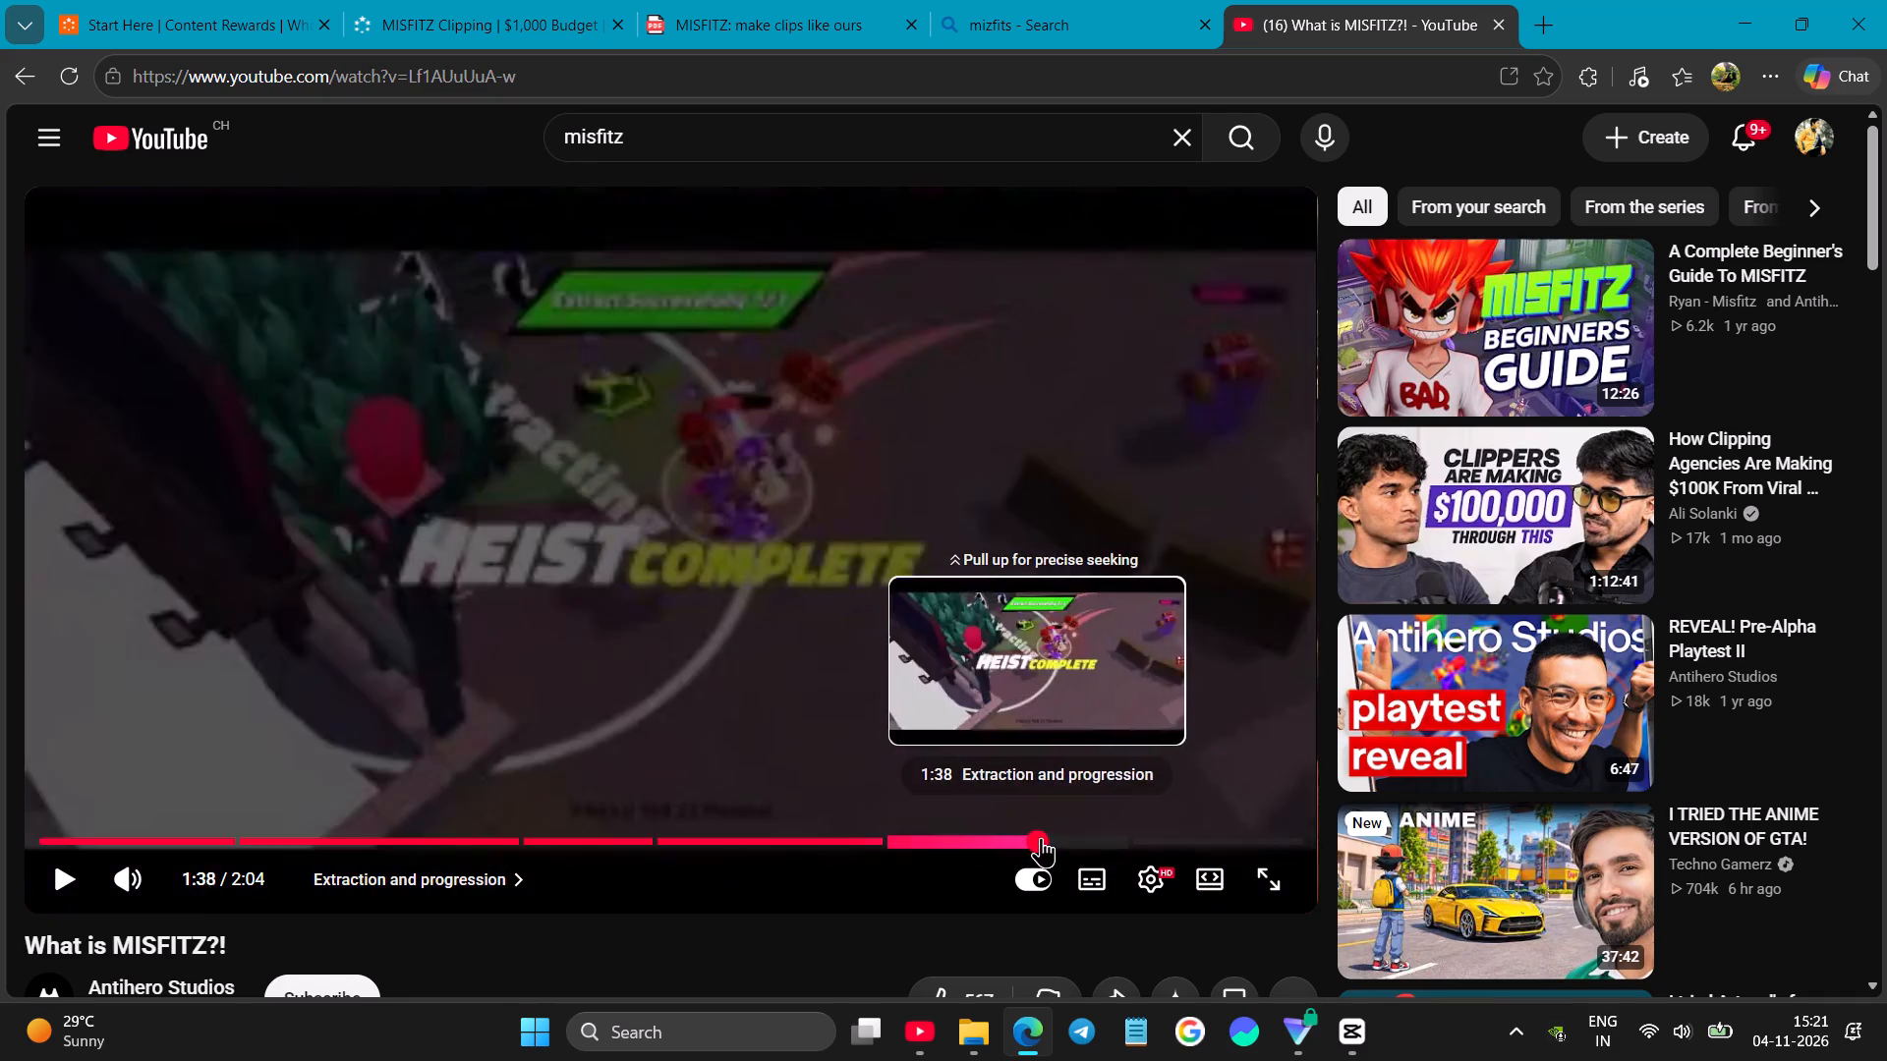
left_click_drag(1041, 837, 1035, 841)
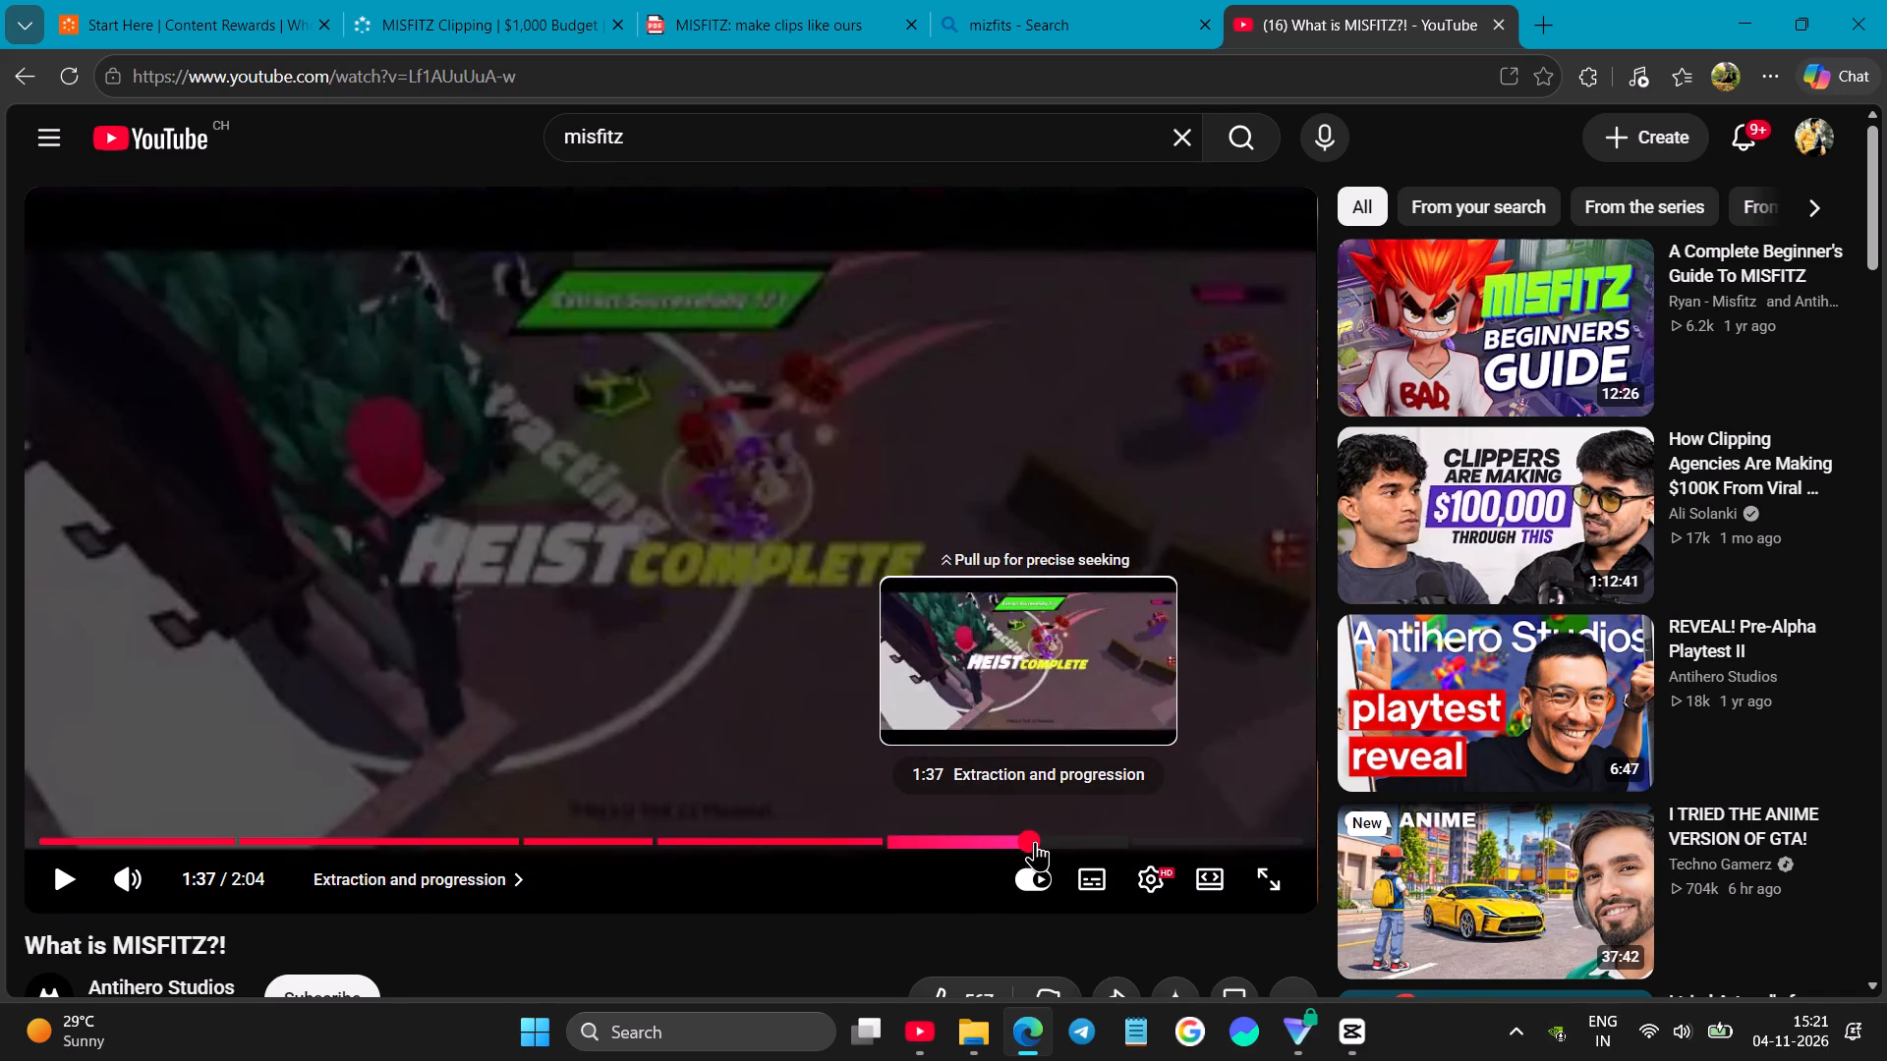
left_click_drag(1035, 841, 1196, 841)
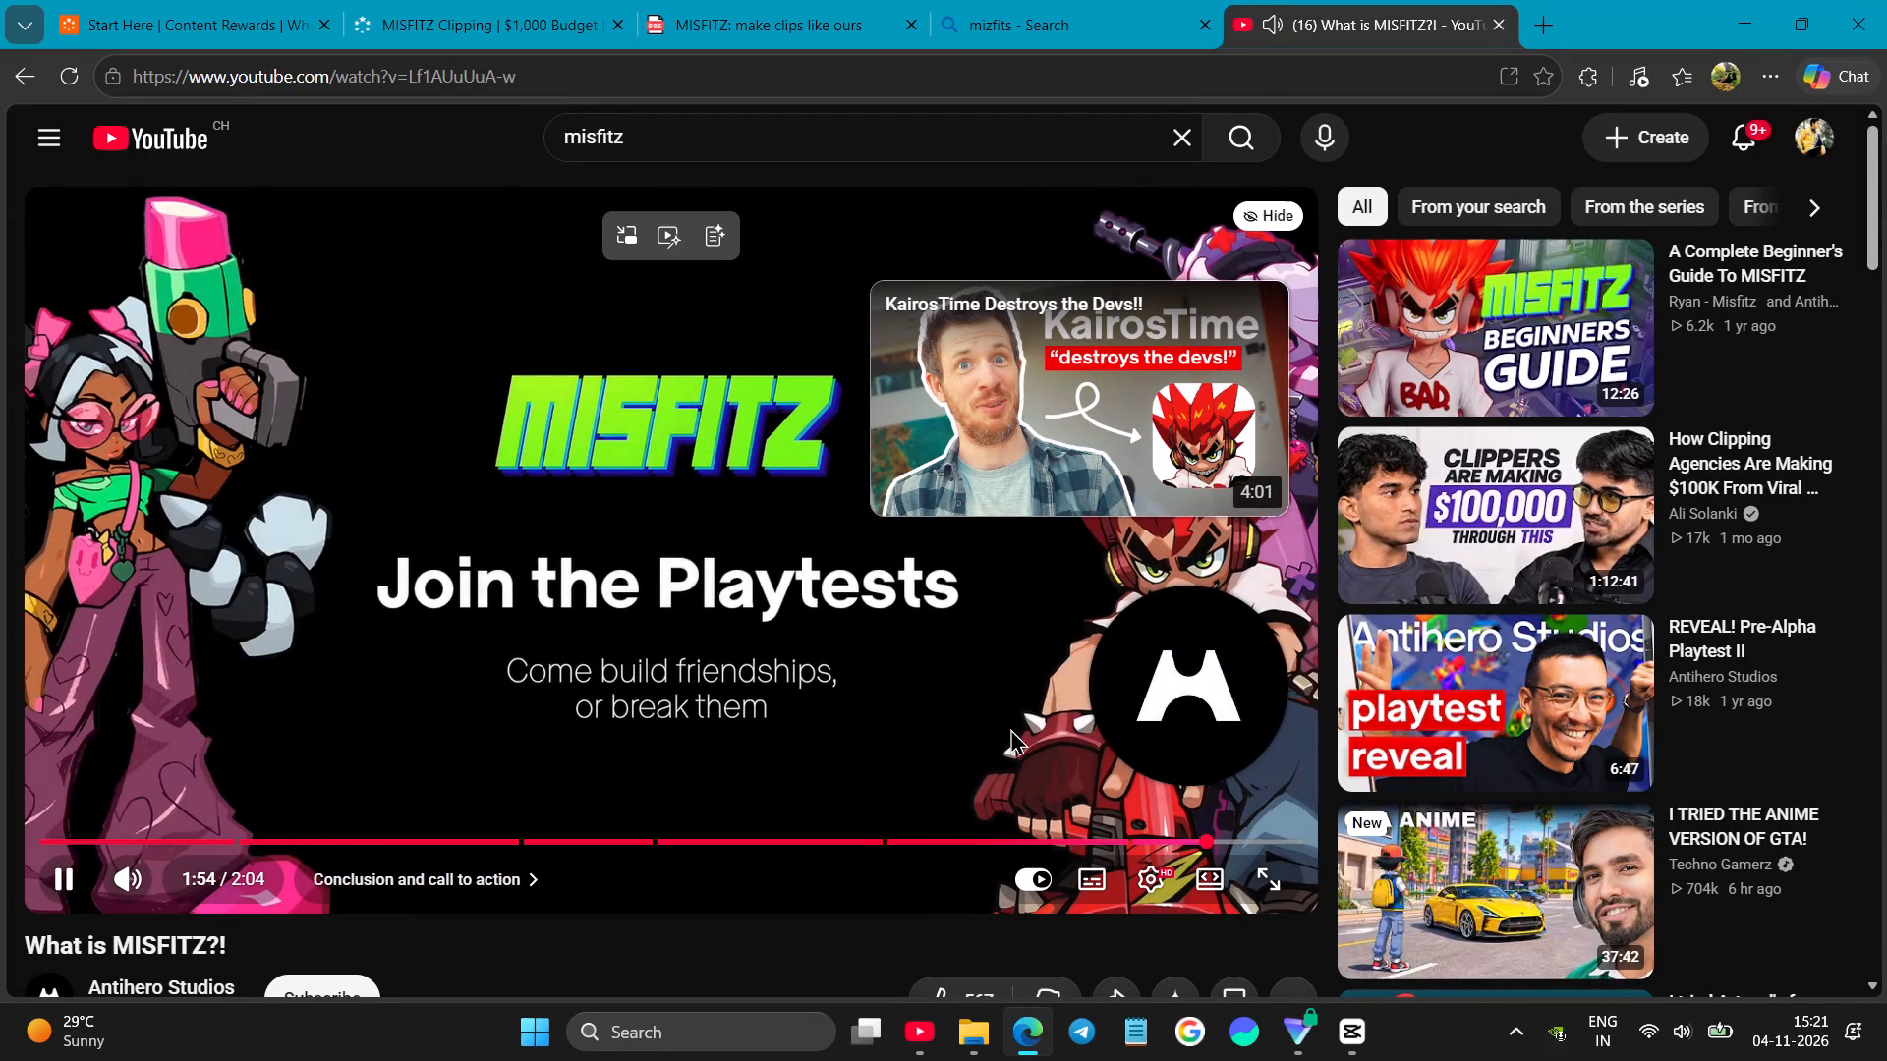
key("space")
left_click(1197, 847)
left_click(1172, 840)
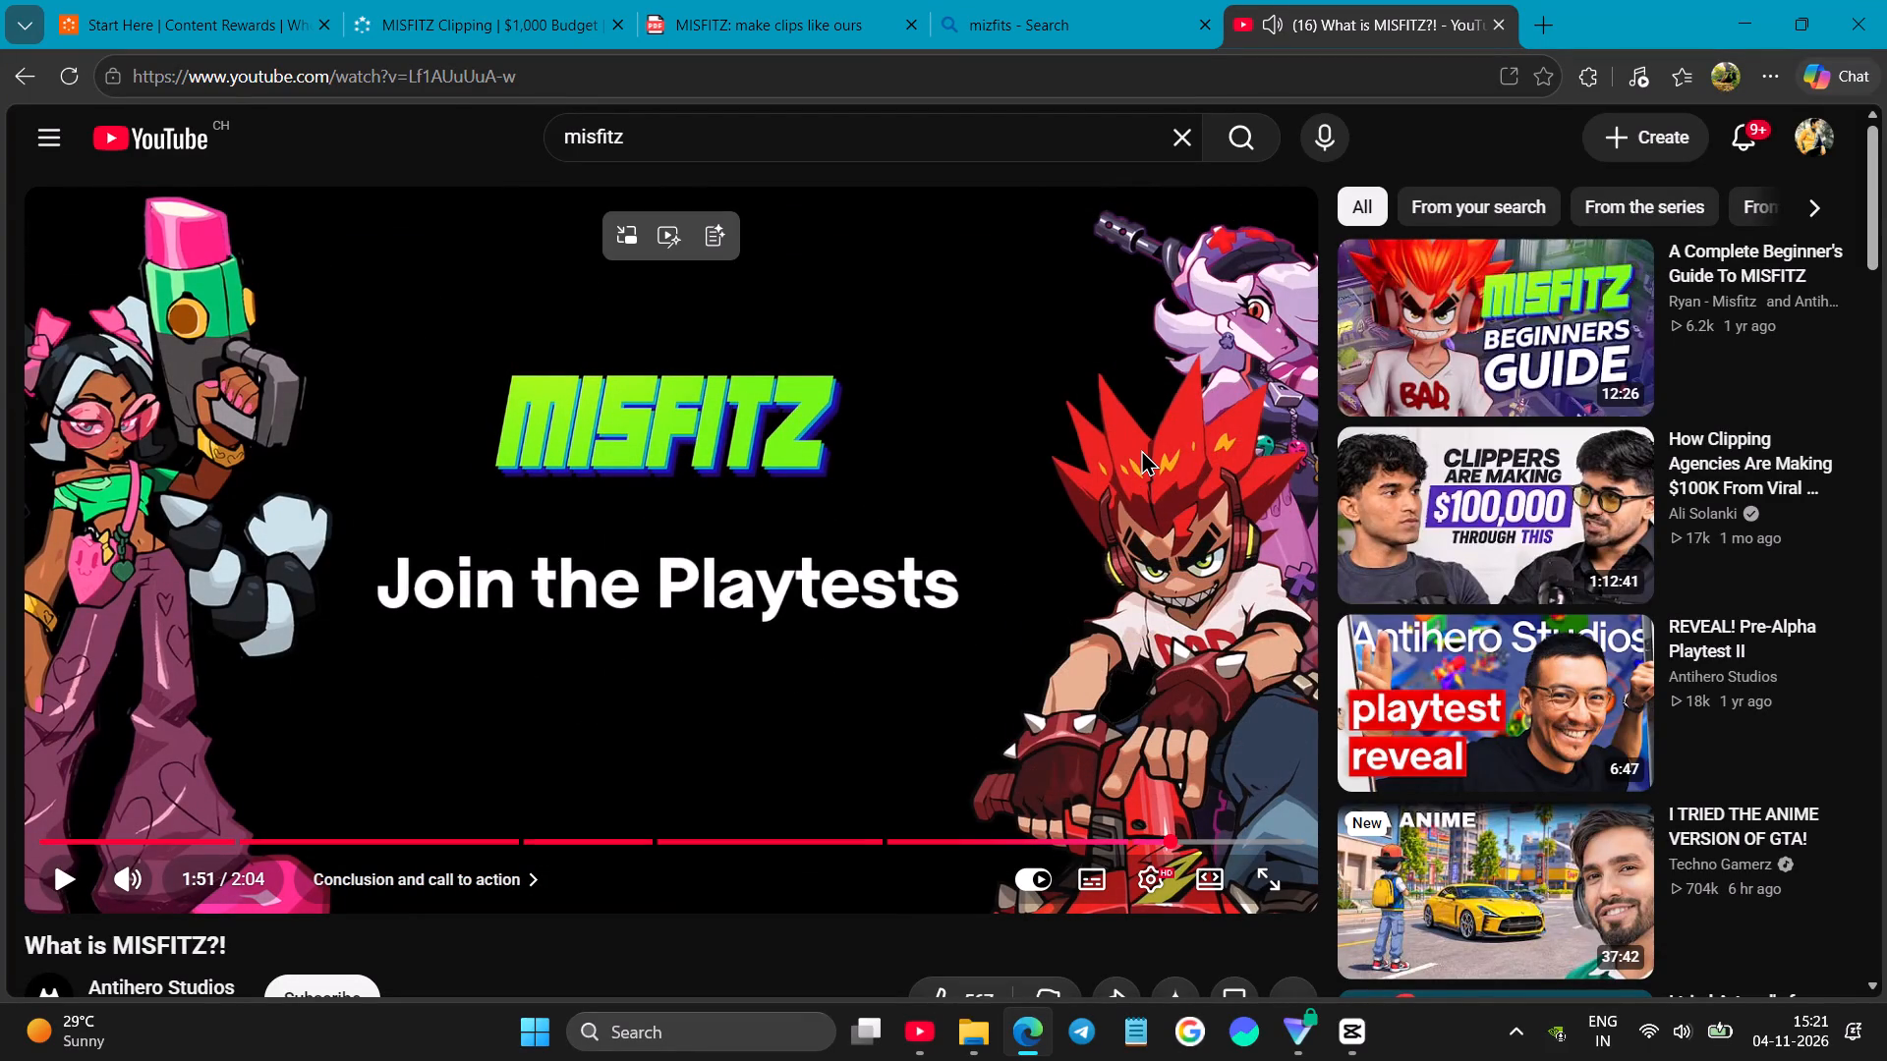
Capture a rectangular screenshot of just the green MISFITZ logo from the paused video frame.
key("shift+super+s")
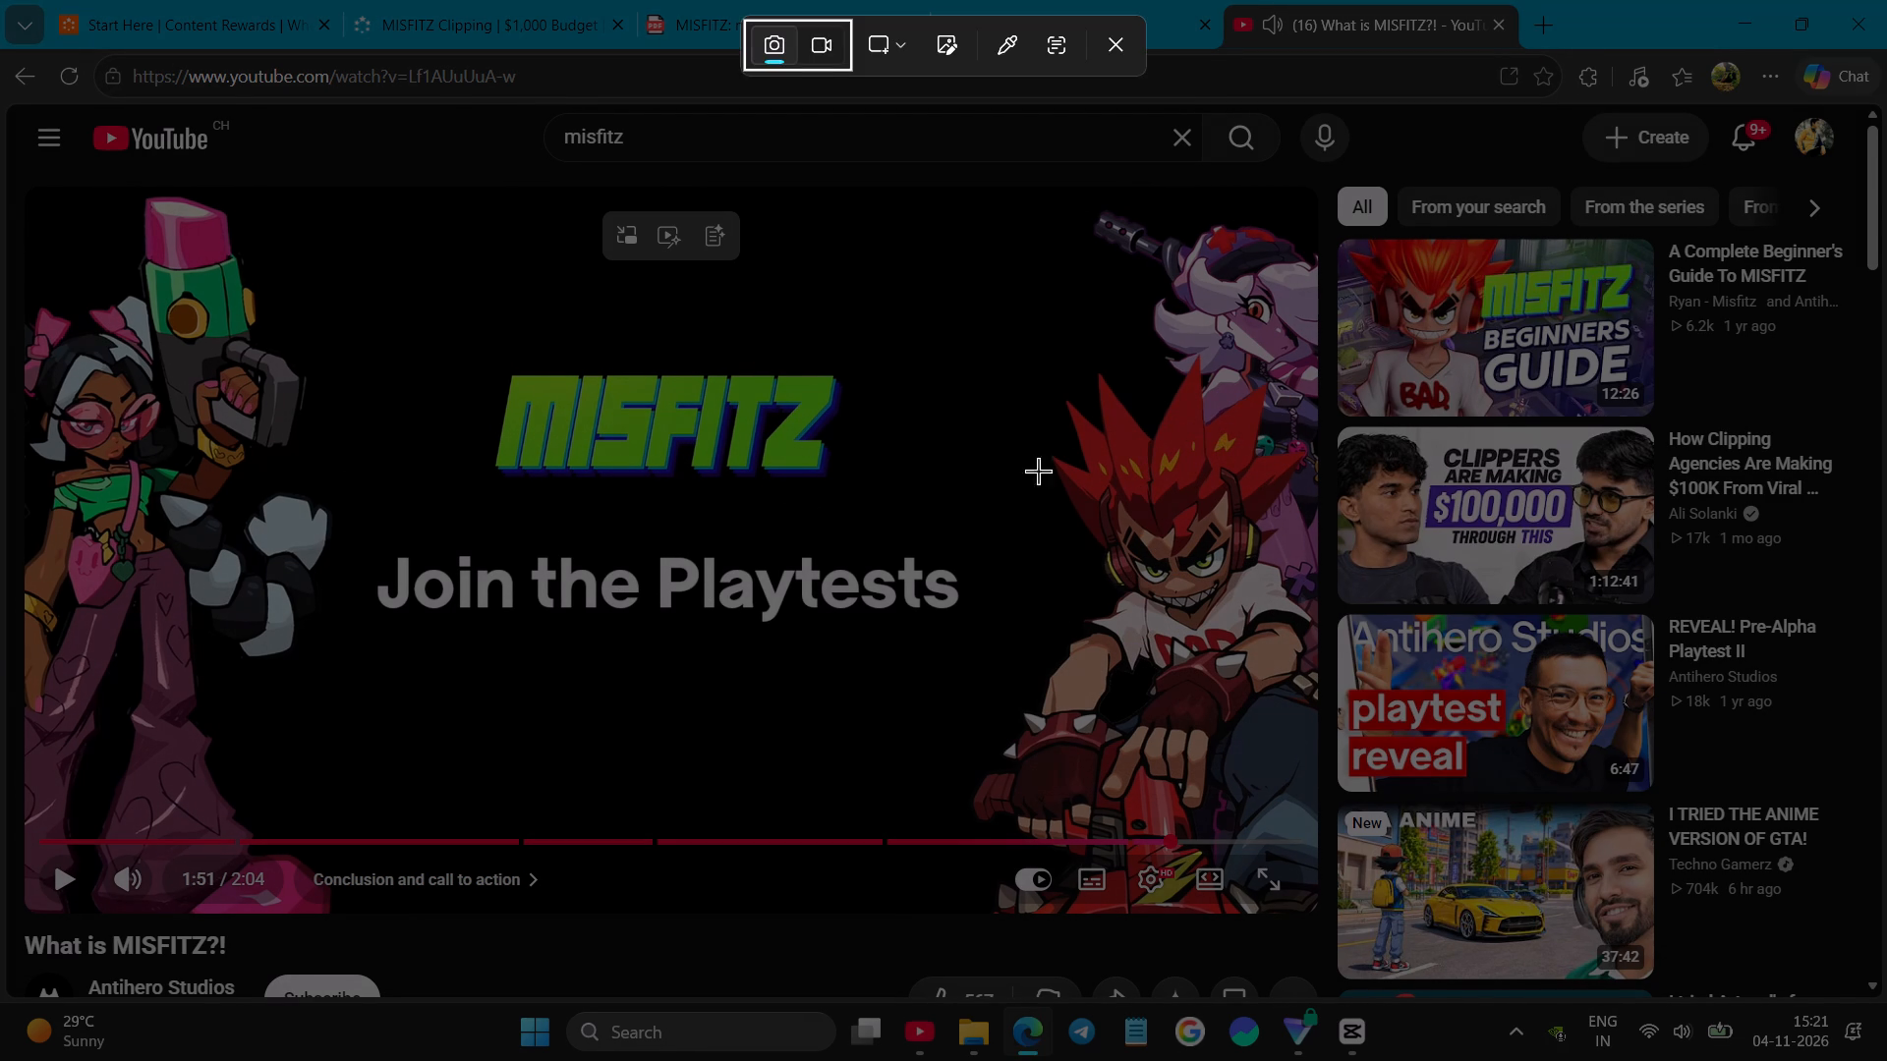
left_click_drag(480, 354, 863, 506)
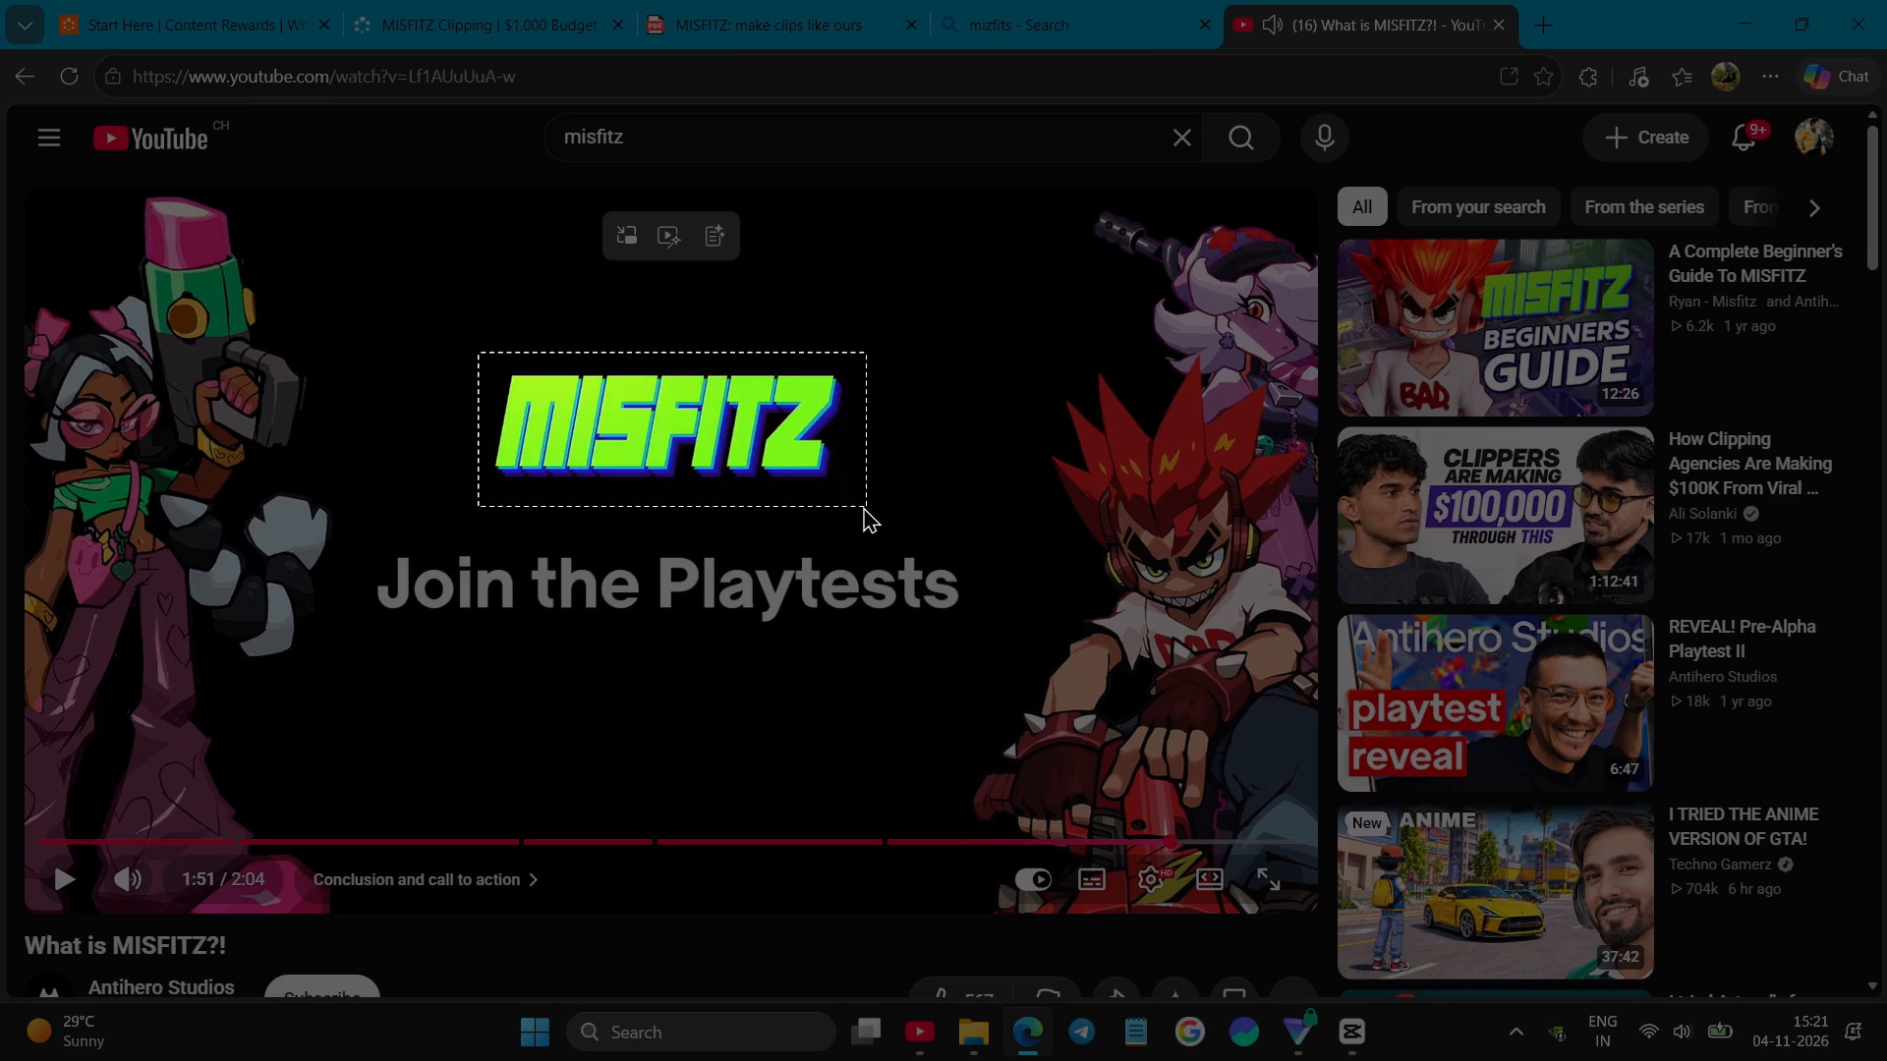
left_click_drag(863, 506, 845, 490)
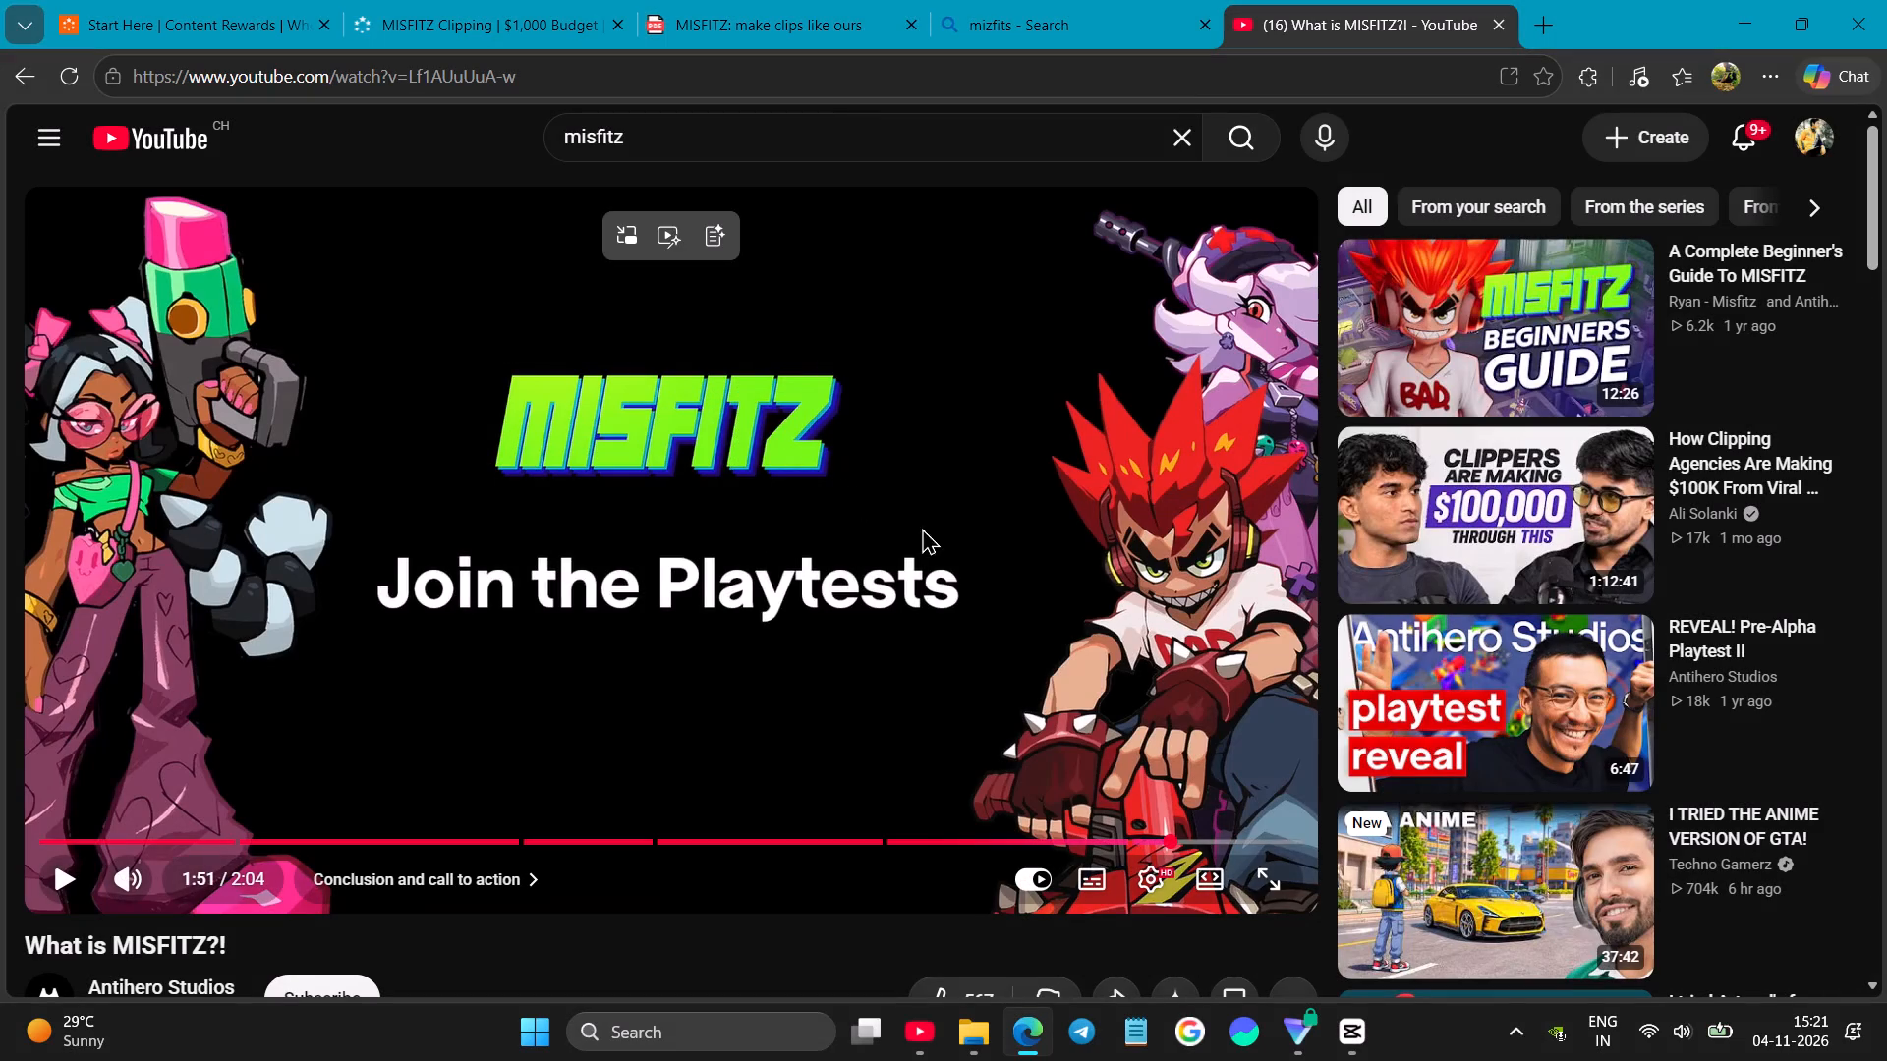
In CapCut, import the new MISFITZ logo screenshot, place it on a new top track at the timeline start, and preview it there.
left_click(1366, 1020)
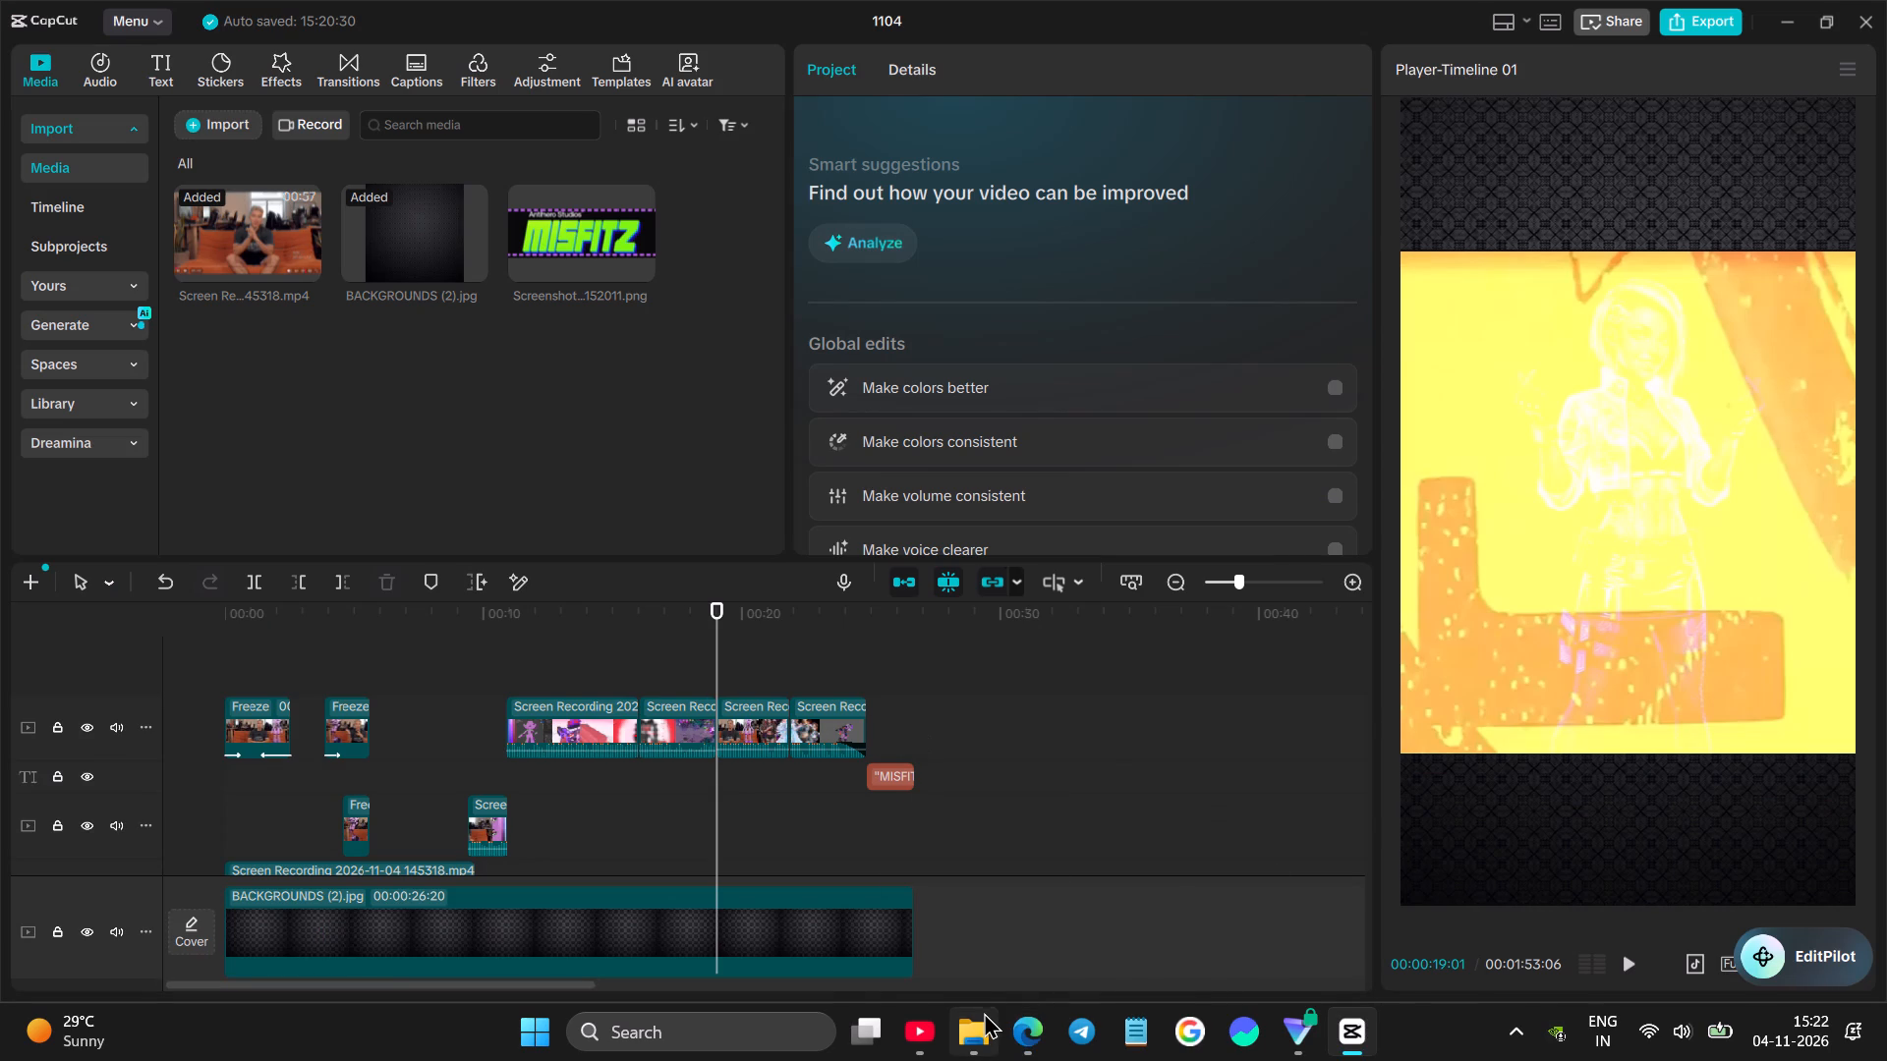
left_click(984, 1012)
left_click_drag(1213, 405, 499, 348)
left_click_drag(263, 375, 228, 648)
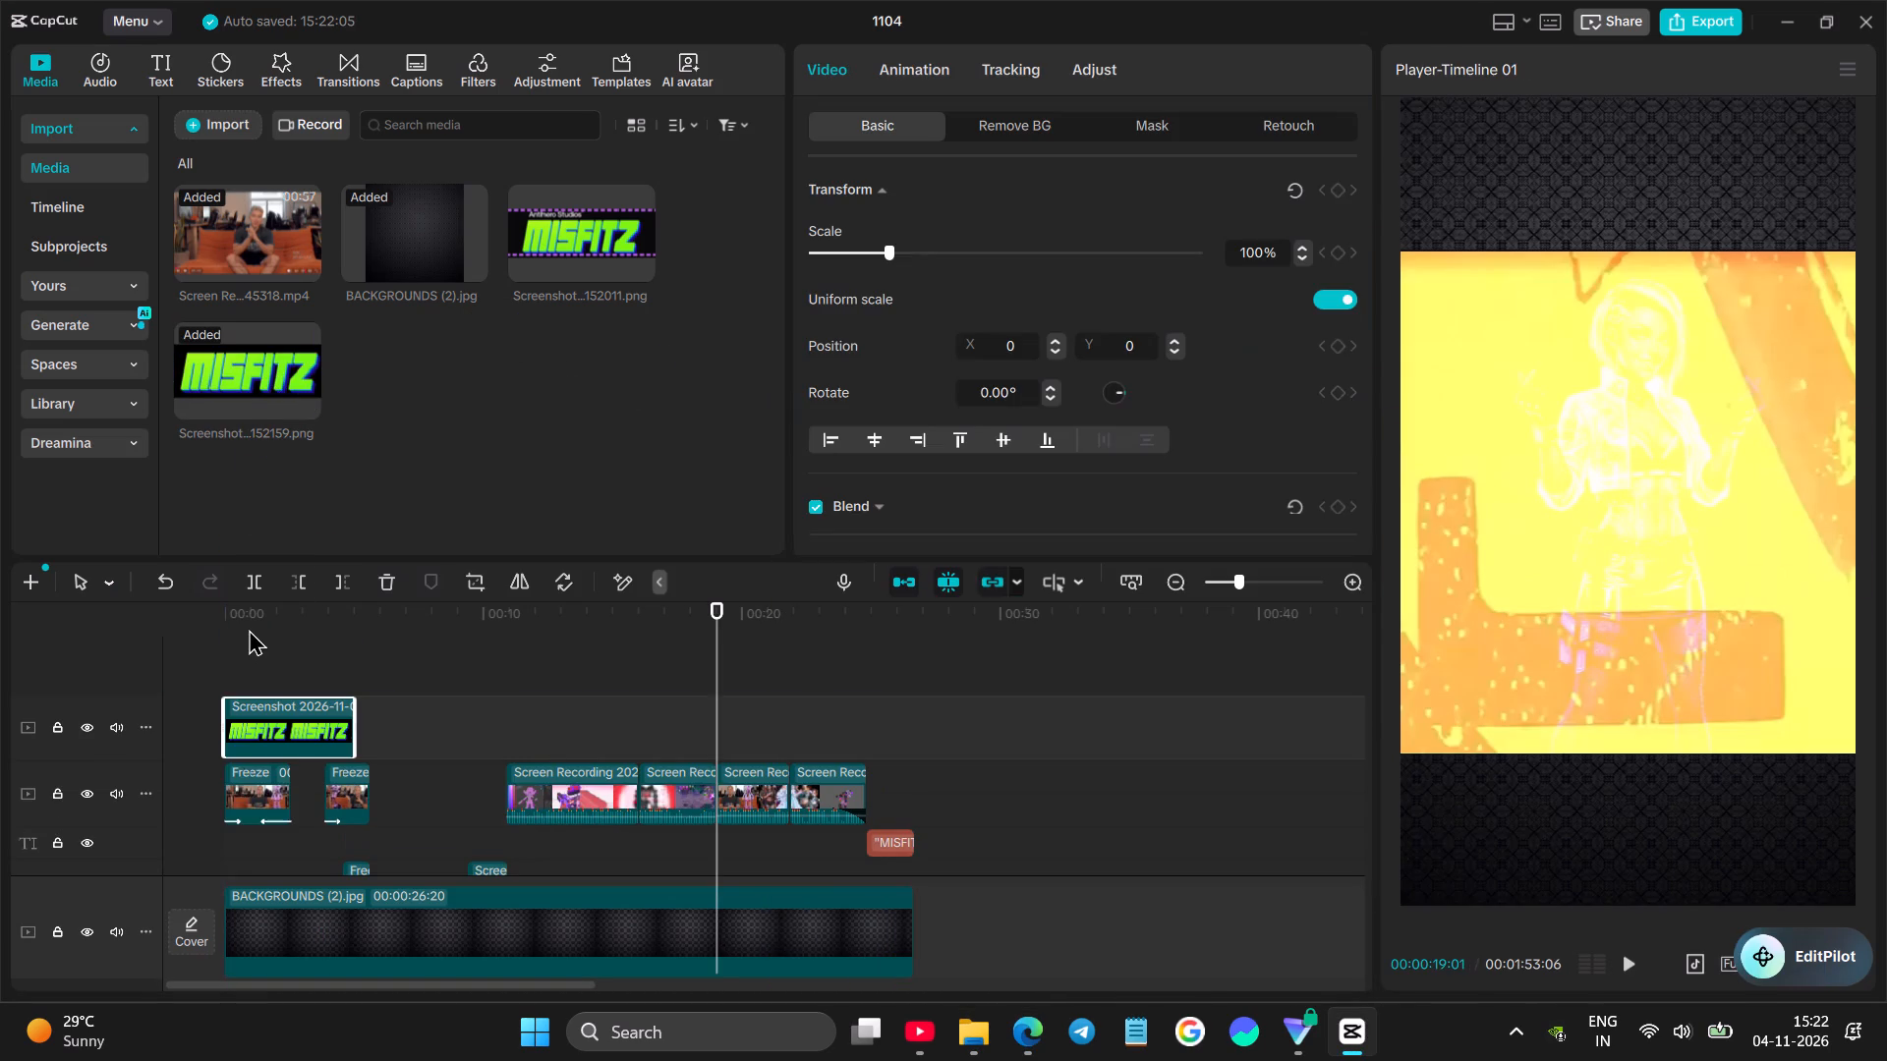
left_click(249, 629)
left_click_drag(248, 629, 167, 640)
key("space")
key("space")
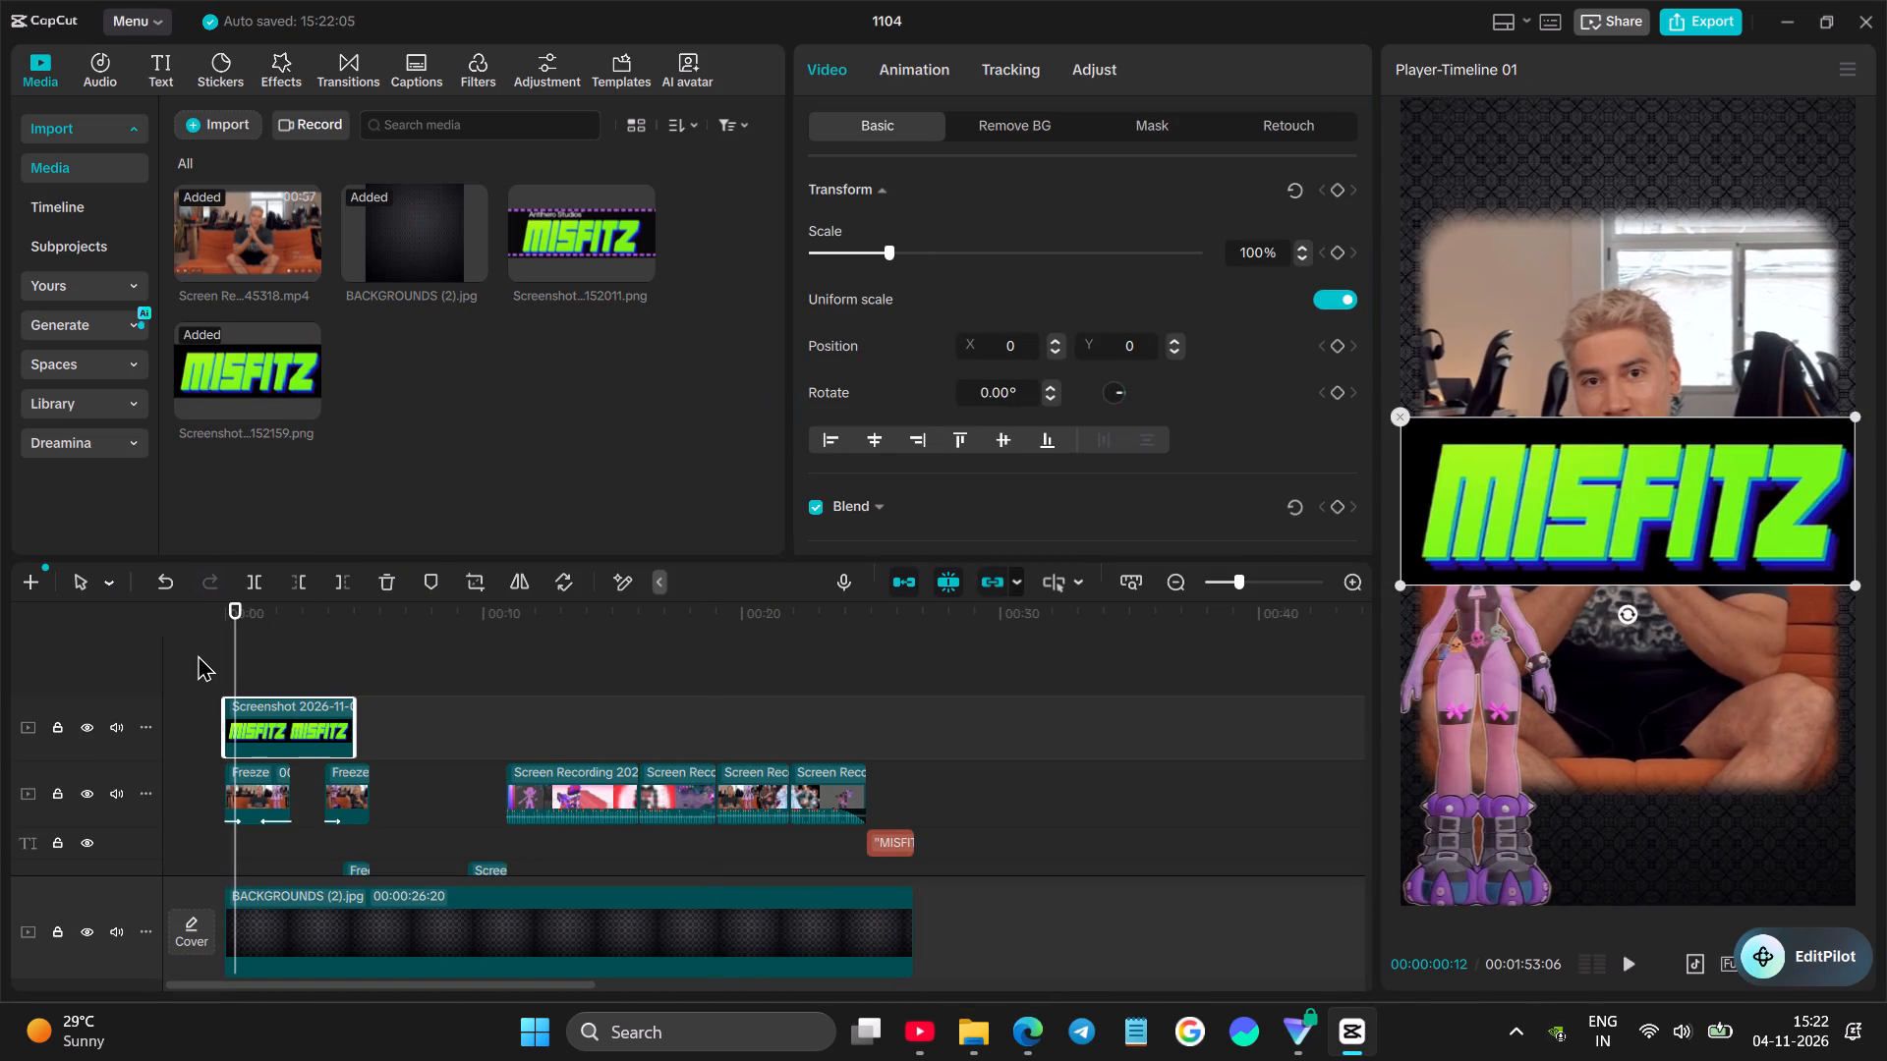
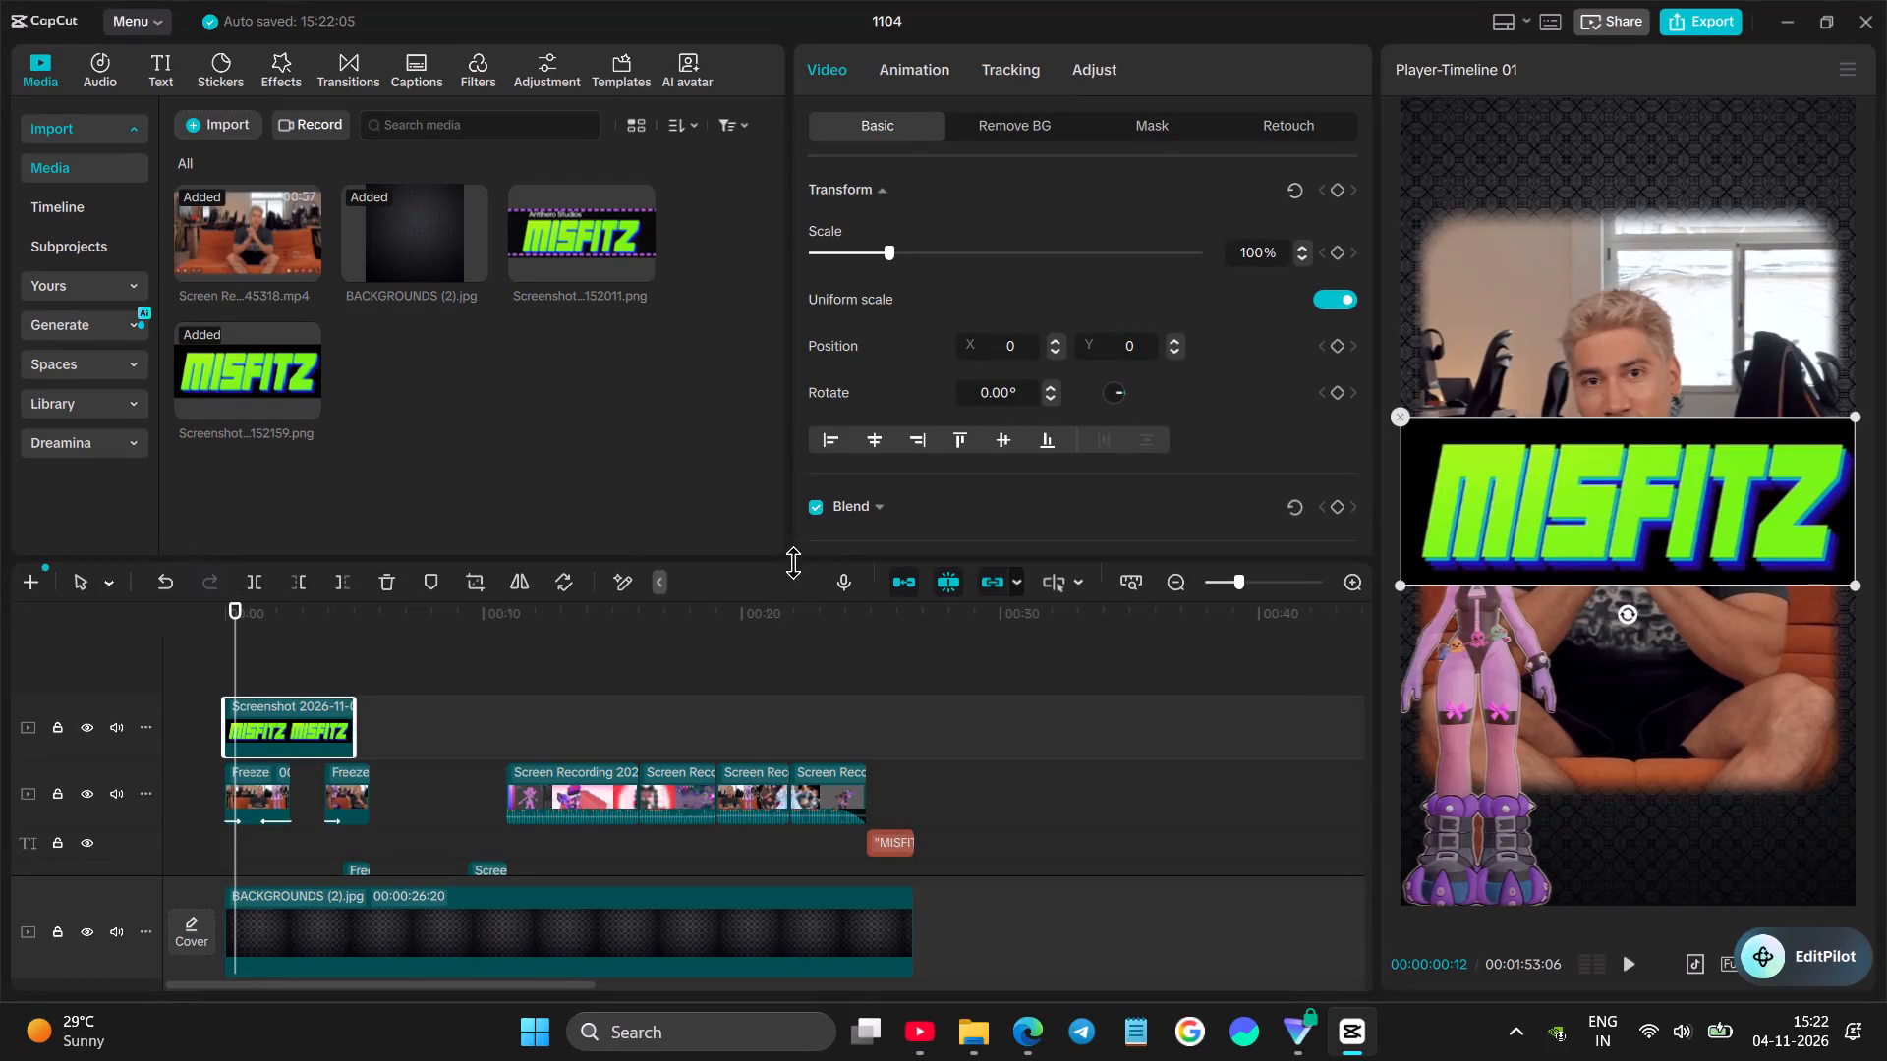
Remove the black background from the MISFITZ logo overlay at the timeline start using Auto removal.
left_click(1012, 121)
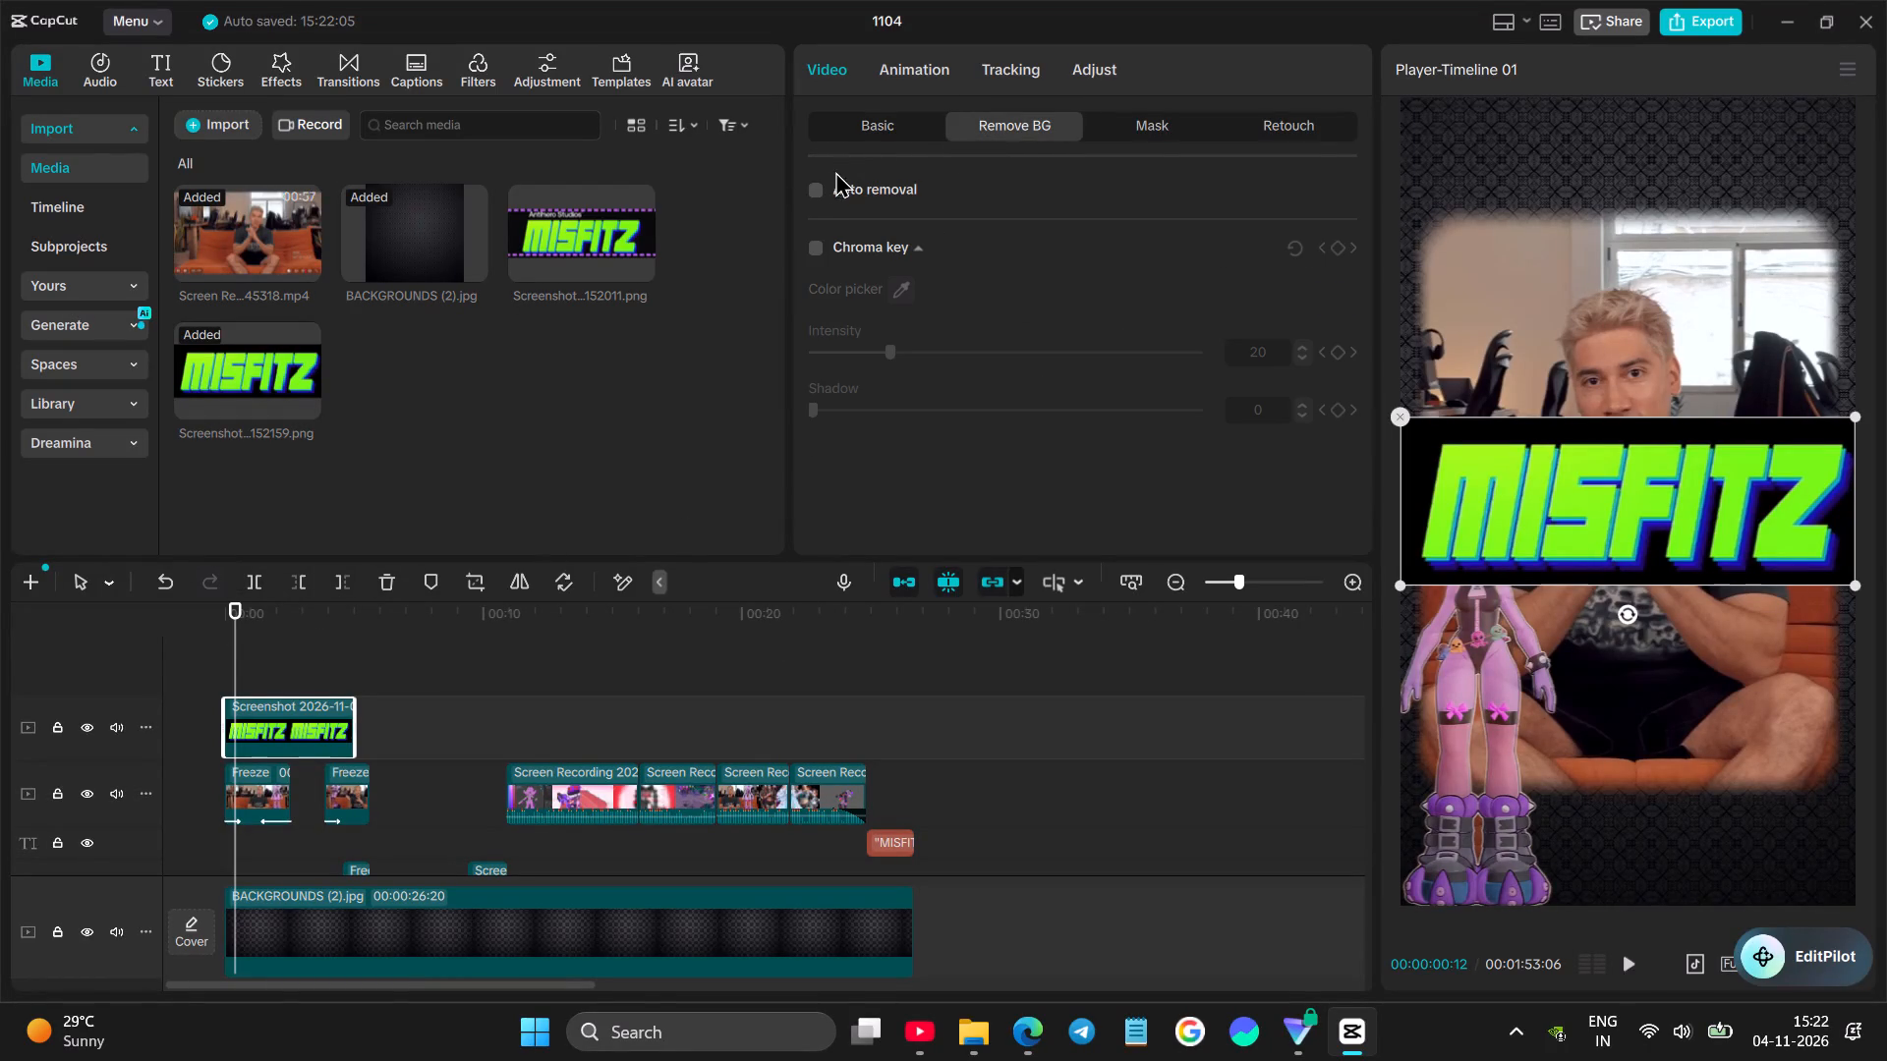
left_click(812, 195)
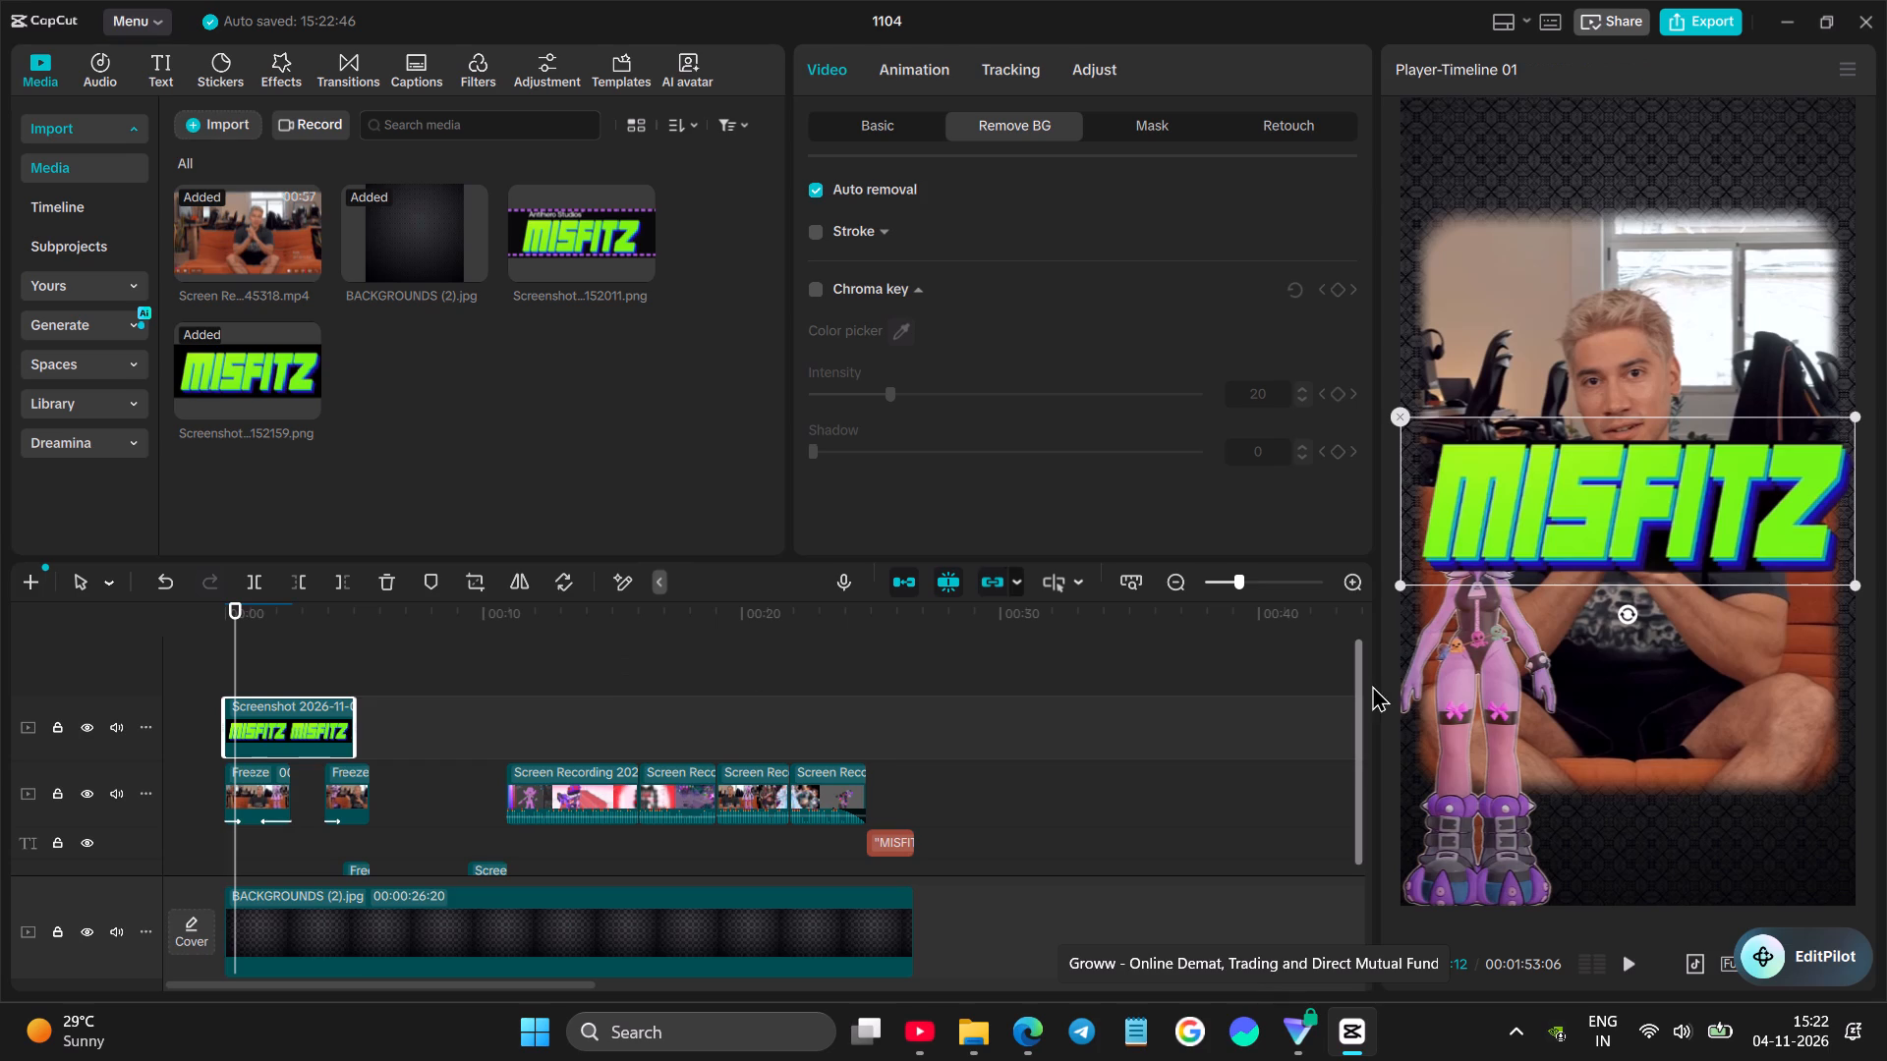
In Edge, read the MISFITZ clip guide PDF's layout specifications, CapCut editing steps and captions section, and close the document.
left_click(1029, 1060)
left_click(794, 0)
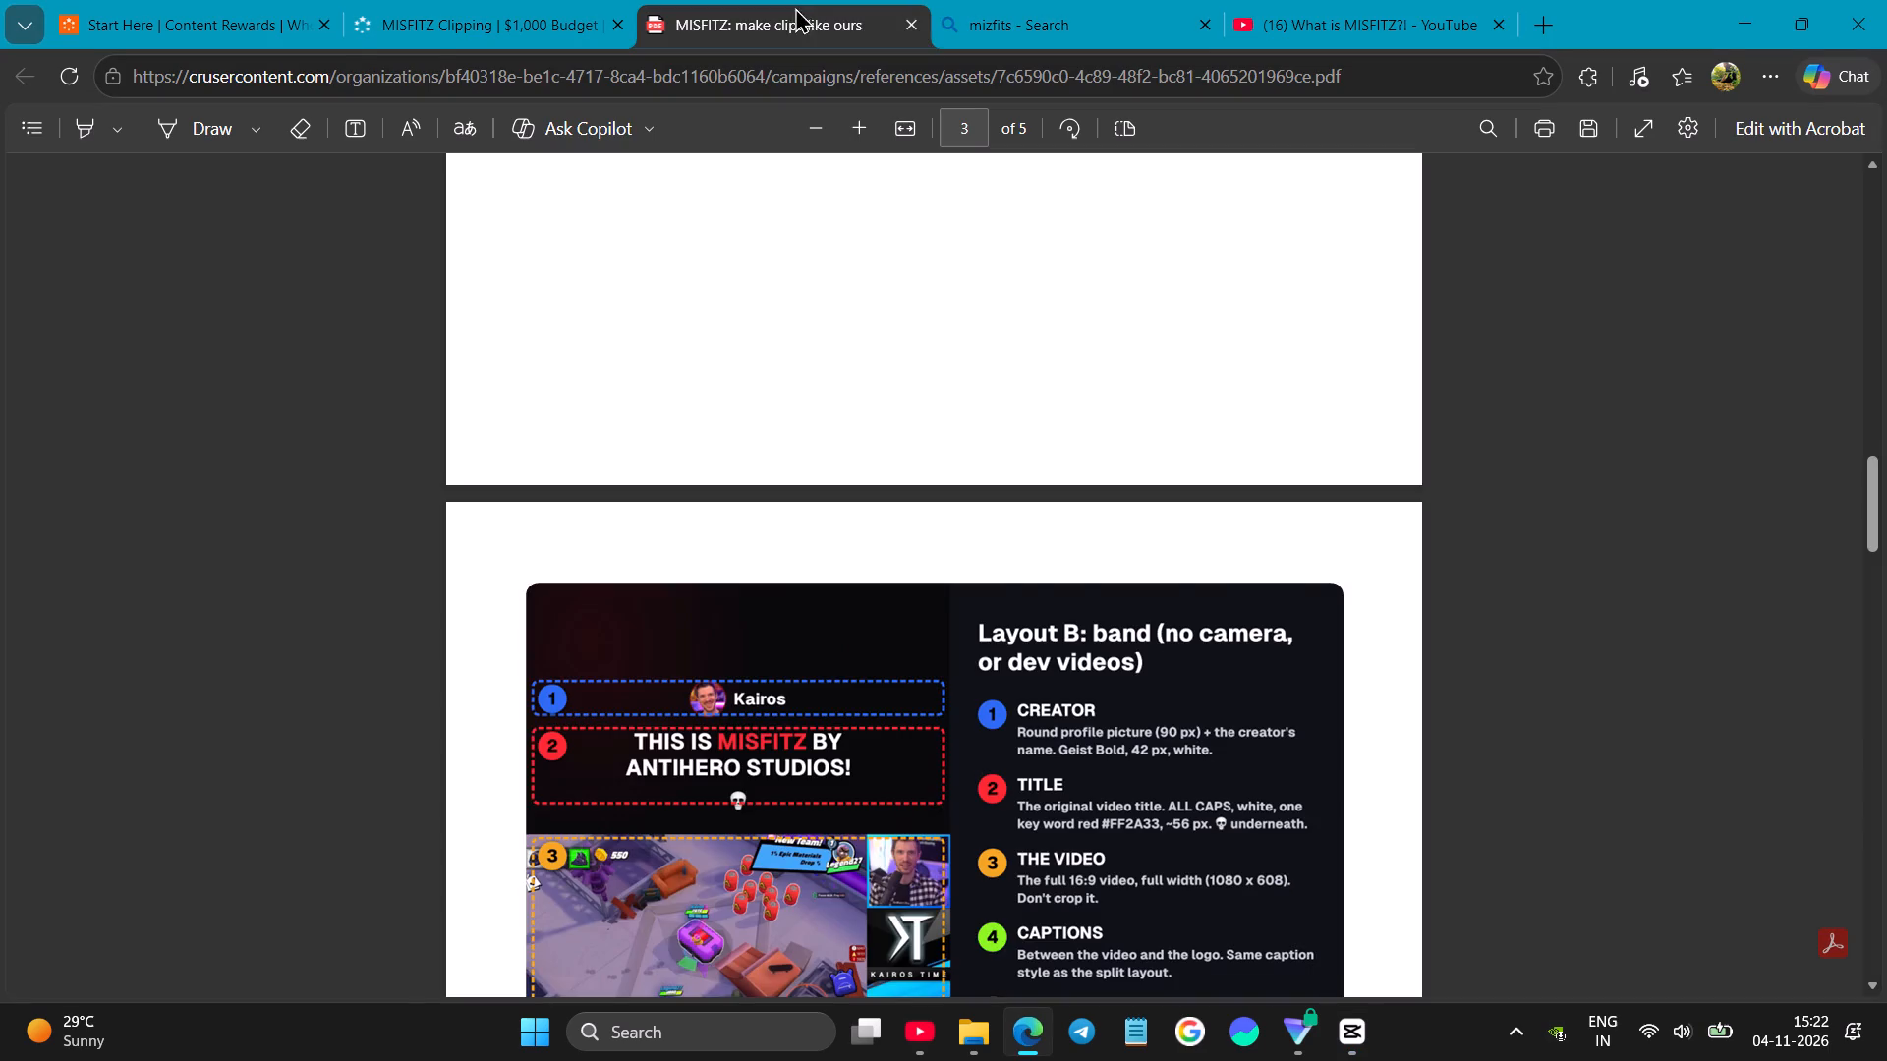
scroll(1029, 560, "down", 13)
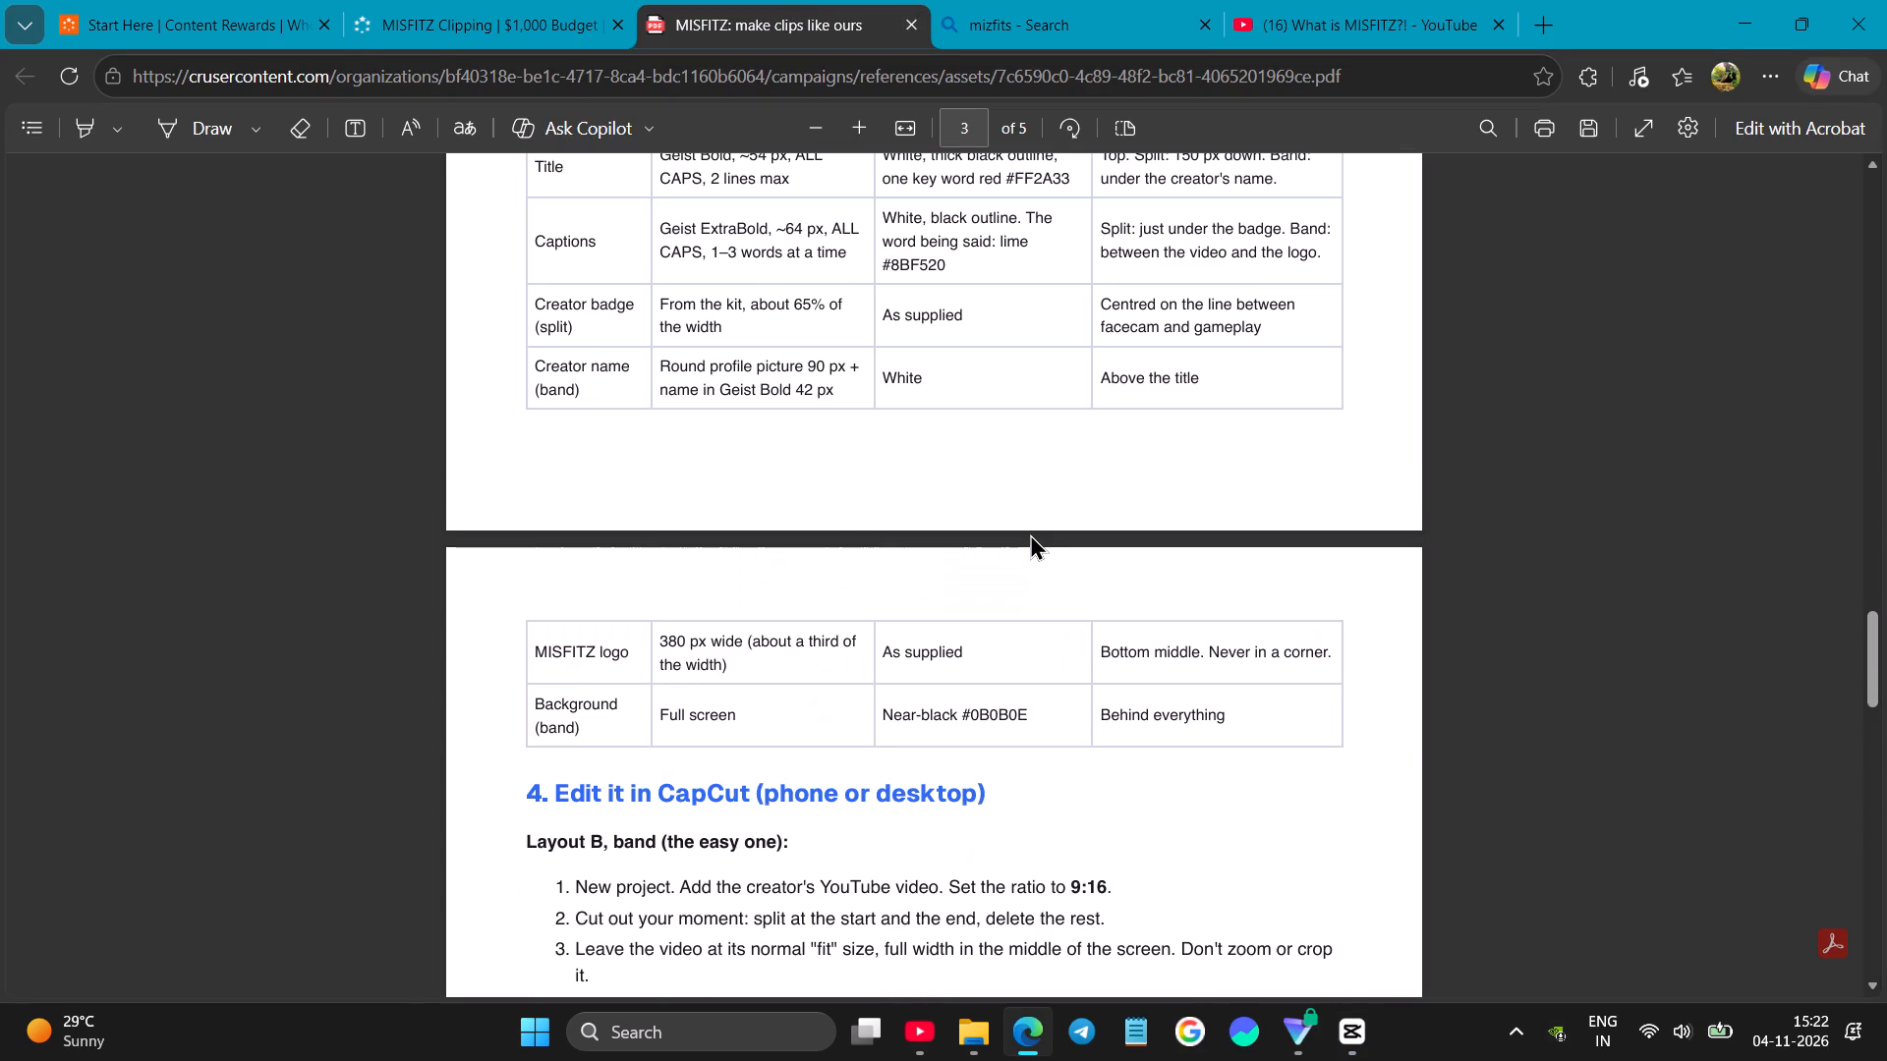
scroll(1024, 573, "down", 6)
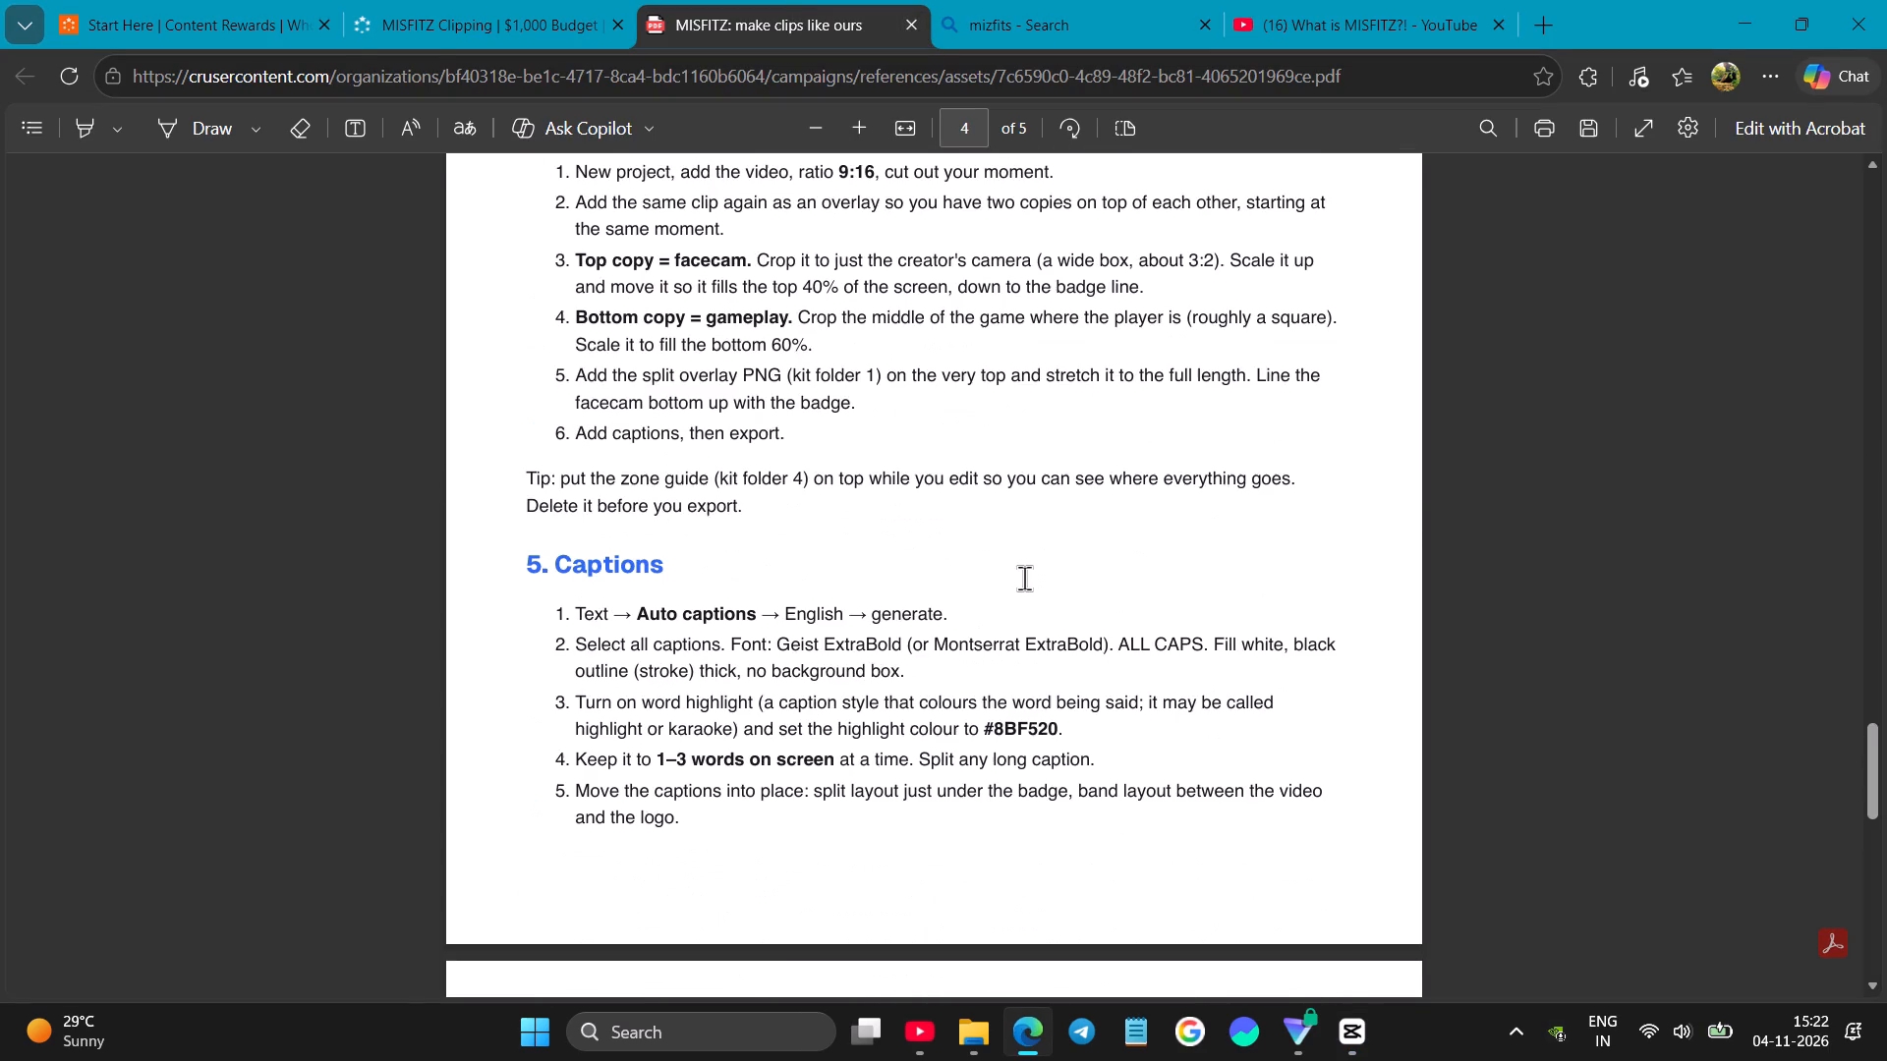
scroll(1024, 578, "down", 4)
left_click(916, 22)
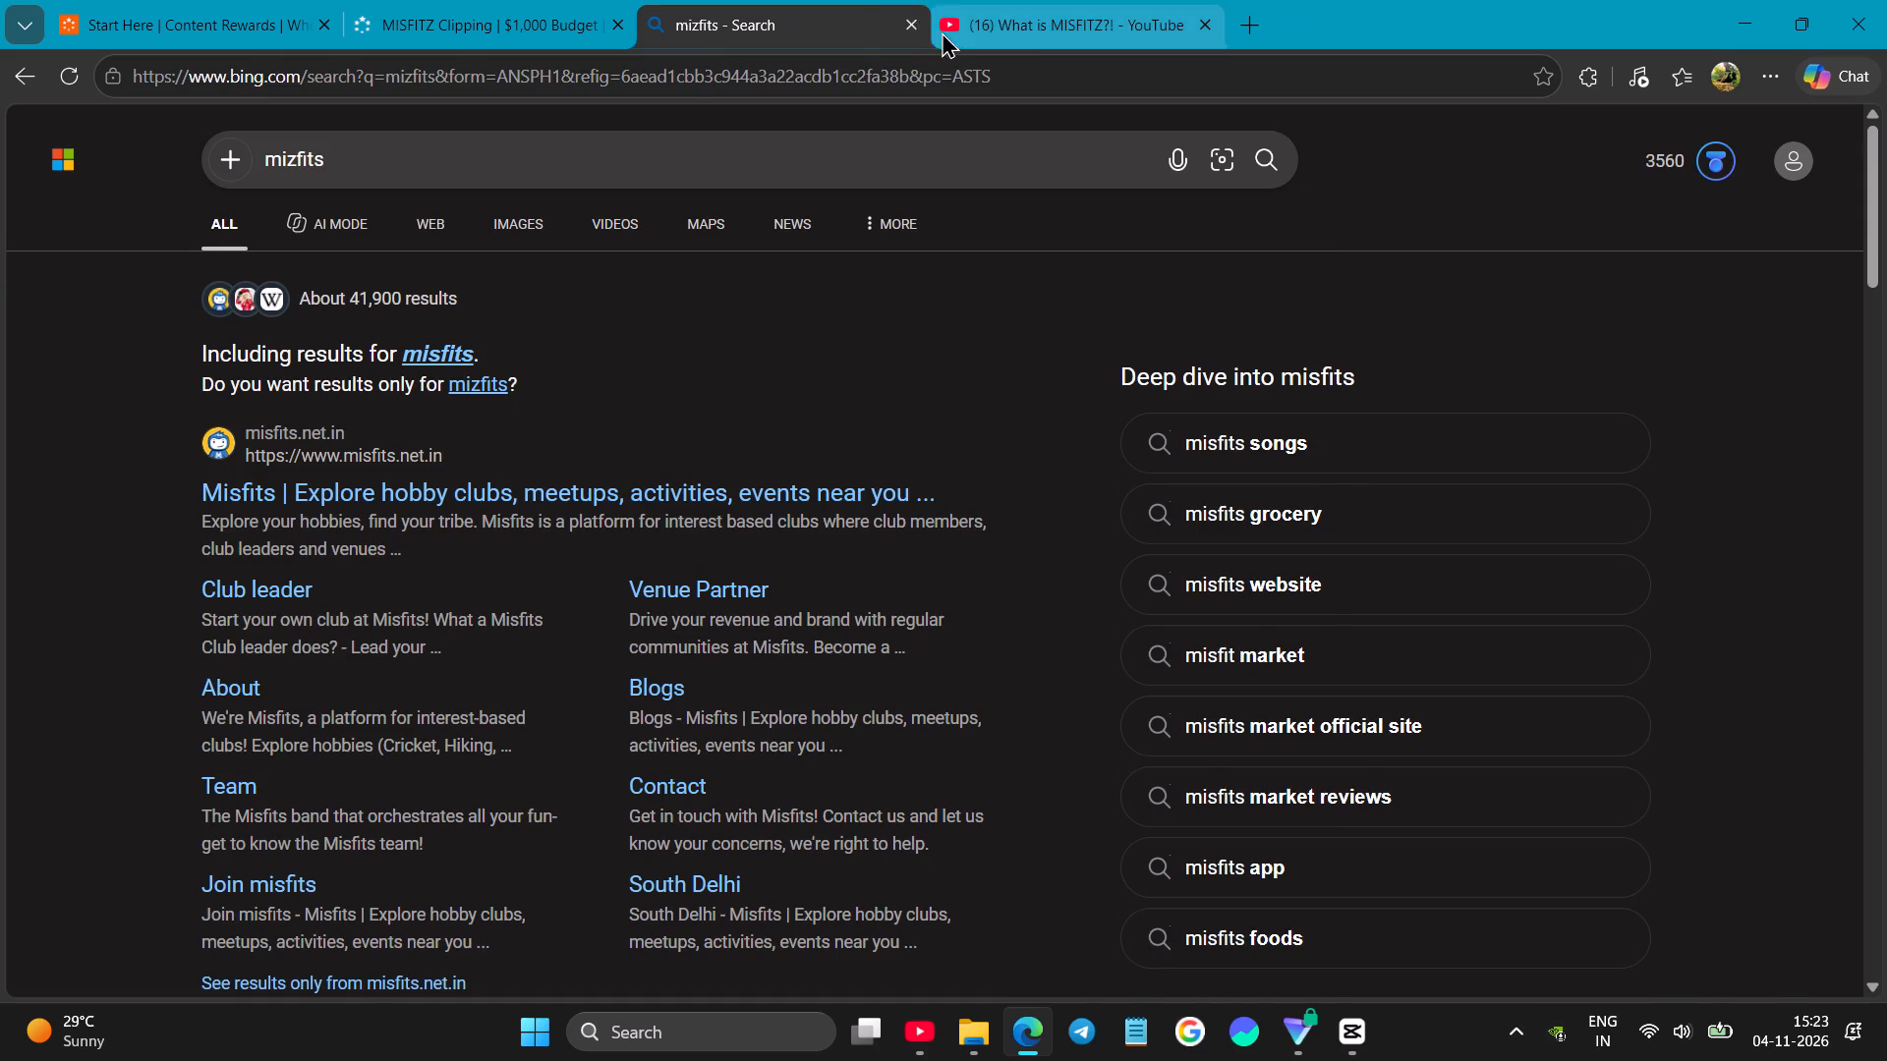
Review the brief's clip requirements and the reference materials on the MISFITZ Clipping campaign page.
left_click(999, 0)
left_click(501, 0)
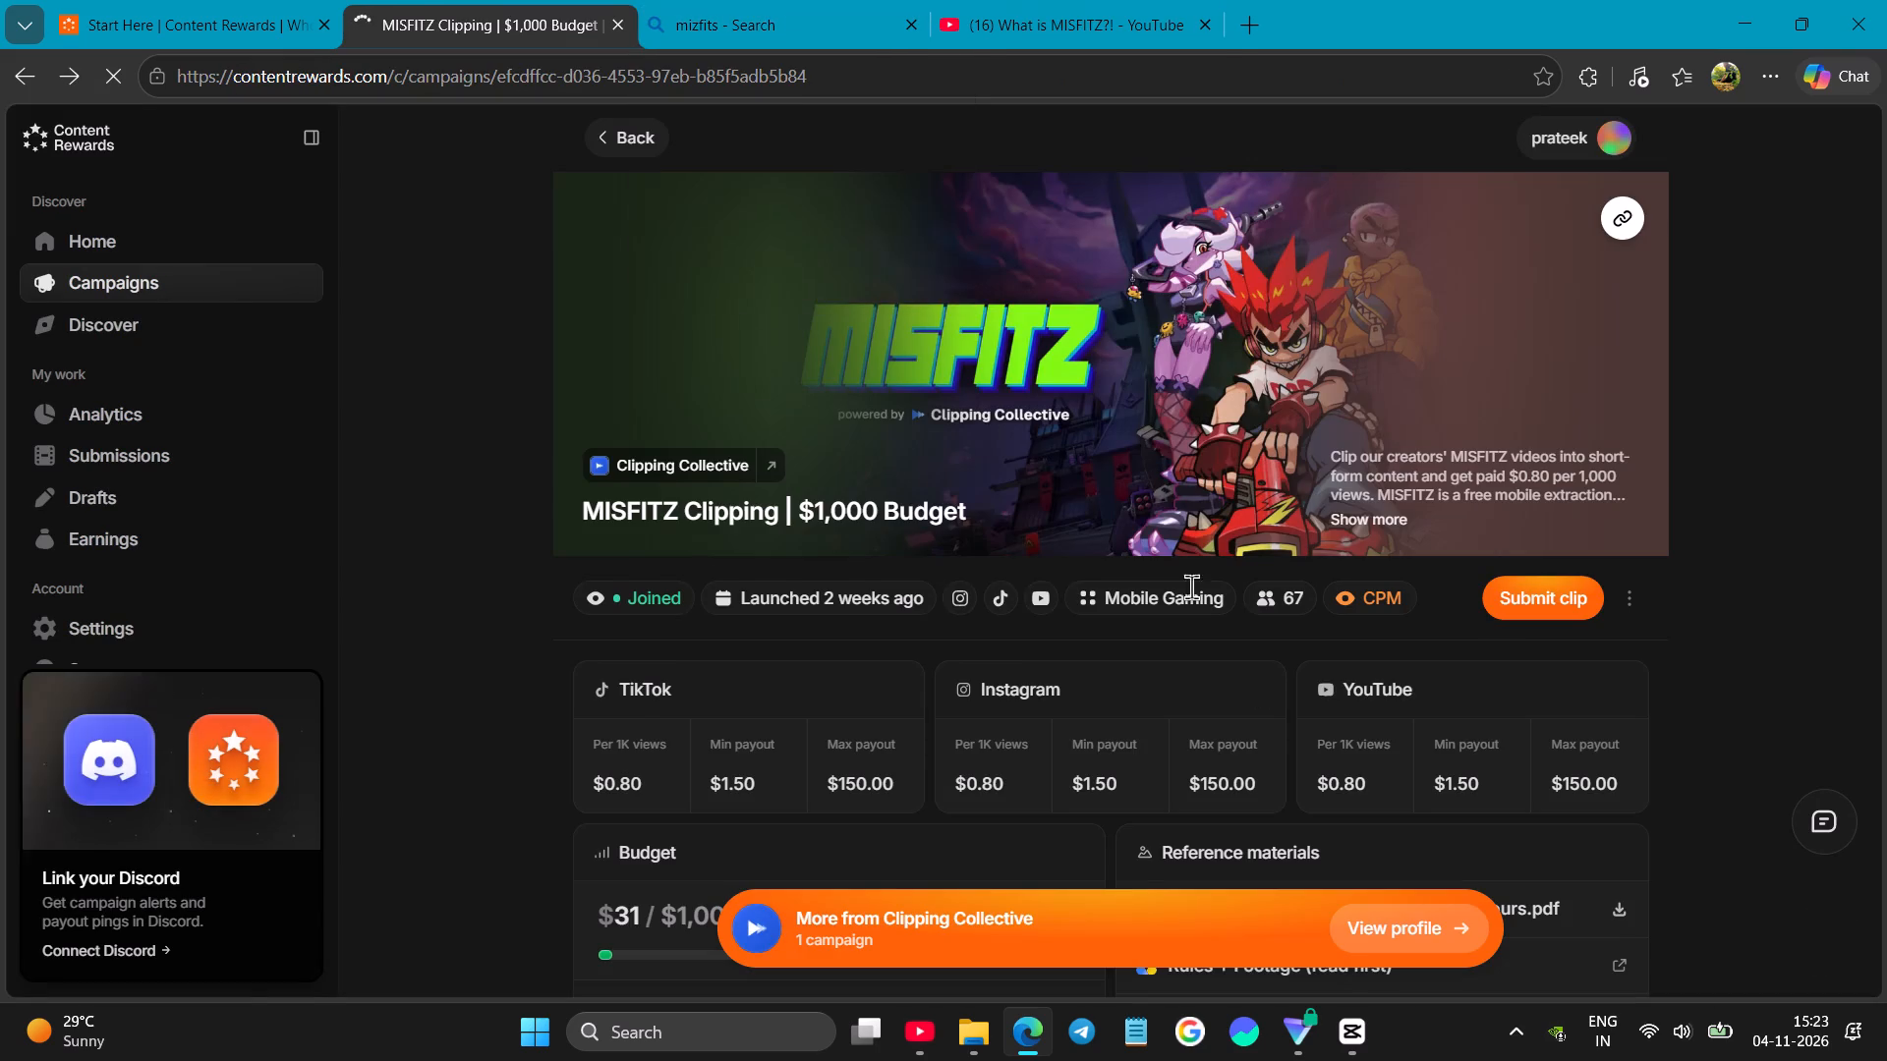
scroll(1162, 550, "down", 3)
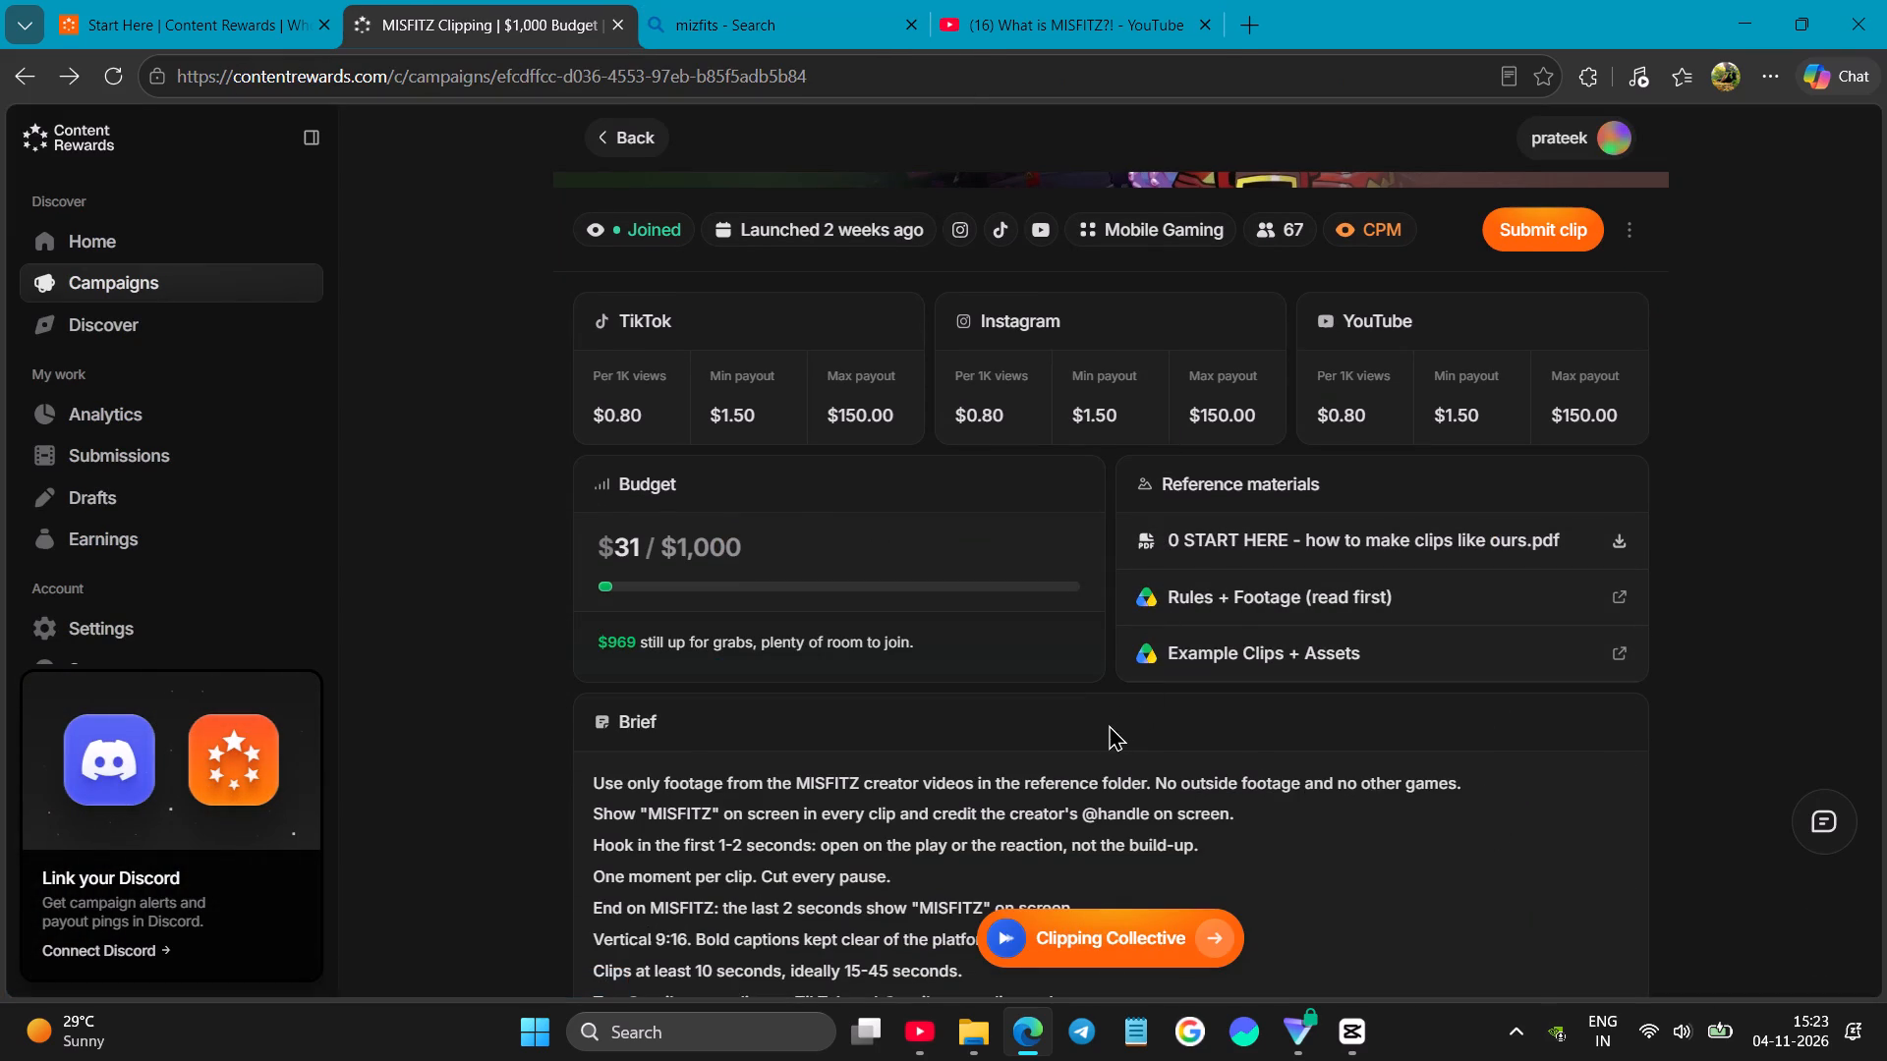
scroll(1108, 715, "down", 6)
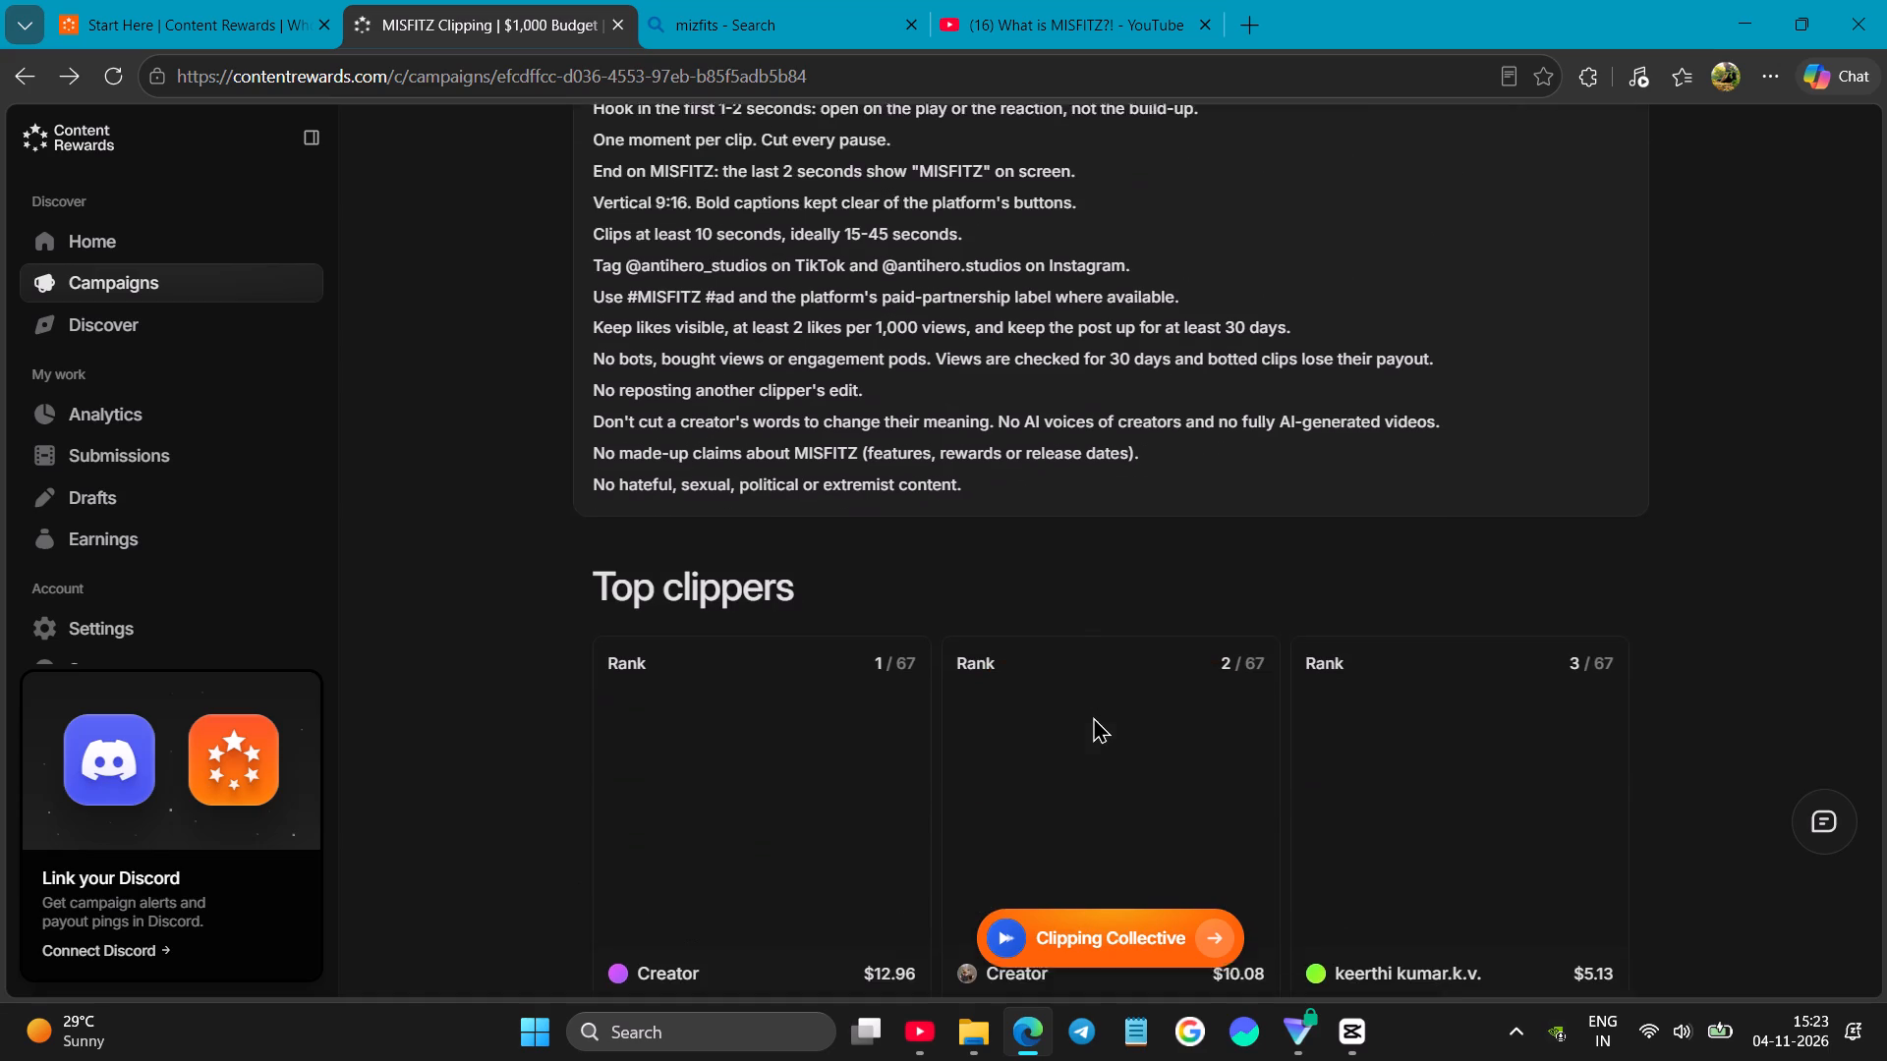
scroll(1093, 716, "down", 4)
scroll(1094, 699, "up", 7)
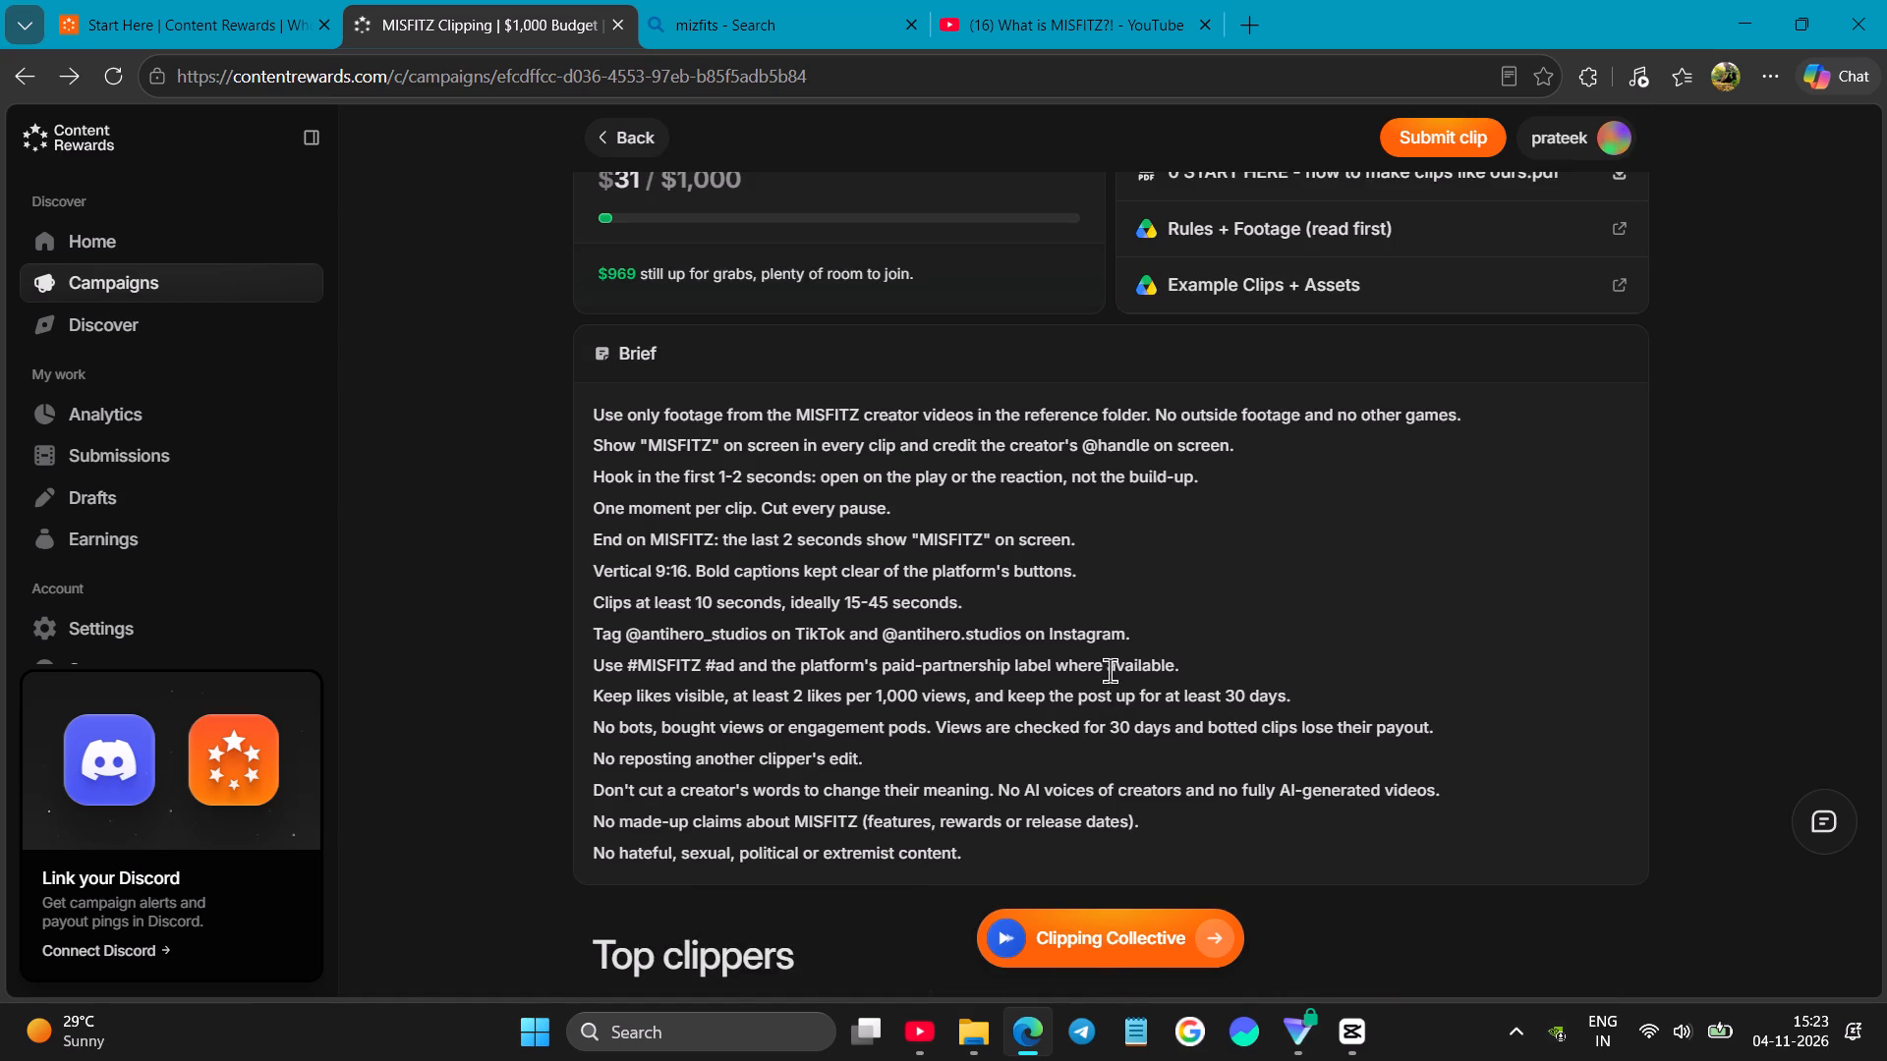
scroll(1115, 651, "up", 1)
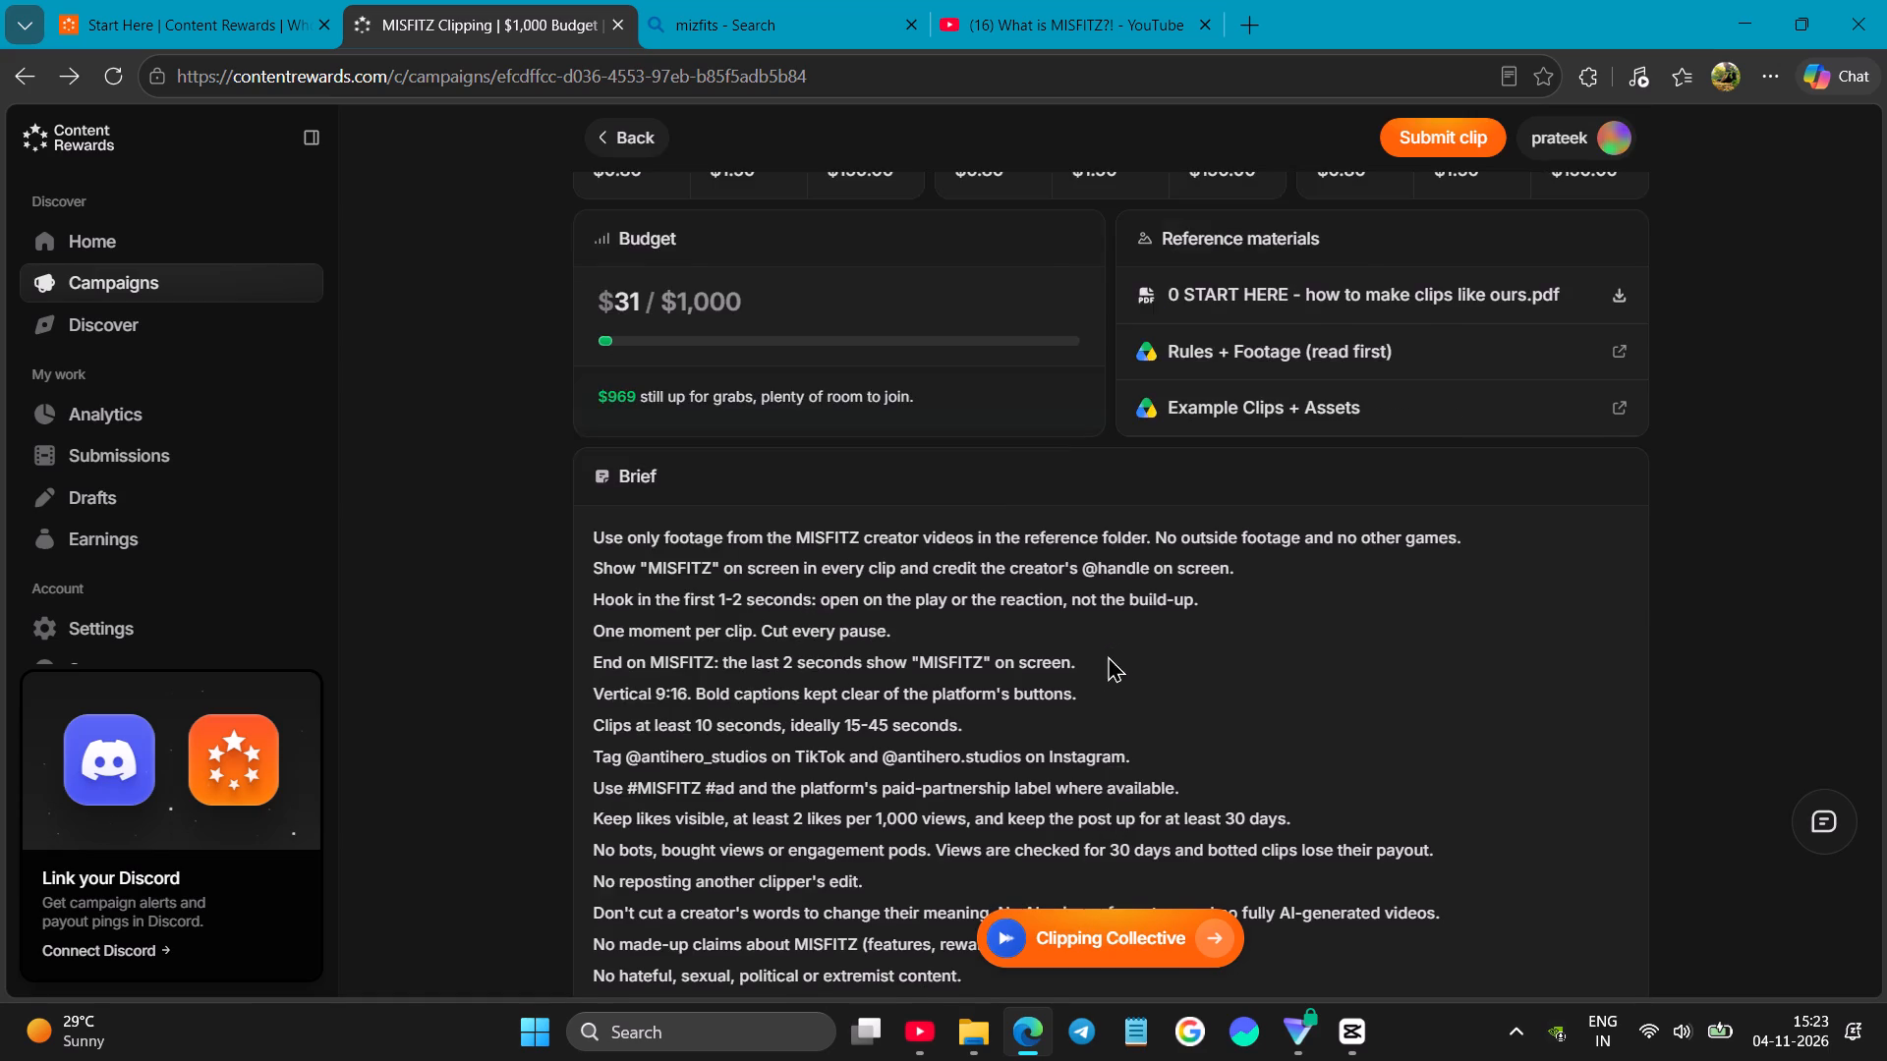
scroll(1106, 657, "up", 1)
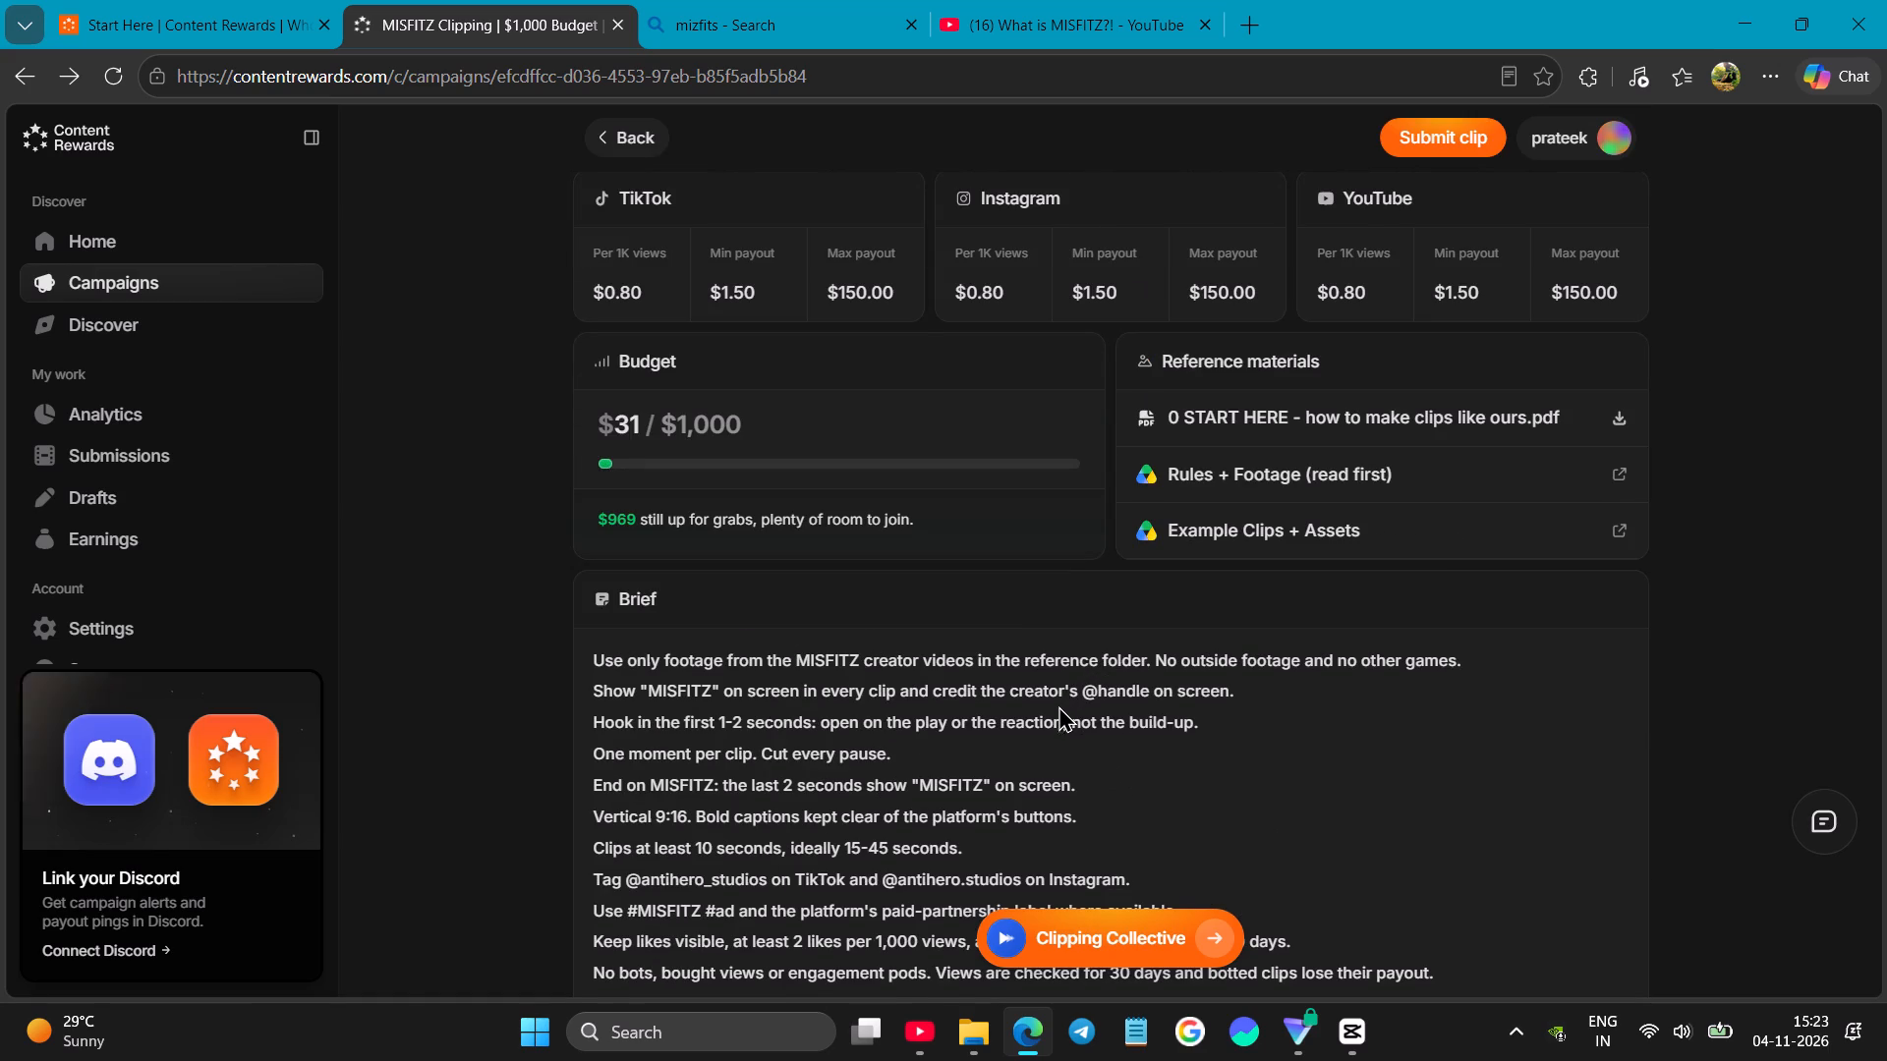
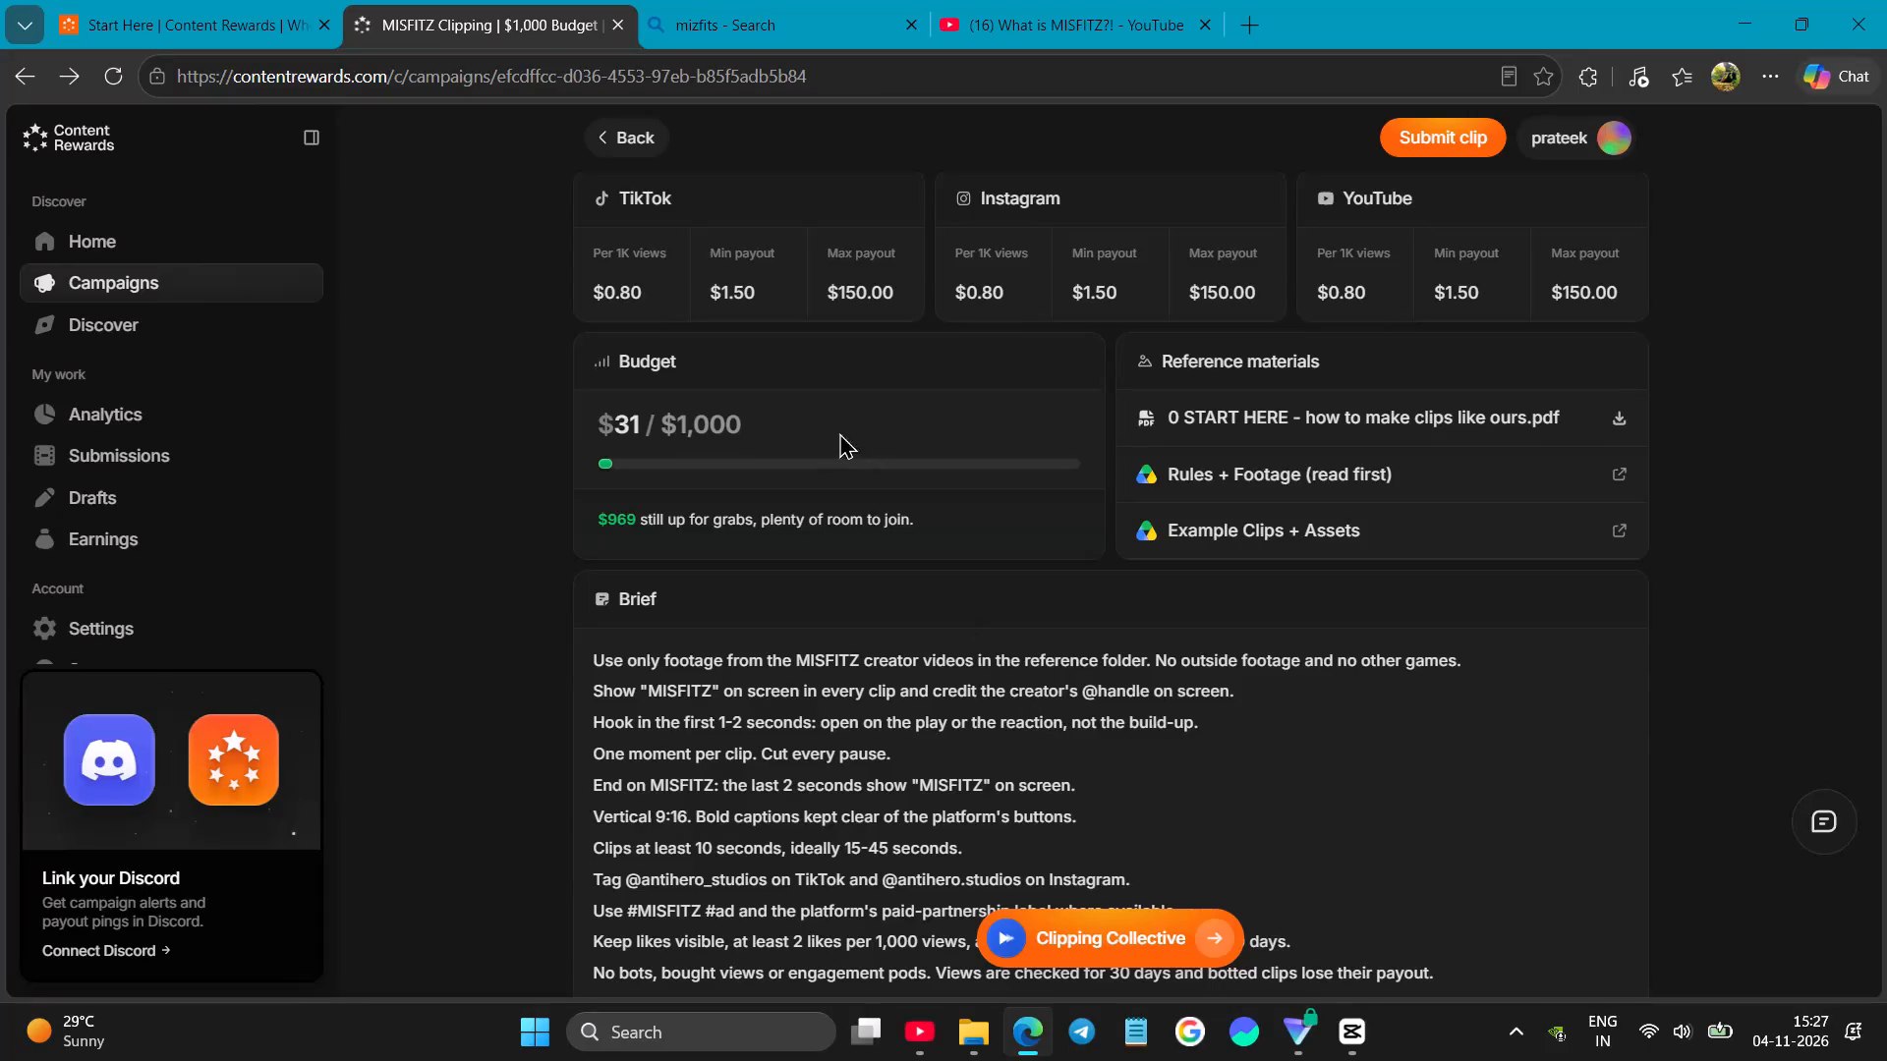
Open the Antihero Studios video "Designed to turn heads... and BREAK them" from the YouTube watch history and pause it.
left_click(765, 0)
left_click_drag(1101, 0, 1110, 17)
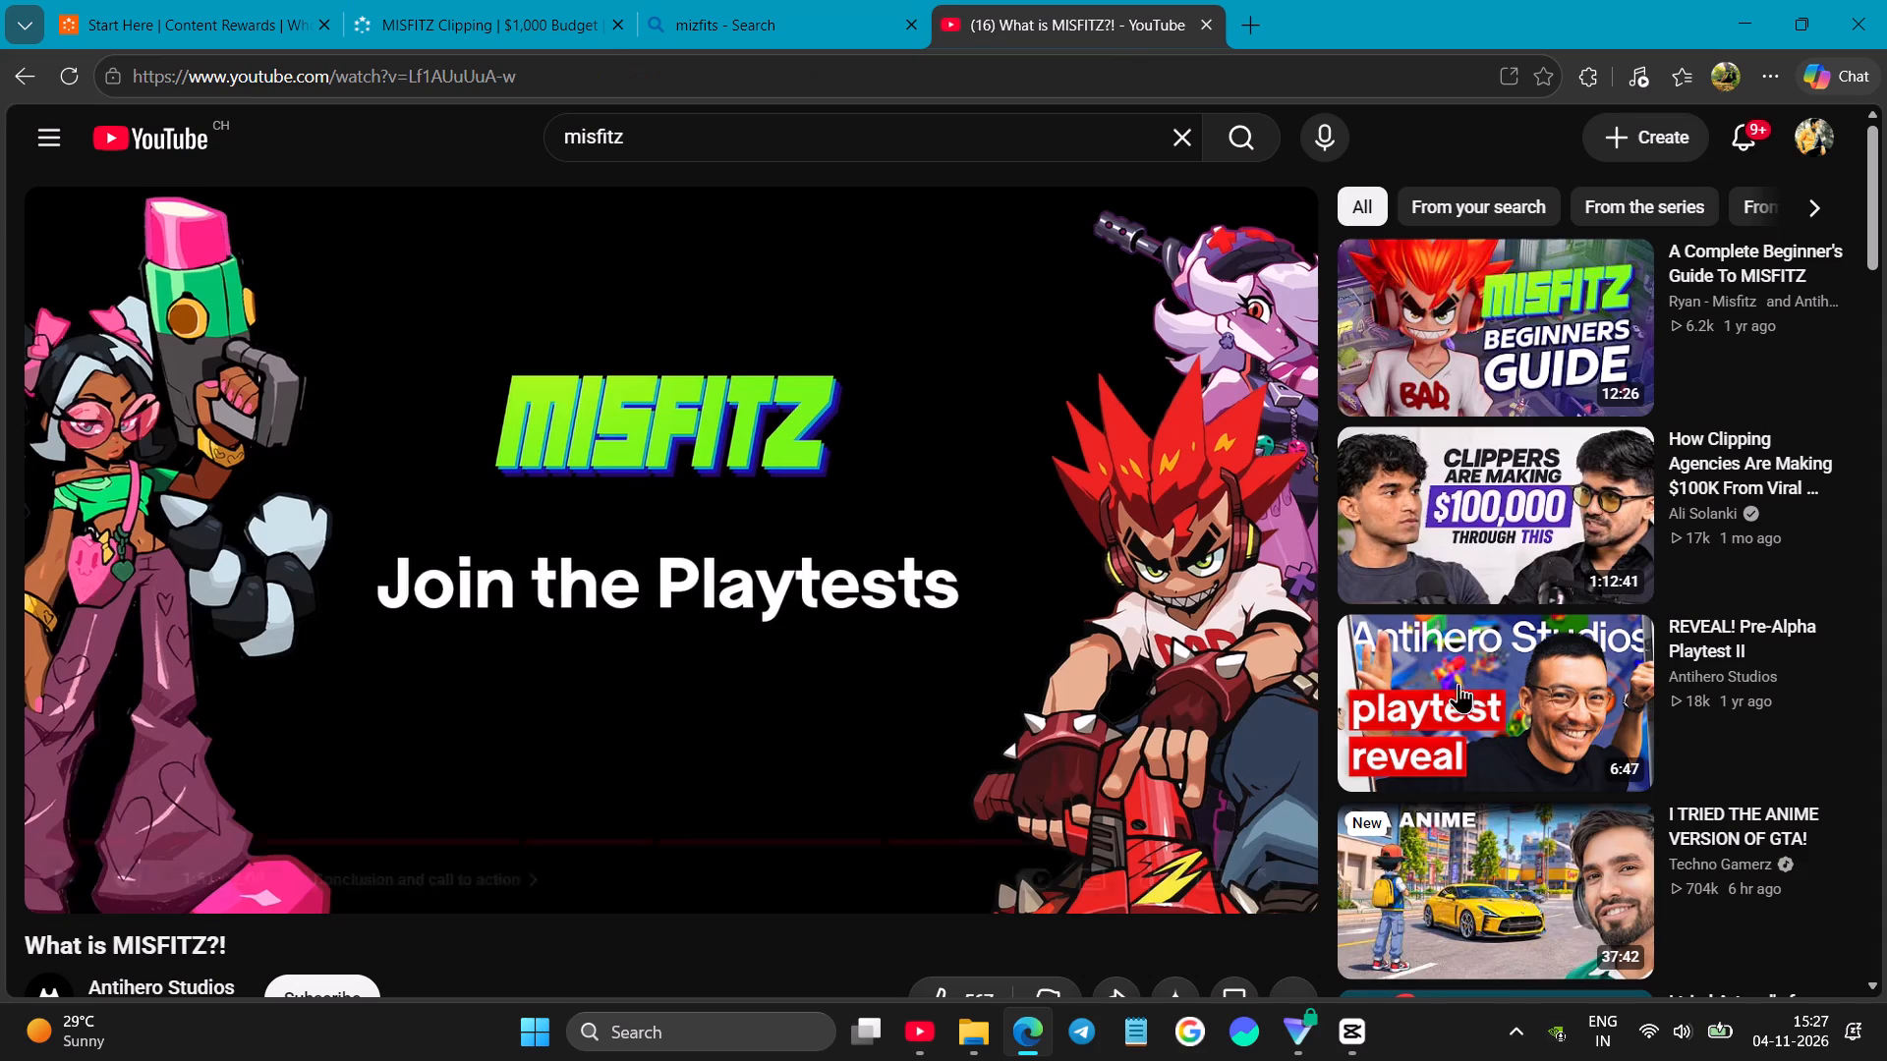
left_click(1365, 1031)
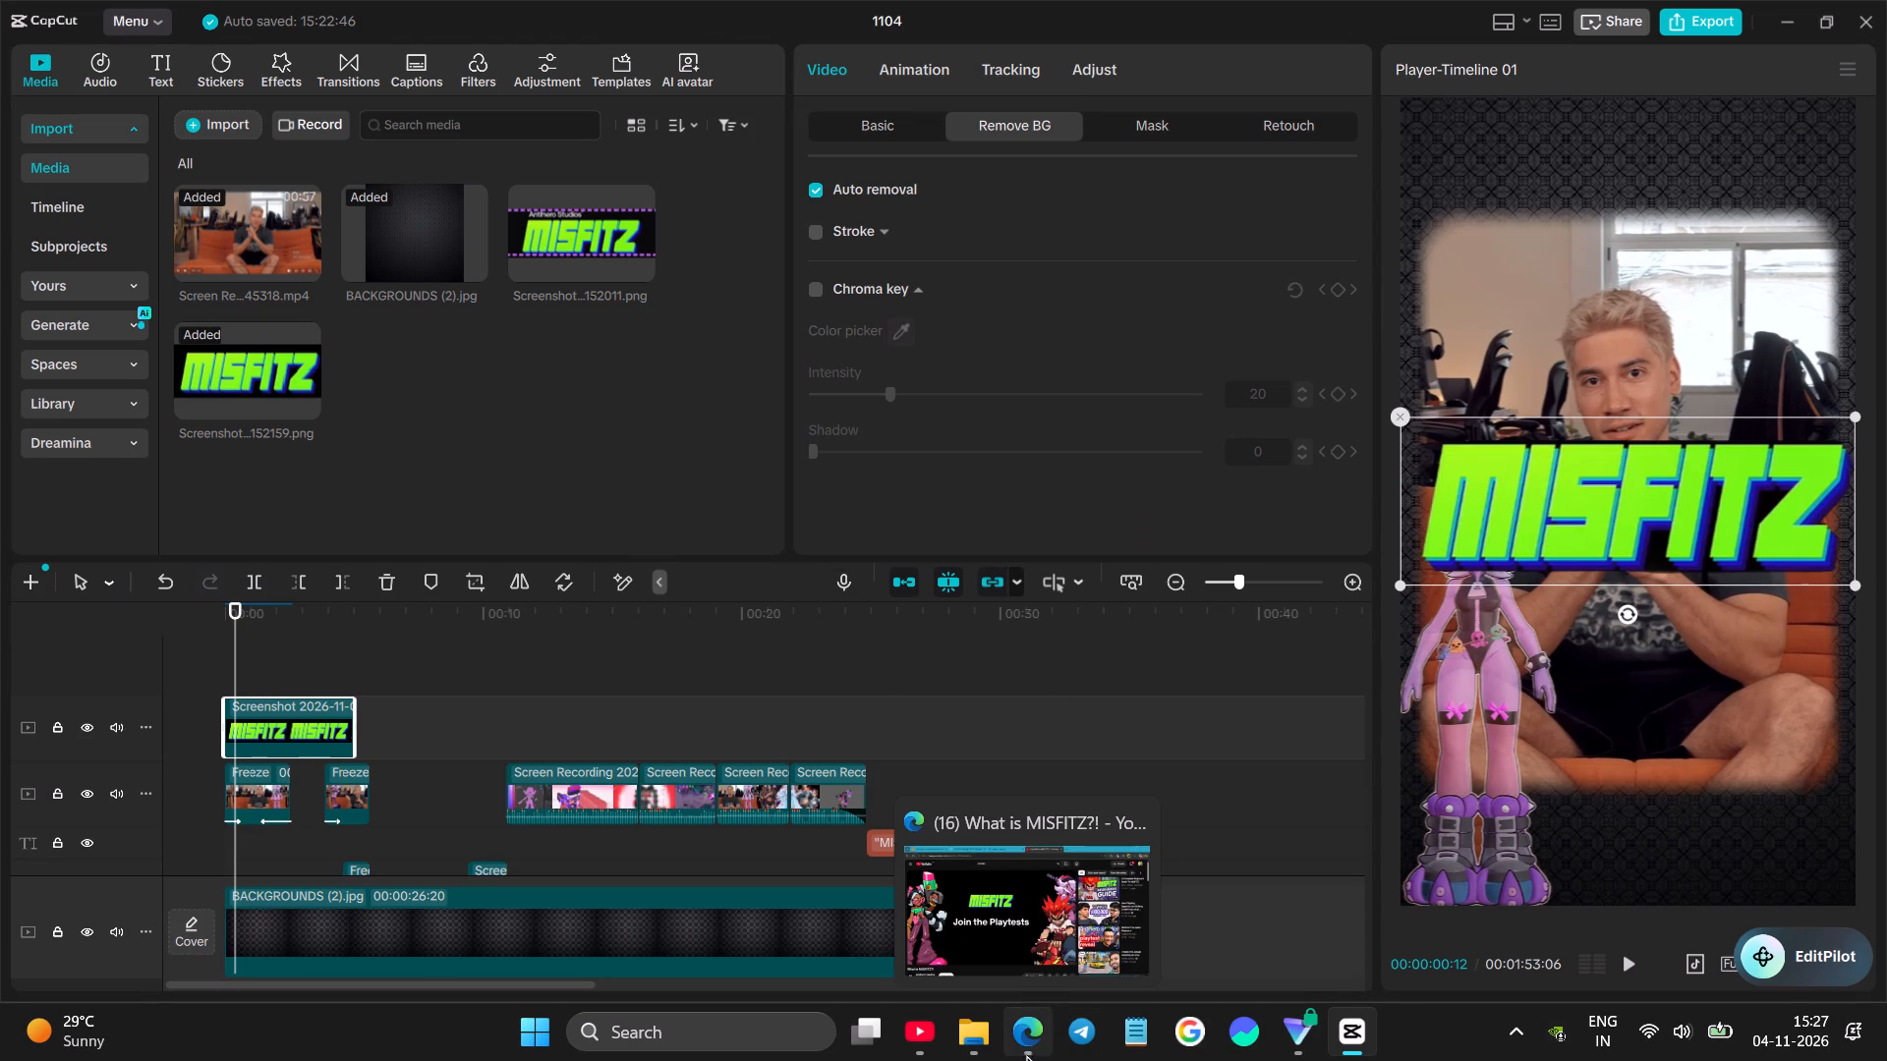
left_click(906, 1025)
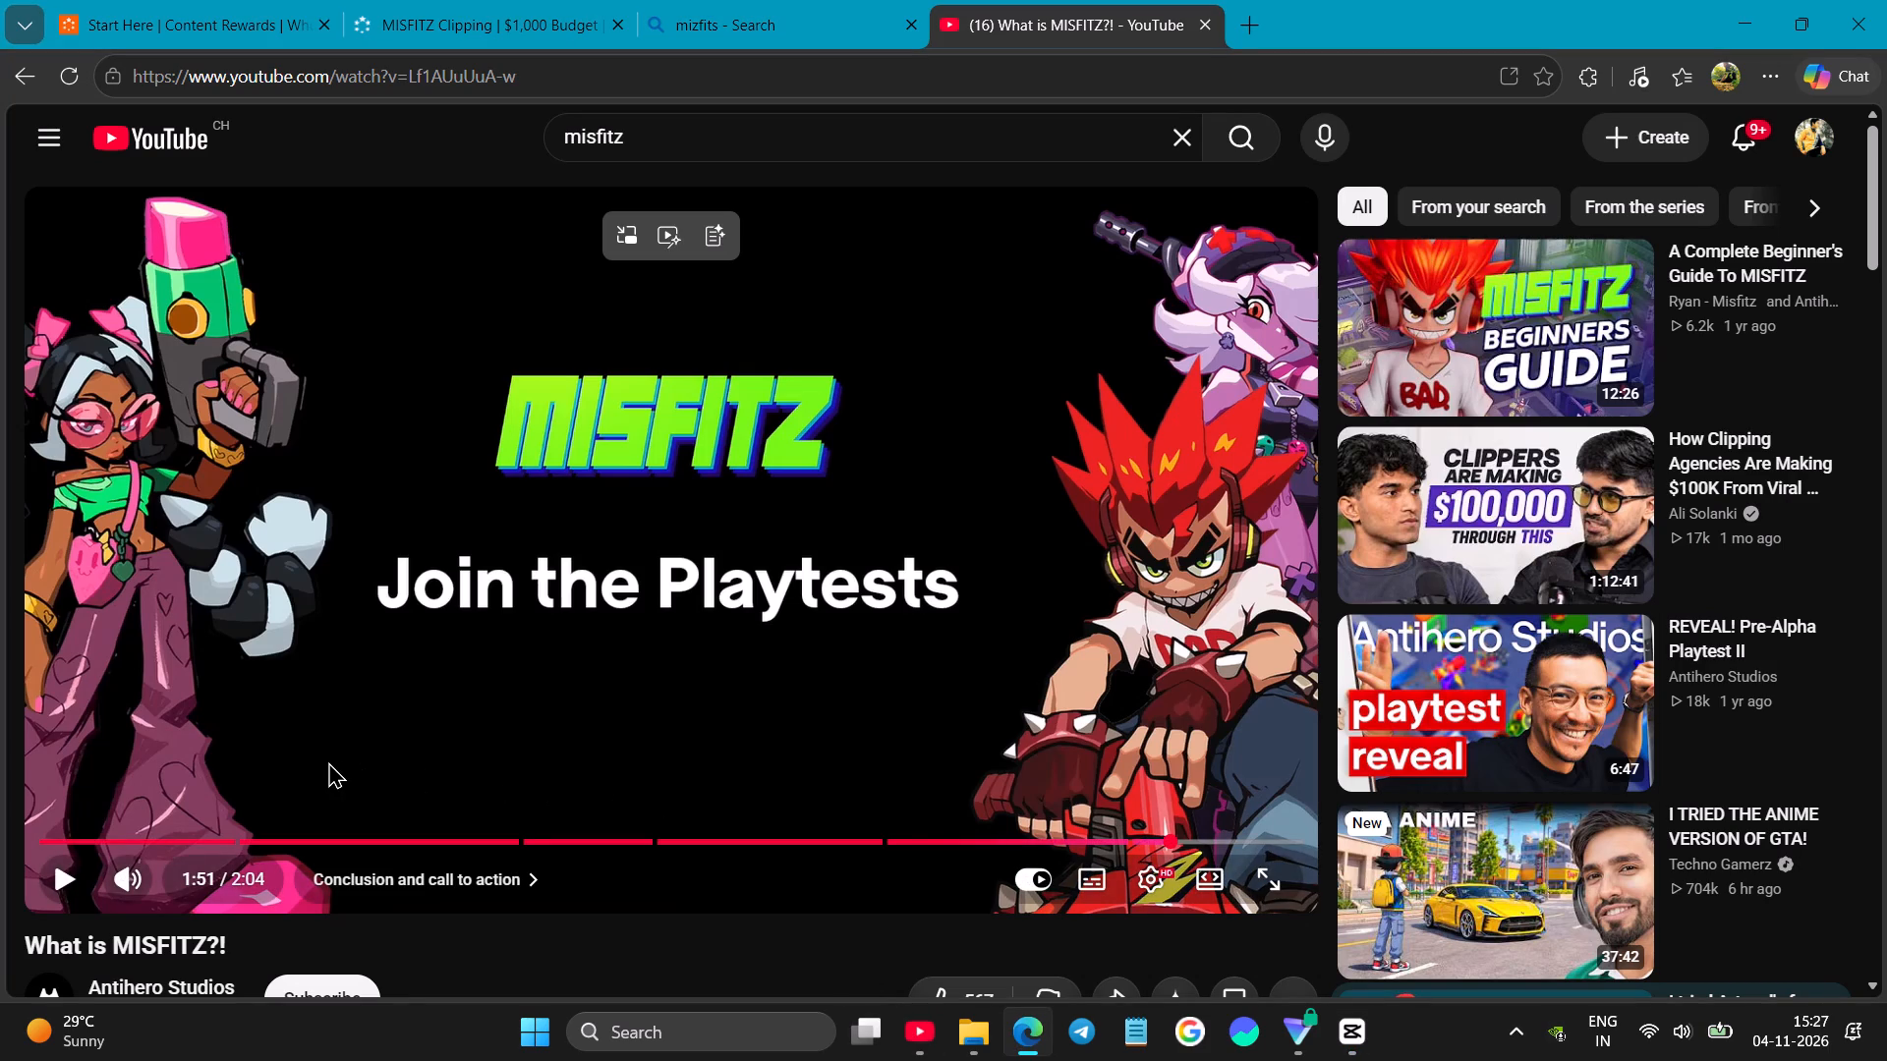
left_click(32, 128)
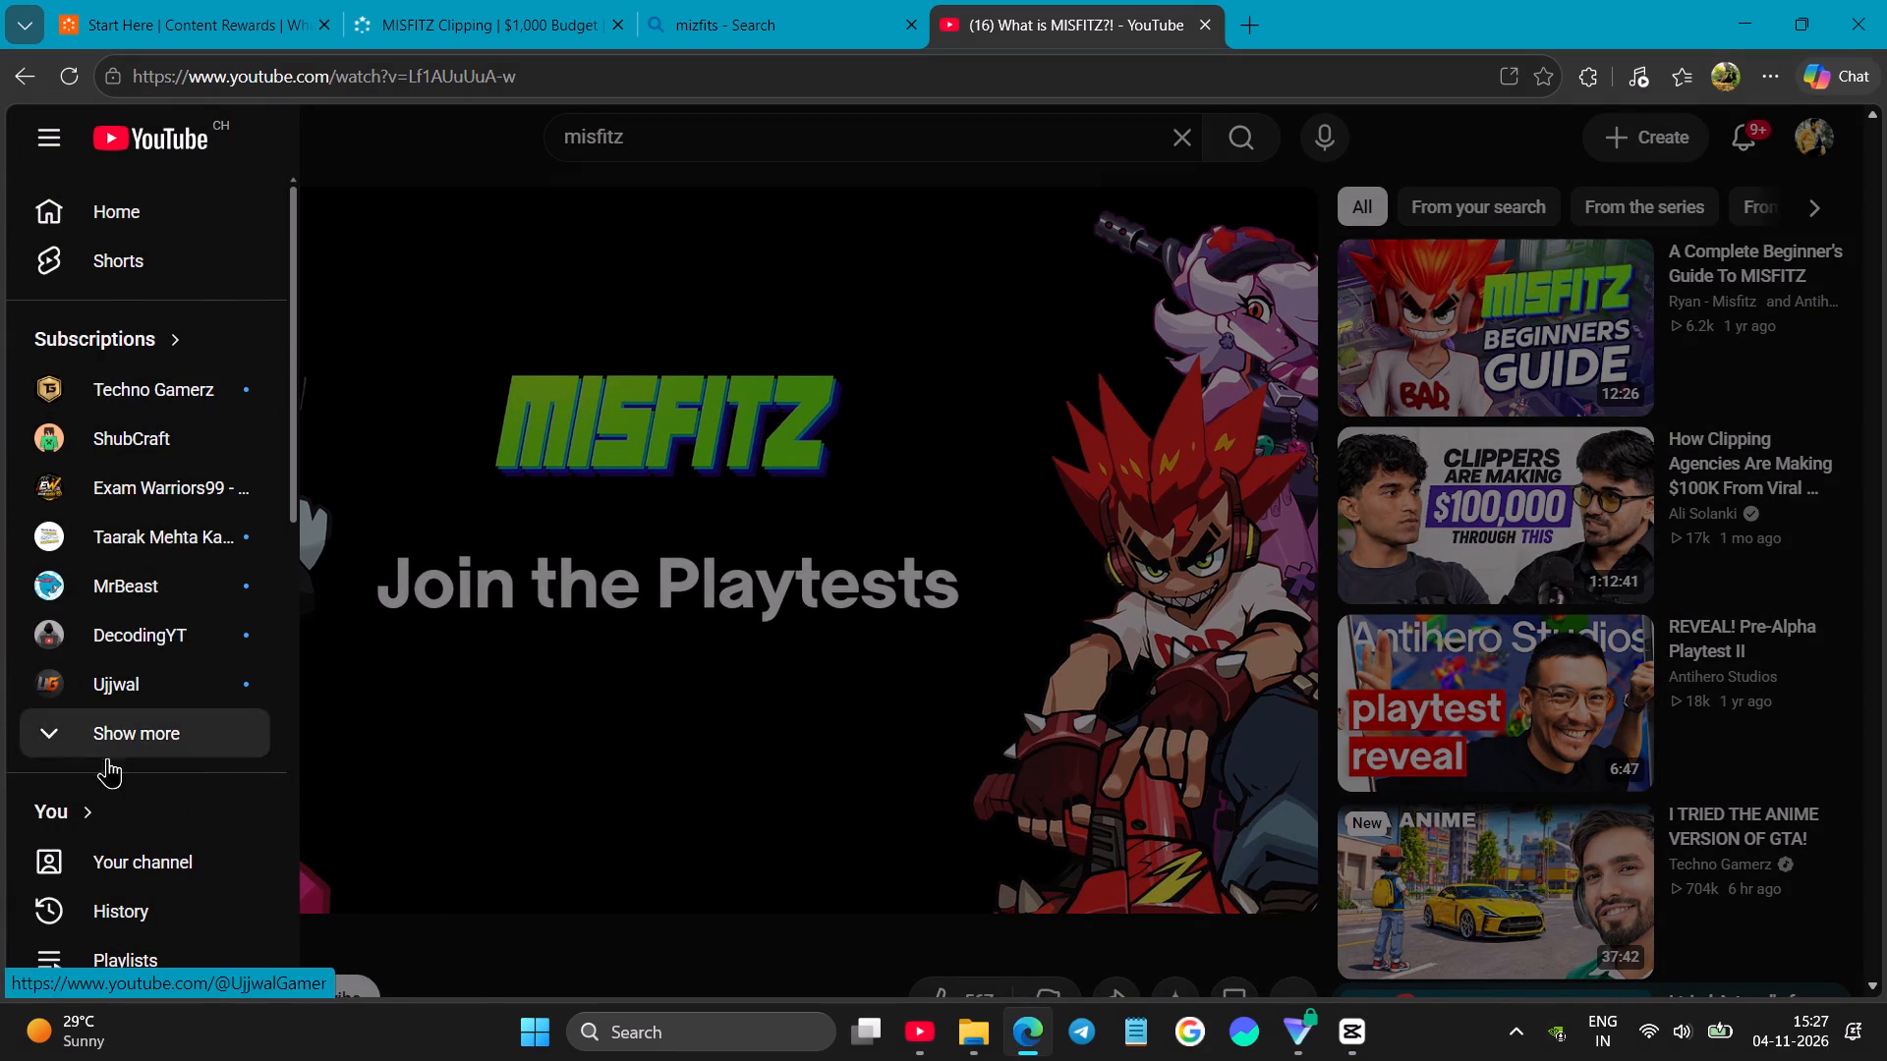
left_click(128, 913)
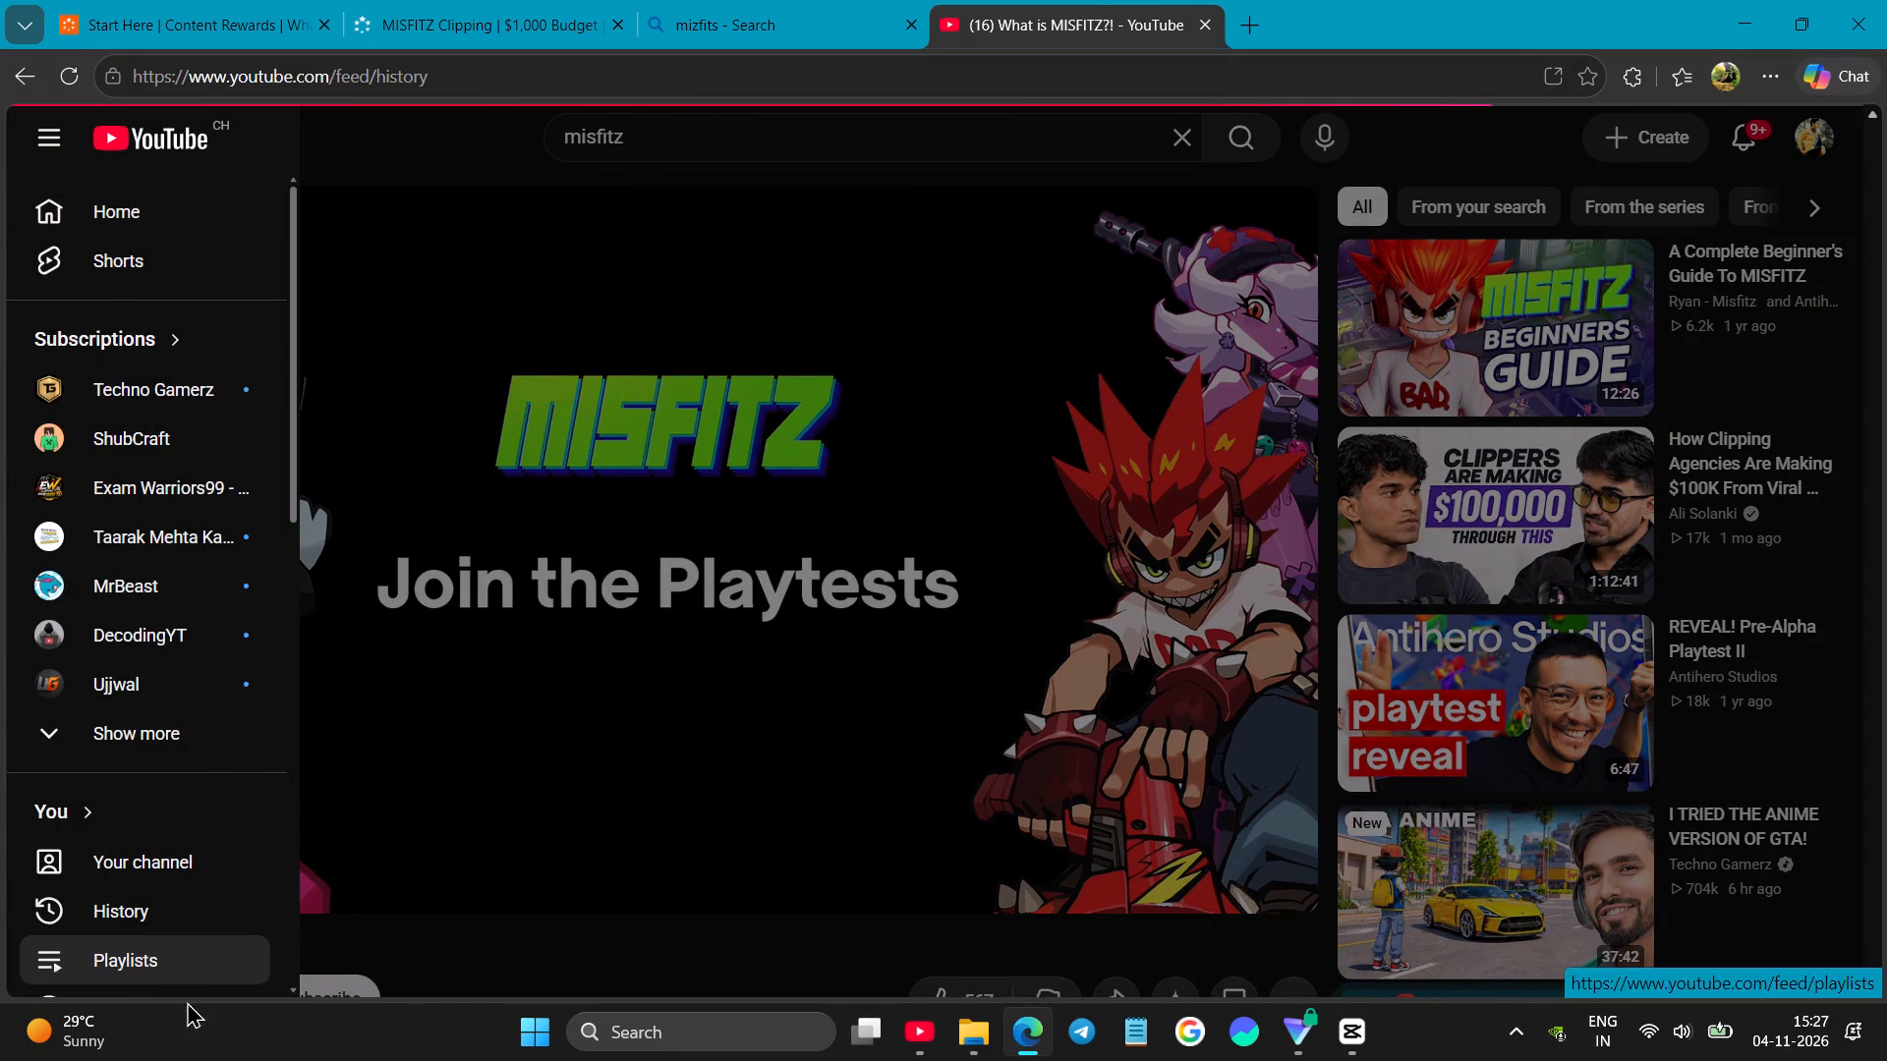
scroll(698, 744, "down", 3)
scroll(949, 705, "down", 1)
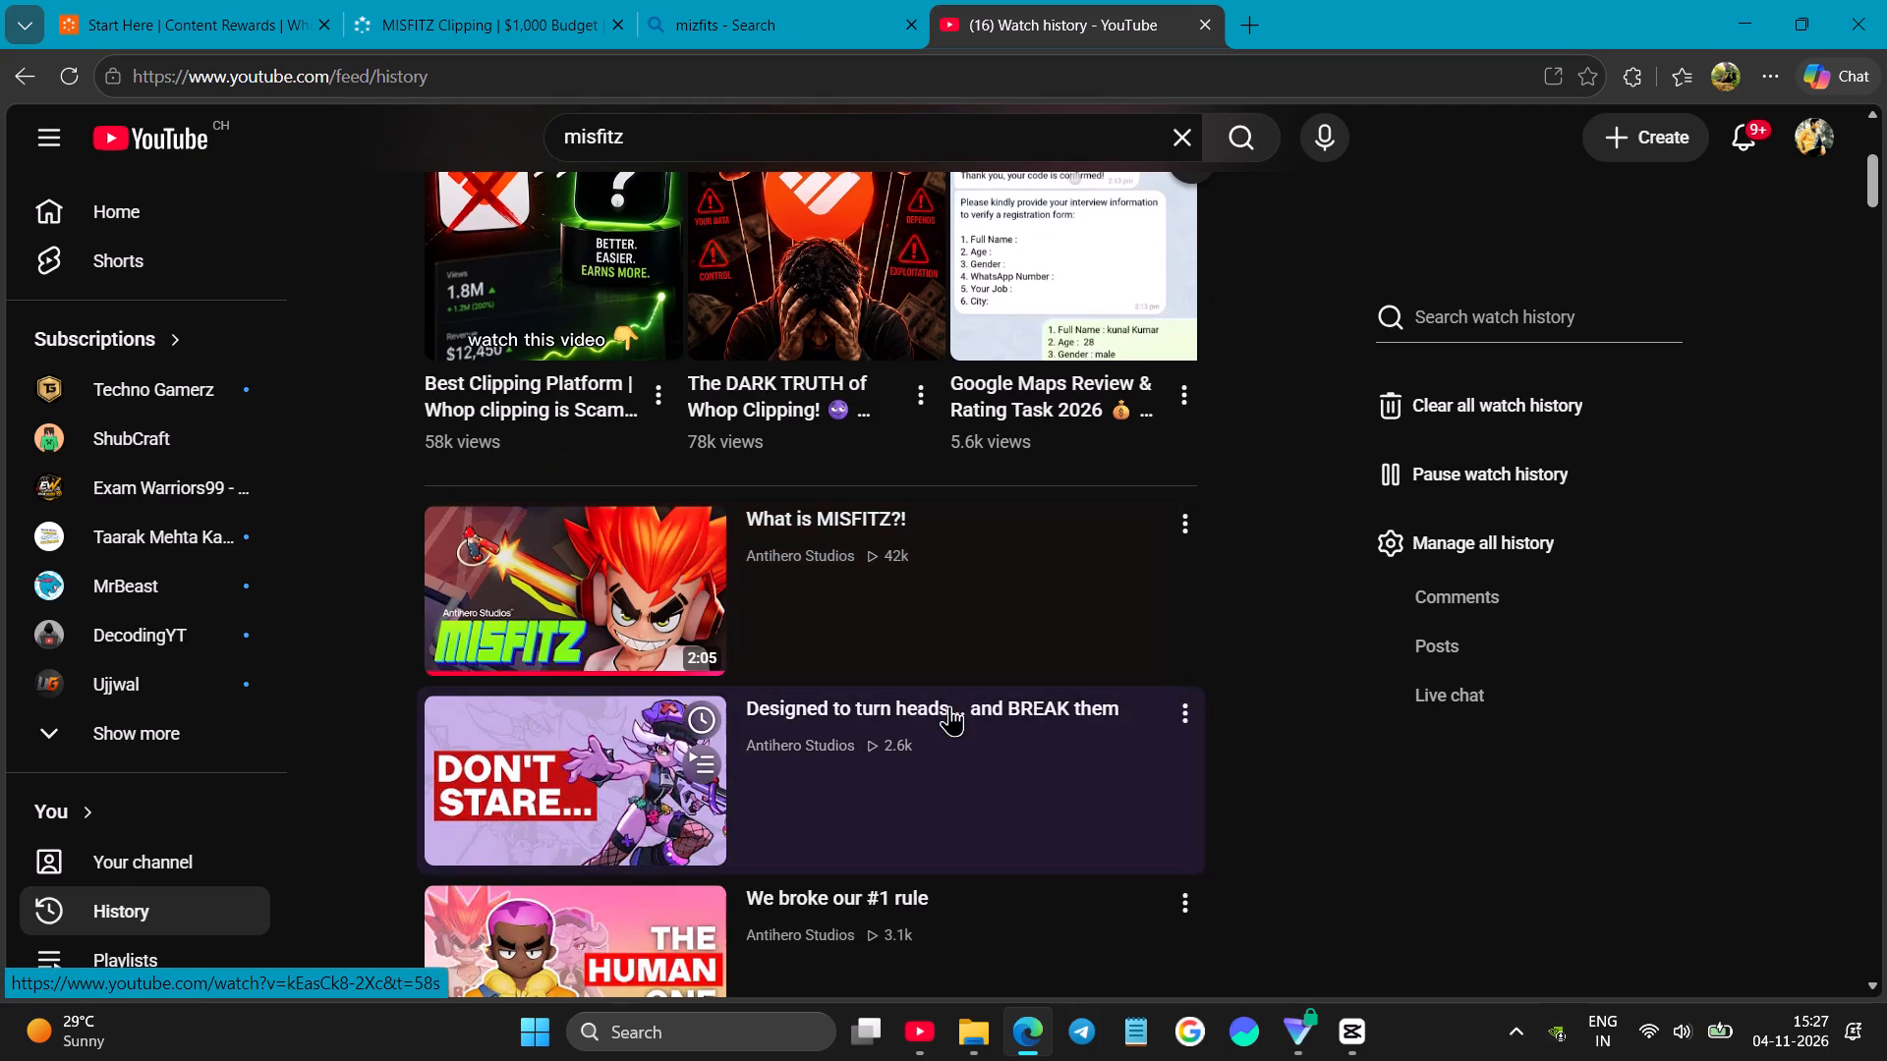
scroll(939, 698, "down", 4)
left_click(542, 268)
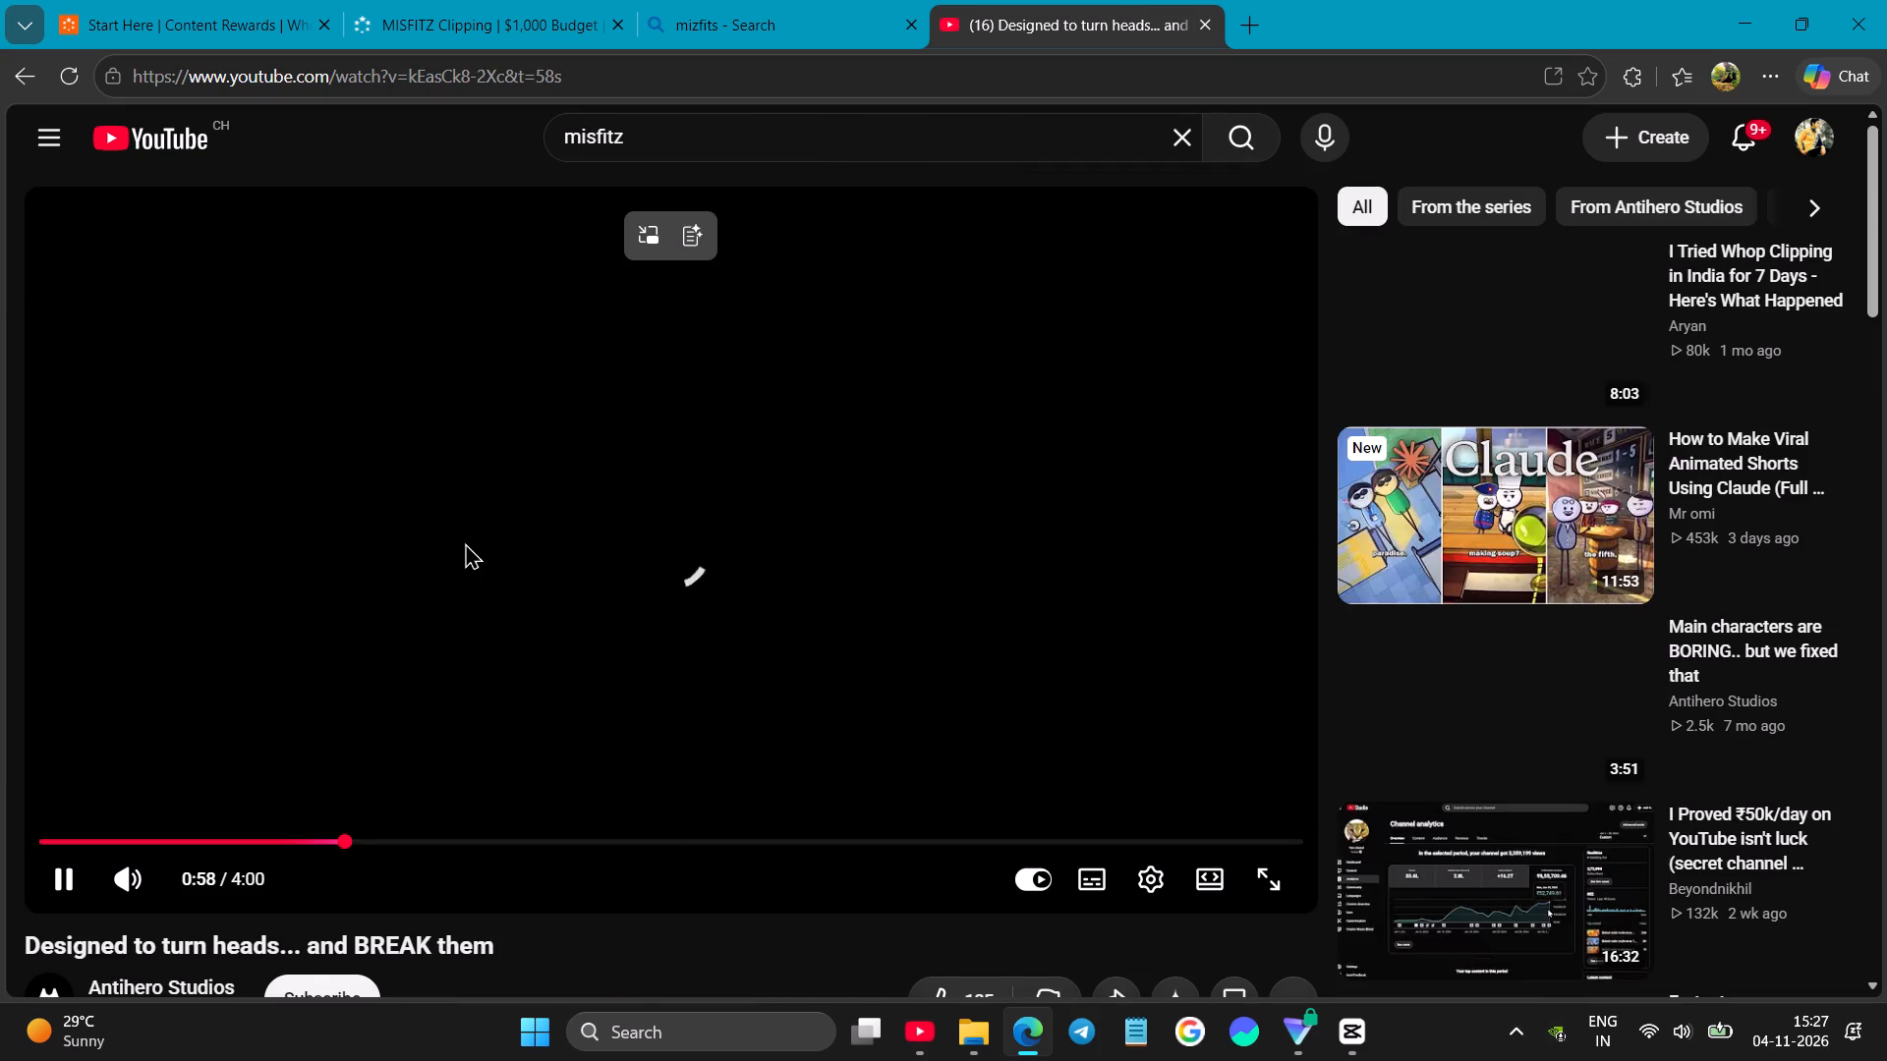
left_click(481, 537)
Copy the creator's channel name, Antihero Studios, from the heading of its YouTube channel page.
scroll(516, 598, "down", 1)
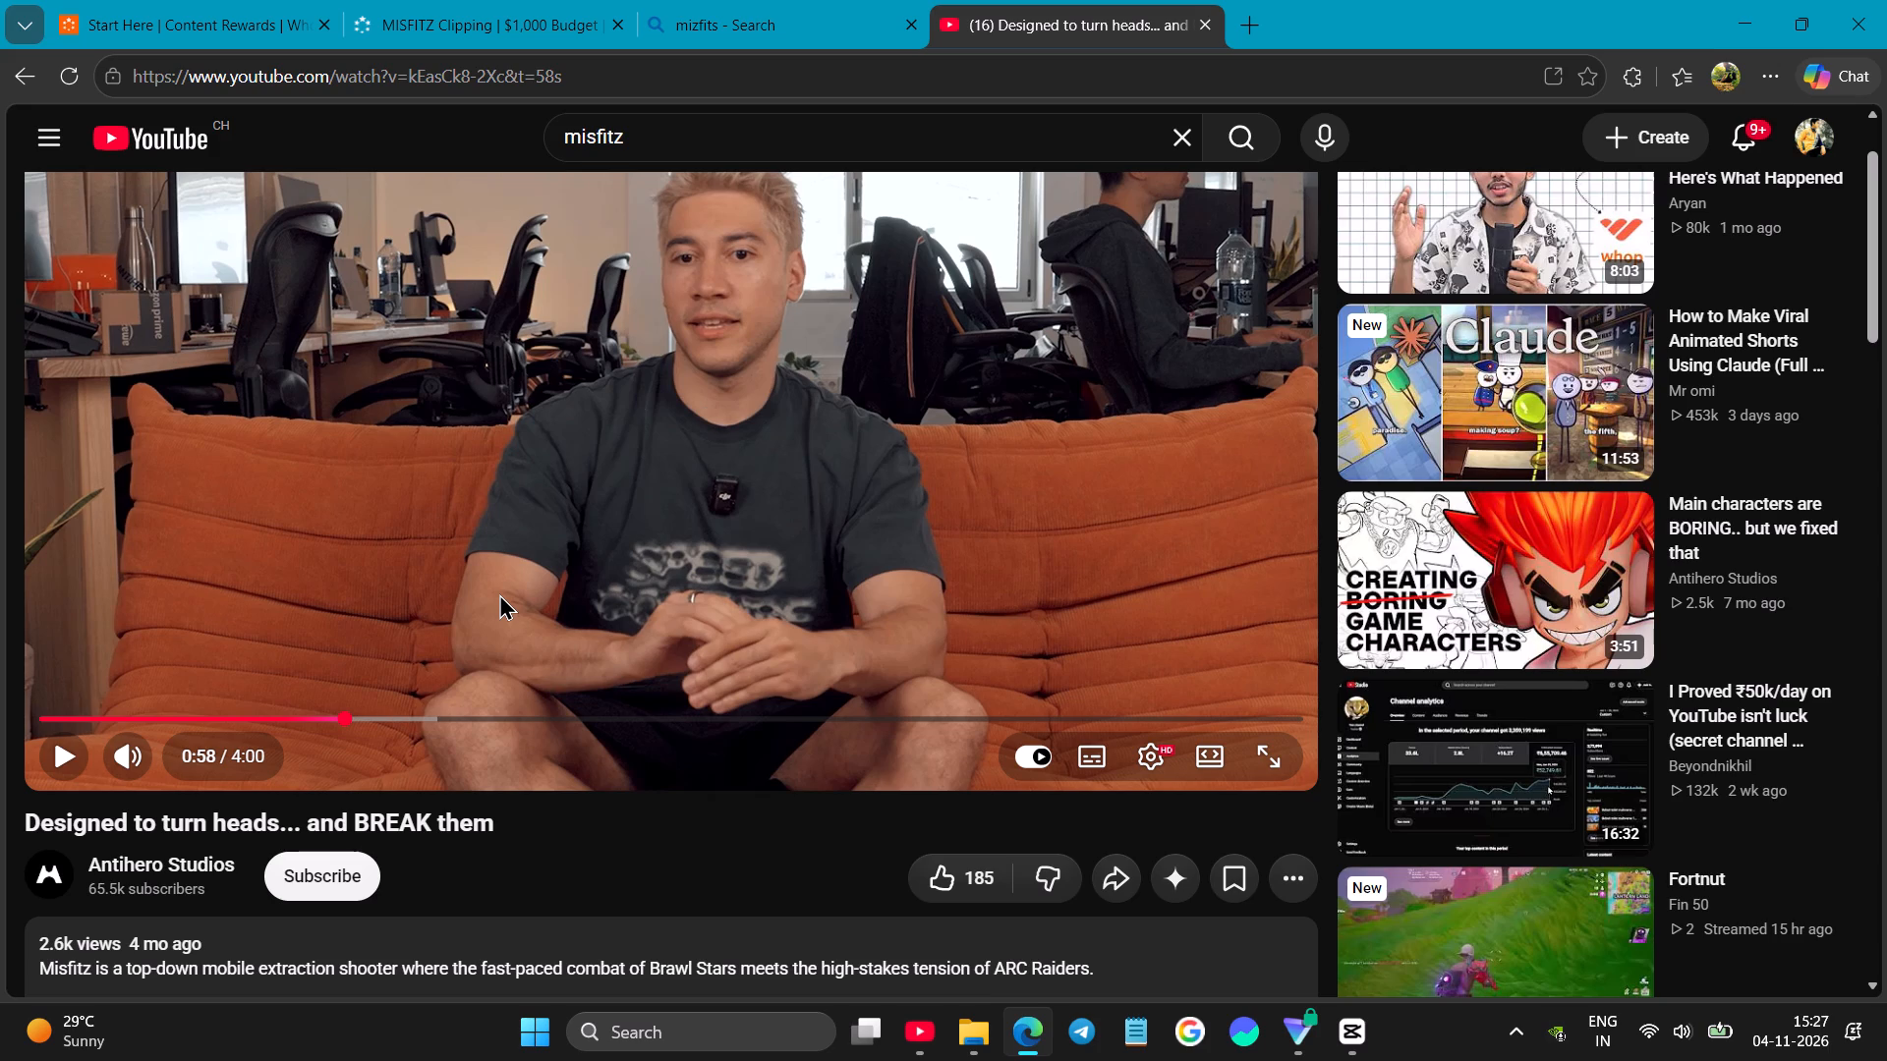
left_click_drag(233, 866, 232, 866)
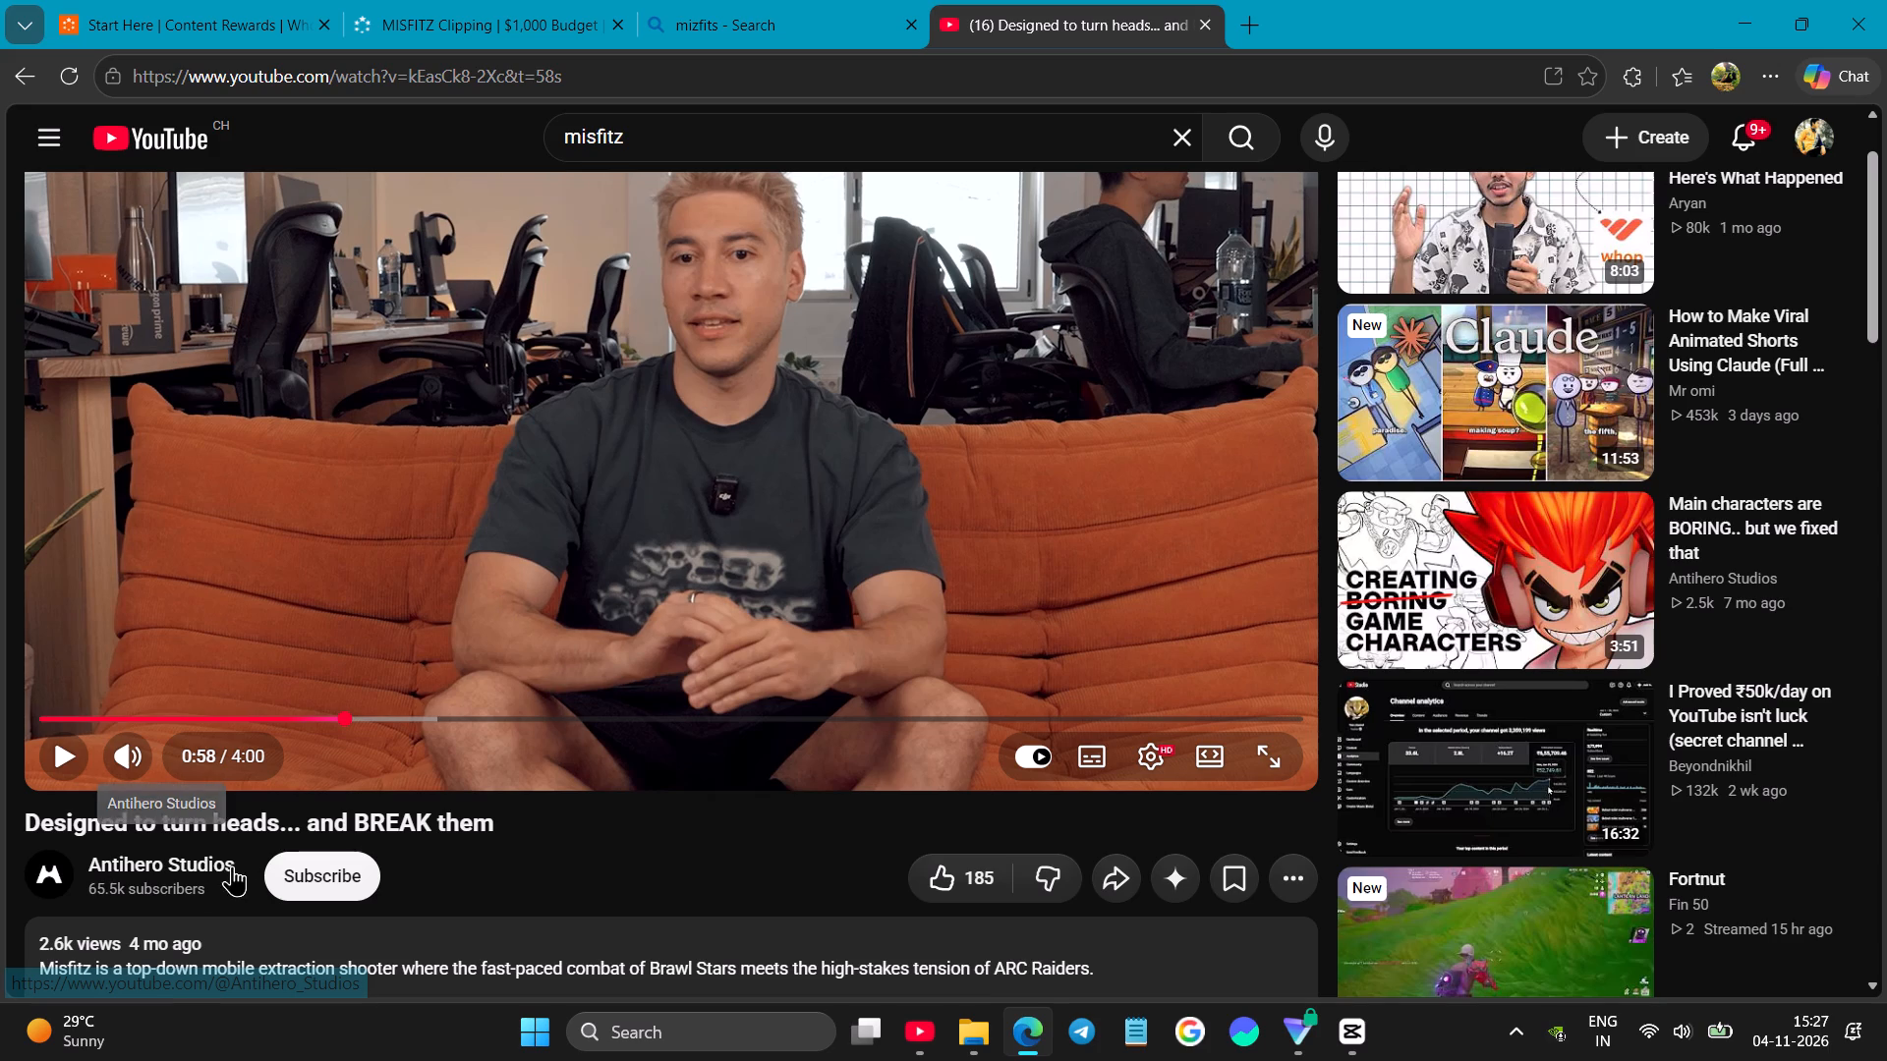
left_click_drag(232, 866, 147, 851)
left_click_drag(80, 859, 149, 860)
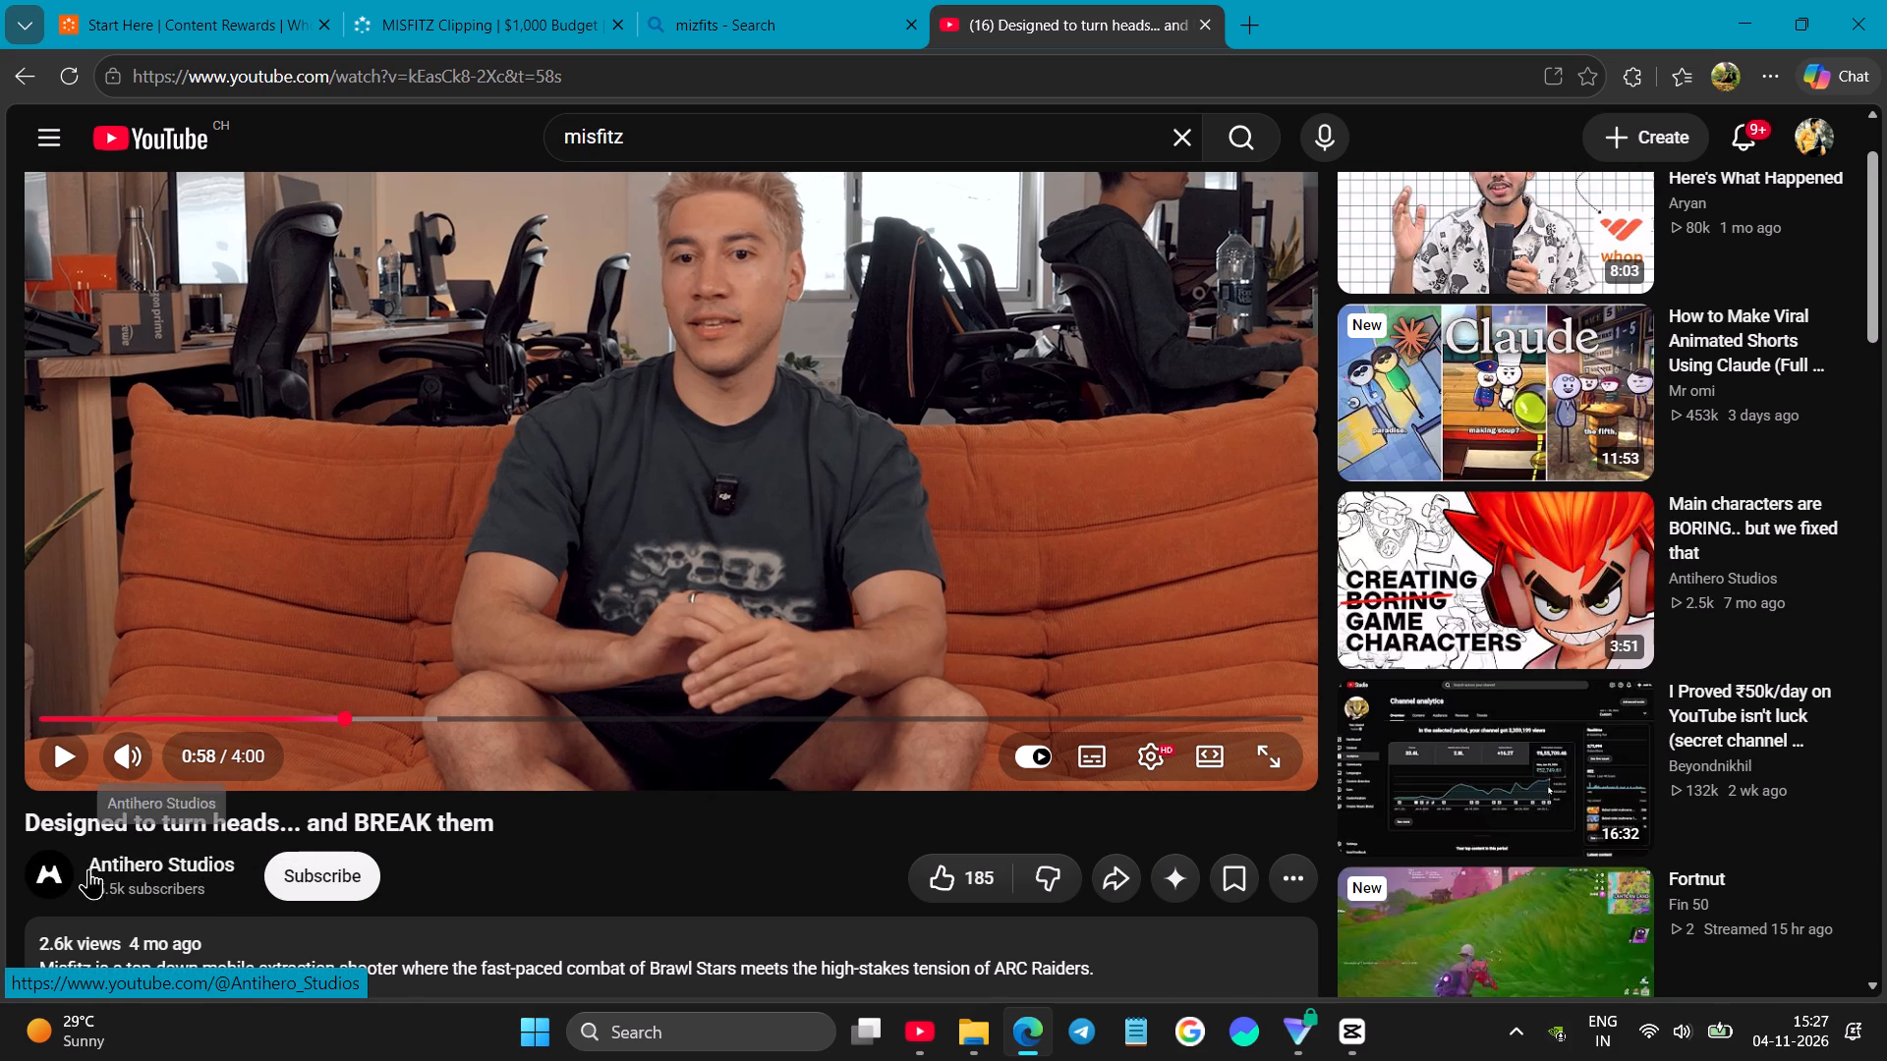
left_click(88, 860)
left_click_drag(88, 860, 170, 865)
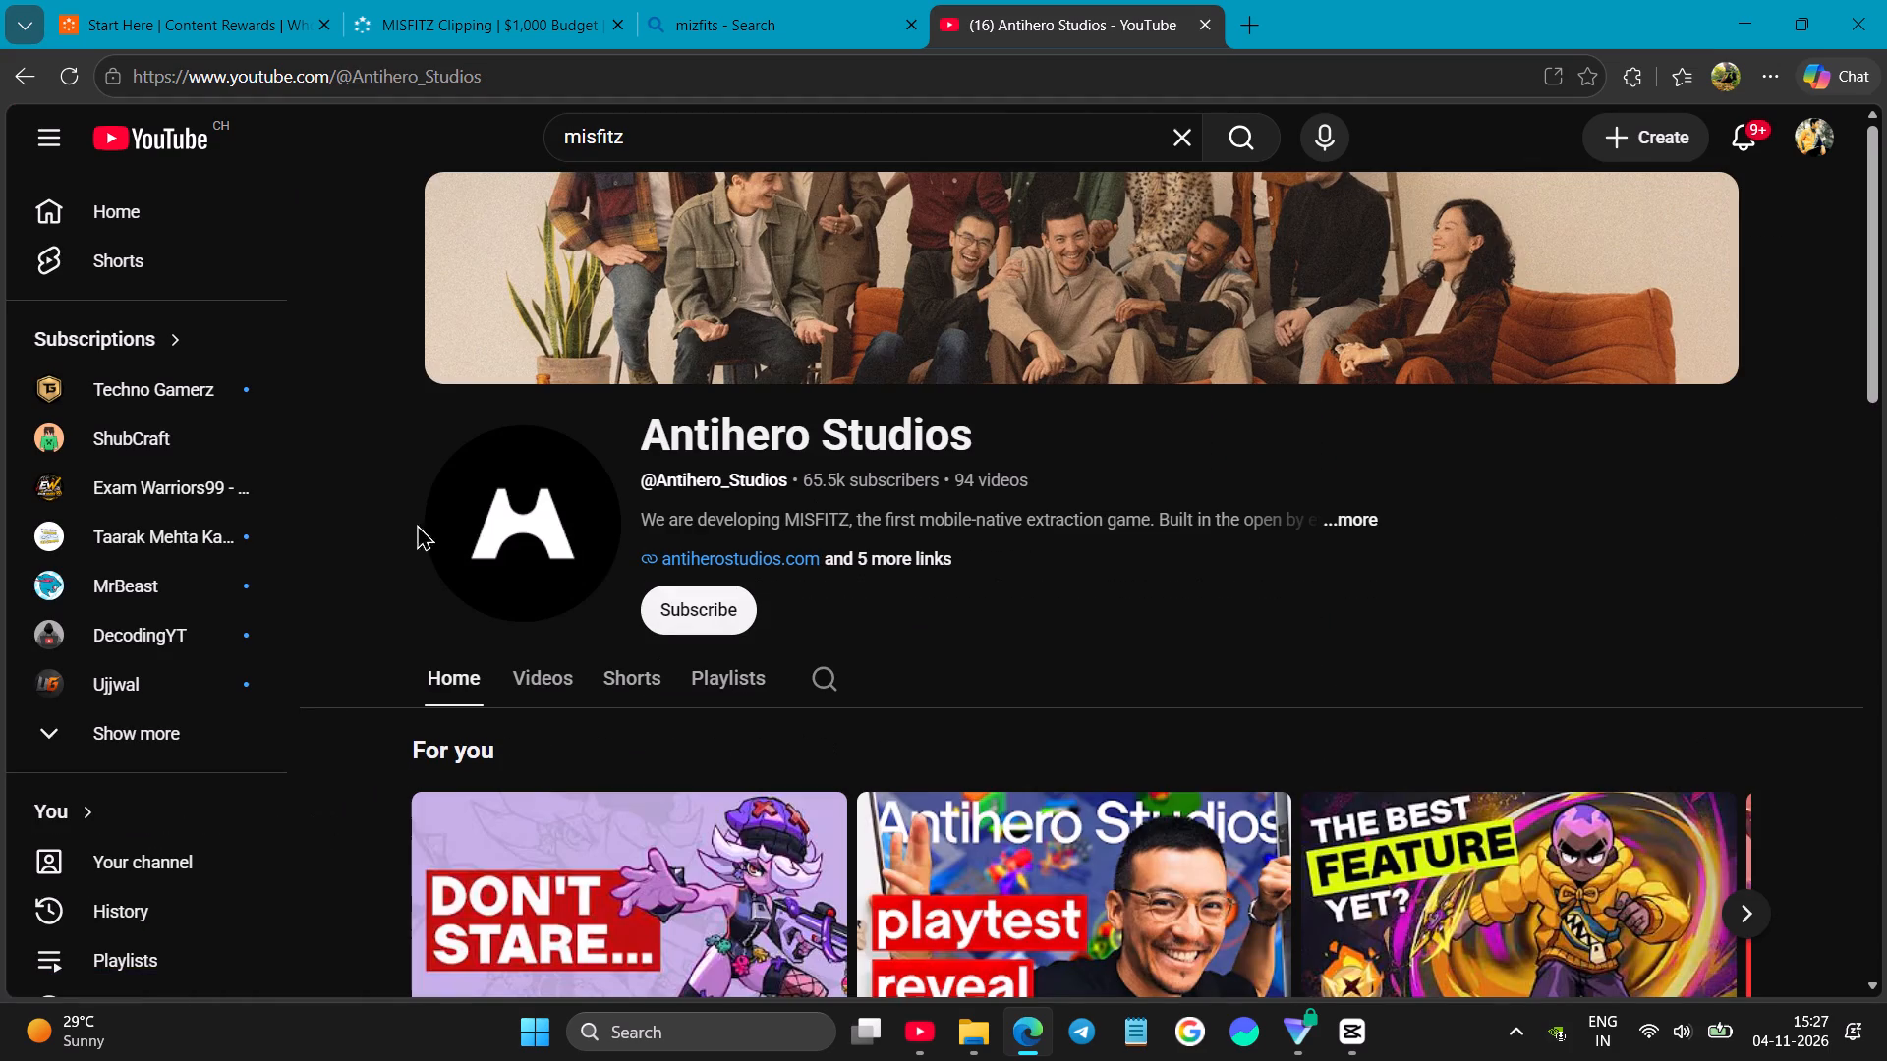
left_click_drag(632, 421, 1038, 398)
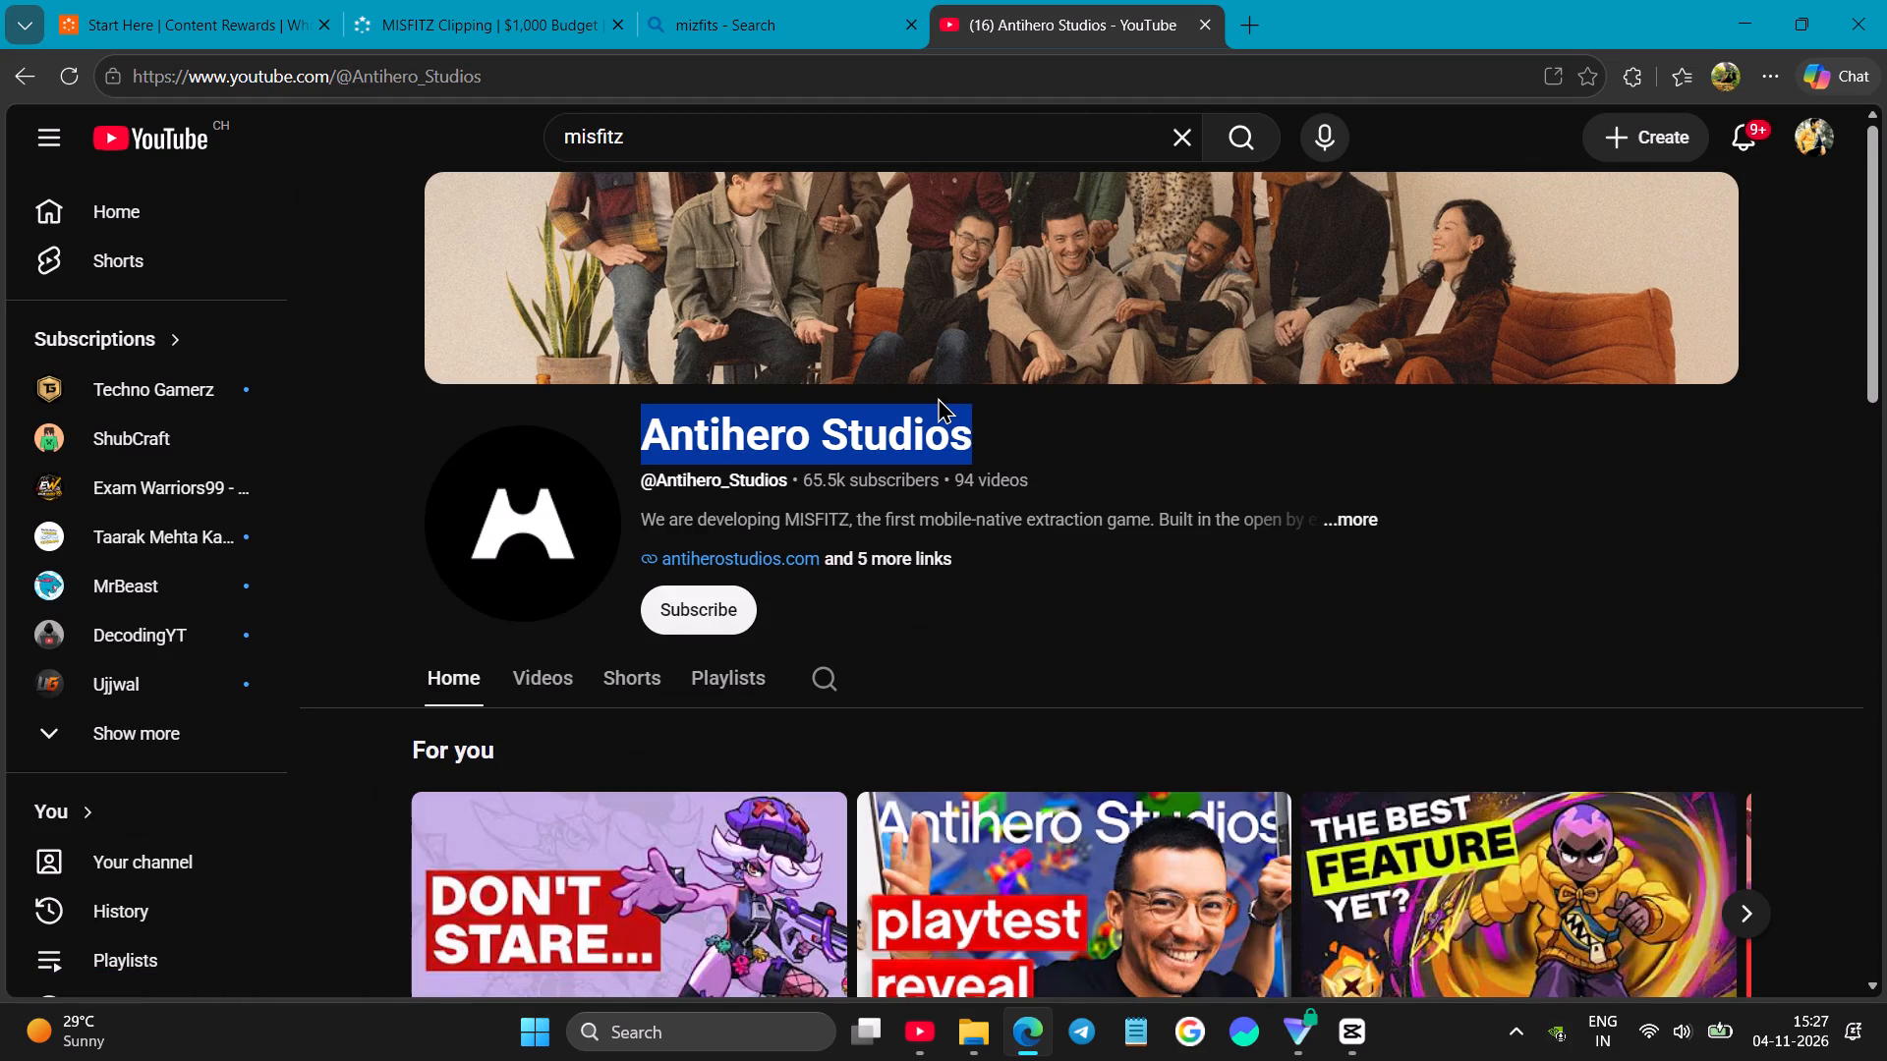
key("ctrl+c")
In CapCut, add a default text clip above the gameplay clips and replace its wording with the copied Antihero Studios.
left_click(1352, 1029)
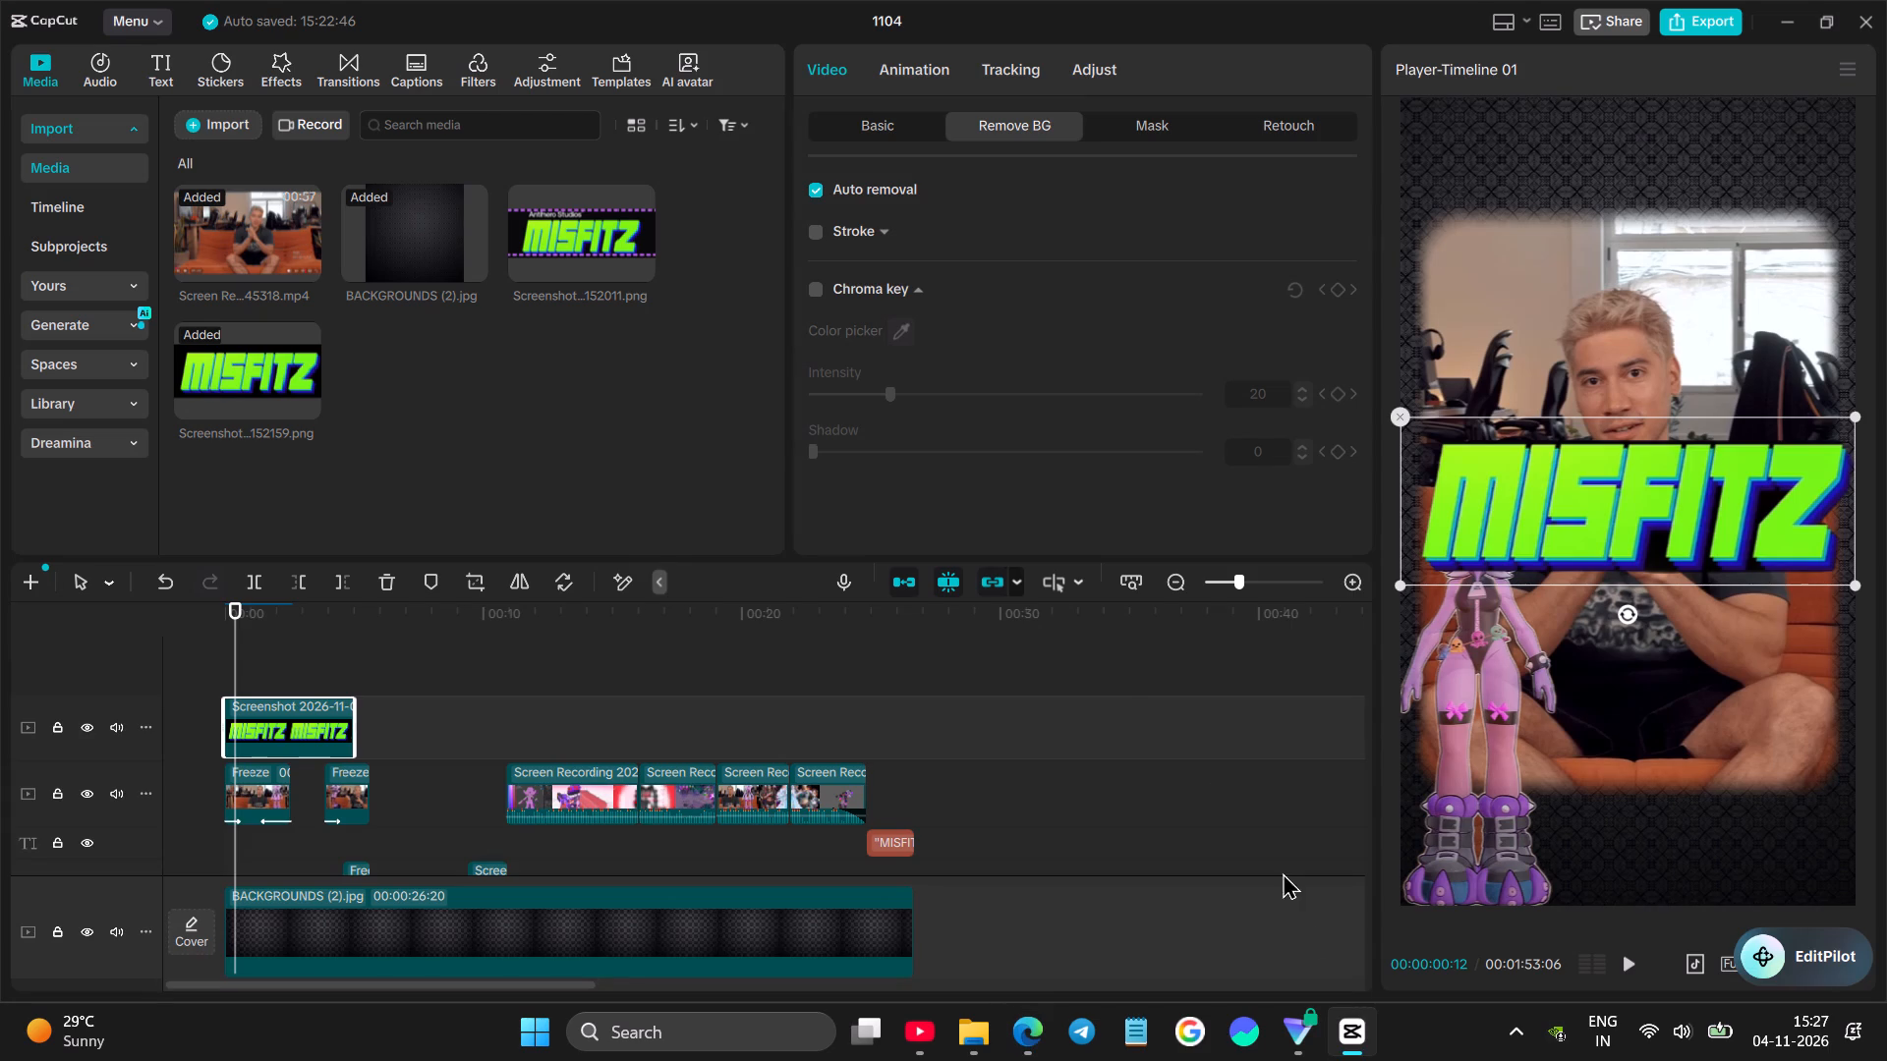
left_click_drag(157, 61, 493, 674)
left_click(155, 76)
left_click_drag(222, 154, 593, 687)
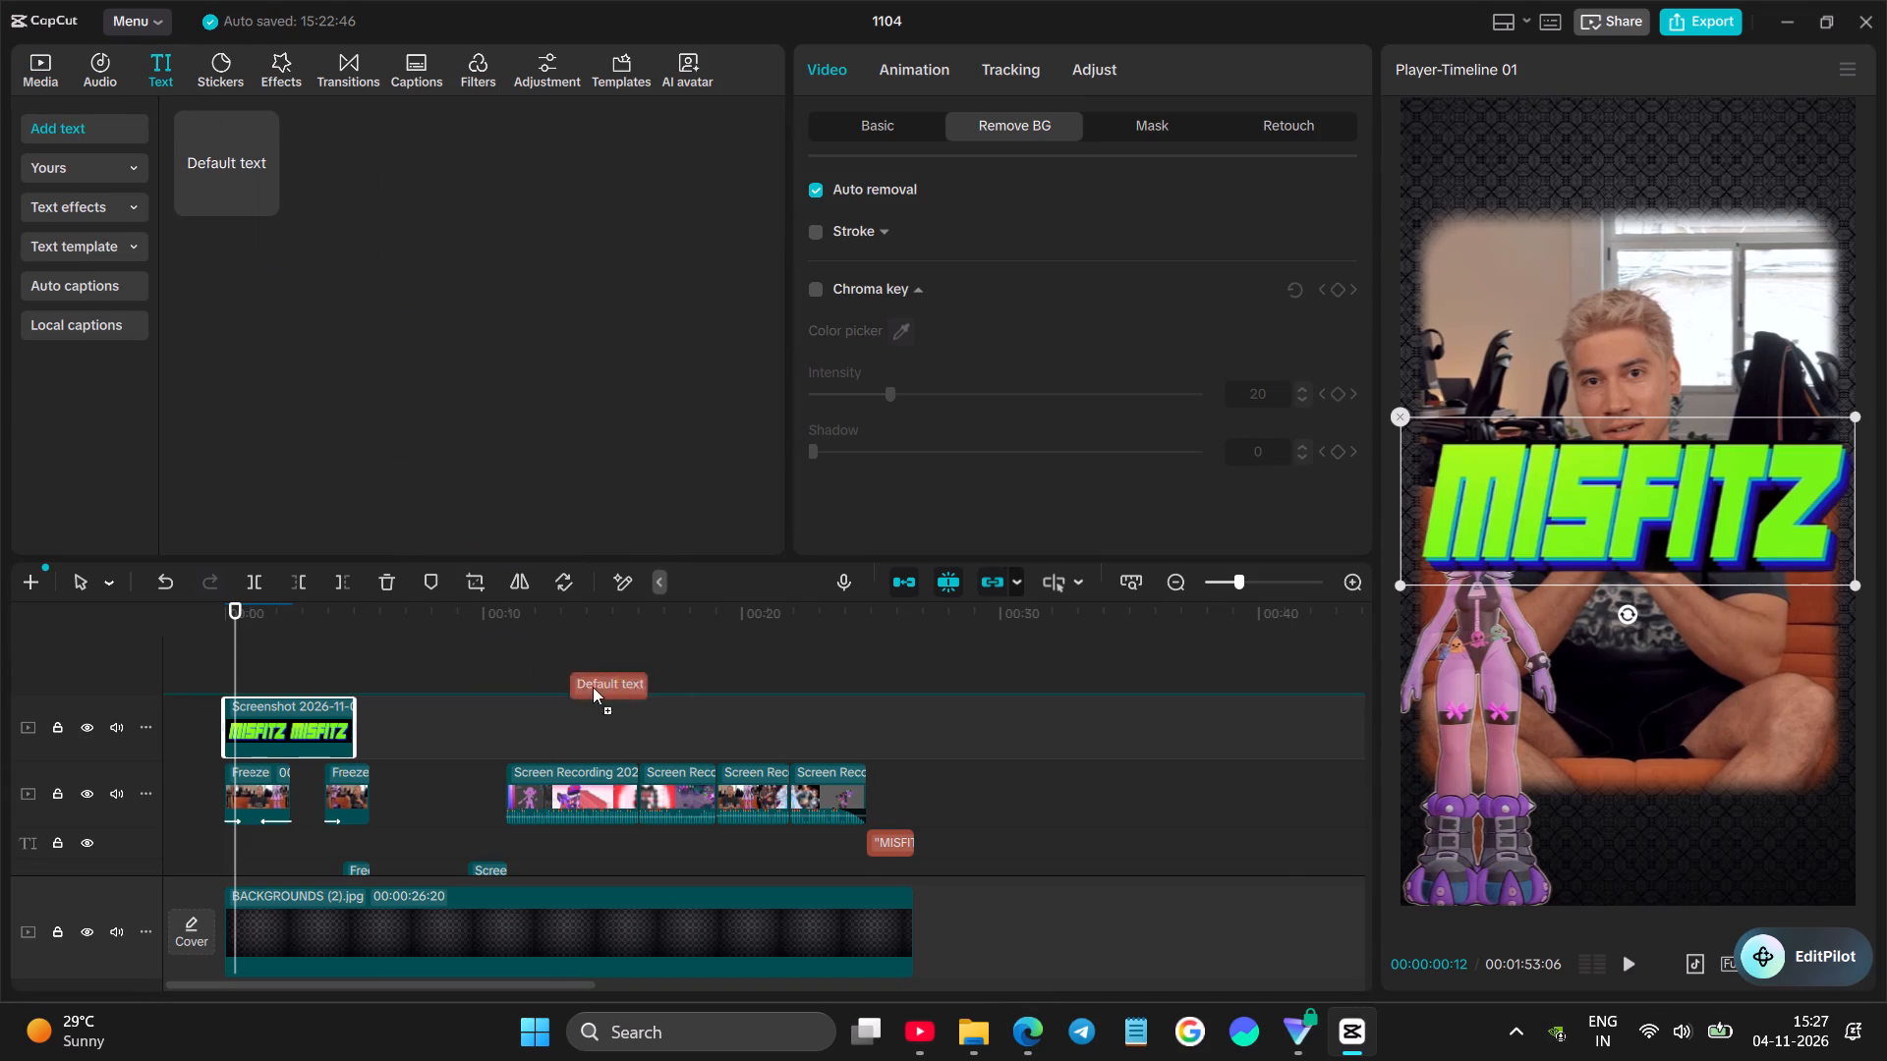
left_click_drag(593, 687, 643, 681)
left_click_drag(1006, 243, 693, 207)
left_click_drag(918, 172, 712, 196)
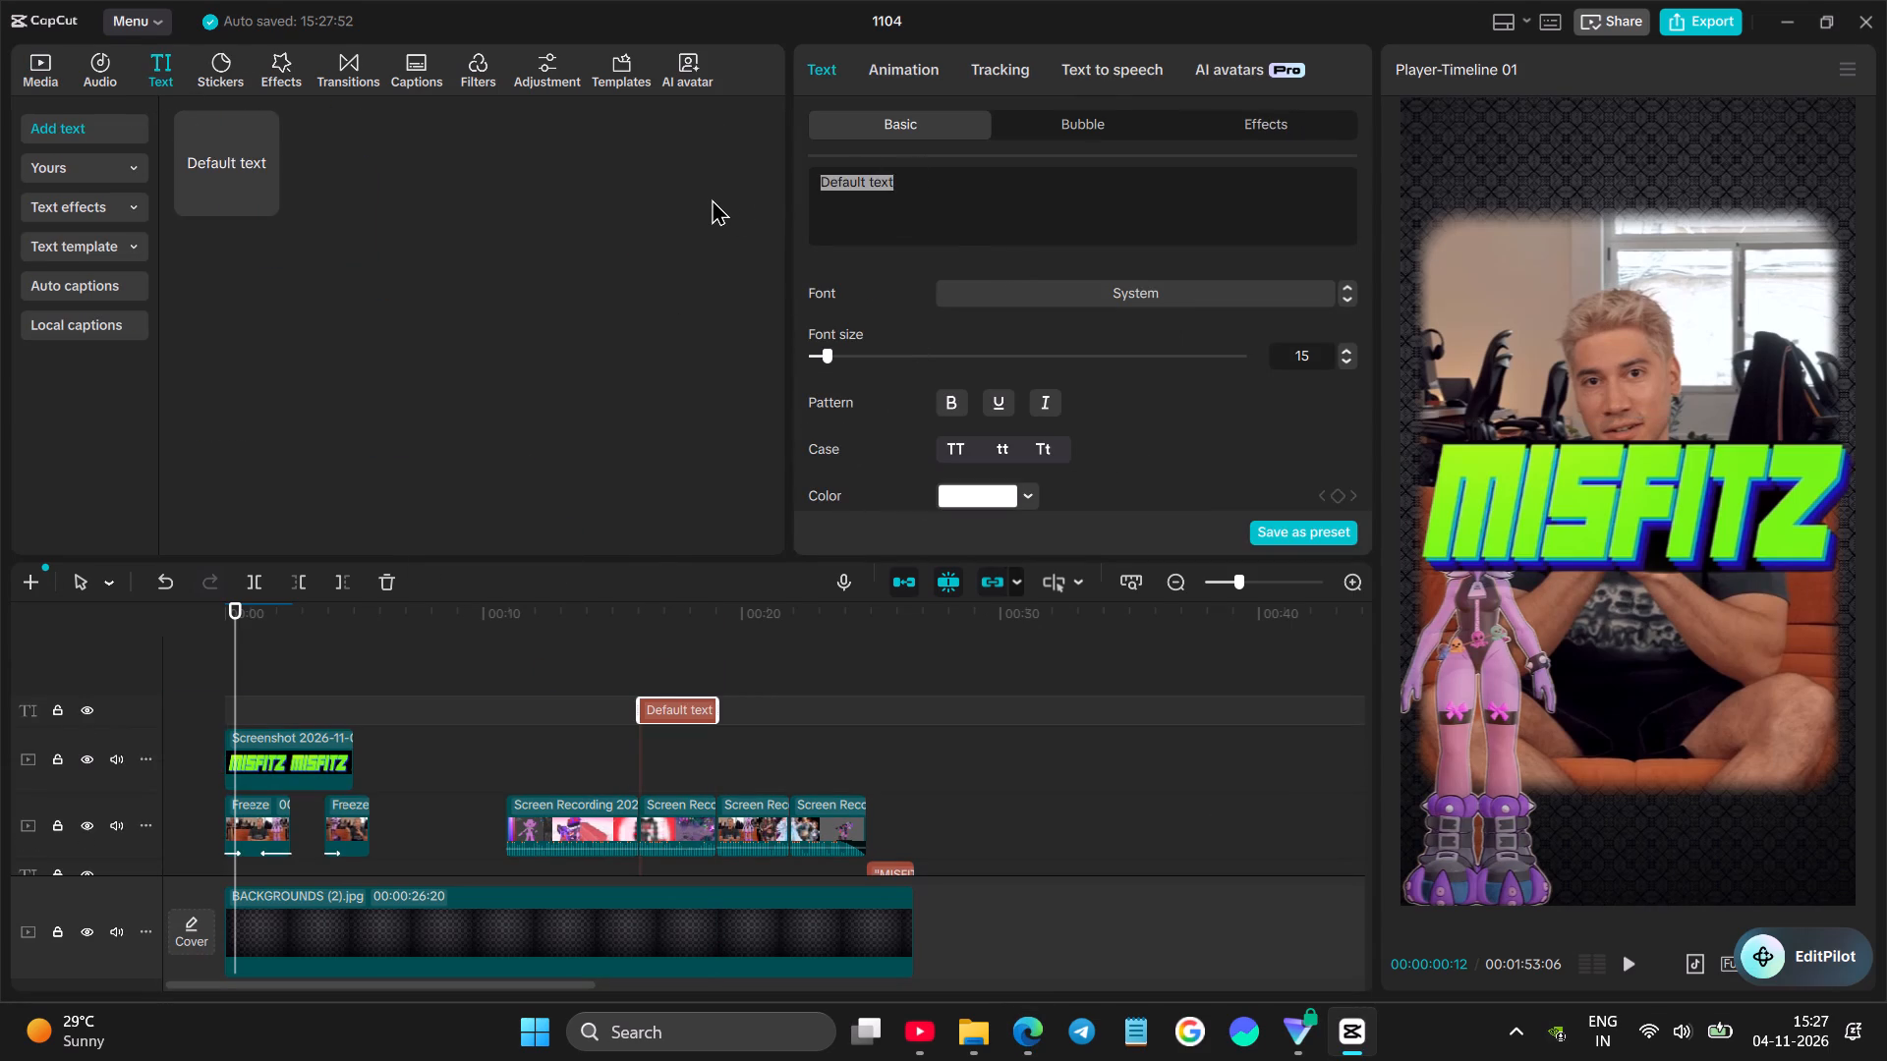
key("BackSpace")
key("ctrl+v")
Change the Antihero Studios text to a heavy bold sans-serif font, previewing it over the gameplay footage.
left_click(1017, 289)
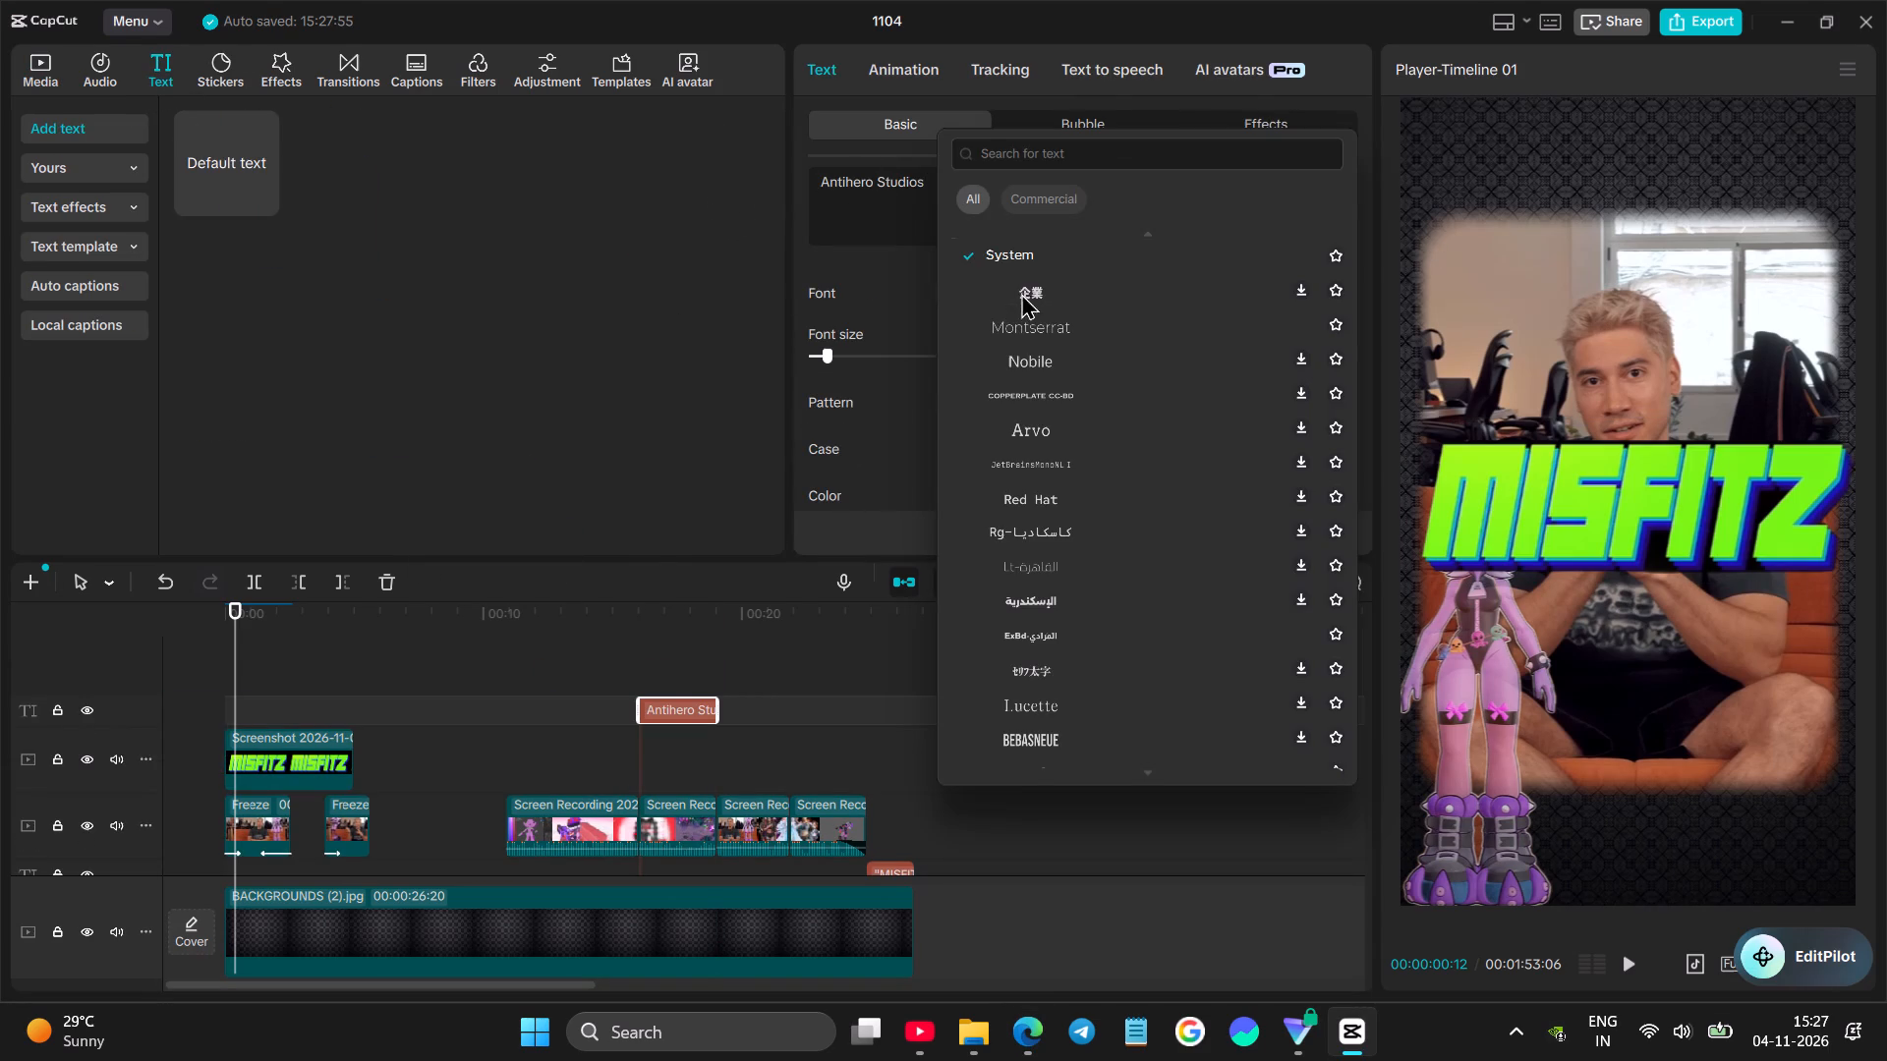
left_click(1040, 284)
left_click(687, 669)
left_click(683, 696)
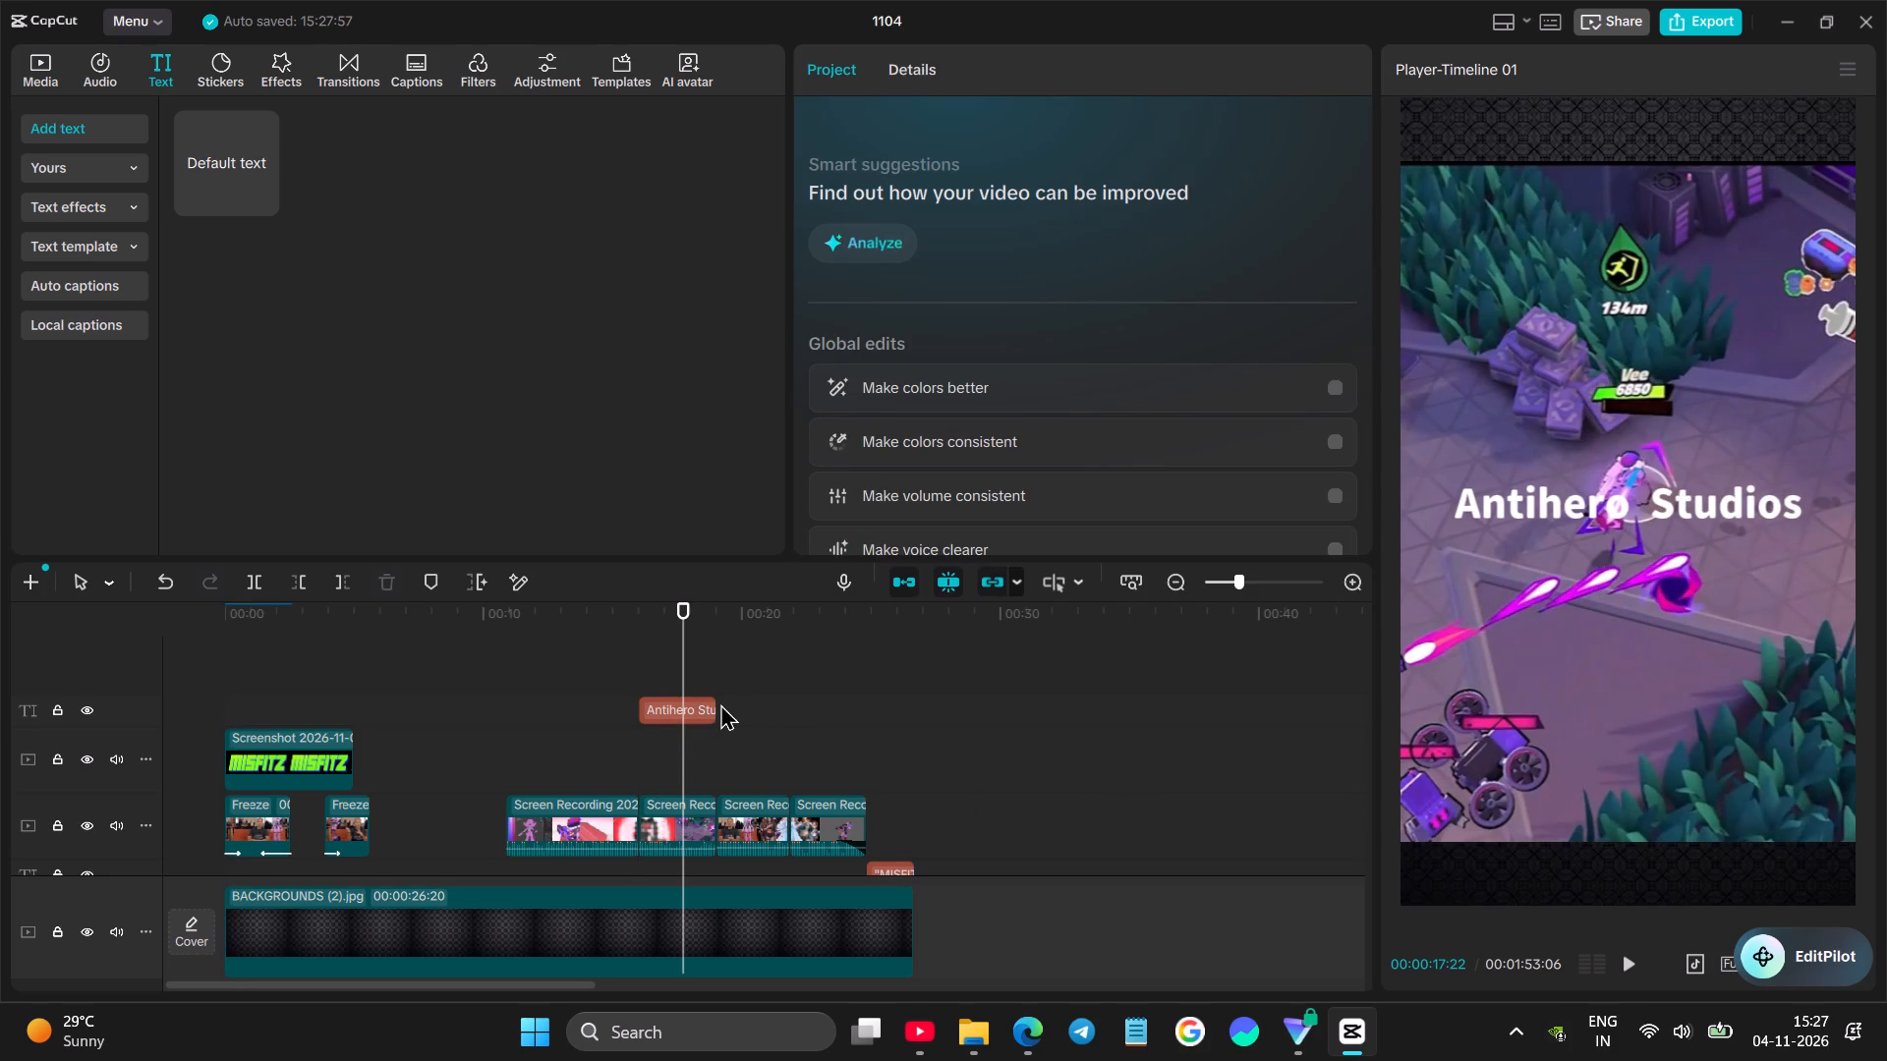
left_click(706, 701)
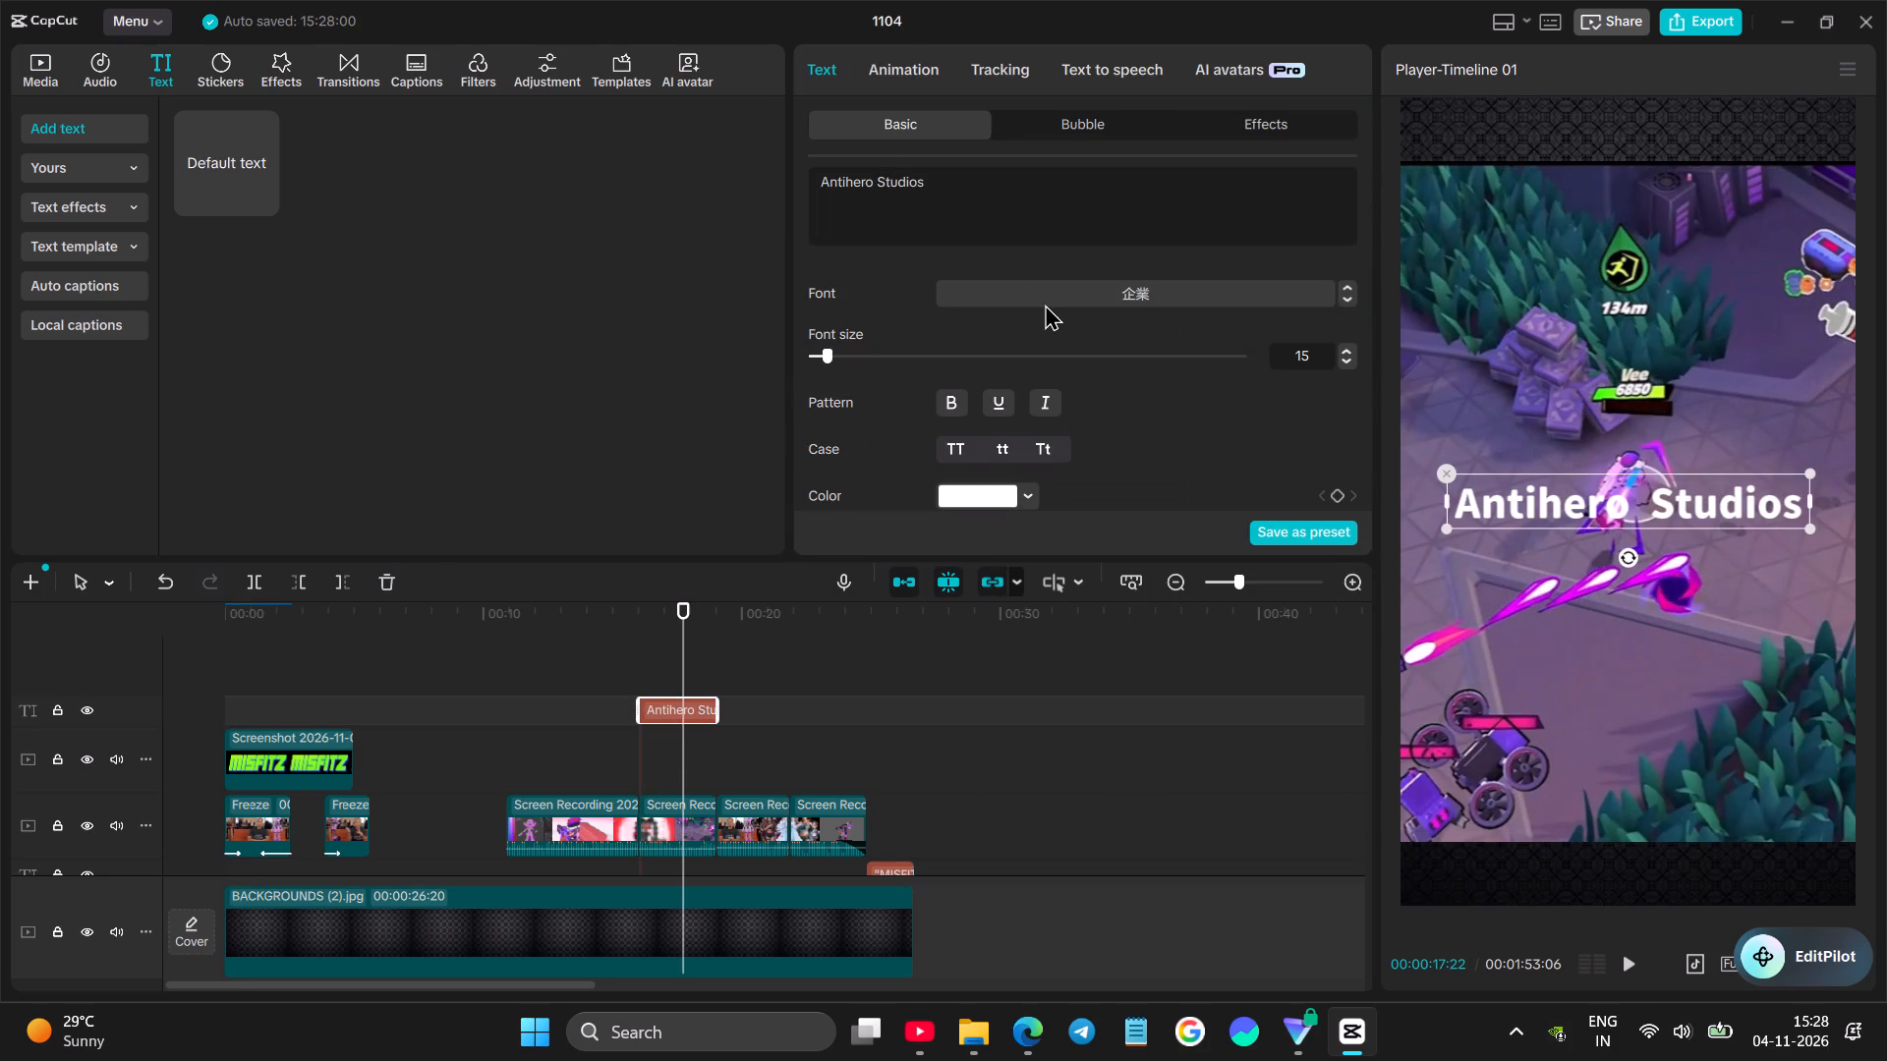
left_click(1037, 284)
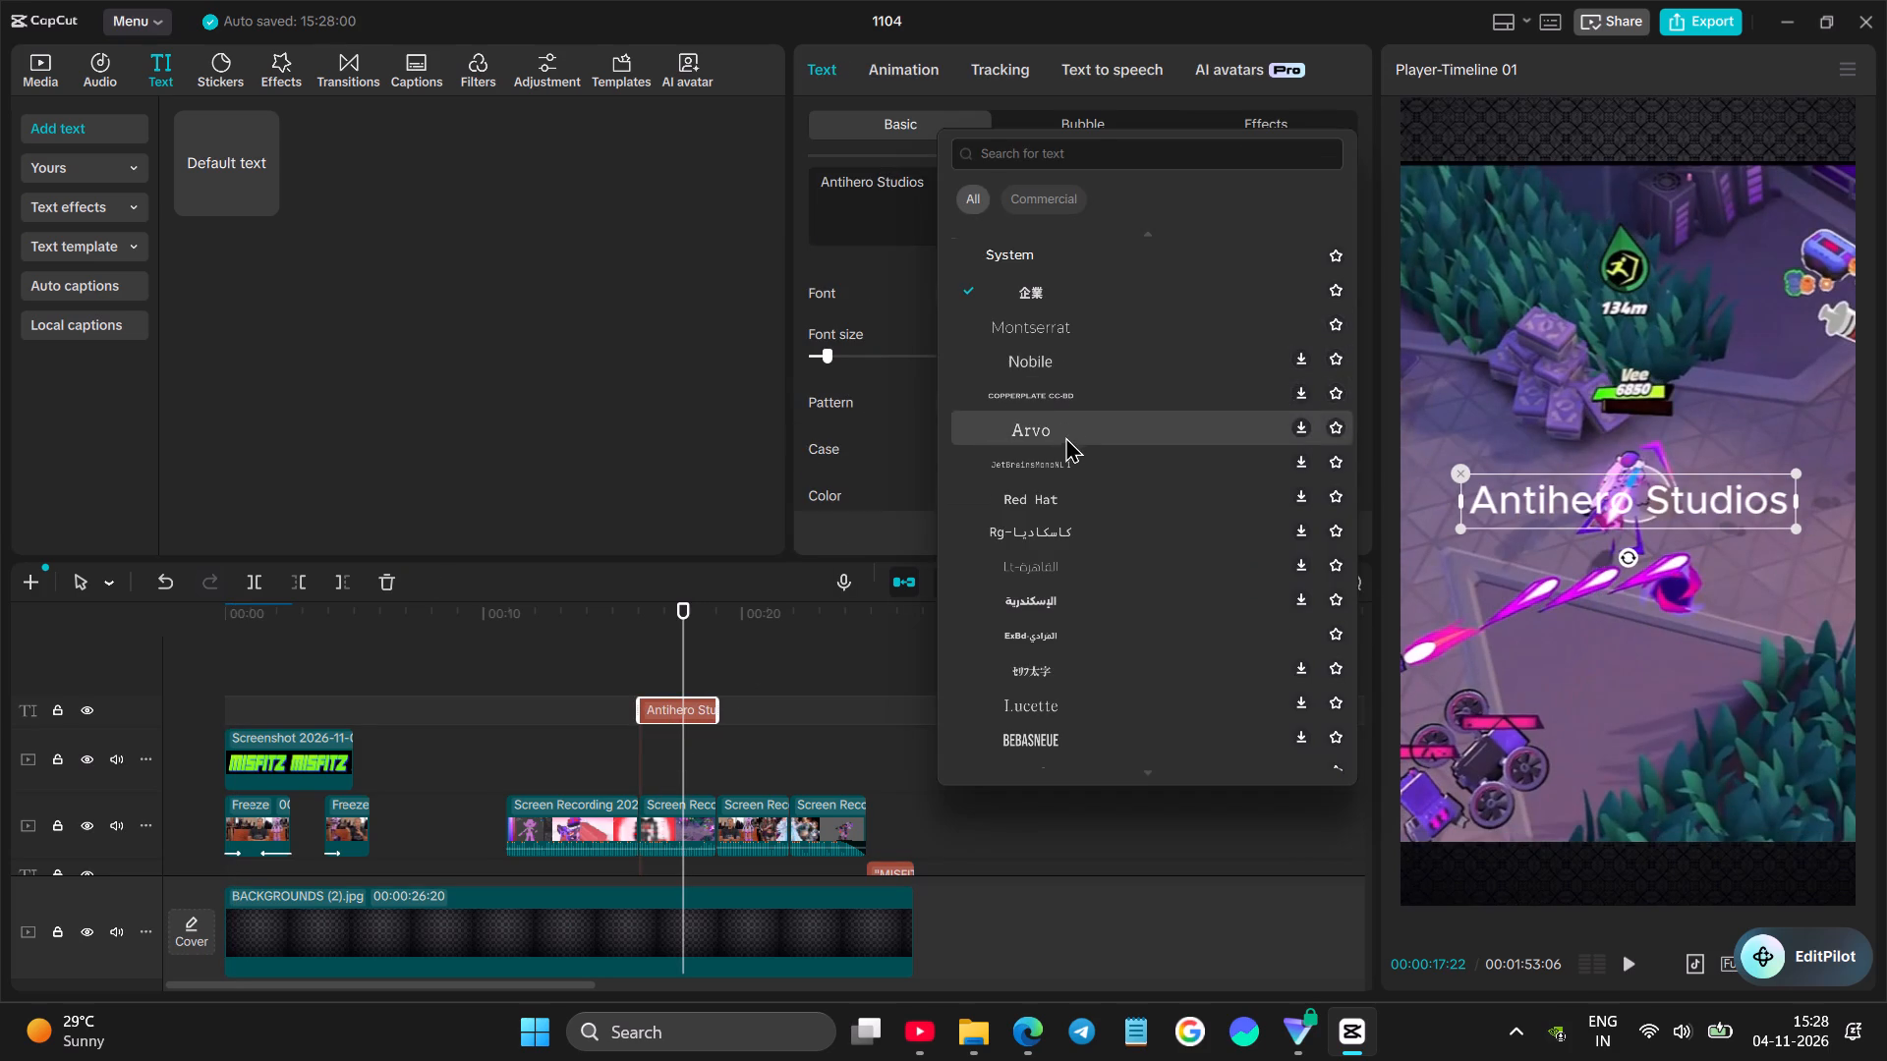
left_click(1063, 648)
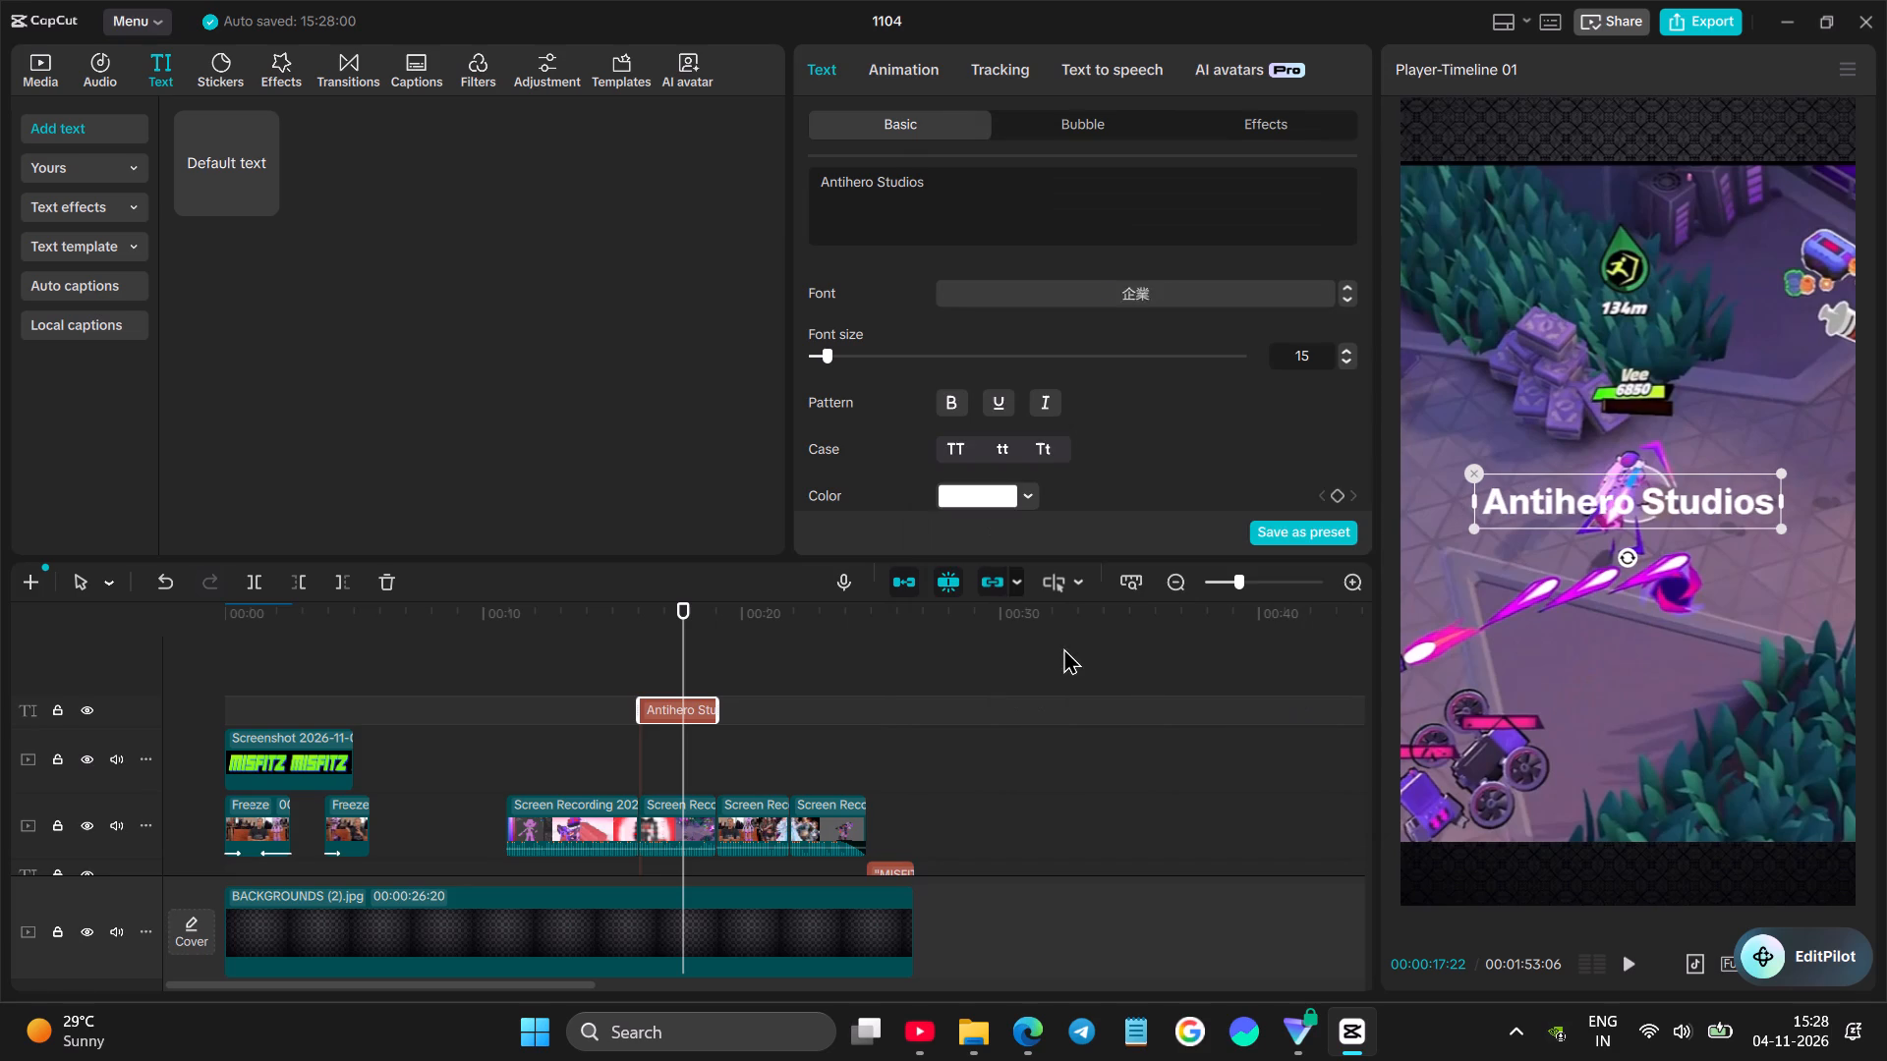
Place the Antihero Studios text near the top of the video frame and give it the yellow preset style with black outline.
left_click_drag(1531, 496, 1538, 171)
scroll(887, 432, "down", 1)
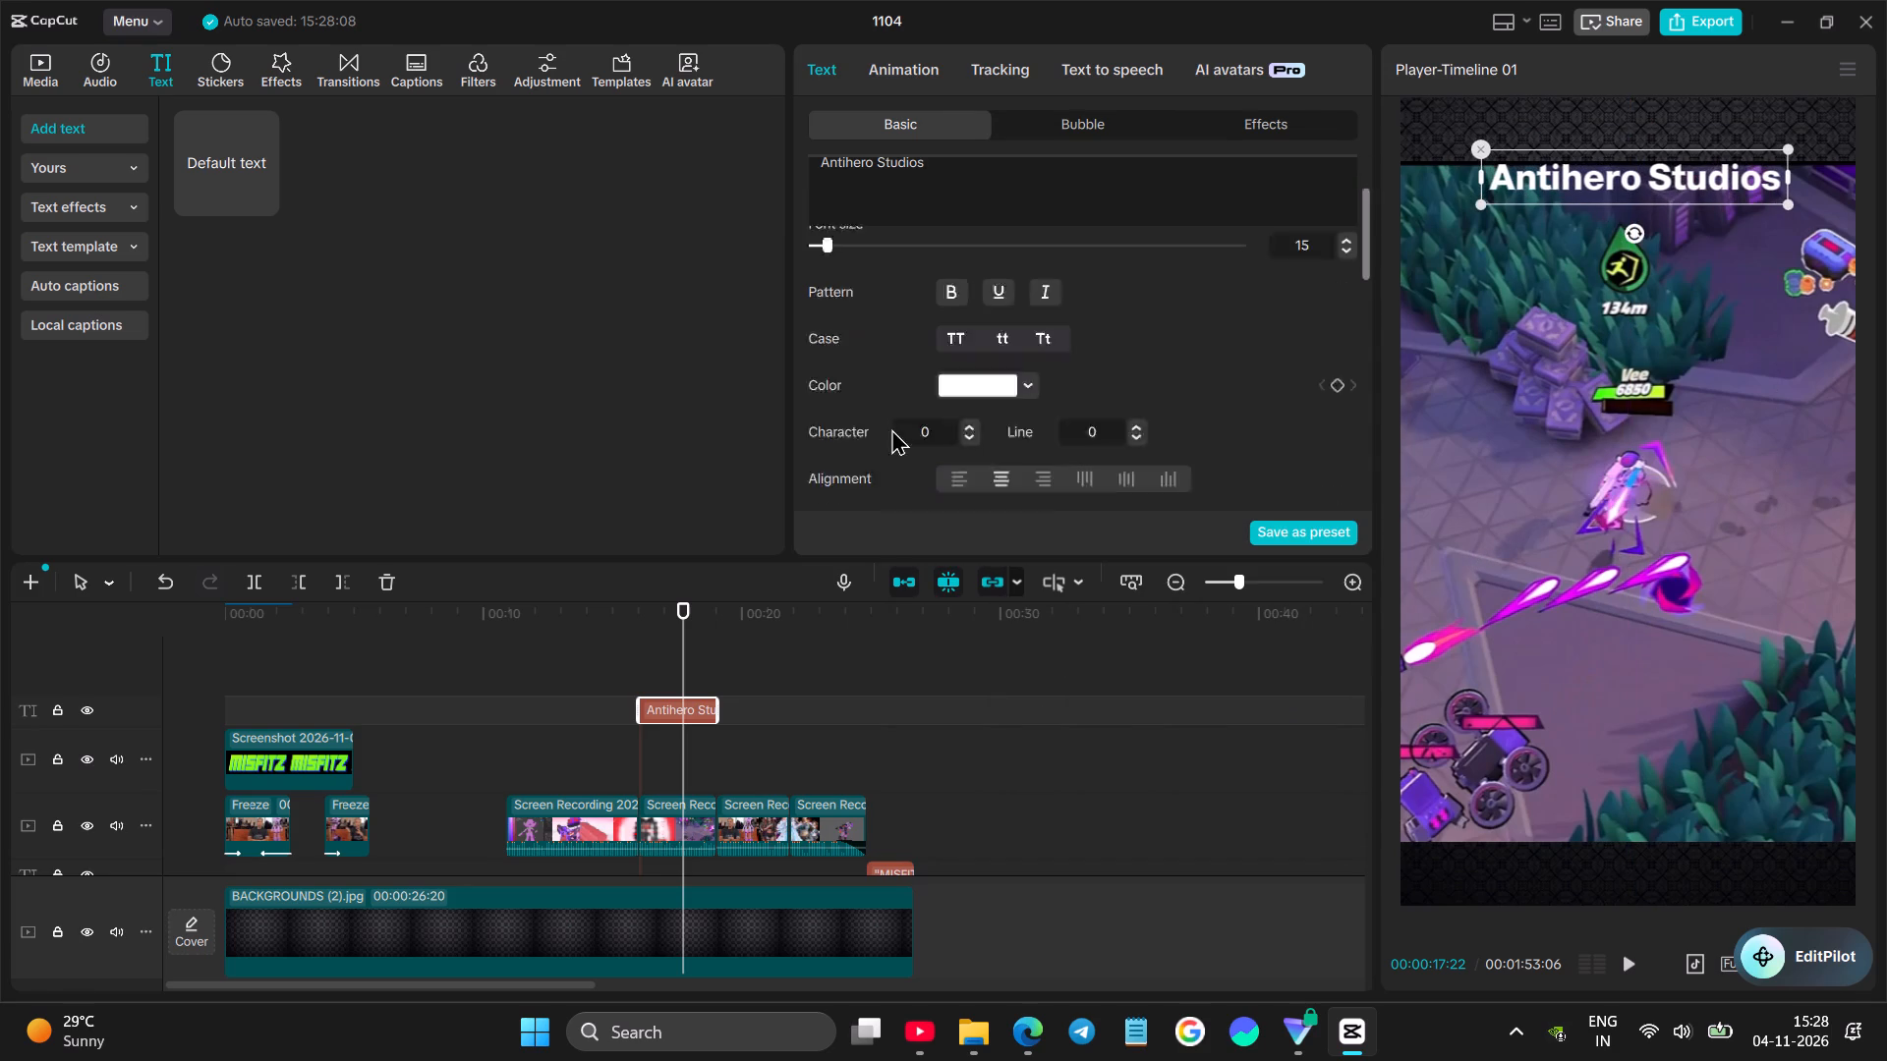
scroll(891, 428, "down", 2)
left_click(1148, 381)
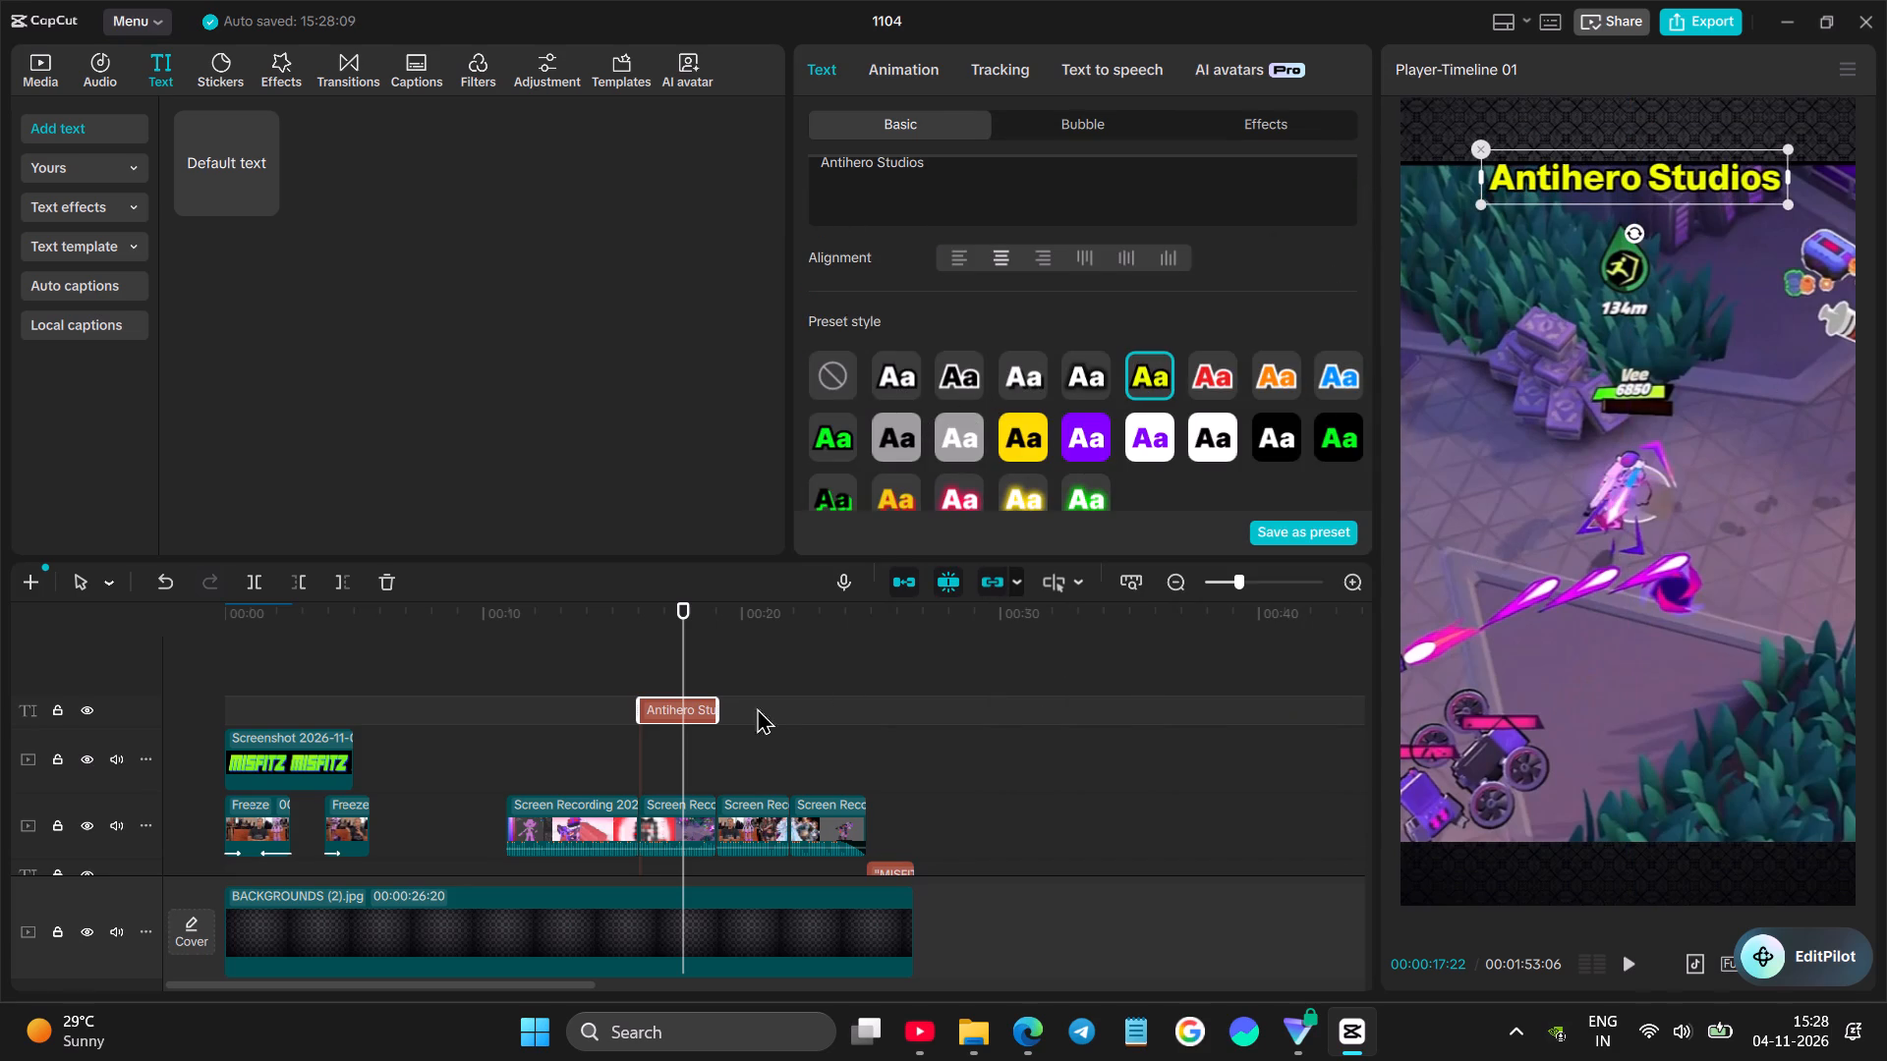
Play back the opening seconds of the timeline to review the speaker's intro and the timing for a hook caption.
left_click(240, 686)
left_click_drag(227, 689, 177, 701)
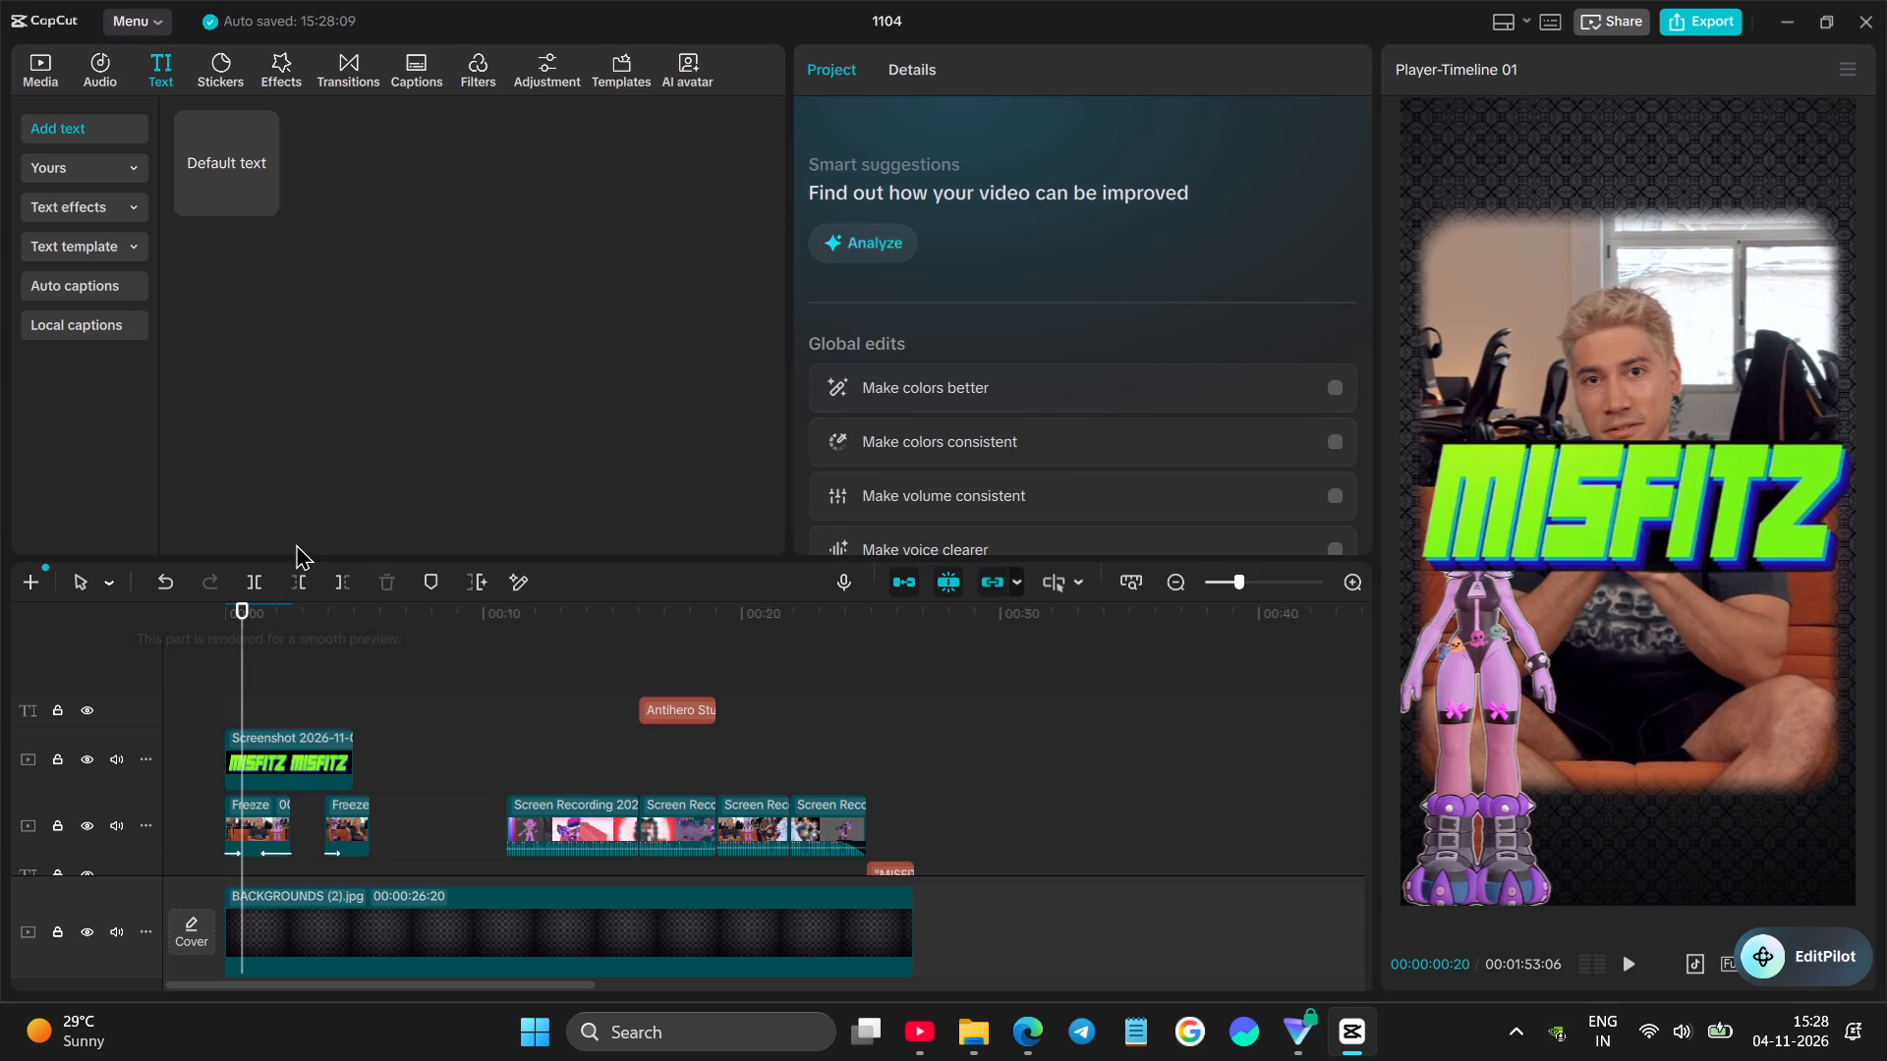
left_click(265, 644)
left_click_drag(265, 643, 224, 650)
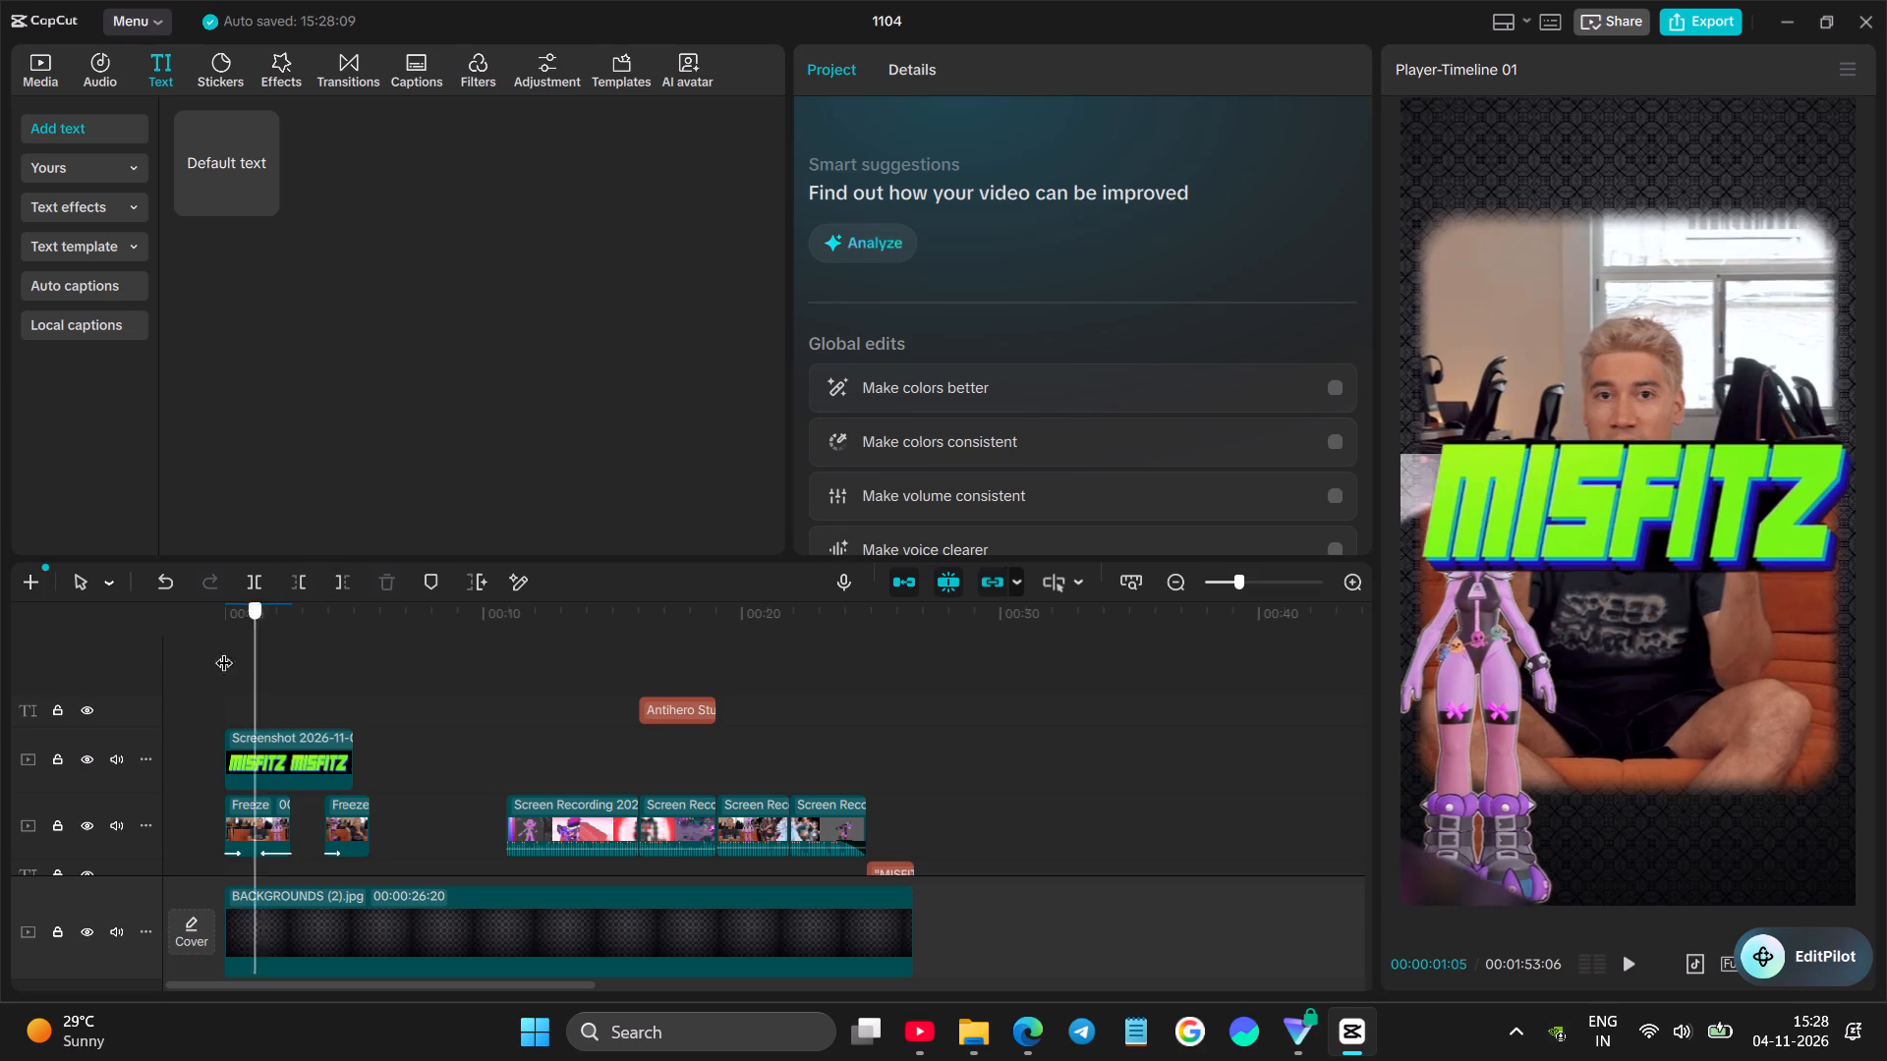
left_click_drag(224, 650, 197, 655)
key("space")
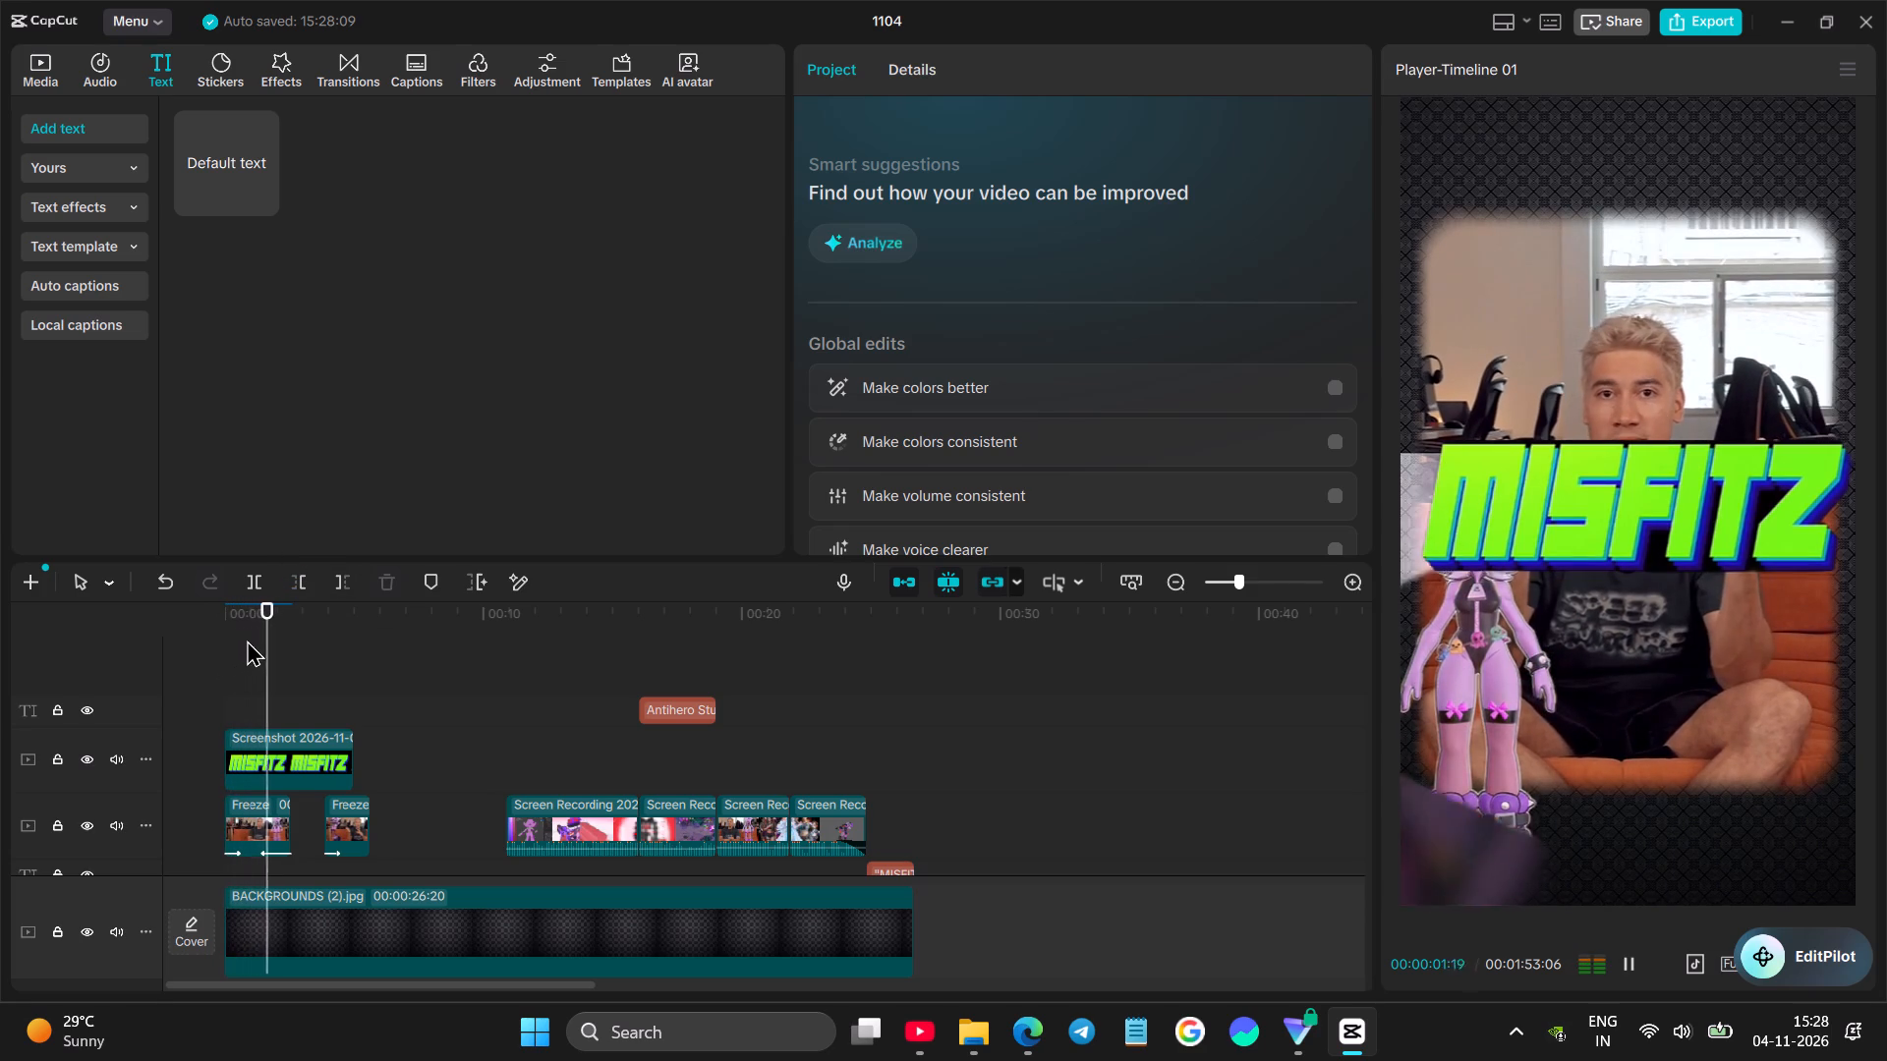
left_click(298, 675)
left_click_drag(298, 673, 181, 670)
key("space")
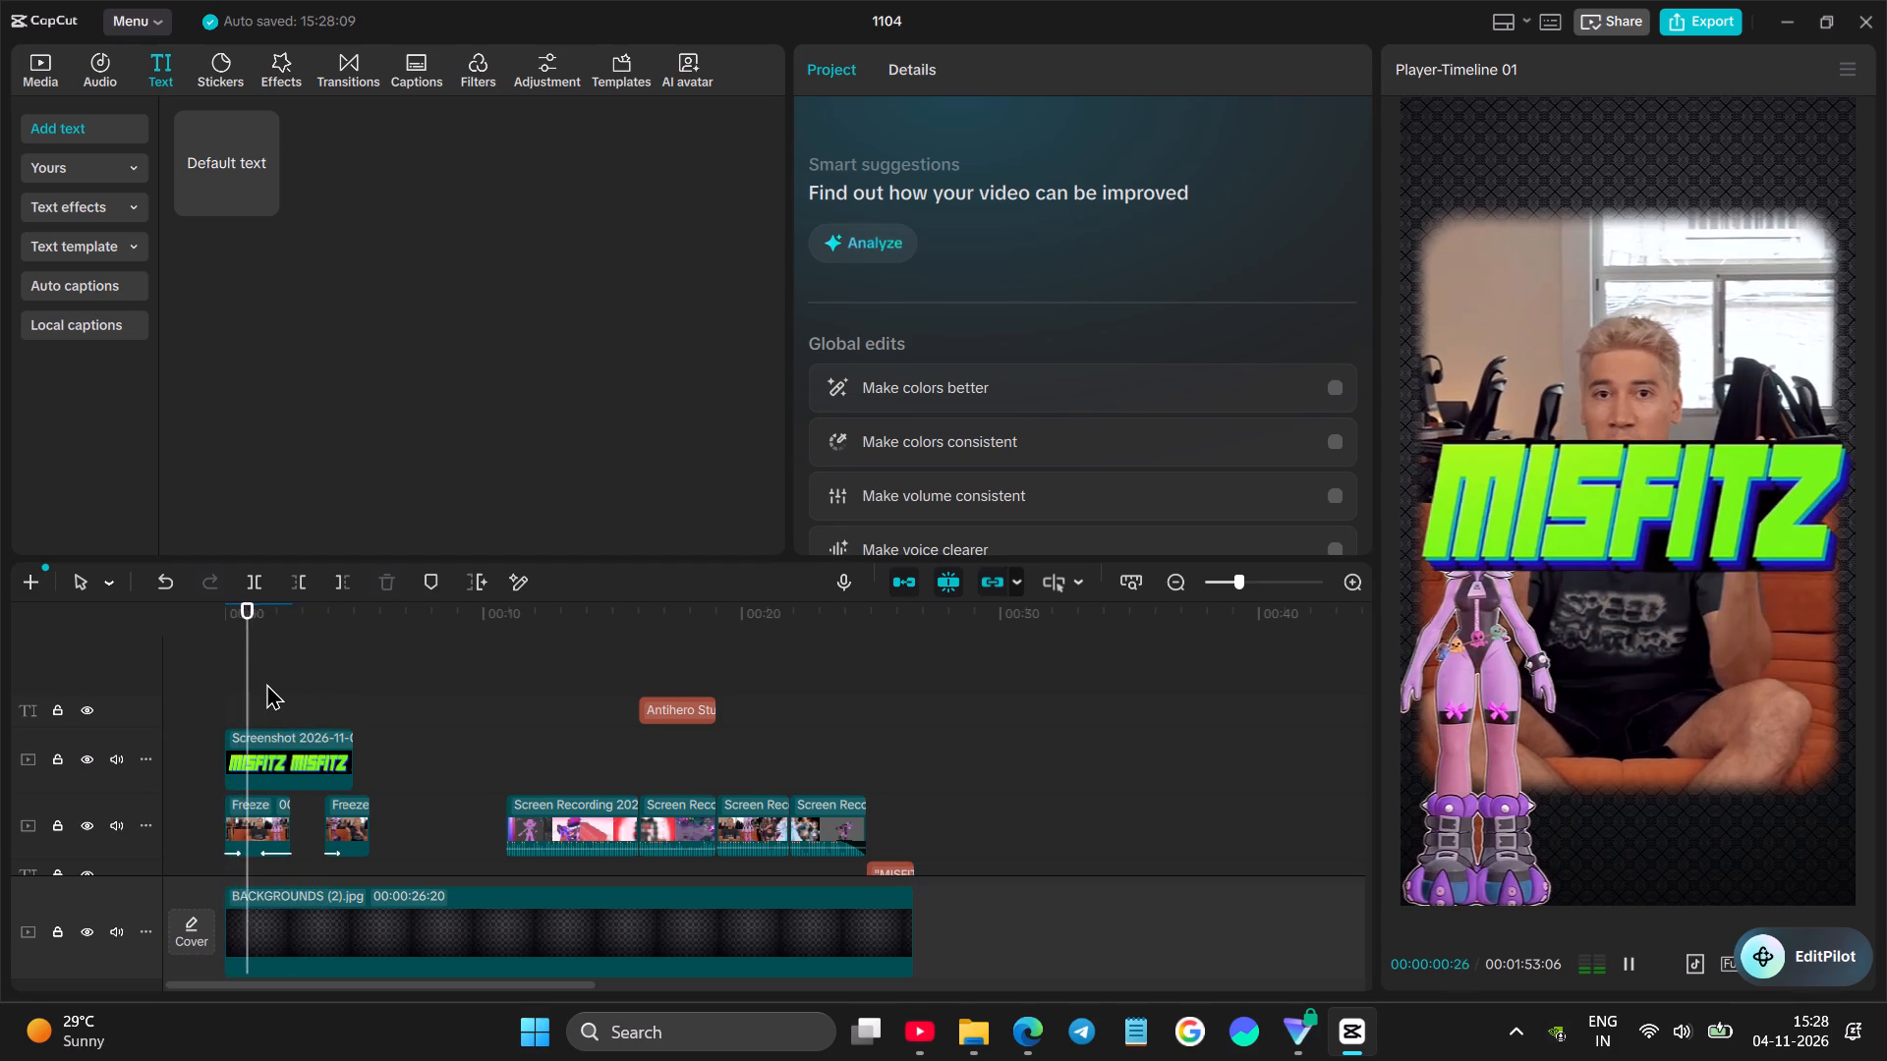
key("space")
left_click(266, 679)
left_click_drag(251, 678, 133, 681)
key("space")
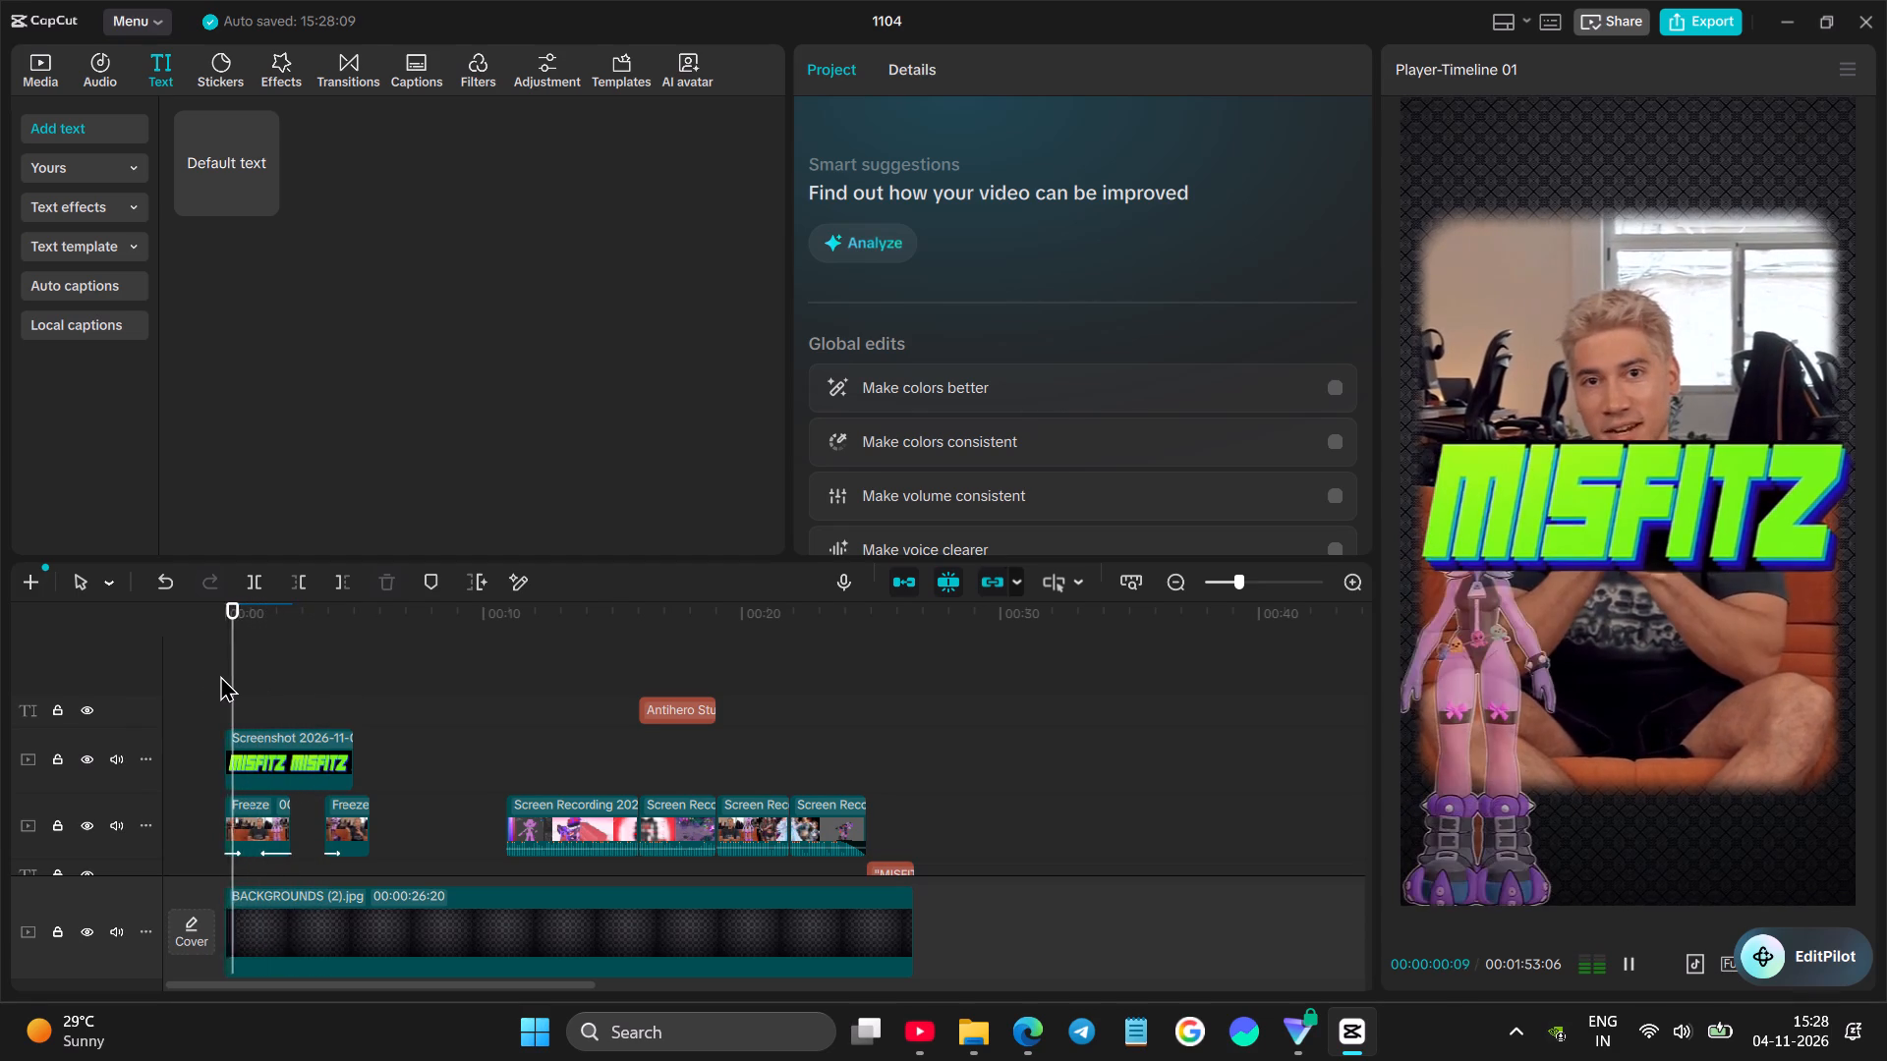
key("space")
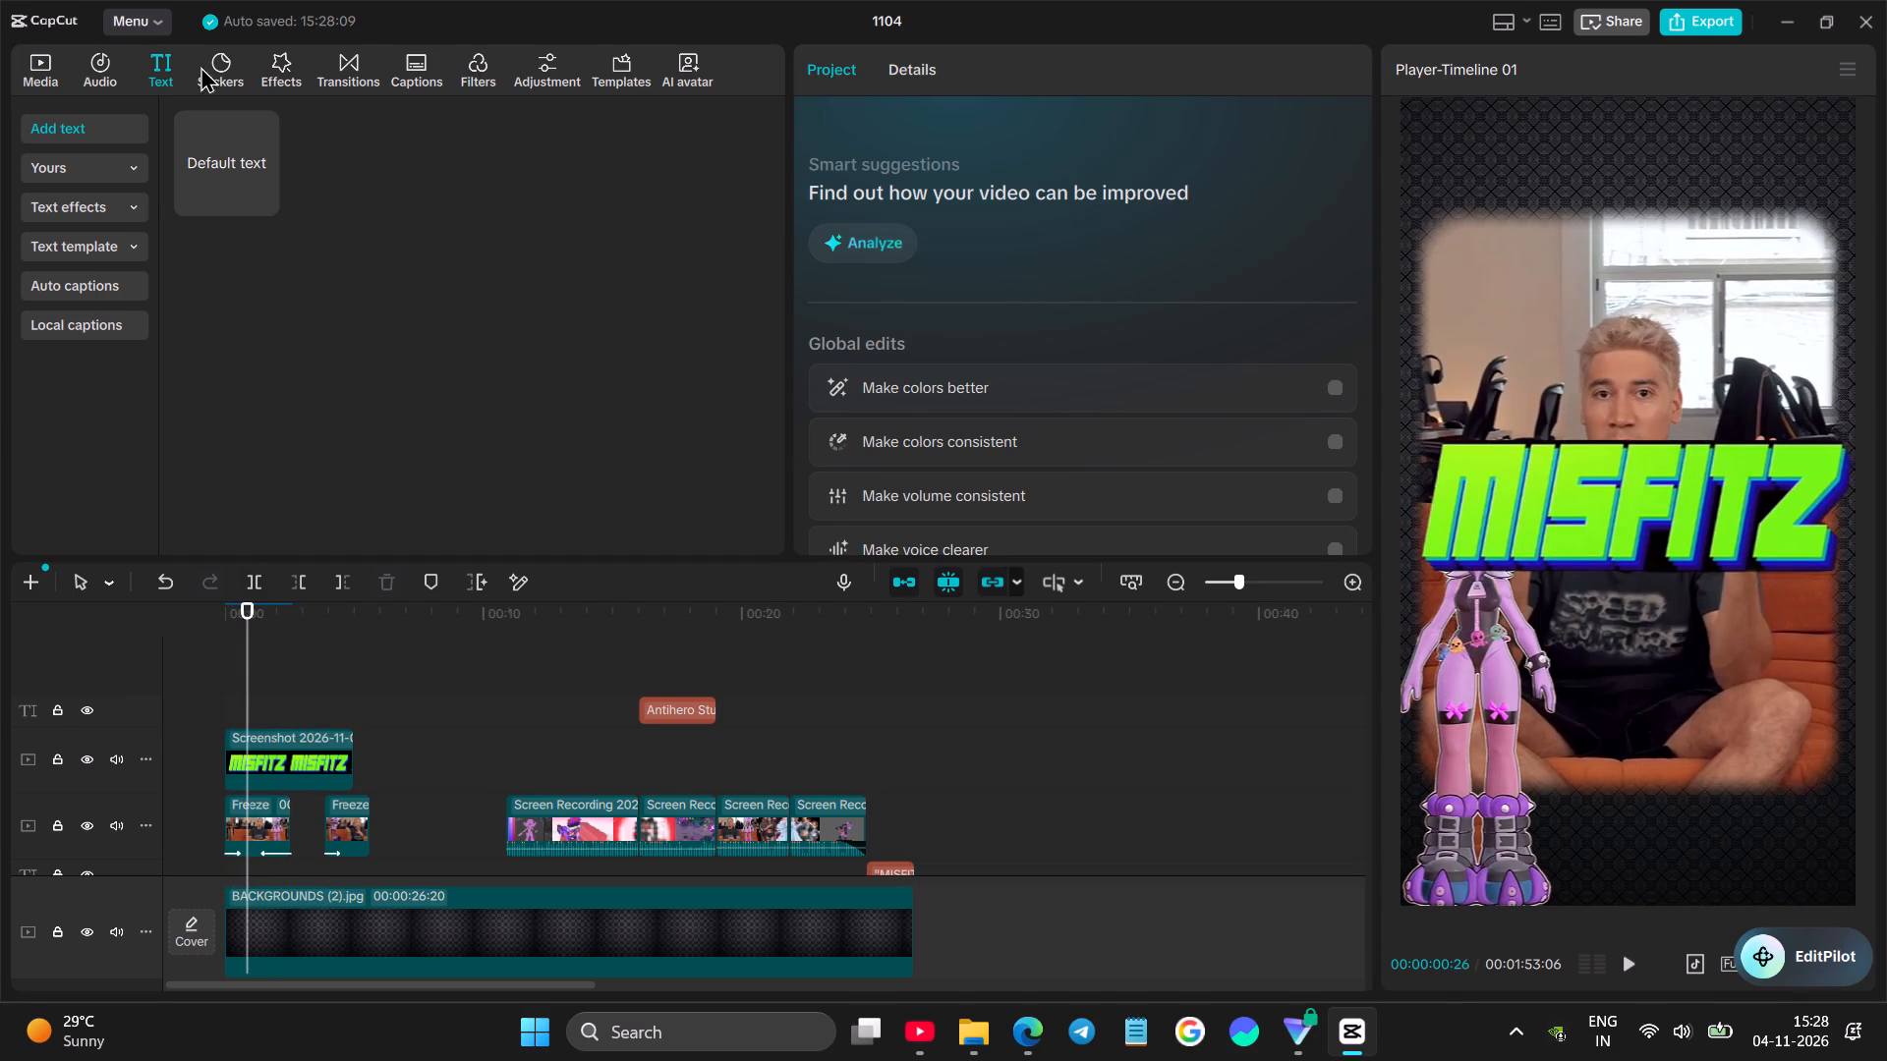
Add a default text clip above the opening clips and replace its wording with "What makes the character SEXY".
left_click_drag(214, 166, 245, 674)
left_click_drag(956, 166, 809, 167)
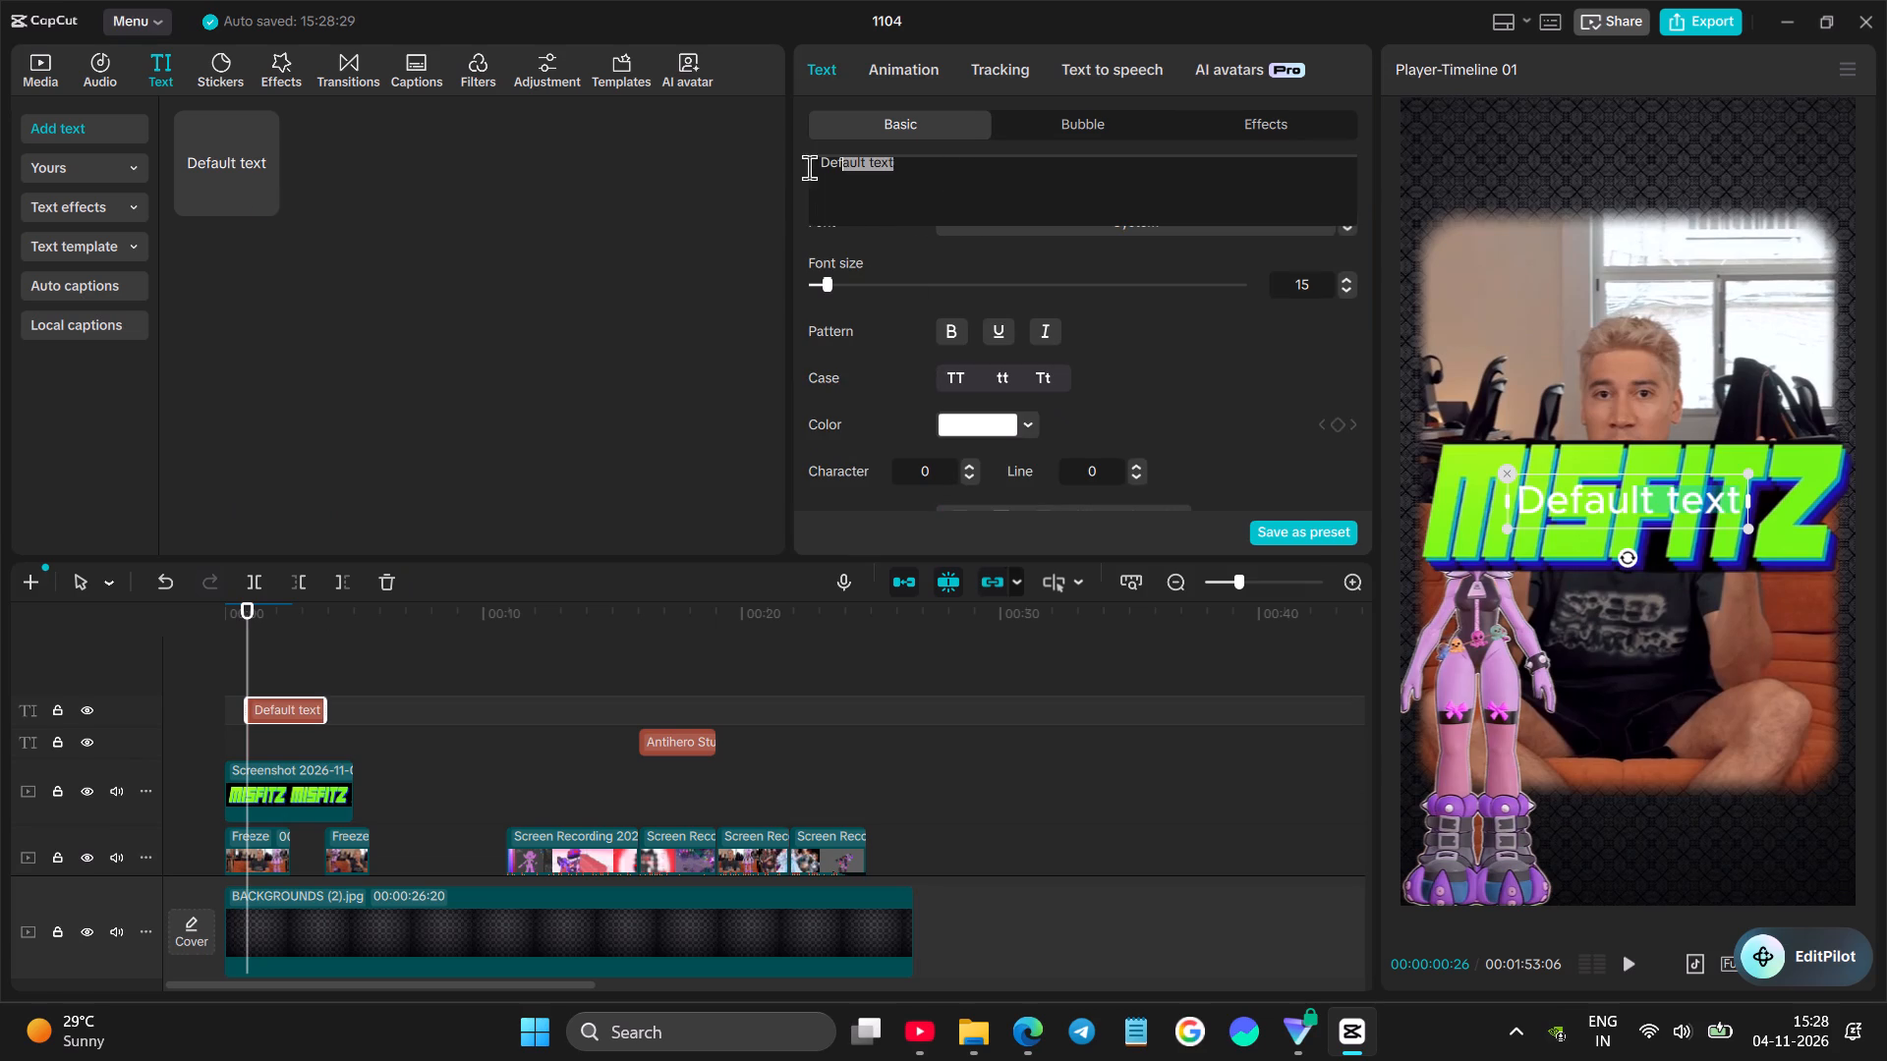
left_click_drag(809, 167, 752, 168)
key("BackSpace")
type("What Makes")
key("BackSpace")
key("BackSpace")
key("BackSpace")
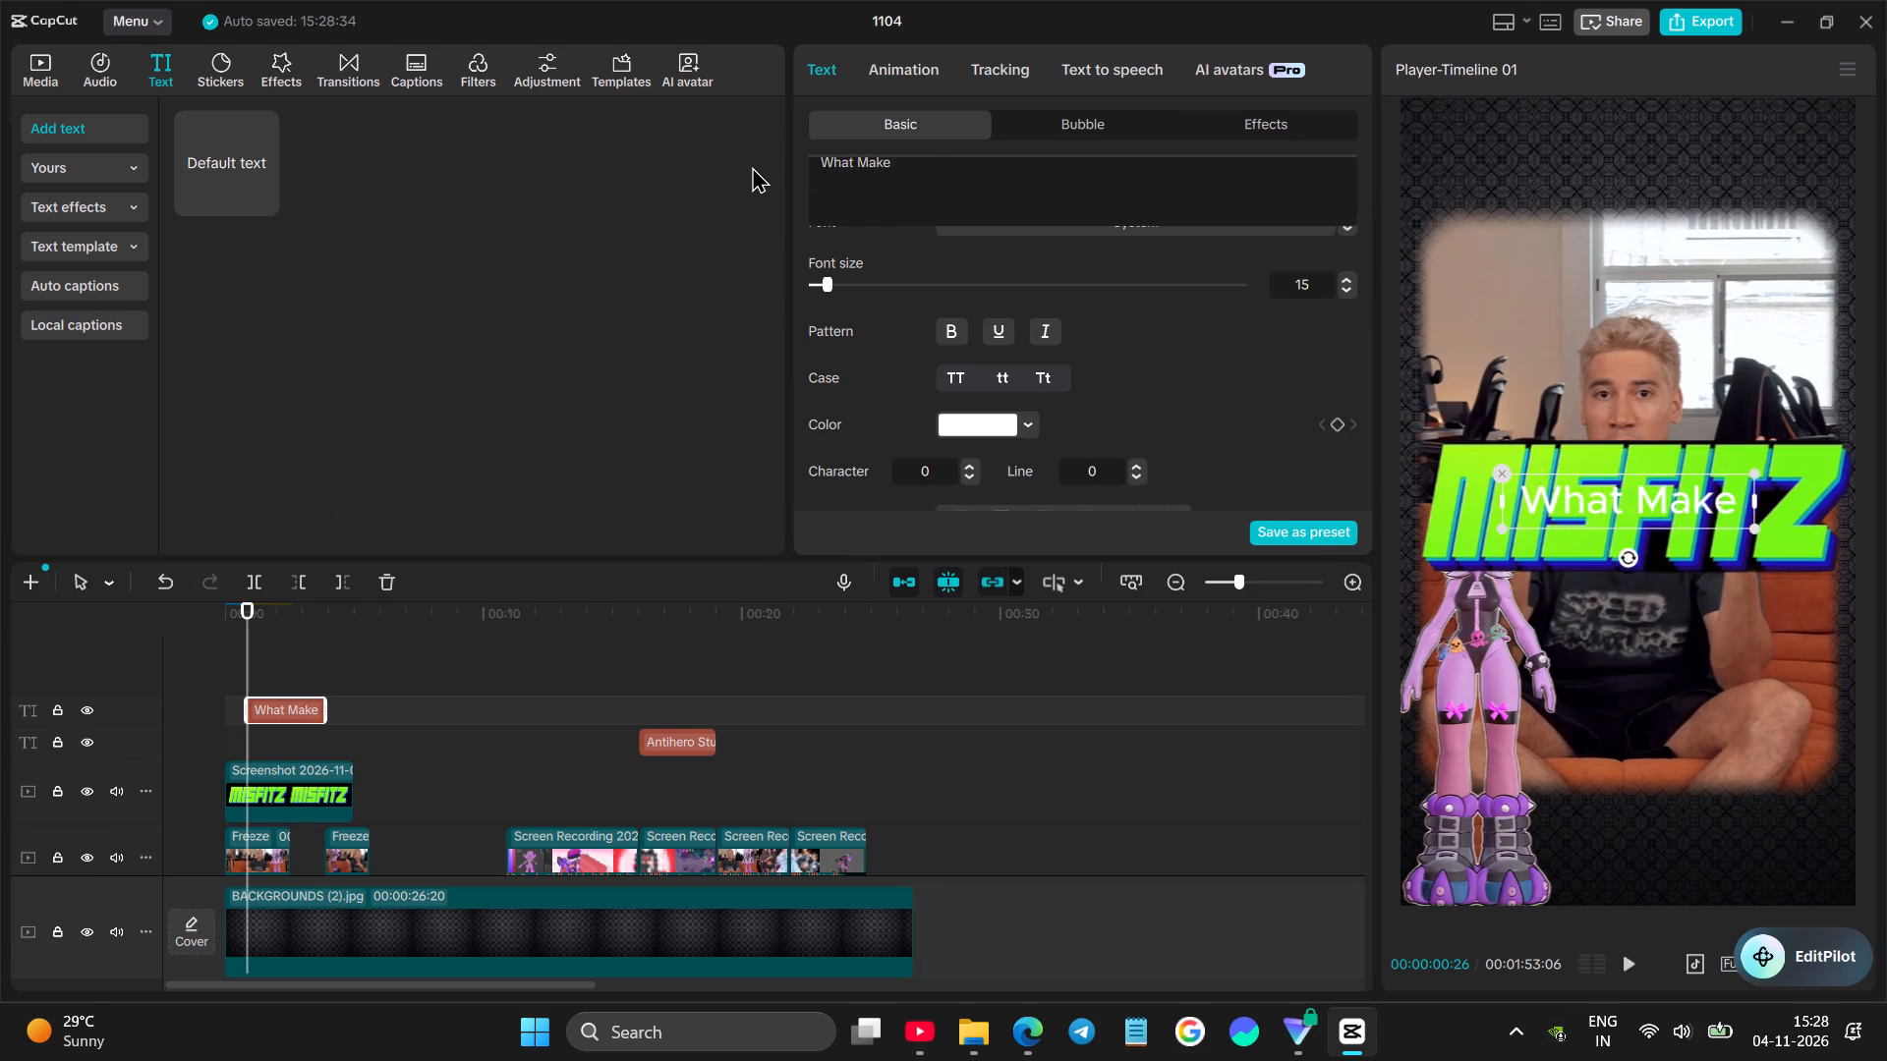
key("BackSpace")
key("BackSpace")
type("mae")
key("BackSpace")
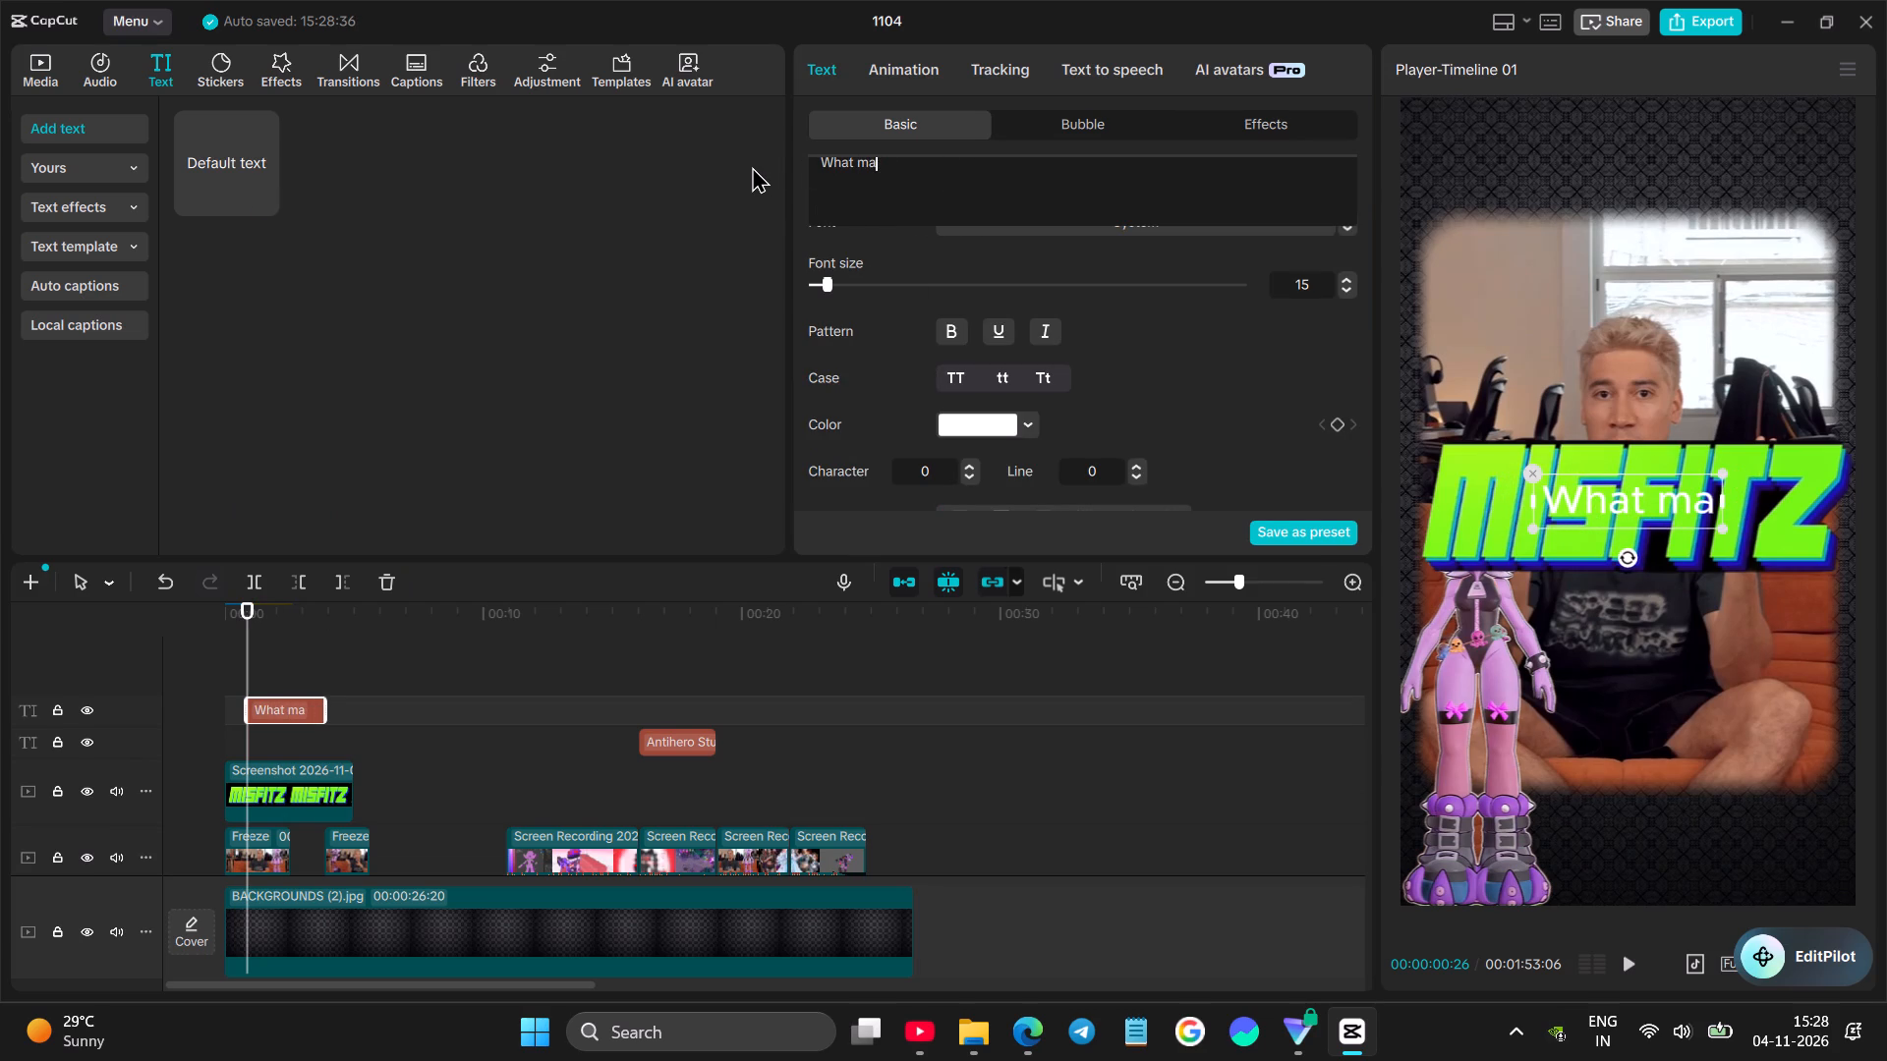
key("BackSpace")
type("akes the")
key("space")
type("character")
key("space")
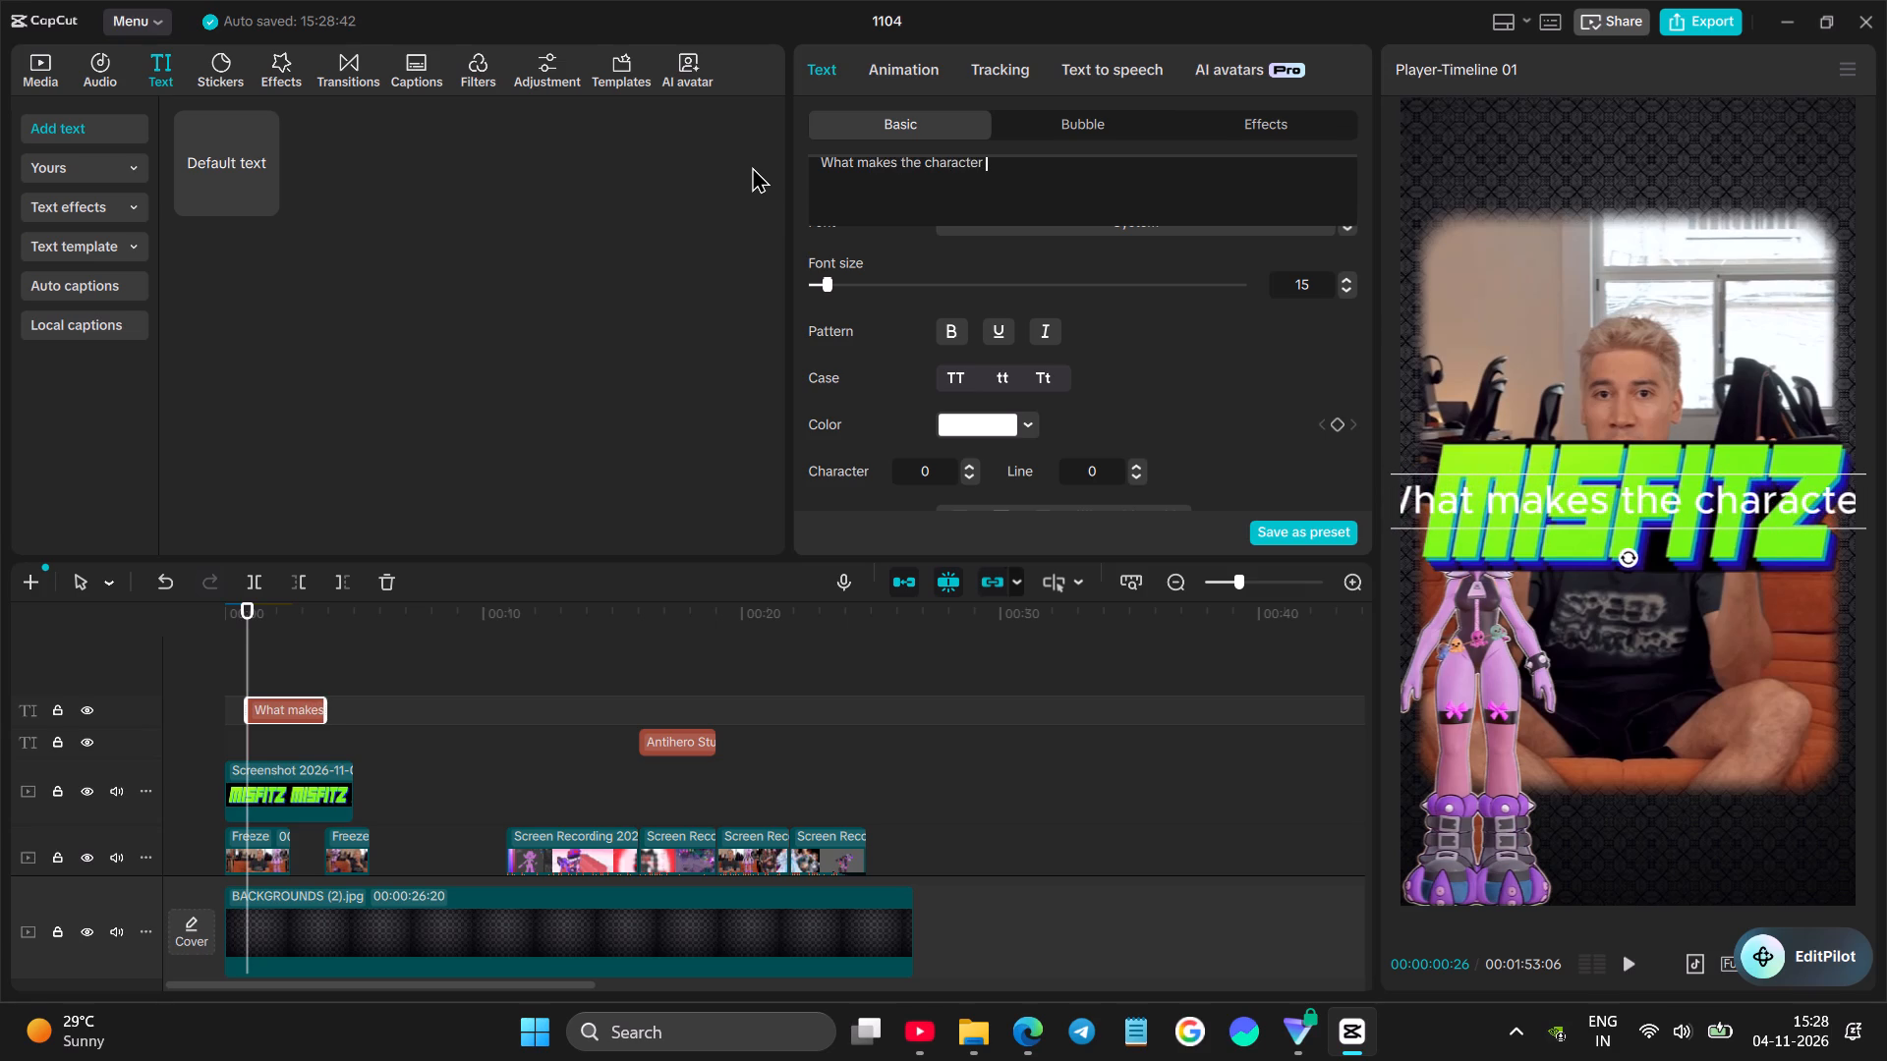
type("SEXY")
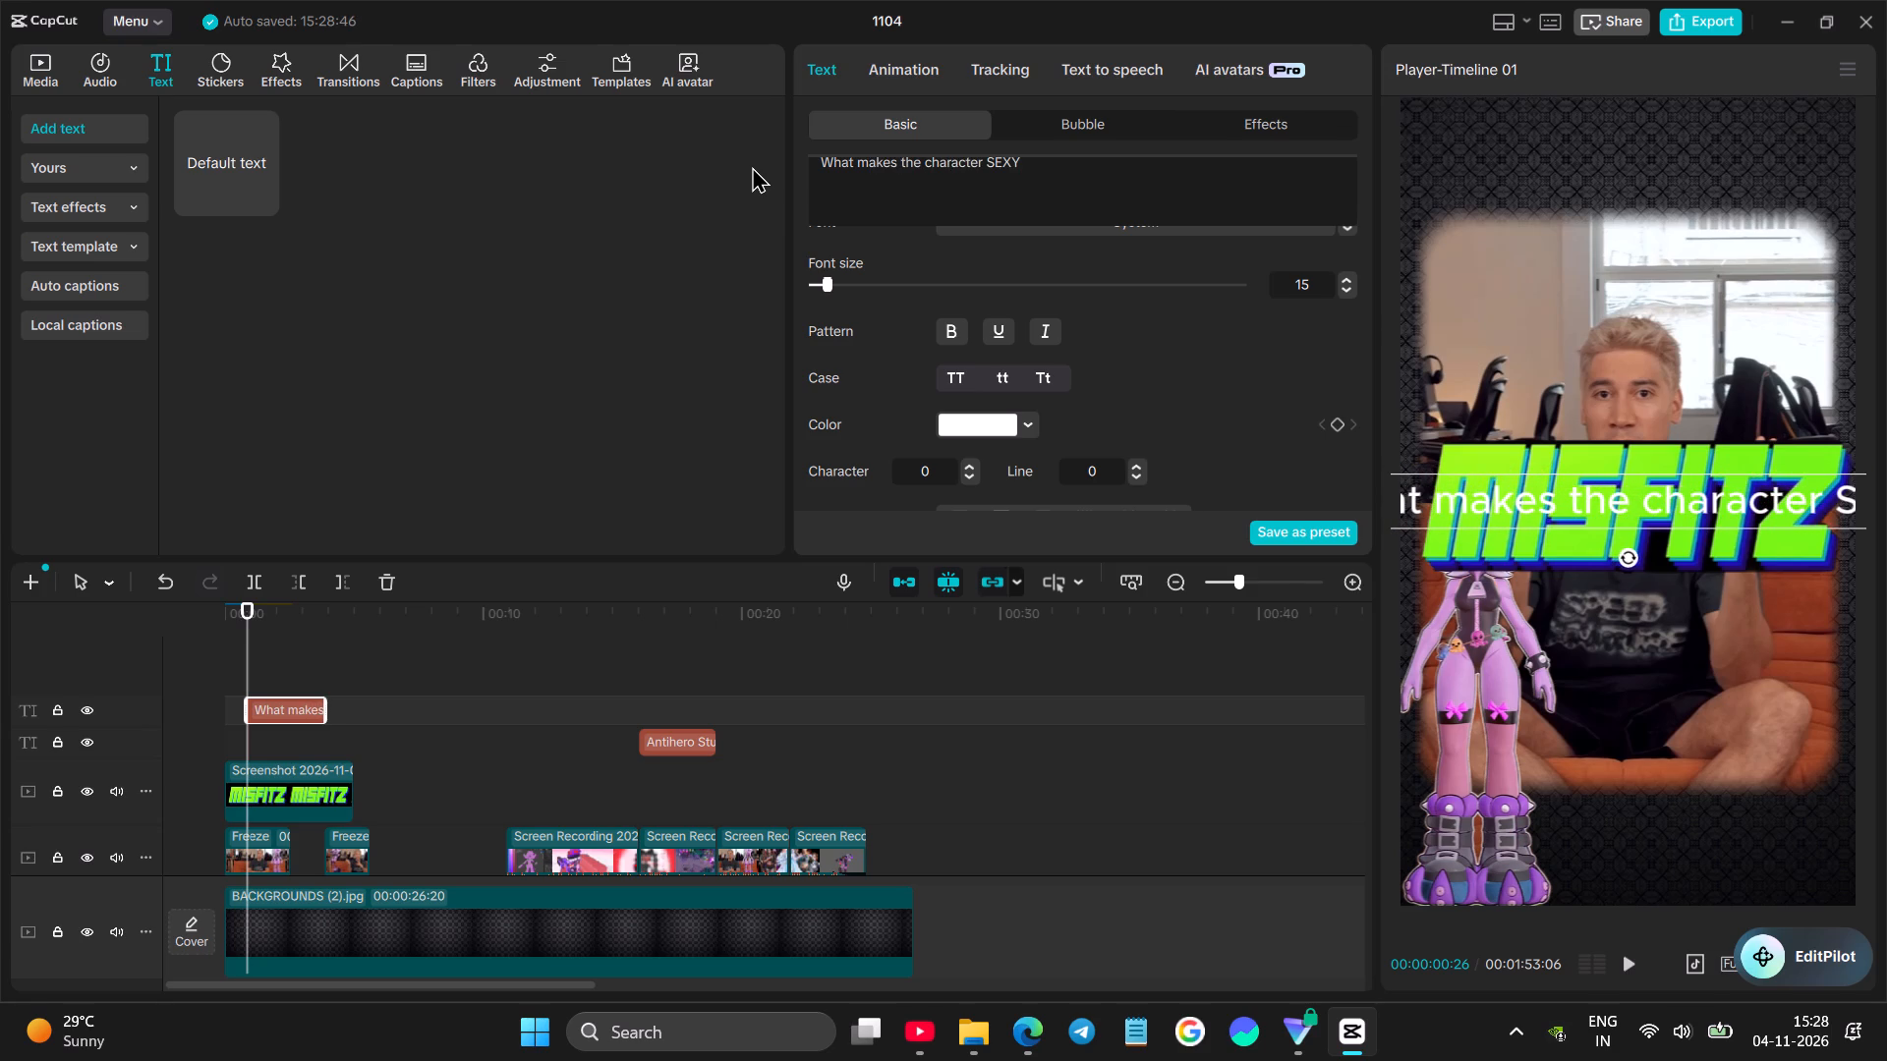
Break the caption into two lines after "the" and move it over the top edge of the speaker's video.
left_click(924, 164)
key("shift+Return")
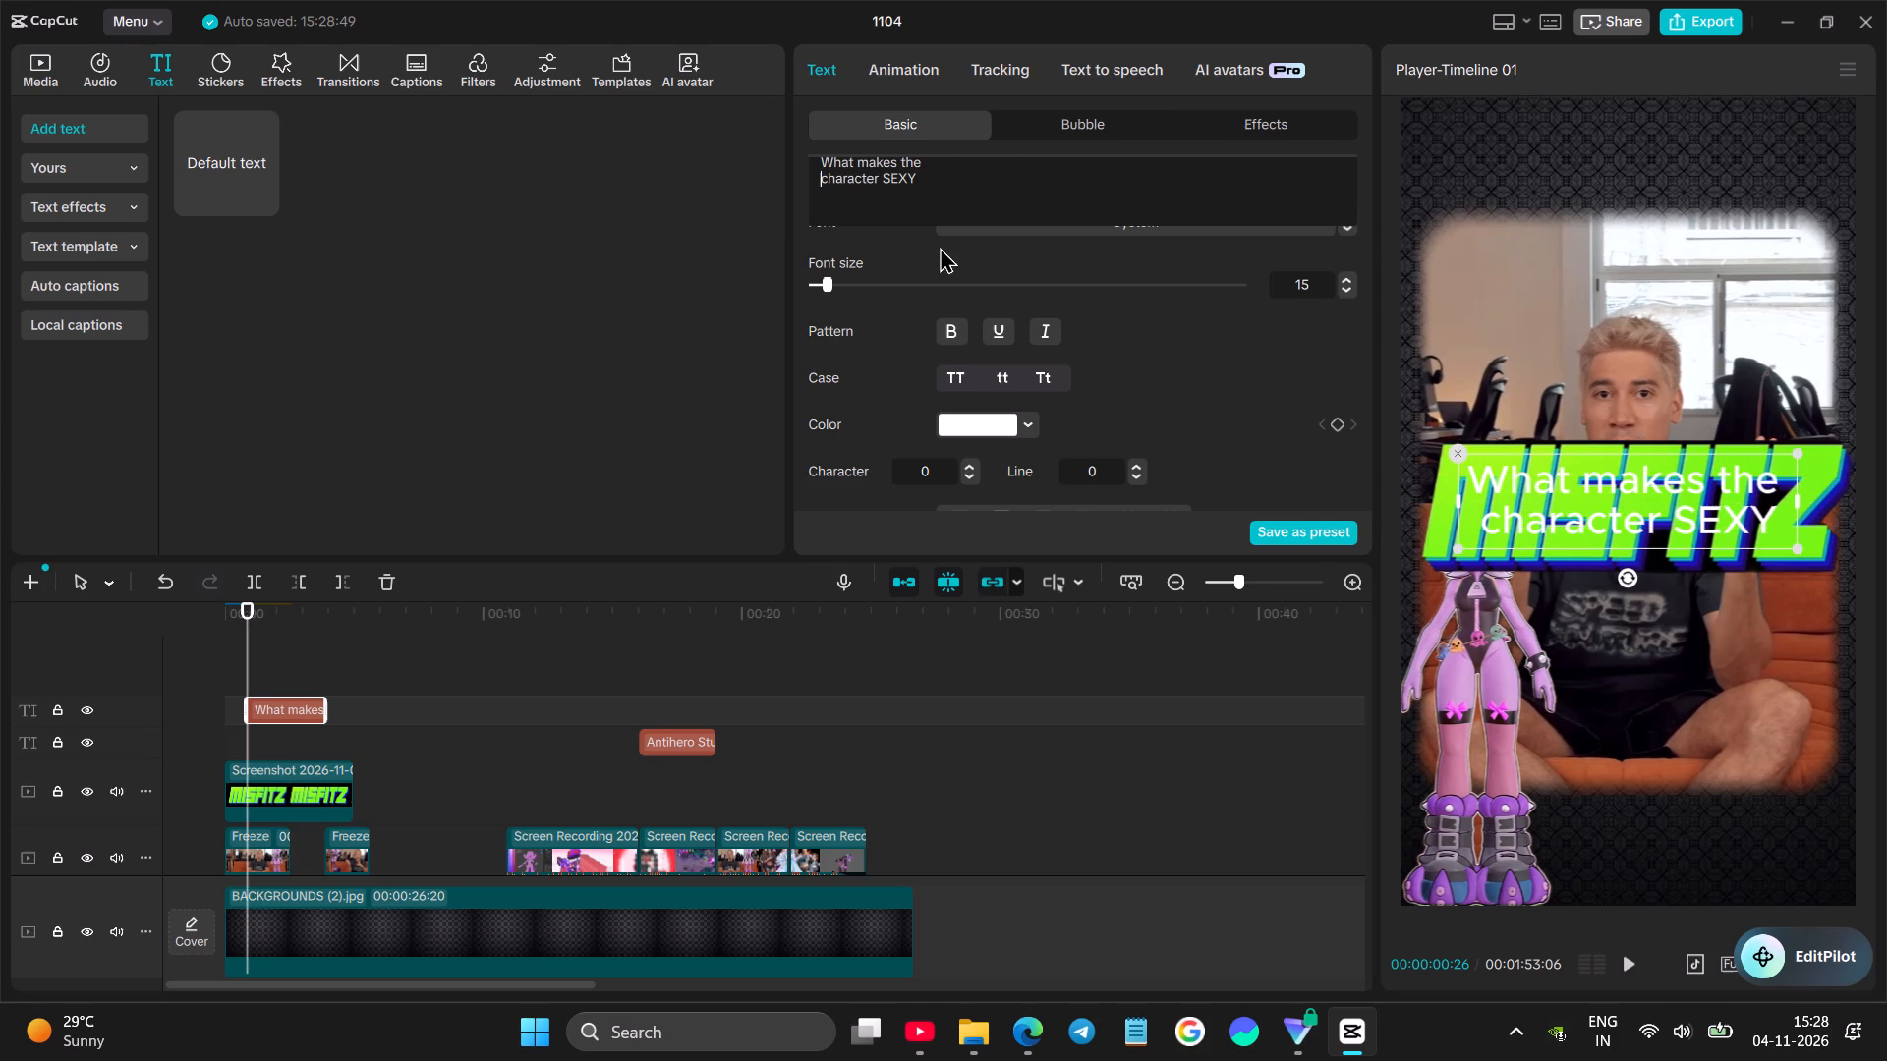
left_click_drag(1528, 499, 1542, 218)
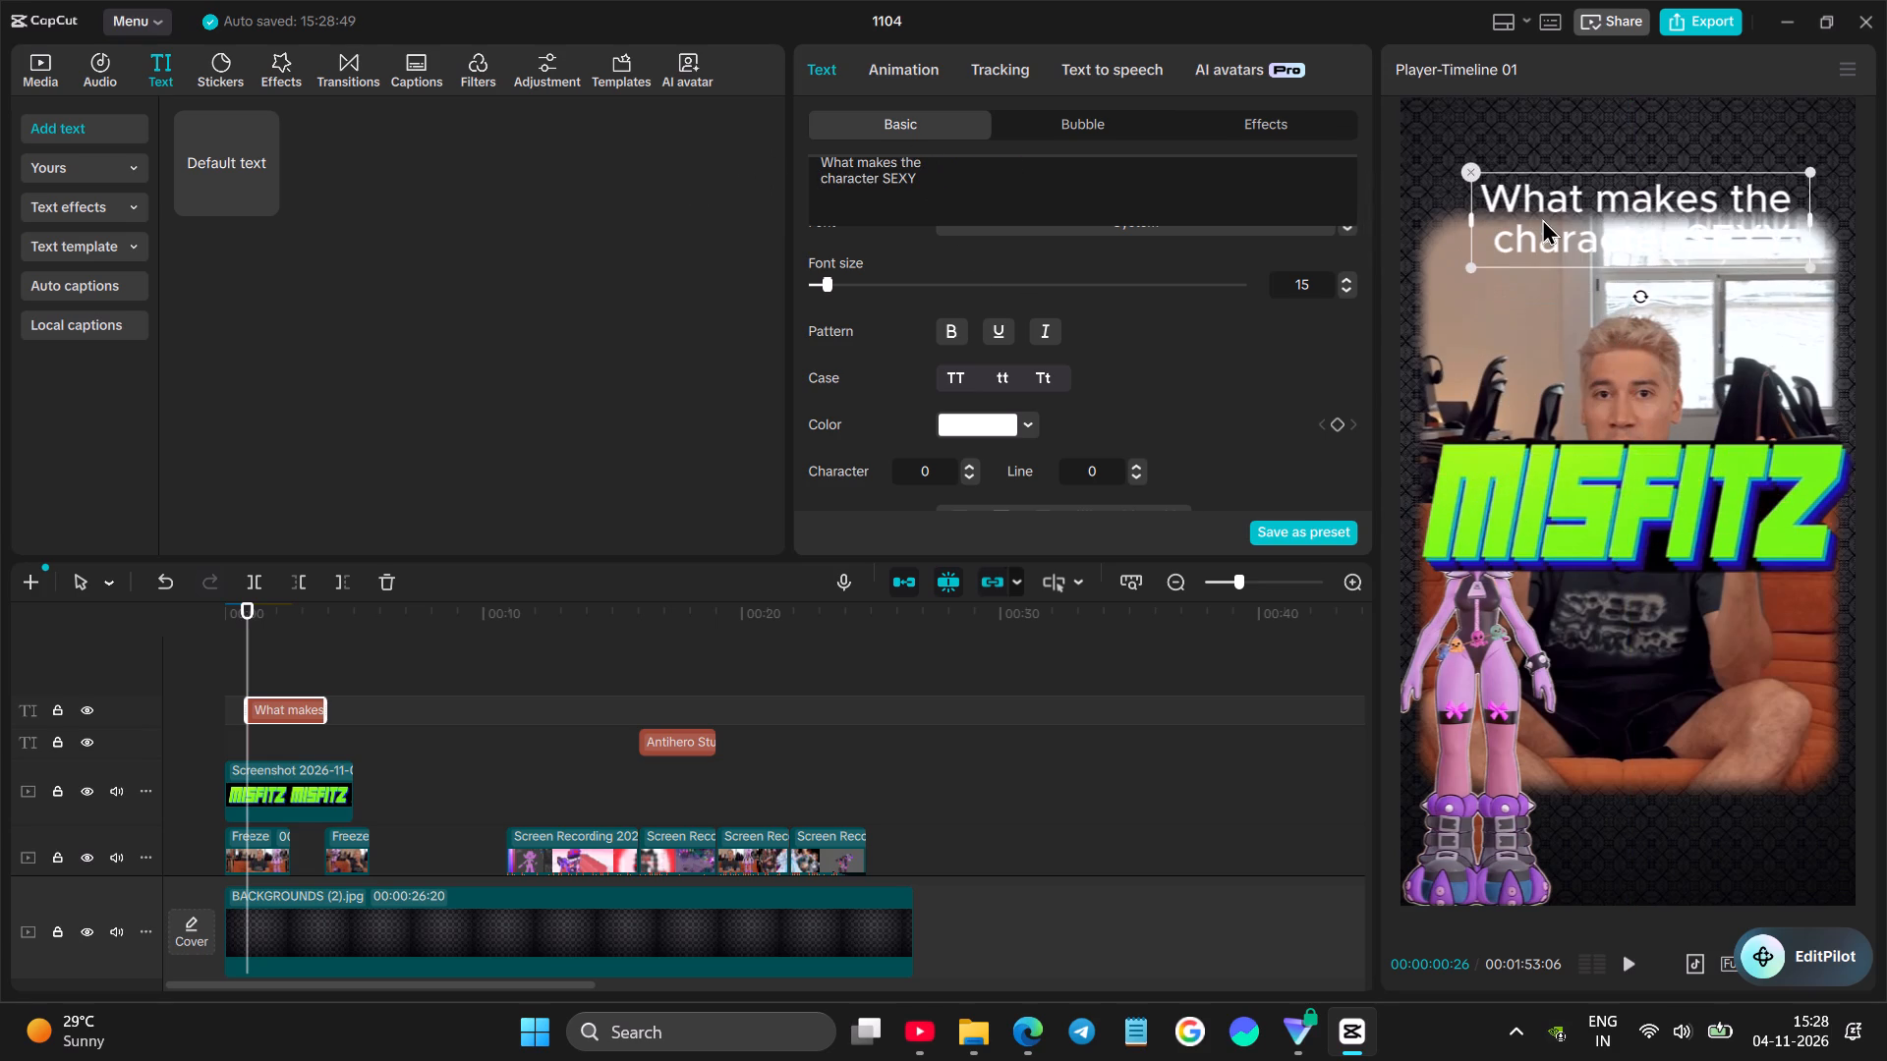
left_click_drag(1542, 218, 1542, 217)
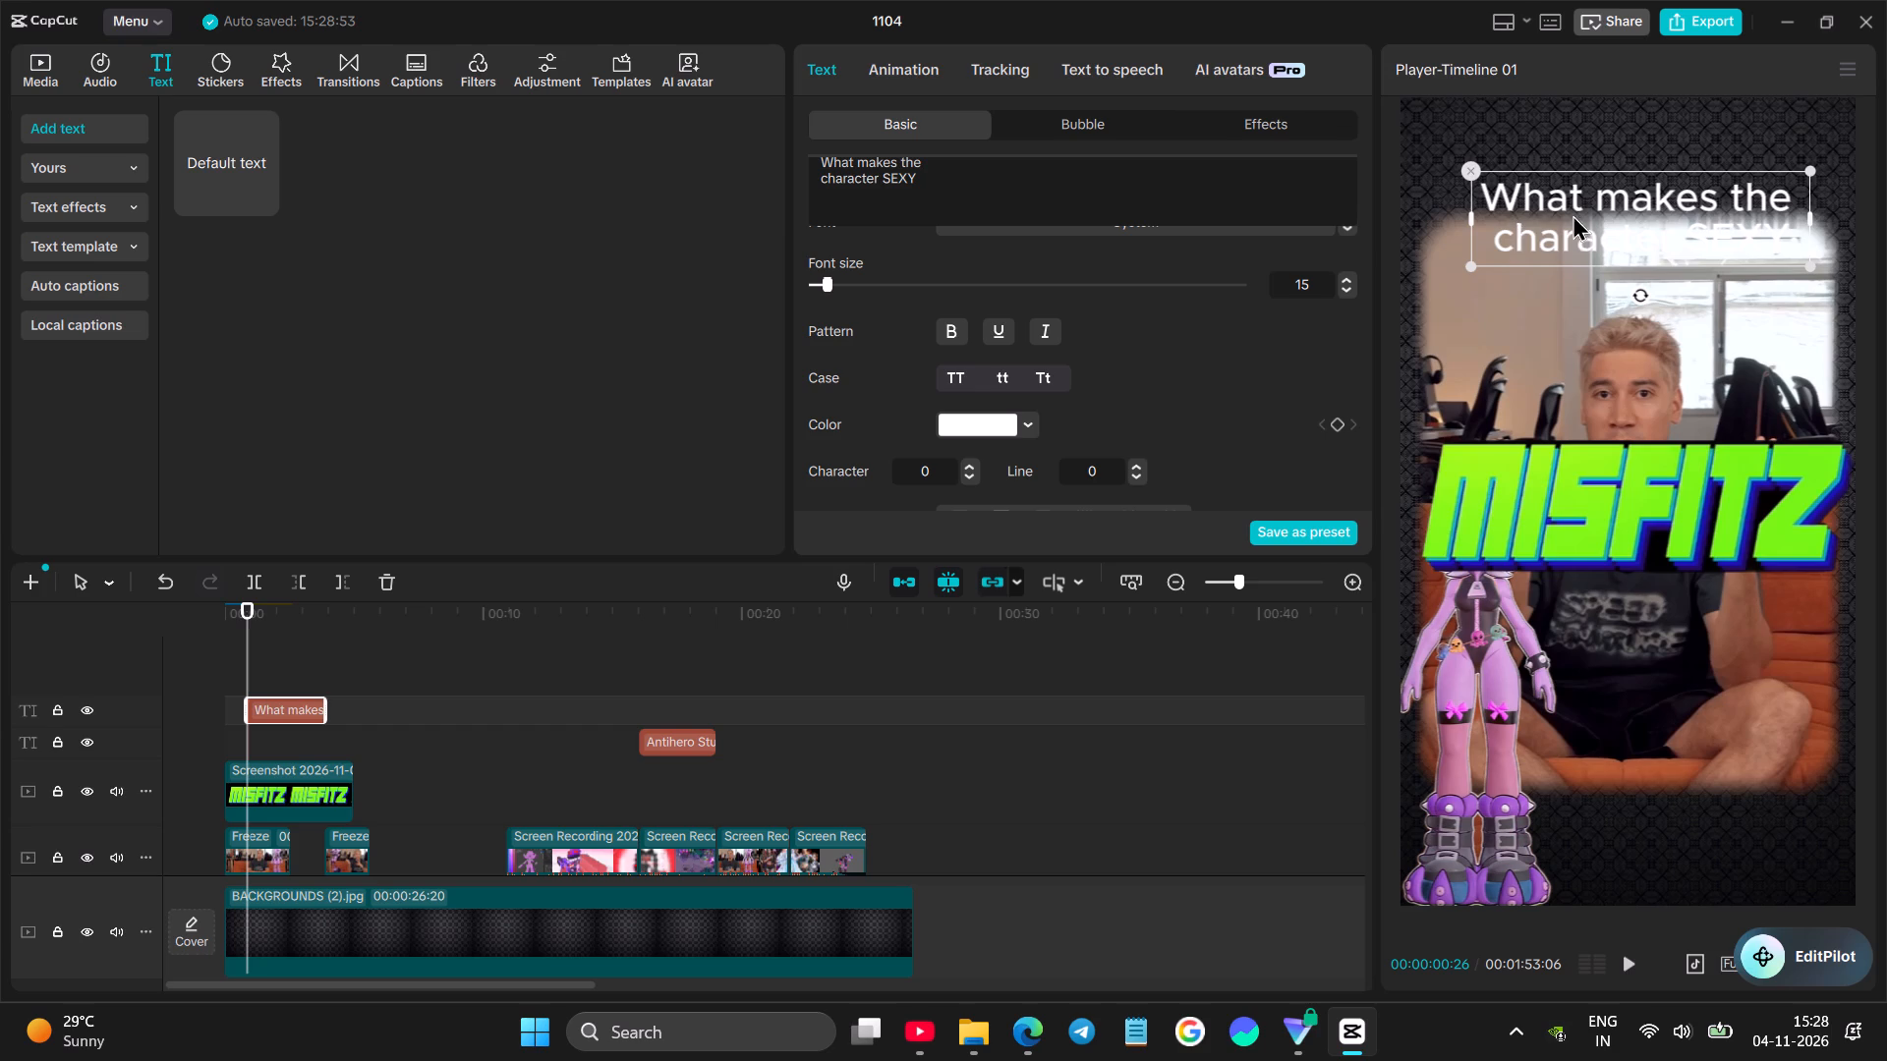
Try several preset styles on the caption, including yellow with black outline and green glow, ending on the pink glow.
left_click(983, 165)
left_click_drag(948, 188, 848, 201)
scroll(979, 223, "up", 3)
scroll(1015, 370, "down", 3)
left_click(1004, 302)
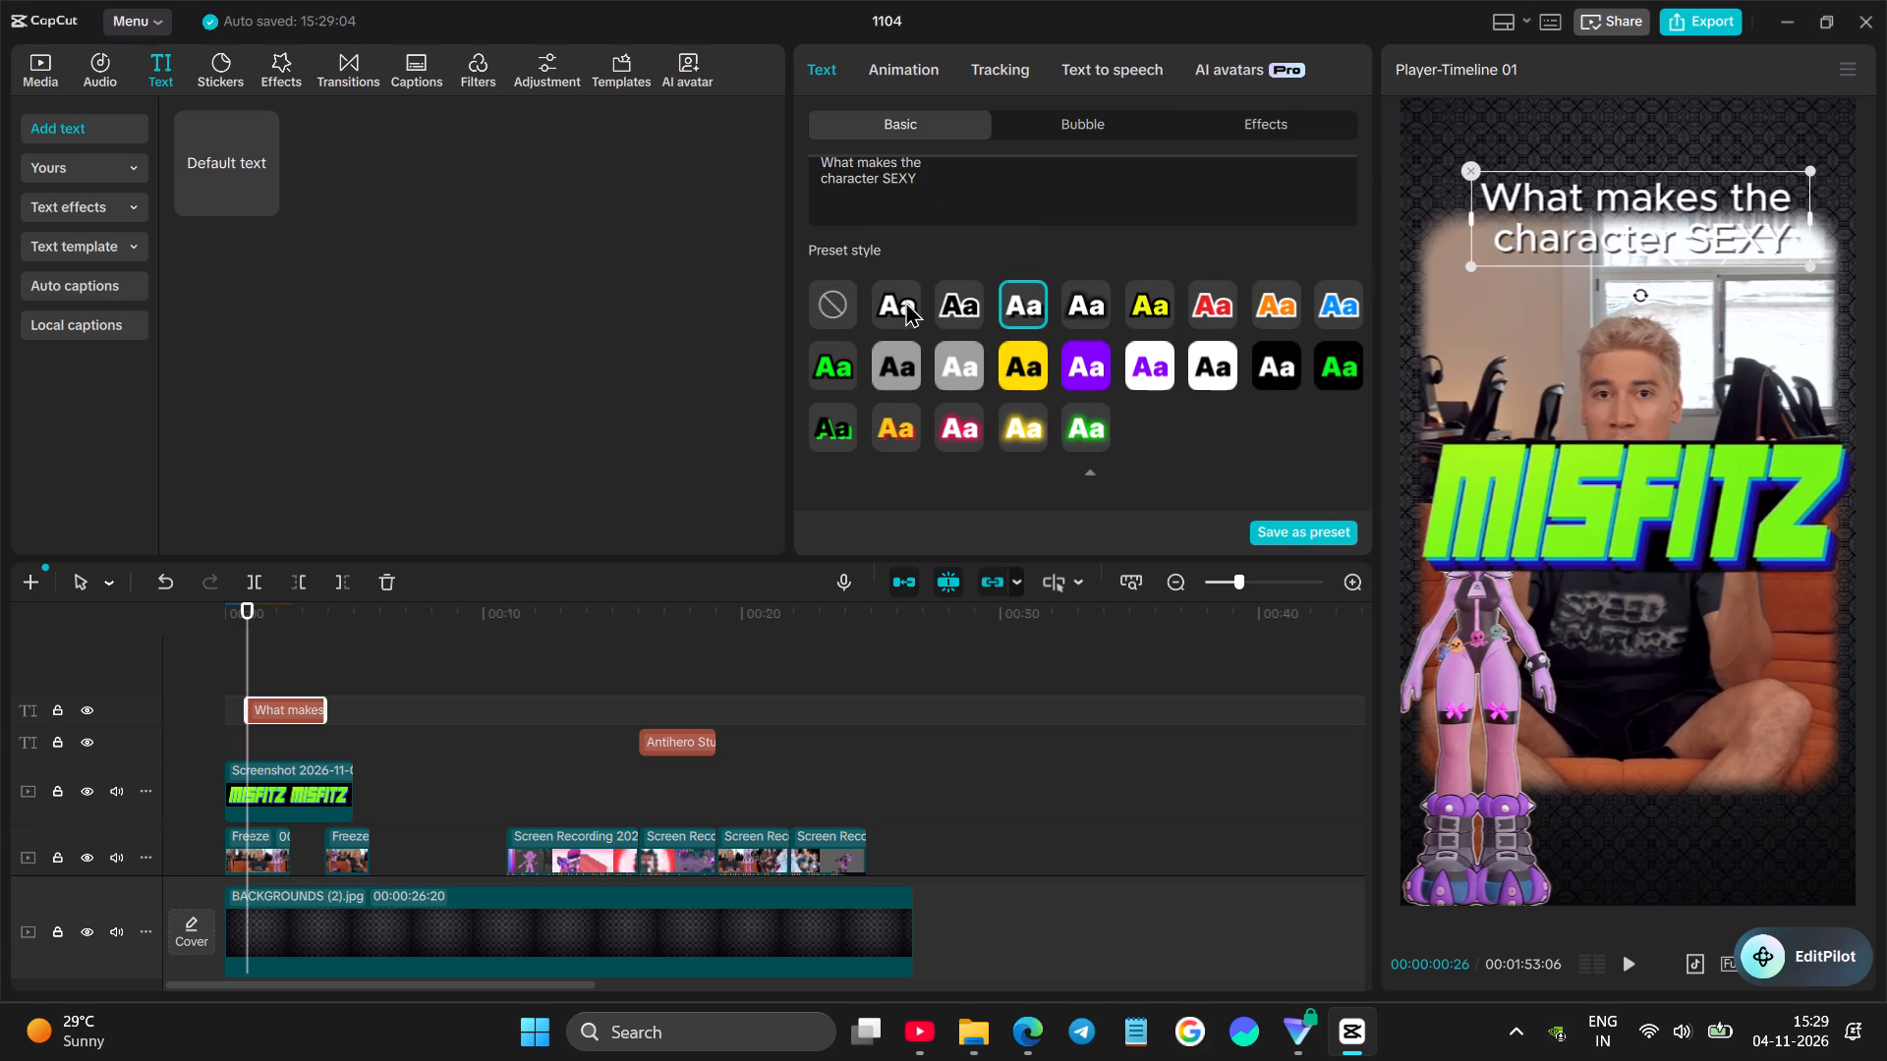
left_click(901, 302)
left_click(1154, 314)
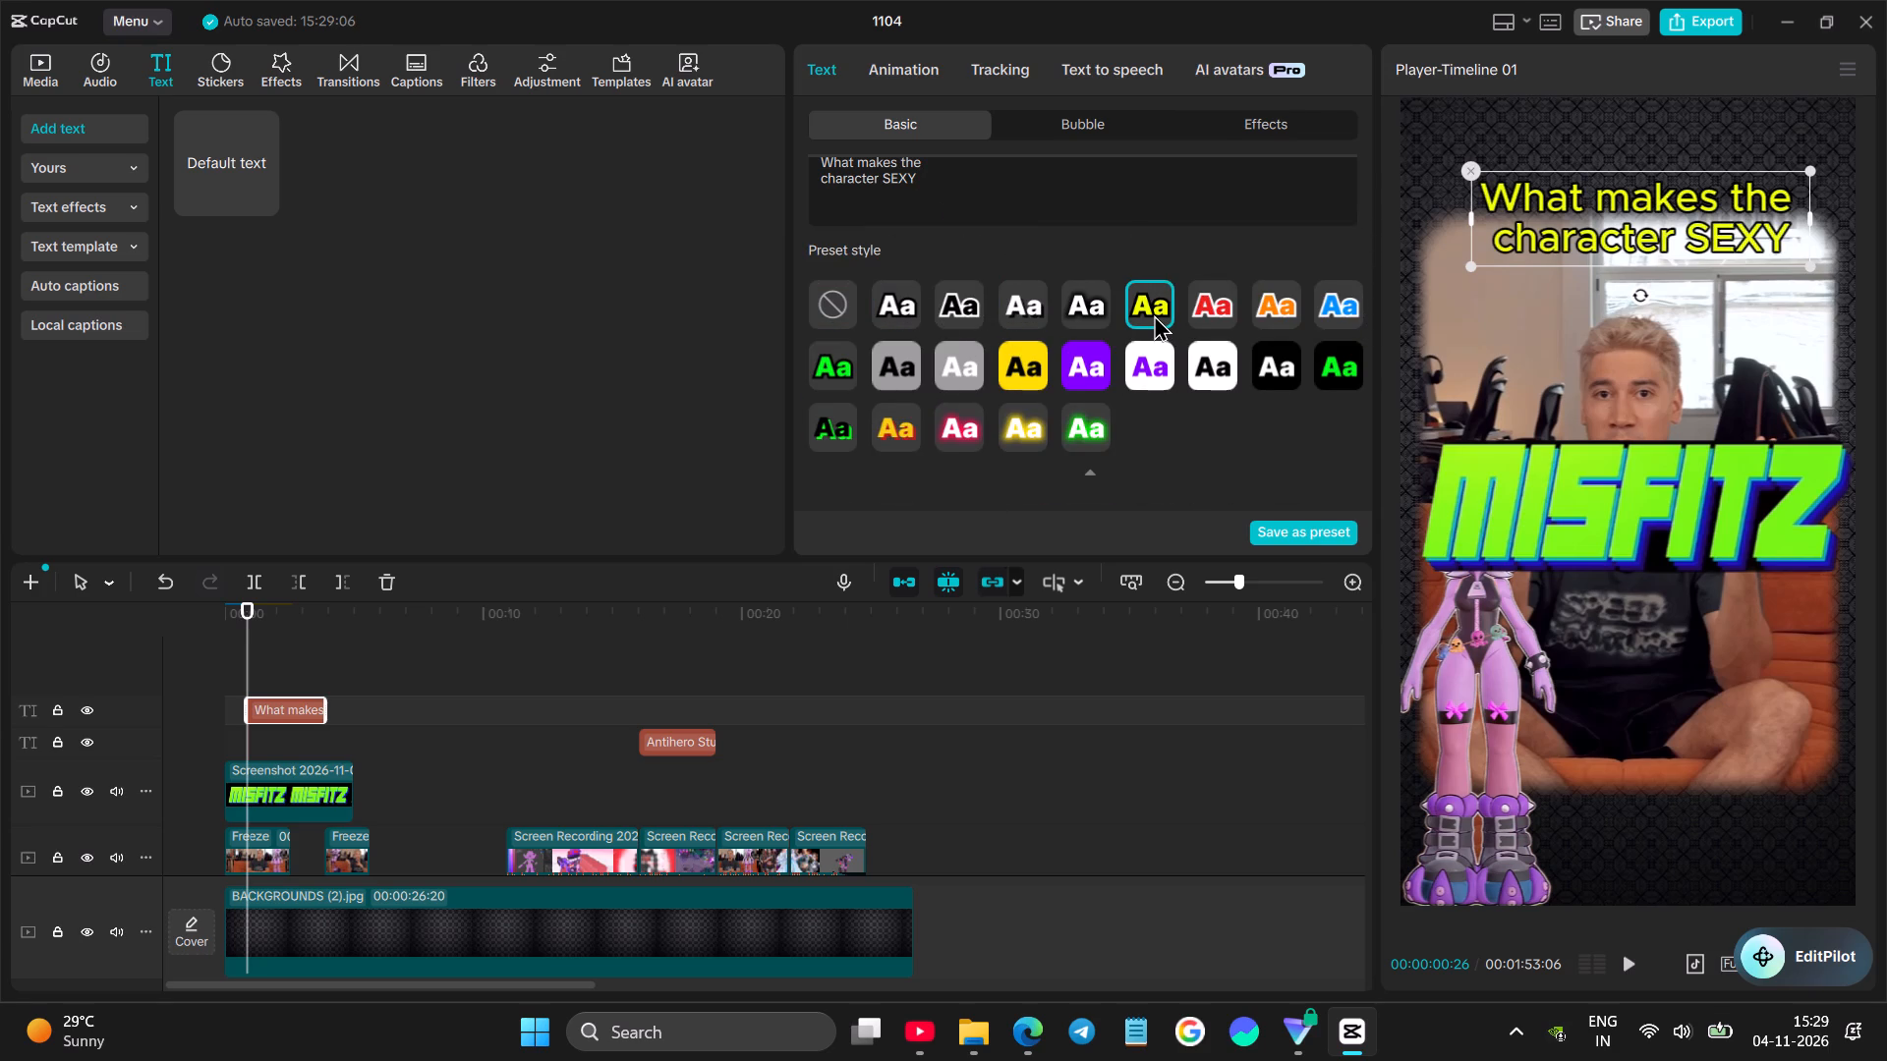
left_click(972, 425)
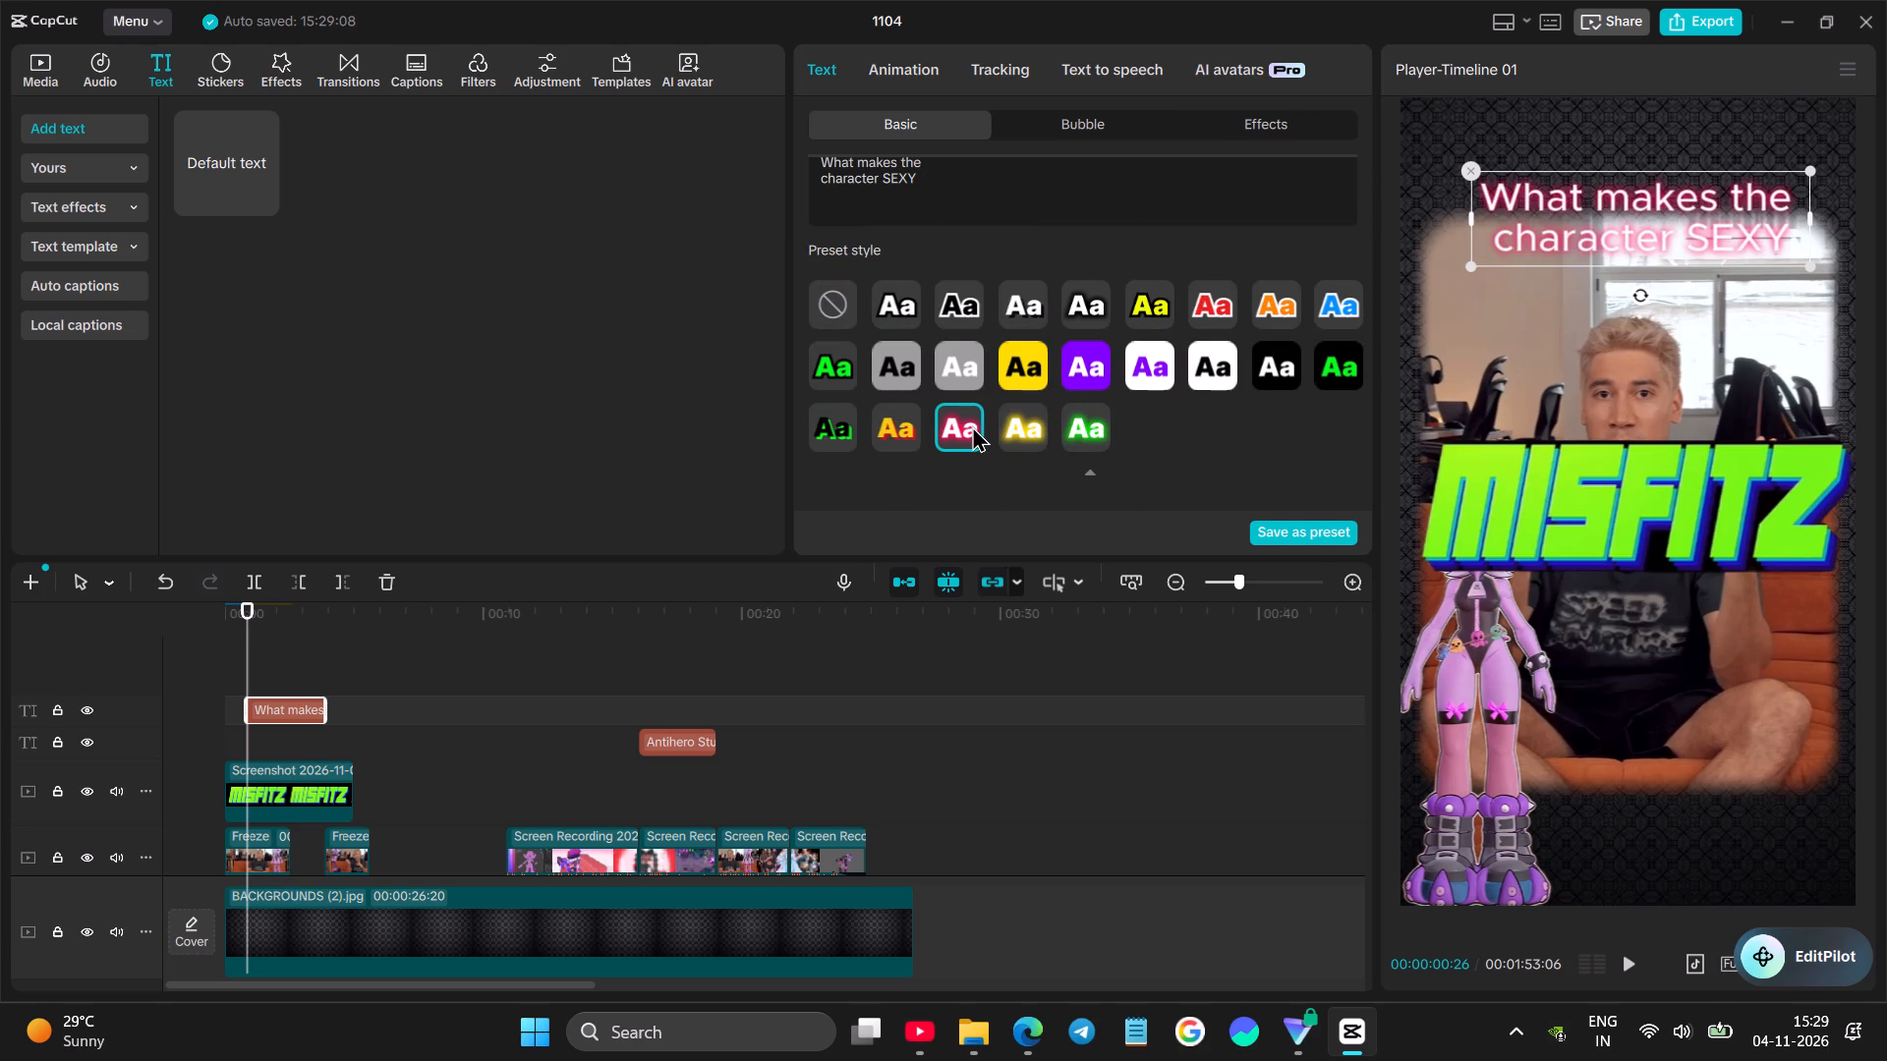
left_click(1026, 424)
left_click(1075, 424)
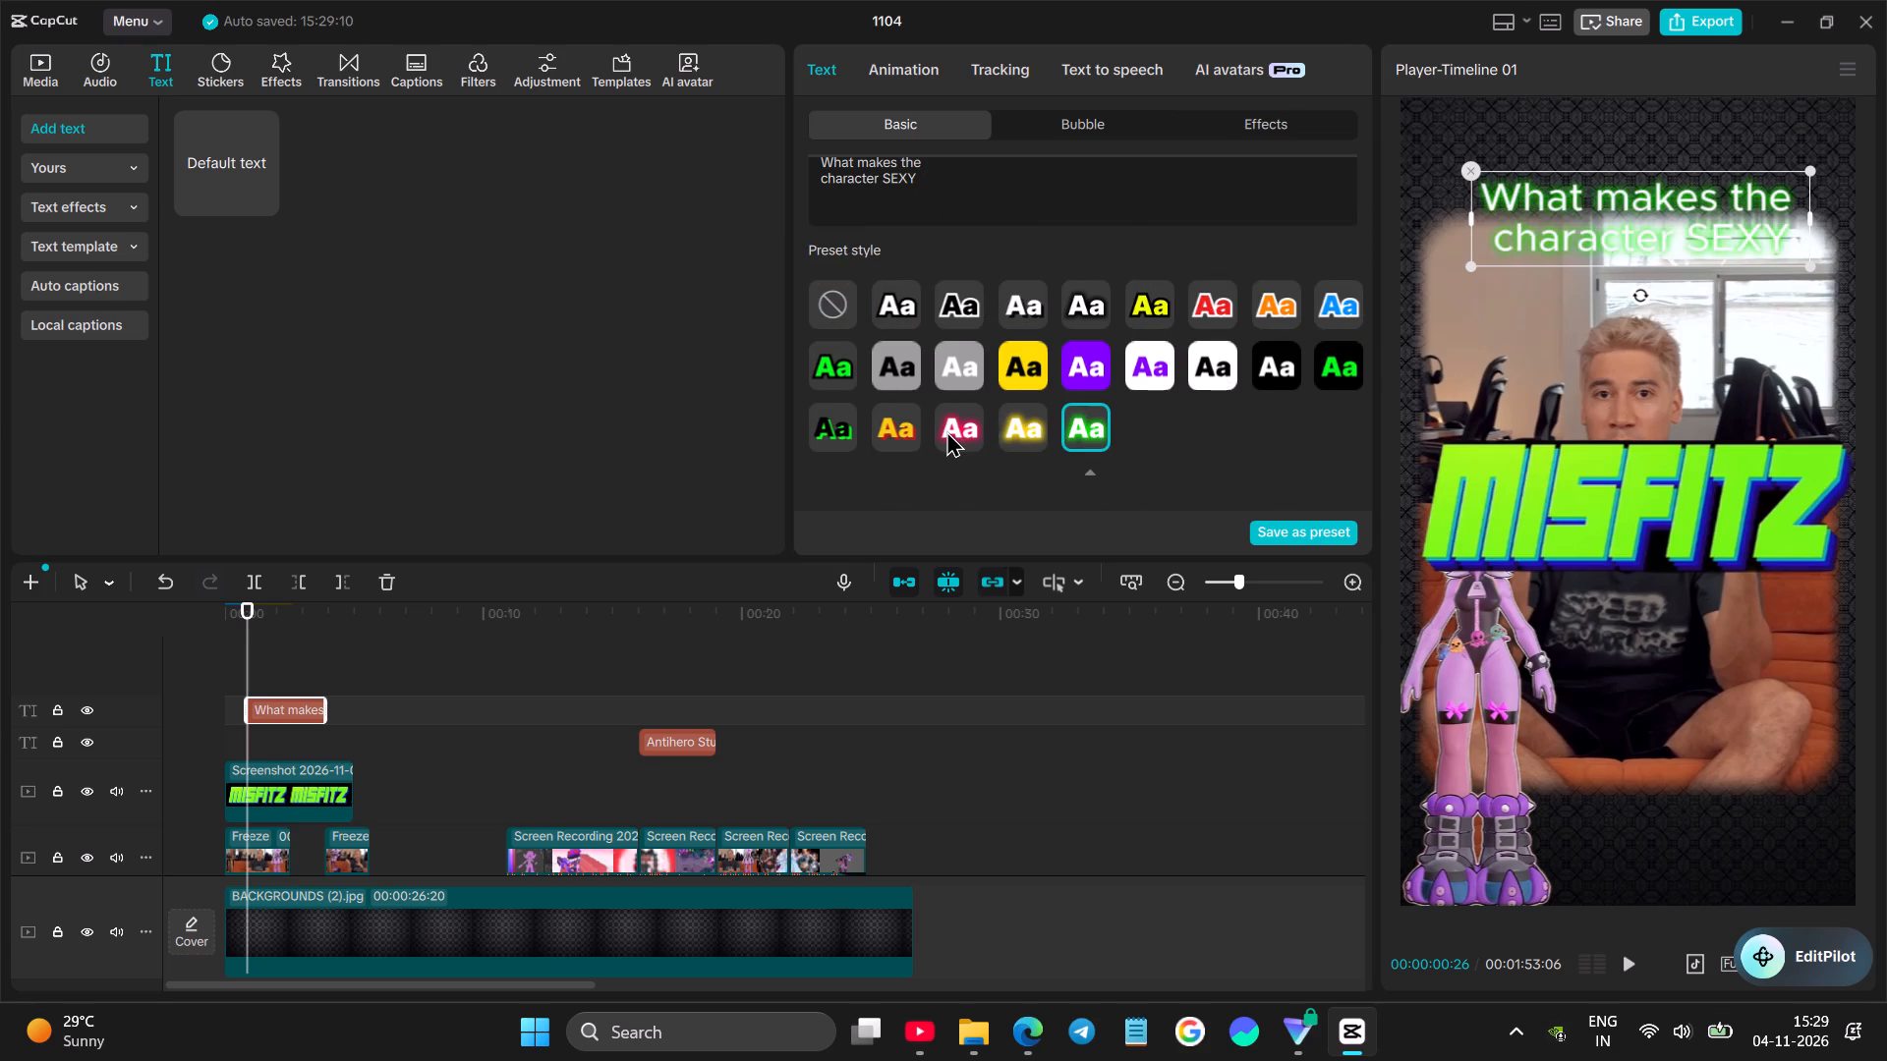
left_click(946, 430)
Change the caption font to the bold 企業 and move the caption slightly higher above the speaker's video.
scroll(1015, 378, "up", 3)
scroll(1067, 269, "up", 3)
left_click(1085, 298)
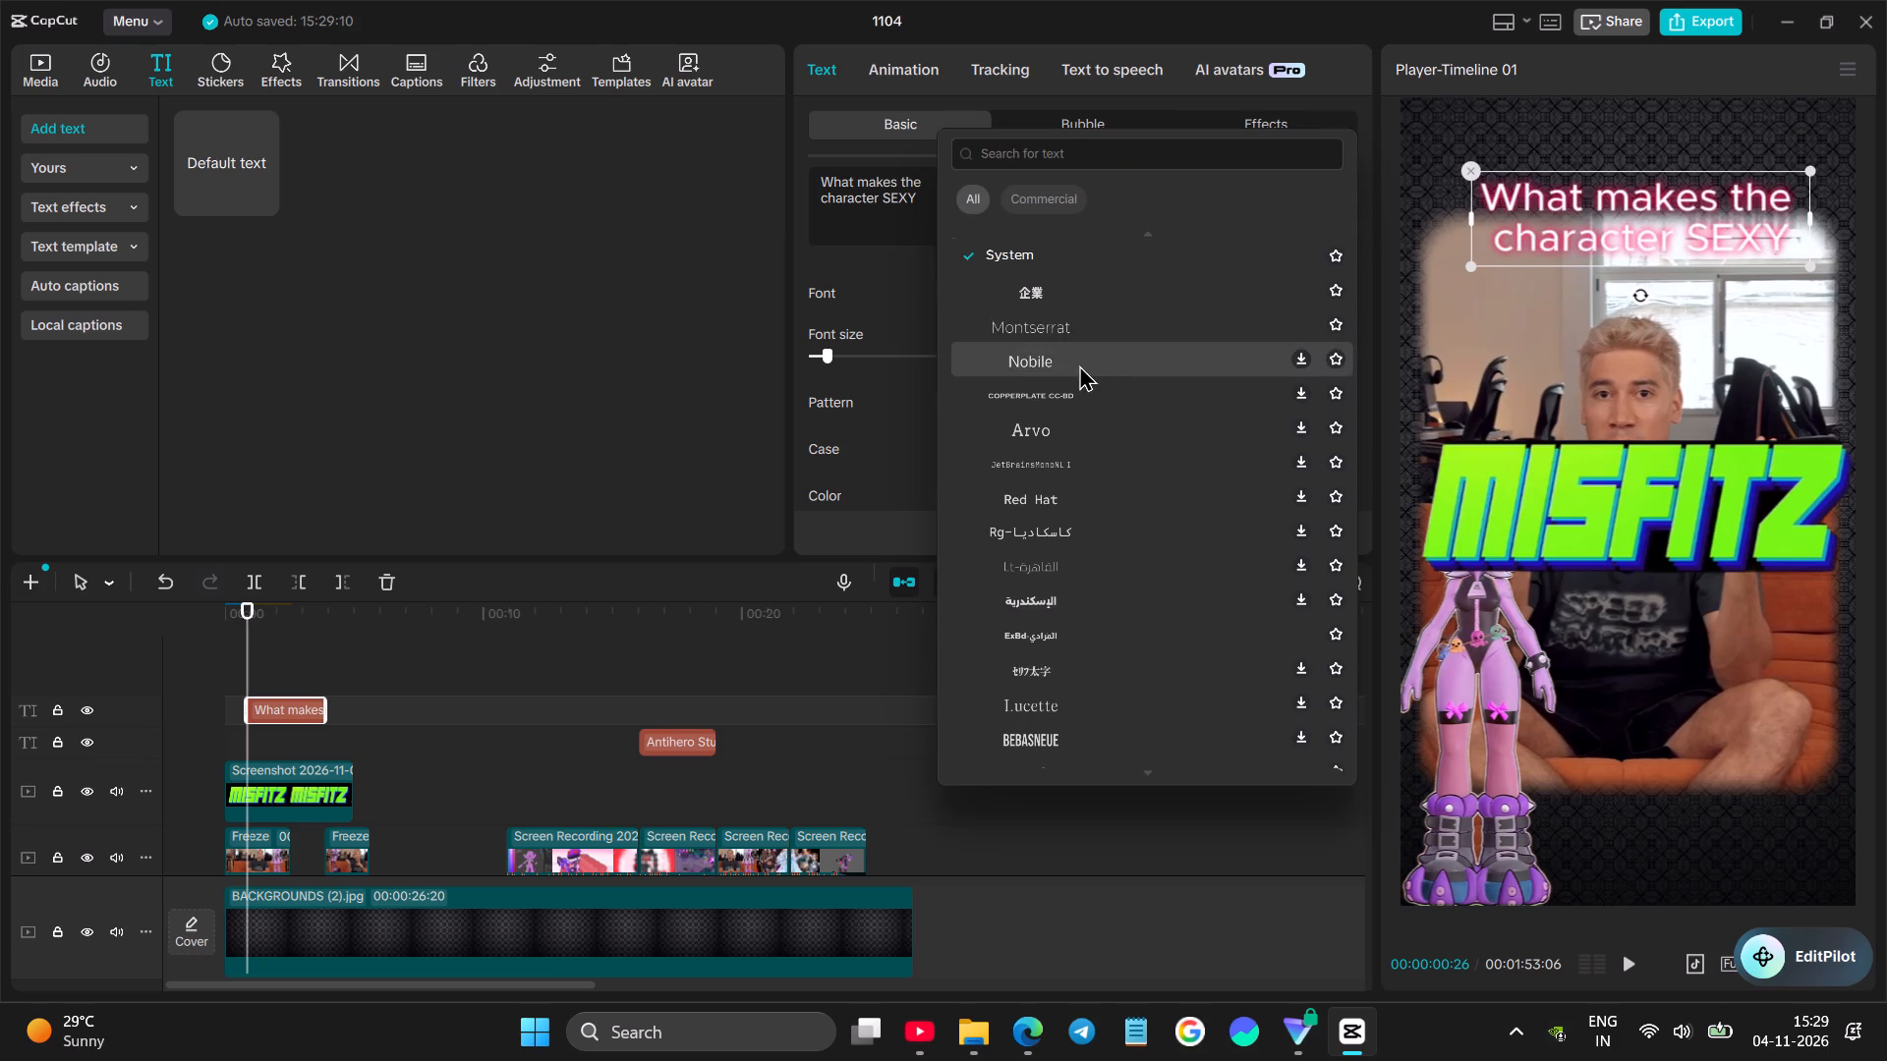
left_click(1056, 284)
left_click_drag(1582, 214, 1578, 192)
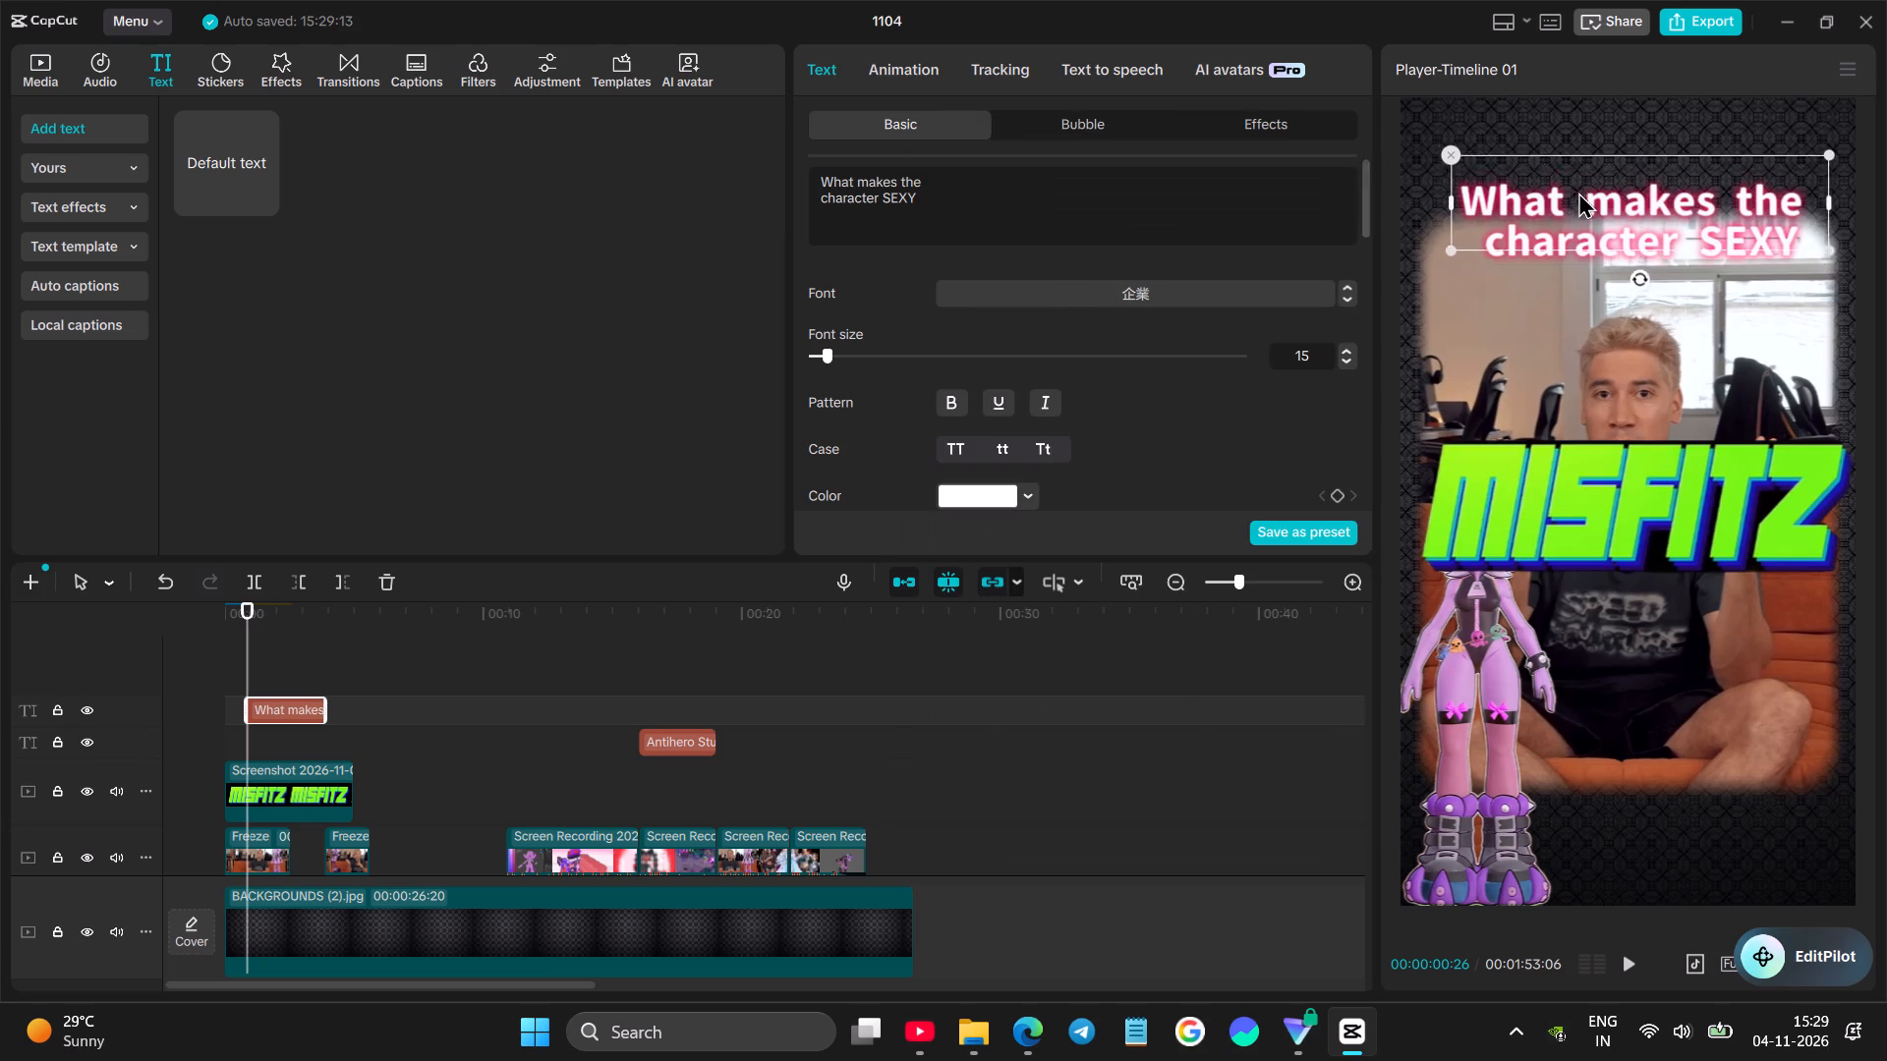
left_click_drag(1578, 192, 1580, 188)
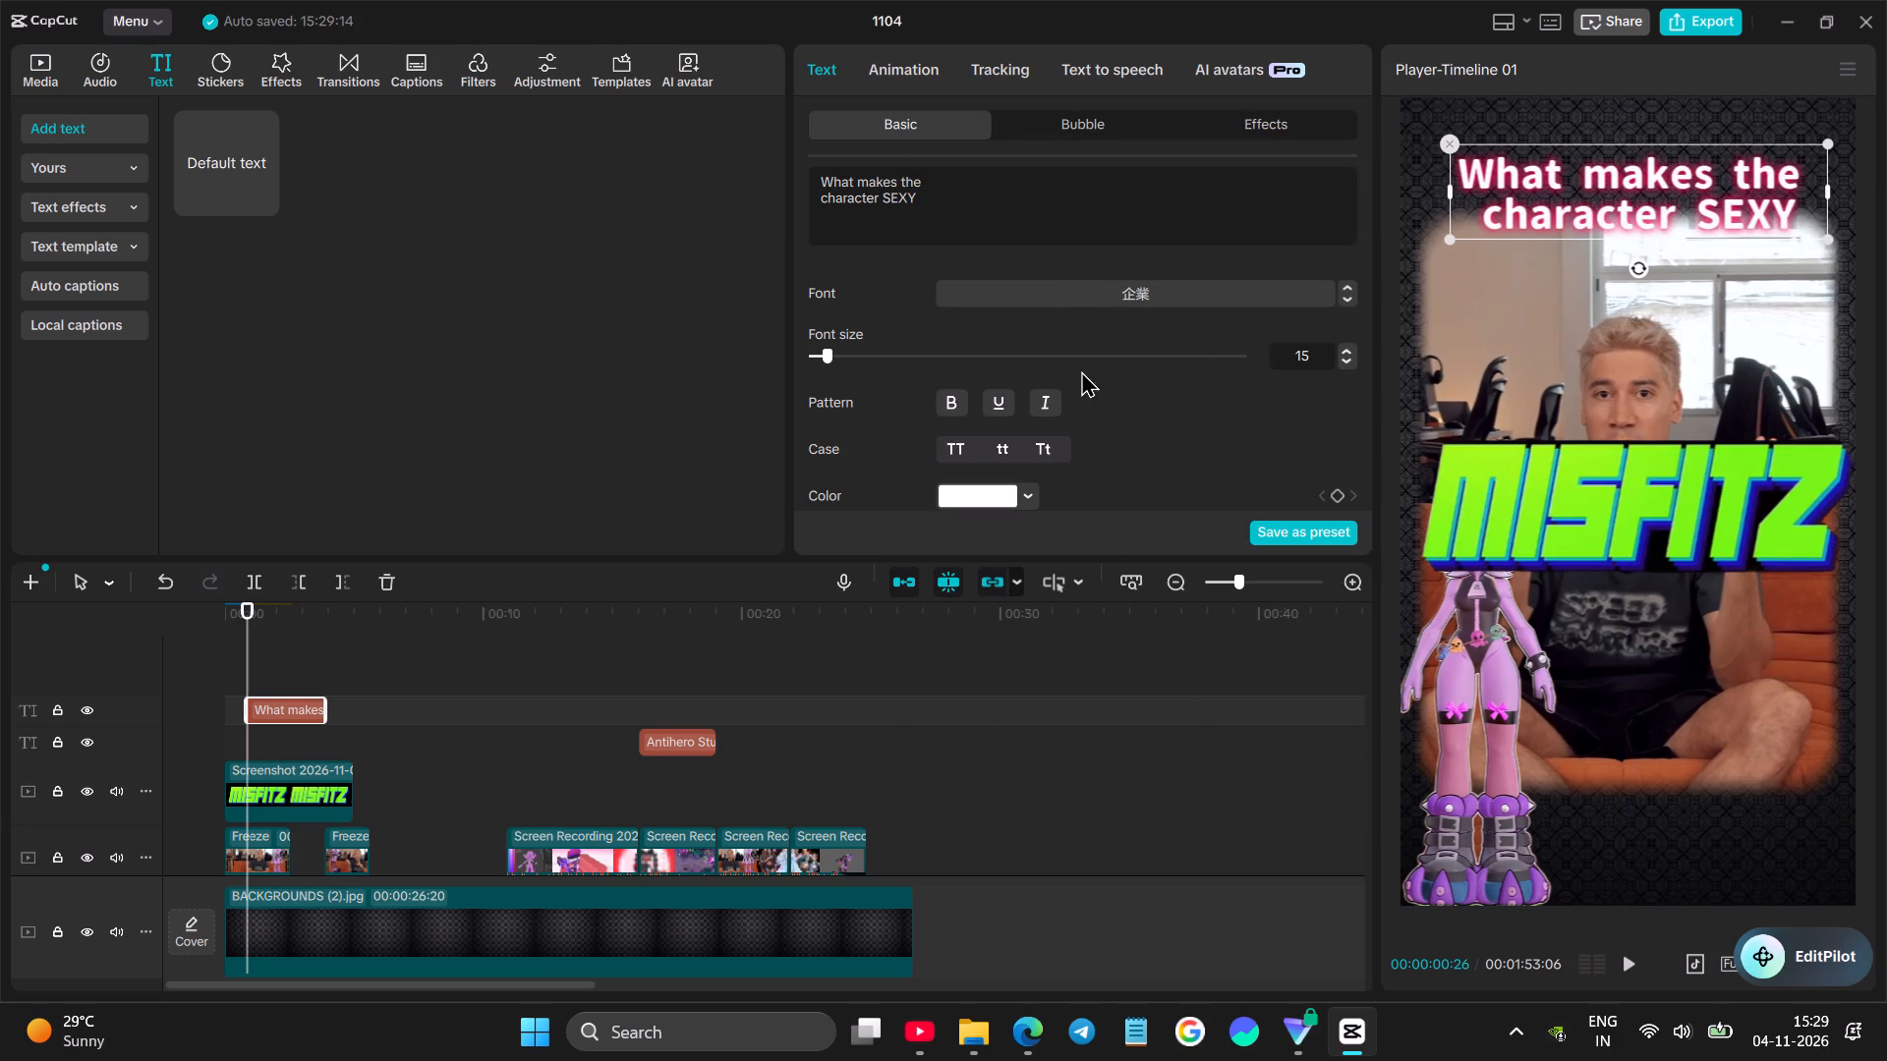
Apply the white preset style with black outline to the caption.
scroll(1078, 376, "down", 3)
scroll(1016, 342, "up", 2)
scroll(985, 376, "down", 2)
left_click(872, 381)
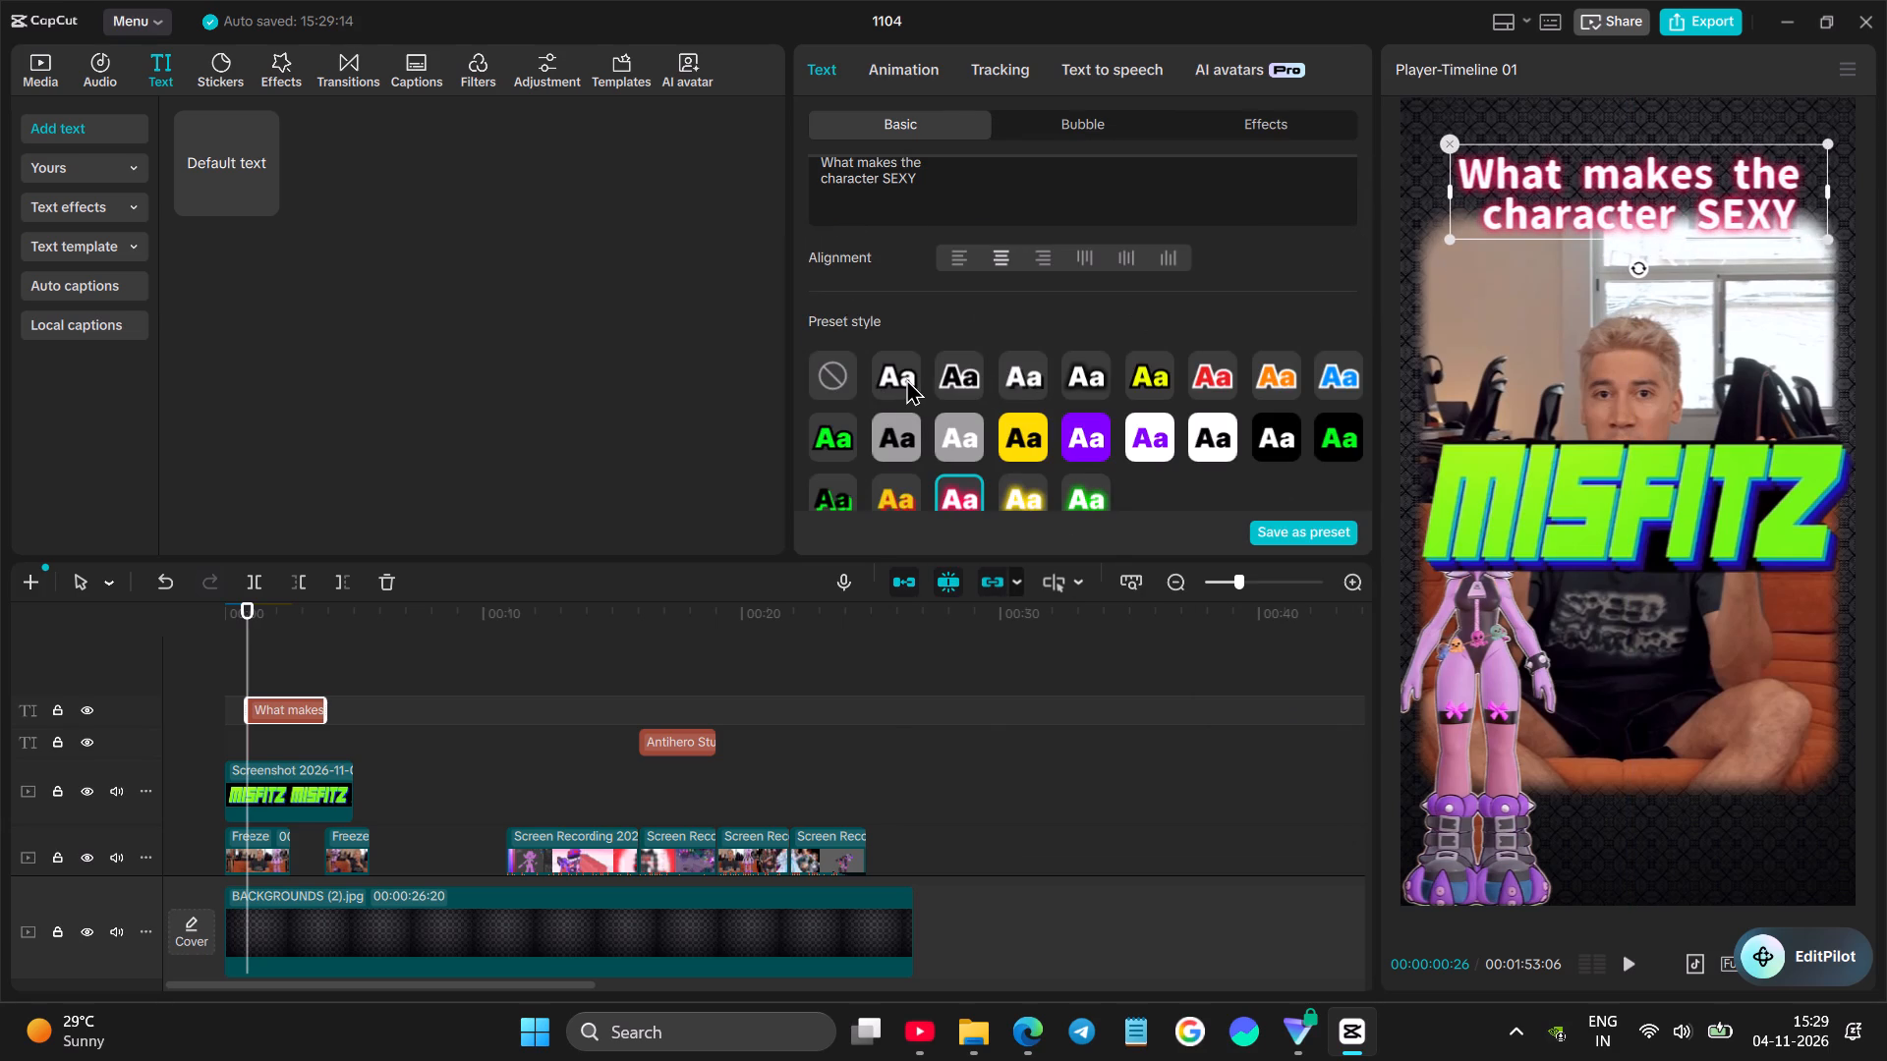
left_click(905, 379)
Change the caption's fill colour to coral red FC5C5C.
scroll(989, 383, "up", 2)
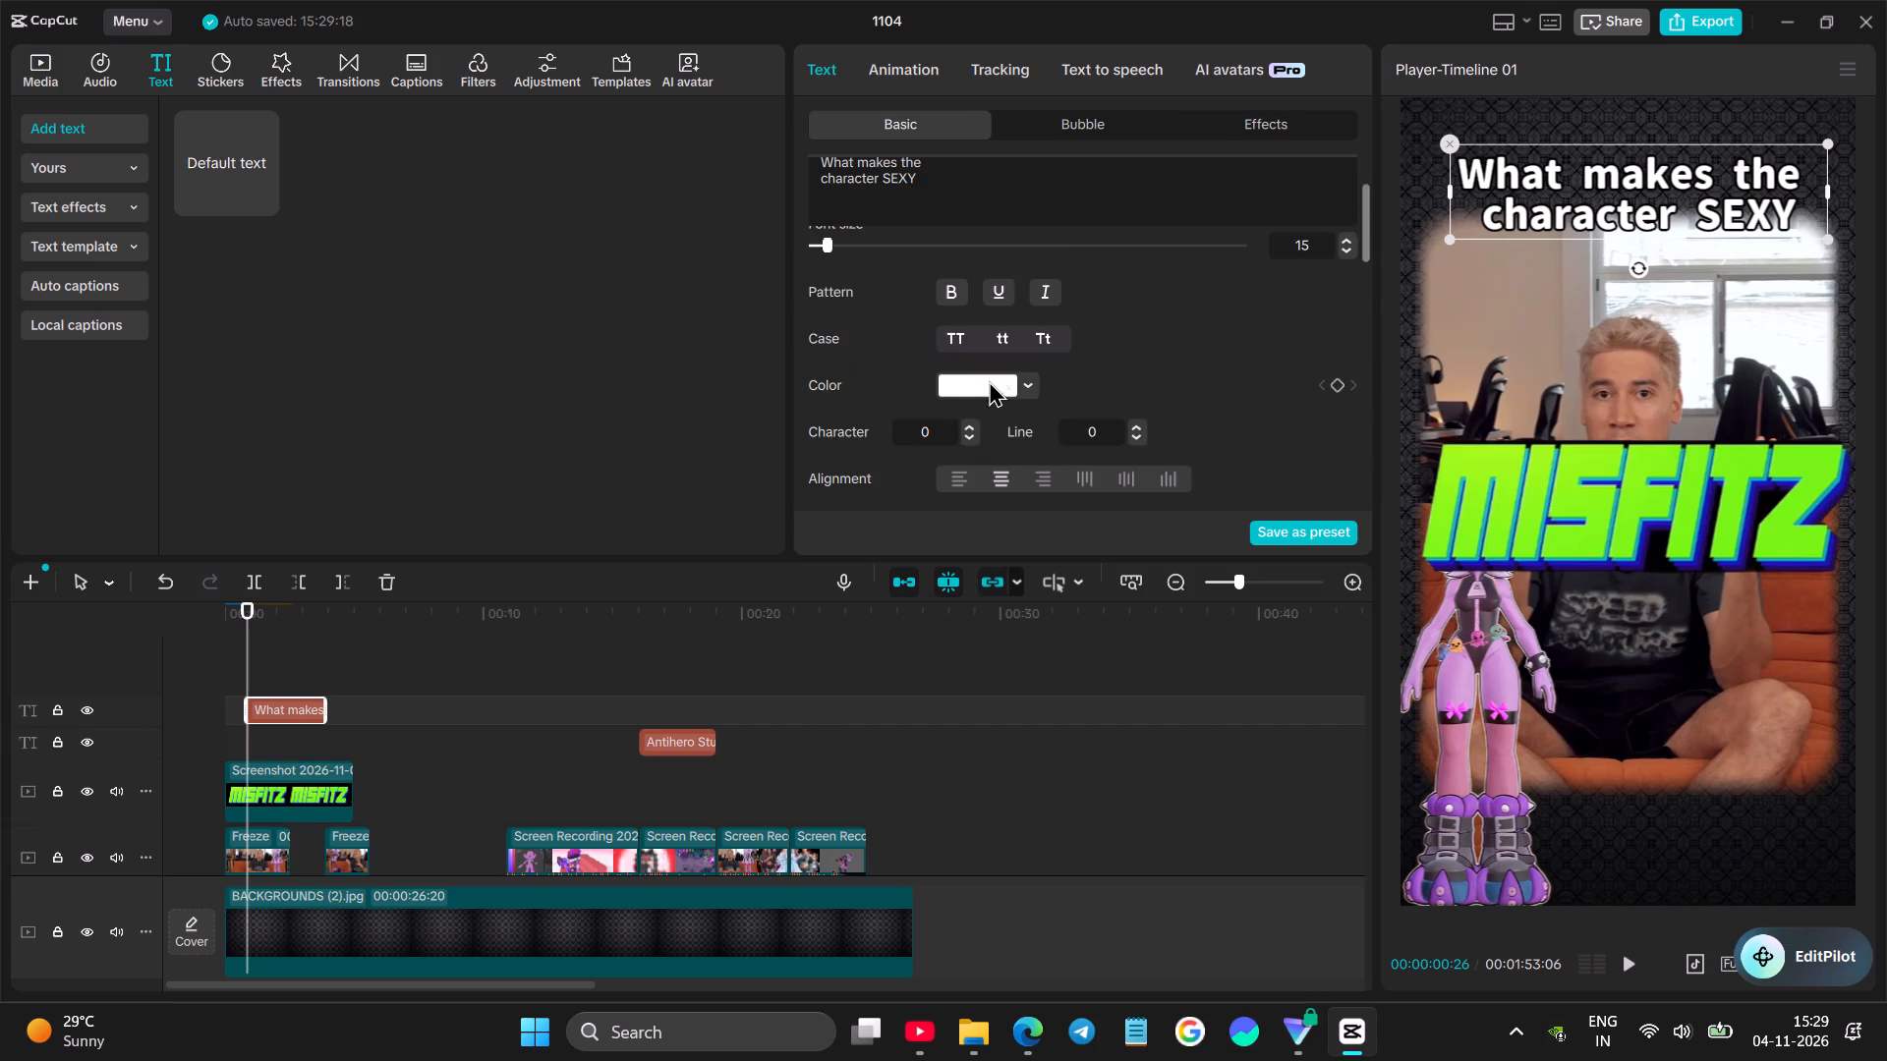
left_click(975, 394)
left_click_drag(1067, 447, 1051, 468)
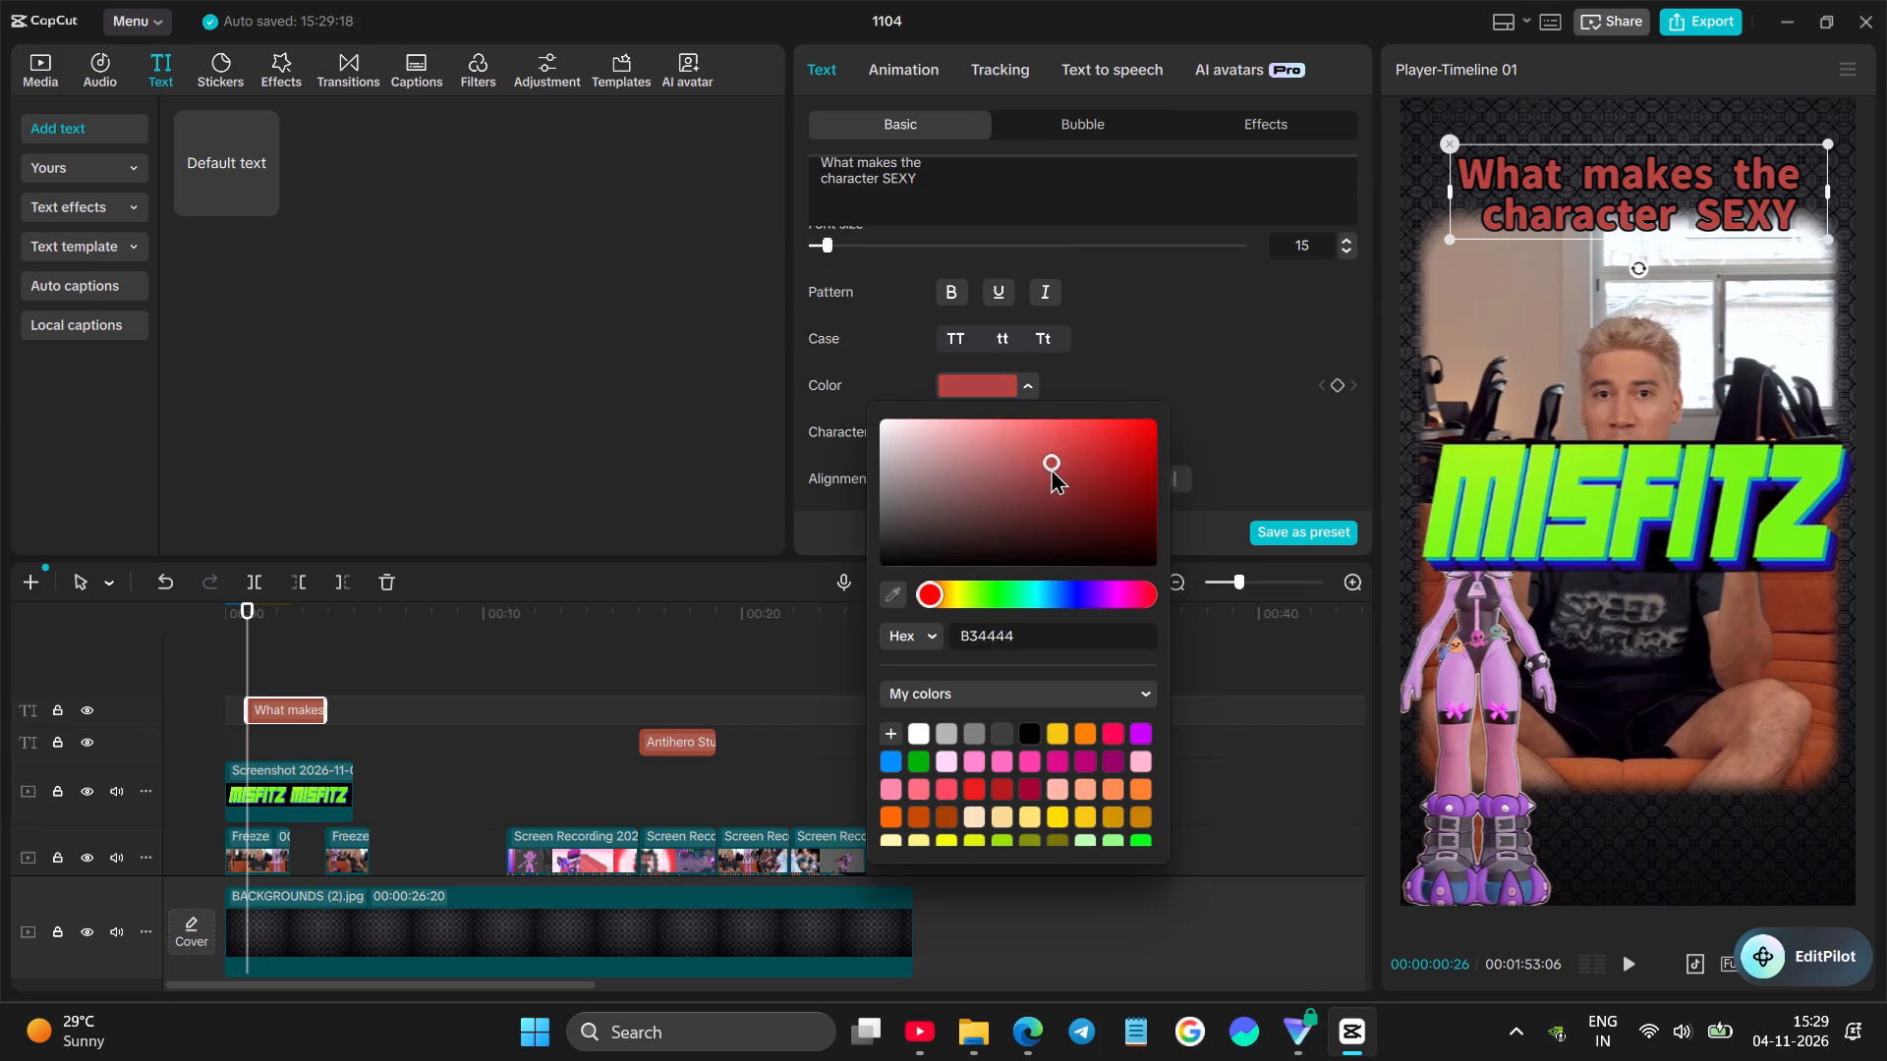
left_click_drag(1051, 468, 1050, 435)
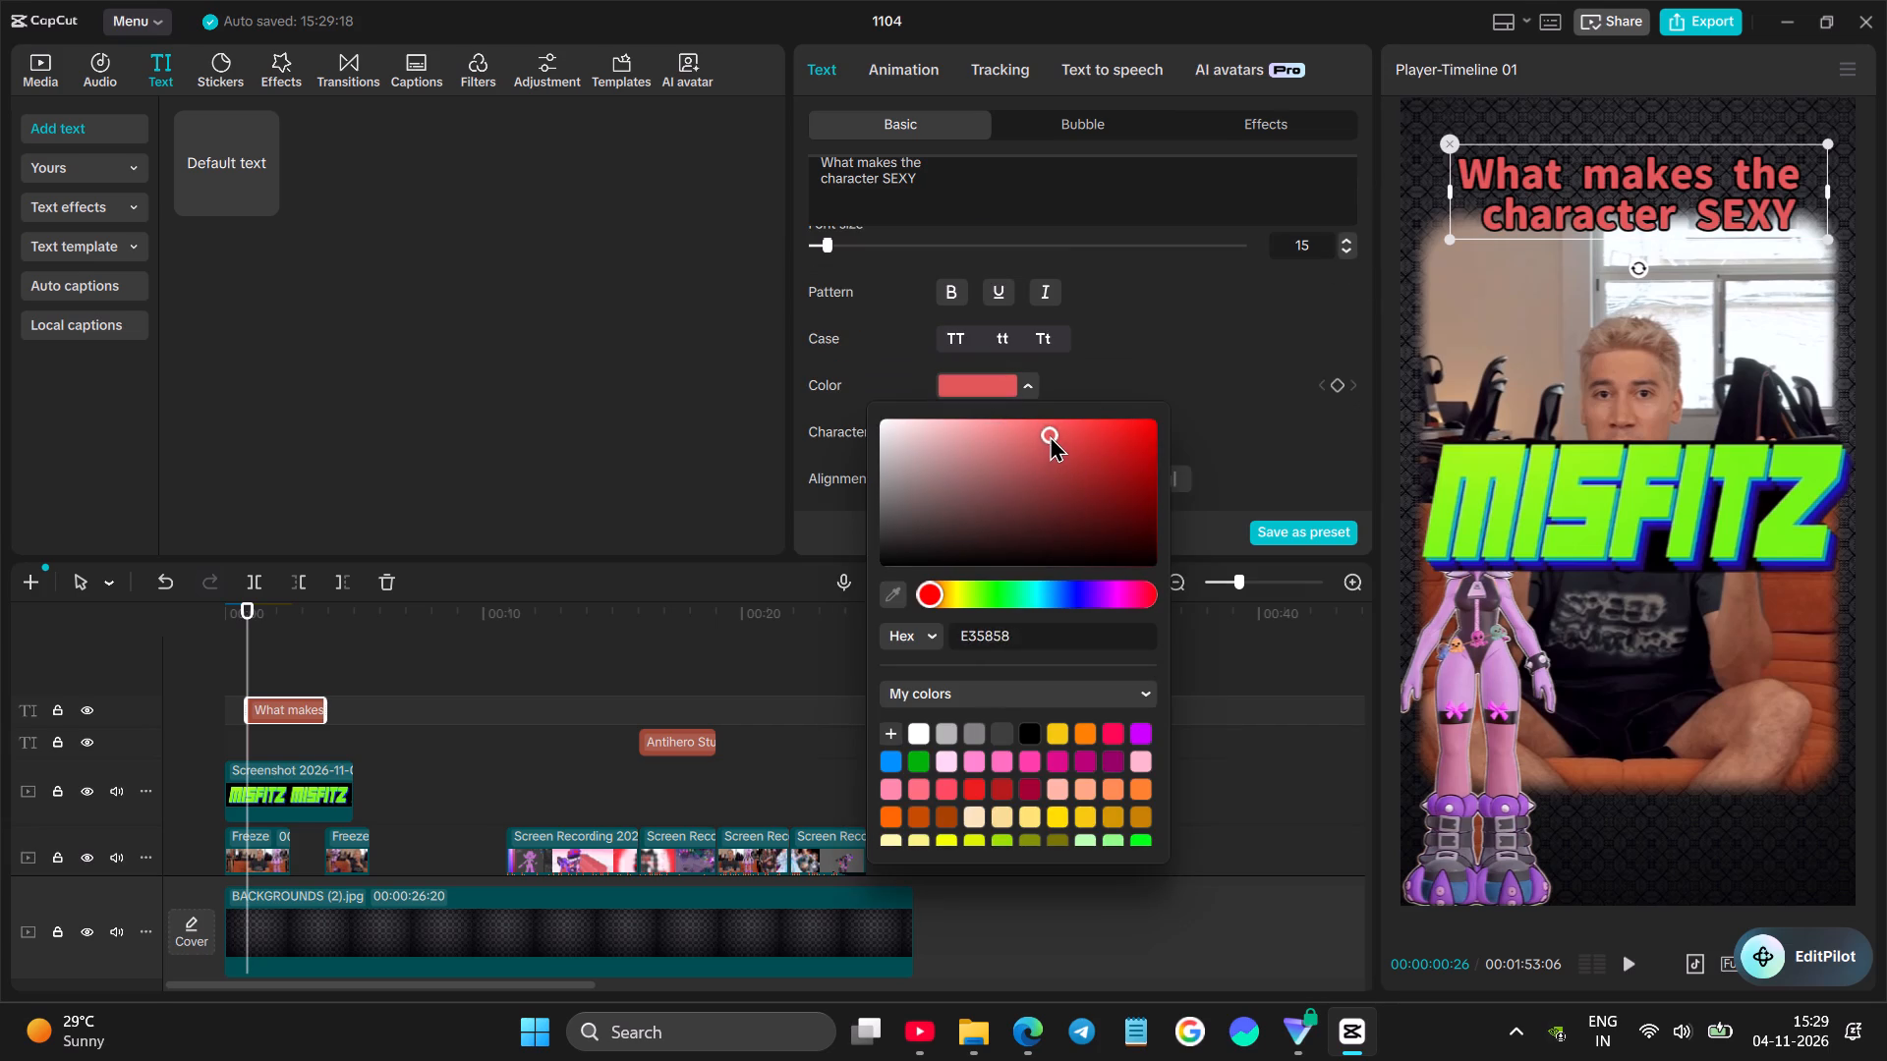
left_click_drag(1050, 435, 1056, 420)
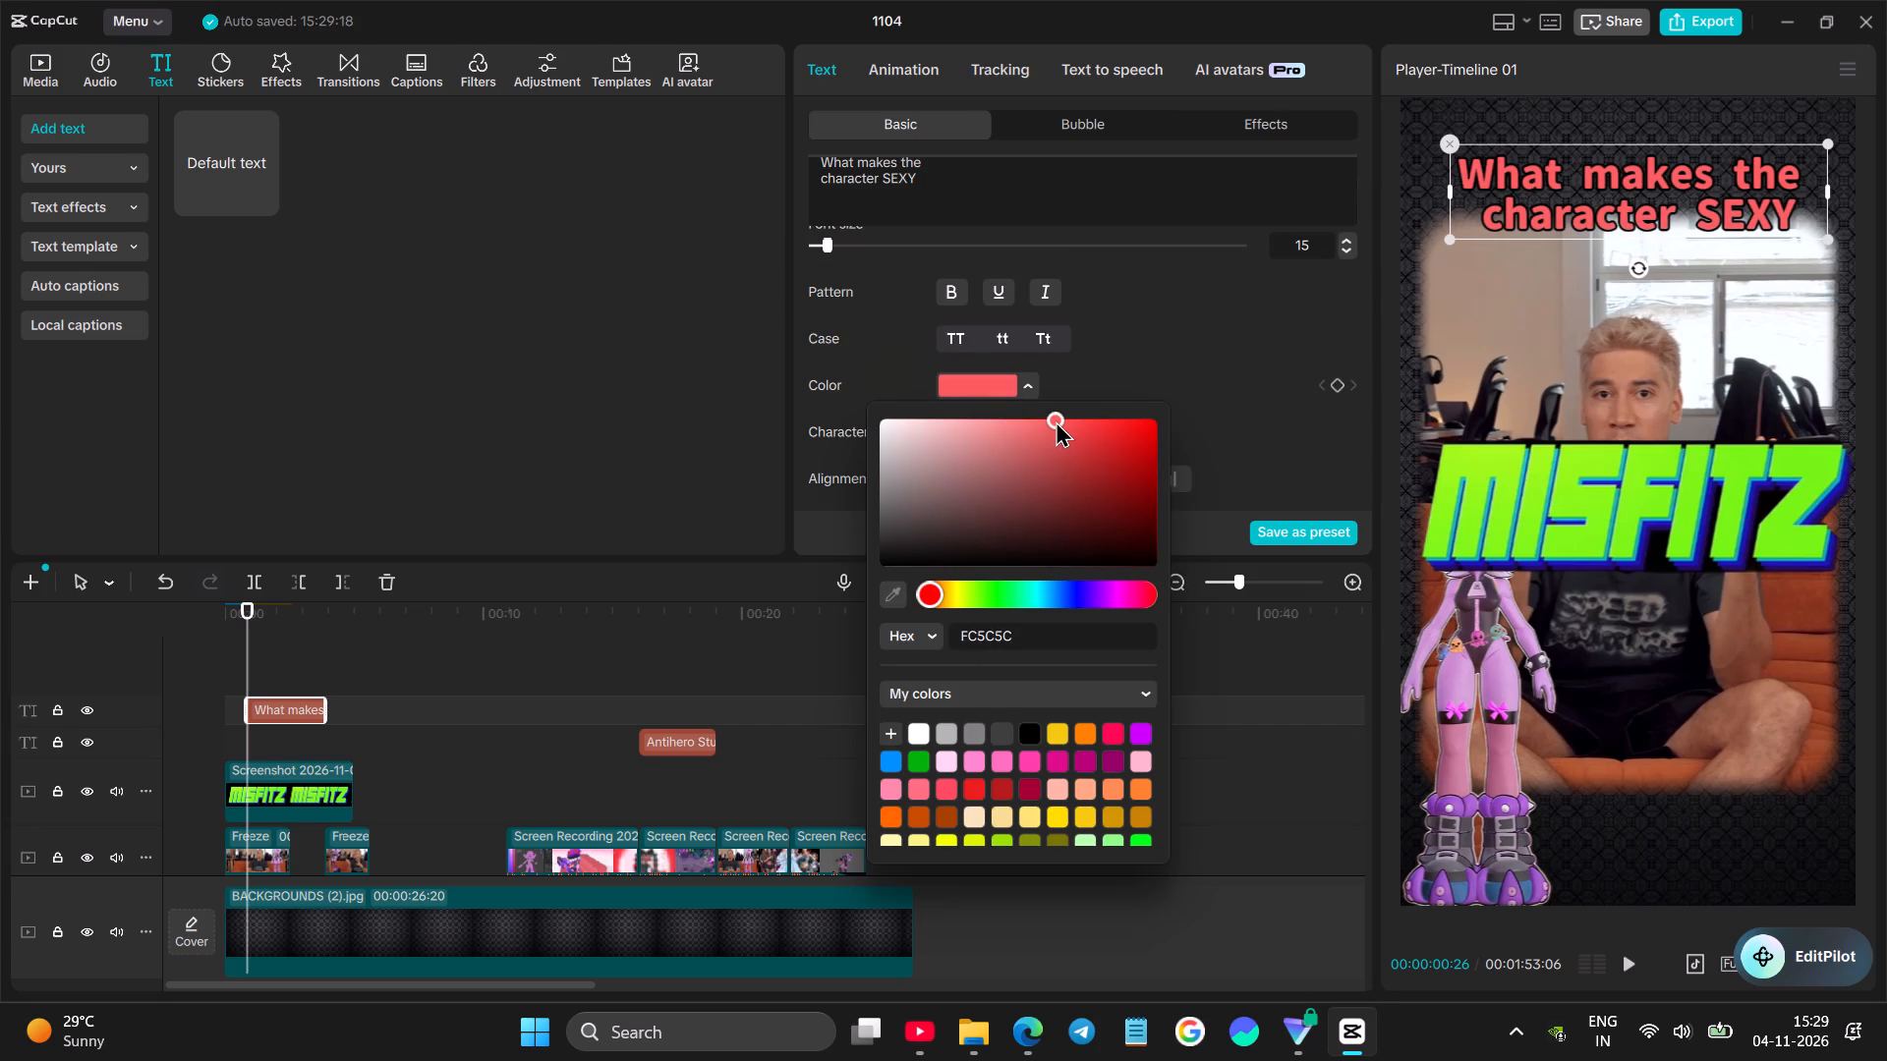
left_click_drag(1056, 420, 1057, 420)
Shrink the caption and position it fully above the speaker's video, within the patterned background.
left_click_drag(1822, 136, 1769, 187)
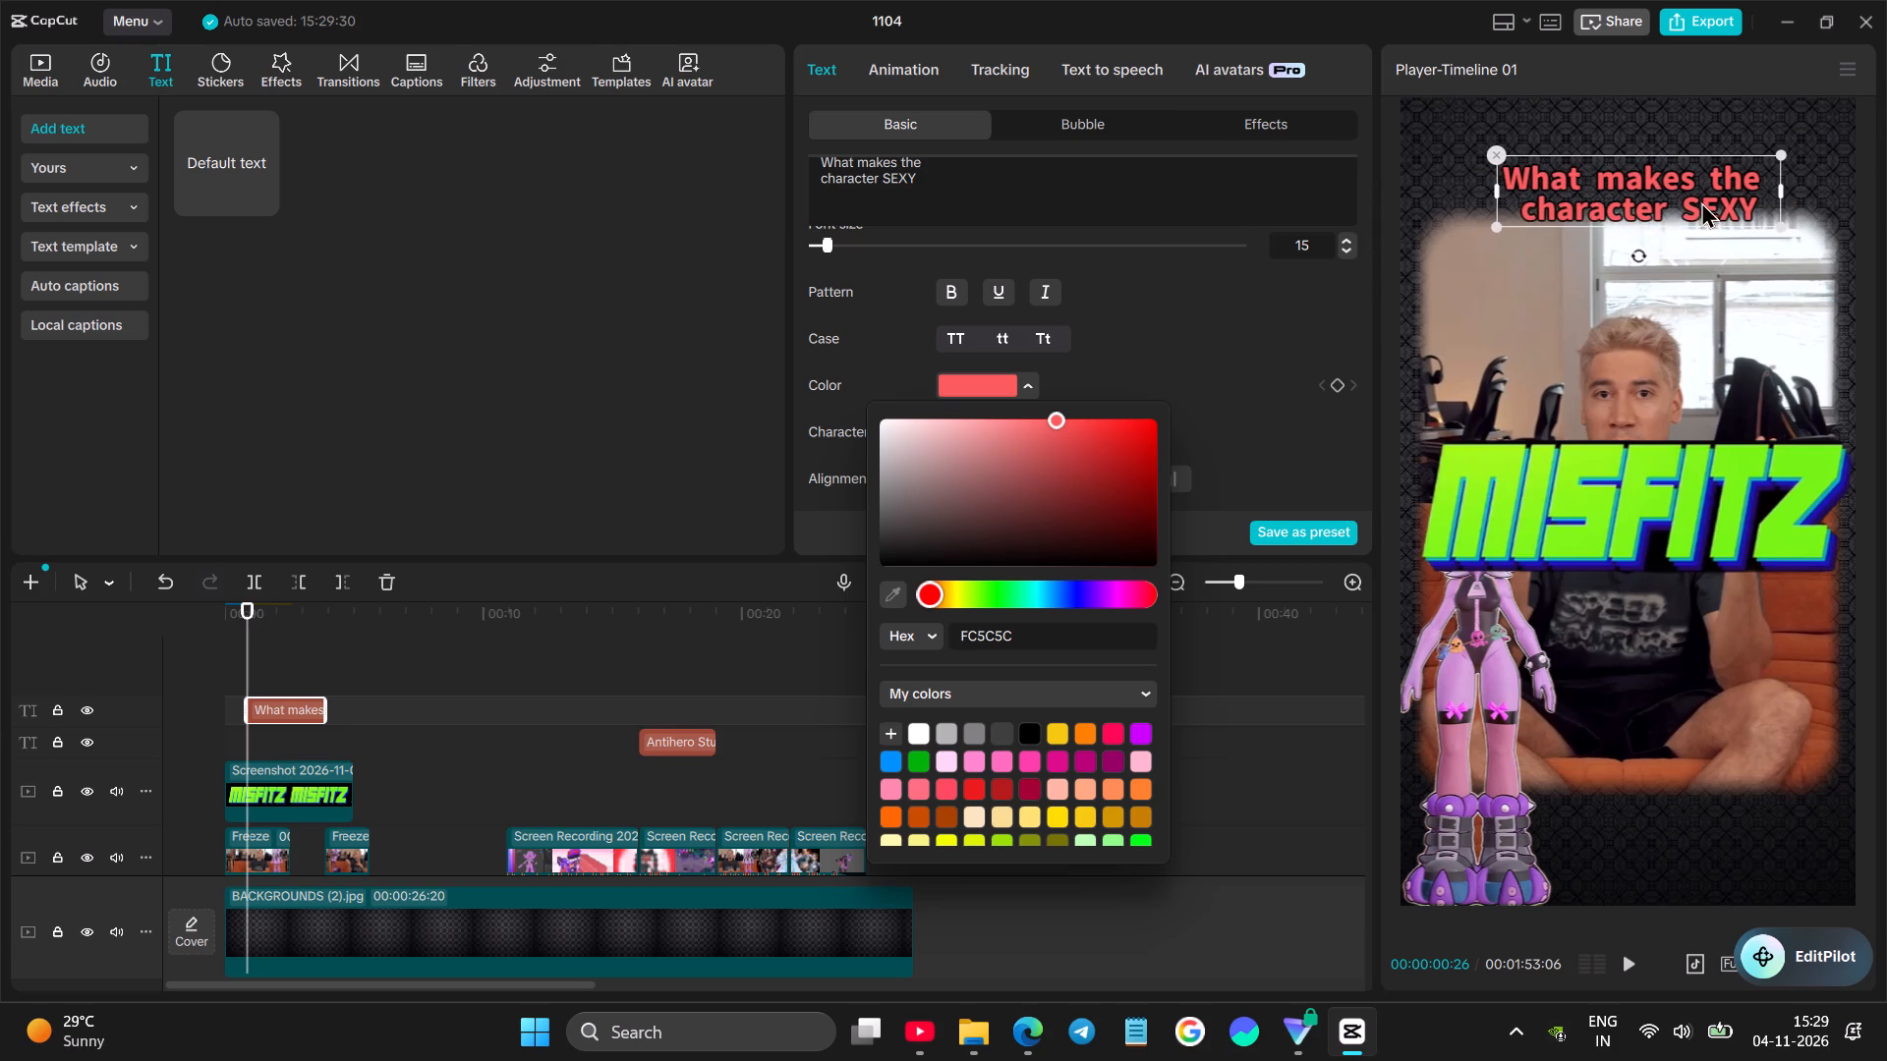
left_click_drag(1690, 201, 1682, 182)
Add spaces around "character SEXY" to centre it under the first line, and fine-tune the caption box and its position.
scroll(985, 373, "up", 2)
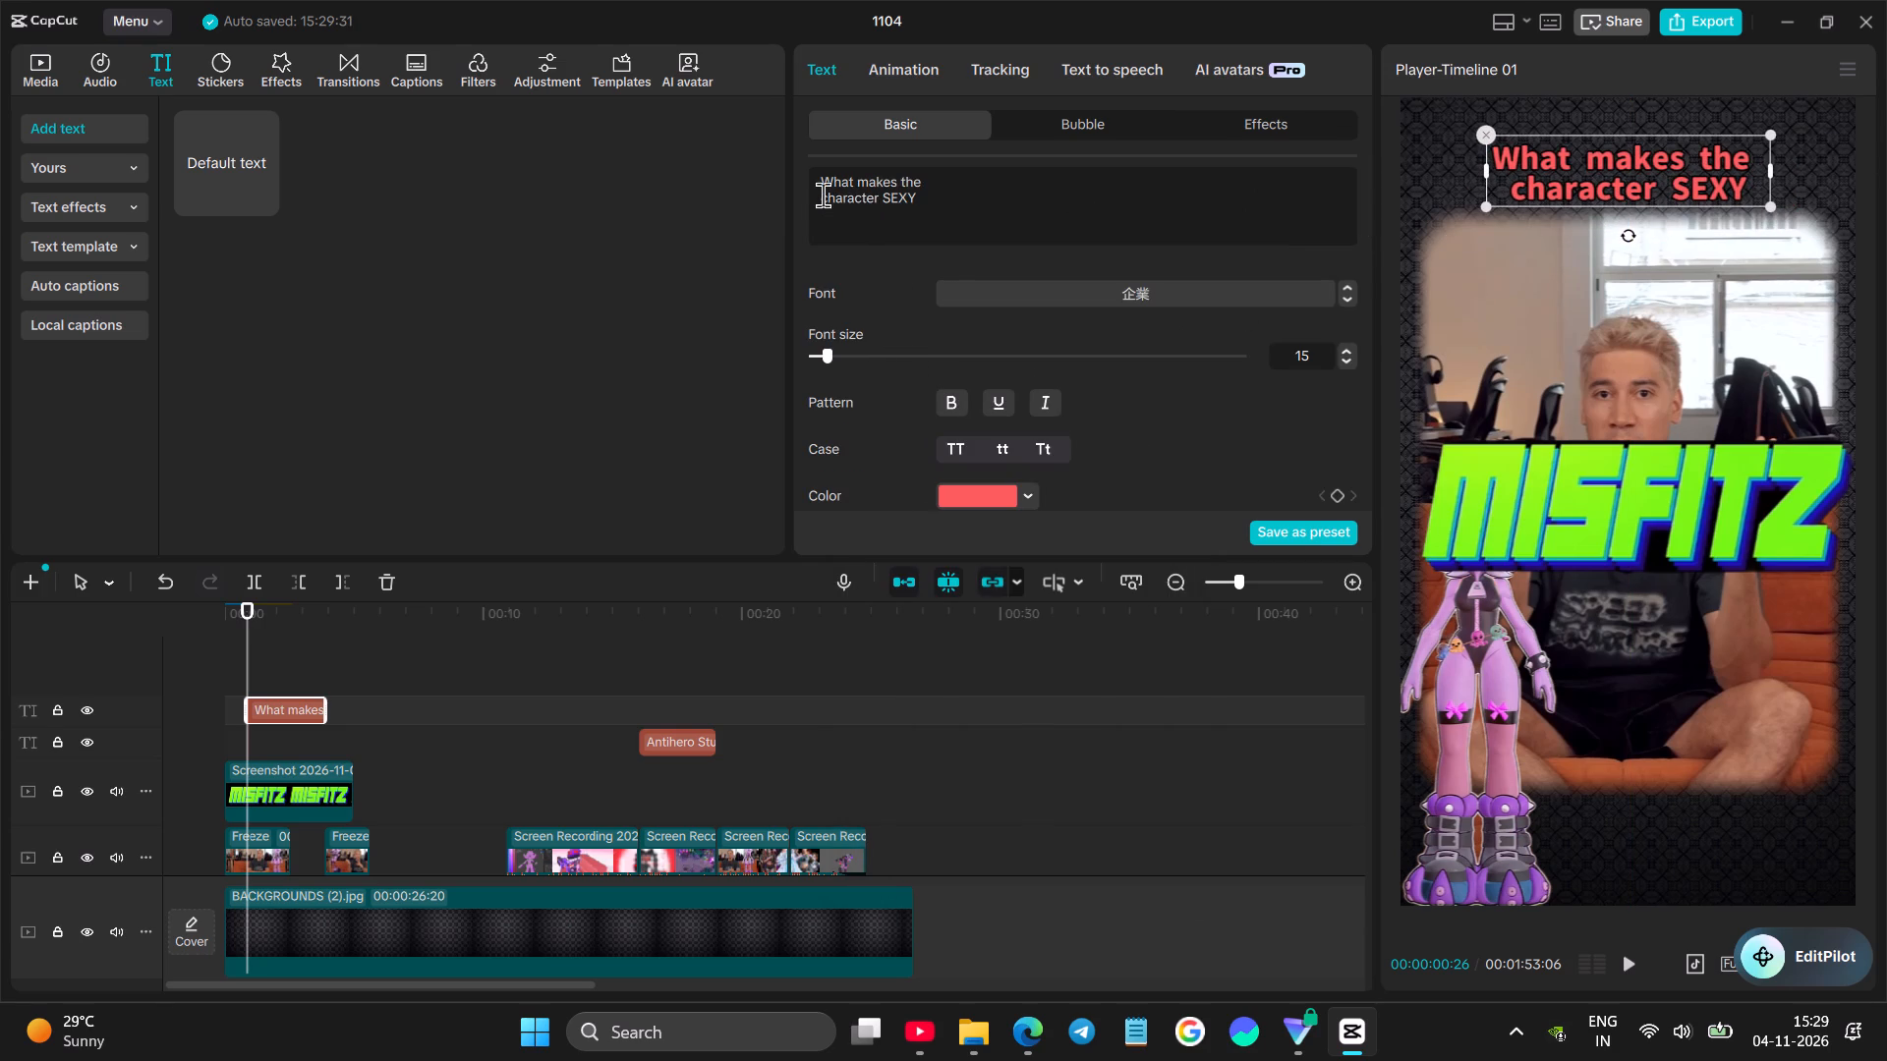
left_click(823, 195)
key("space")
left_click(937, 204)
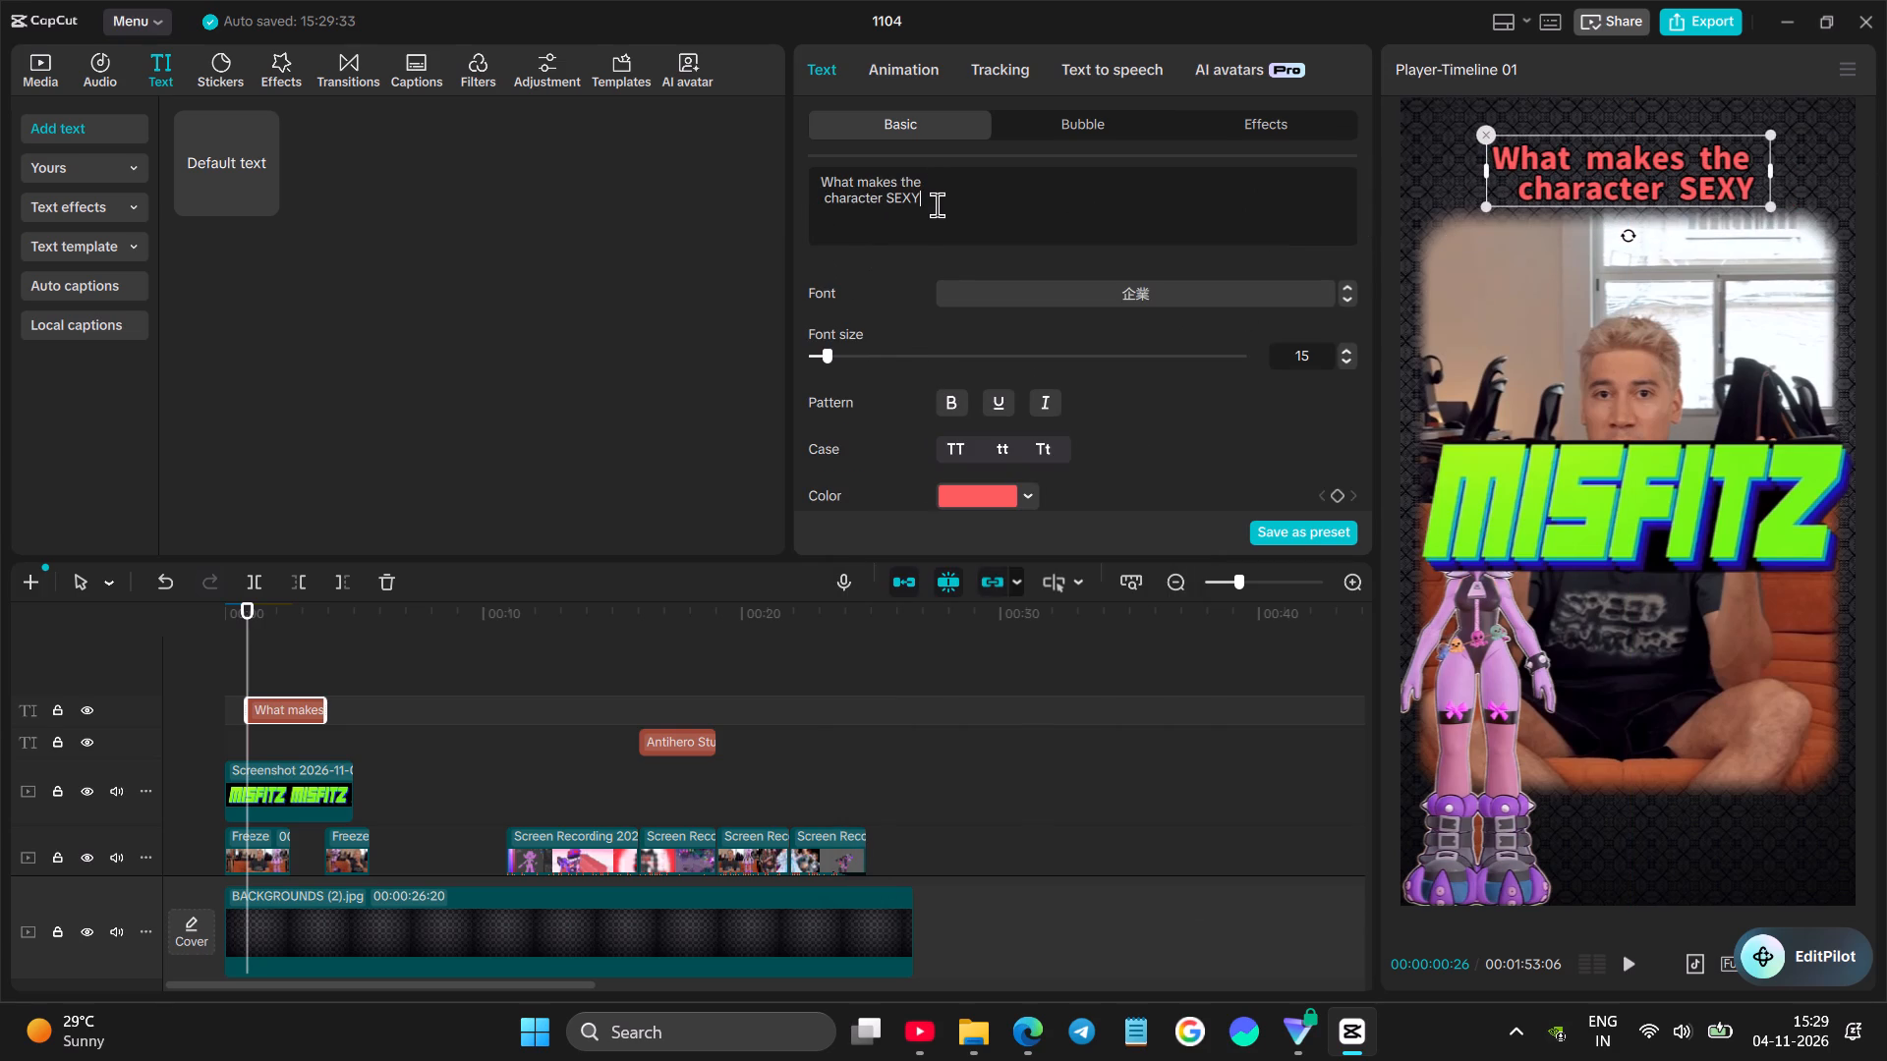
key("space")
key("space")
key("space")
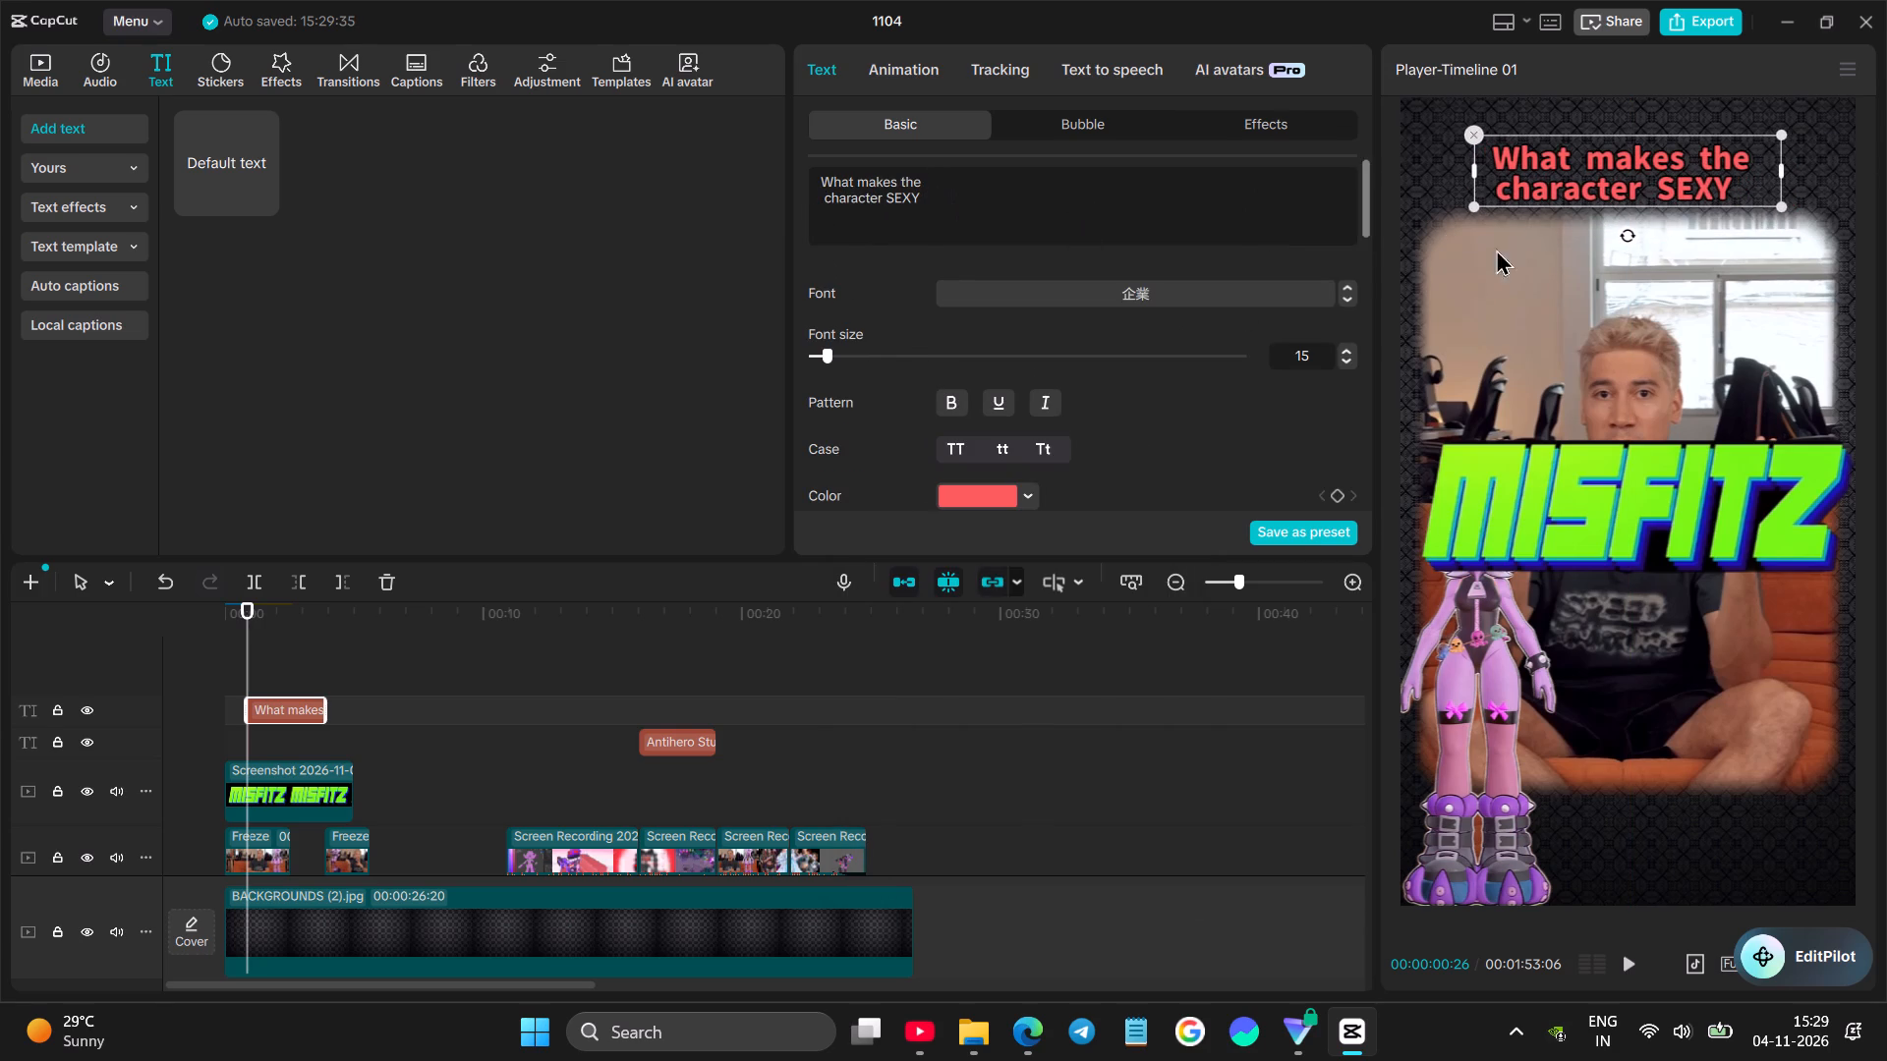
left_click(1782, 168)
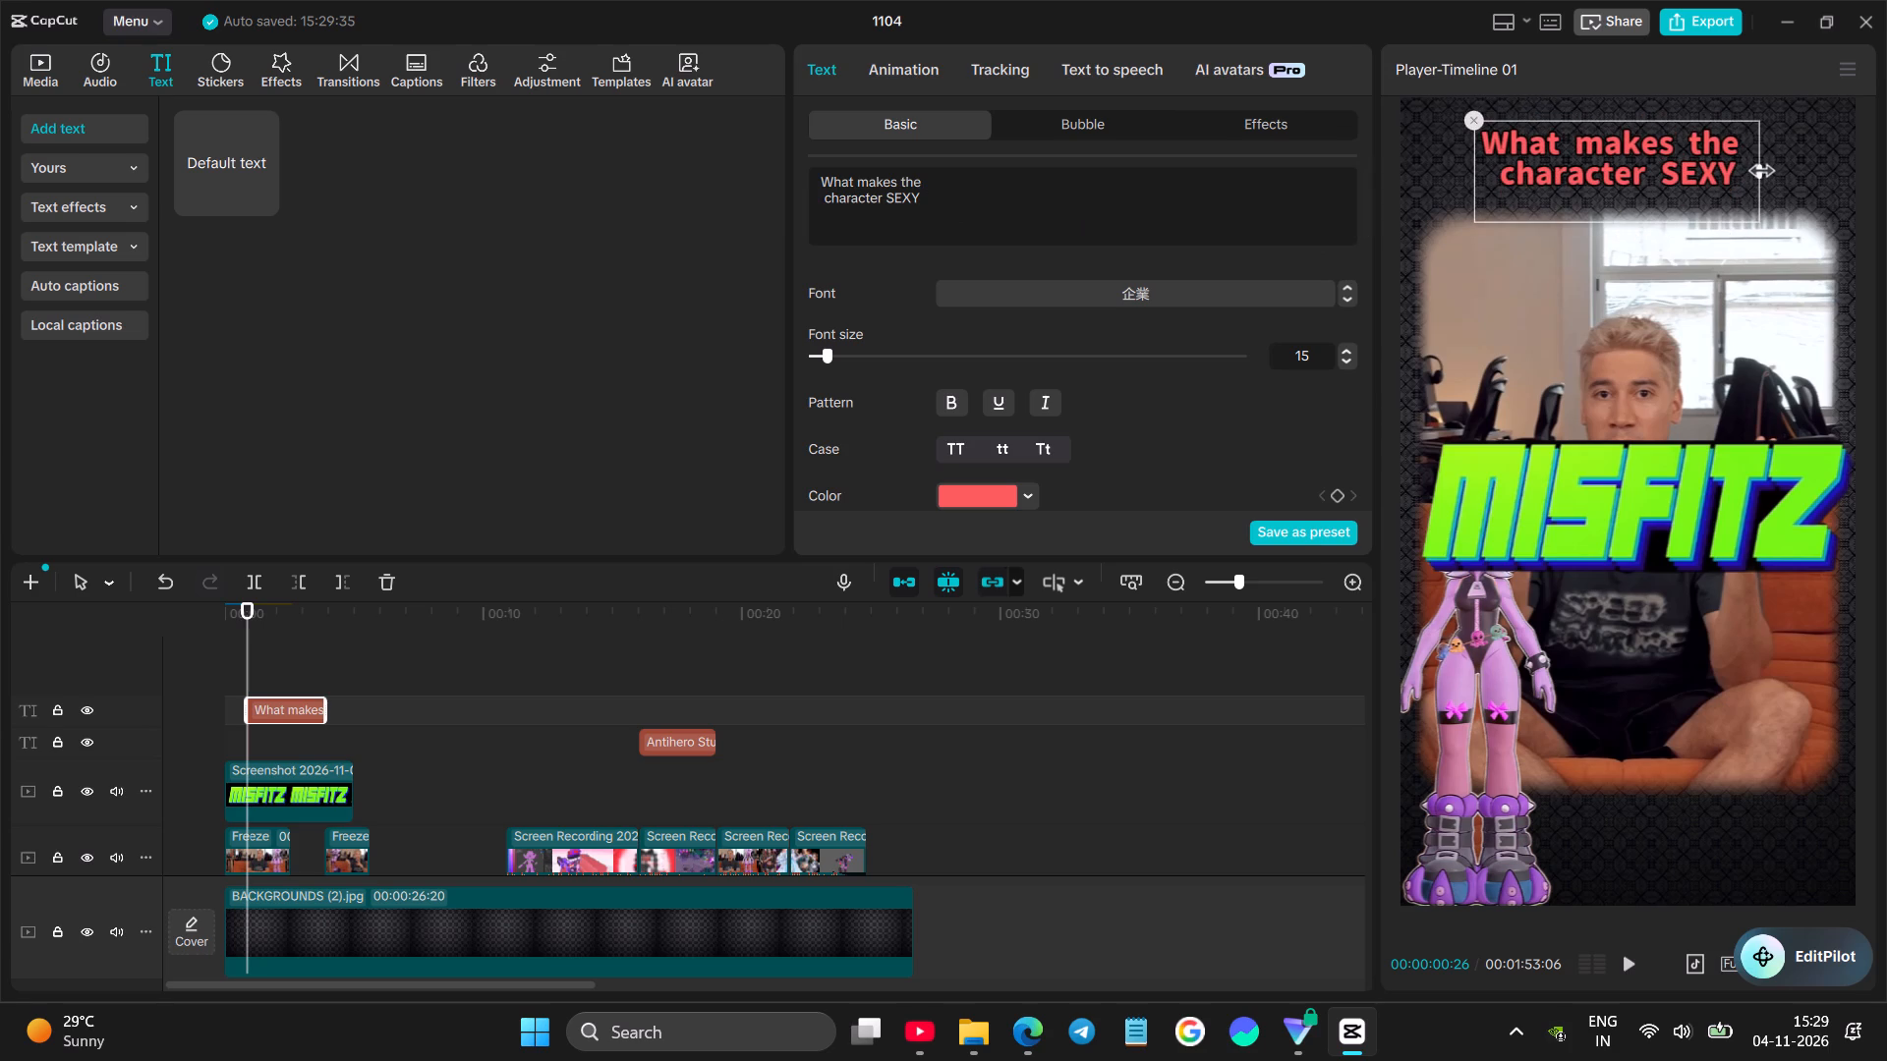
left_click(1650, 187)
Move the floating EditPilot widget clear of the player controls and preview the captioned frame in full screen.
left_click_drag(1793, 944, 1233, 717)
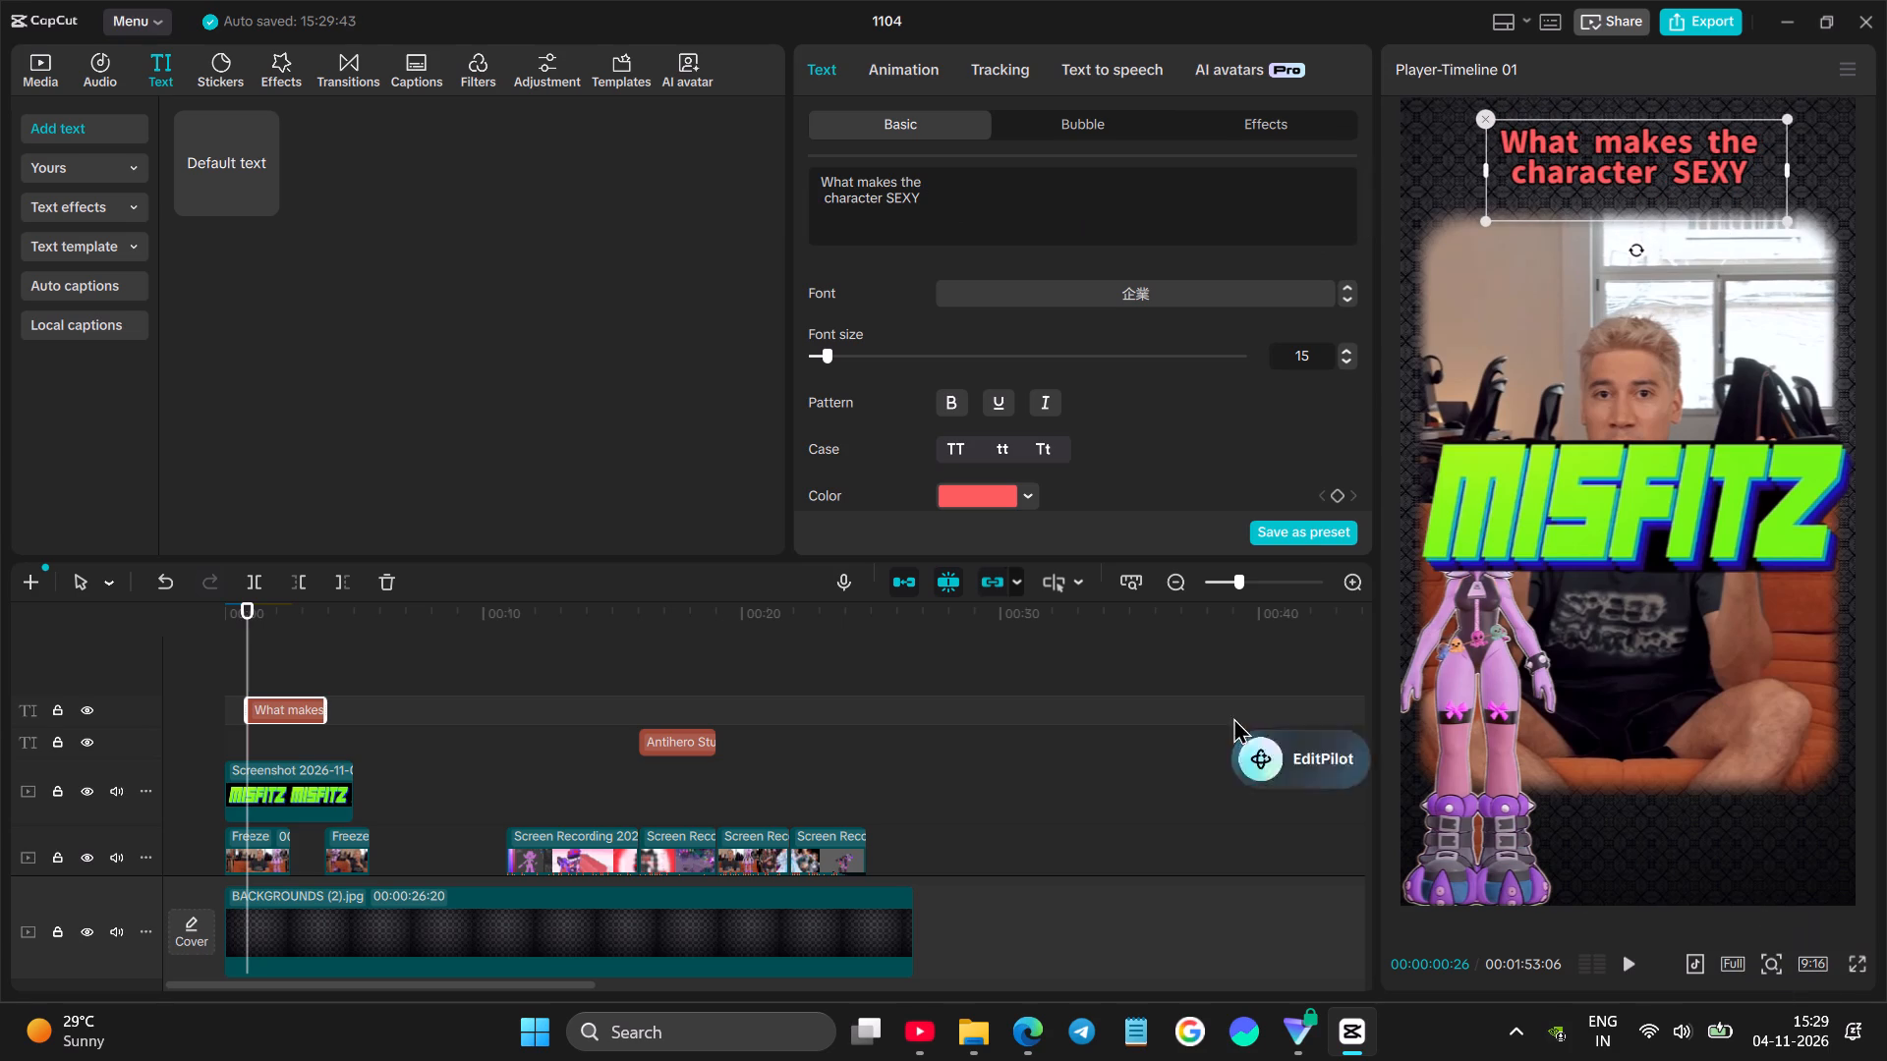
left_click_drag(1233, 717, 605, 204)
left_click(1856, 959)
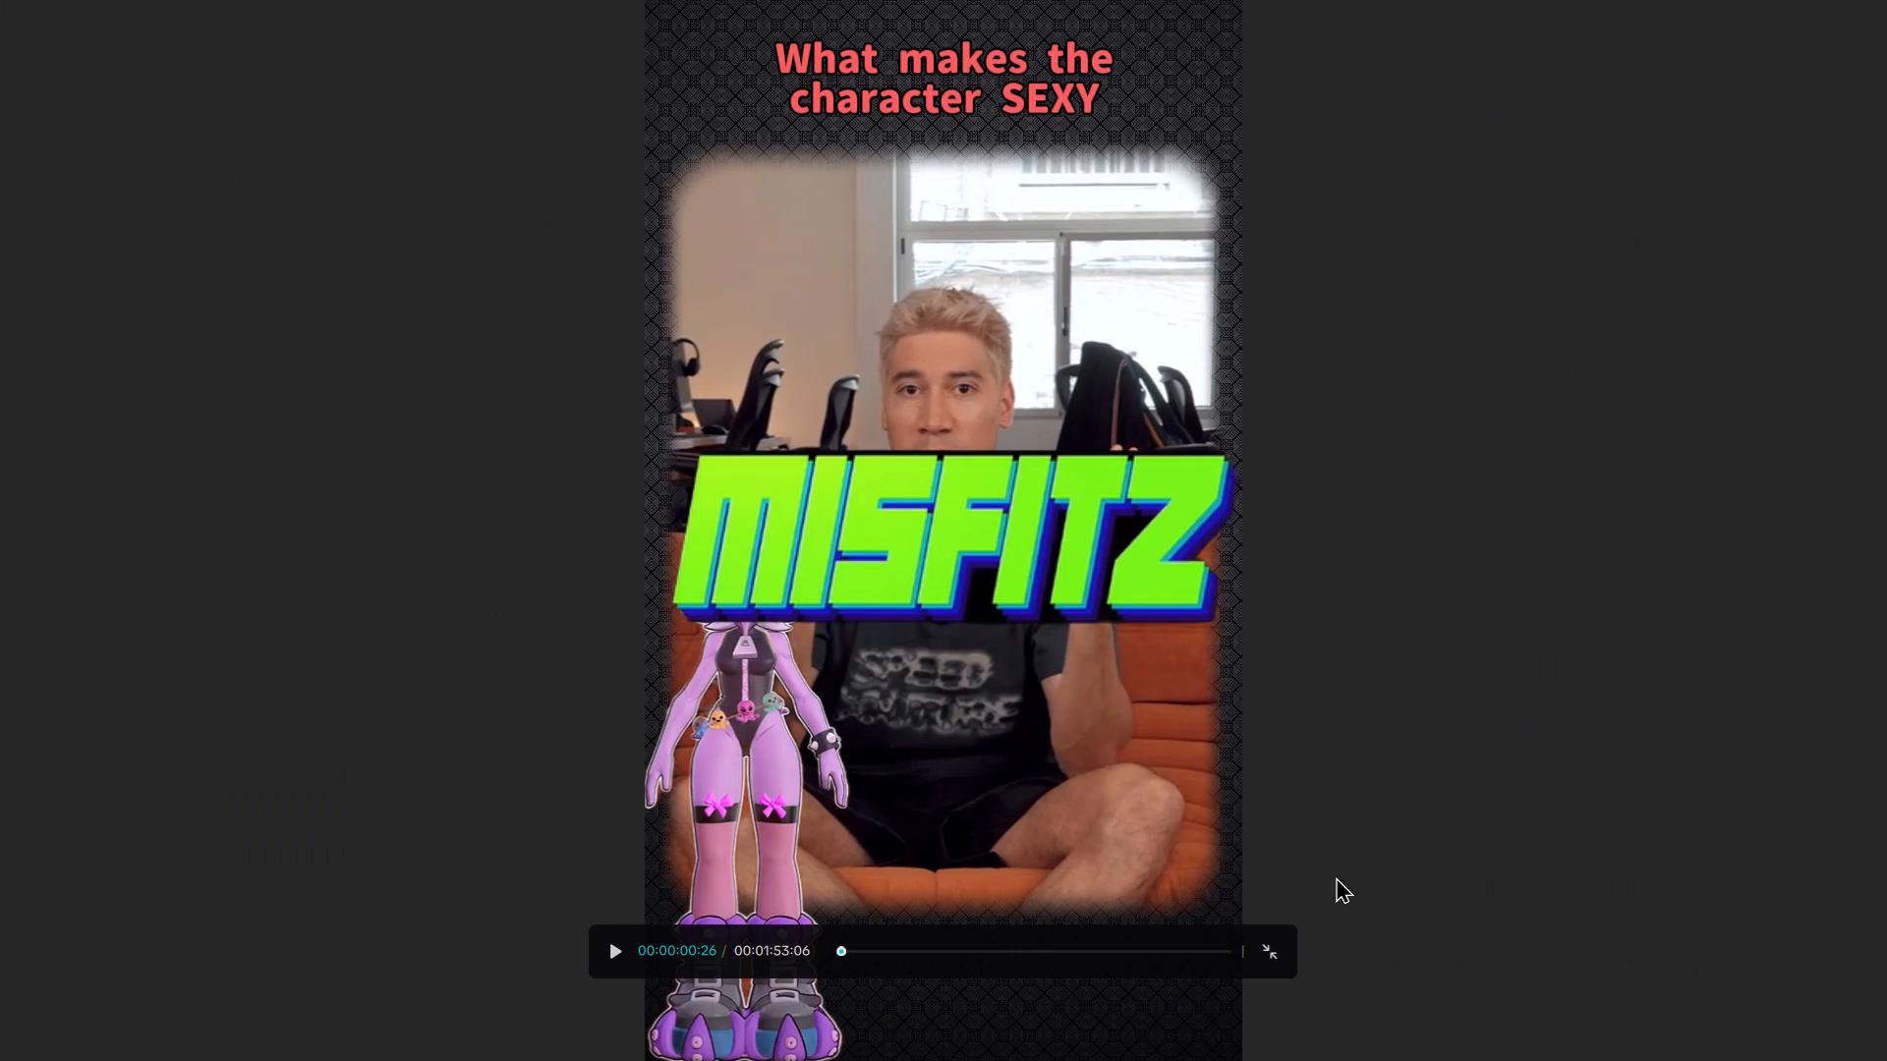
left_click(1292, 966)
left_click(1277, 953)
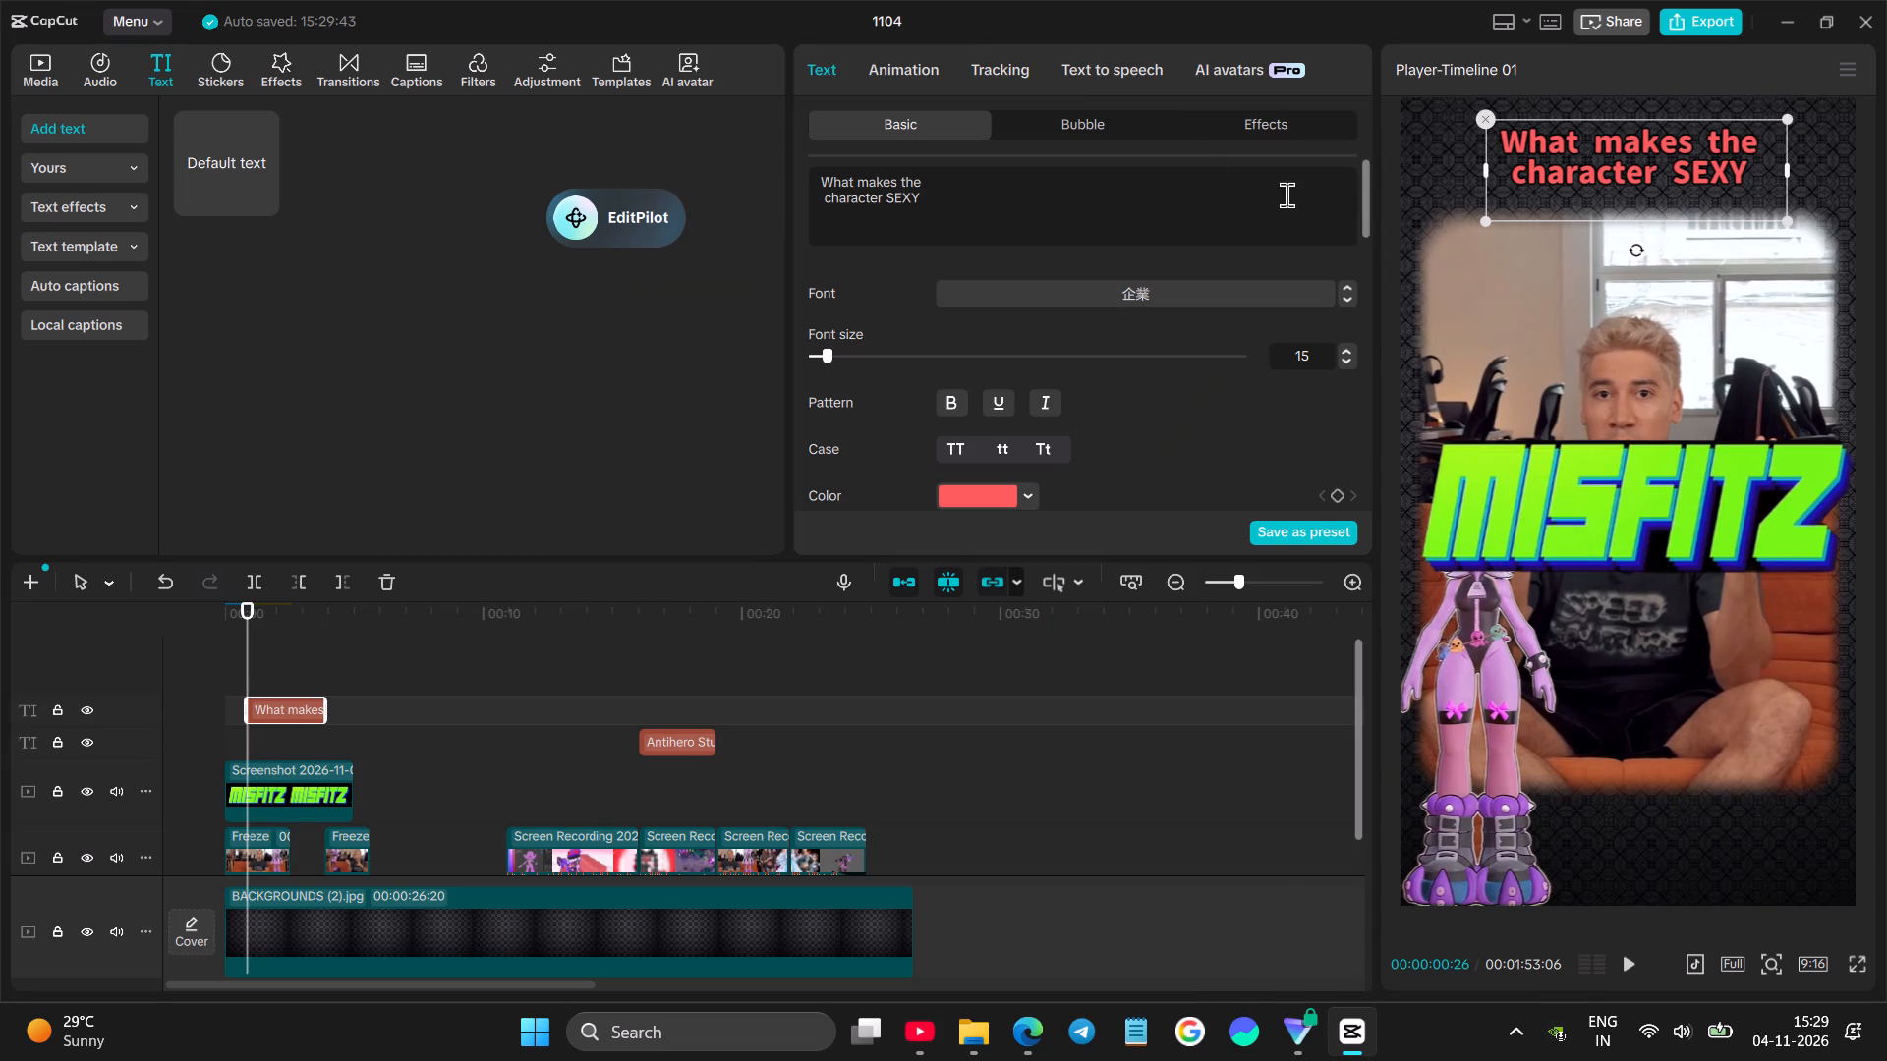
Append an ellipsis after "SEXY" in the hook caption.
left_click(977, 217)
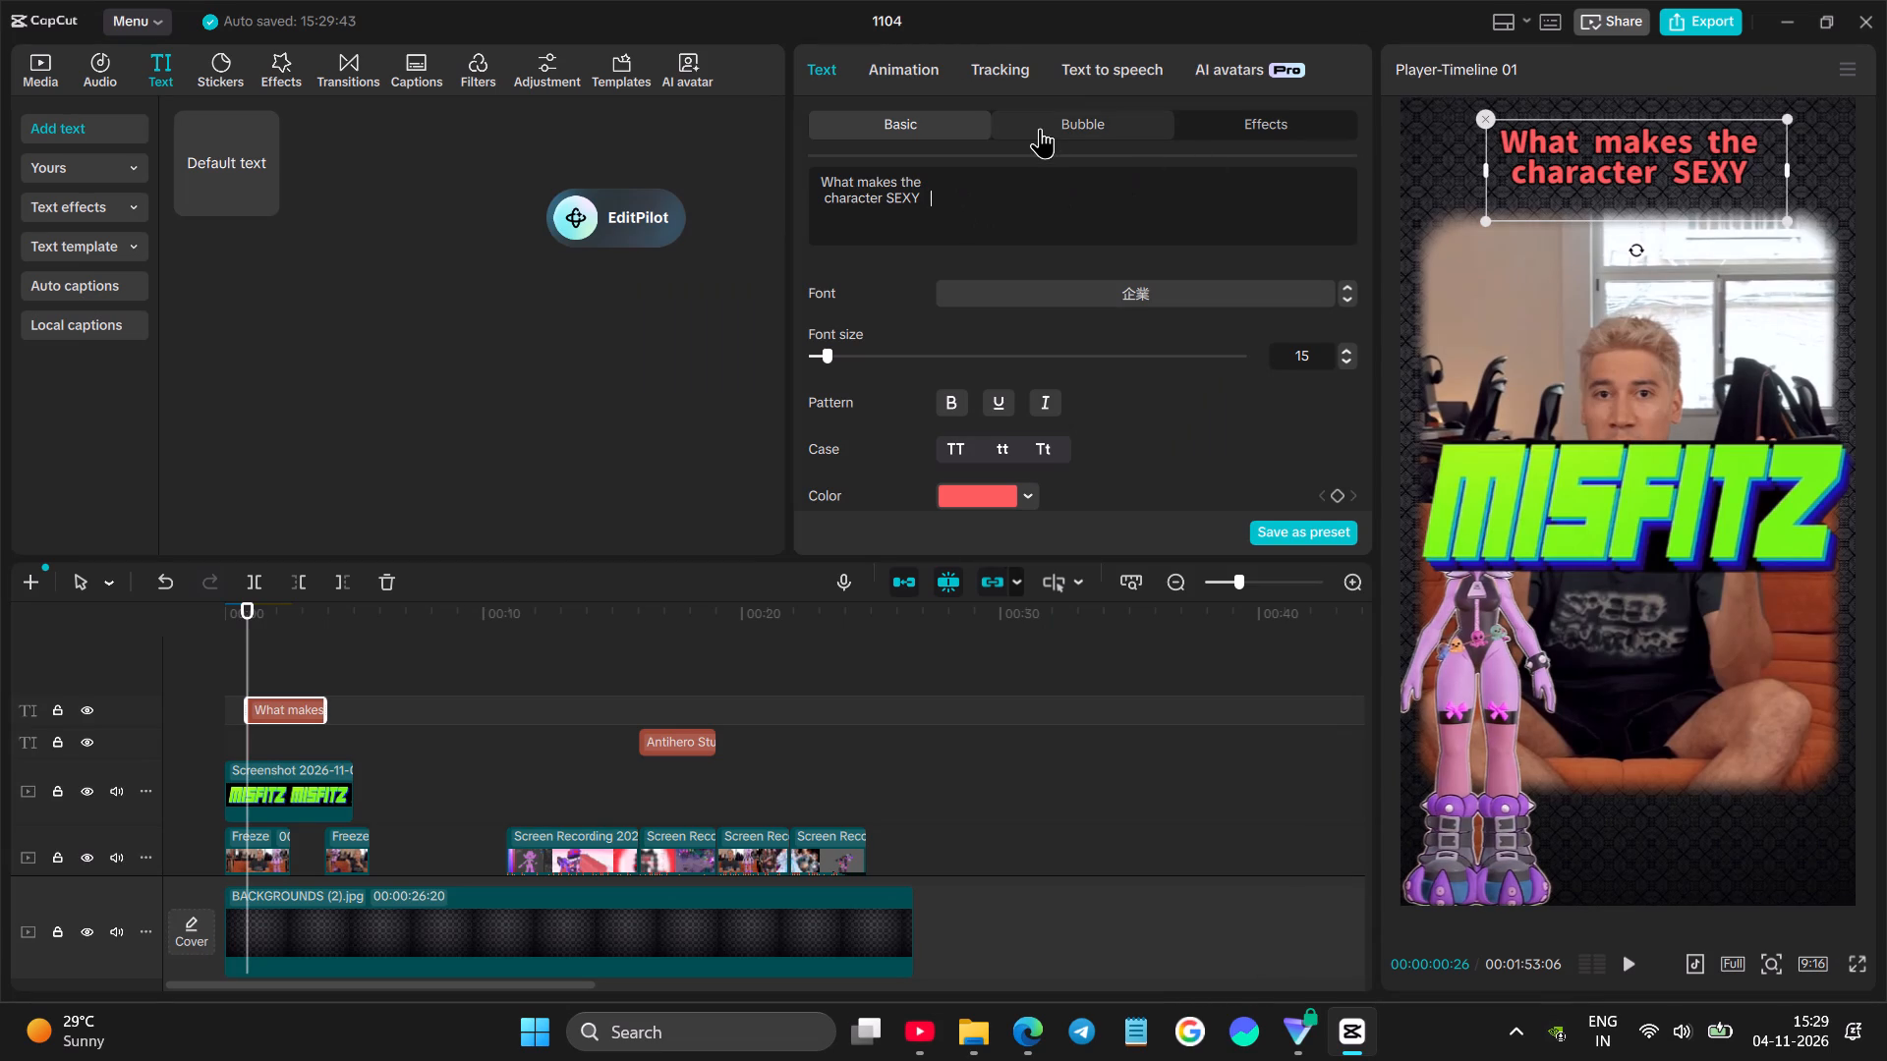
left_click(923, 193)
left_click(920, 195)
type("...")
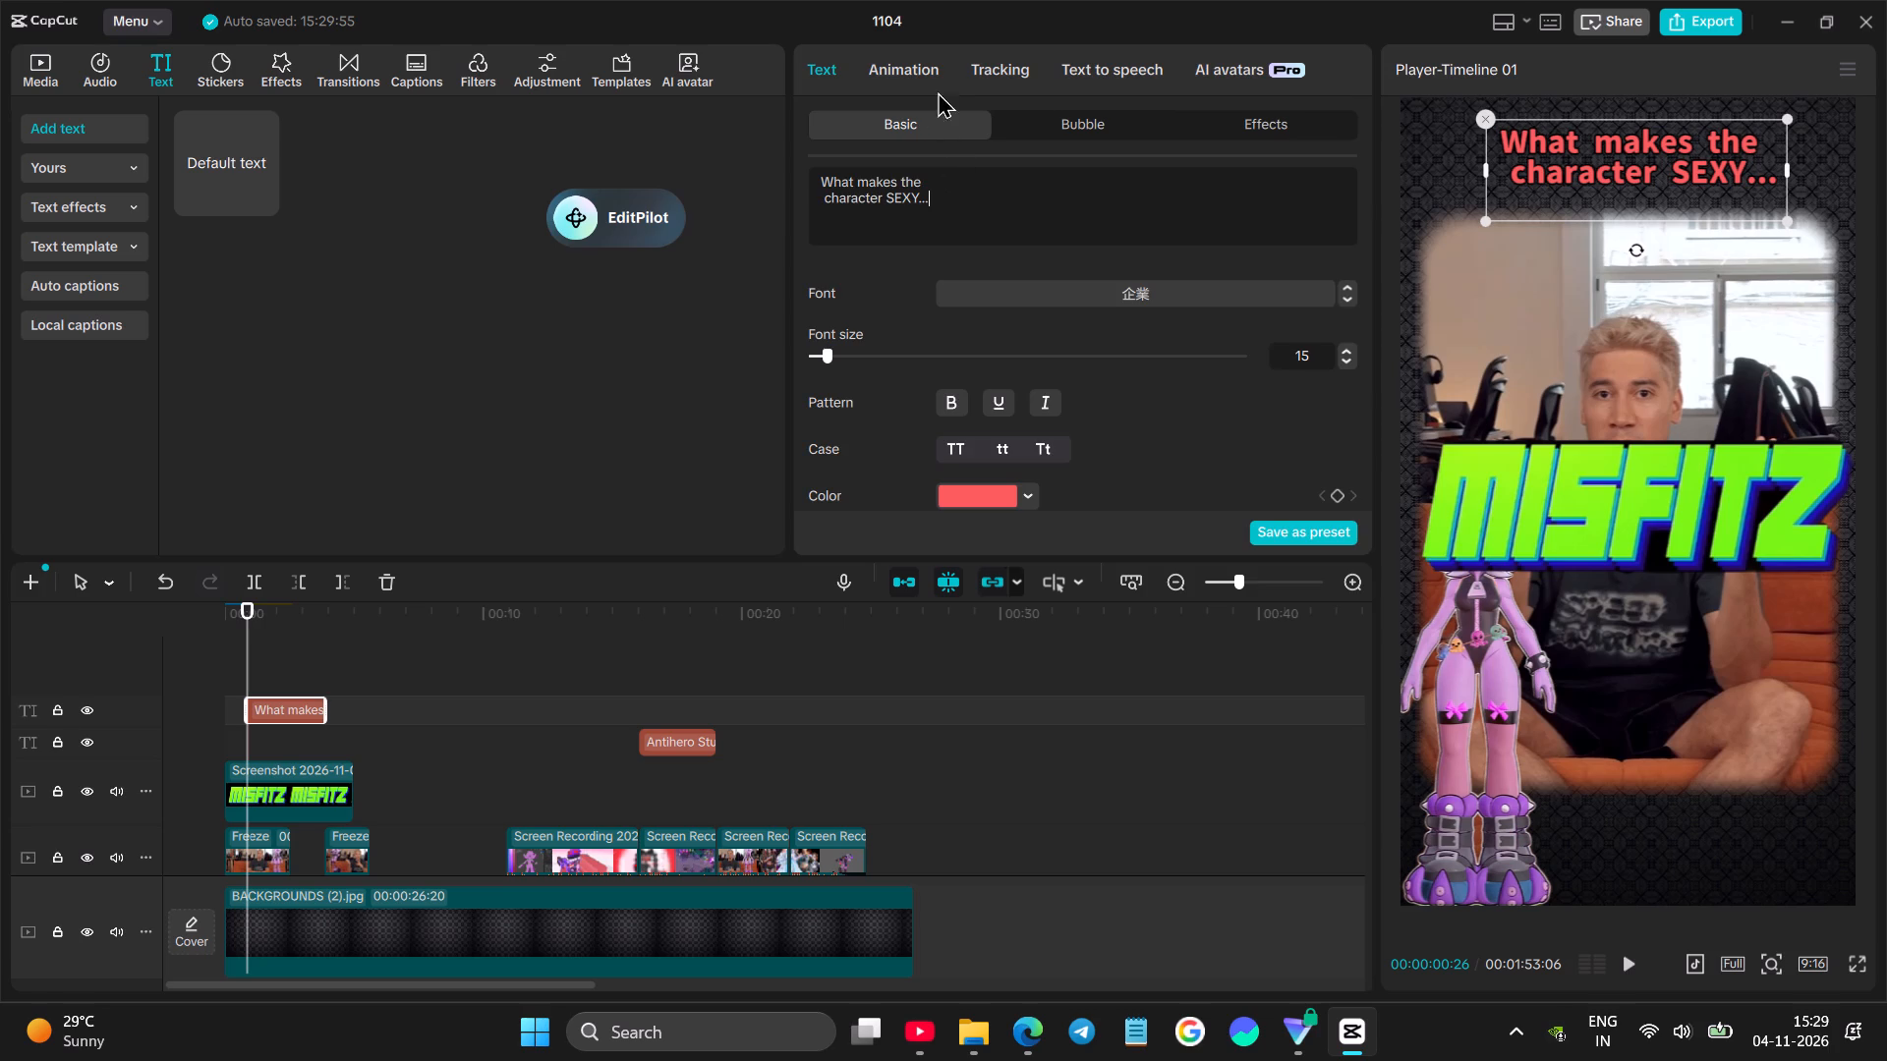
Try several entrance animations on the hook caption, settle on Letter Fill-O at 0.4 s, and play it back.
left_click(924, 75)
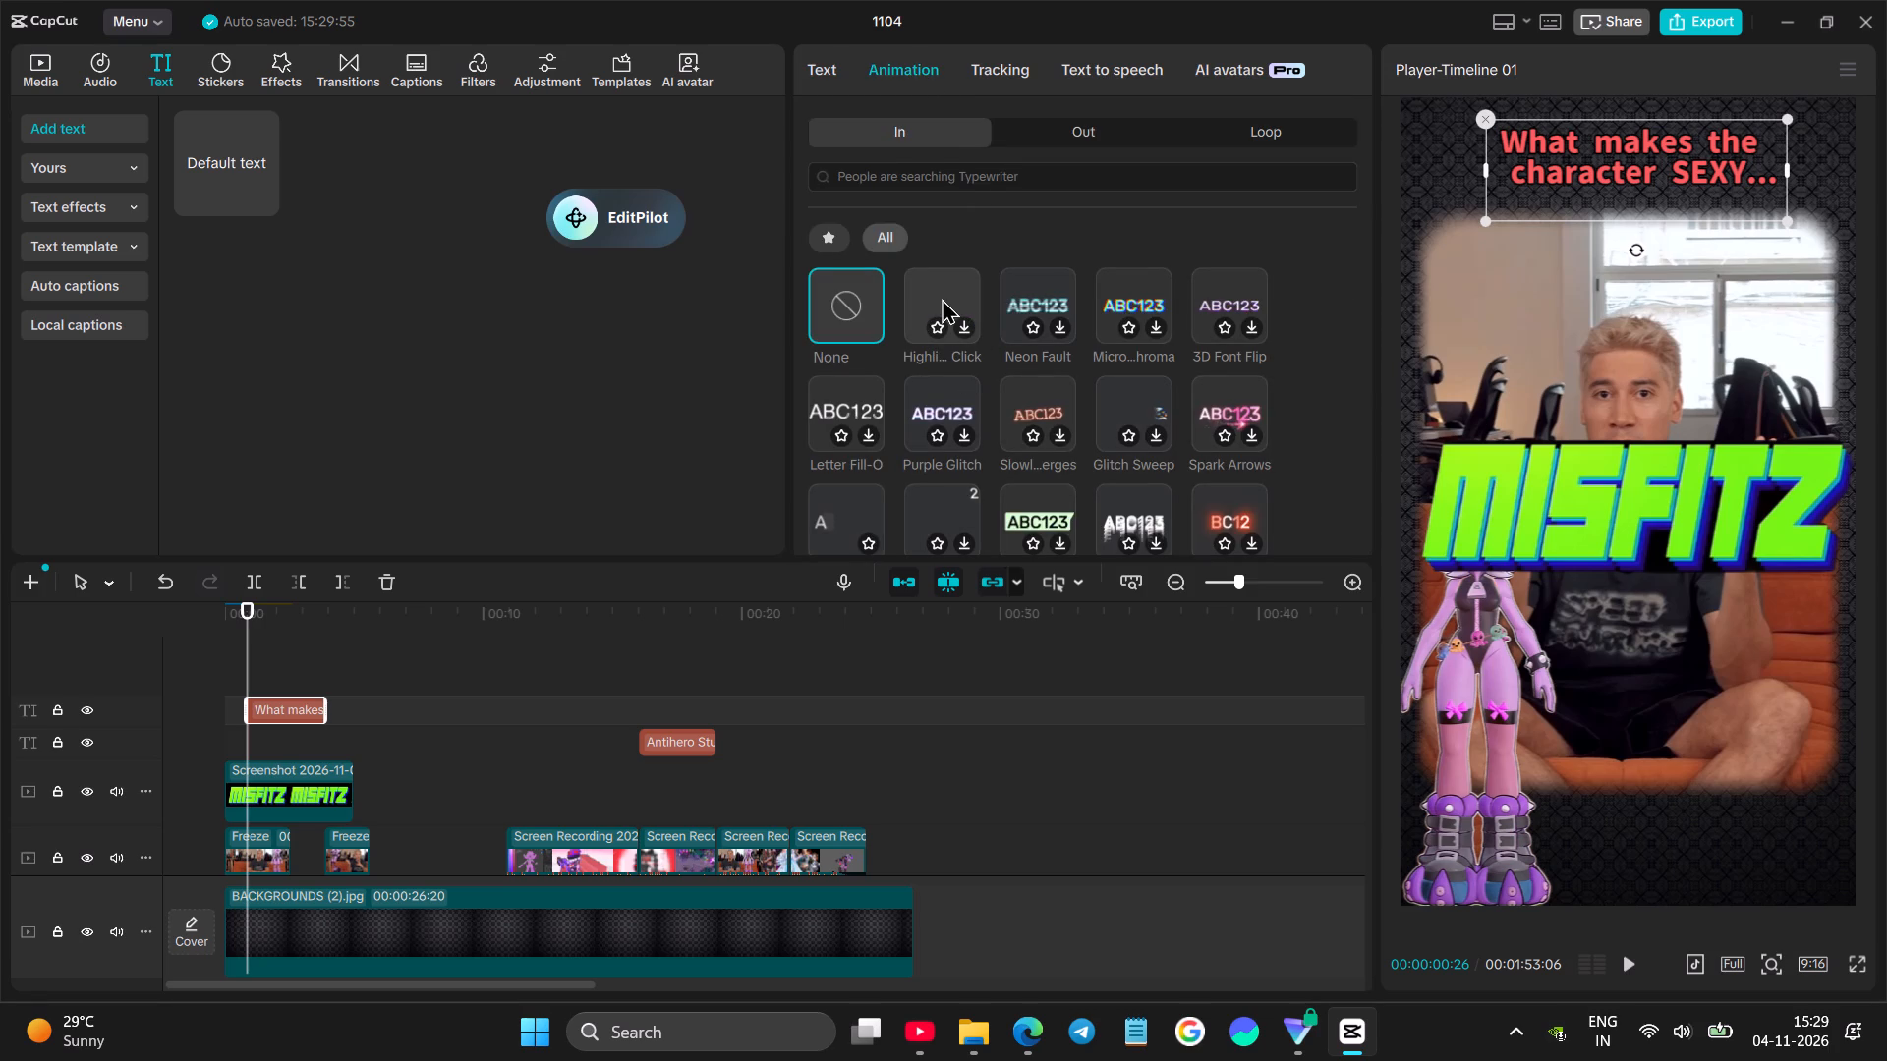
left_click(942, 298)
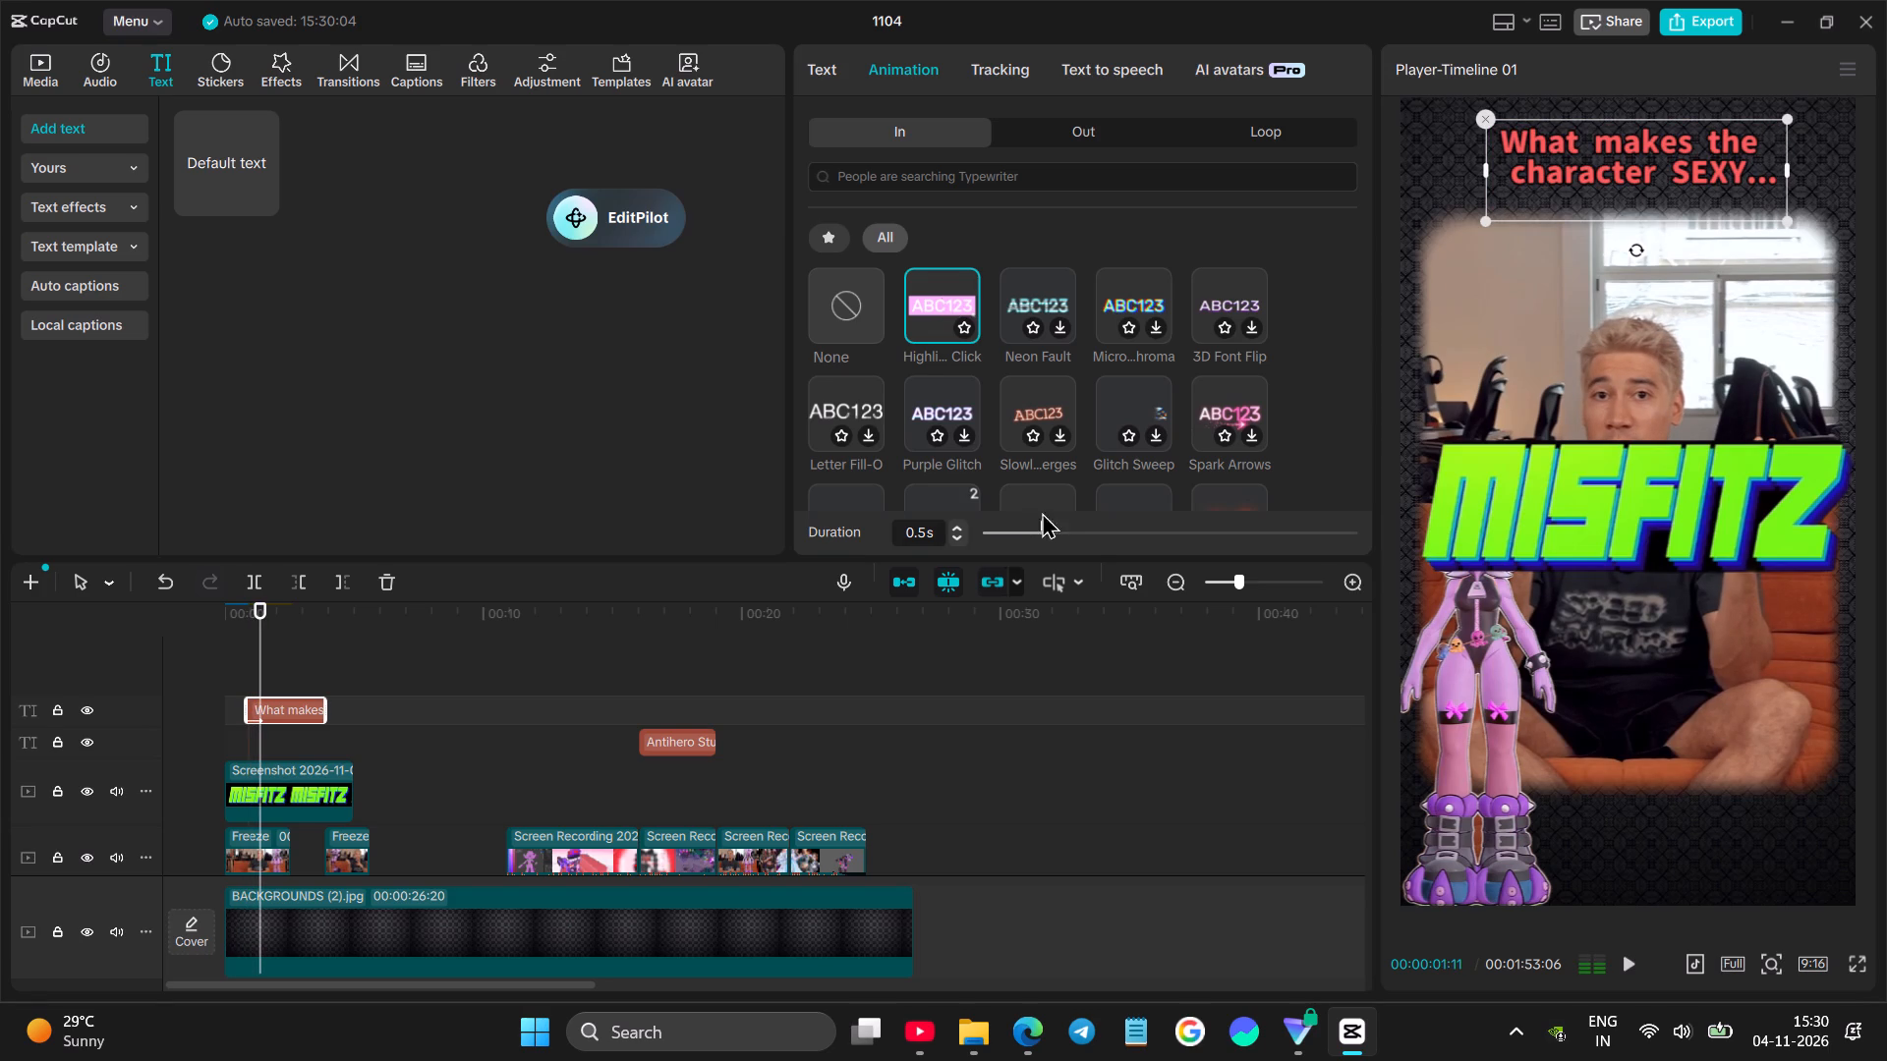
left_click(1086, 532)
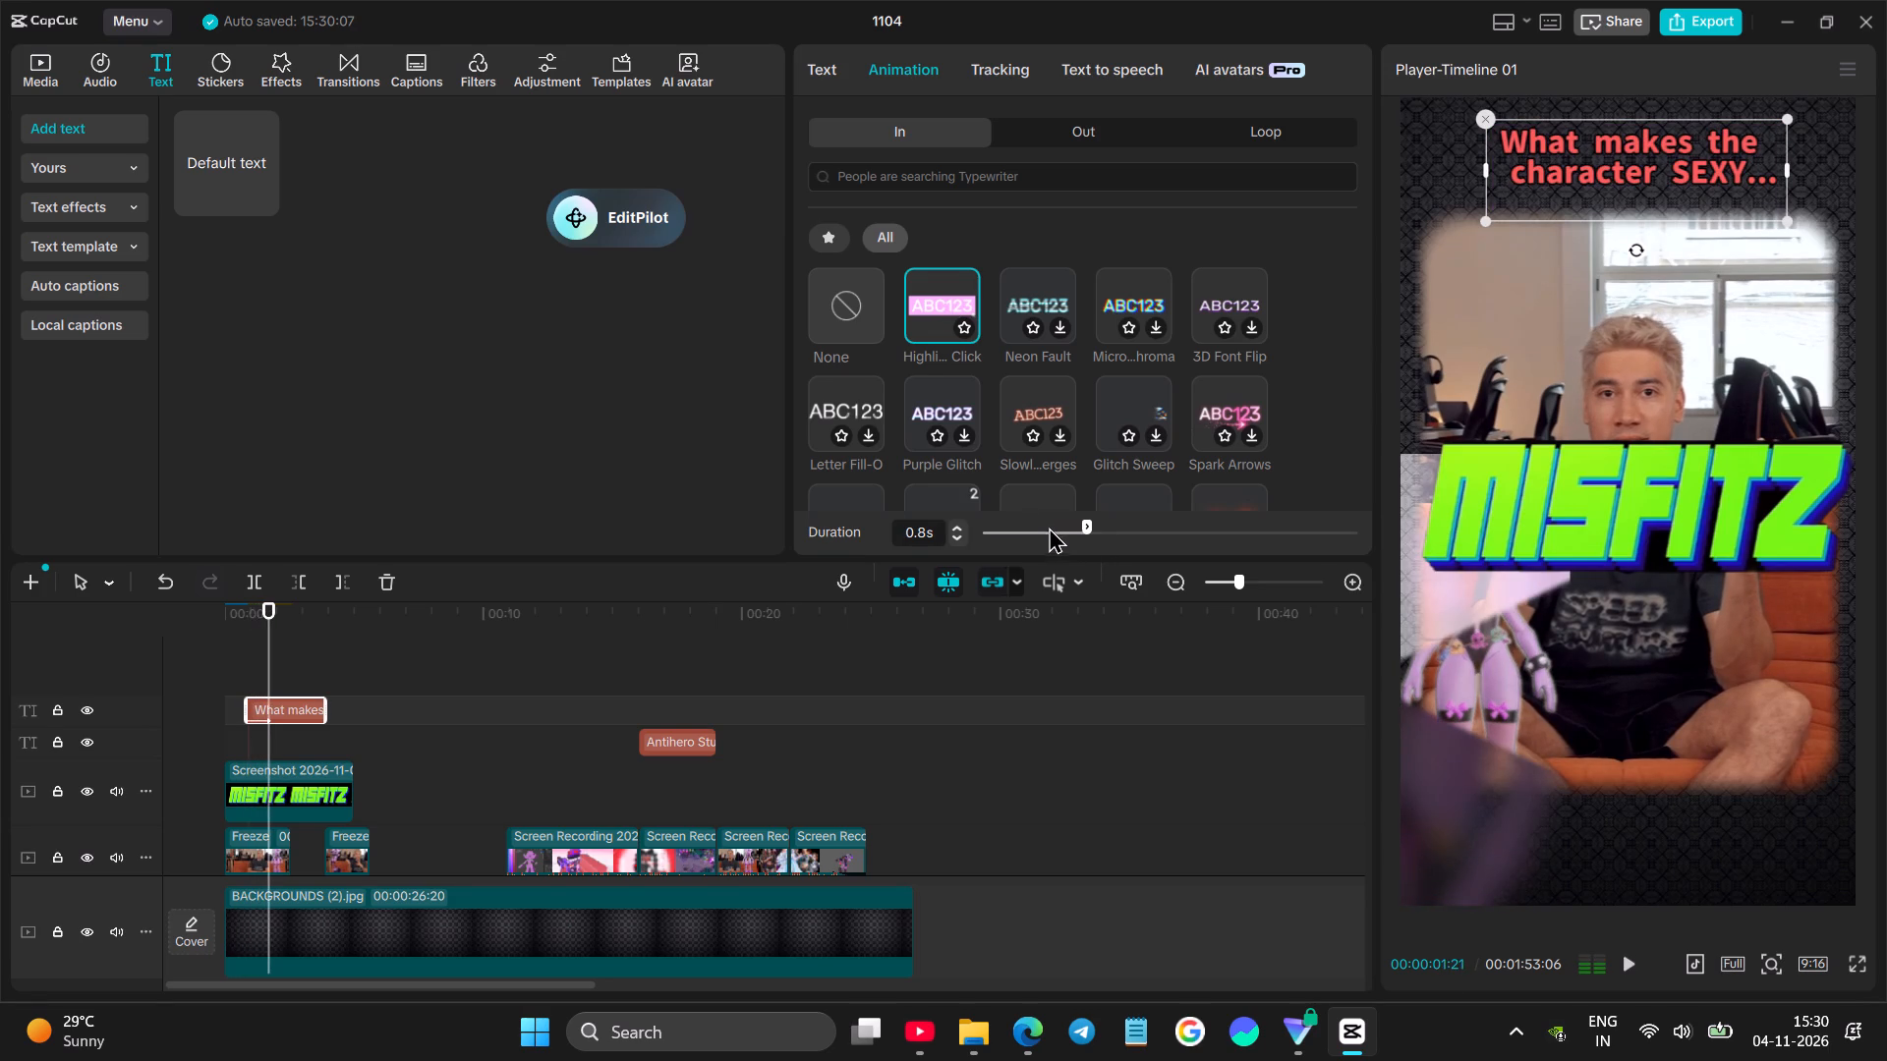
left_click(1037, 531)
left_click(1015, 304)
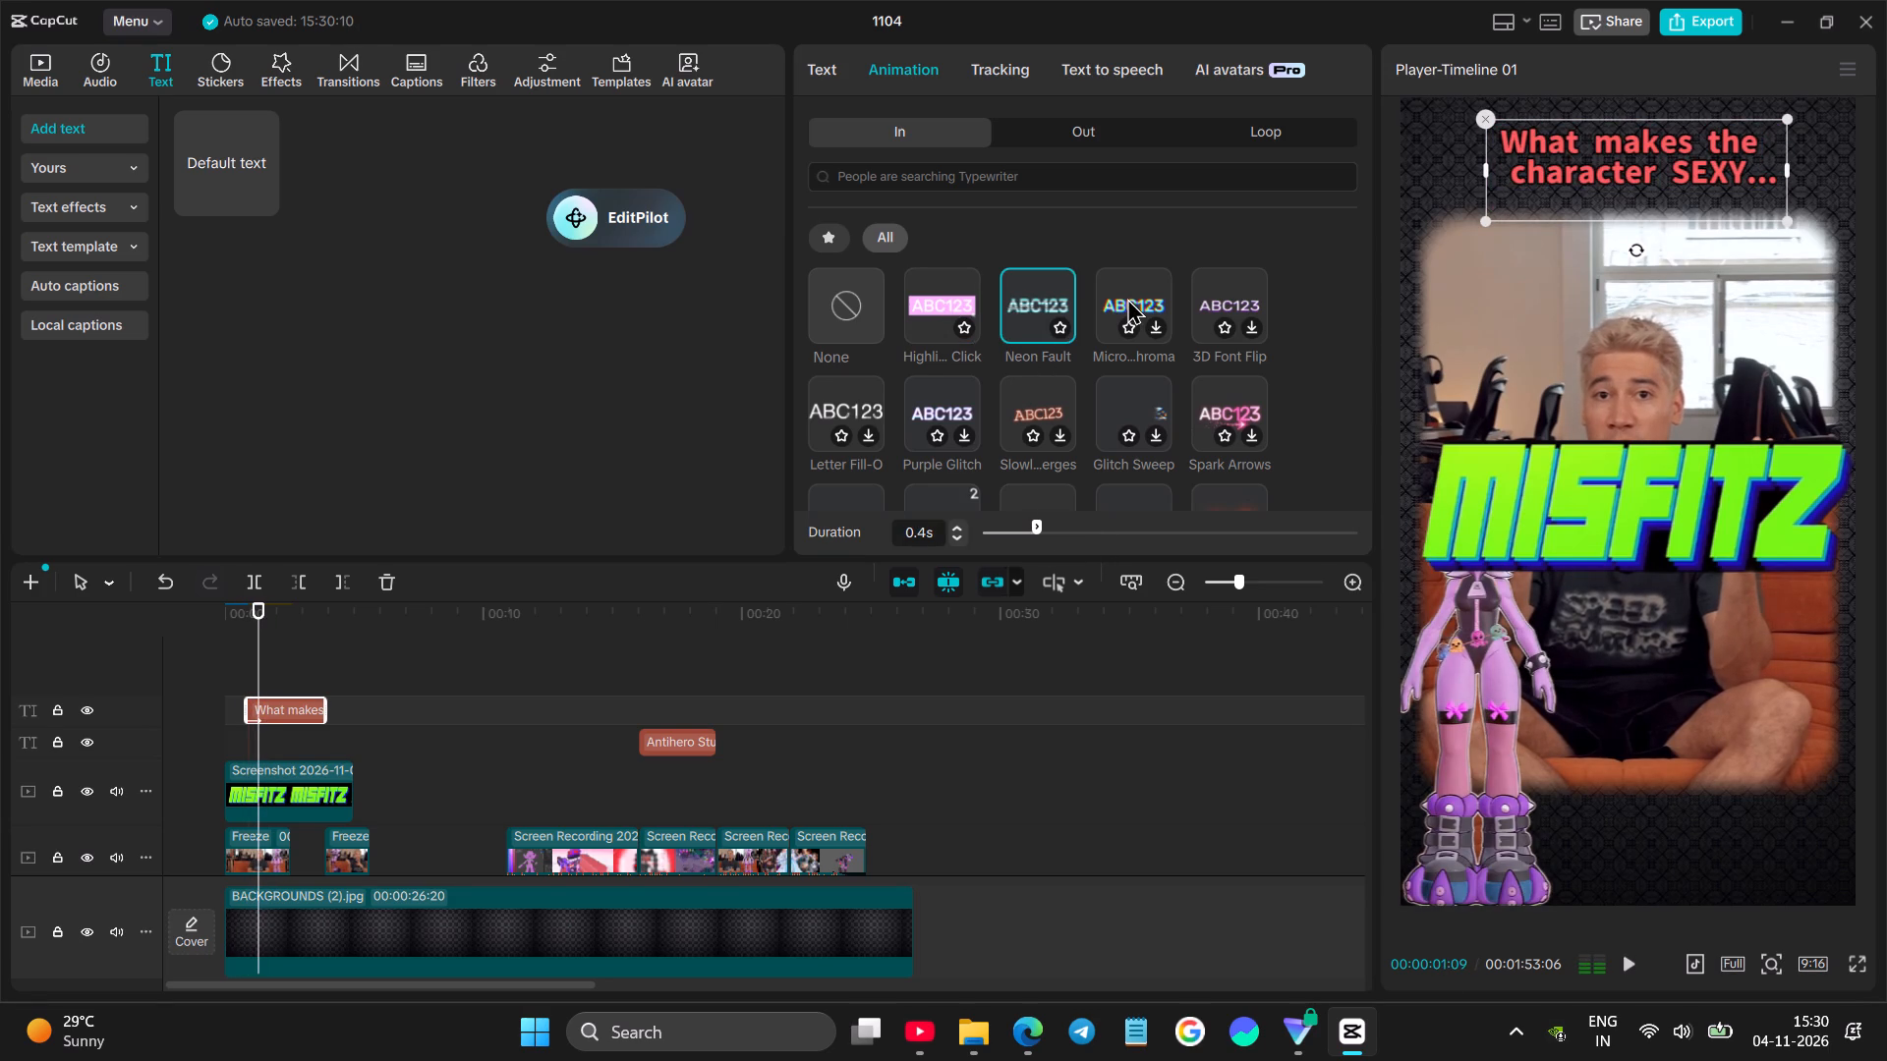
left_click(852, 400)
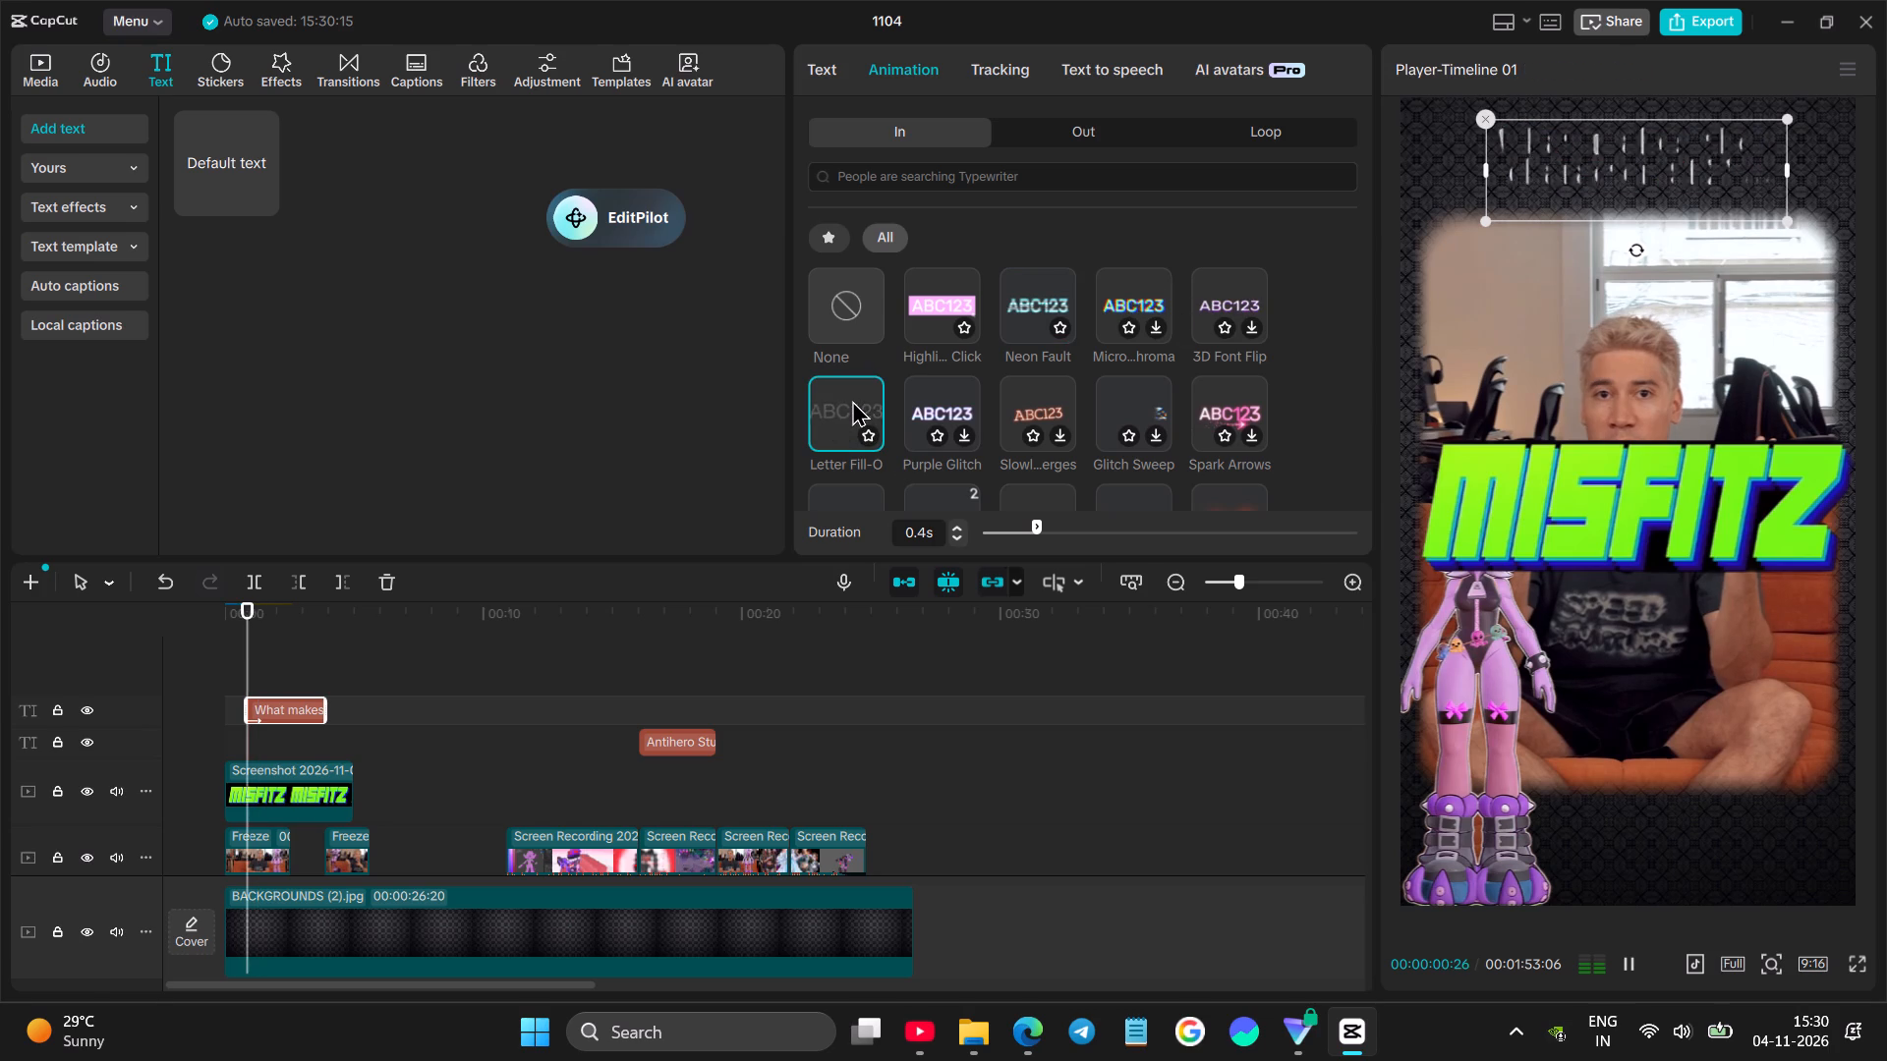
left_click(302, 625)
left_click_drag(295, 626, 157, 648)
key("space")
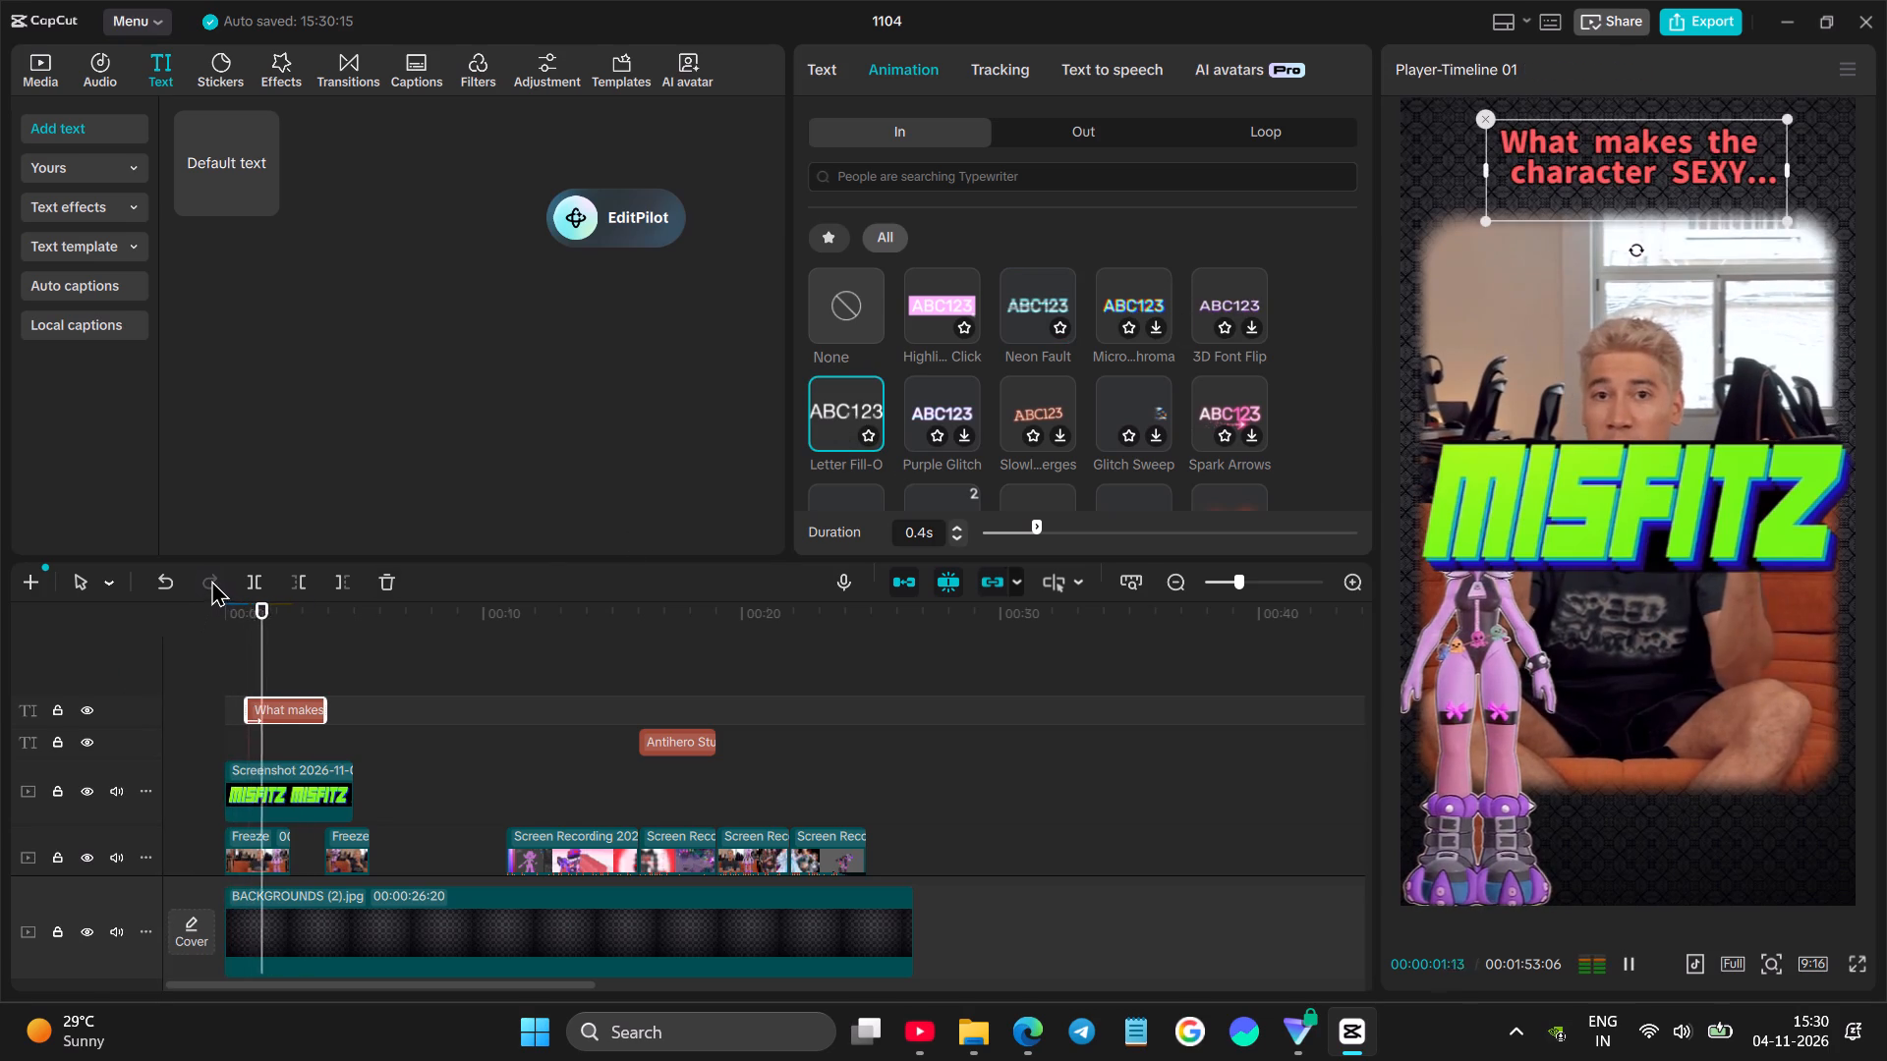
key("space")
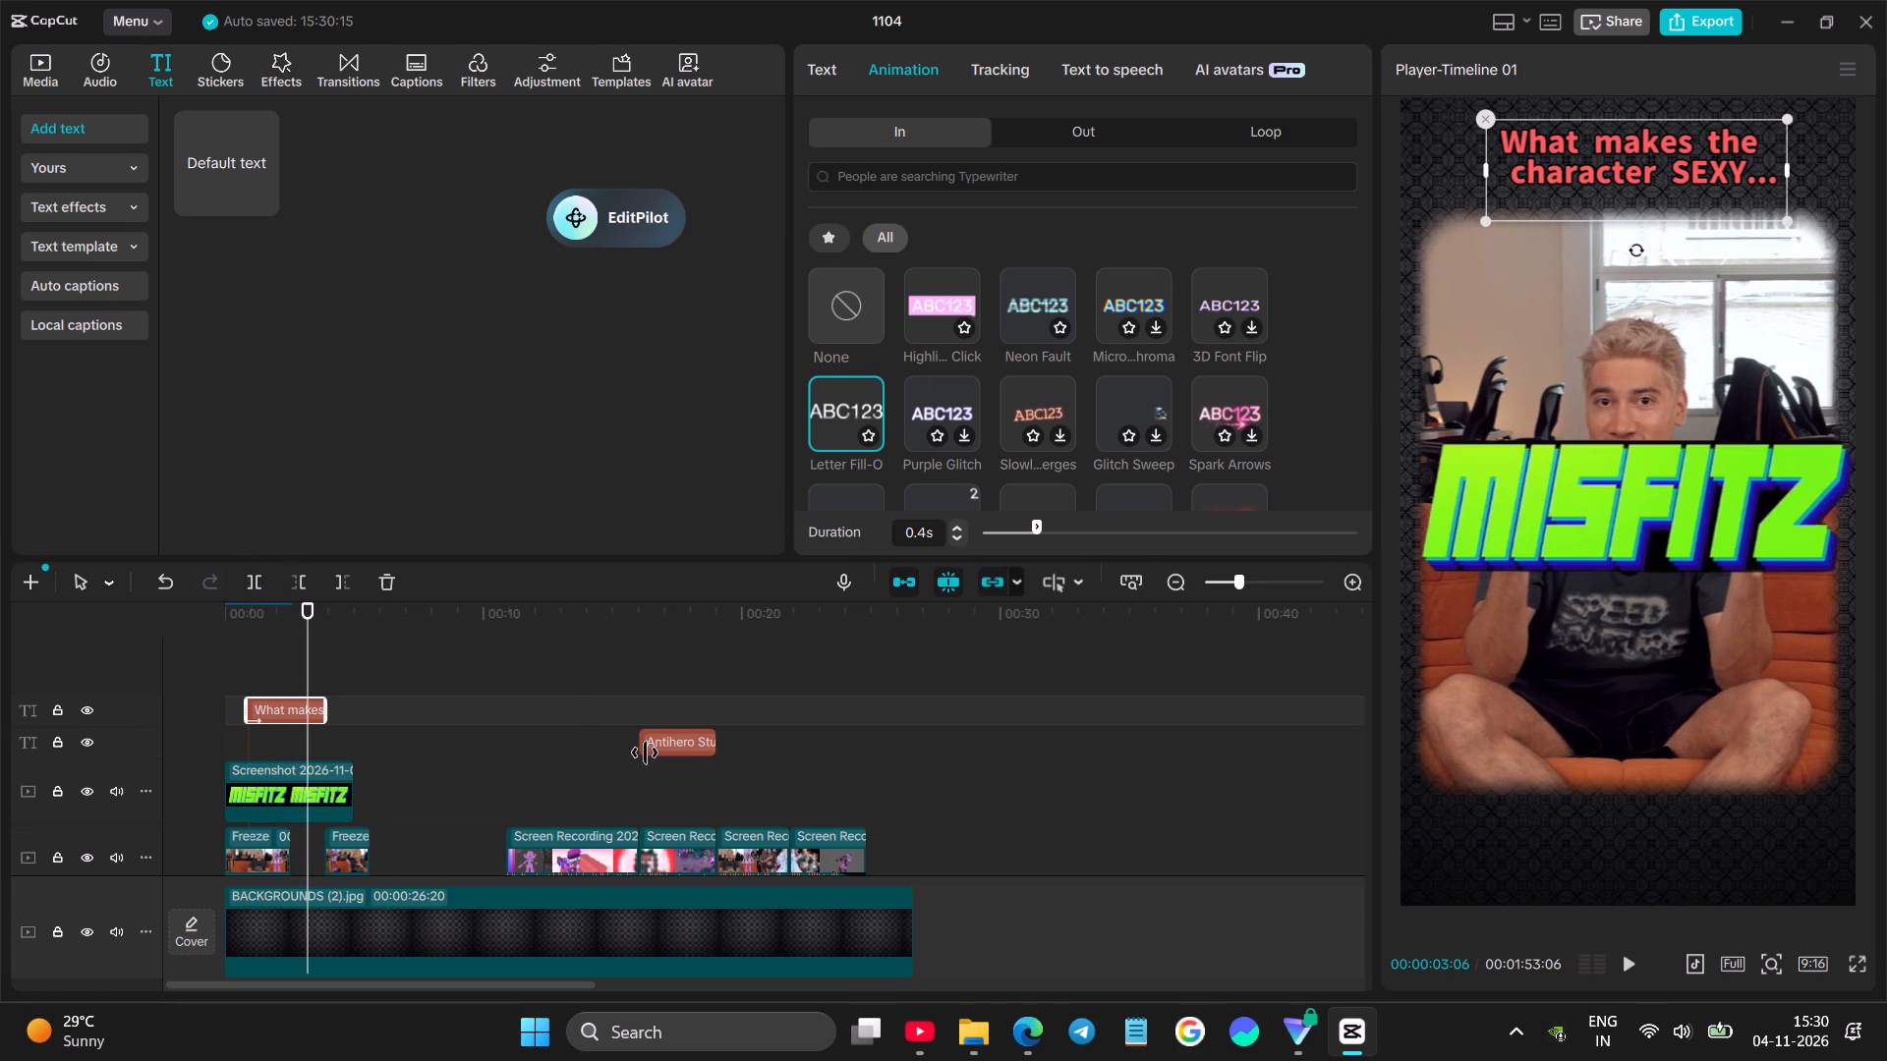
Move the "Antihero Studios" text clip to run alongside the hook caption and place the text over the speaker's torso.
left_click_drag(673, 739, 275, 652)
left_click(269, 651)
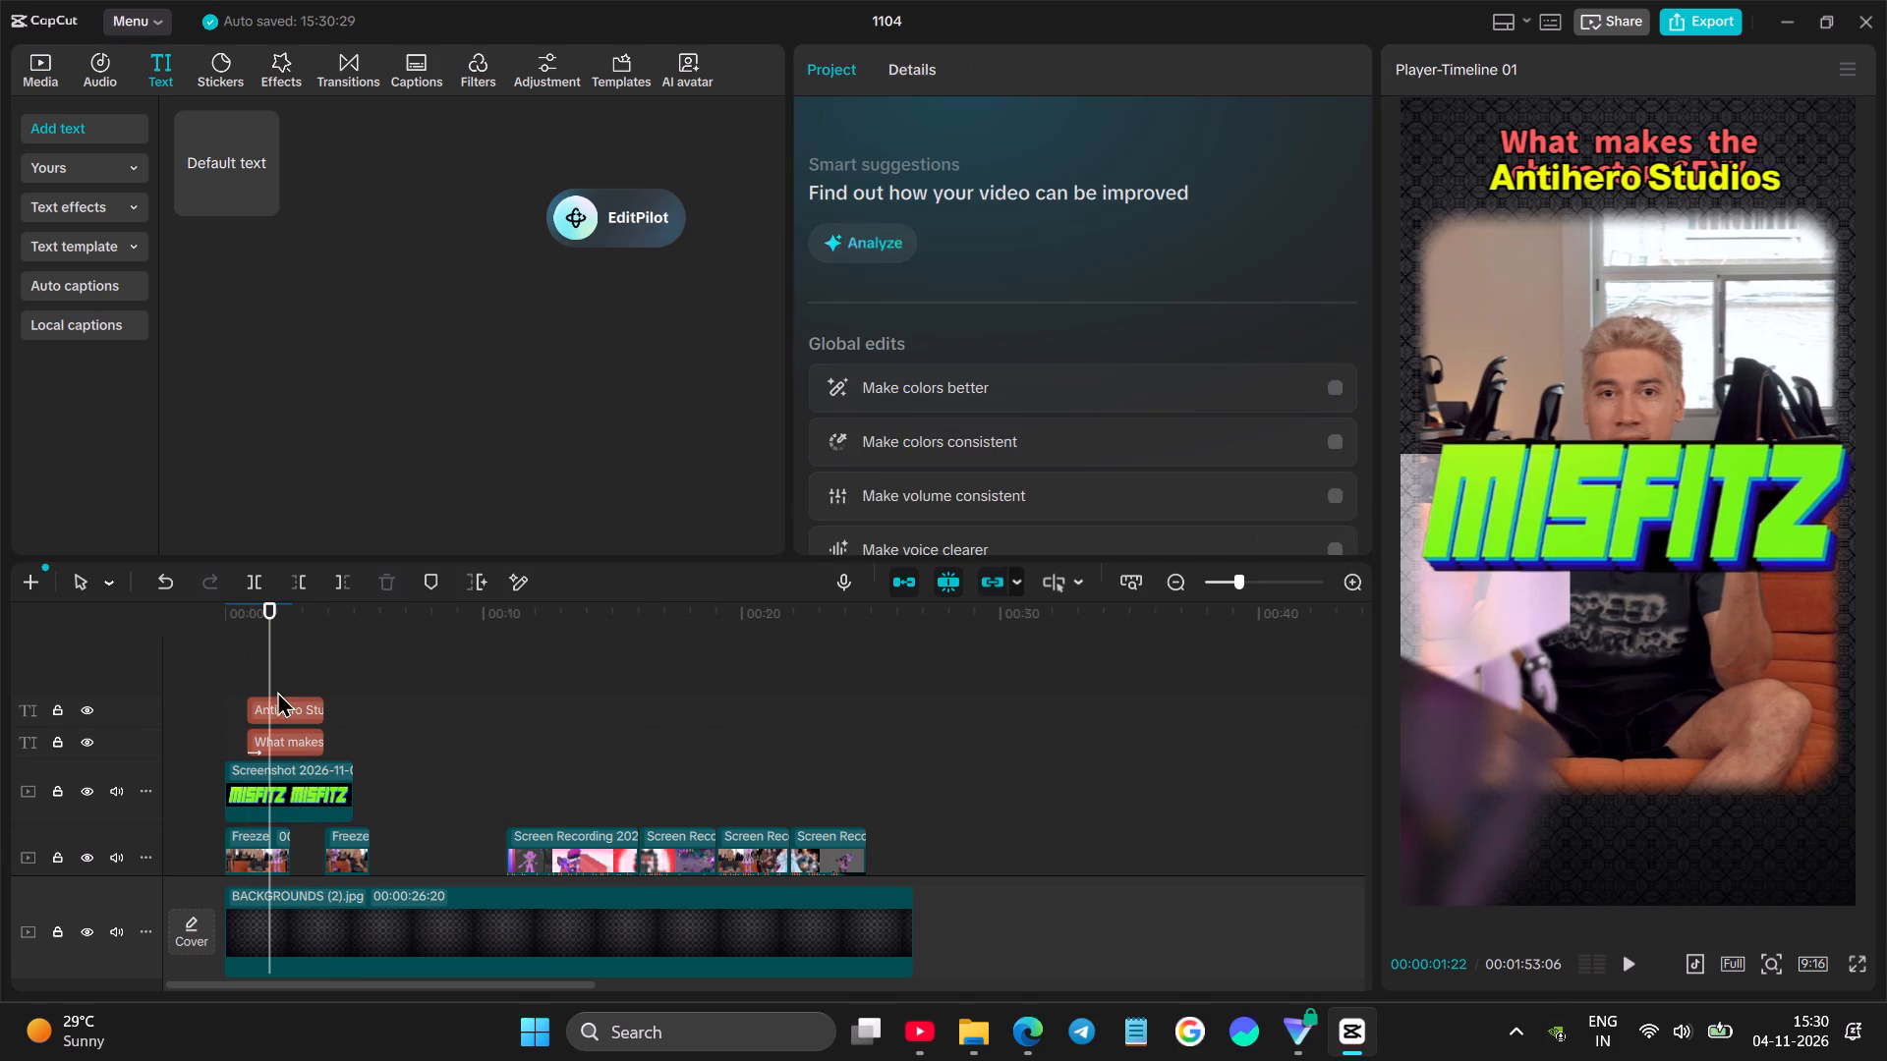
left_click(278, 700)
left_click_drag(1544, 170, 1586, 436)
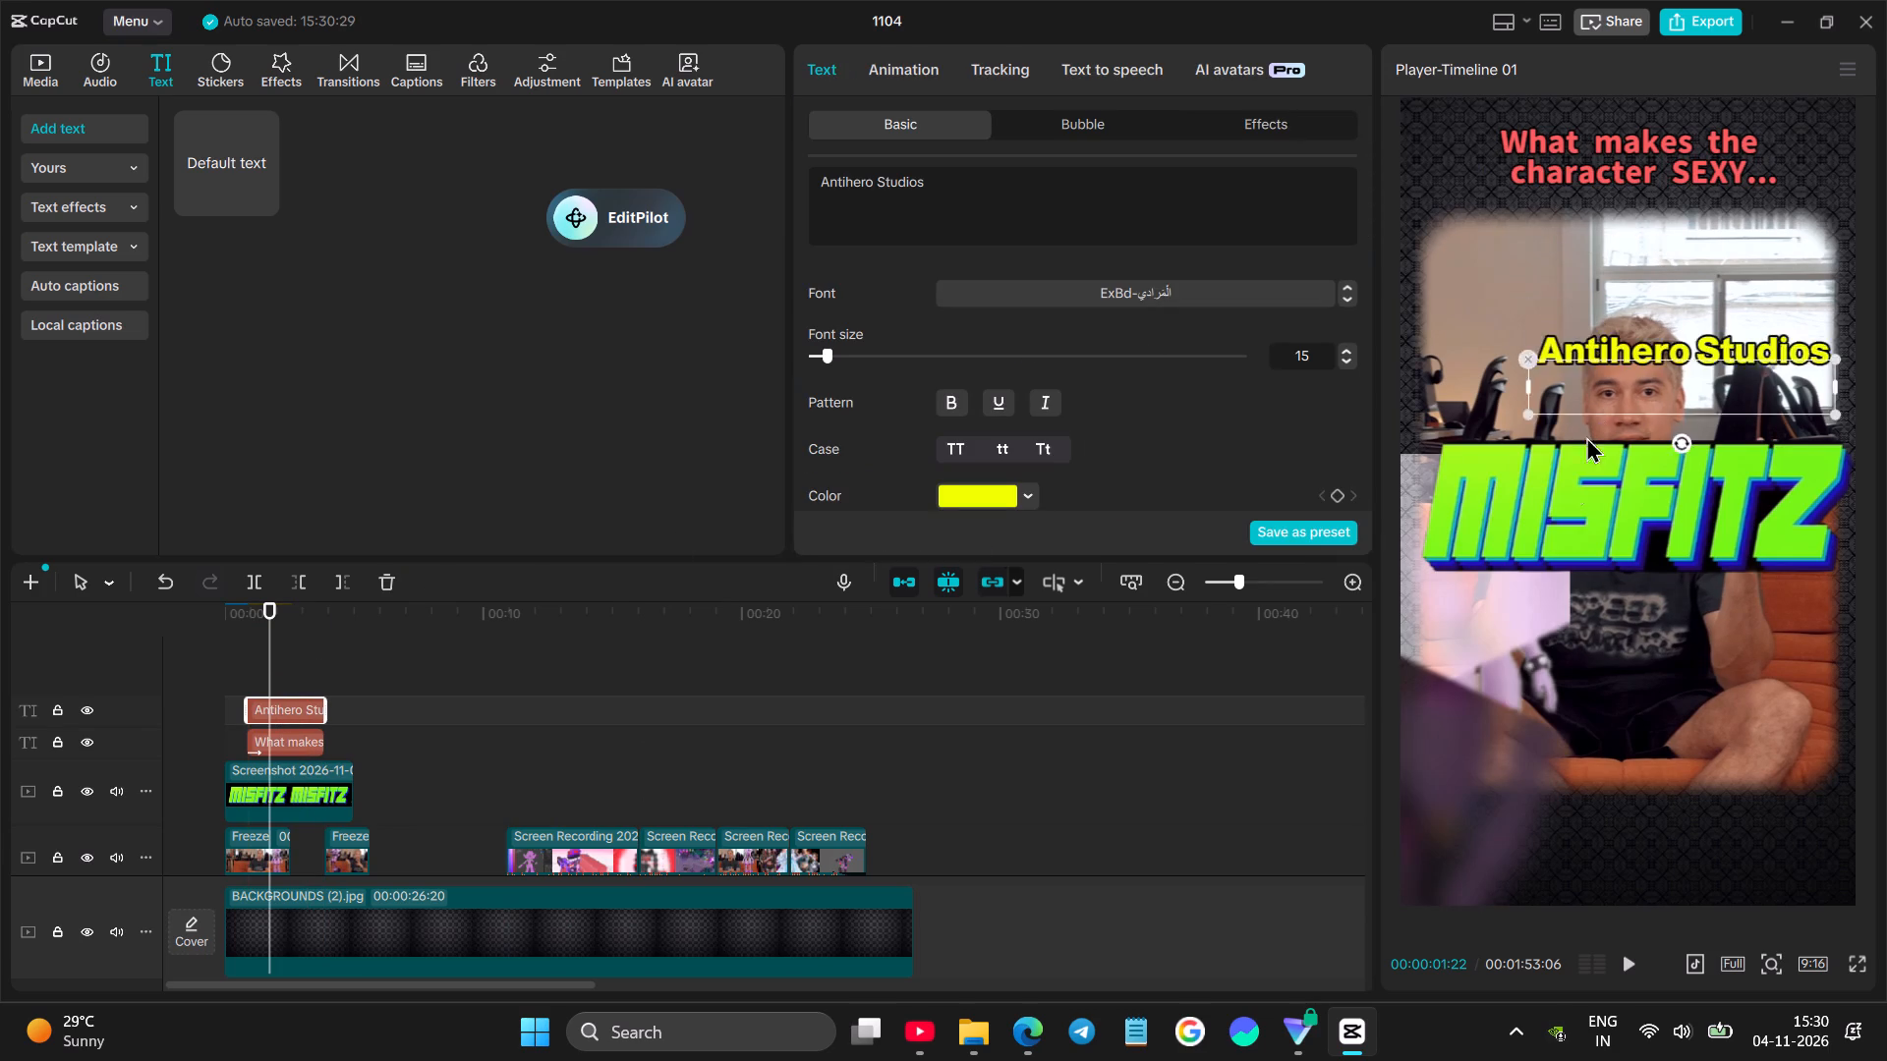
left_click_drag(1586, 436, 1556, 594)
Lower the MISFITZ logo beneath the "Antihero Studios" credit, shift its clip to about 14 s, and play the opening.
left_click(1556, 513)
left_click_drag(1561, 489, 1587, 703)
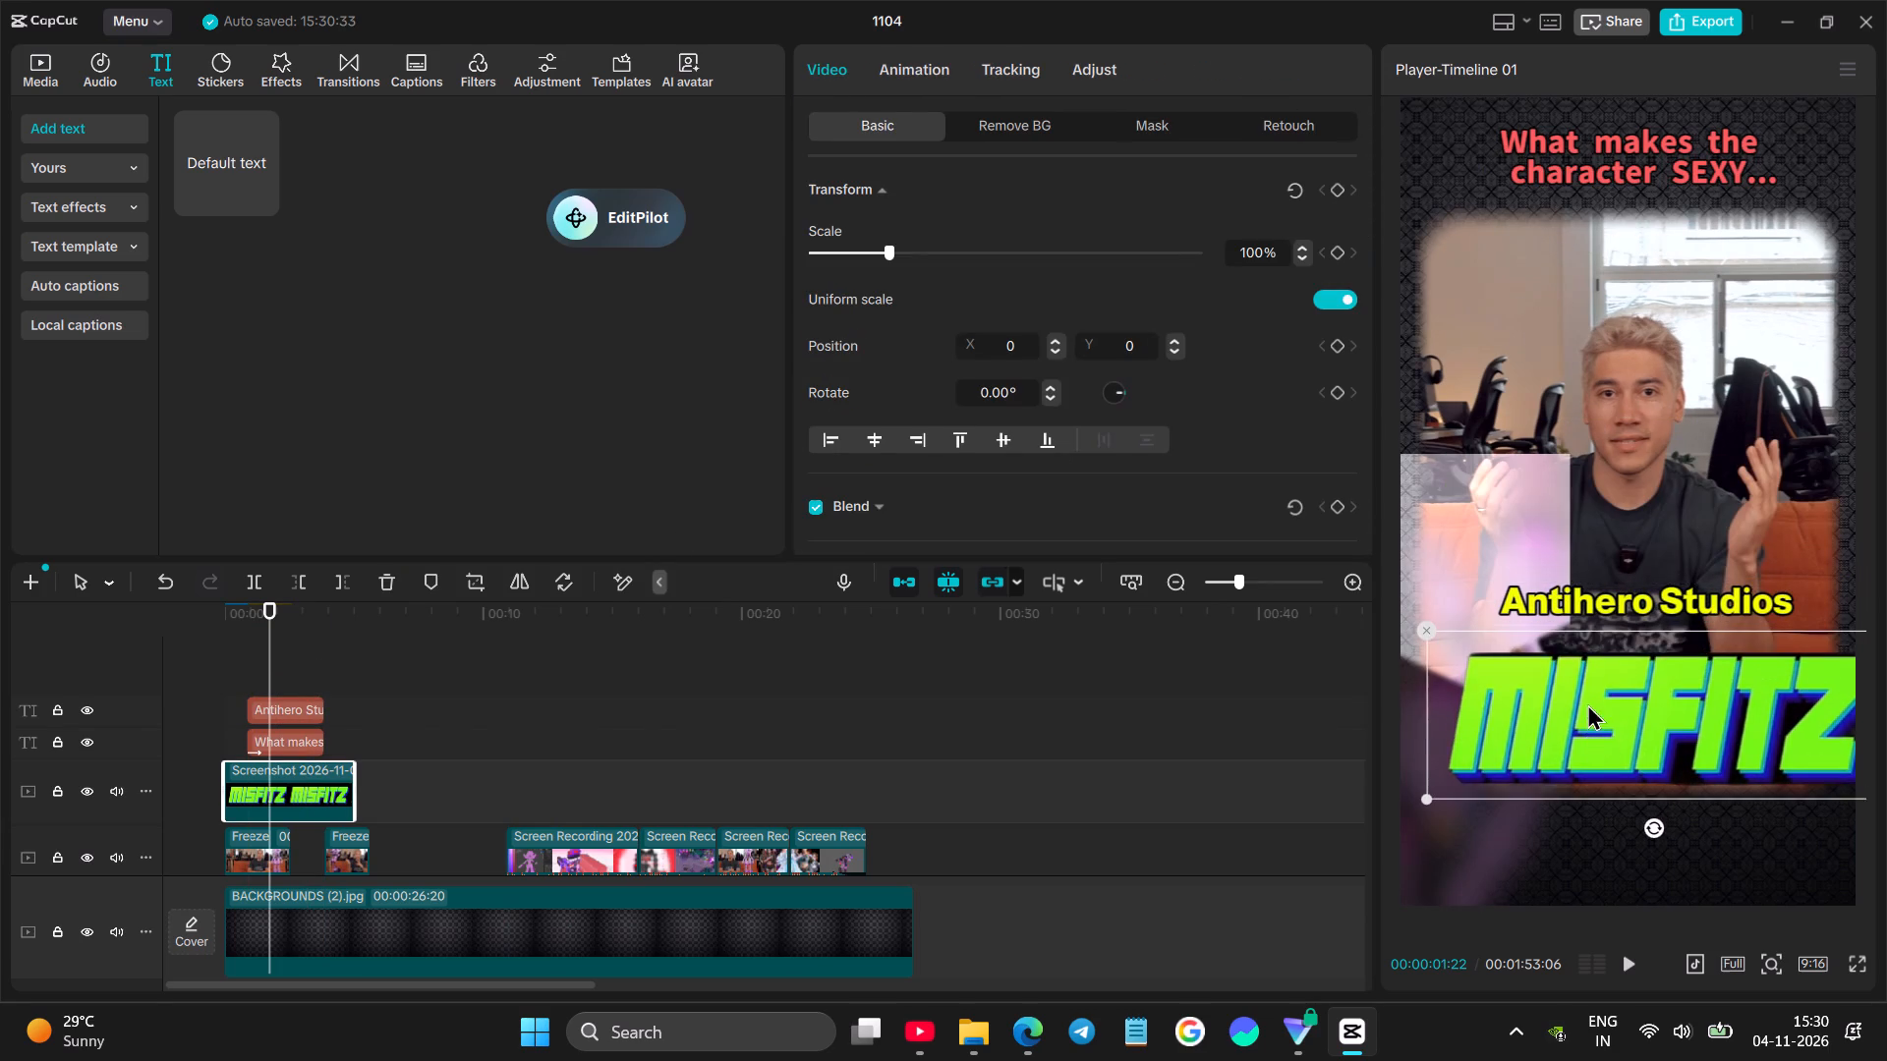
left_click_drag(1587, 703, 1585, 704)
left_click_drag(292, 788, 646, 760)
left_click(219, 664)
left_click_drag(228, 662, 194, 667)
left_click(281, 673)
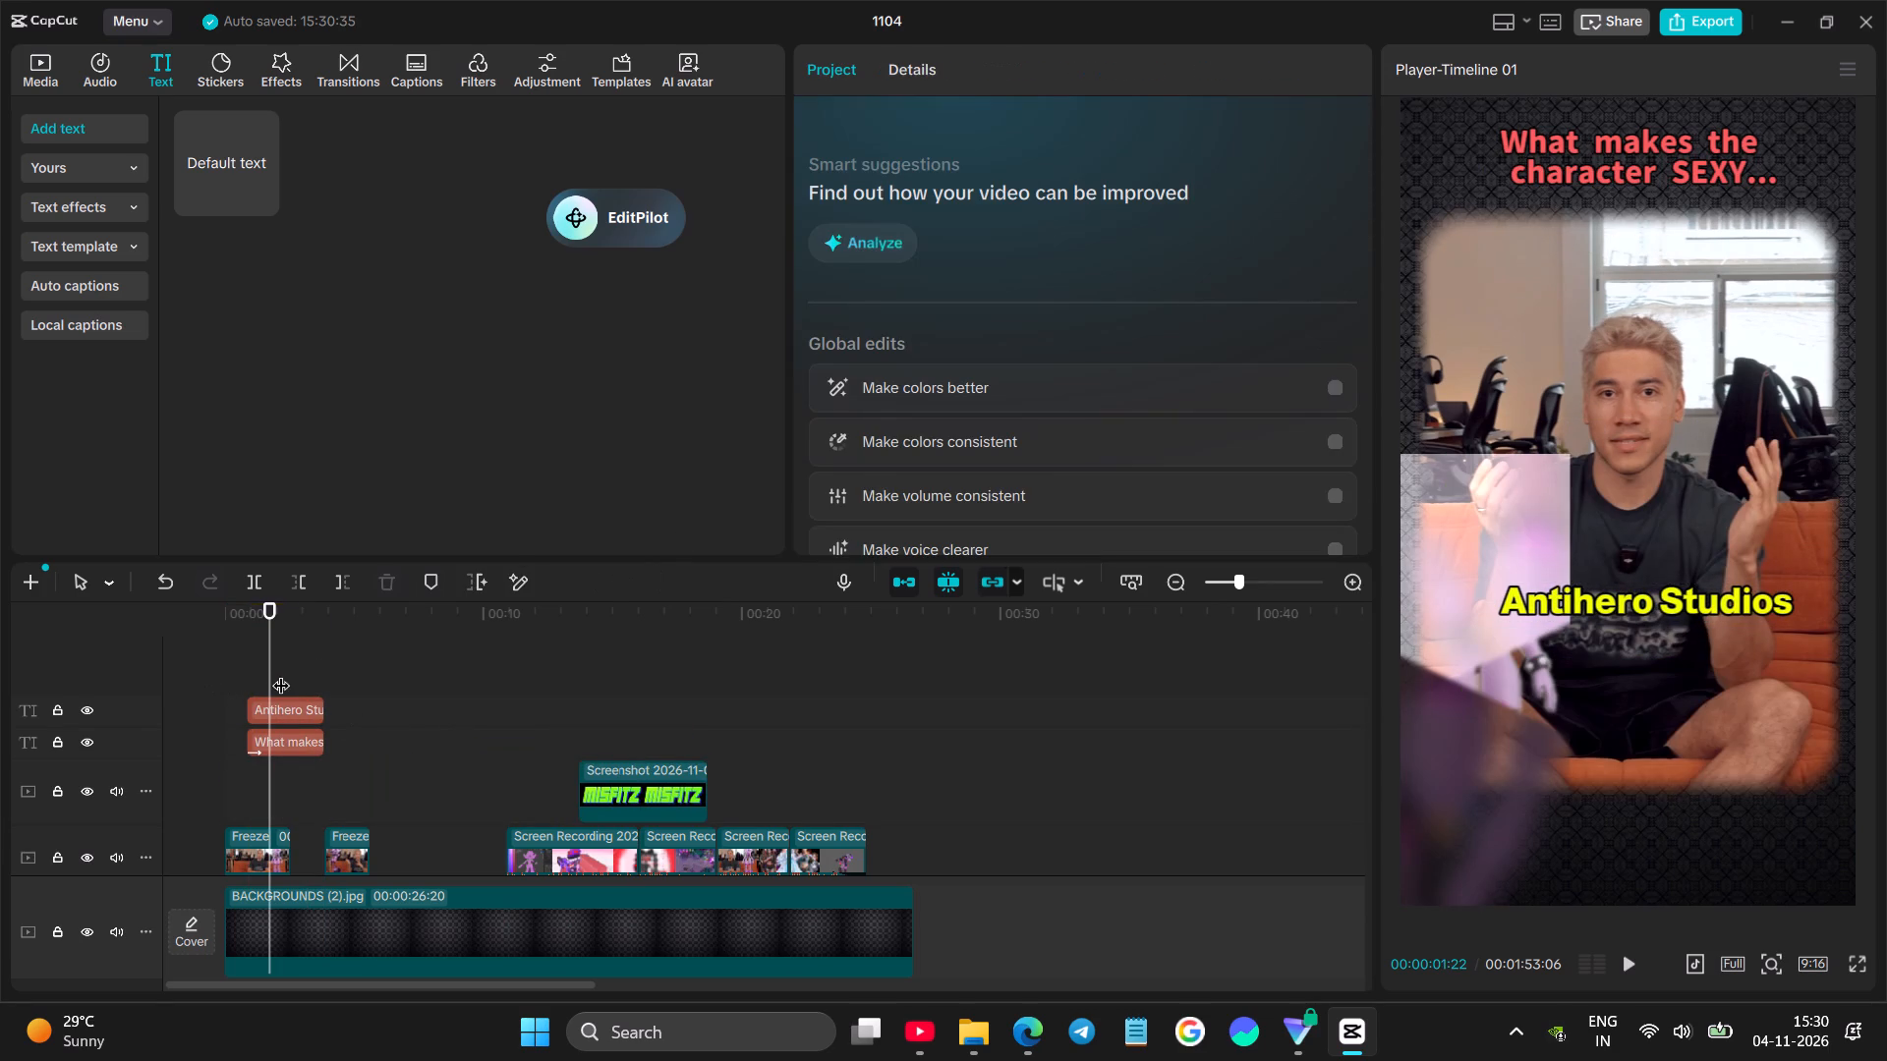
left_click_drag(281, 673, 187, 678)
key("space")
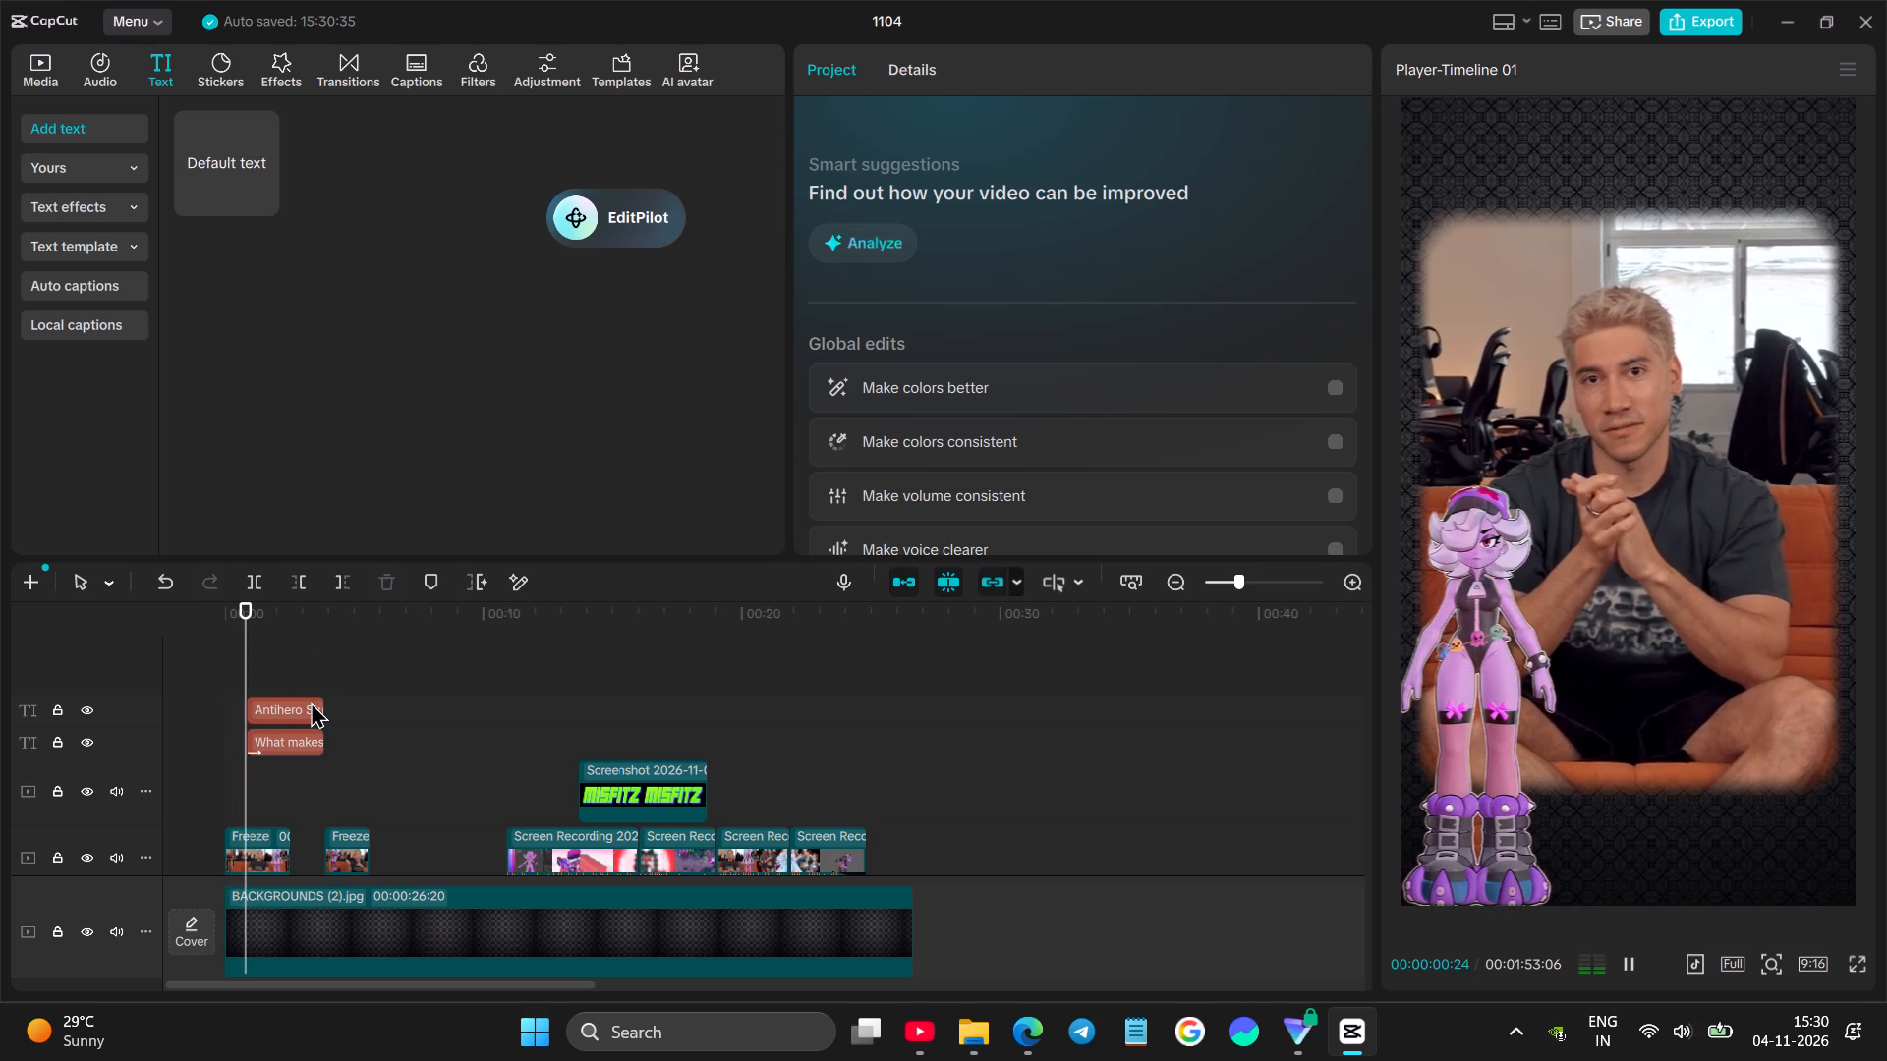
key("space")
Shrink the "Antihero Studios" credit and place it centrally across the speaker's chest.
left_click(1588, 600)
left_click_drag(1591, 599, 1596, 464)
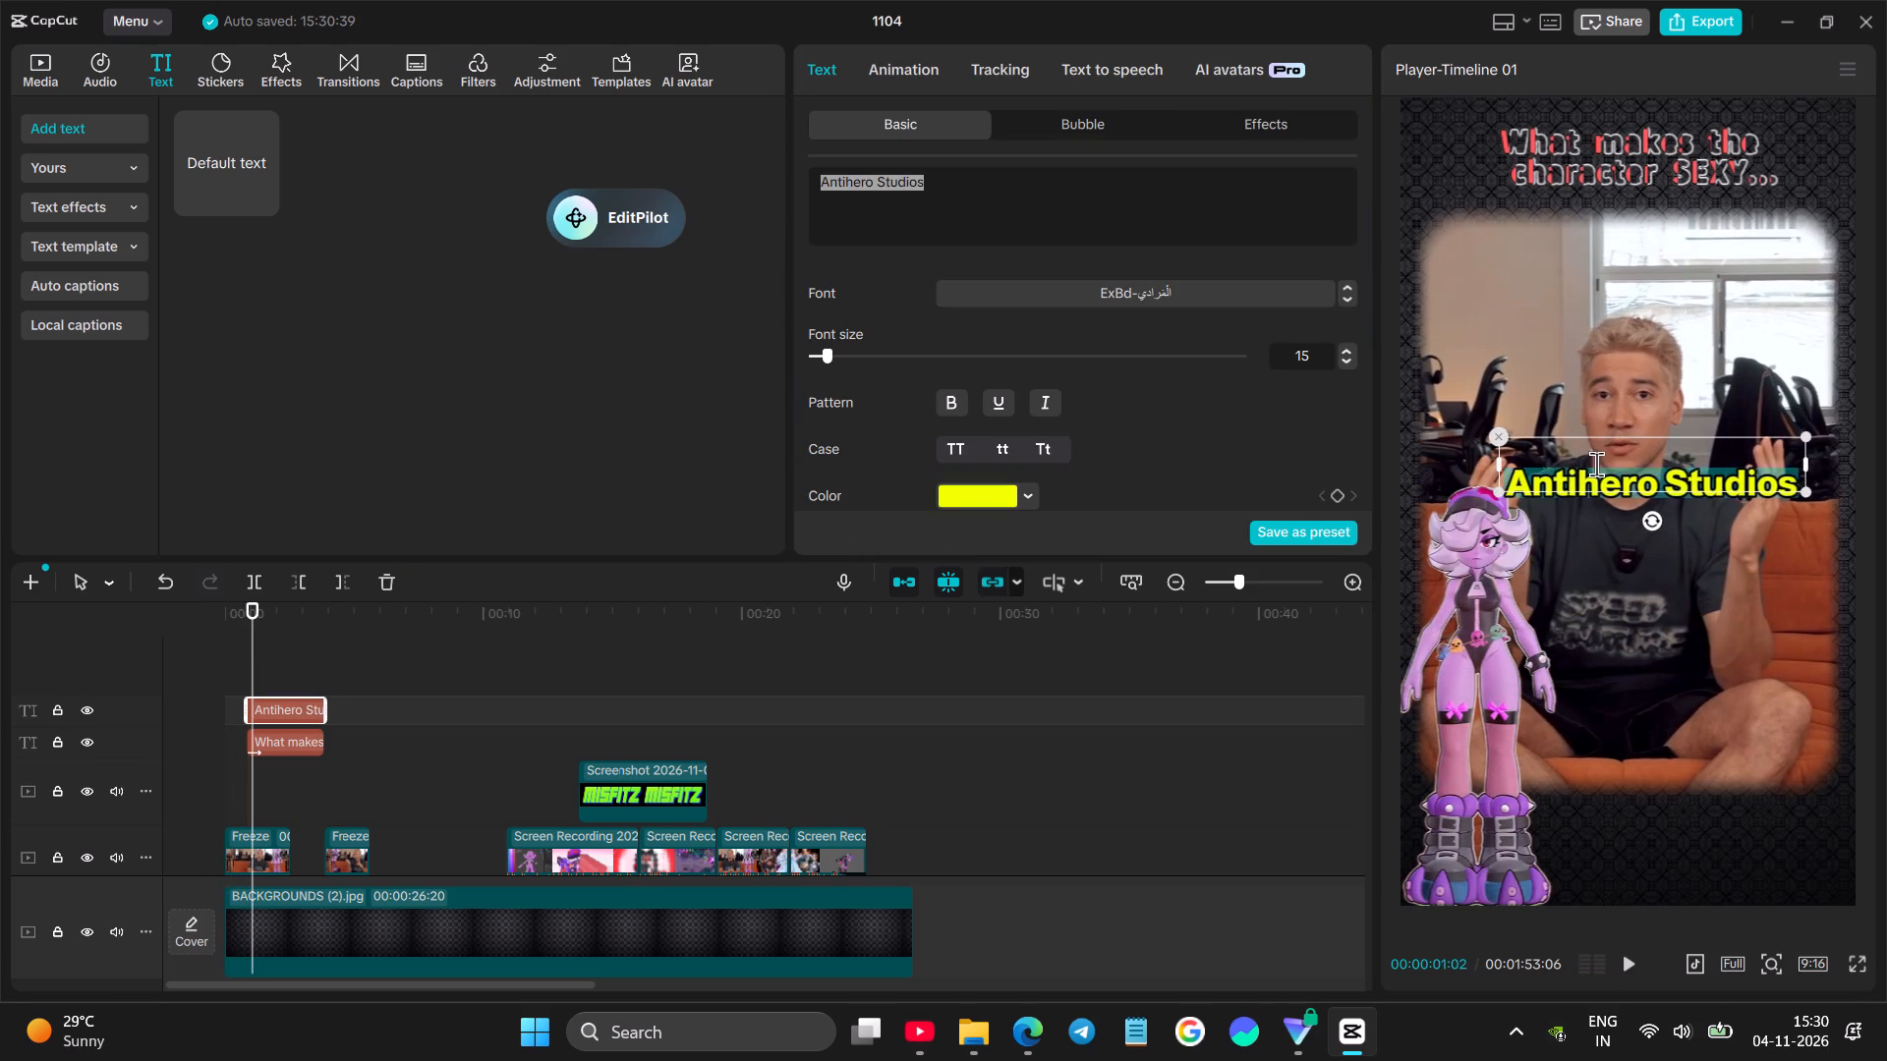
left_click_drag(1596, 464, 1597, 464)
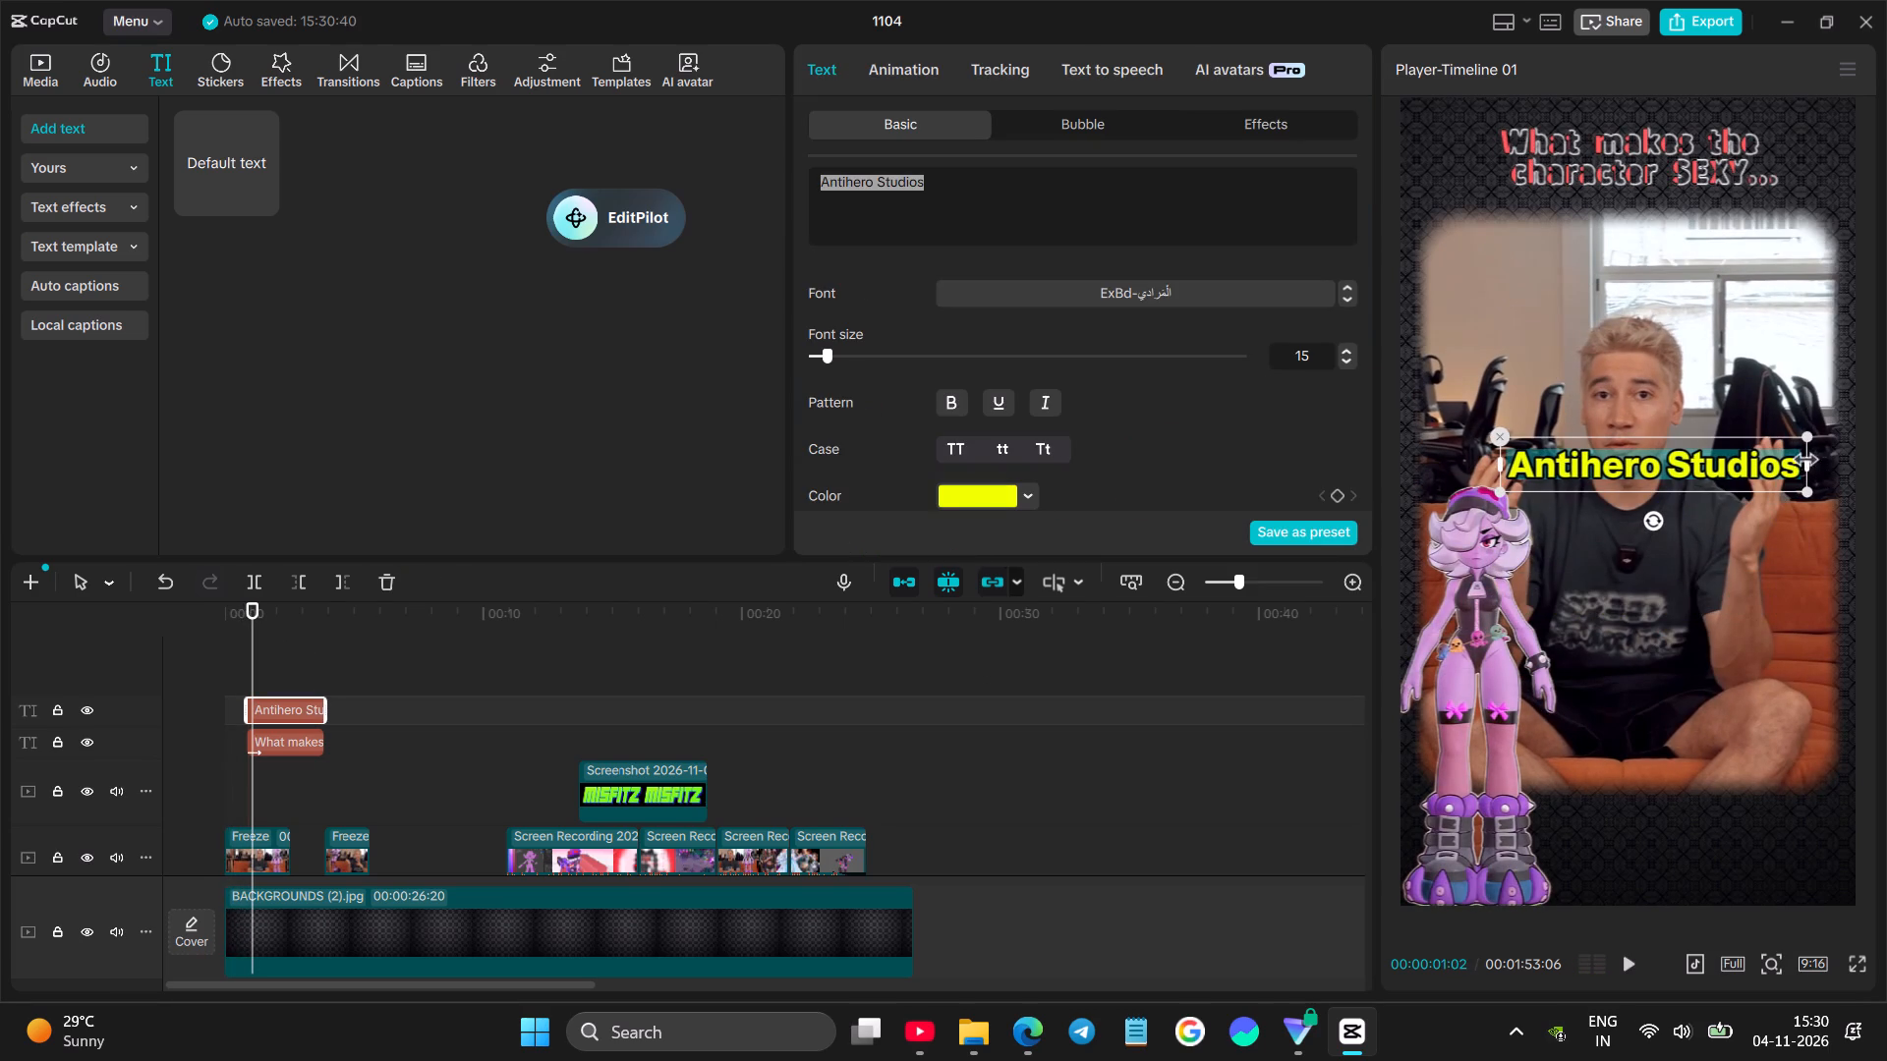
left_click_drag(1684, 477, 1710, 551)
left_click_drag(1663, 481, 1635, 481)
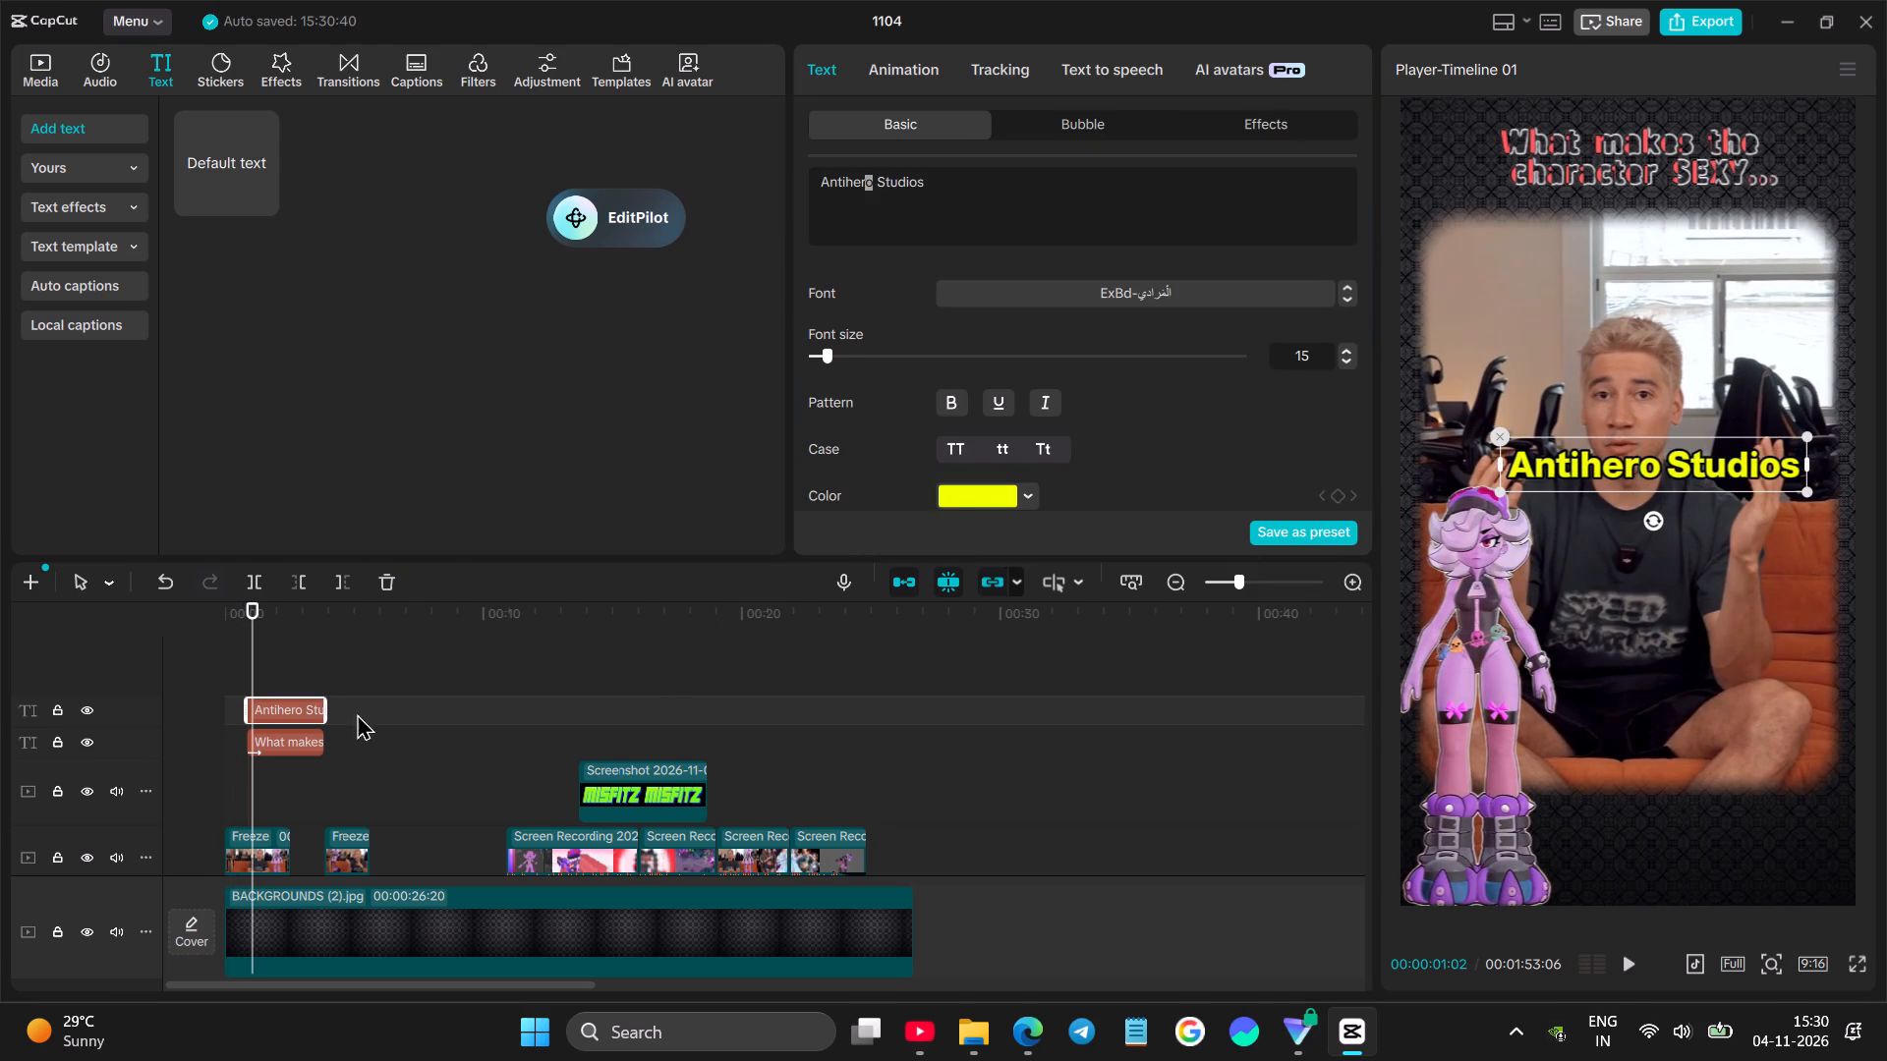
left_click(279, 655)
left_click(293, 702)
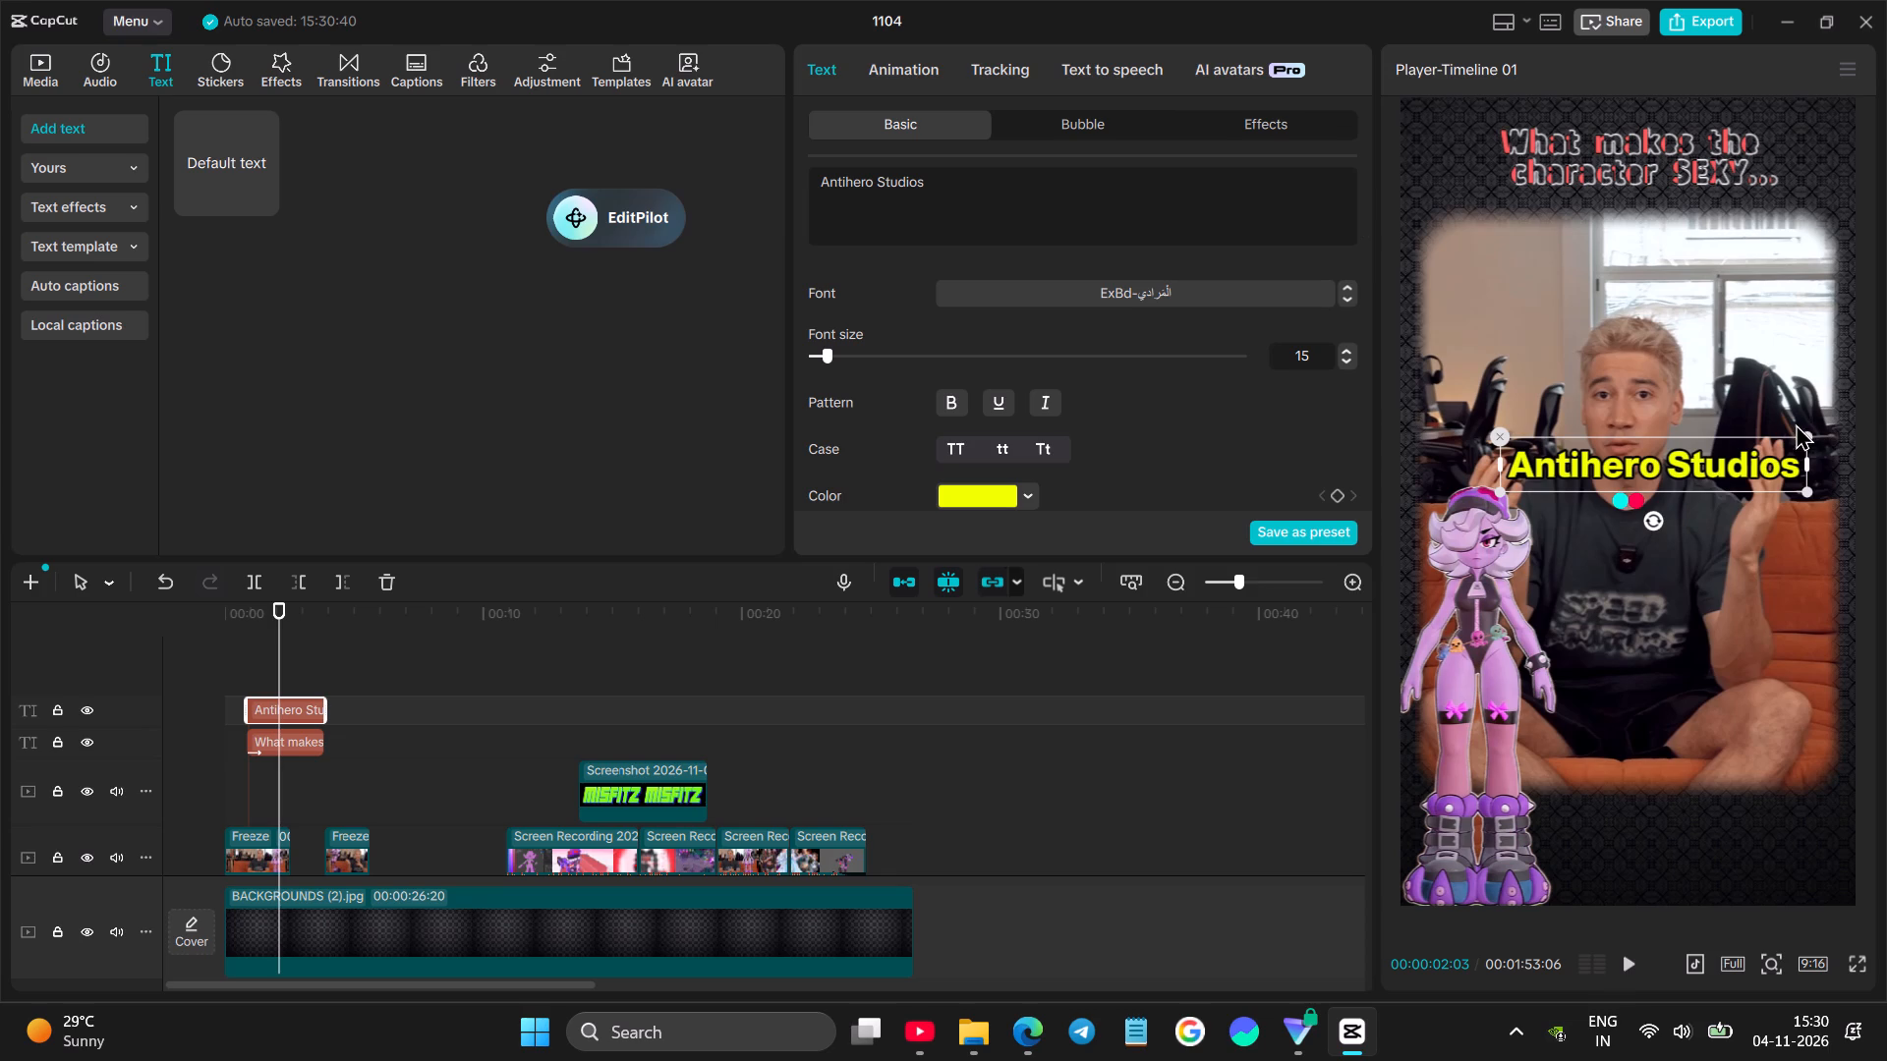
left_click_drag(1802, 429, 1735, 475)
left_click_drag(1651, 467, 1644, 530)
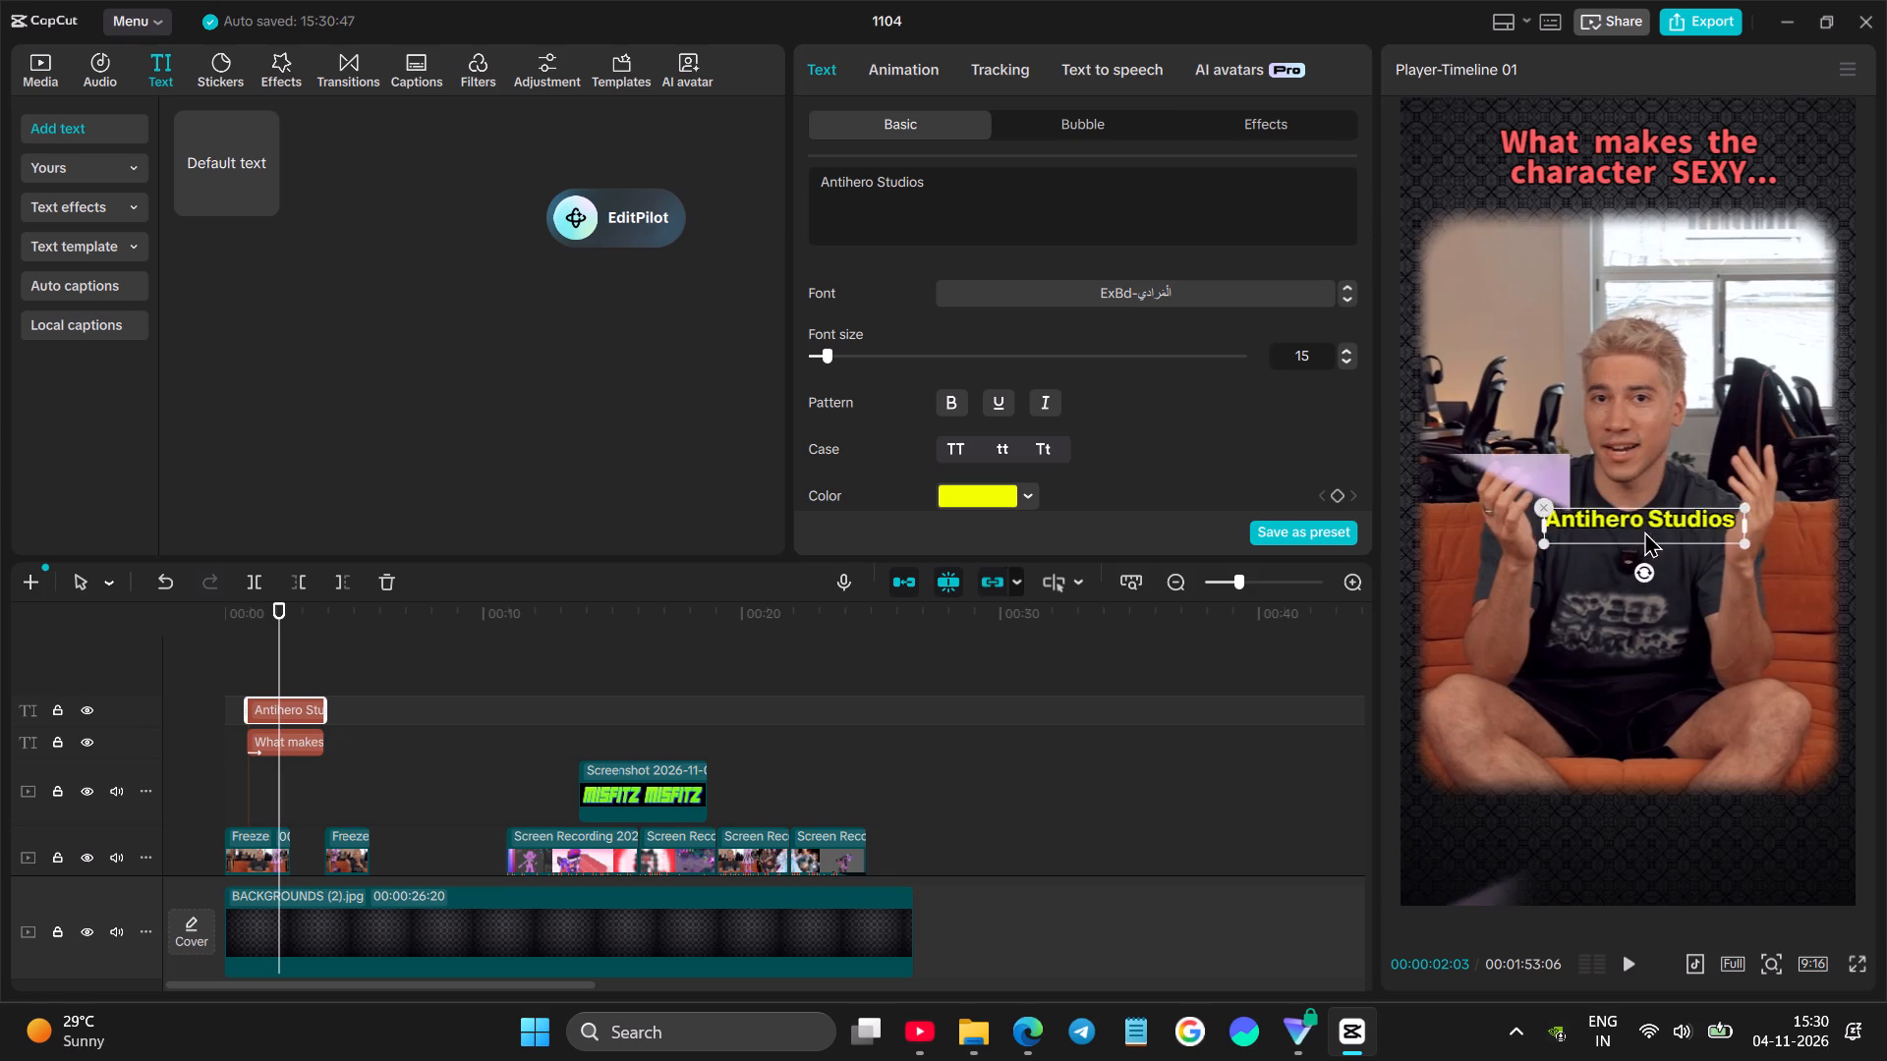
left_click_drag(1644, 530, 1632, 589)
Play the opening seconds to check the timing and look of the hook caption and creator credit.
key("space")
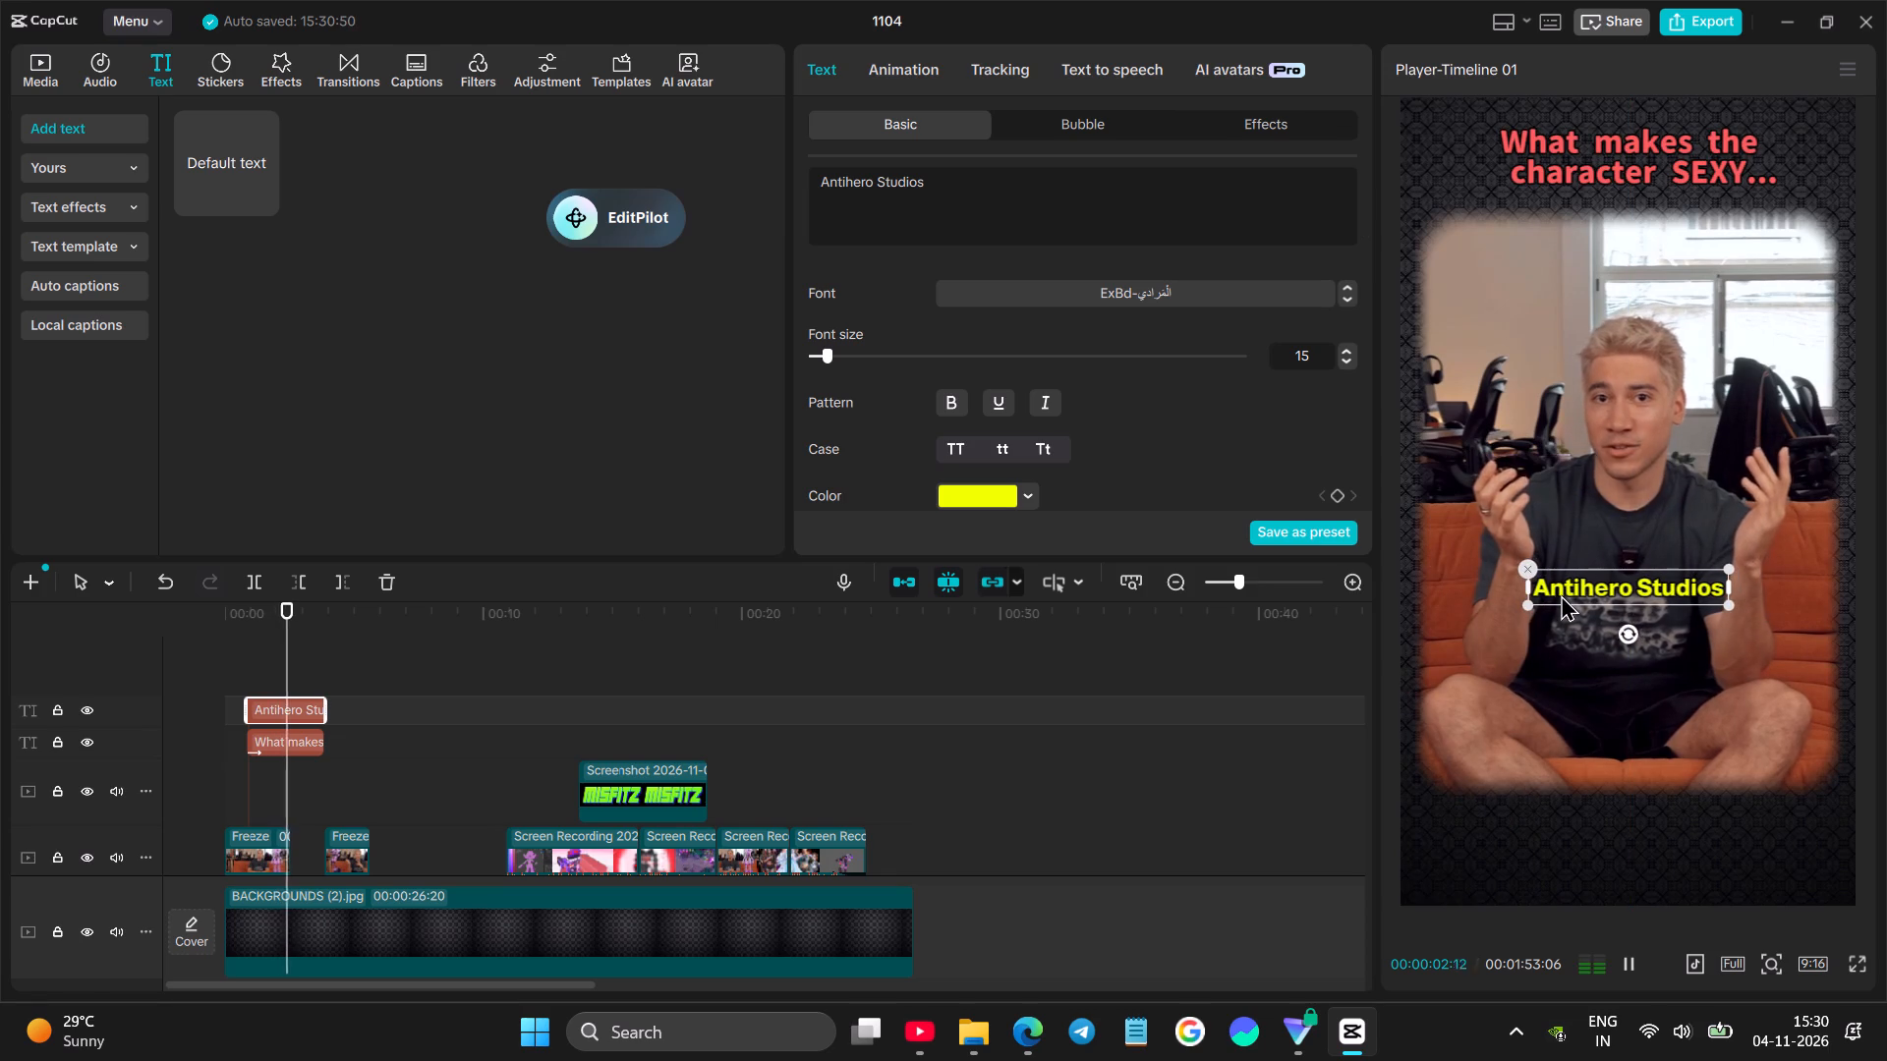
left_click(245, 663)
key("space")
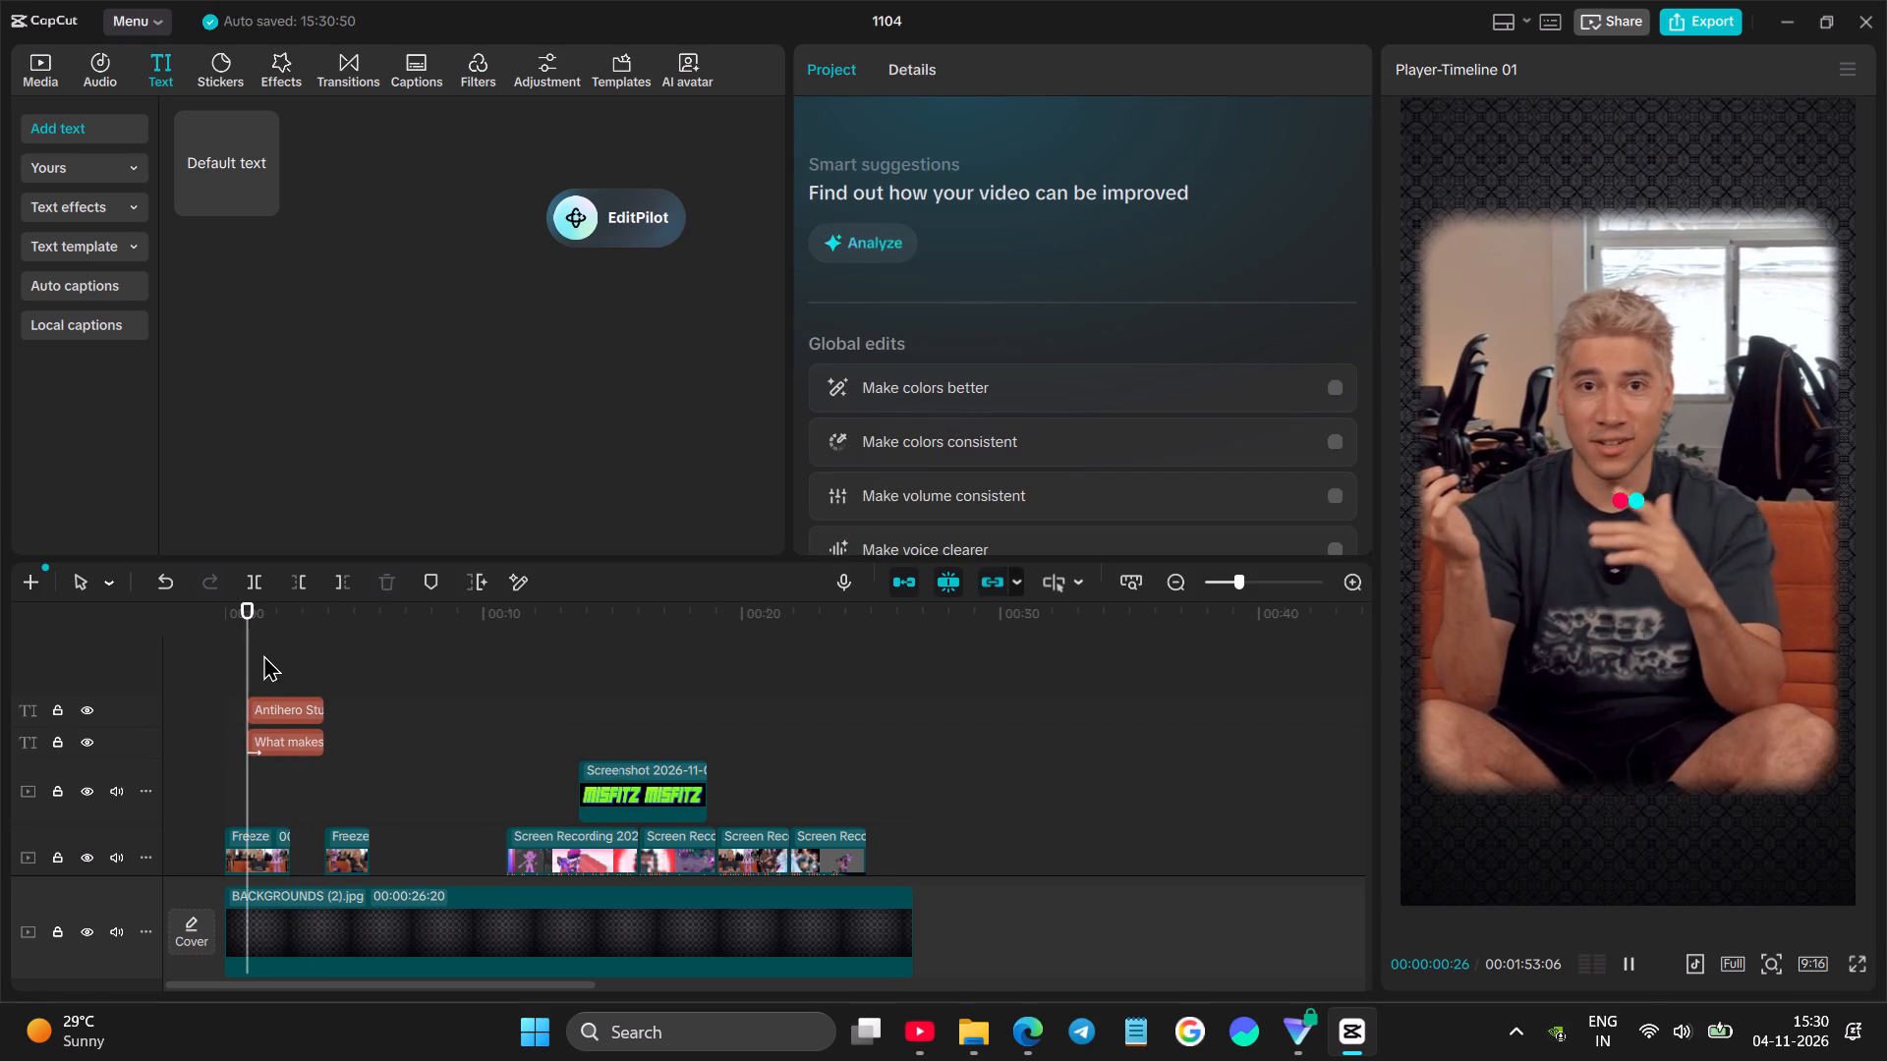
key("space")
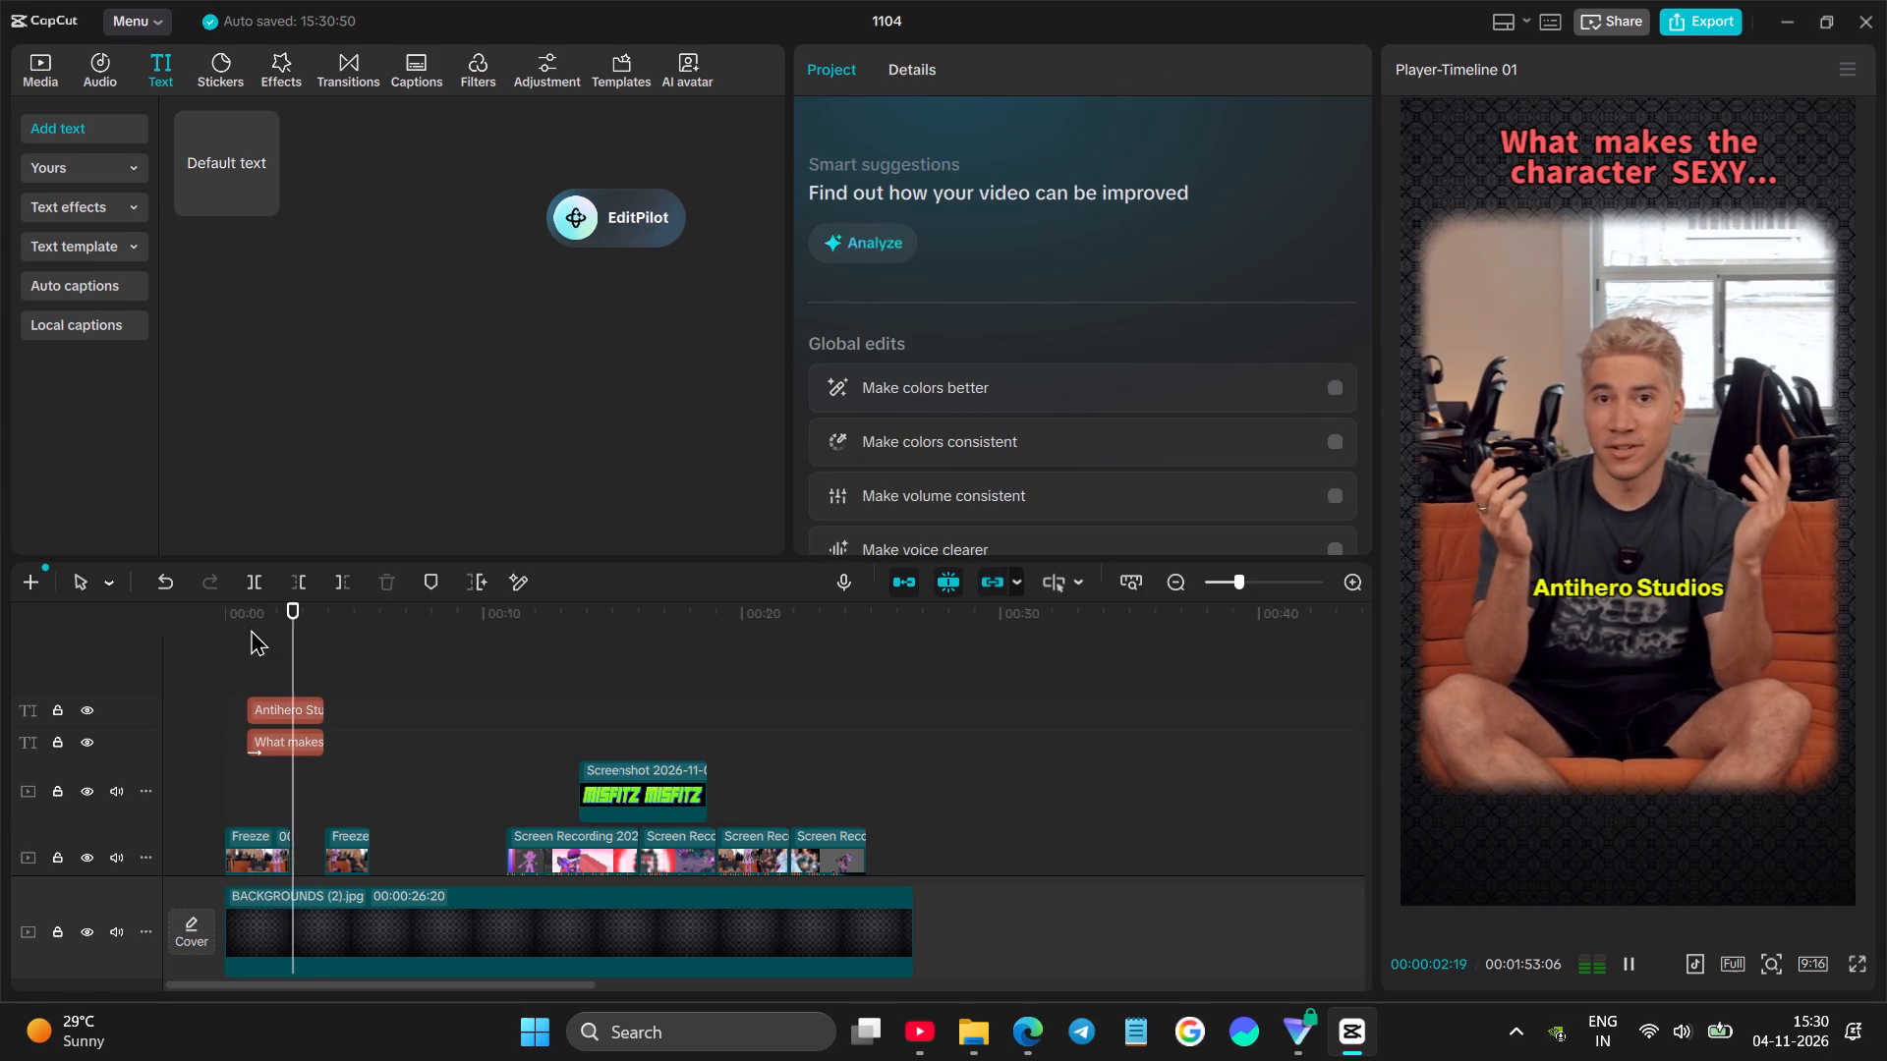
left_click(211, 621)
left_click_drag(210, 621, 167, 629)
left_click(247, 641)
left_click_drag(244, 641, 188, 642)
key("space")
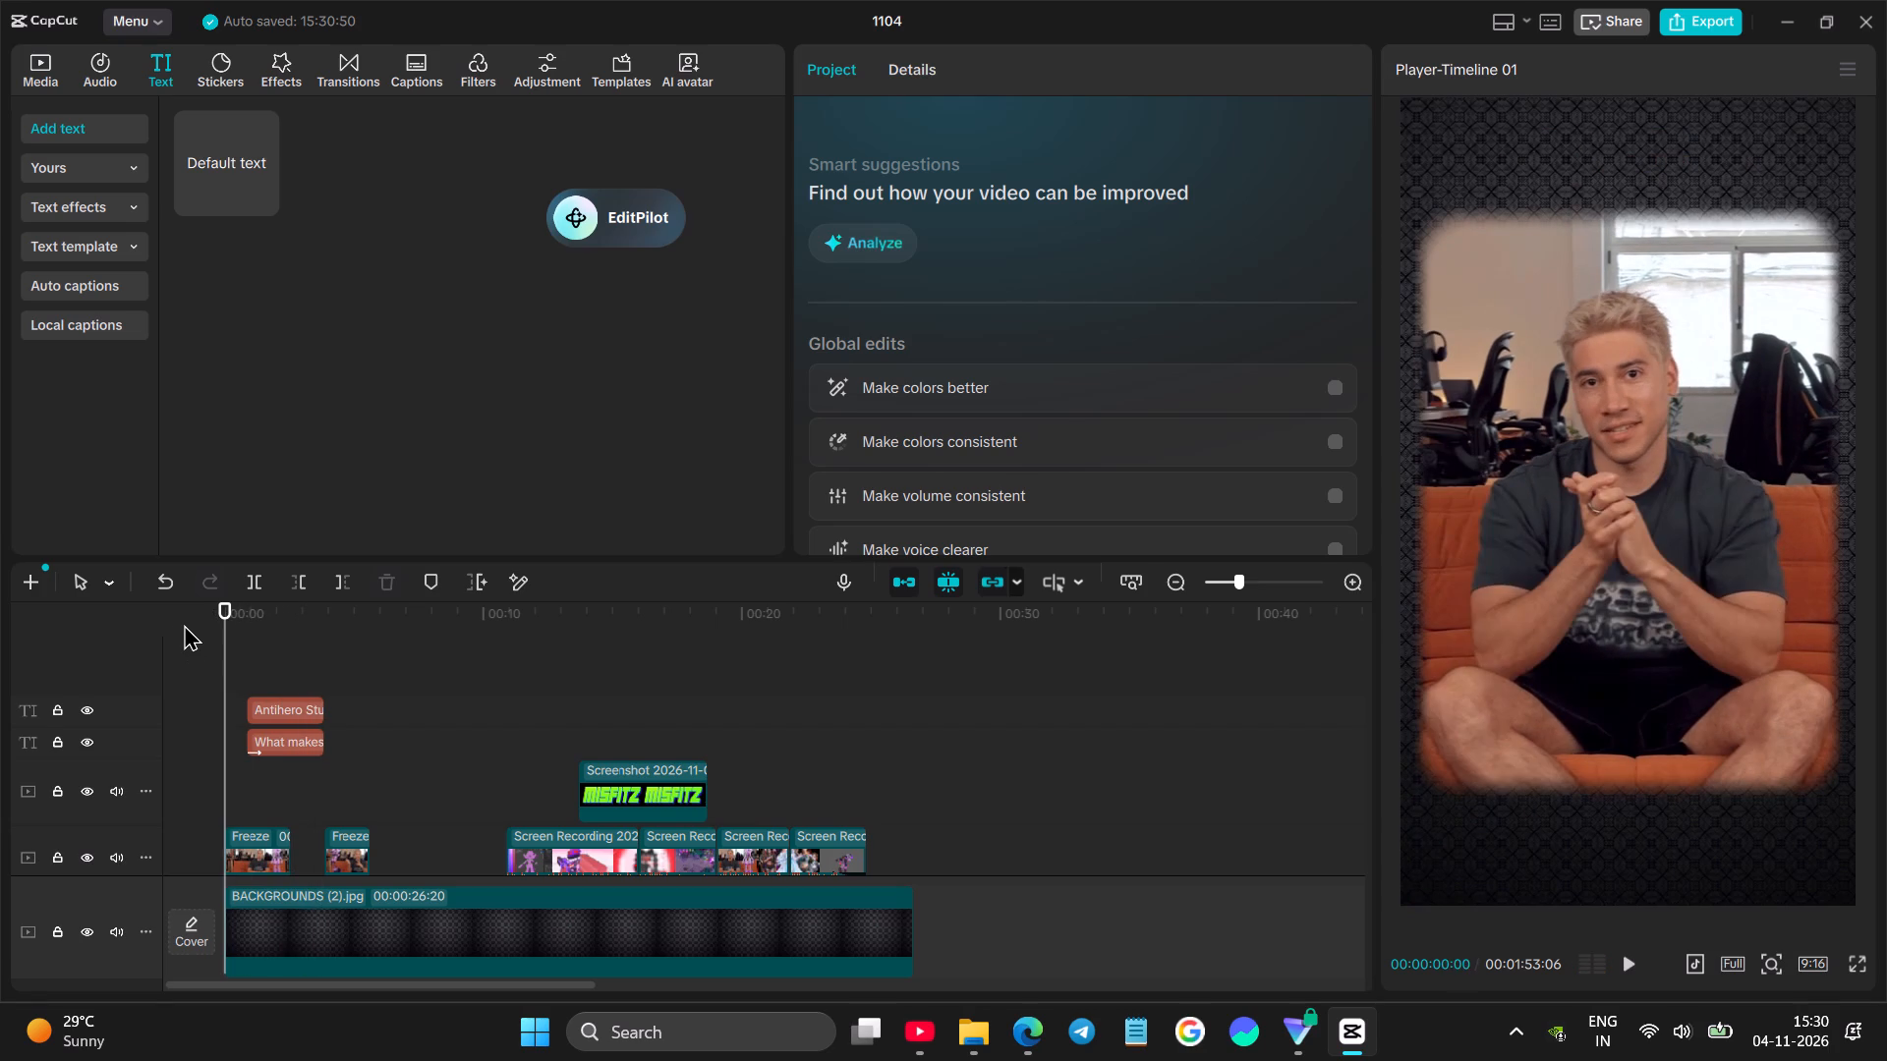
key("space")
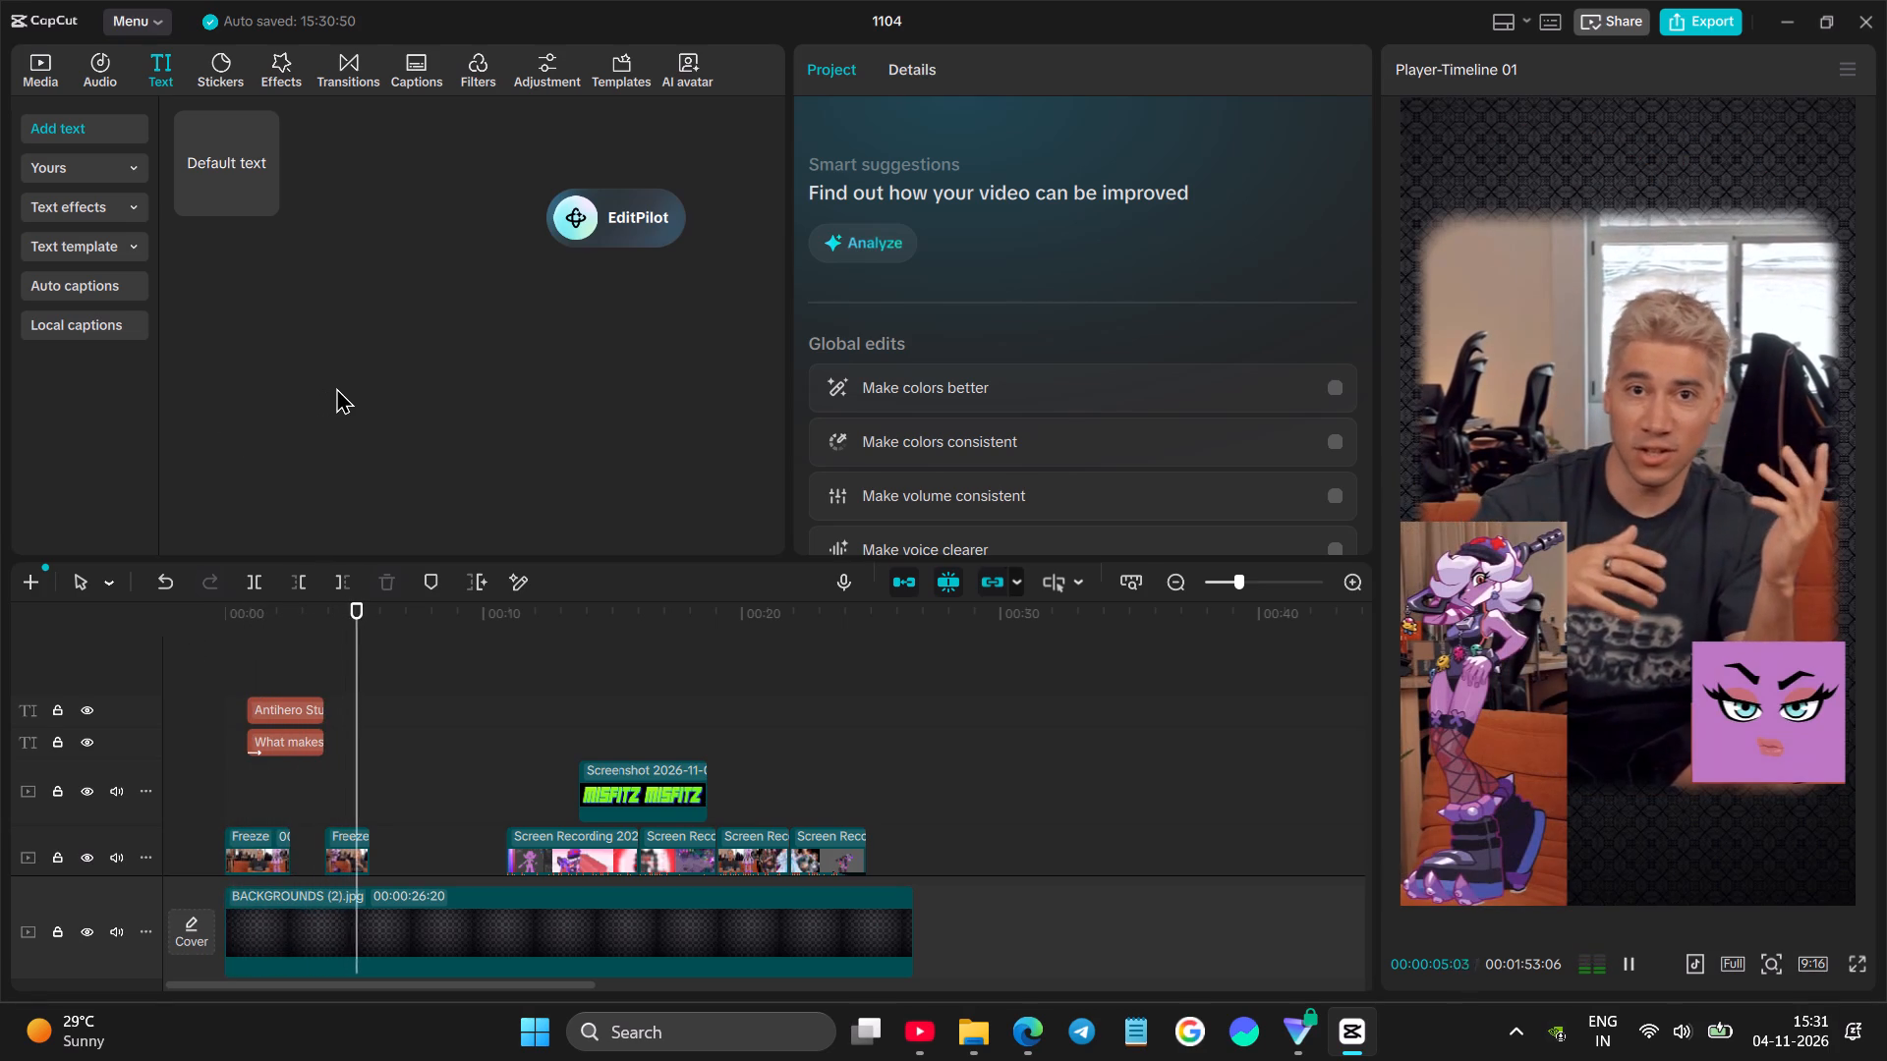
key("space")
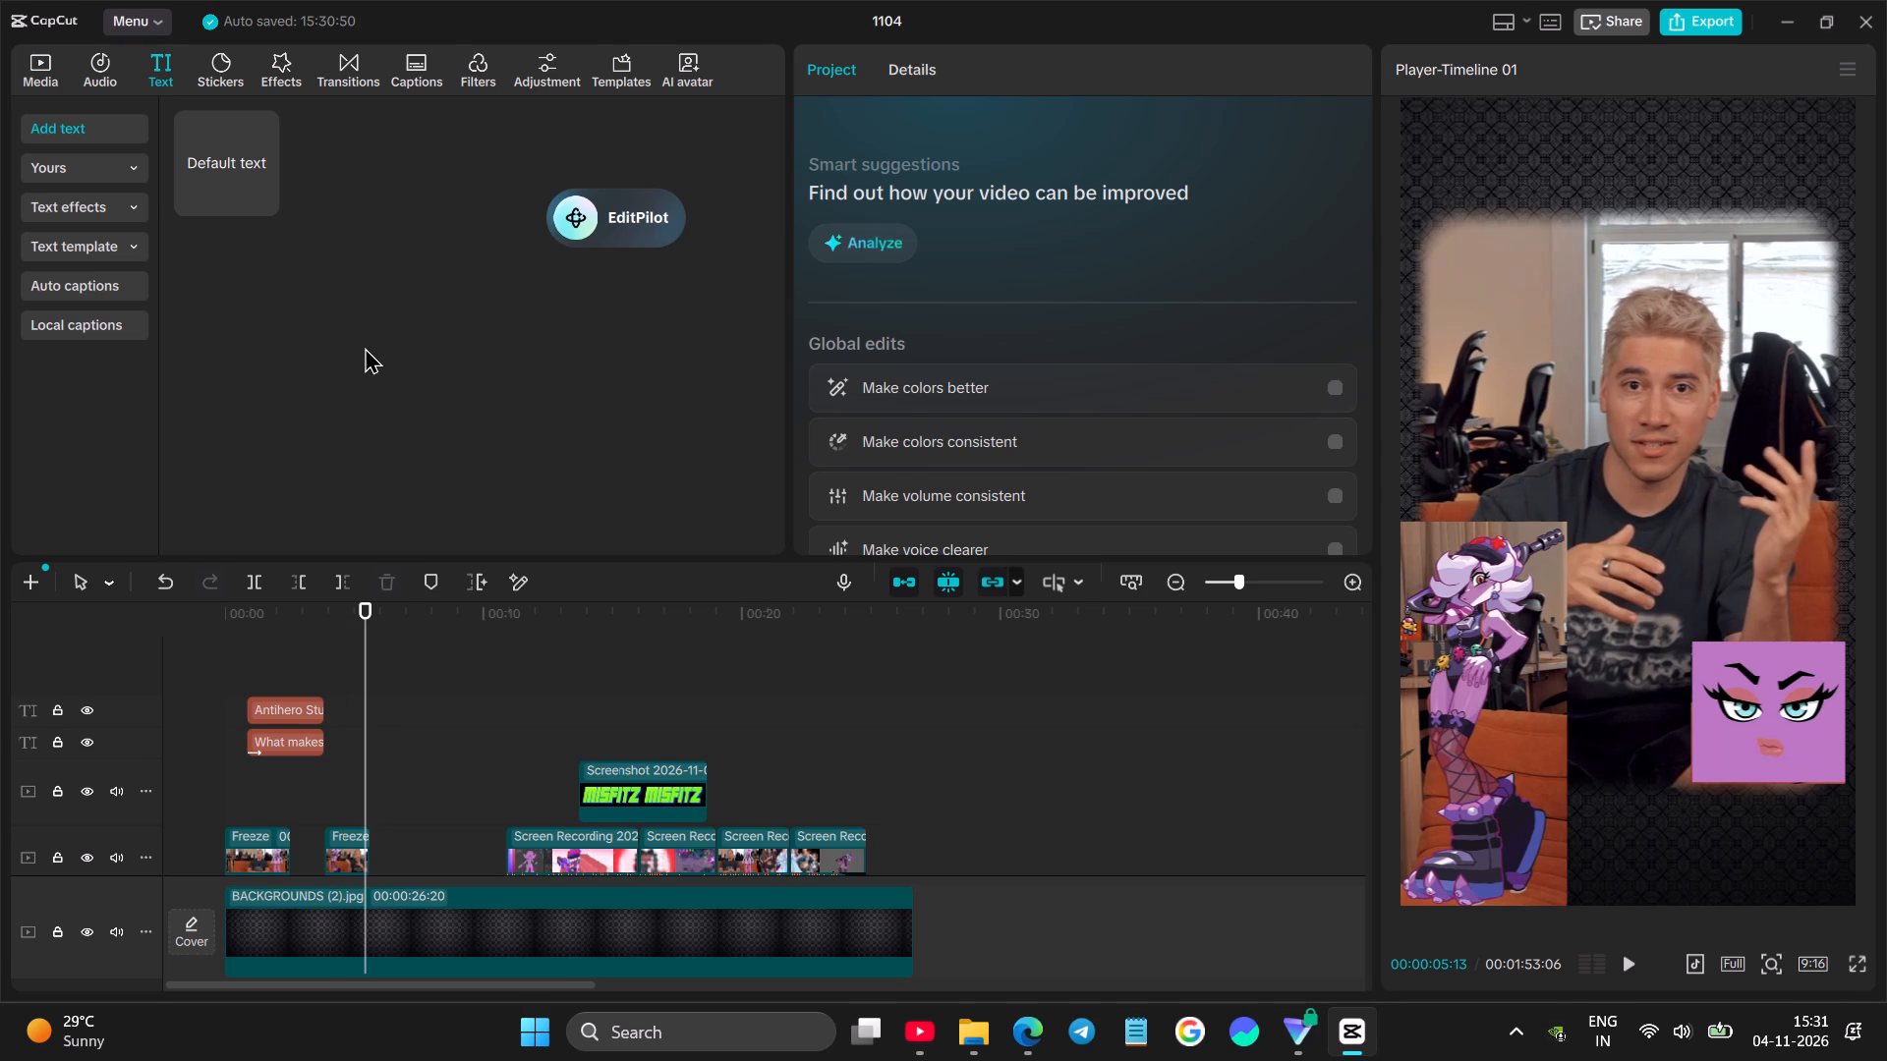
Move the MISFITZ logo clip to a new track above the text clips, starting at about 3 s.
left_click_drag(640, 781, 317, 652)
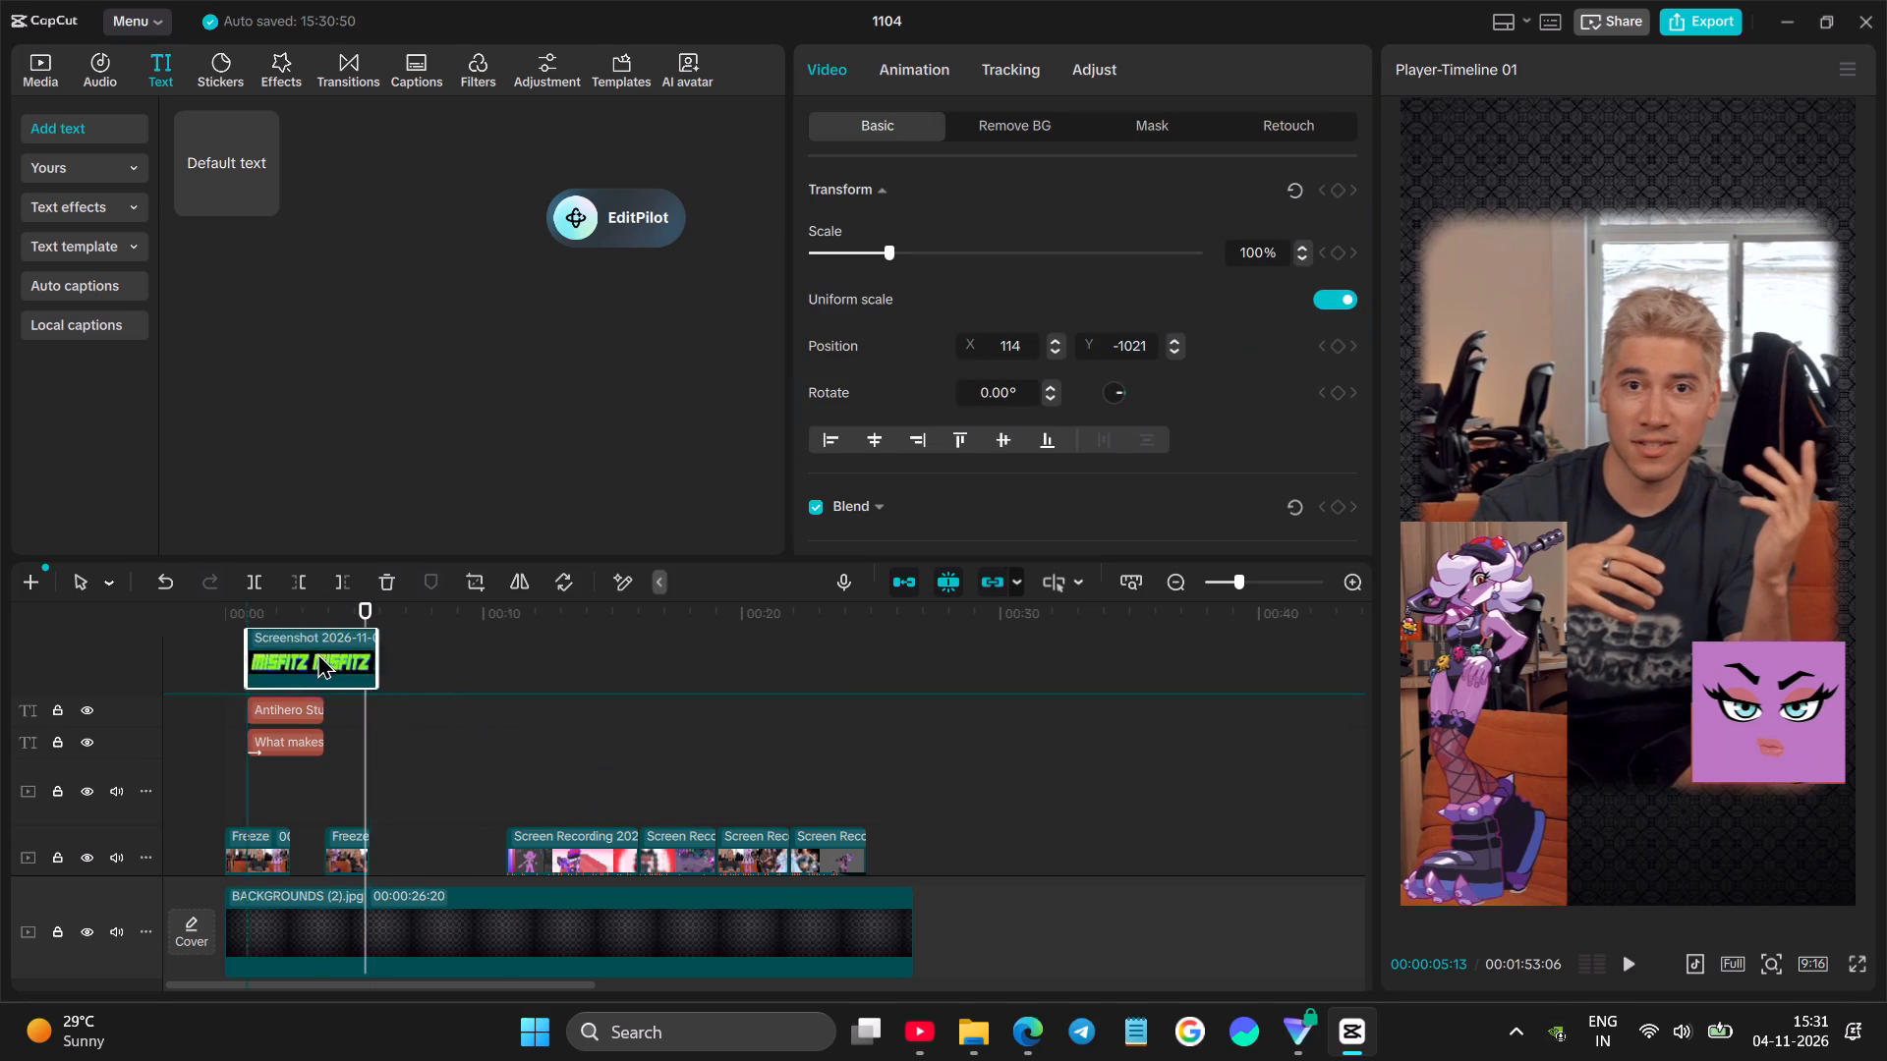
left_click_drag(317, 652, 366, 666)
left_click(301, 636)
key("space")
key("space")
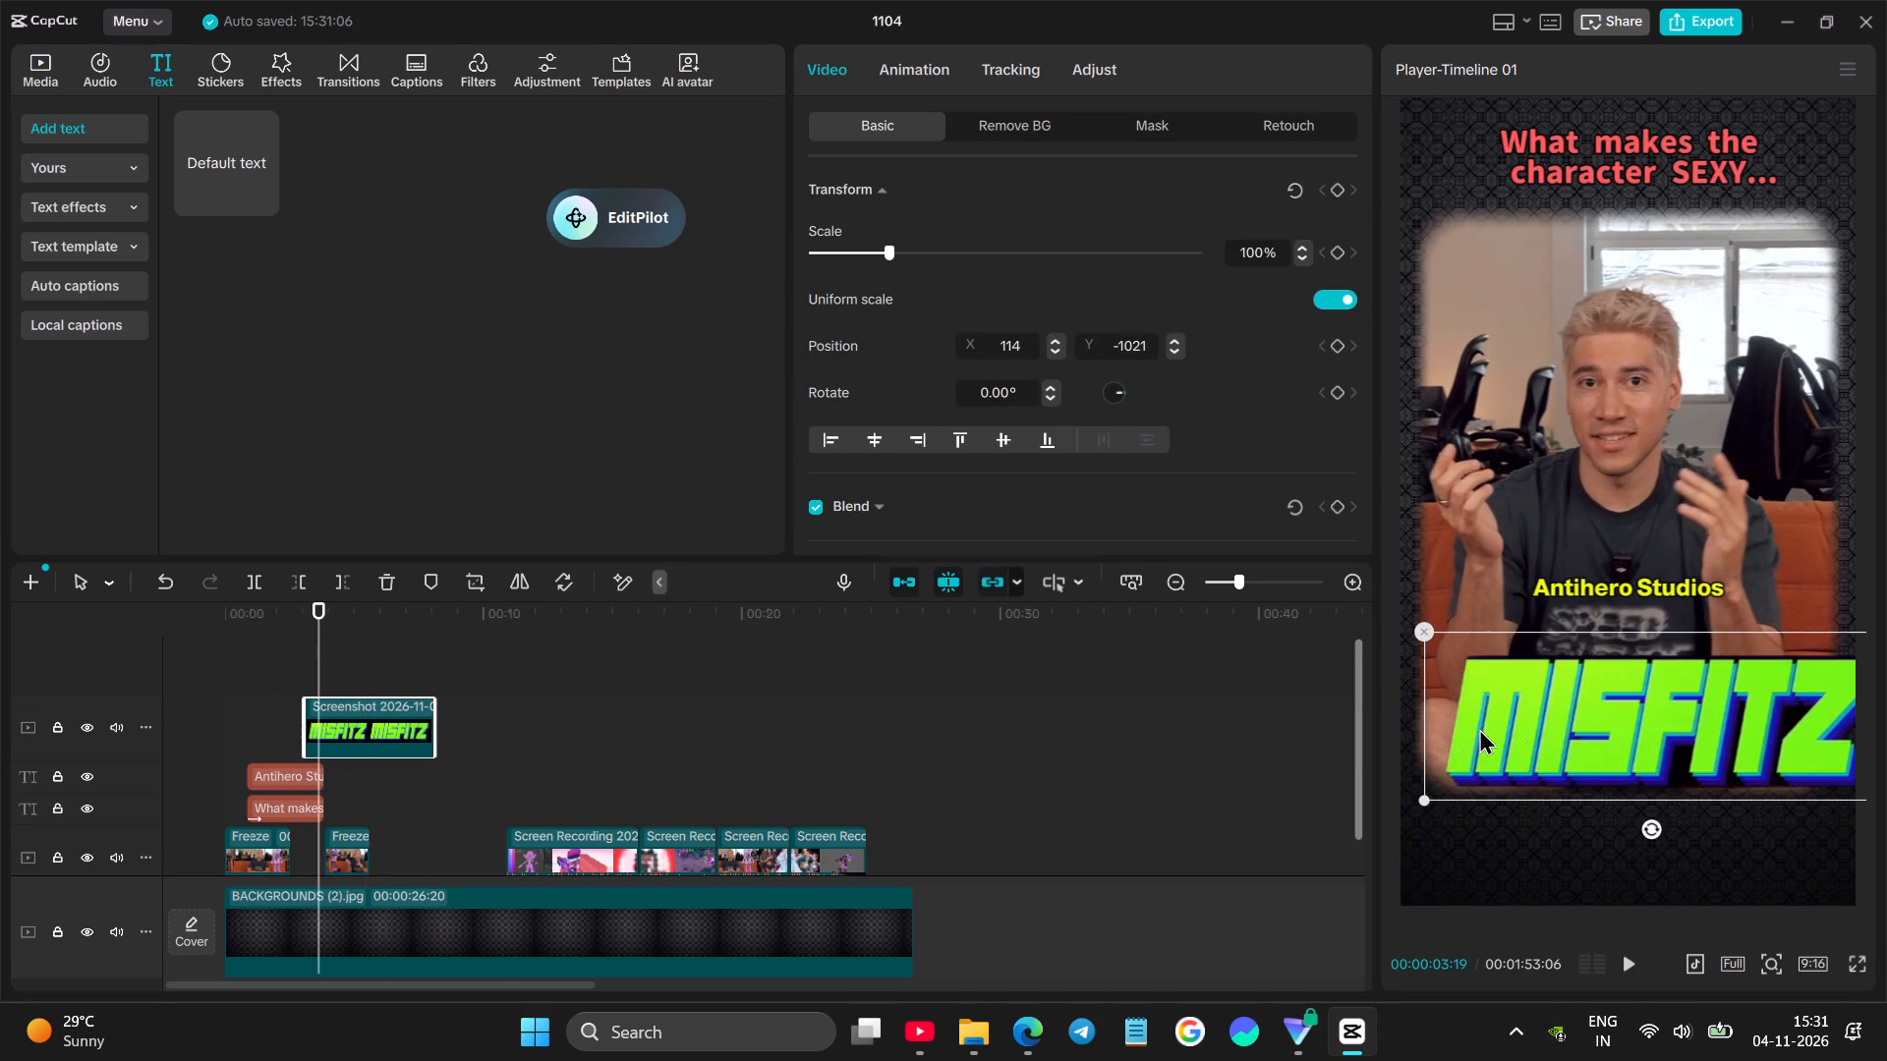
Scale the MISFITZ logo to 64% and centre it below the creator credit at X 0, Y -1050.
left_click_drag(1525, 708, 1463, 705)
left_click_drag(1815, 629, 1714, 706)
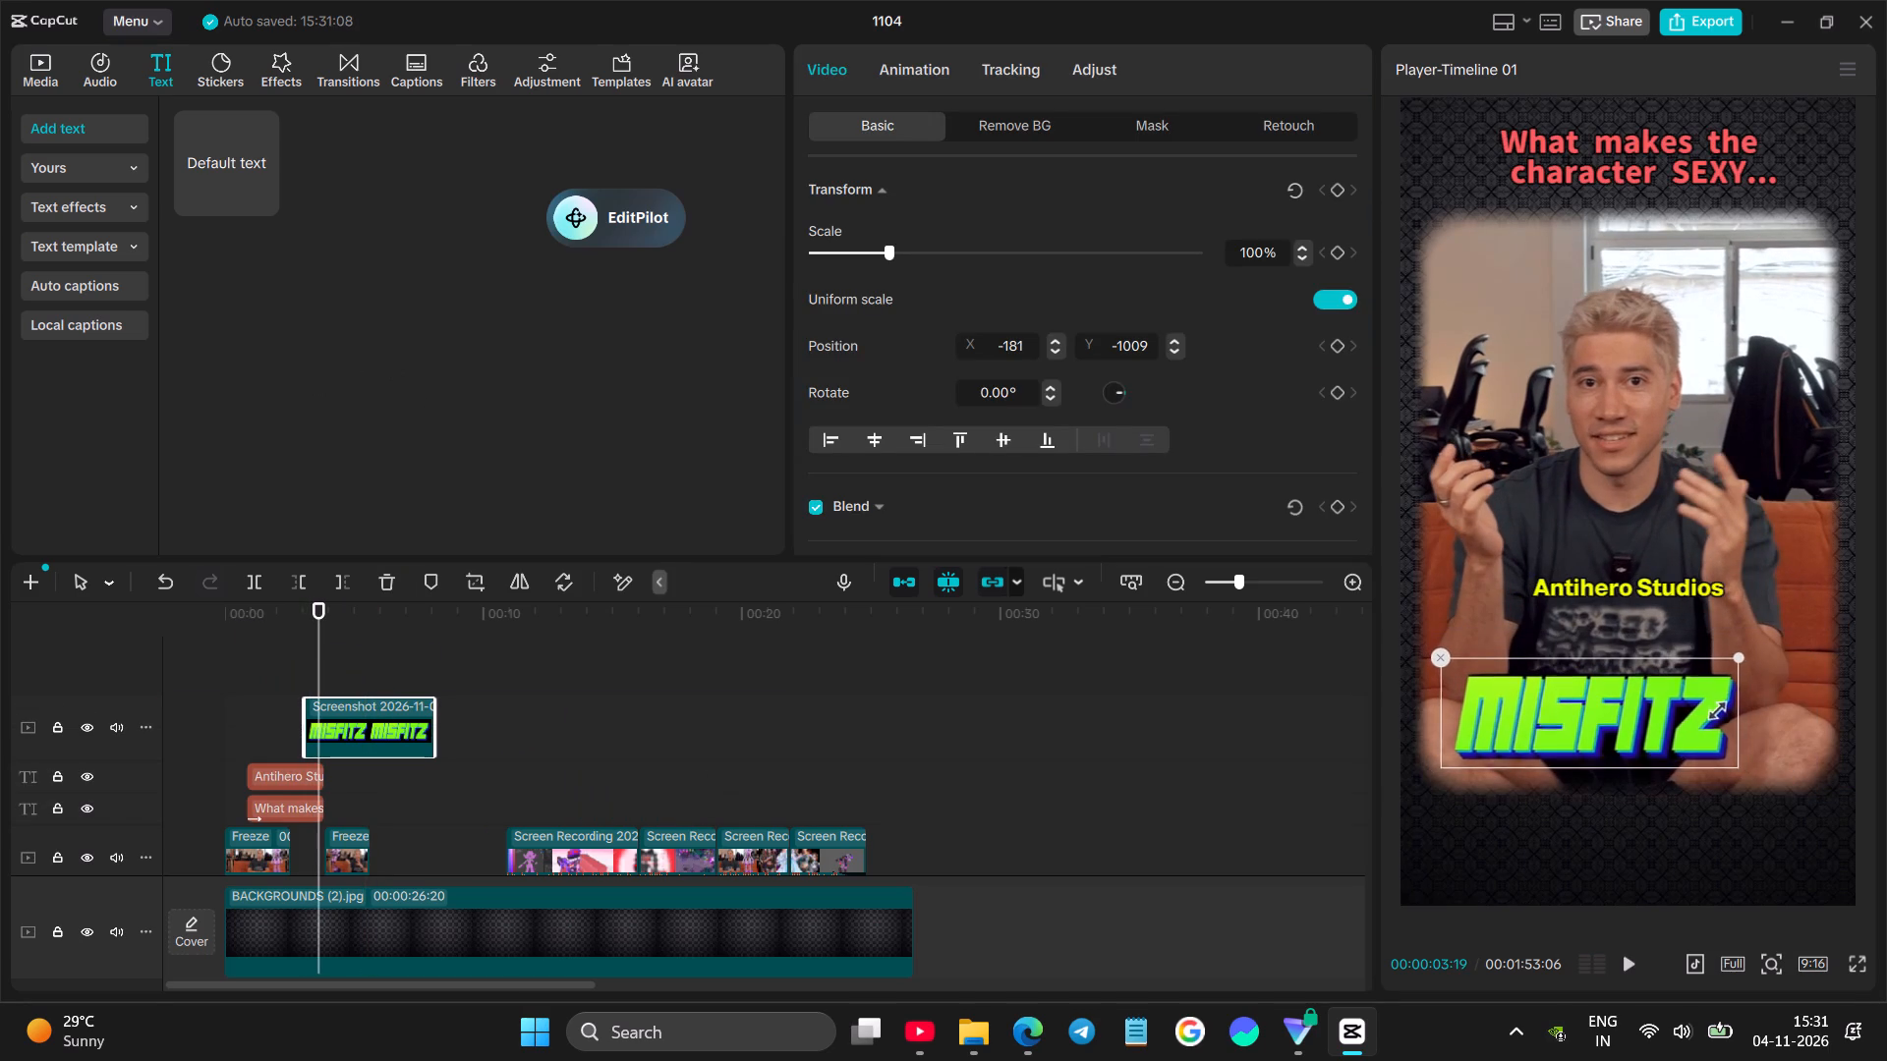
left_click_drag(1714, 706, 1707, 709)
left_click_drag(1594, 728, 1633, 736)
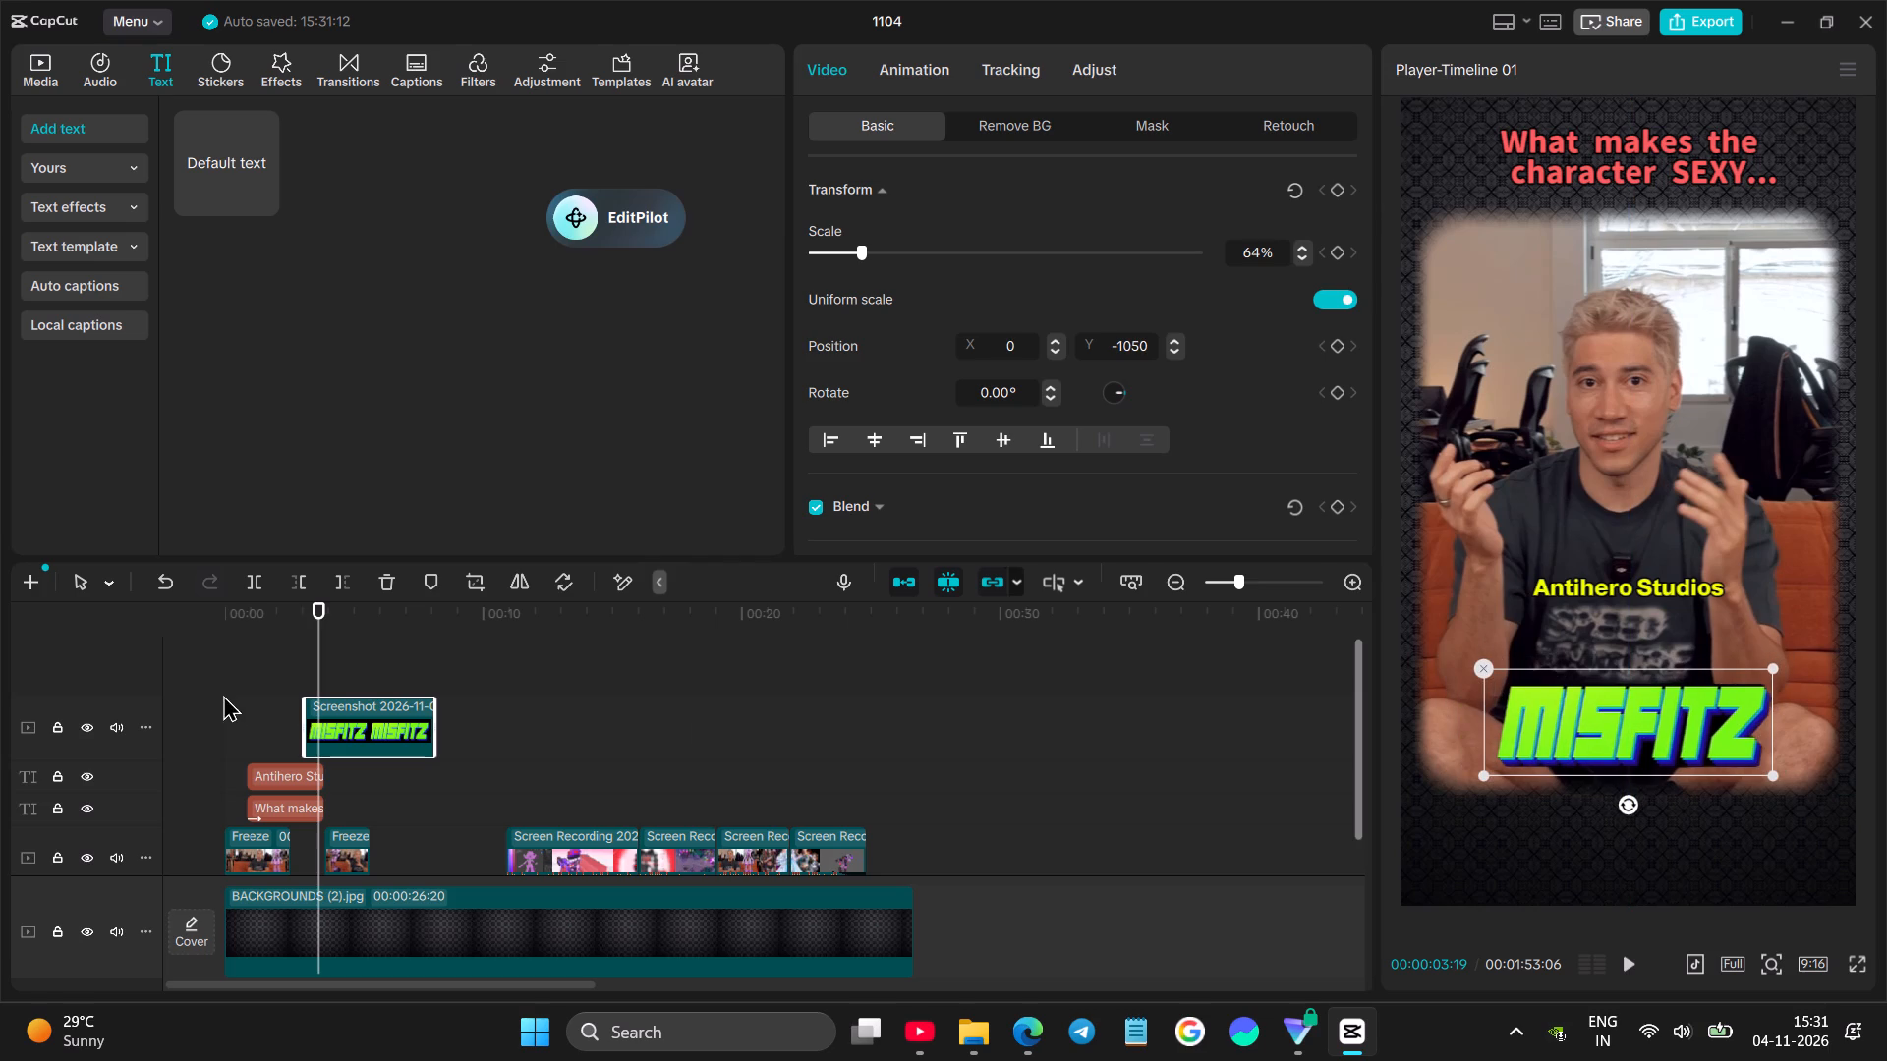
Shift the MISFITZ logo clip earlier to start at about 2 s and play back the opening.
left_click(254, 679)
key("space")
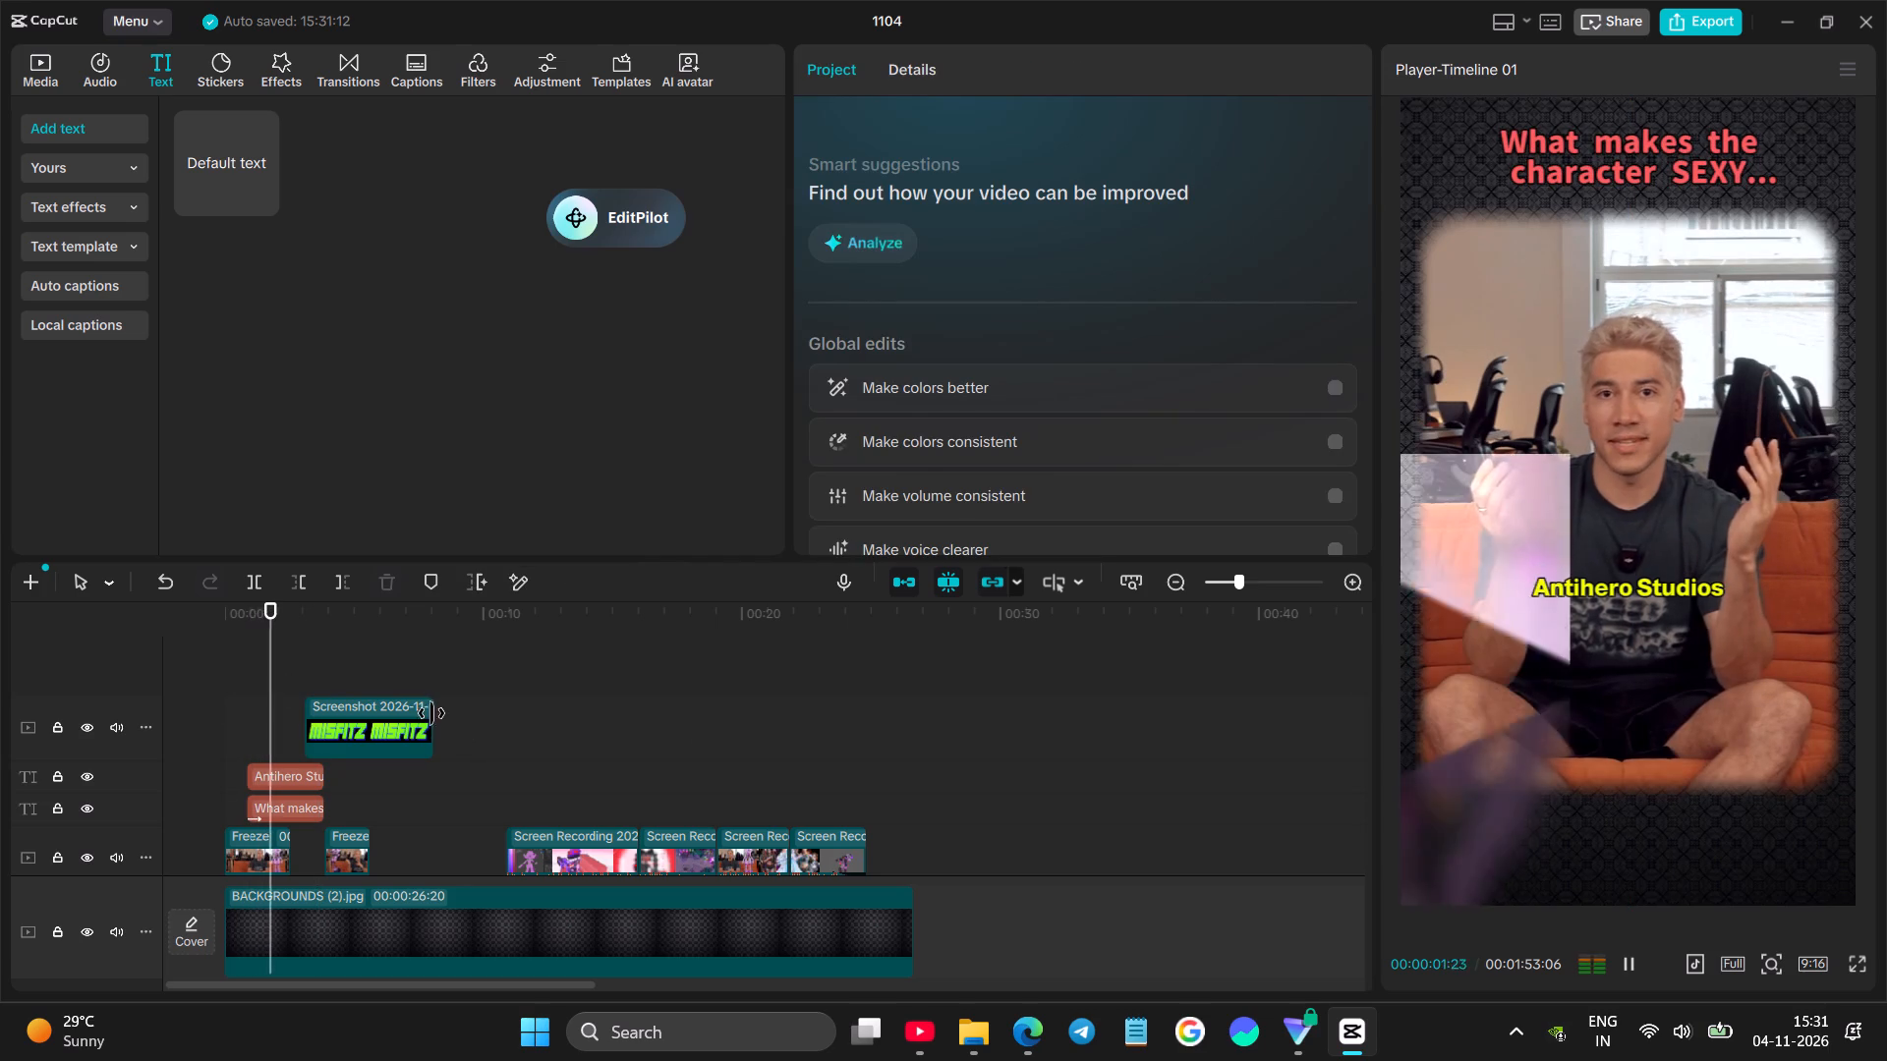
key("space")
left_click_drag(371, 713, 349, 714)
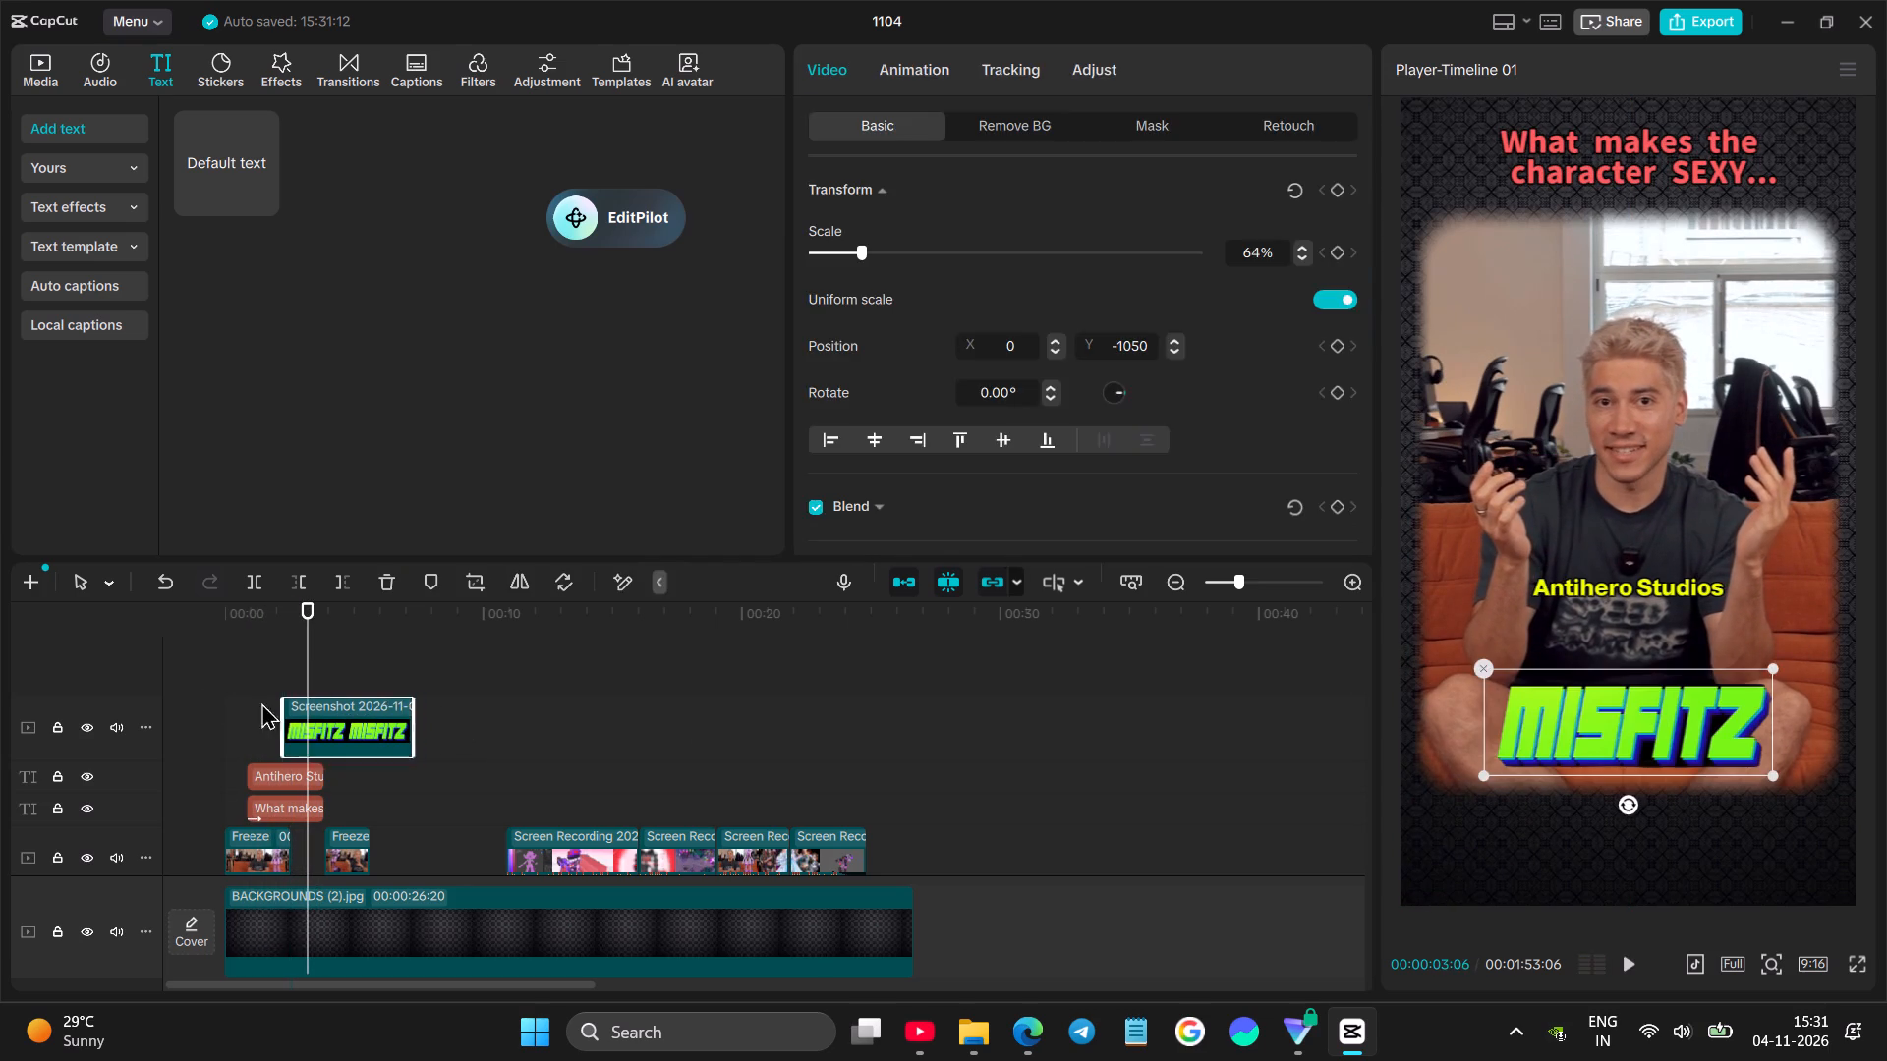
left_click(206, 684)
key("space")
Apply the Fade In entrance animation to the MISFITZ logo clip with a 0.5 s duration.
left_click(308, 714)
left_click(919, 60)
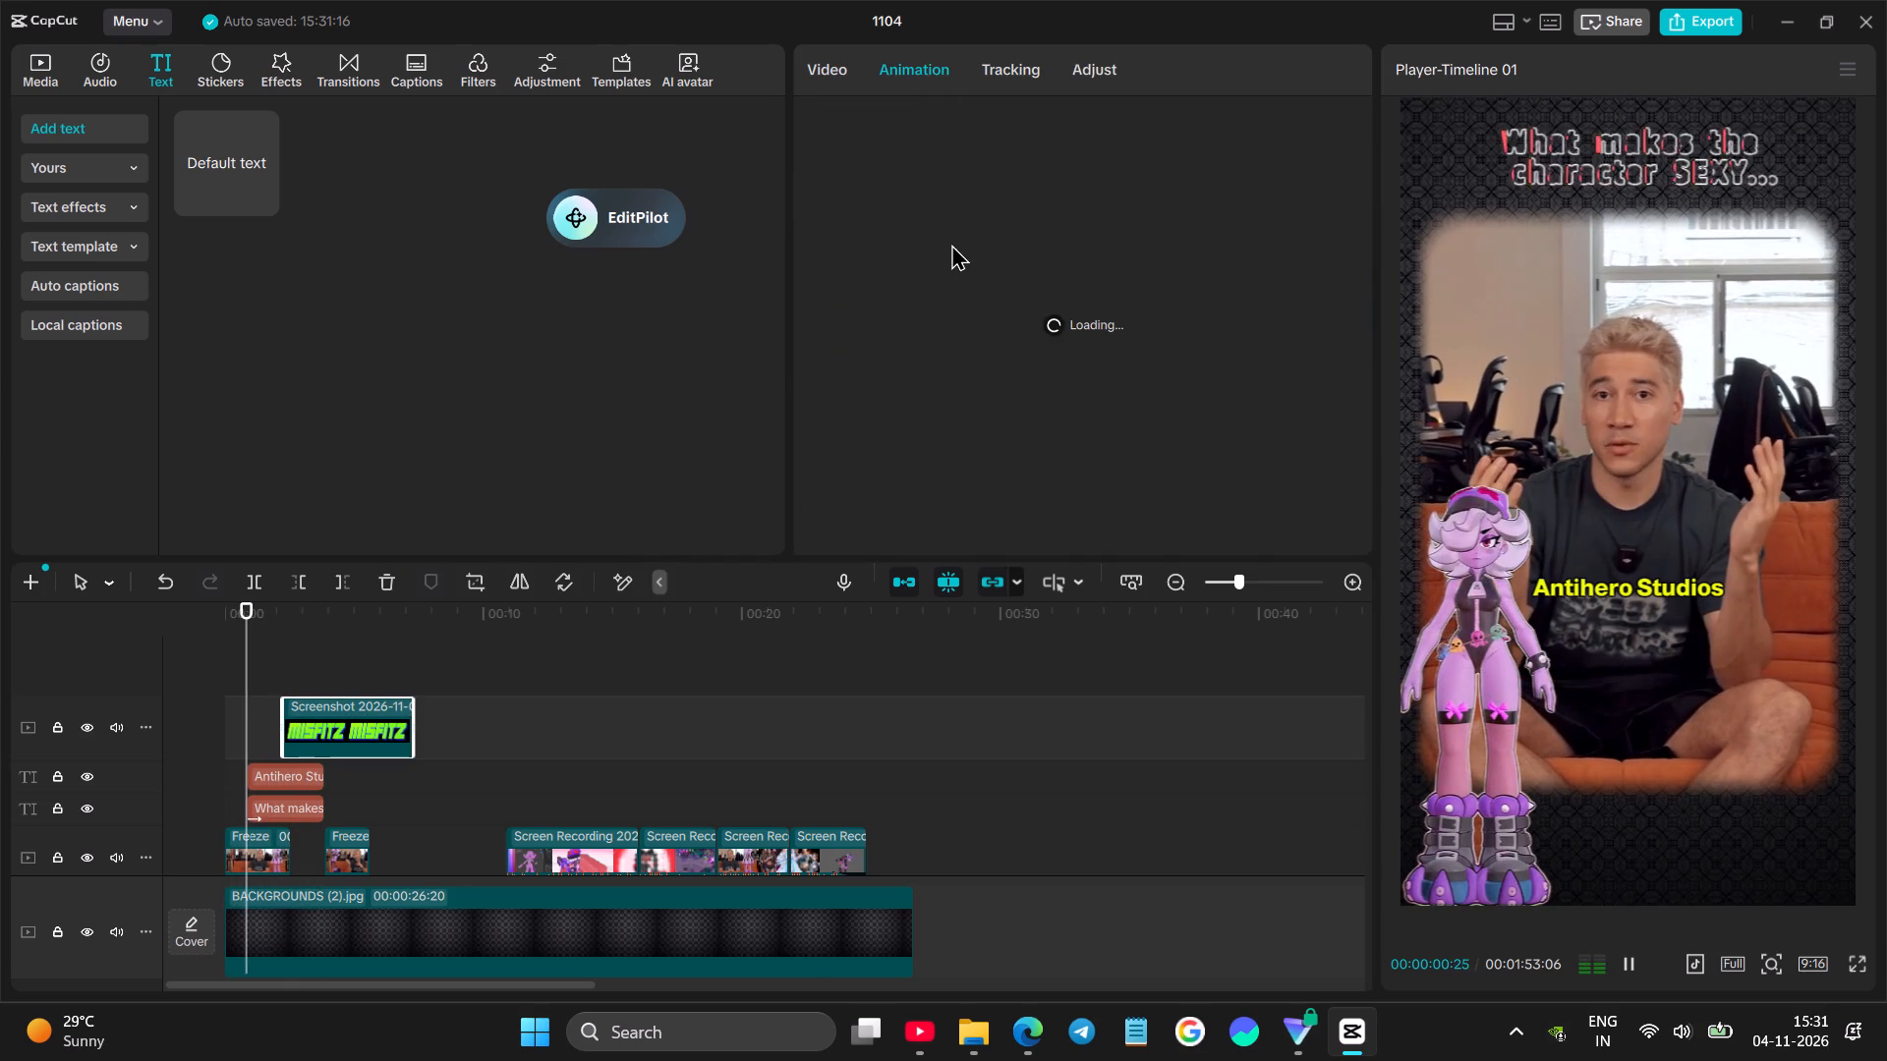
left_click(931, 301)
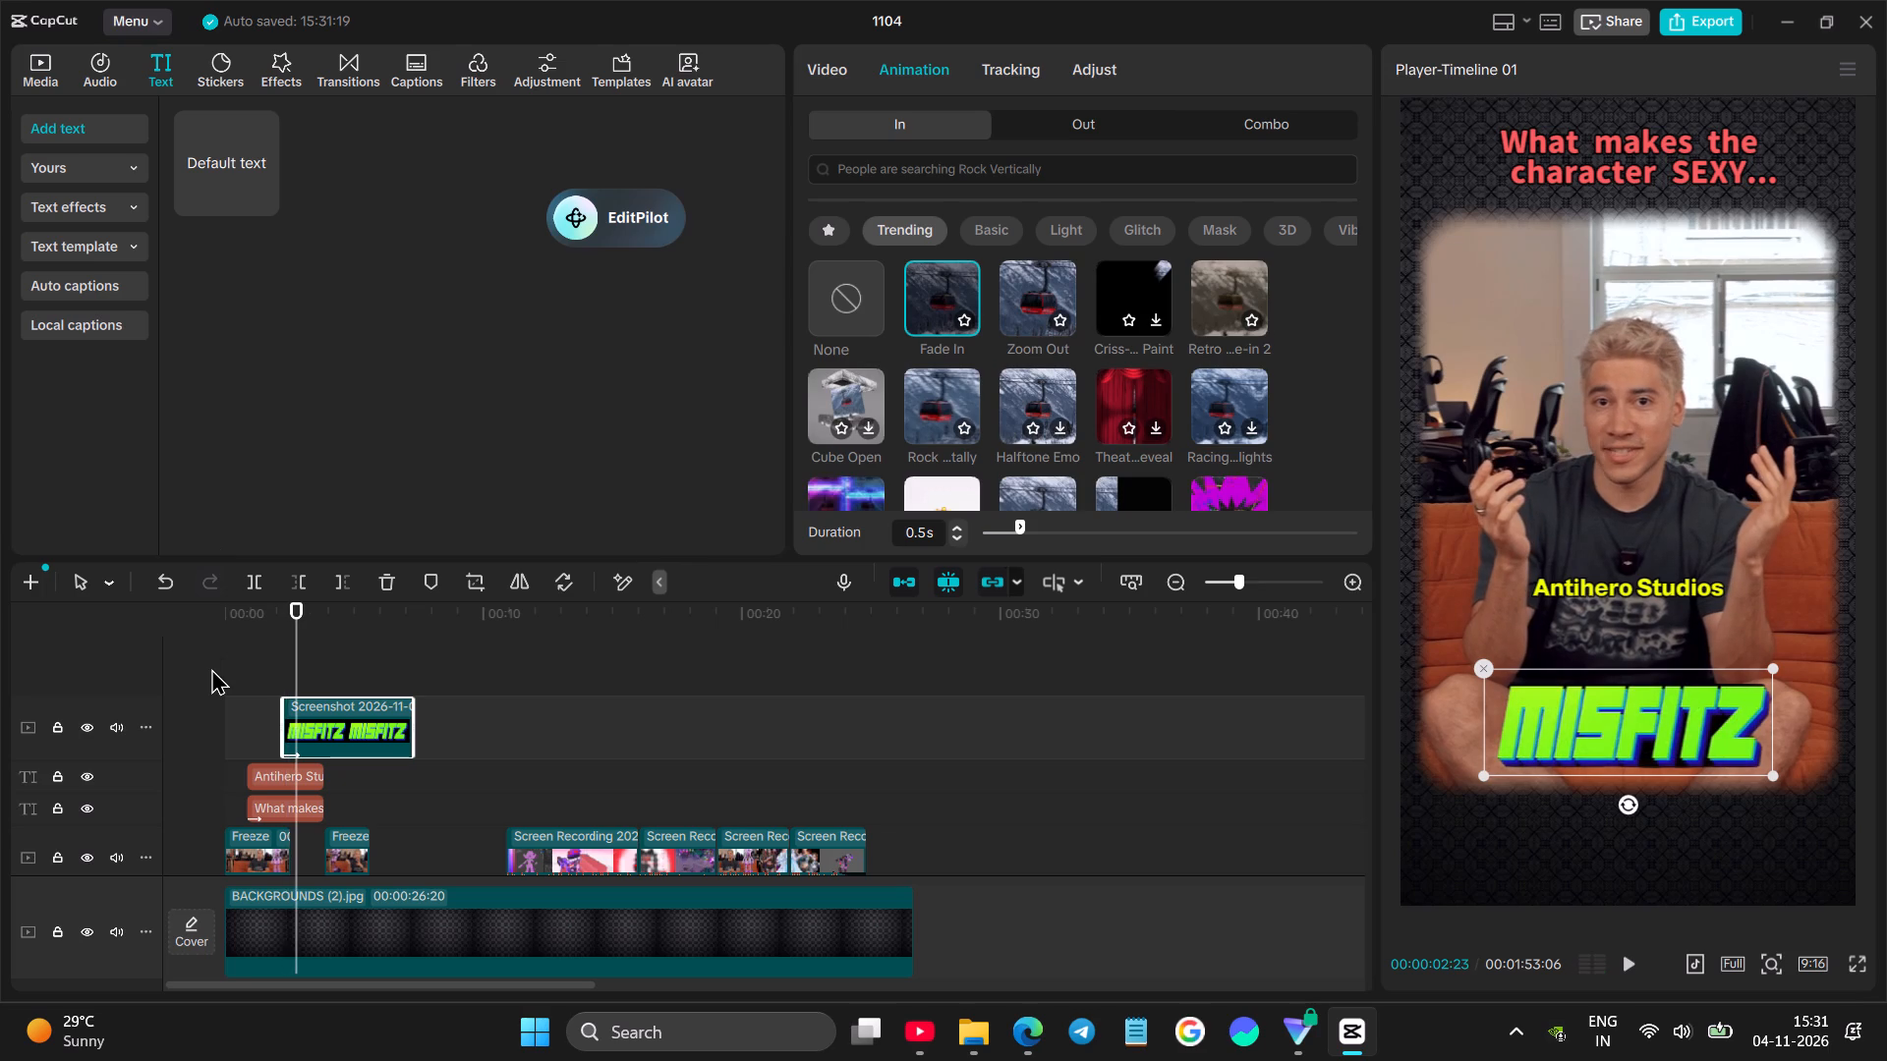
Split the MISFITZ logo clip at about 3.7 s, near the end of the hook caption and creator credit.
key("space")
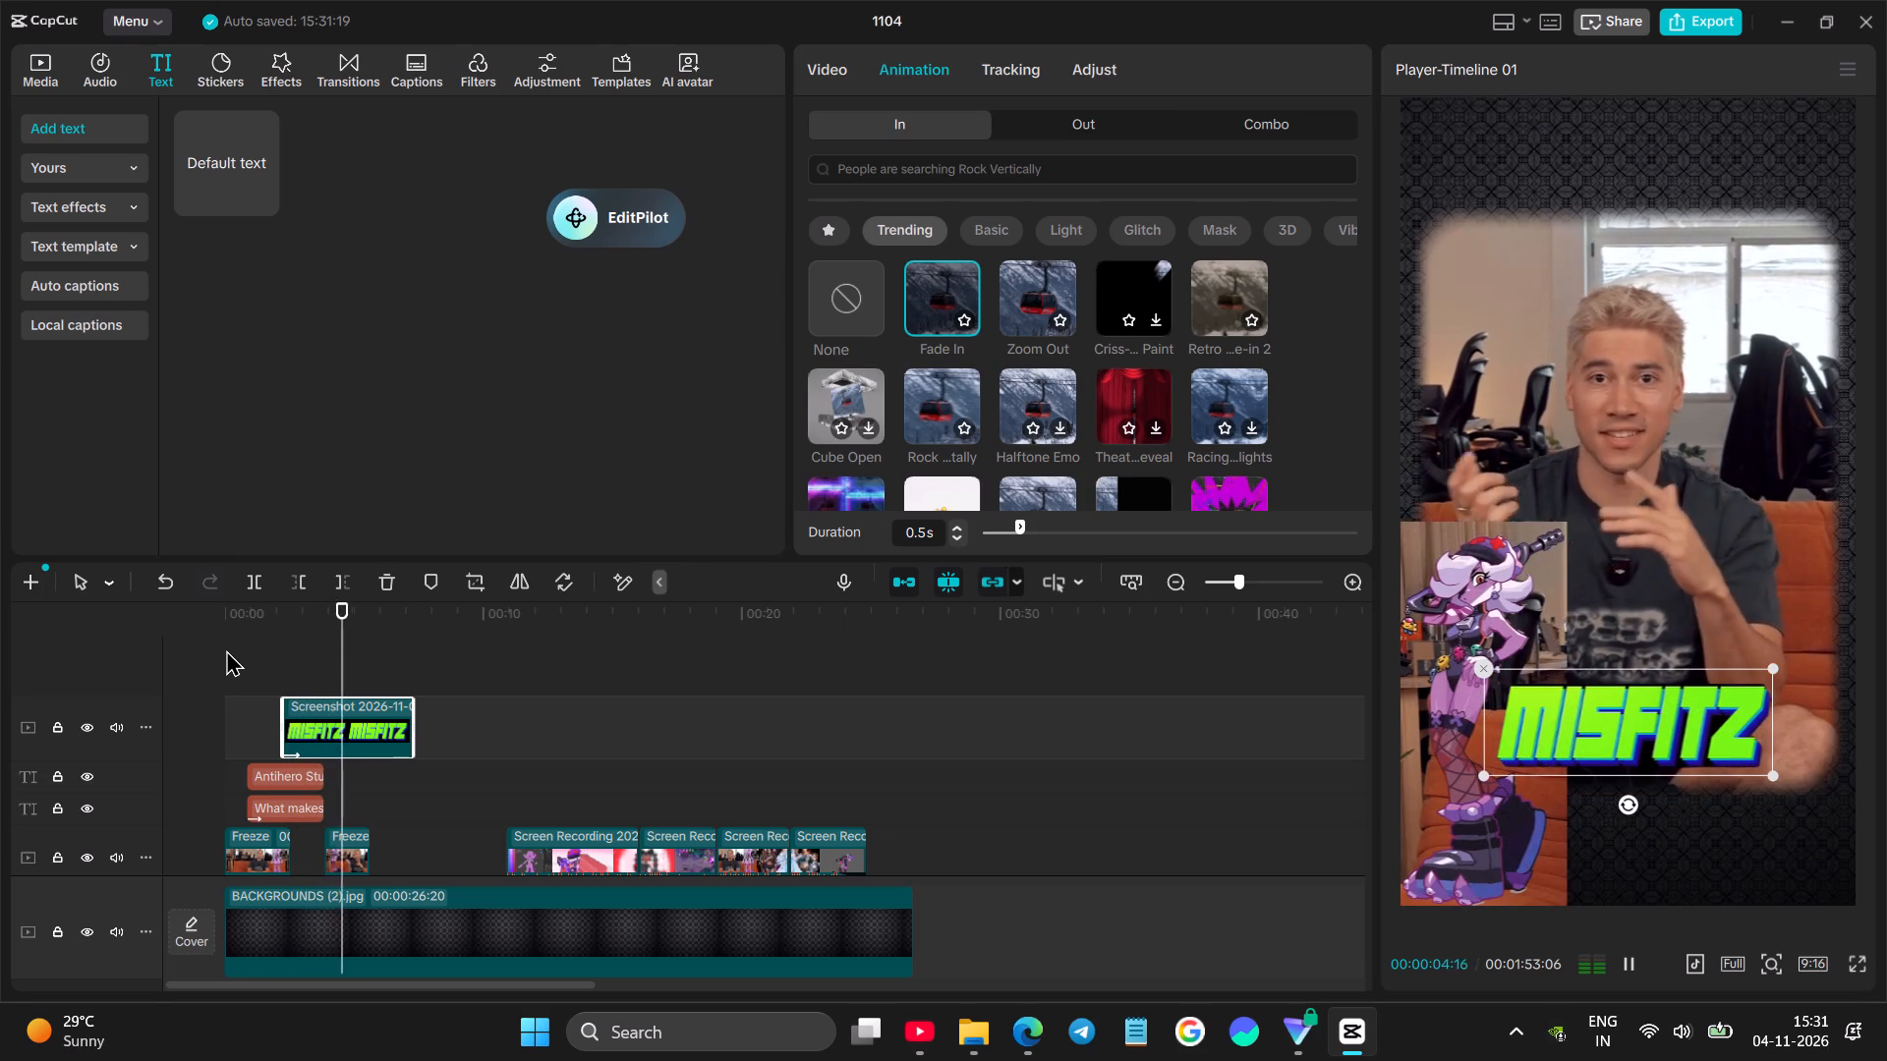
key("space")
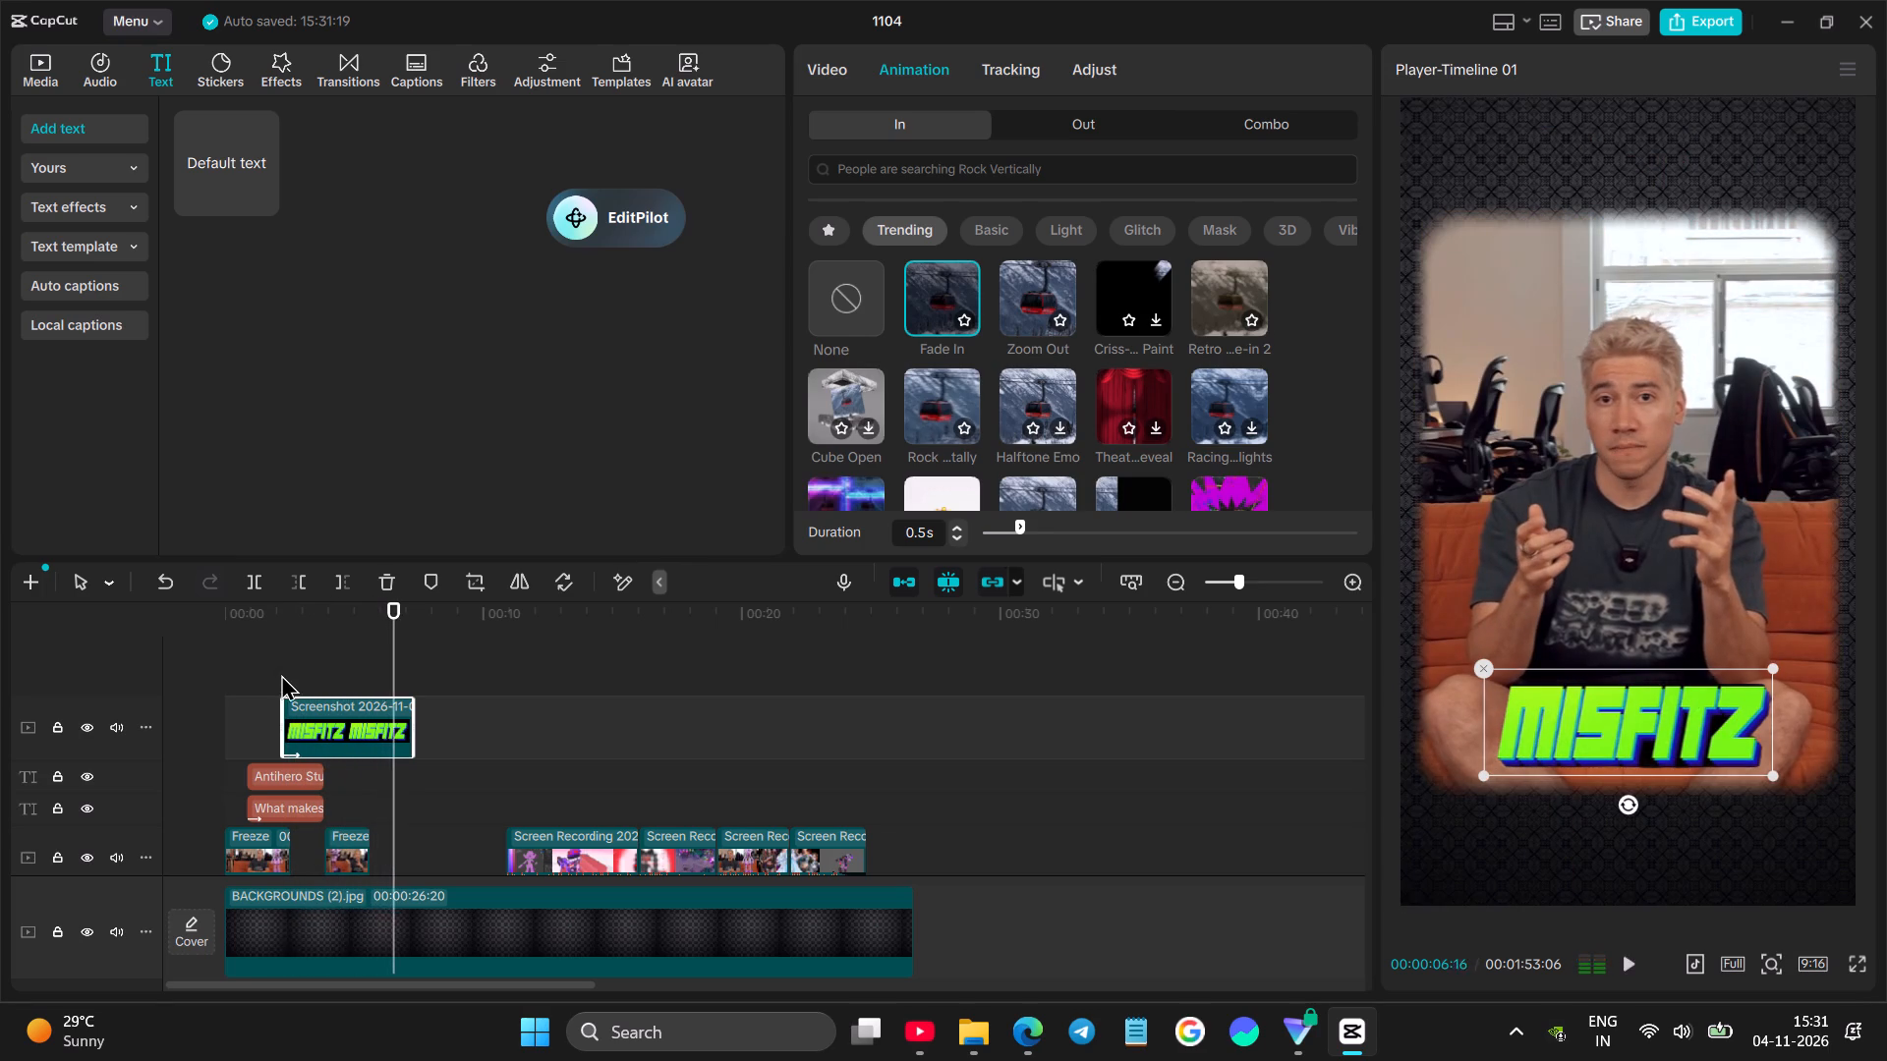
left_click(281, 674)
key("space")
key("space")
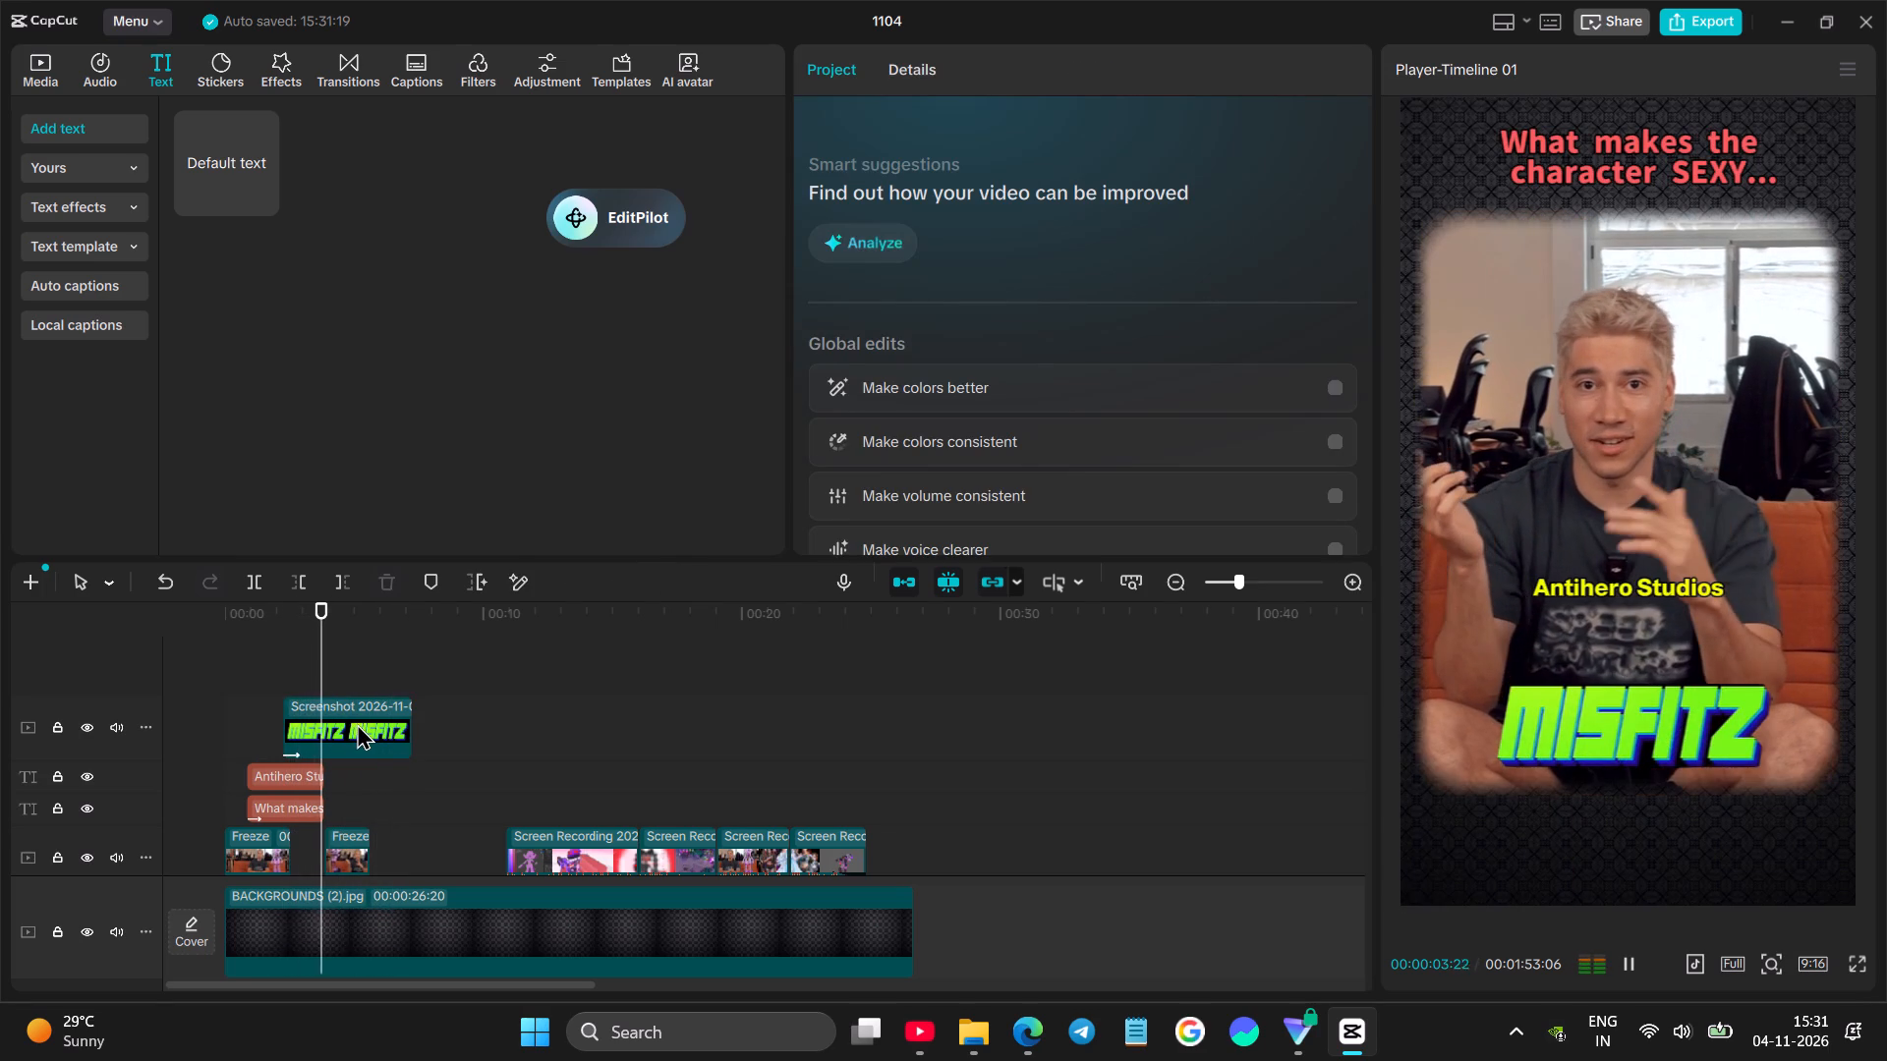
left_click(357, 723)
left_click(257, 585)
Trim the start of the second MISFITZ logo clip to about 6 s, just after the character cutaways, and play it back.
key("space")
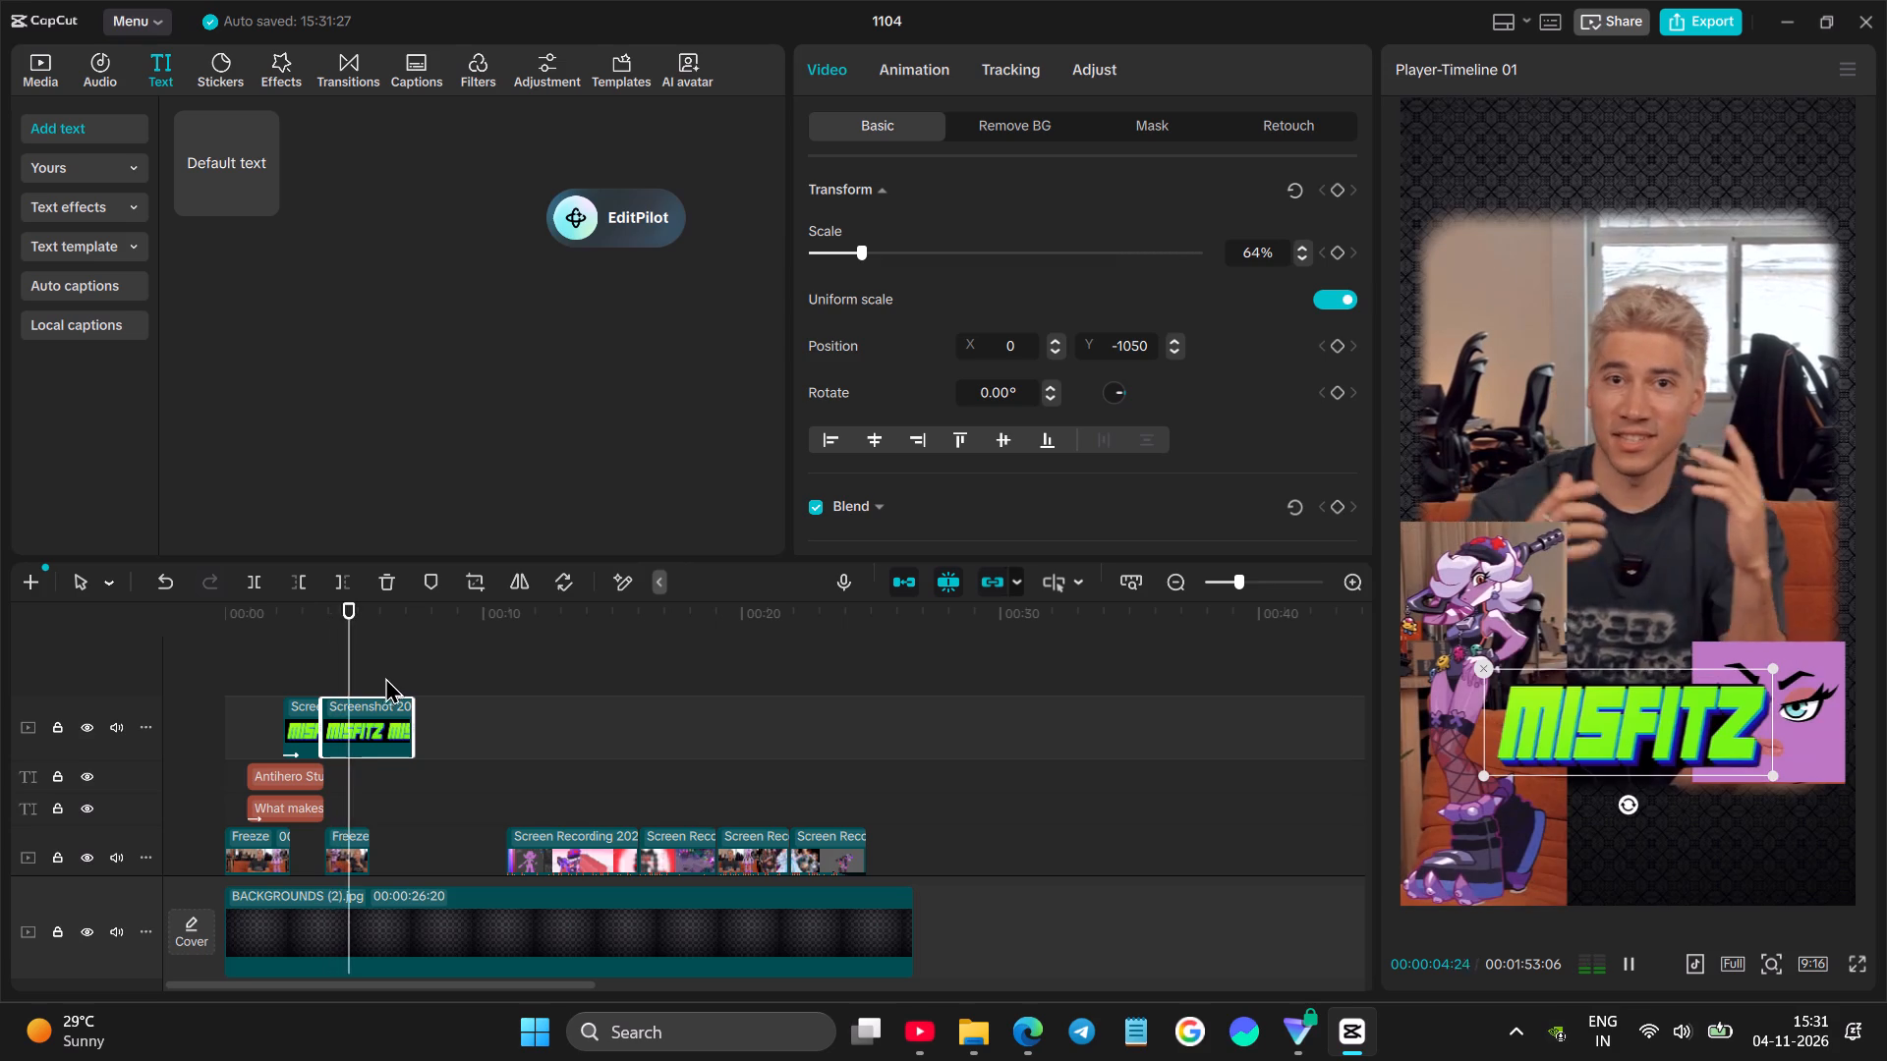
key("space")
left_click(382, 714)
left_click(297, 580)
left_click(323, 643)
key("space")
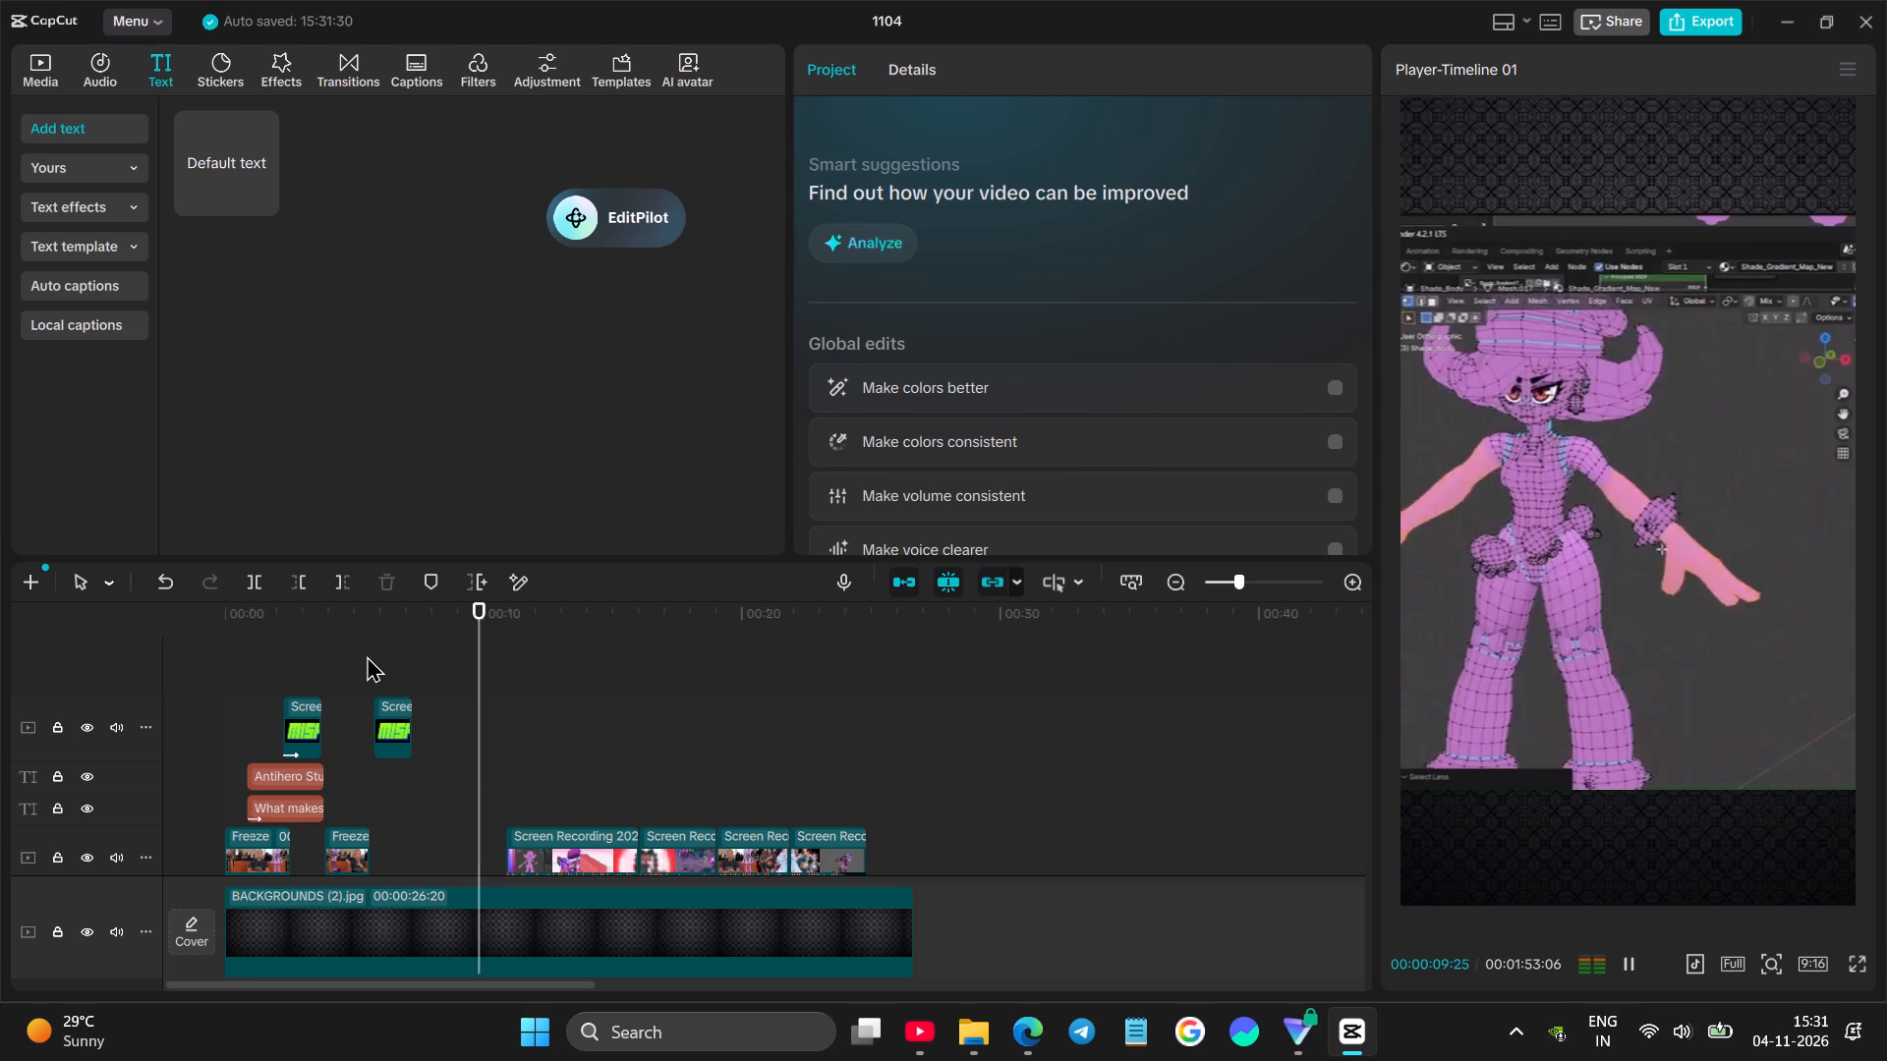
Extend the end of the second MISFITZ logo clip to about 7.8 s and check the playback.
left_click(363, 660)
key("space")
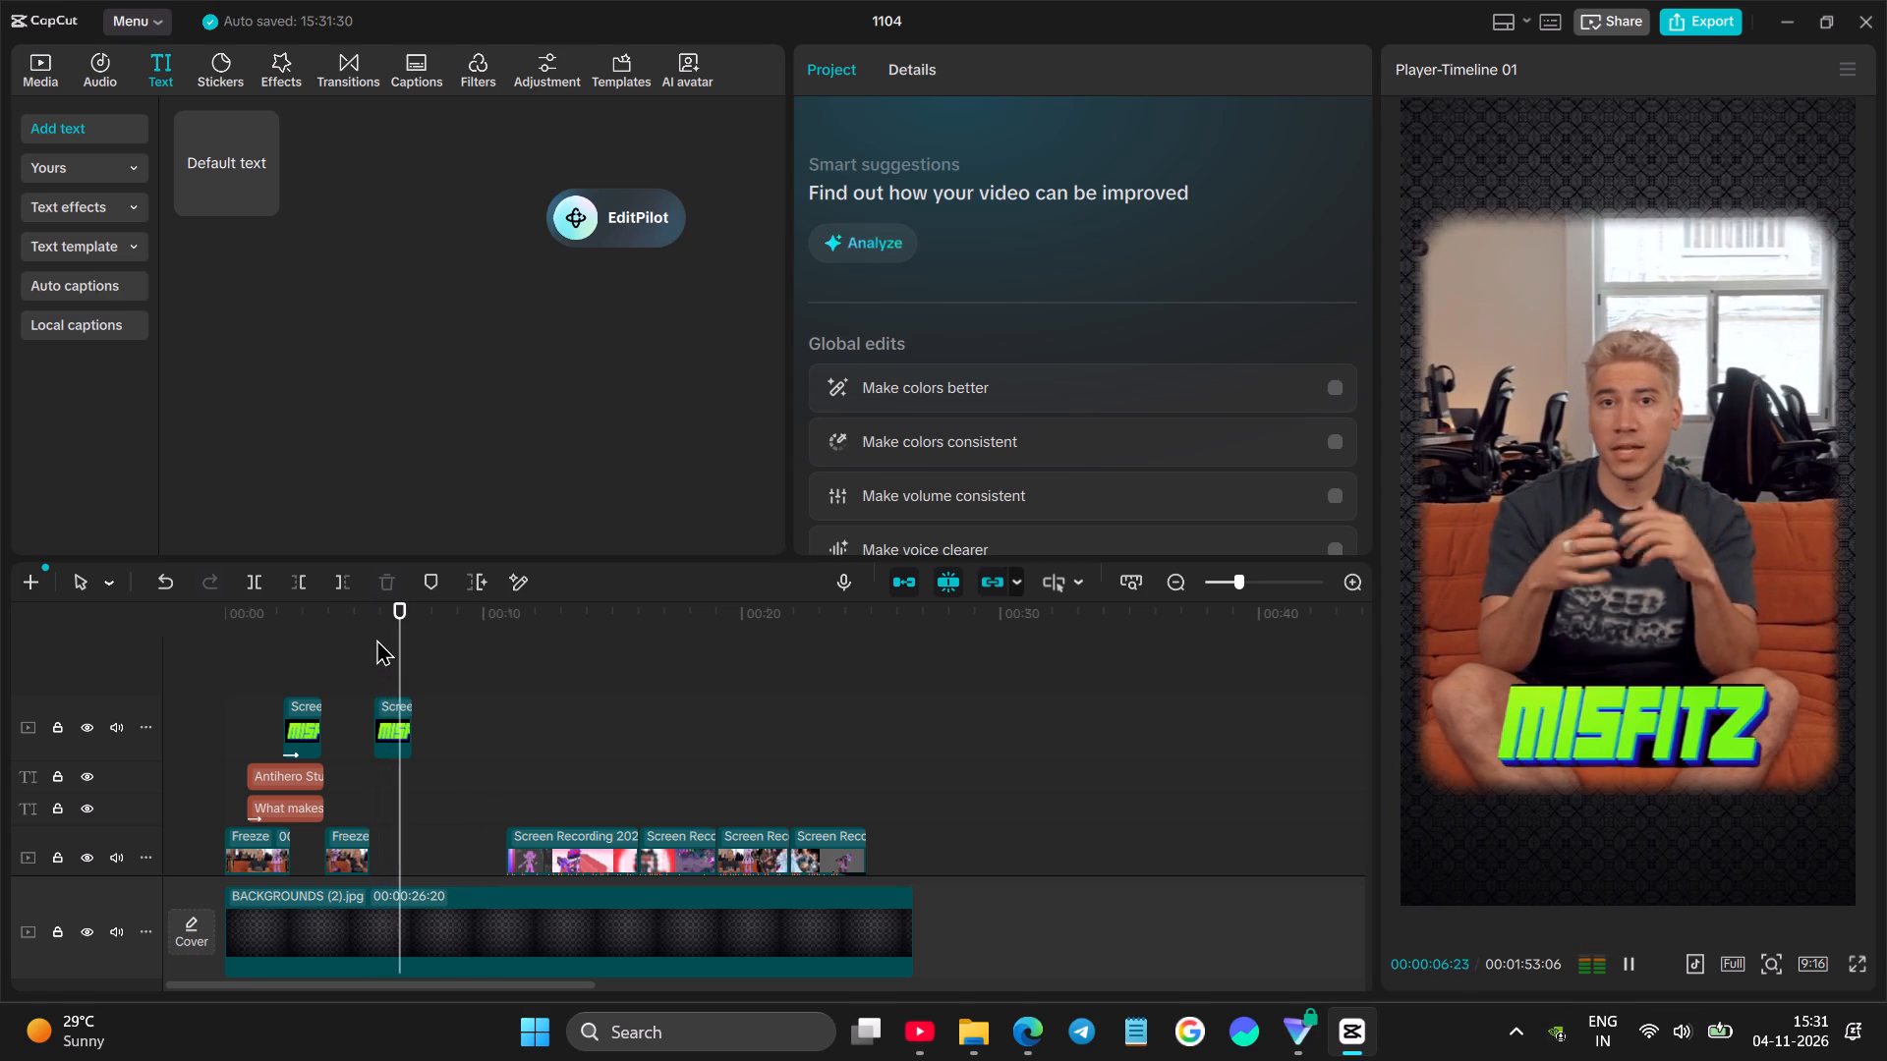
key("space")
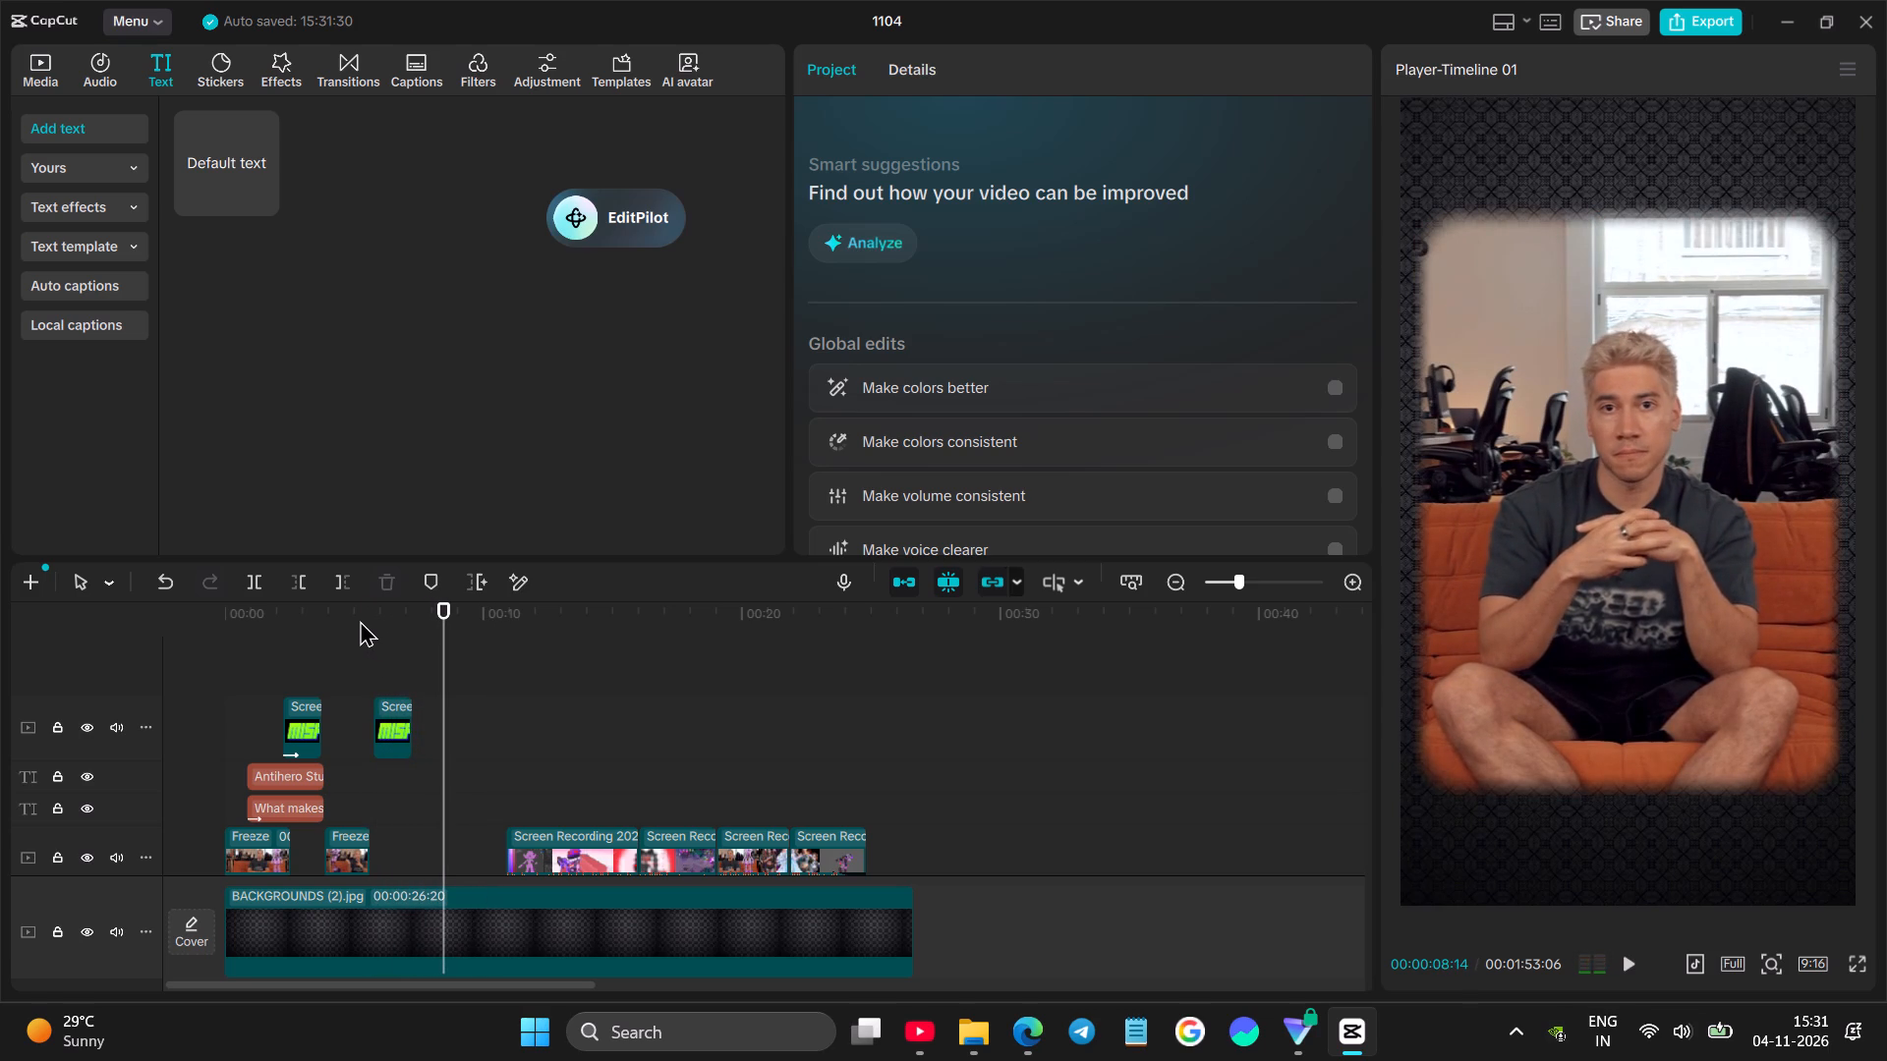
left_click(372, 631)
key("space")
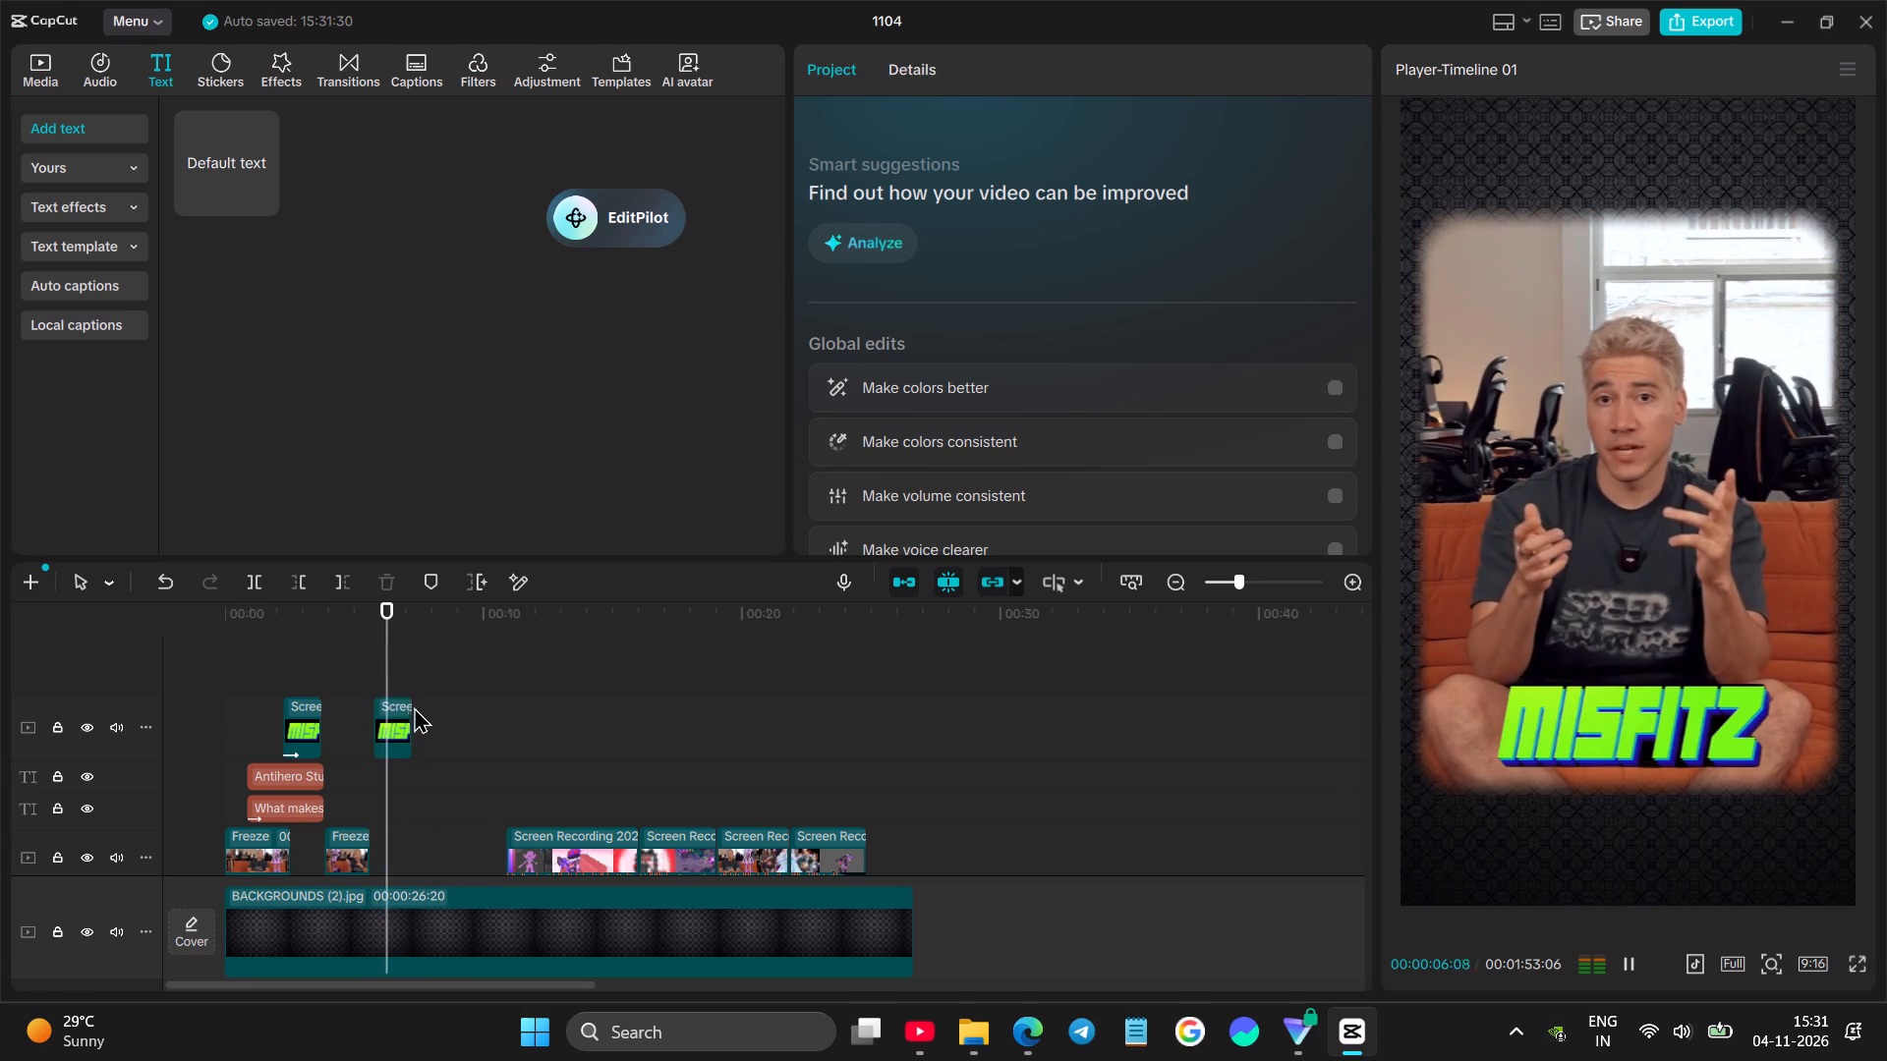
left_click(405, 720)
left_click_drag(406, 709, 422, 702)
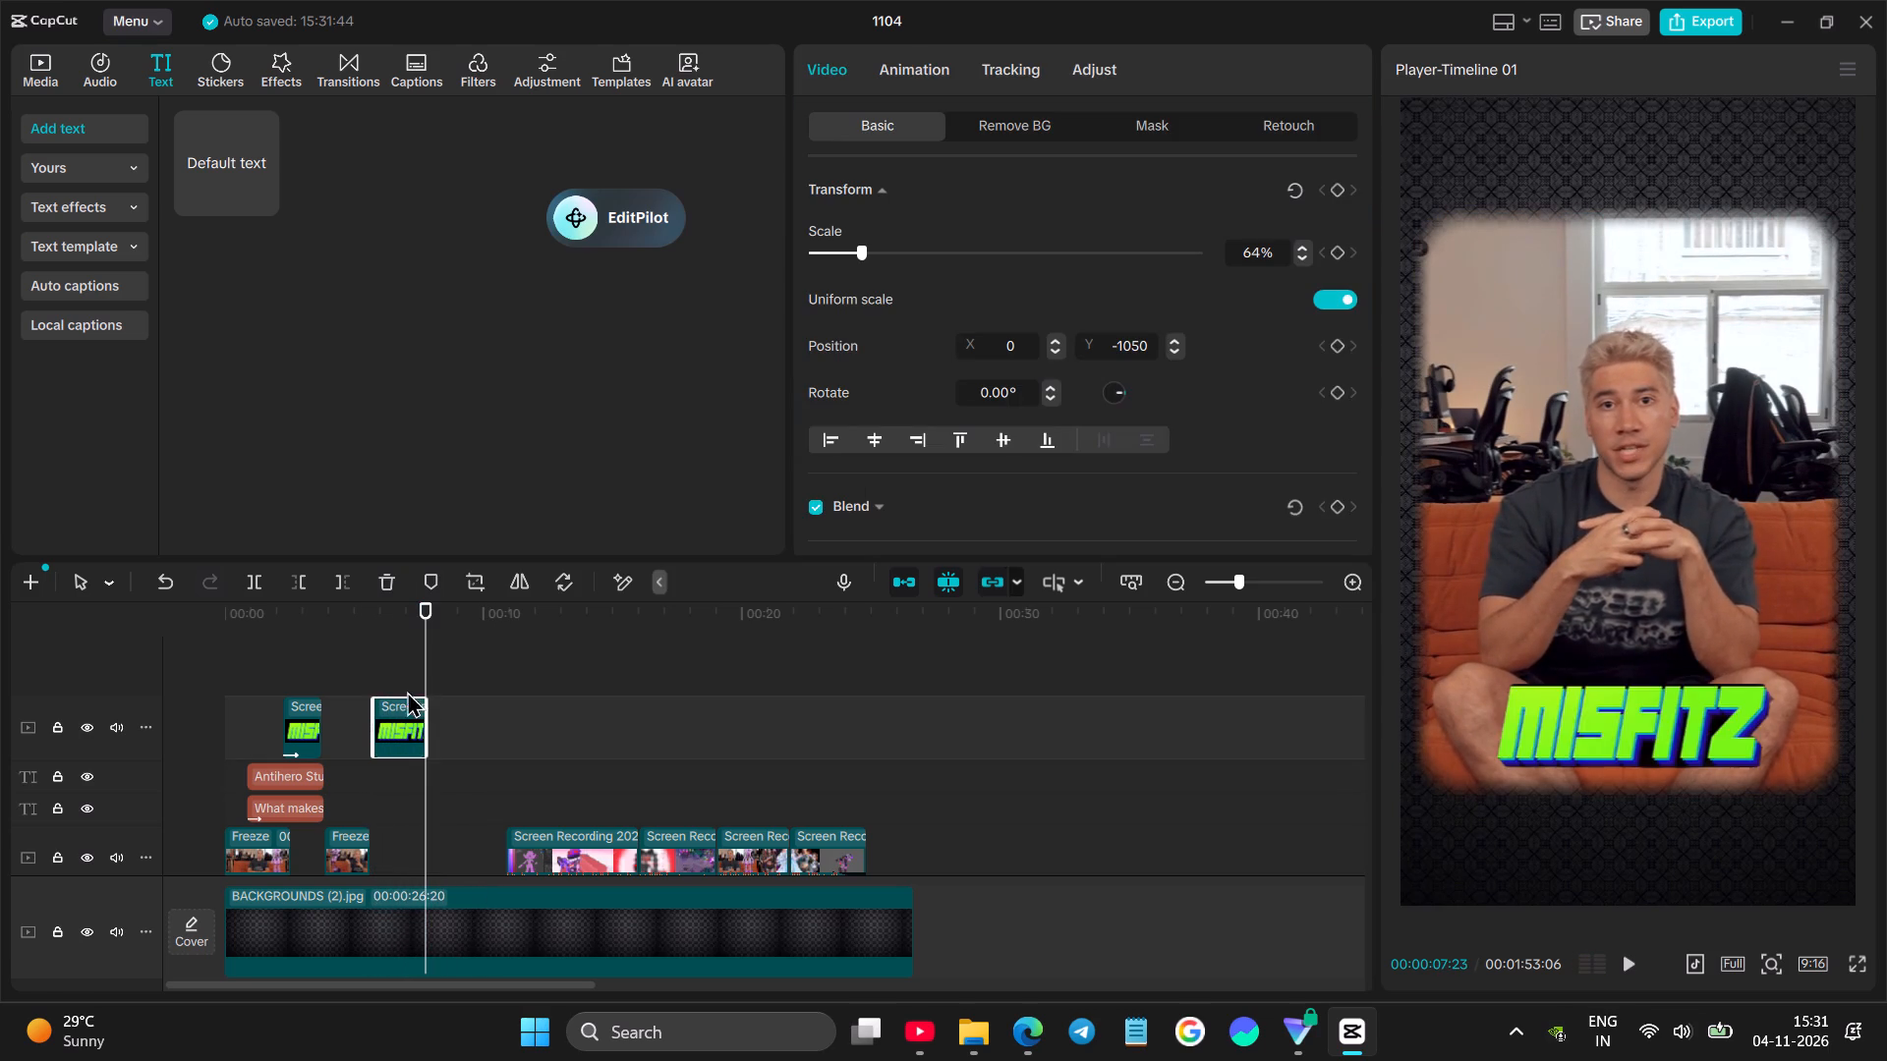
left_click(372, 669)
key("space")
key("space")
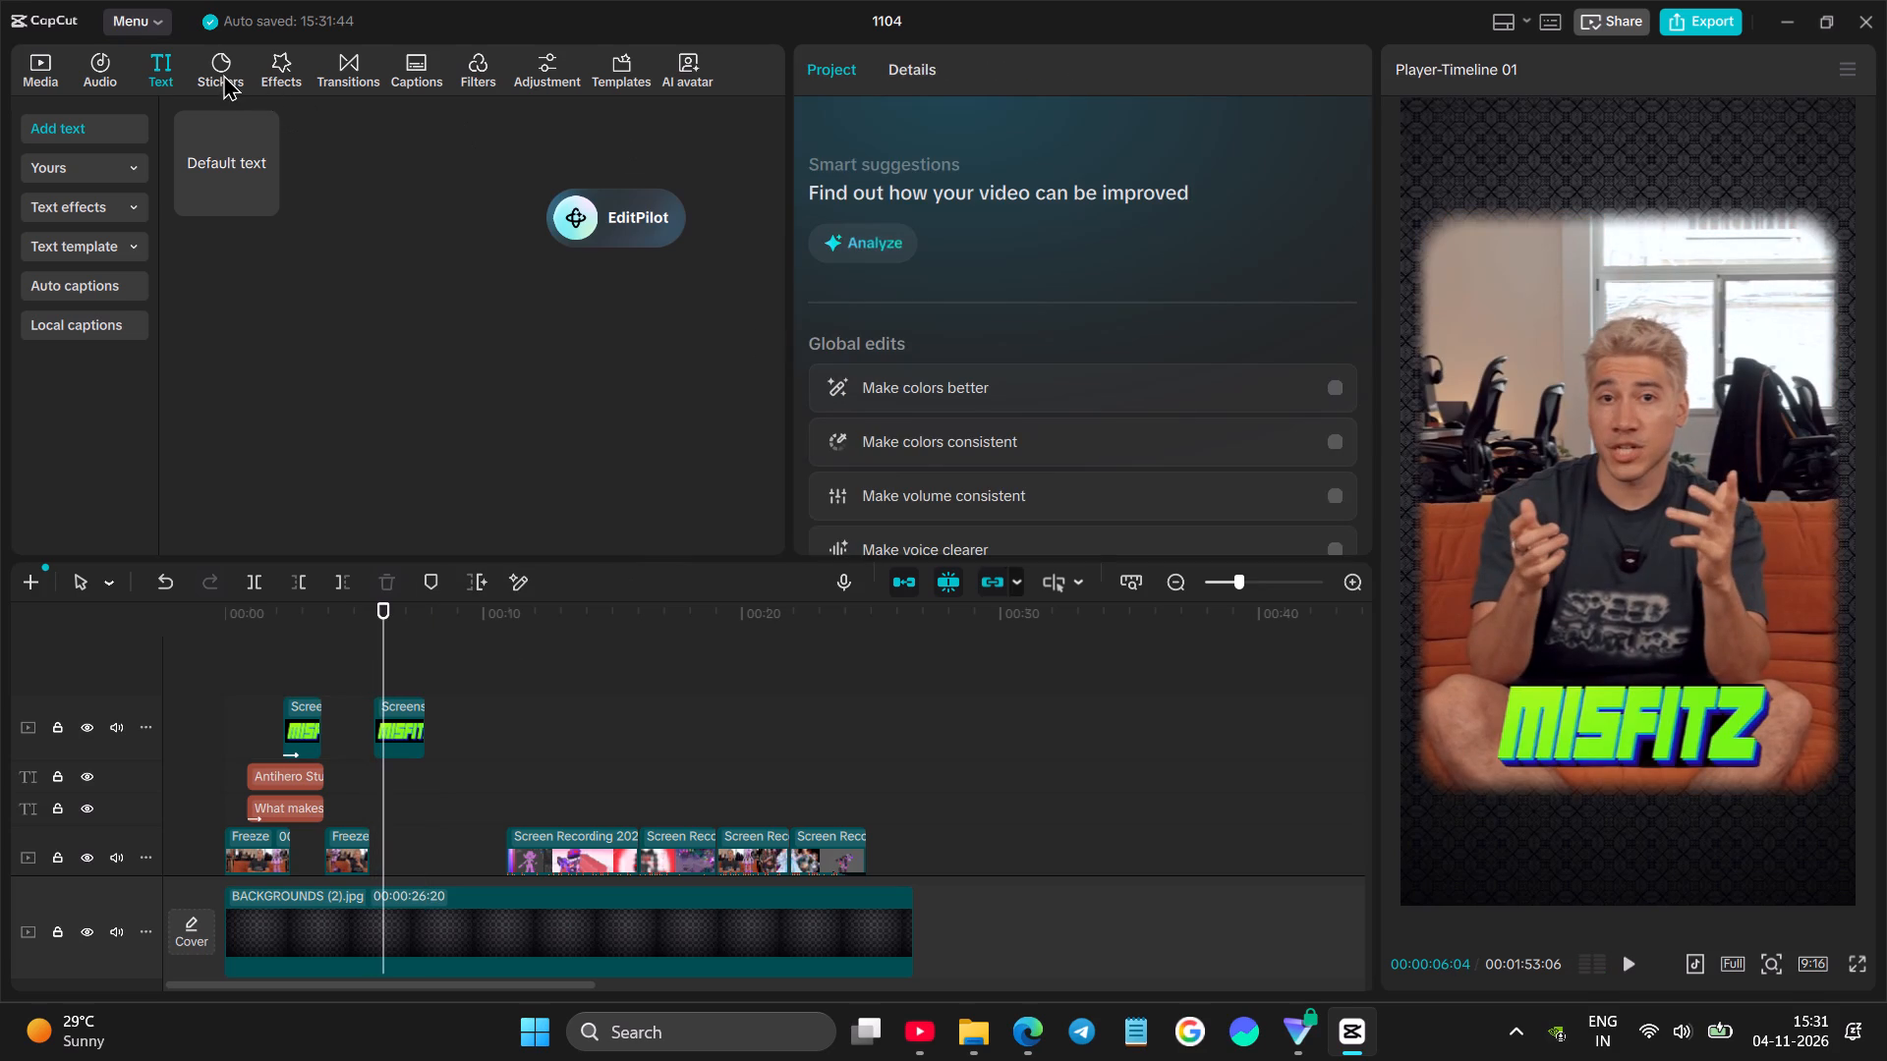
Search the video effects for play pendulum and apply the Play Pendulum effect to the second MISFITZ logo clip.
left_click(223, 74)
left_click_drag(252, 65, 261, 65)
left_click(277, 66)
left_click(272, 115)
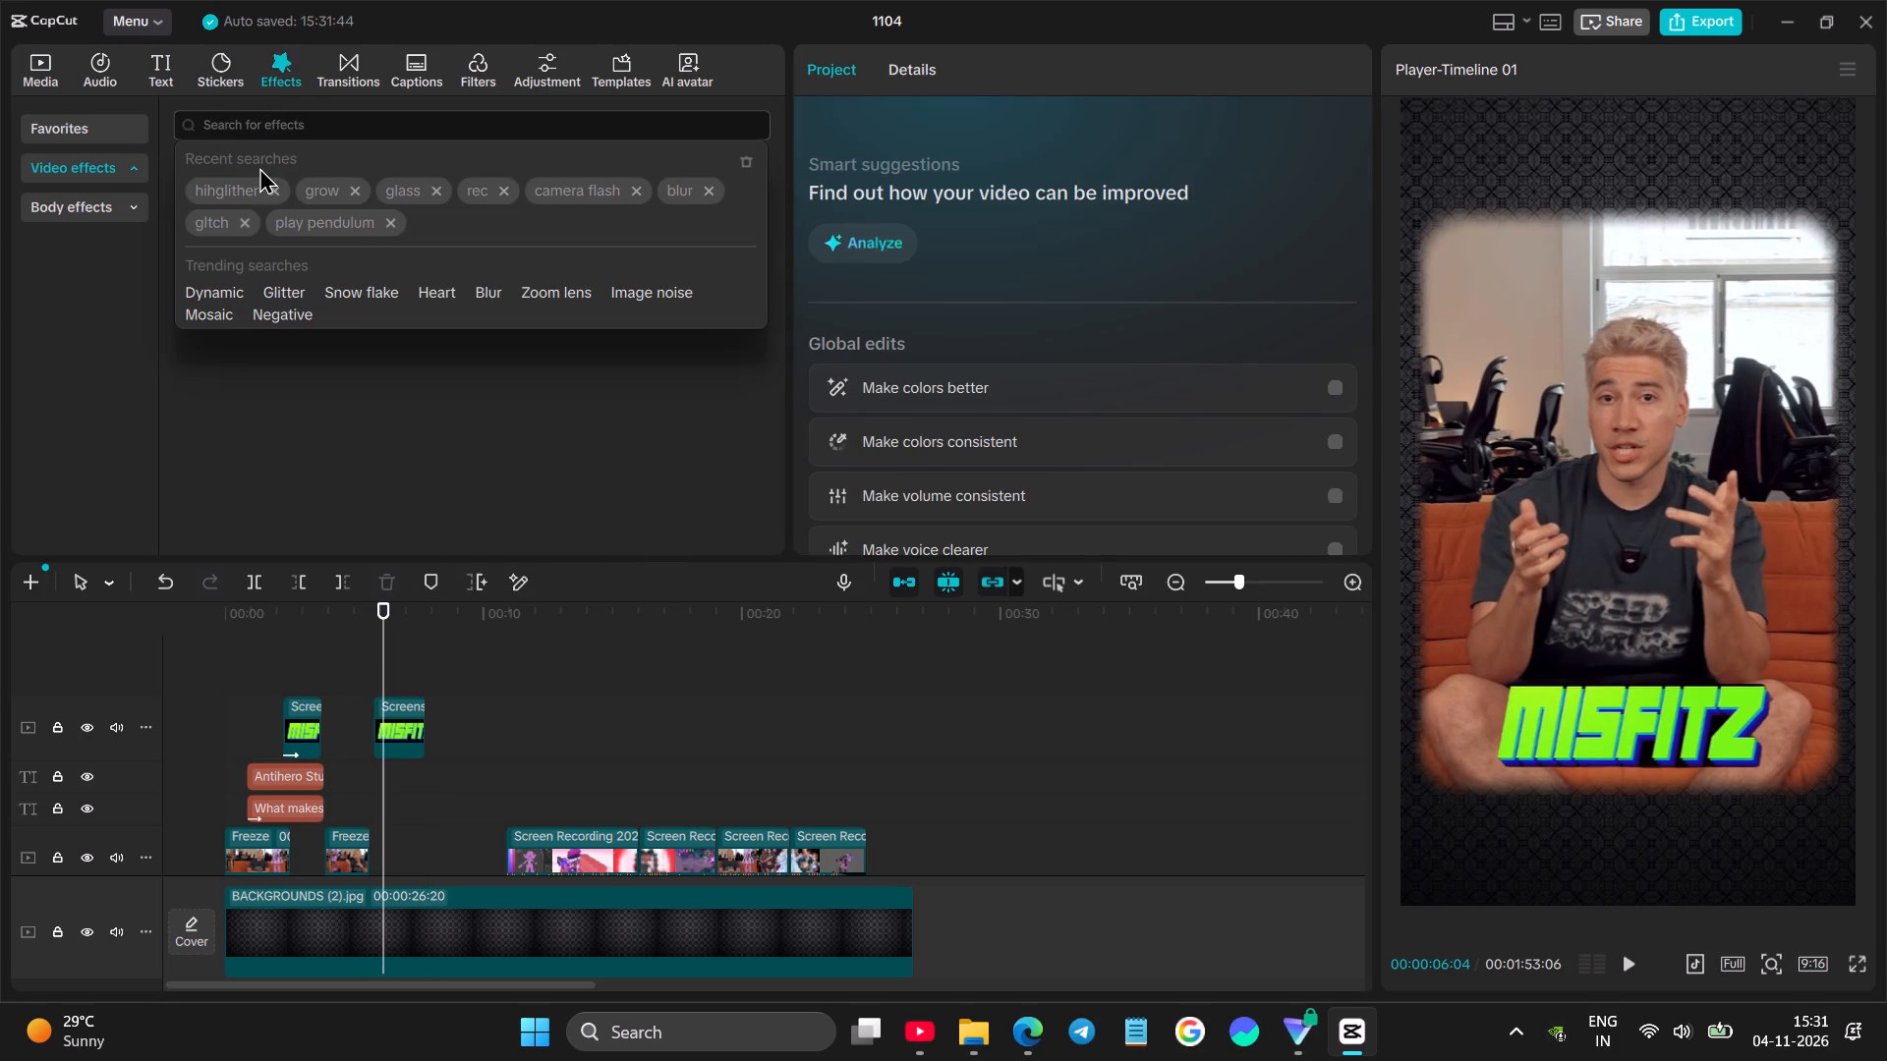
left_click(340, 221)
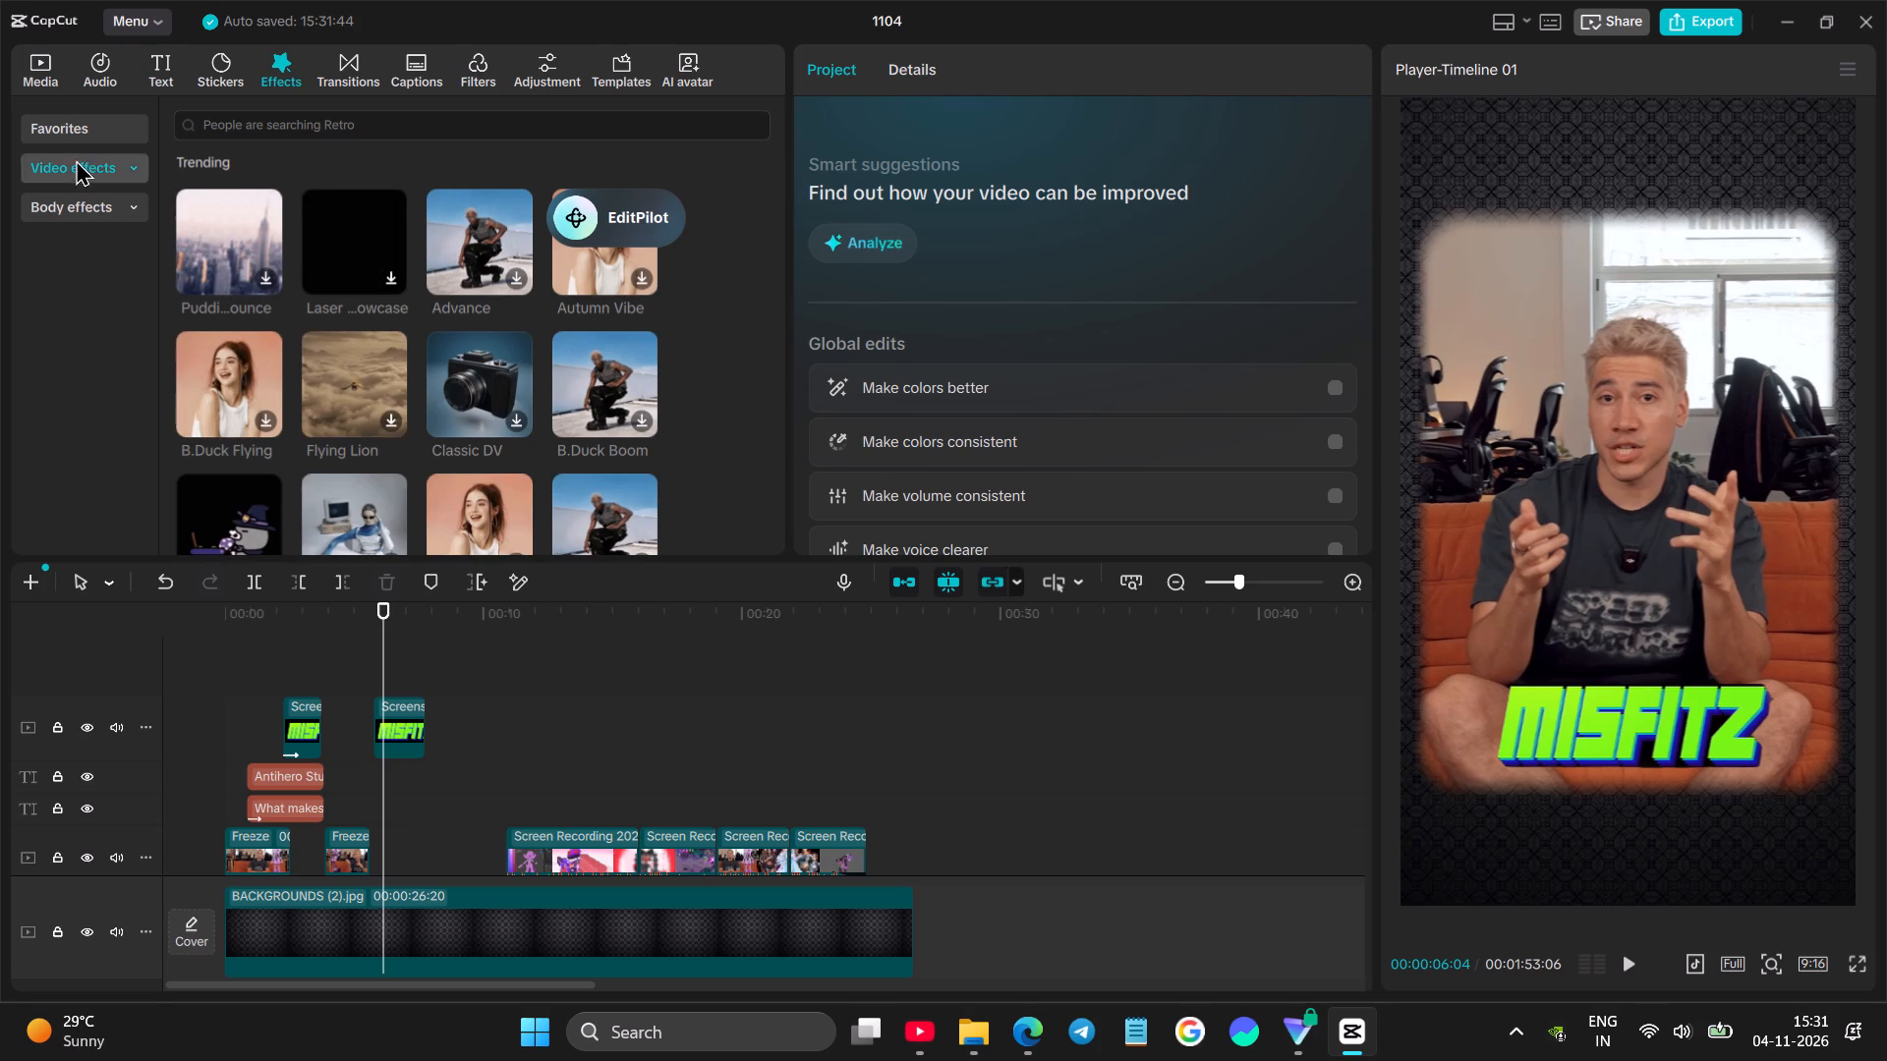
left_click(77, 135)
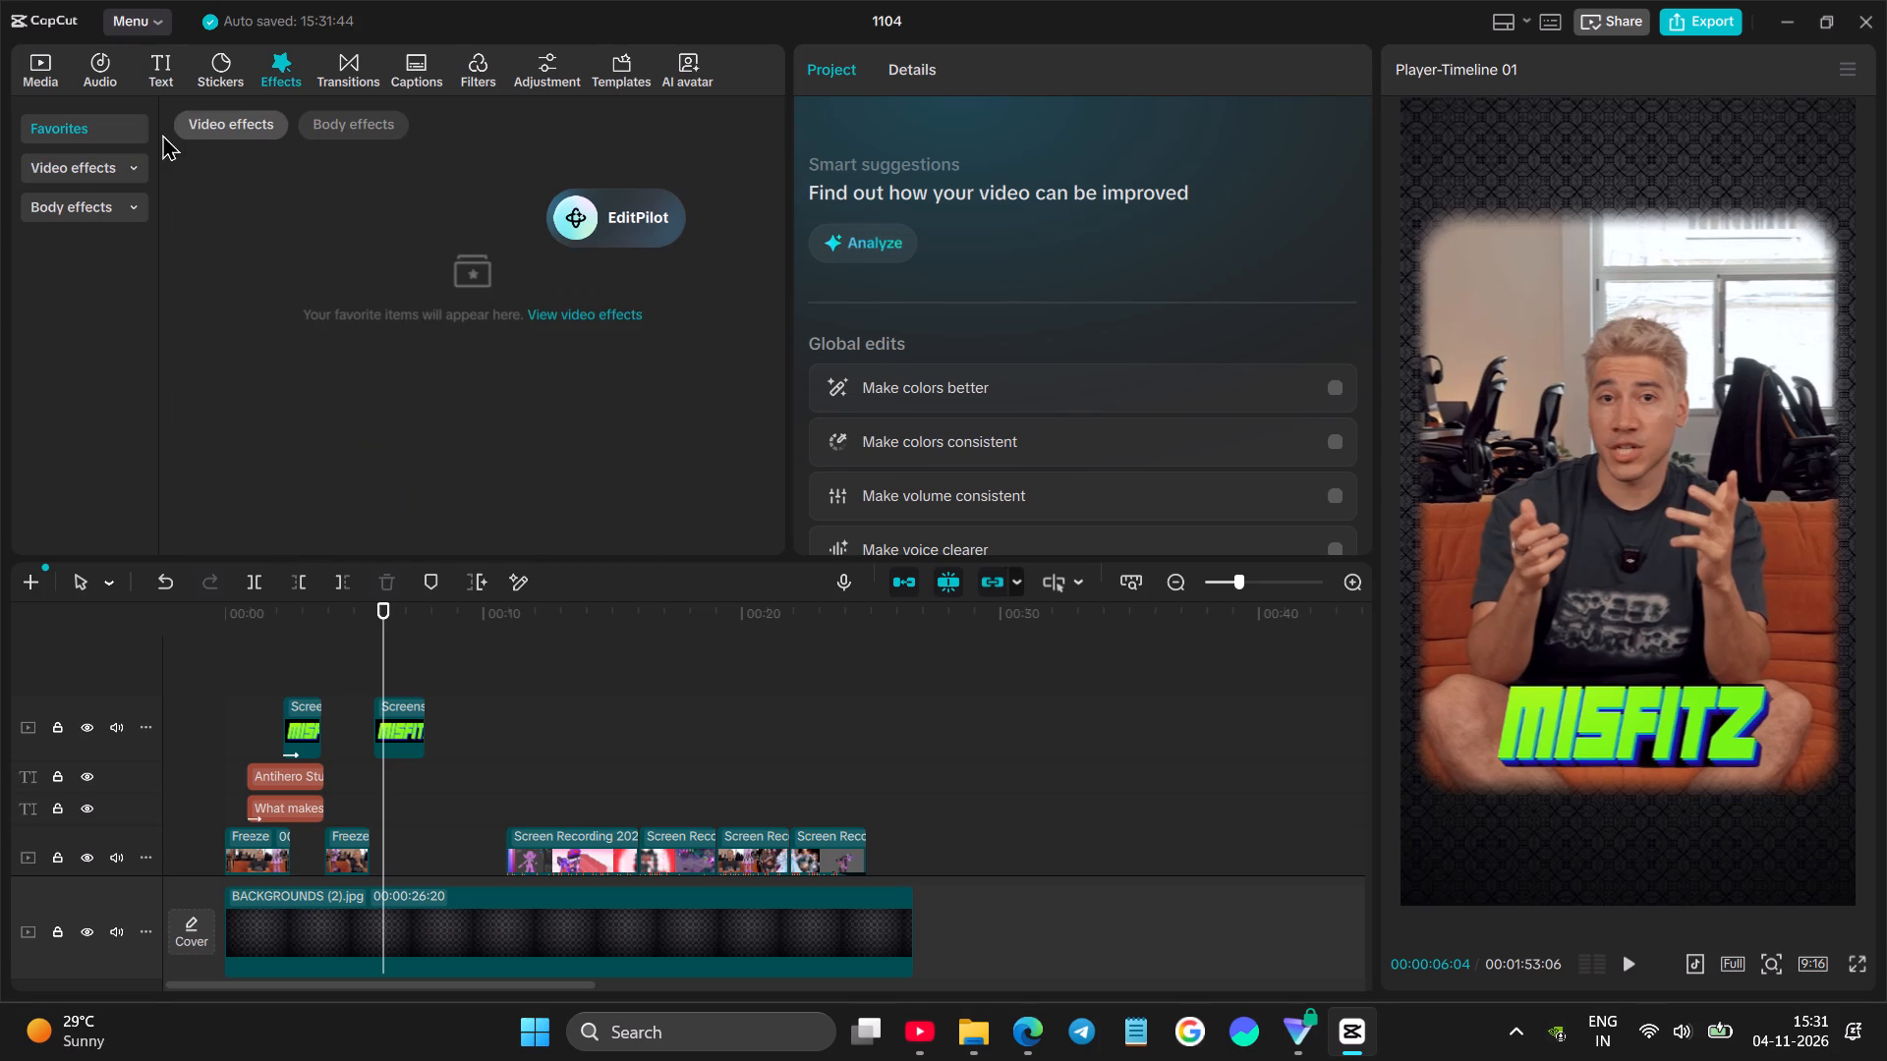
left_click(229, 136)
left_click(344, 129)
left_click(275, 67)
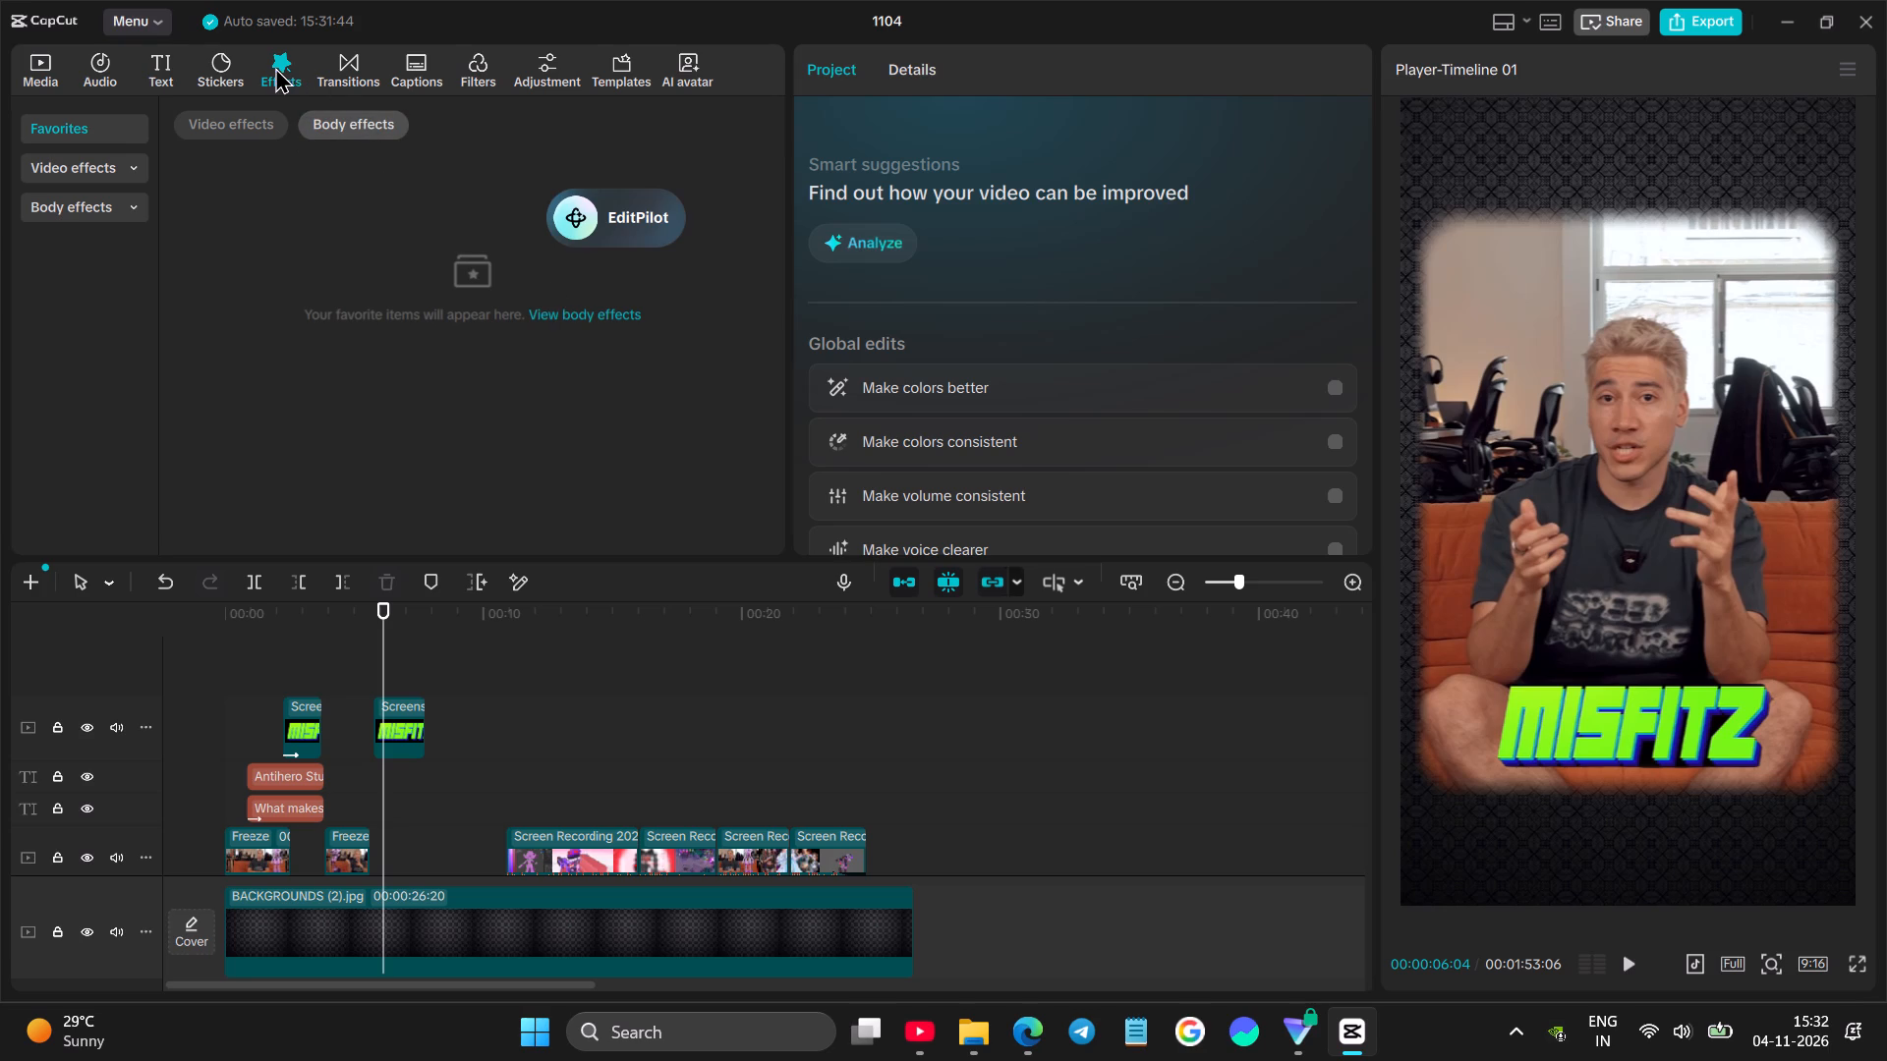
left_click(223, 66)
left_click(288, 64)
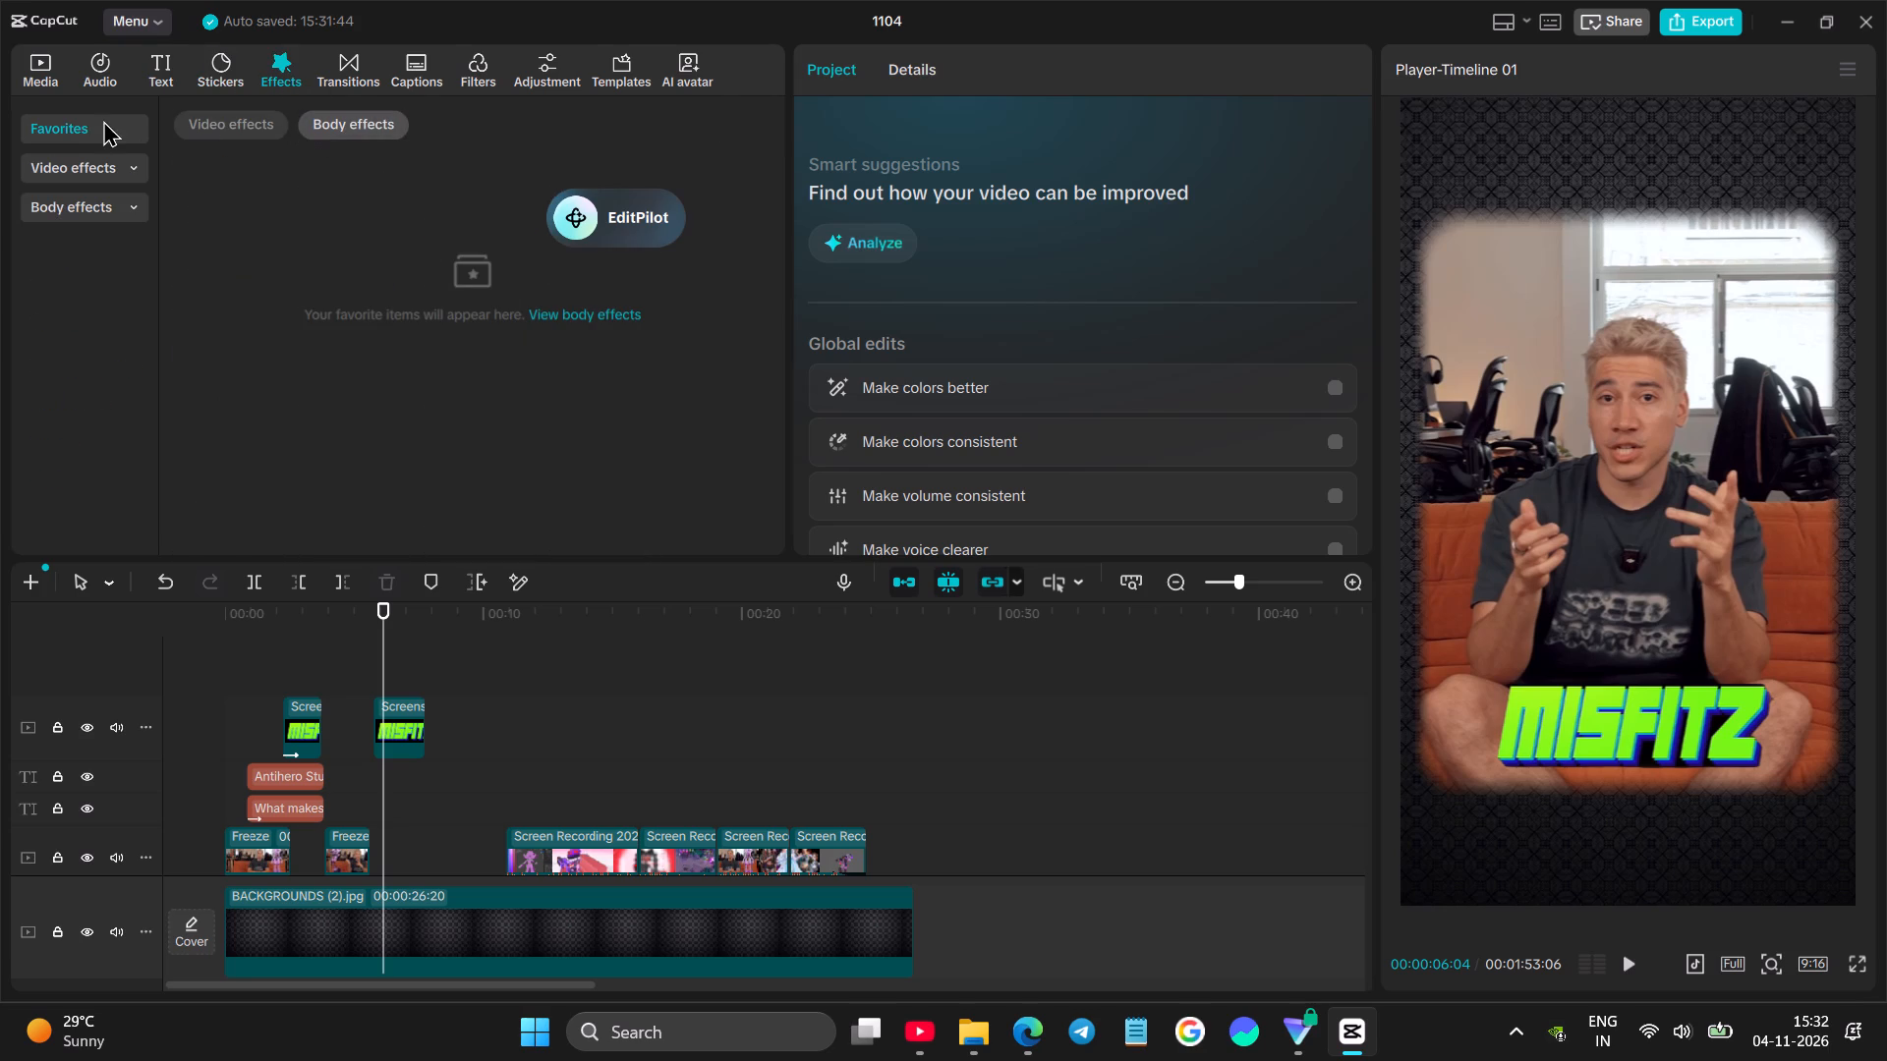
left_click(103, 120)
left_click(118, 171)
left_click(262, 119)
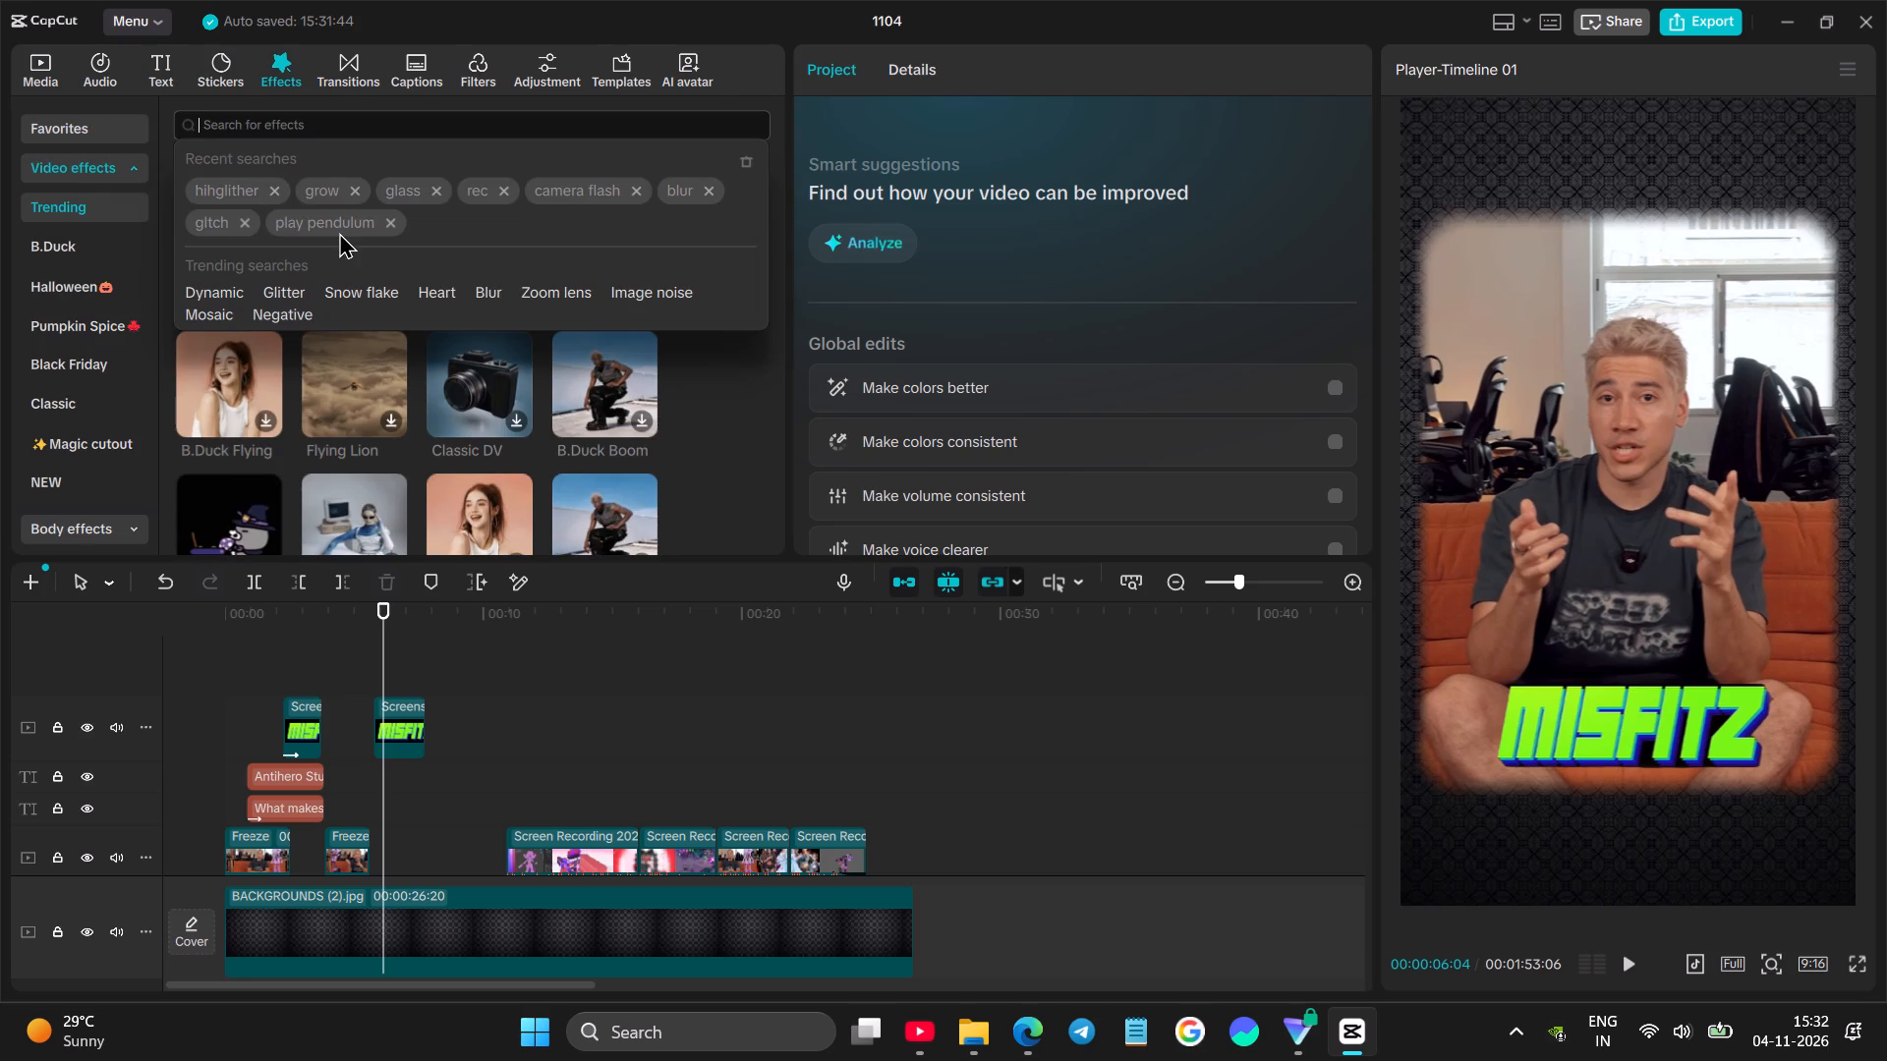
left_click(331, 222)
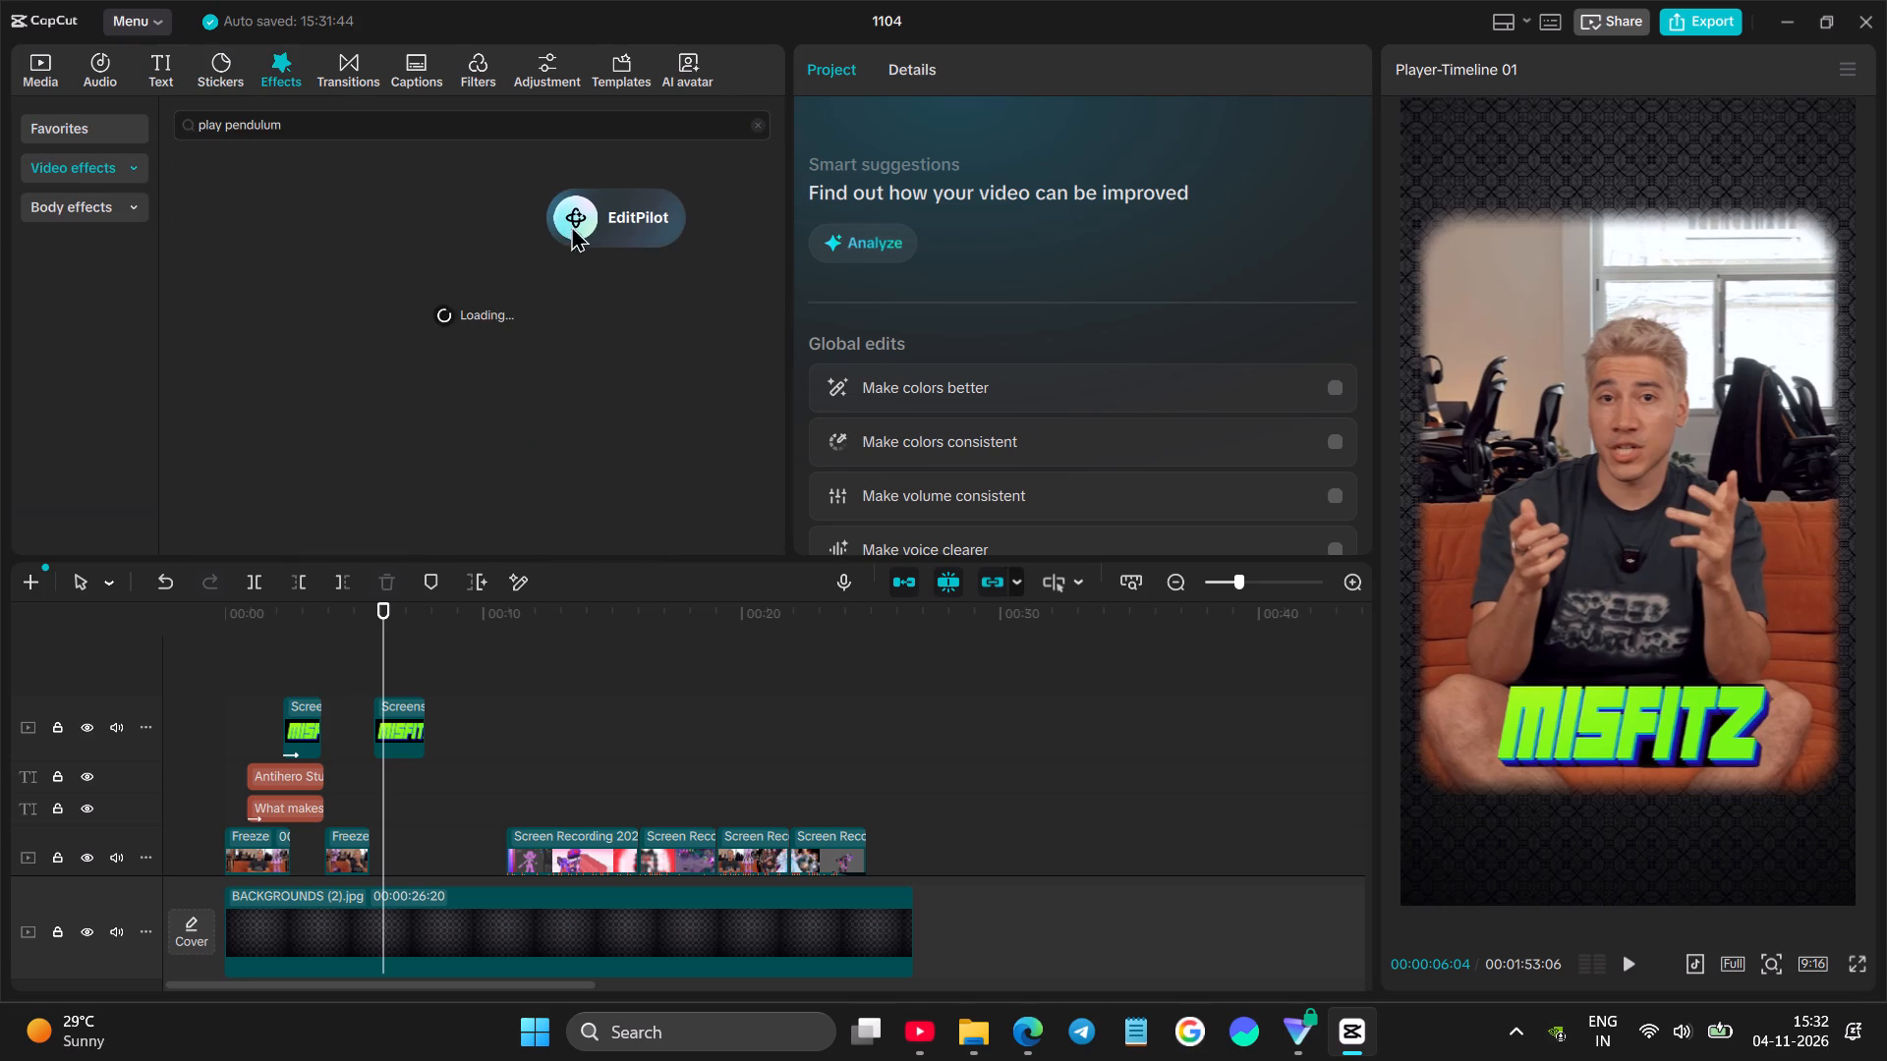
left_click_drag(595, 224, 889, 18)
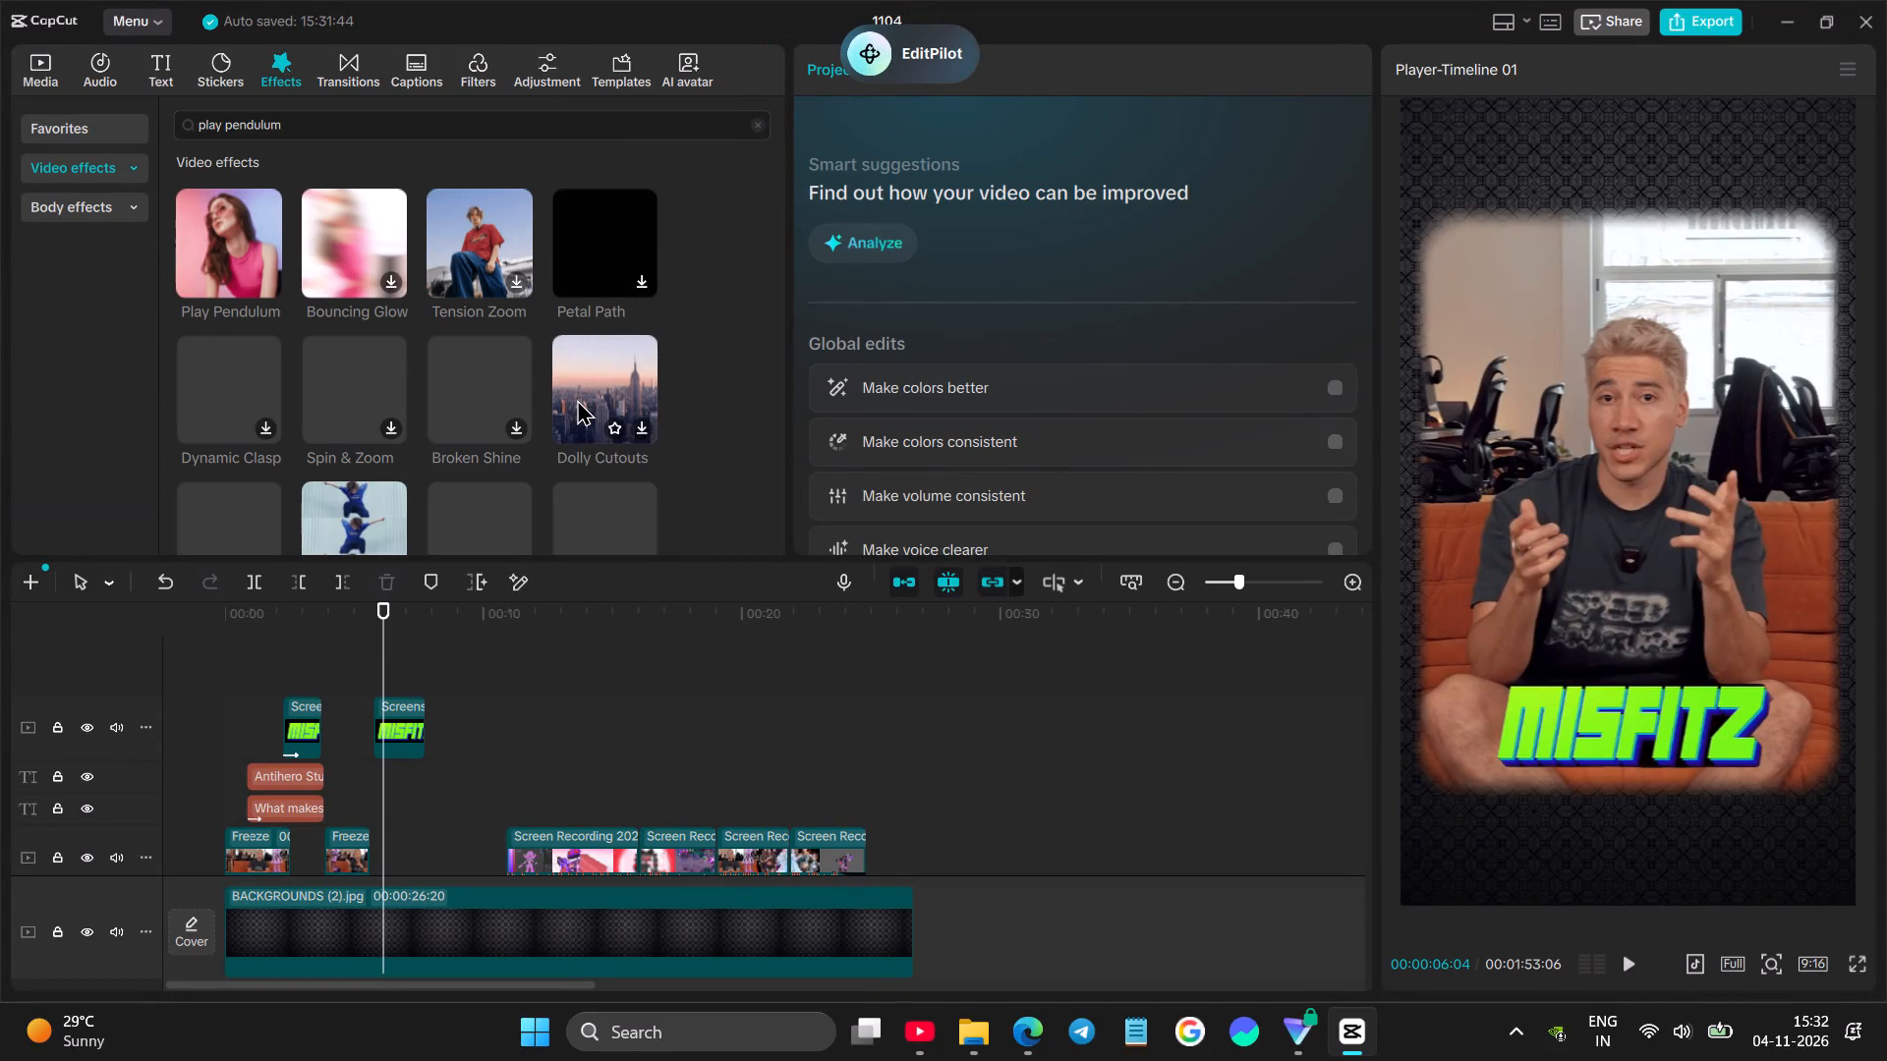
left_click_drag(234, 221, 386, 713)
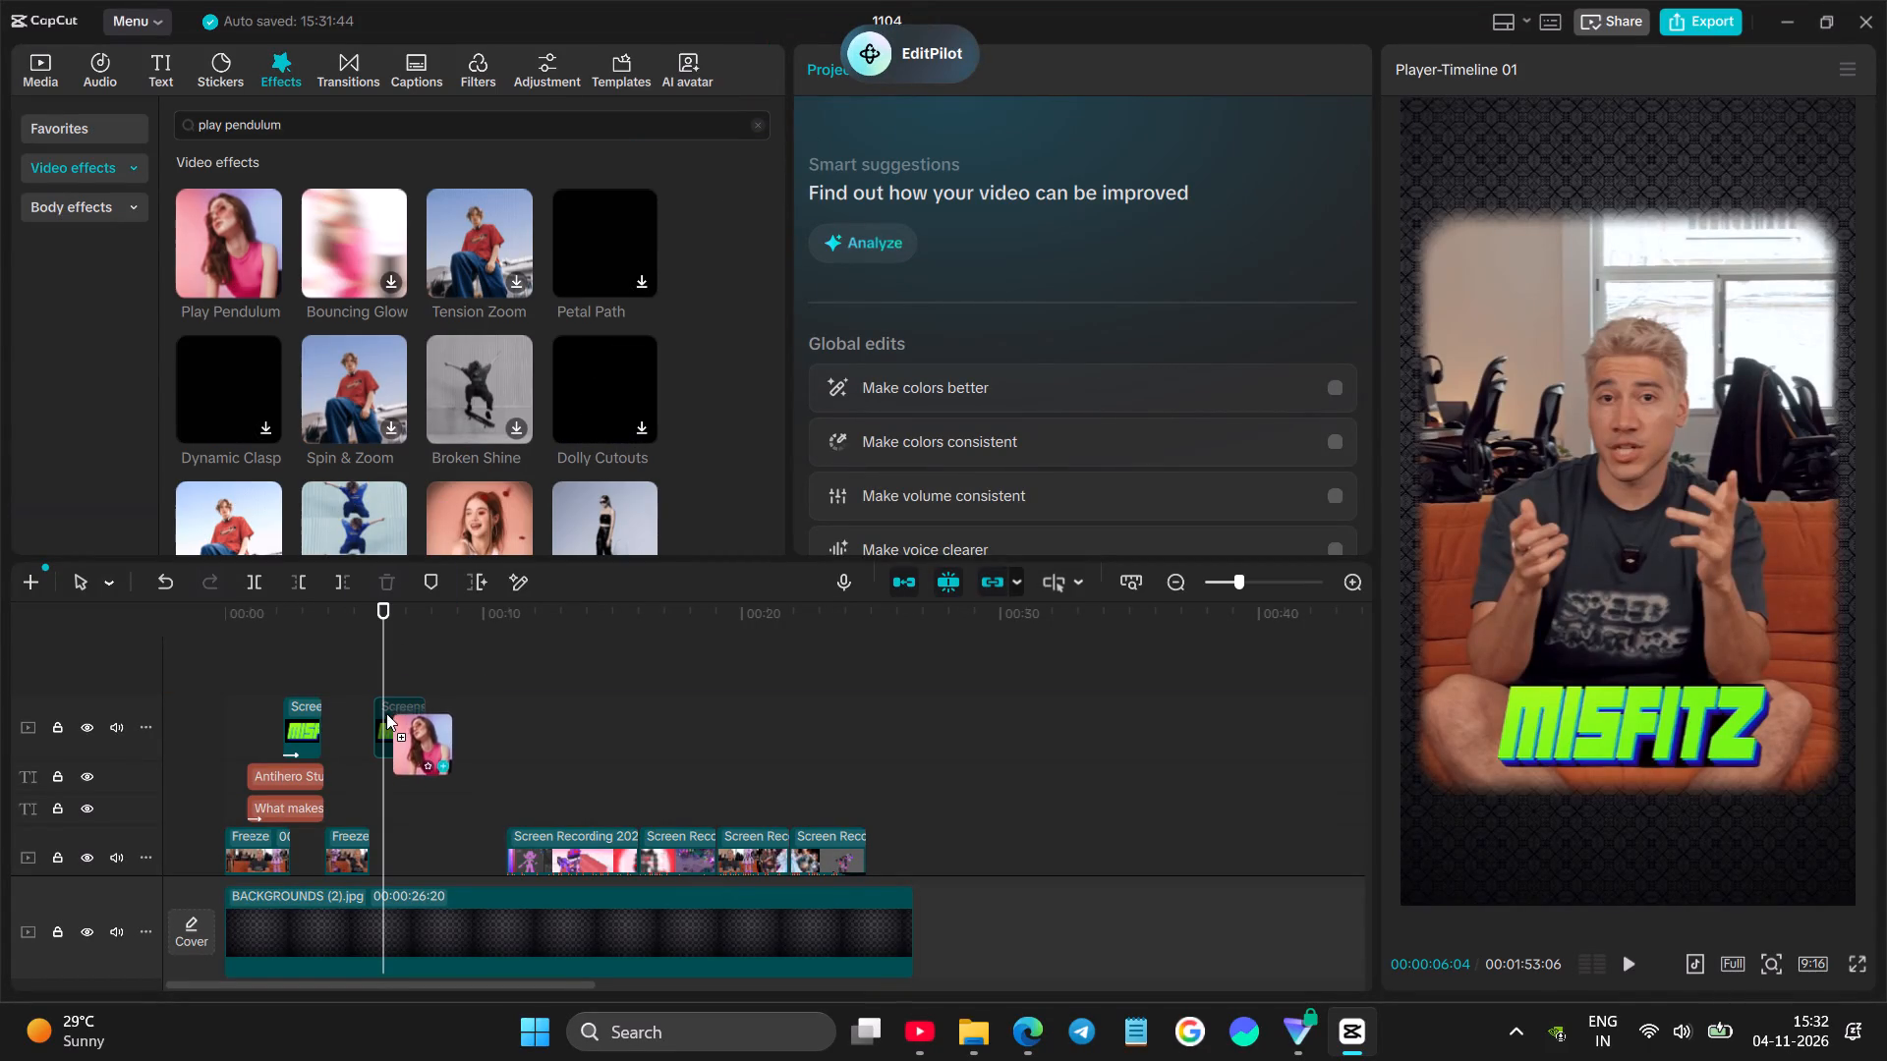
left_click_drag(386, 713, 386, 709)
Set the Play Pendulum effect to Strength 27, Twist 11, Speed 84 and Sharpen 0, and play it back.
left_click_drag(1067, 284, 931, 316)
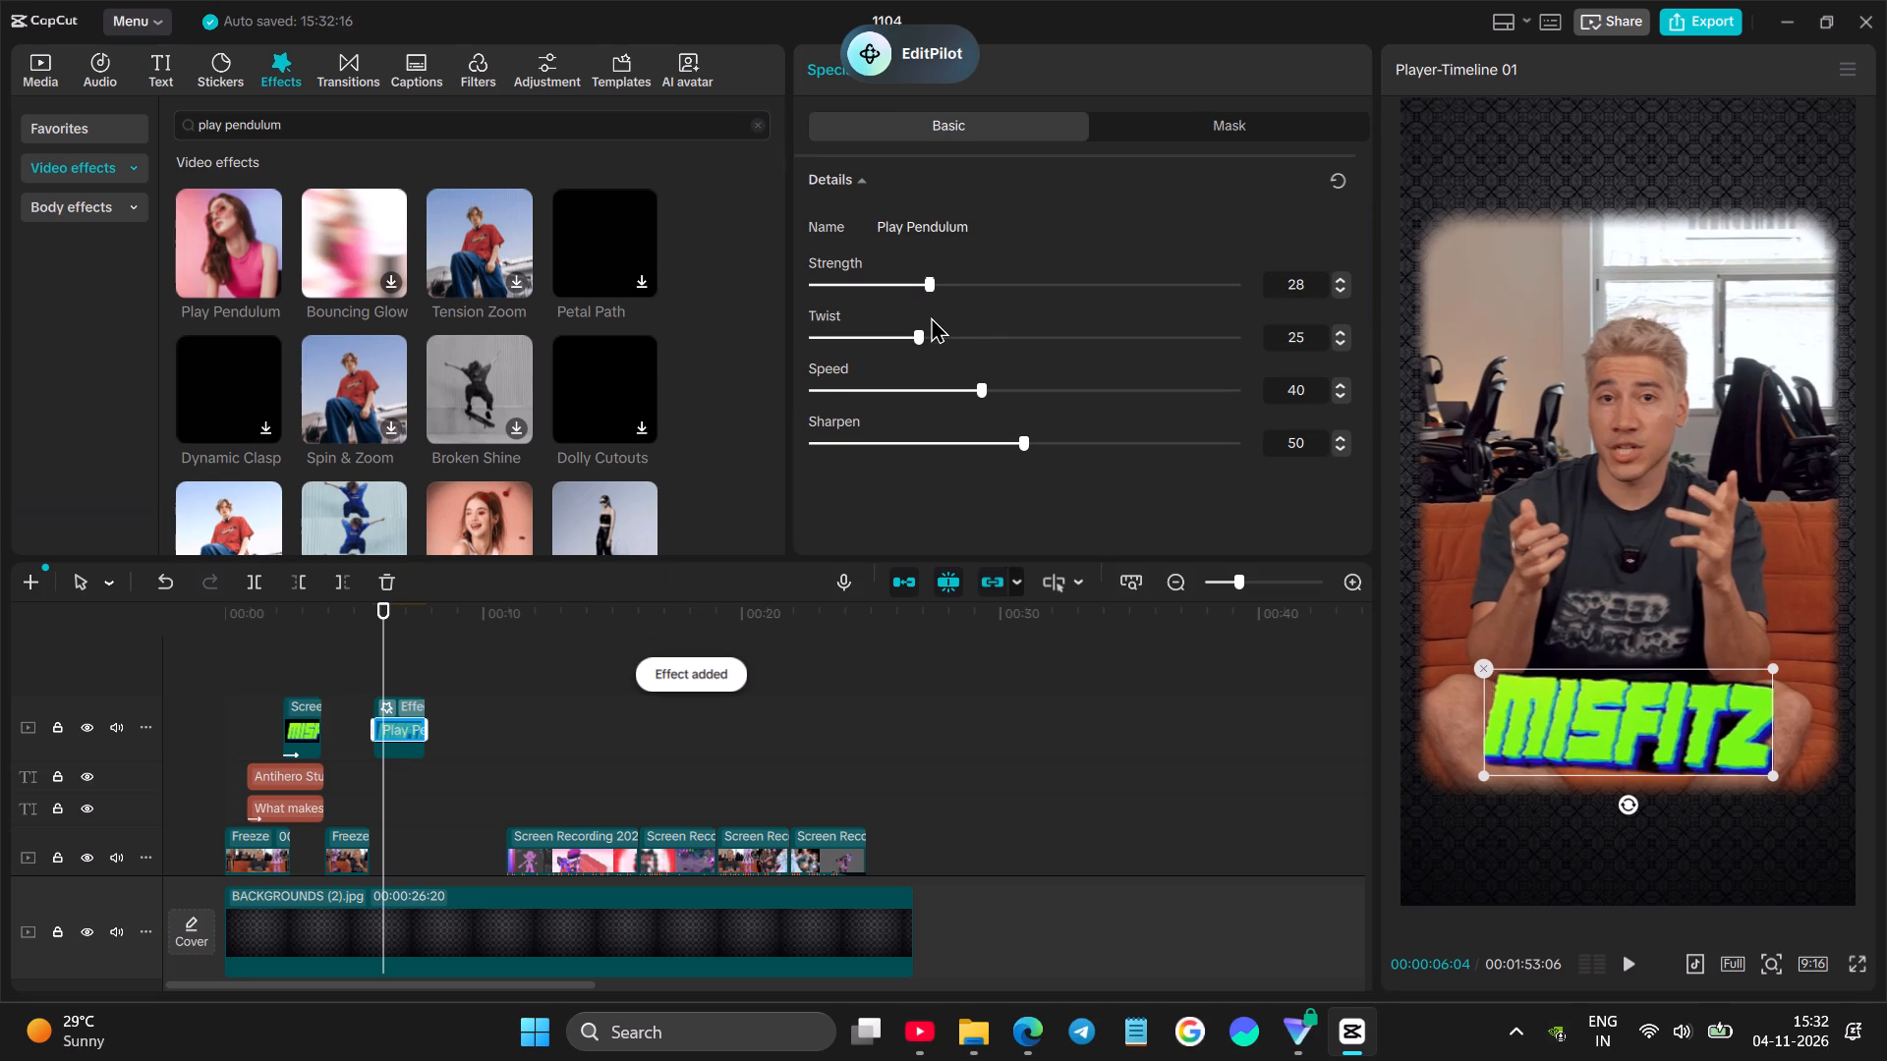
left_click_drag(931, 316, 928, 317)
left_click_drag(912, 340, 860, 352)
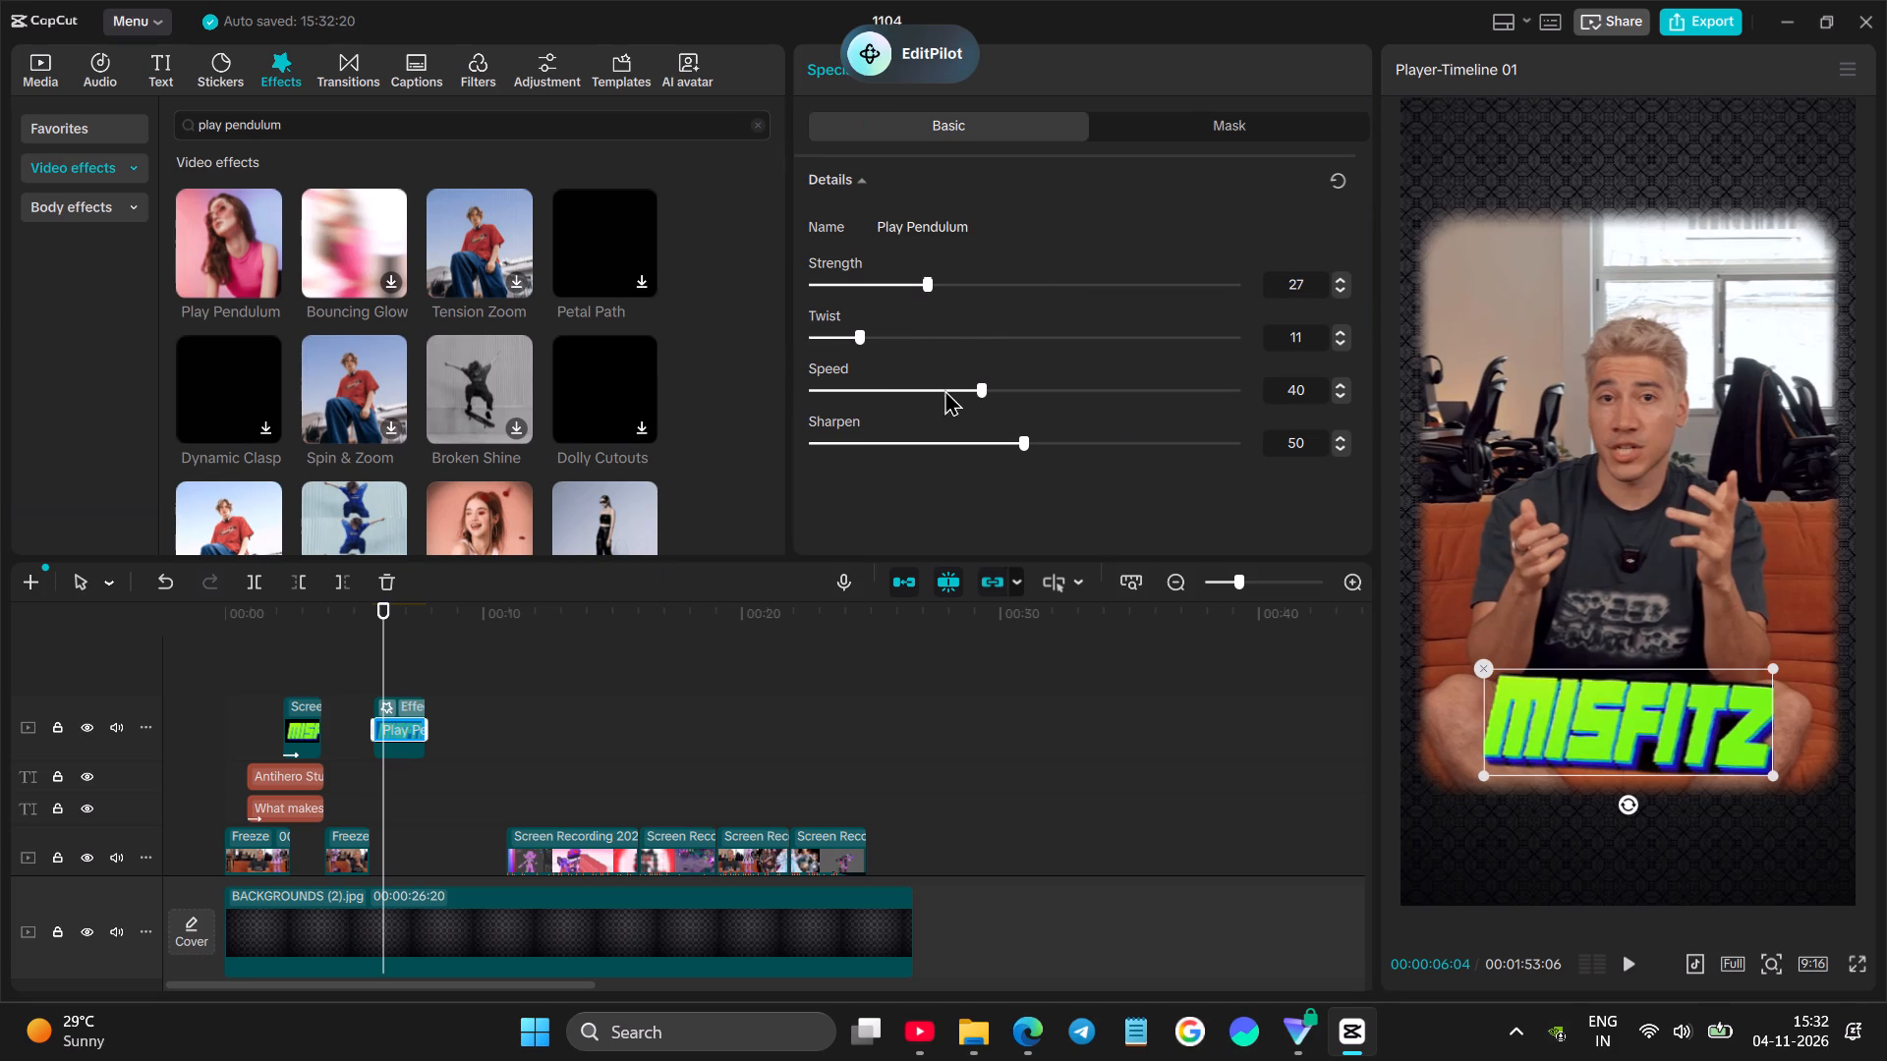
left_click_drag(983, 397, 1170, 383)
left_click_drag(998, 454, 767, 472)
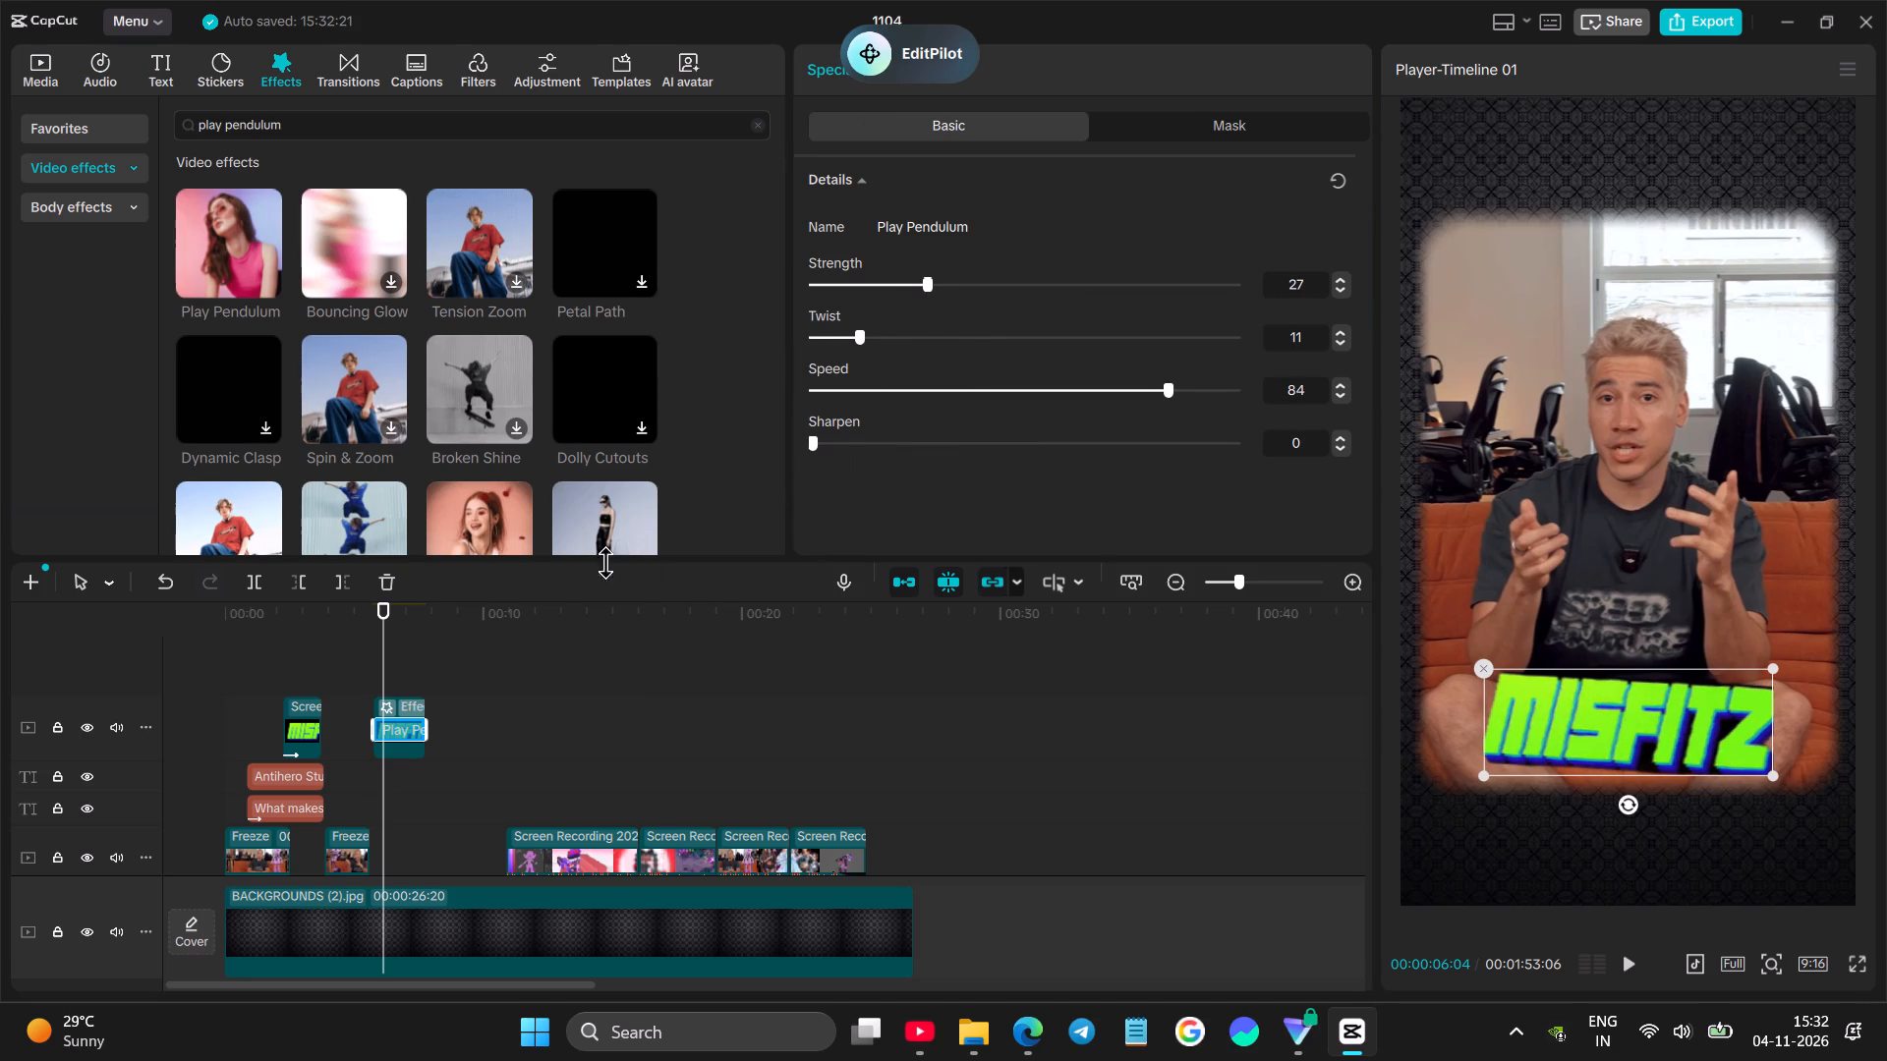
left_click(354, 668)
key("space")
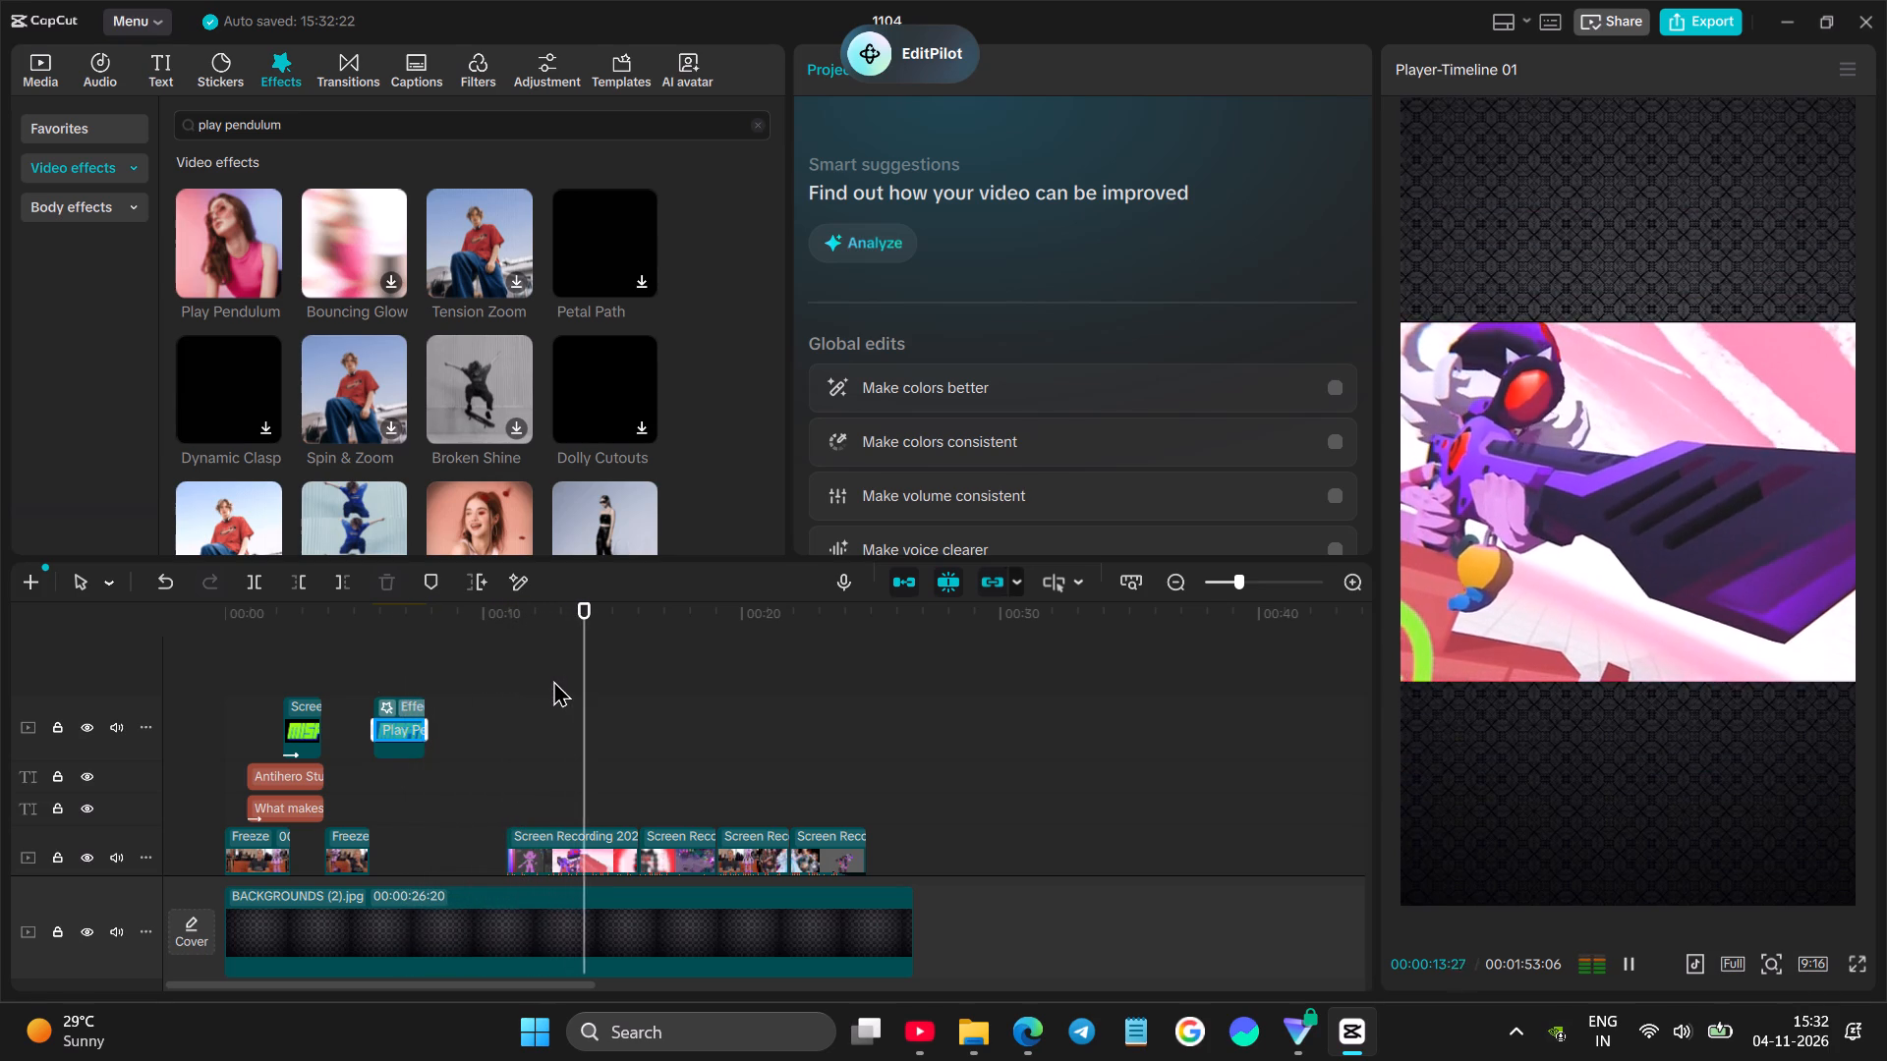
Extend the "What makes the character SEXY..." caption to about 7.8 s, matching the second MISFITZ logo clip's end, and preview it.
scroll(553, 680, "up", 1)
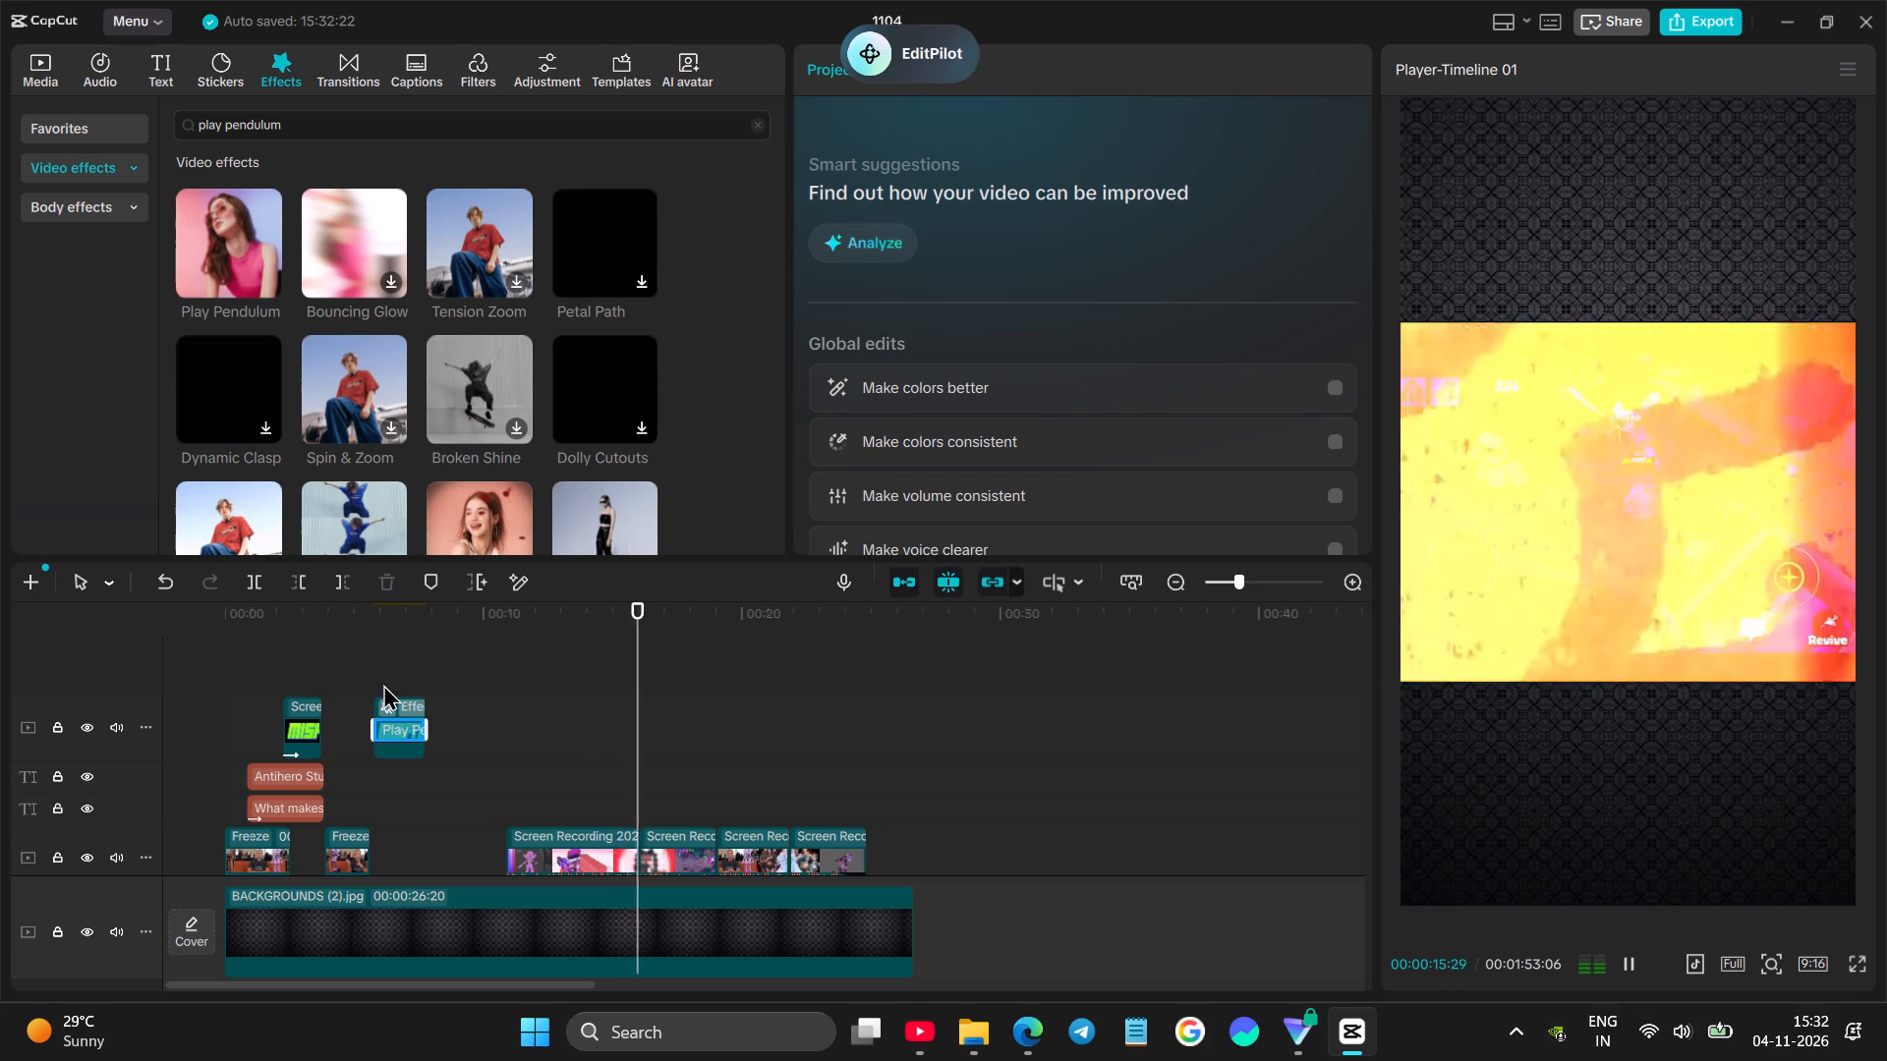
left_click(292, 675)
left_click(279, 671)
key("space")
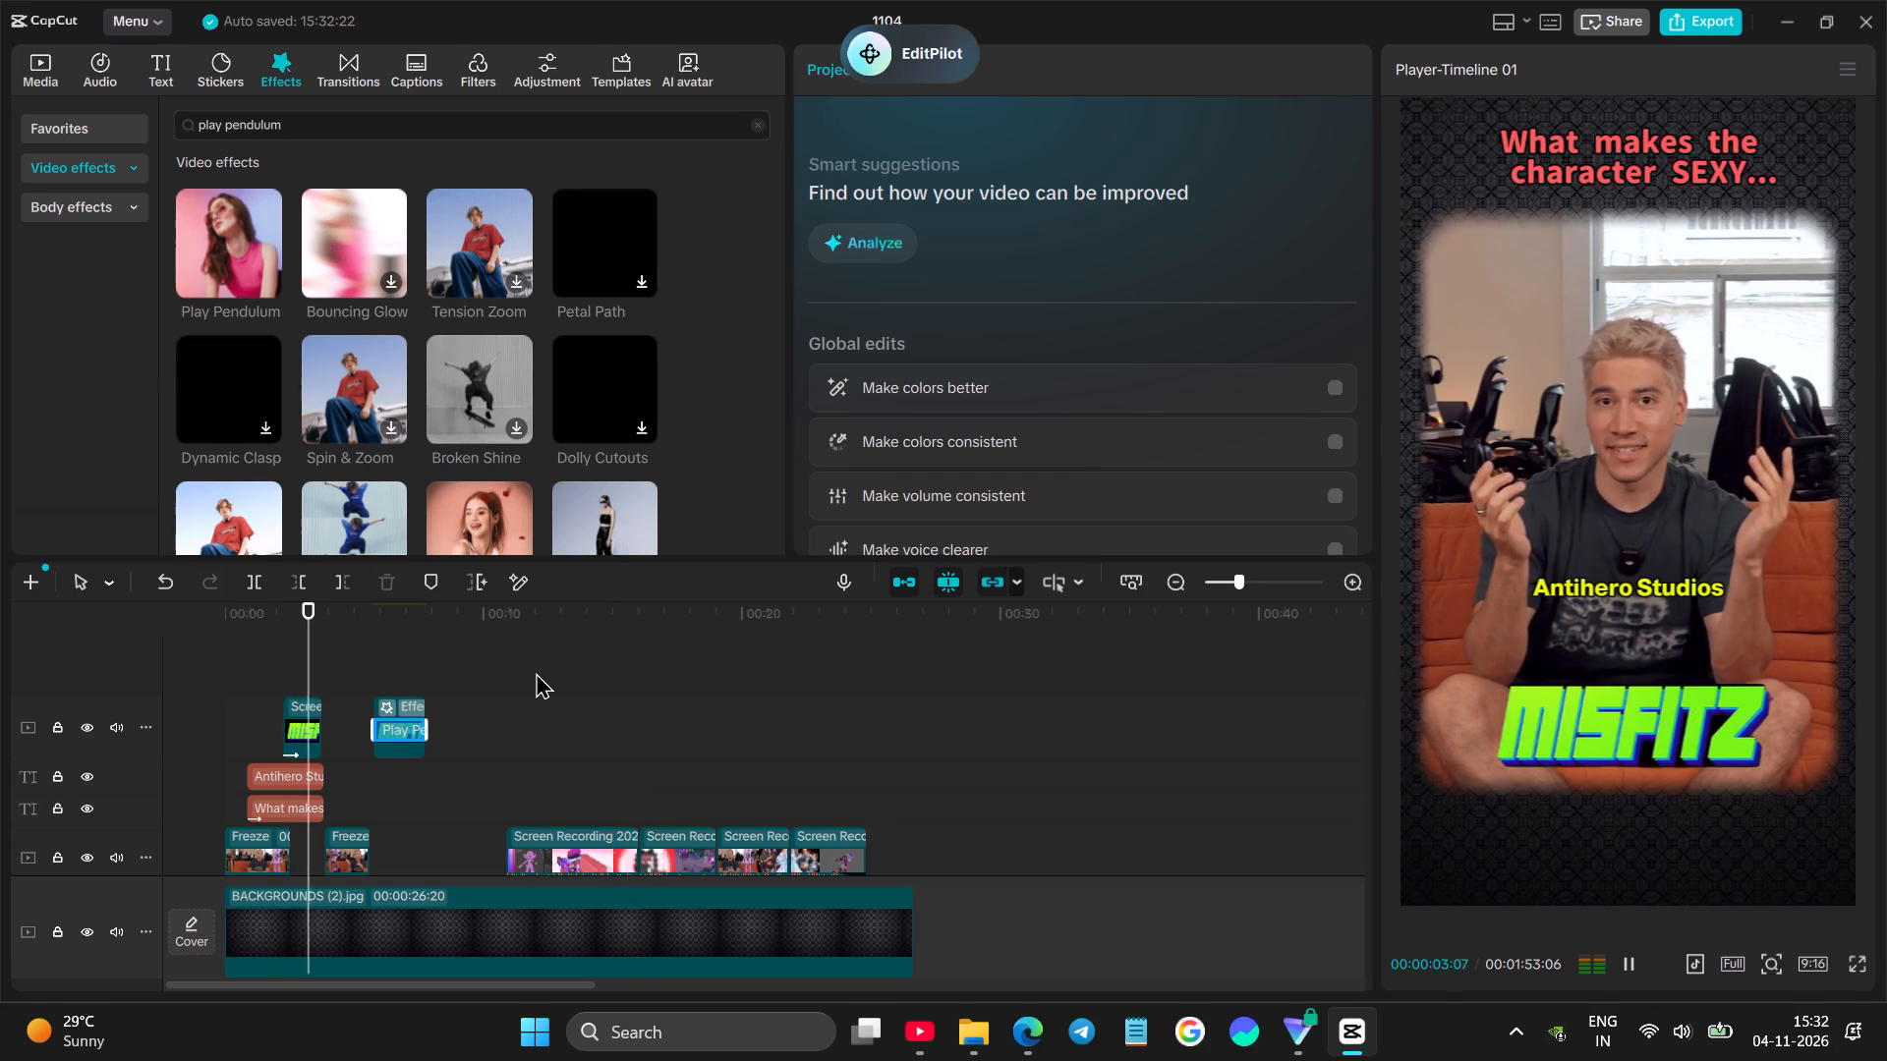
left_click(293, 813)
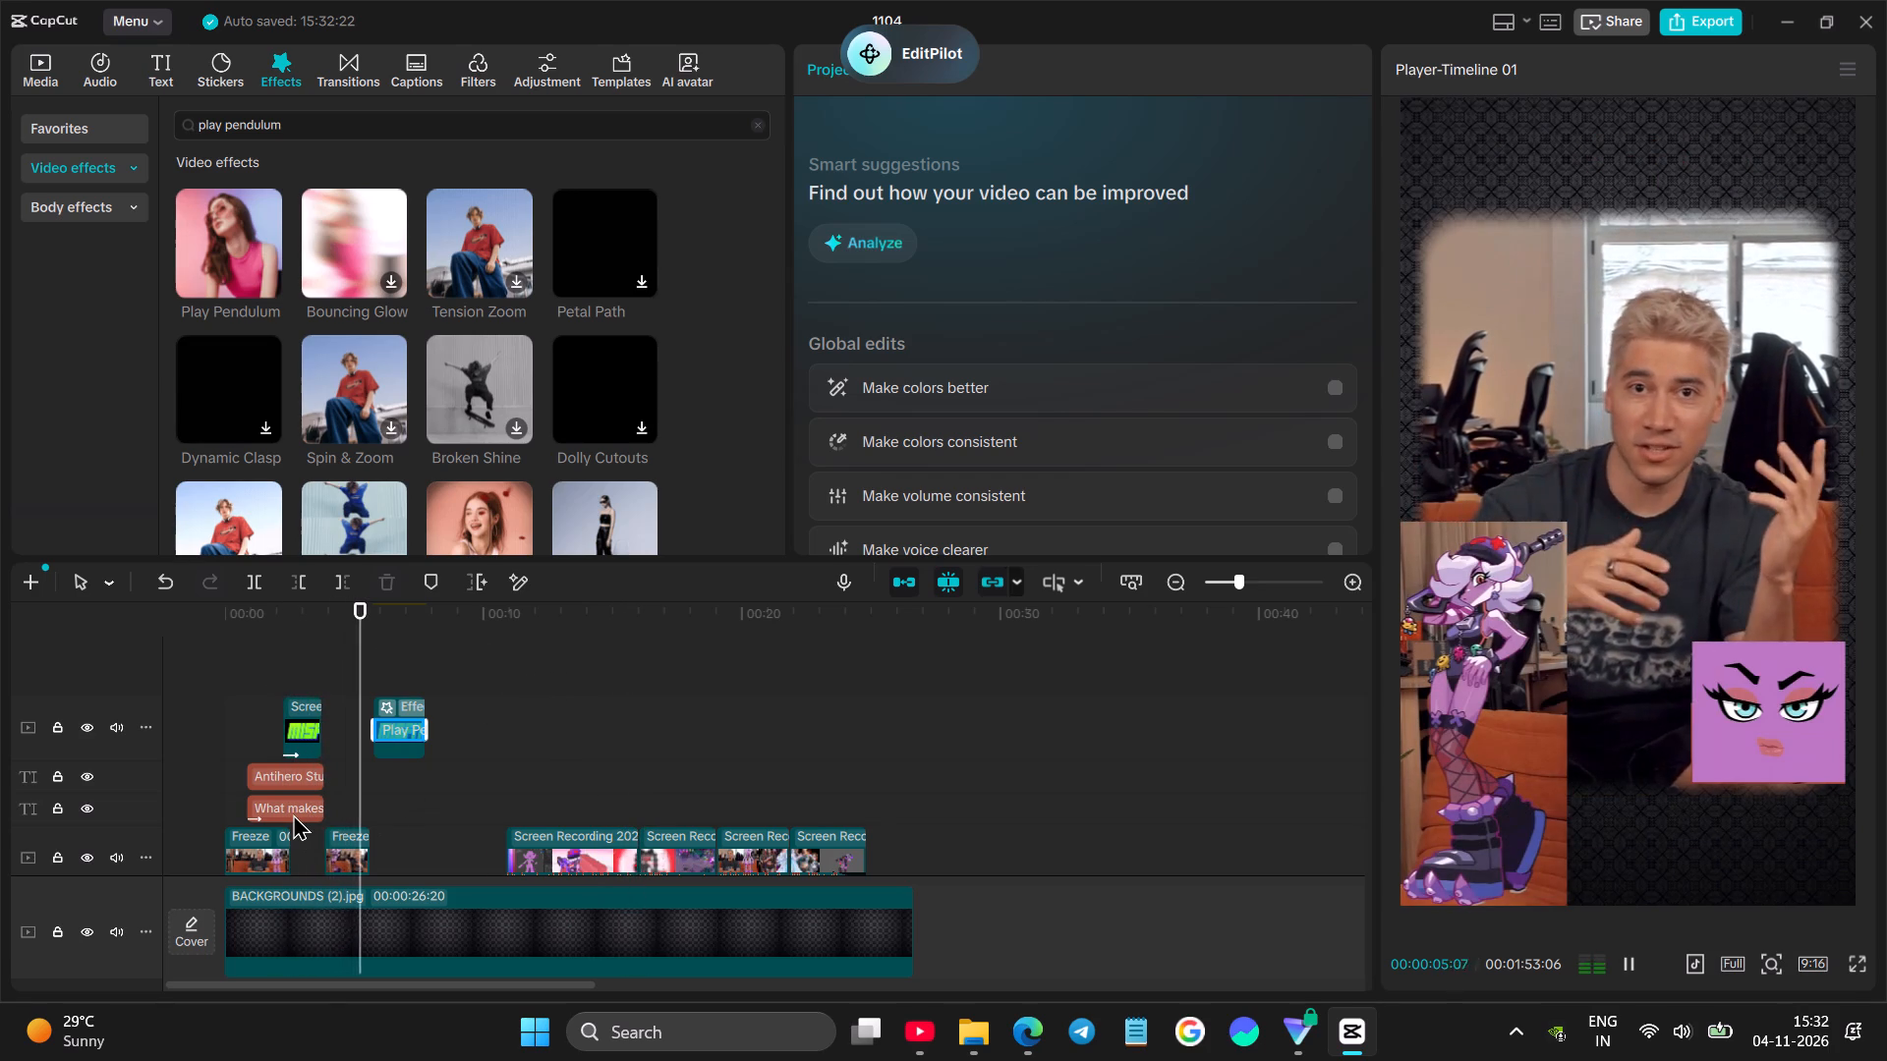
left_click_drag(319, 799, 421, 782)
left_click(400, 668)
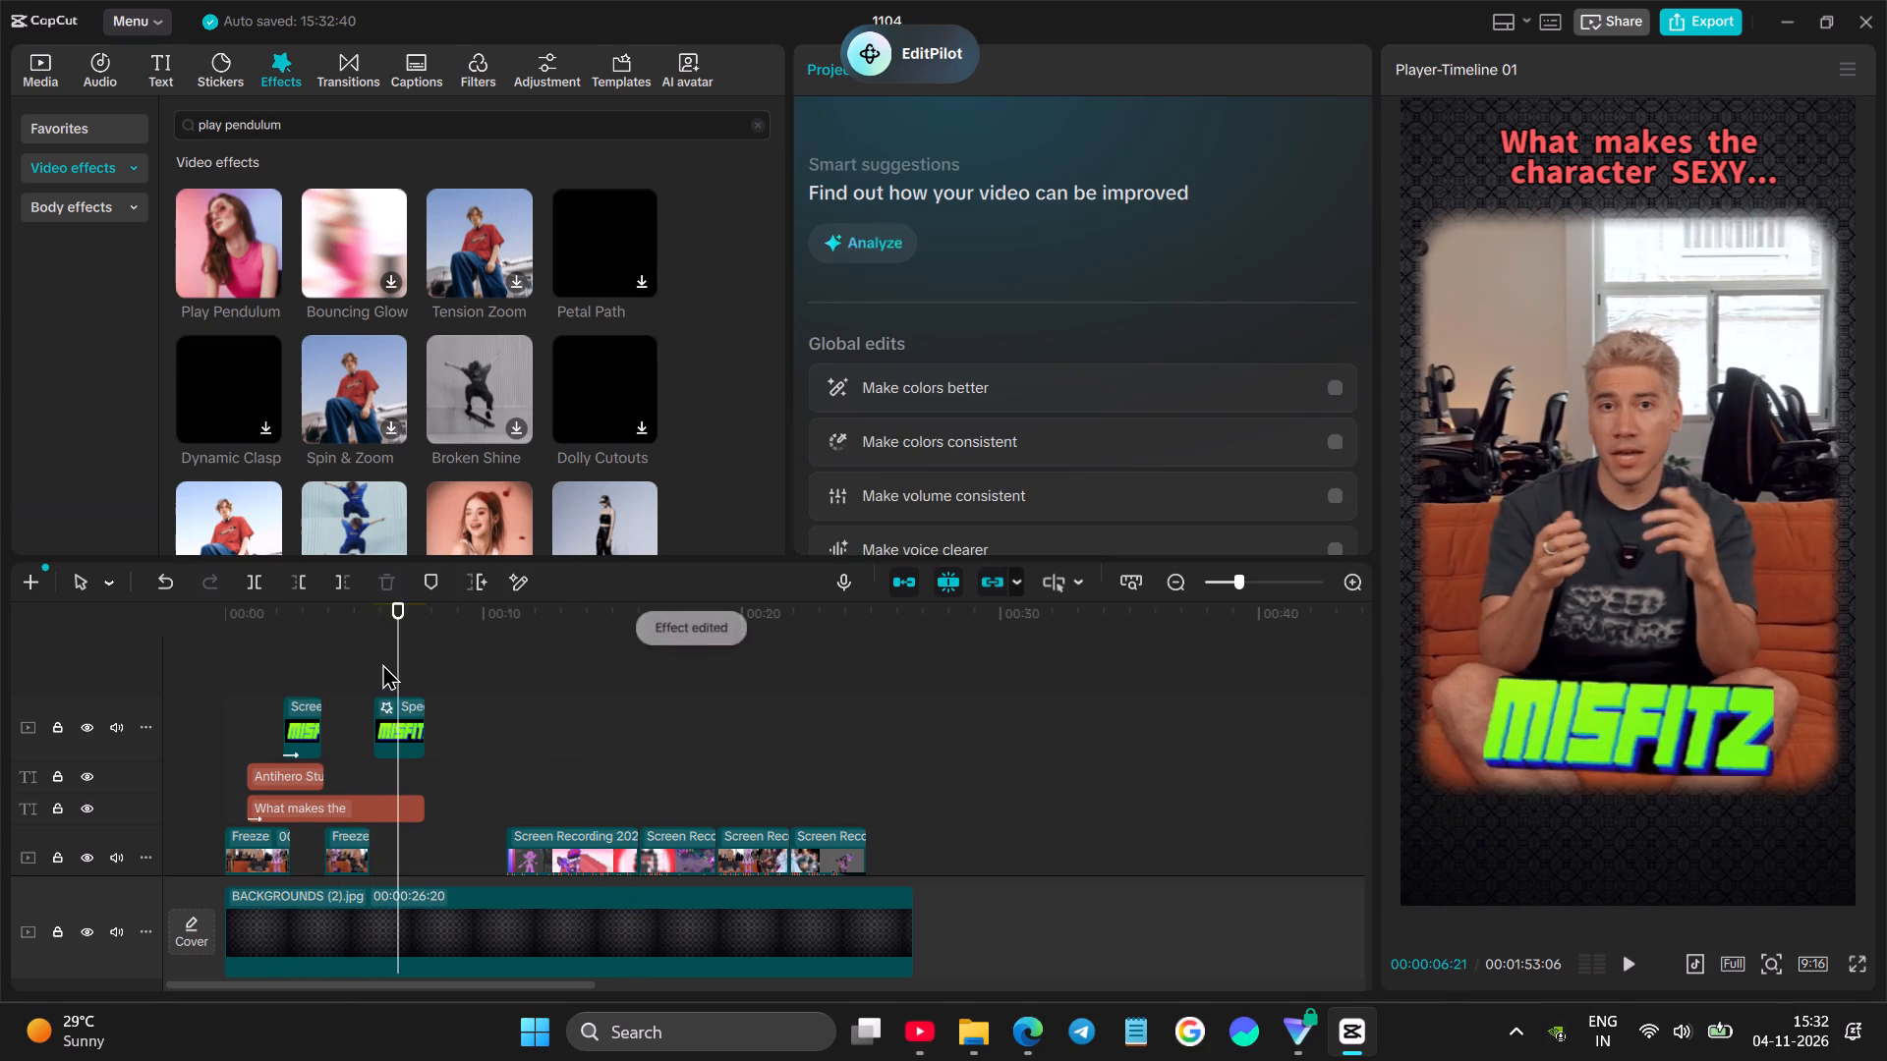
left_click(382, 662)
key("space")
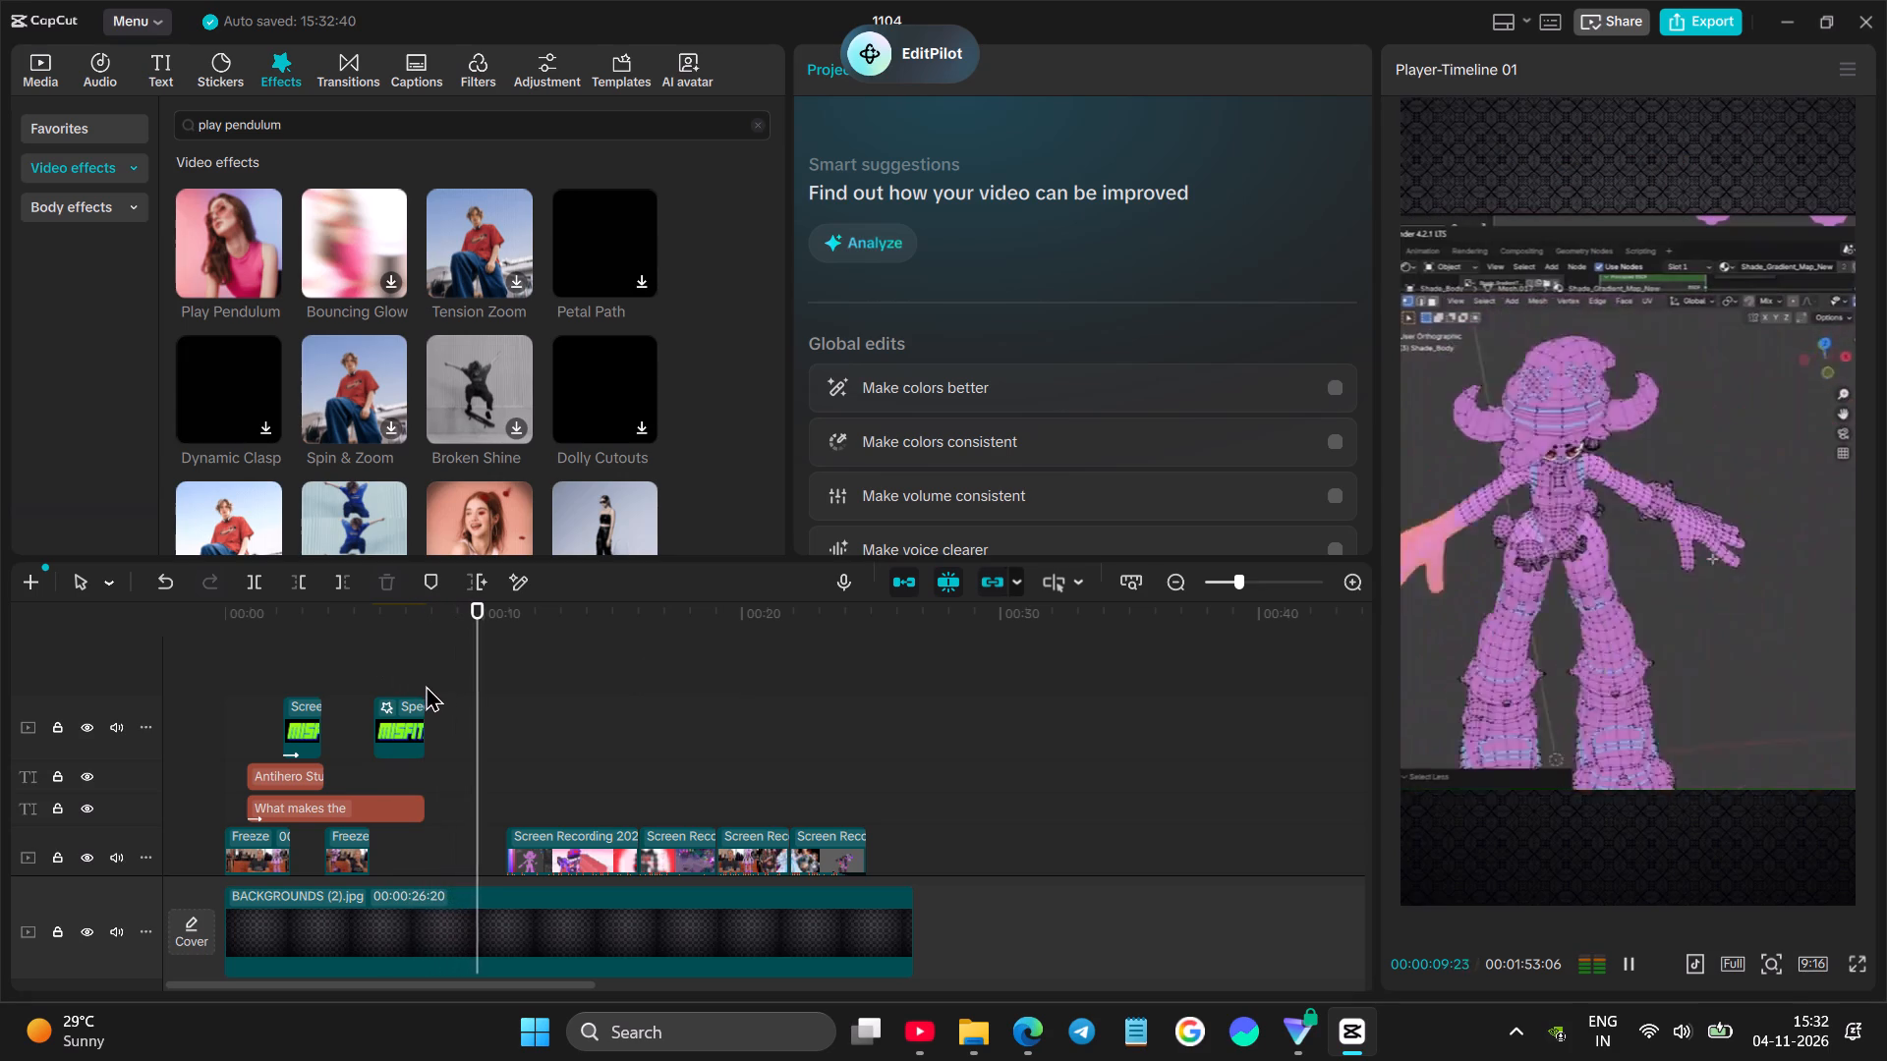
Review playback of the character modelling and gameplay clips from about 8.5 s onward, skipping ahead through each clip.
scroll(487, 734, "down", 5)
key("space")
scroll(447, 722, "down", 3)
left_click(445, 674)
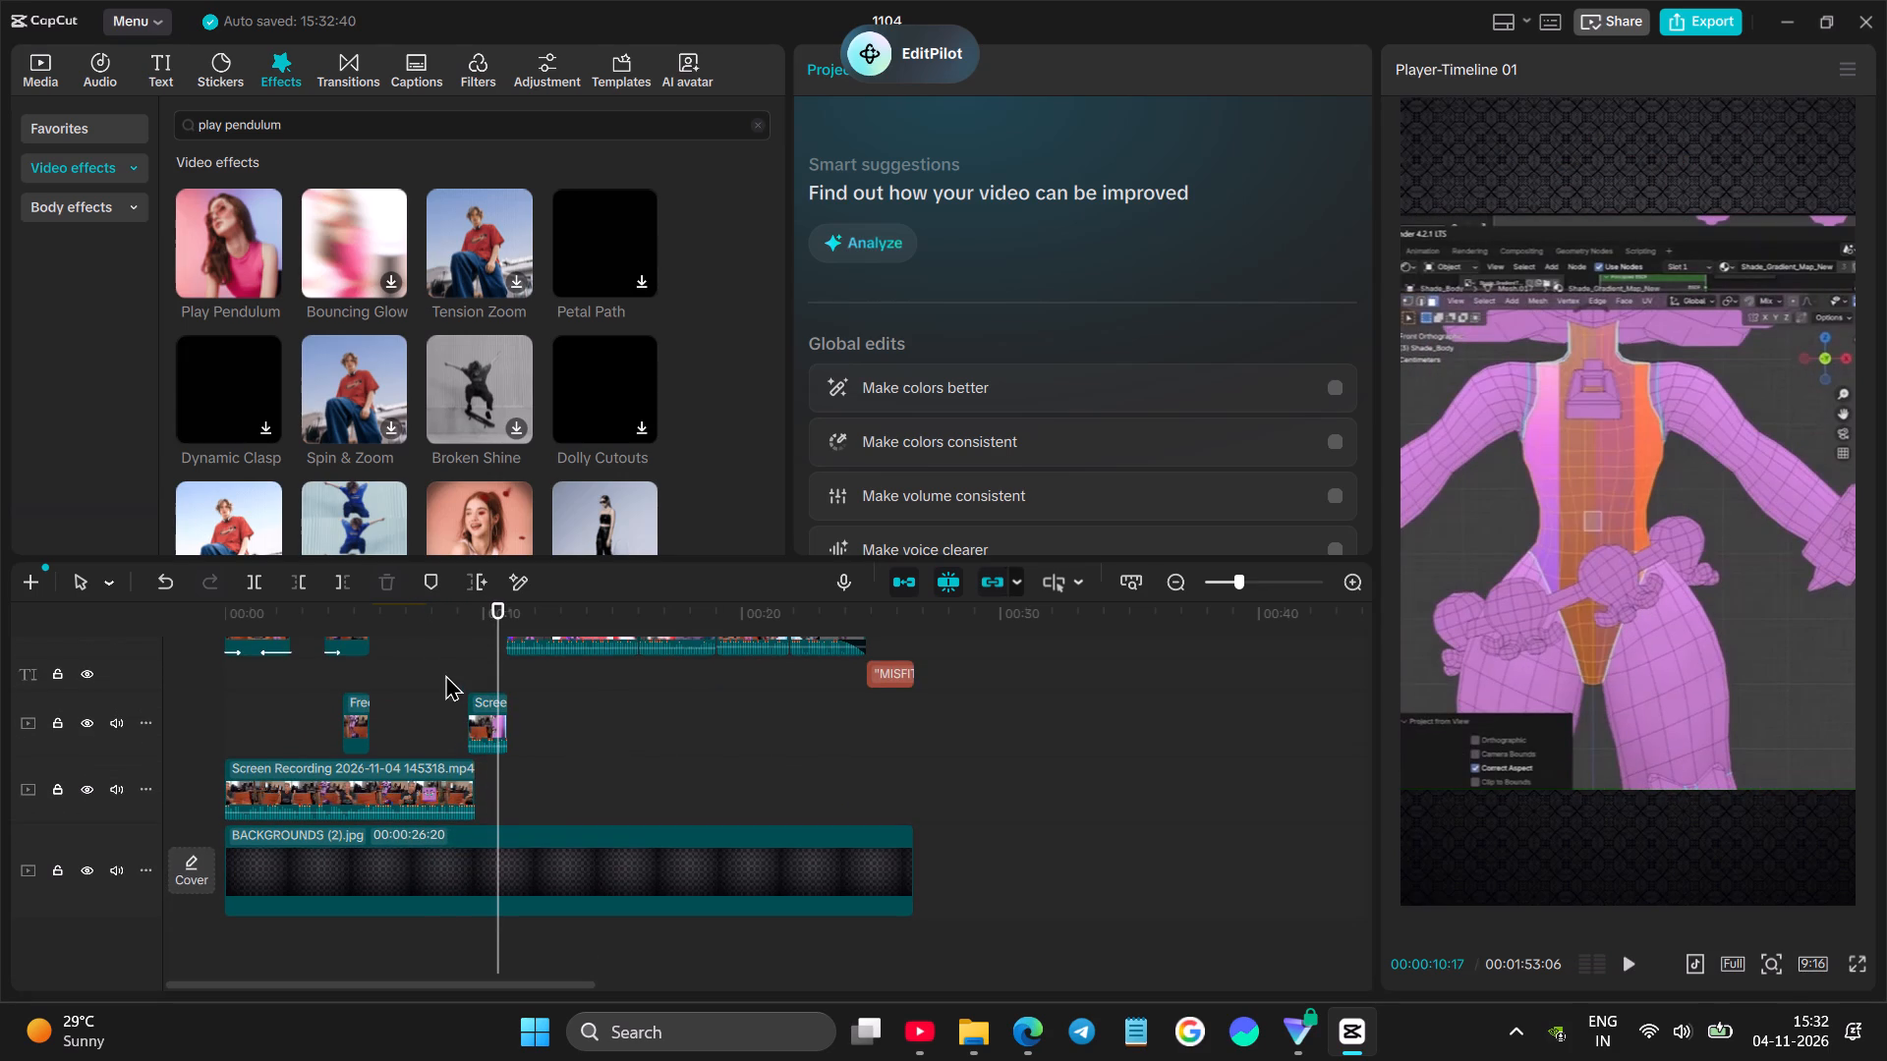
key("space")
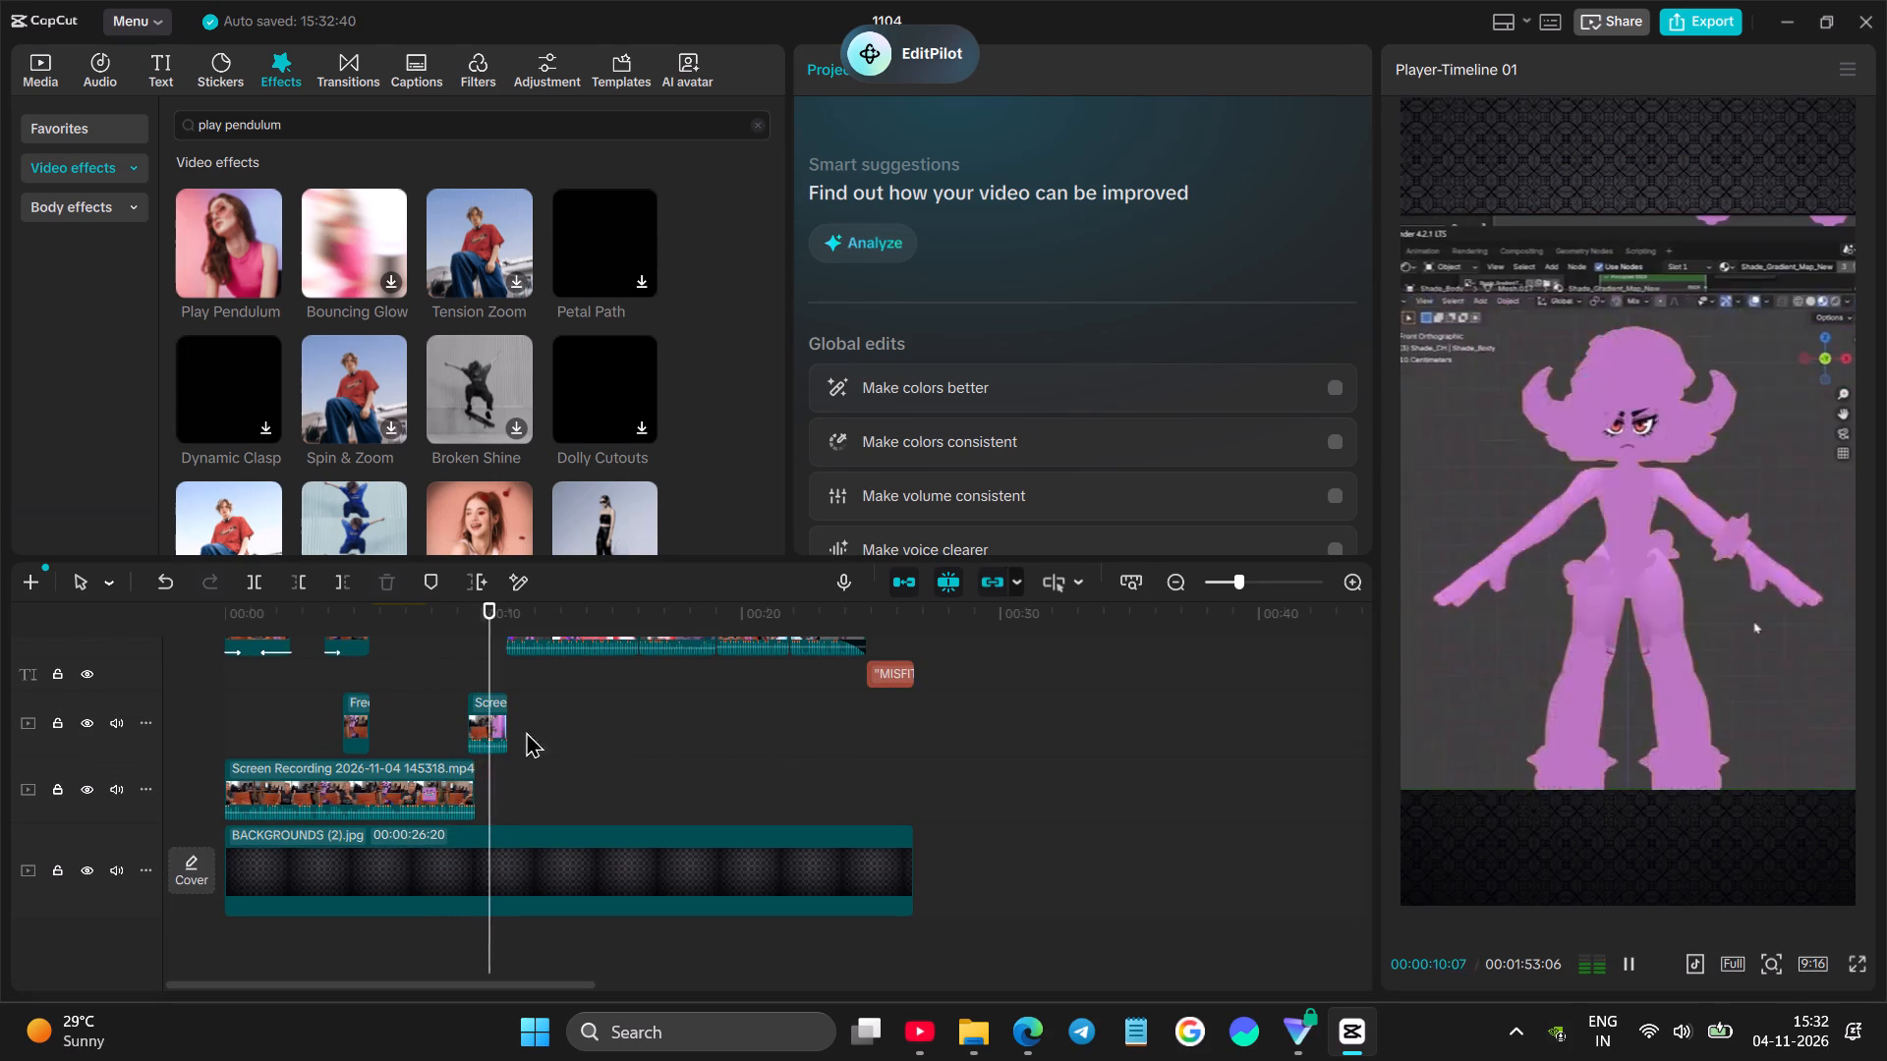
scroll(550, 734, "up", 3)
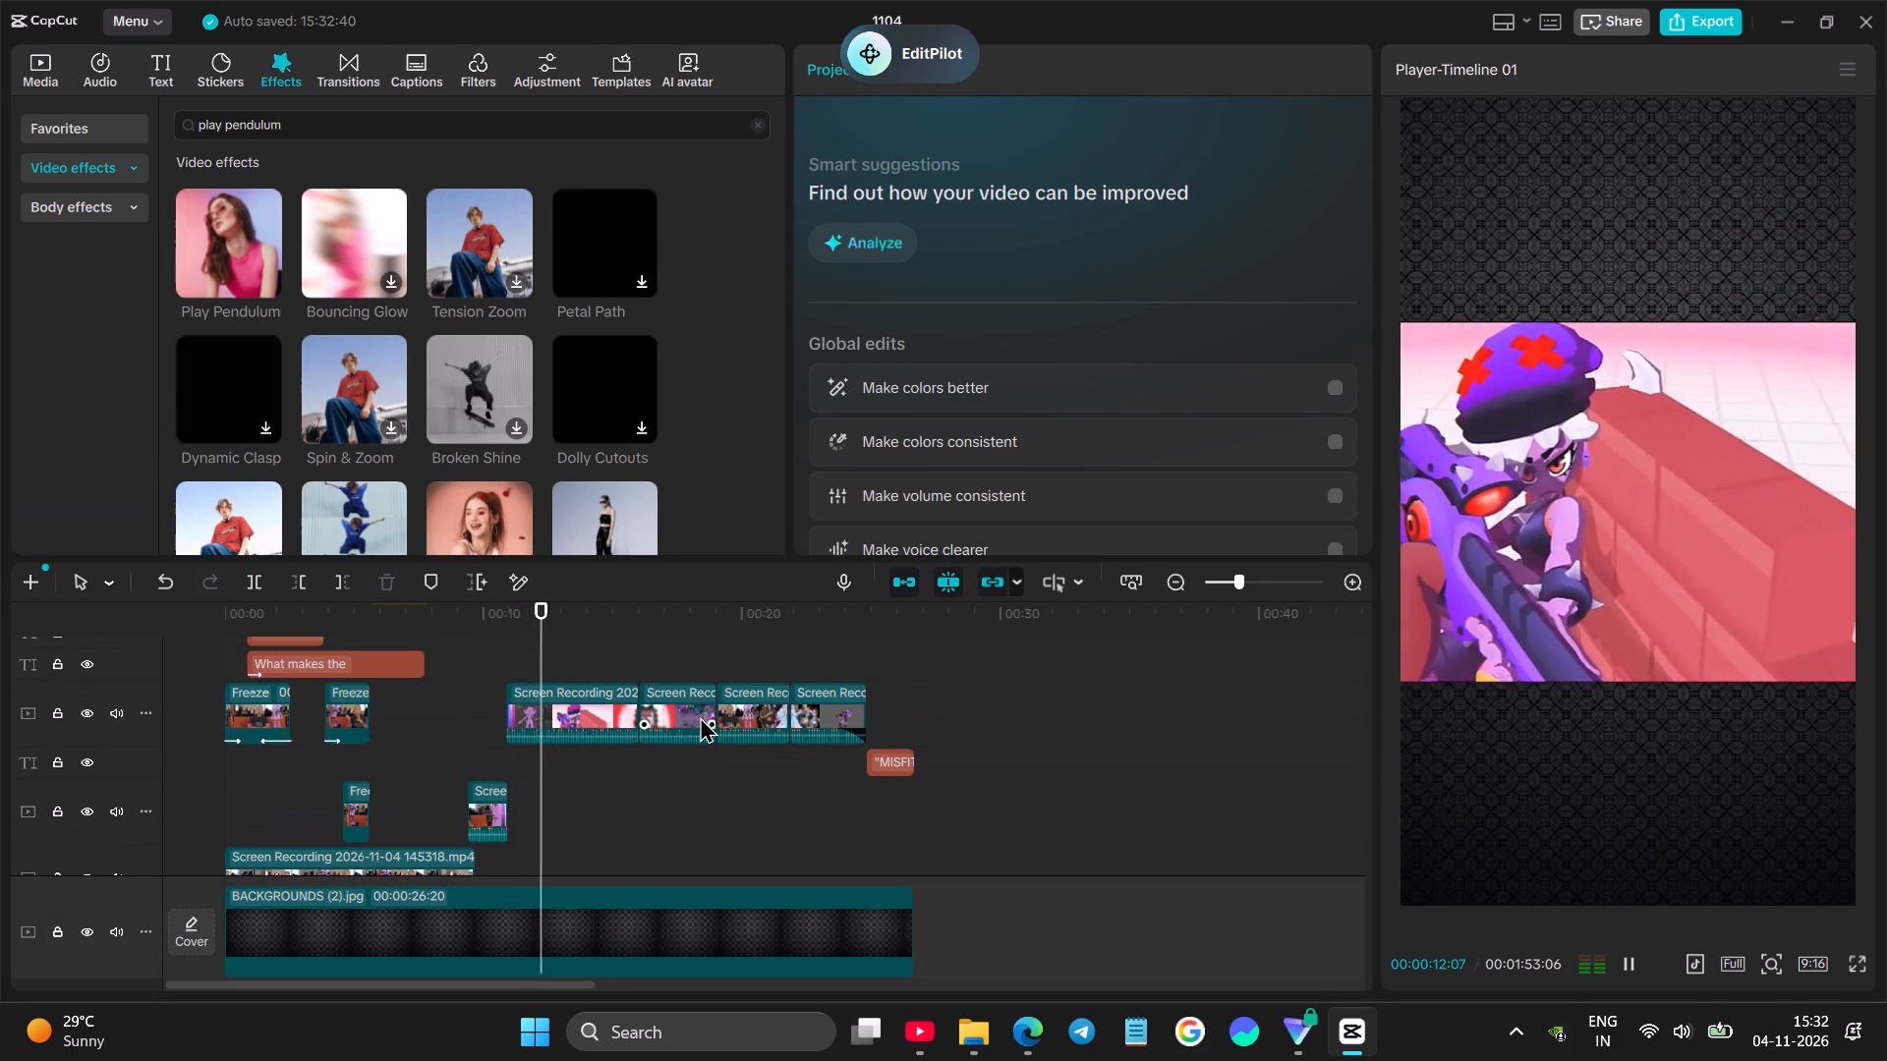
left_click(619, 645)
key("space")
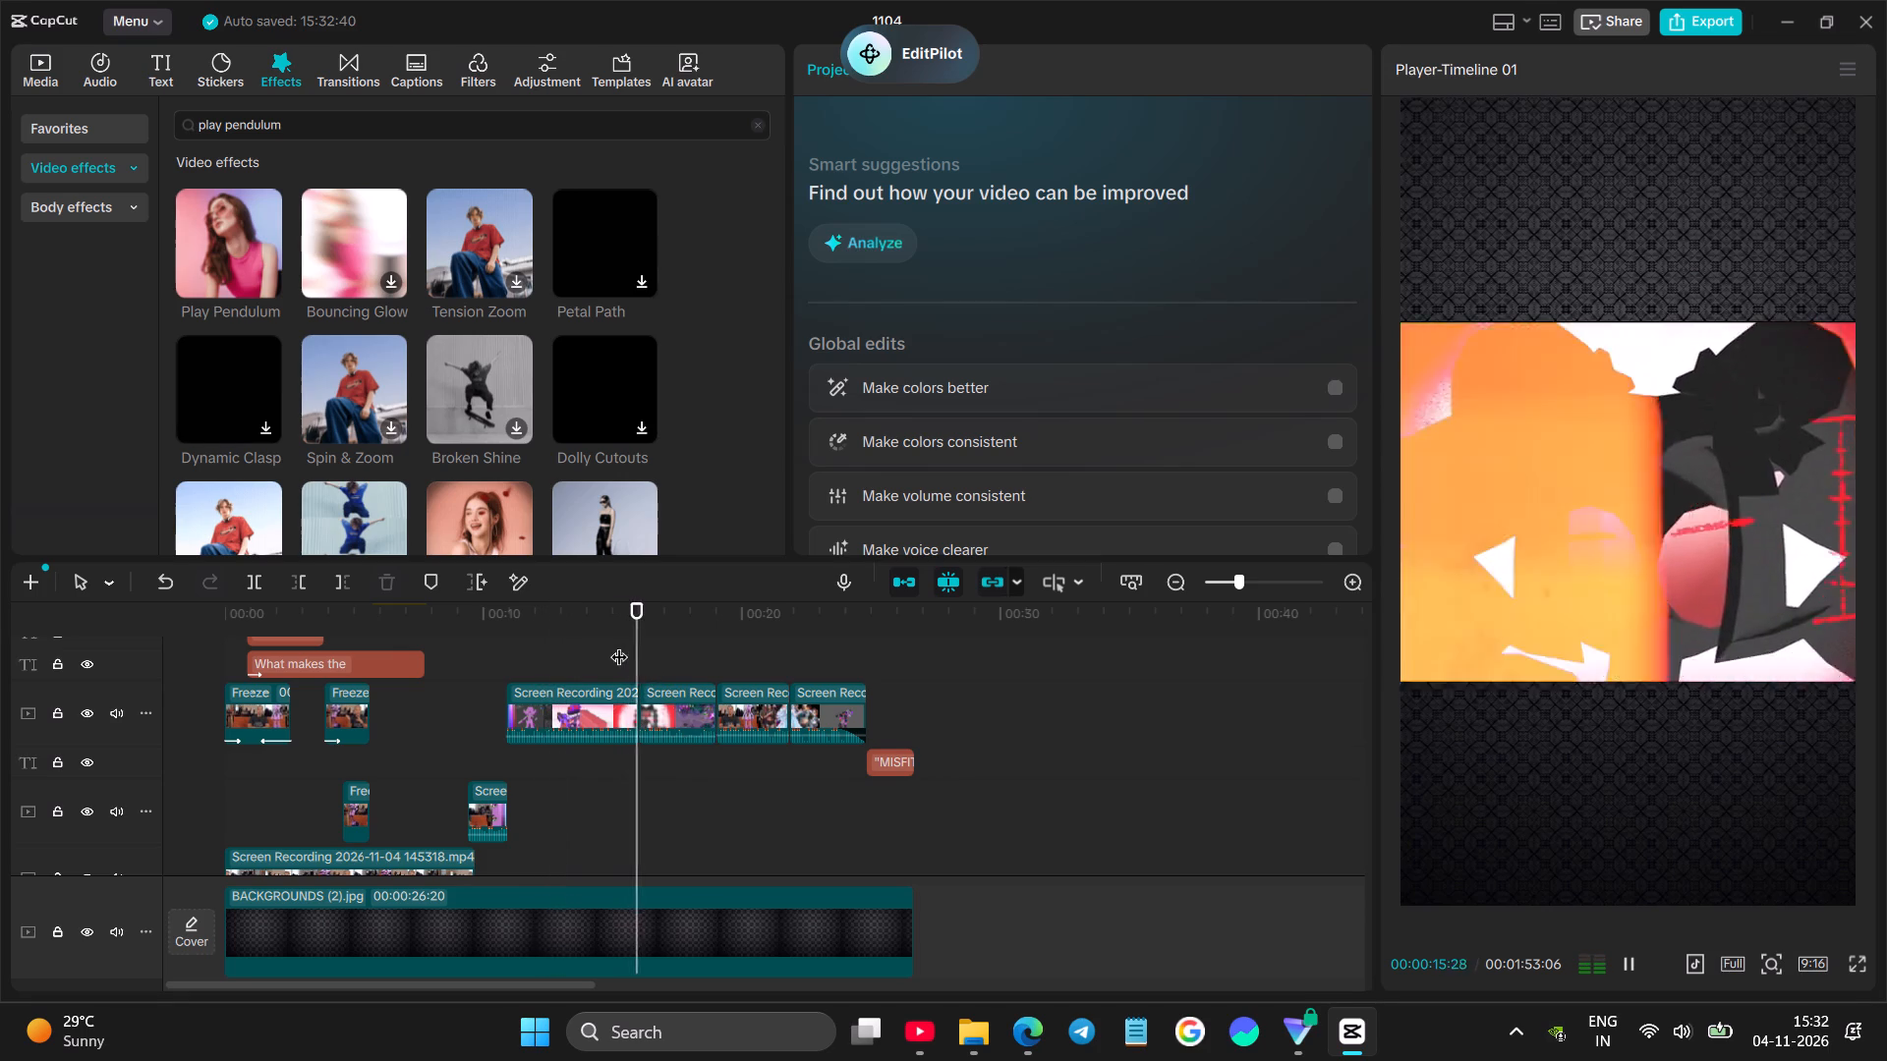
left_click(703, 645)
key("space")
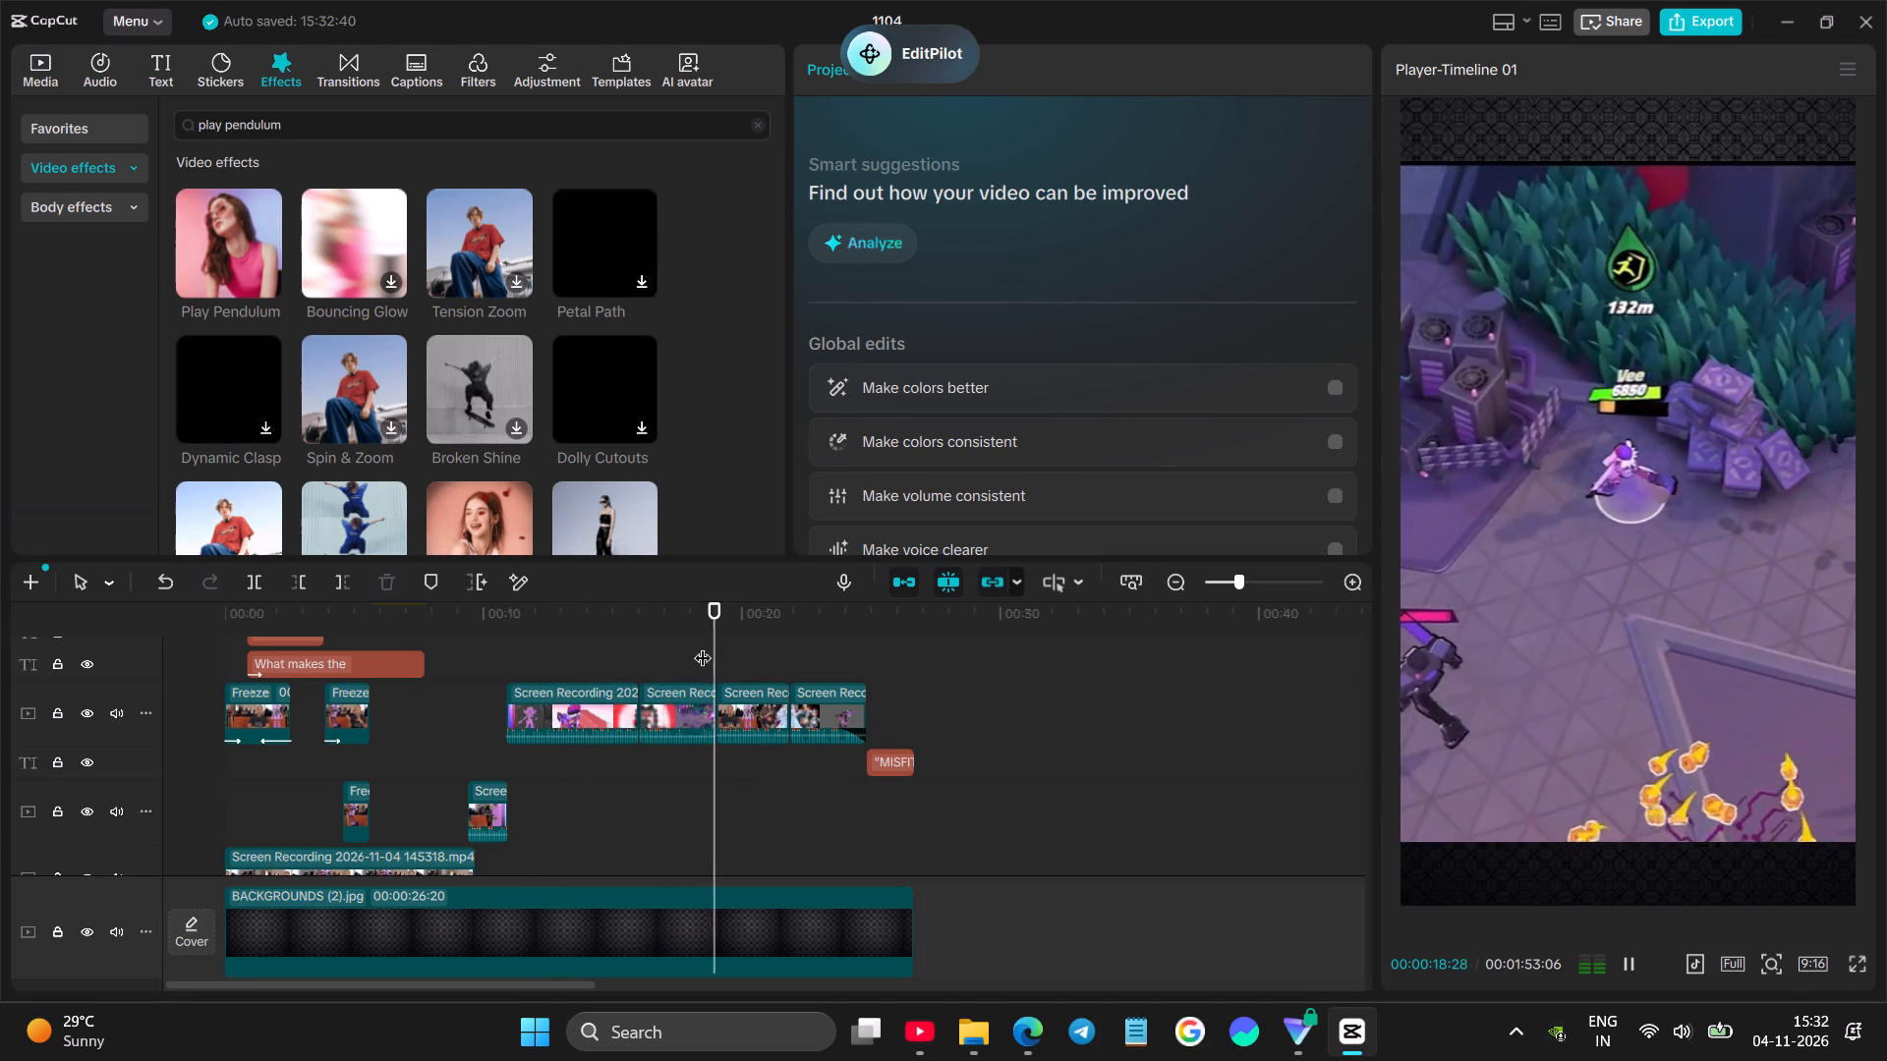
left_click(780, 656)
key("space")
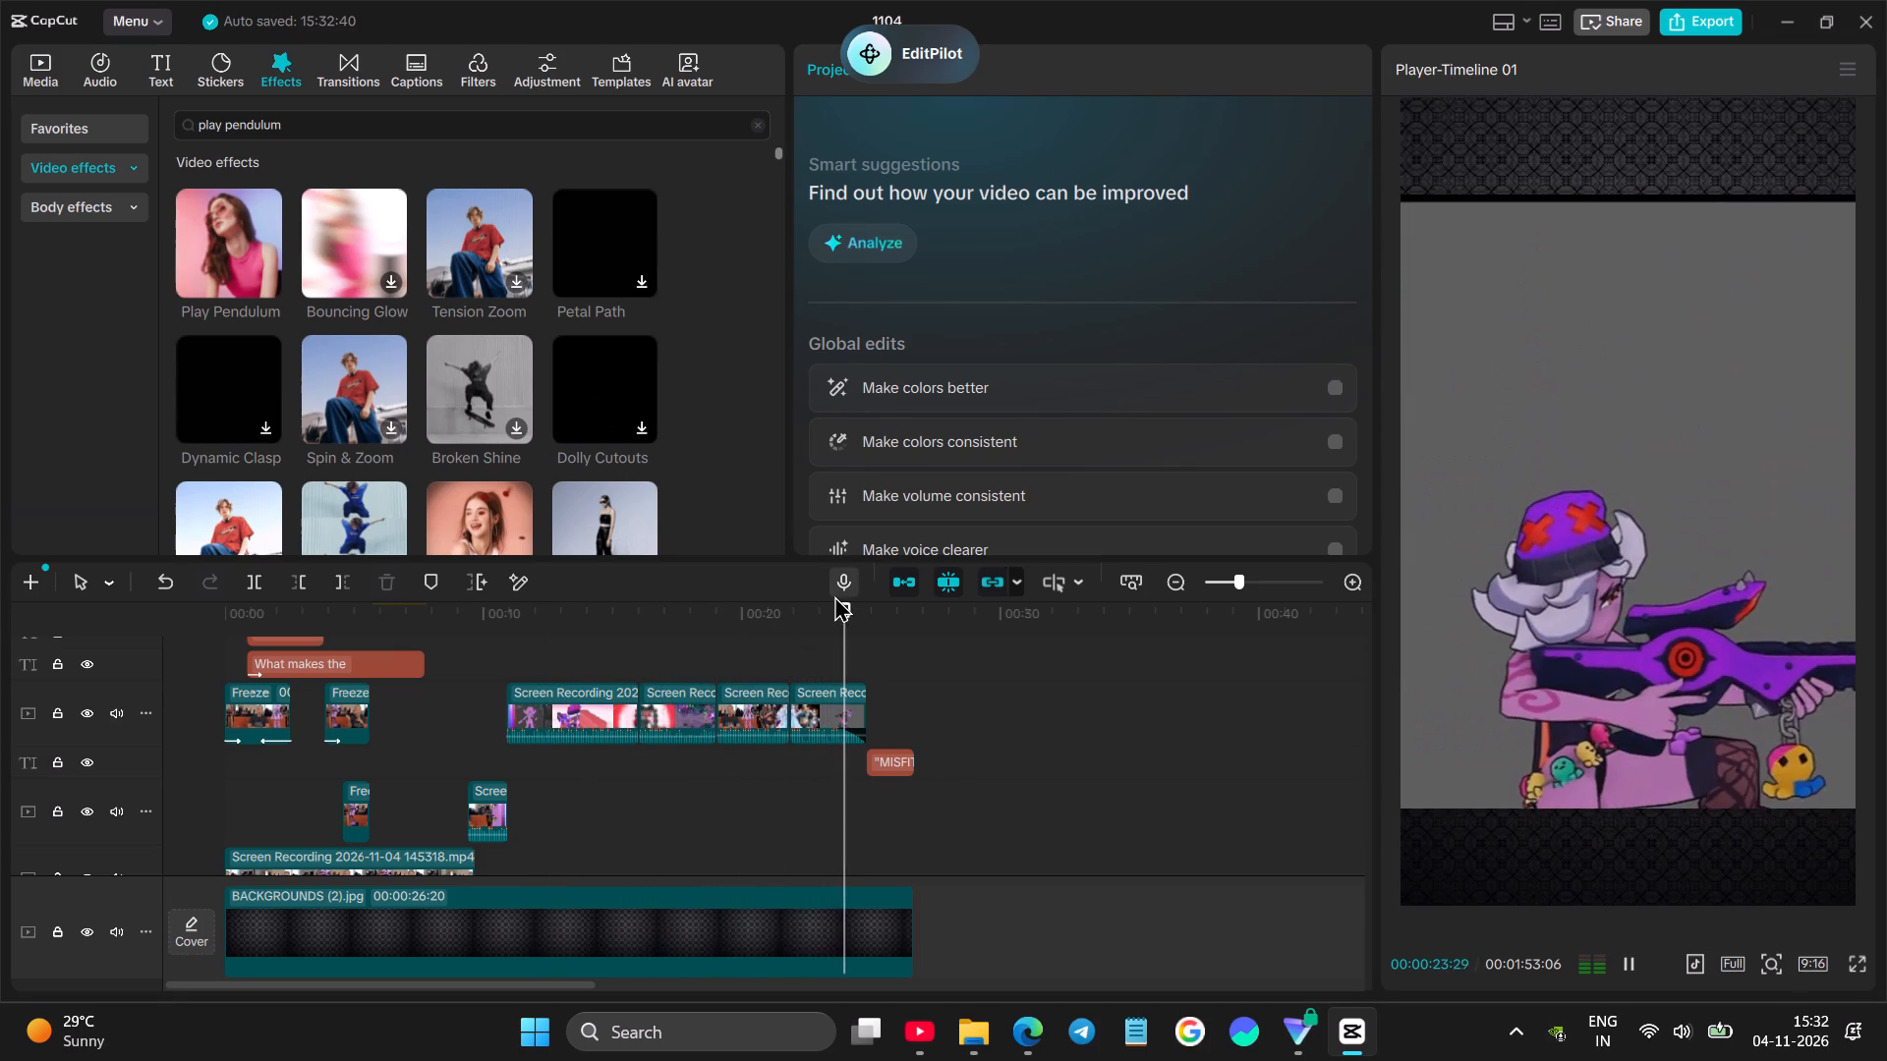
Review playback of the closing "MISFITZ" title and the opening two seconds of the timeline.
key("space")
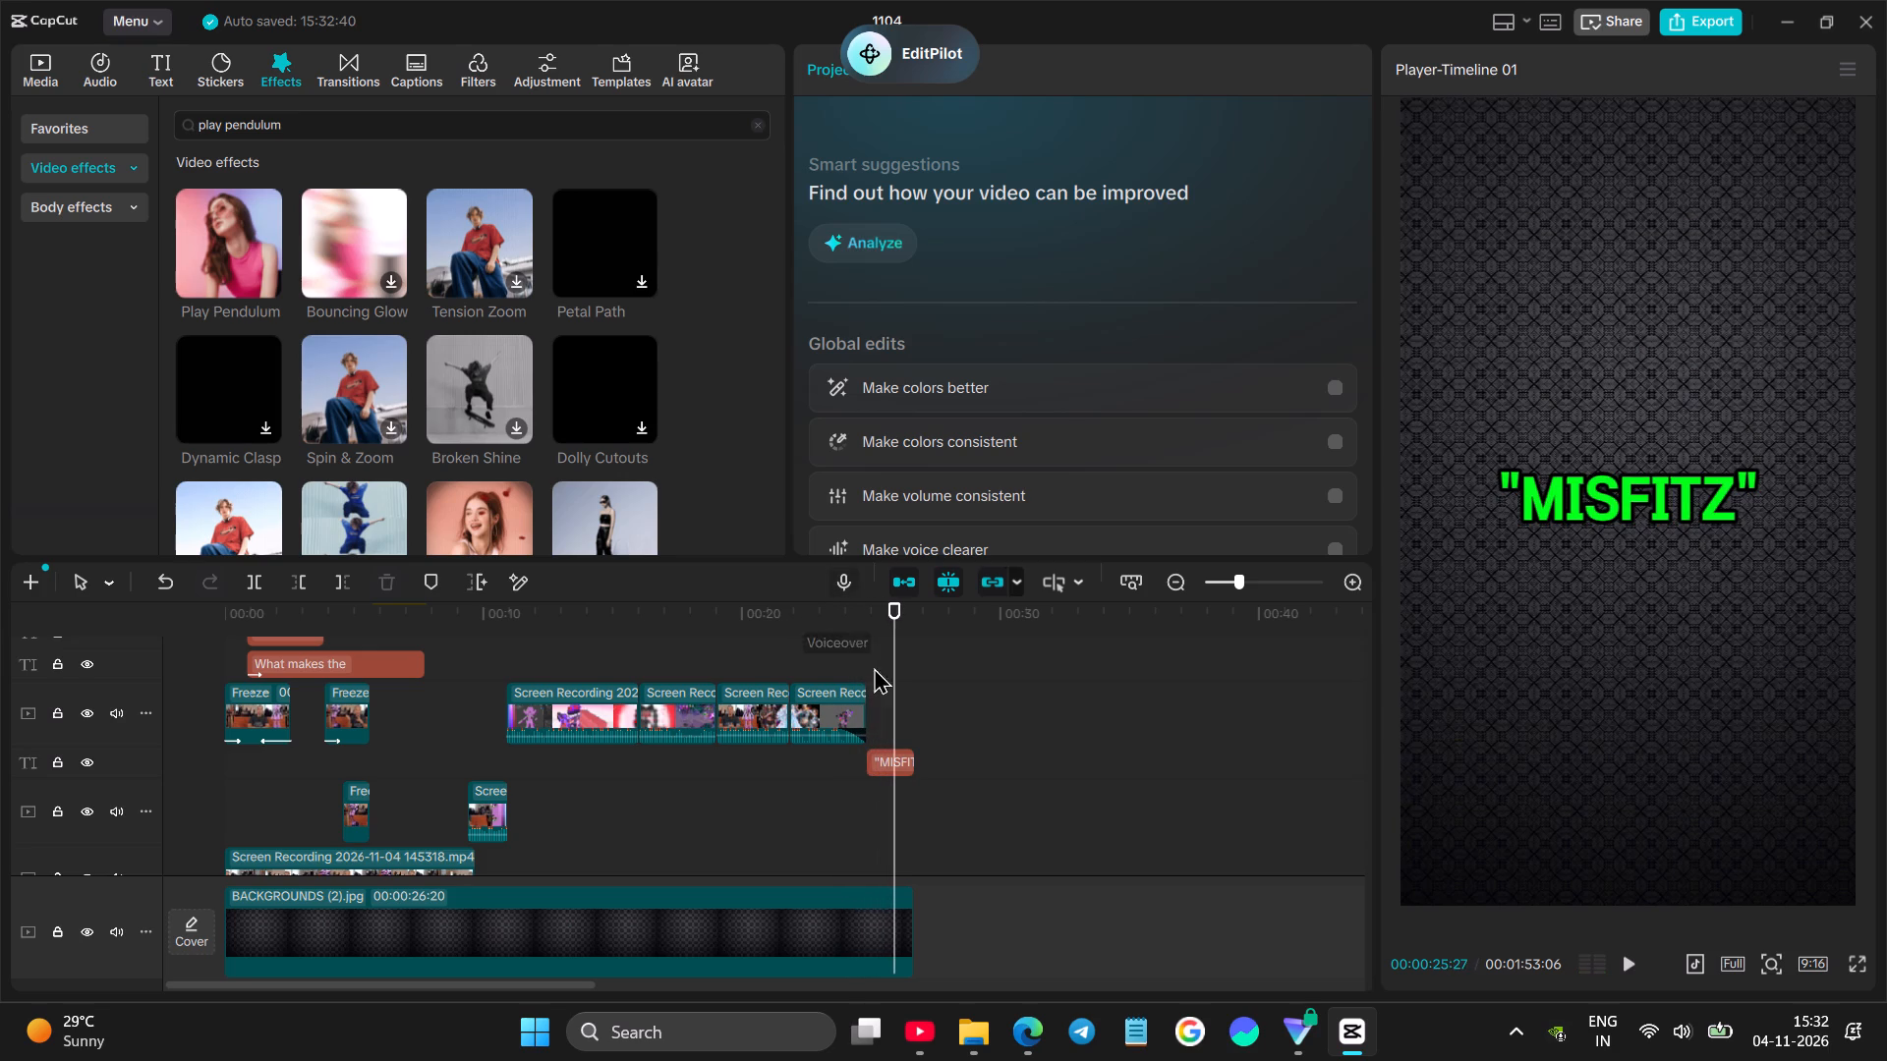
key("space")
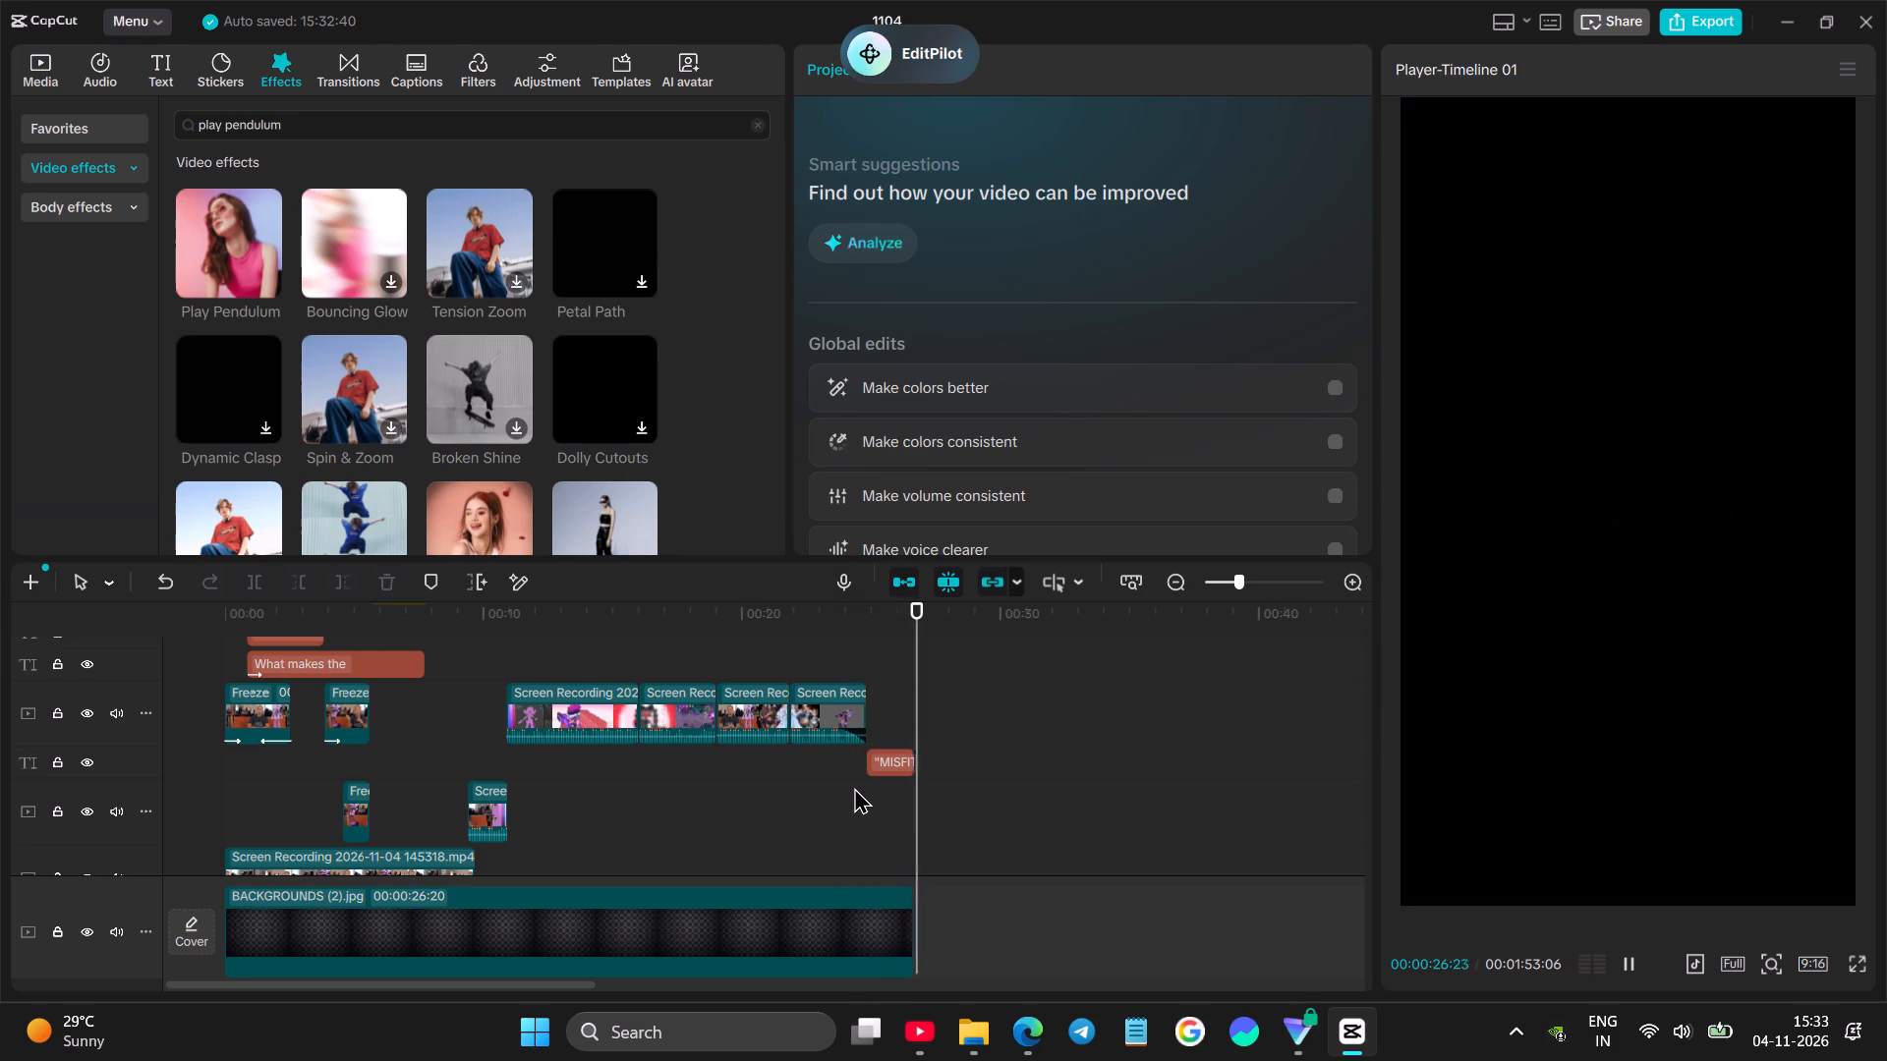
left_click(845, 785)
left_click_drag(845, 785, 96, 812)
key("space")
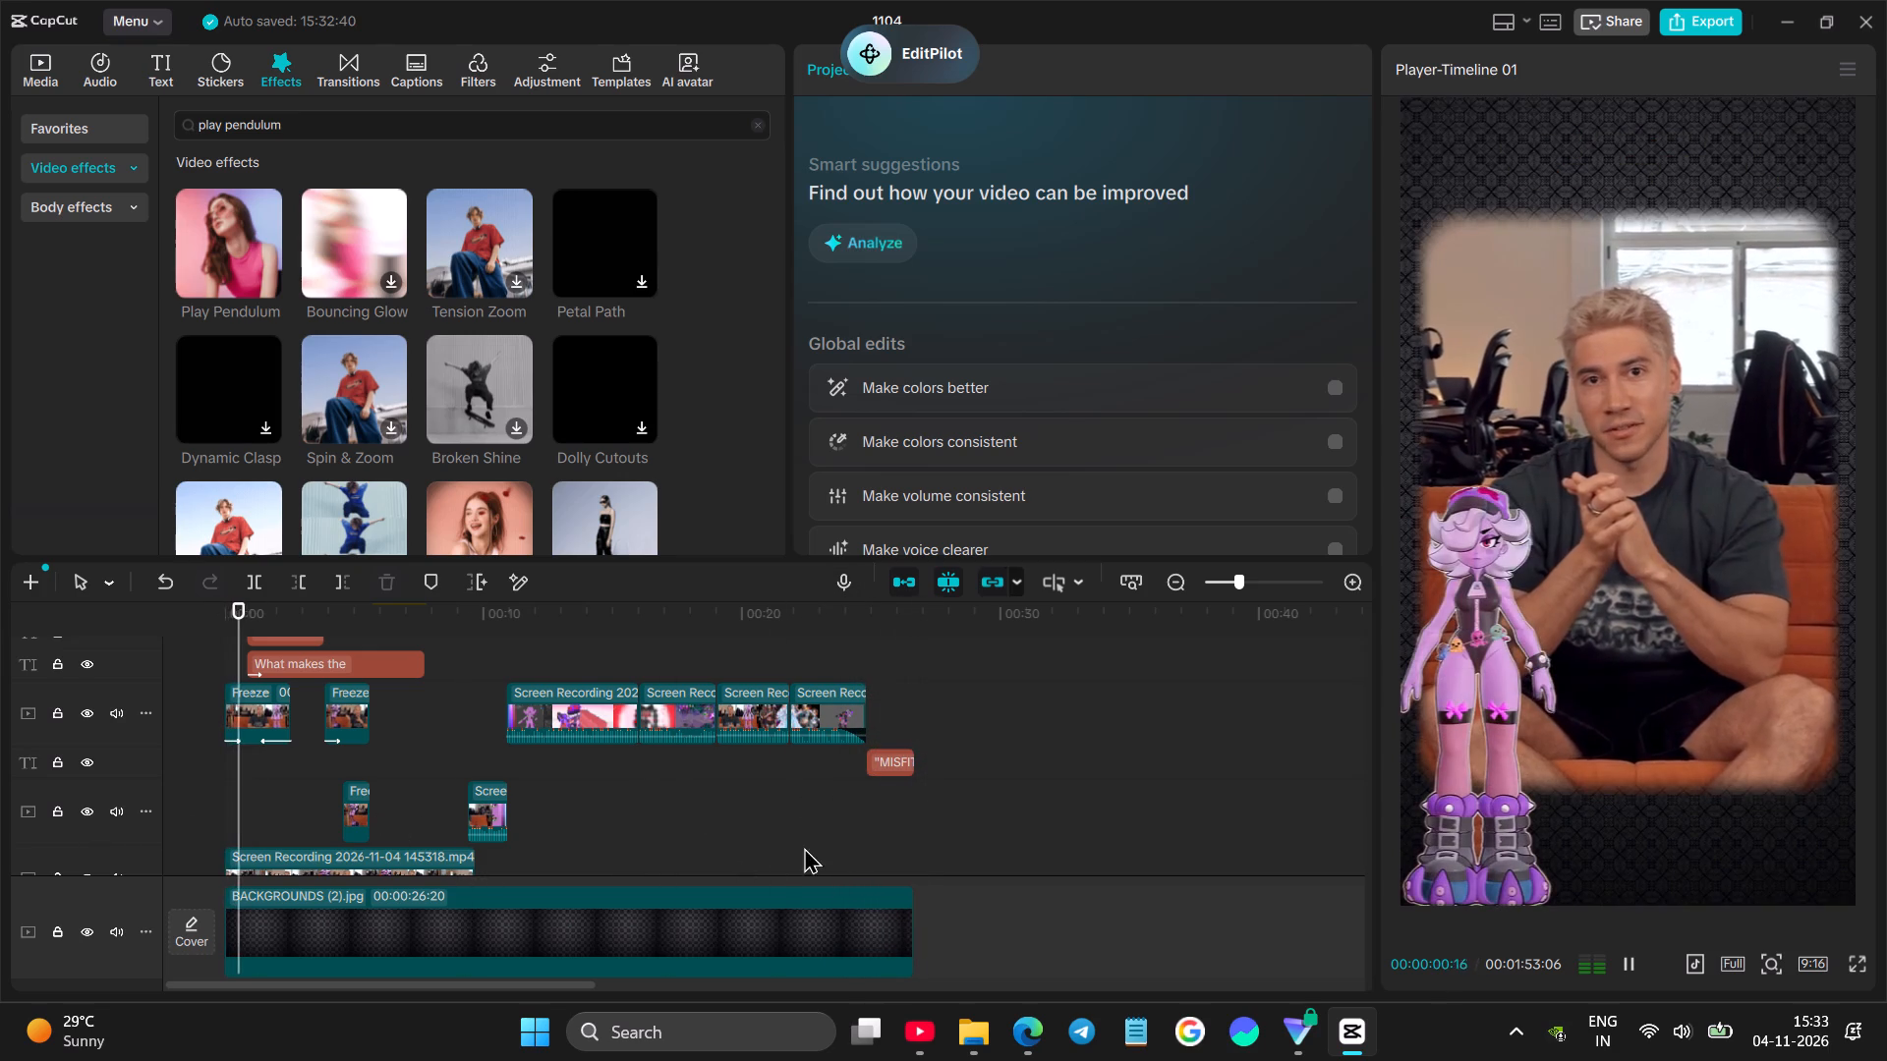
left_click(915, 813)
scroll(915, 813, "down", 6)
key("space")
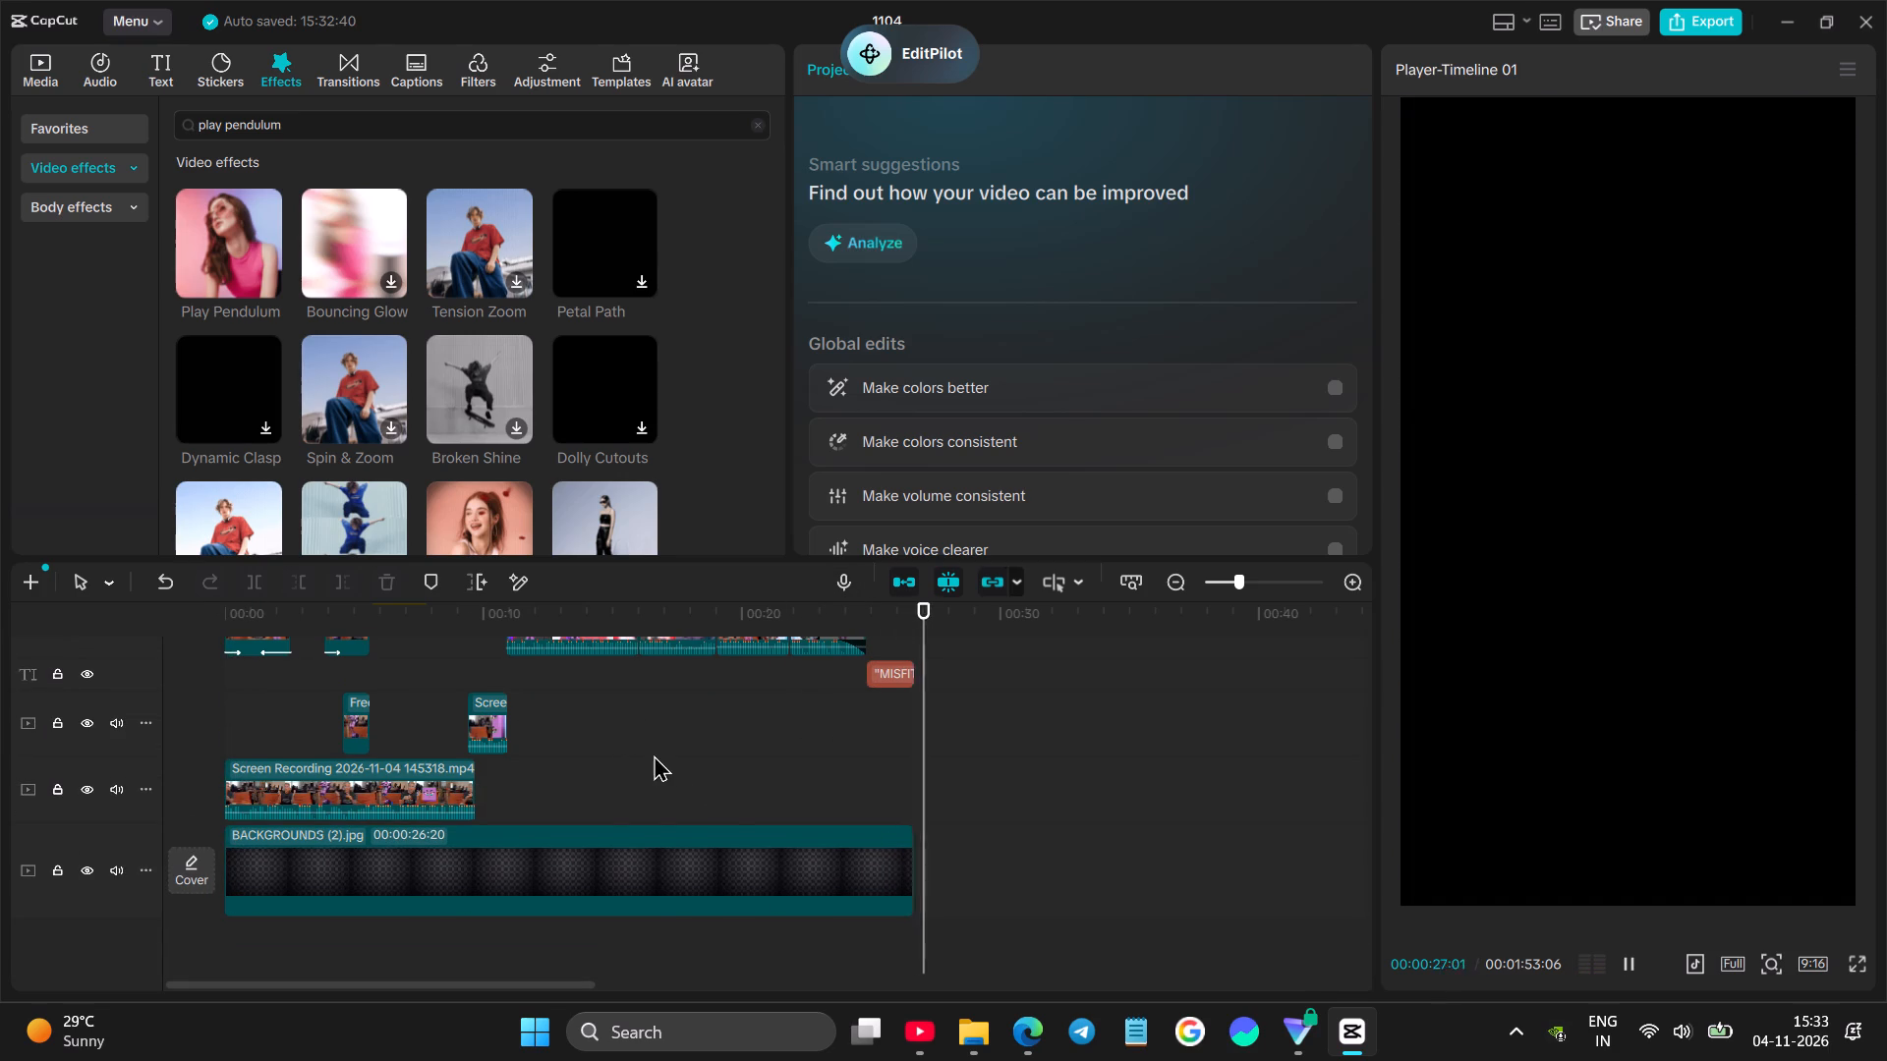
left_click(655, 754)
left_click_drag(658, 753, 97, 754)
key("space")
key("space")
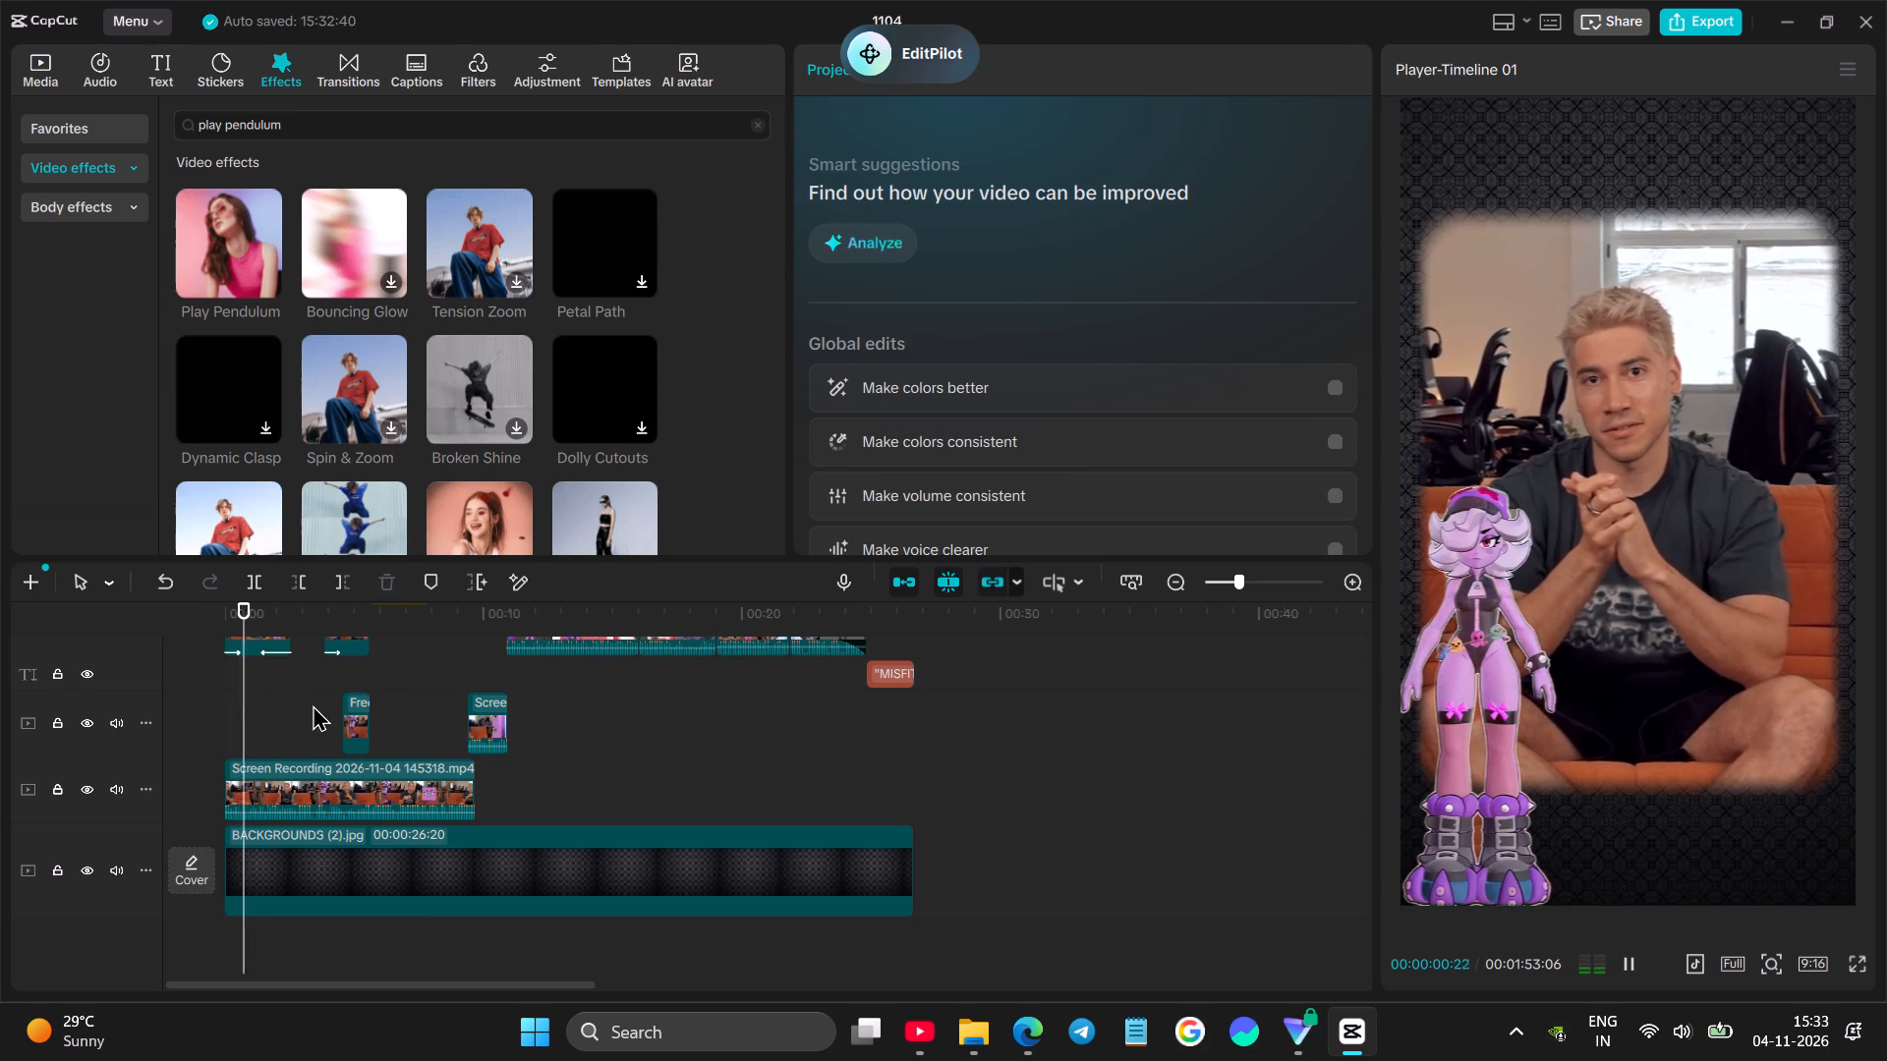
key("space")
scroll(714, 740, "up", 5)
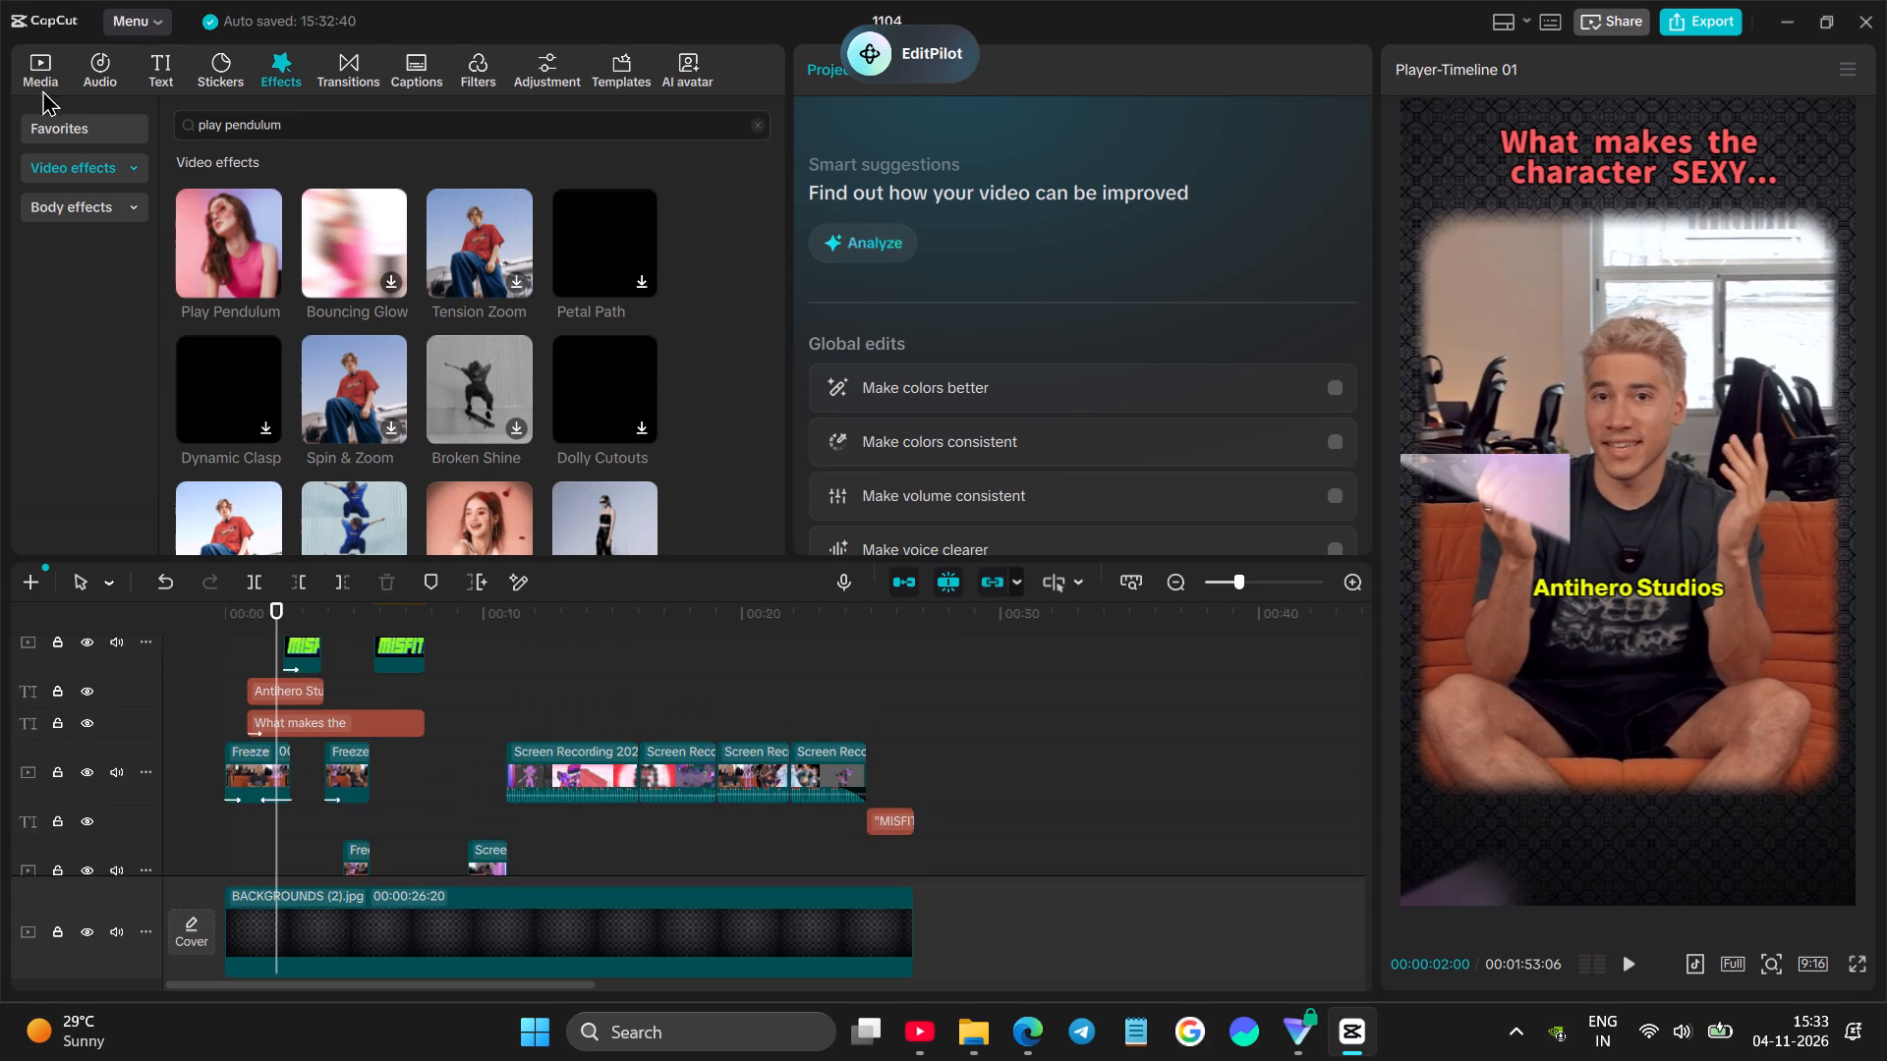
Enable Relight on the main screen recording clip of the speaker and apply the Teal Backlight ambient preset.
left_click(41, 70)
scroll(699, 813, "up", 4)
scroll(307, 816, "up", 1)
scroll(307, 818, "down", 3)
left_click(274, 779)
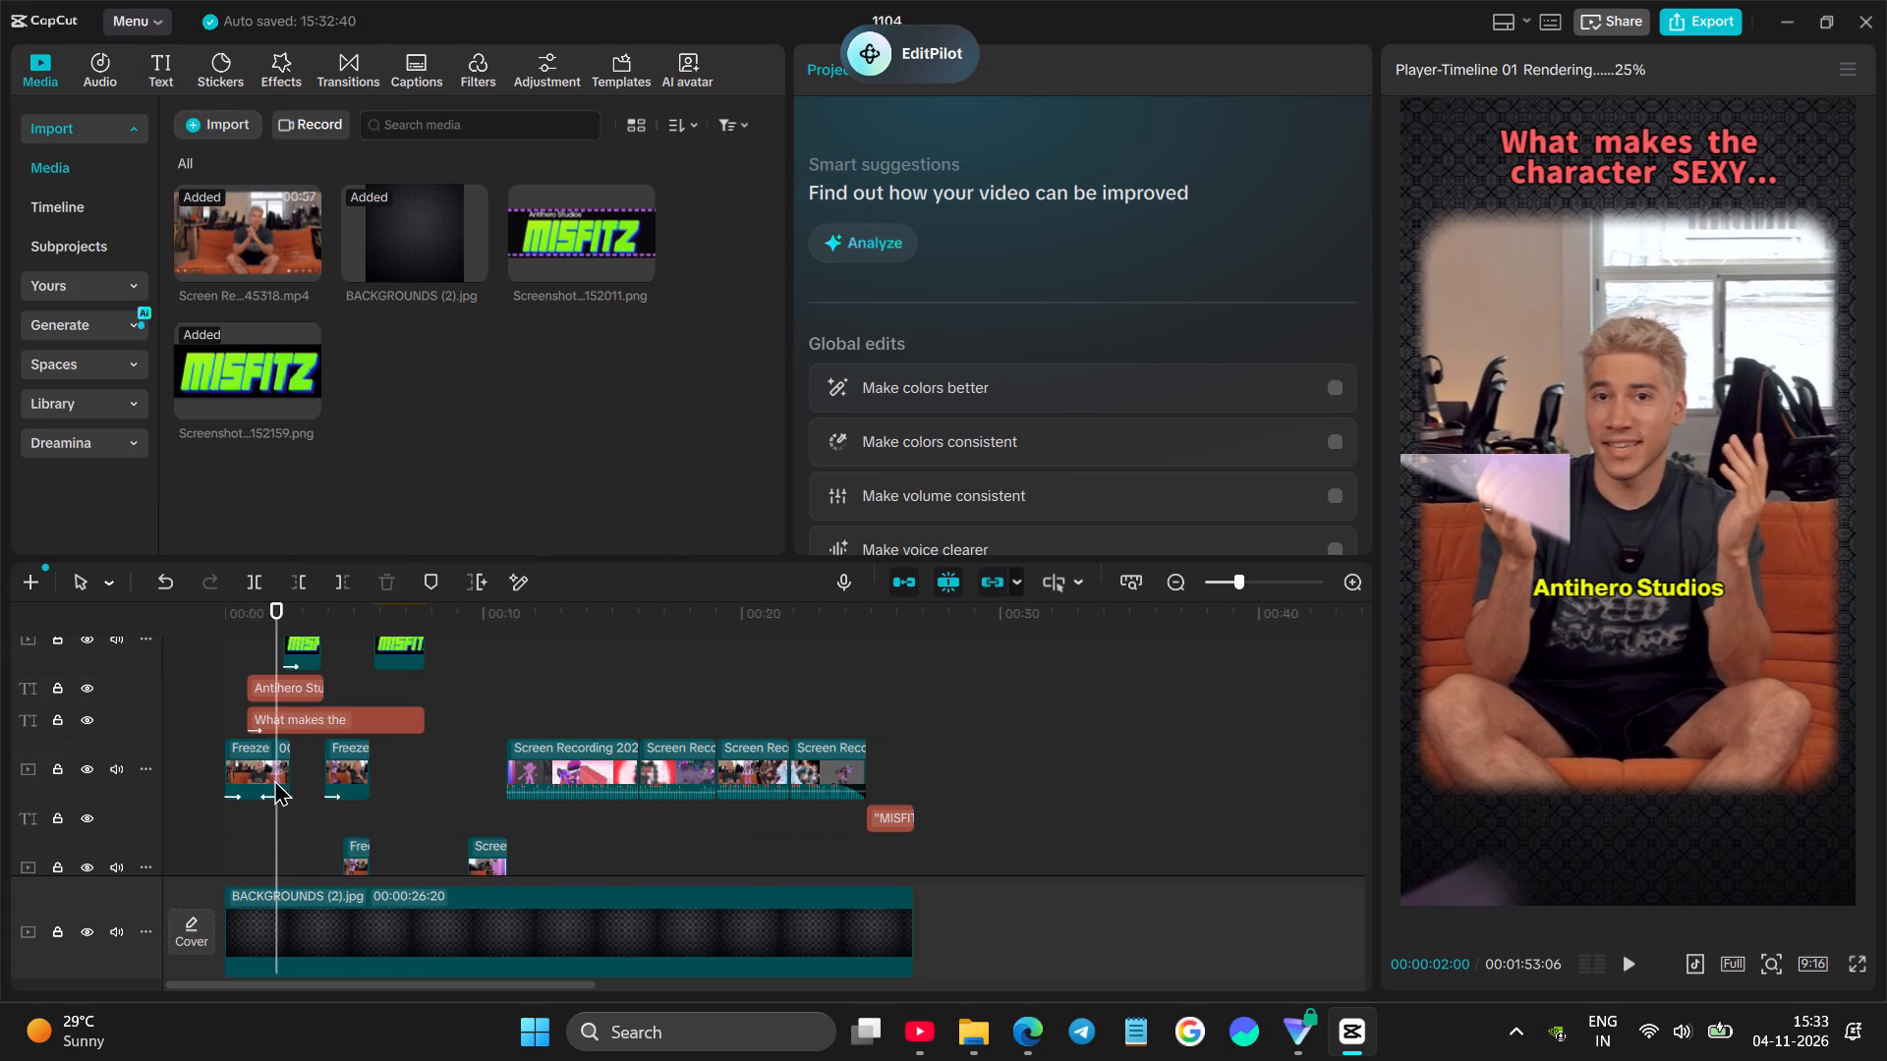
scroll(262, 762, "down", 5)
left_click(263, 768)
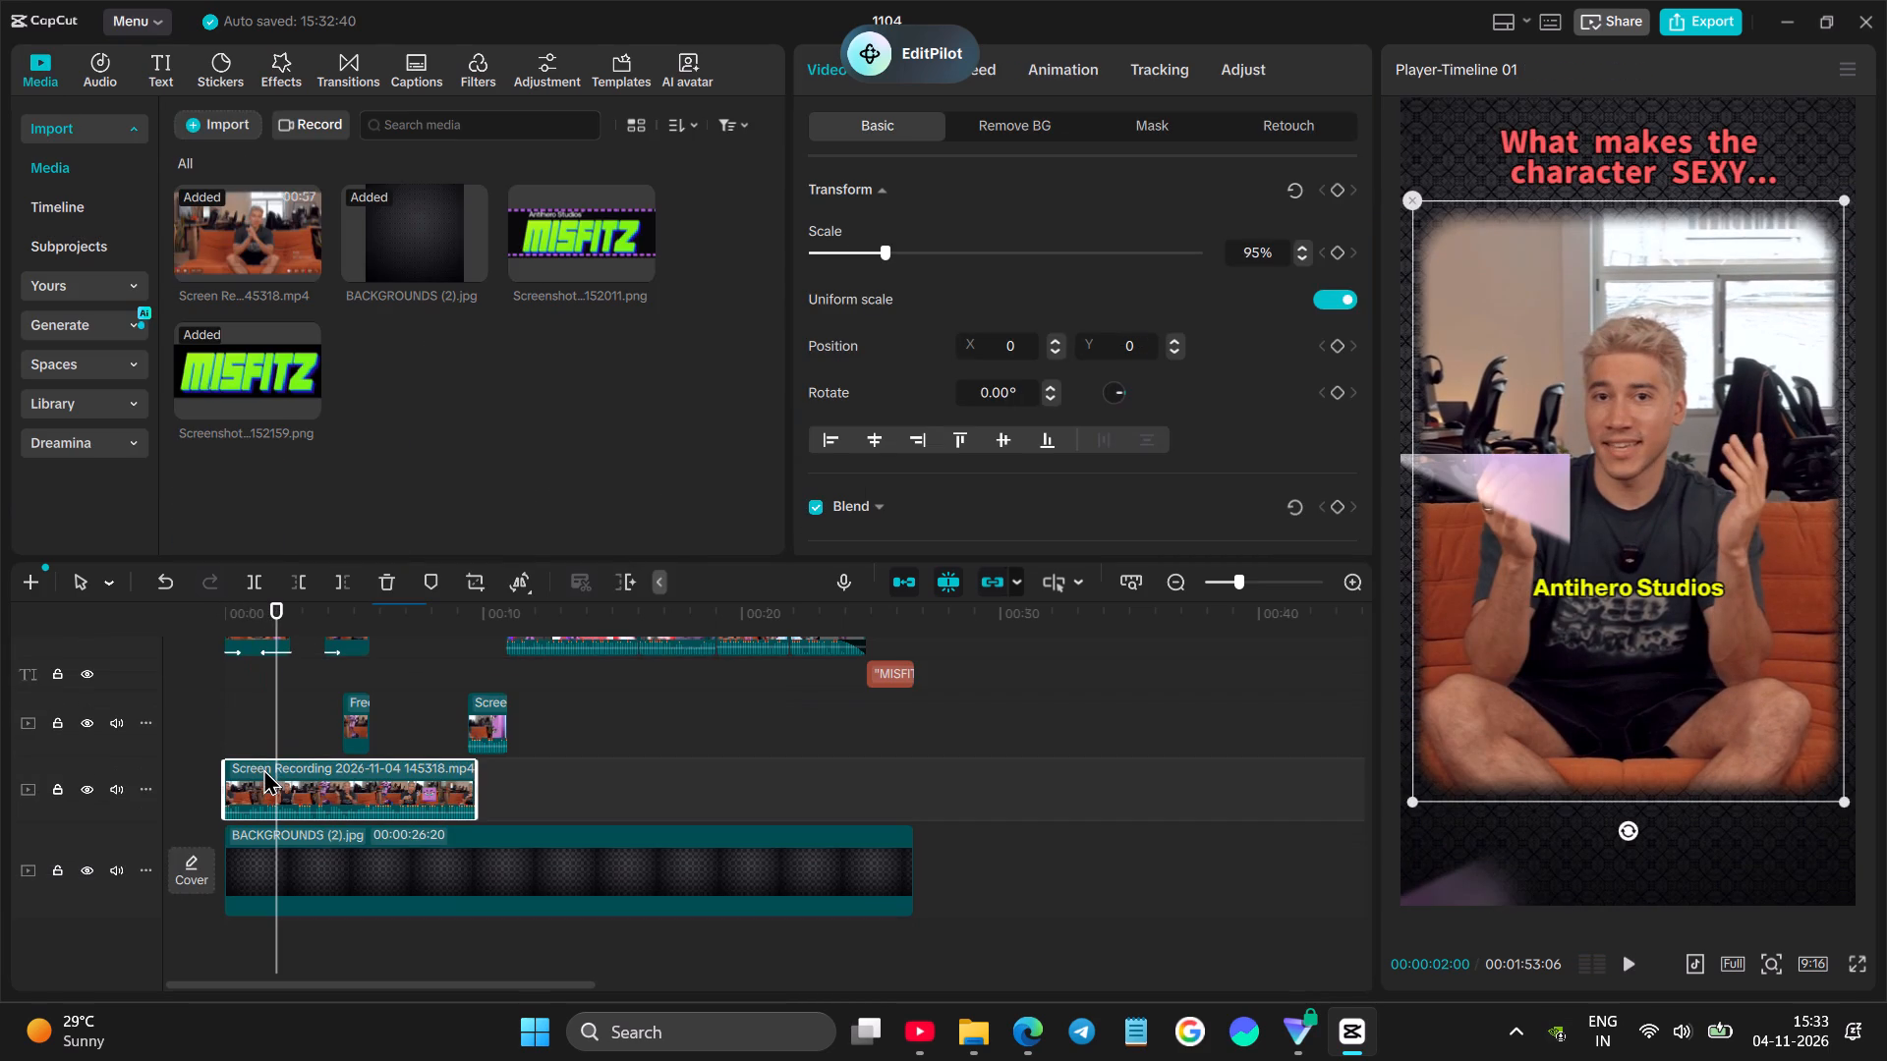
scroll(1050, 323, "down", 3)
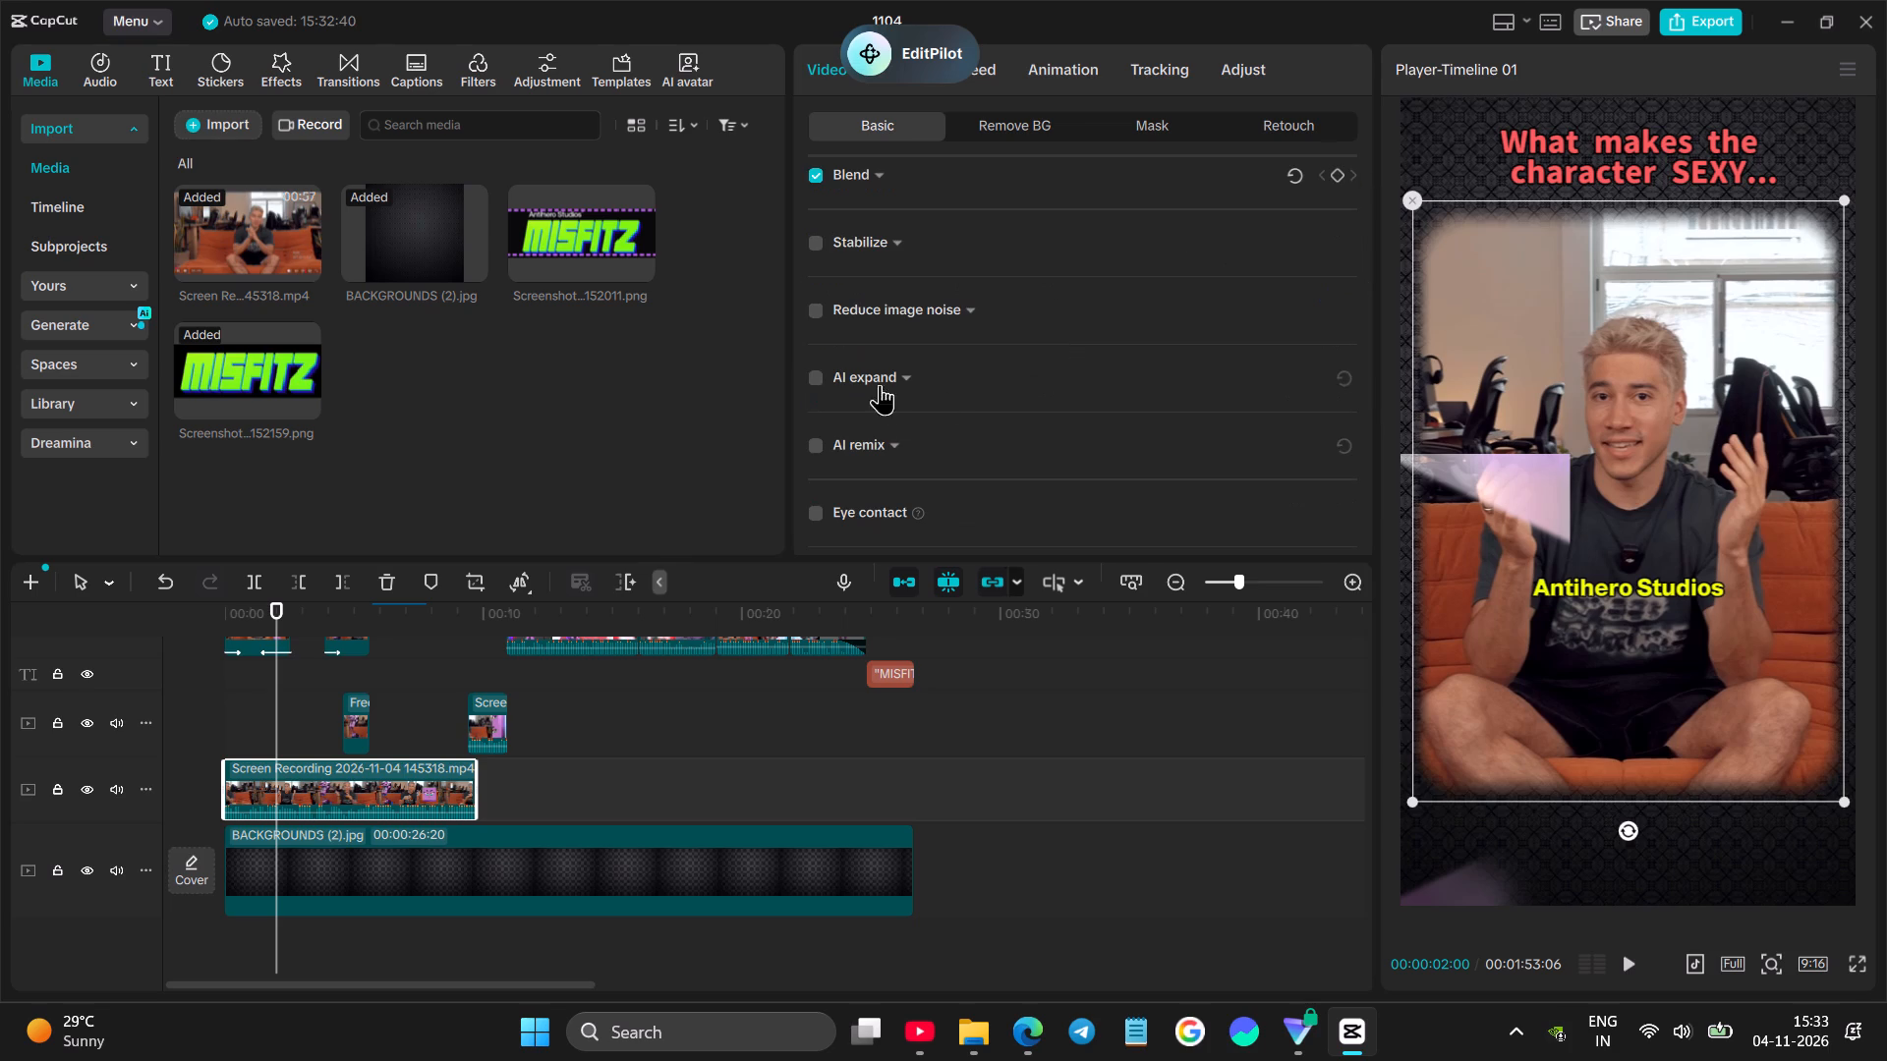
scroll(871, 365, "down", 3)
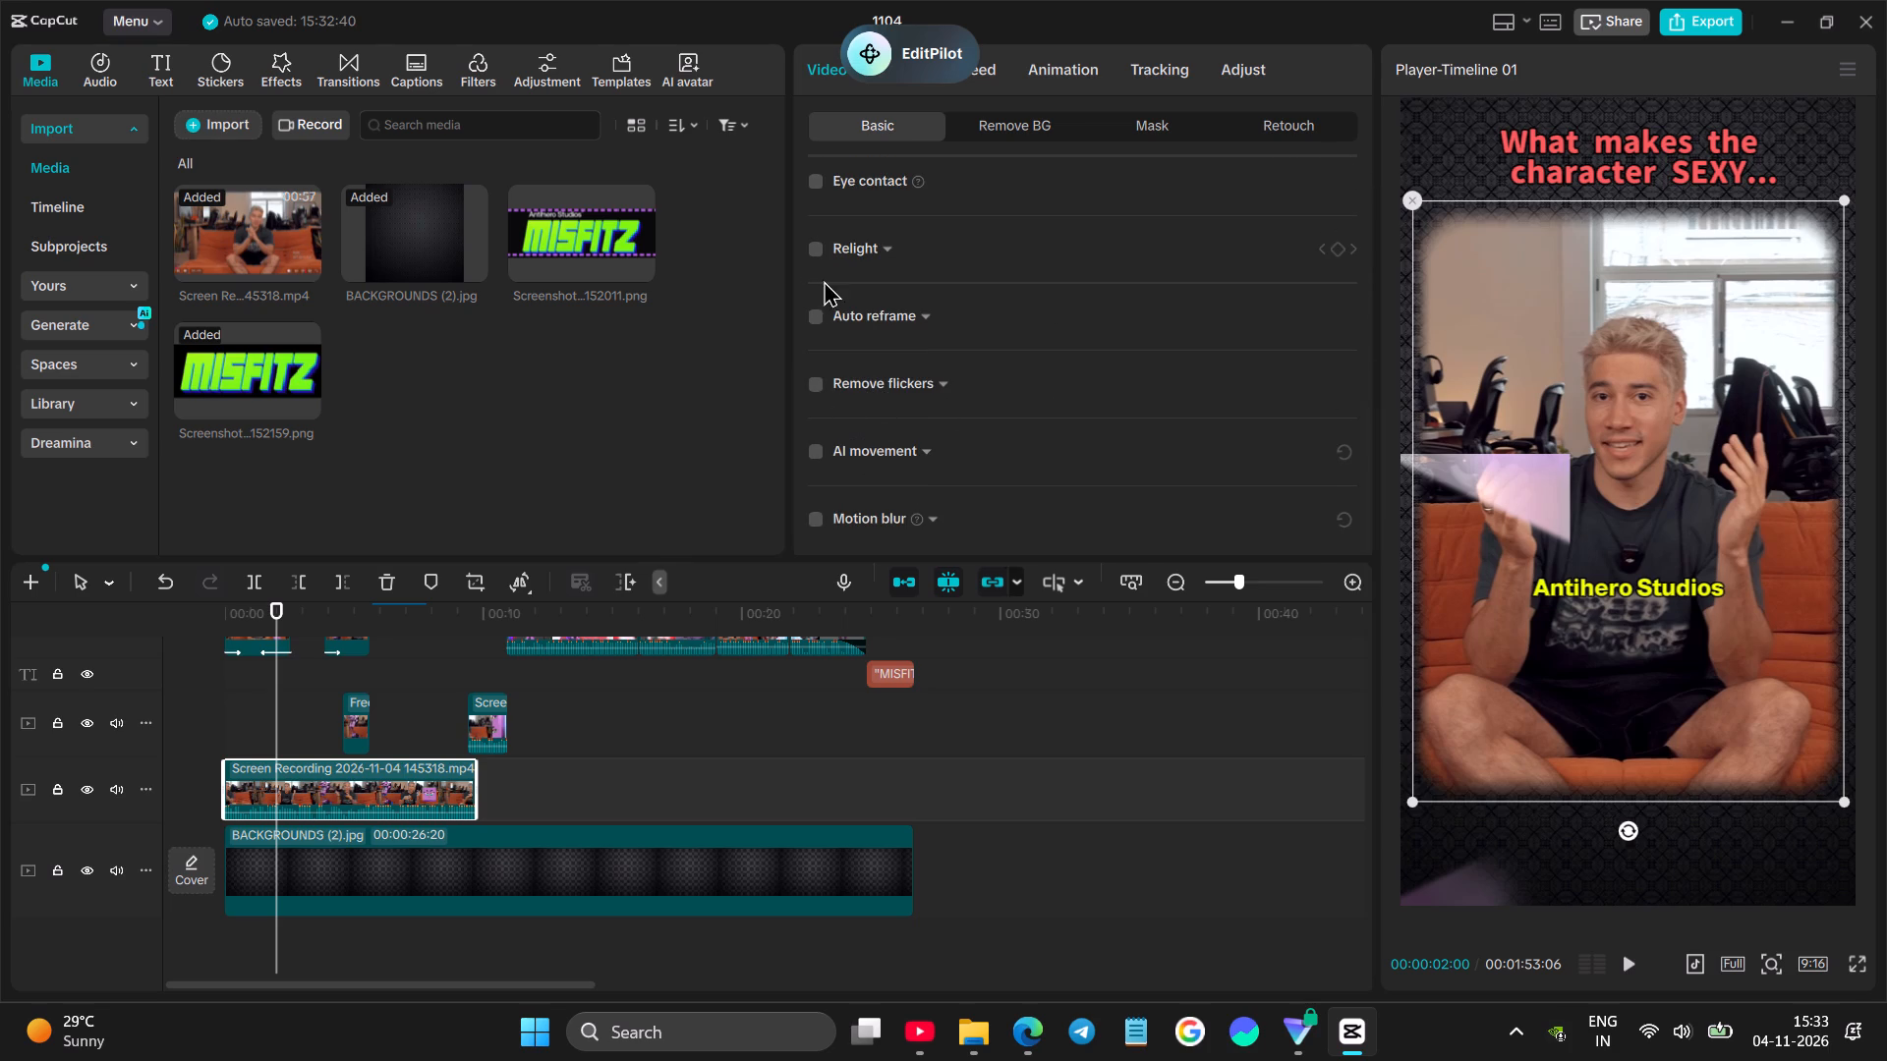
left_click(812, 251)
left_click(1128, 298)
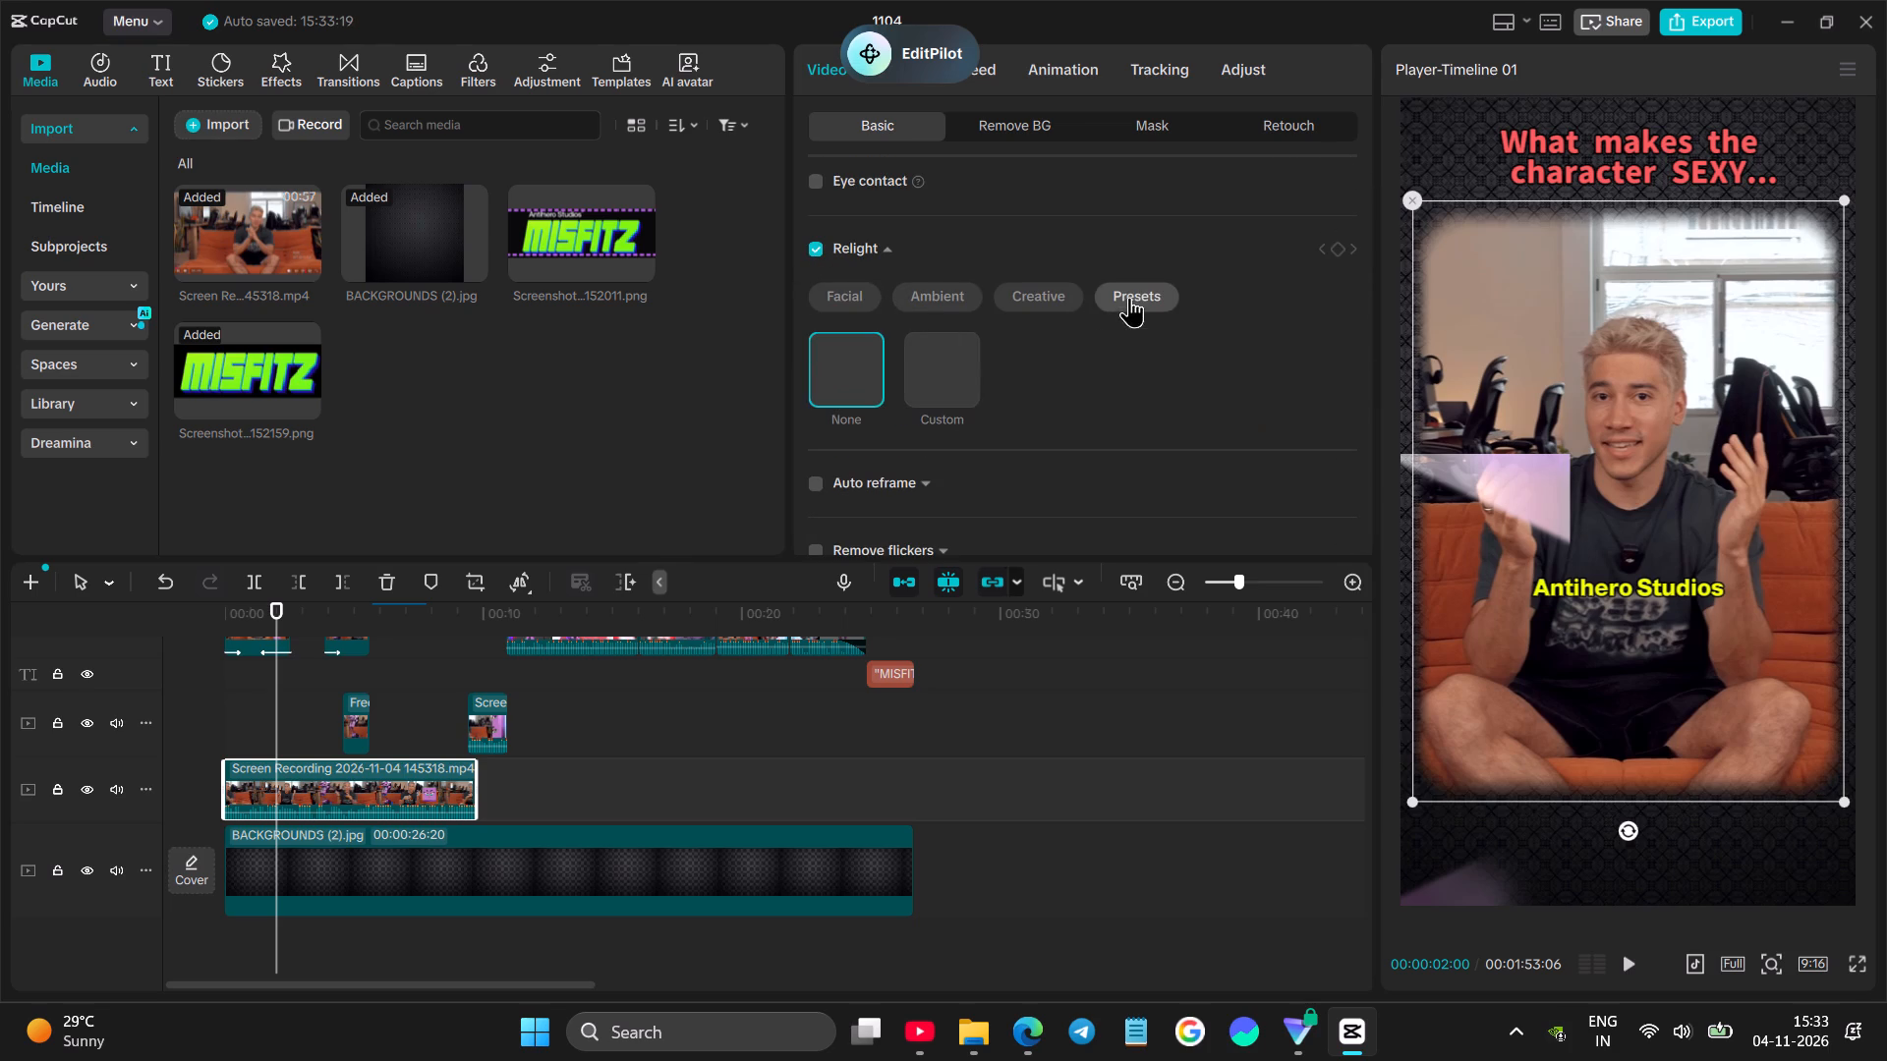
left_click(966, 299)
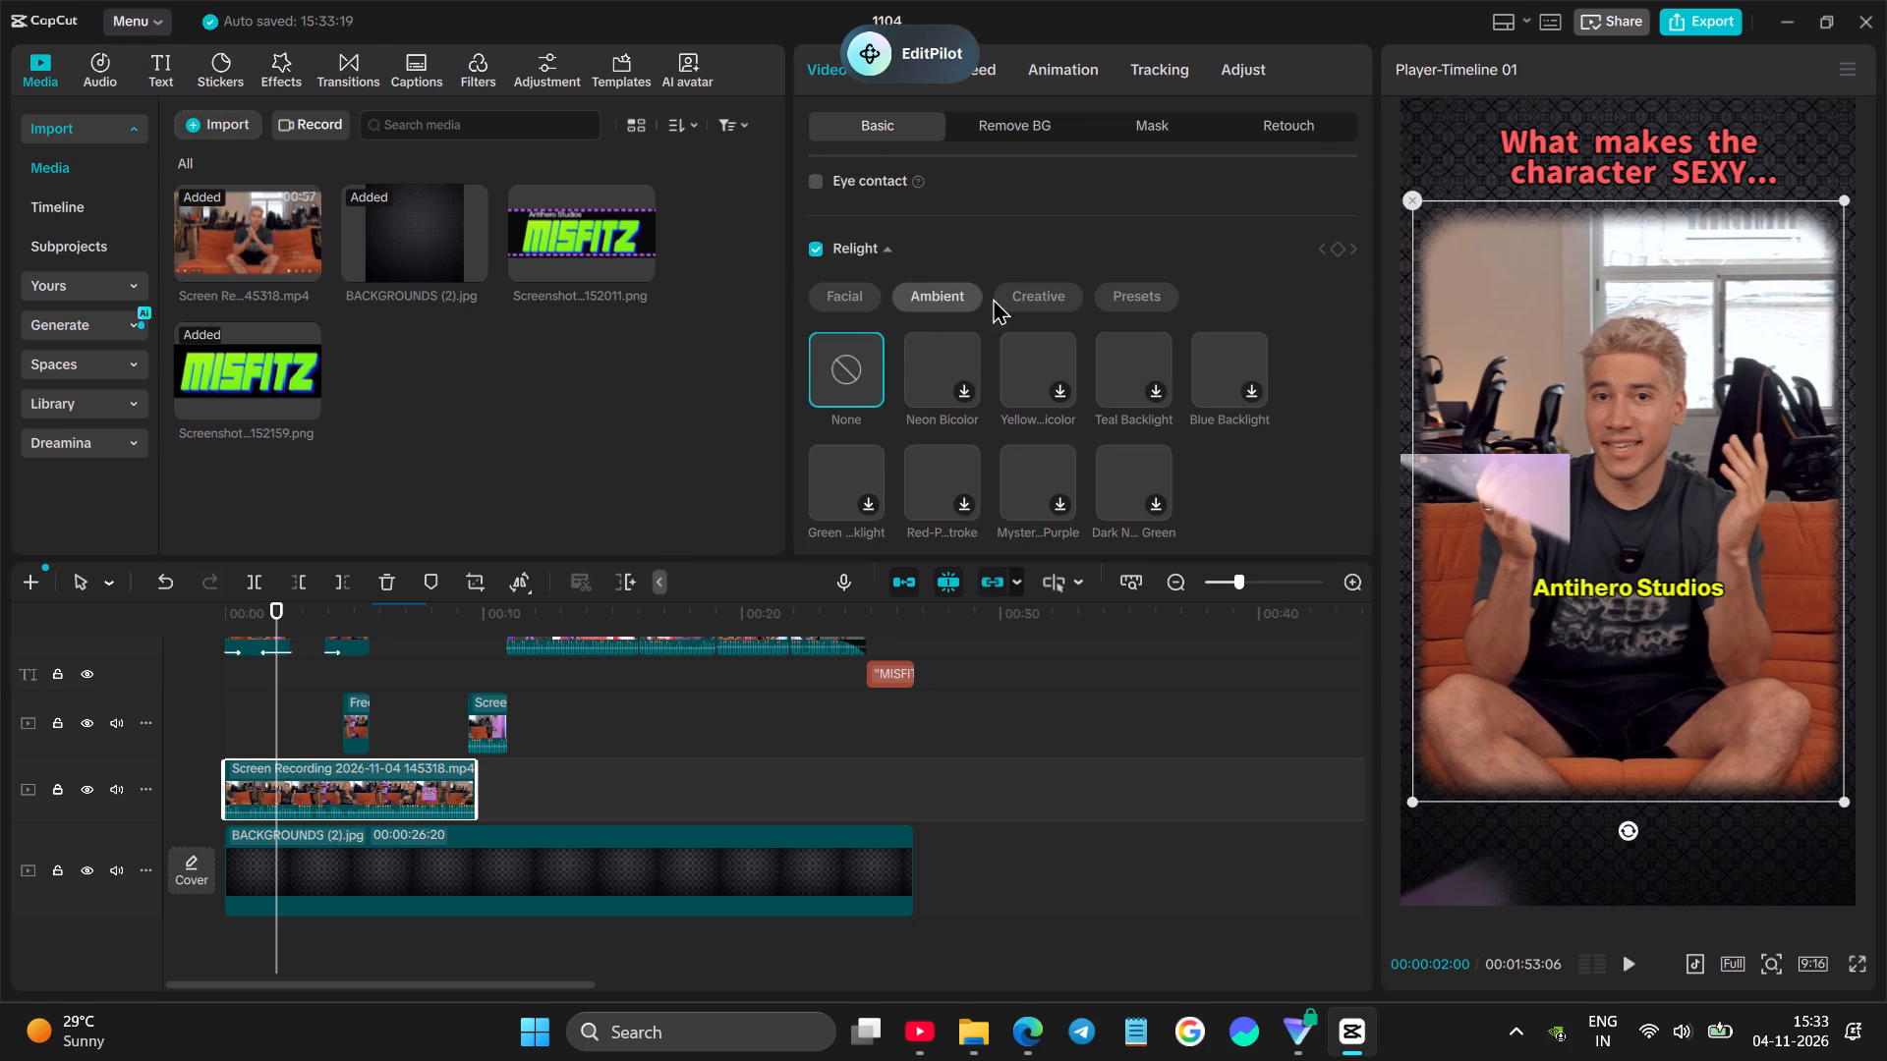
left_click(1033, 291)
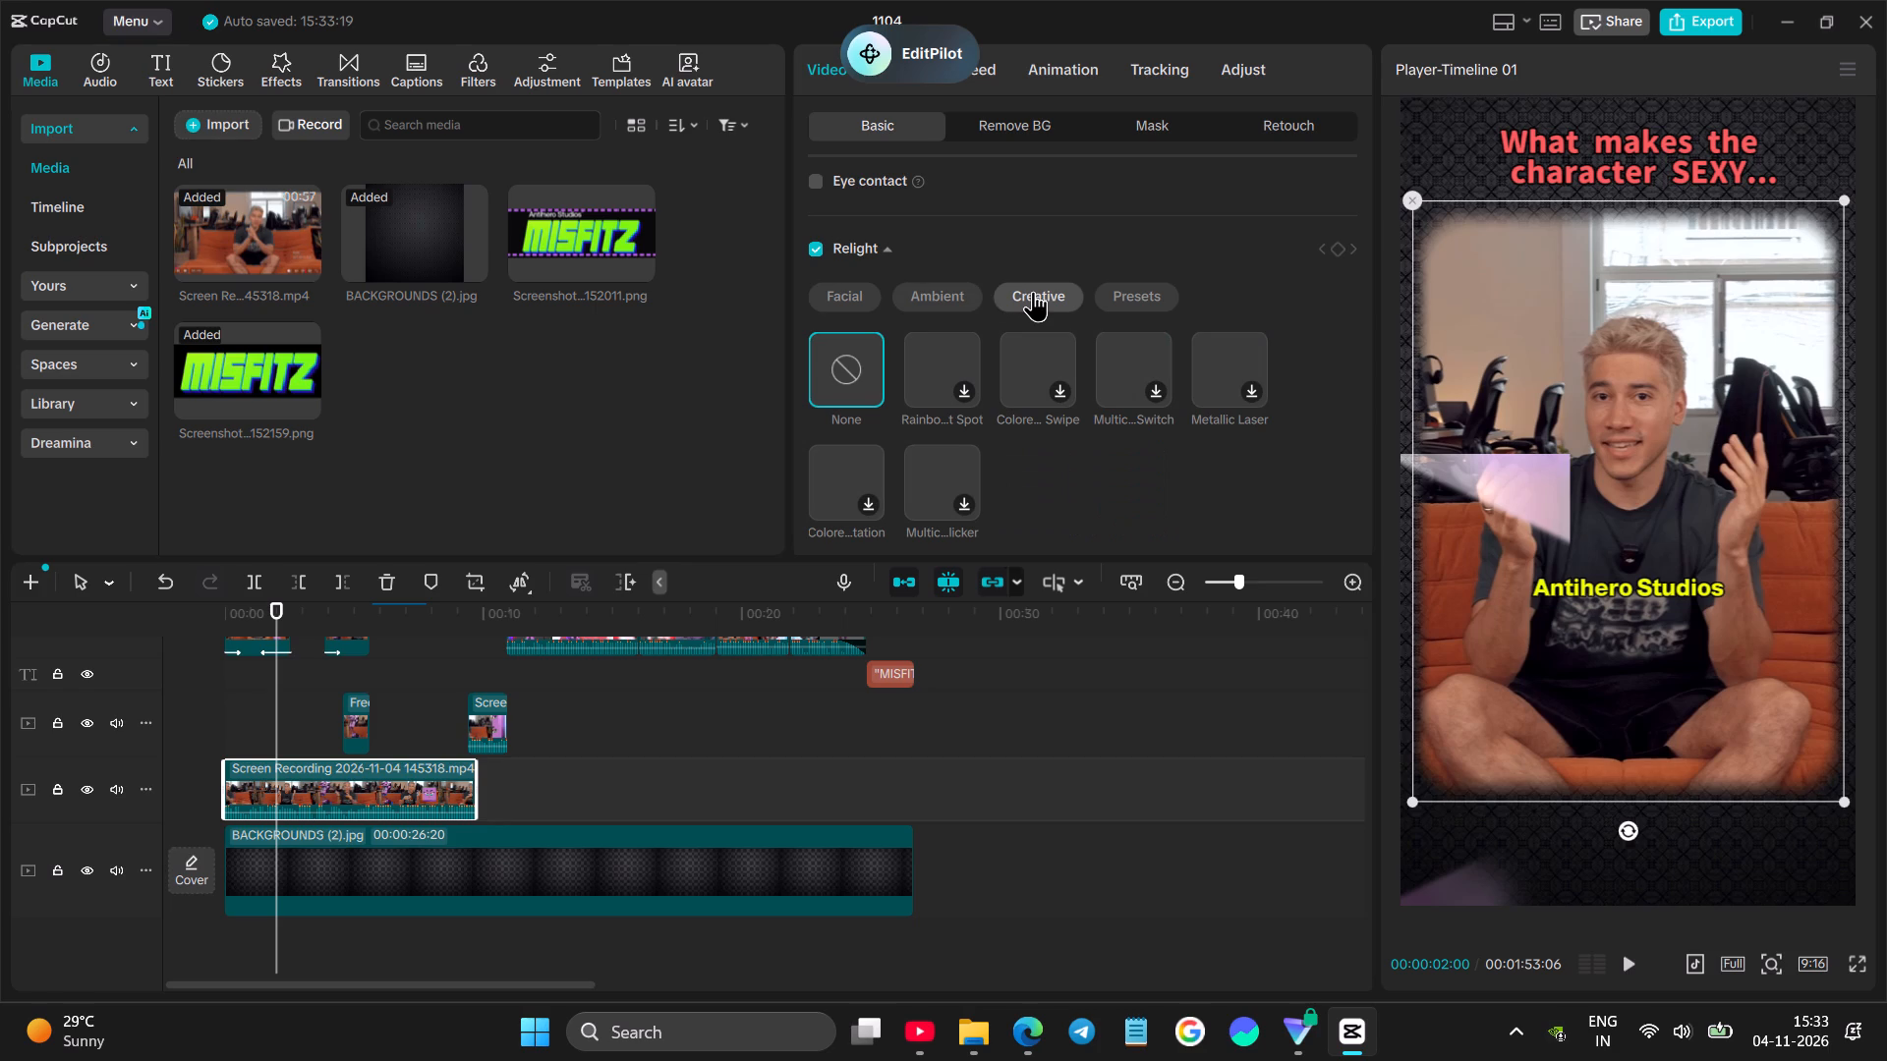
left_click(954, 292)
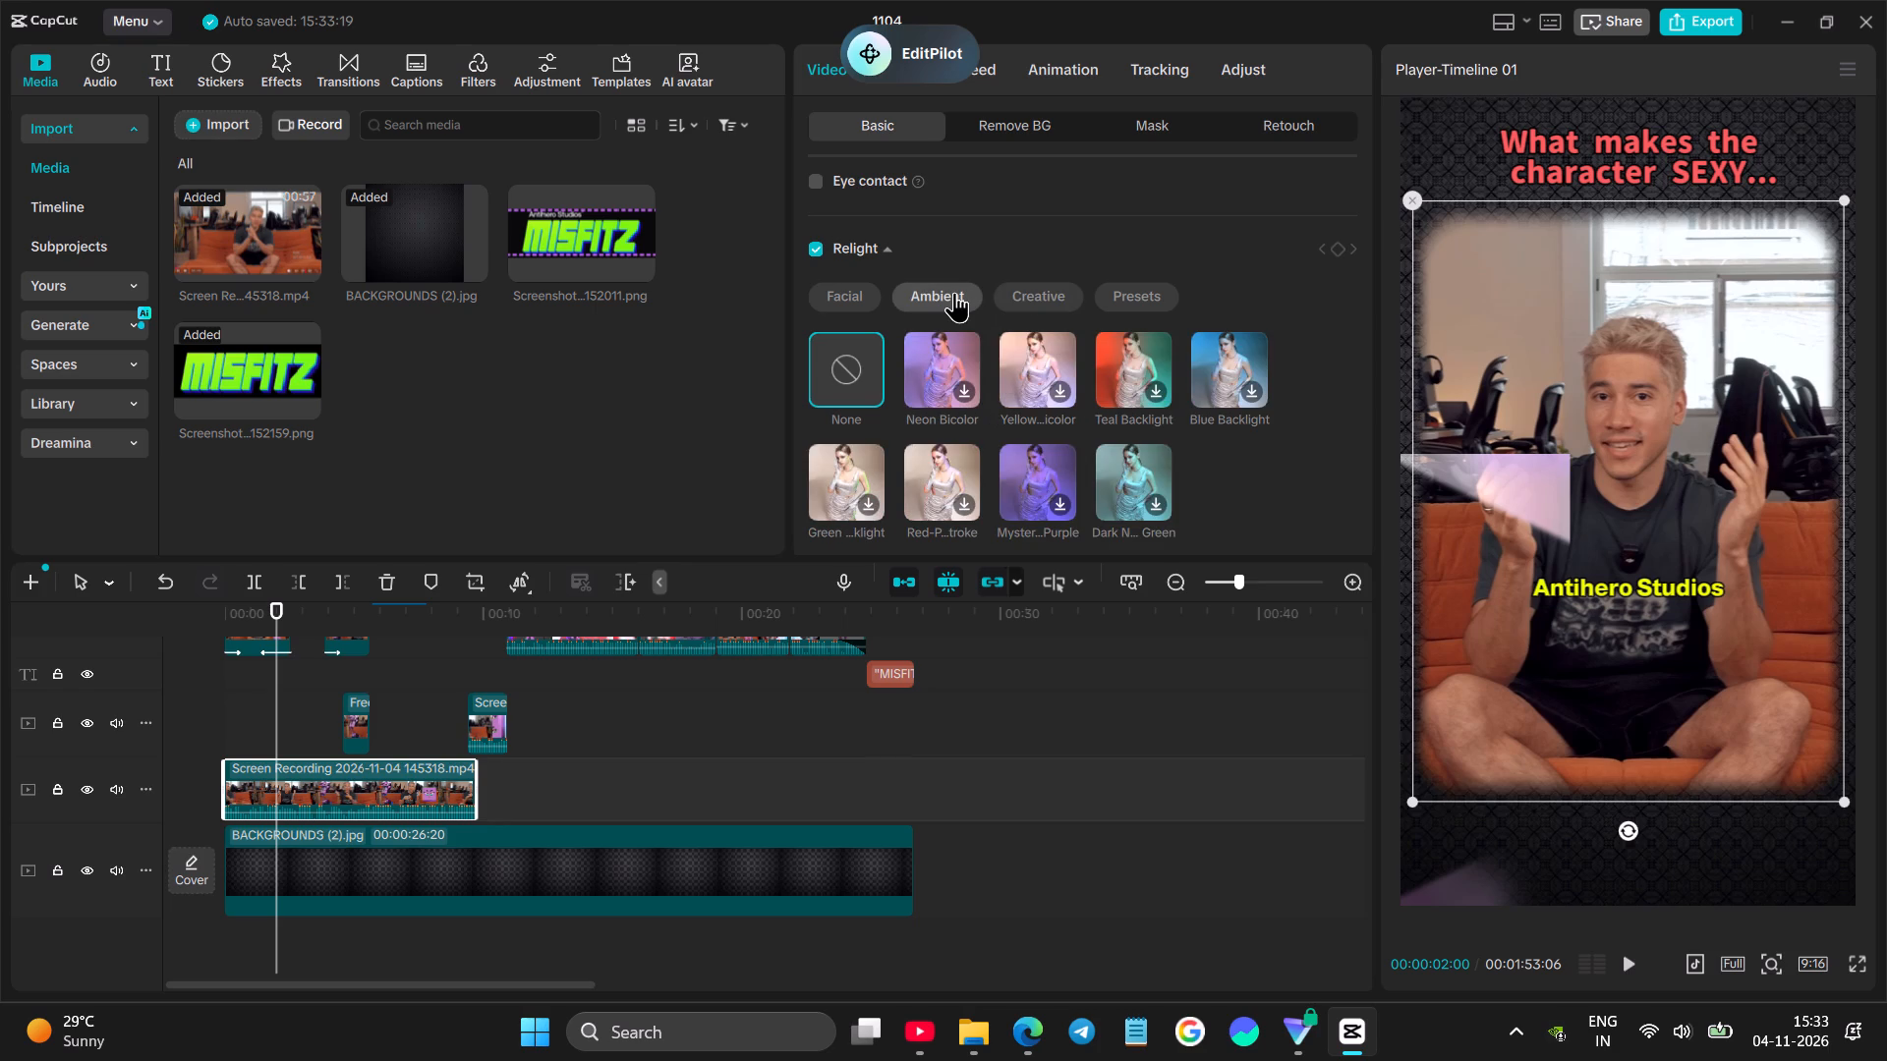
left_click(1162, 372)
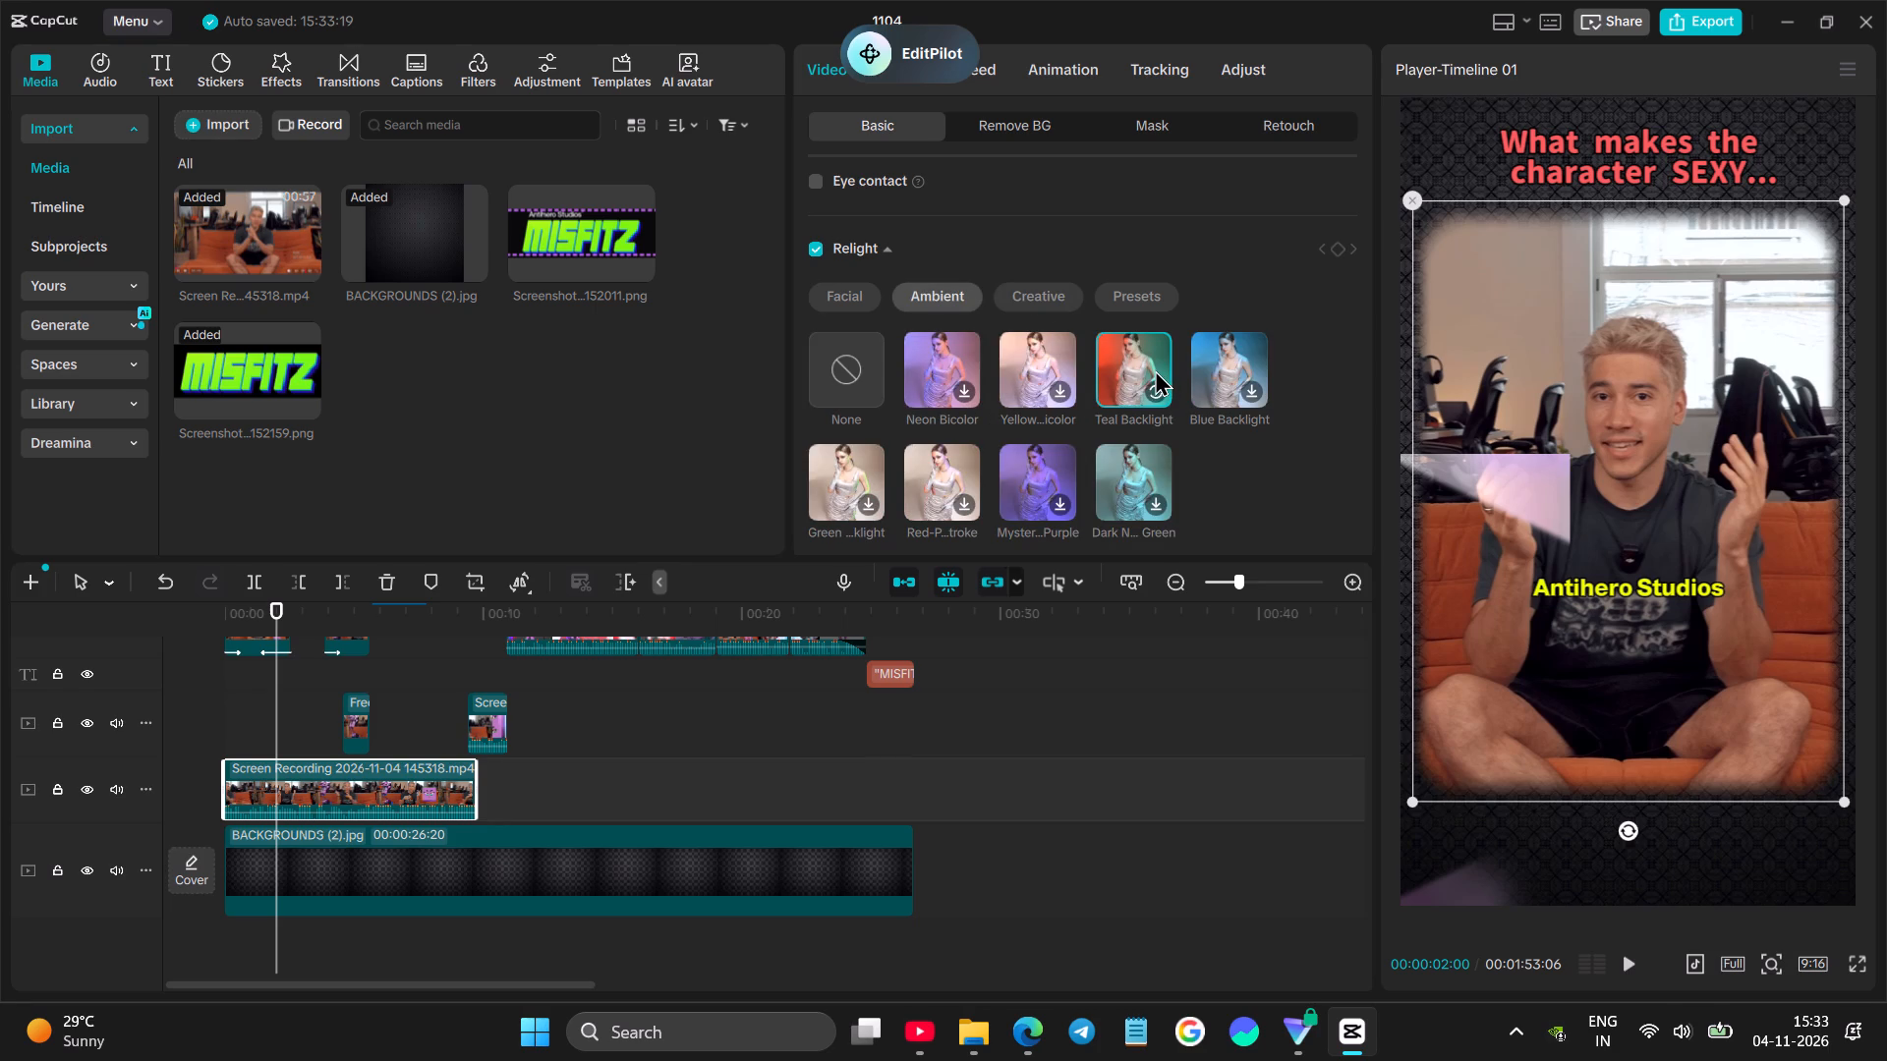
Place the red light at the recording's upper-left corner, the teal at its upper-right, the white beside the speaker's raised hand, and preview from the start.
left_click_drag(1410, 495, 1423, 408)
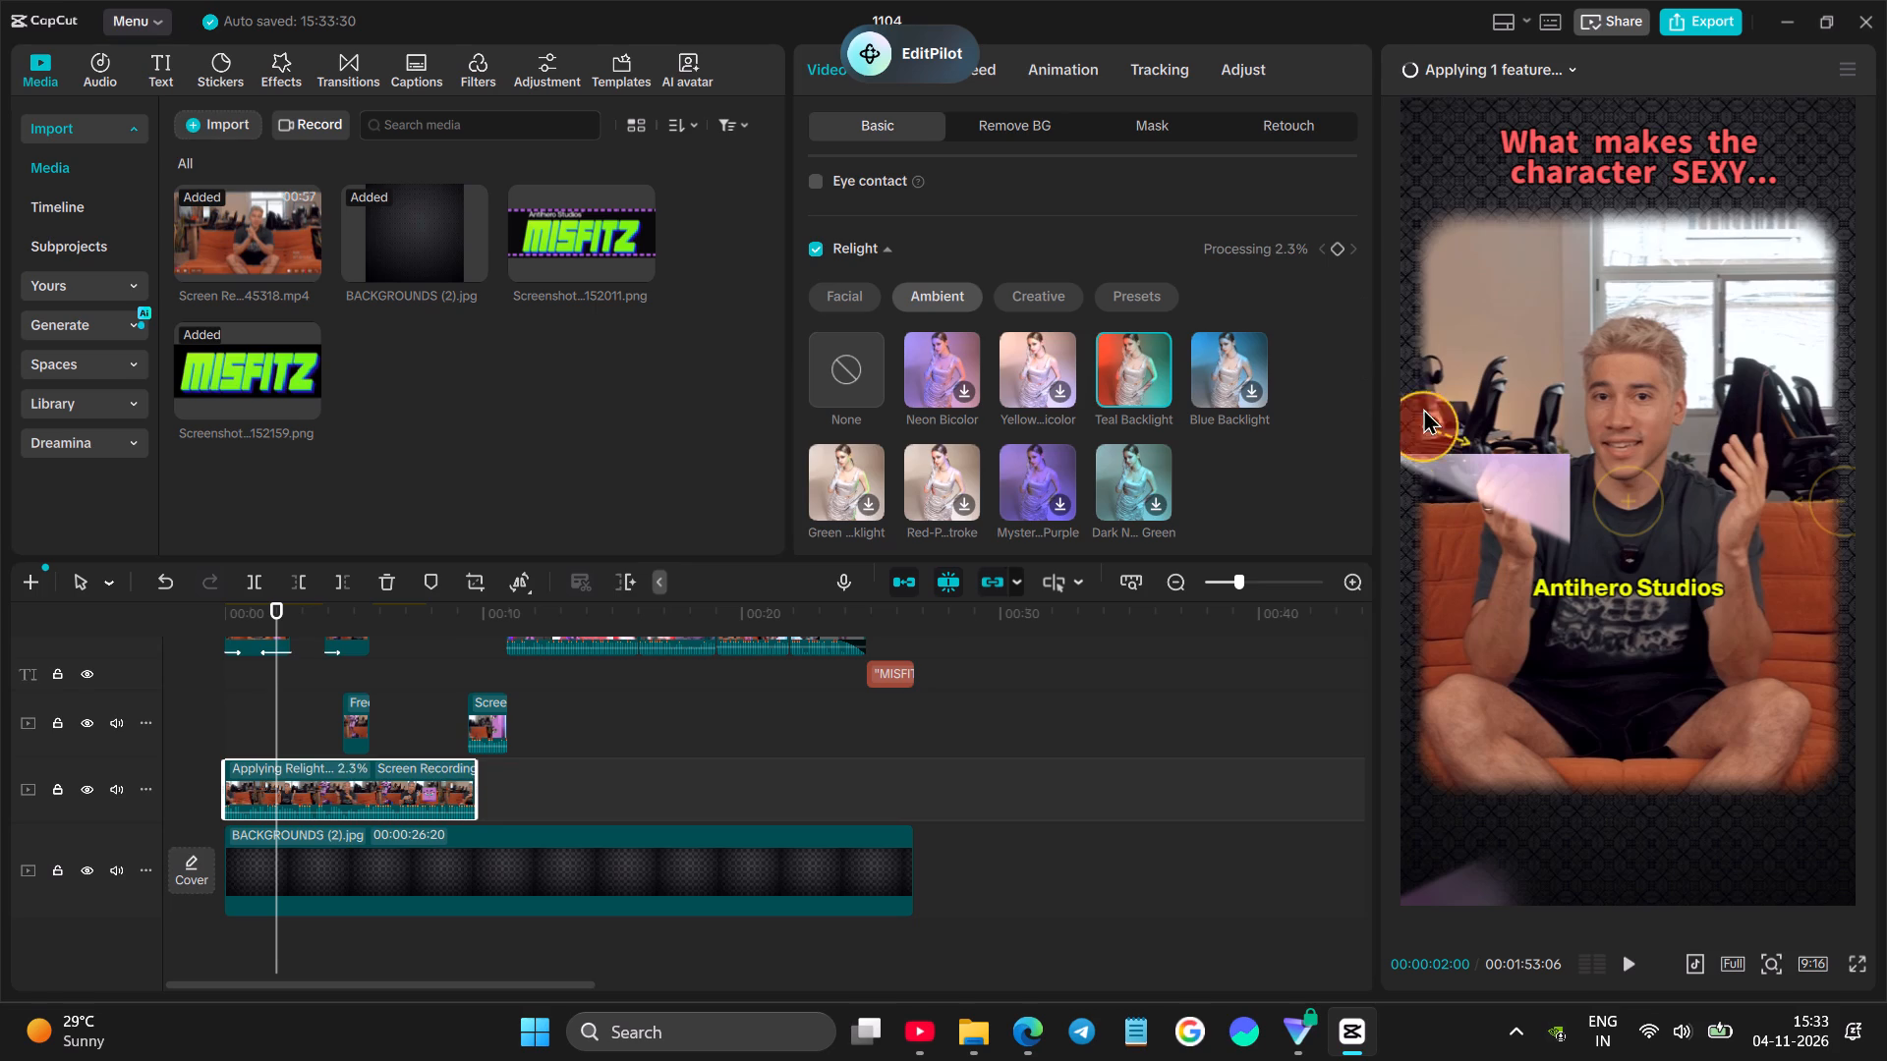
left_click_drag(1423, 408, 1452, 579)
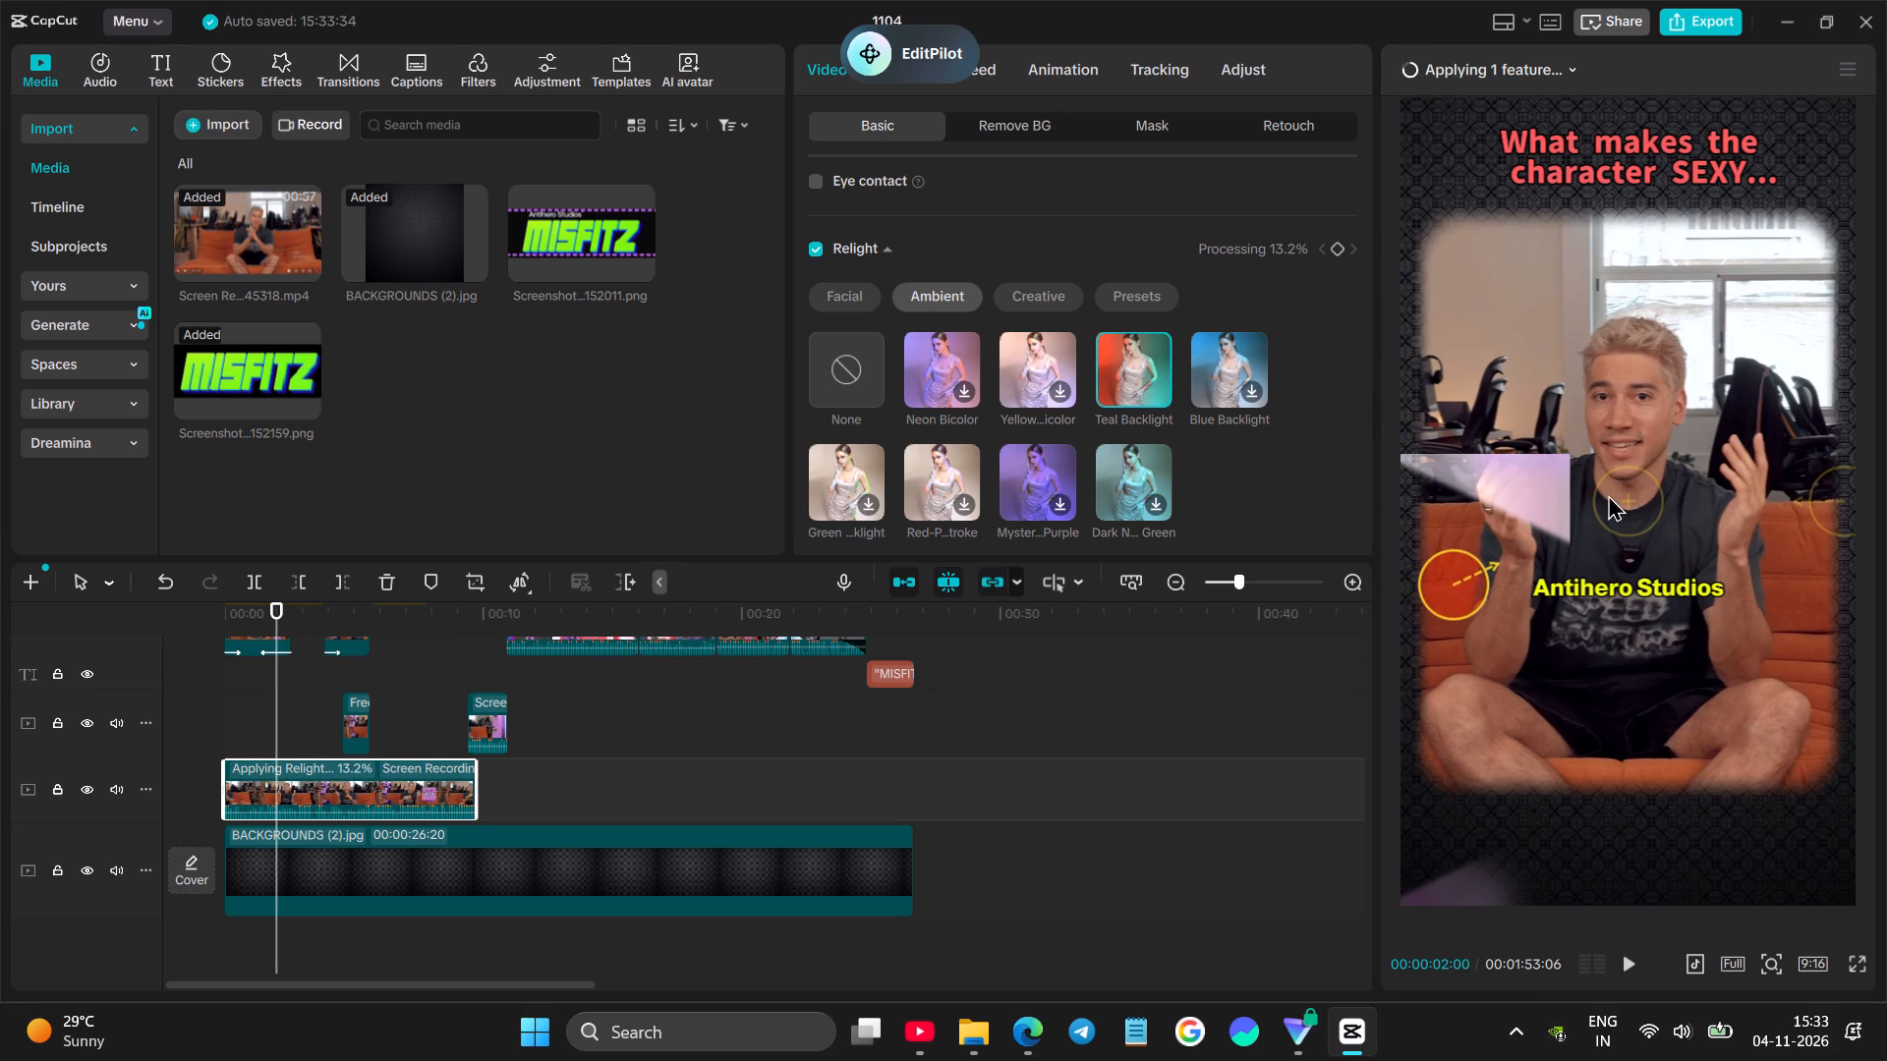
left_click_drag(1608, 494, 1626, 647)
left_click_drag(1834, 499, 1791, 376)
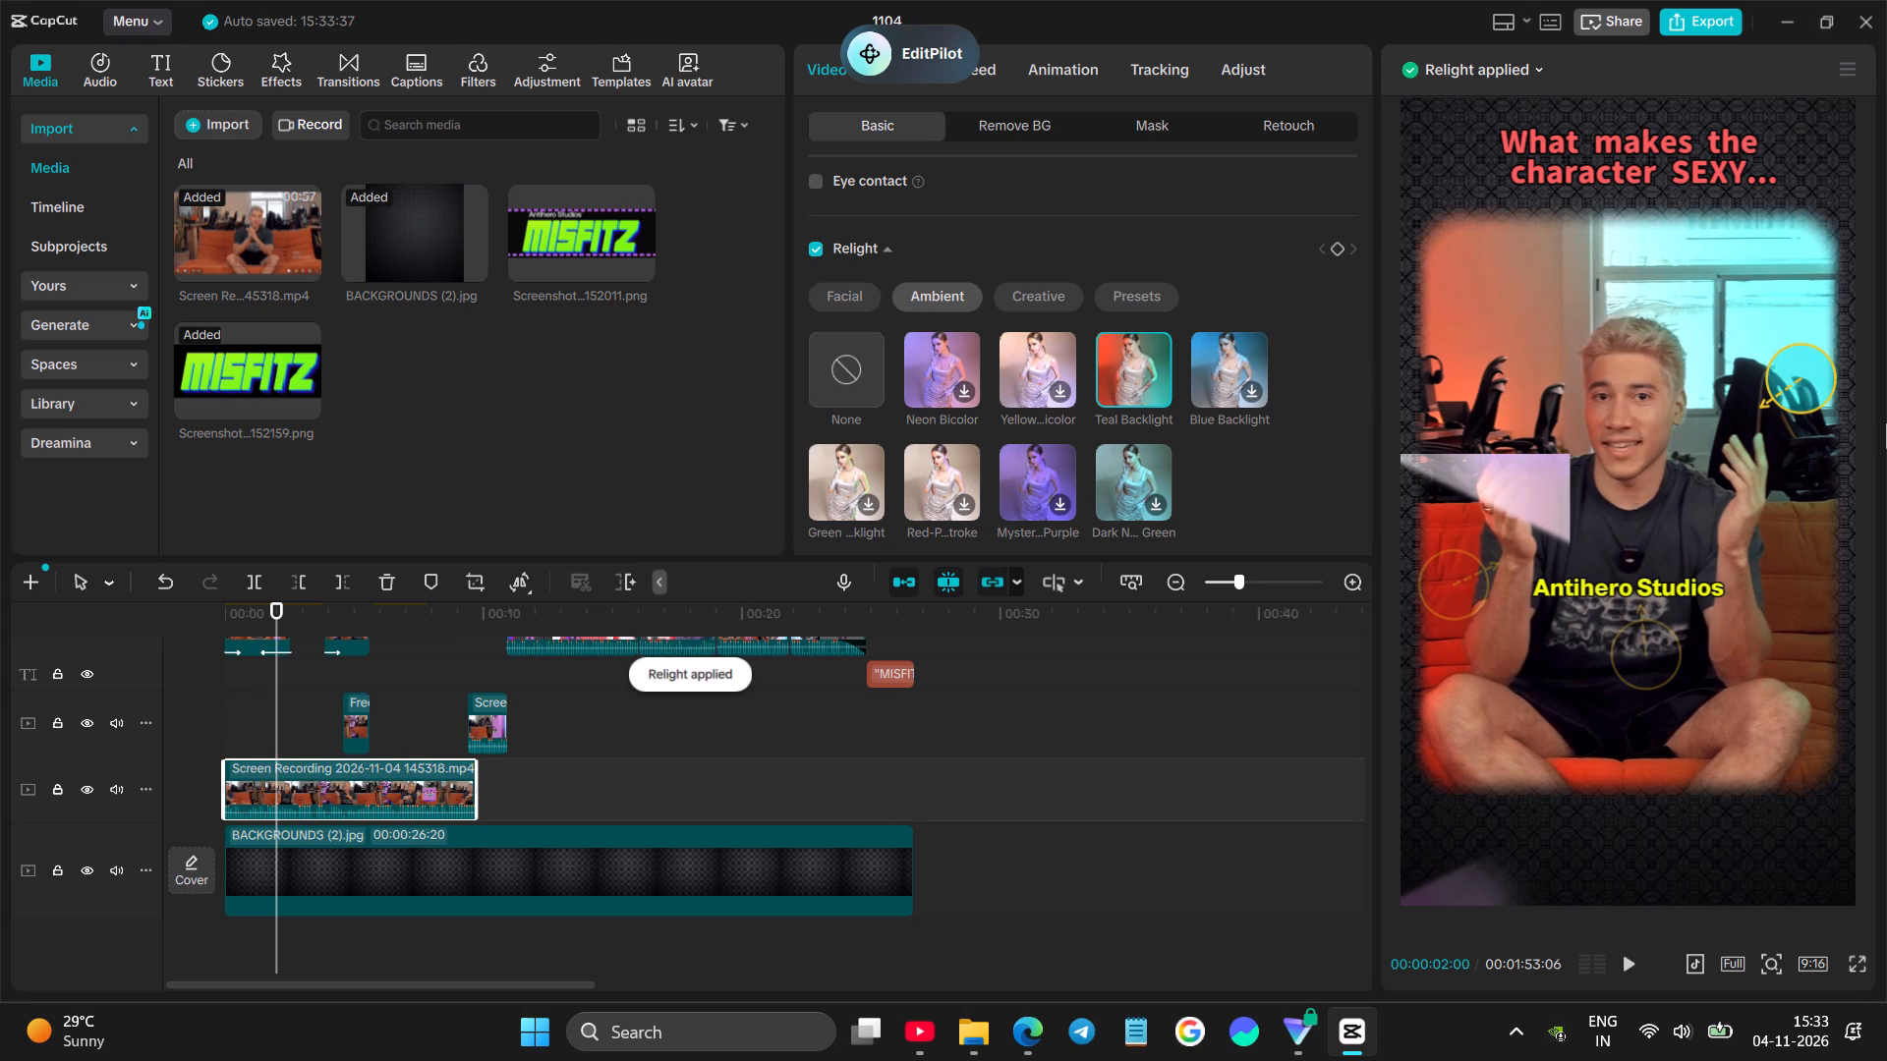
left_click_drag(1803, 374, 1478, 627)
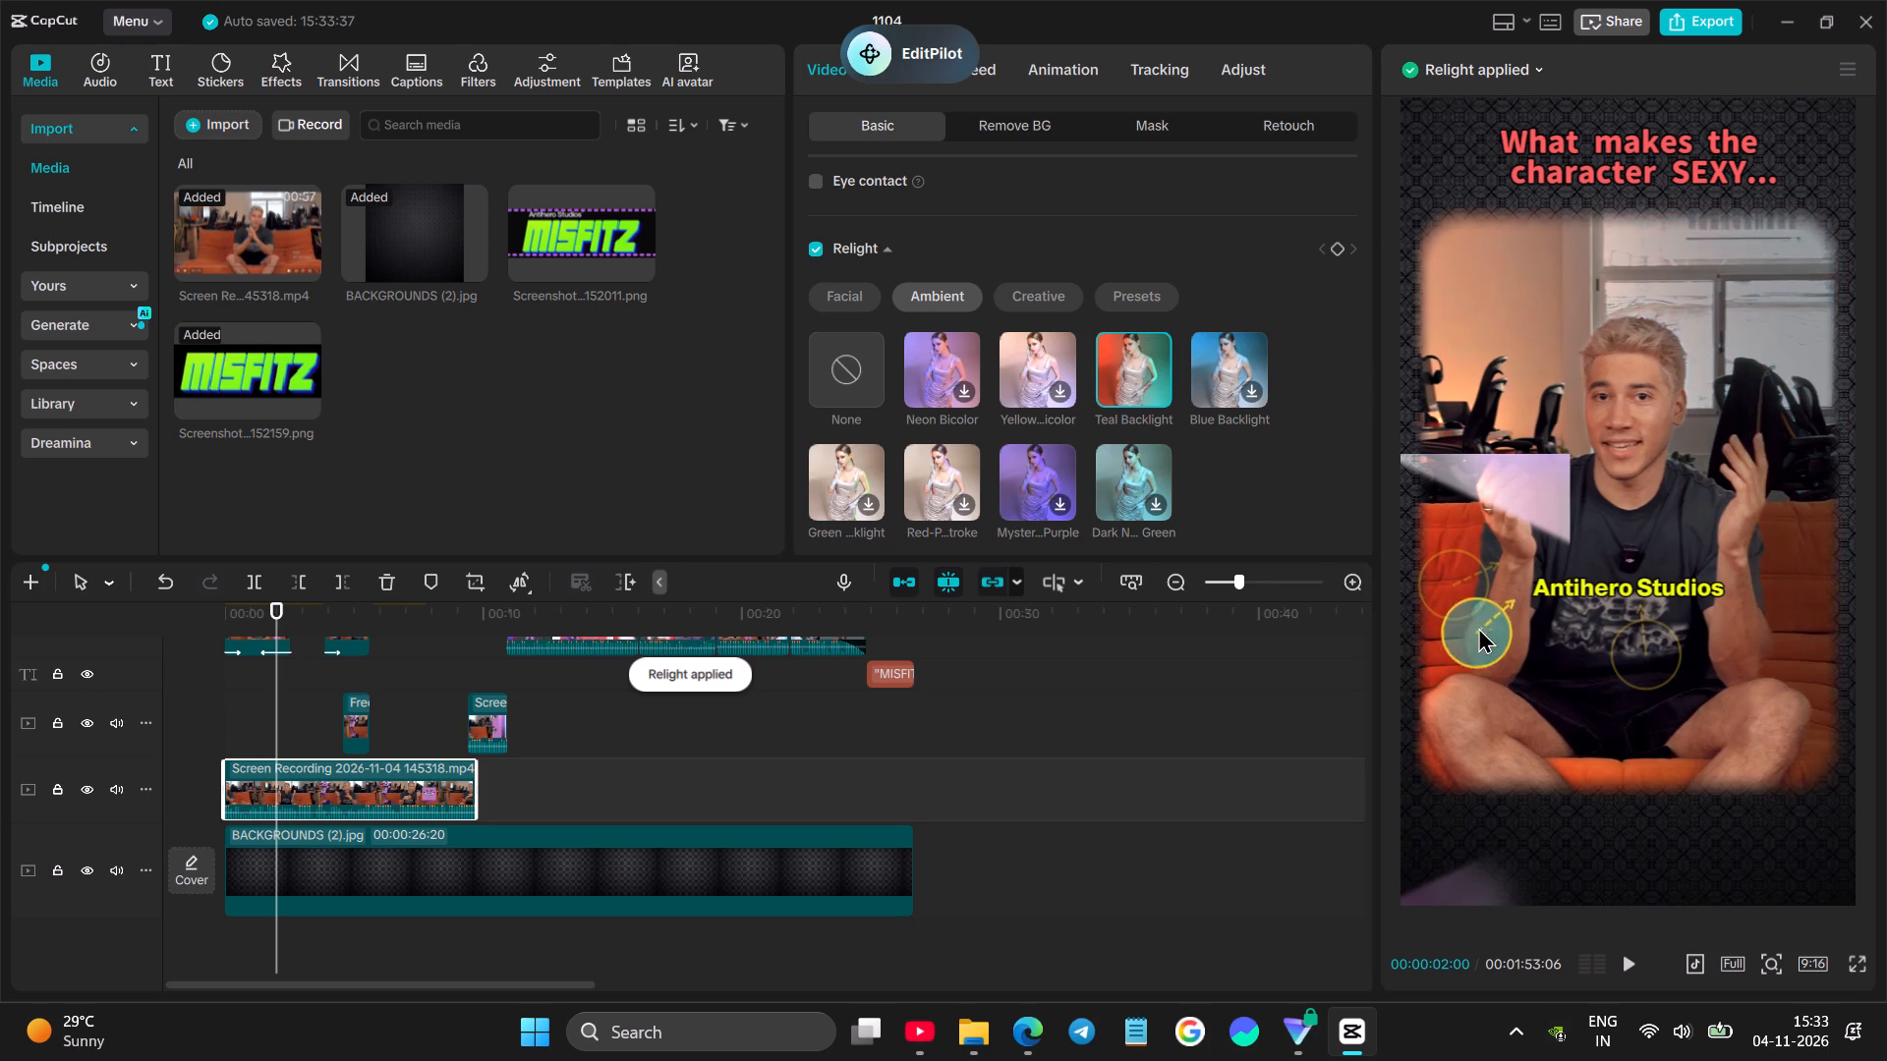
left_click_drag(1478, 627, 1856, 270)
left_click_drag(1464, 585, 1452, 270)
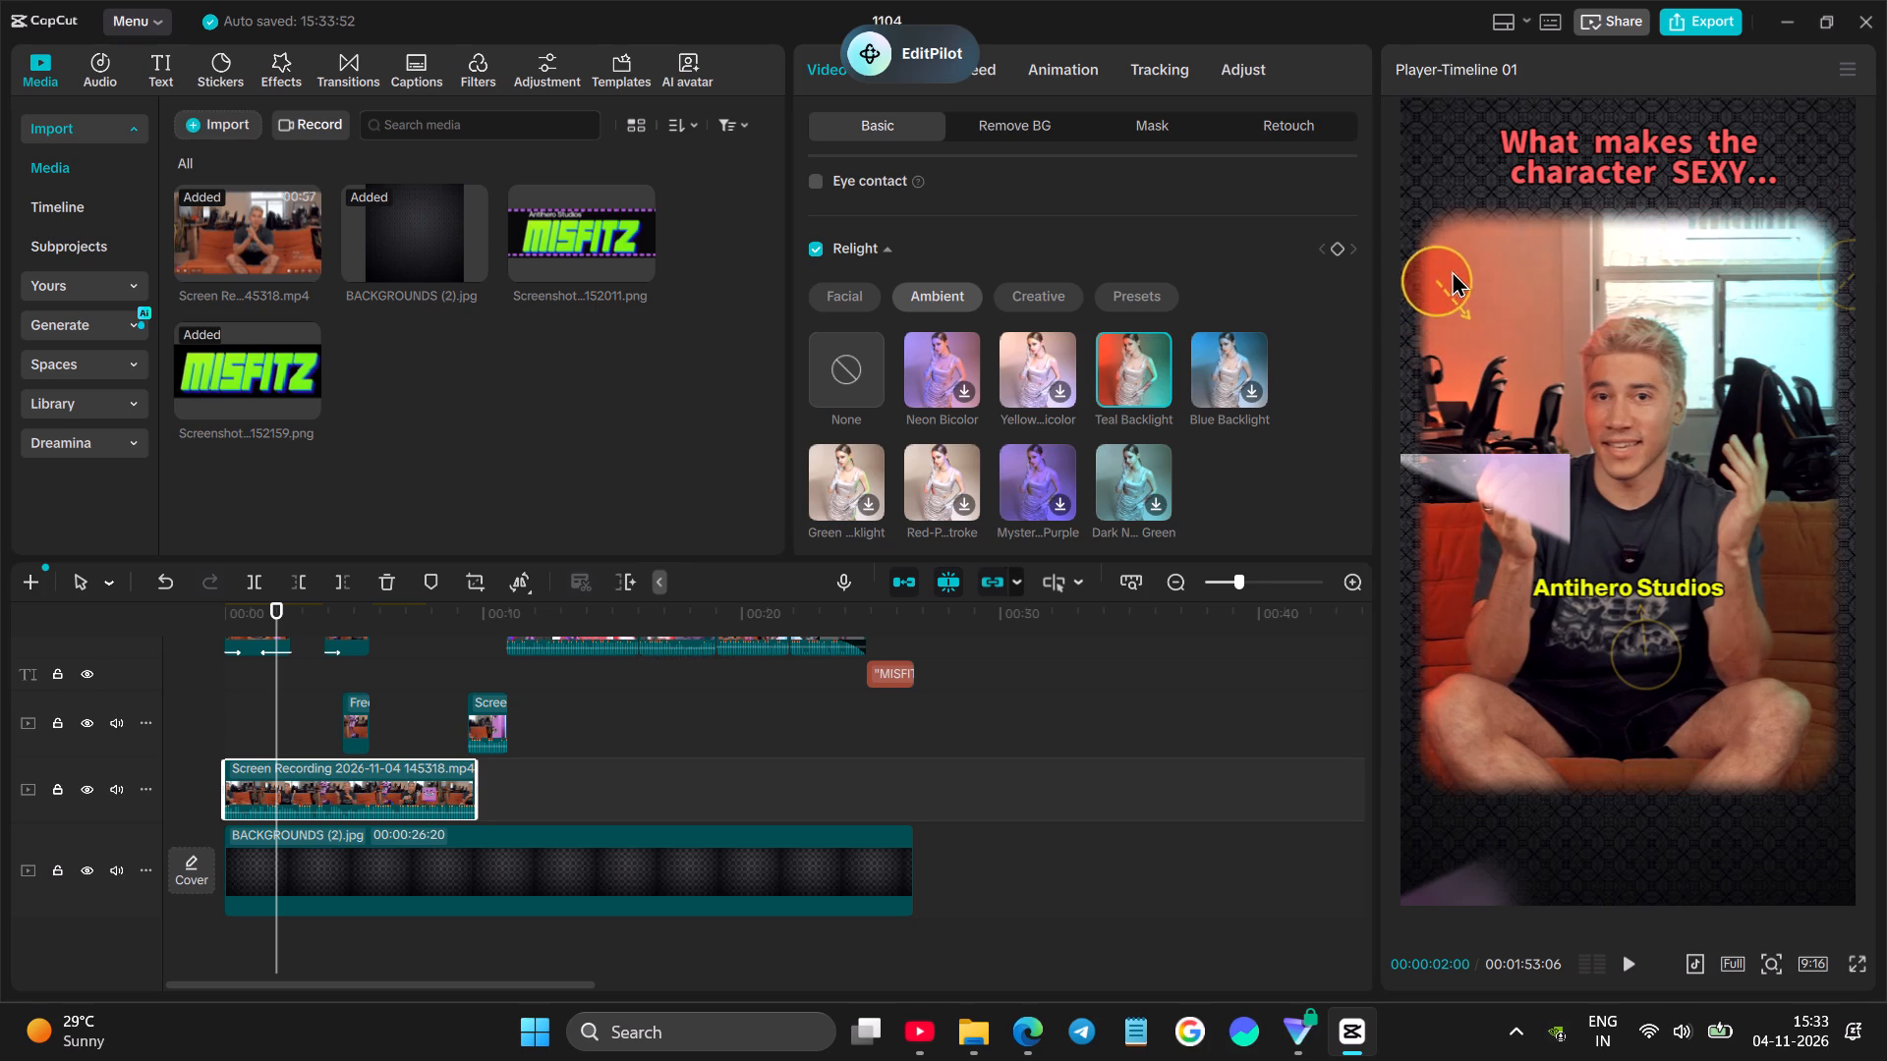
left_click_drag(1452, 270, 1413, 239)
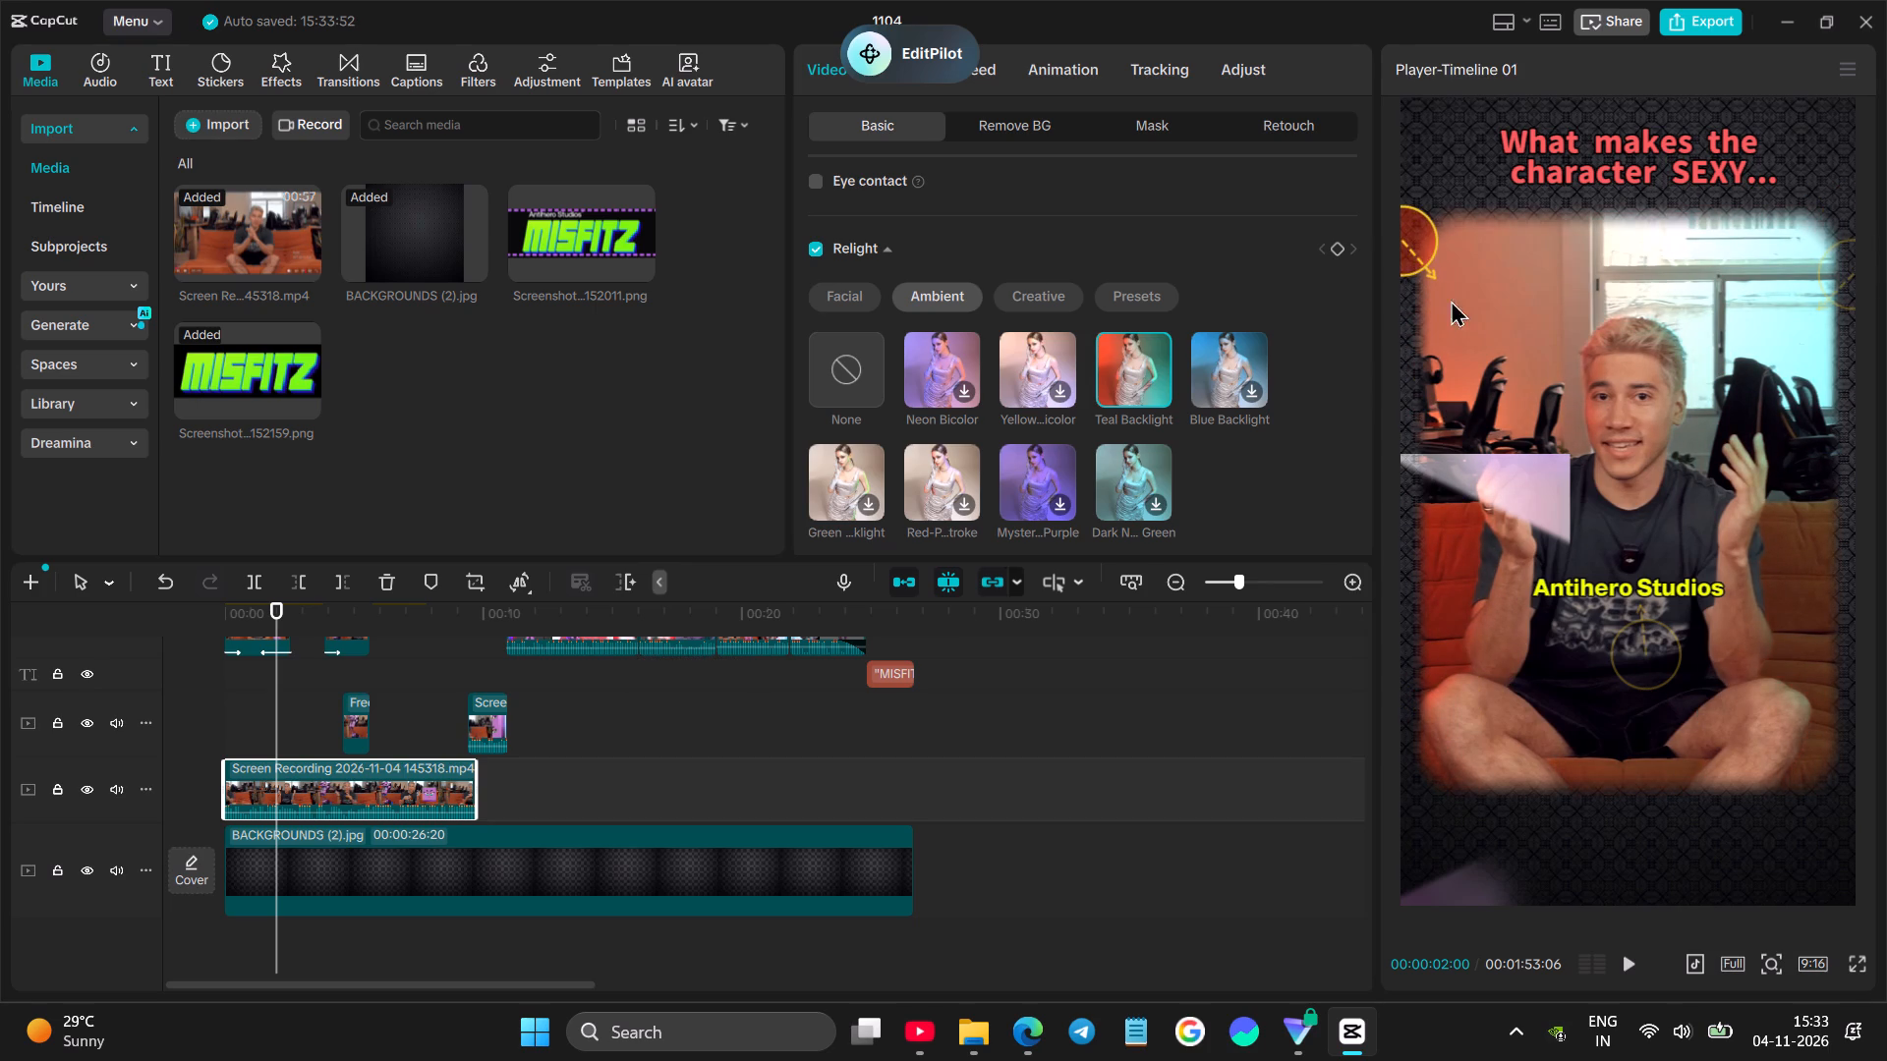
left_click_drag(1650, 654, 1886, 571)
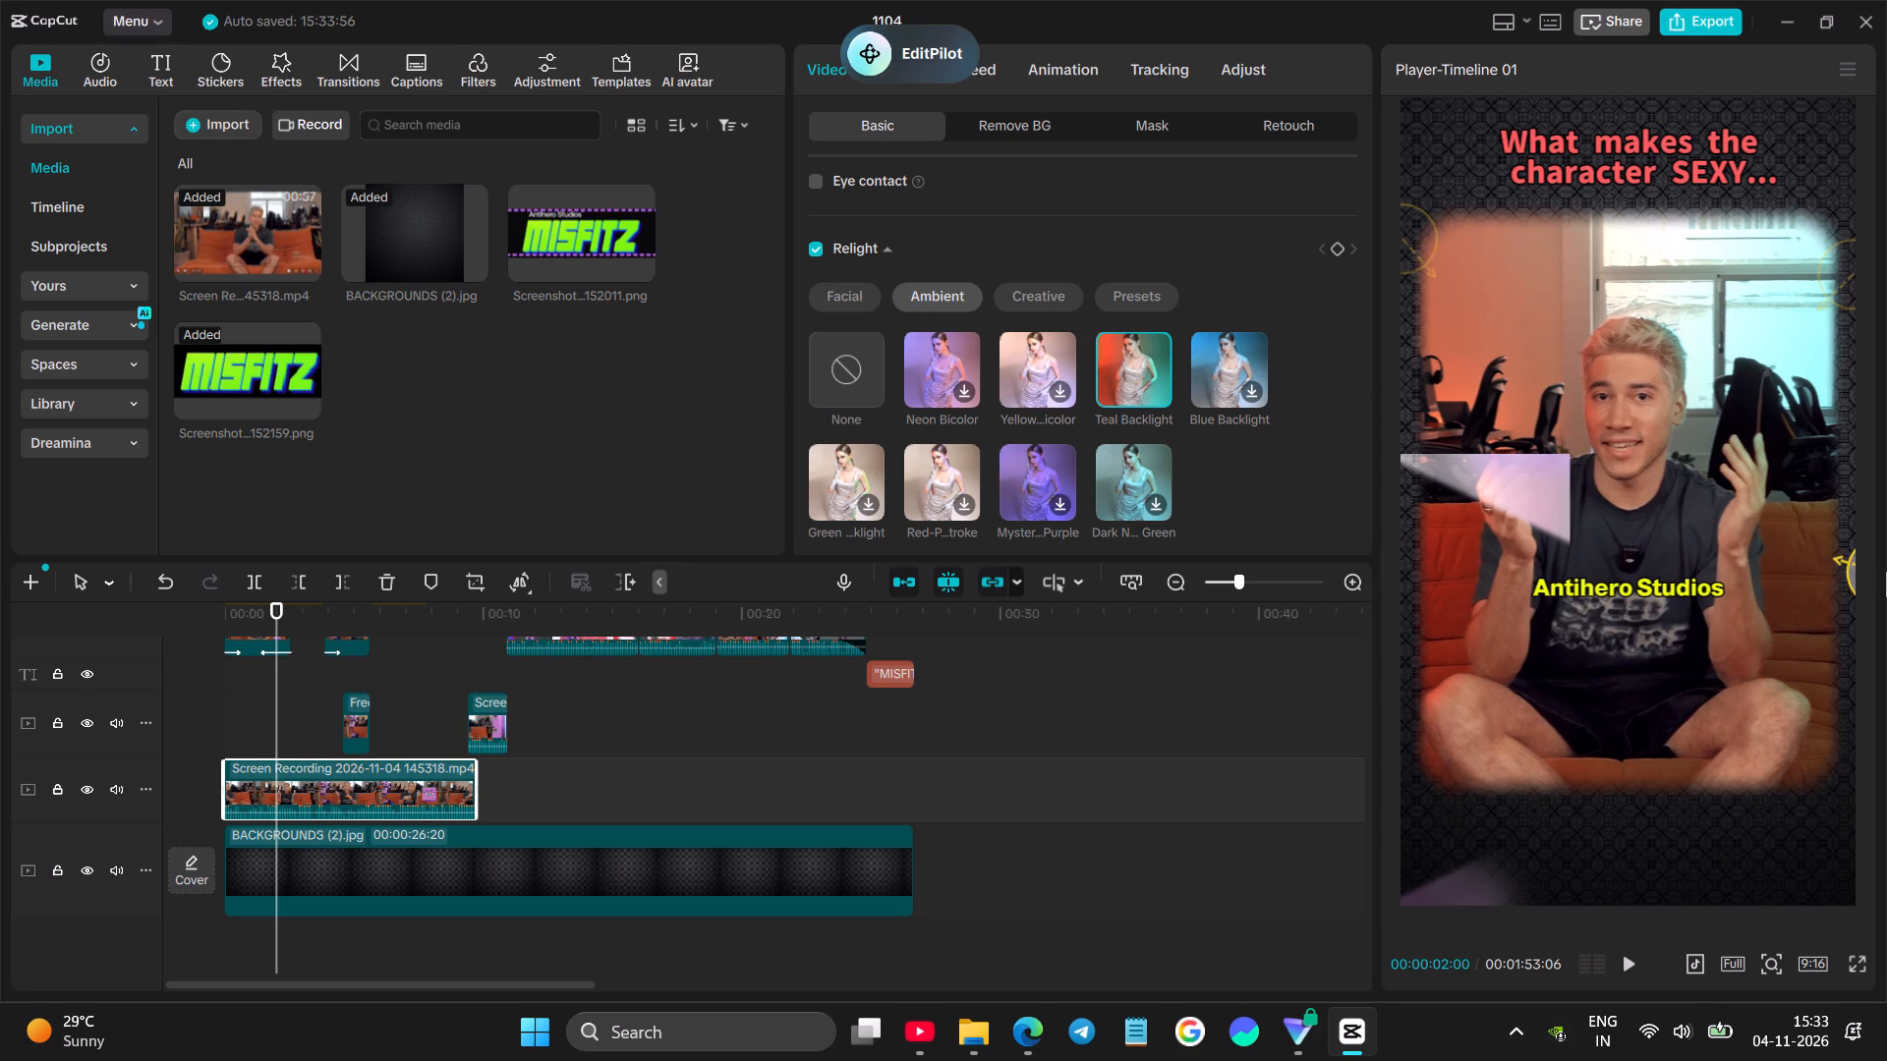
left_click_drag(1886, 571, 1699, 572)
left_click(255, 688)
left_click_drag(254, 686, 189, 697)
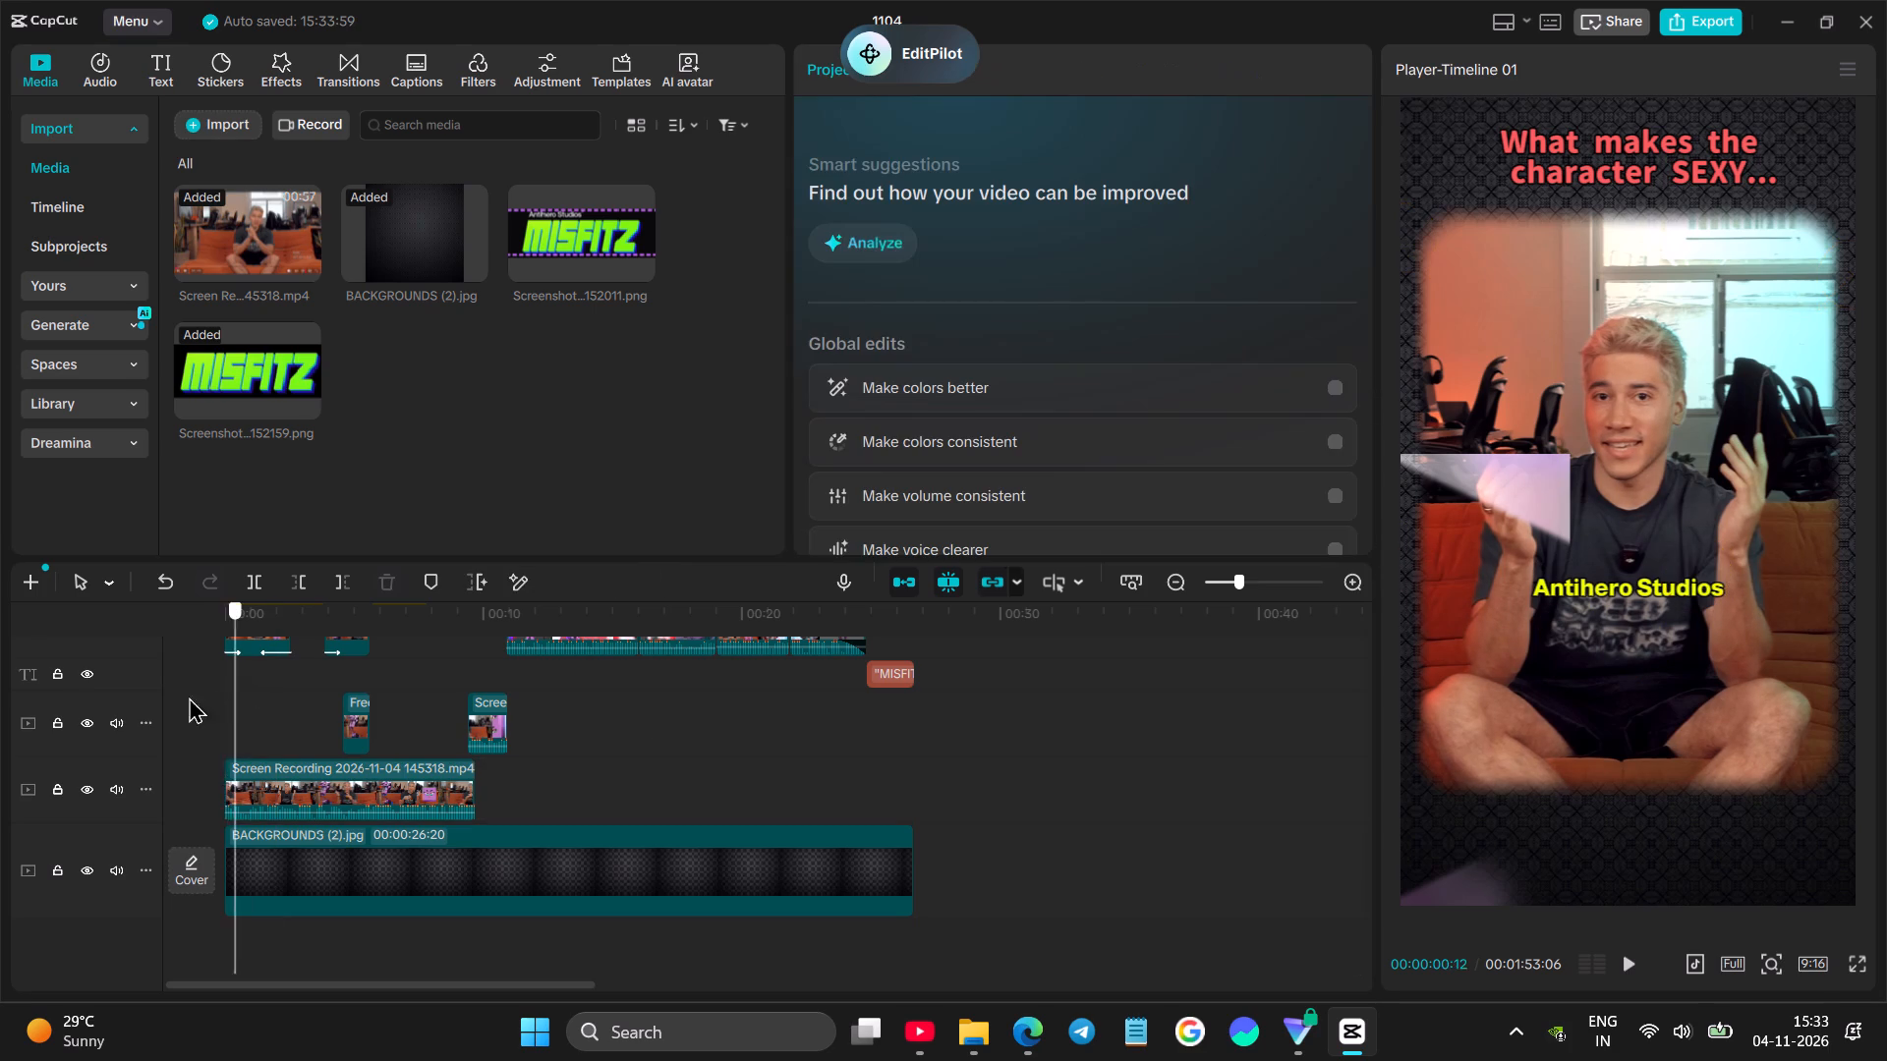
left_click_drag(189, 697, 156, 703)
key("space")
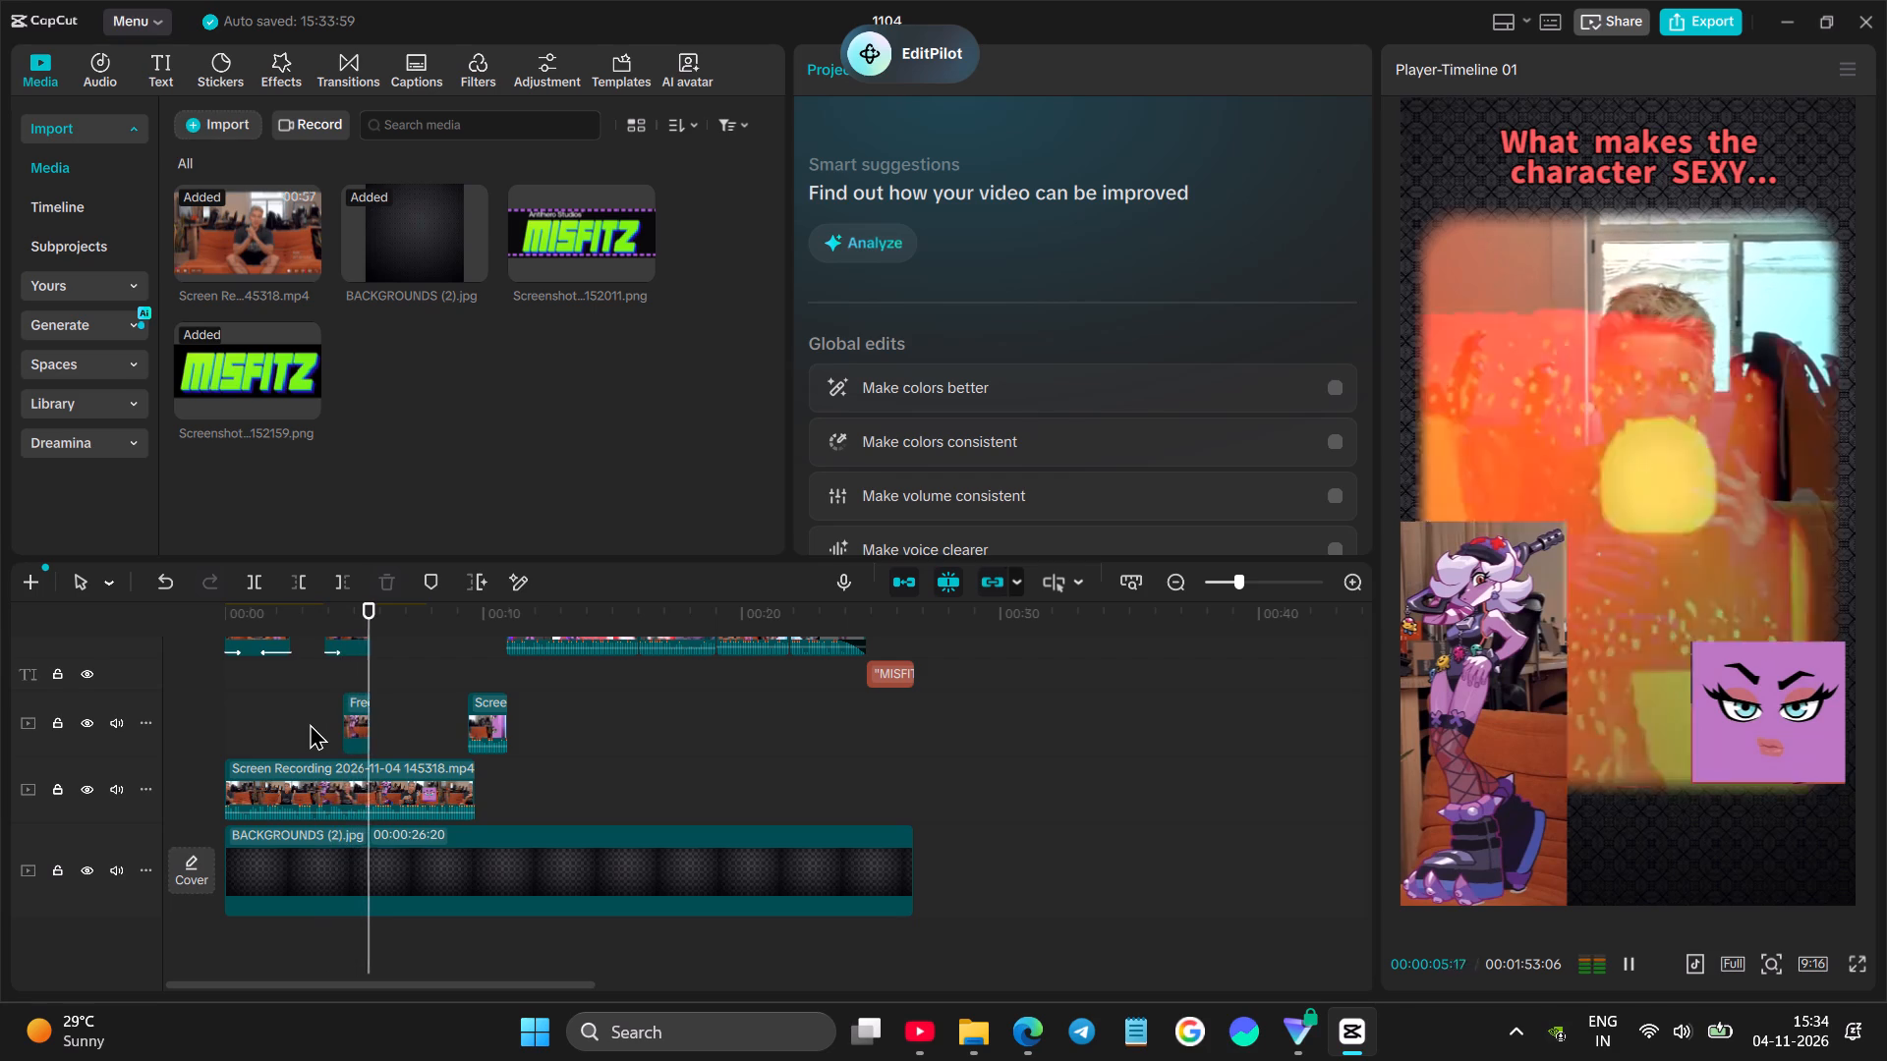
key("space")
Set the recording's white Relight light on the speaker, Light 3, to Intensity 40, Radius 51 and Distance about 32.
left_click(260, 771)
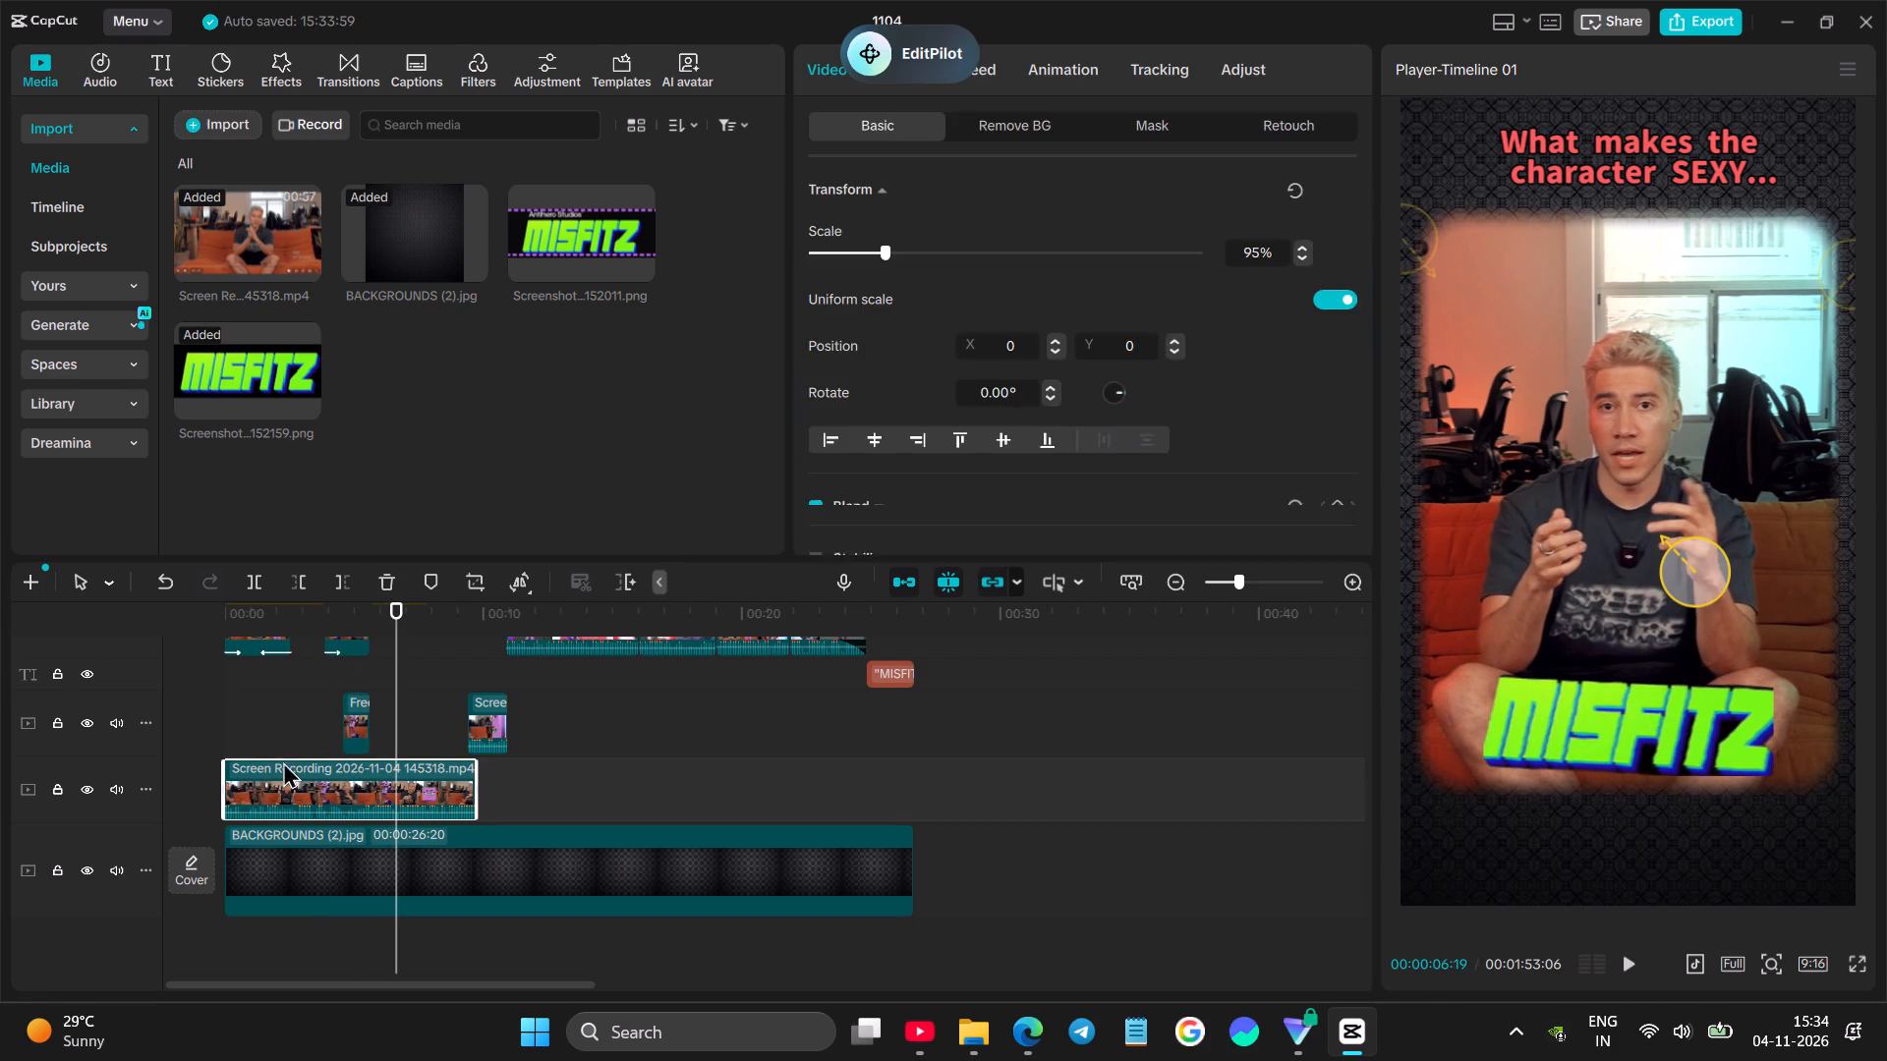
scroll(1076, 368, "down", 7)
scroll(1002, 320, "up", 2)
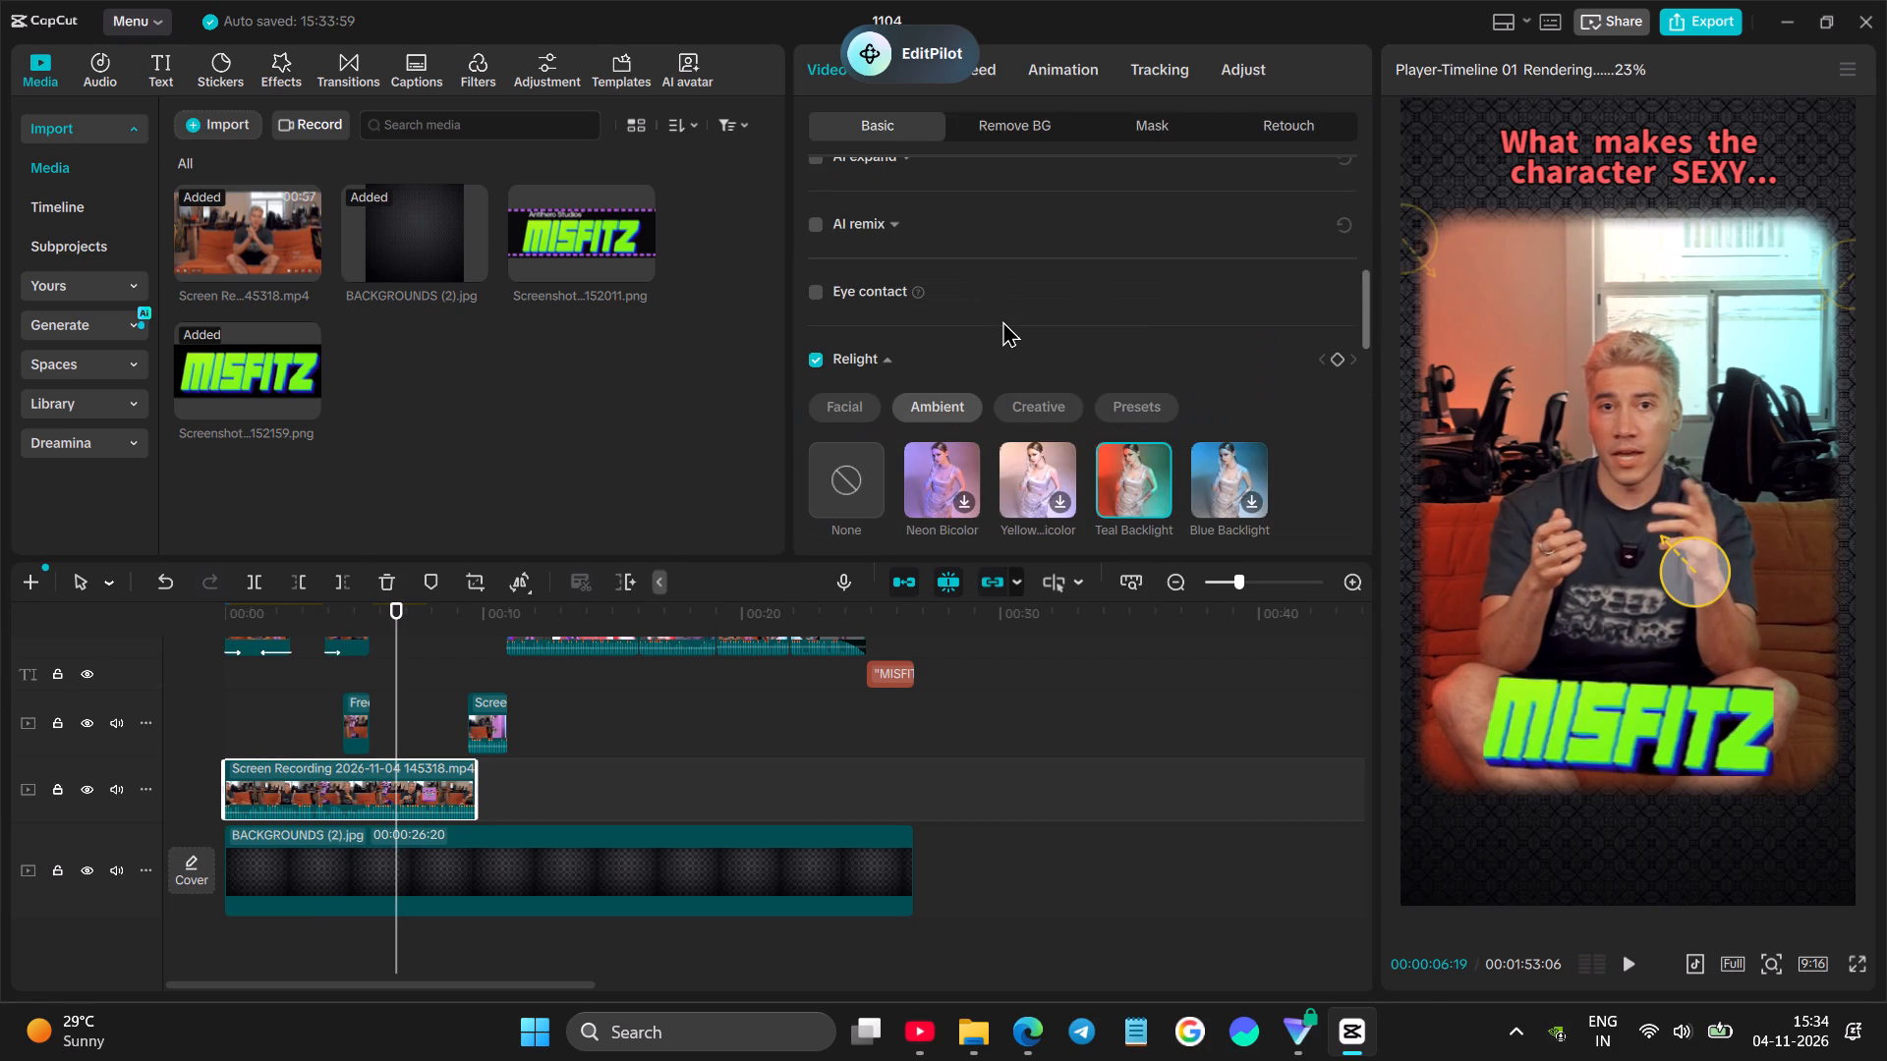
scroll(1002, 320, "down", 4)
left_click_drag(902, 466, 792, 463)
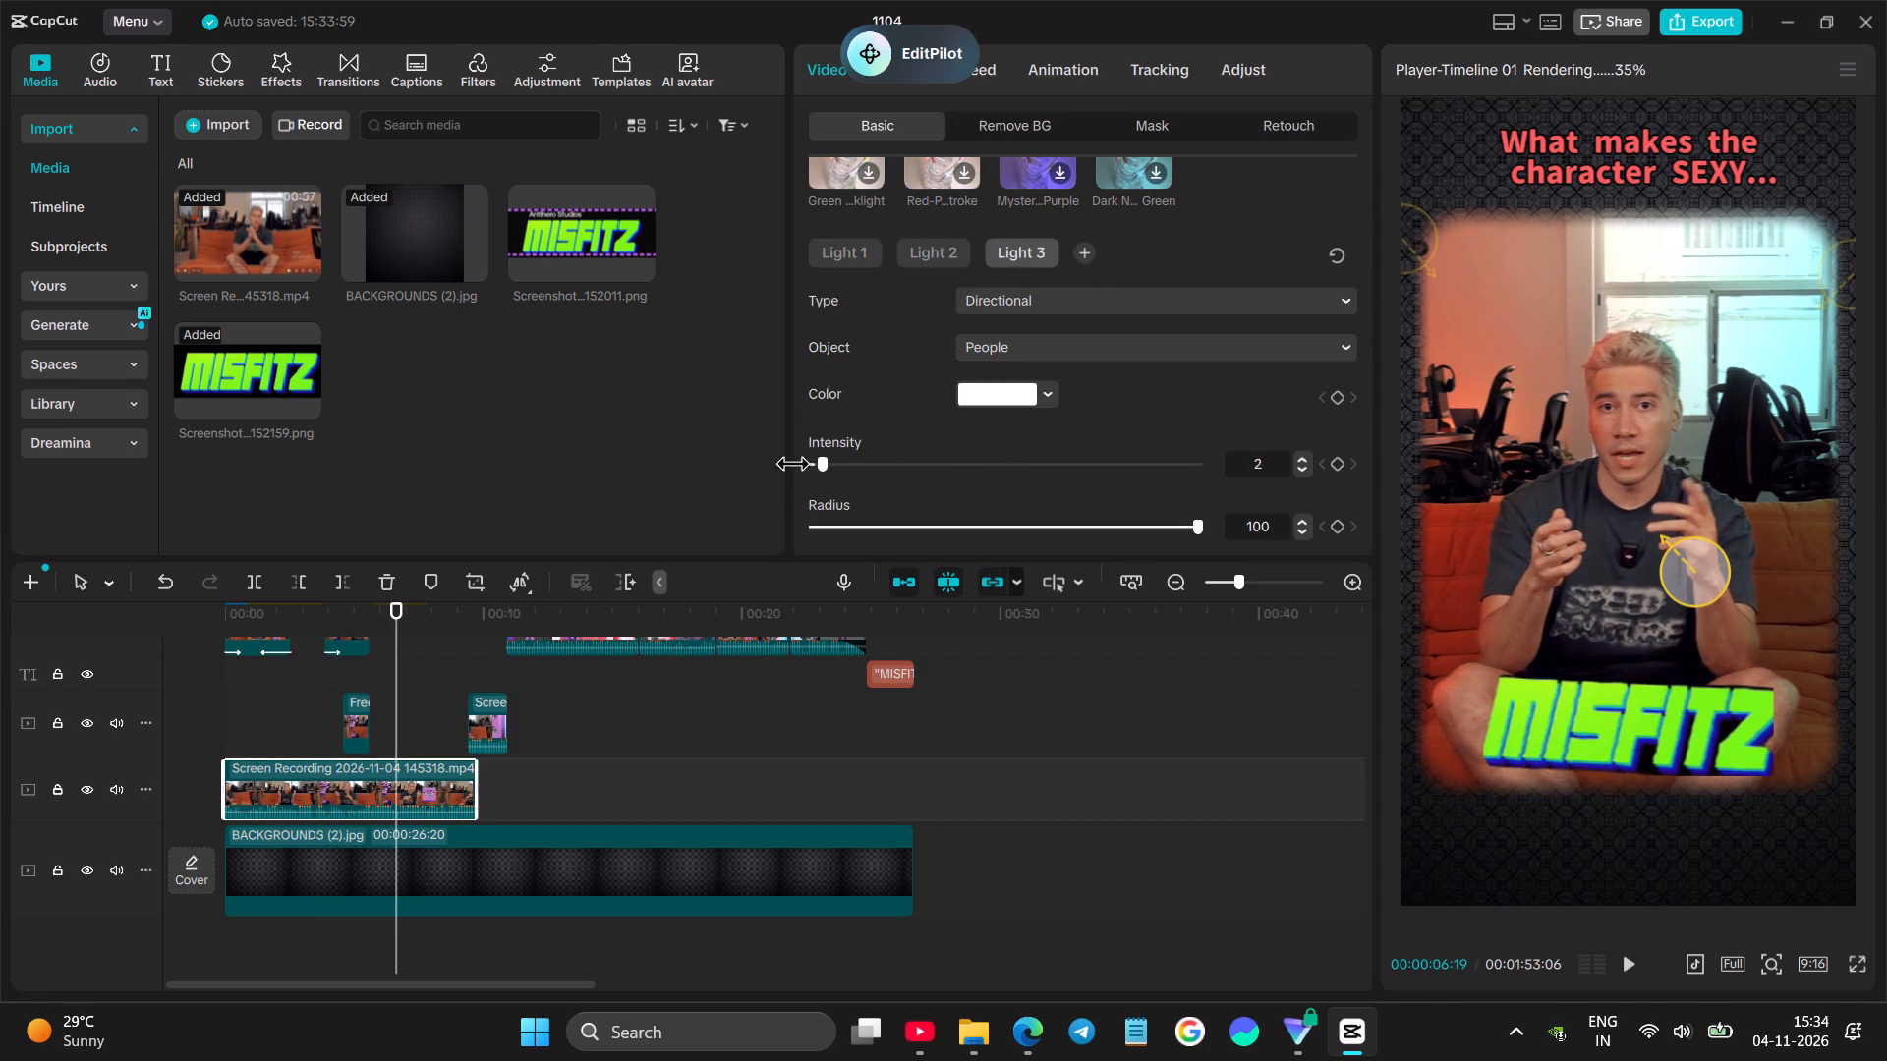
left_click_drag(792, 463, 1041, 487)
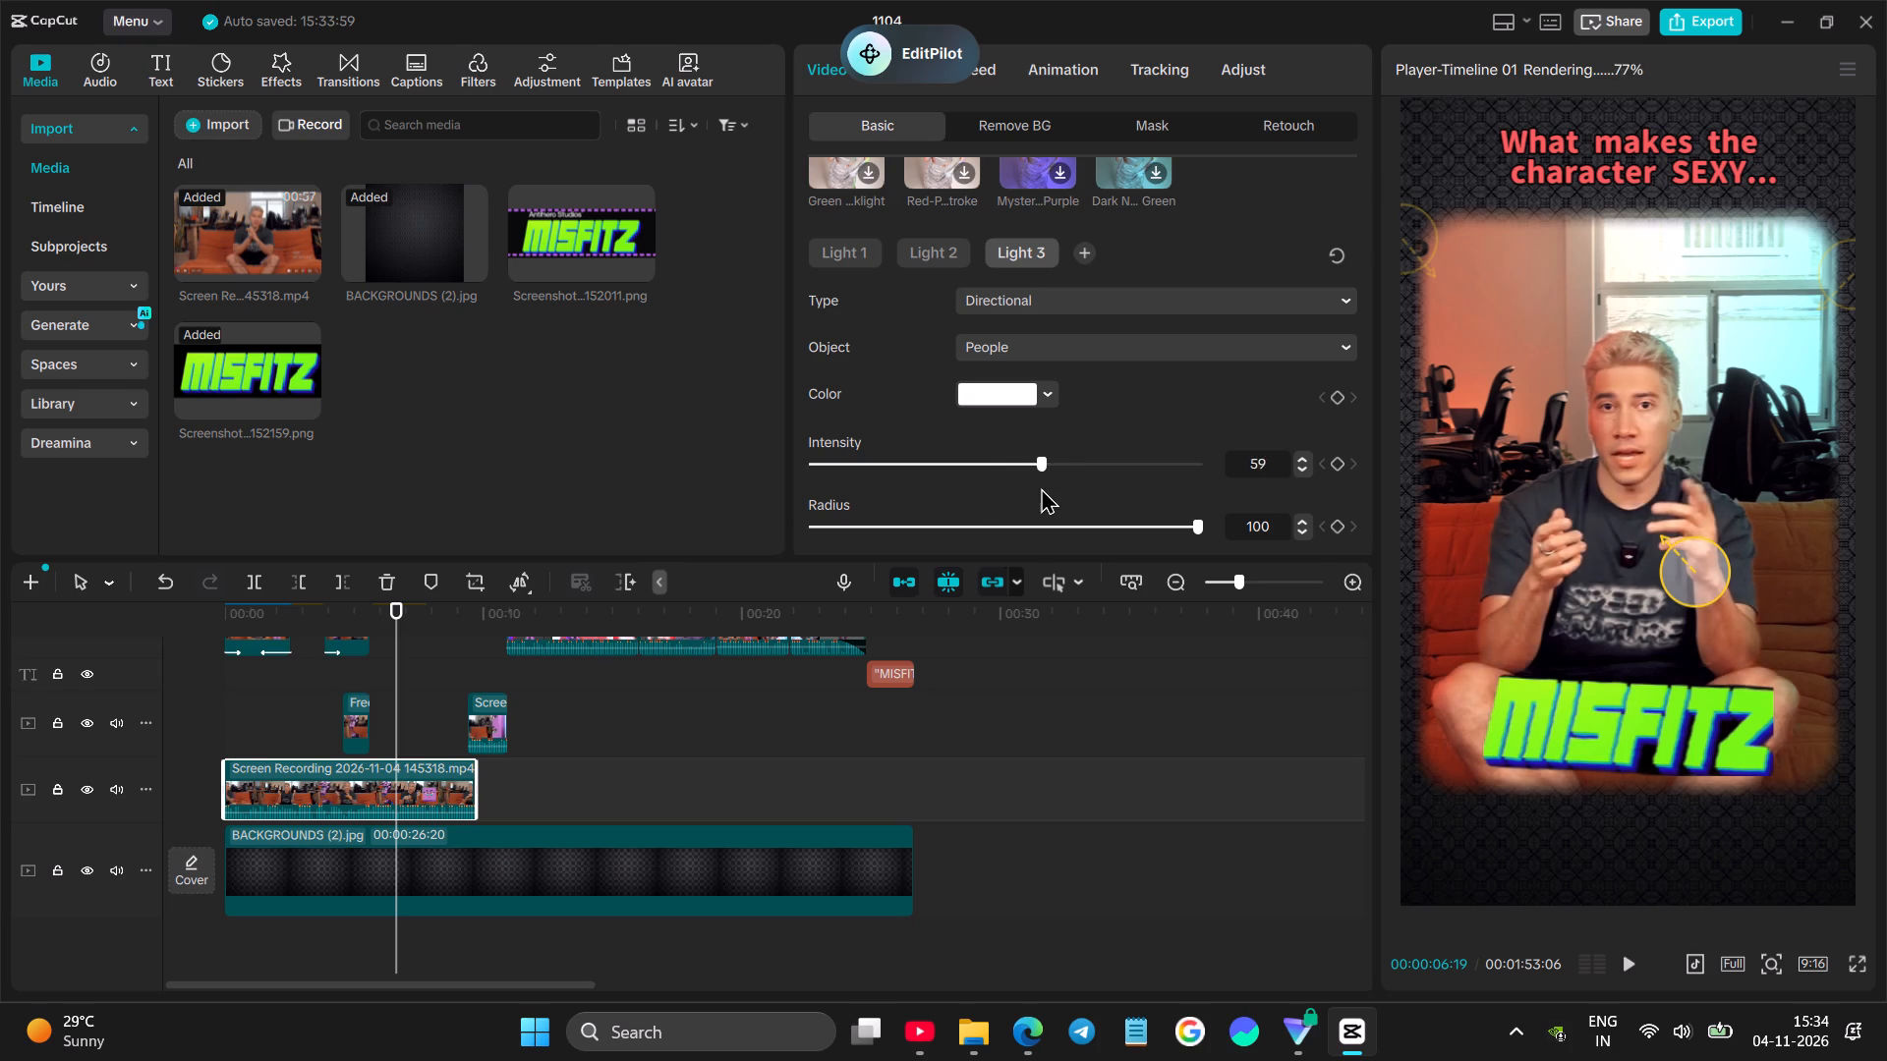
left_click_drag(1041, 487, 949, 523)
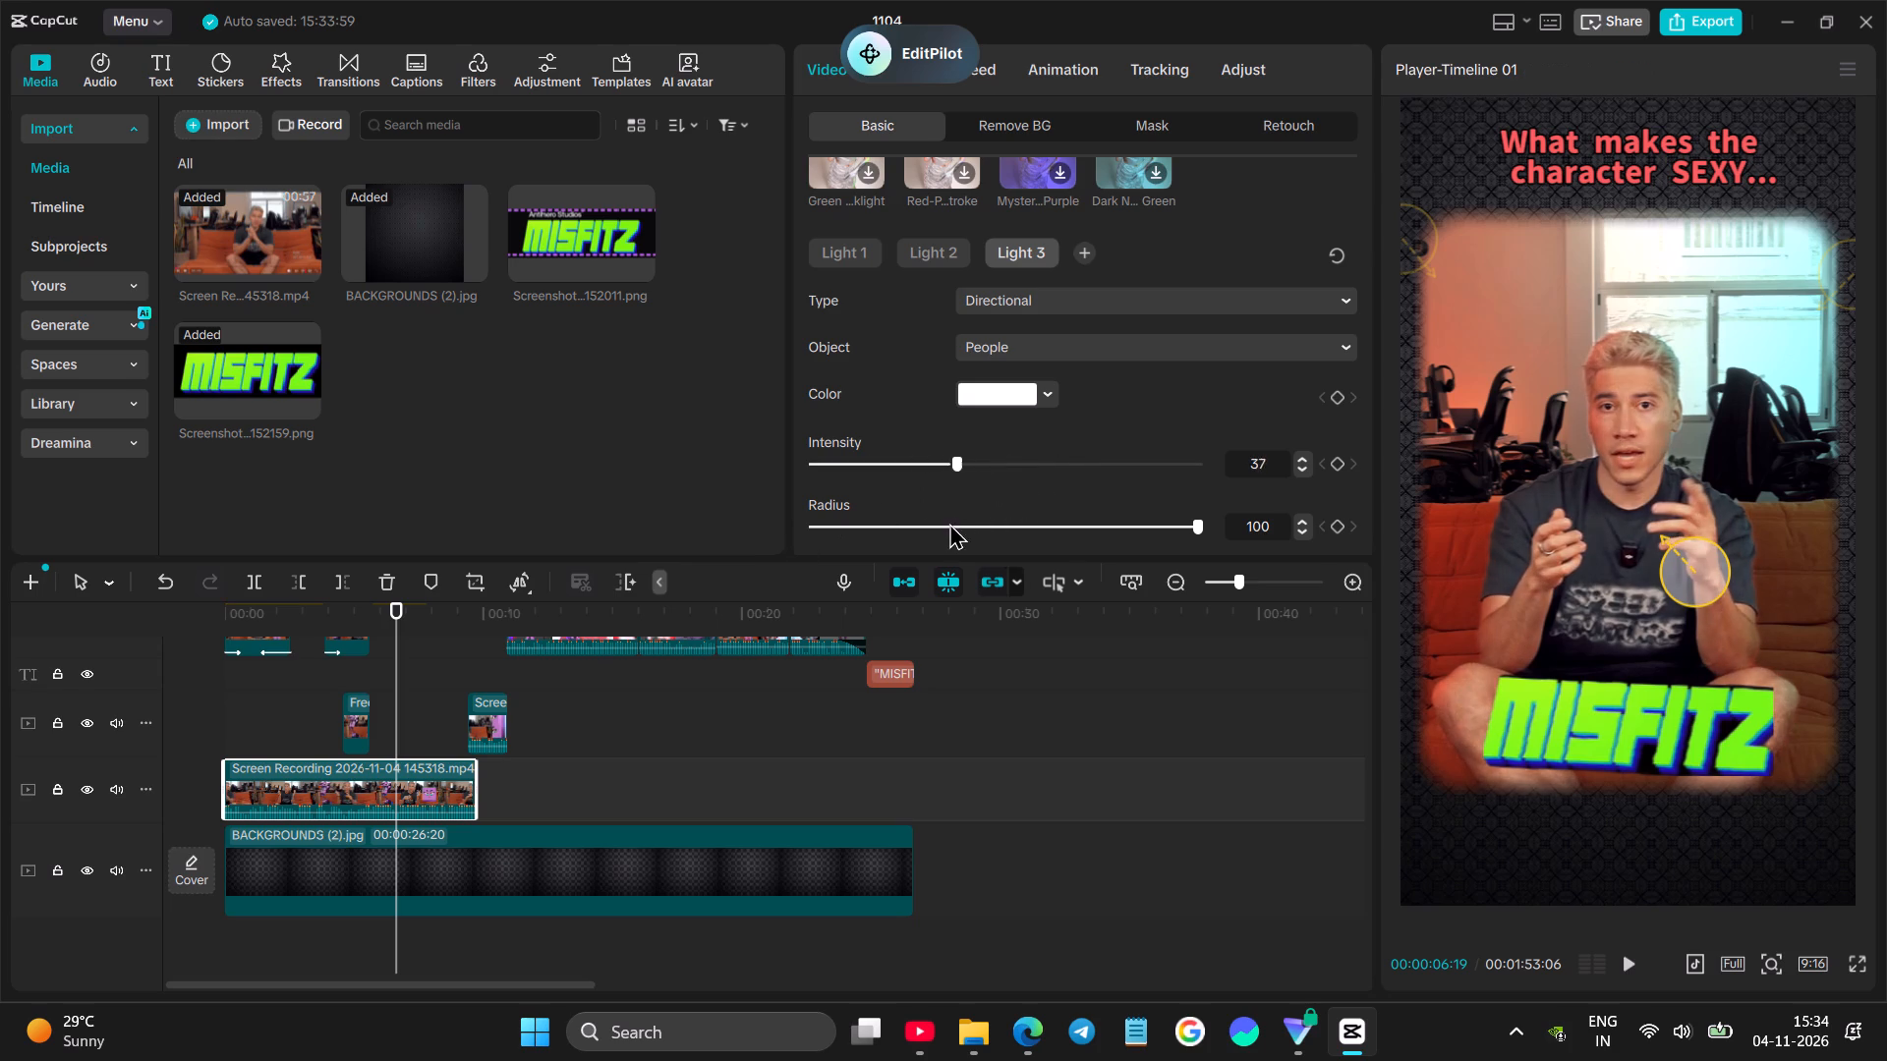
left_click_drag(949, 523, 966, 517)
left_click_drag(1184, 525, 745, 549)
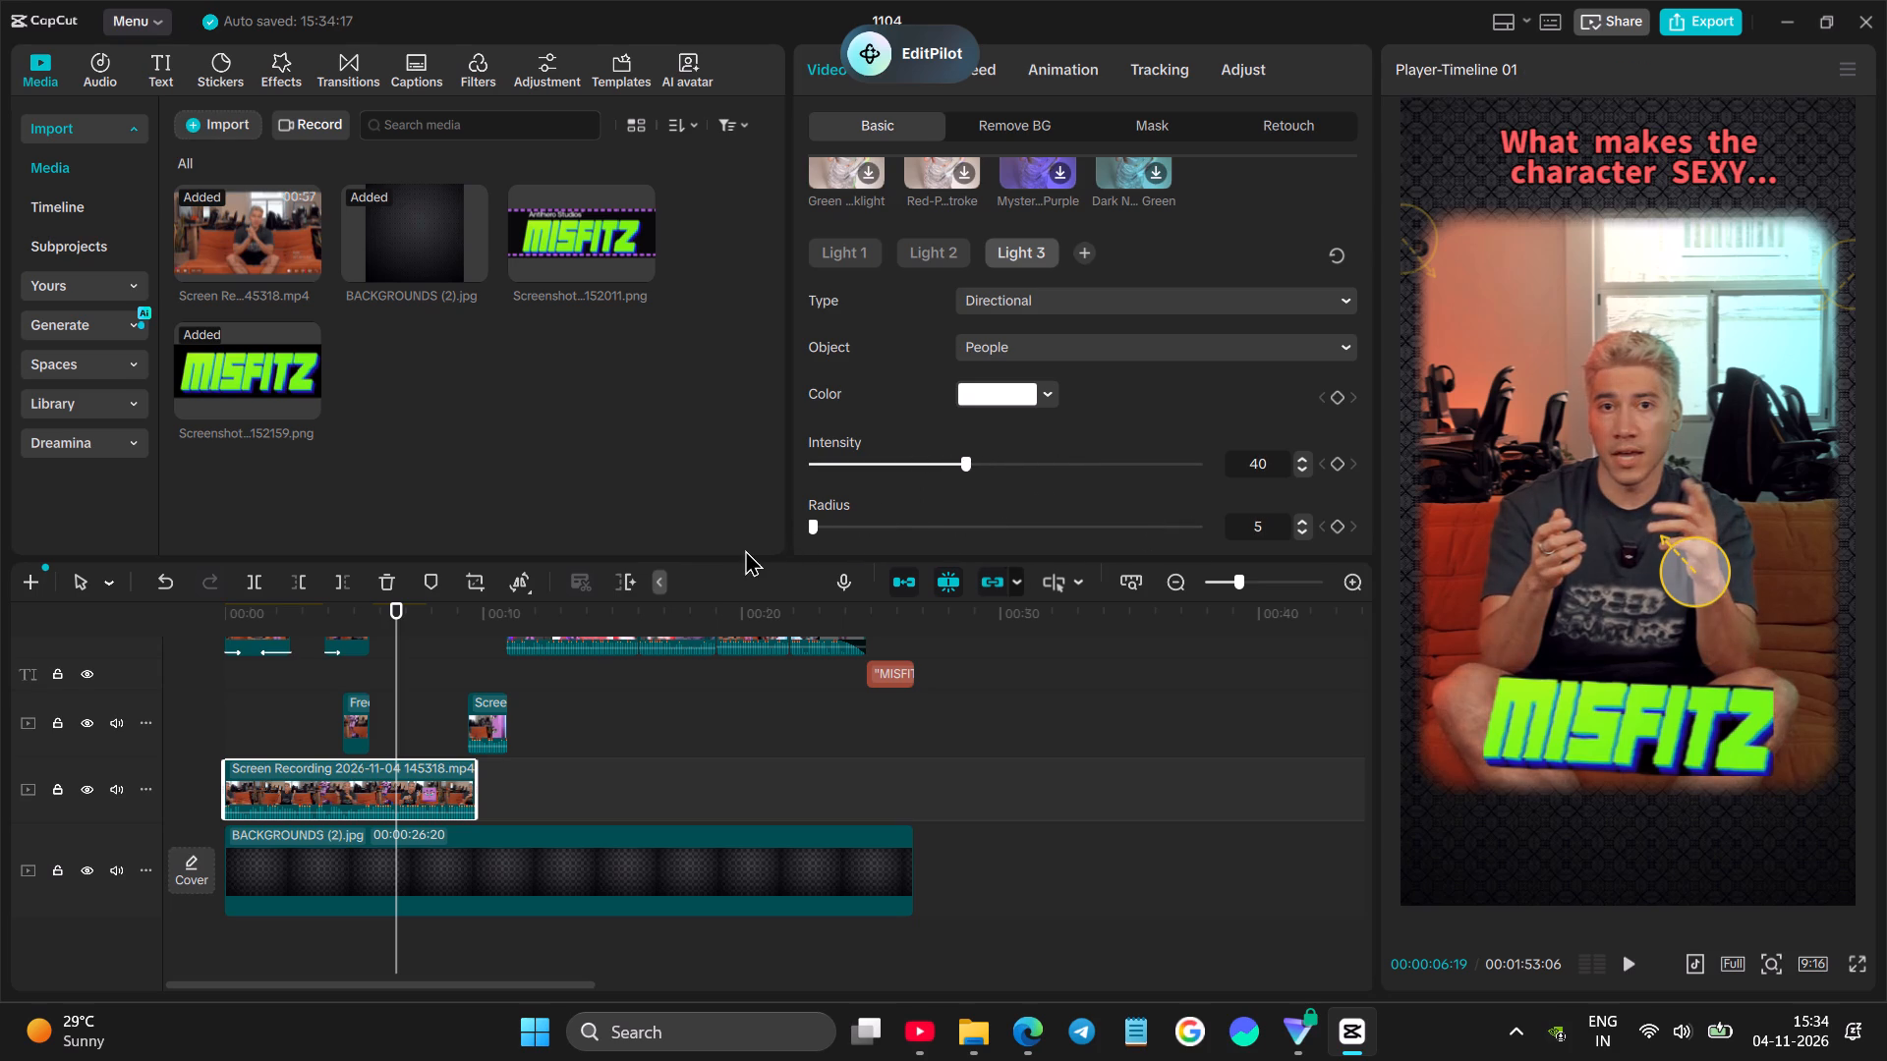
left_click_drag(745, 549, 999, 549)
scroll(1044, 474, "down", 2)
left_click_drag(1121, 363, 1040, 391)
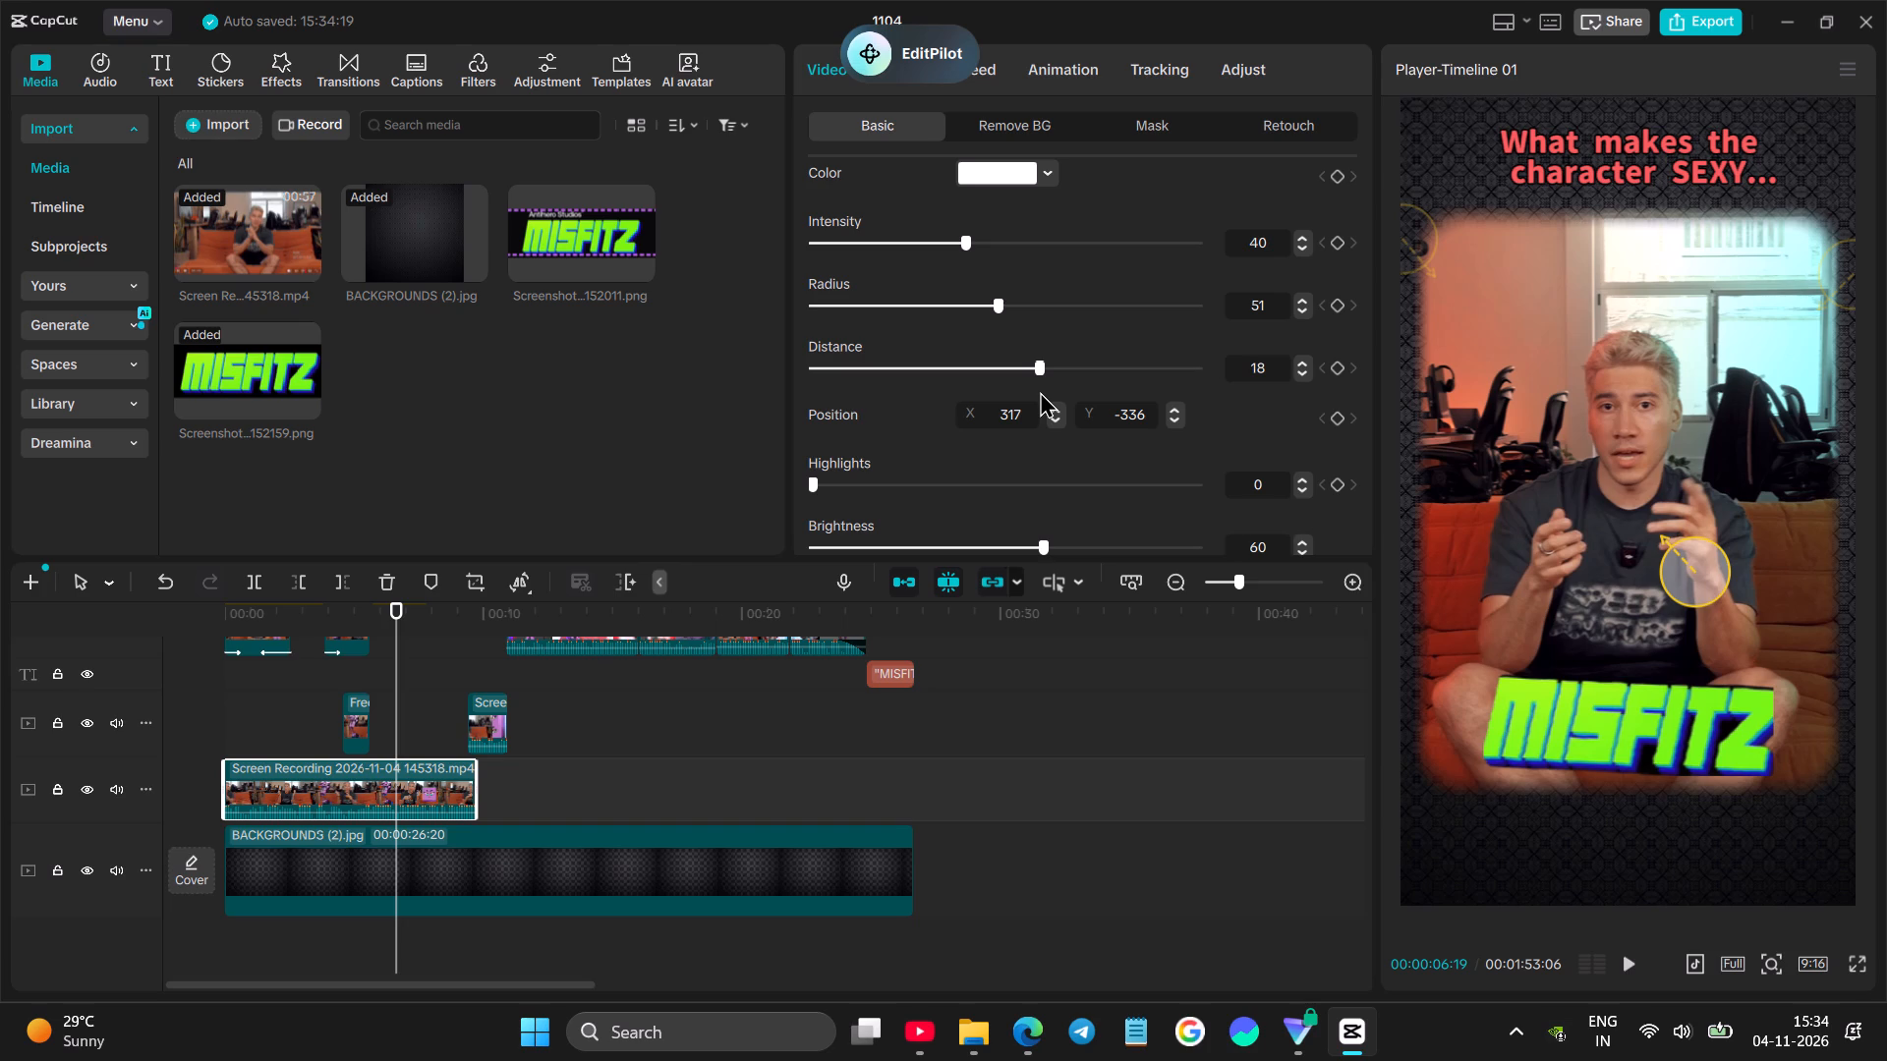
left_click_drag(1040, 391, 1068, 393)
Set the red background Relight light to Intensity 29 and Radius 66.
left_click(1405, 251)
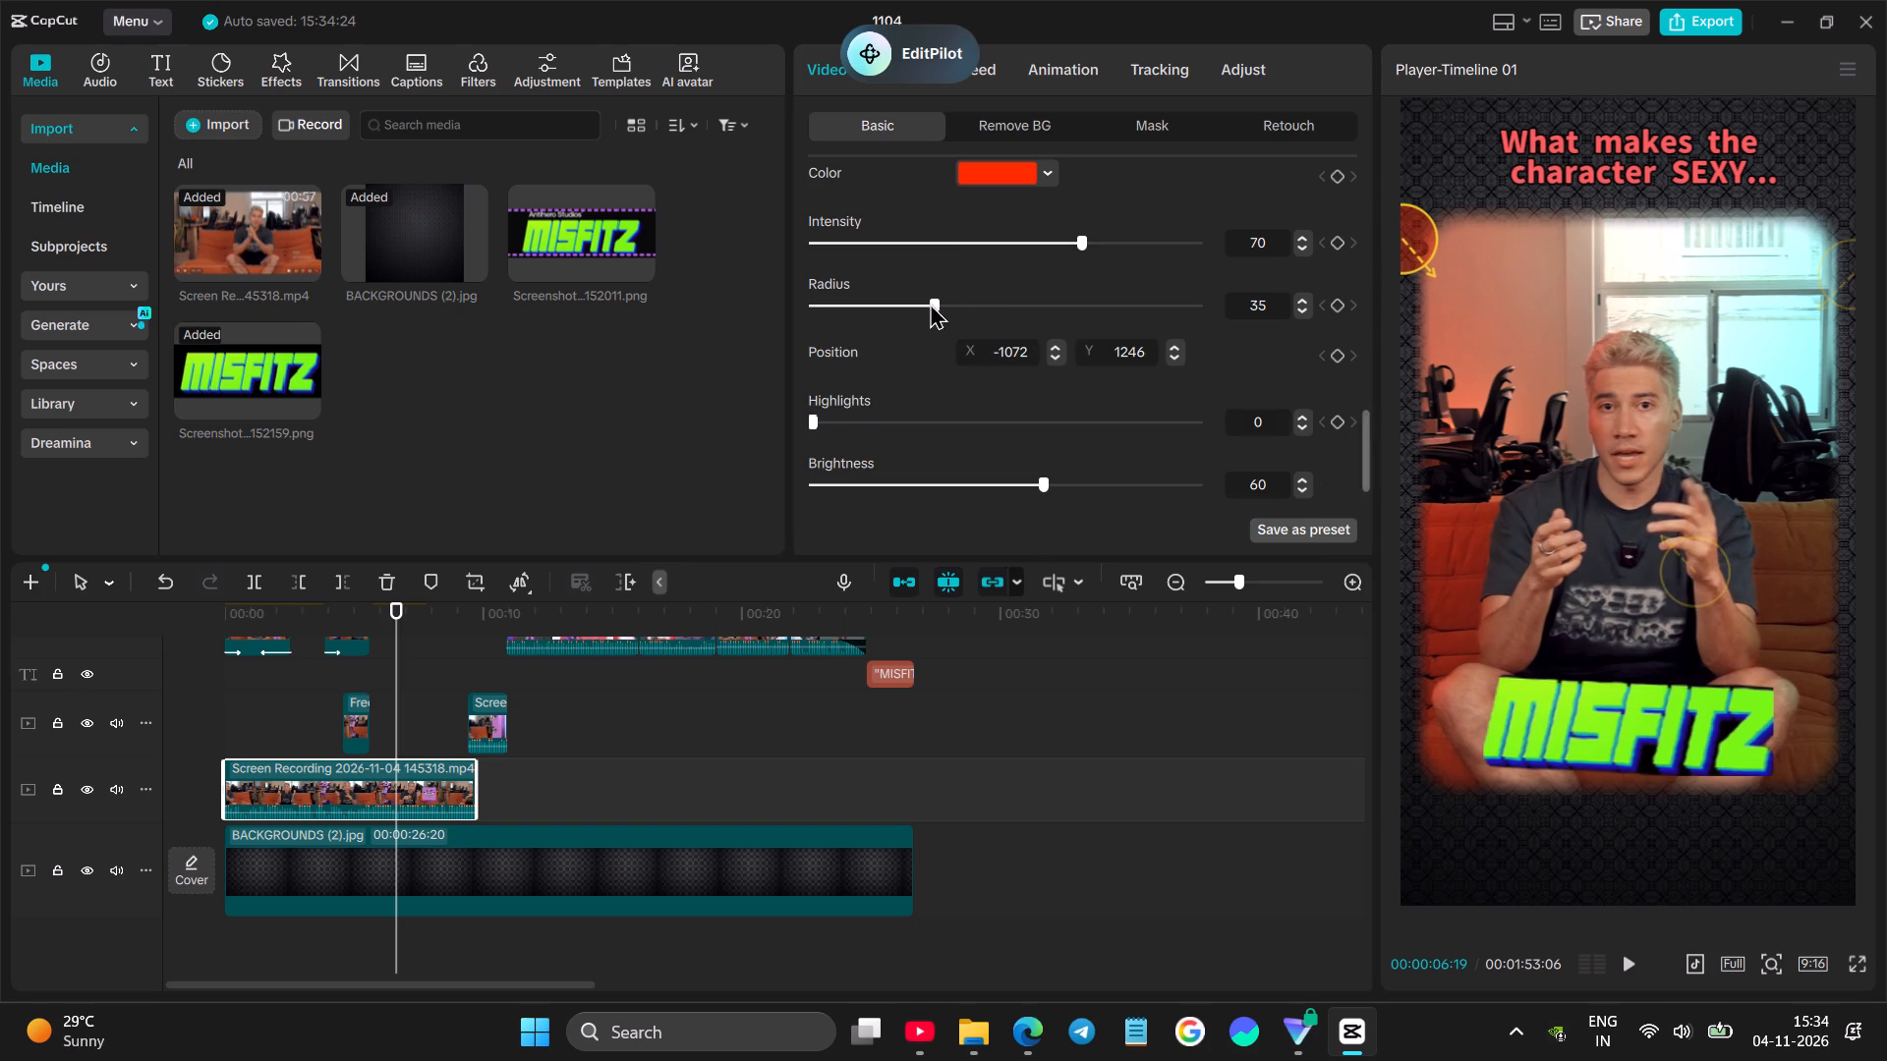
scroll(994, 284, "up", 1)
left_click_drag(1060, 350, 916, 347)
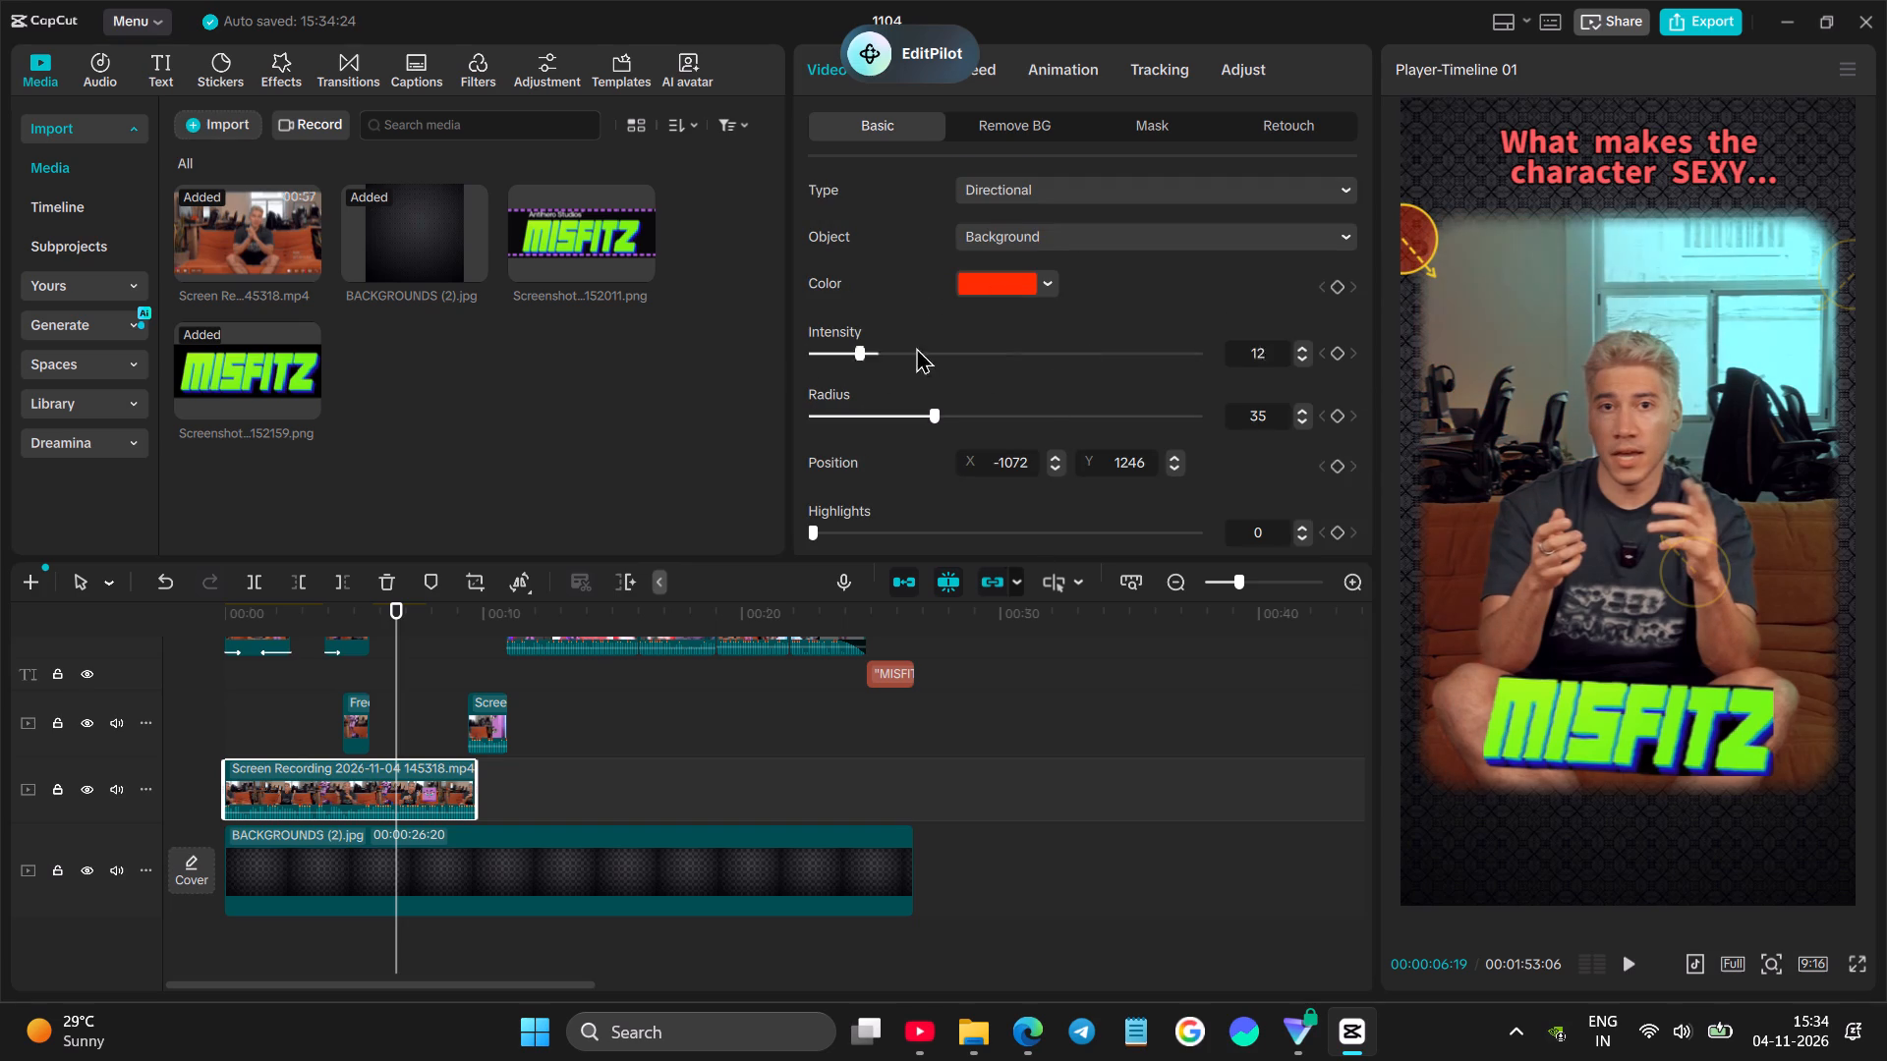
left_click_drag(916, 347, 925, 347)
left_click_drag(928, 420, 1061, 409)
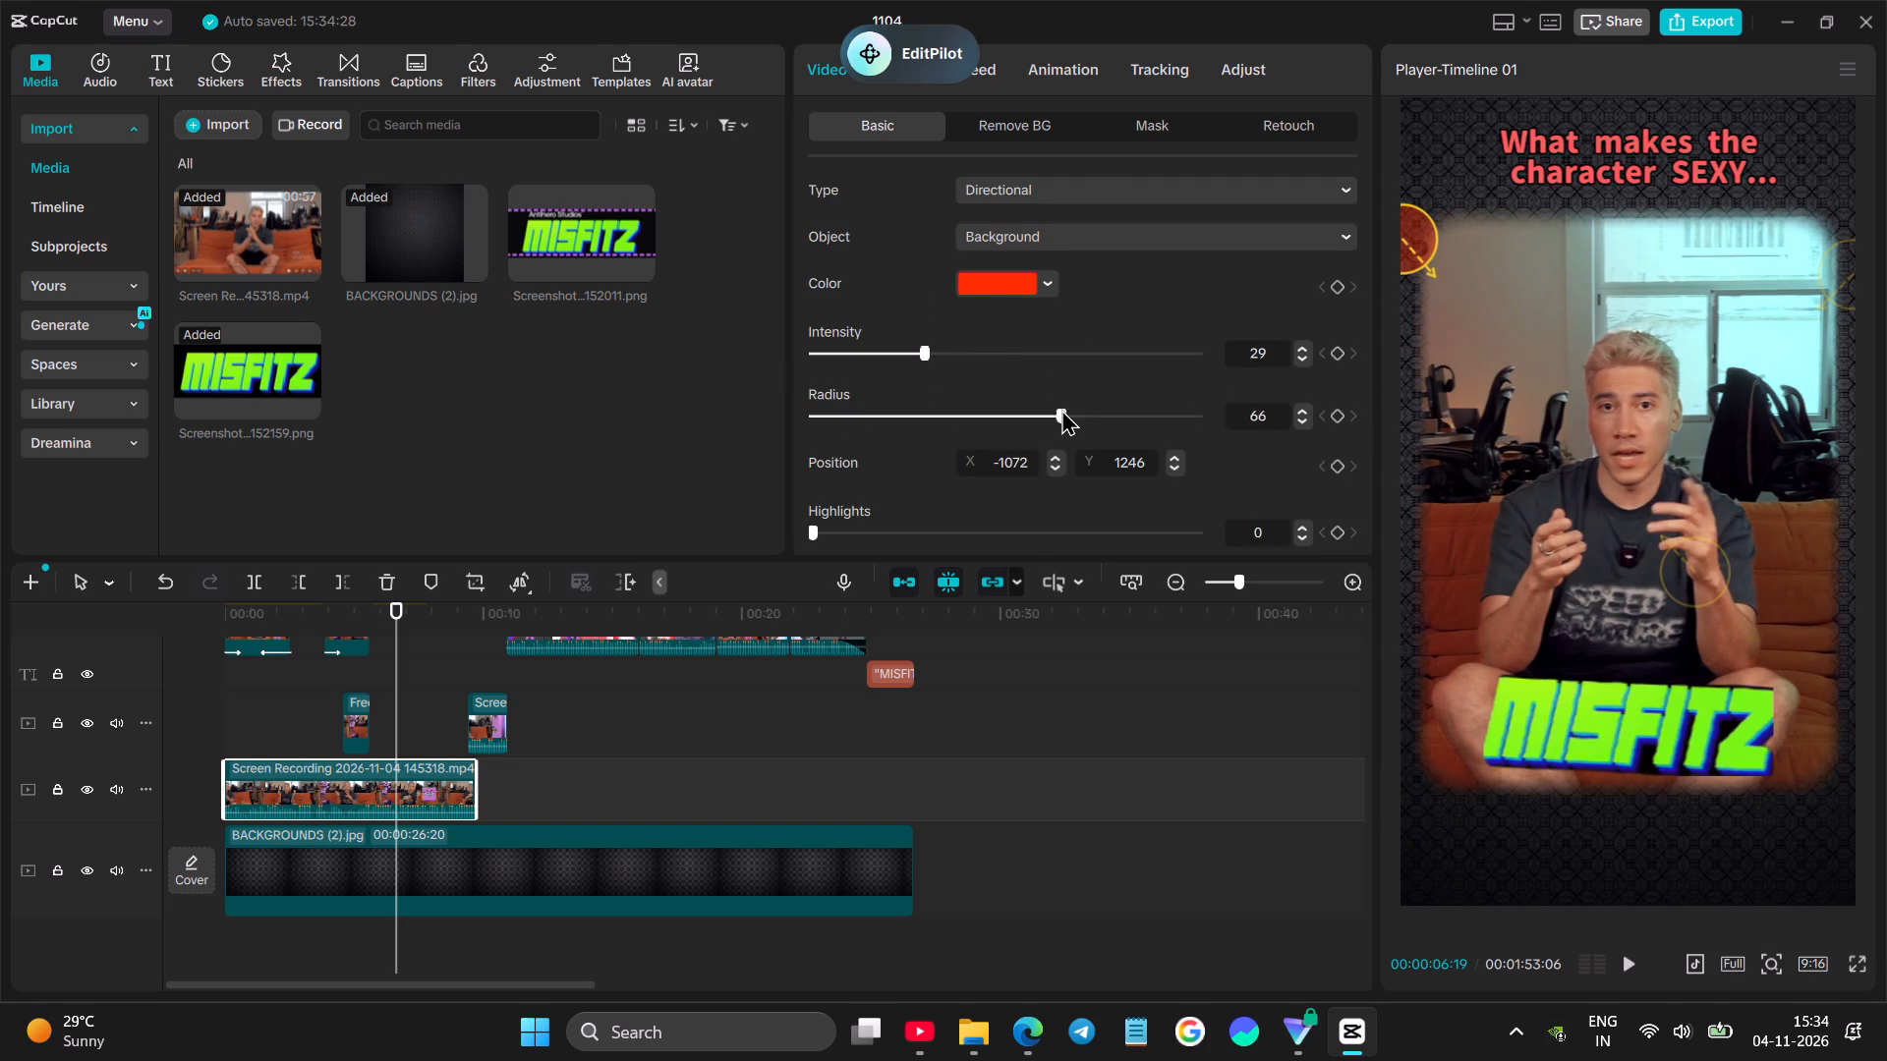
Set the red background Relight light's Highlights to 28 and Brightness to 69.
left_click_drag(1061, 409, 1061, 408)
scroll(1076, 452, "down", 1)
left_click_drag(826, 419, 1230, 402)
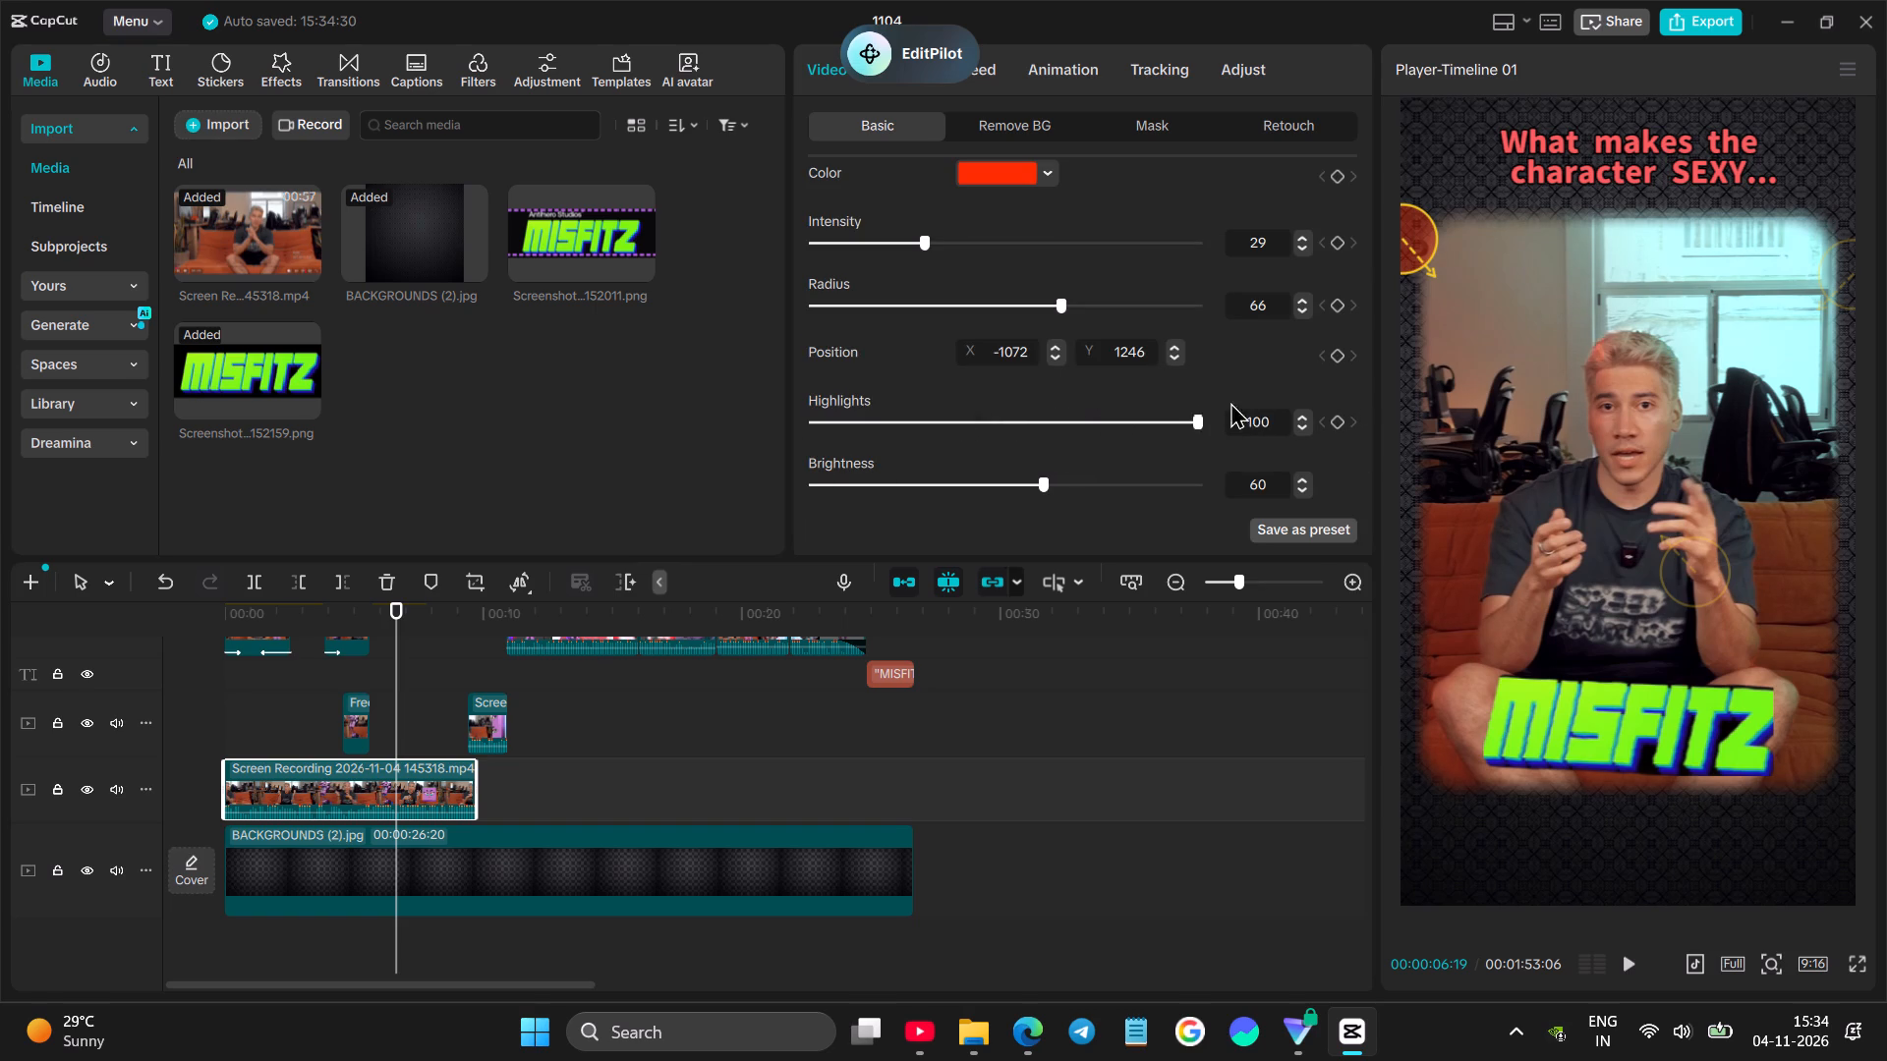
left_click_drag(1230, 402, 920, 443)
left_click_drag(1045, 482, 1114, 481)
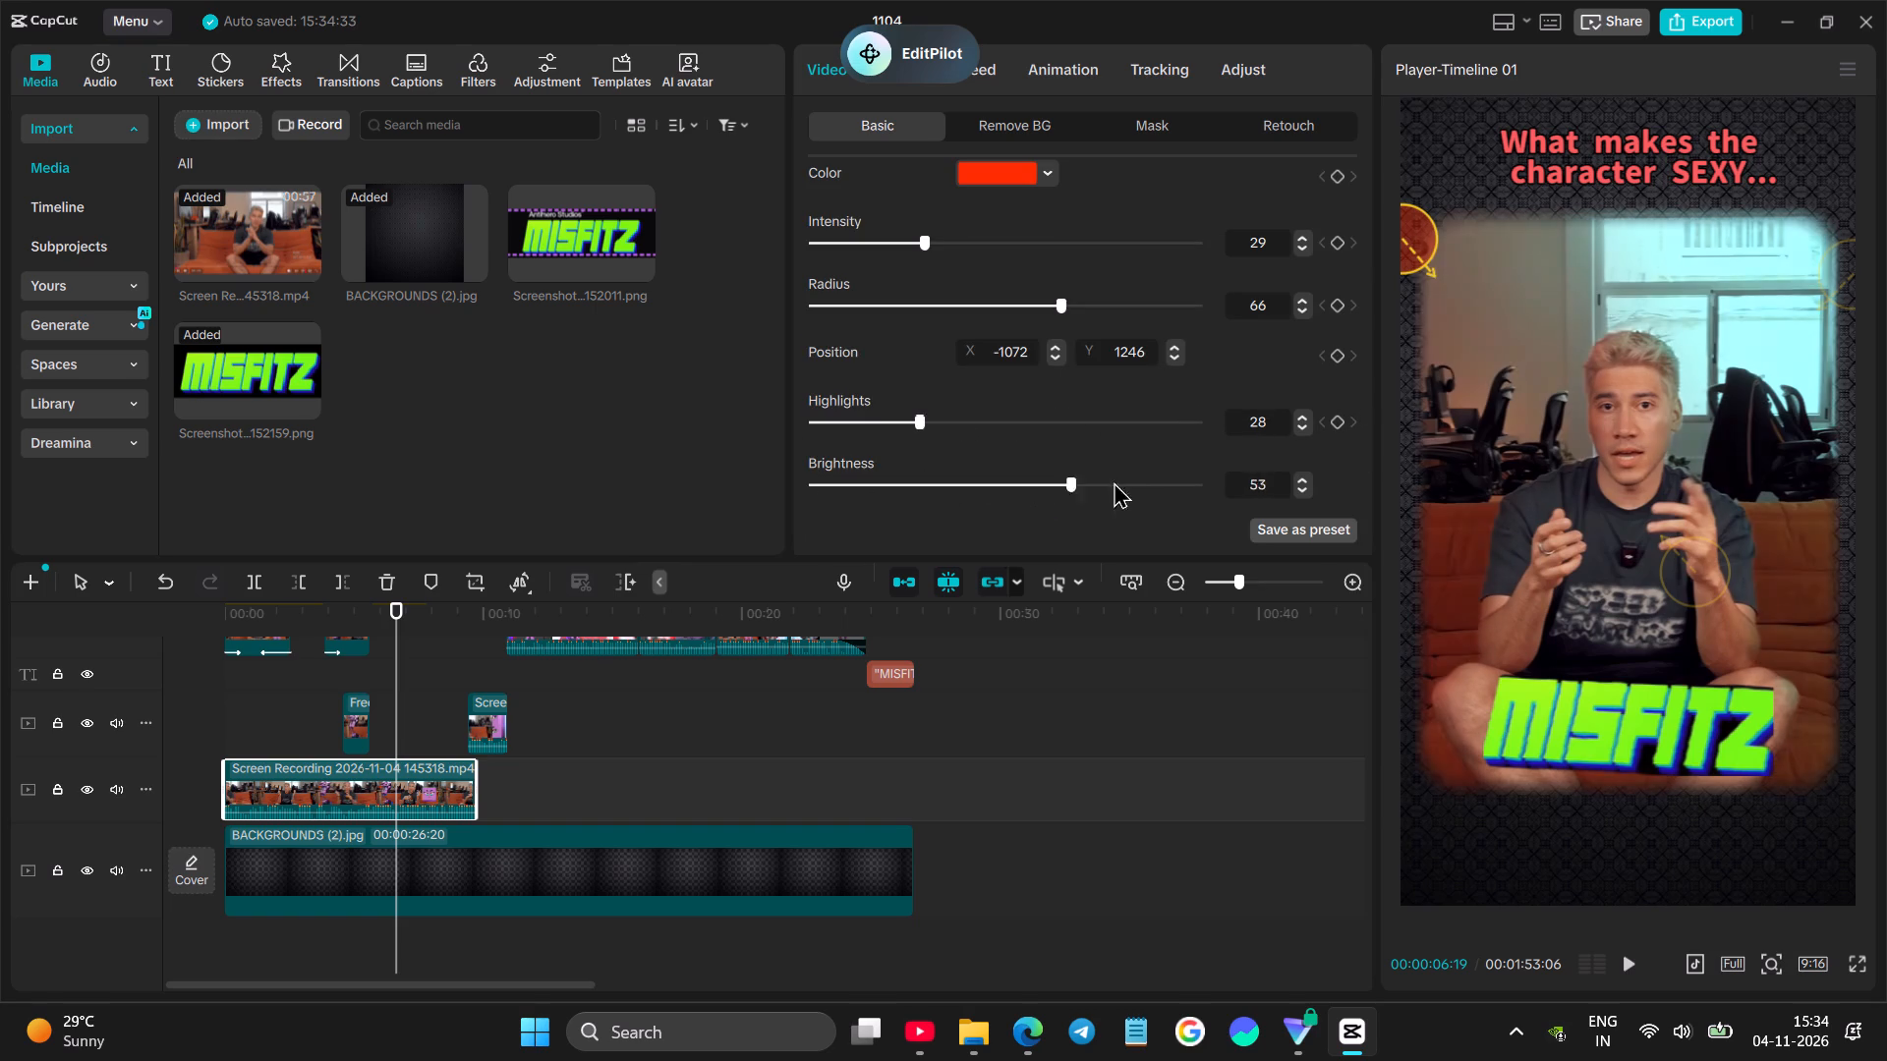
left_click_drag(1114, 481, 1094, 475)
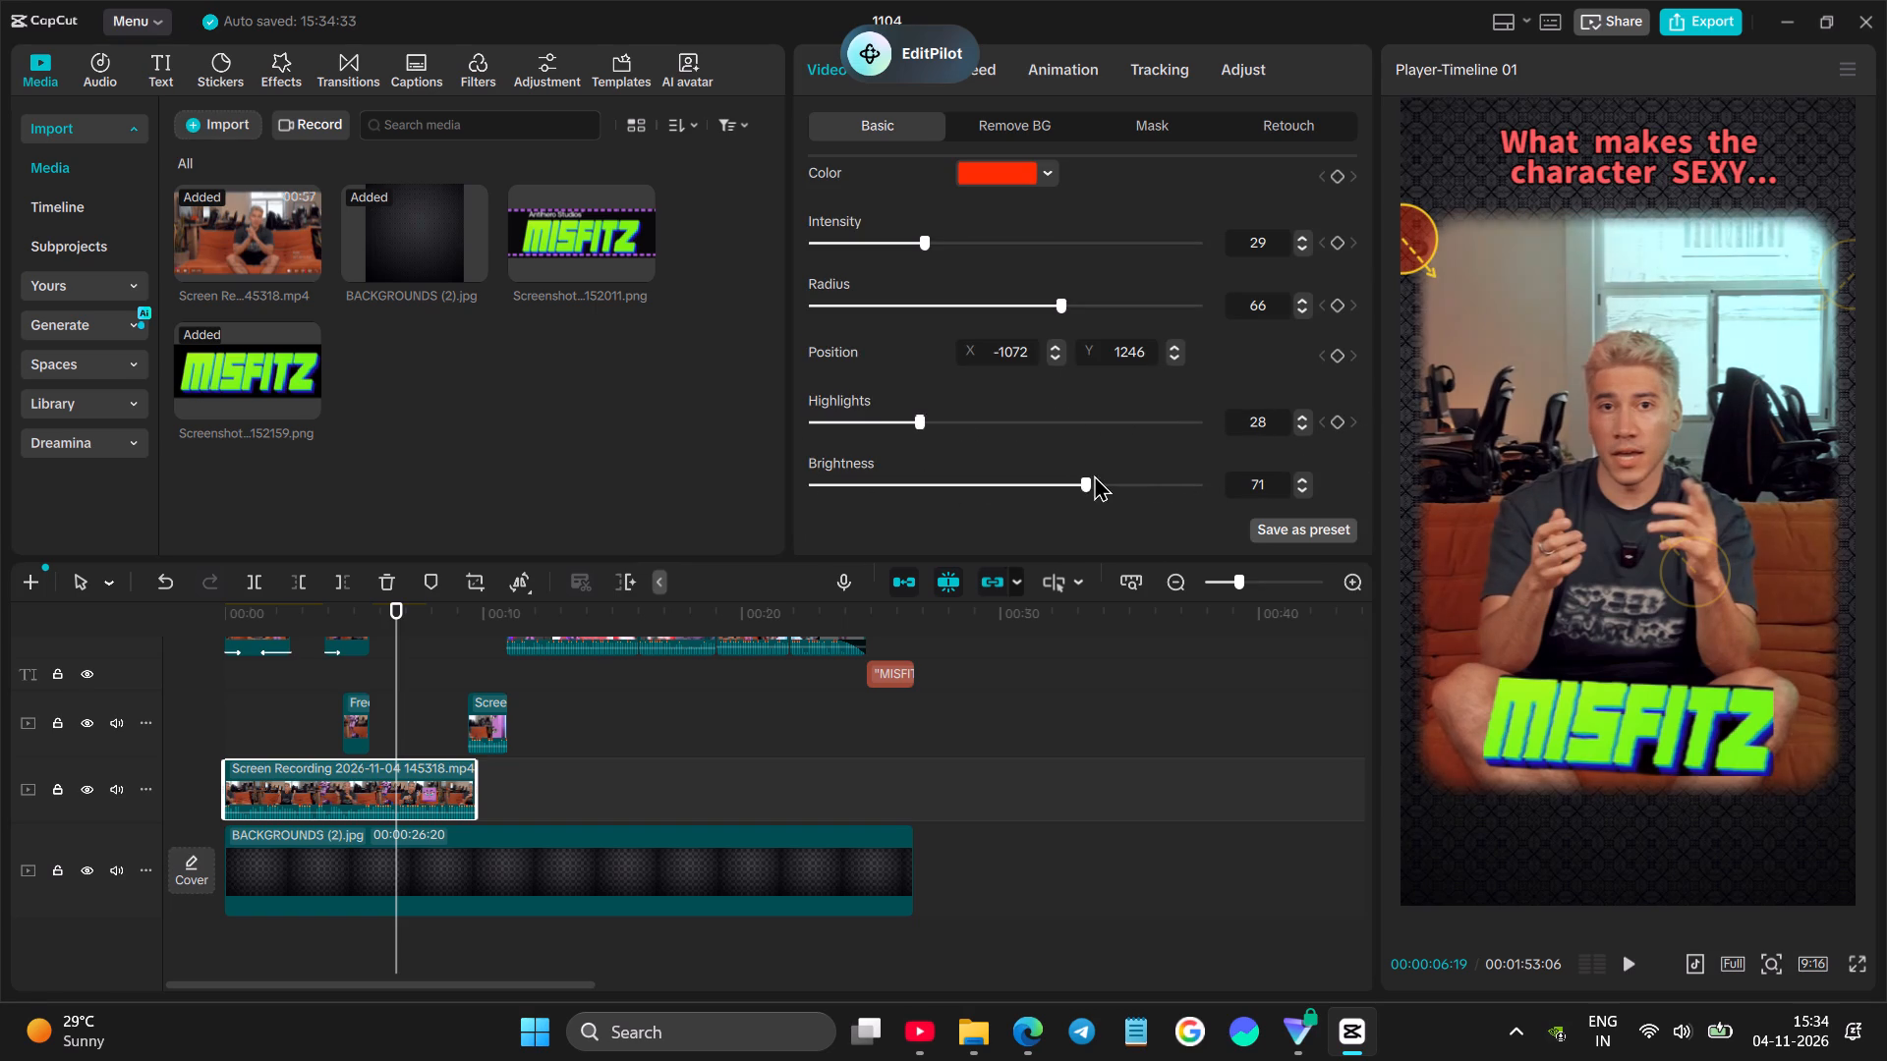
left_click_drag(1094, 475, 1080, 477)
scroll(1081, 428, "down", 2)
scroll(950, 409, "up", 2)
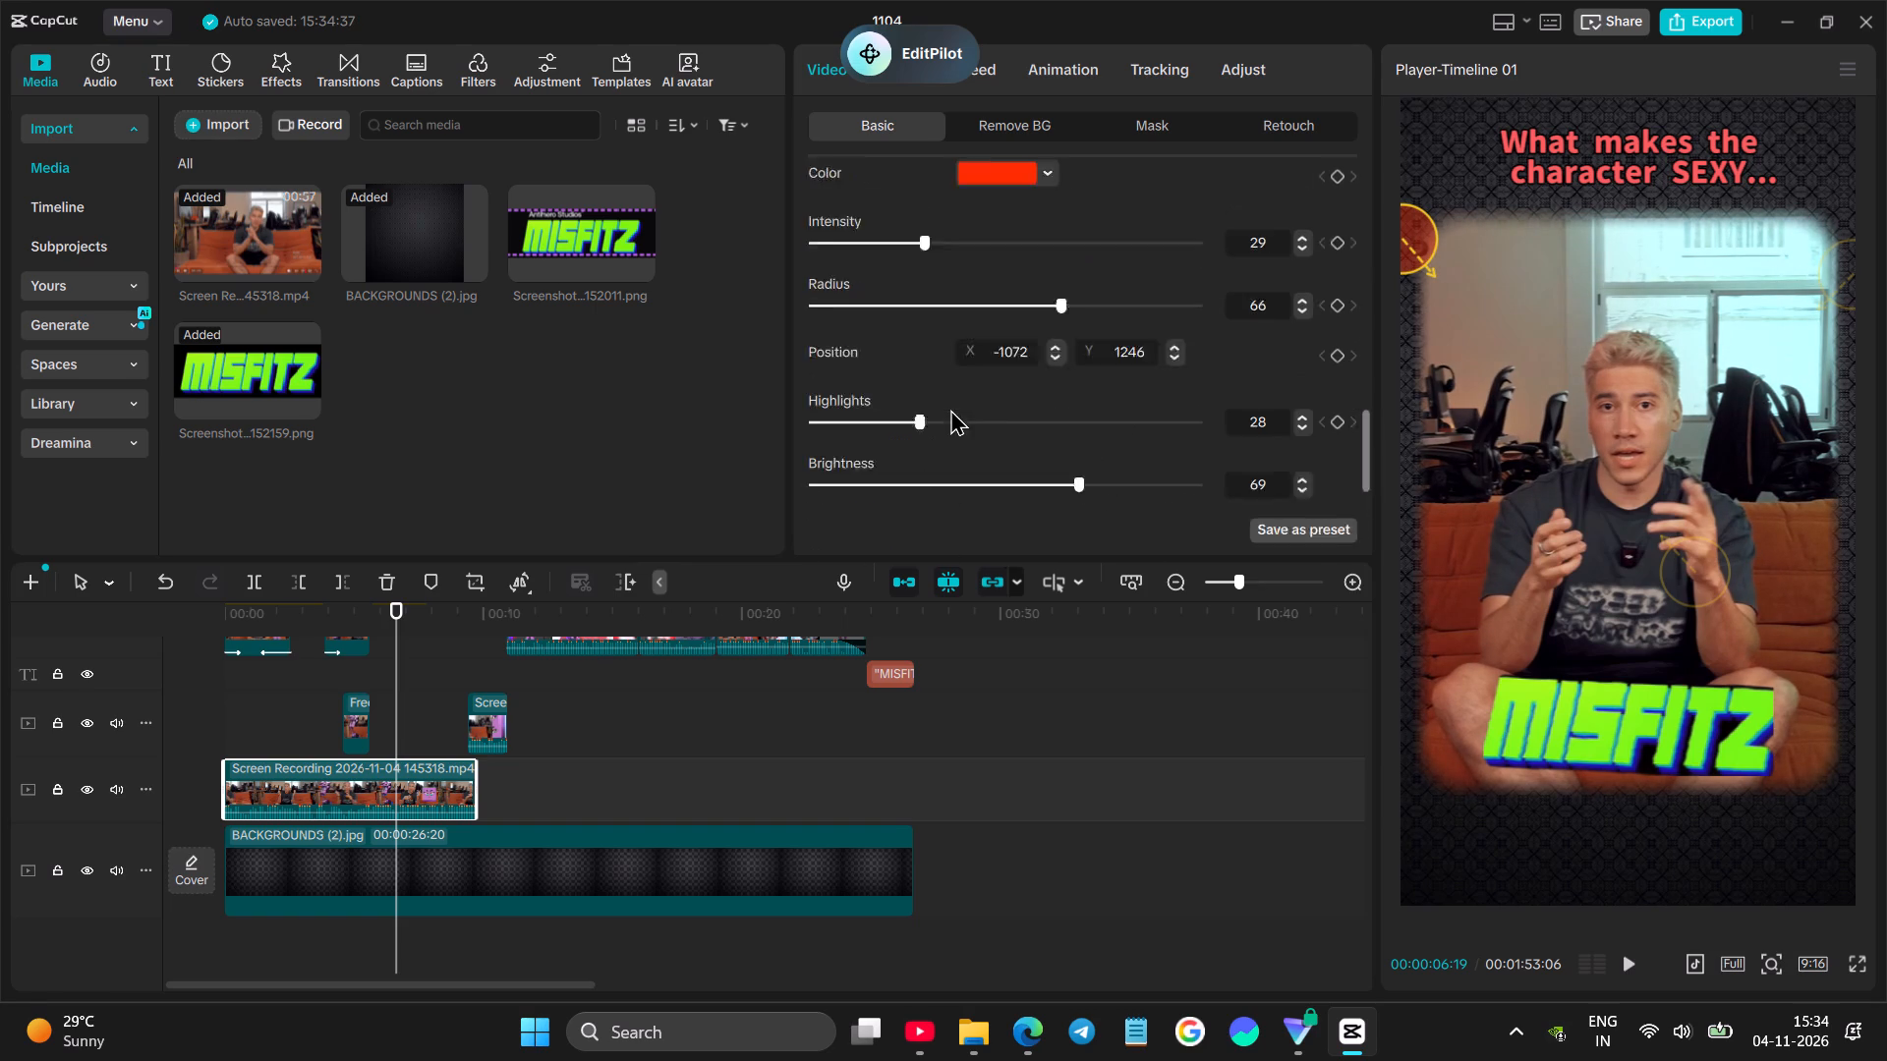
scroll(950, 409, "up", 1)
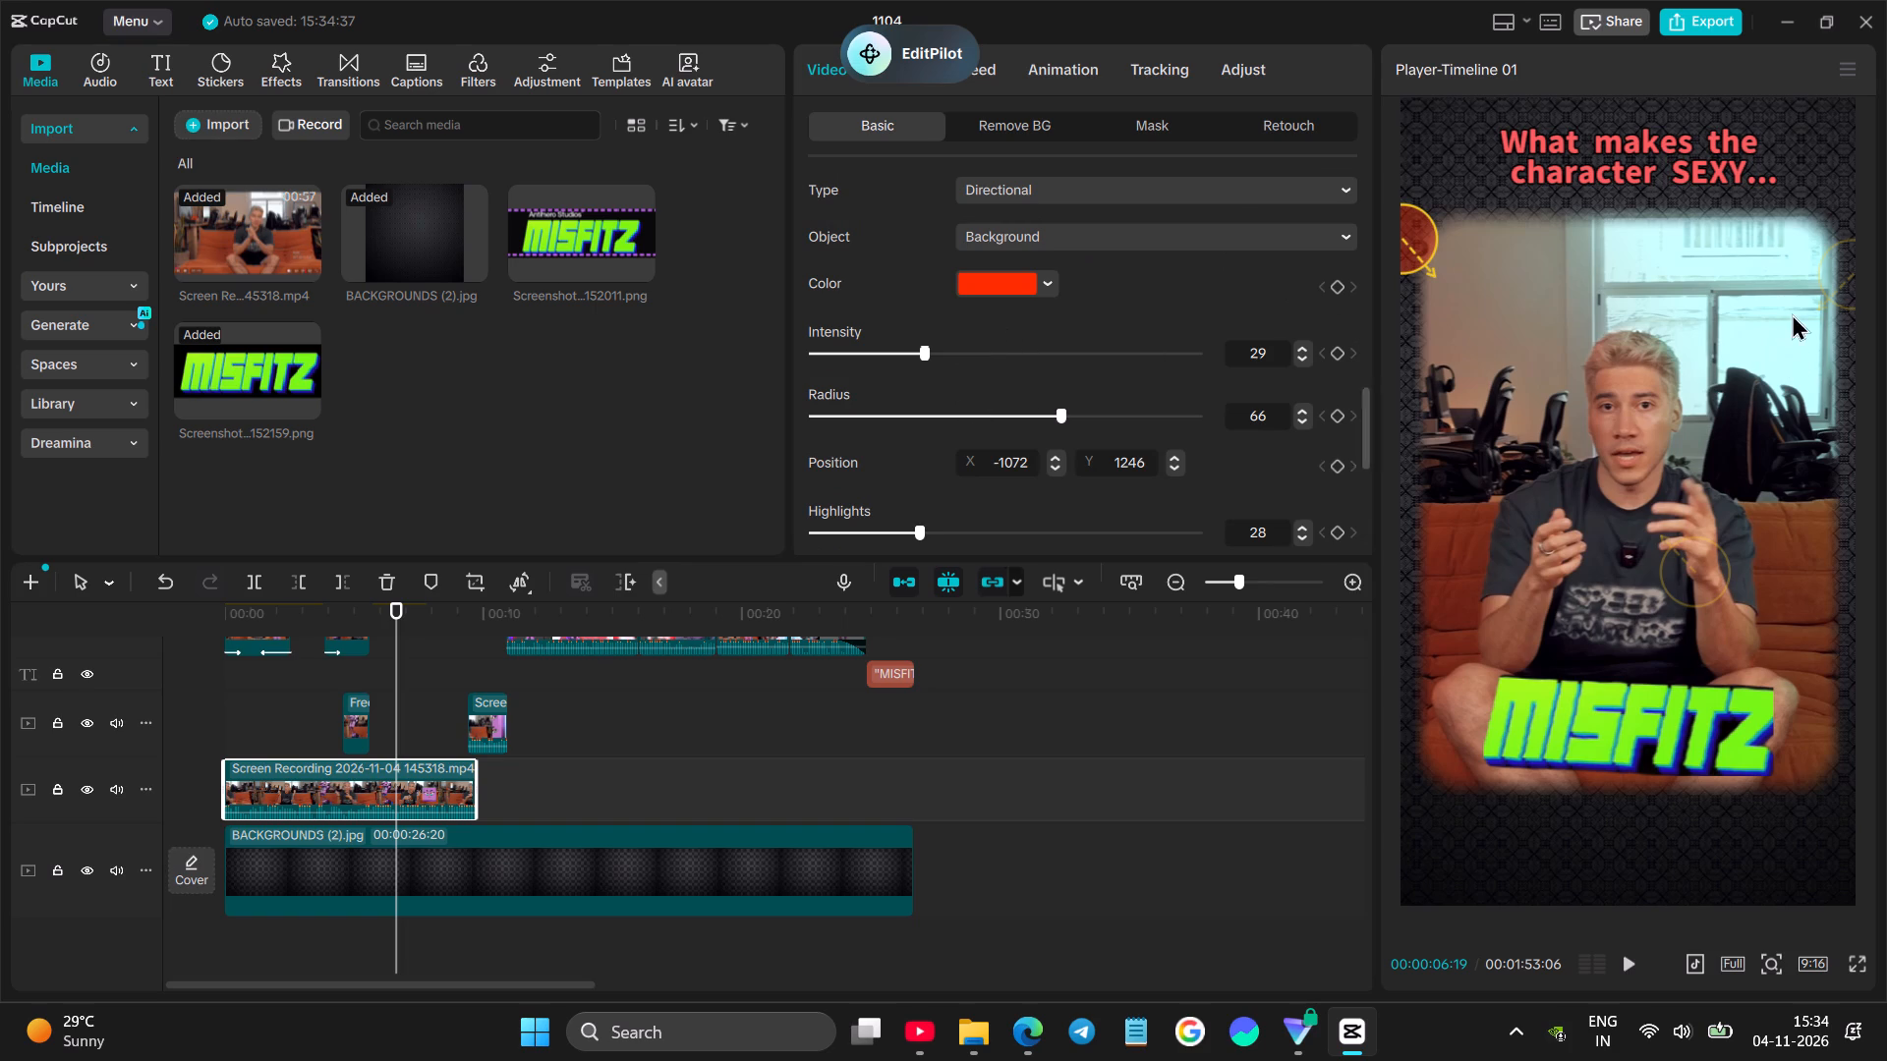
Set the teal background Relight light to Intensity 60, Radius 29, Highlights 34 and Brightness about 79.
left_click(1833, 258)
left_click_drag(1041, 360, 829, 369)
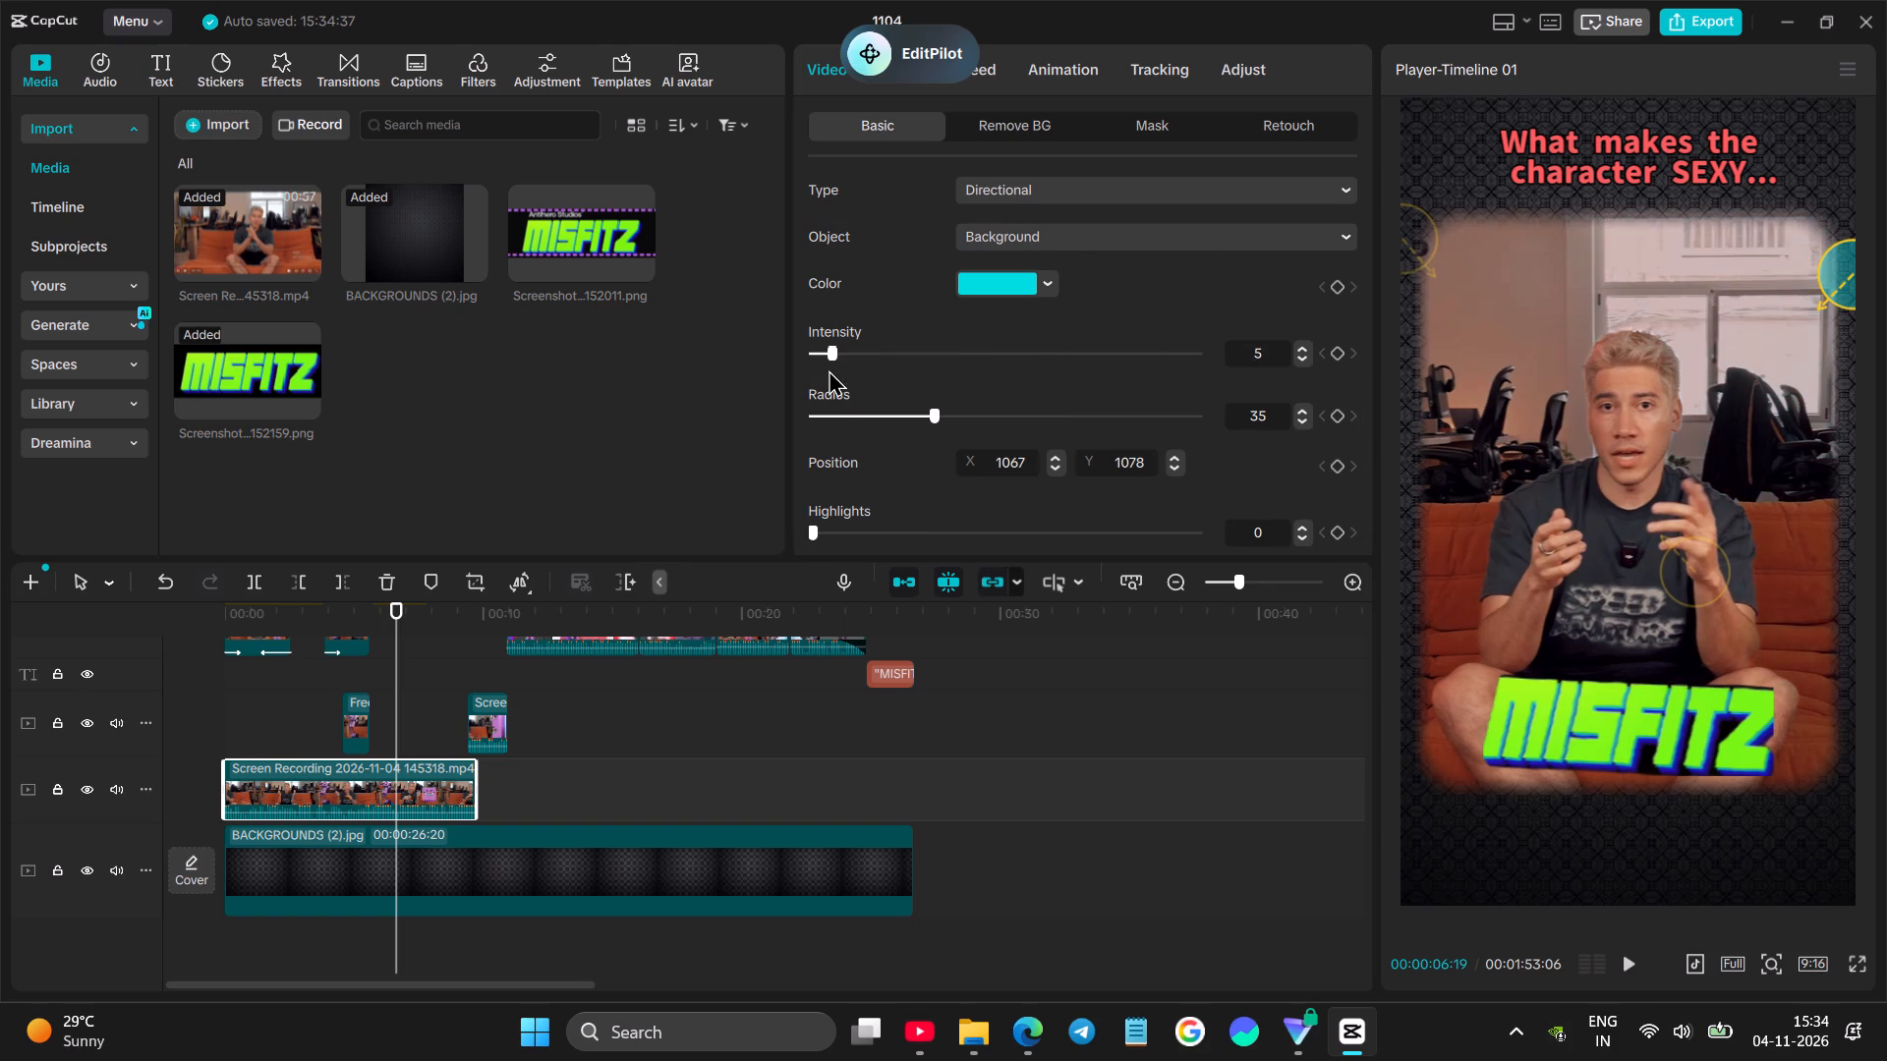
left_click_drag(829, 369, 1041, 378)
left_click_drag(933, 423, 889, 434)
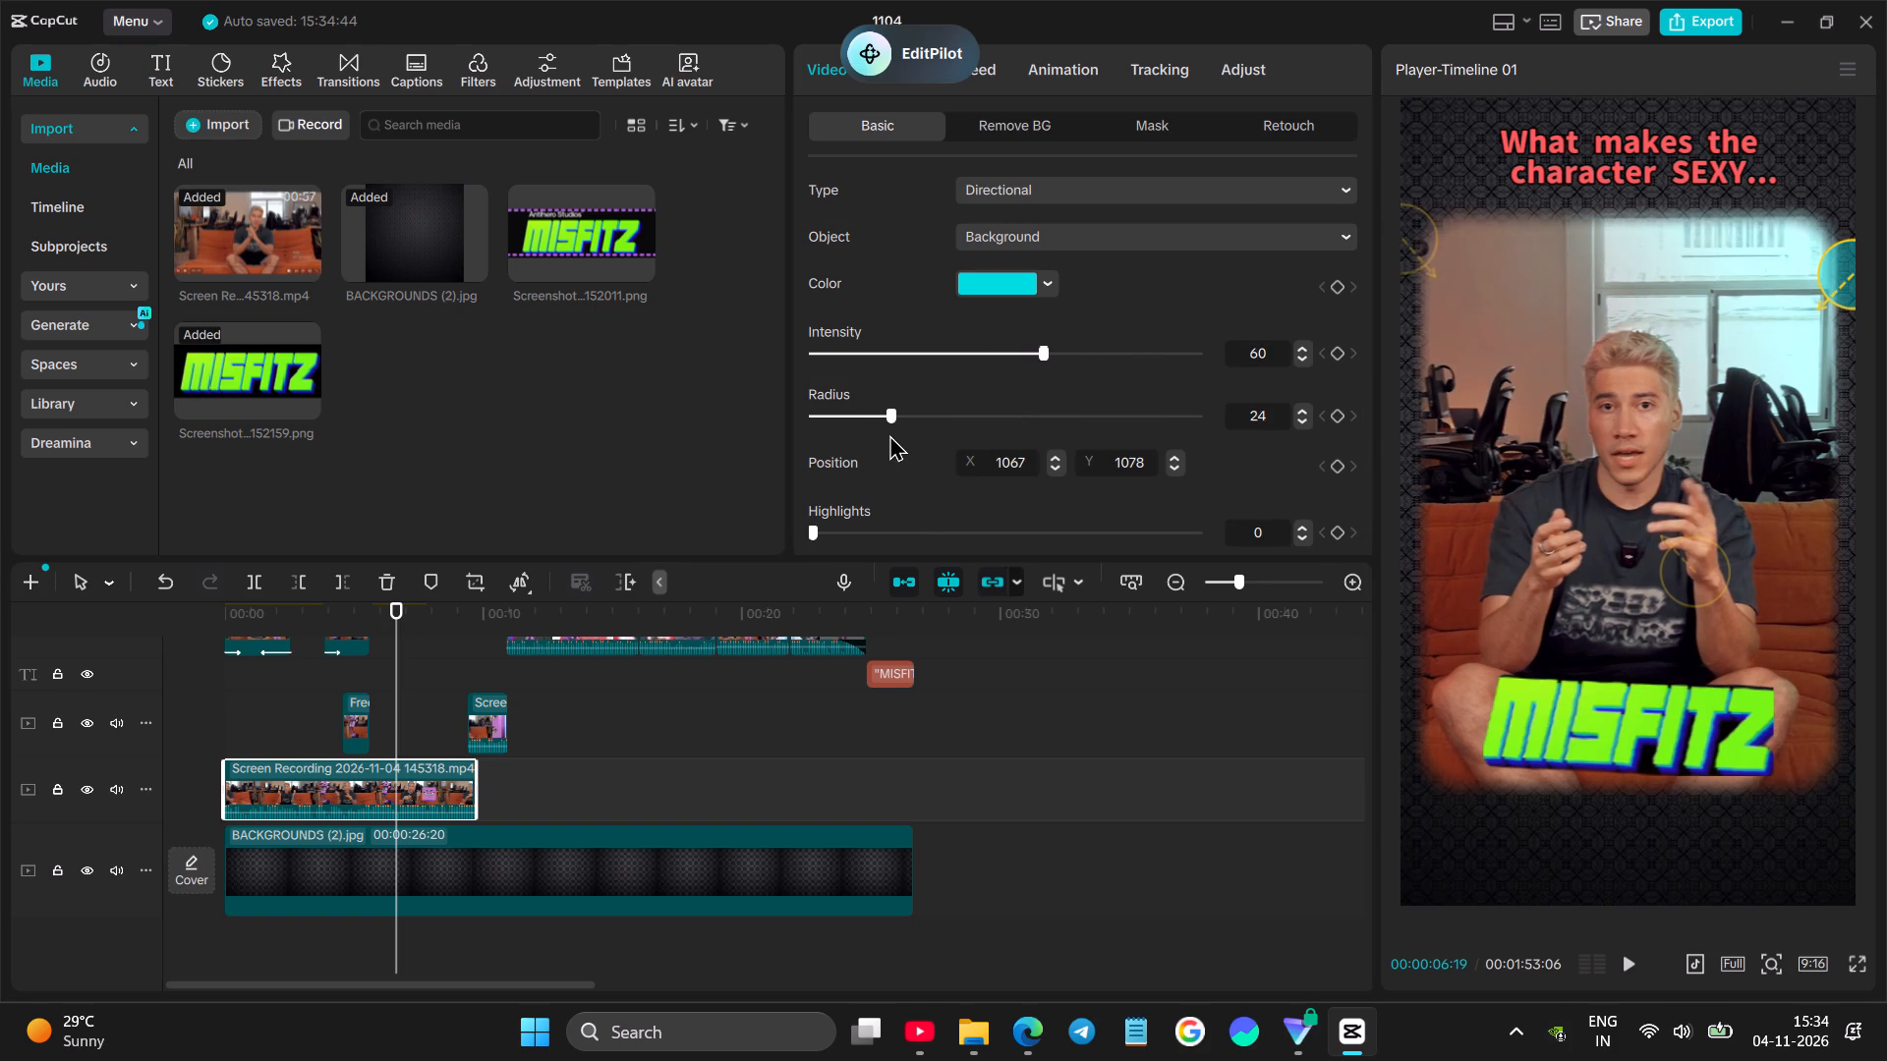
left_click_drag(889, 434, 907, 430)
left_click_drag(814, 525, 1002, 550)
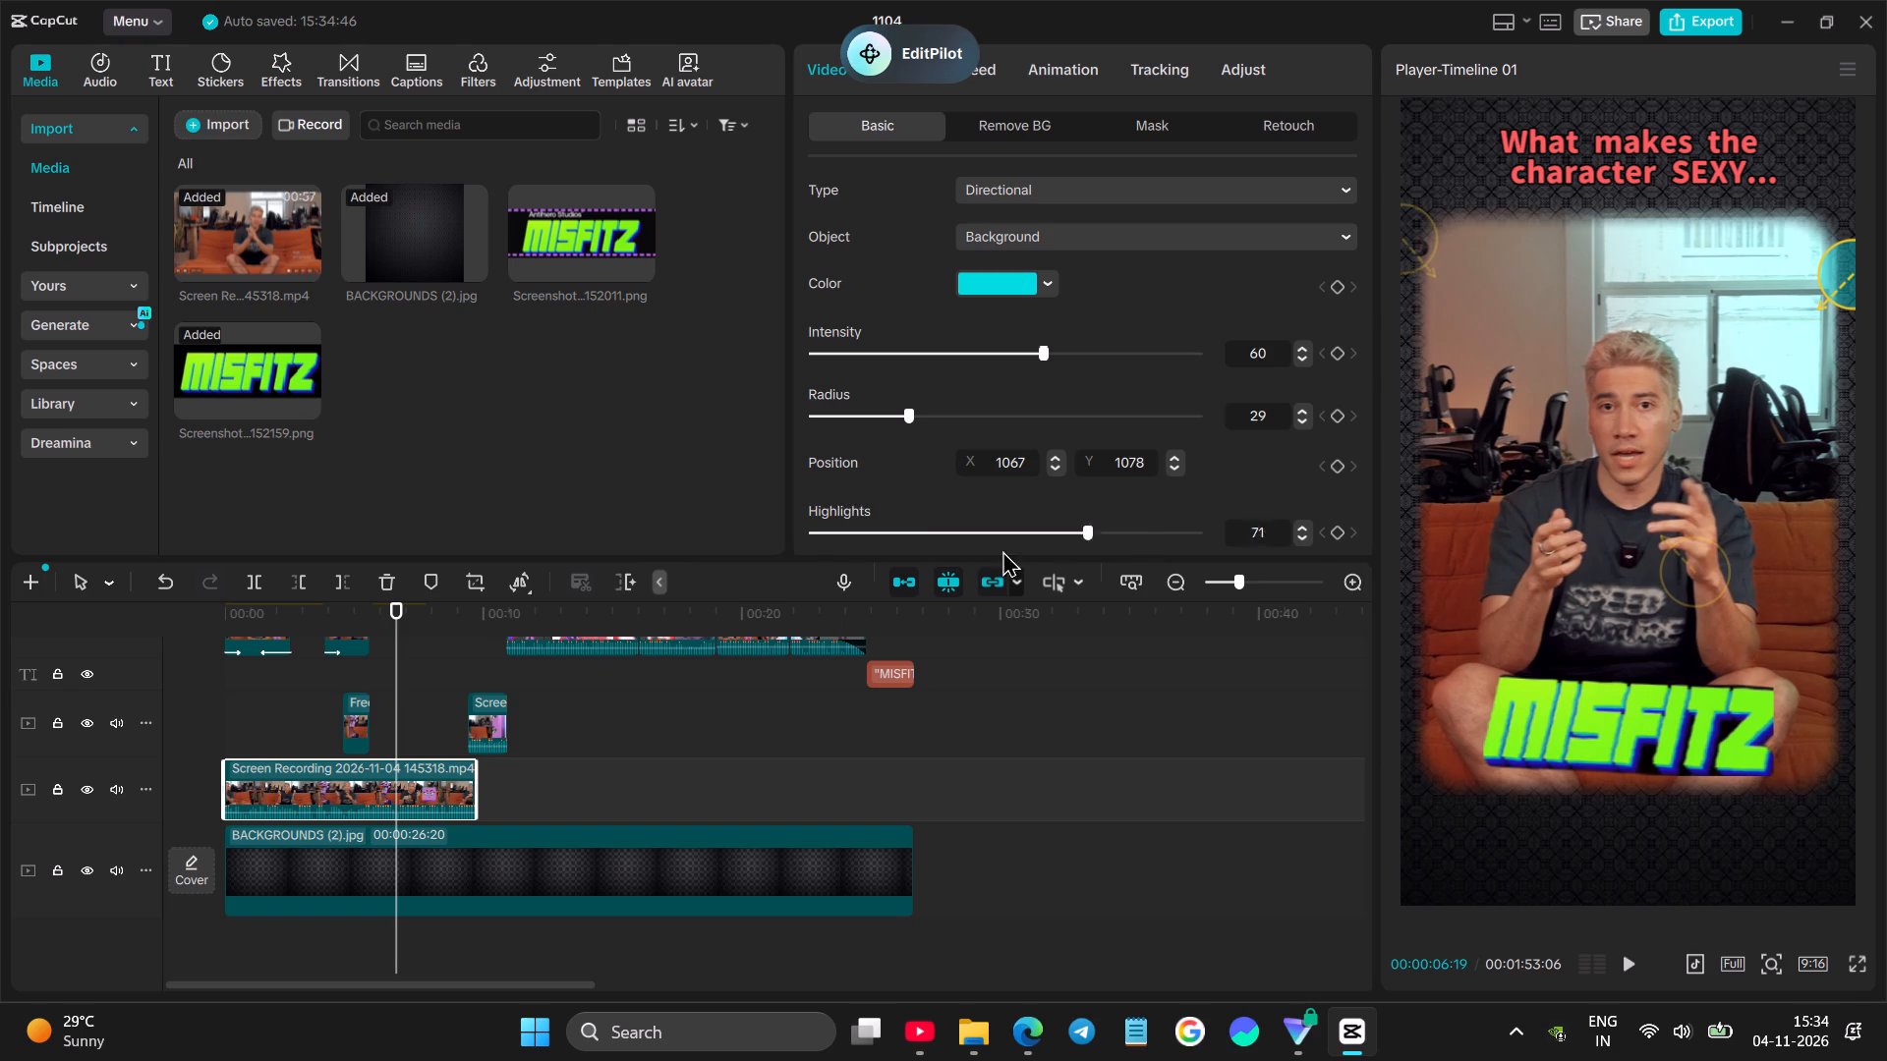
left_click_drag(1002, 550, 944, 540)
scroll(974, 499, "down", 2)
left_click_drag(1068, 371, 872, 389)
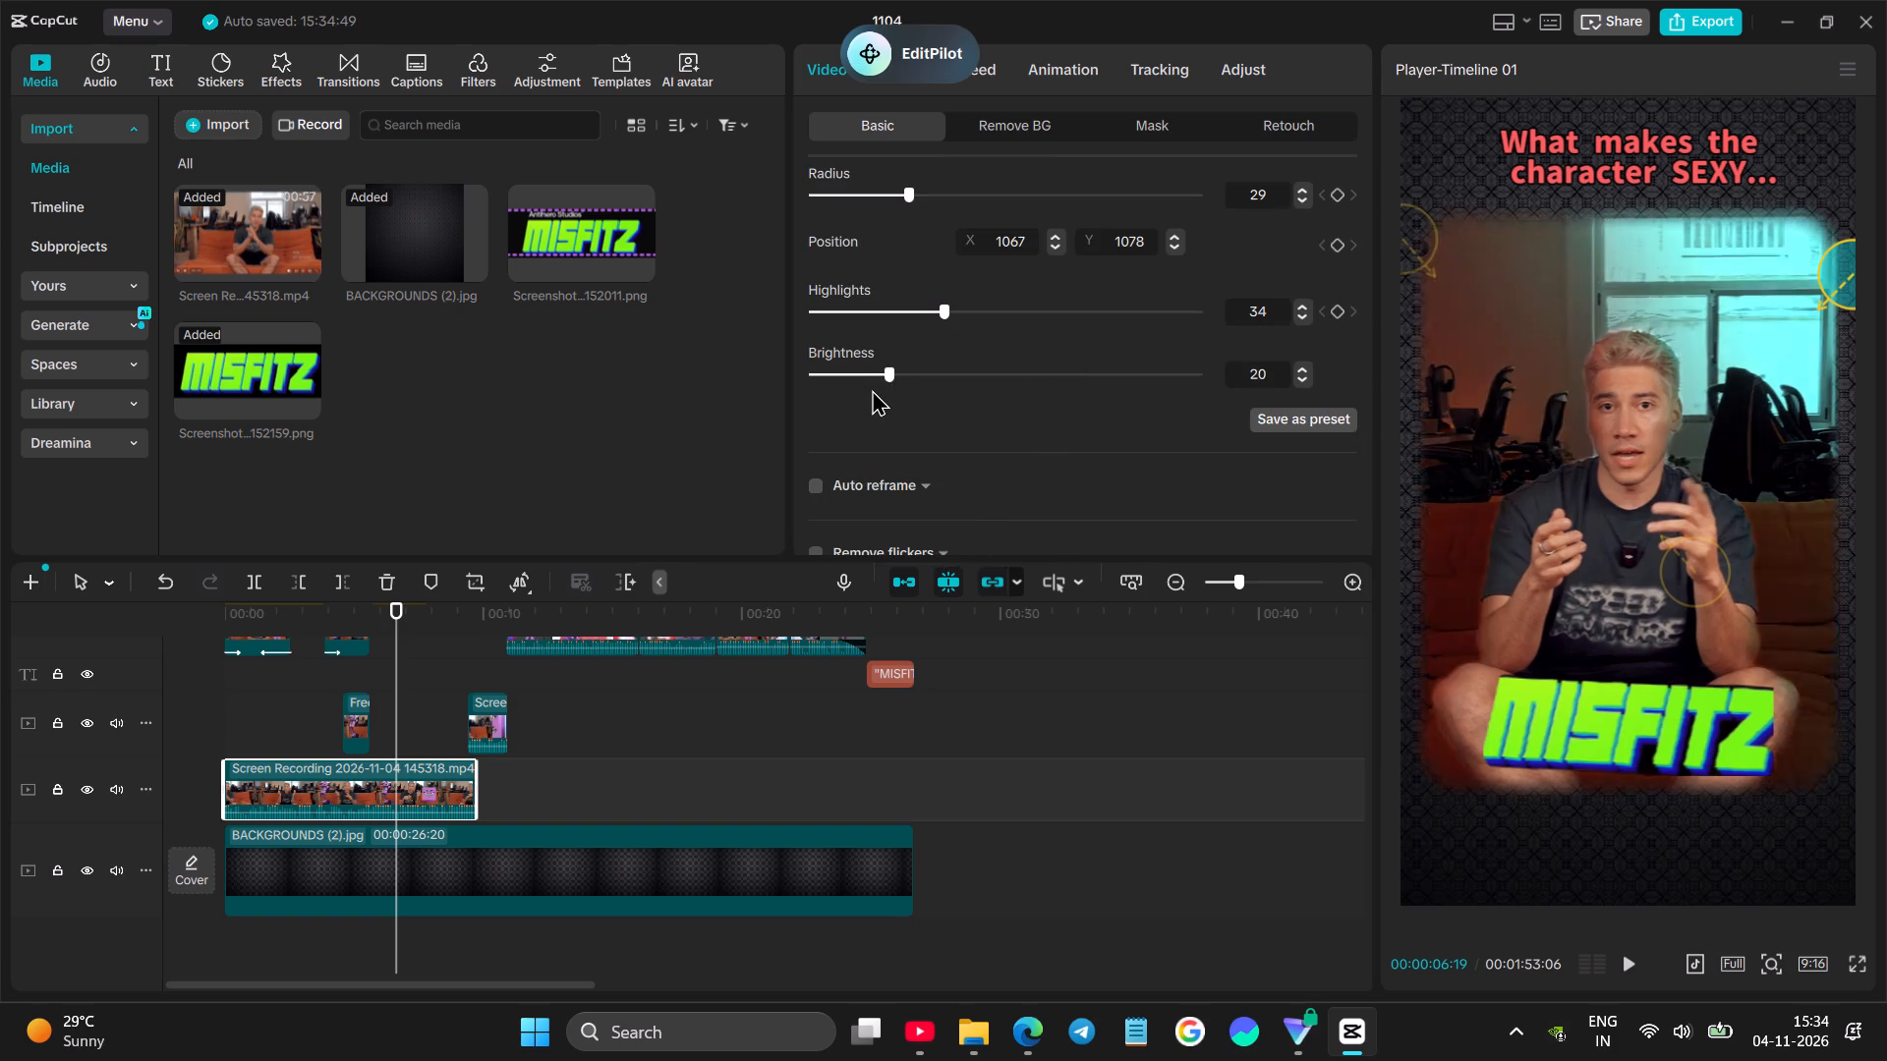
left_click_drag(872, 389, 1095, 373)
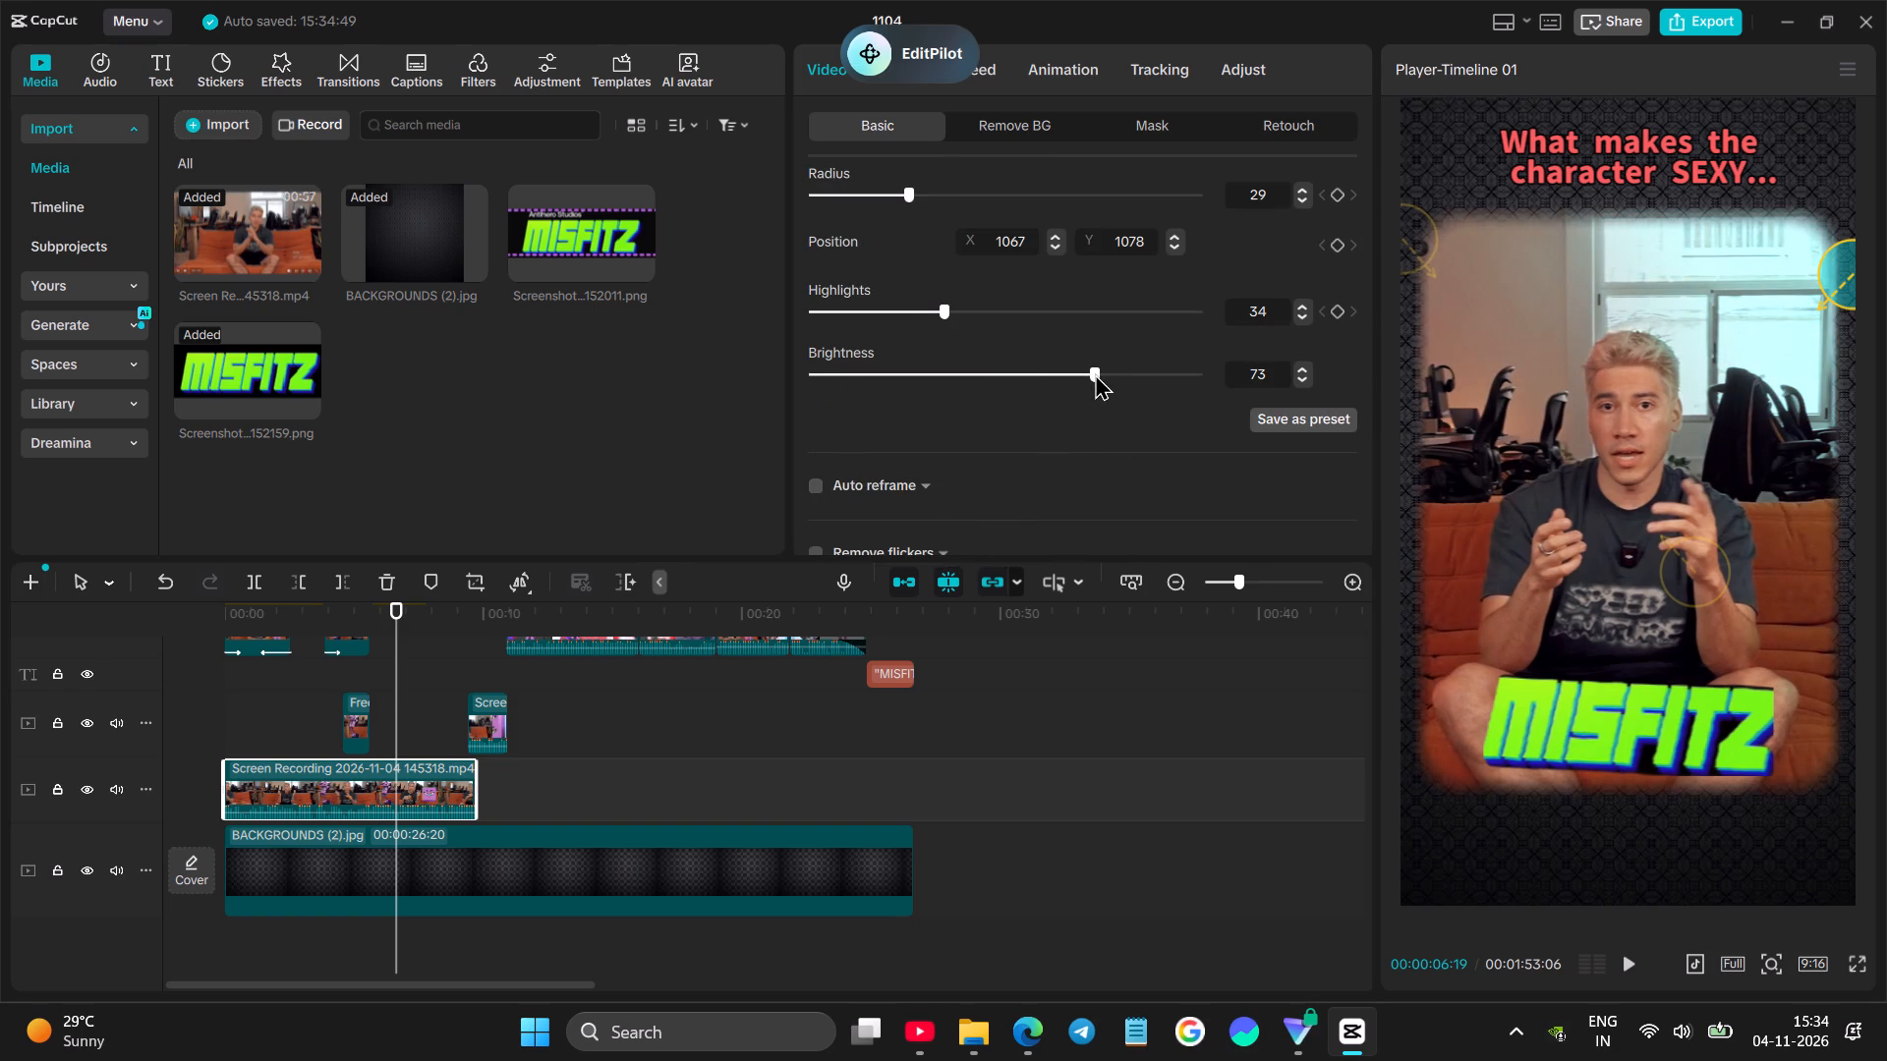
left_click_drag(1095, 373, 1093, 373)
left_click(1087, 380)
Preview the relit clip from the start of the timeline, including in full screen, to judge the lighting.
left_click(266, 698)
left_click_drag(259, 696, 151, 698)
key("space")
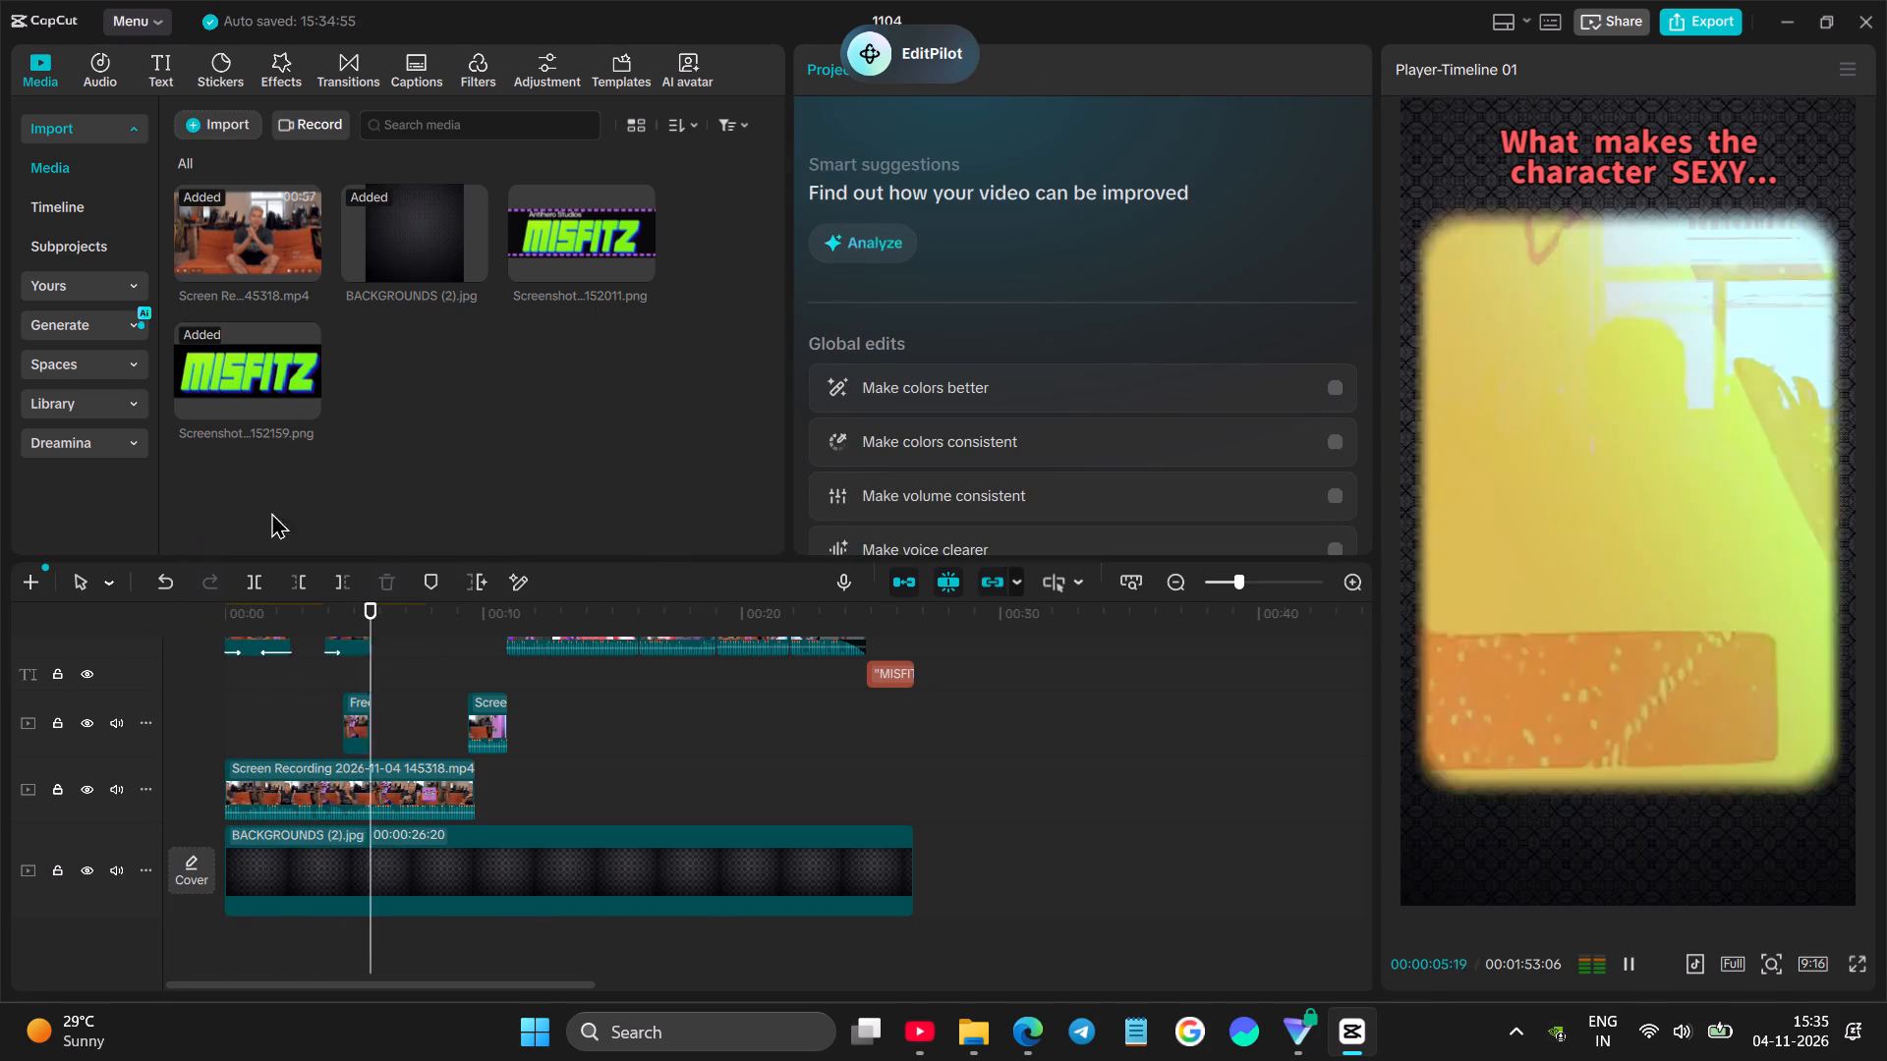
left_click(1856, 963)
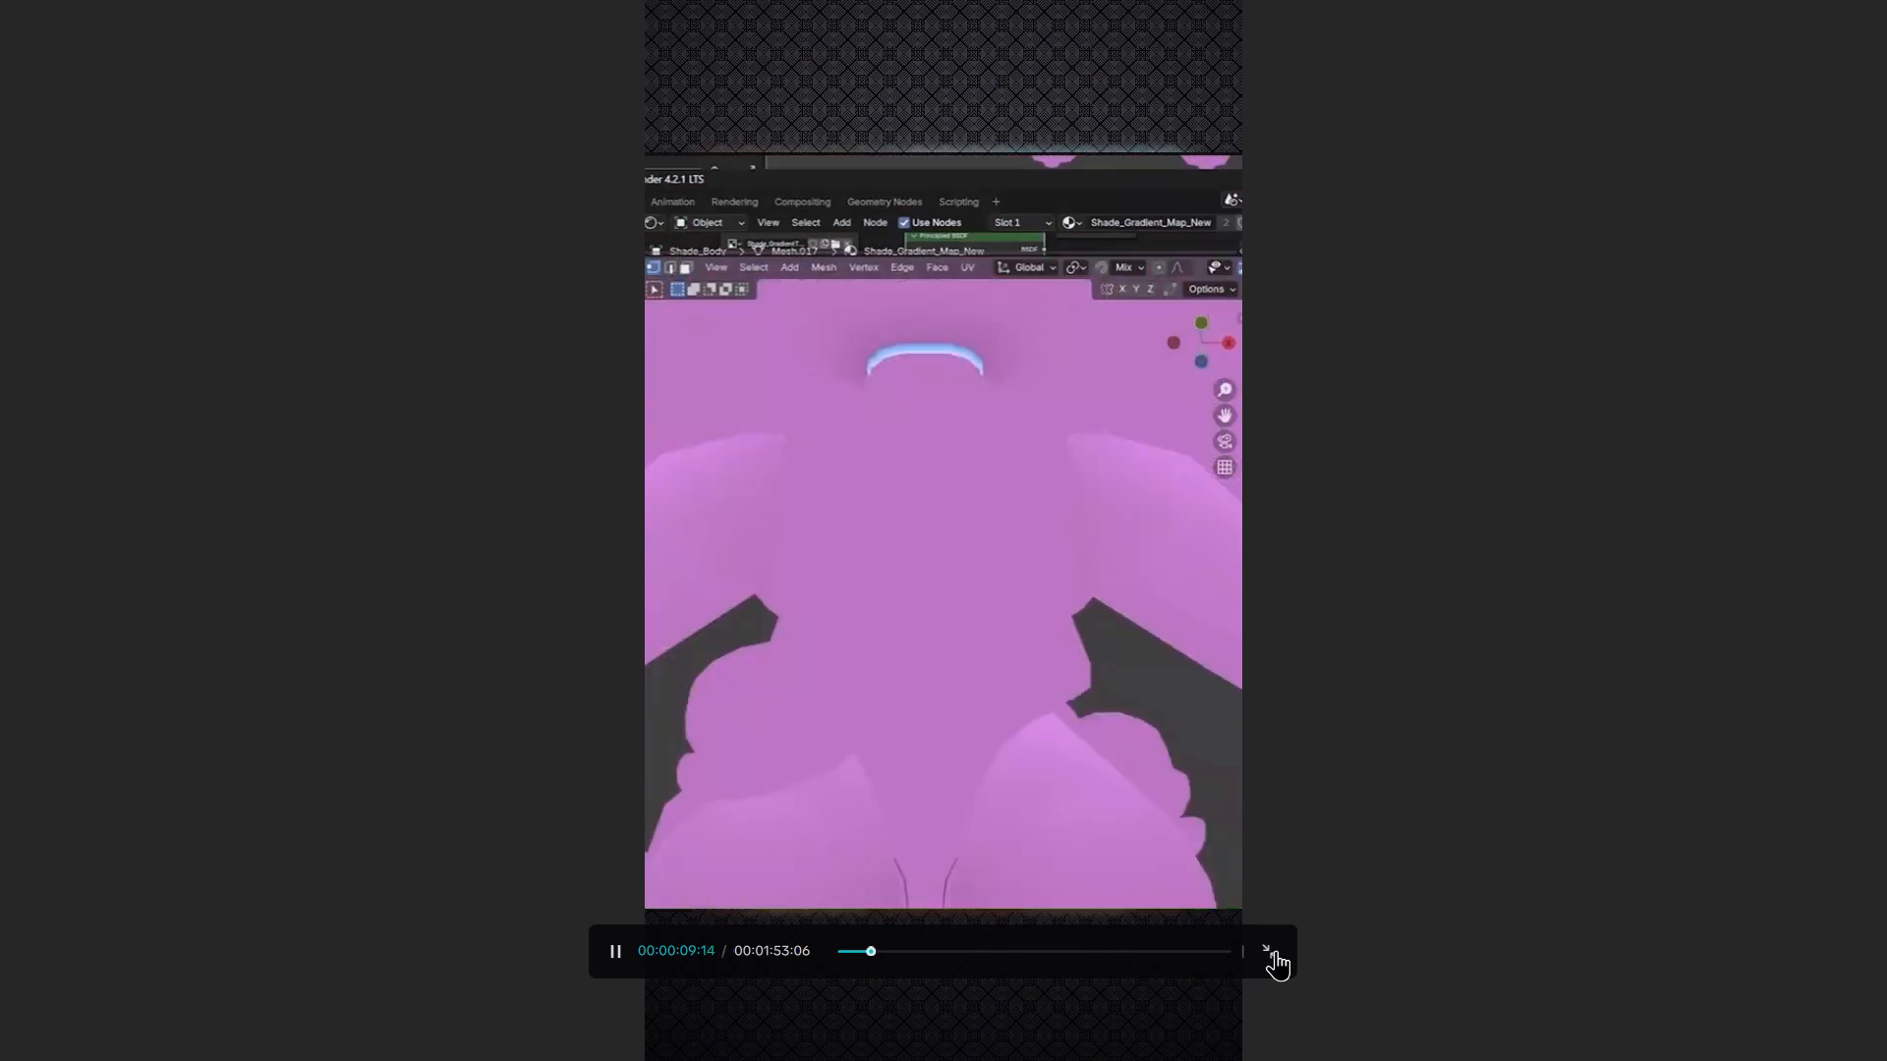
left_click(1272, 948)
left_click(263, 708)
left_click_drag(260, 707, 189, 706)
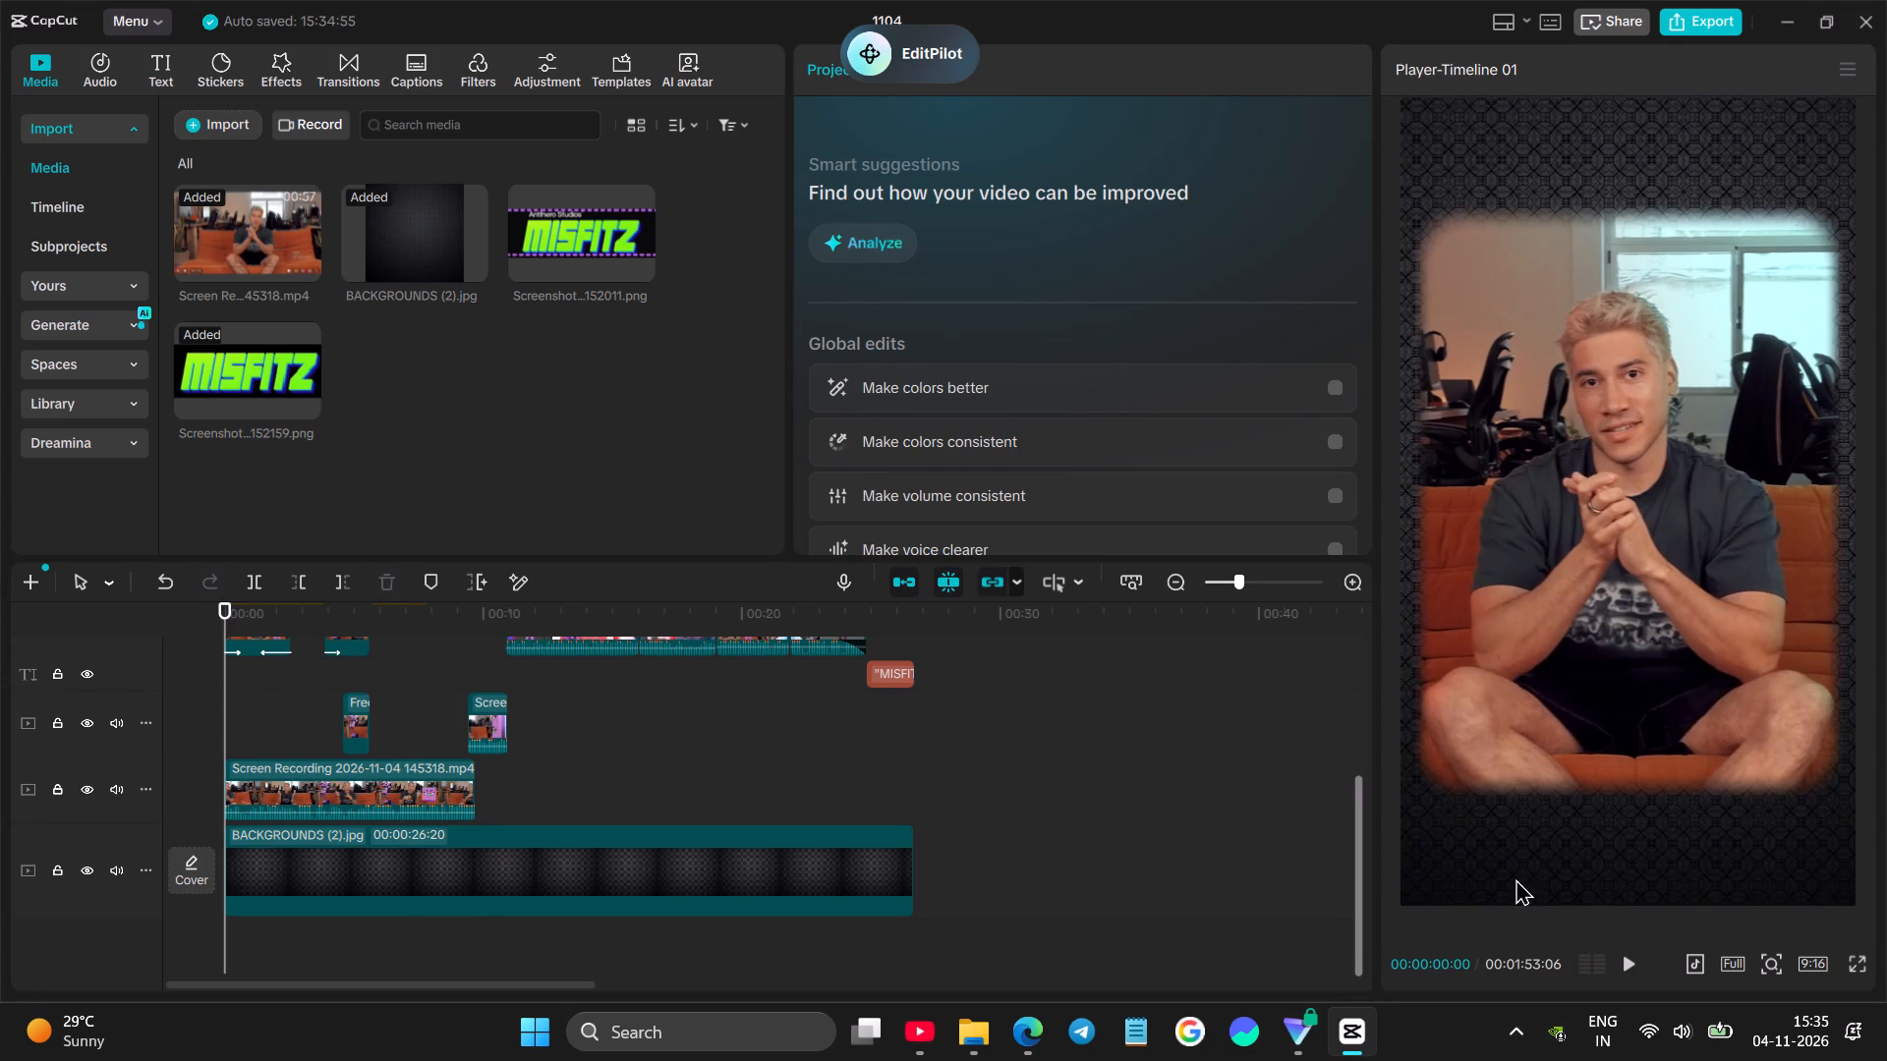
left_click(1858, 952)
left_click(1857, 962)
key("space")
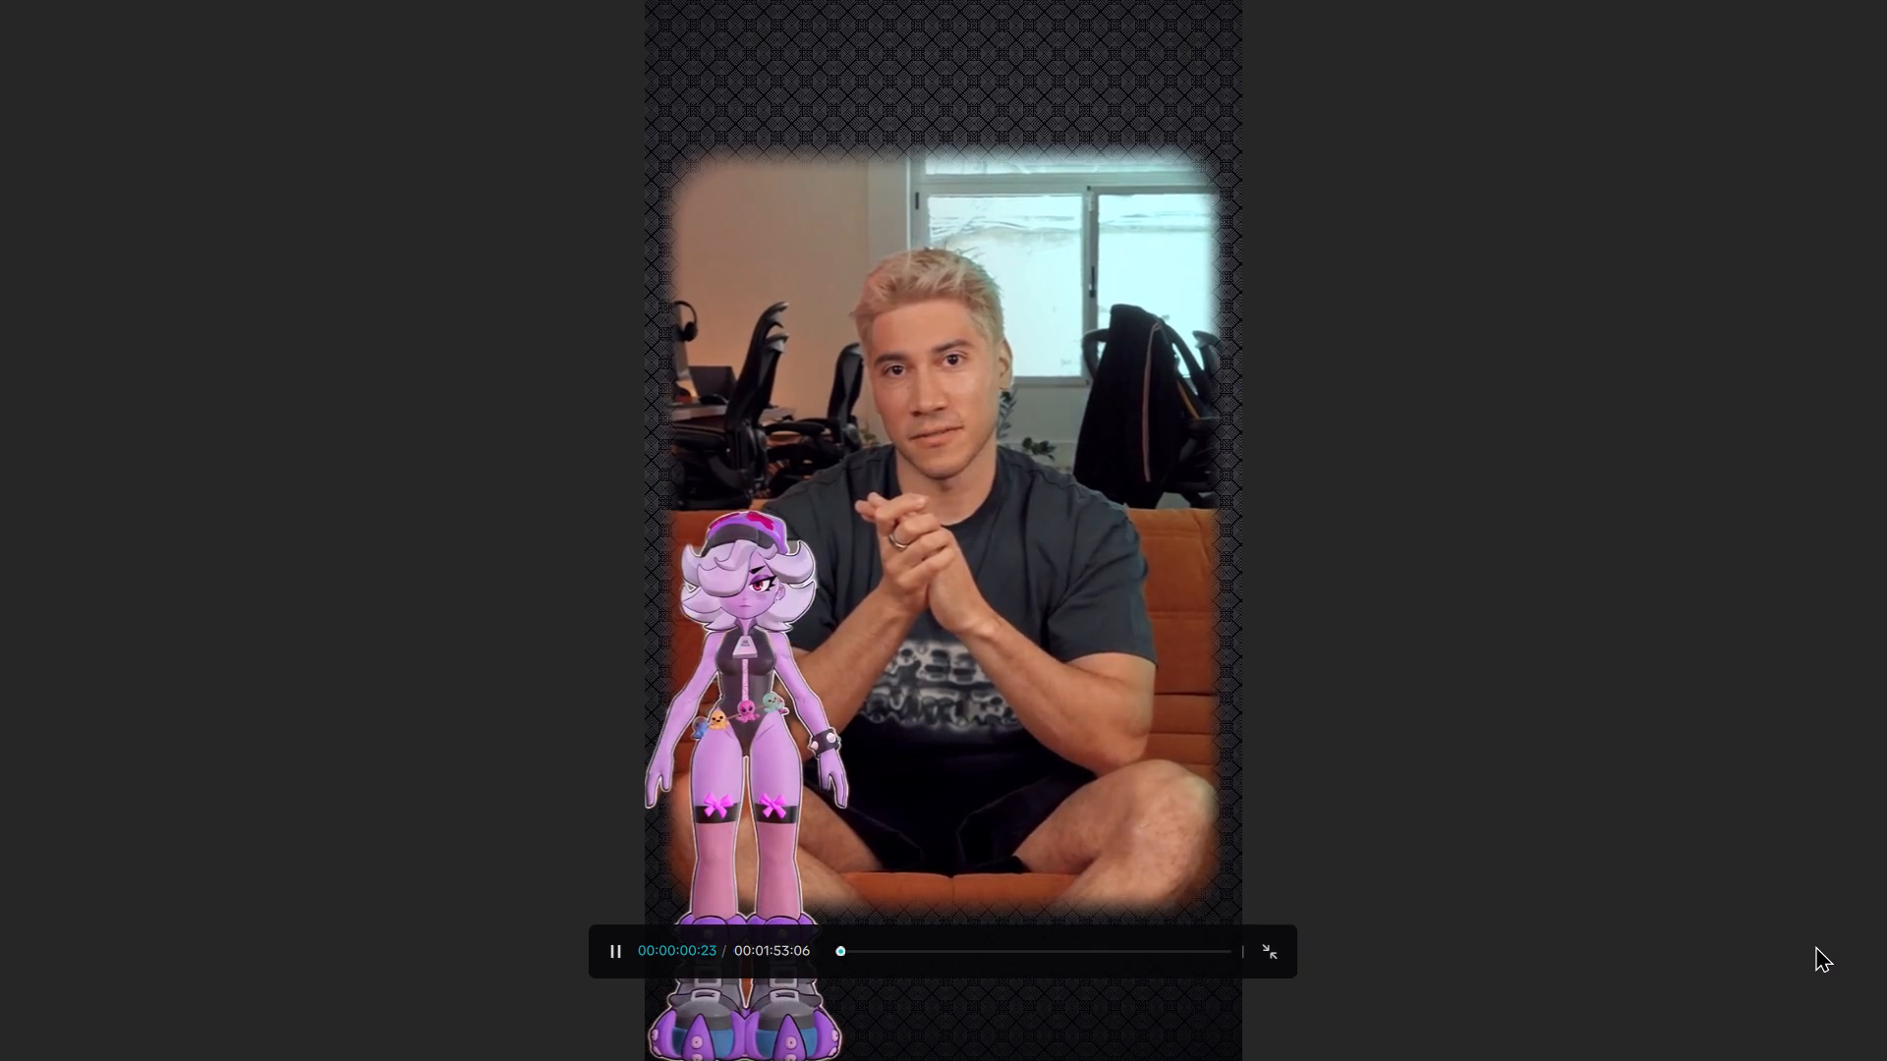
key("space")
left_click(1272, 961)
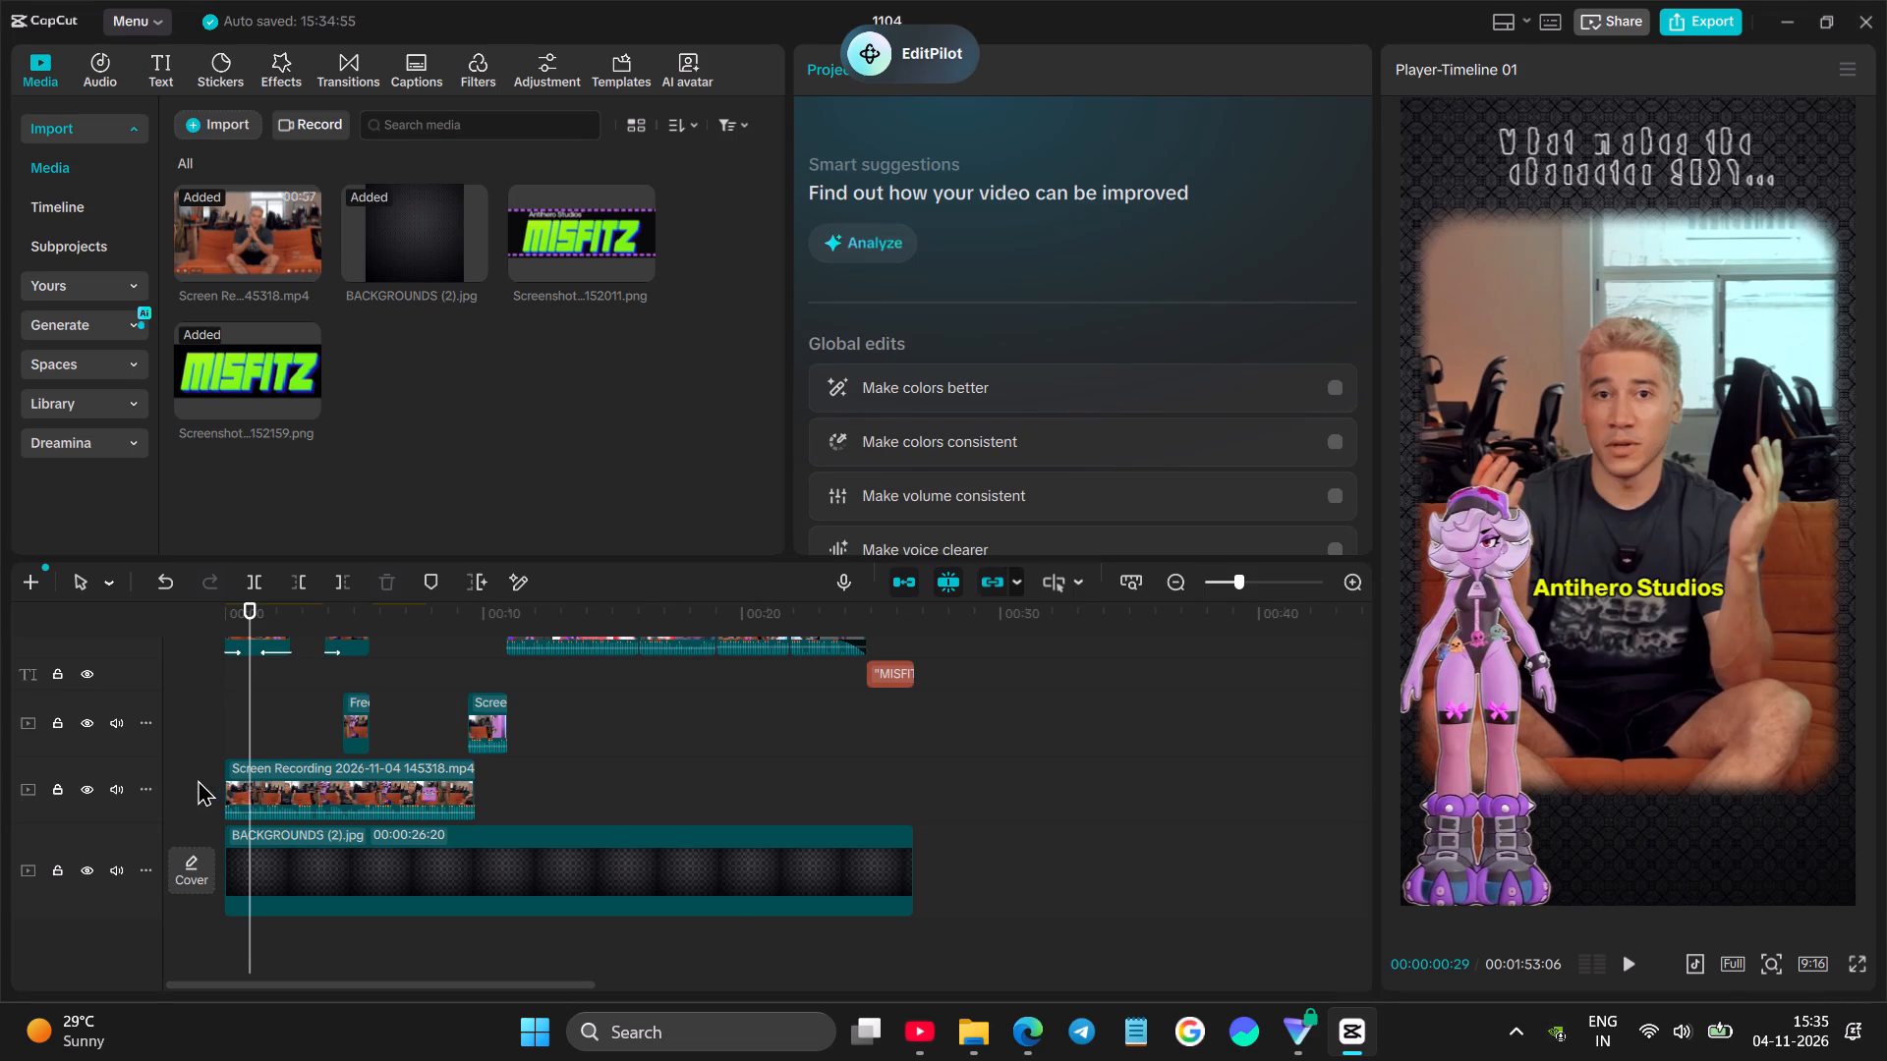
Turn off Relight on the main screen recording clip of the speaker and briefly replay from the start.
left_click(295, 803)
scroll(1059, 394, "down", 5)
scroll(981, 400, "down", 1)
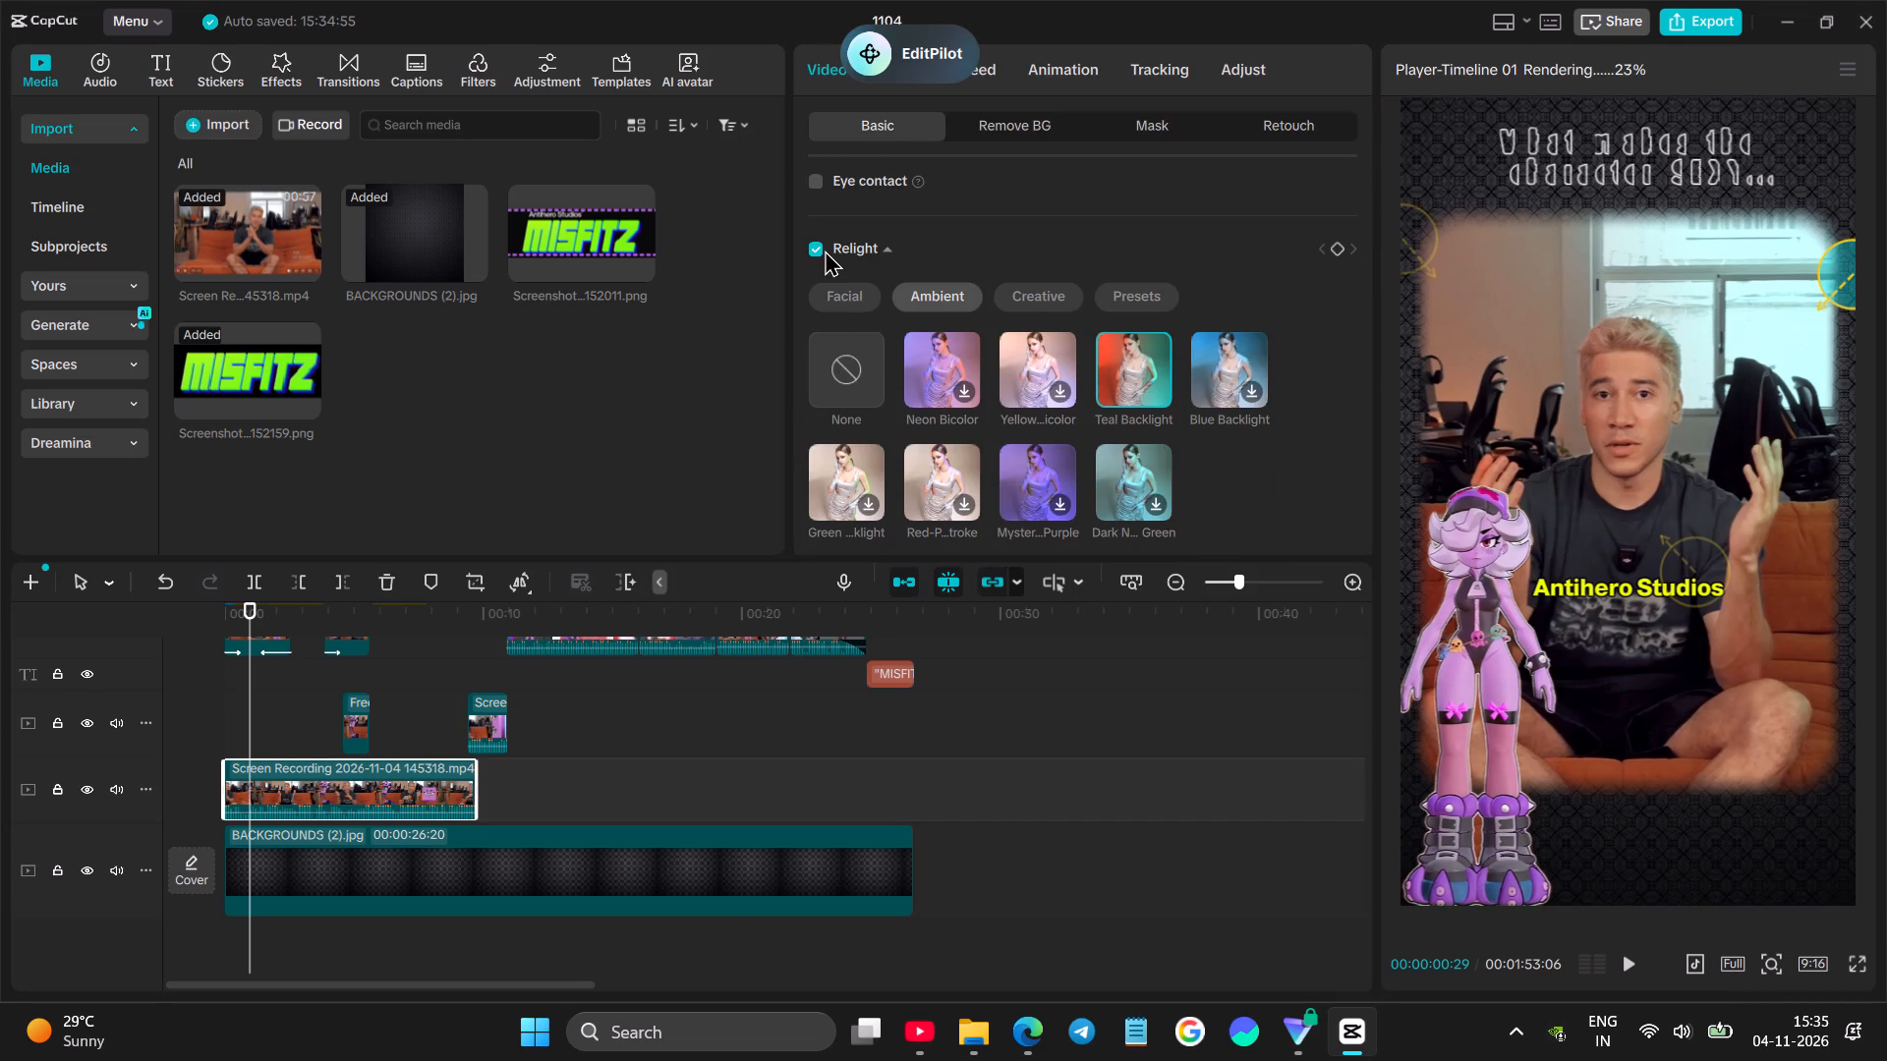
left_click(814, 250)
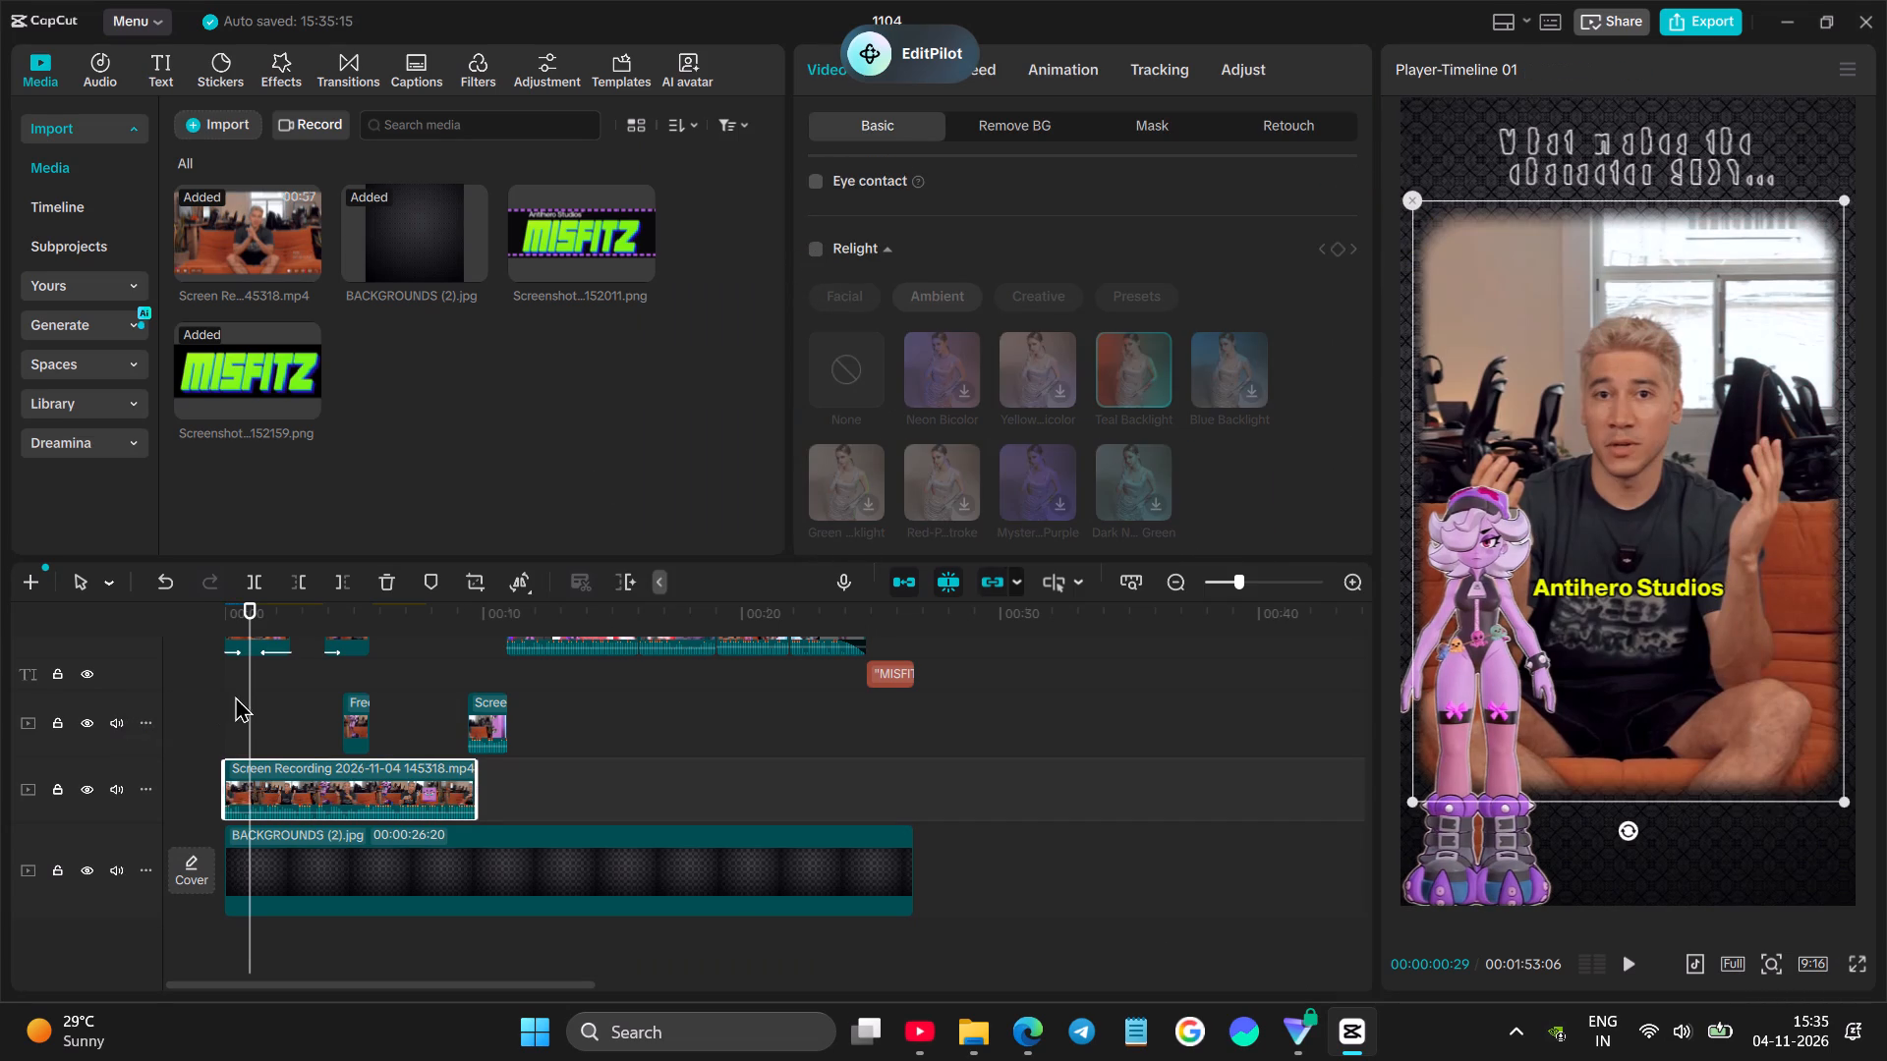
left_click(235, 696)
left_click_drag(235, 696, 191, 701)
key("space")
key("space")
Enable Auto adjust on the main screen recording clip and lower its Intensity below the default 80.
left_click(346, 800)
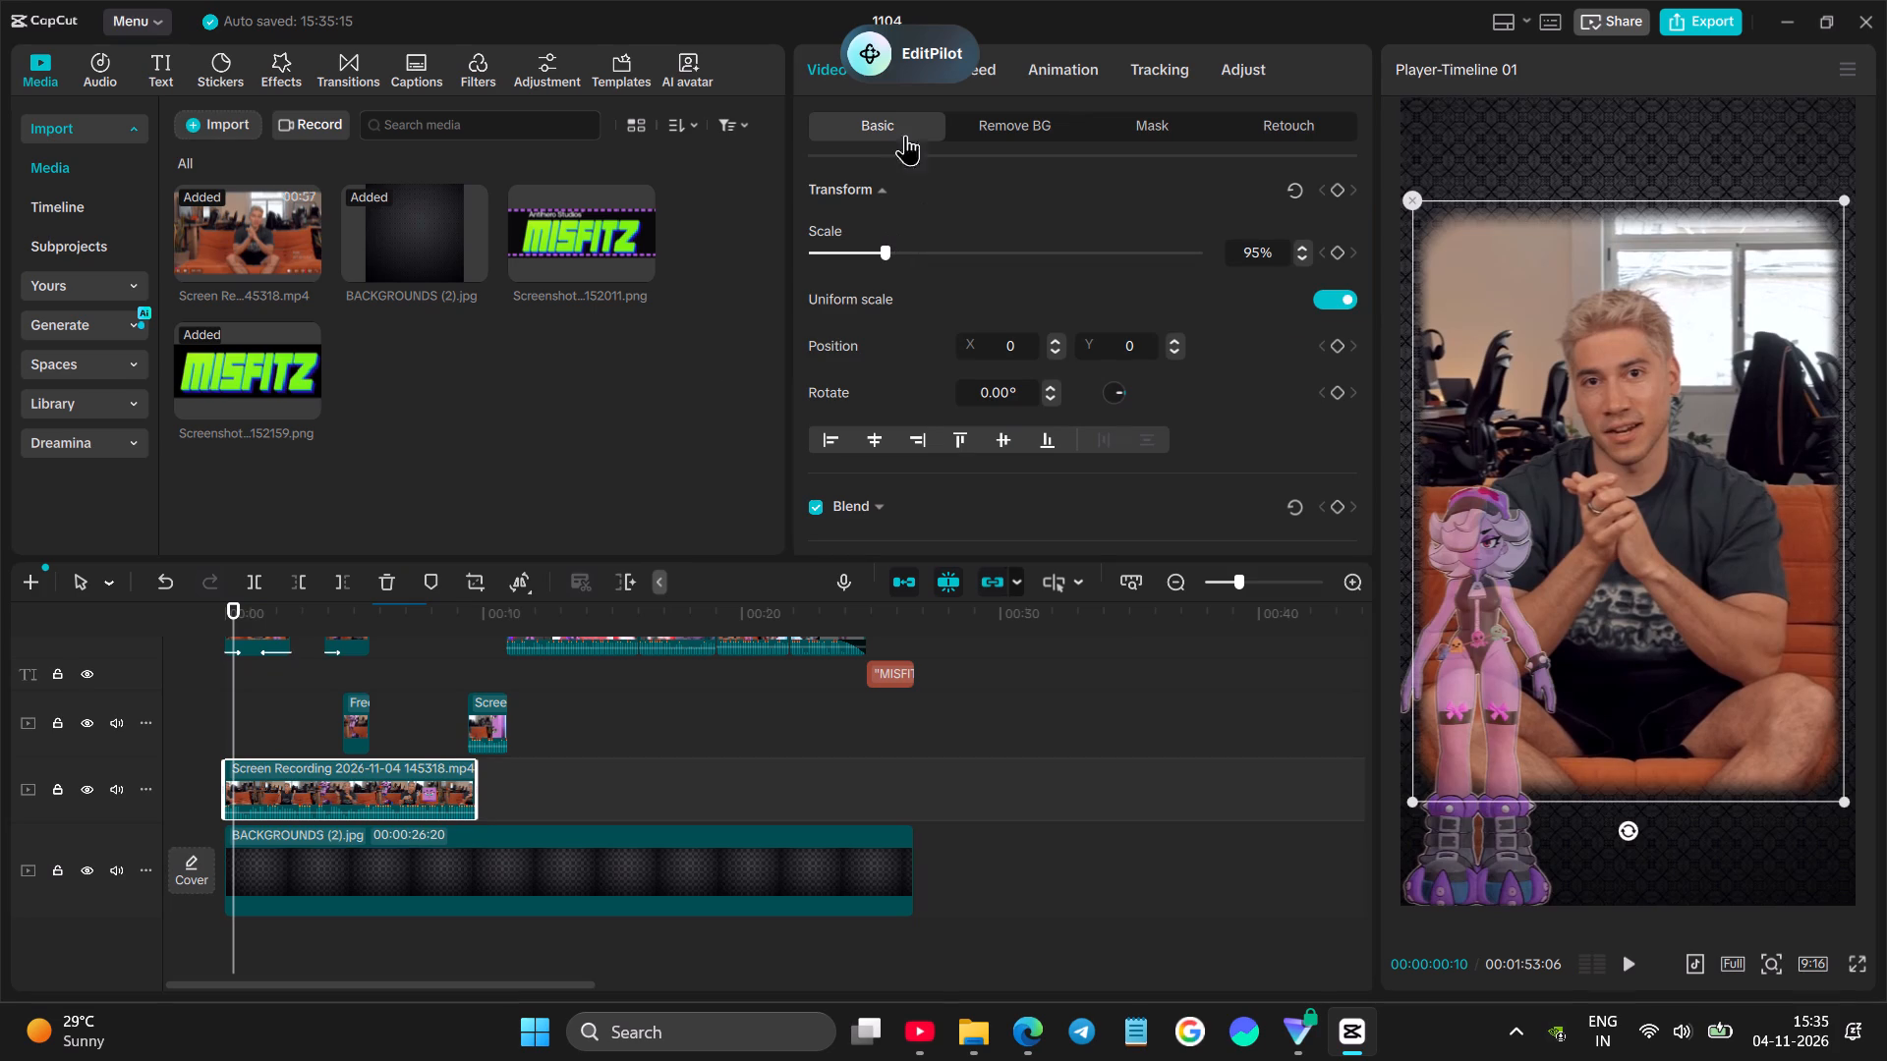
left_click_drag(936, 43, 749, 24)
left_click(1274, 72)
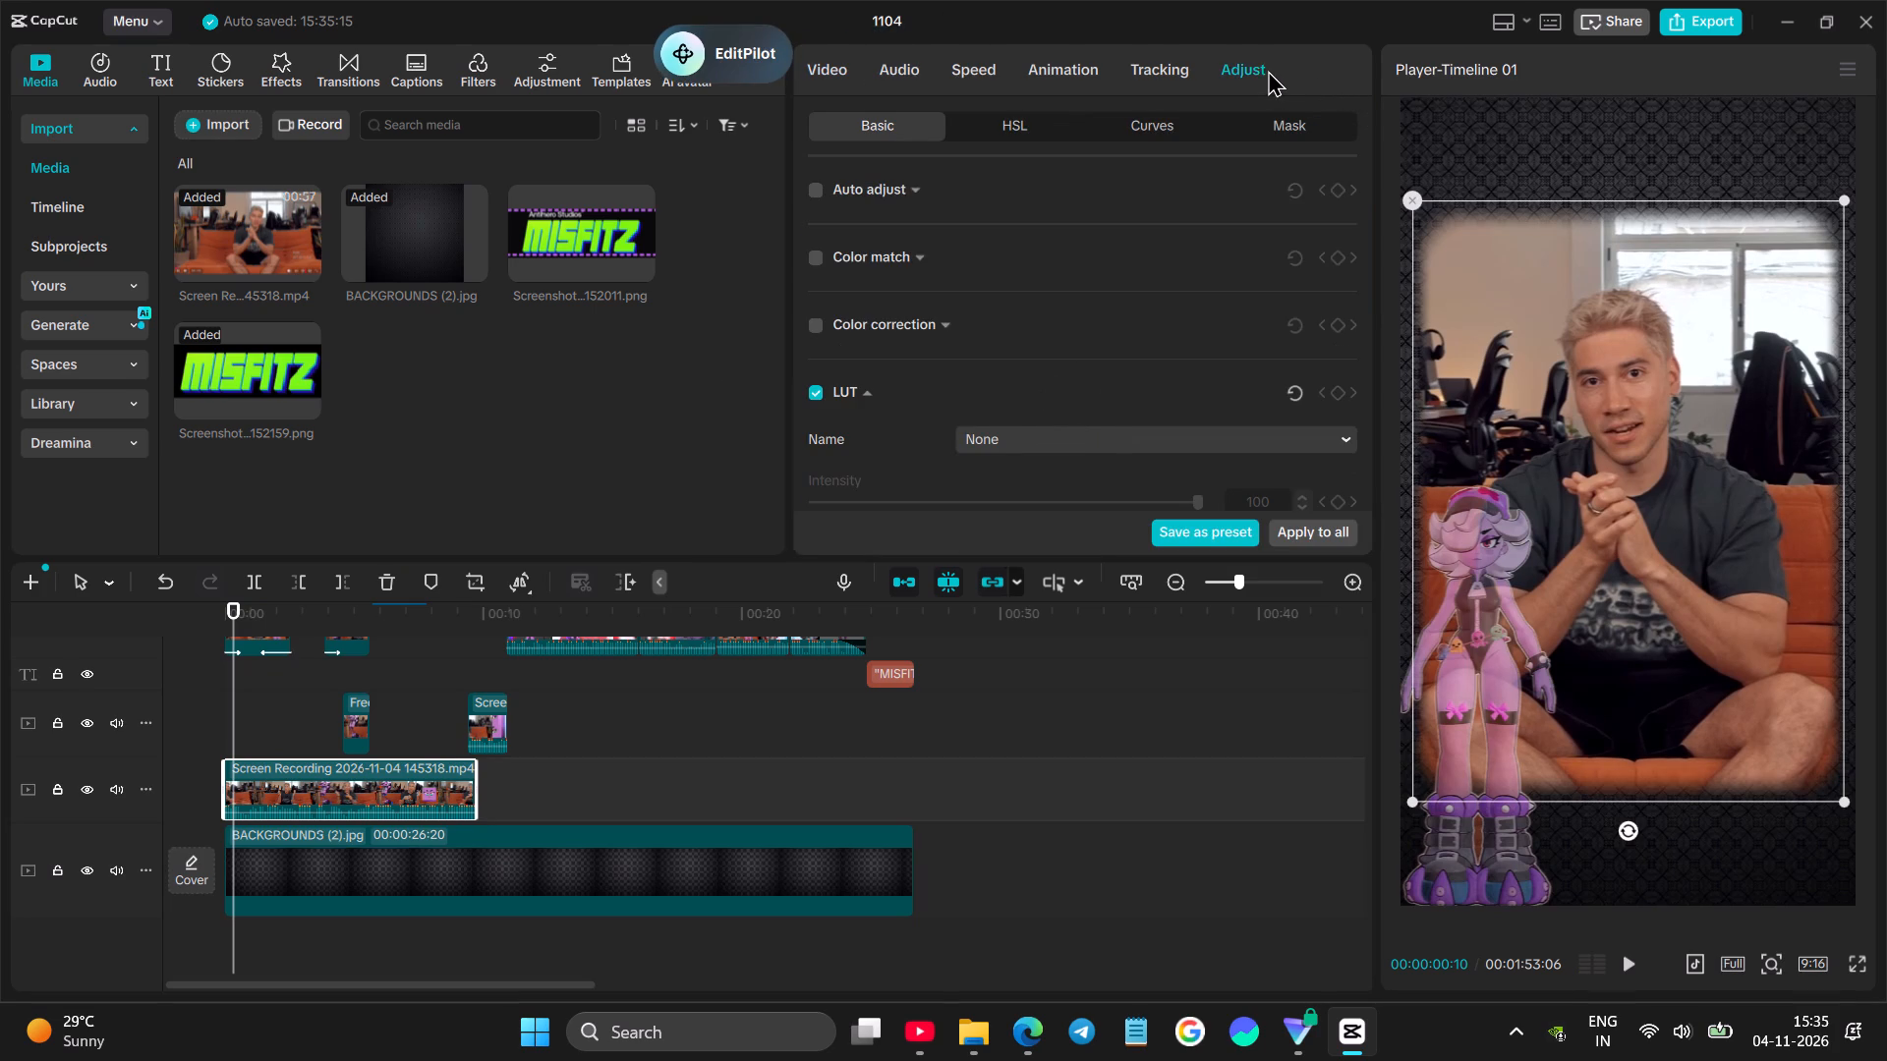
left_click(815, 192)
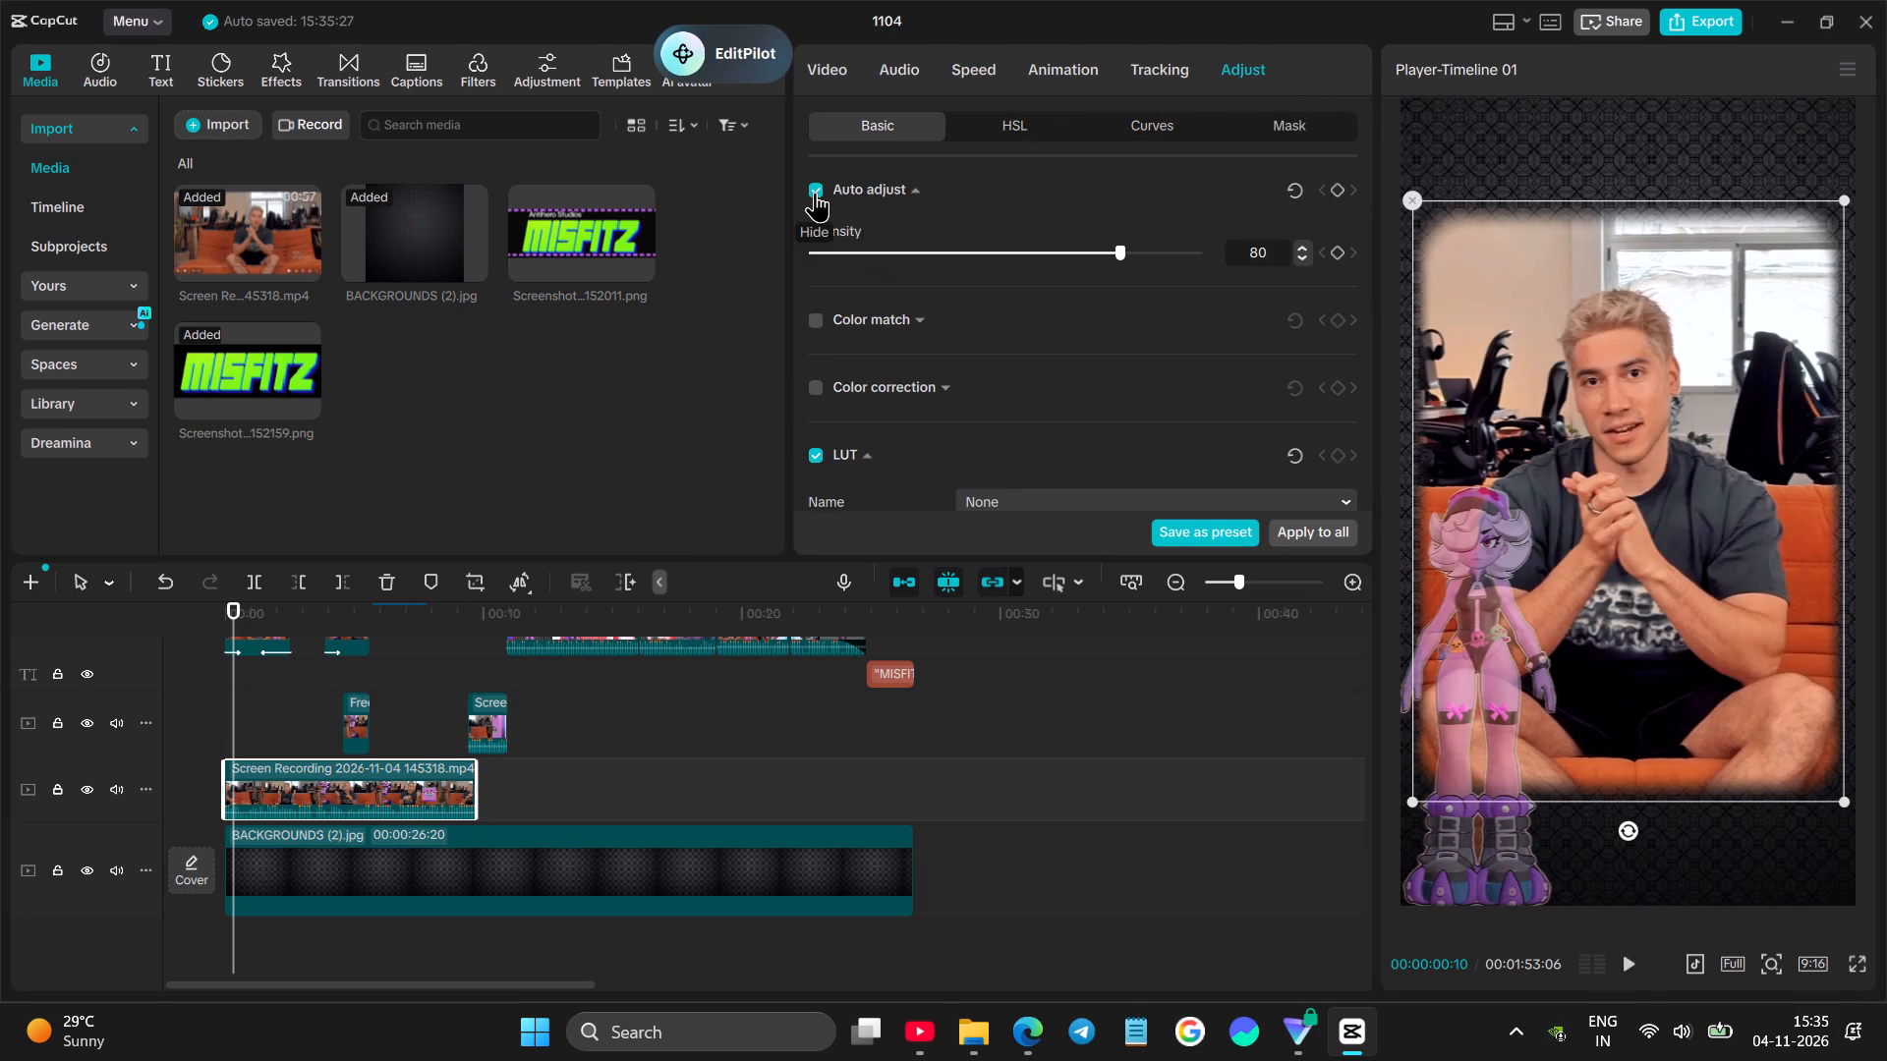
left_click_drag(1120, 256, 1211, 233)
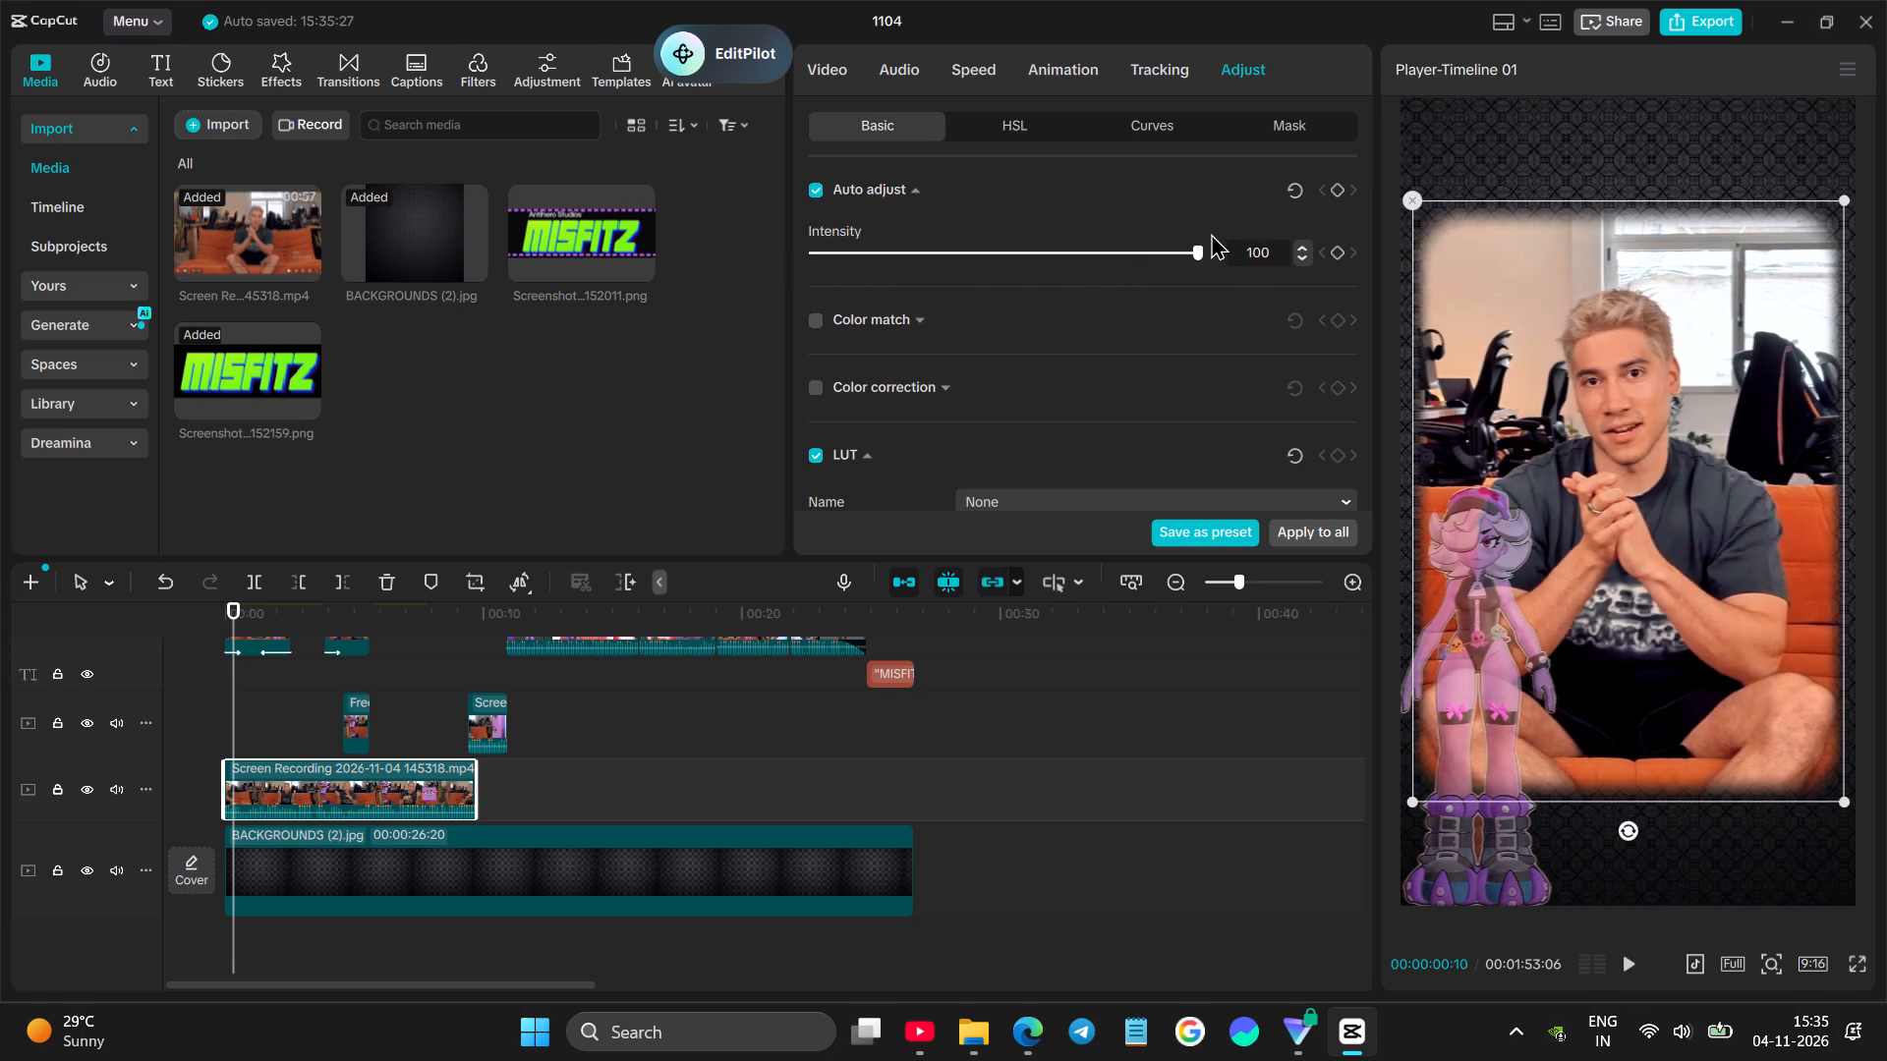
left_click_drag(1211, 233, 956, 261)
Set the screen recording clip's Saturation to 4 and Exposure to -3, keeping Contrast at 0.
scroll(983, 273, "down", 4)
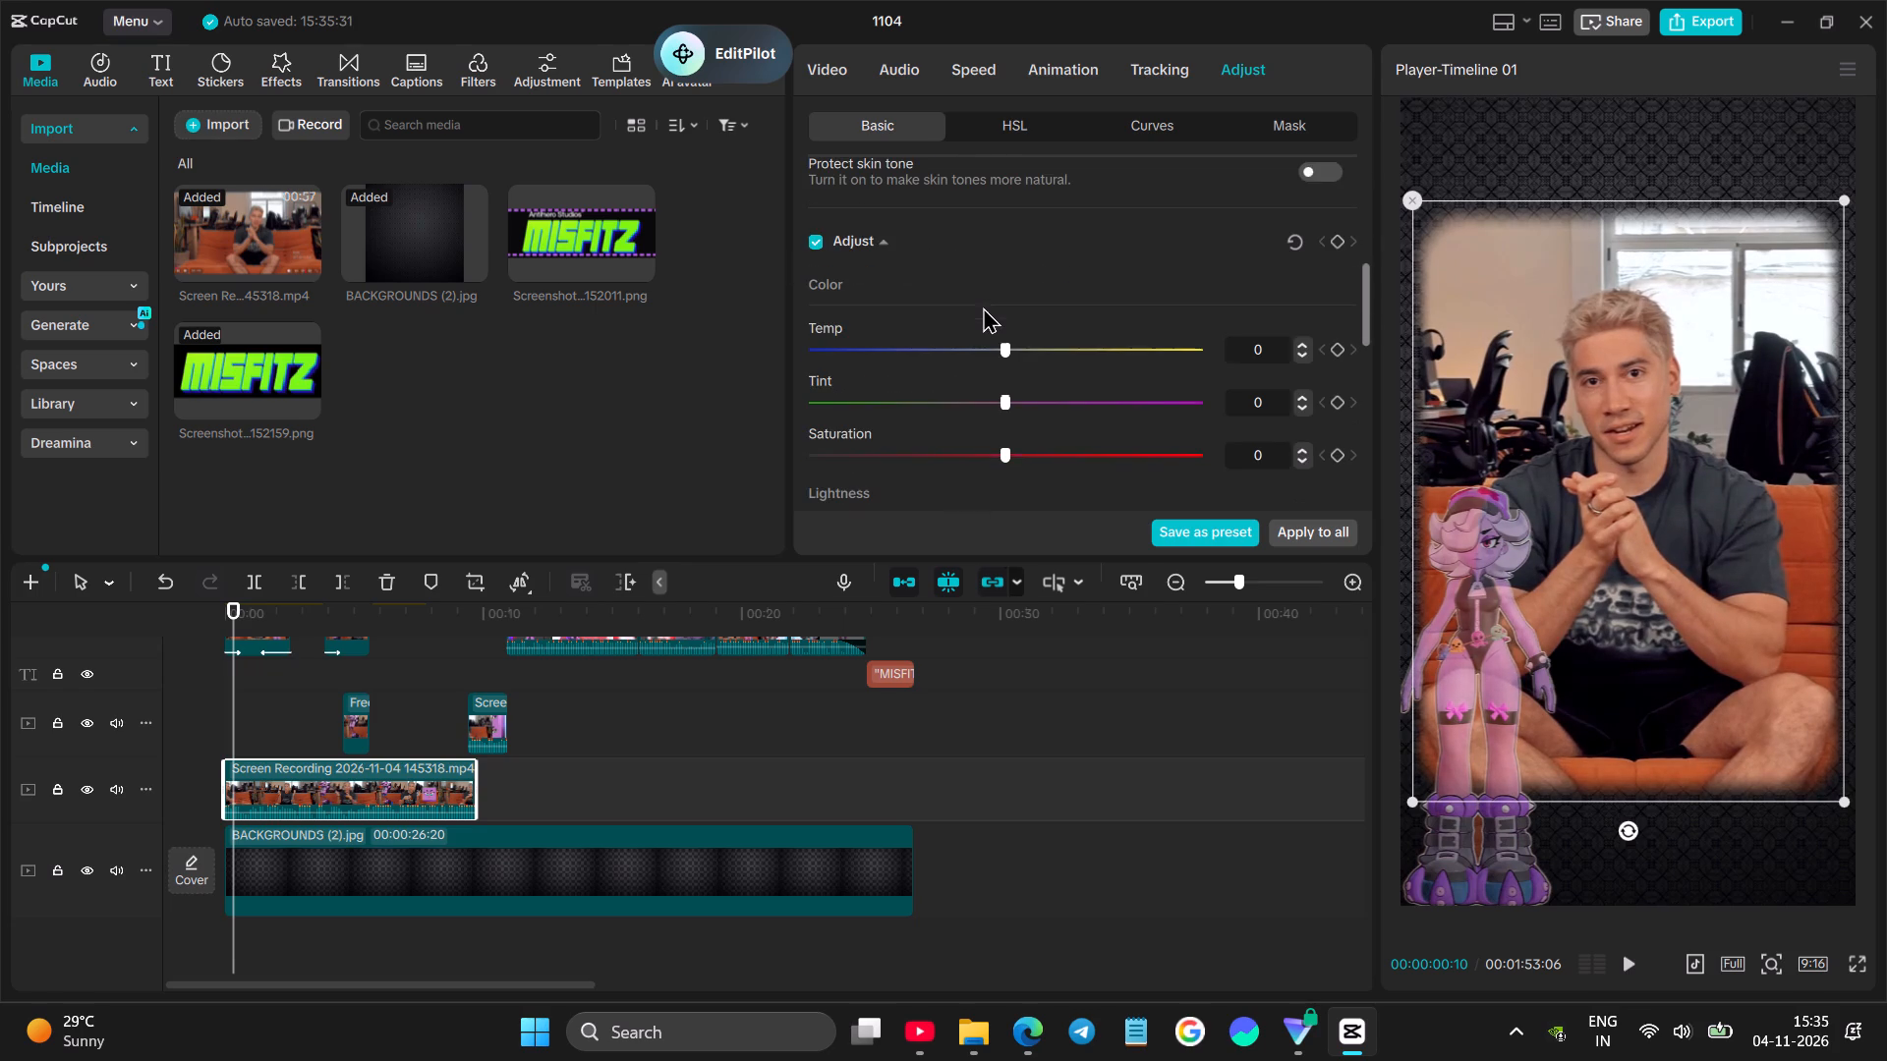
left_click_drag(1010, 454, 1136, 461)
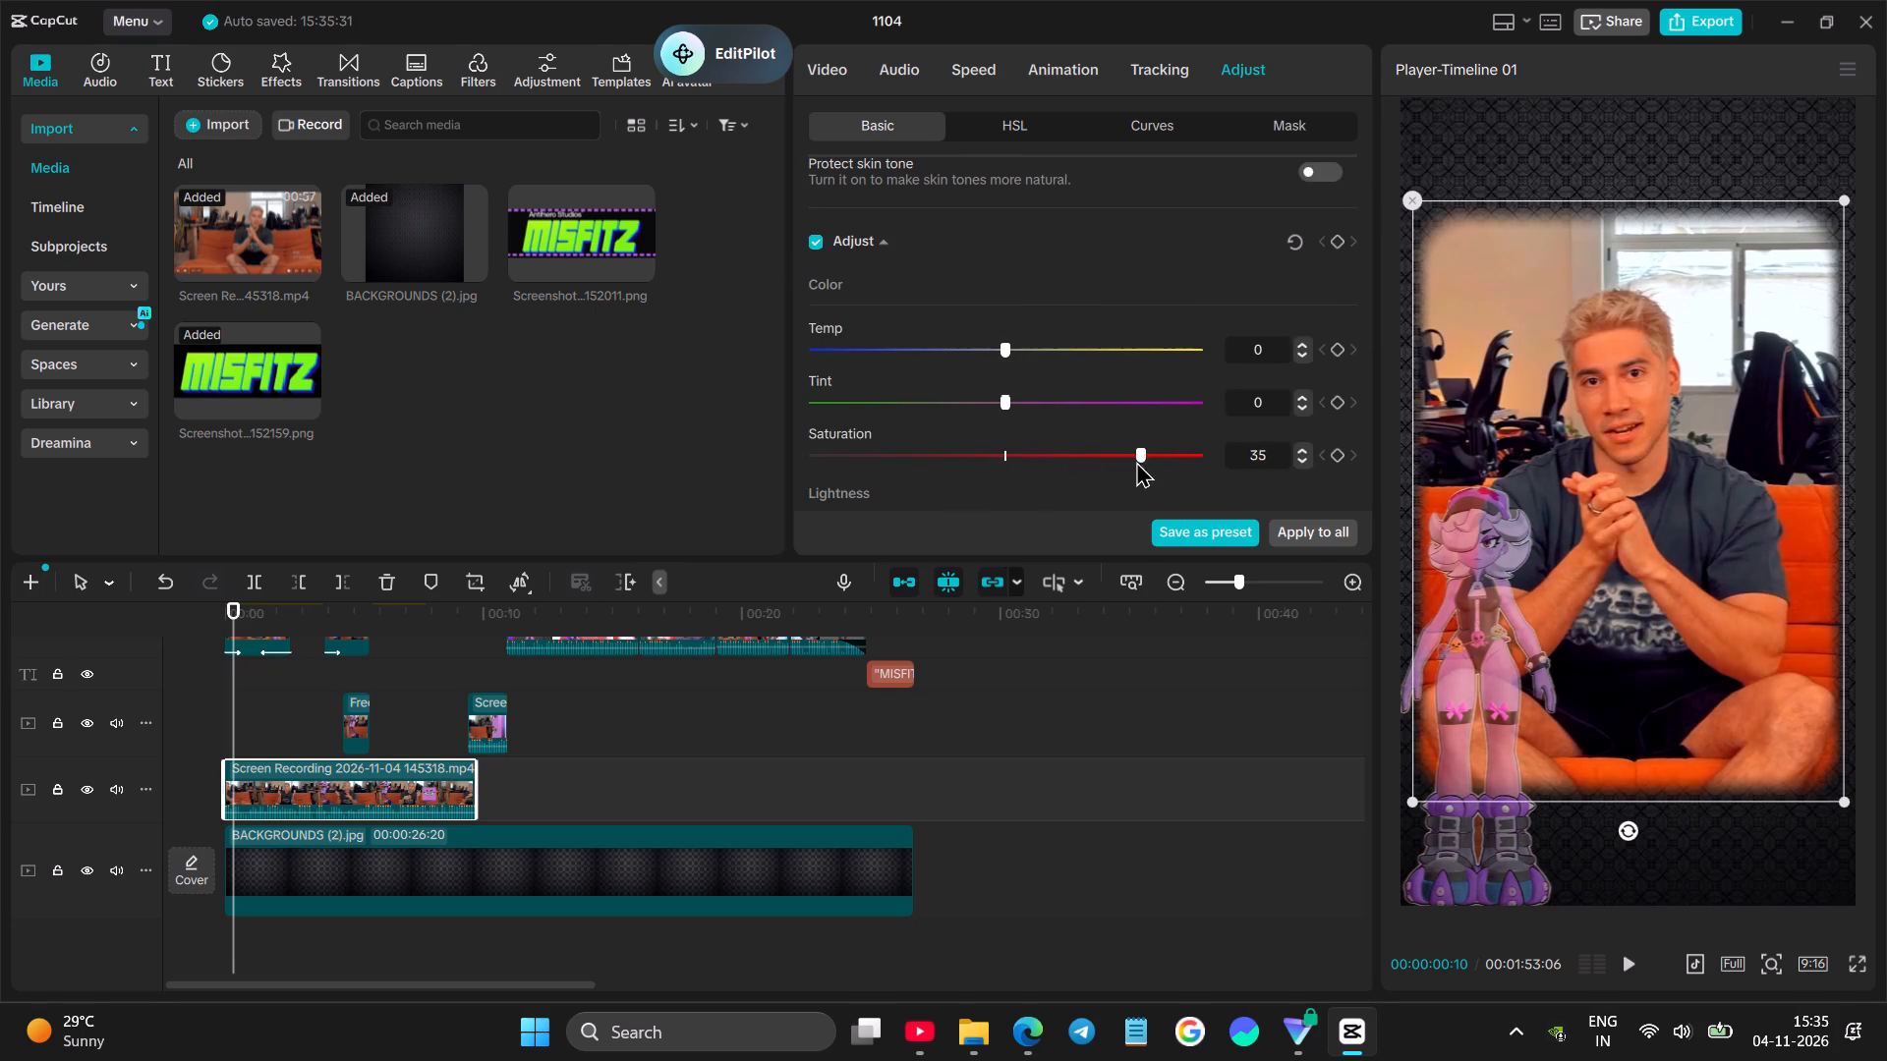
left_click_drag(1136, 461, 1019, 479)
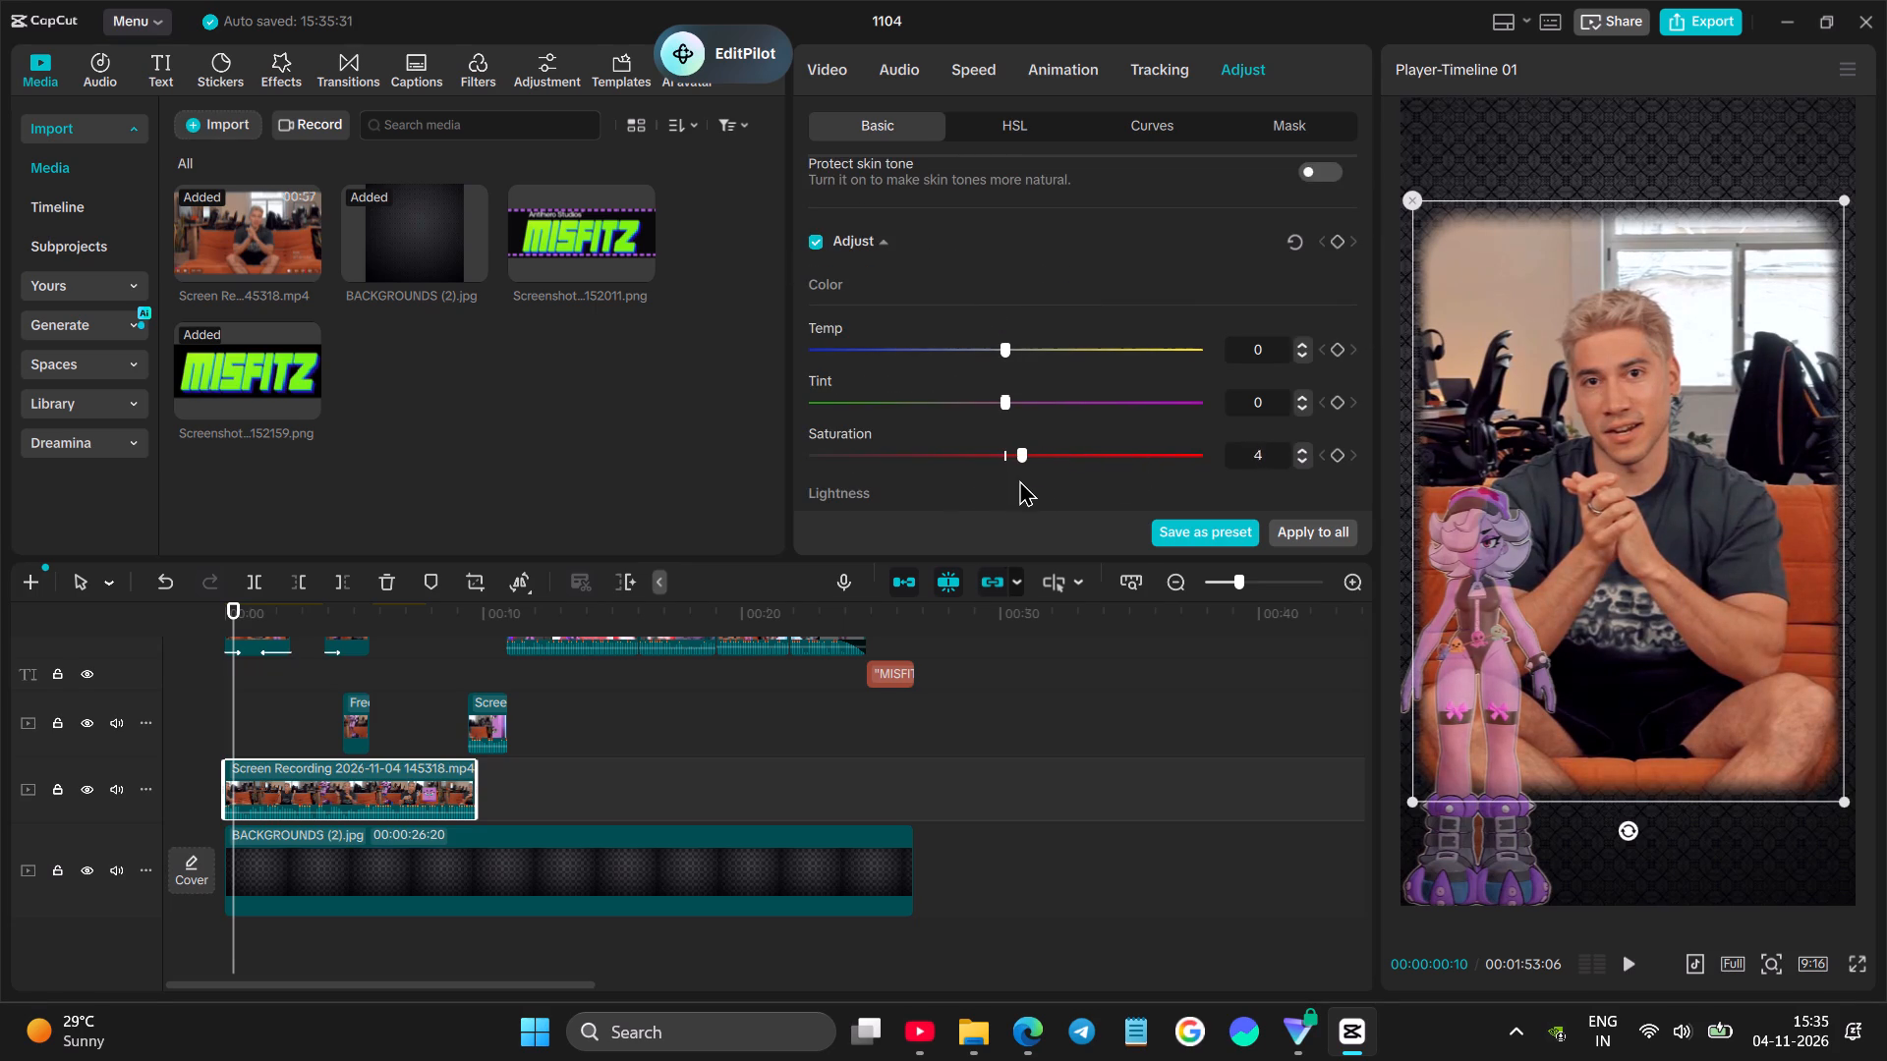
left_click_drag(1019, 479, 1014, 472)
scroll(1013, 461, "down", 1)
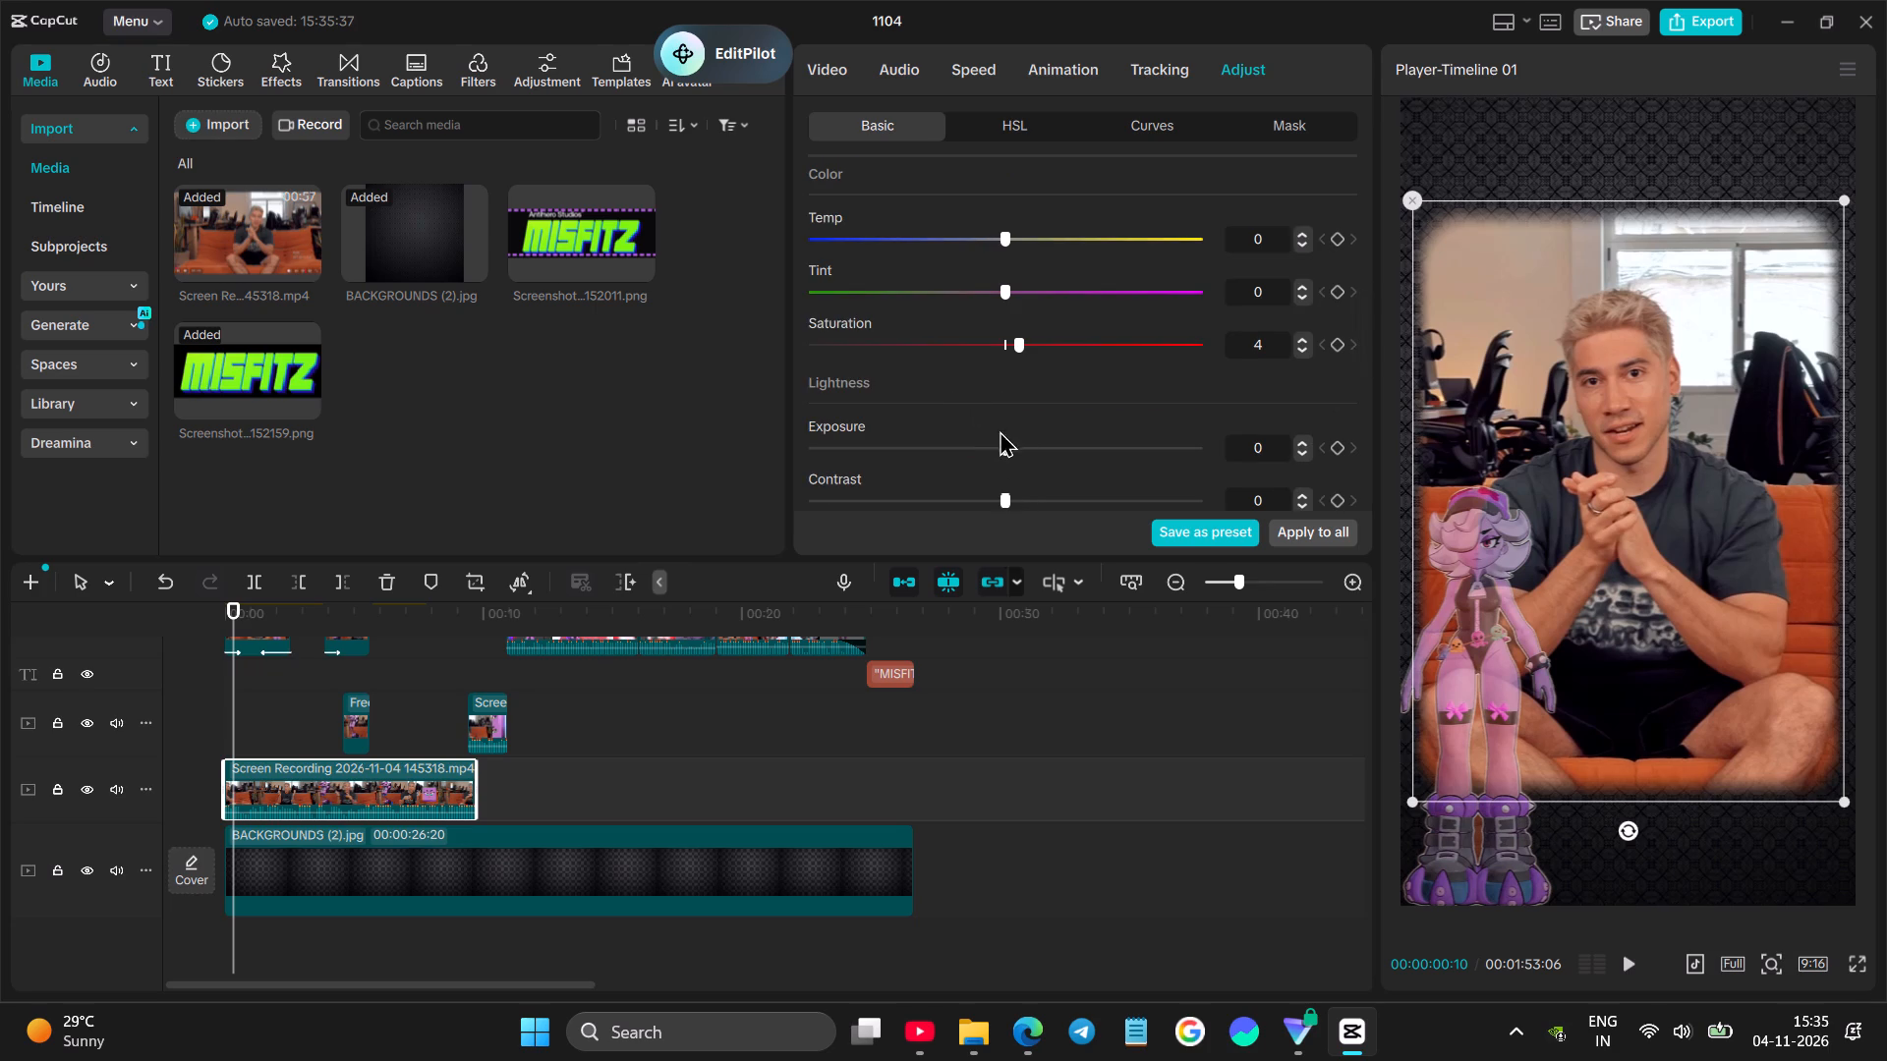
left_click_drag(1007, 455, 971, 472)
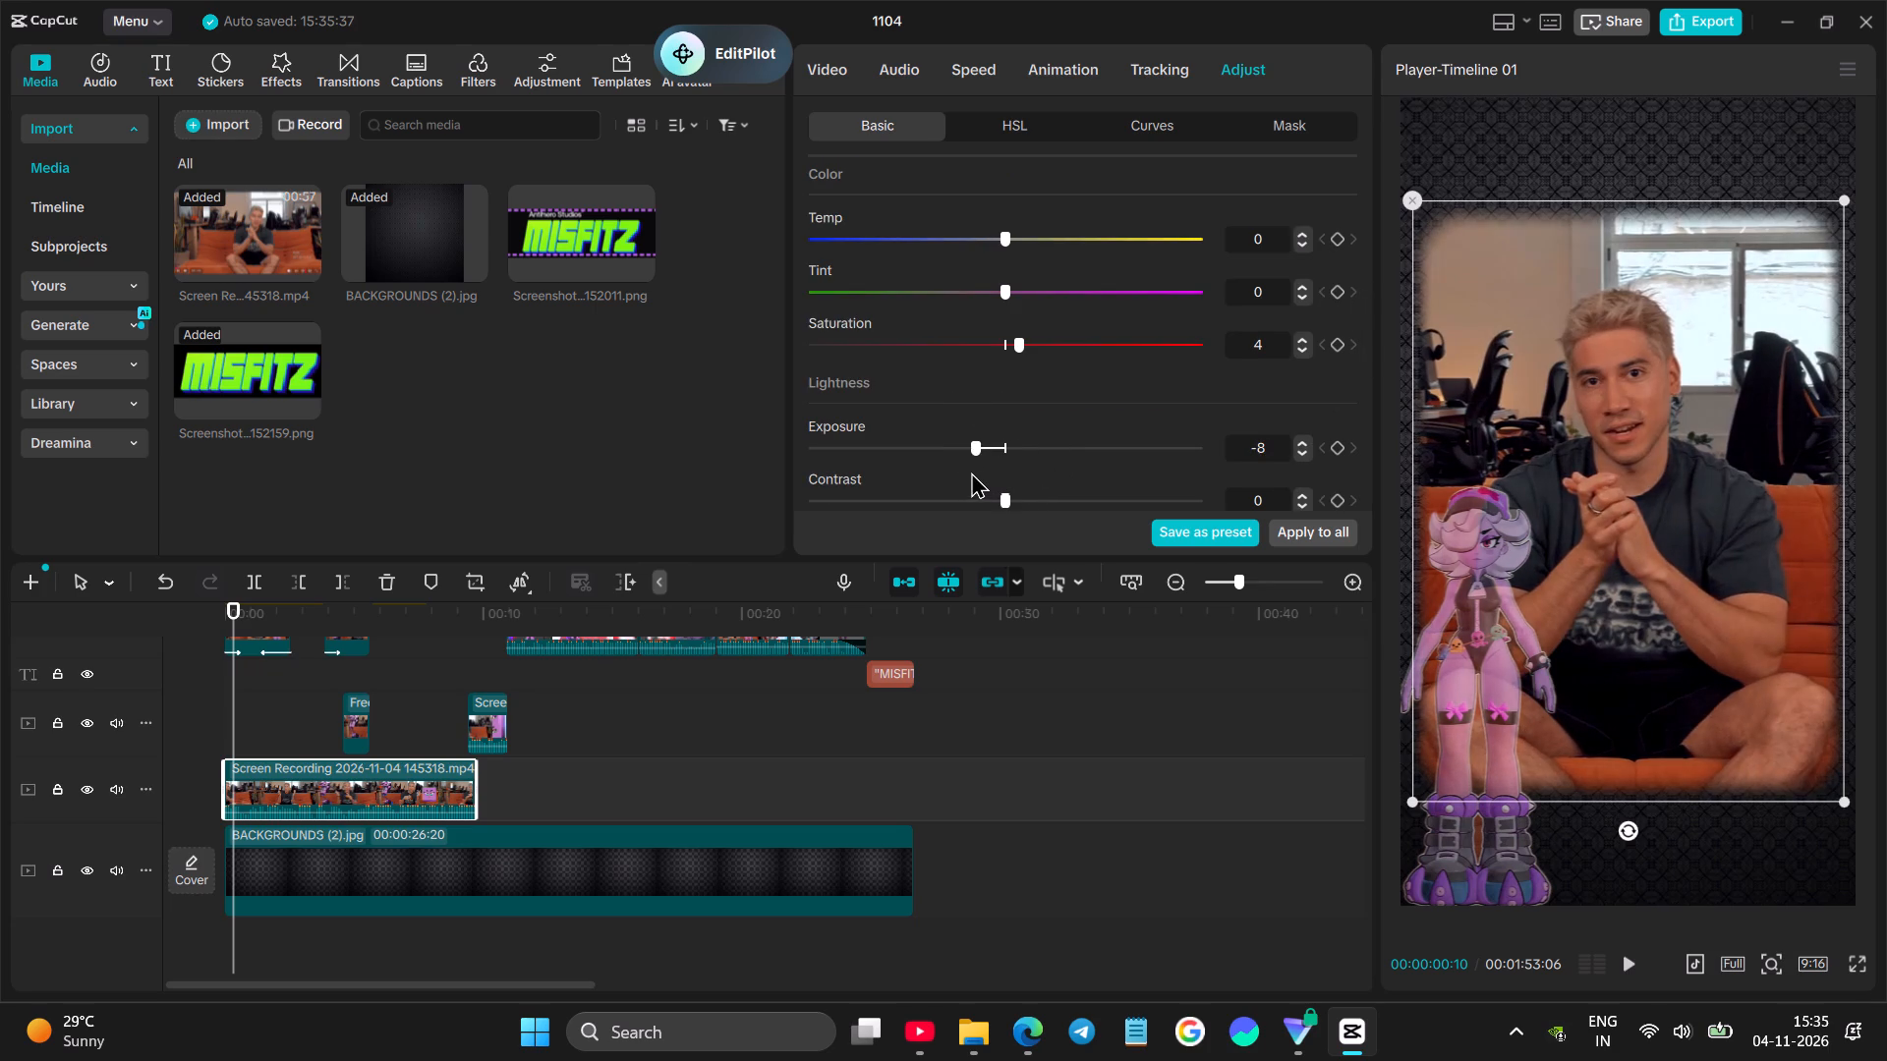
left_click_drag(971, 472, 989, 463)
left_click(1009, 503)
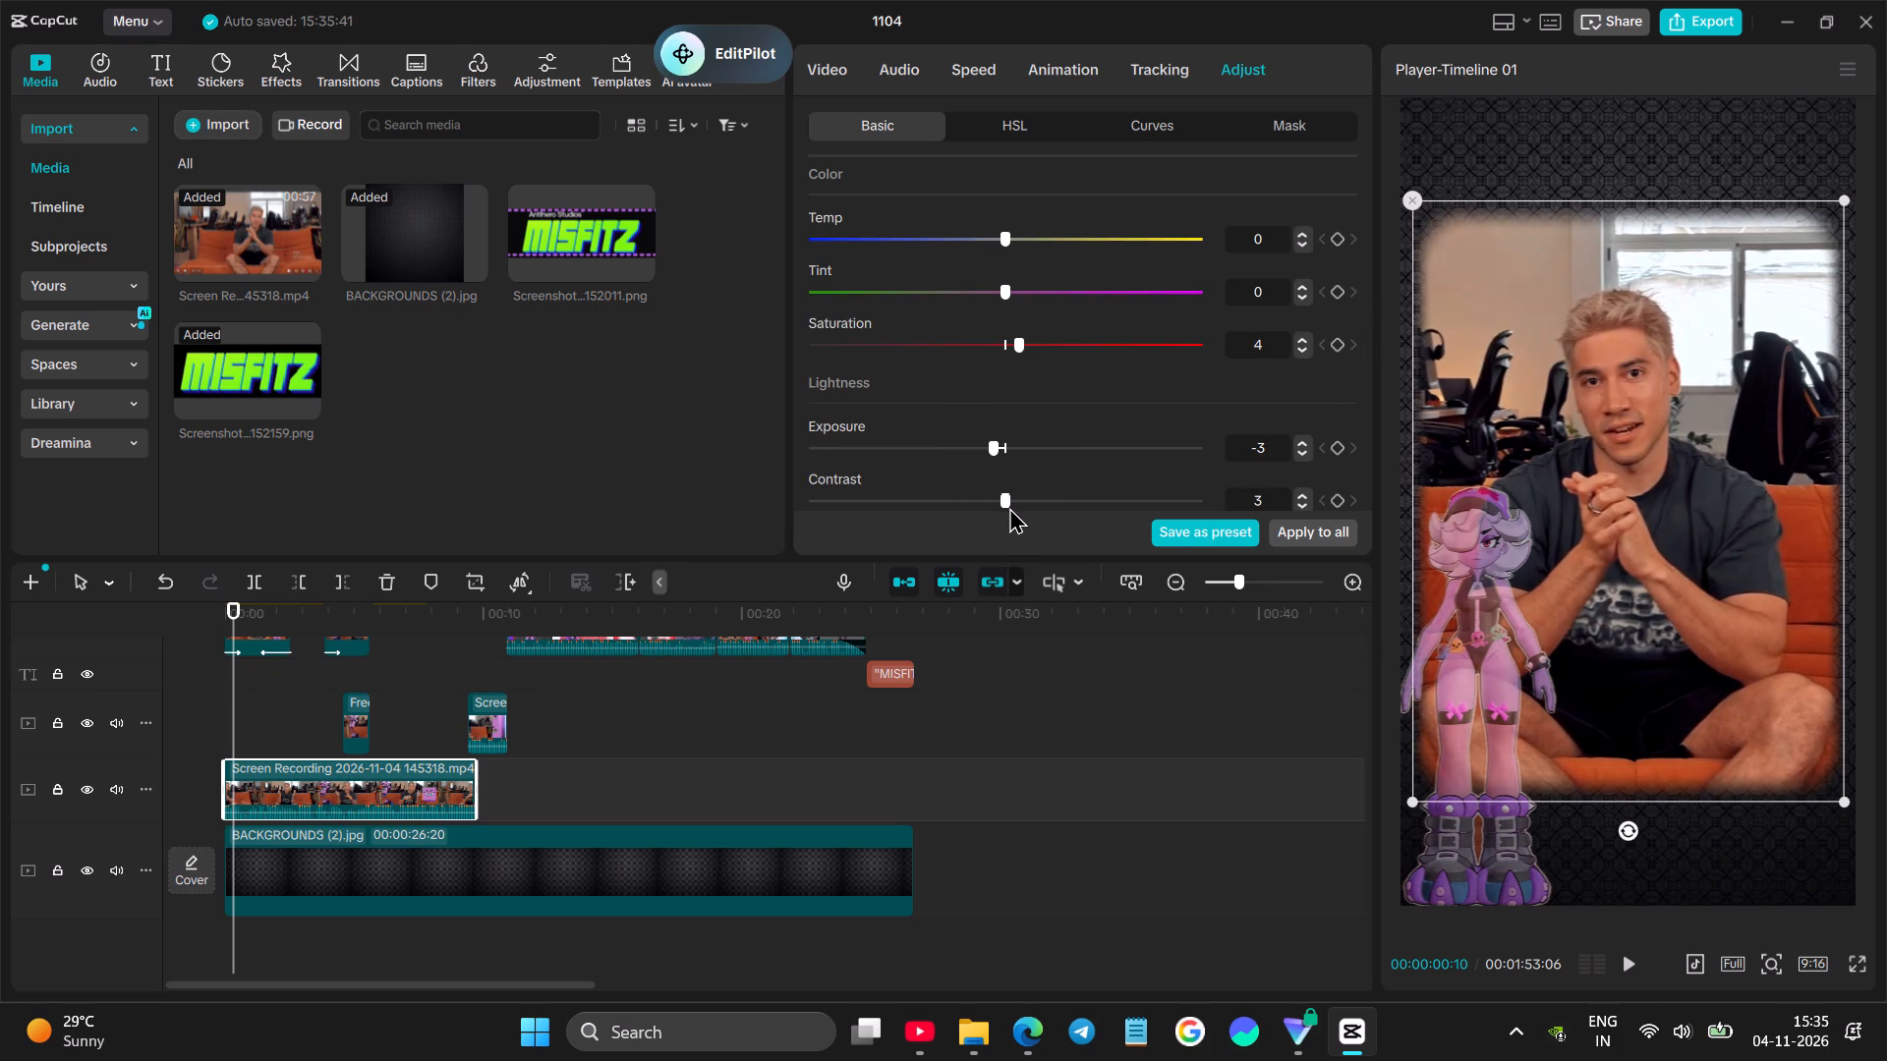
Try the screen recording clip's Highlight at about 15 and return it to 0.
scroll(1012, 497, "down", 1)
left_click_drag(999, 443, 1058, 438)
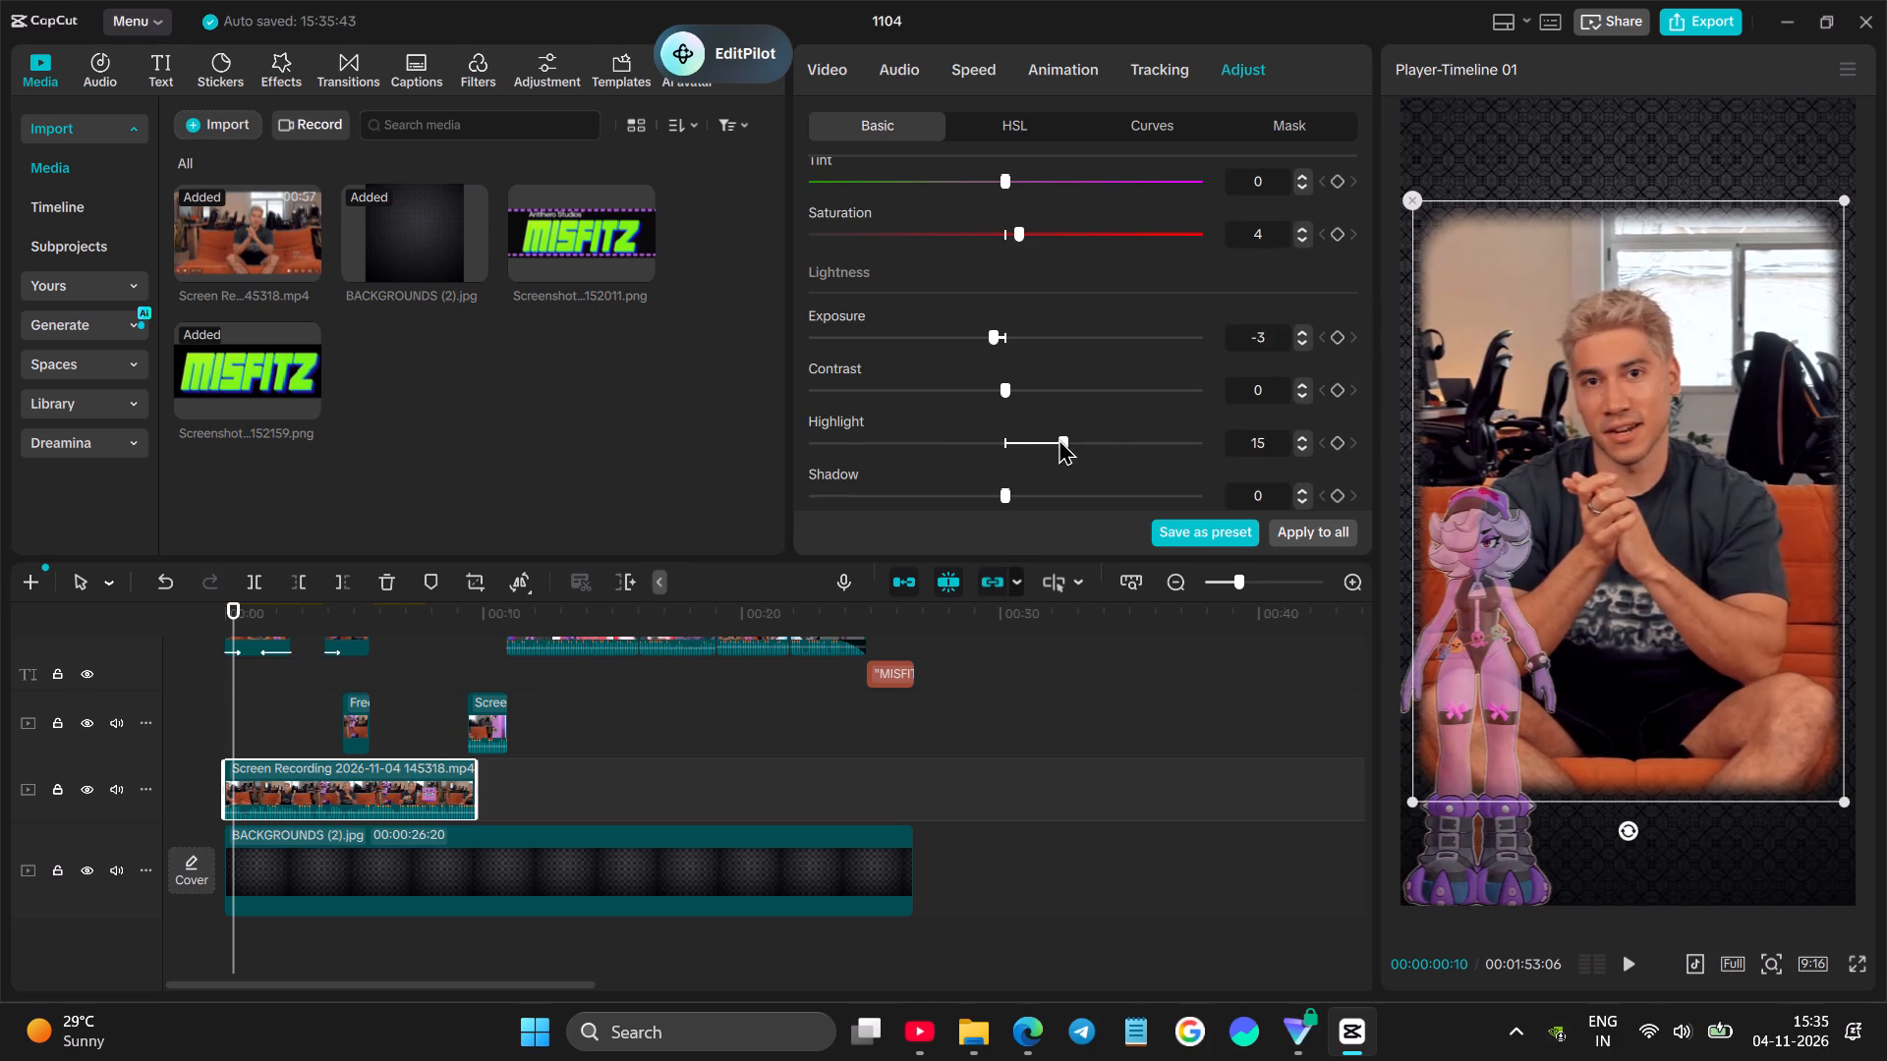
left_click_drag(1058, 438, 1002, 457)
Set the screen recording clip's Vignette to 5, Clarity to 9 and Sharpen to 100.
scroll(1003, 457, "down", 1)
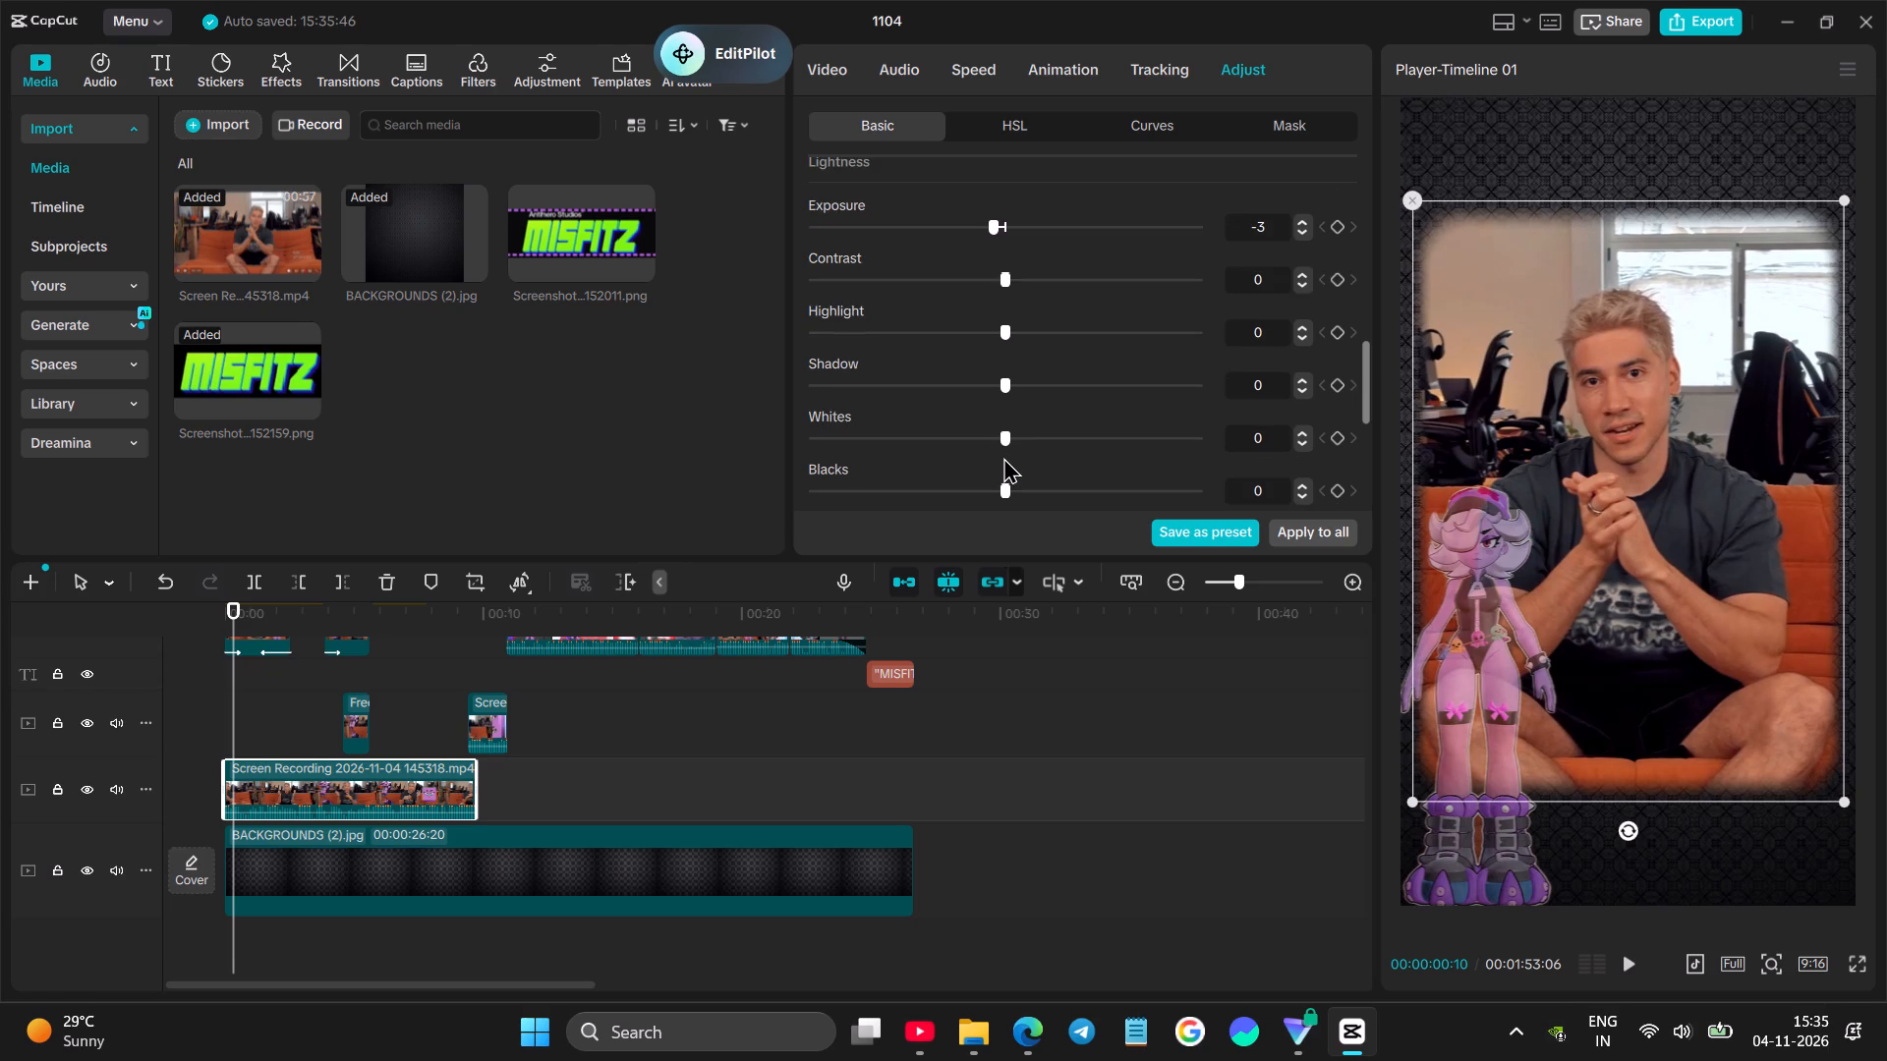
scroll(1003, 457, "down", 4)
left_click_drag(1001, 493, 1043, 491)
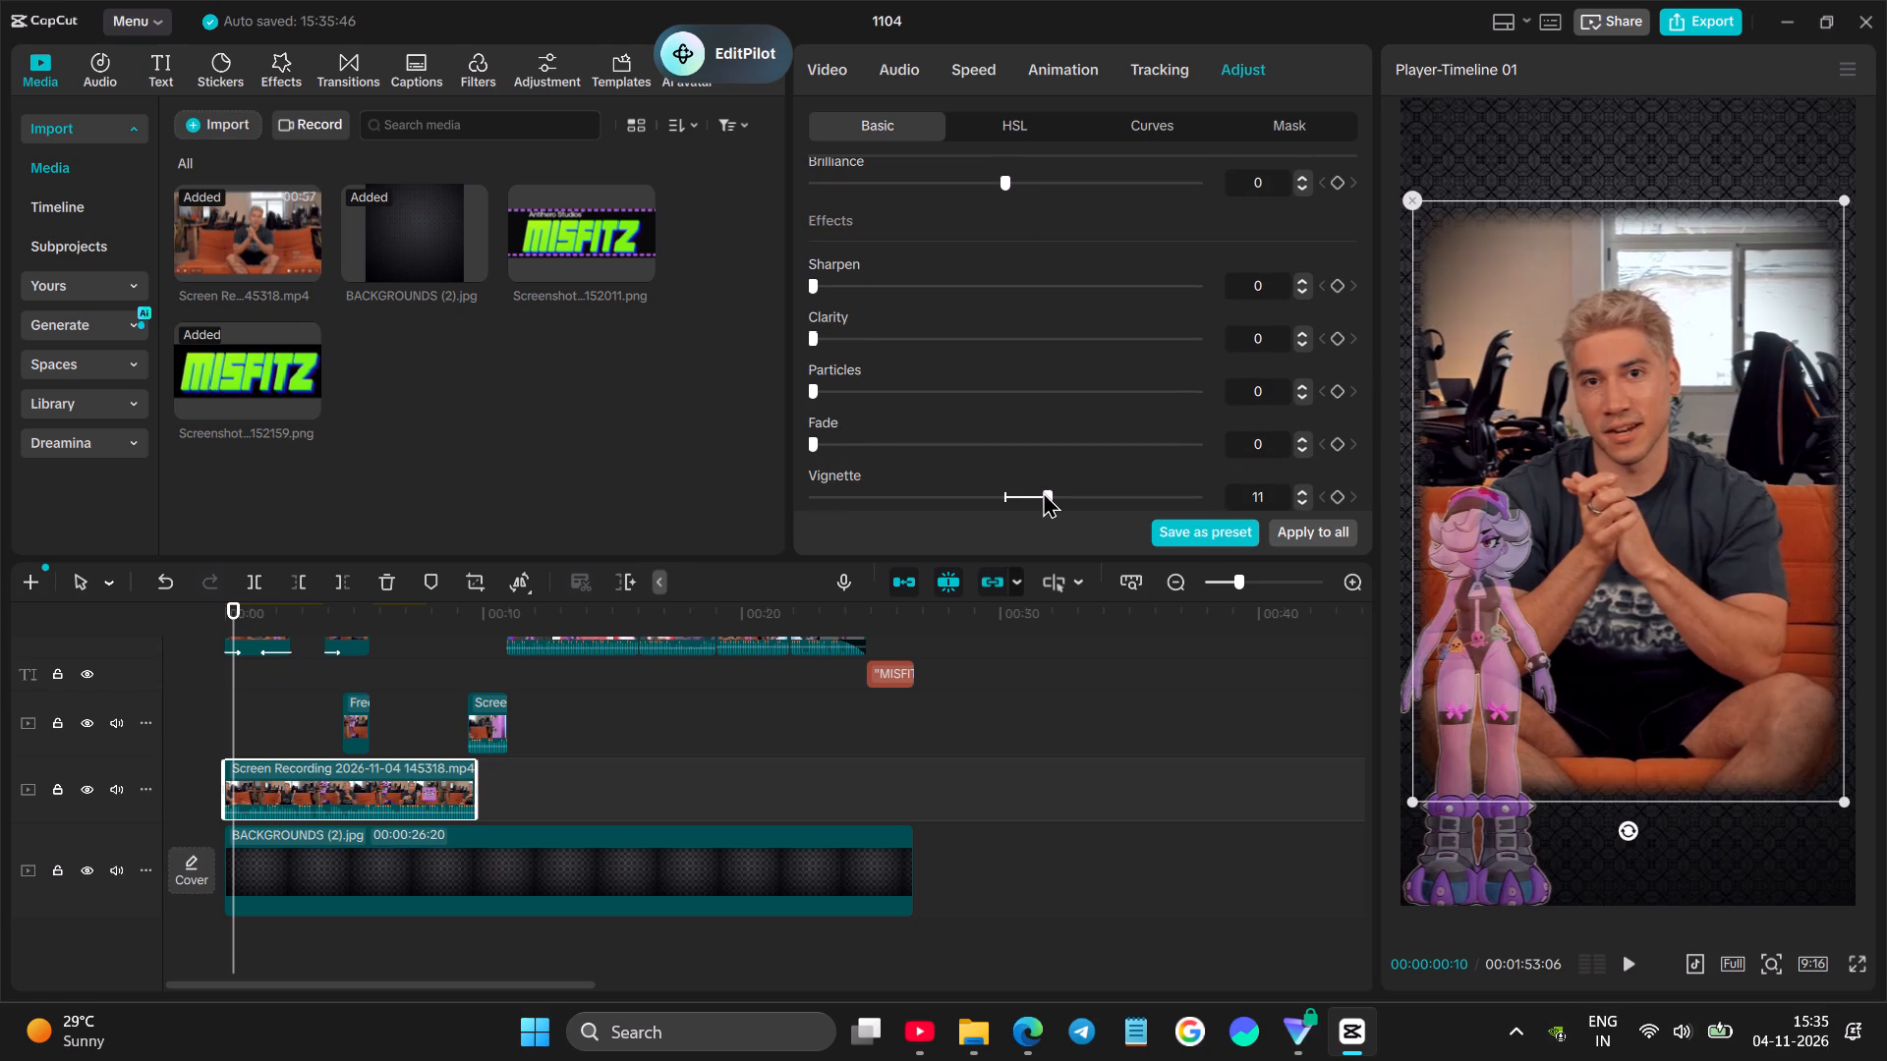
left_click_drag(1043, 491, 1021, 502)
left_click_drag(813, 332, 970, 339)
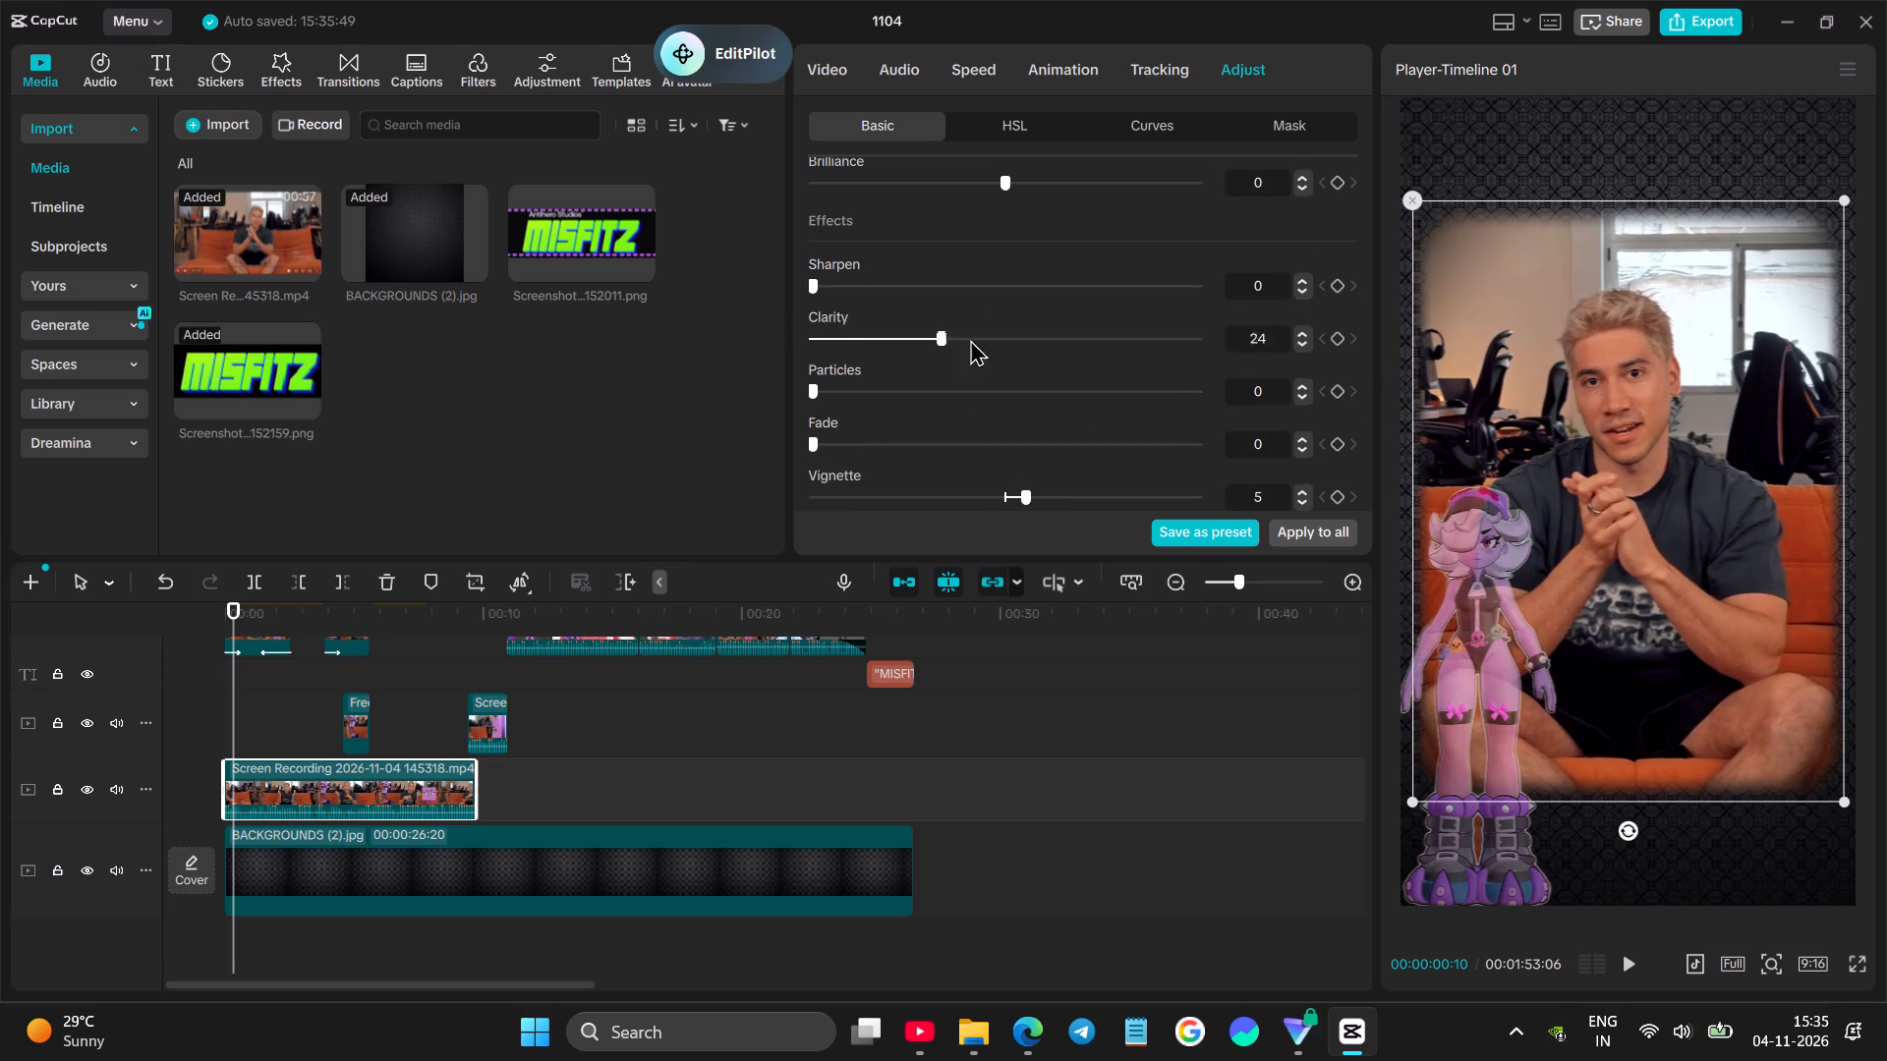
left_click_drag(970, 339, 829, 362)
left_click_drag(829, 362, 844, 348)
left_click_drag(816, 281, 975, 281)
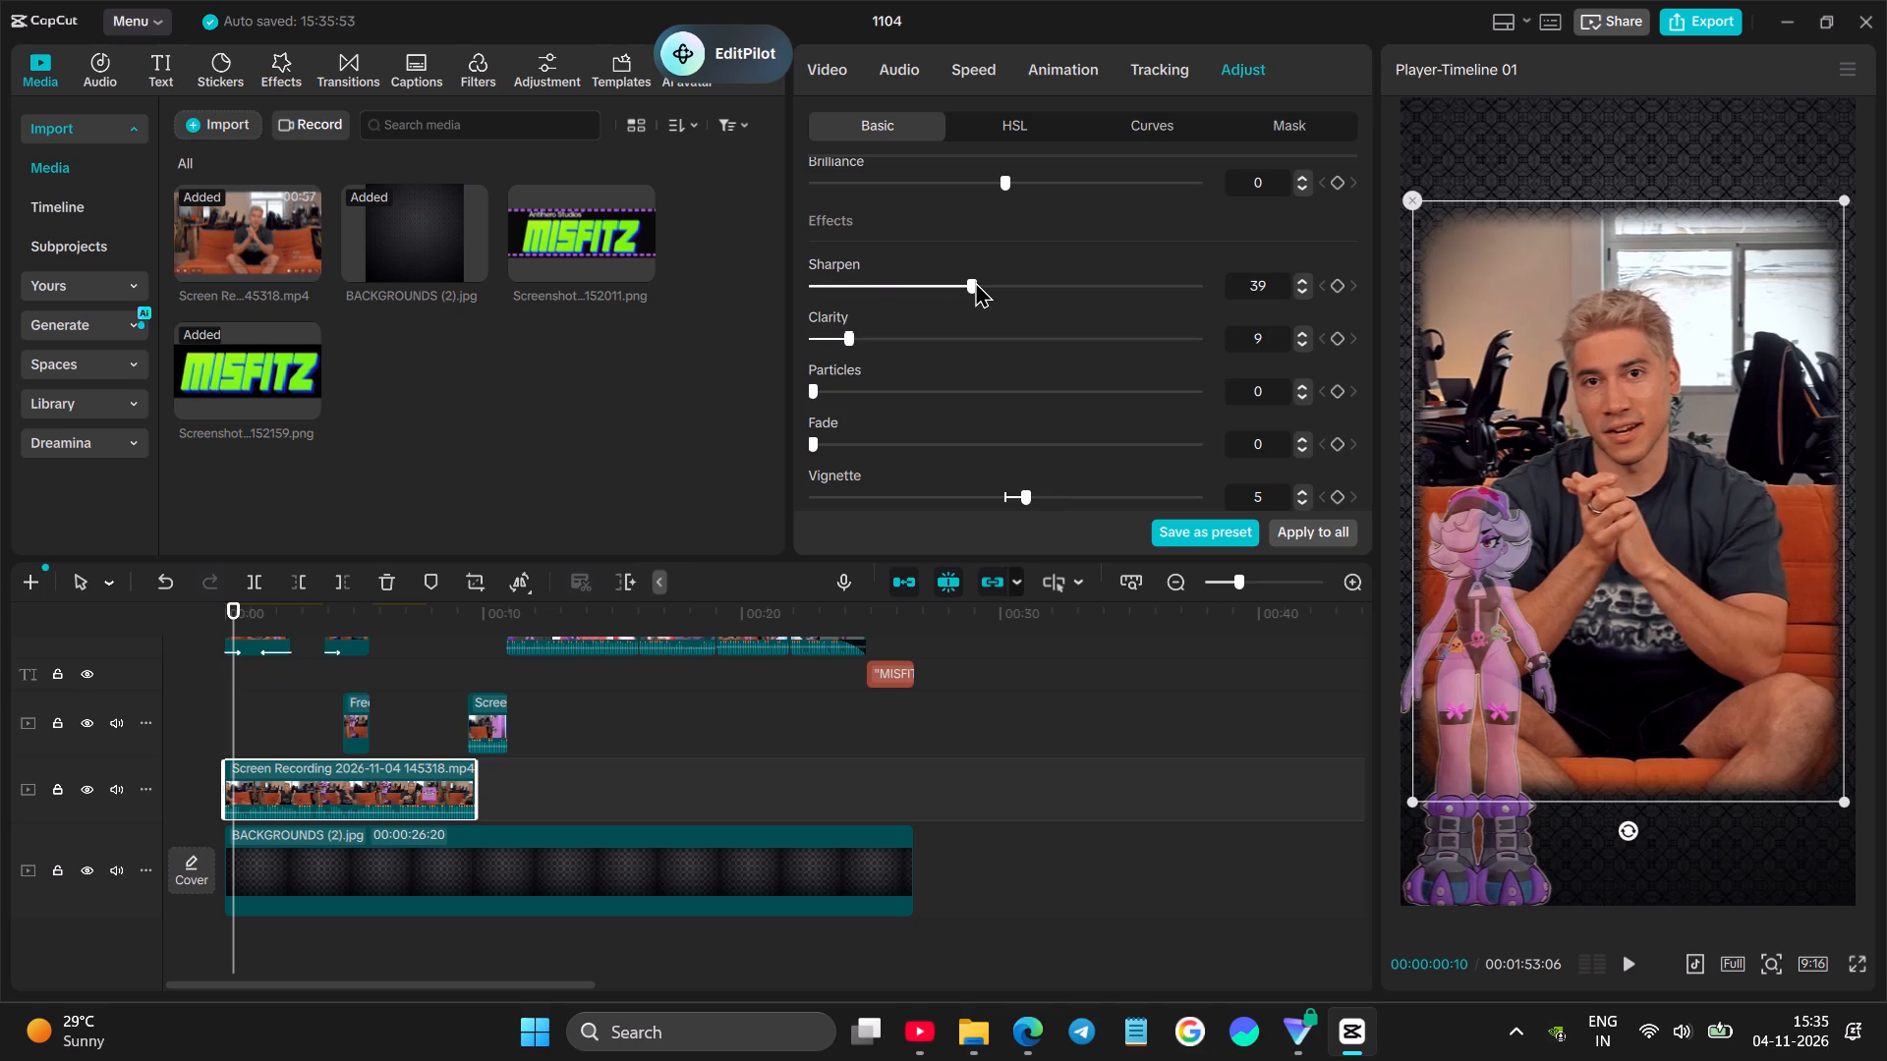
left_click_drag(975, 281, 1285, 271)
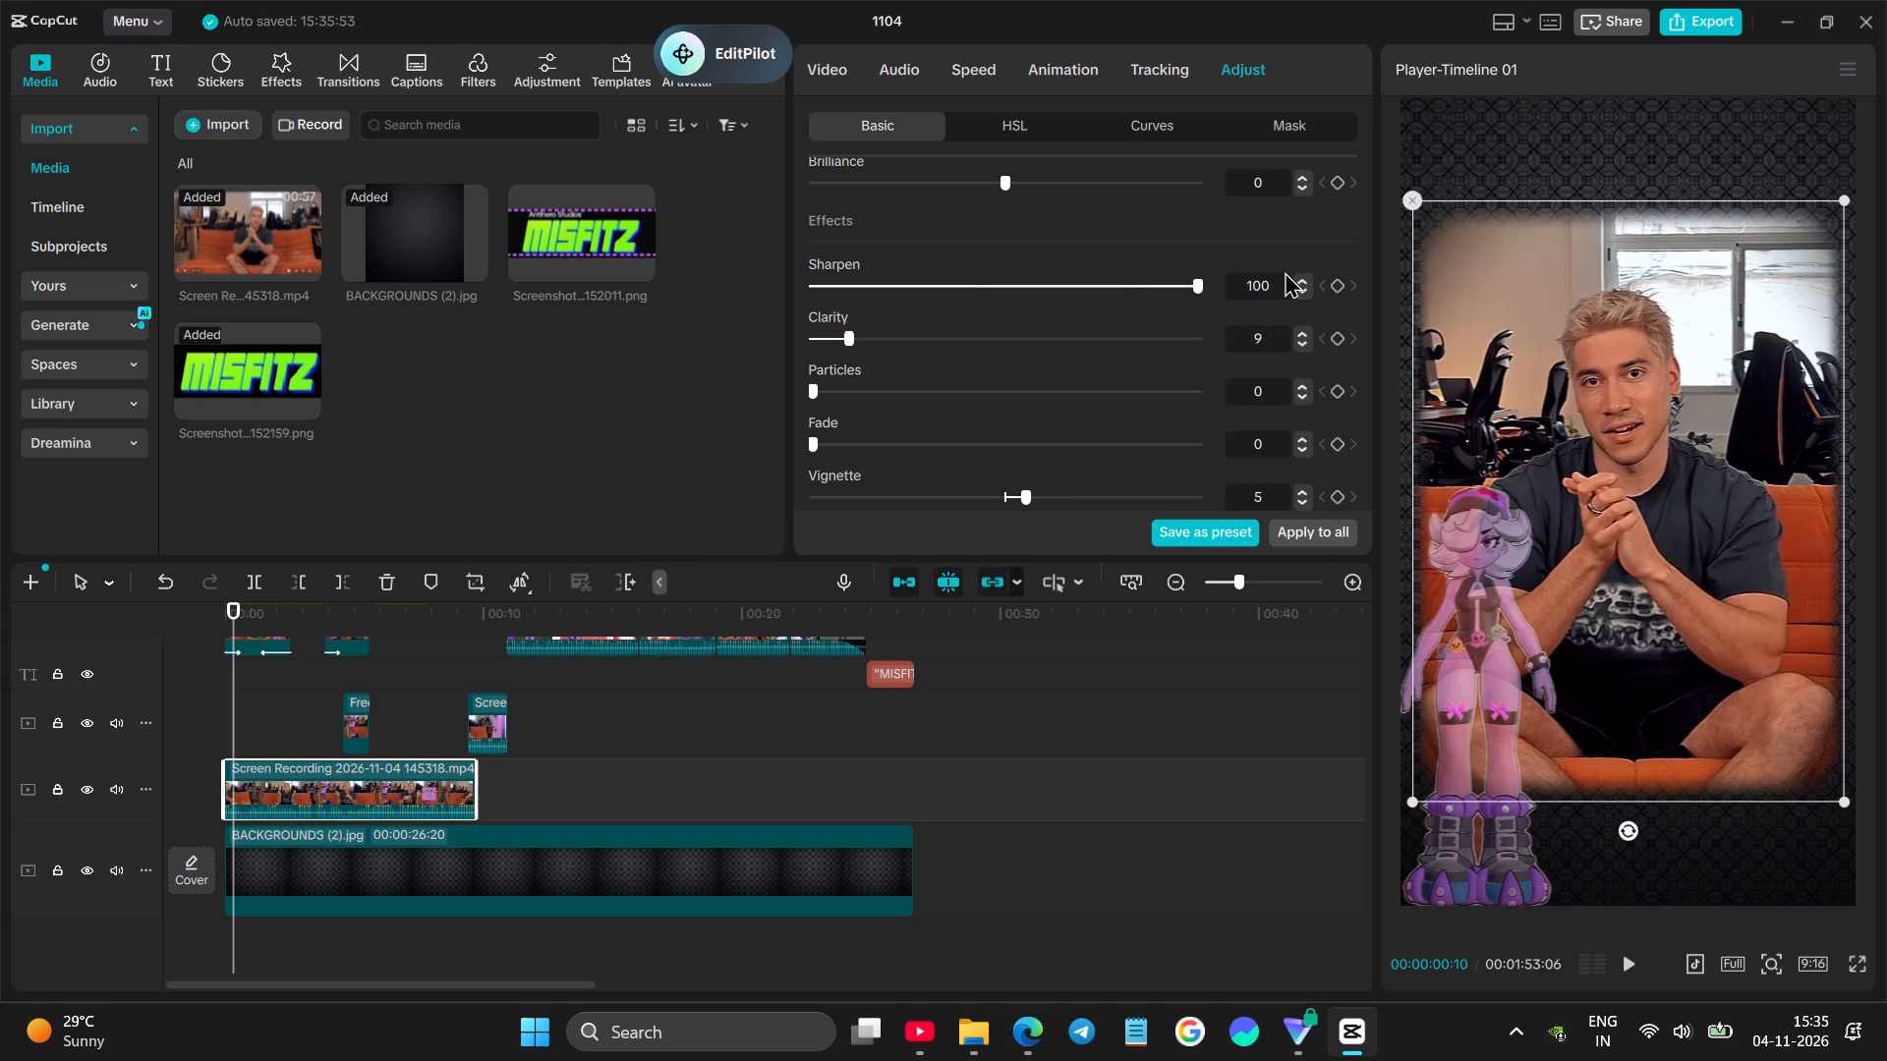
Set the screen recording clip's Sharpen to 46 and play back the opening of the timeline to check the look.
left_click_drag(1285, 271, 994, 298)
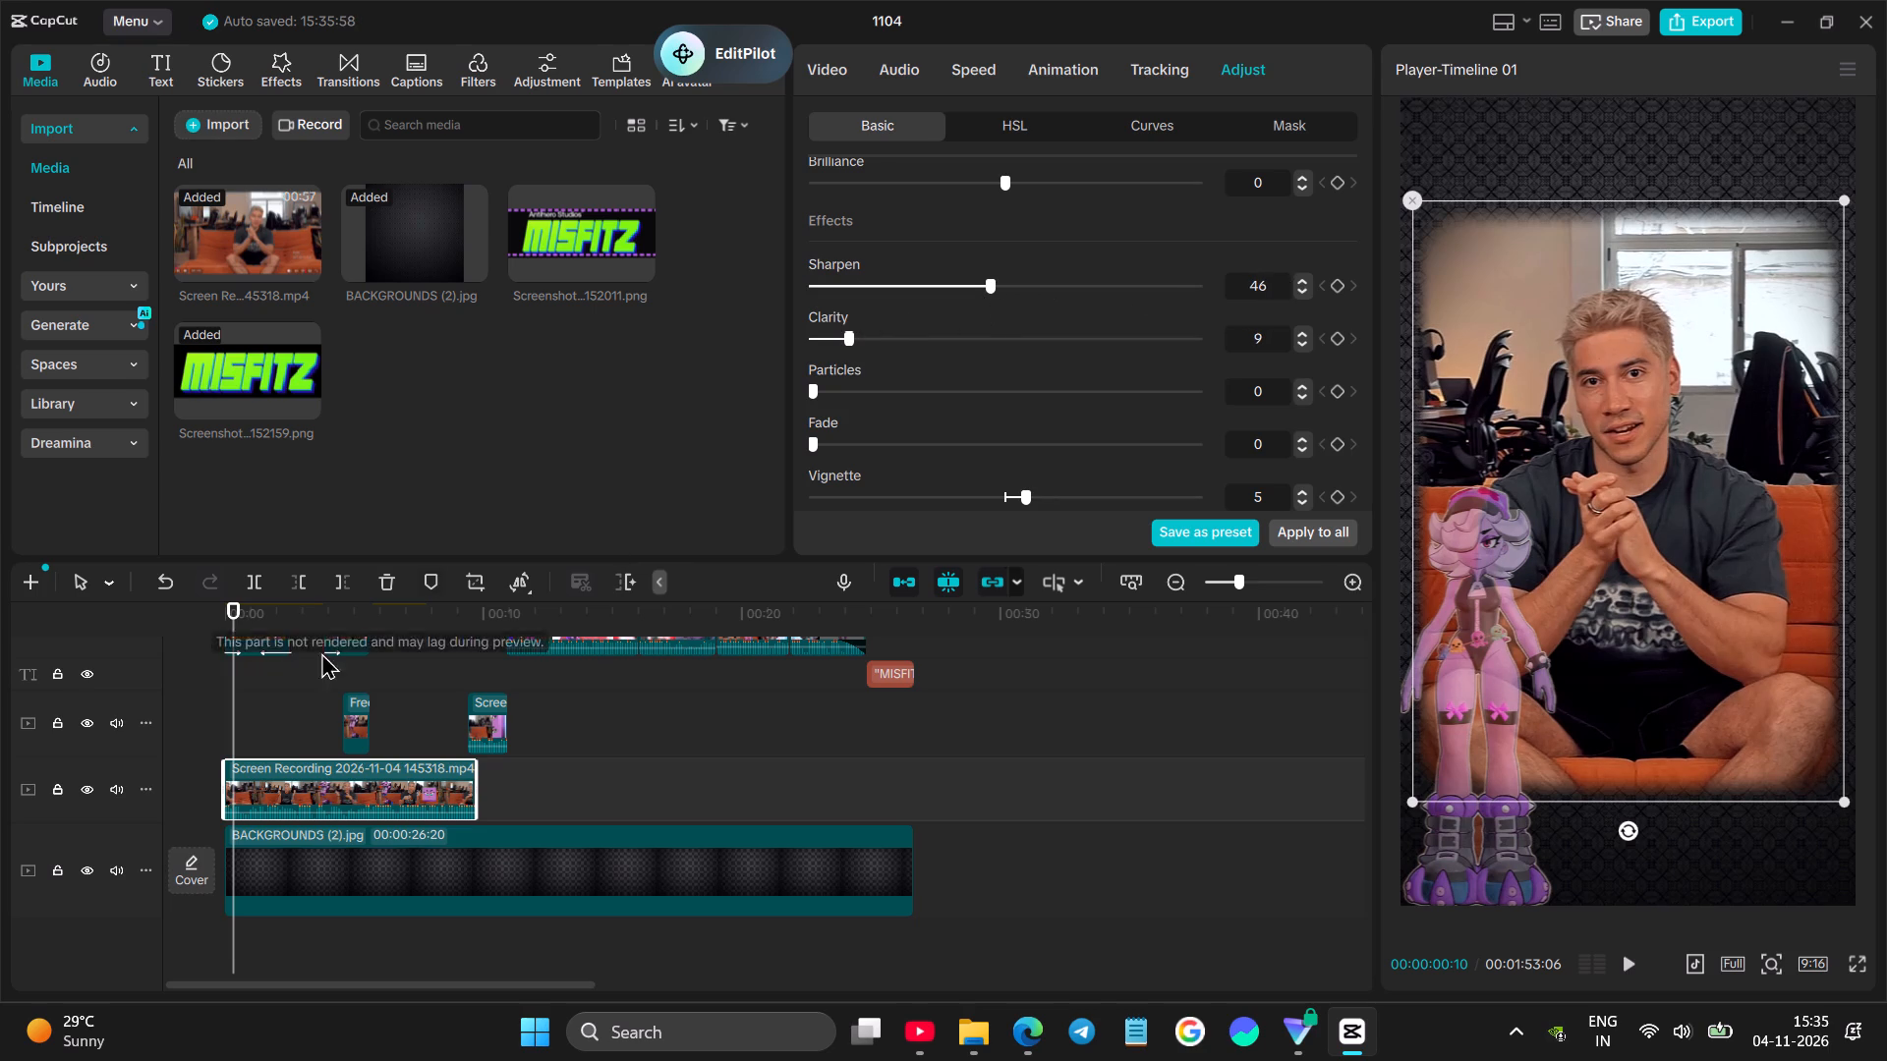
left_click(277, 701)
left_click_drag(274, 701, 166, 712)
key("space")
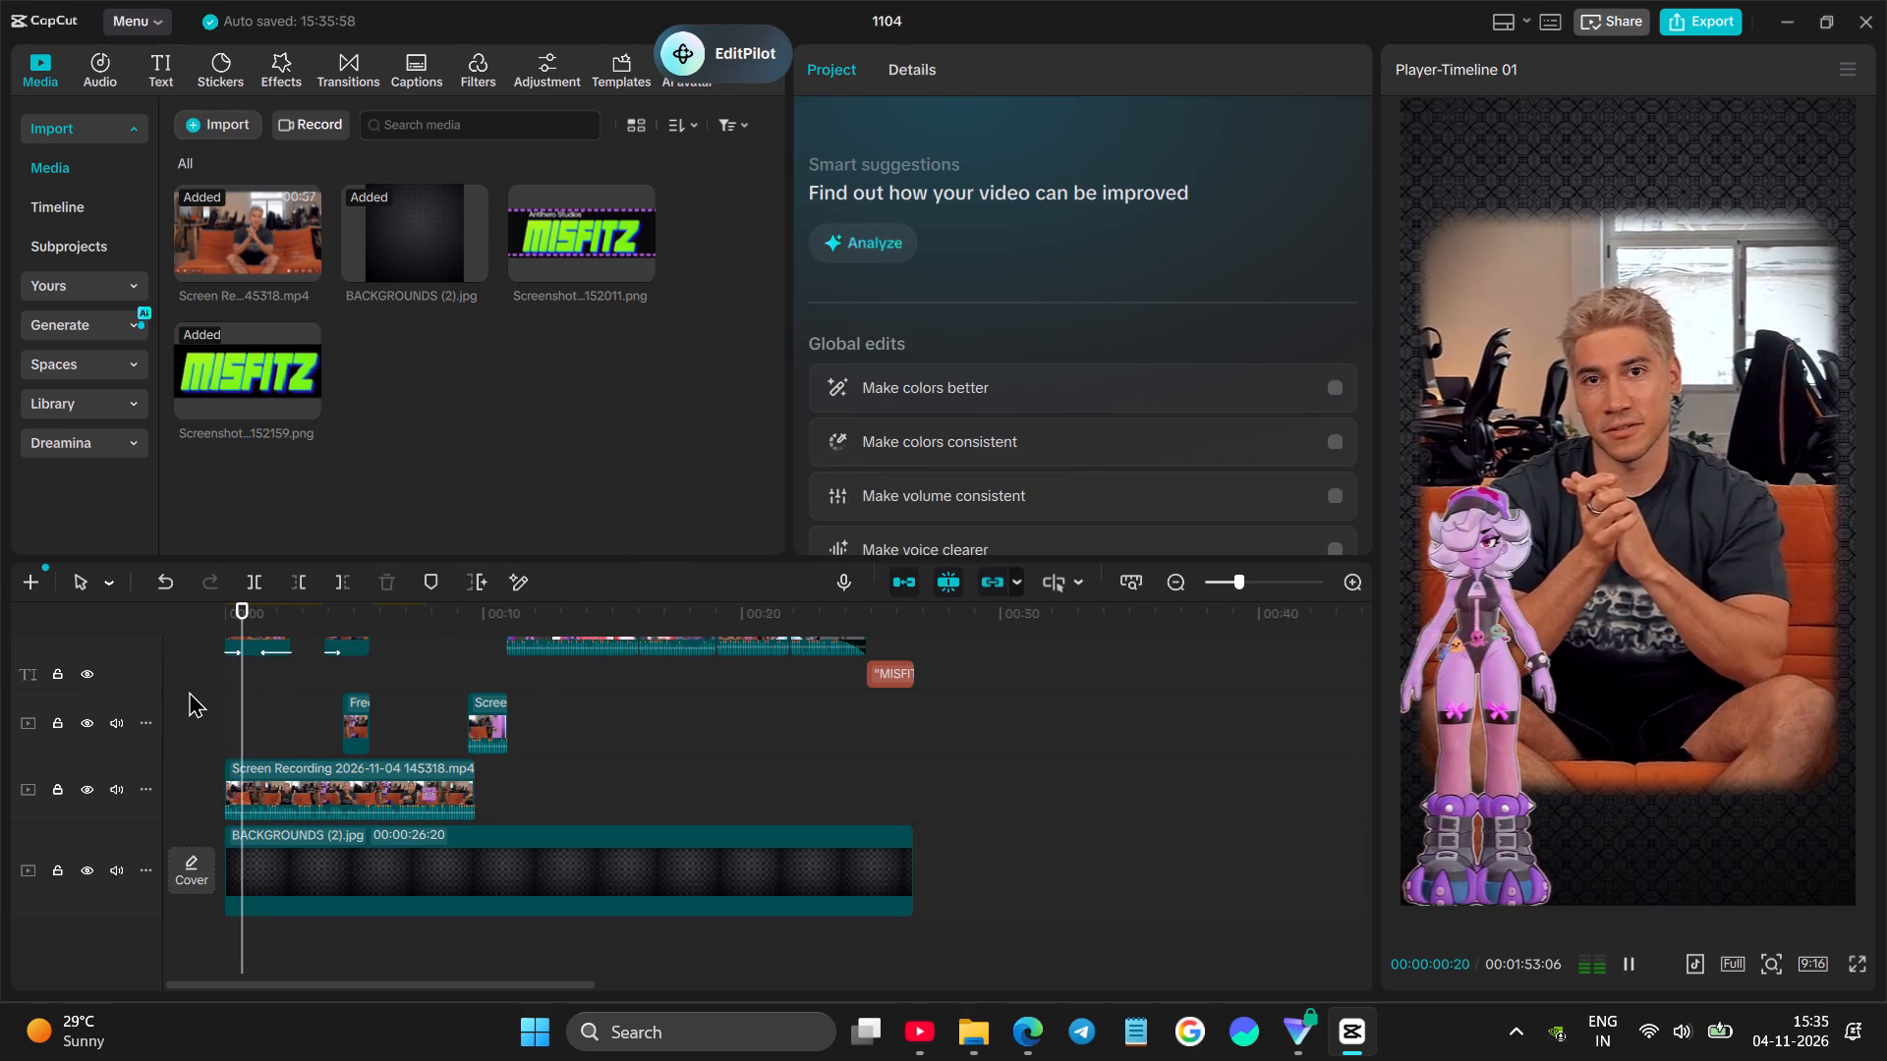
left_click(261, 698)
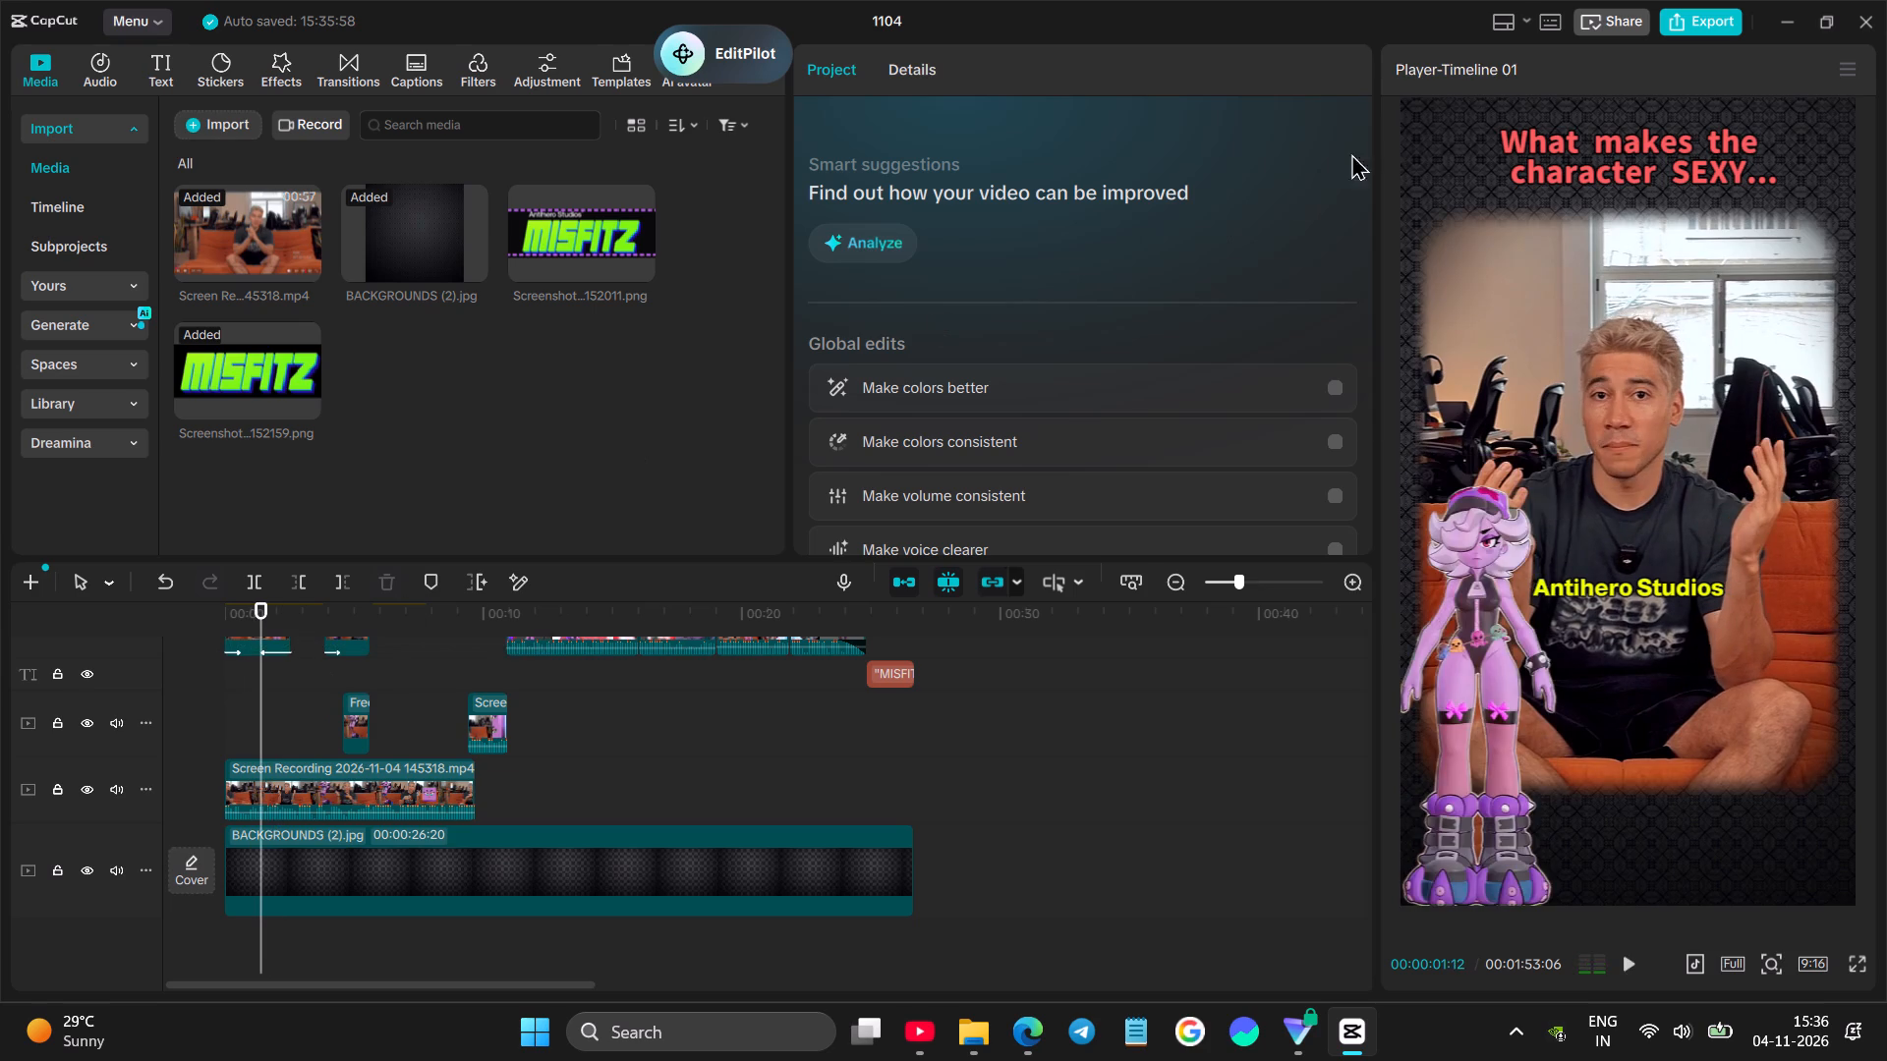
key("space")
key("space")
Export the video at 2K resolution and 60fps, keeping the name 1104, recommended bit rate, H.264 codec and mp4 format.
left_click(1727, 22)
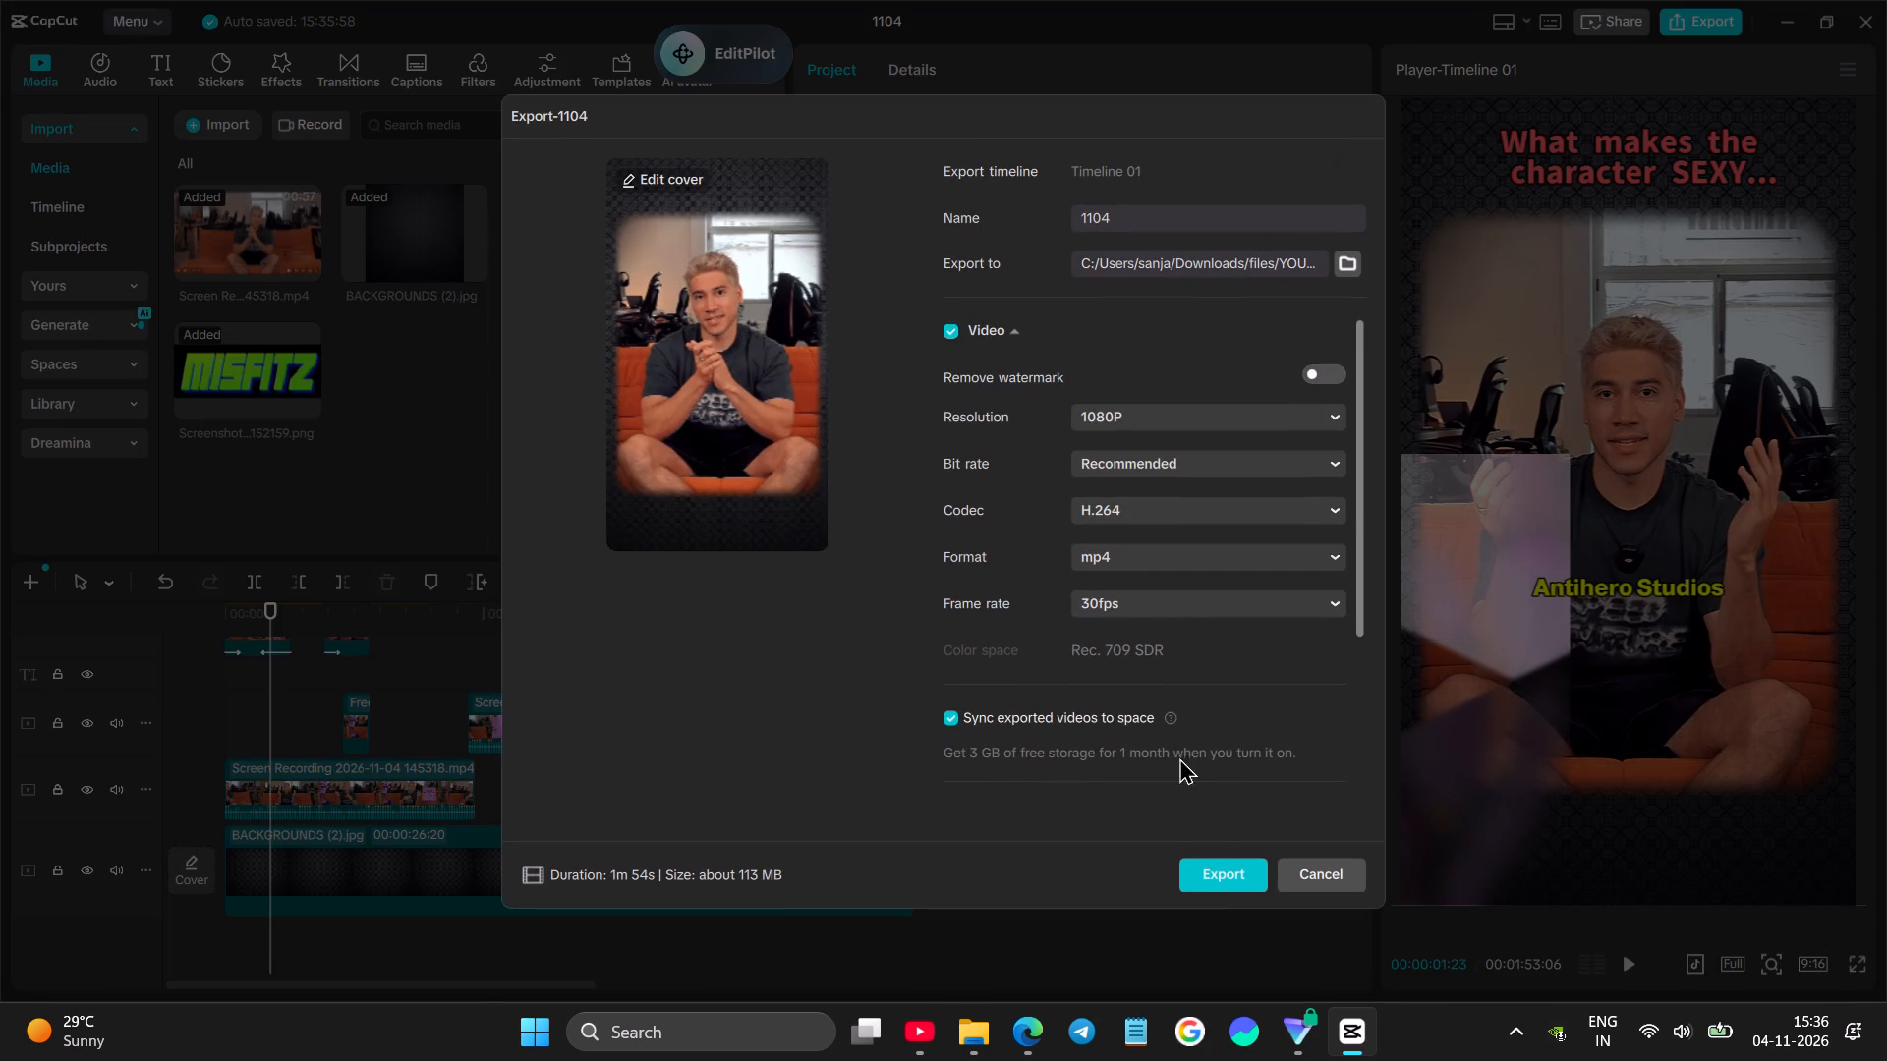
left_click(1337, 417)
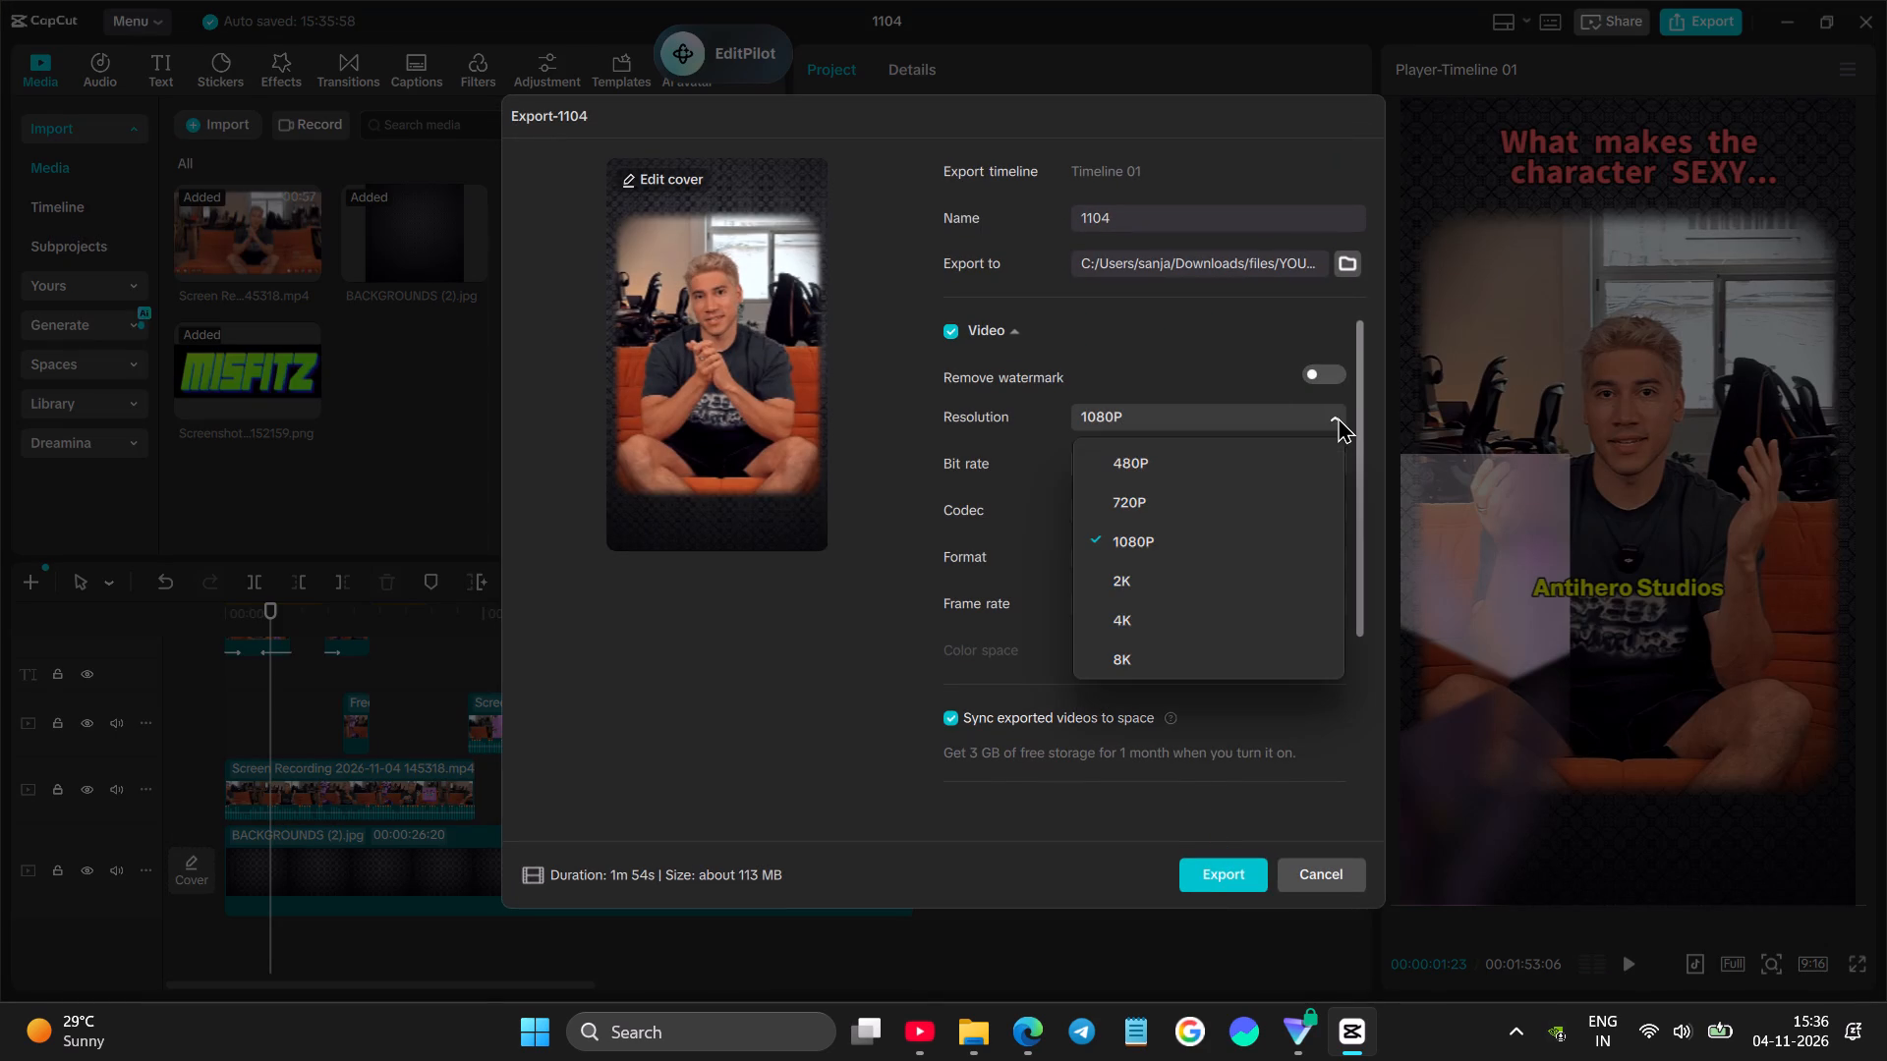
left_click(1234, 585)
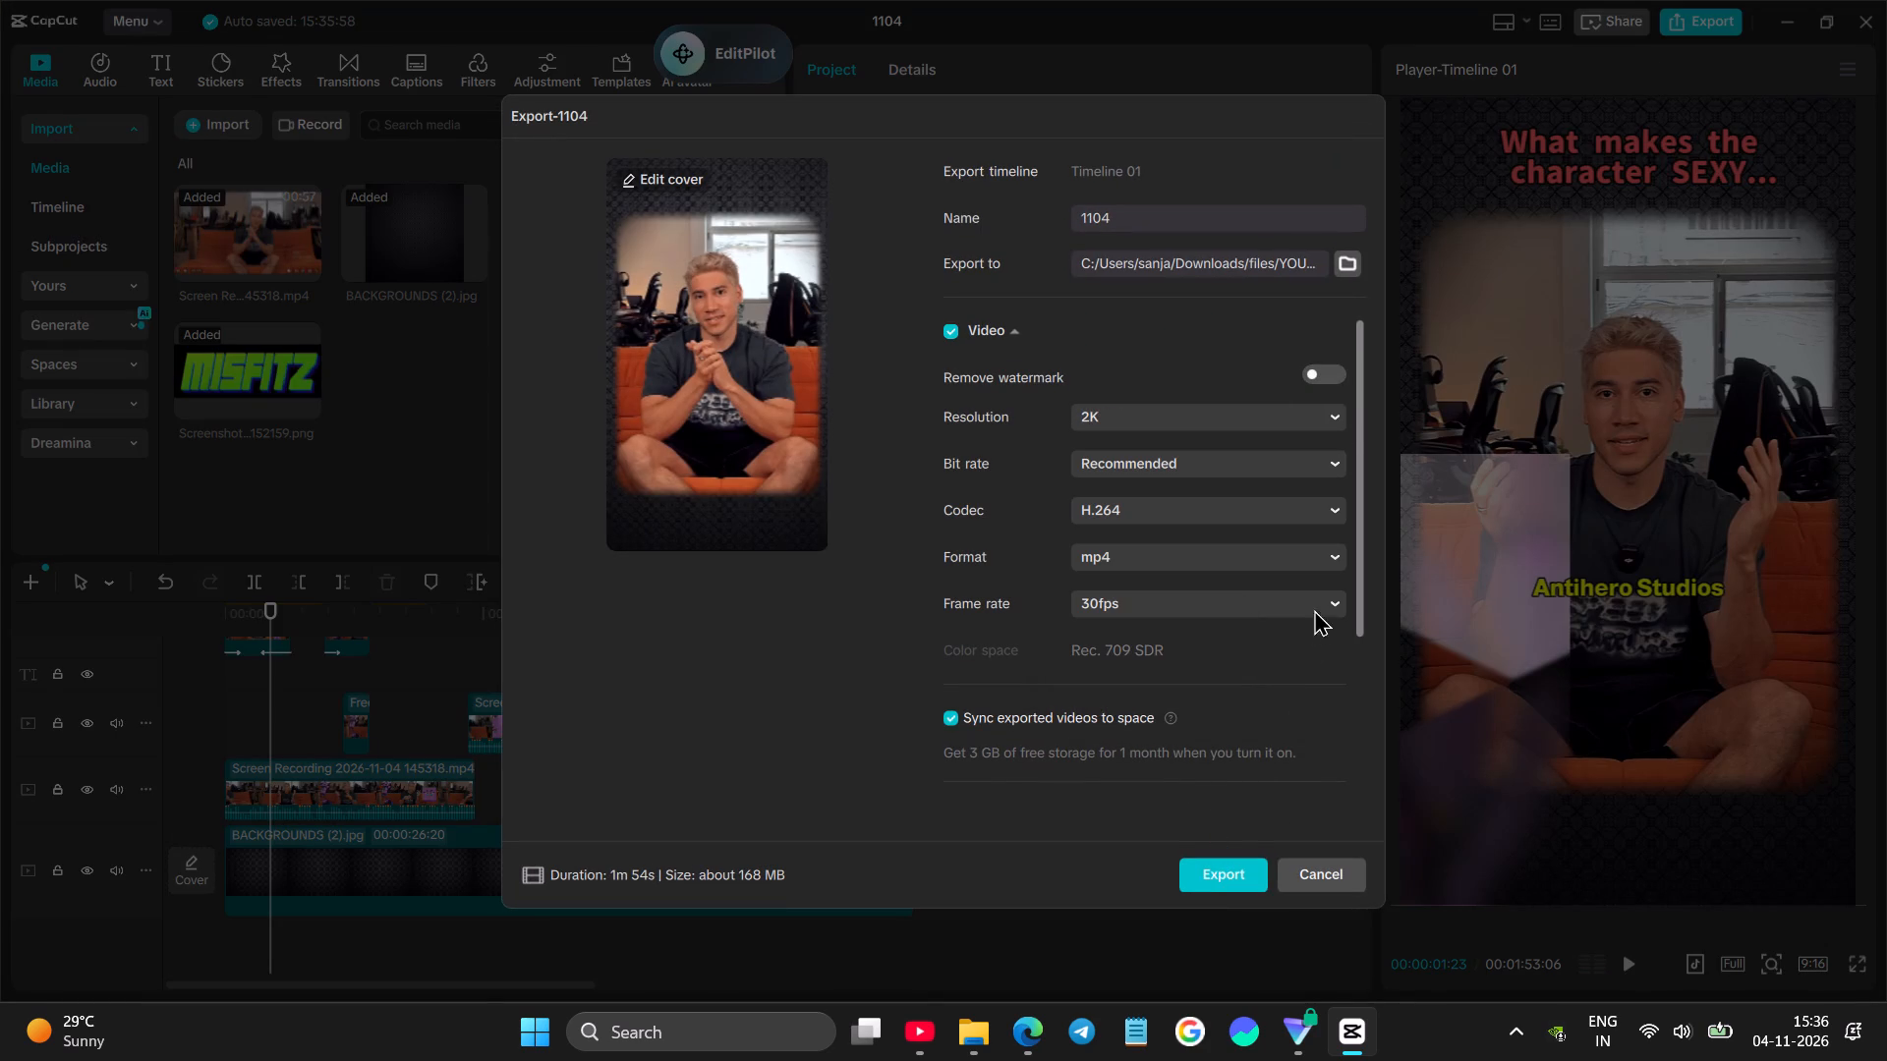
left_click(1314, 593)
left_click(1147, 884)
left_click(1224, 872)
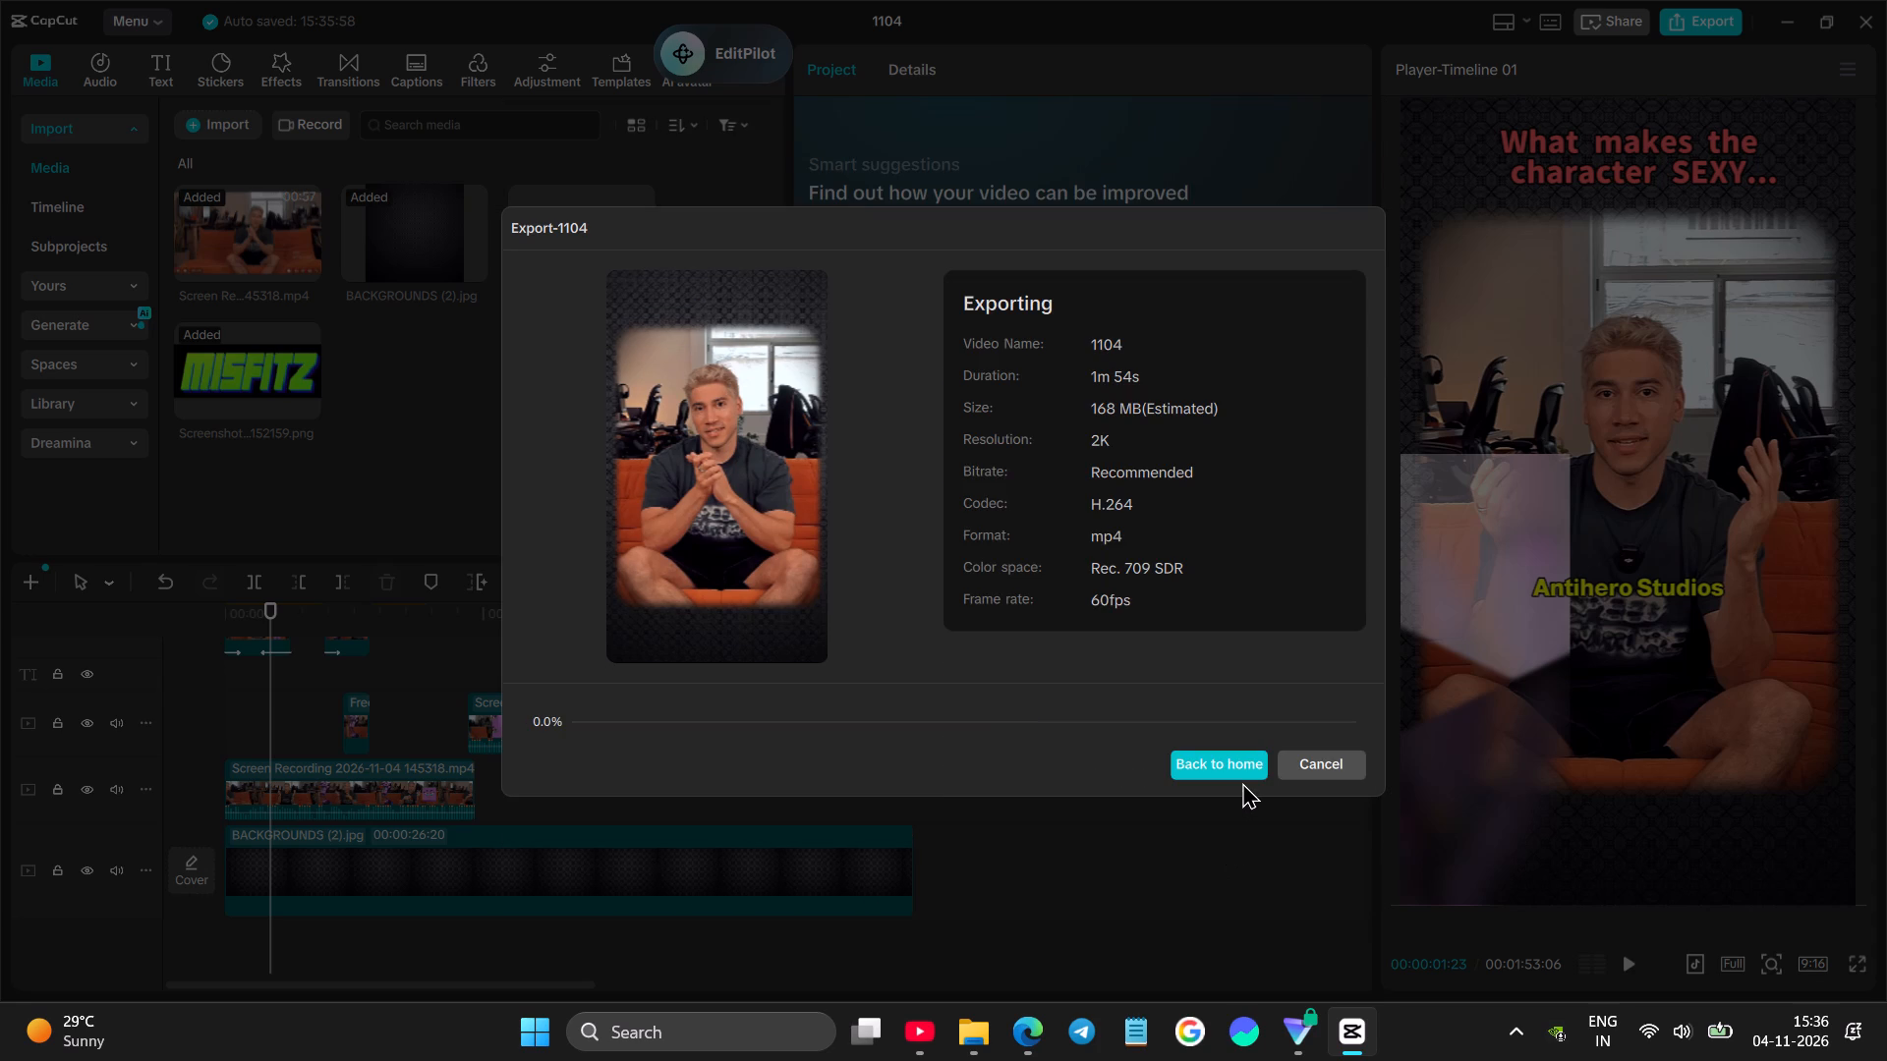
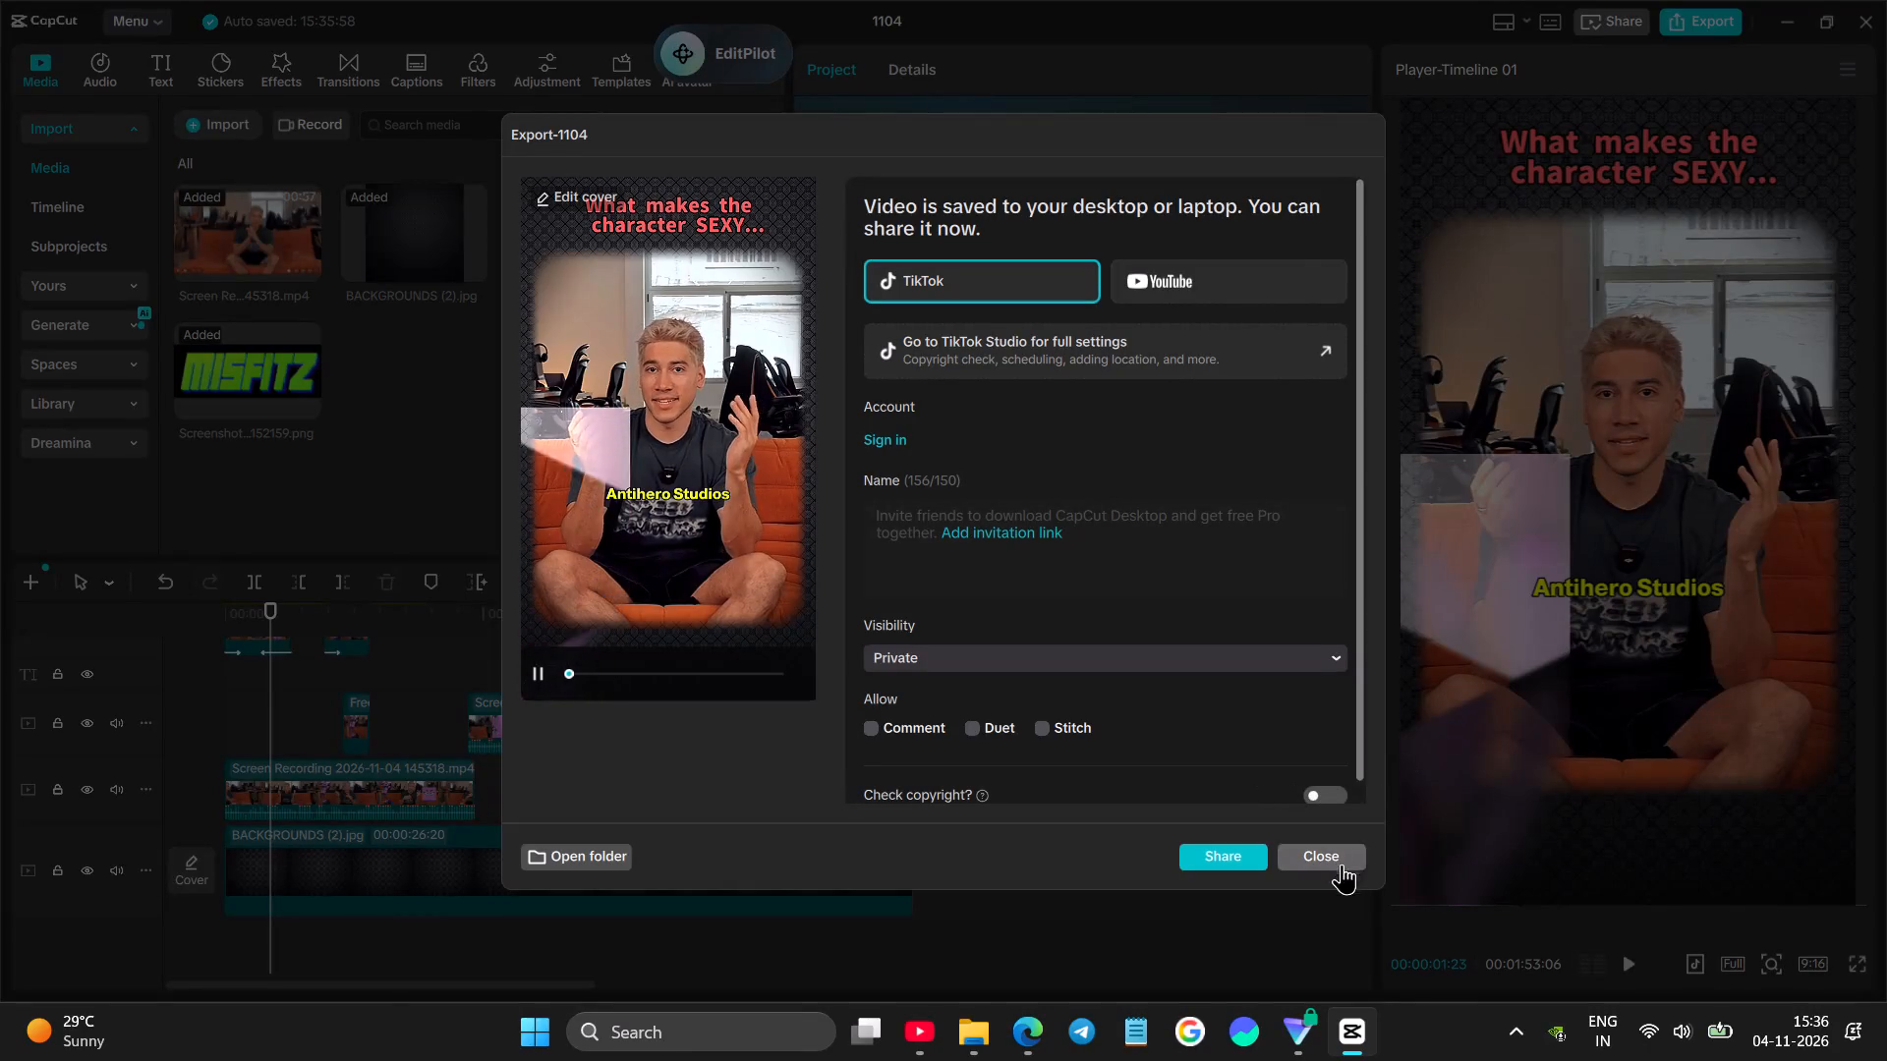
Dismiss the finished export window for project 1104 and close the project editor.
left_click(1315, 860)
left_click(1870, 27)
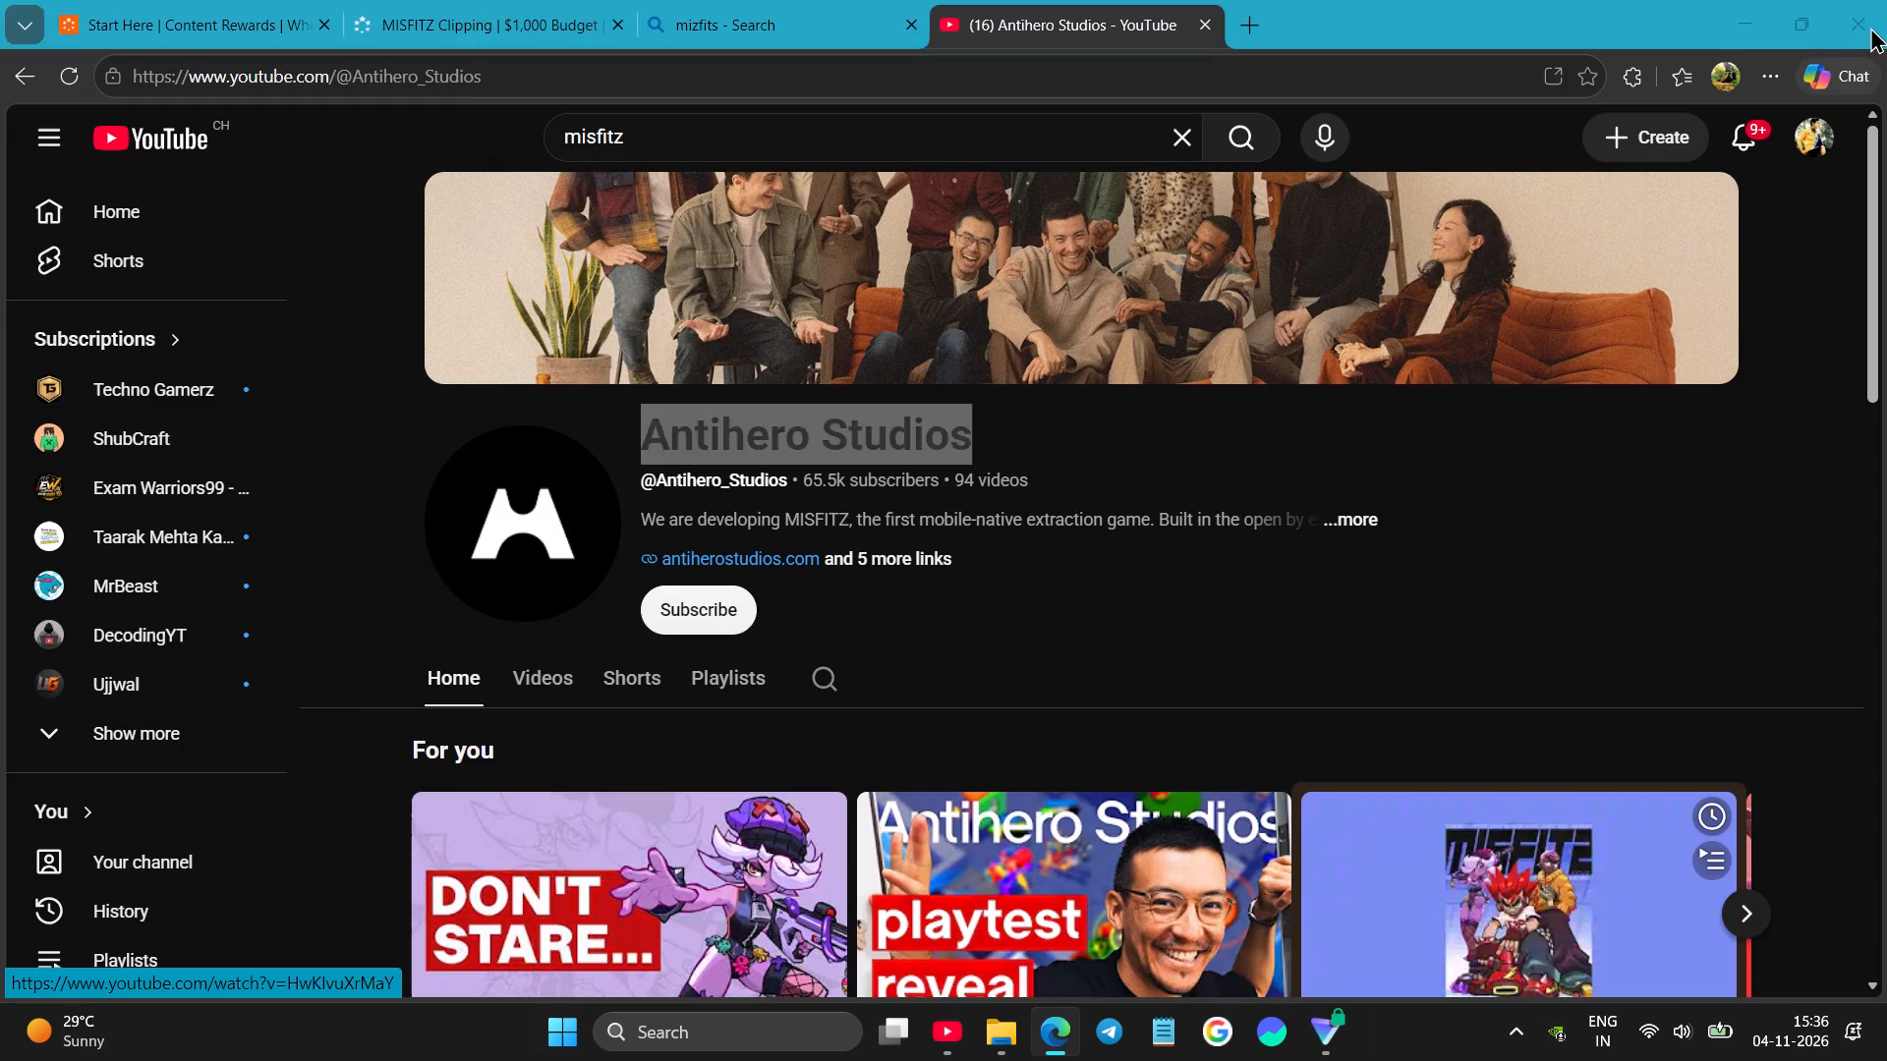
Close the browser window showing the Antihero Studios YouTube channel.
left_click(1853, 37)
left_click(1853, 37)
Switch to Proton VPN and close its window.
left_click(1307, 1017)
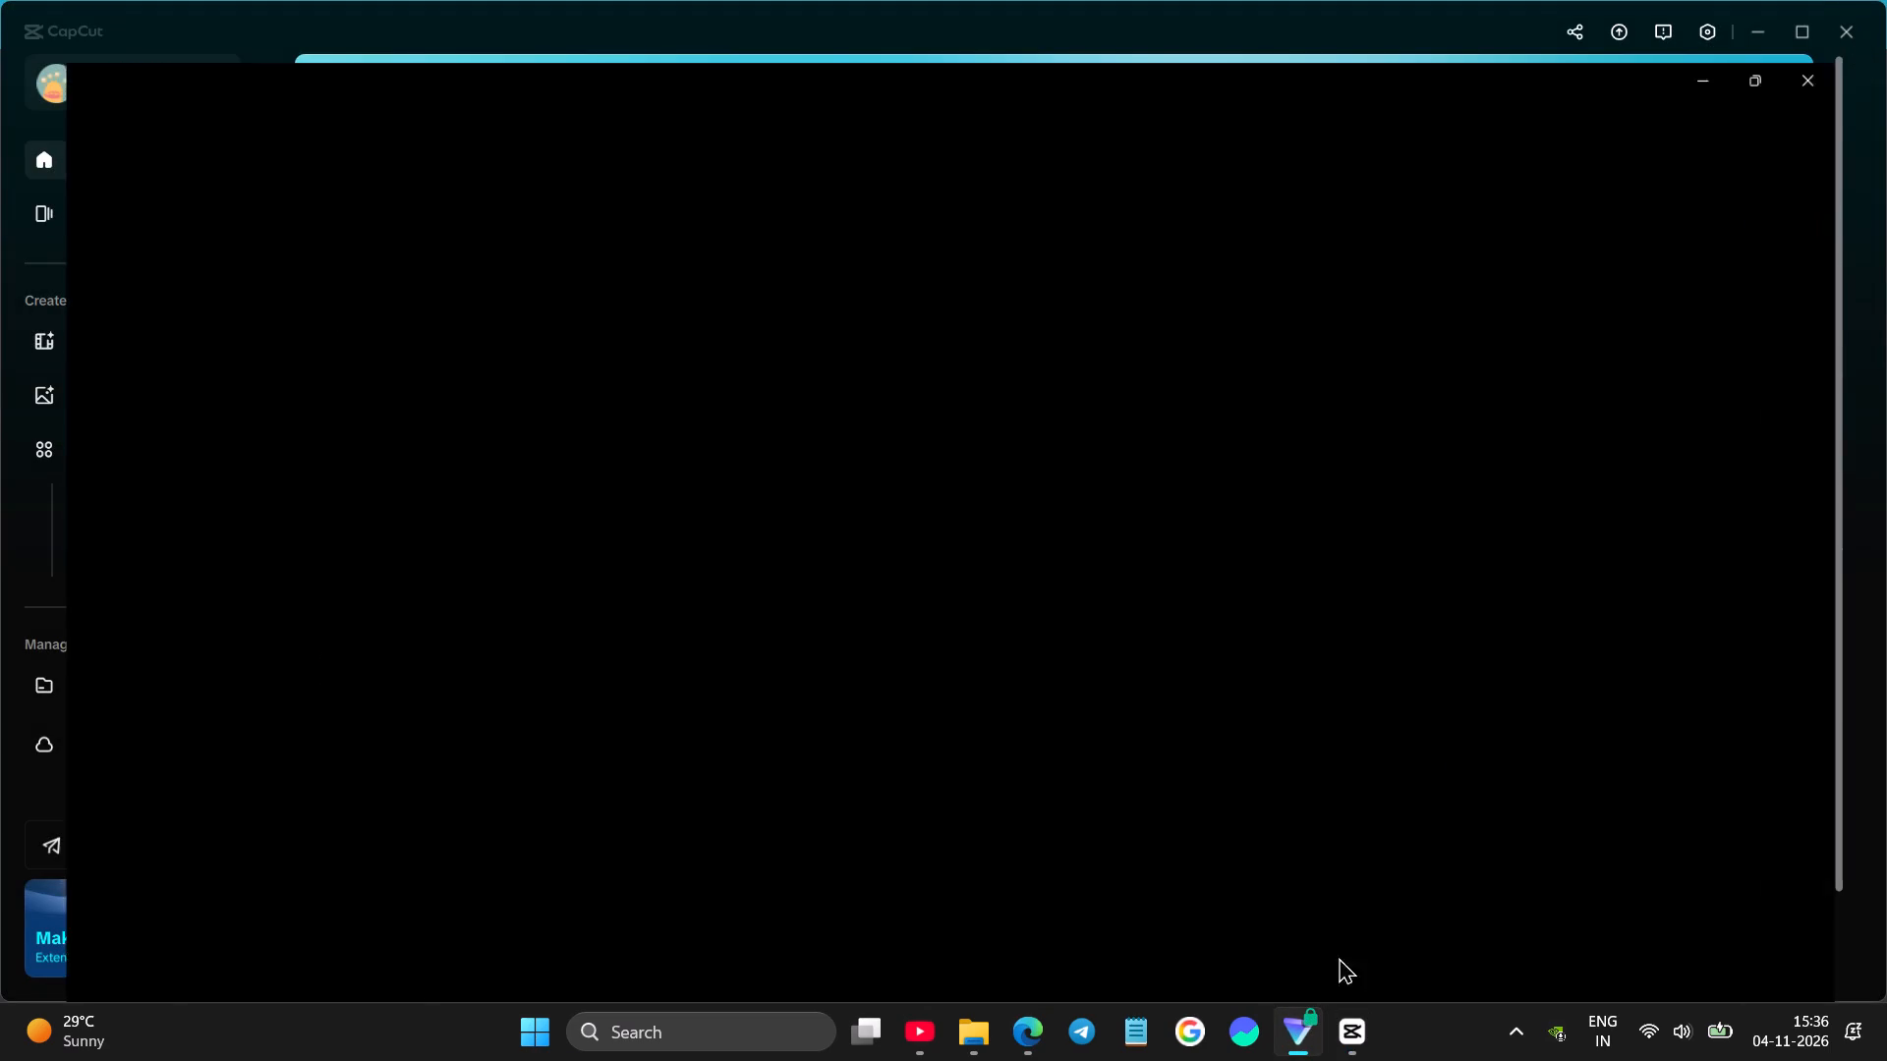
left_click(1209, 192)
left_click(1886, 0)
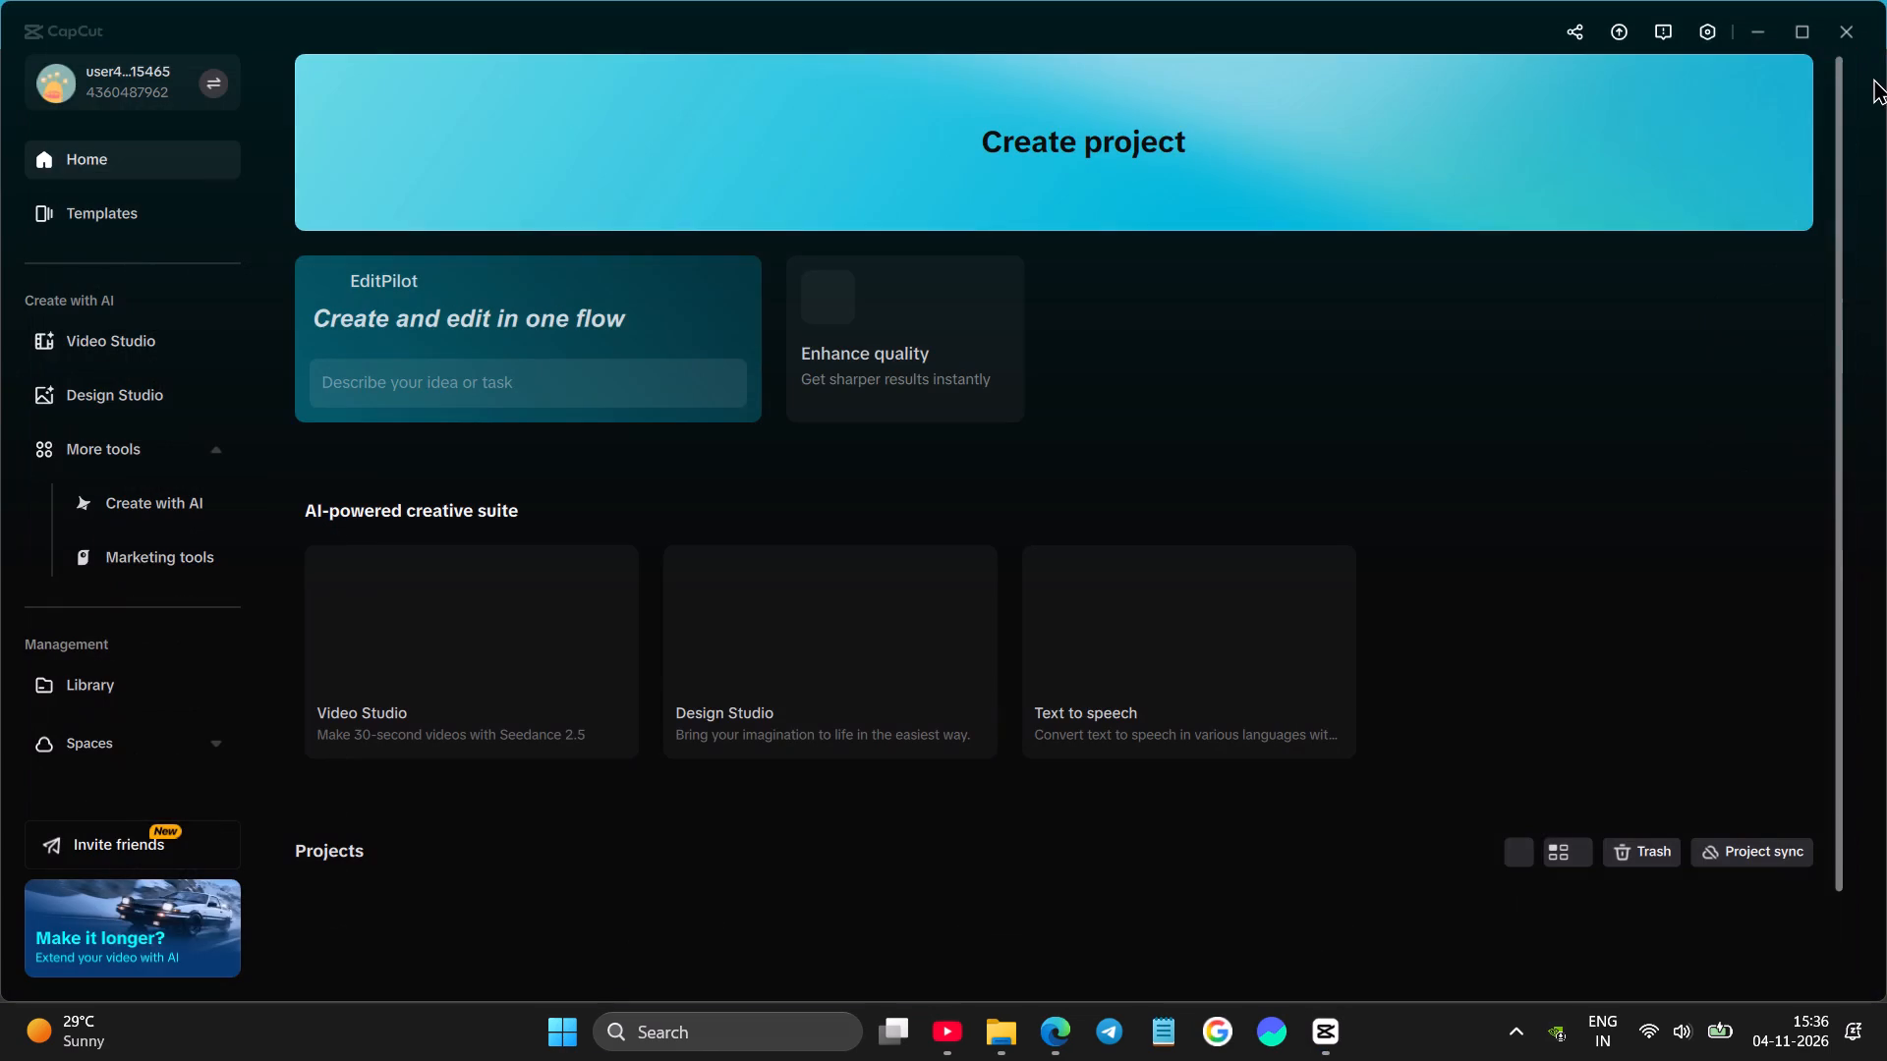
Quit CapCut completely from its home screen, even with a task still in progress.
left_click(1861, 22)
left_click_drag(1861, 22, 1846, 37)
double_click(1846, 37)
double_click(1852, 29)
double_click(1845, 39)
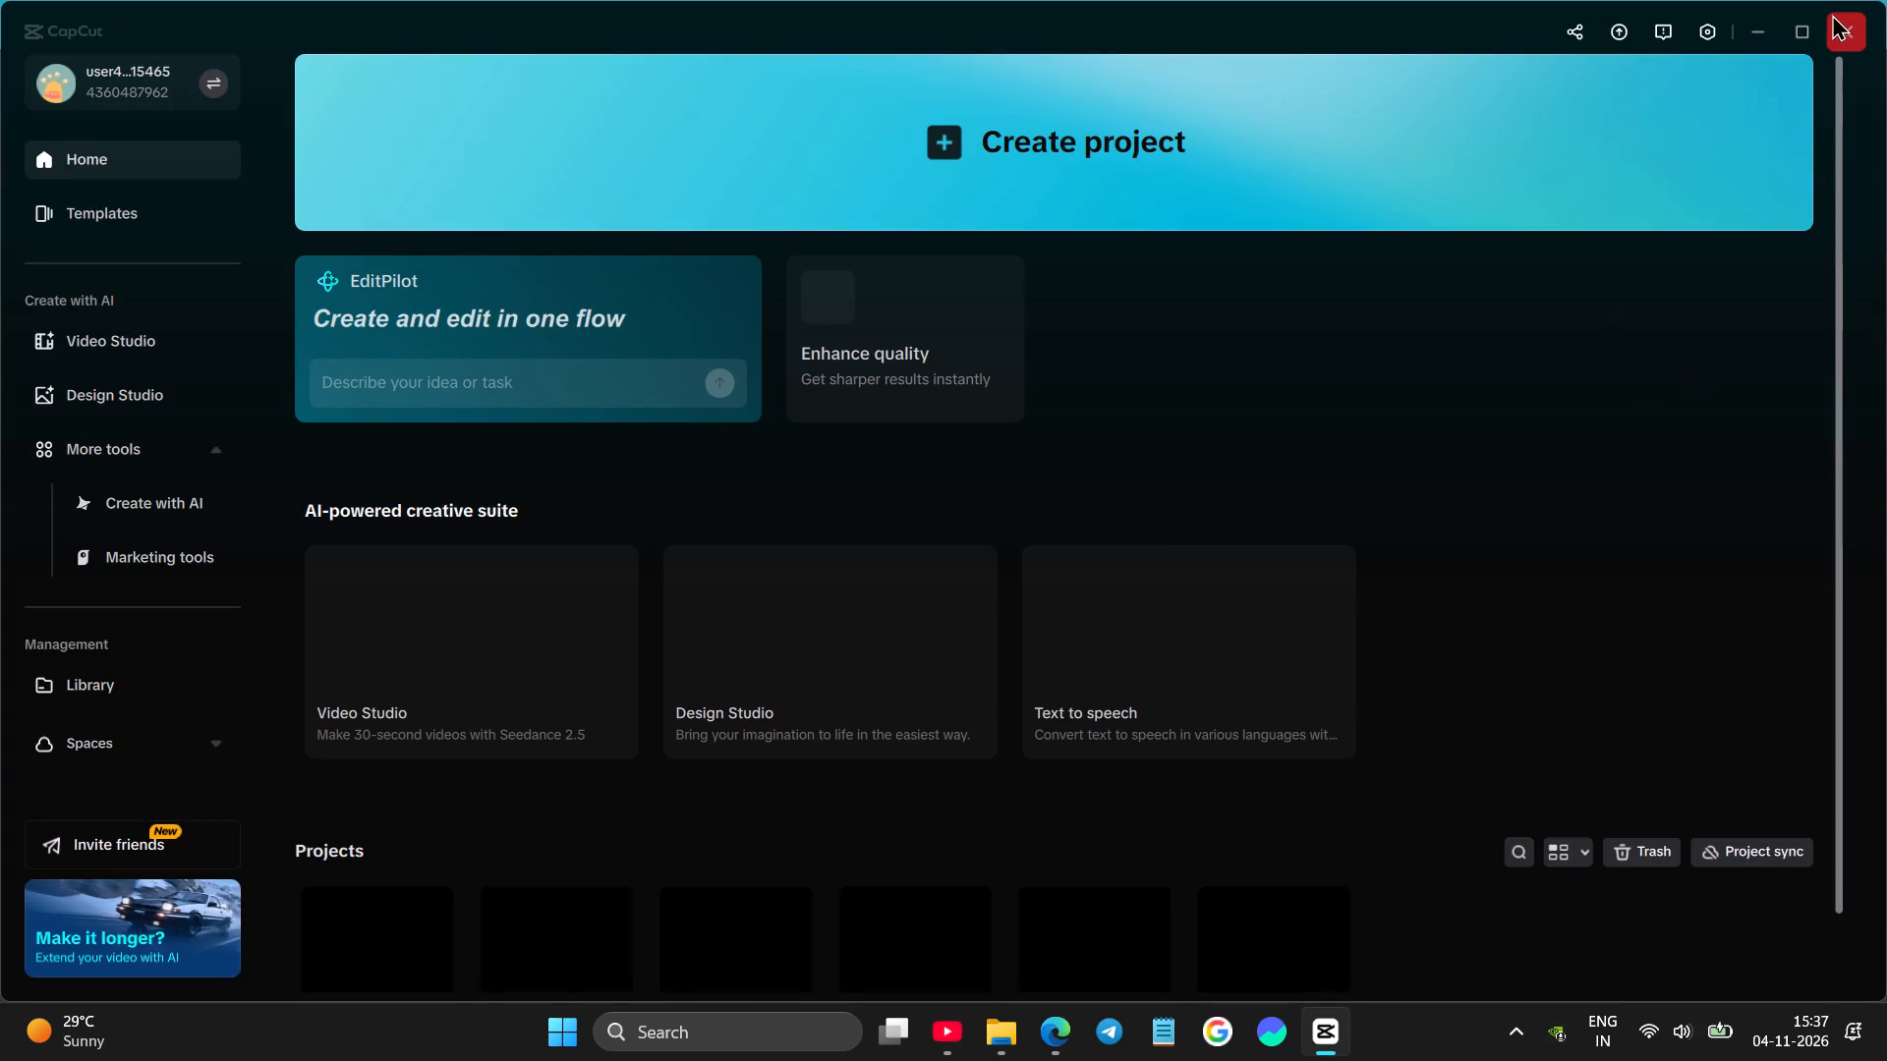
left_click(1854, 40)
double_click(1854, 28)
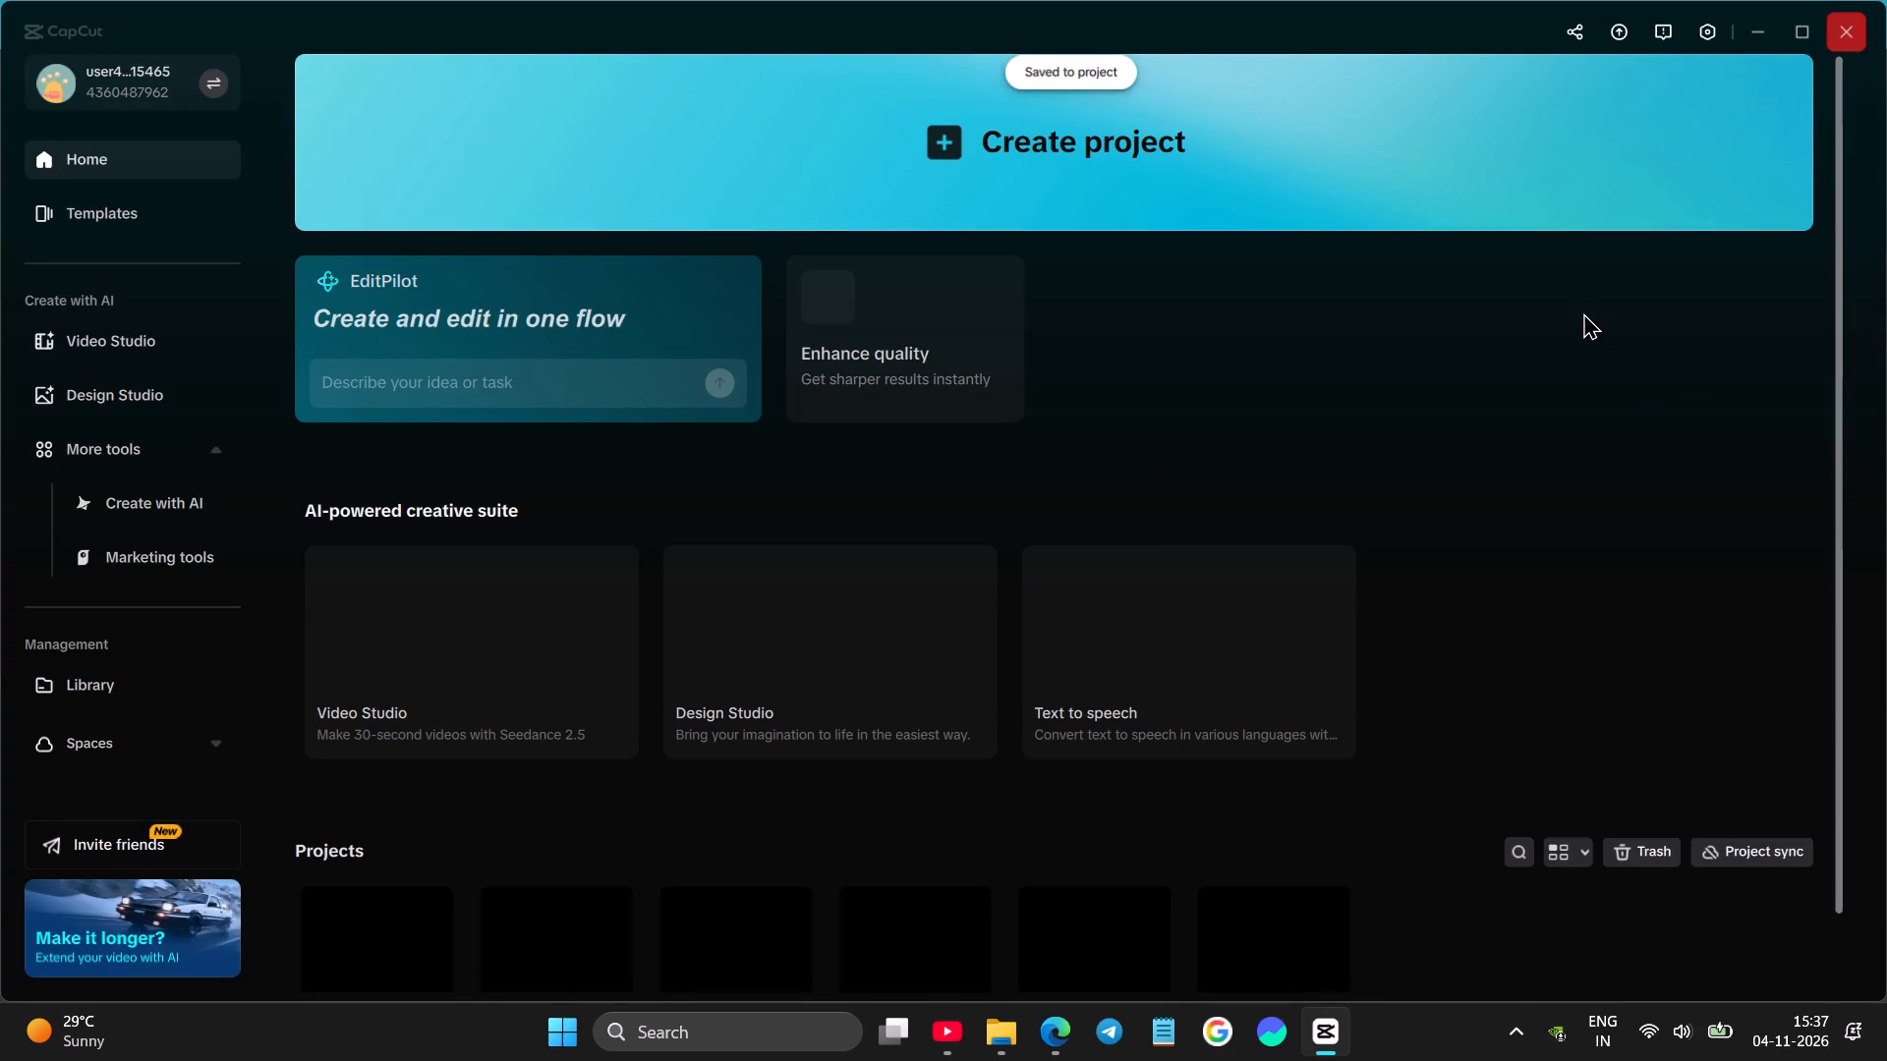
right_click(1340, 1000)
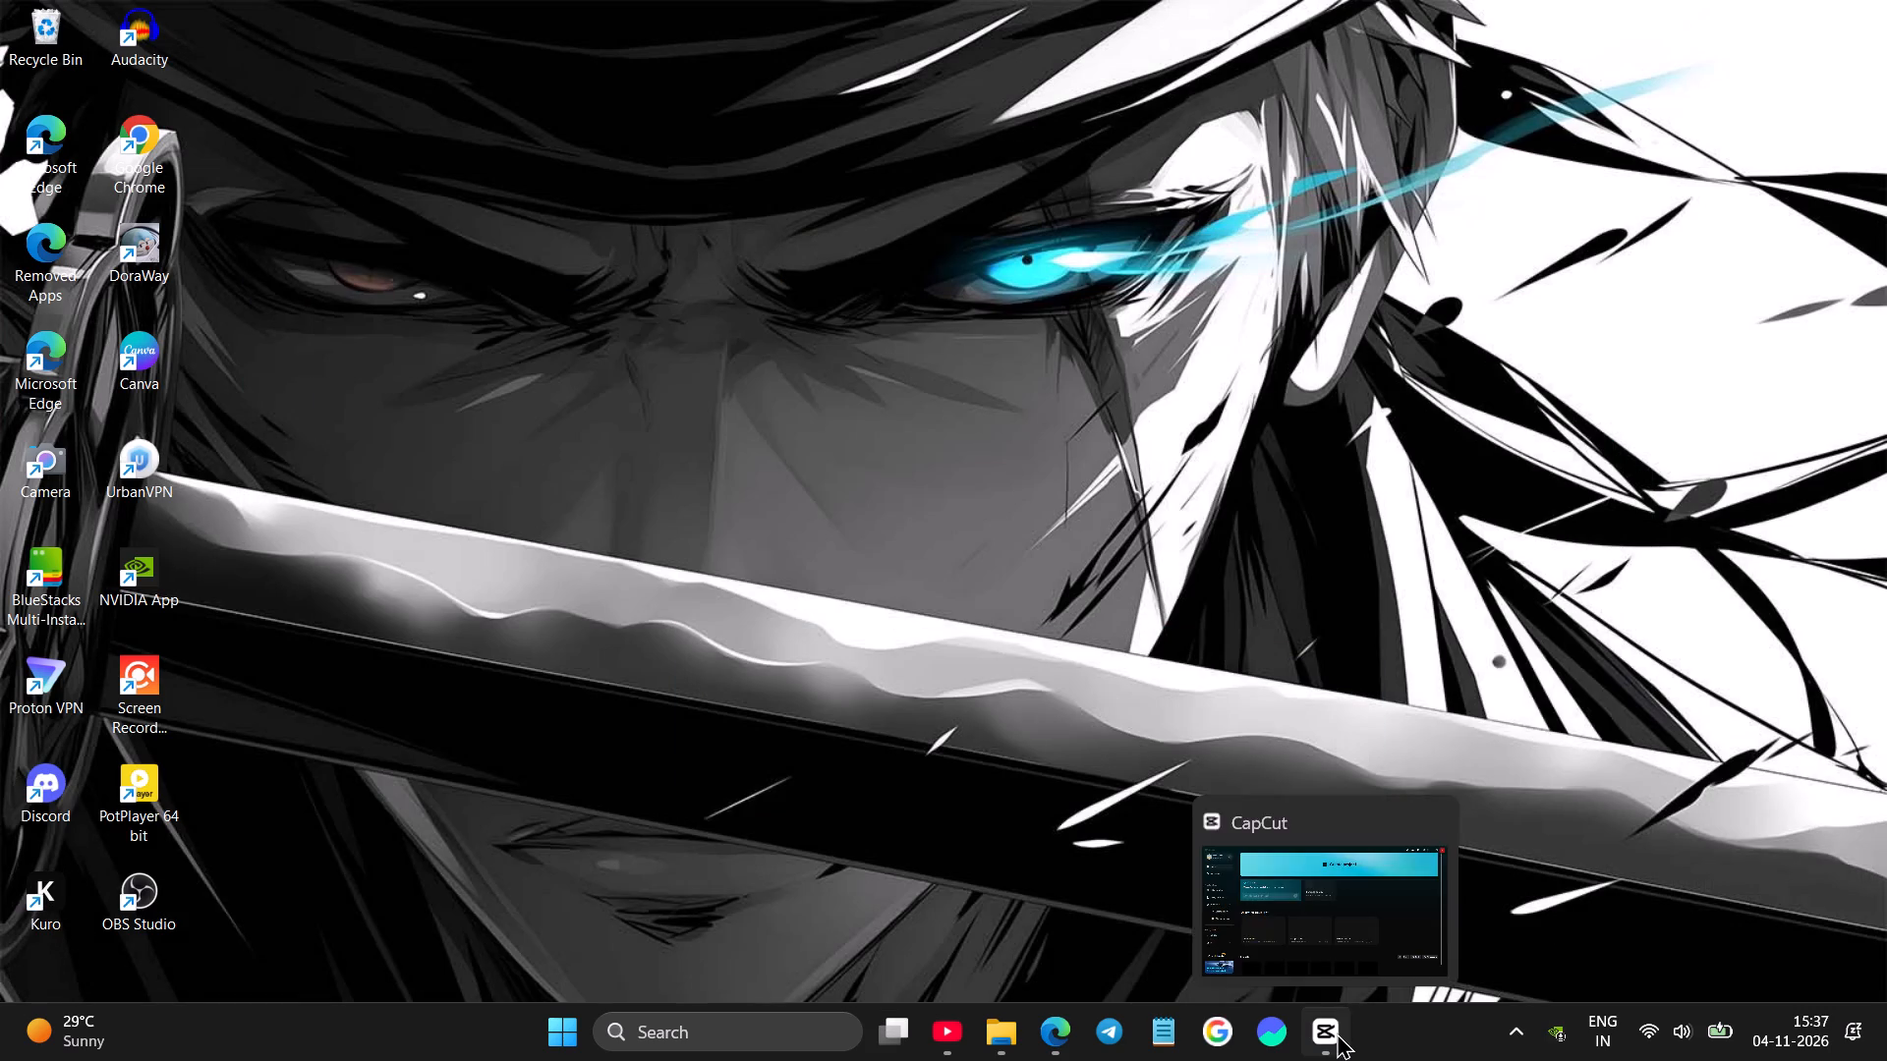
right_click(1337, 1033)
left_click(1321, 970)
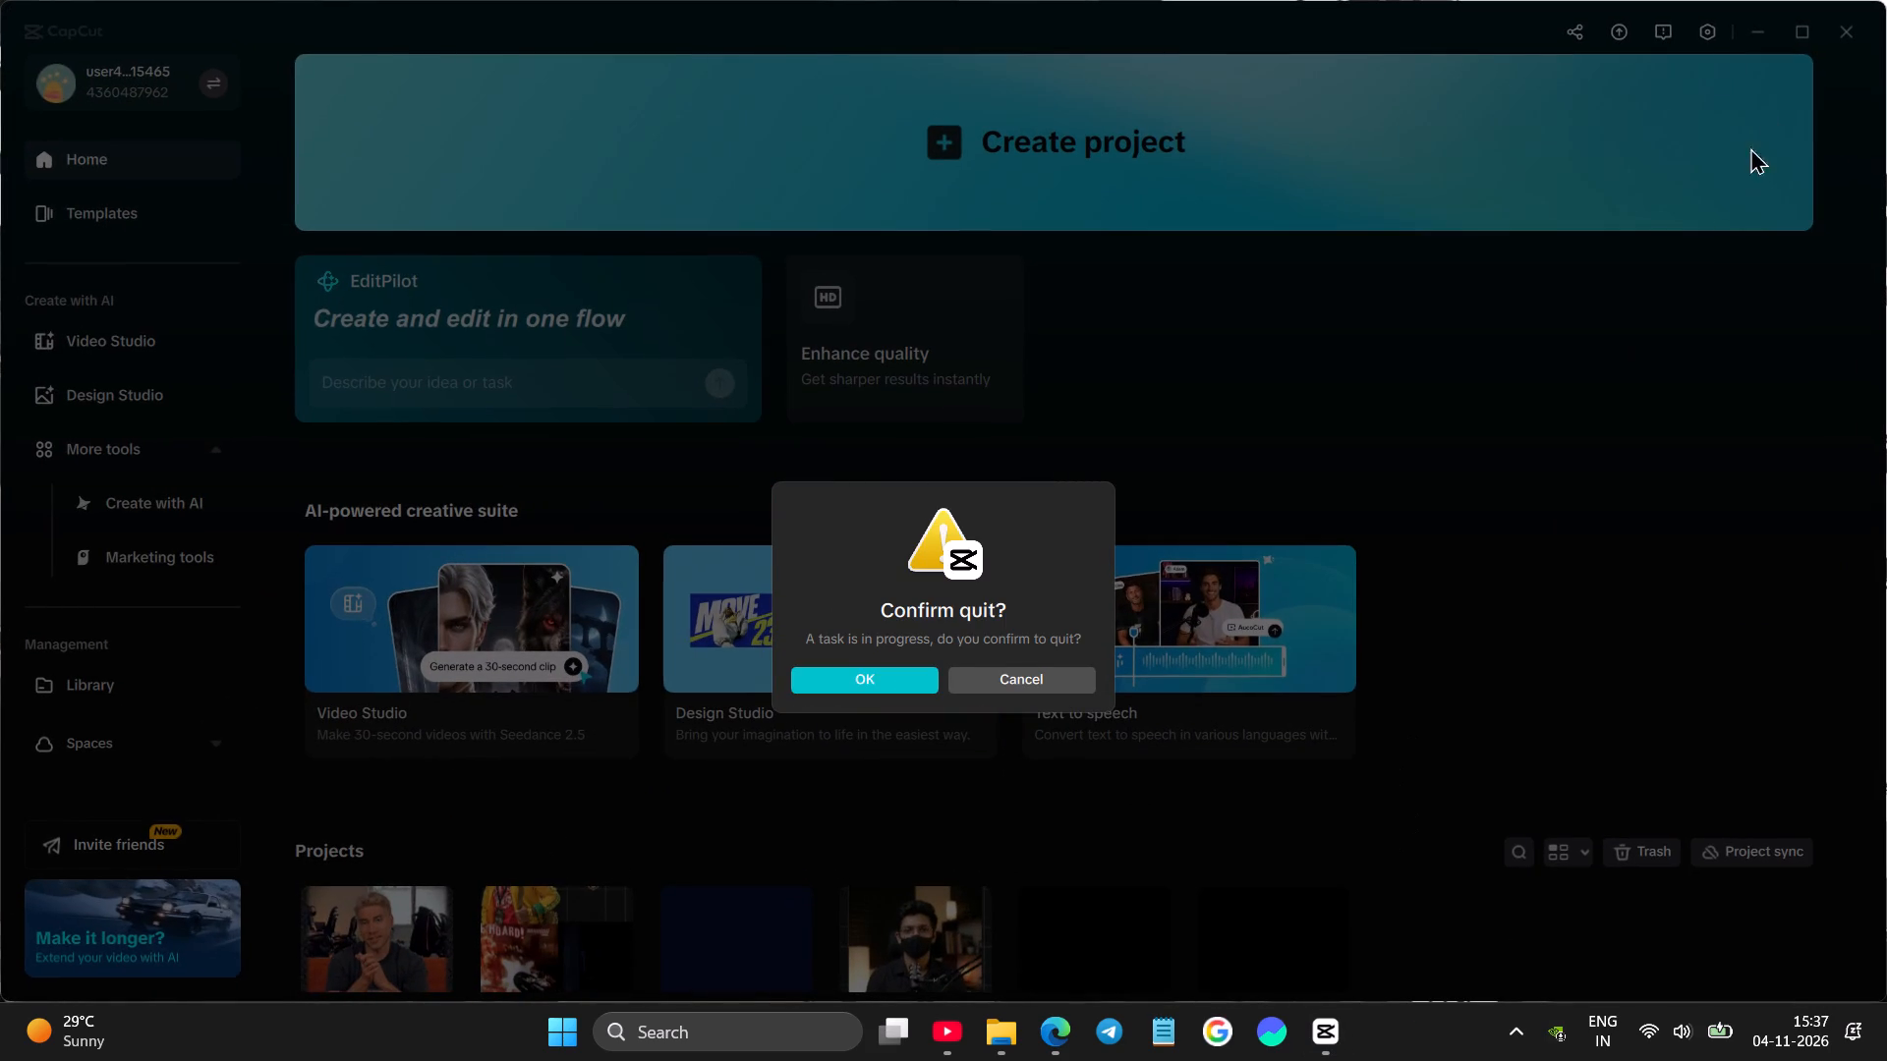
left_click(902, 691)
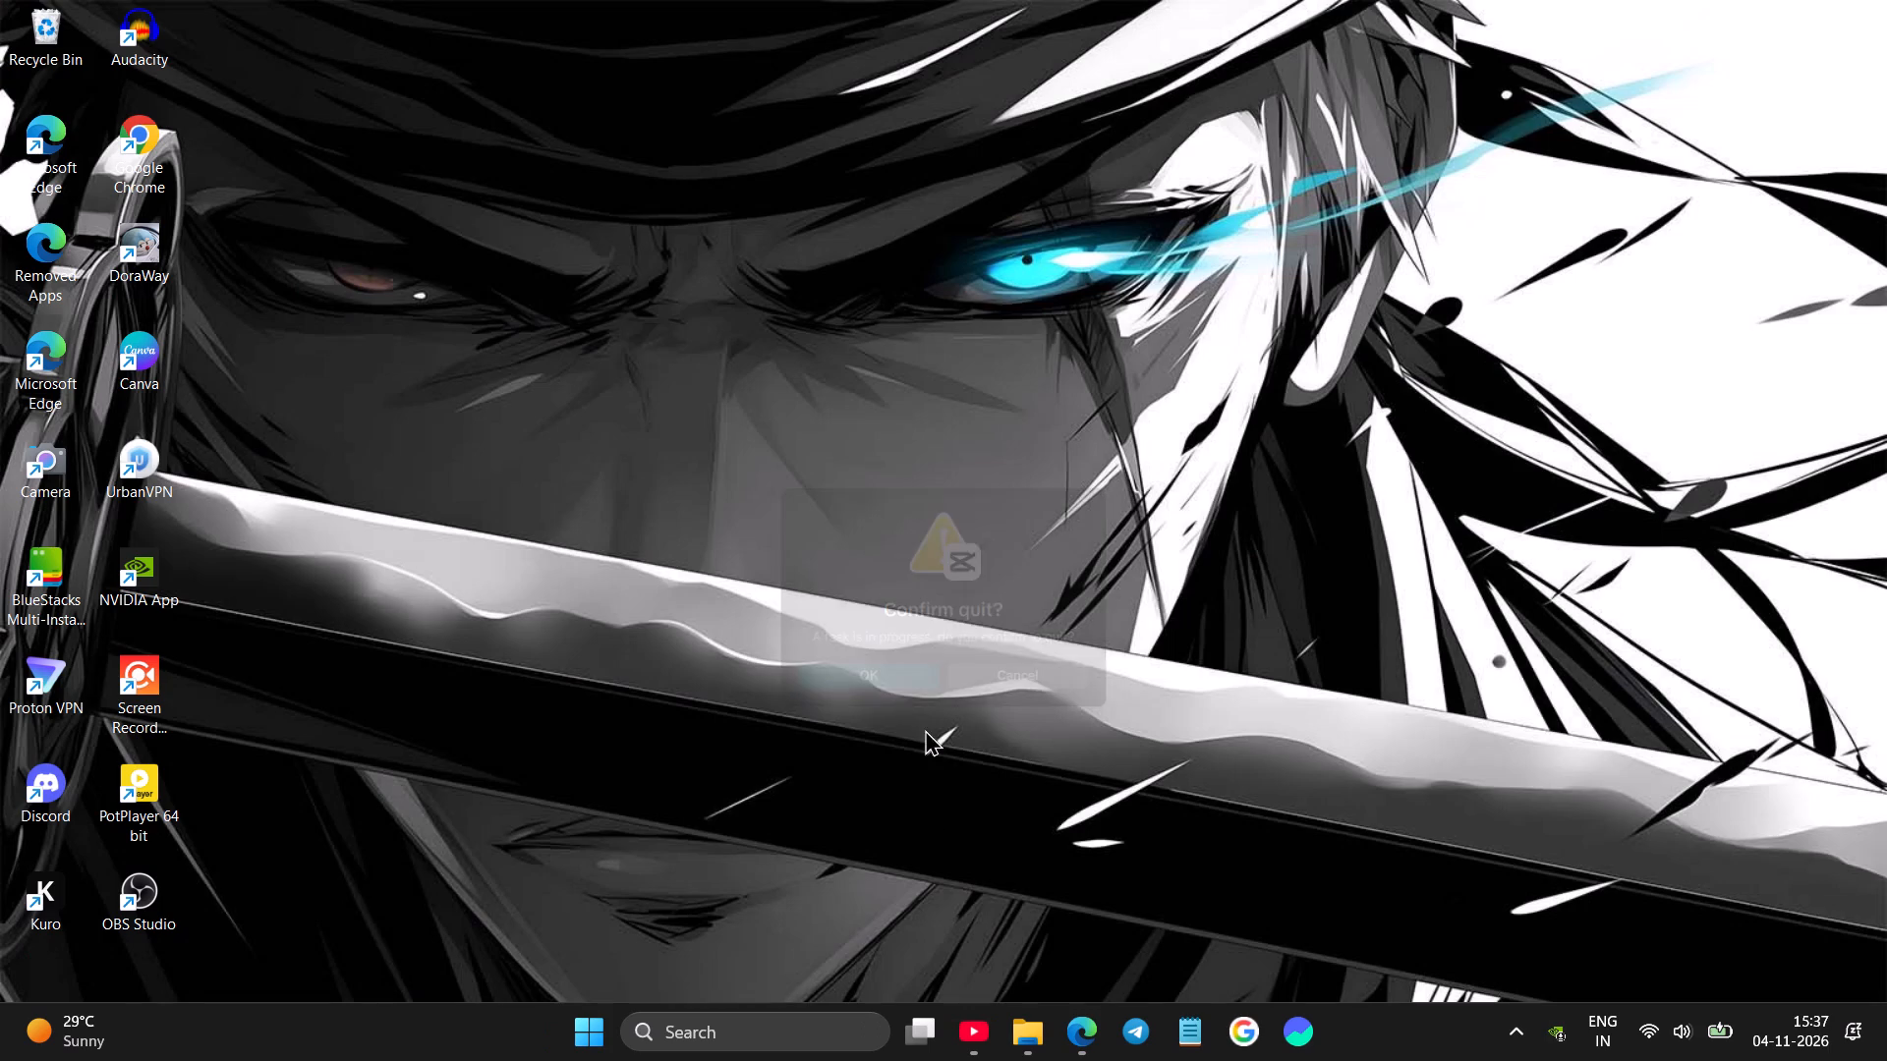
Bring up the remaining YouTube window and close it.
left_click(961, 1032)
left_click(1886, 0)
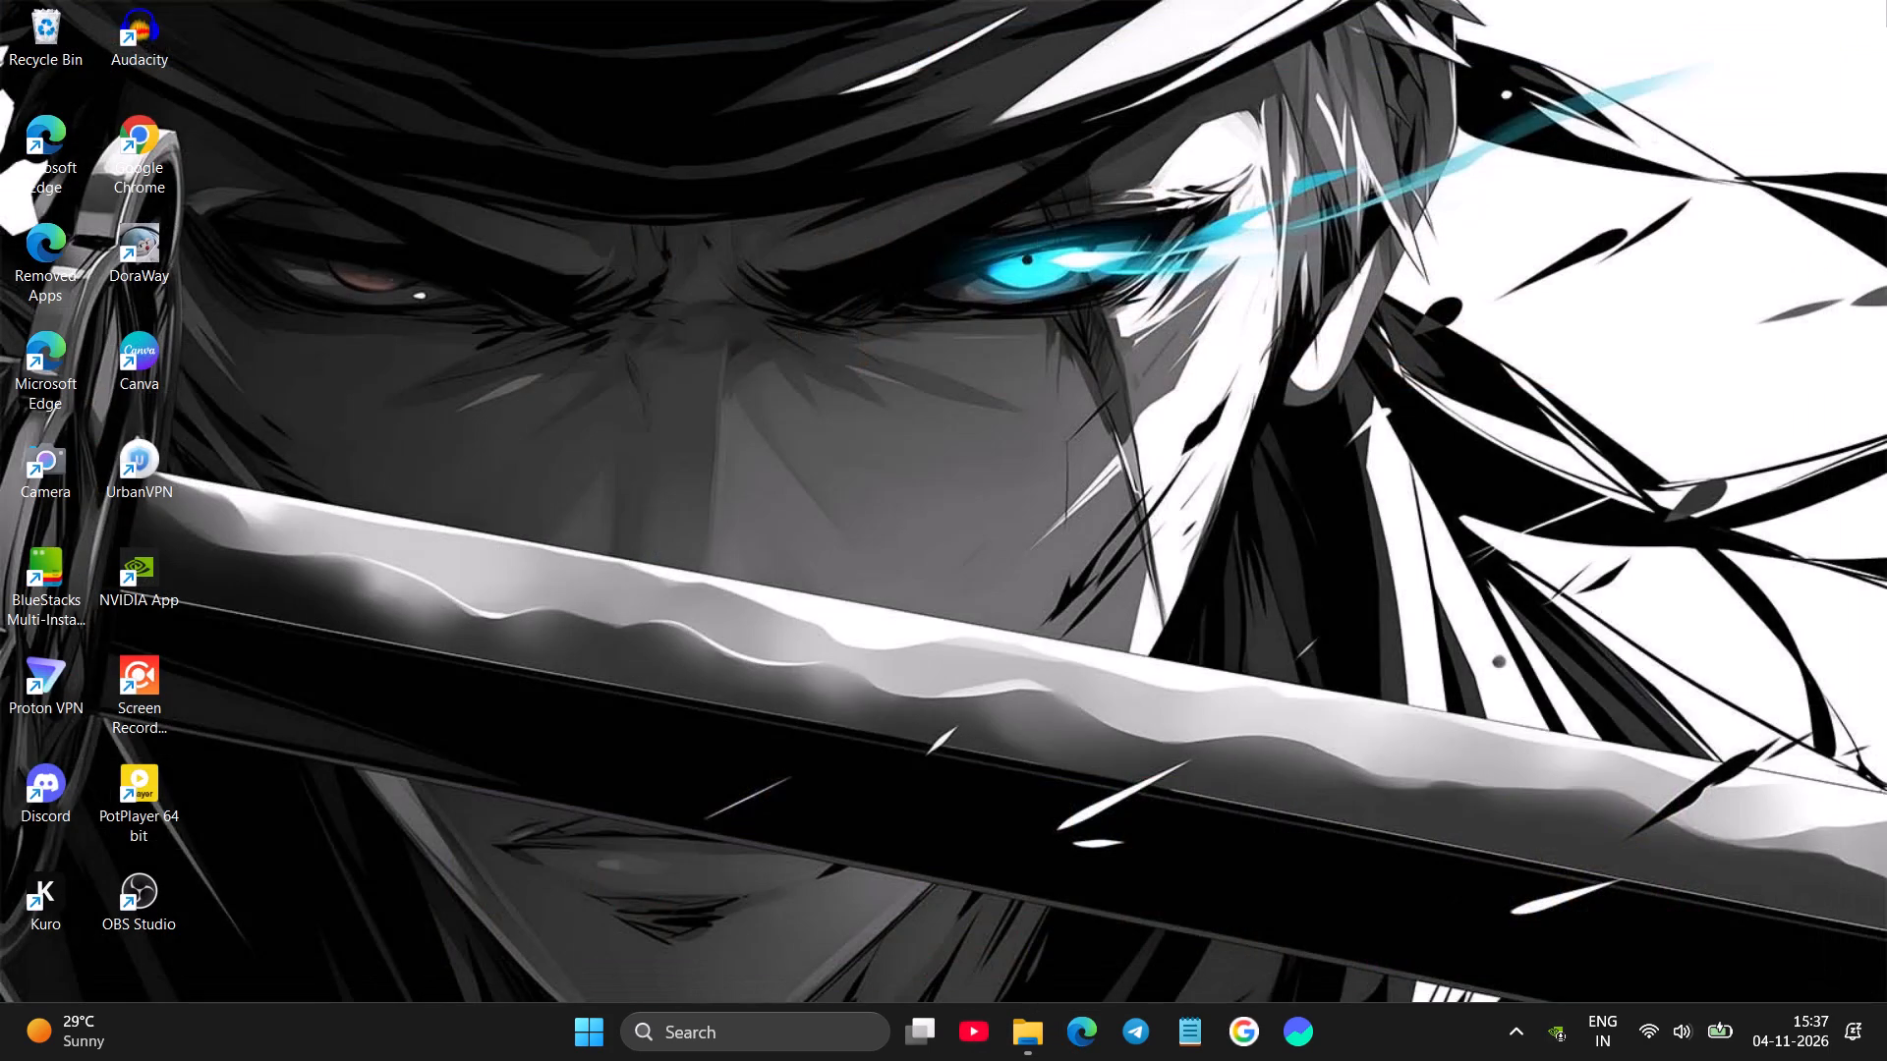